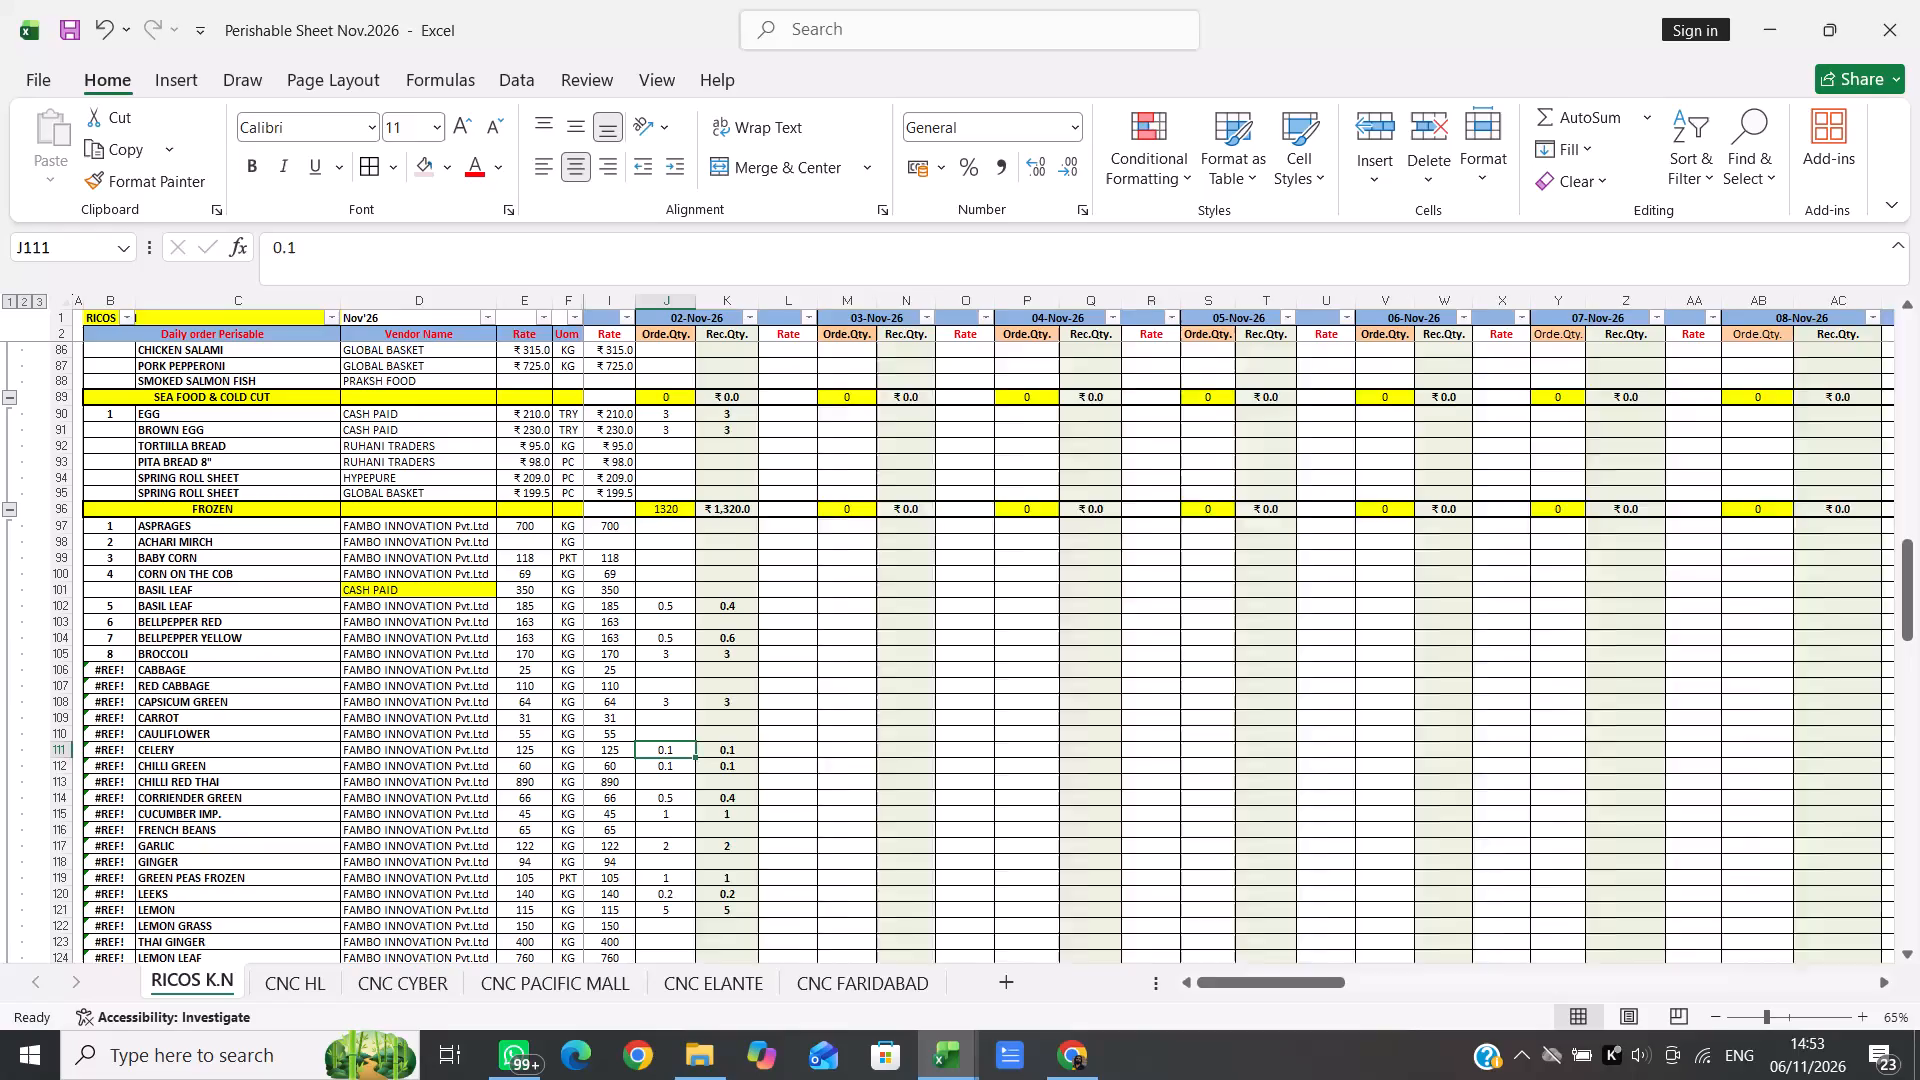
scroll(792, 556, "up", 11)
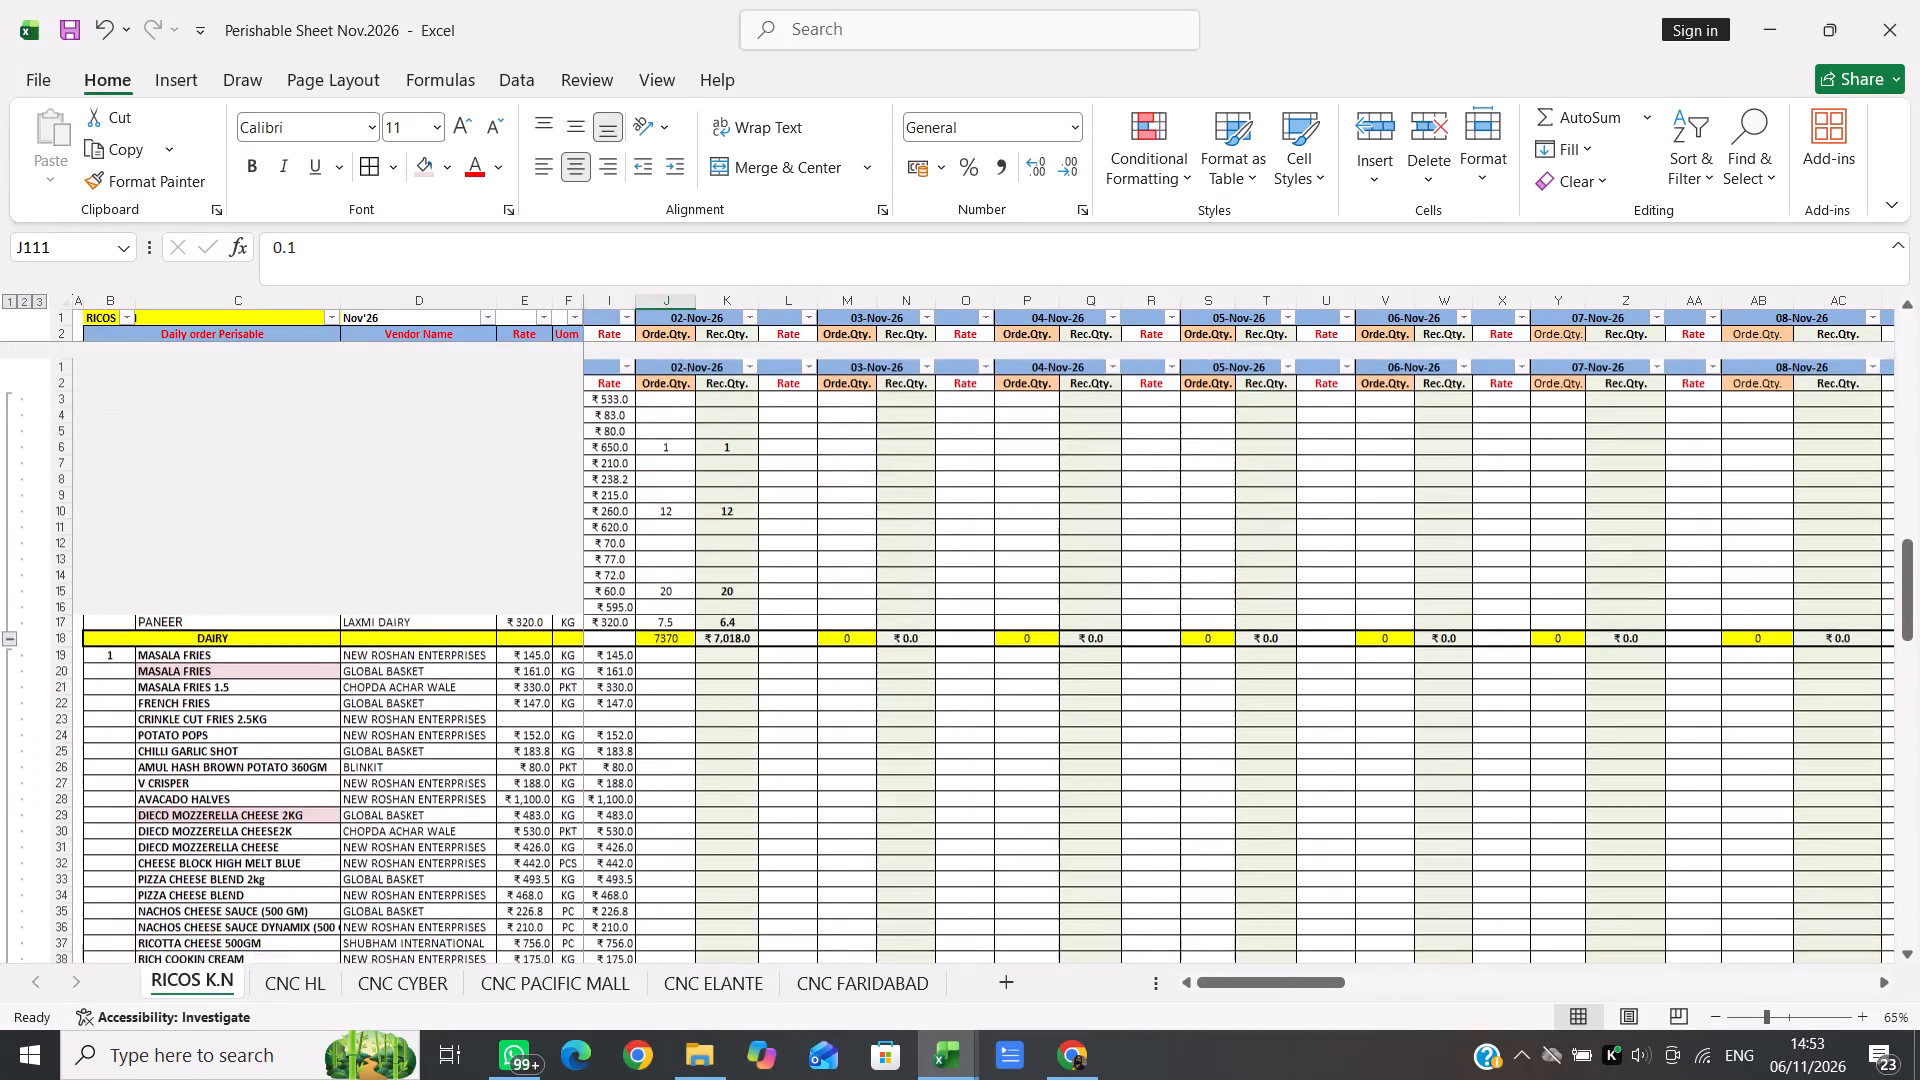
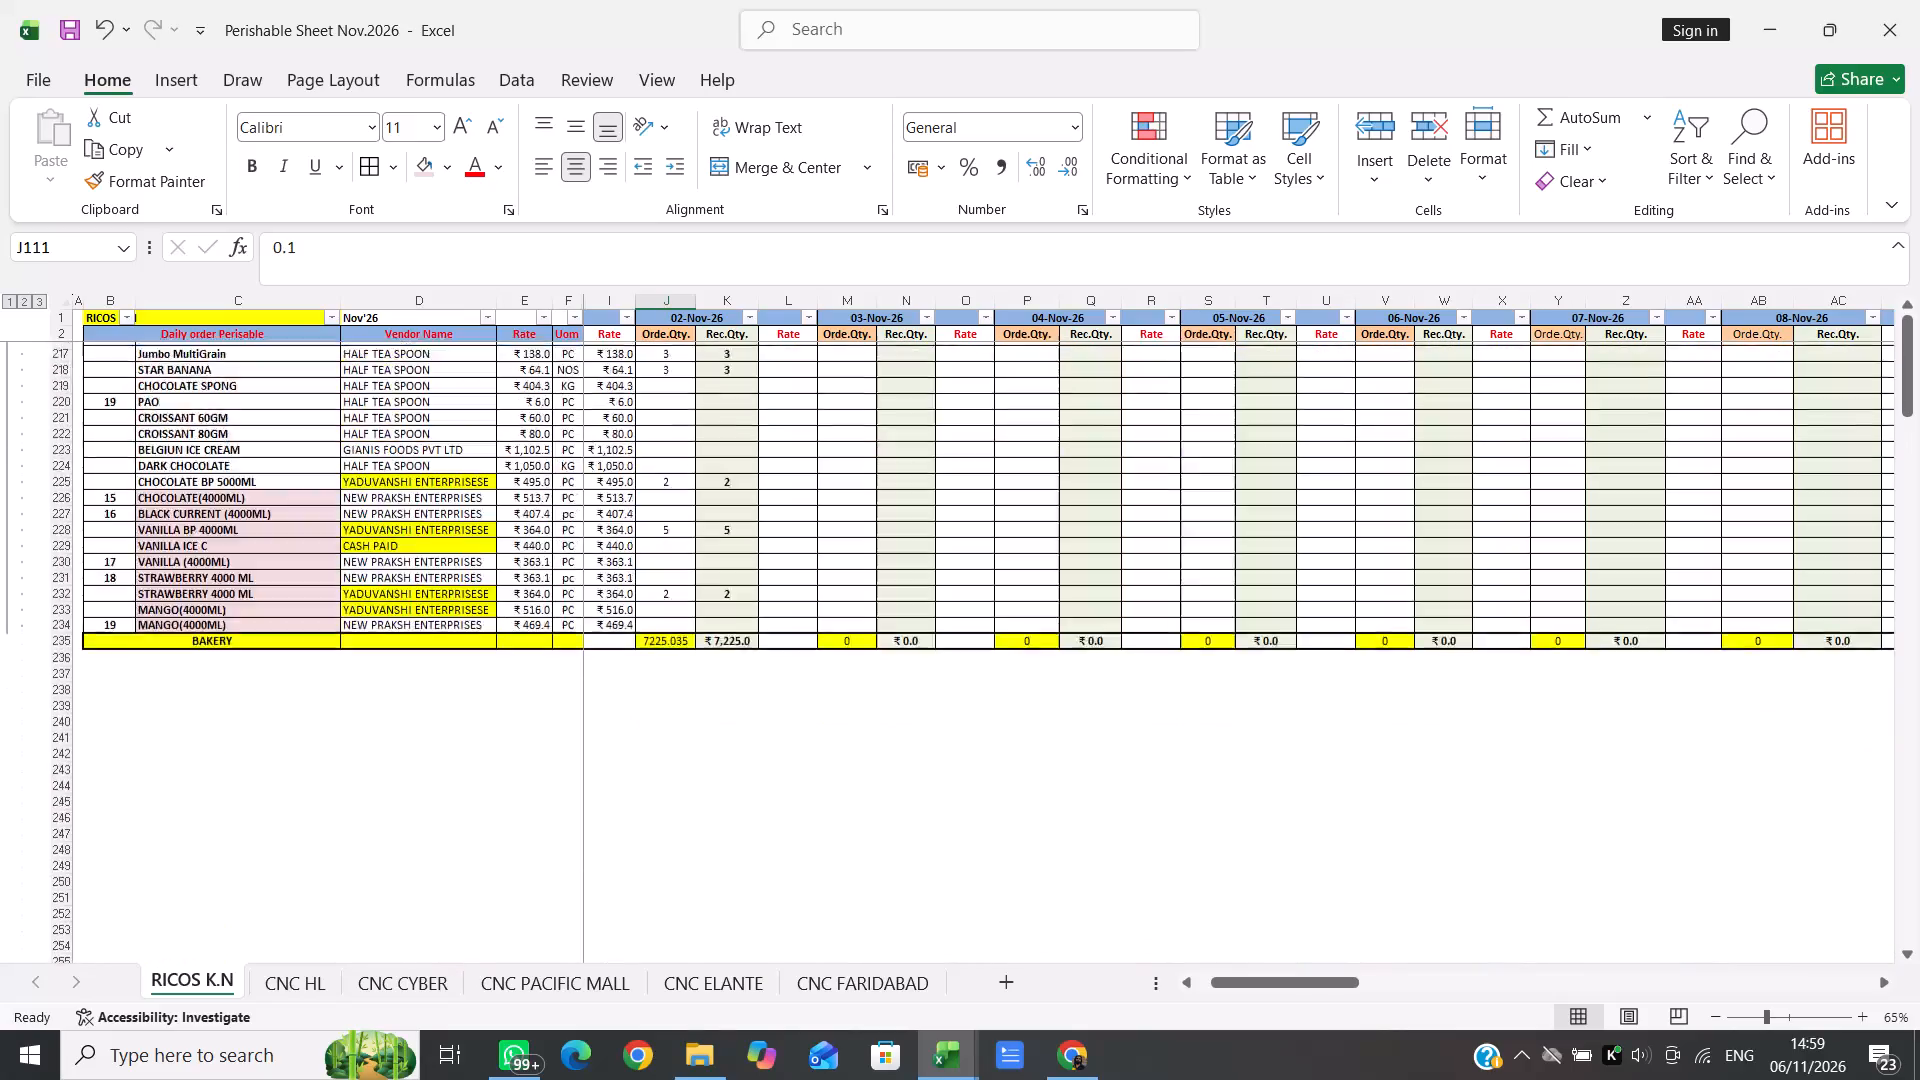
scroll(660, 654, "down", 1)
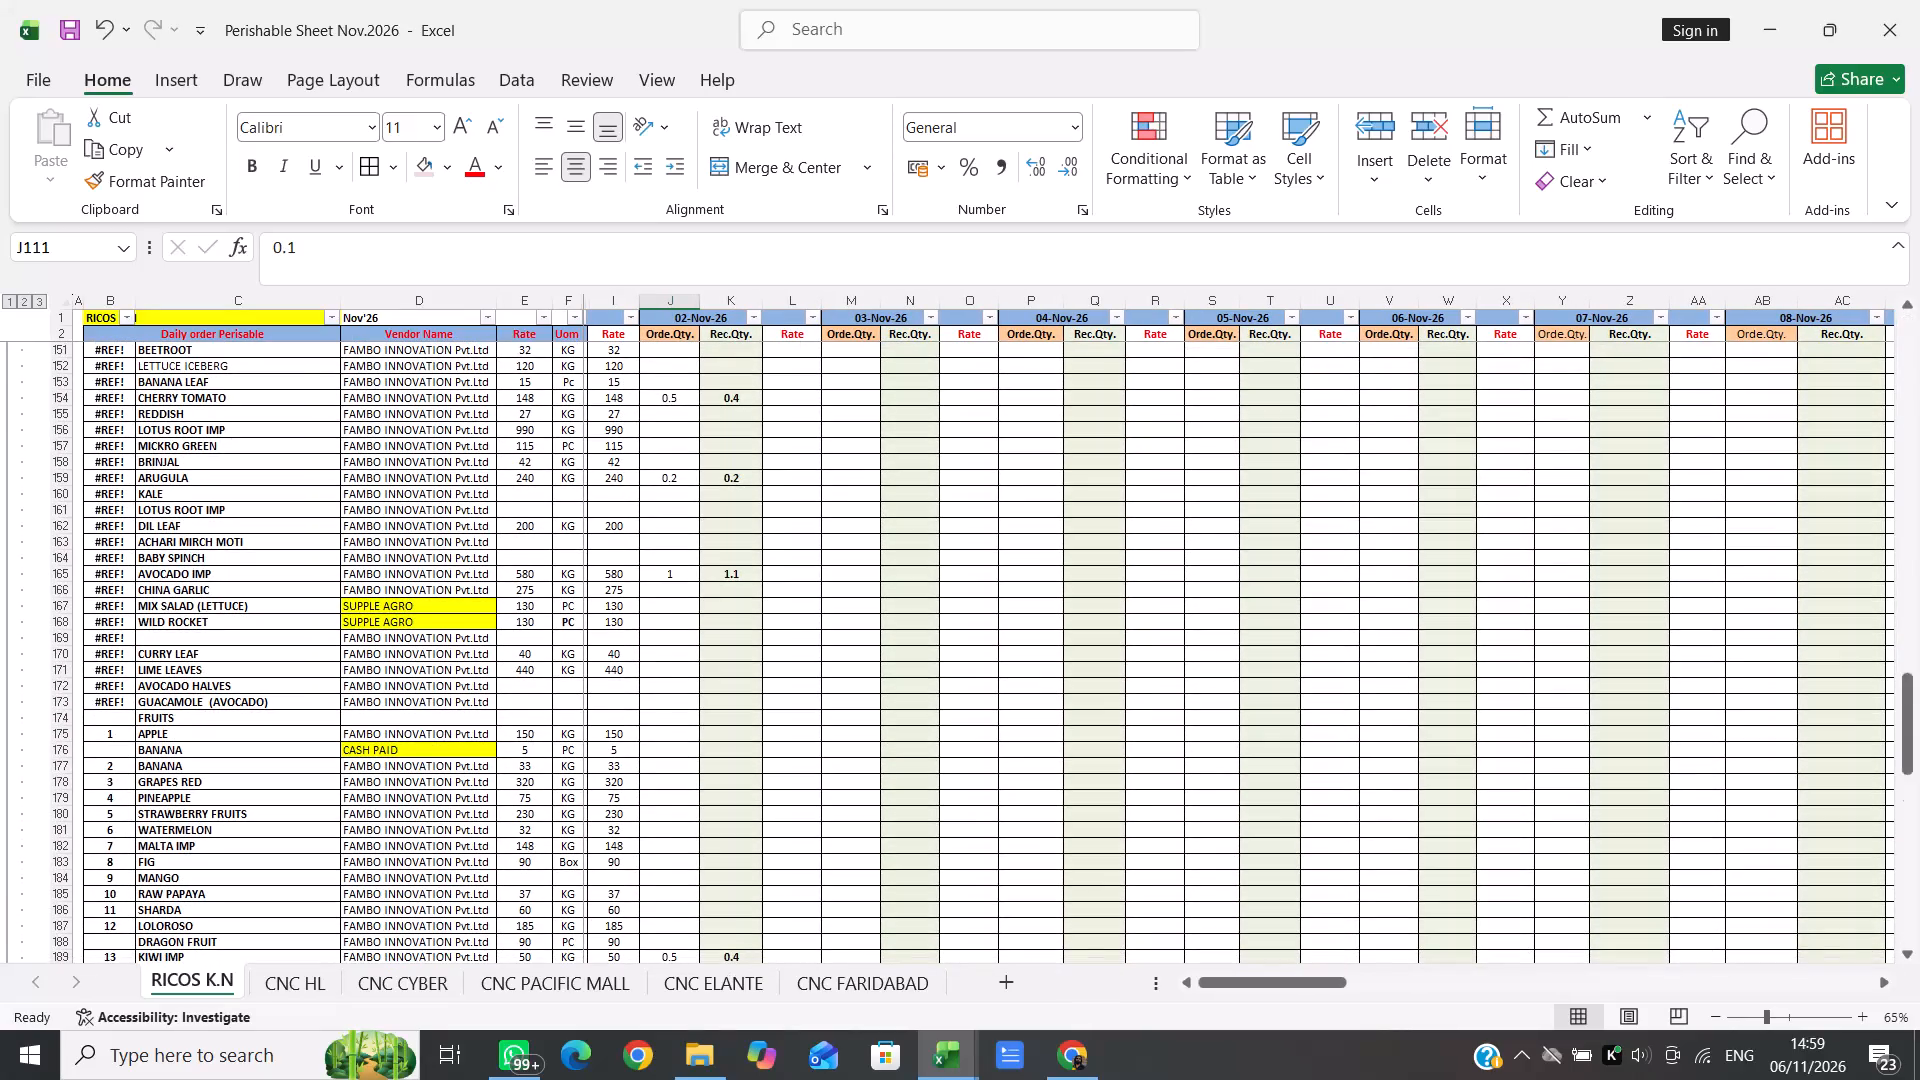
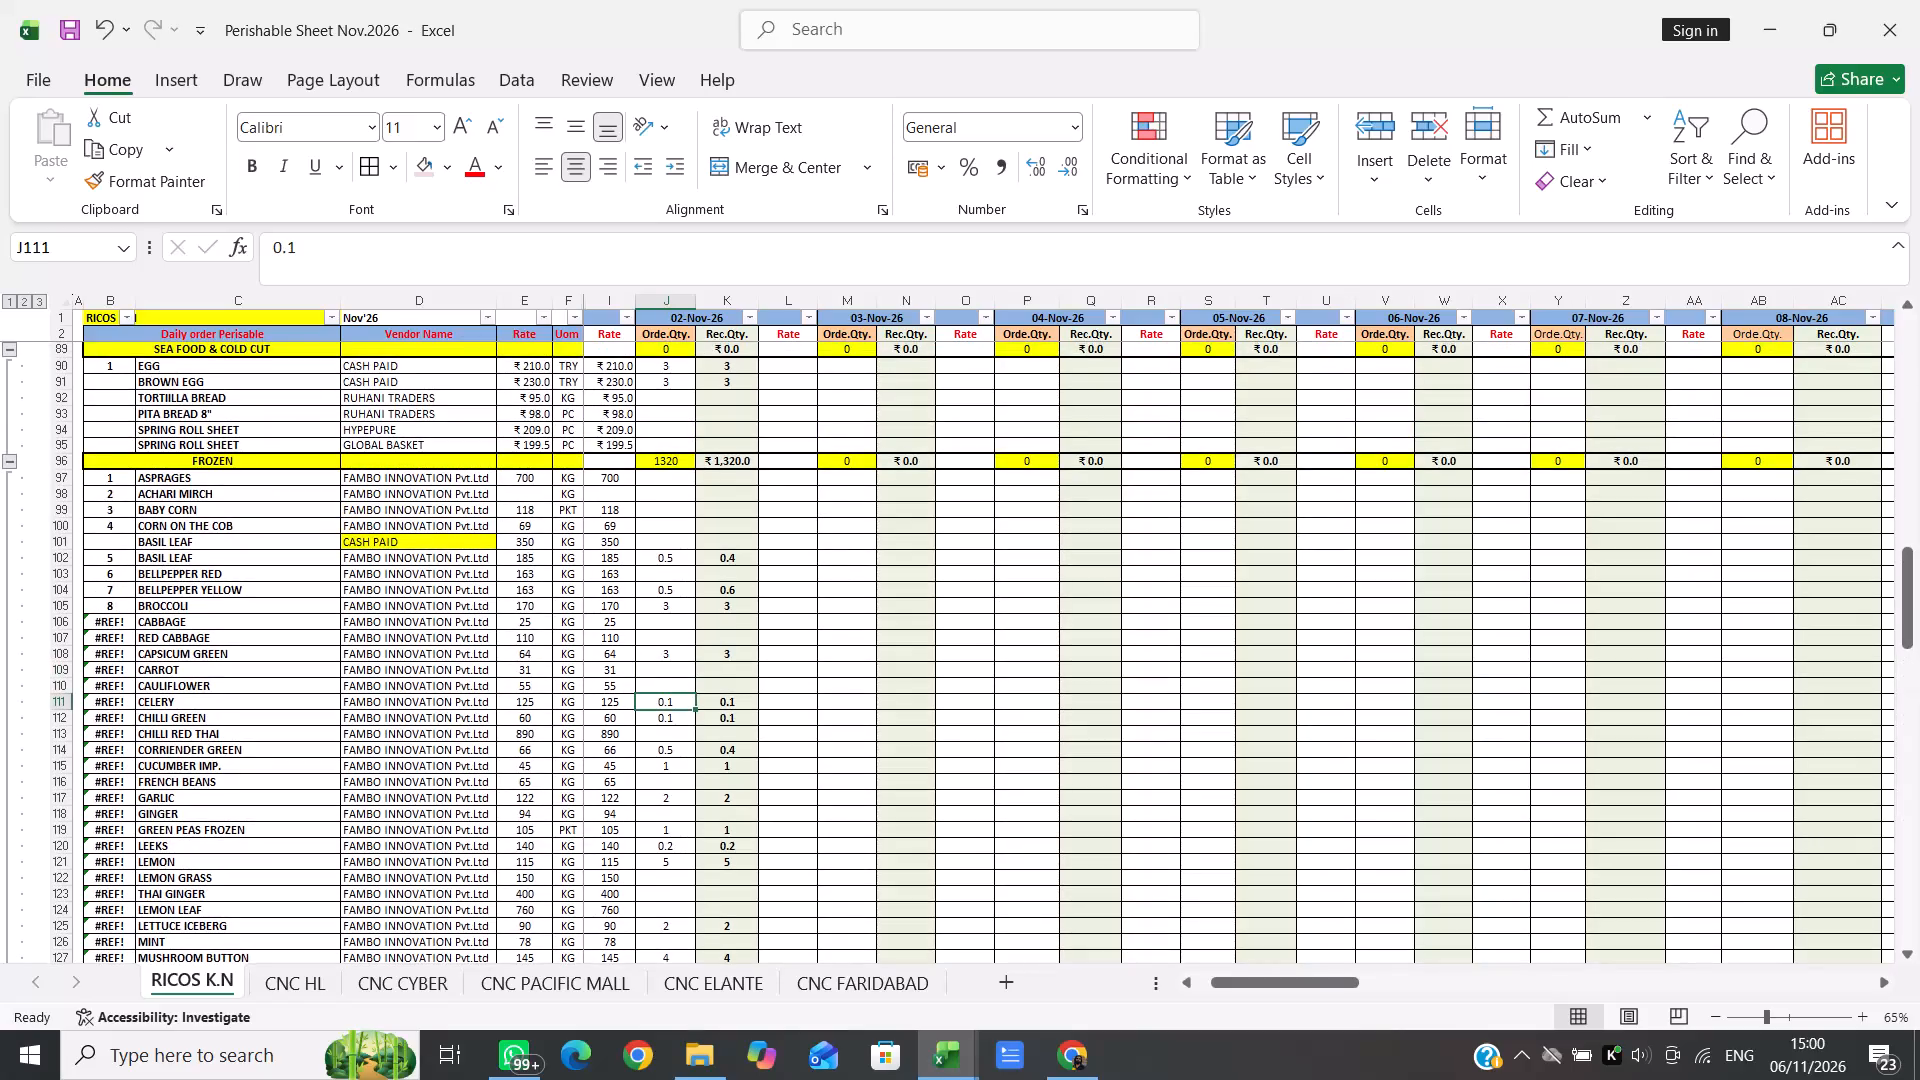
Set the 02-Nov-26 ordered quantity for Celery from FAMBO INNOVATION Pvt.Ltd to 1.
scroll(660, 654, "down", 1)
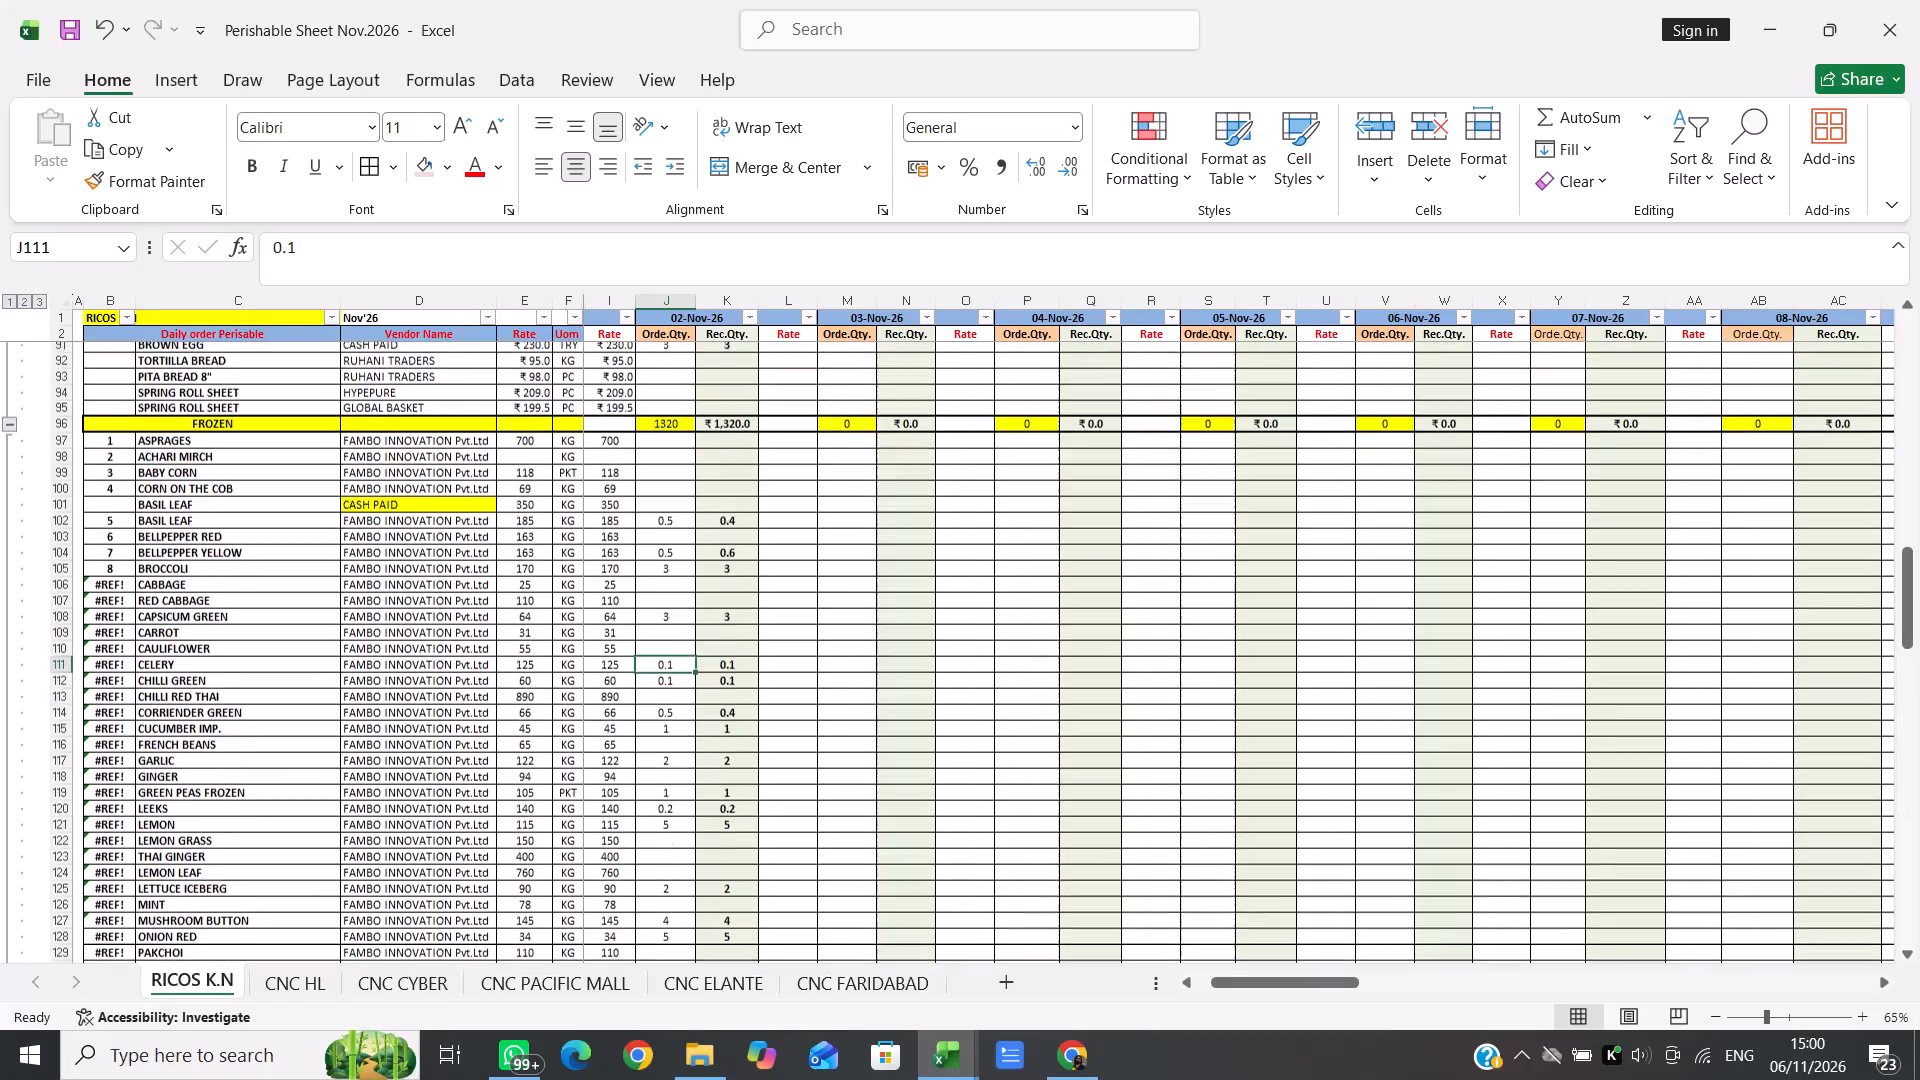
scroll(660, 654, "down", 1)
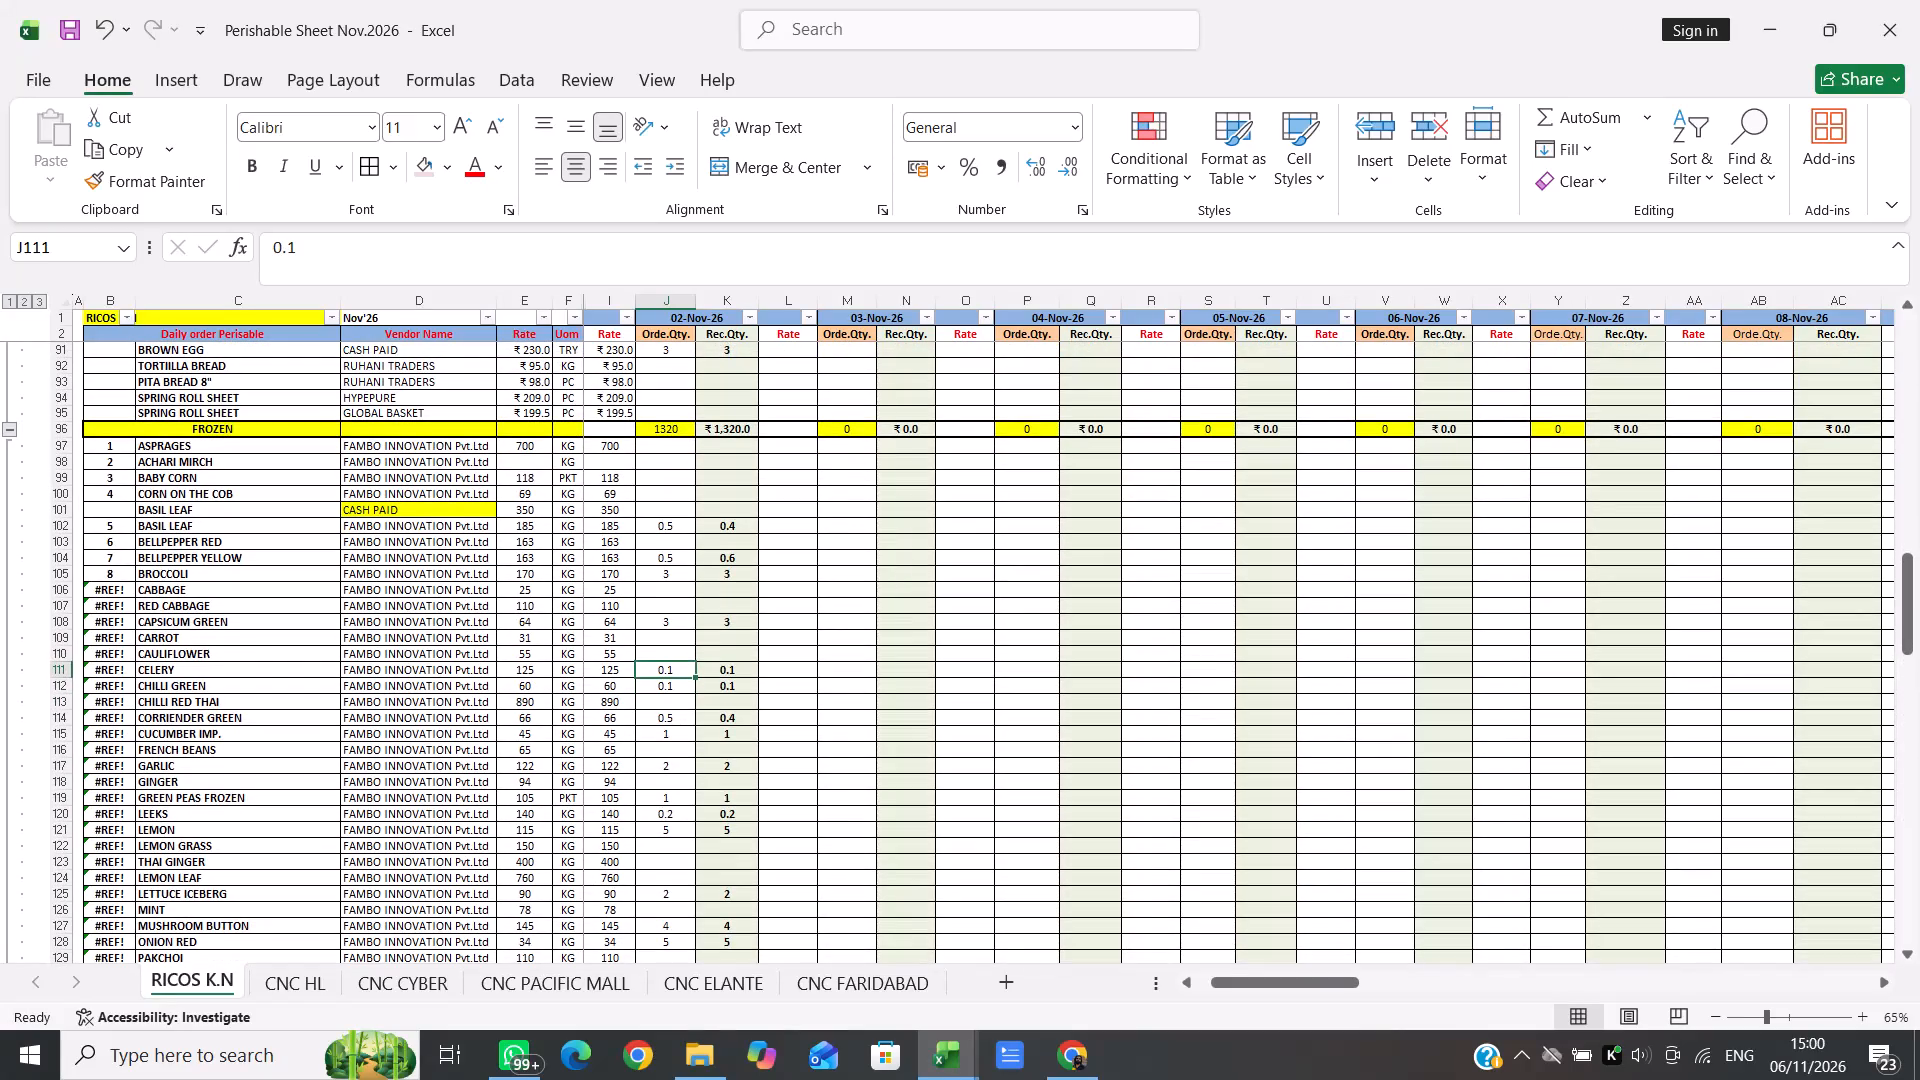
key("1")
key("Right")
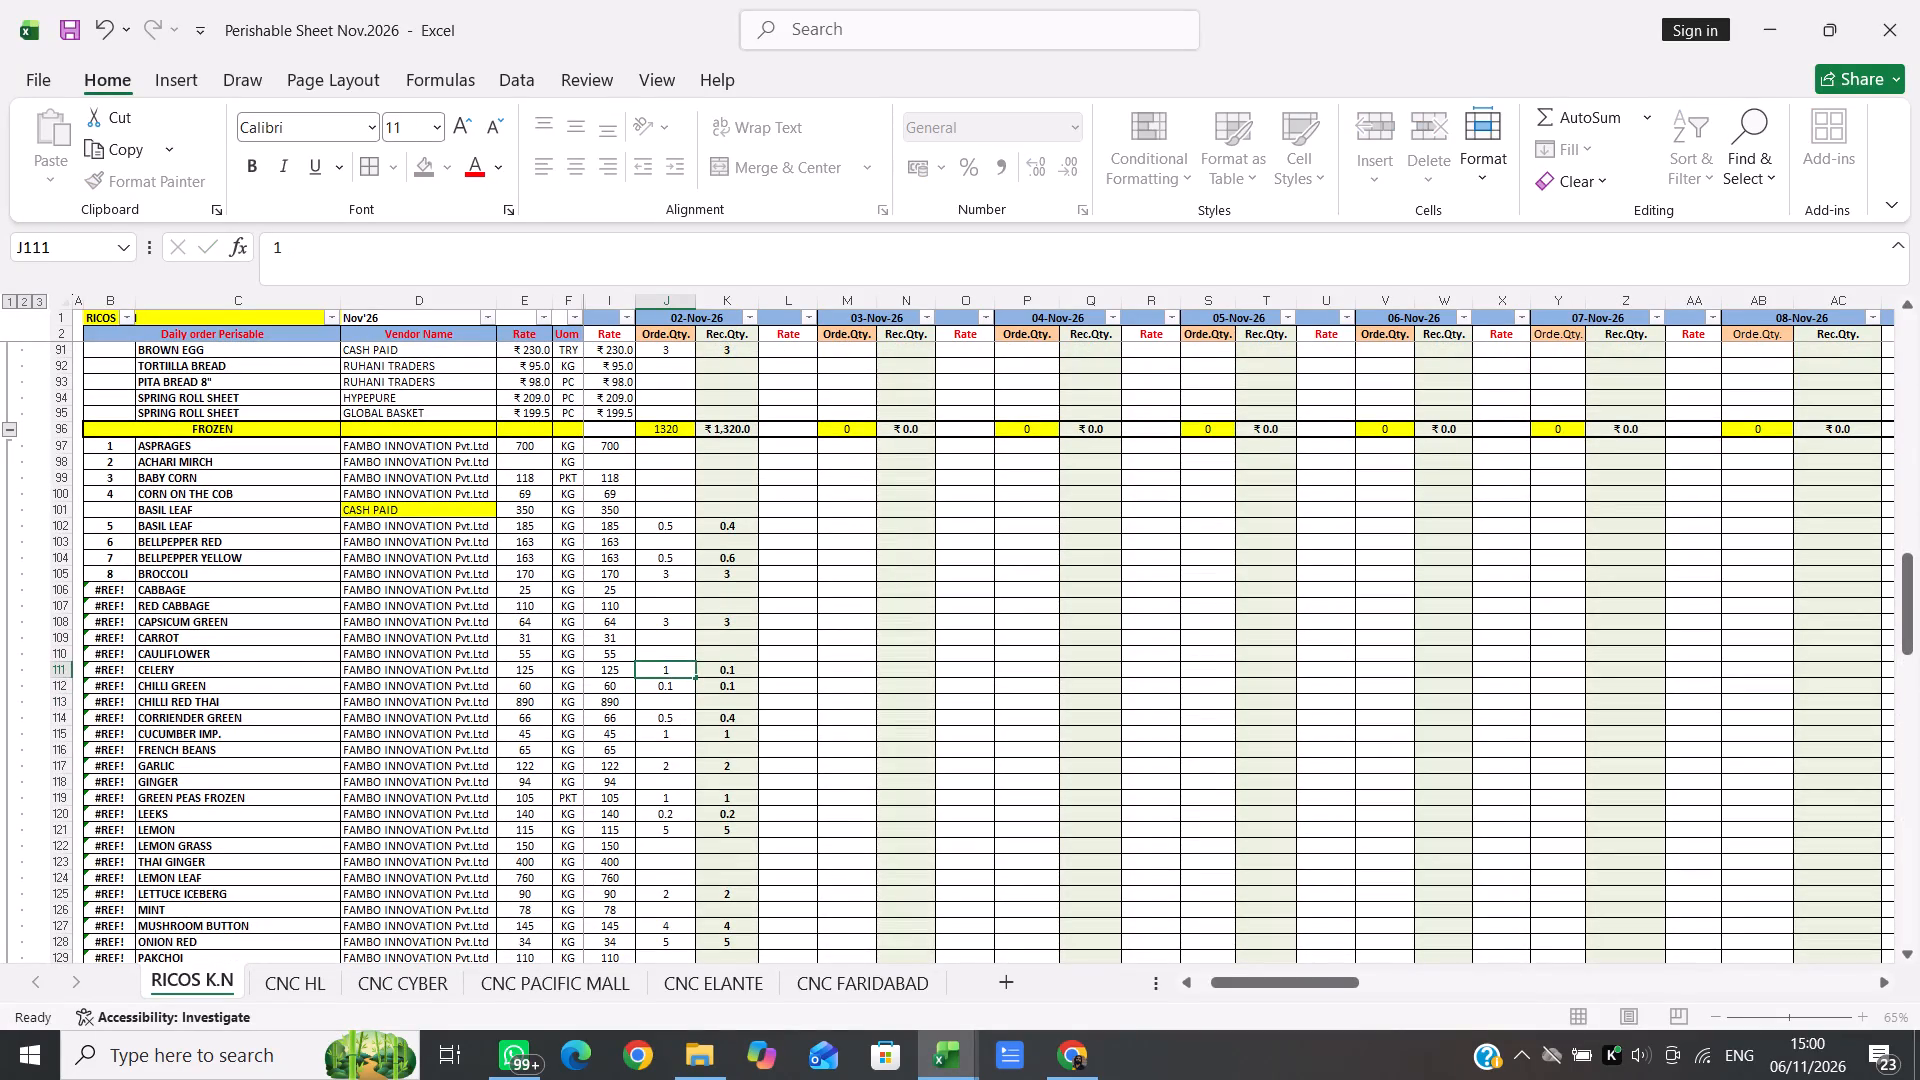
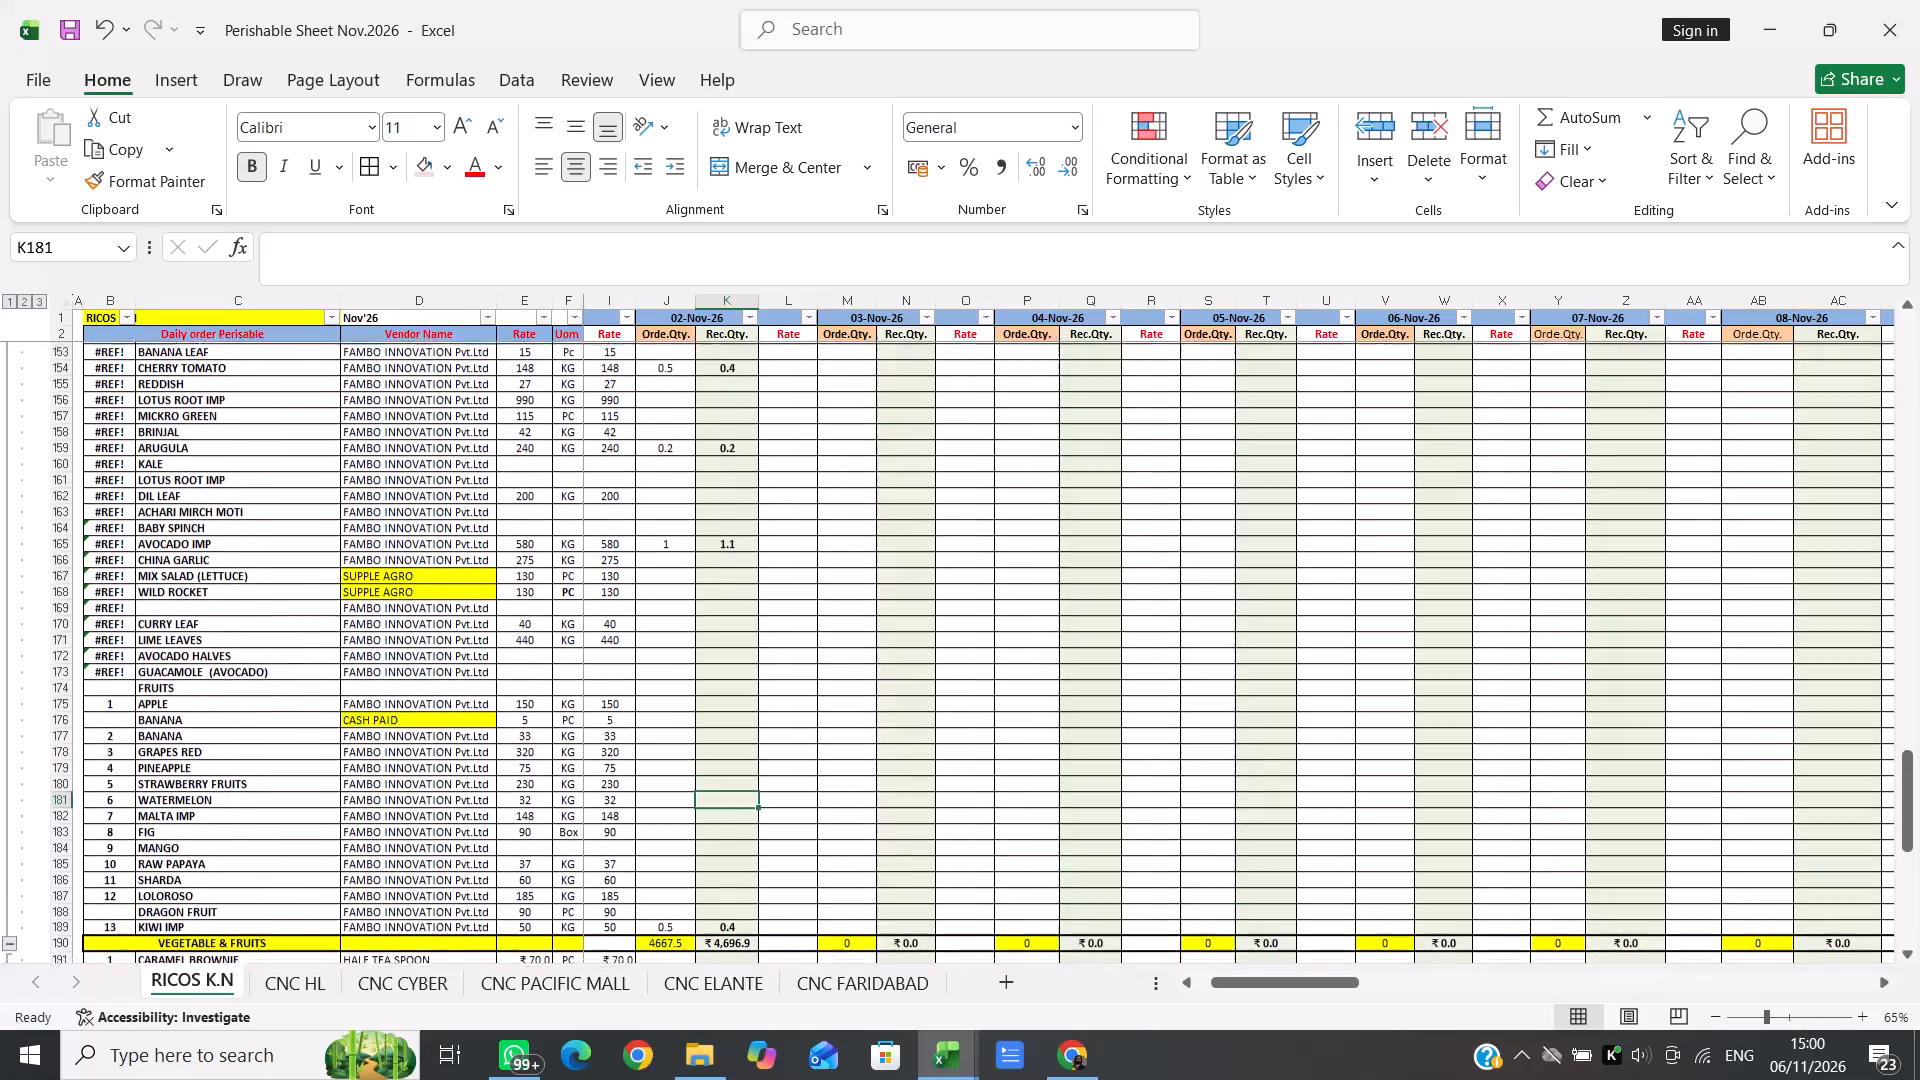
Search the sheet for "SPINA" and go to the 02-Nov-26 received quantity for Spinach from FAMBO INNOVATION Pvt.Ltd.
scroll(708, 623, "up", 1)
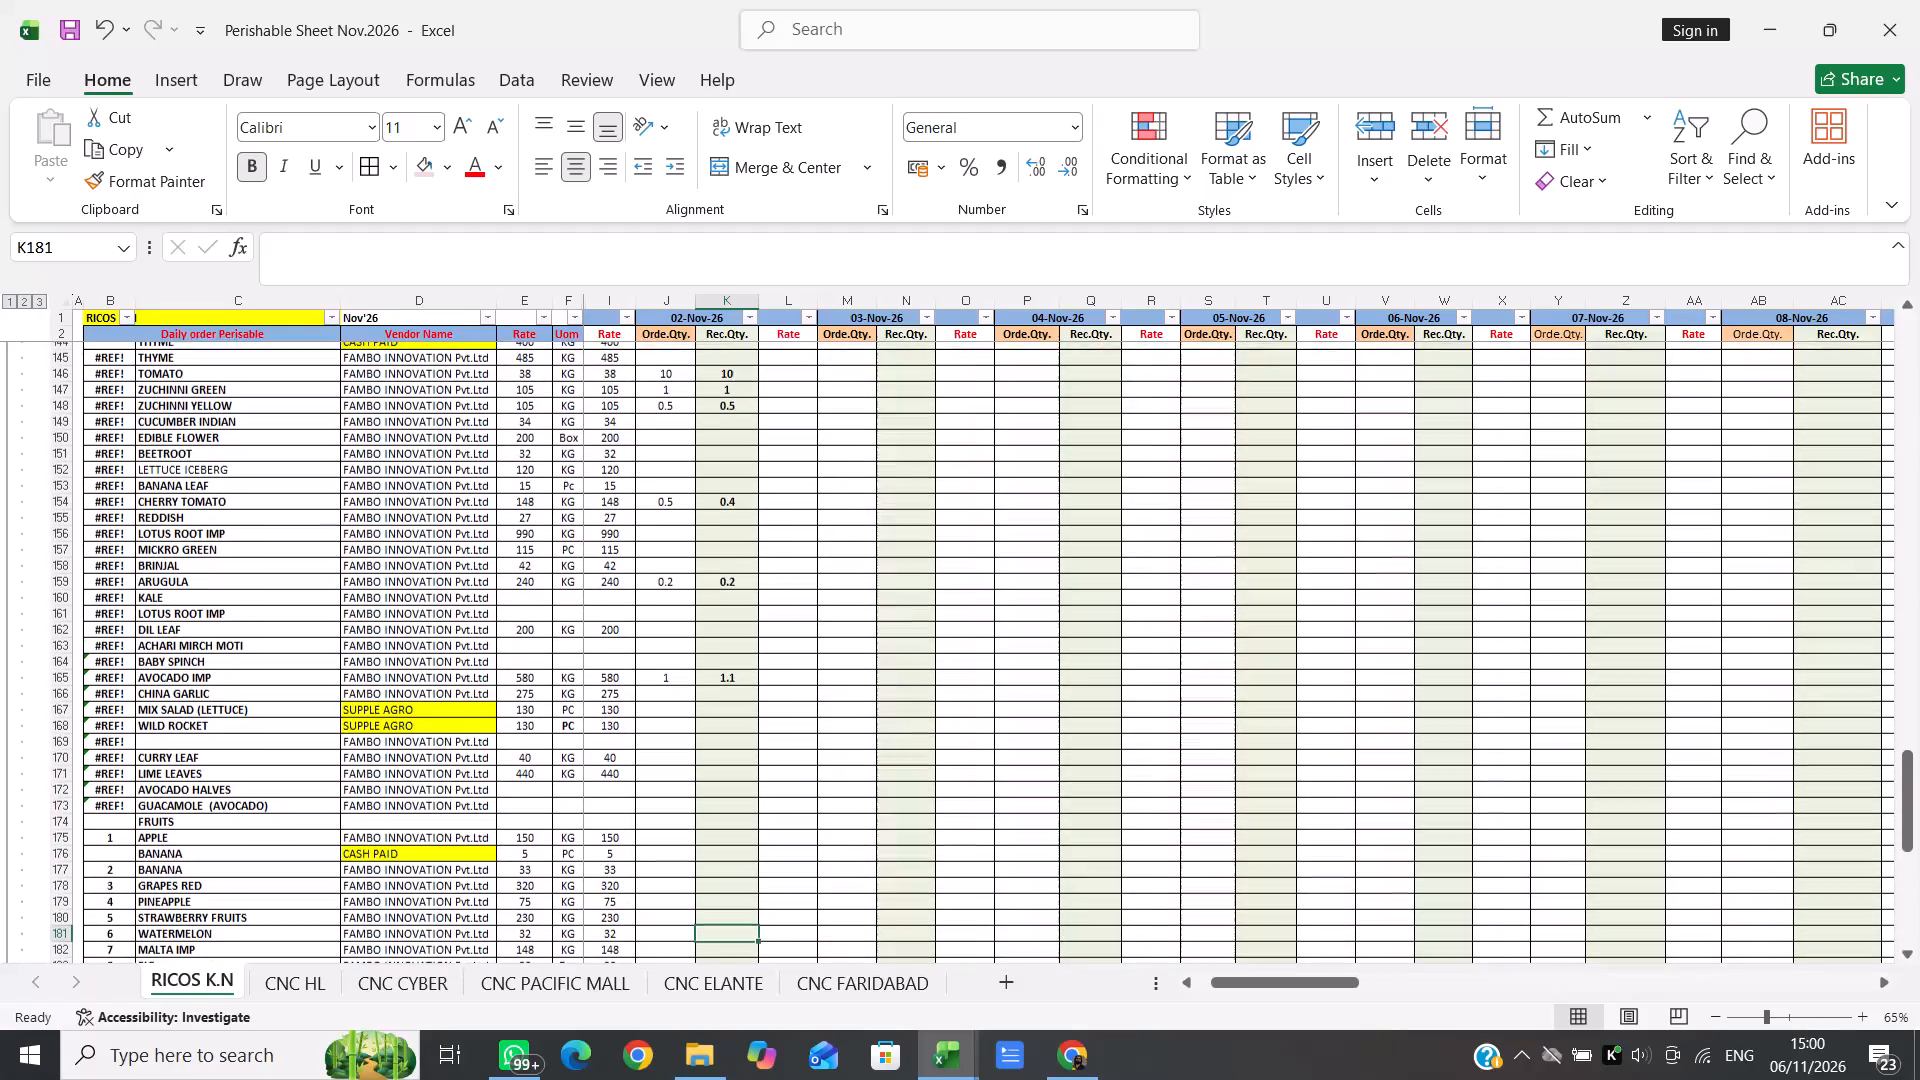
key("ctrl+f")
key("BackSpace")
key("BackSpace")
key("BackSpace")
key("BackSpace")
key("s")
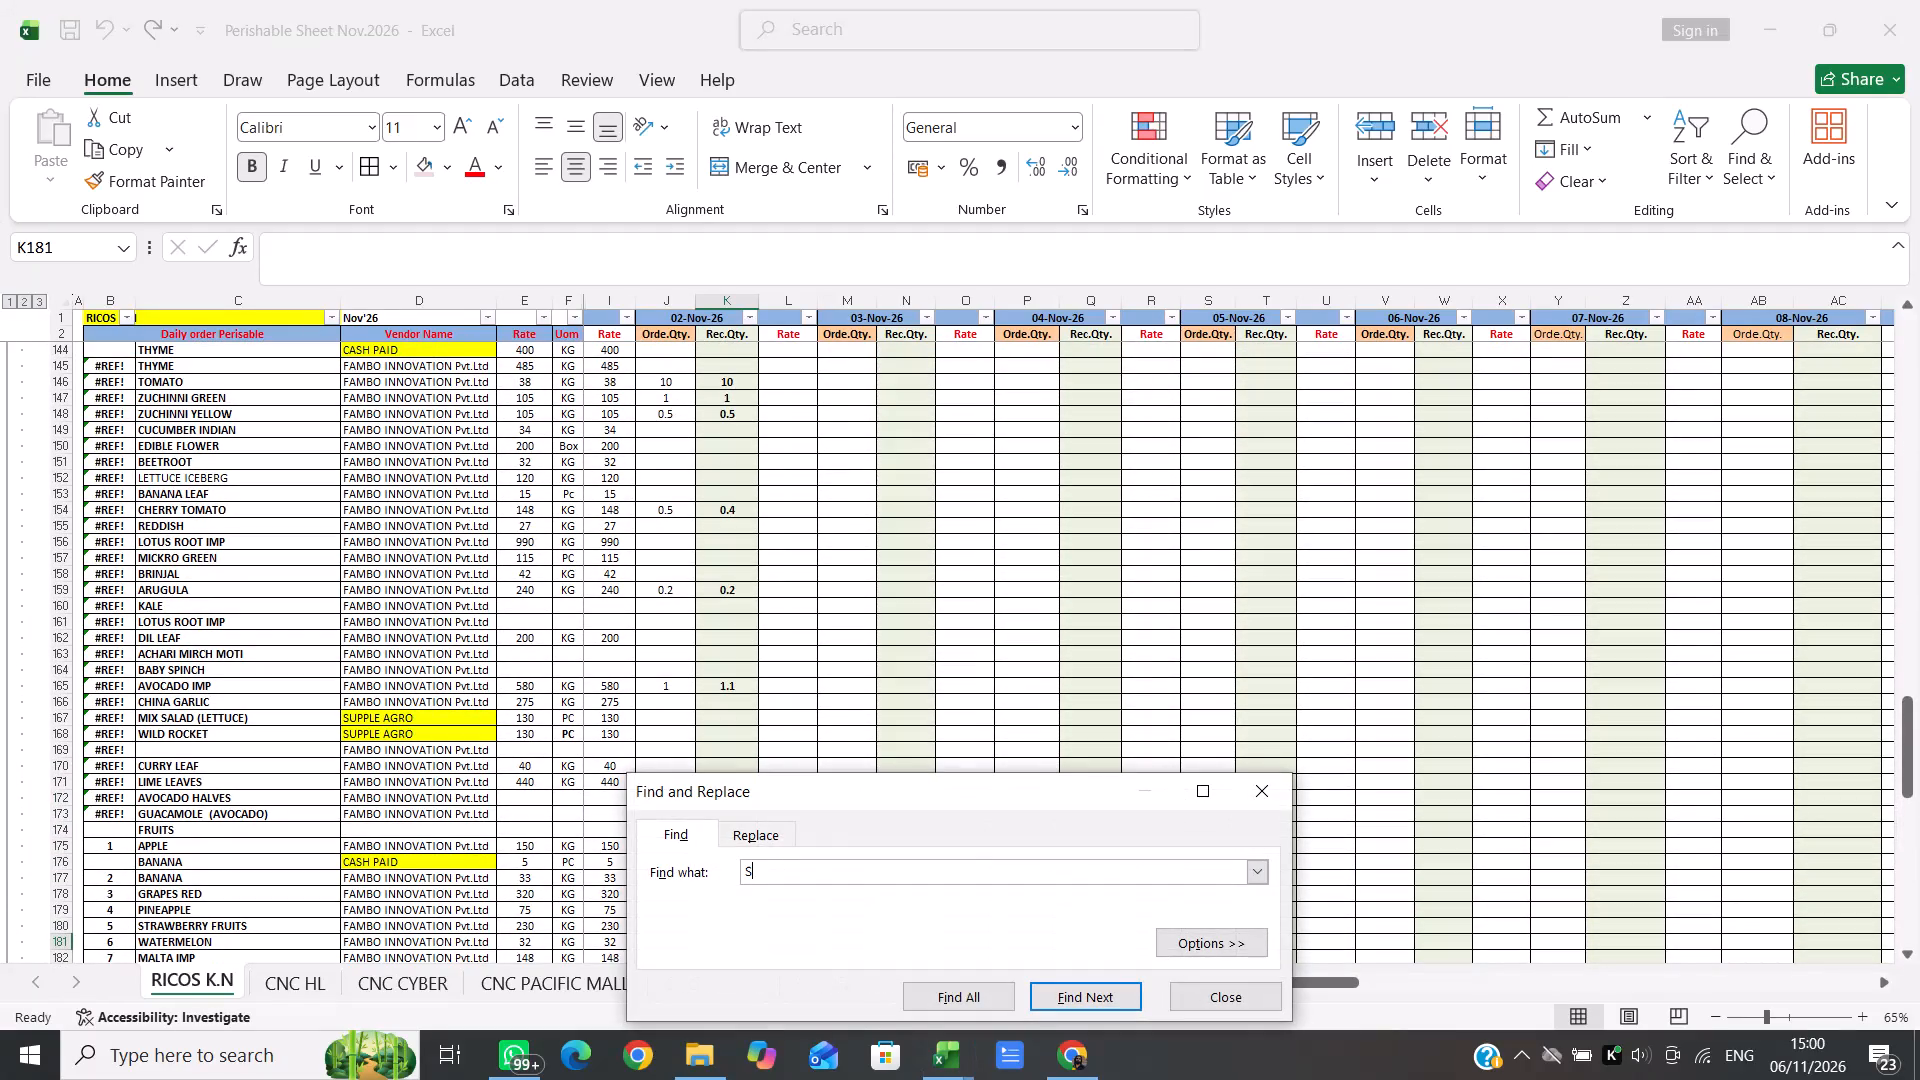
key("BackSpace")
type("SPIANA")
key("BackSpace")
key("BackSpace")
key("BackSpace")
type("NA")
key("Return")
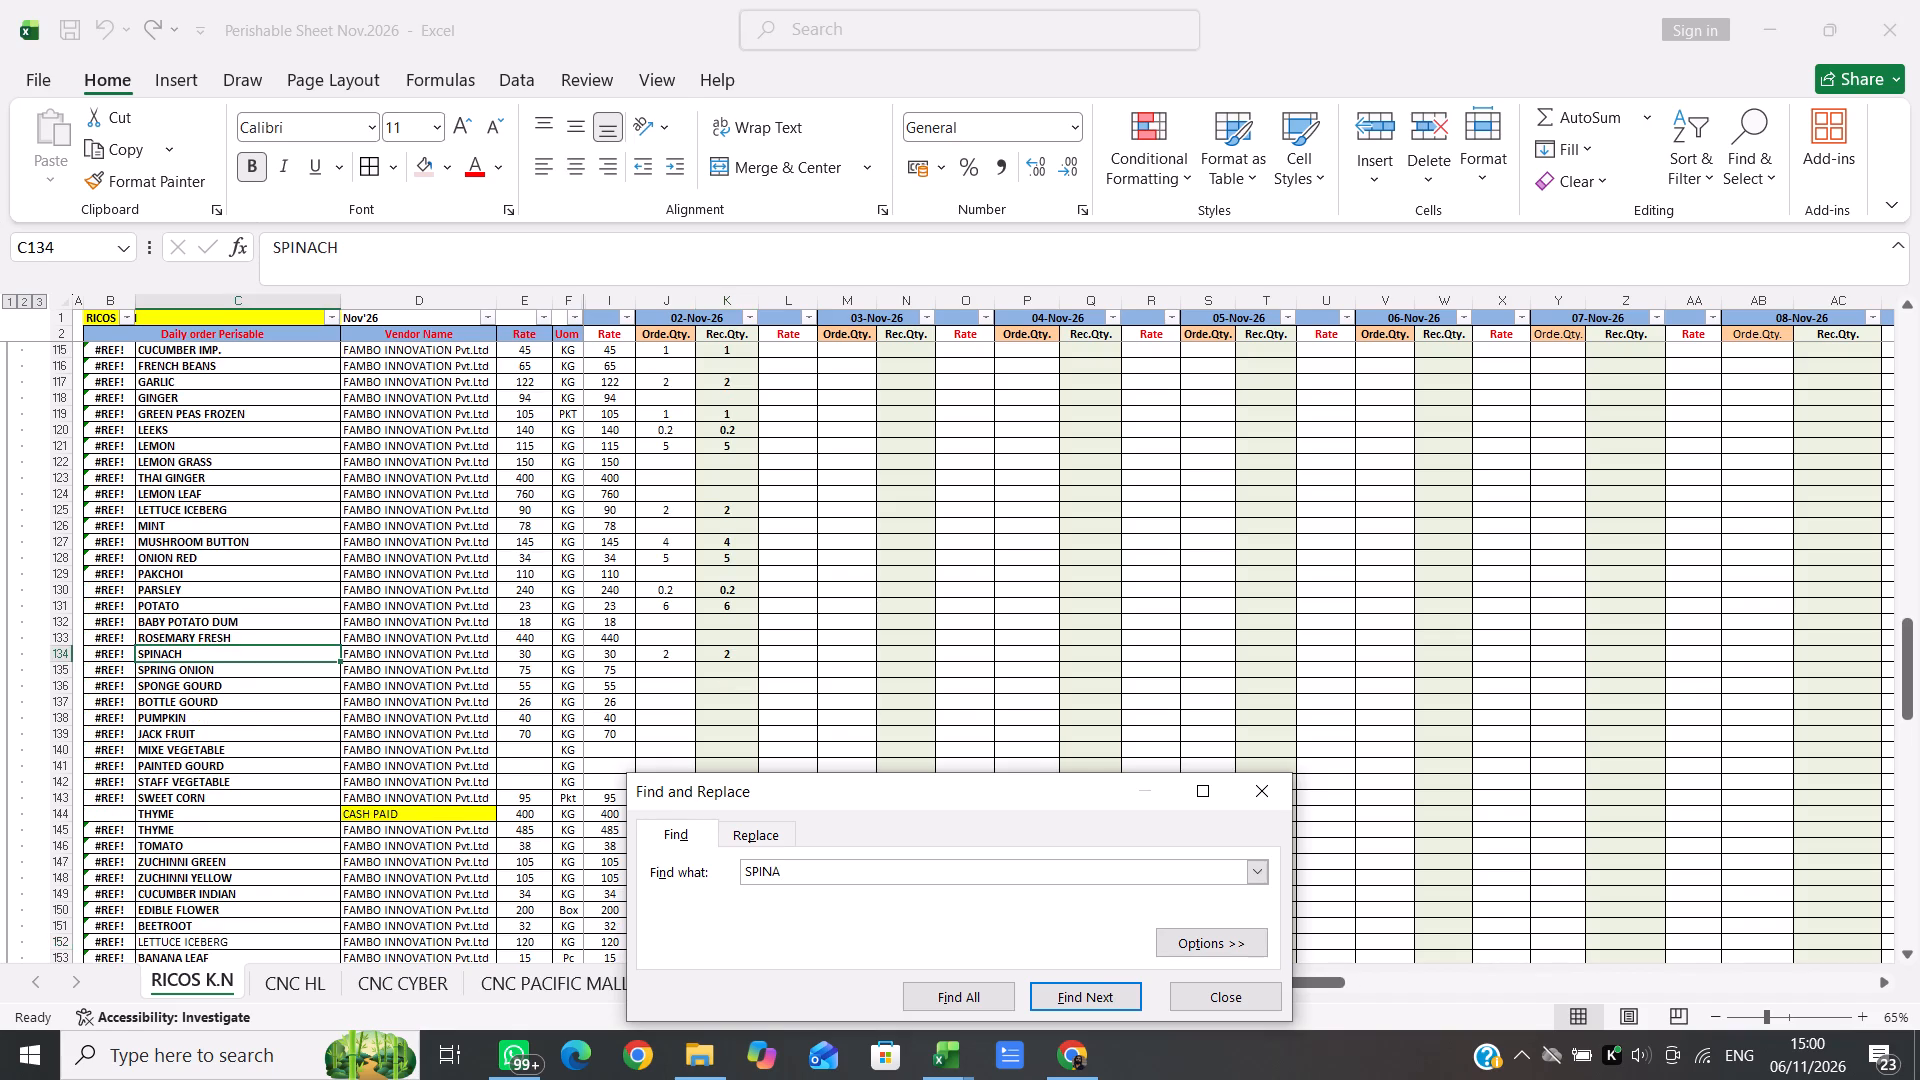
left_click(1243, 783)
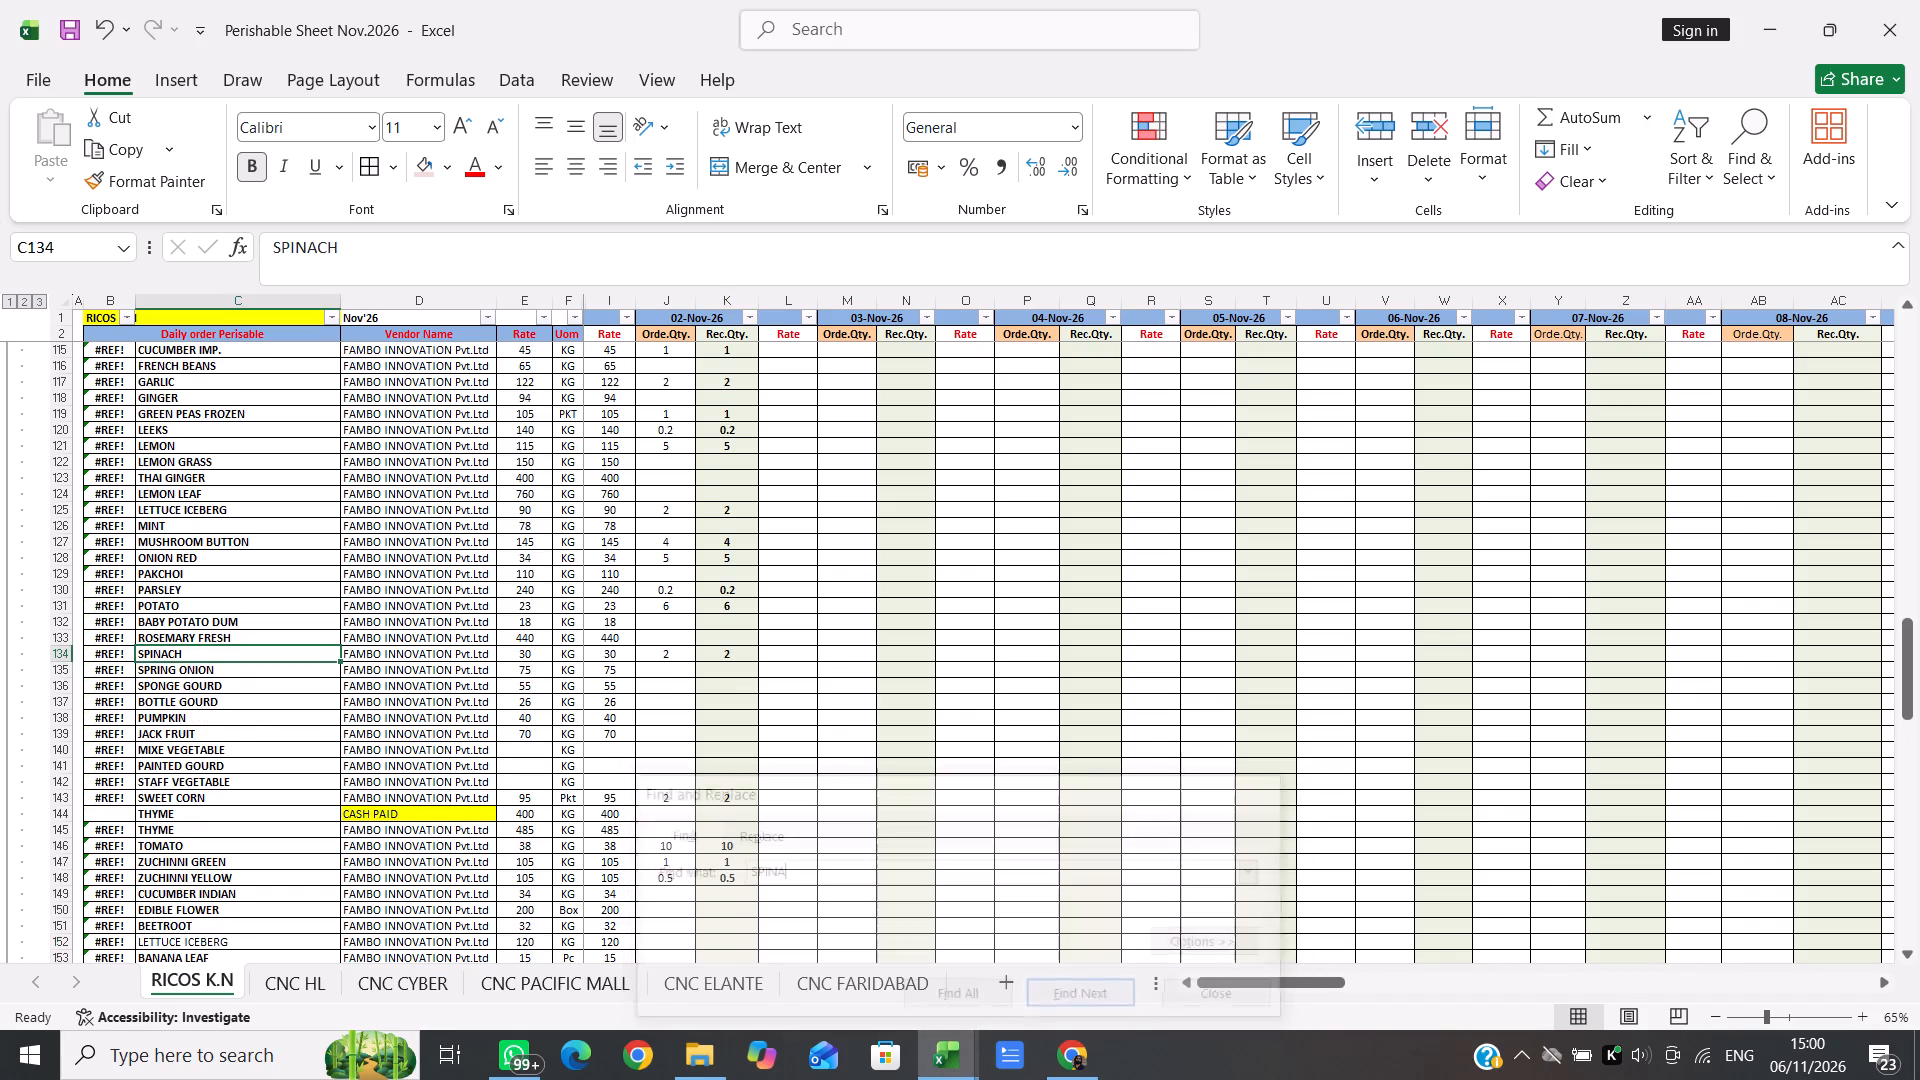
key("Right")
key("Right")
key("Right")
key("Right")
key("Right")
key("Right")
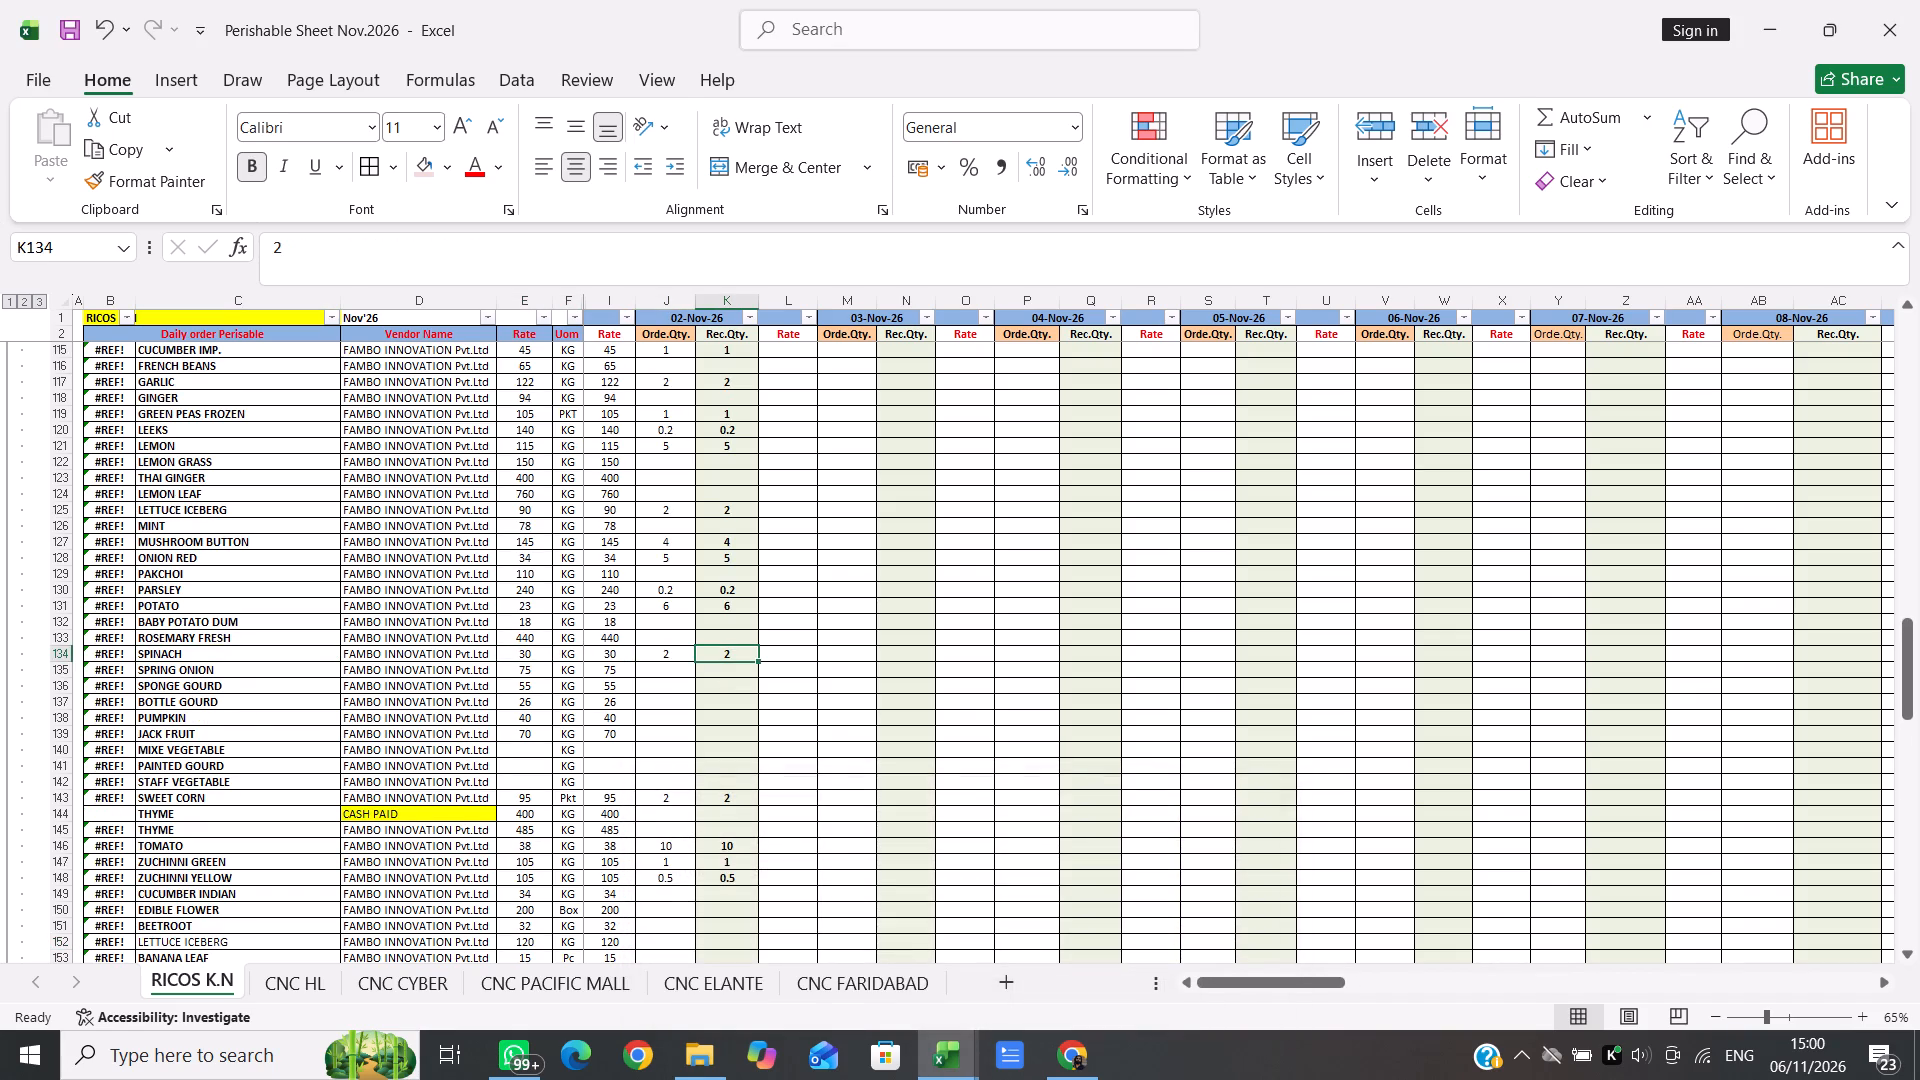
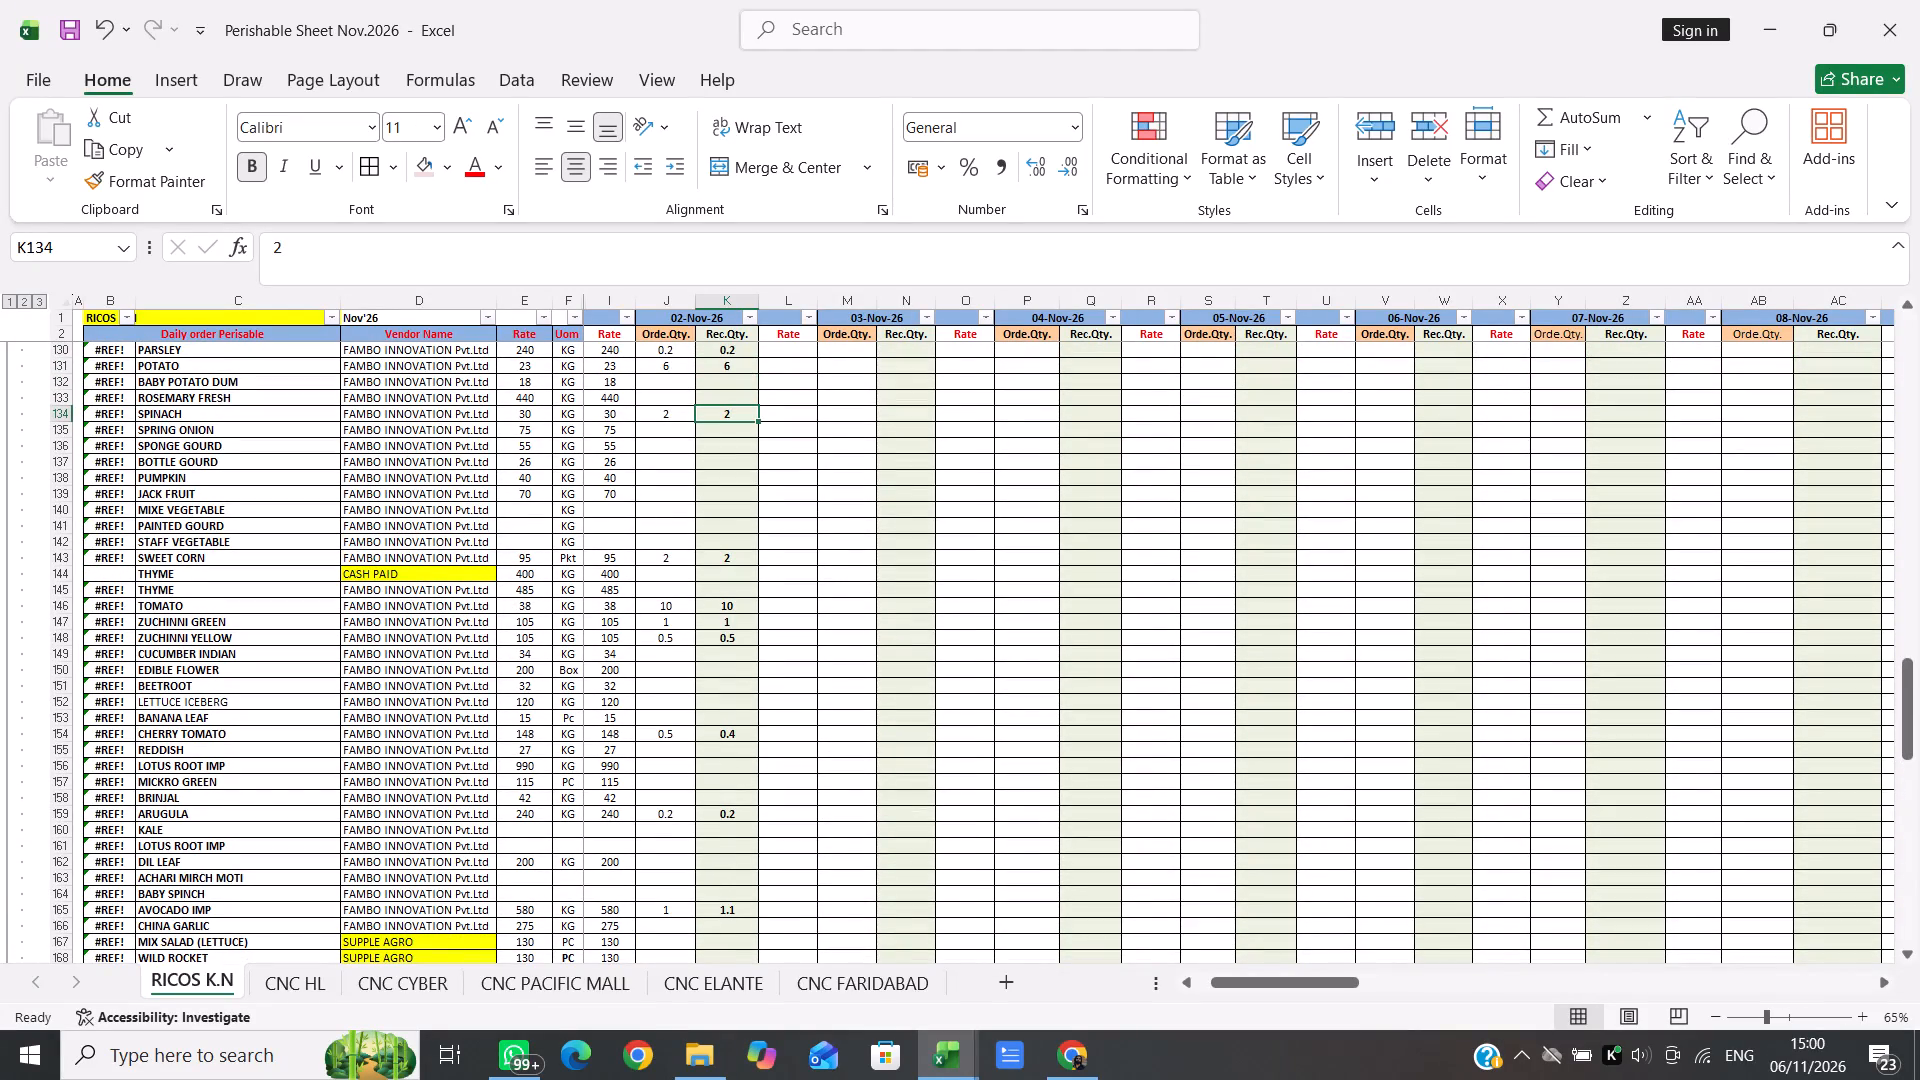
Enter an ordered quantity of 1 and a received quantity of 1 for Bellpepper Red under 02-Nov-26.
left_click(679, 673)
scroll(679, 673, "up", 2)
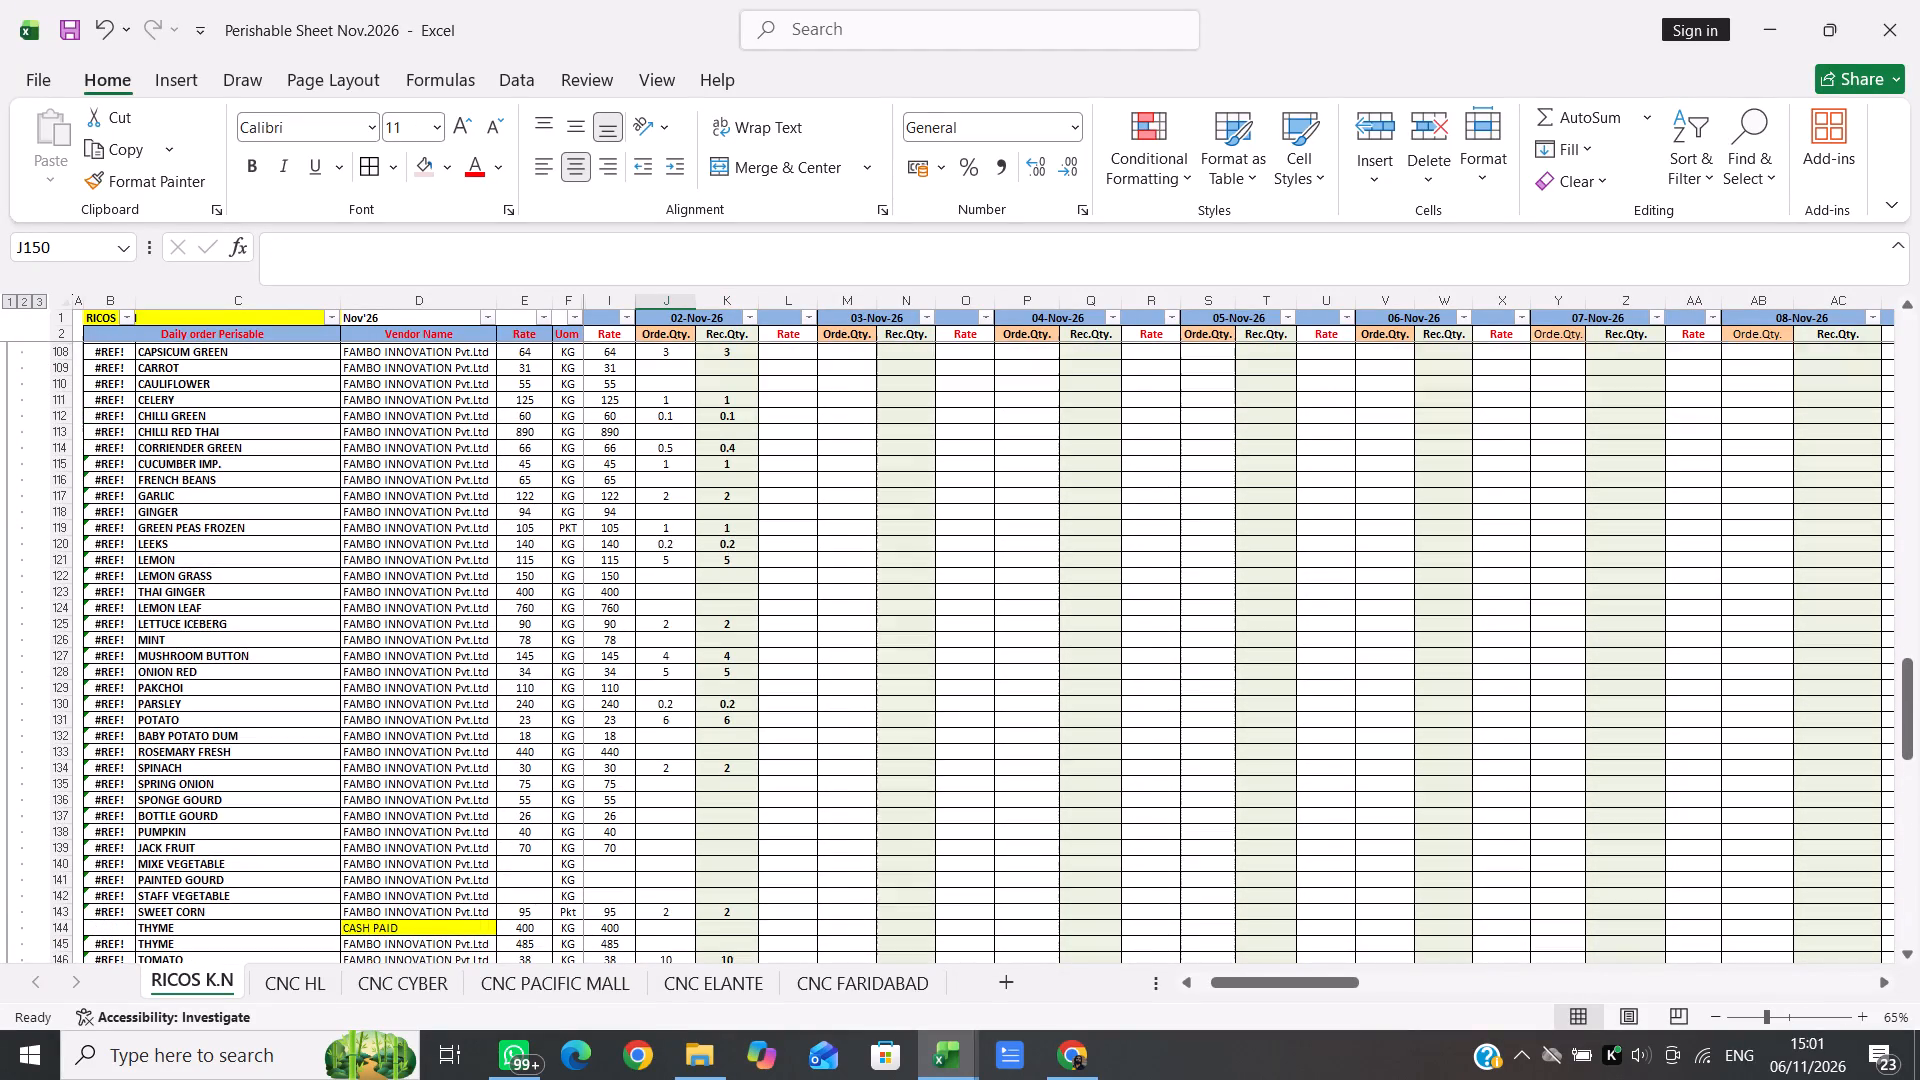
scroll(679, 673, "up", 1)
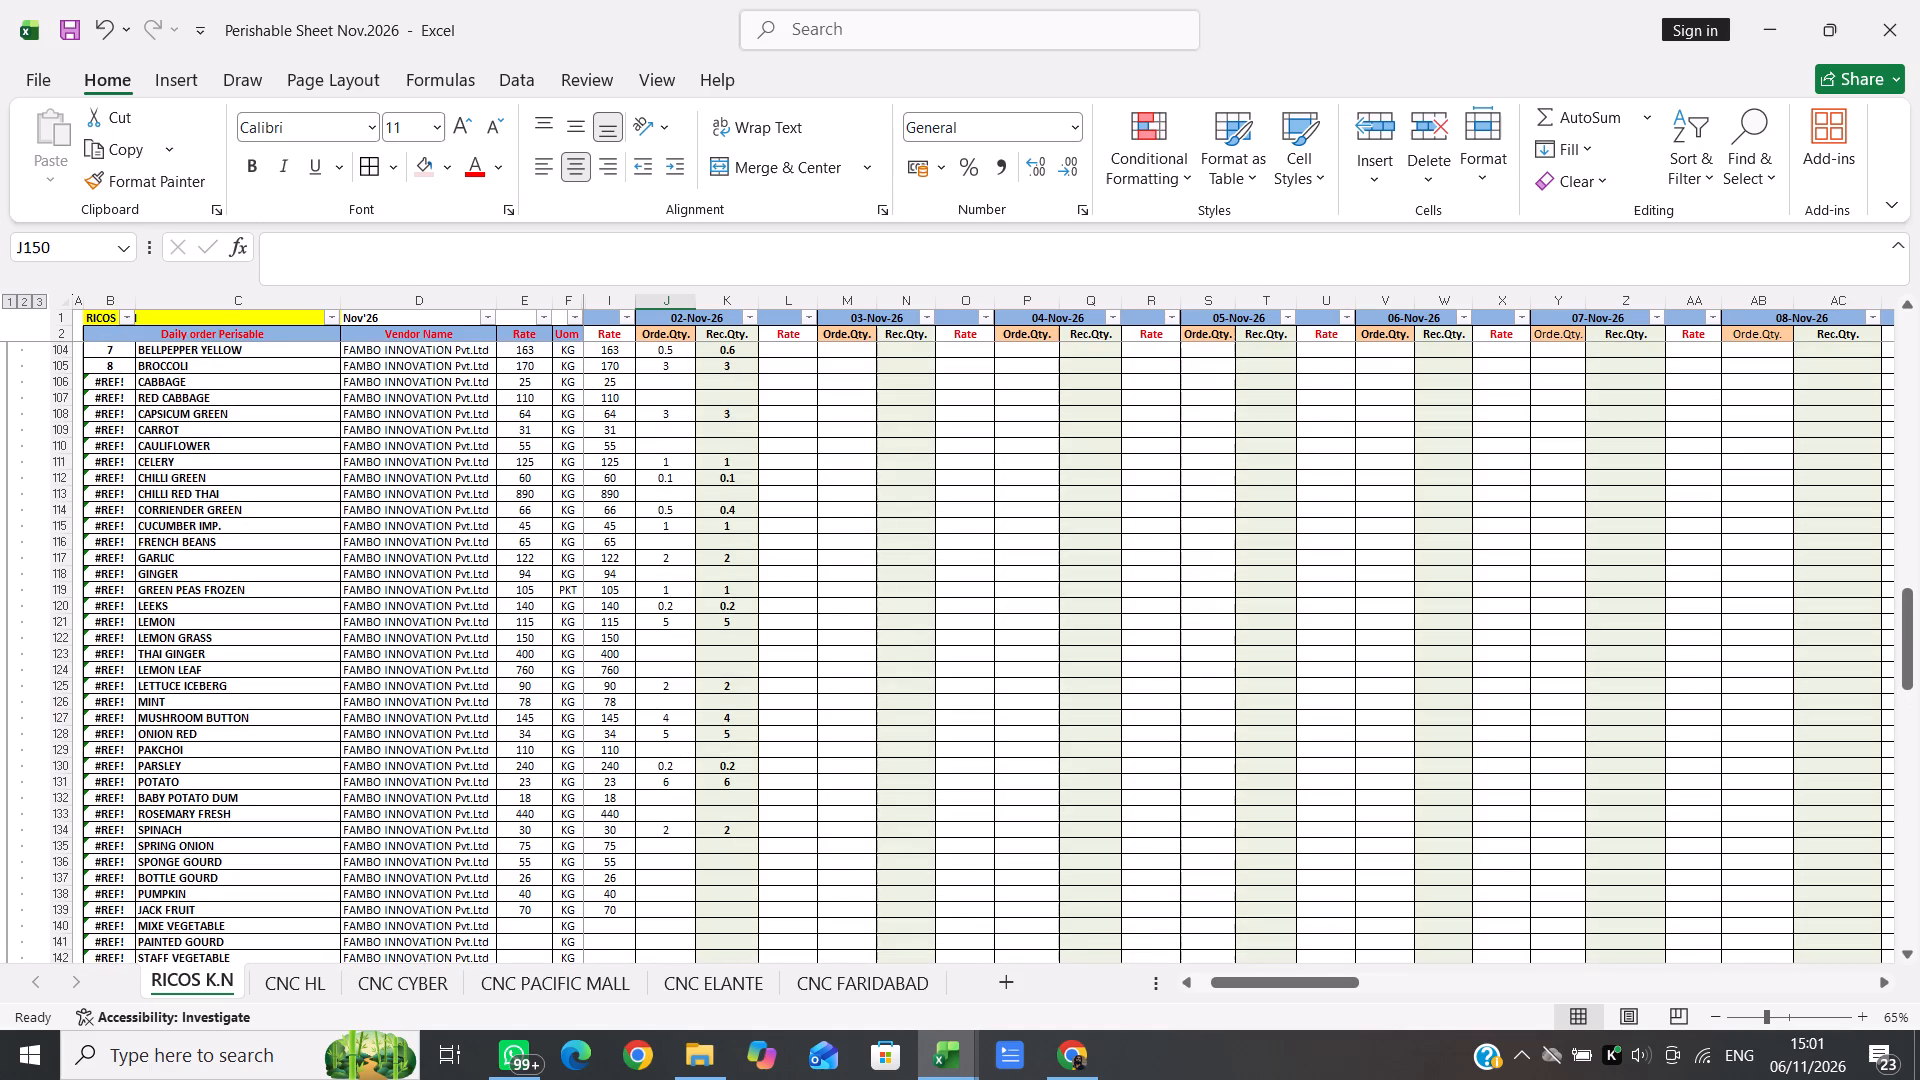
scroll(679, 673, "up", 1)
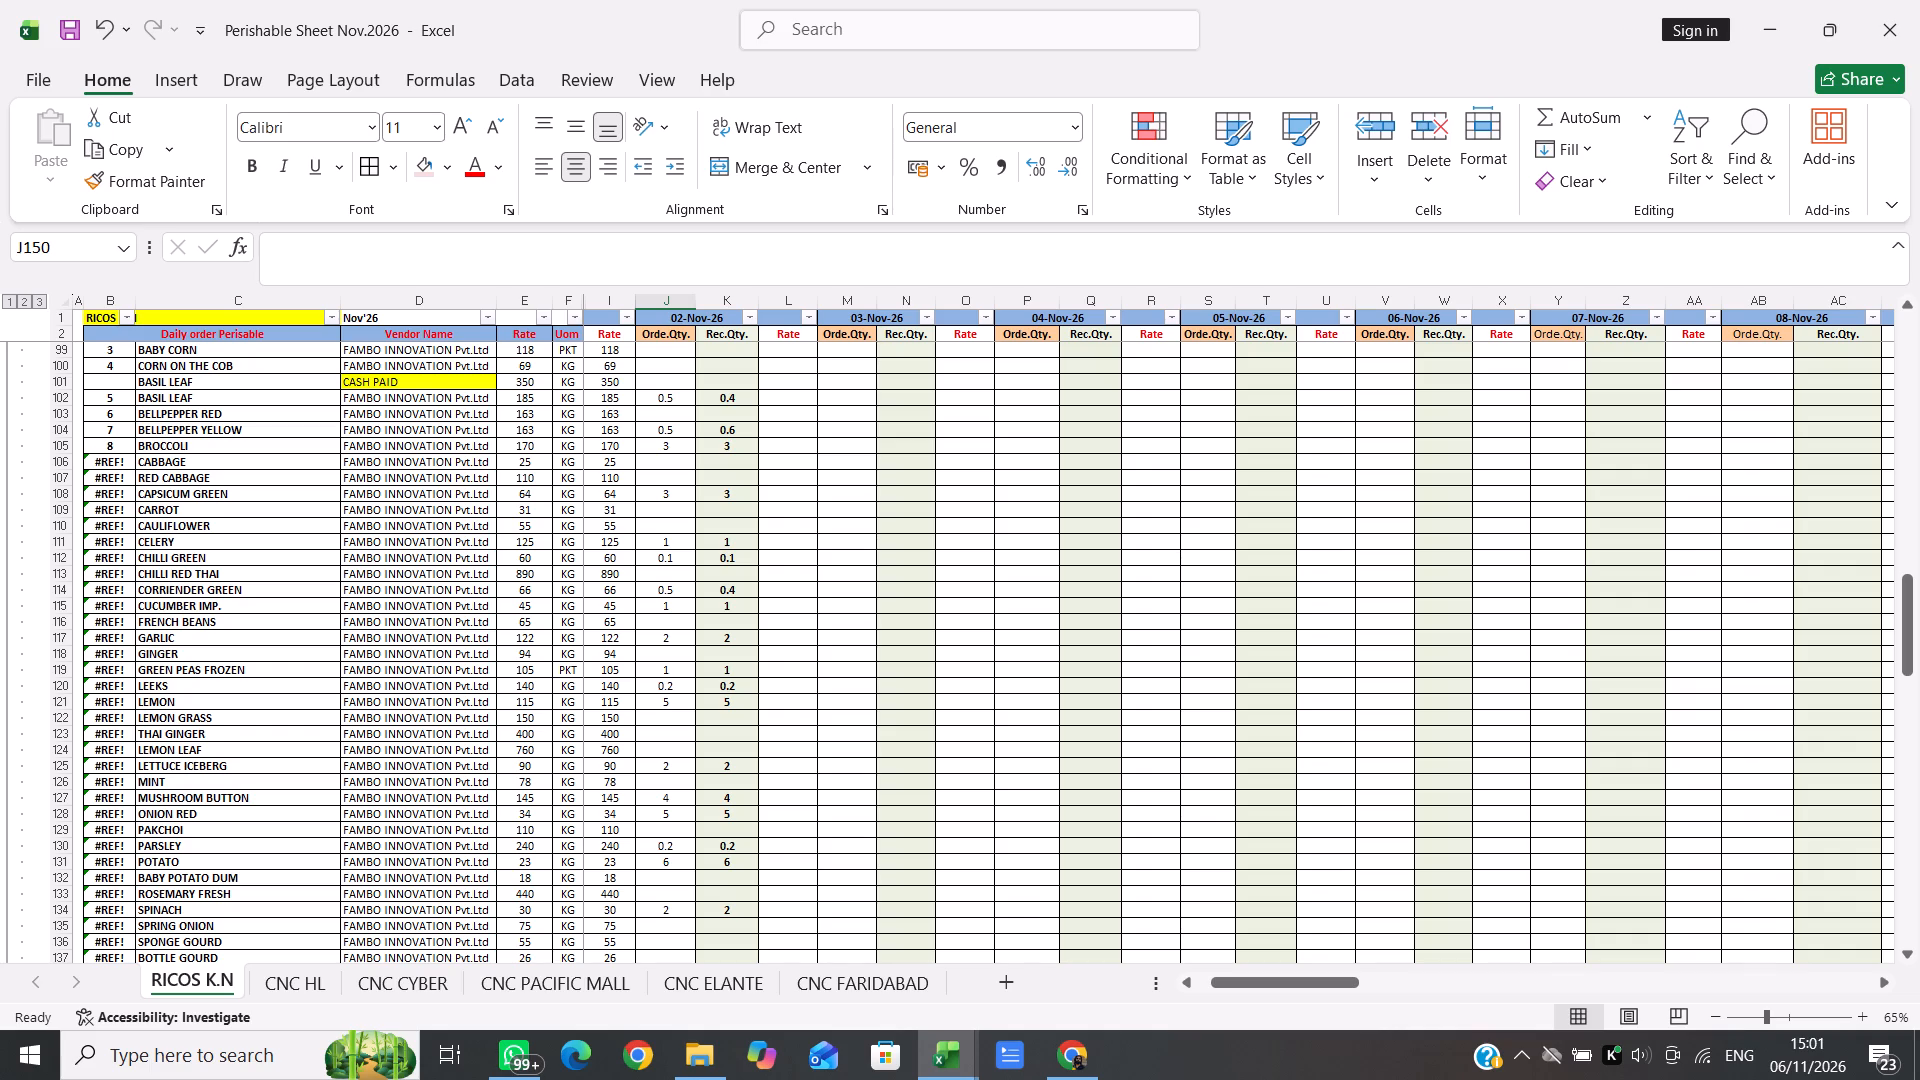
scroll(659, 596, "up", 1)
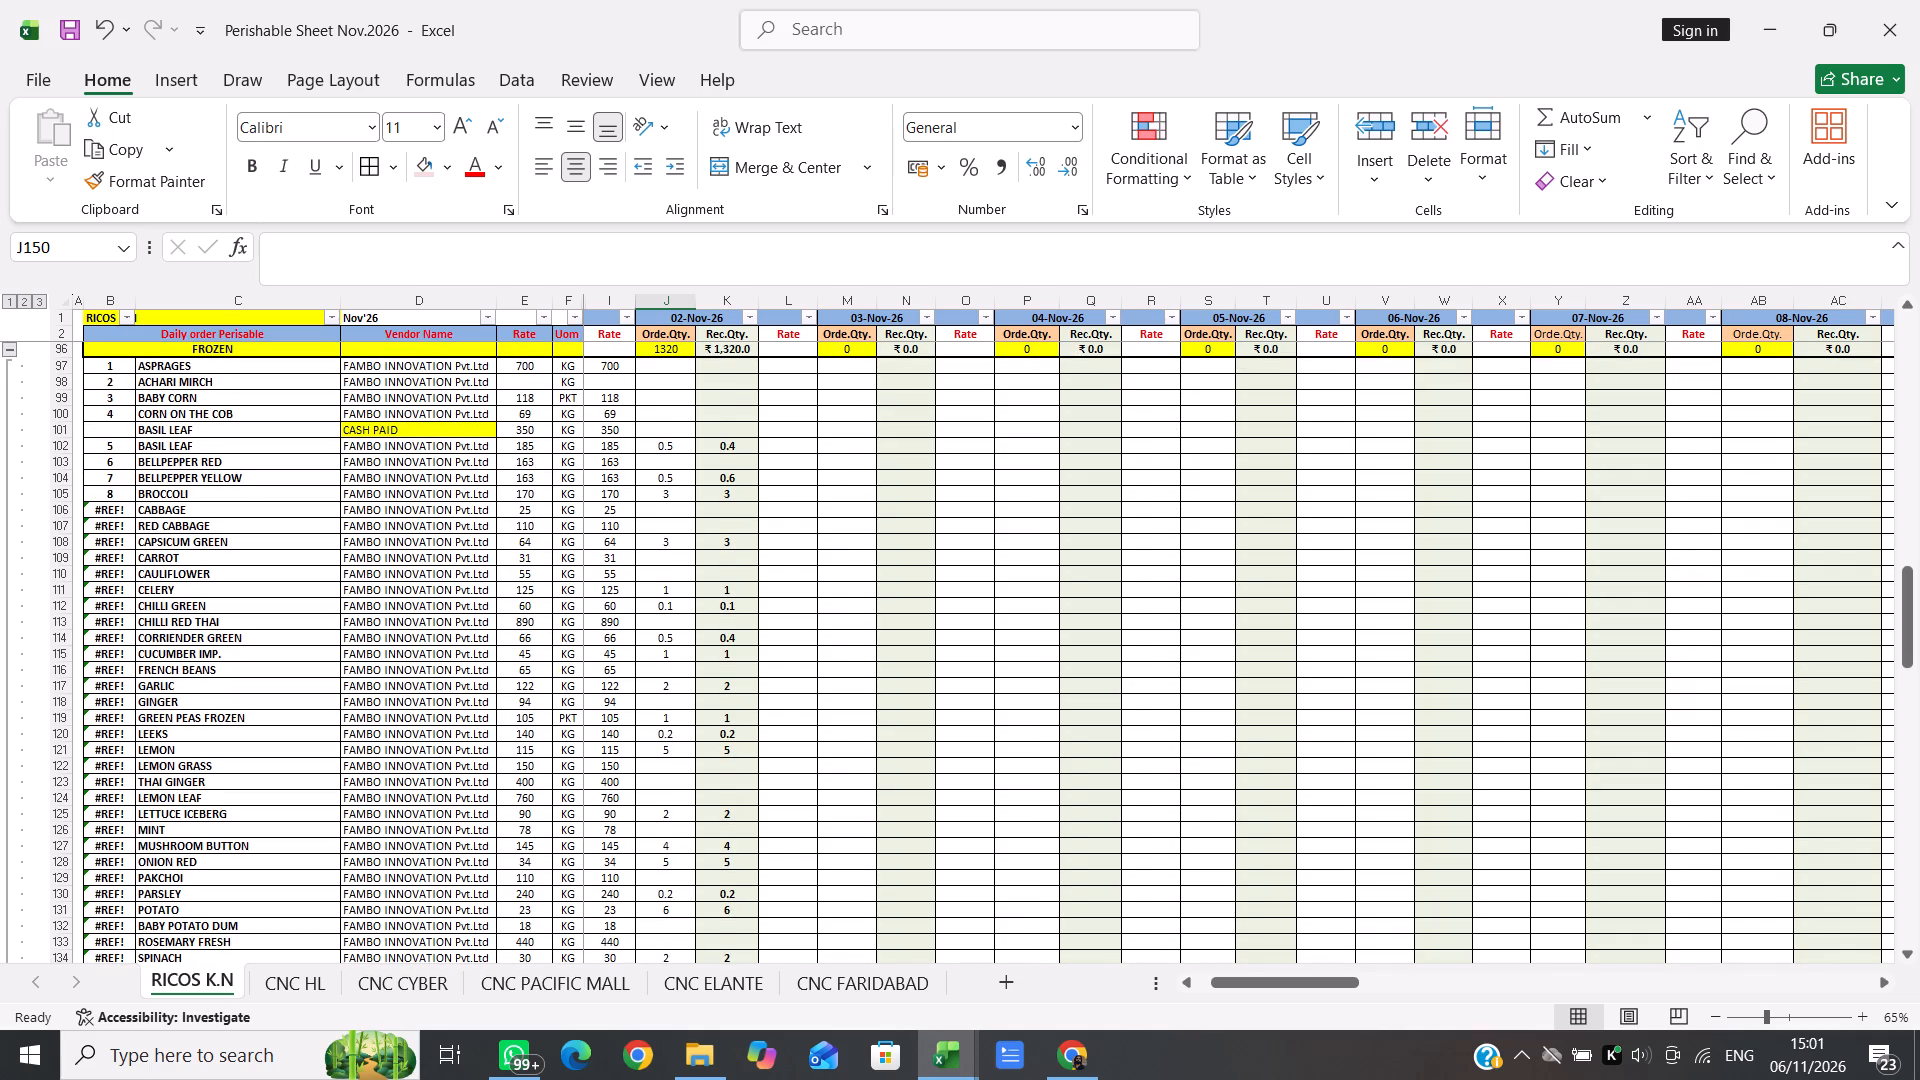
scroll(664, 657, "up", 1)
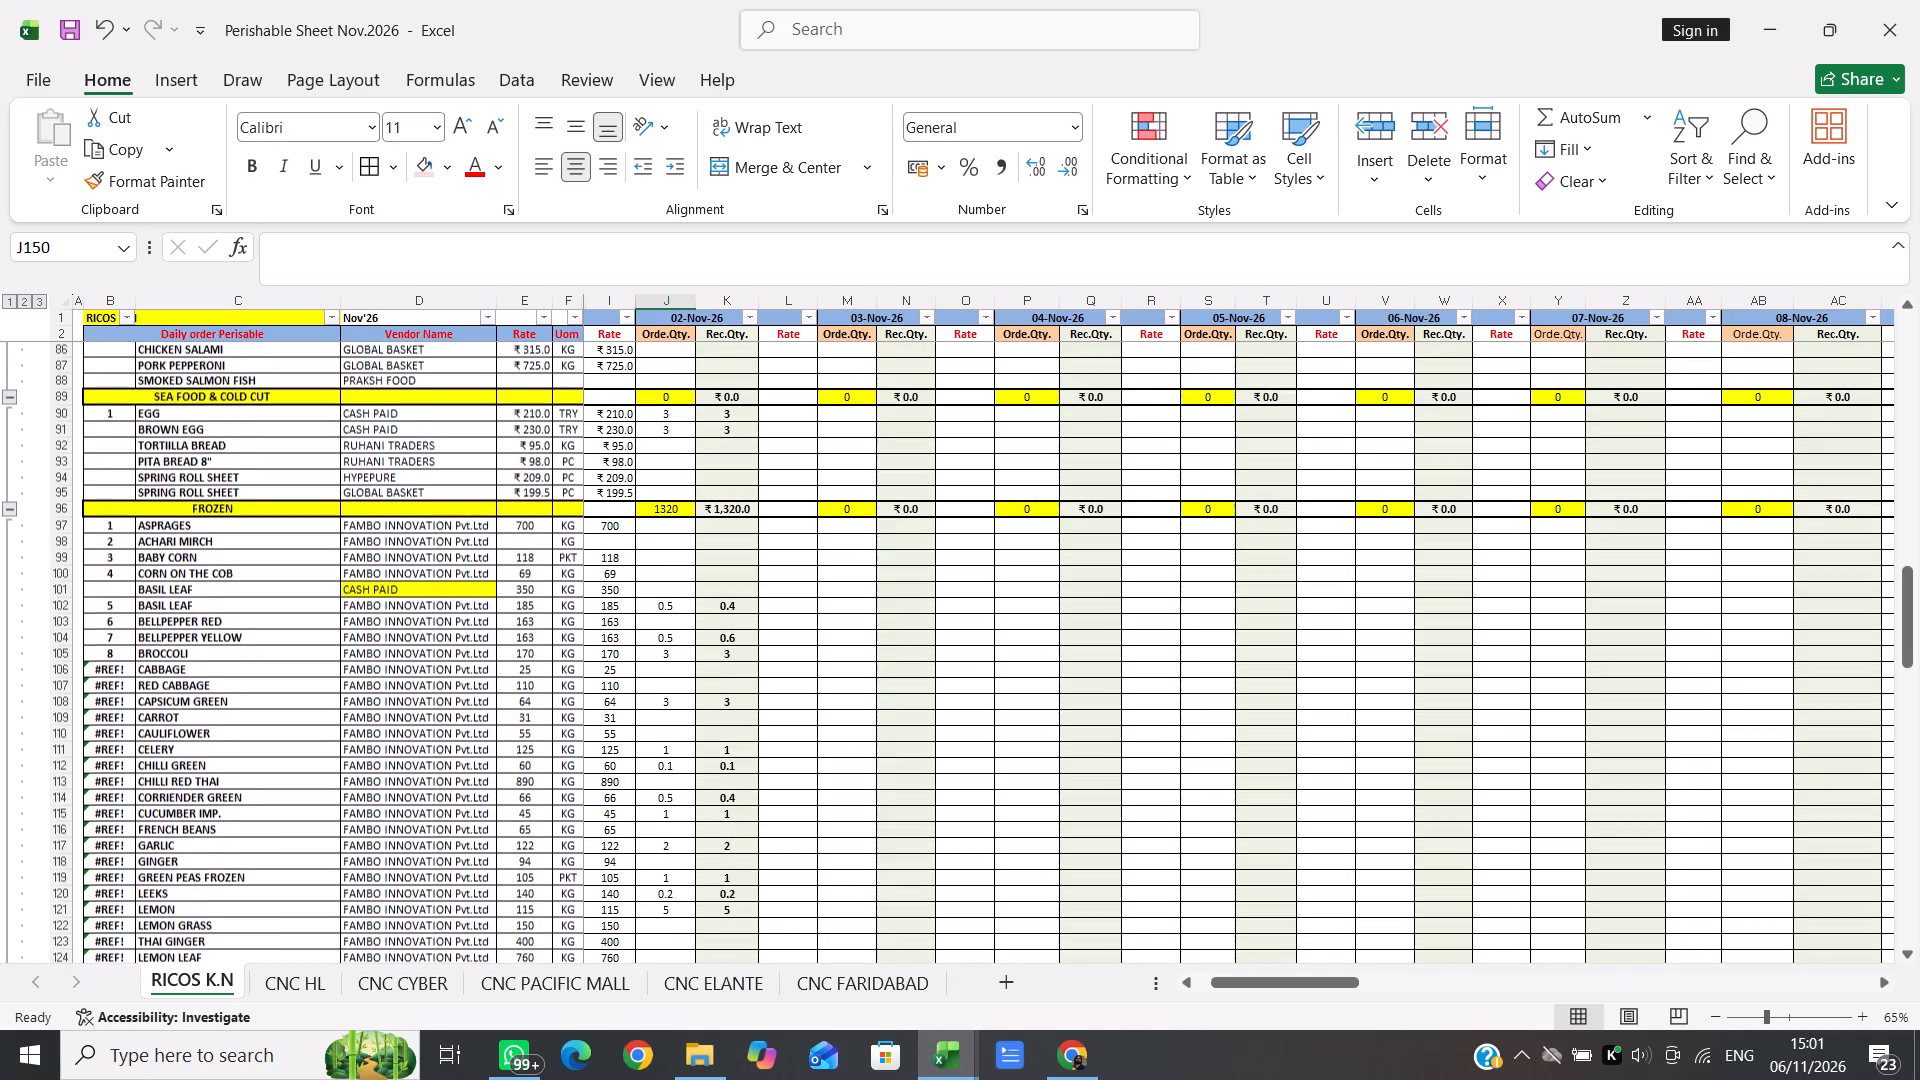
scroll(664, 657, "up", 1)
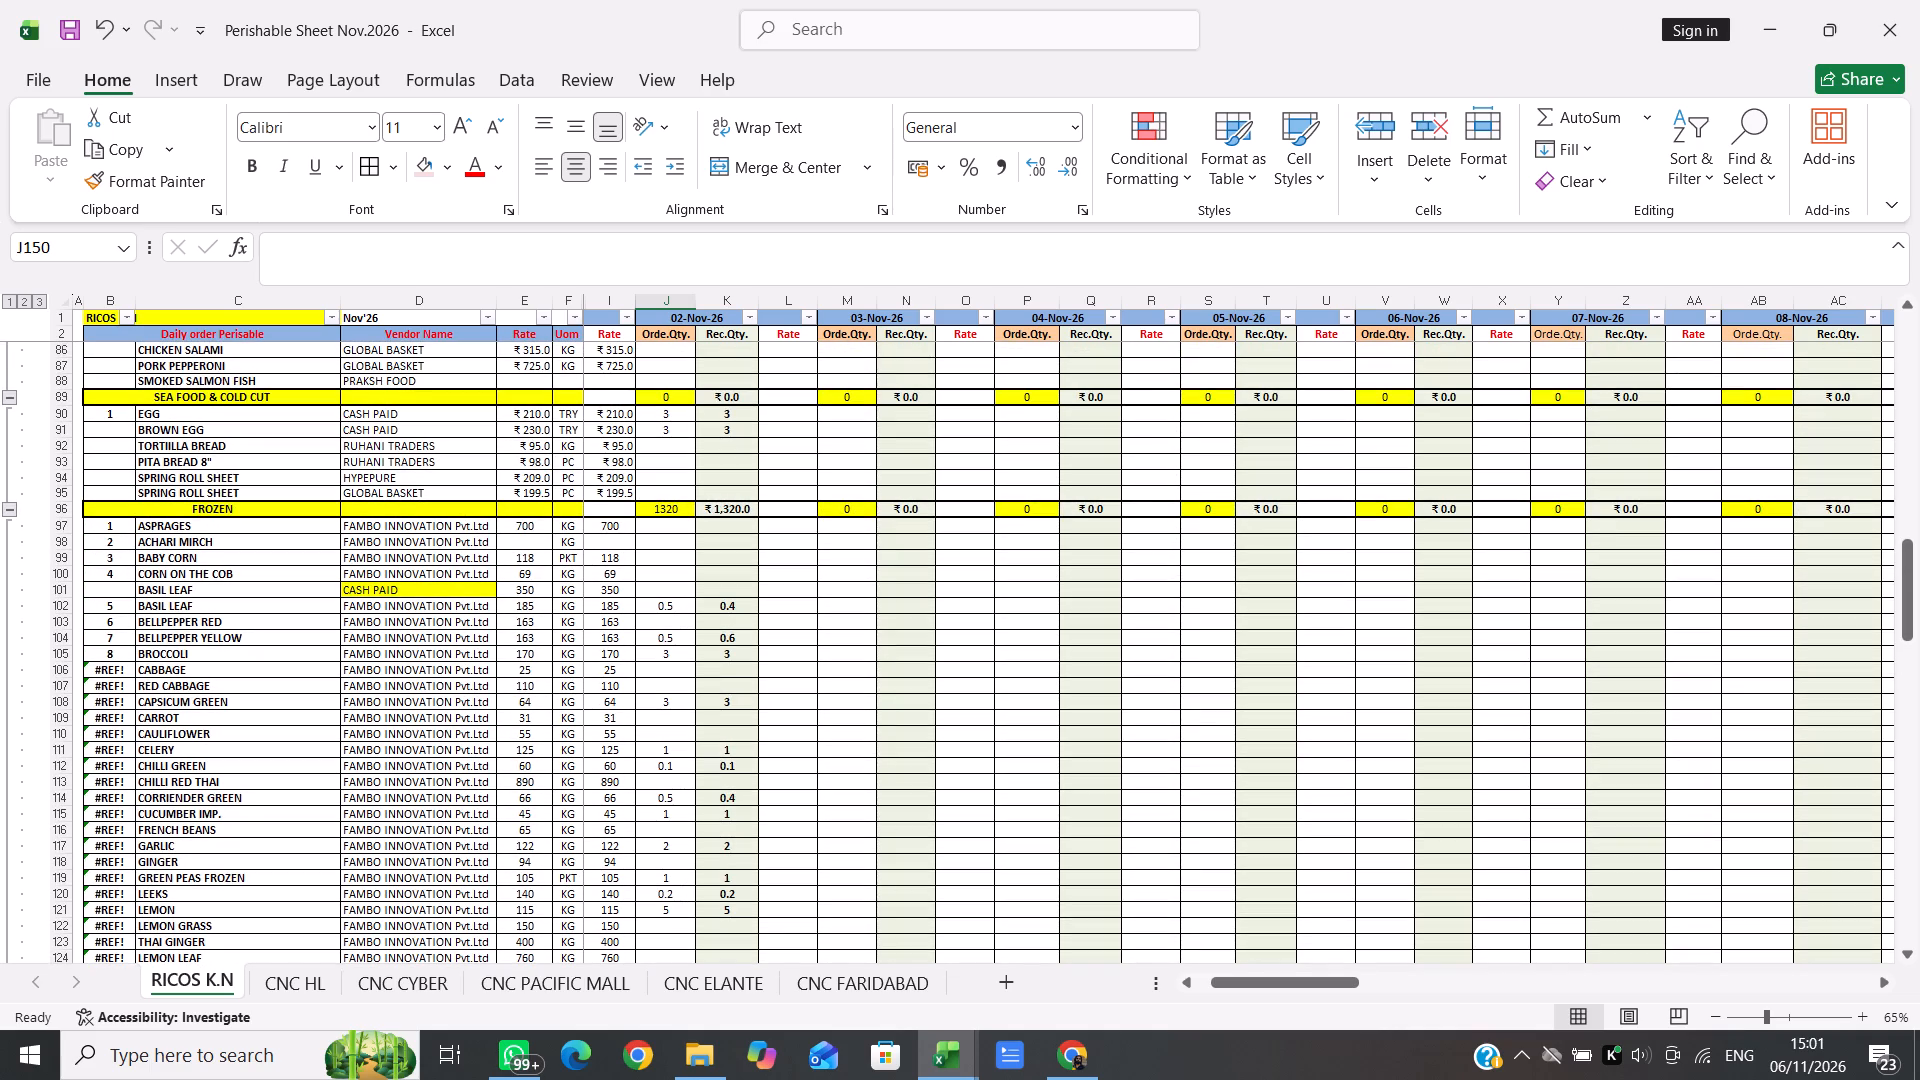
left_click(656, 623)
key("1")
key("Right")
key("1")
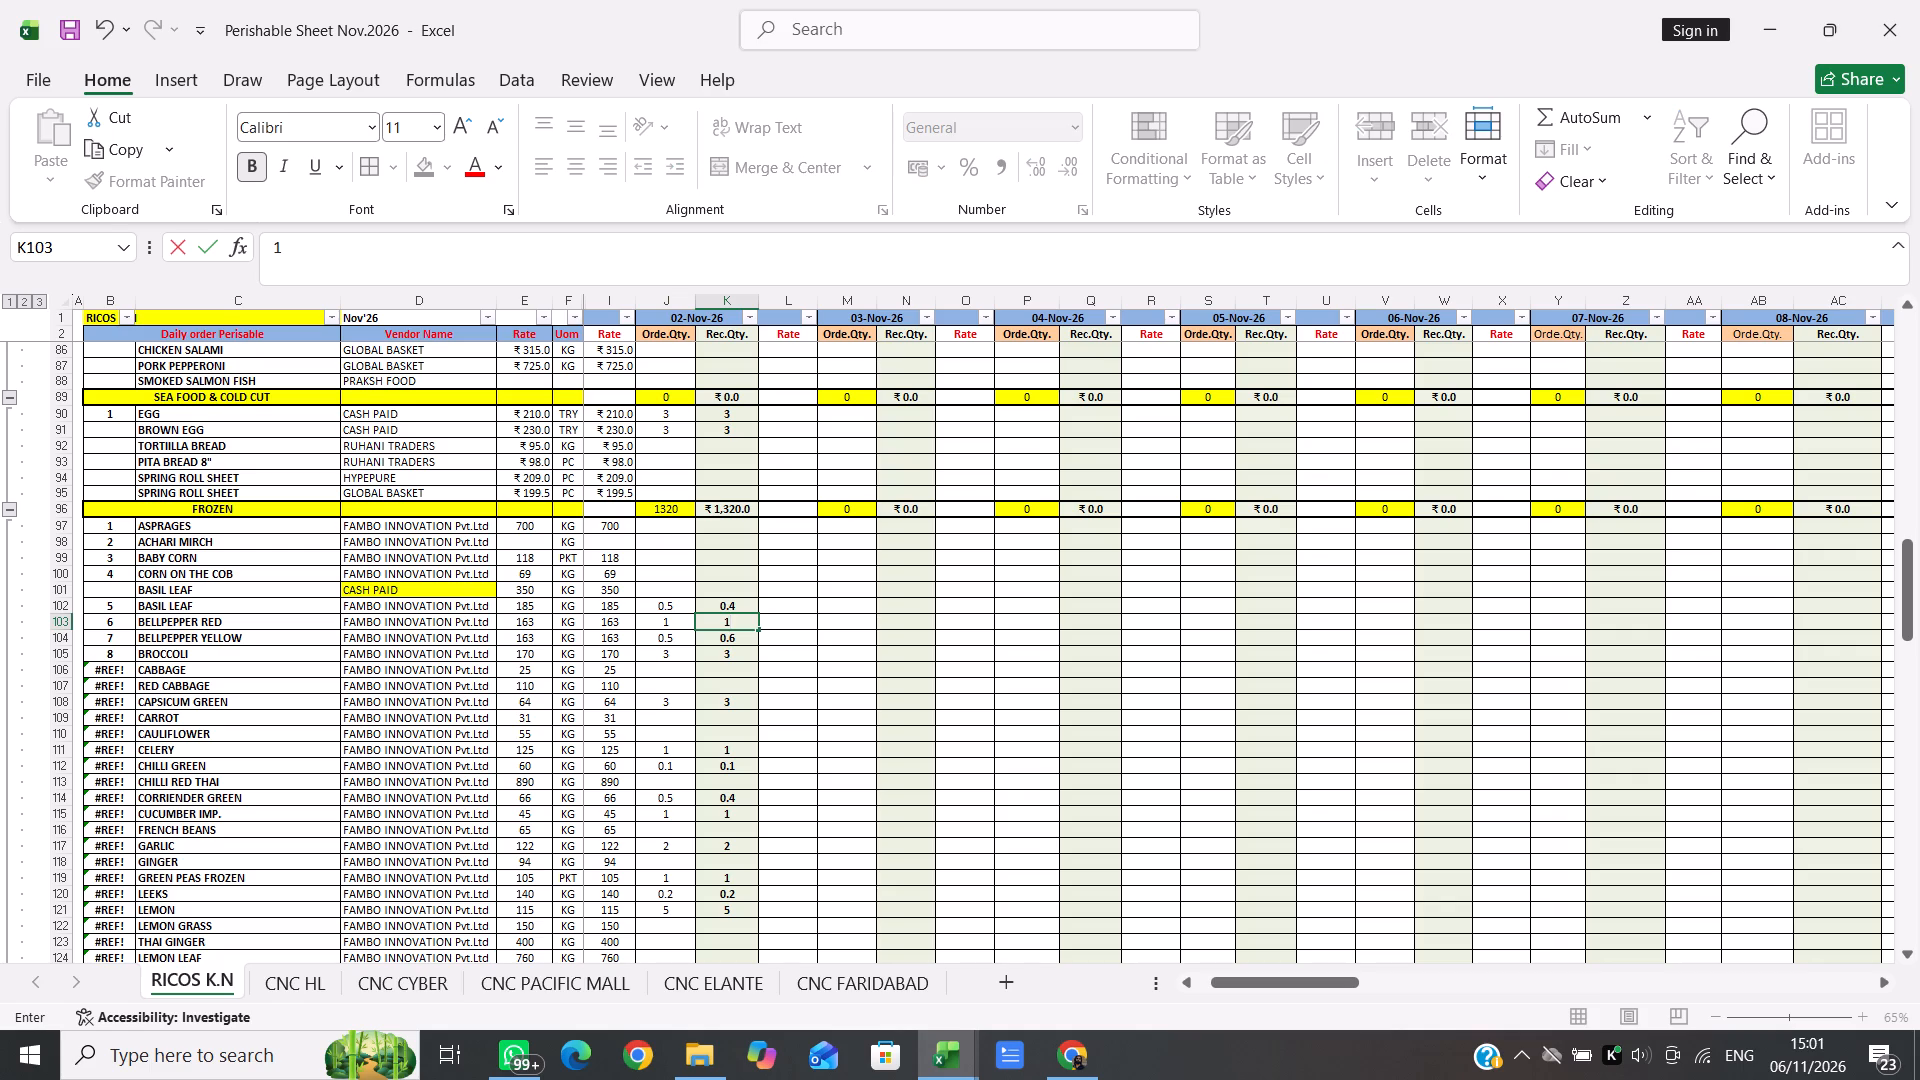
key("Down")
Set Bellpepper Red's 02-Nov-26 received quantity to 0.5 and check the day's Vegetable & Fruits totals.
scroll(656, 623, "down", 5)
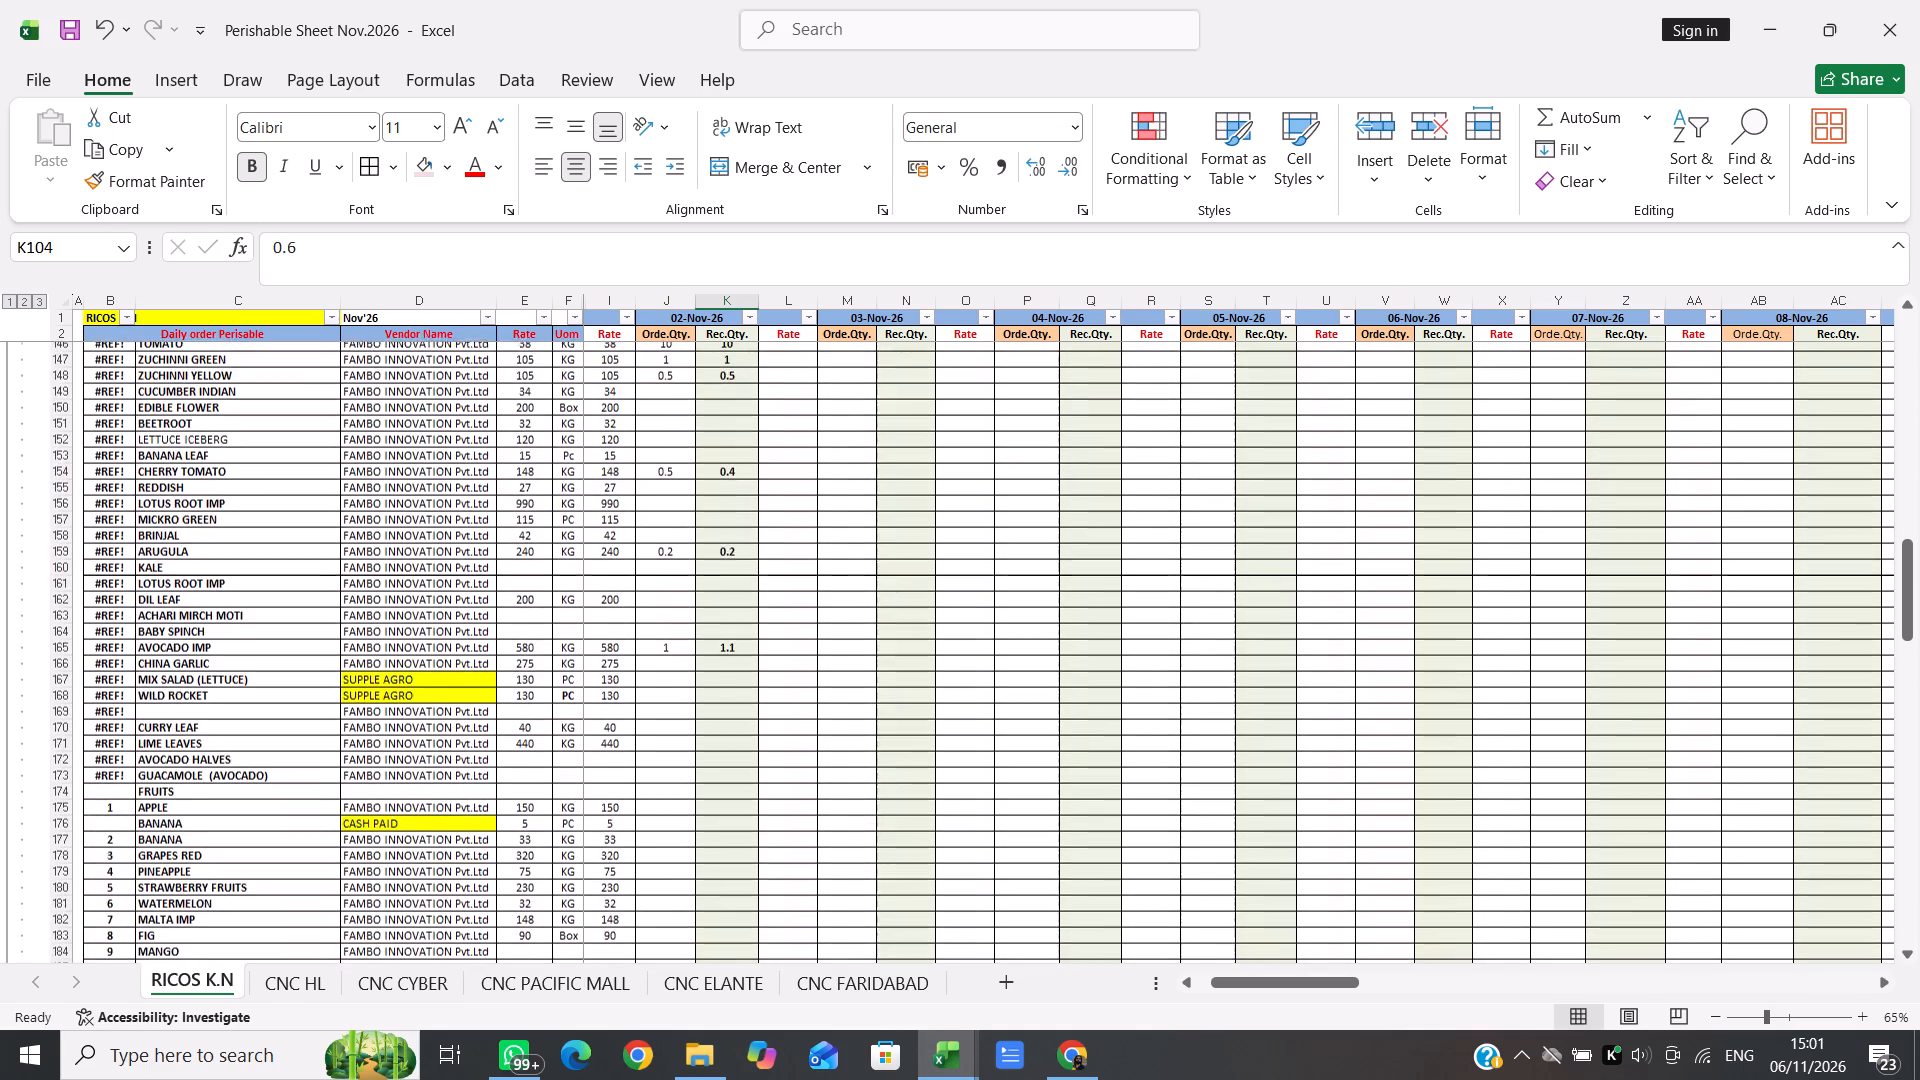
scroll(656, 623, "down", 2)
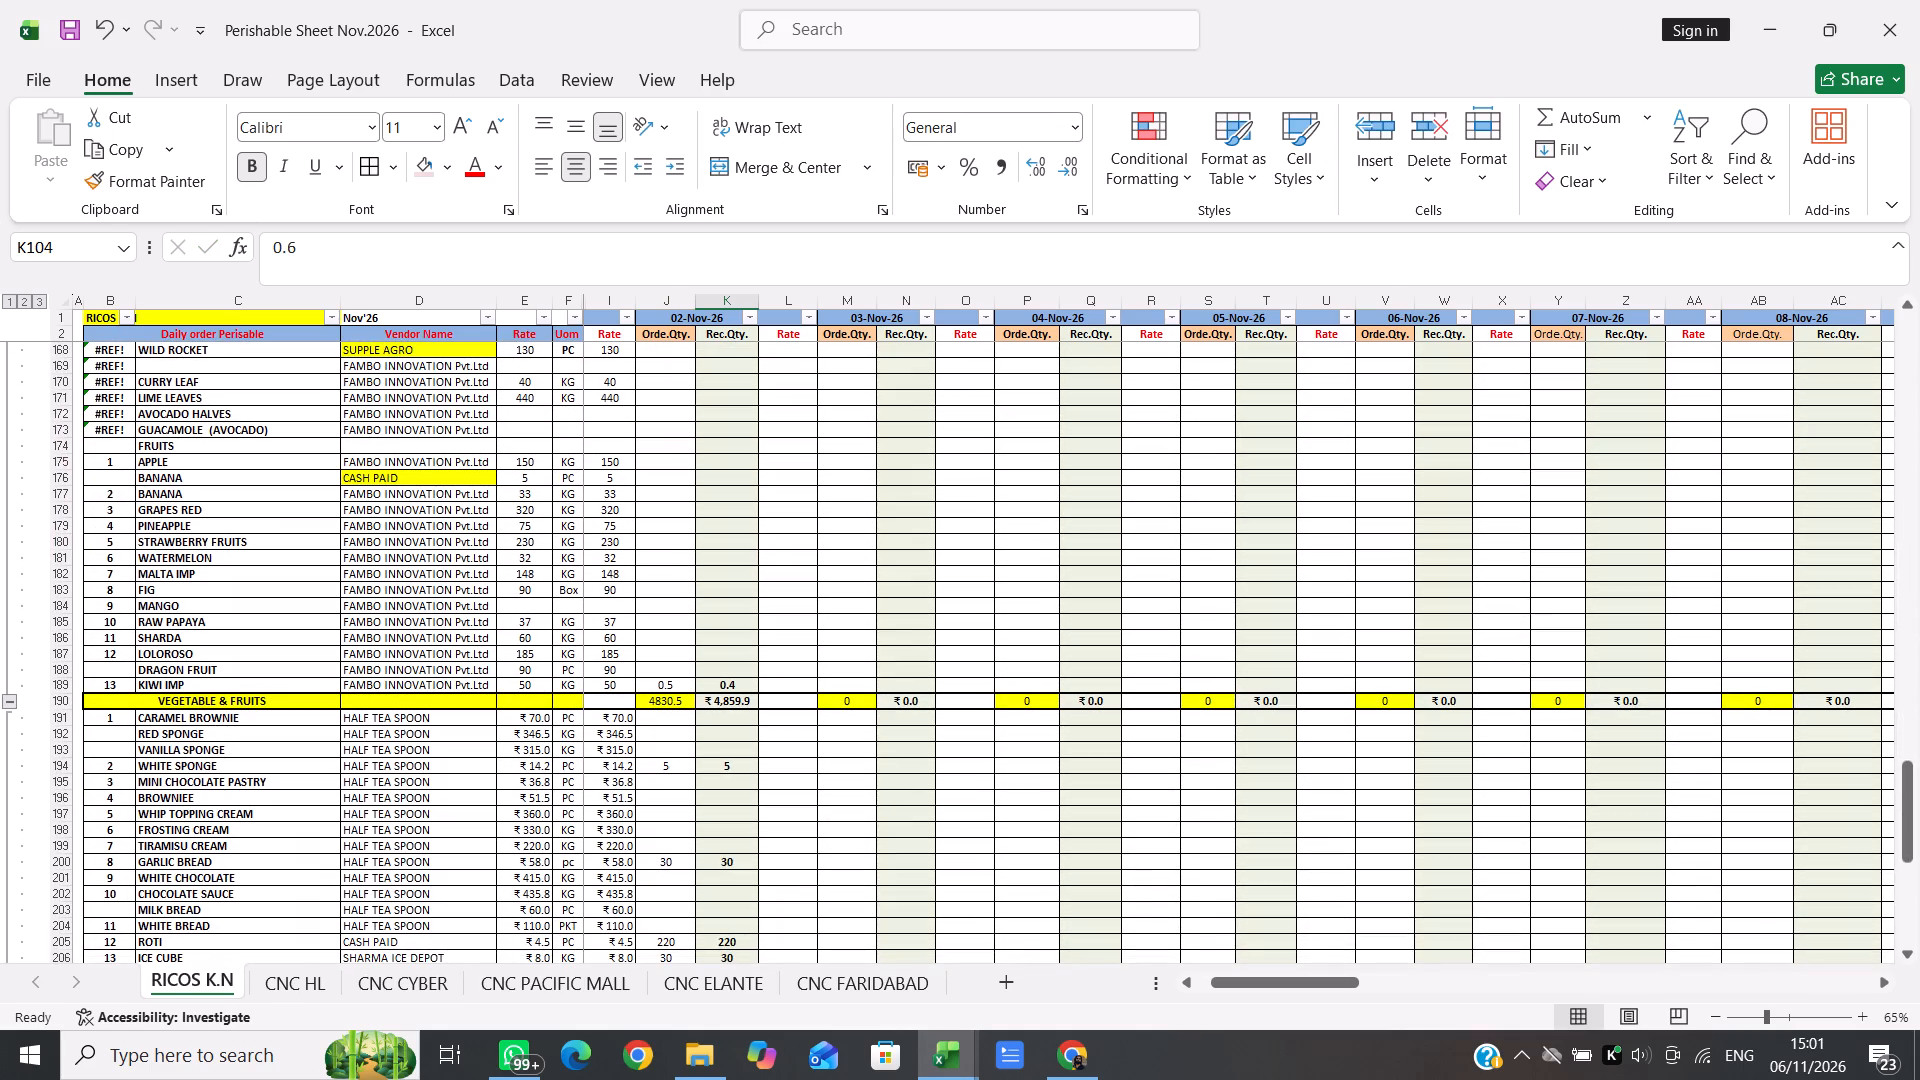
scroll(709, 591, "up", 6)
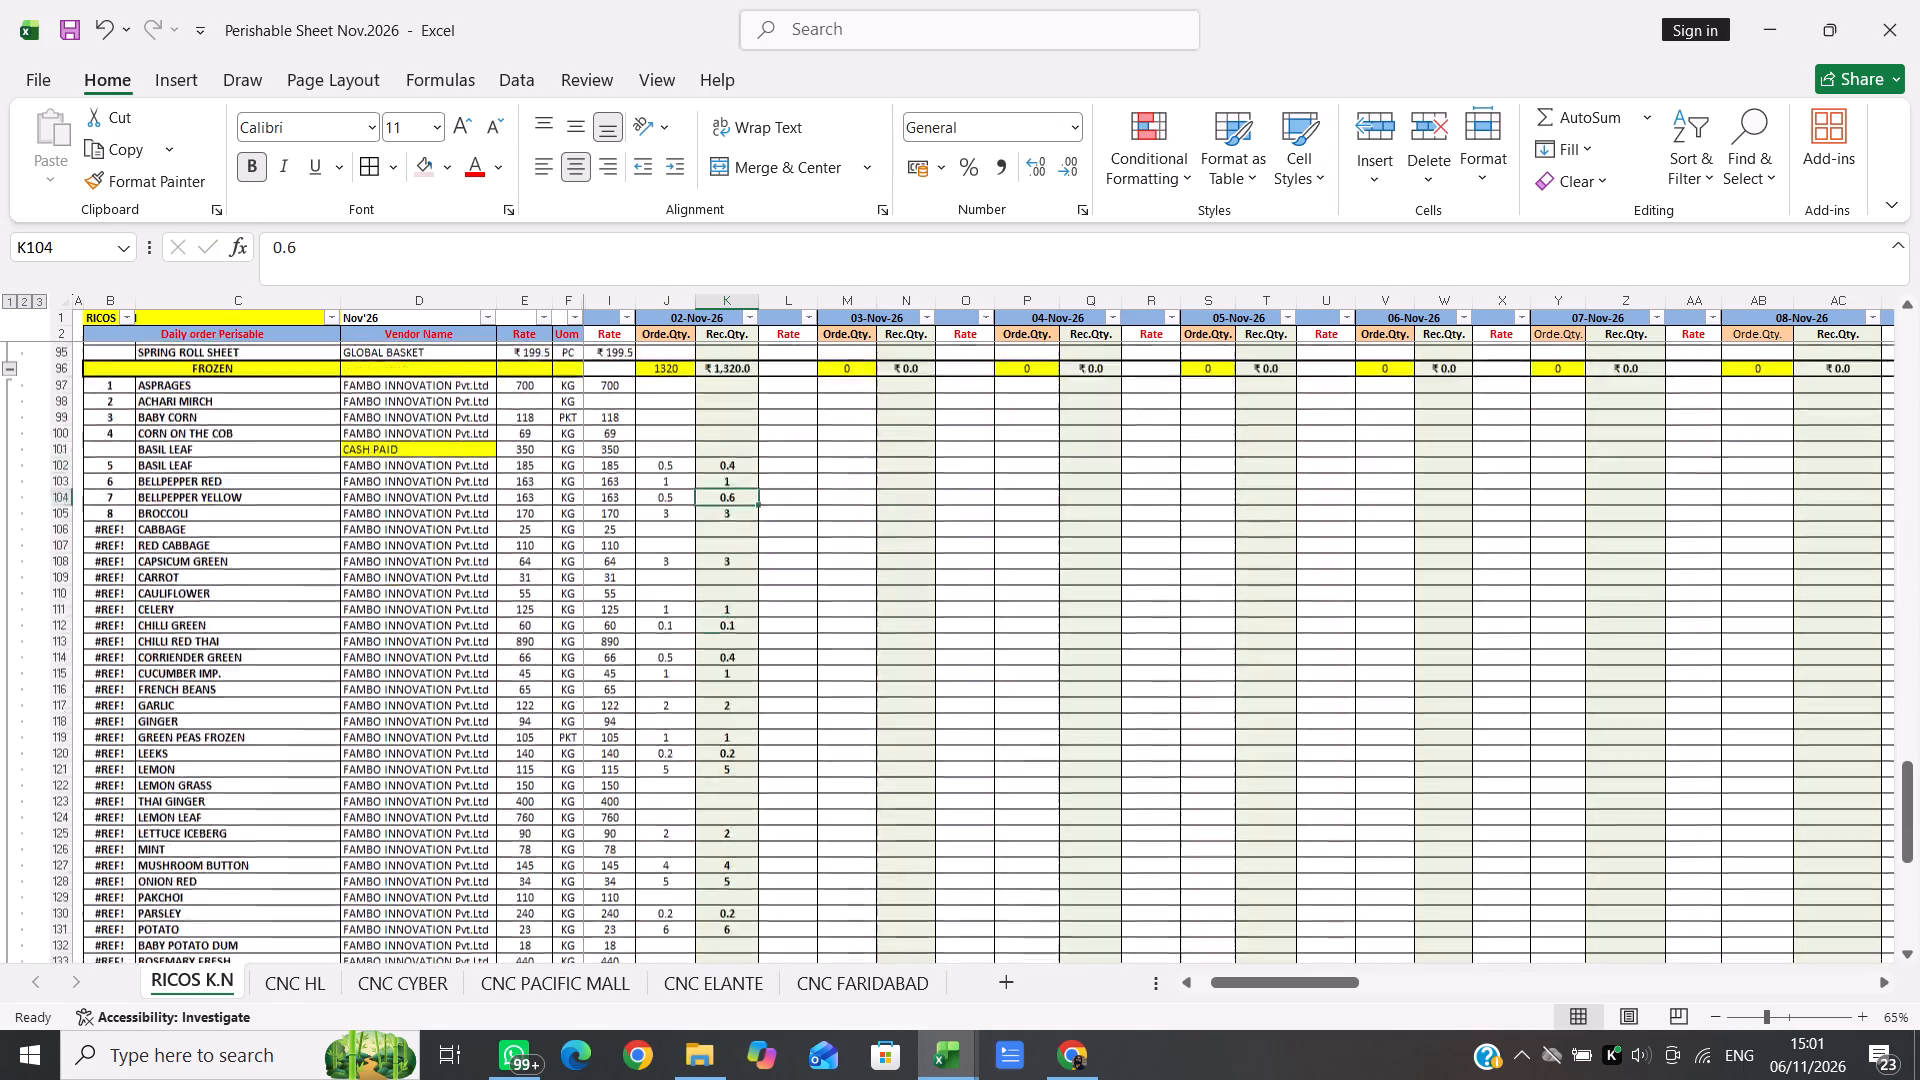
scroll(709, 591, "up", 1)
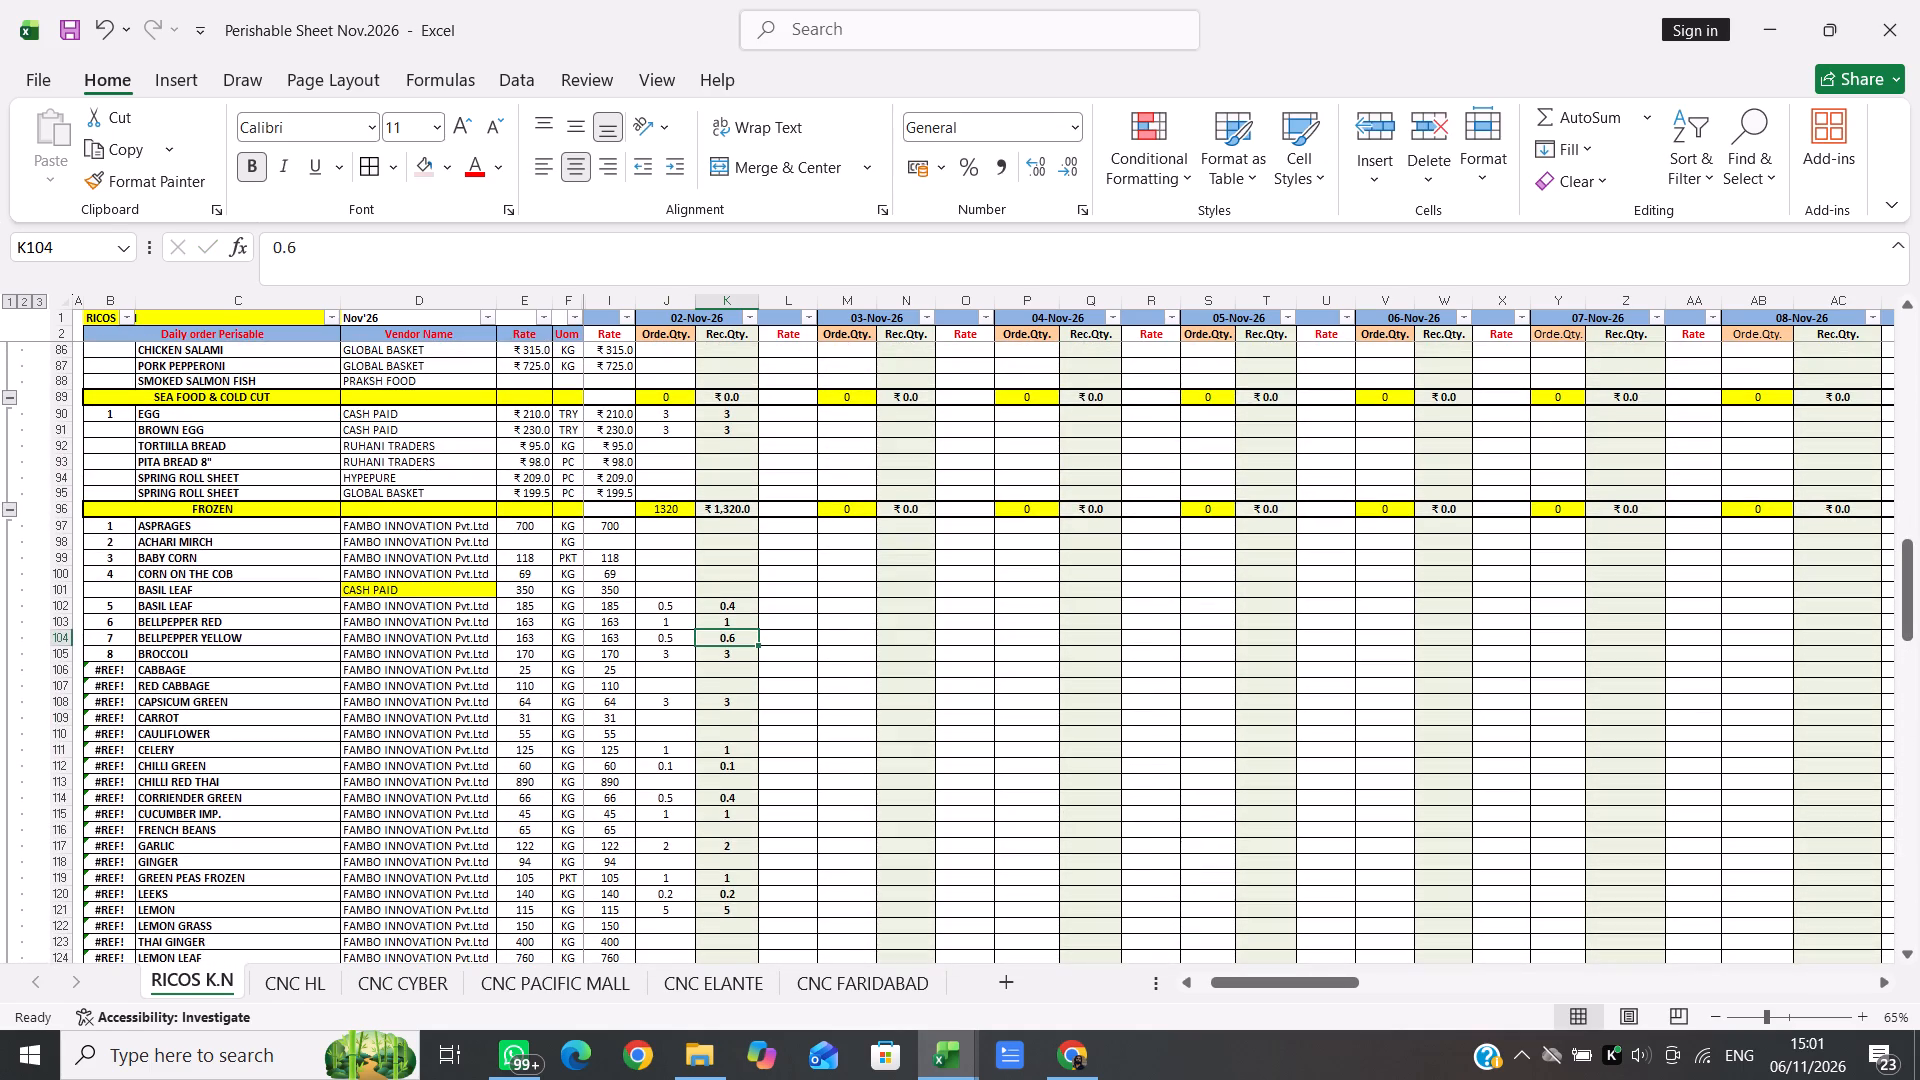
left_click(721, 622)
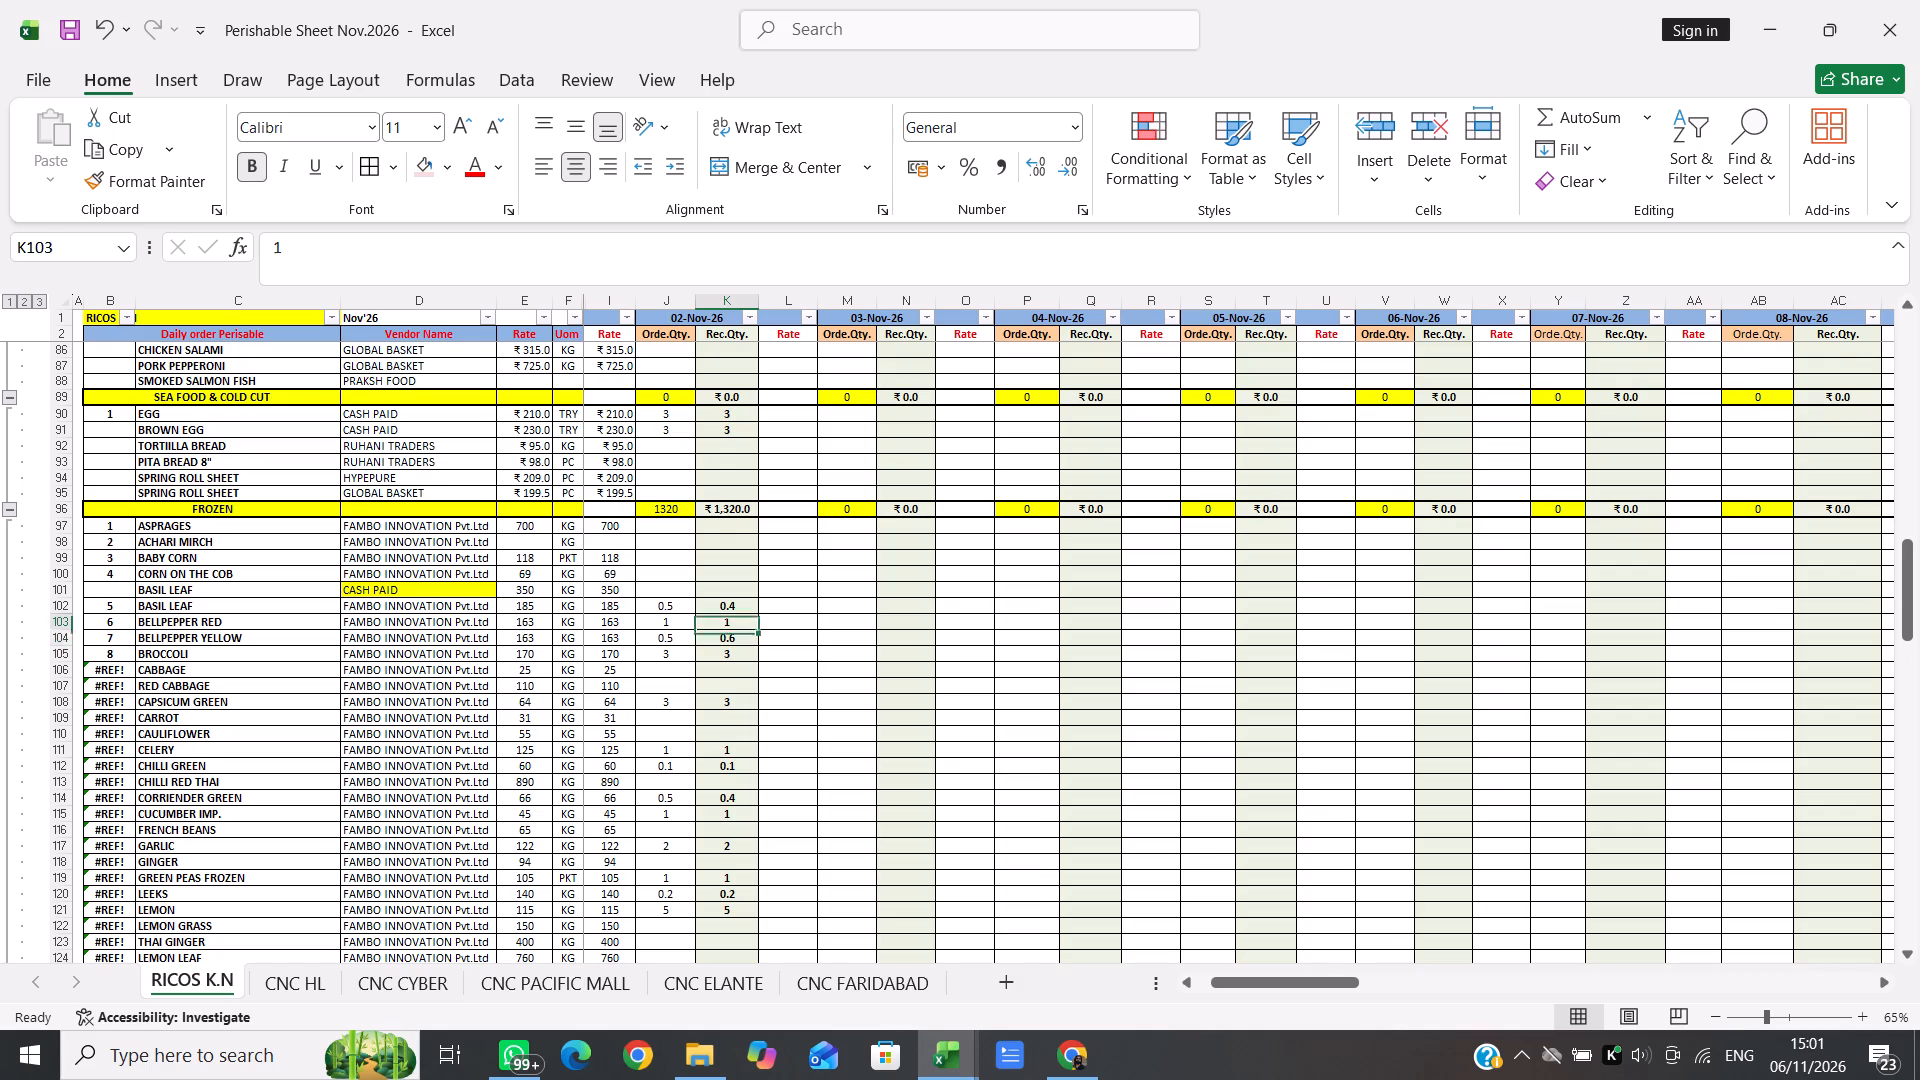
type("0.5")
key("Down")
scroll(721, 622, "down", 7)
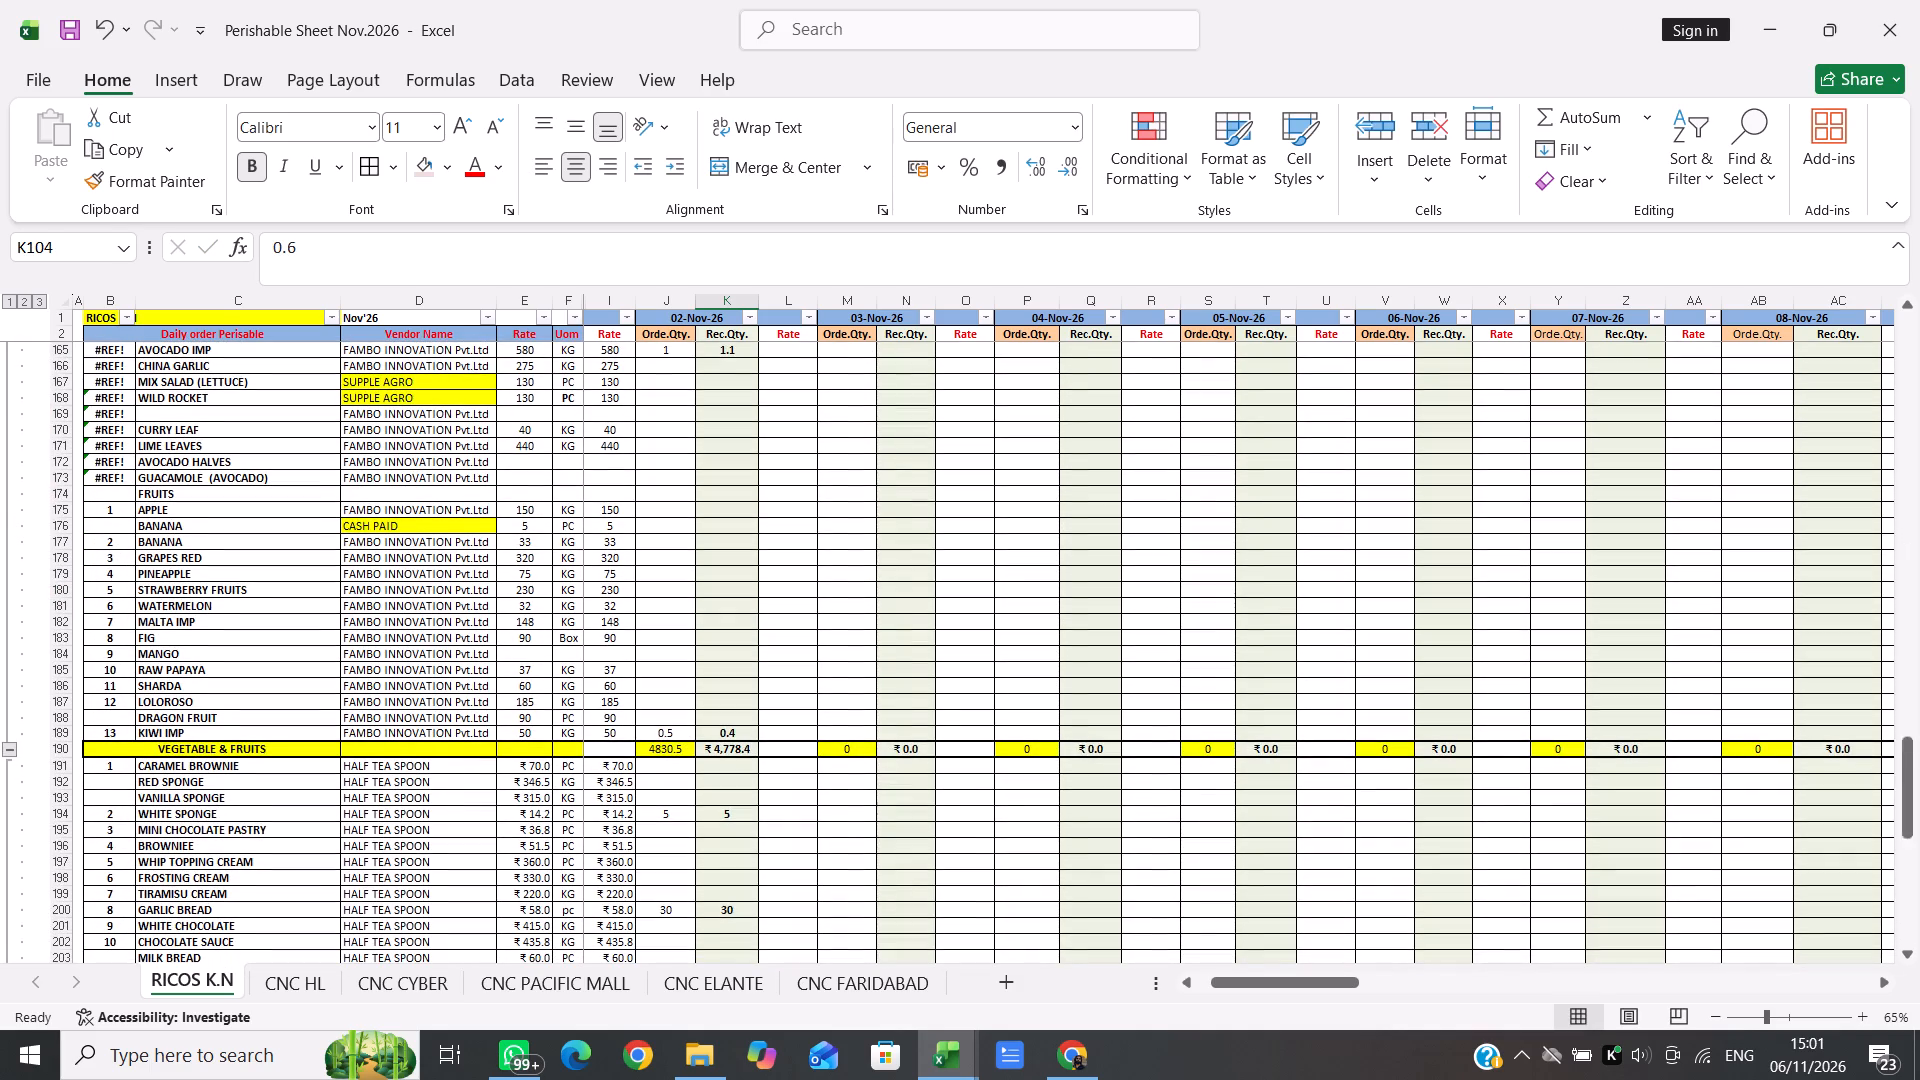
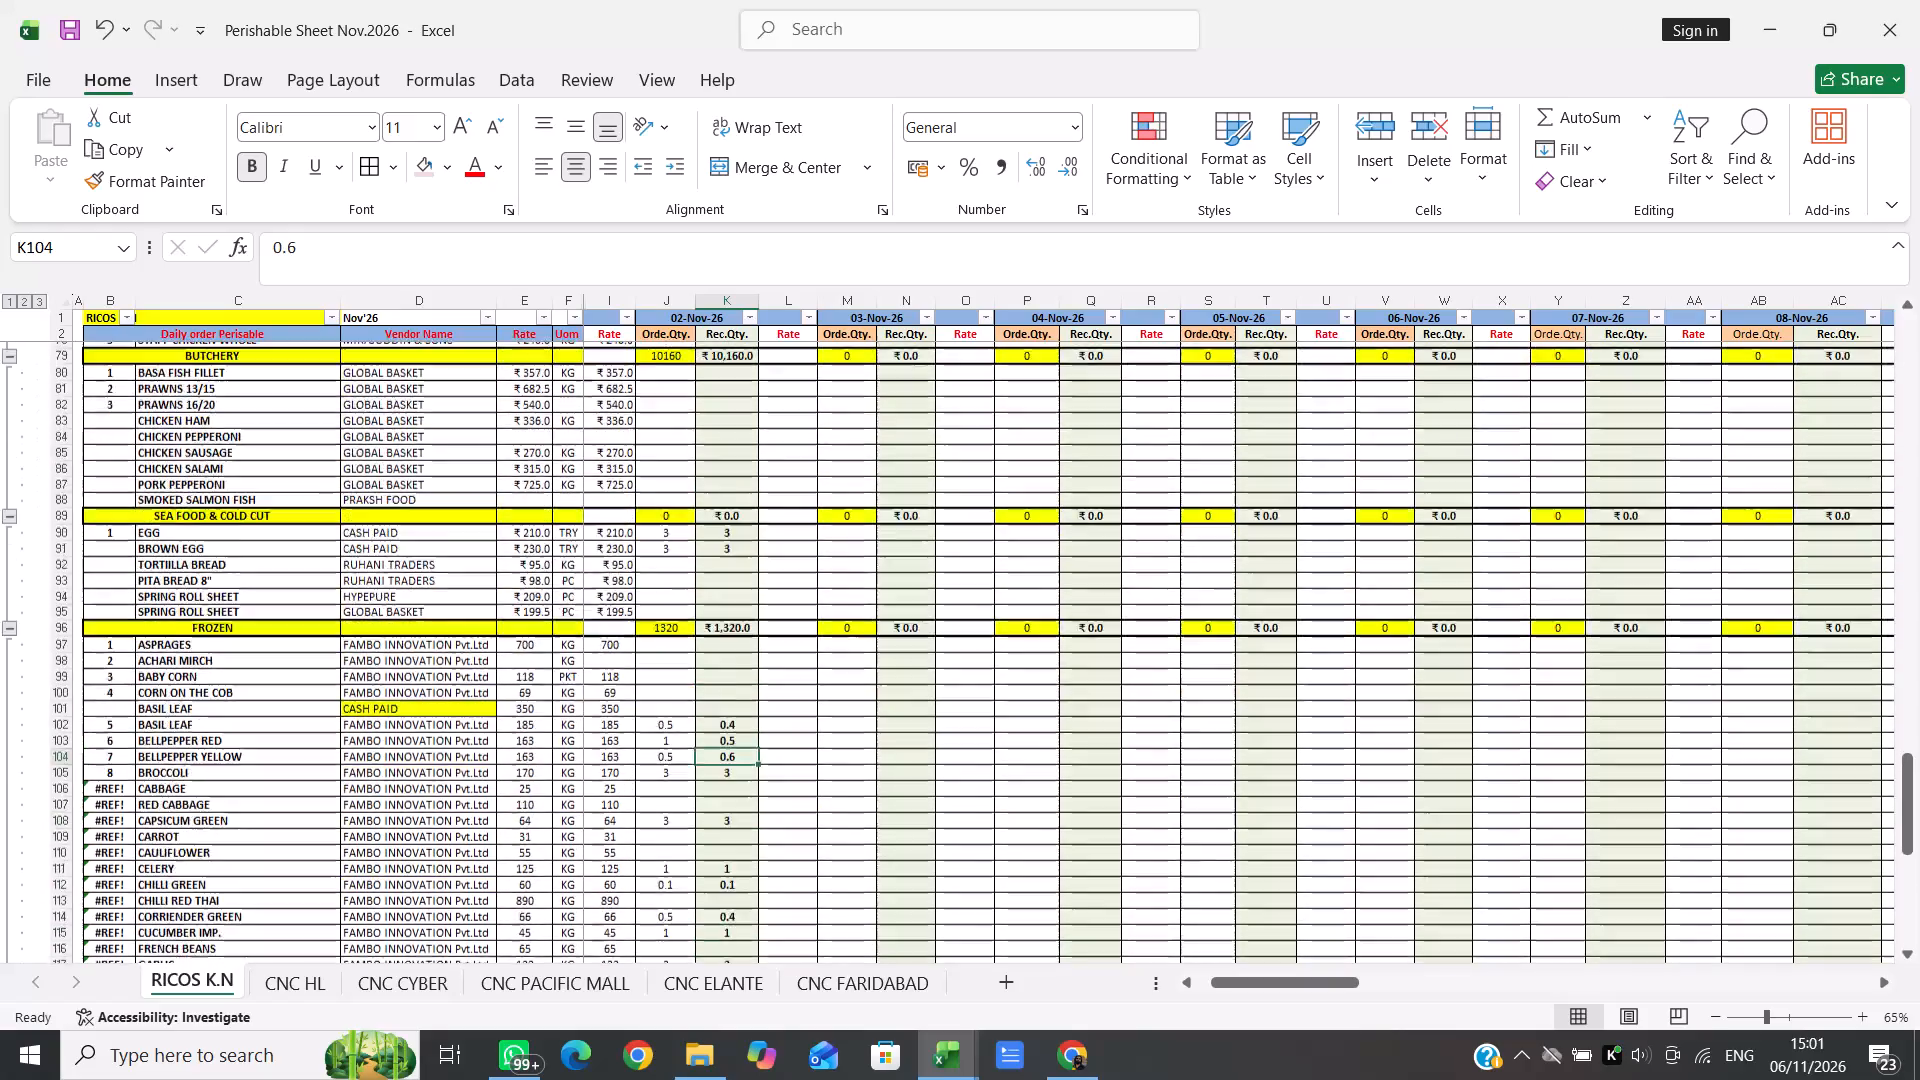
Set Bellpepper Red's 02-Nov-26 received quantity to 0.4 and check the day's Vegetable & Fruits totals.
scroll(721, 622, "down", 1)
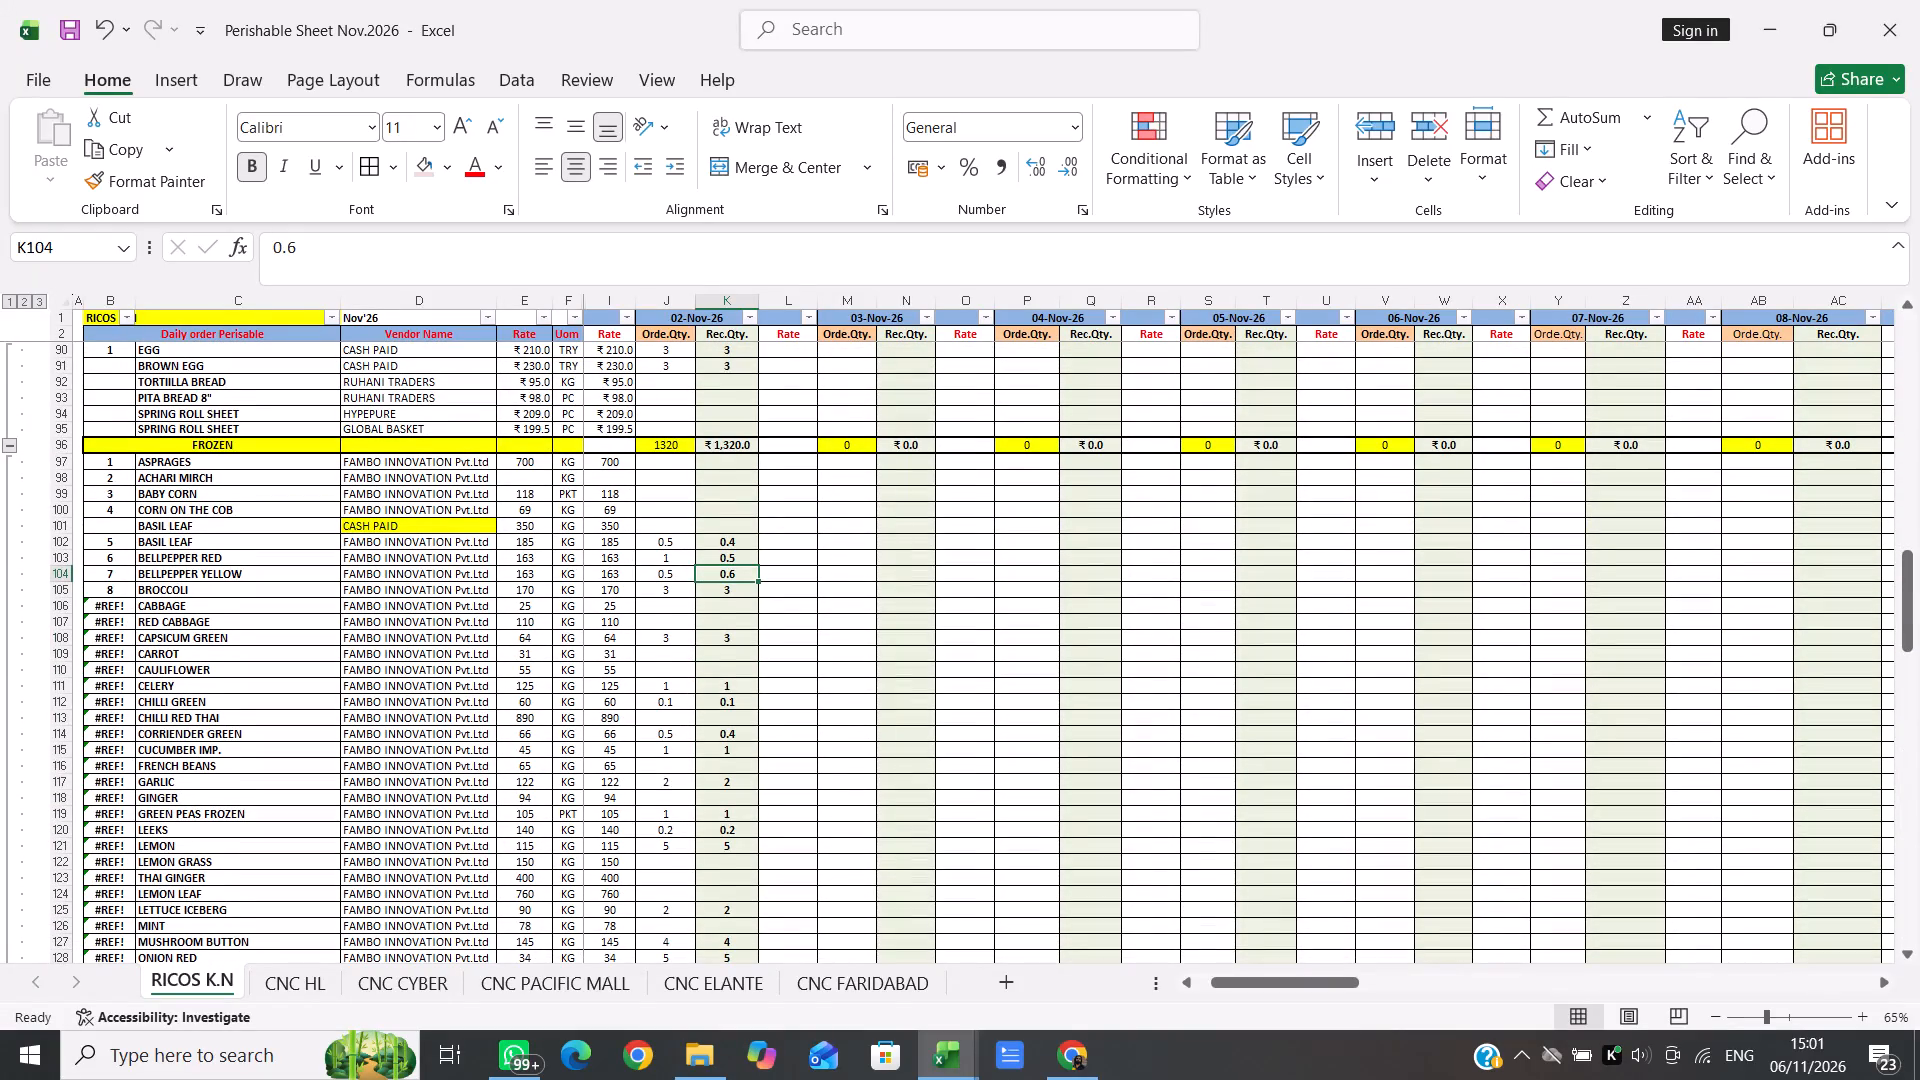
left_click(732, 558)
type("0.")
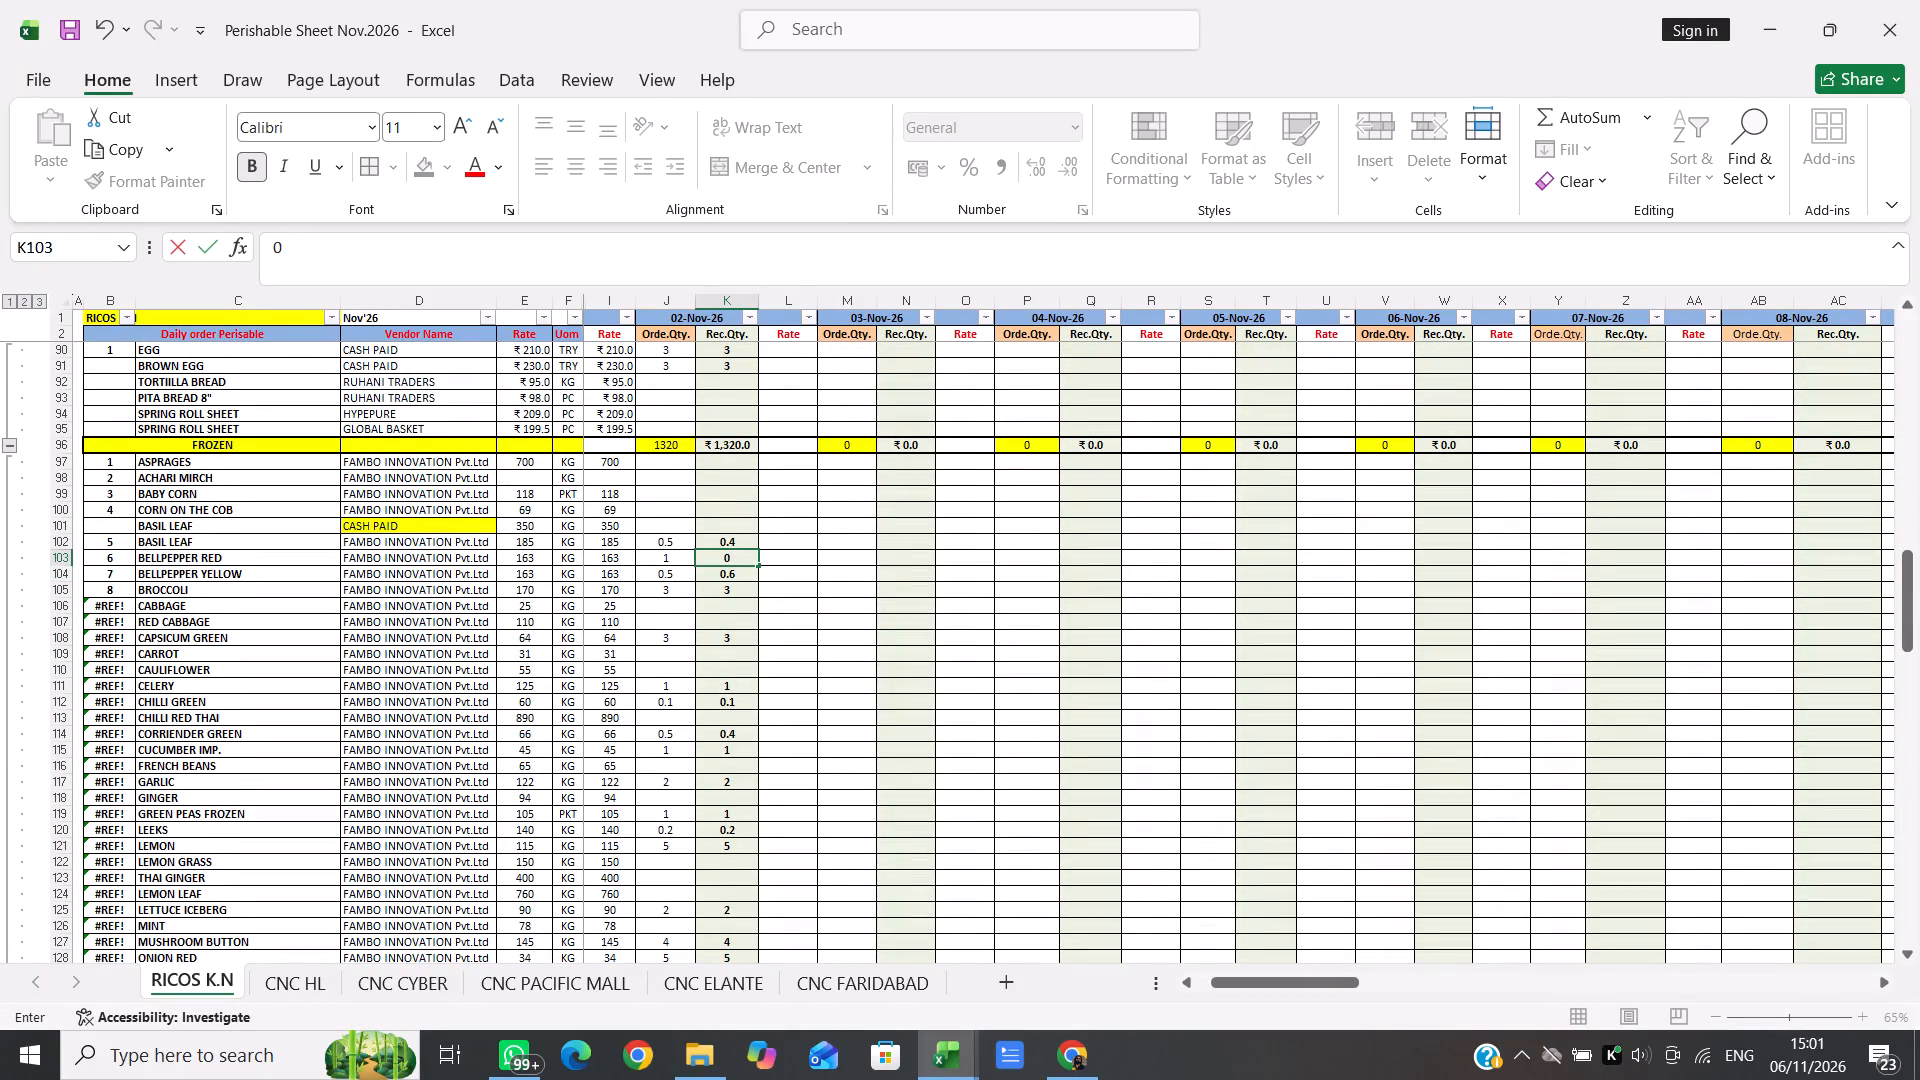
key("4")
key("Down")
scroll(732, 558, "down", 2)
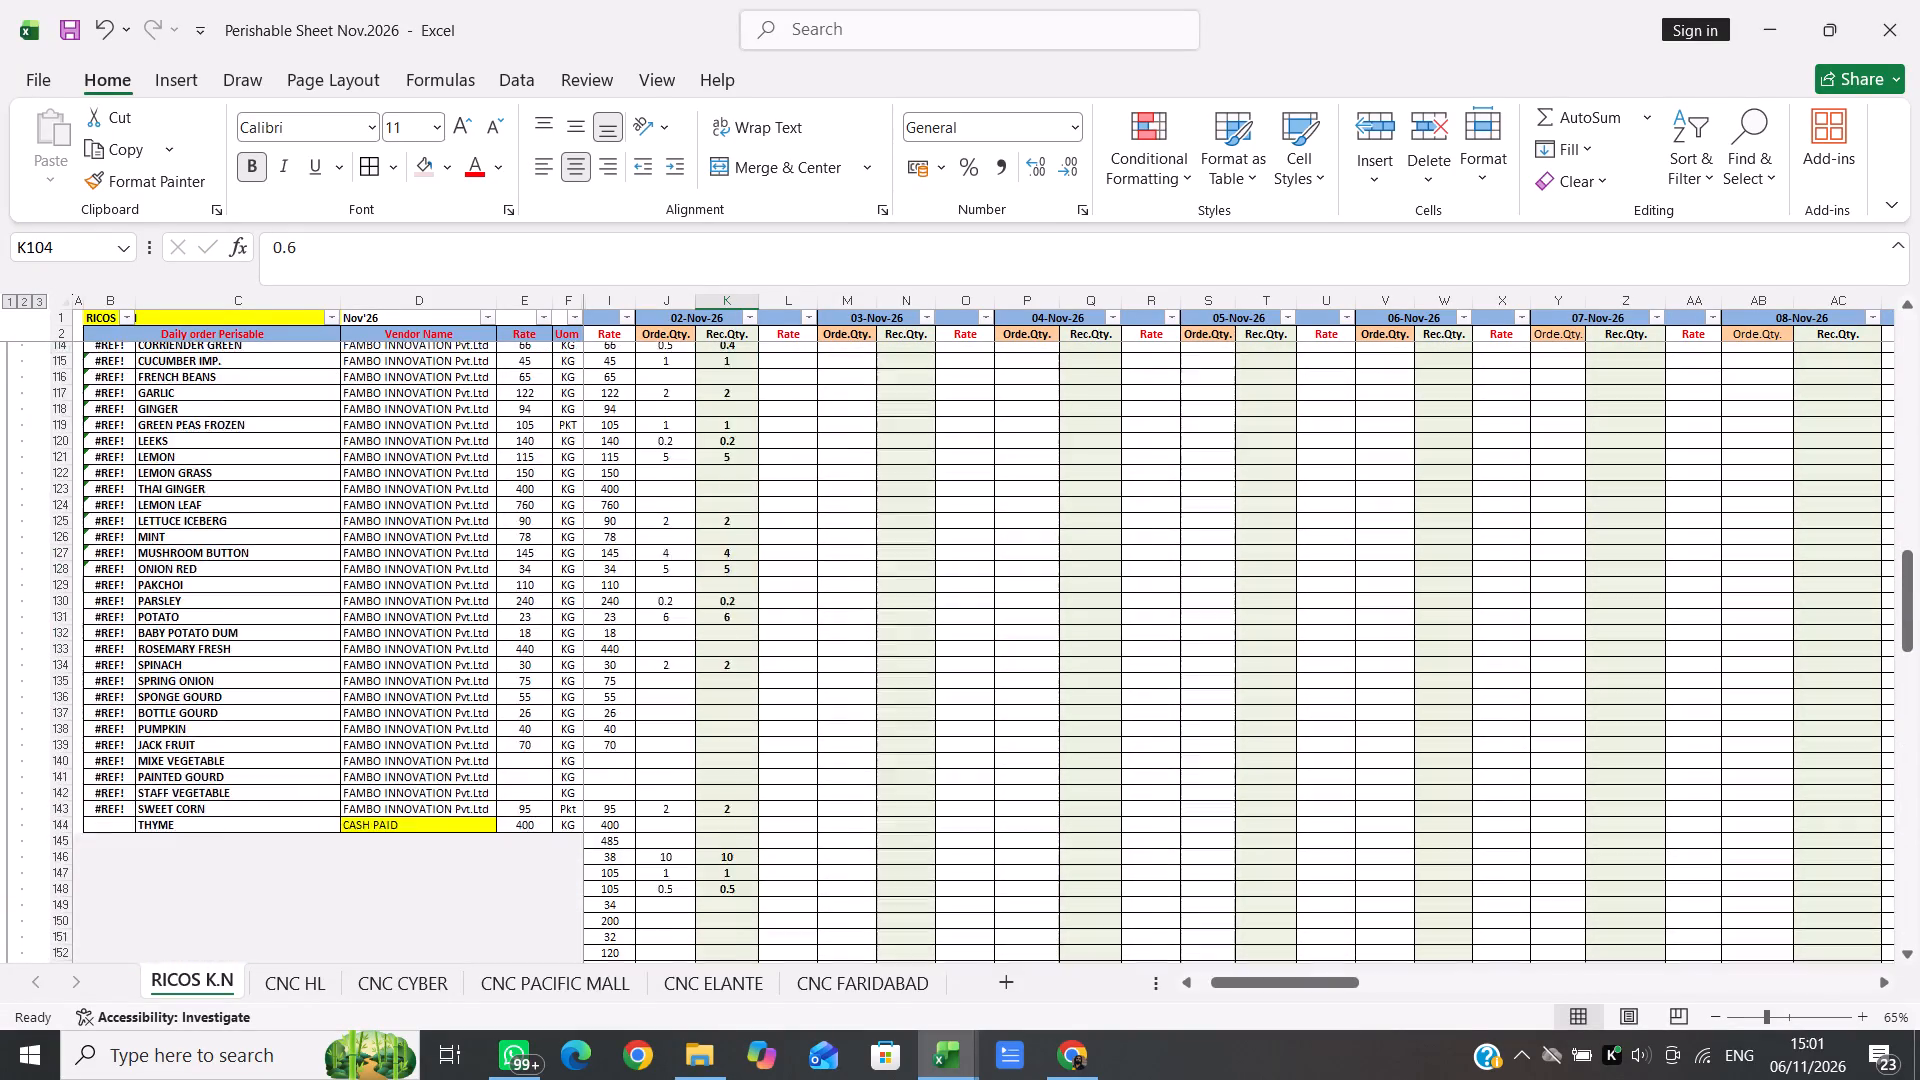
scroll(732, 558, "down", 4)
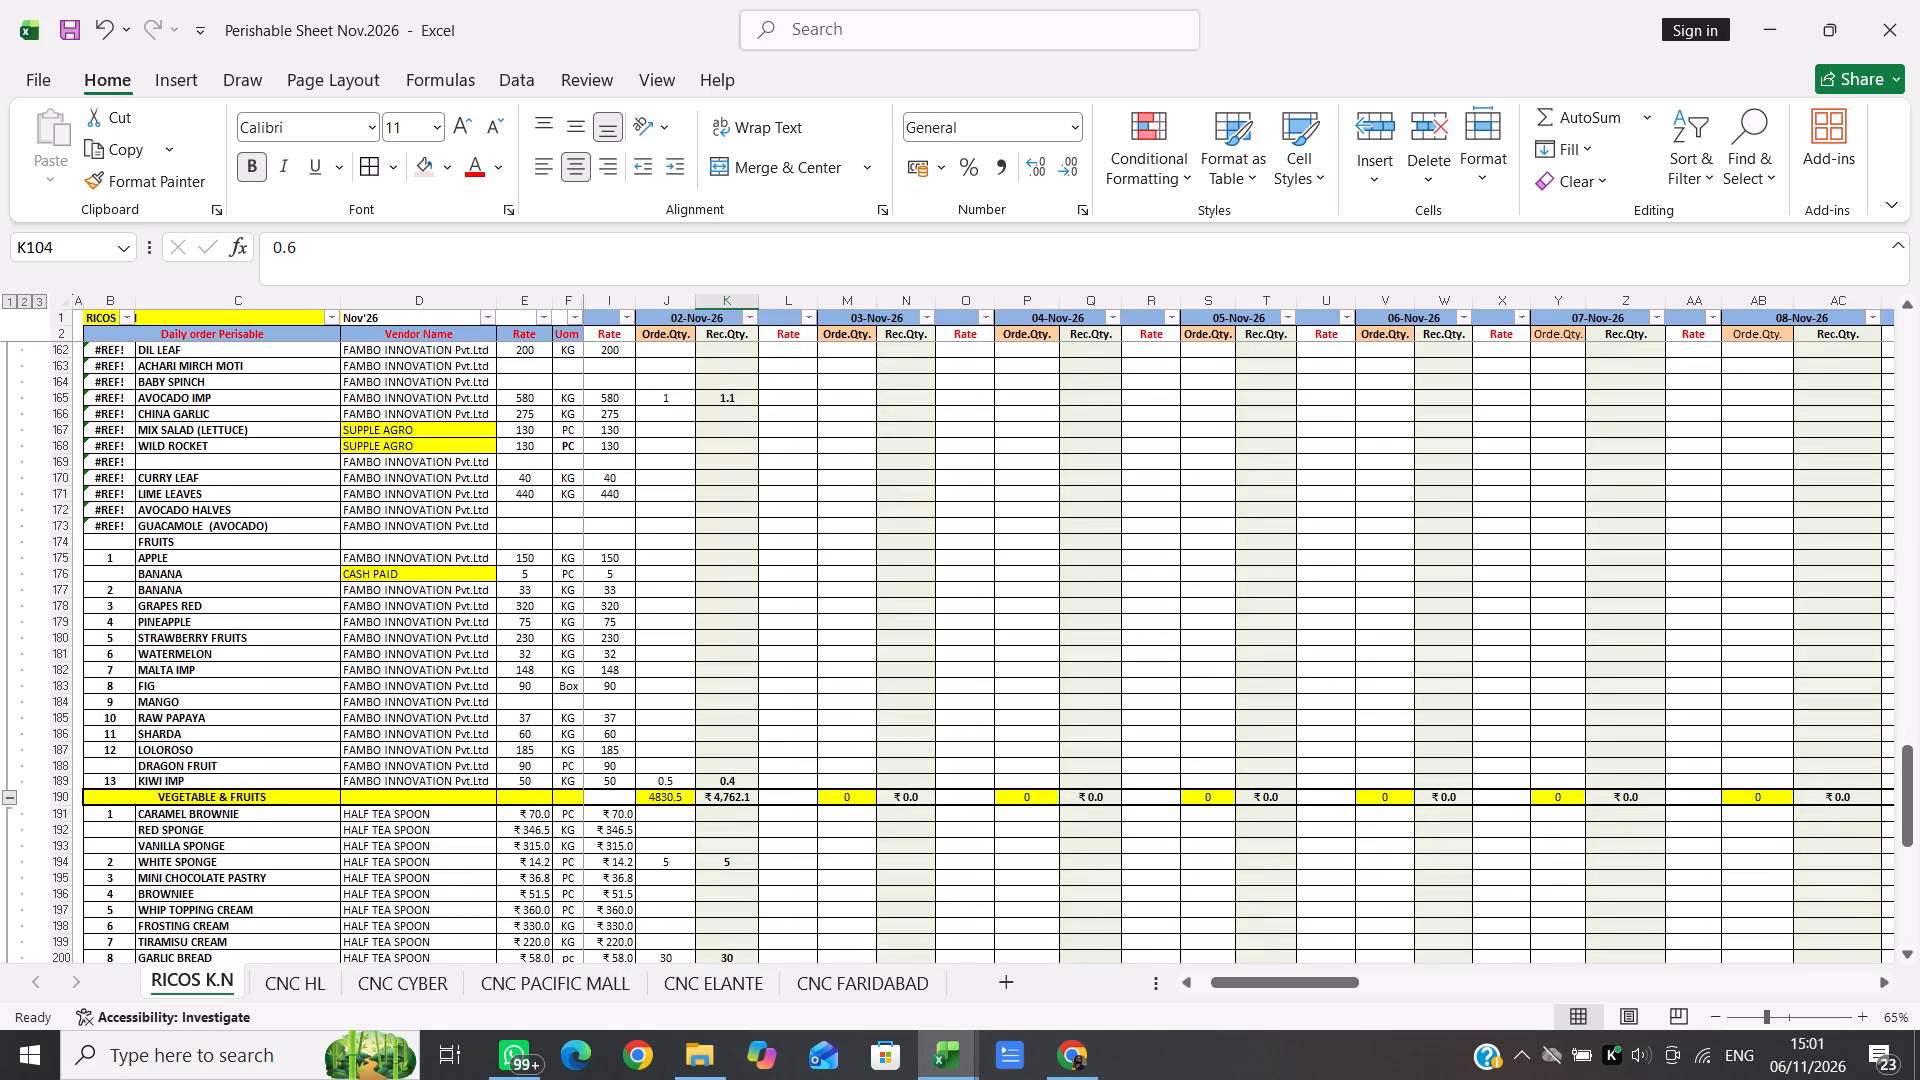
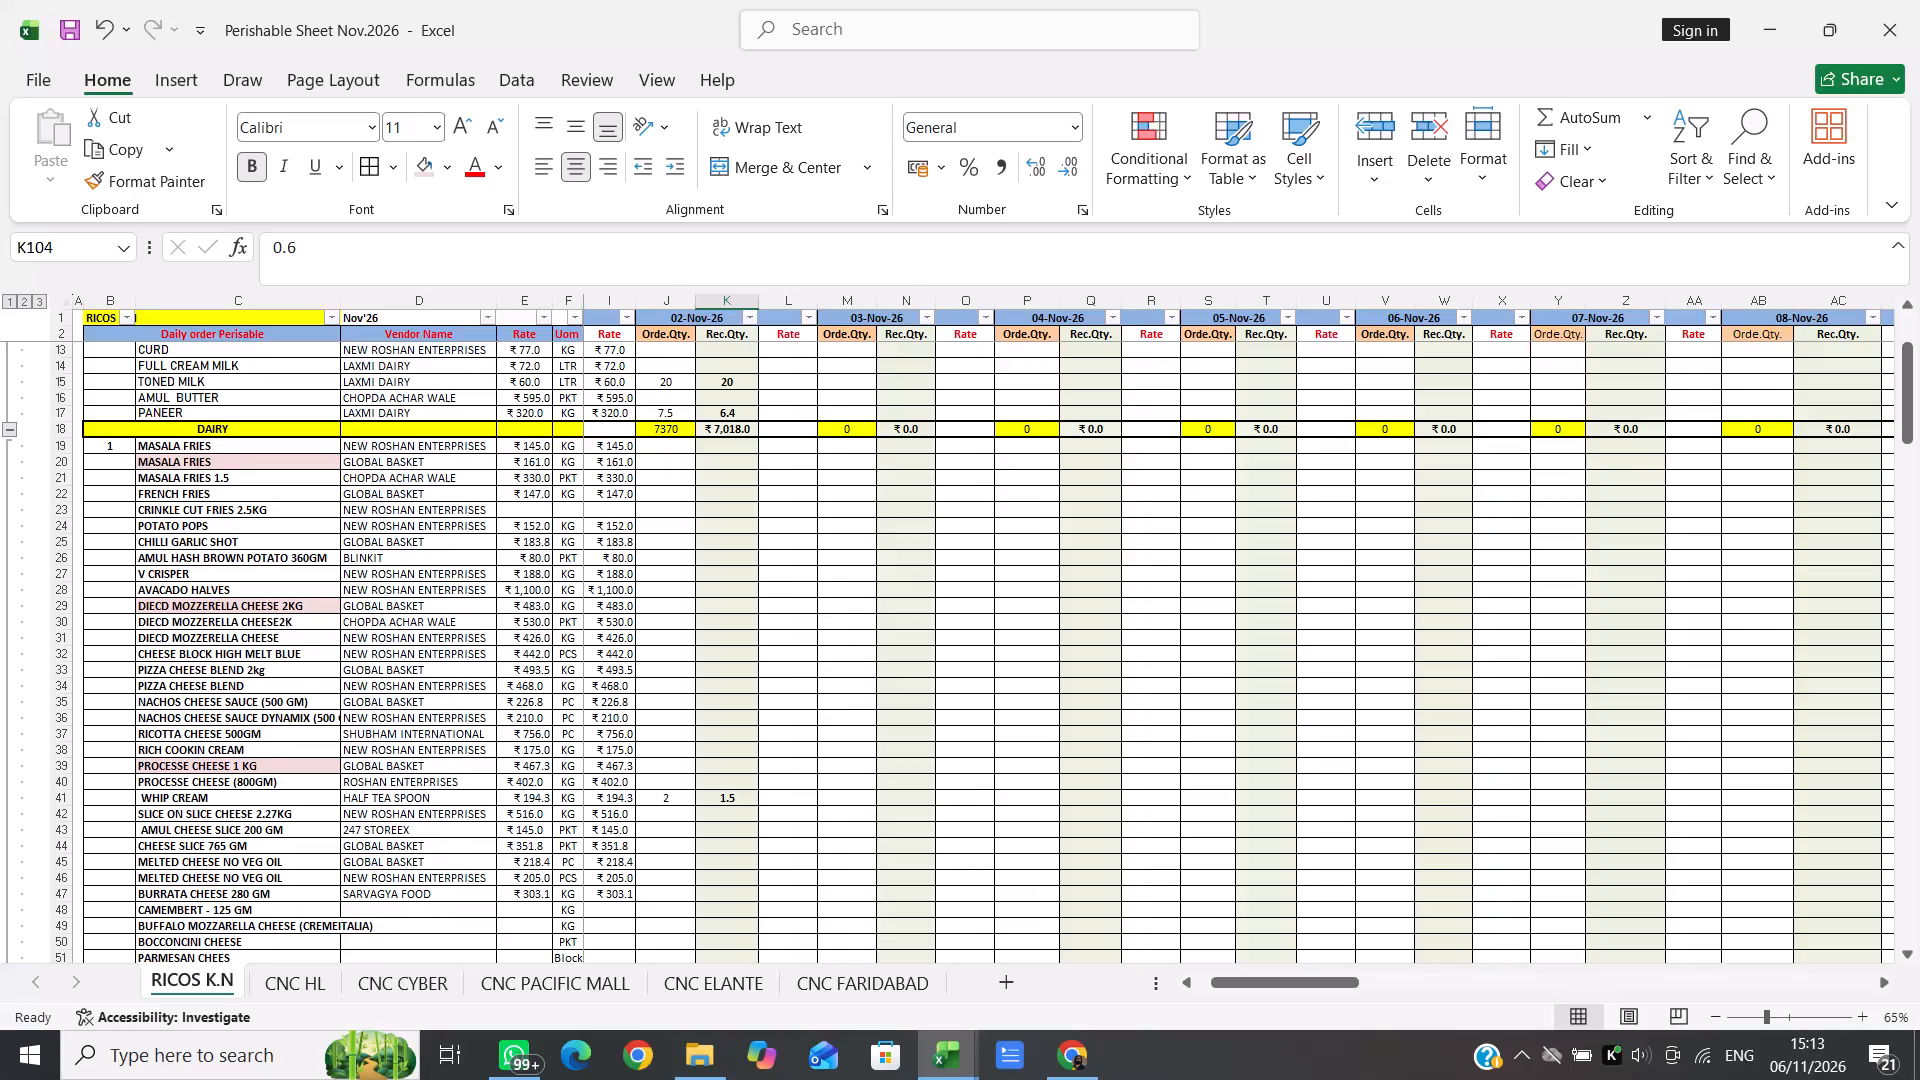
Hide the 02-Nov-26 ordered and received quantity columns, J and K, on the RICOS K.N sheet.
scroll(756, 713, "down", 1)
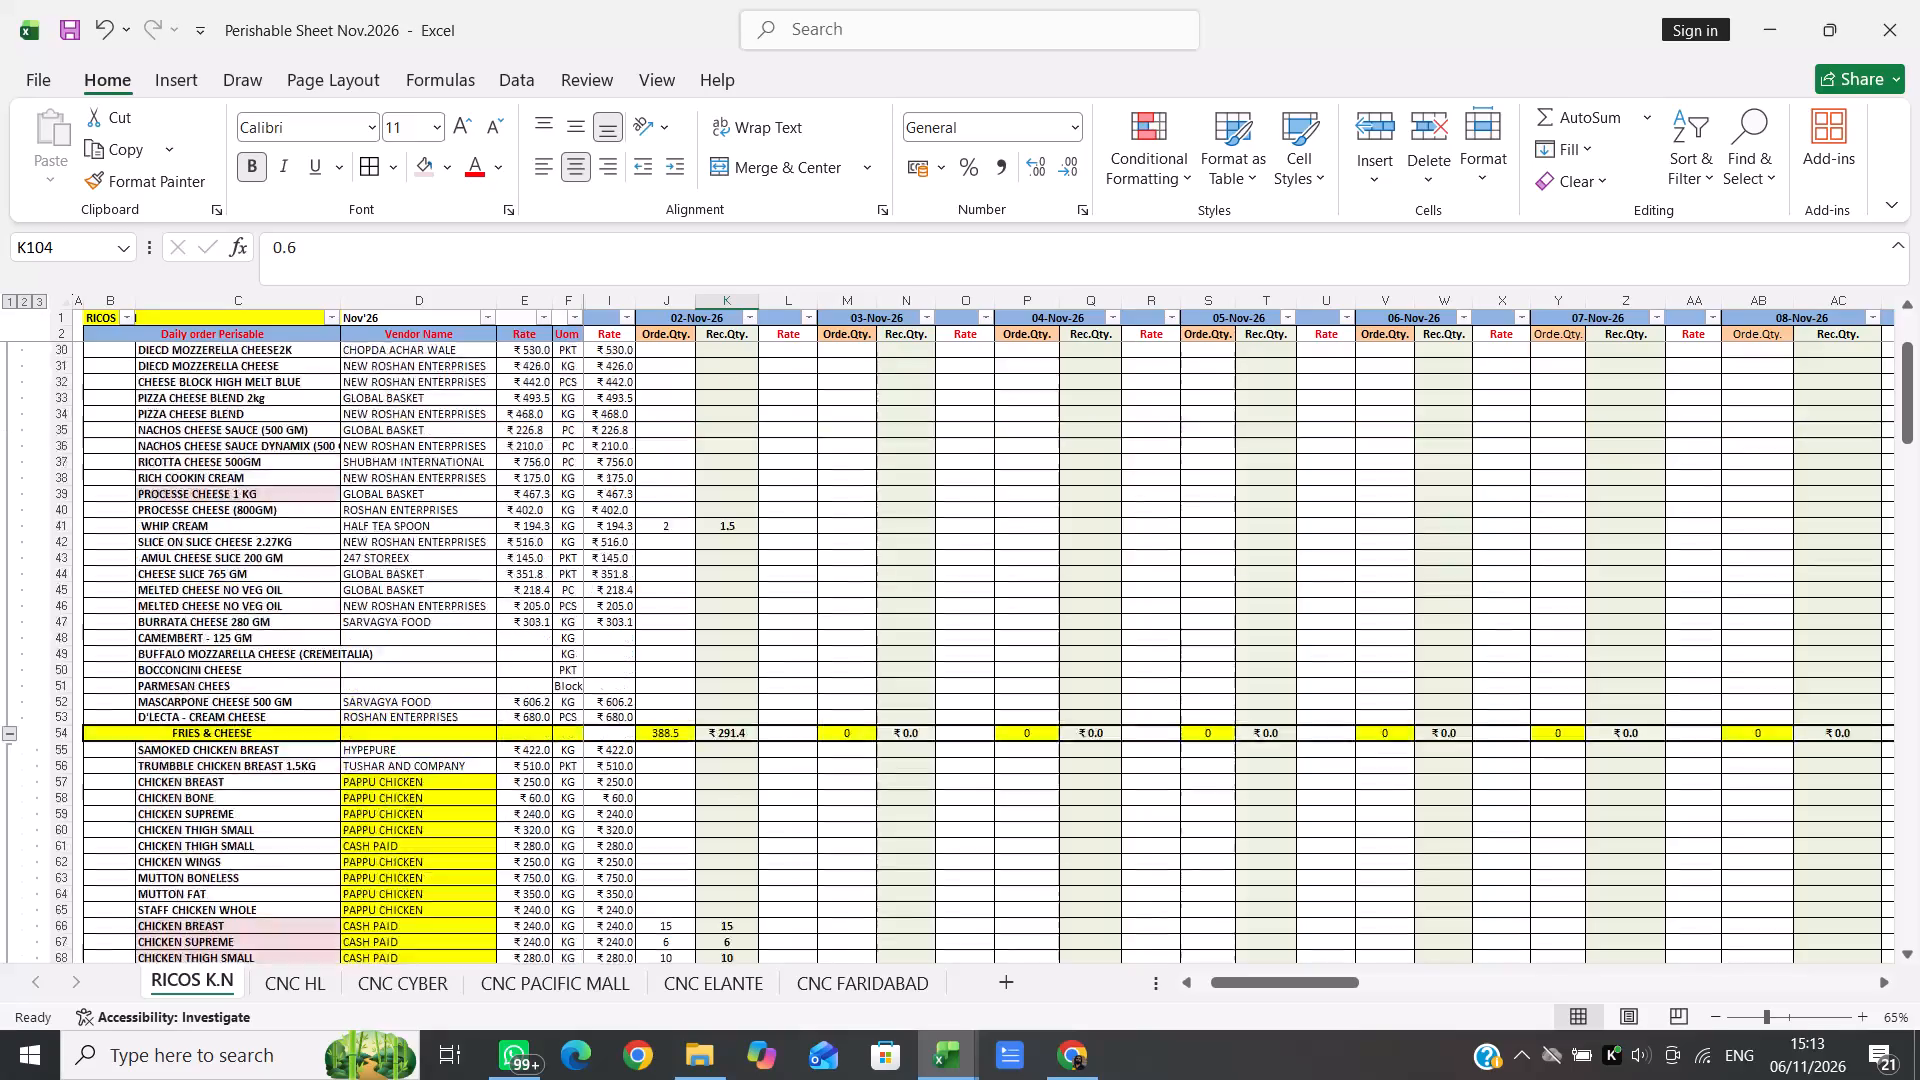
scroll(756, 713, "down", 3)
scroll(756, 713, "up", 10)
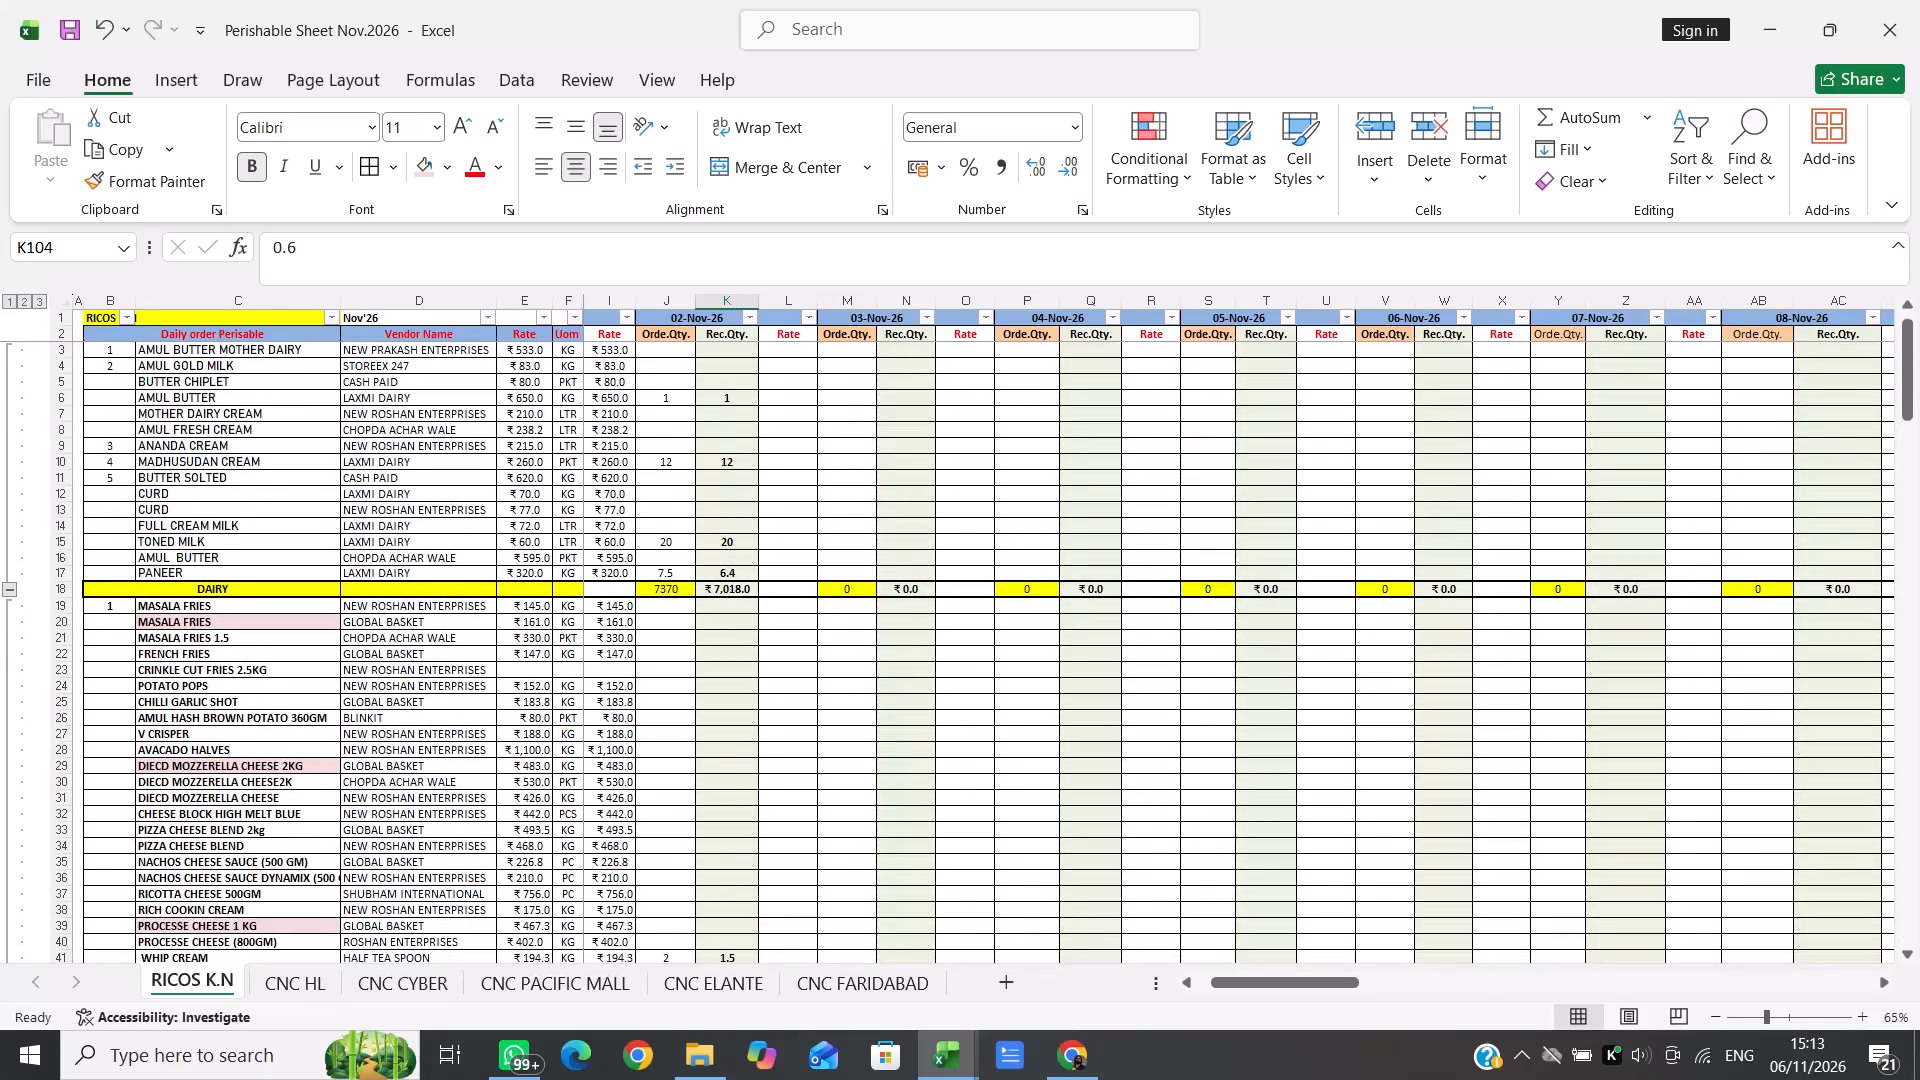
left_click(674, 306)
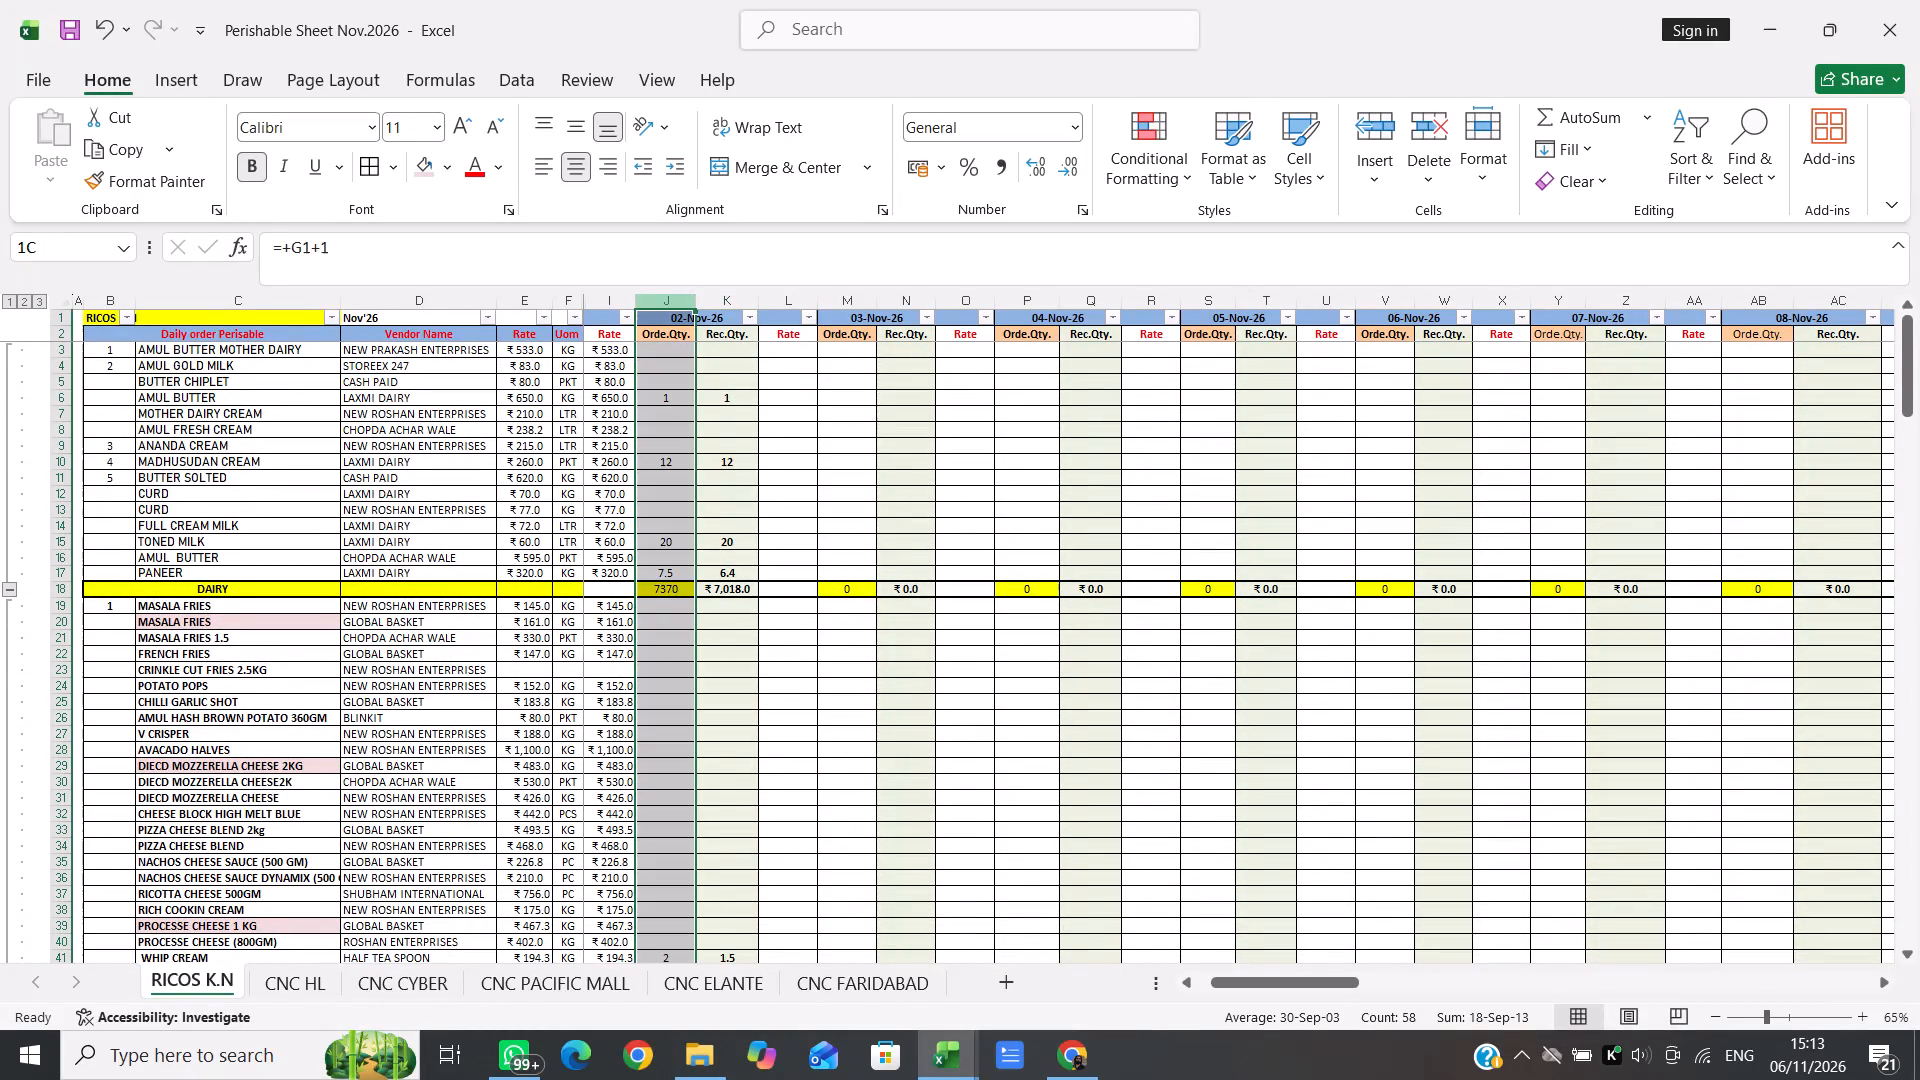
key("shift+Right")
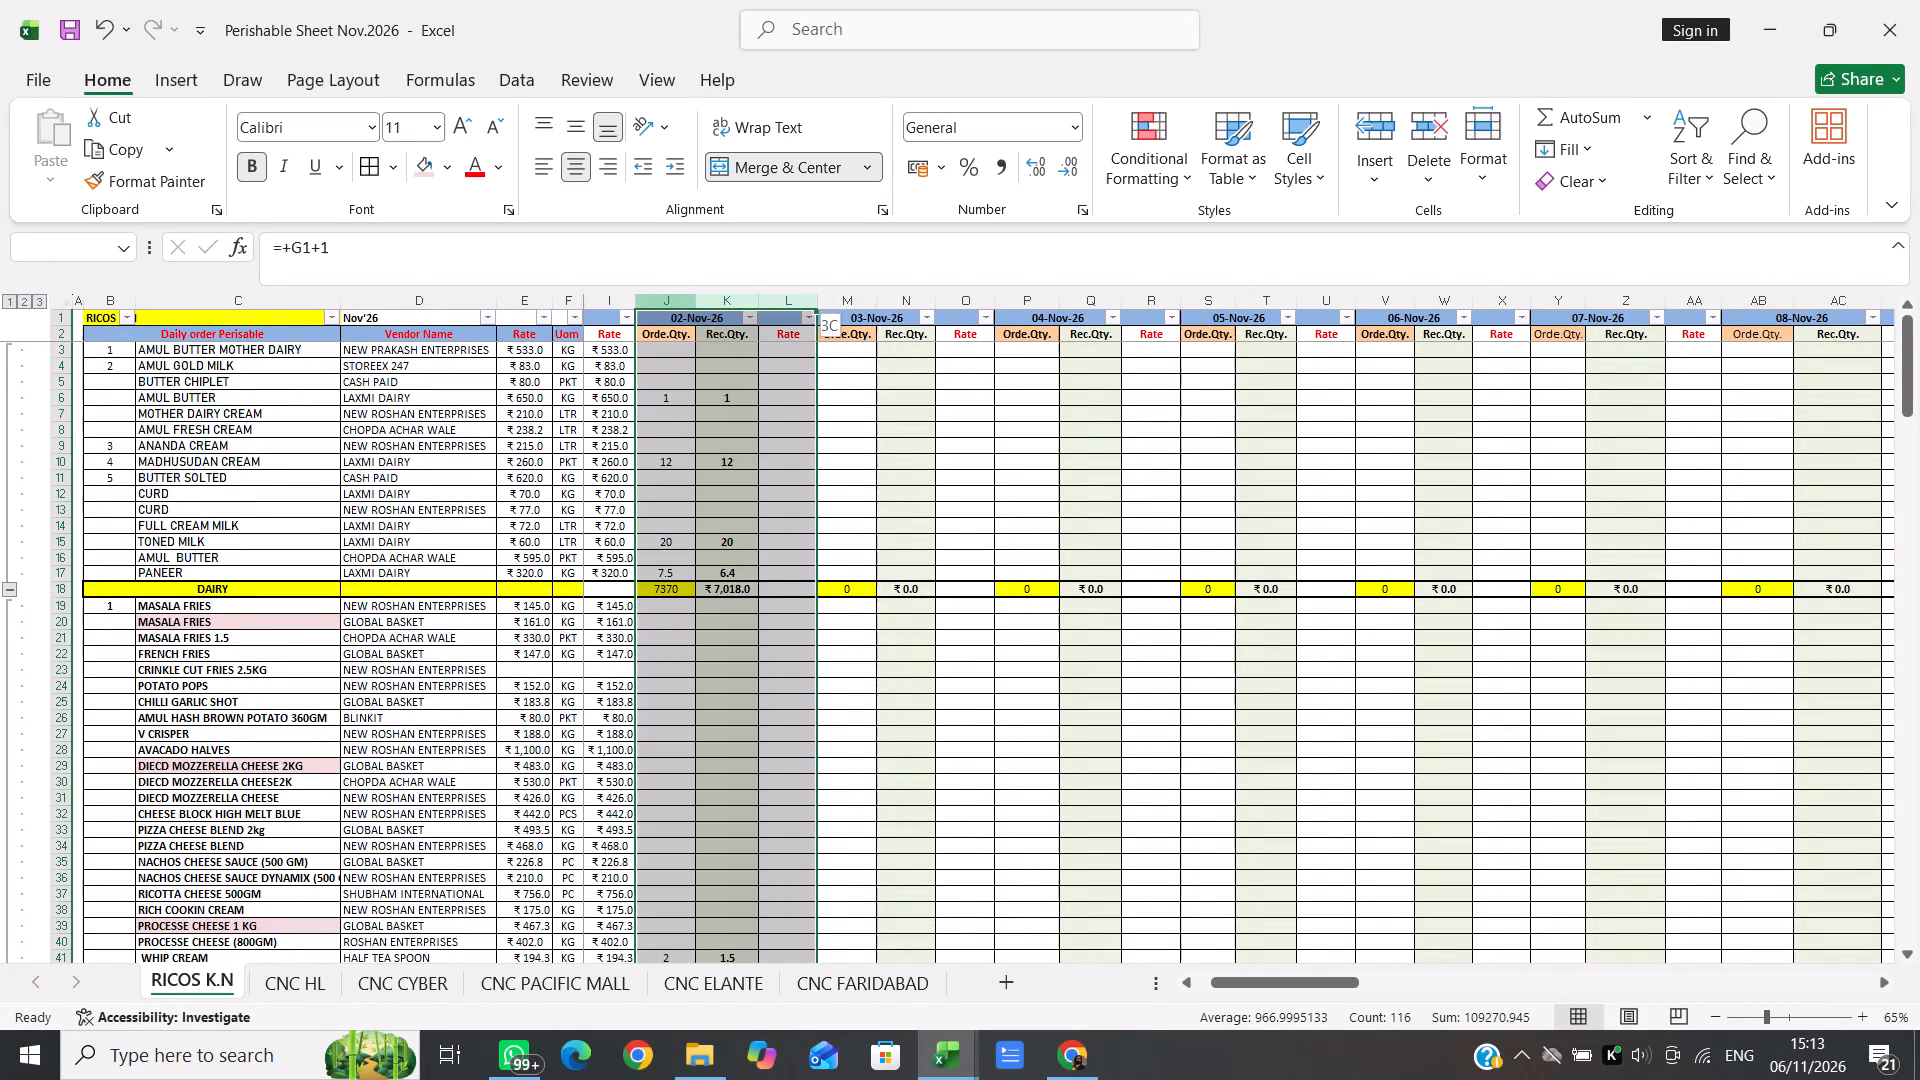
key("shift+Left")
right_click(674, 306)
left_click(807, 744)
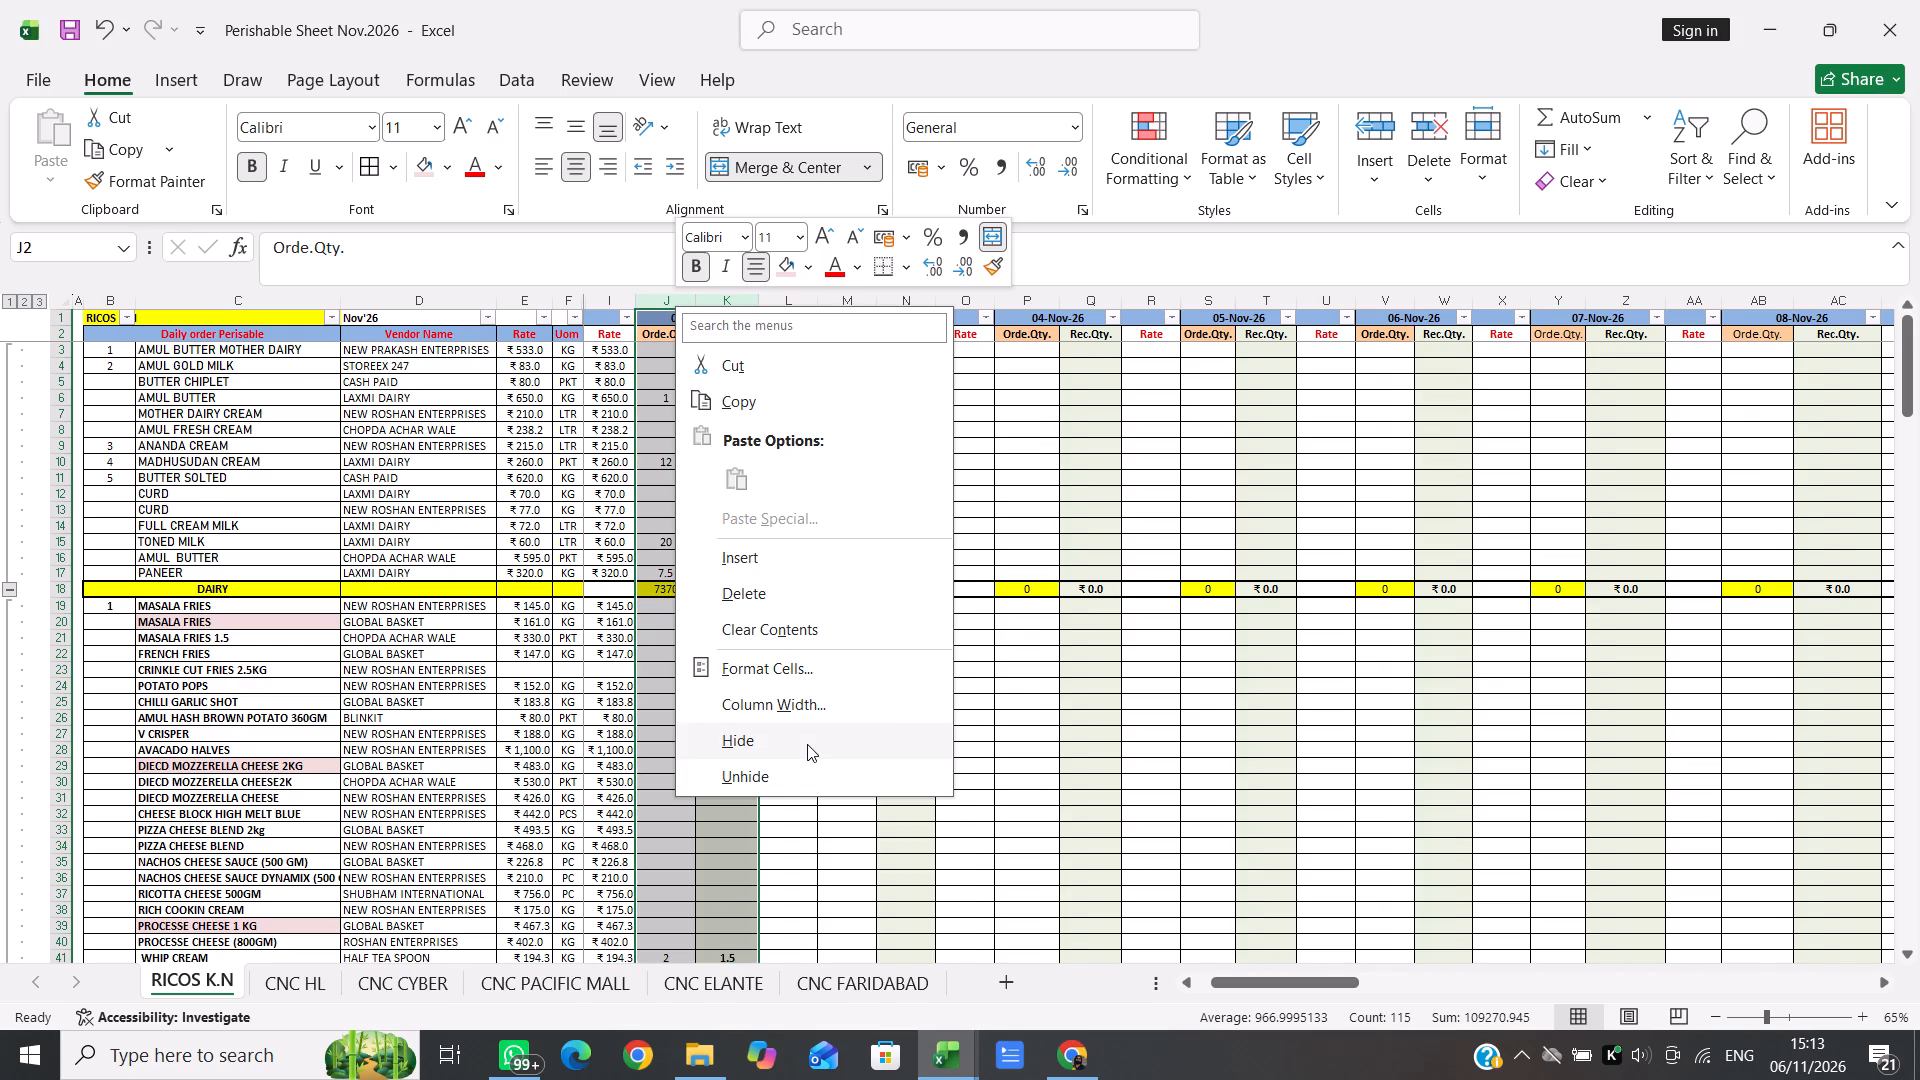
Copy the Dairy rates in I3:I17, Amul Butter Mother Dairy to Paneer, into the 02-Nov-26 Rate column starting at L3.
scroll(592, 351, "up", 2)
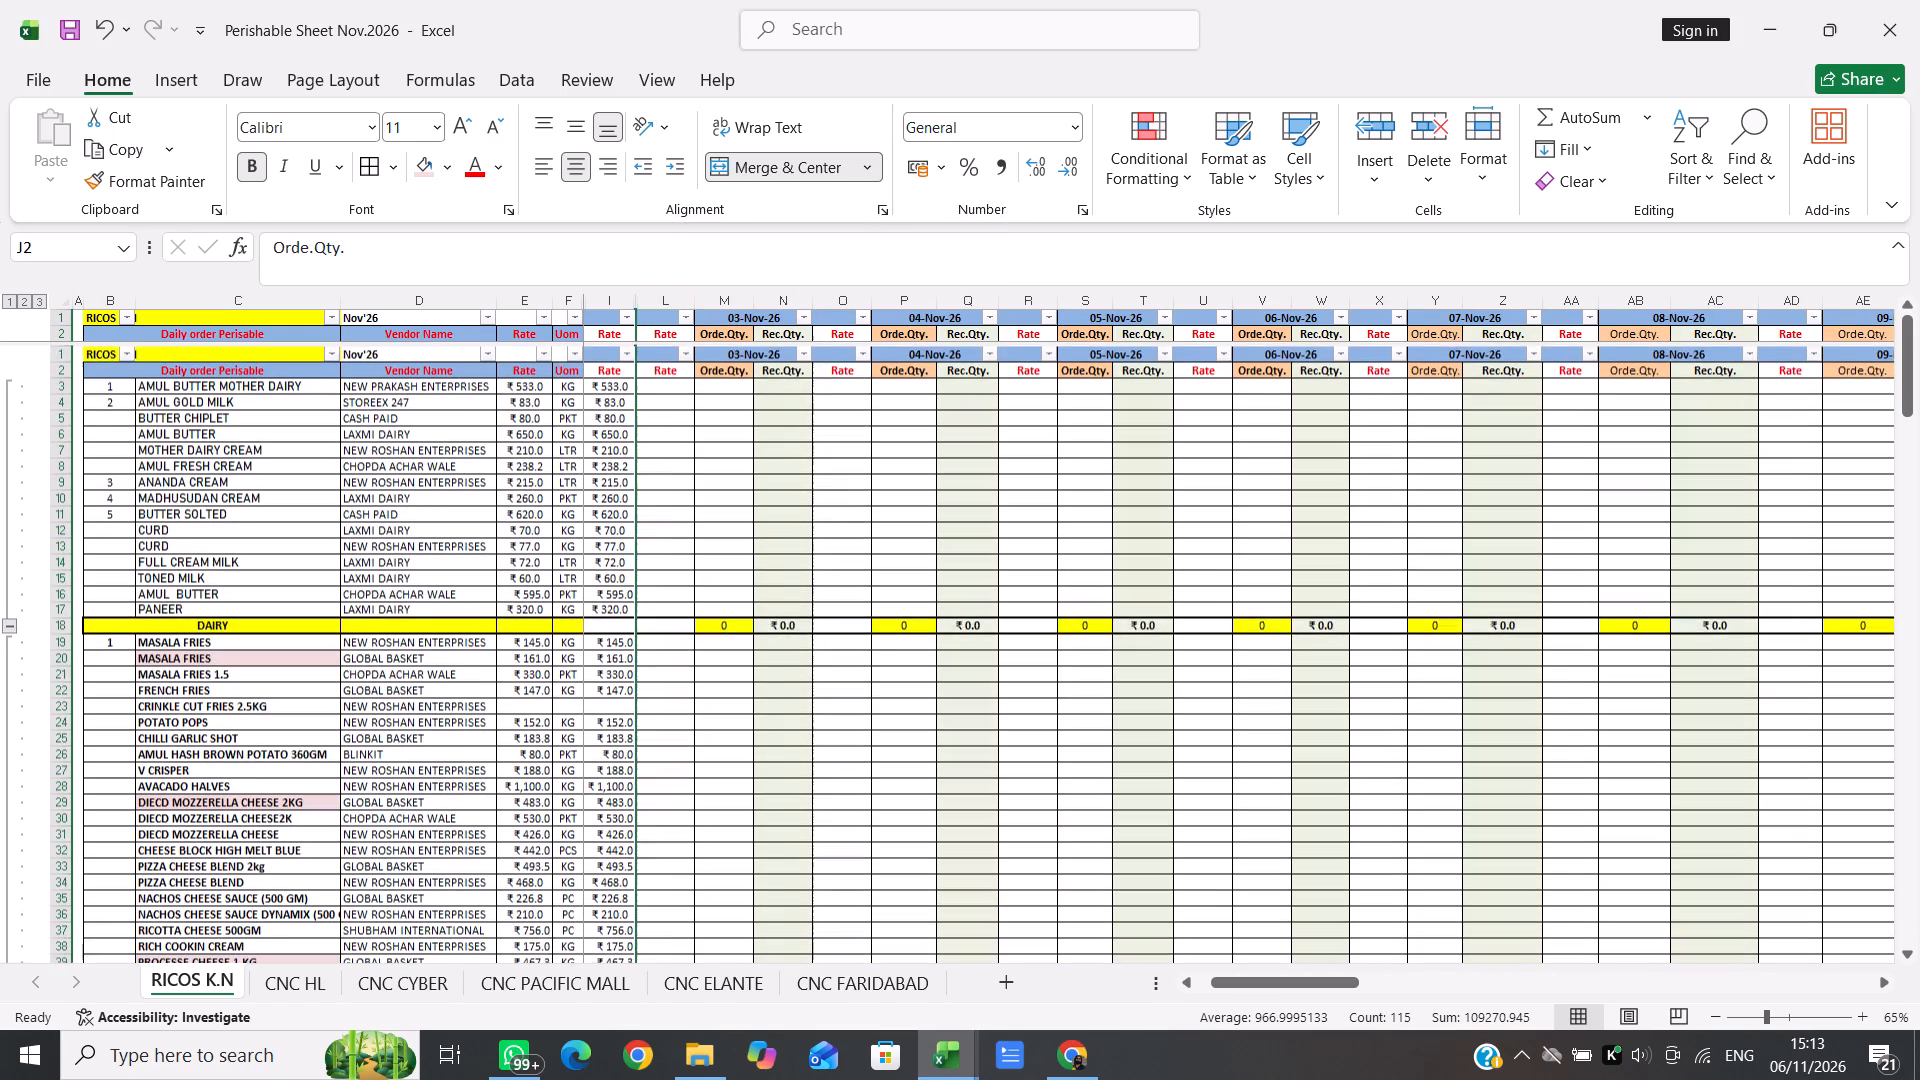
left_click(608, 349)
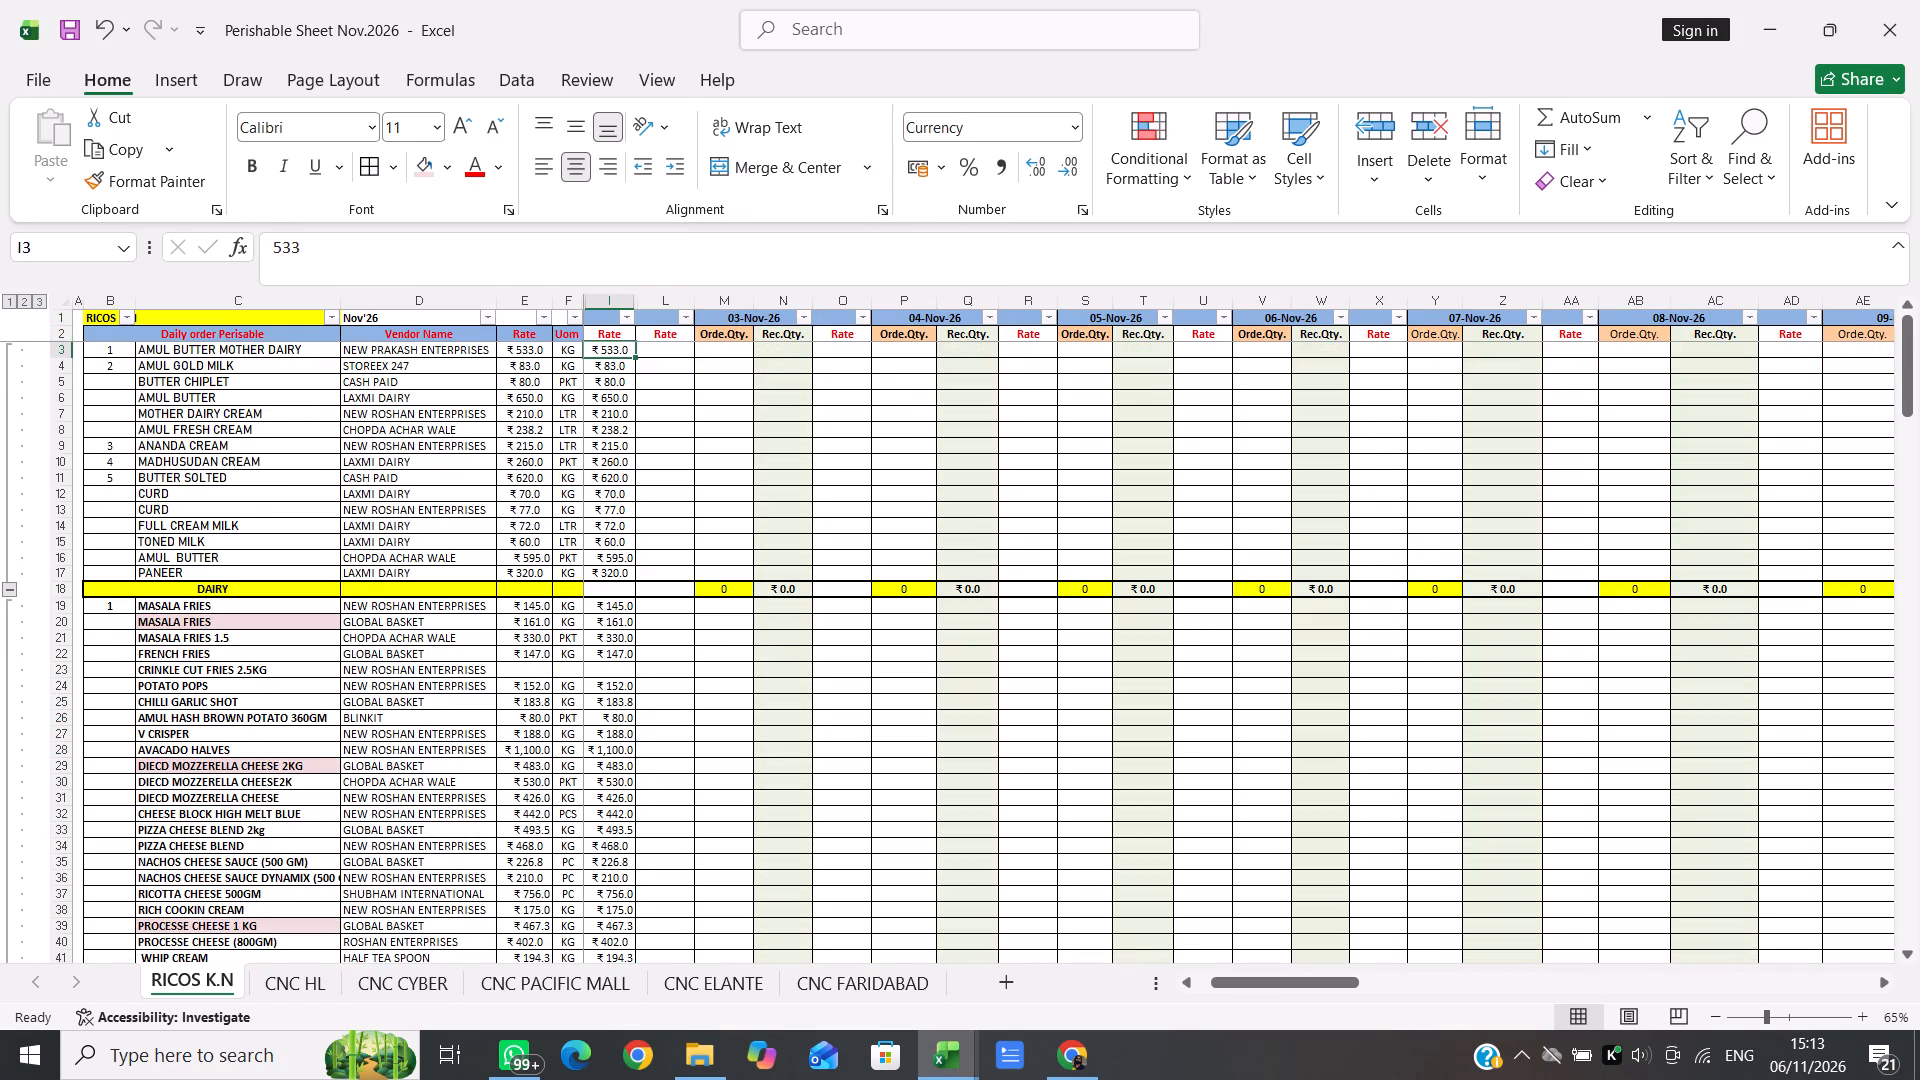
key("shift+Down")
key("shift+Down")
key("shift+Down")
key("shift+Down")
key("shift+Down")
key("shift+Down")
key("shift+Down")
key("shift+Down")
key("shift+Down")
key("shift+Down")
key("shift+Down")
key("shift+Down")
key("shift+Down")
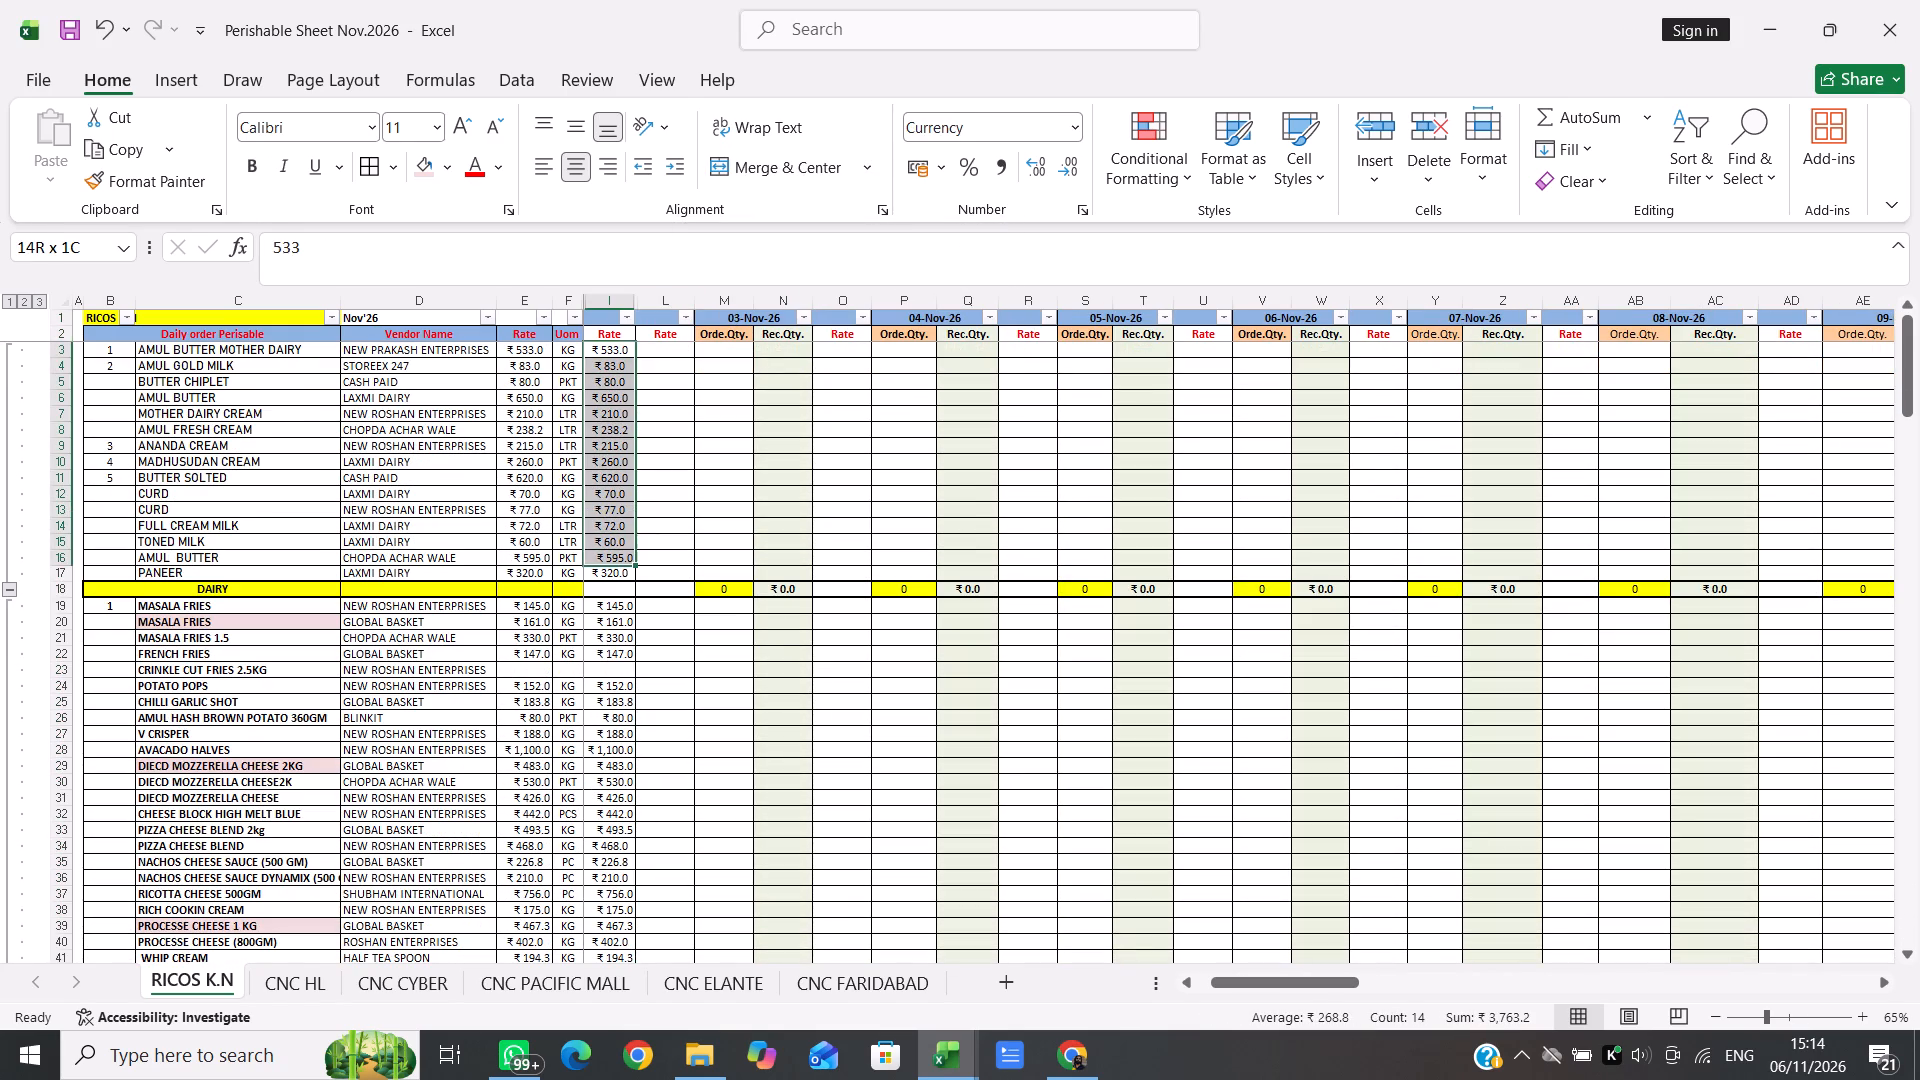
key("shift+Down")
key("ctrl+c")
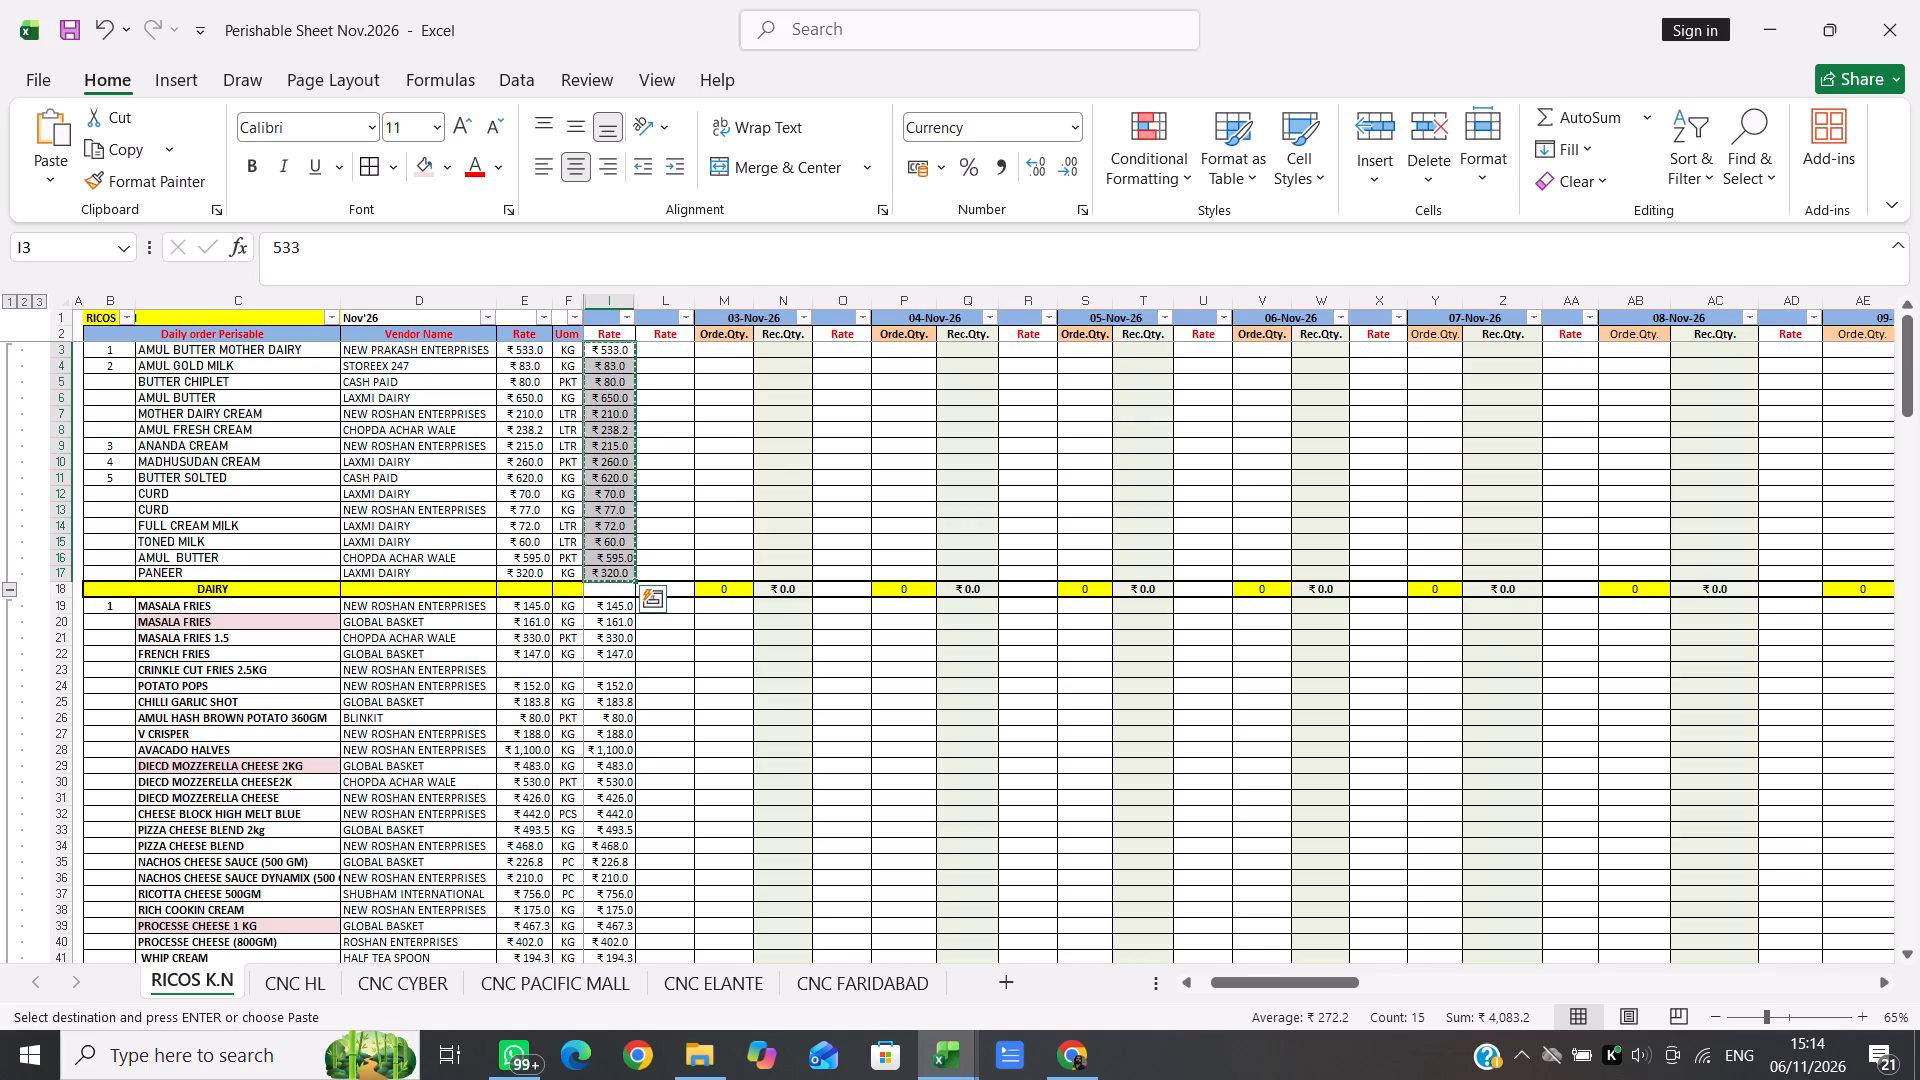
key("Right")
key("Return")
Copy the Fries & Cheese rates in I19:I53, Masala Fries to D'lecta Cream Cheese, into the 02-Nov-26 Rate column starting at L19.
scroll(695, 597, "down", 1)
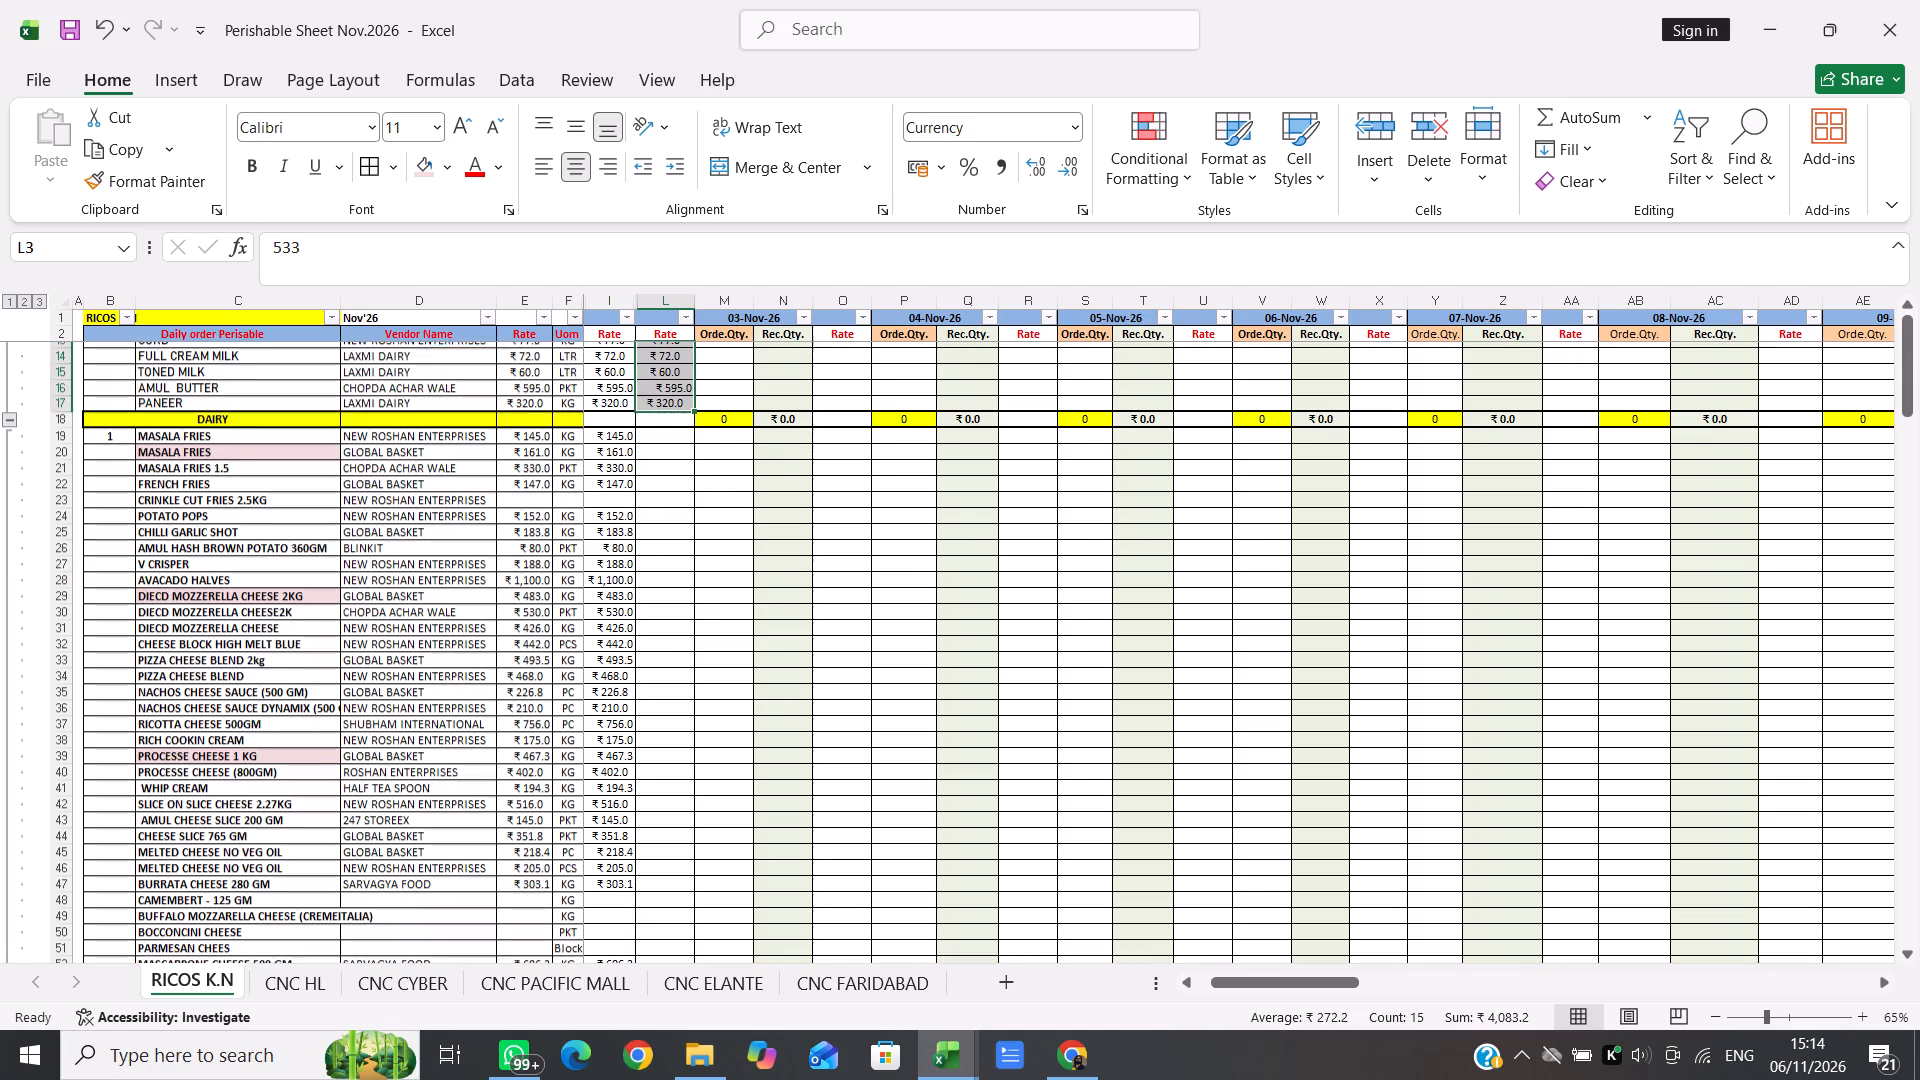
scroll(695, 597, "down", 1)
left_click(614, 427)
key("shift+Down")
key("shift+Down")
key("shift+Down")
key("shift+Down")
key("shift+Down")
key("shift+Down")
key("shift+Down")
key("shift+Down")
key("shift+Down")
key("shift+Down")
key("shift+Down")
key("shift+Down")
key("shift+Down")
key("shift+Down")
key("shift+Down")
key("shift+Down")
key("shift+Down")
key("shift+Down")
key("shift+Down")
key("shift+Down")
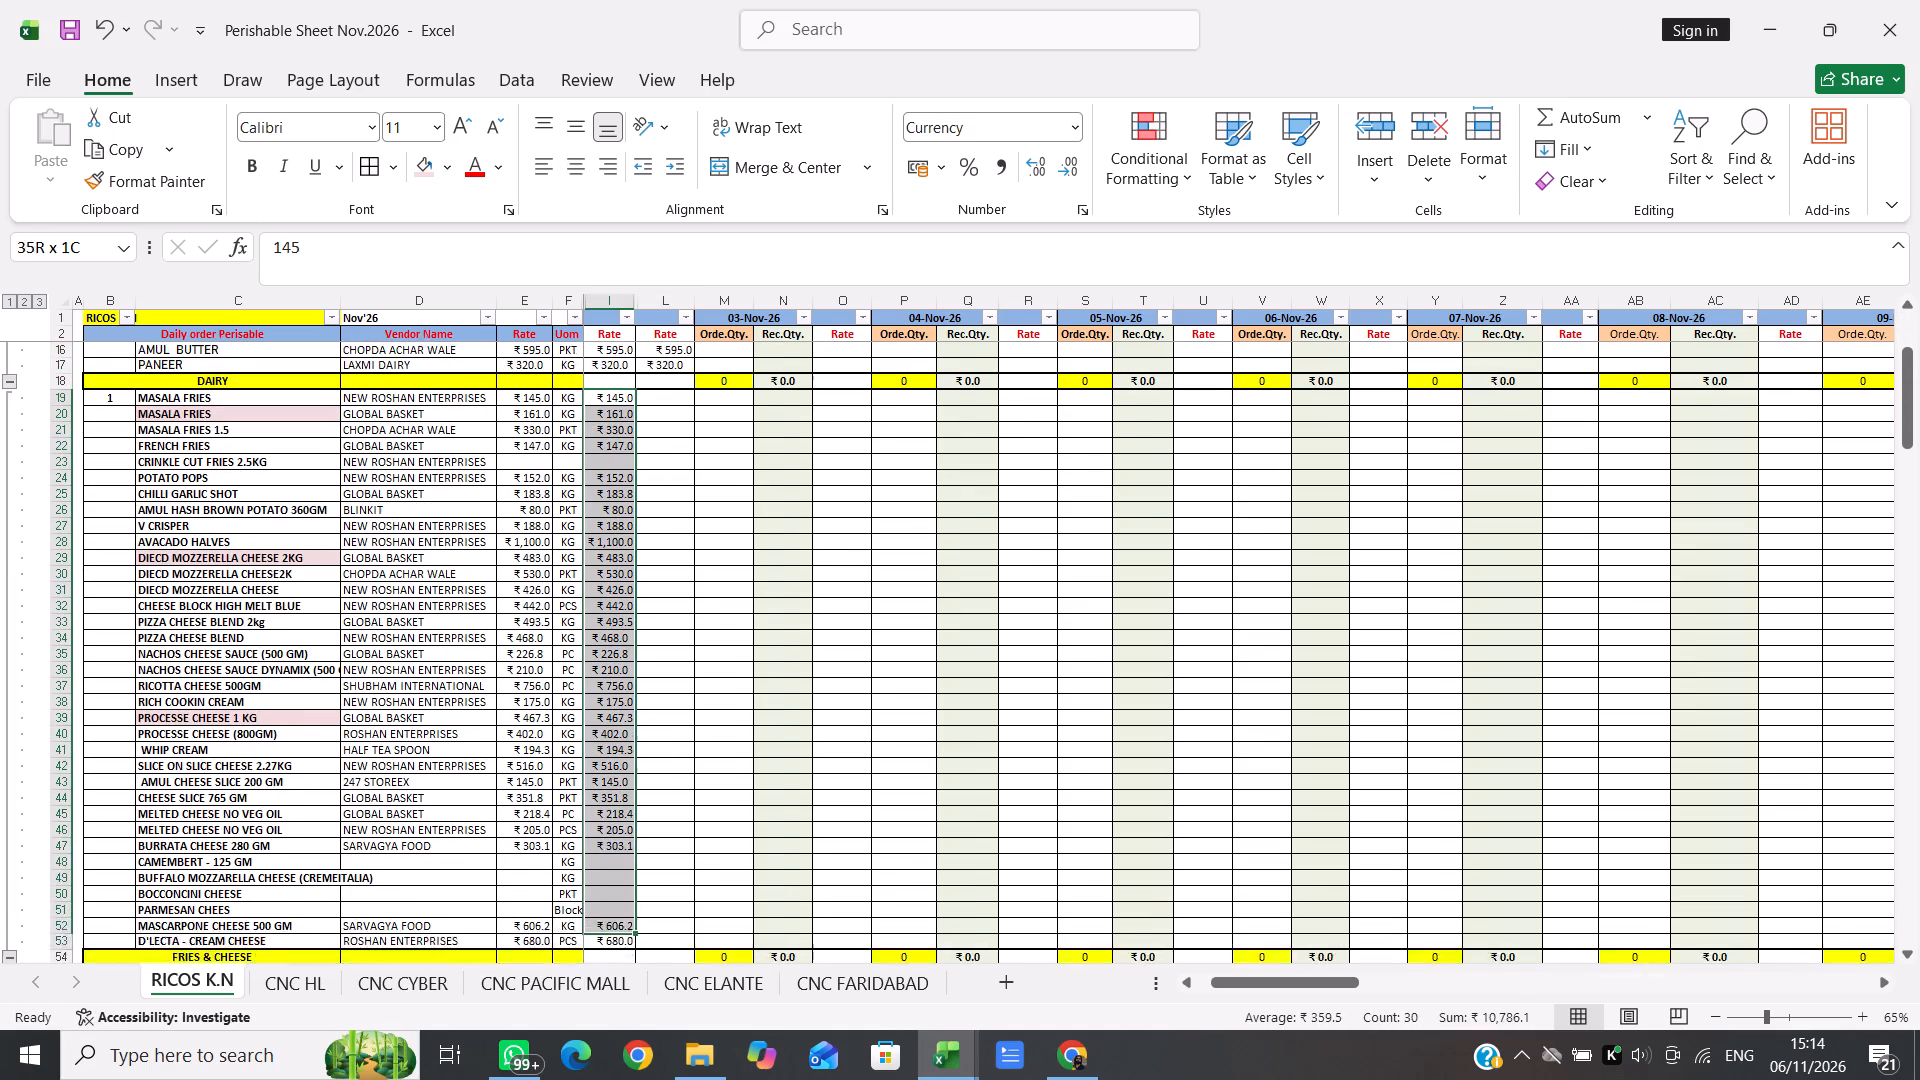
key("shift+Up")
key("shift+Up")
key("shift+Up")
key("shift+Up")
key("shift+Up")
key("shift+Up")
key("shift+Up")
key("shift+Up")
key("shift+Up")
key("shift+Down")
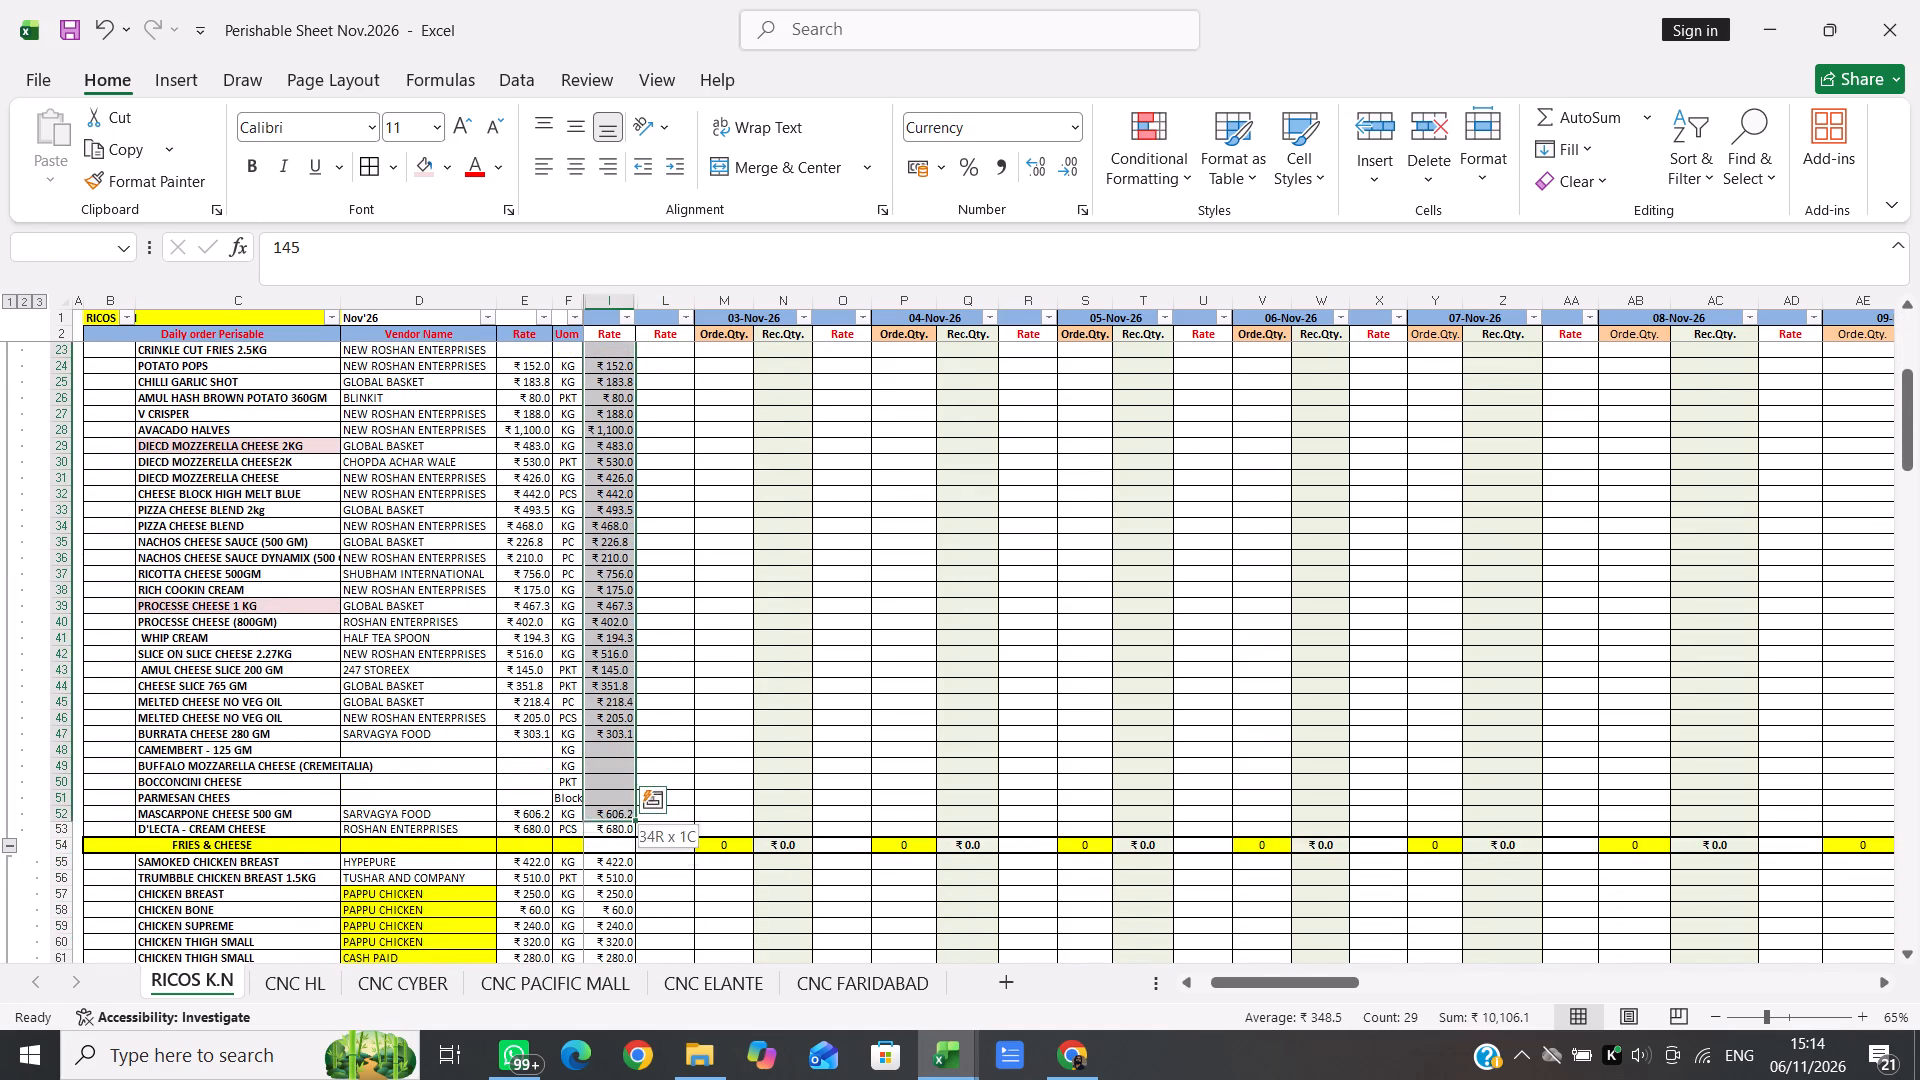
key("shift+Down")
key("ctrl+c")
key("Right")
key("Right")
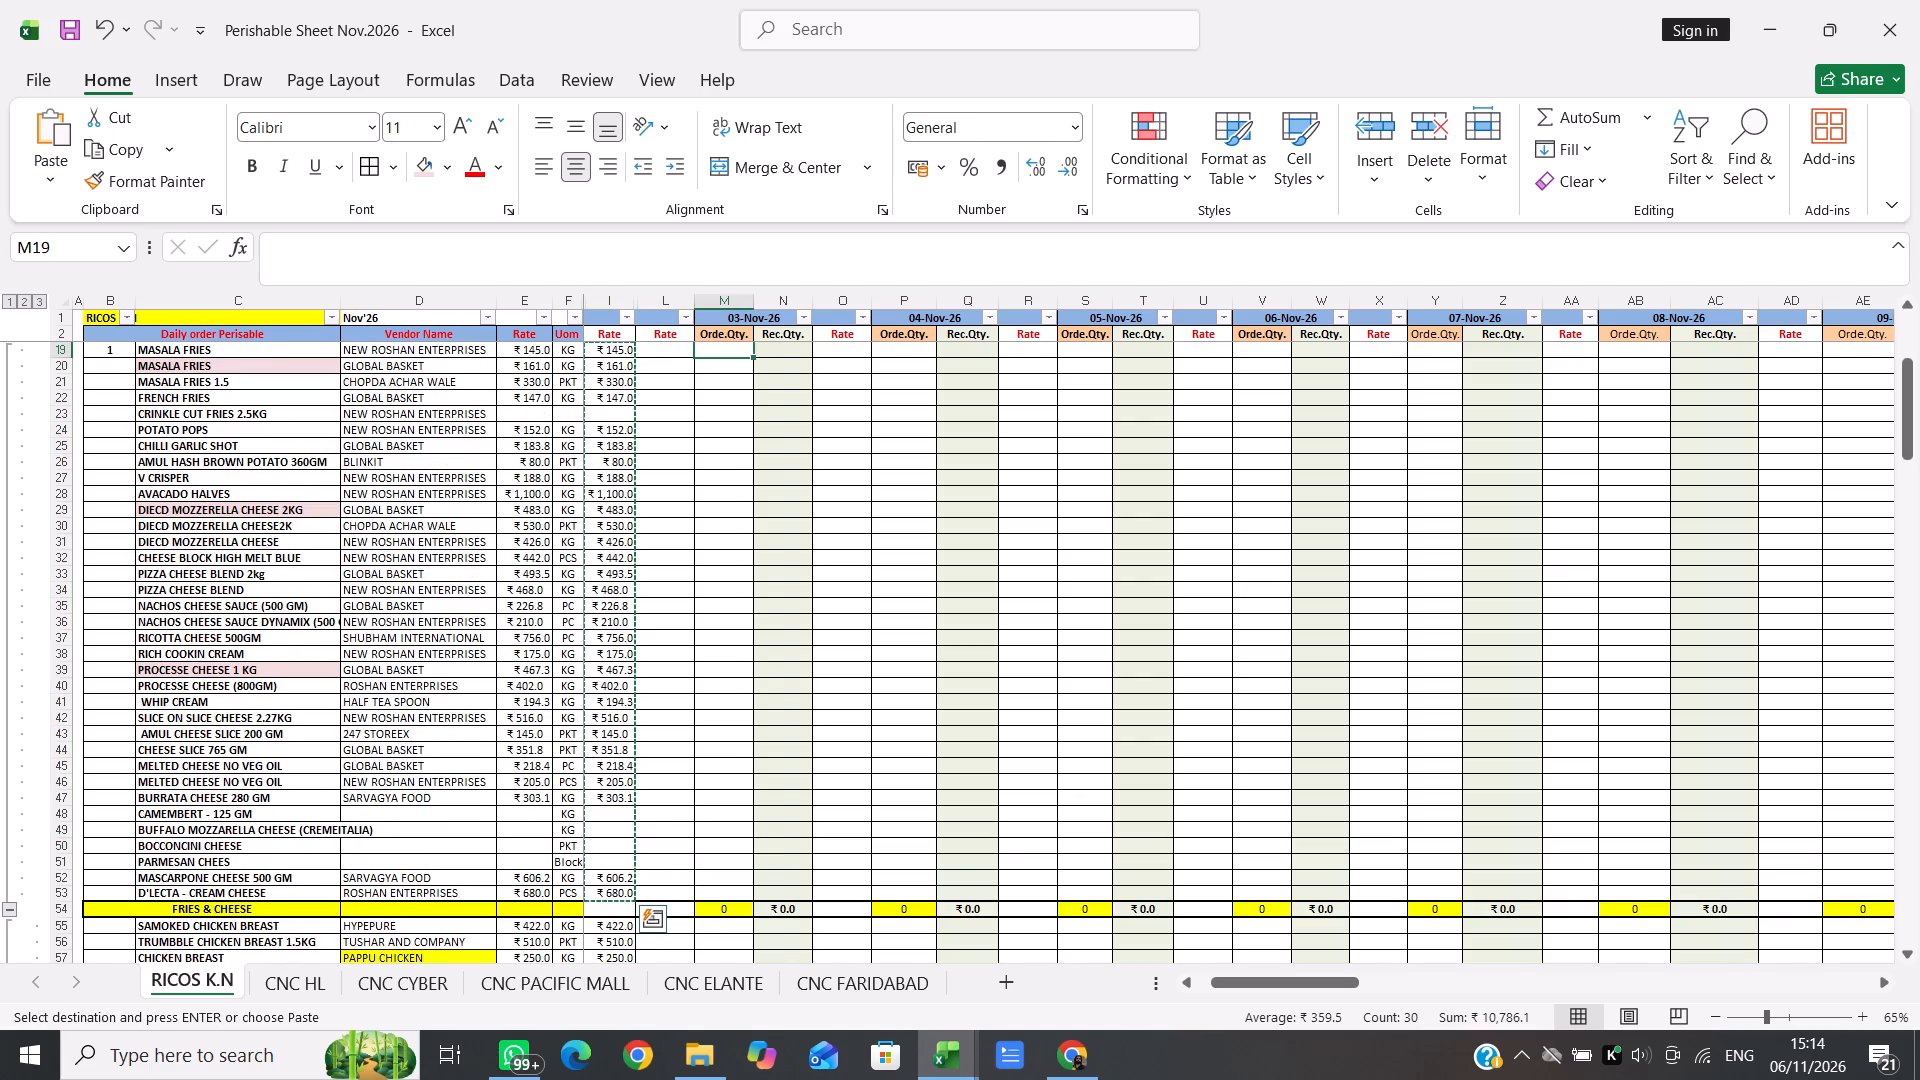
key("Left")
key("Return")
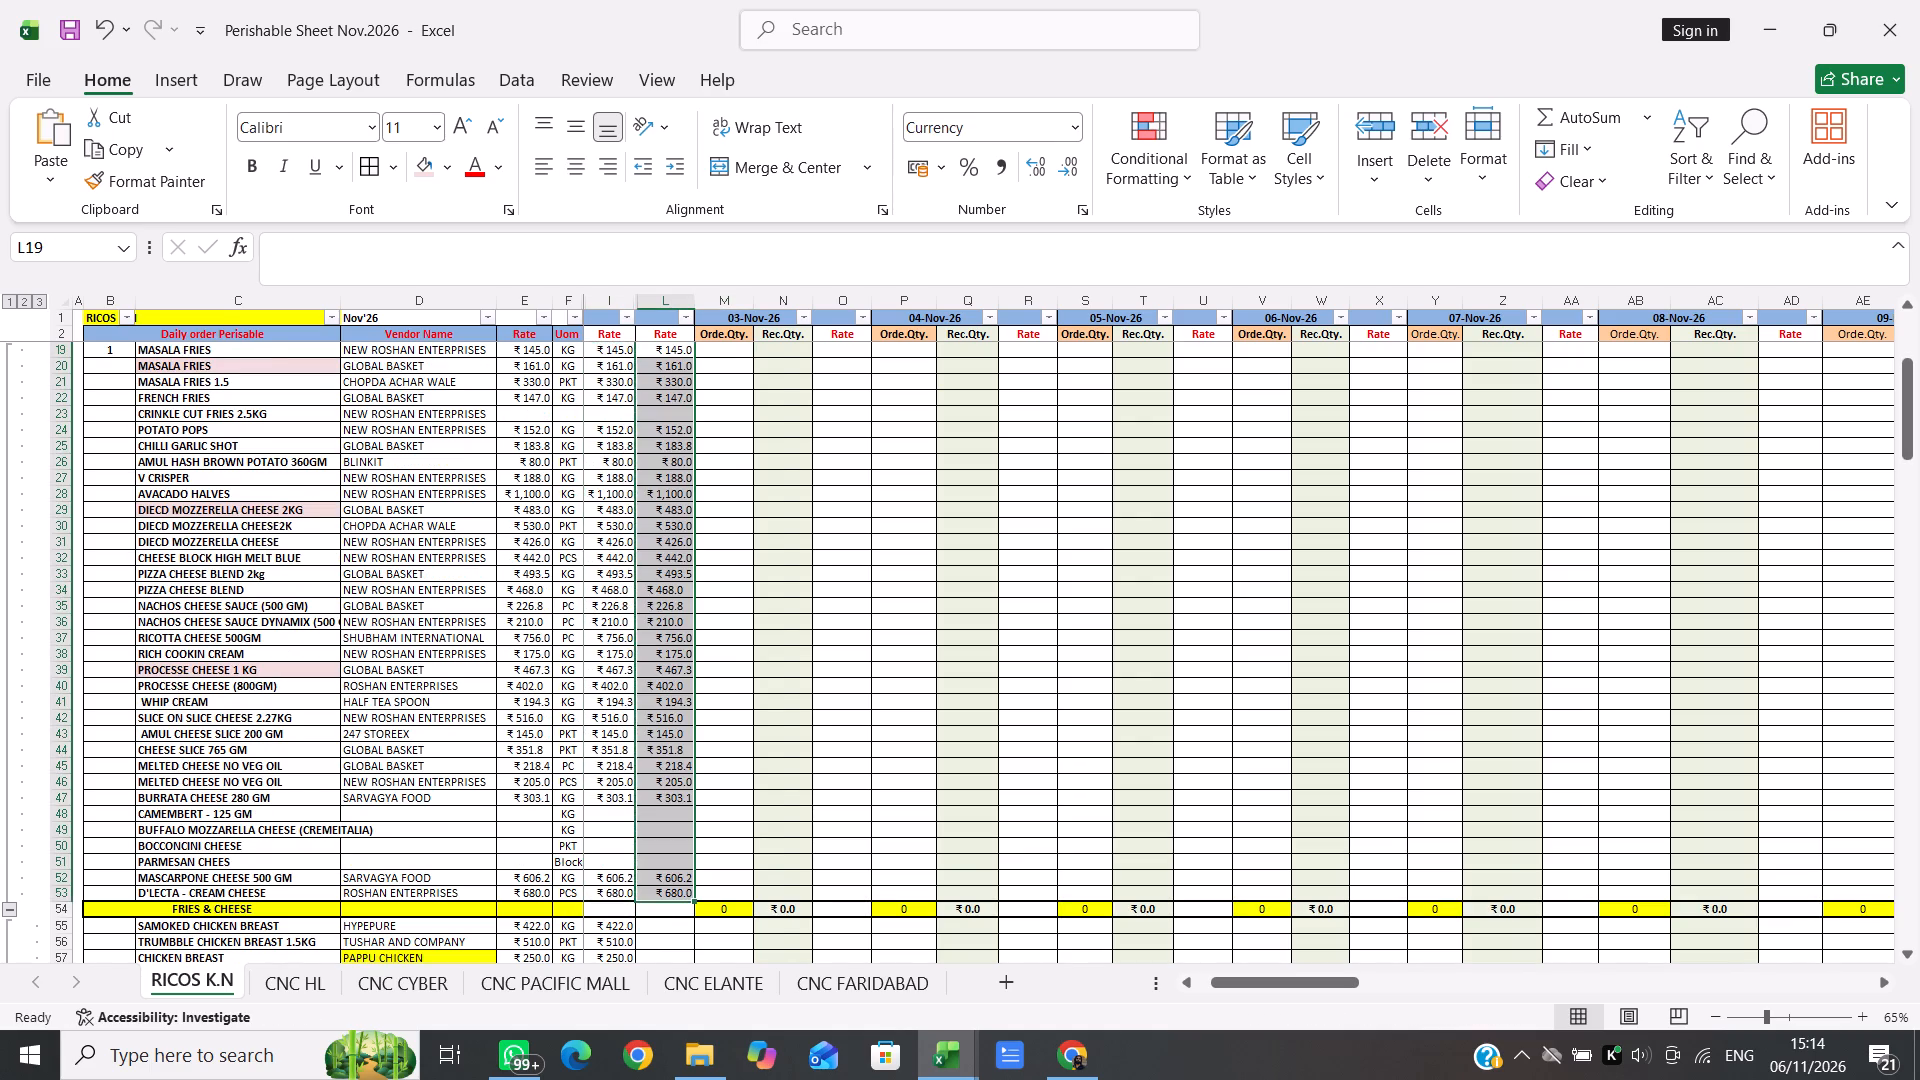
Copy the Butchery rates in I55:I78, Samoked Chicken Breast to Staff Chicken Whole, into the 02-Nov-26 Rate column starting at L55.
scroll(614, 427, "down", 3)
scroll(614, 427, "up", 1)
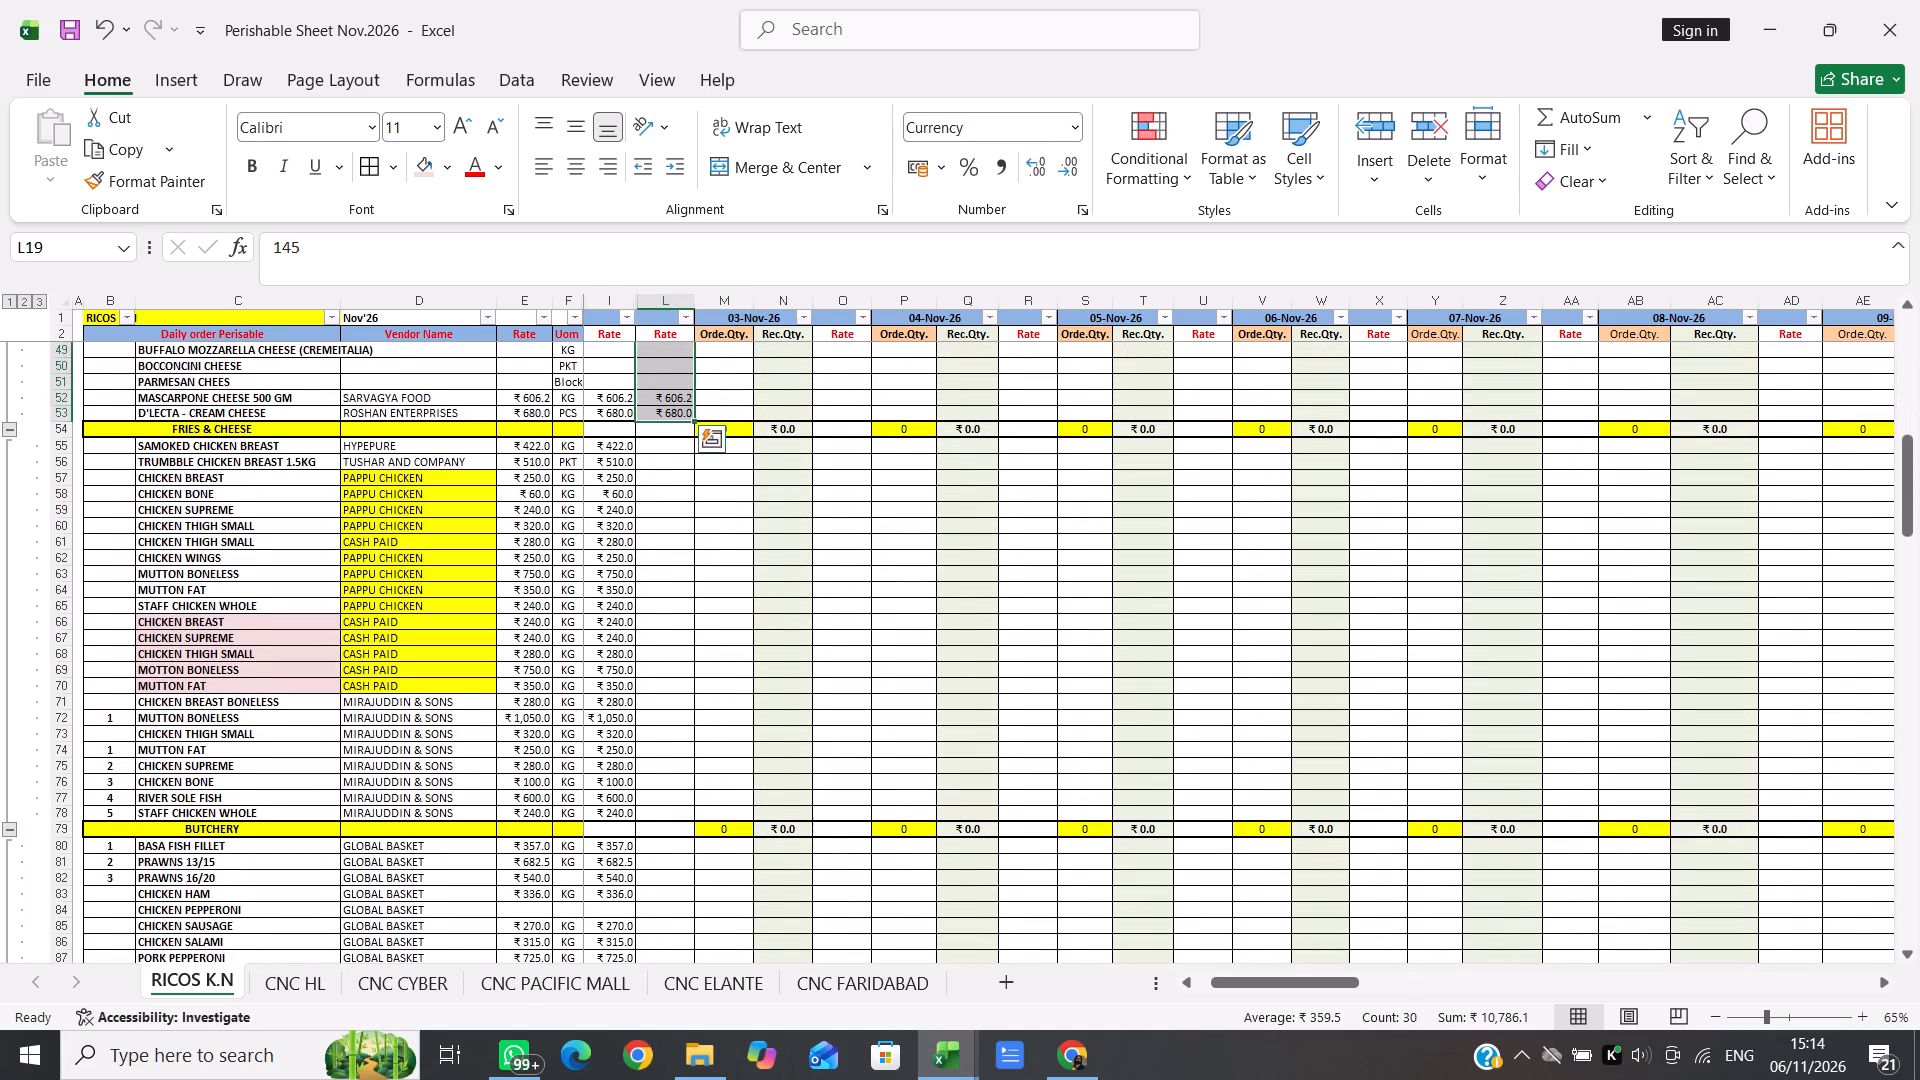
left_click(614, 436)
key("Down")
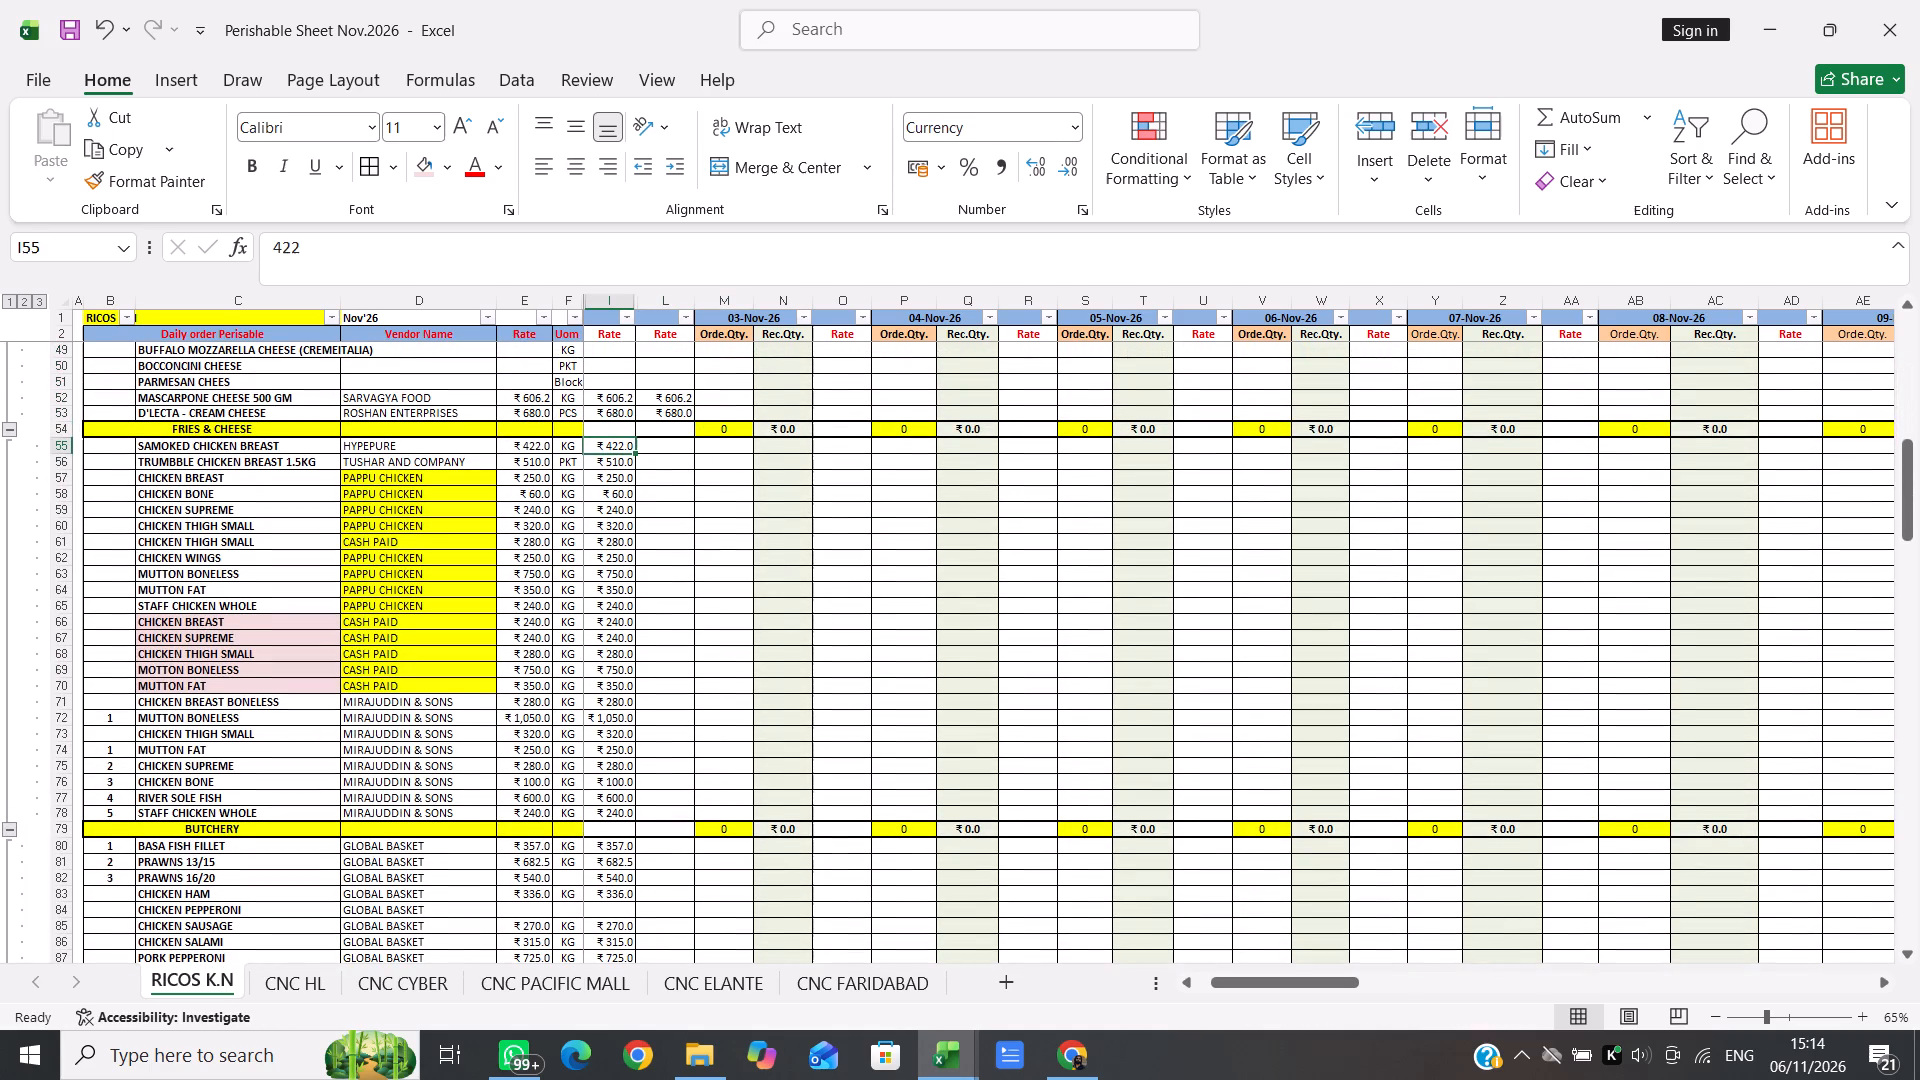
key("shift+Down")
key("shift+Down")
key("shift+Down")
key("shift+Down")
key("shift+Down")
key("shift+Down")
key("shift+Down")
key("shift+Down")
key("shift+Down")
key("shift+Down")
key("shift+Down")
key("shift+Down")
key("shift+Down")
key("shift+Down")
key("shift+Down")
key("shift+Down")
key("shift+Down")
key("shift+Down")
key("shift+Down")
key("shift+Down")
key("shift+Down")
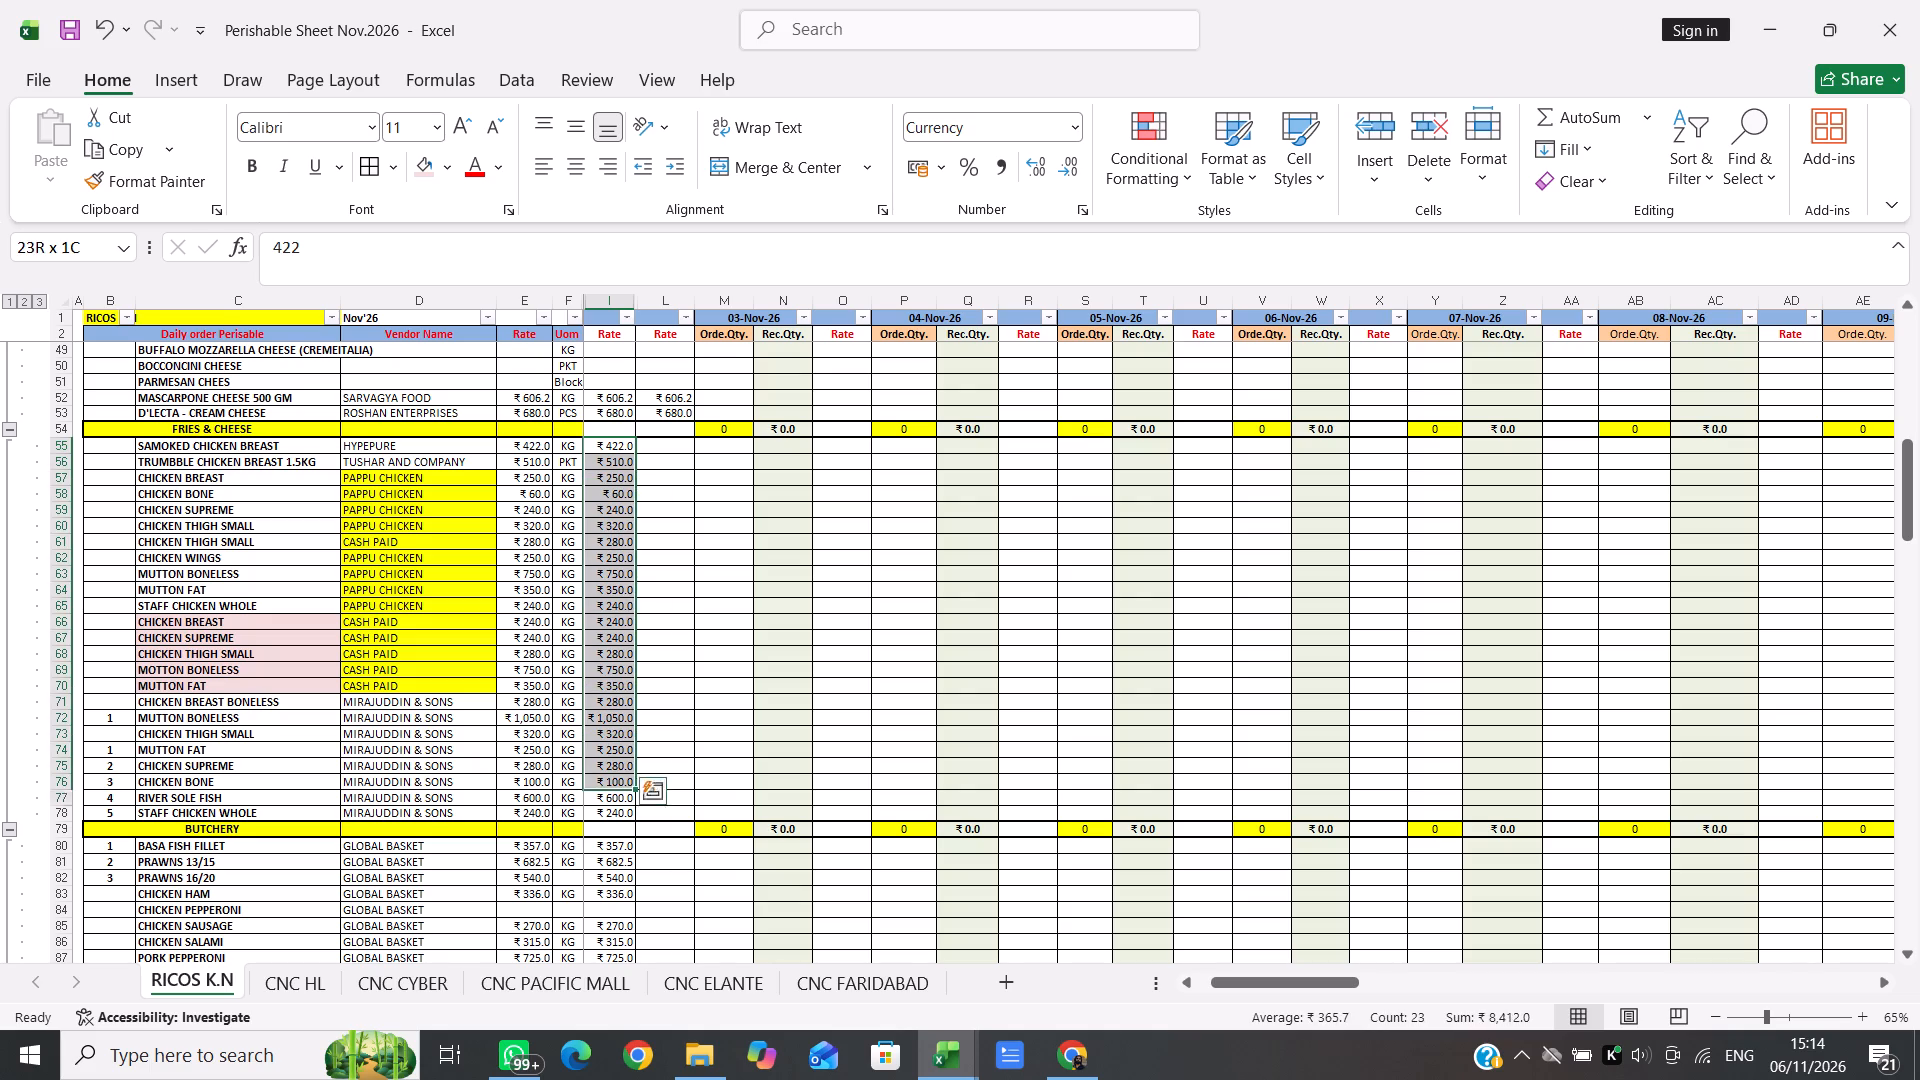
key("shift+Down")
key("ctrl+c")
key("Right")
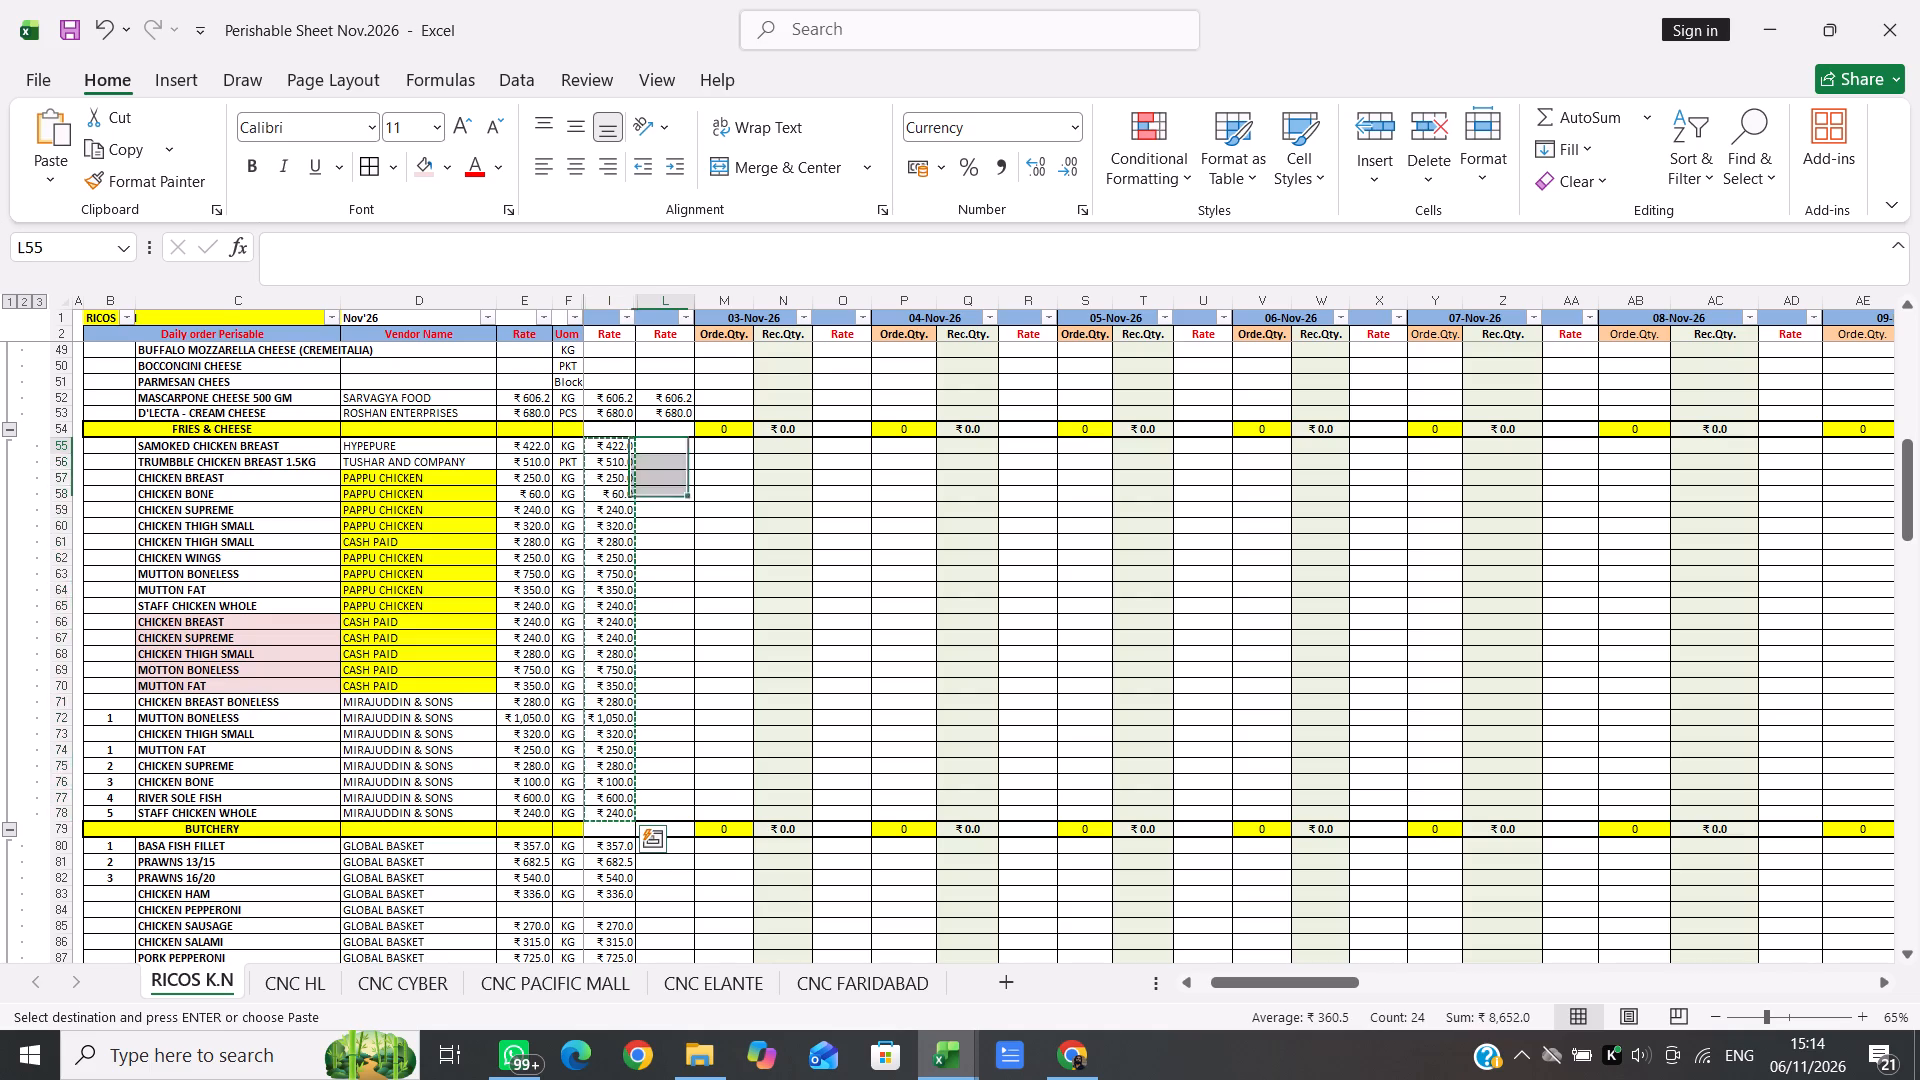
key("Return")
Copy the Sea Food & Cold Cut rates in I80:I88 into the 02-Nov-26 Rate column starting at L80.
scroll(639, 503, "down", 2)
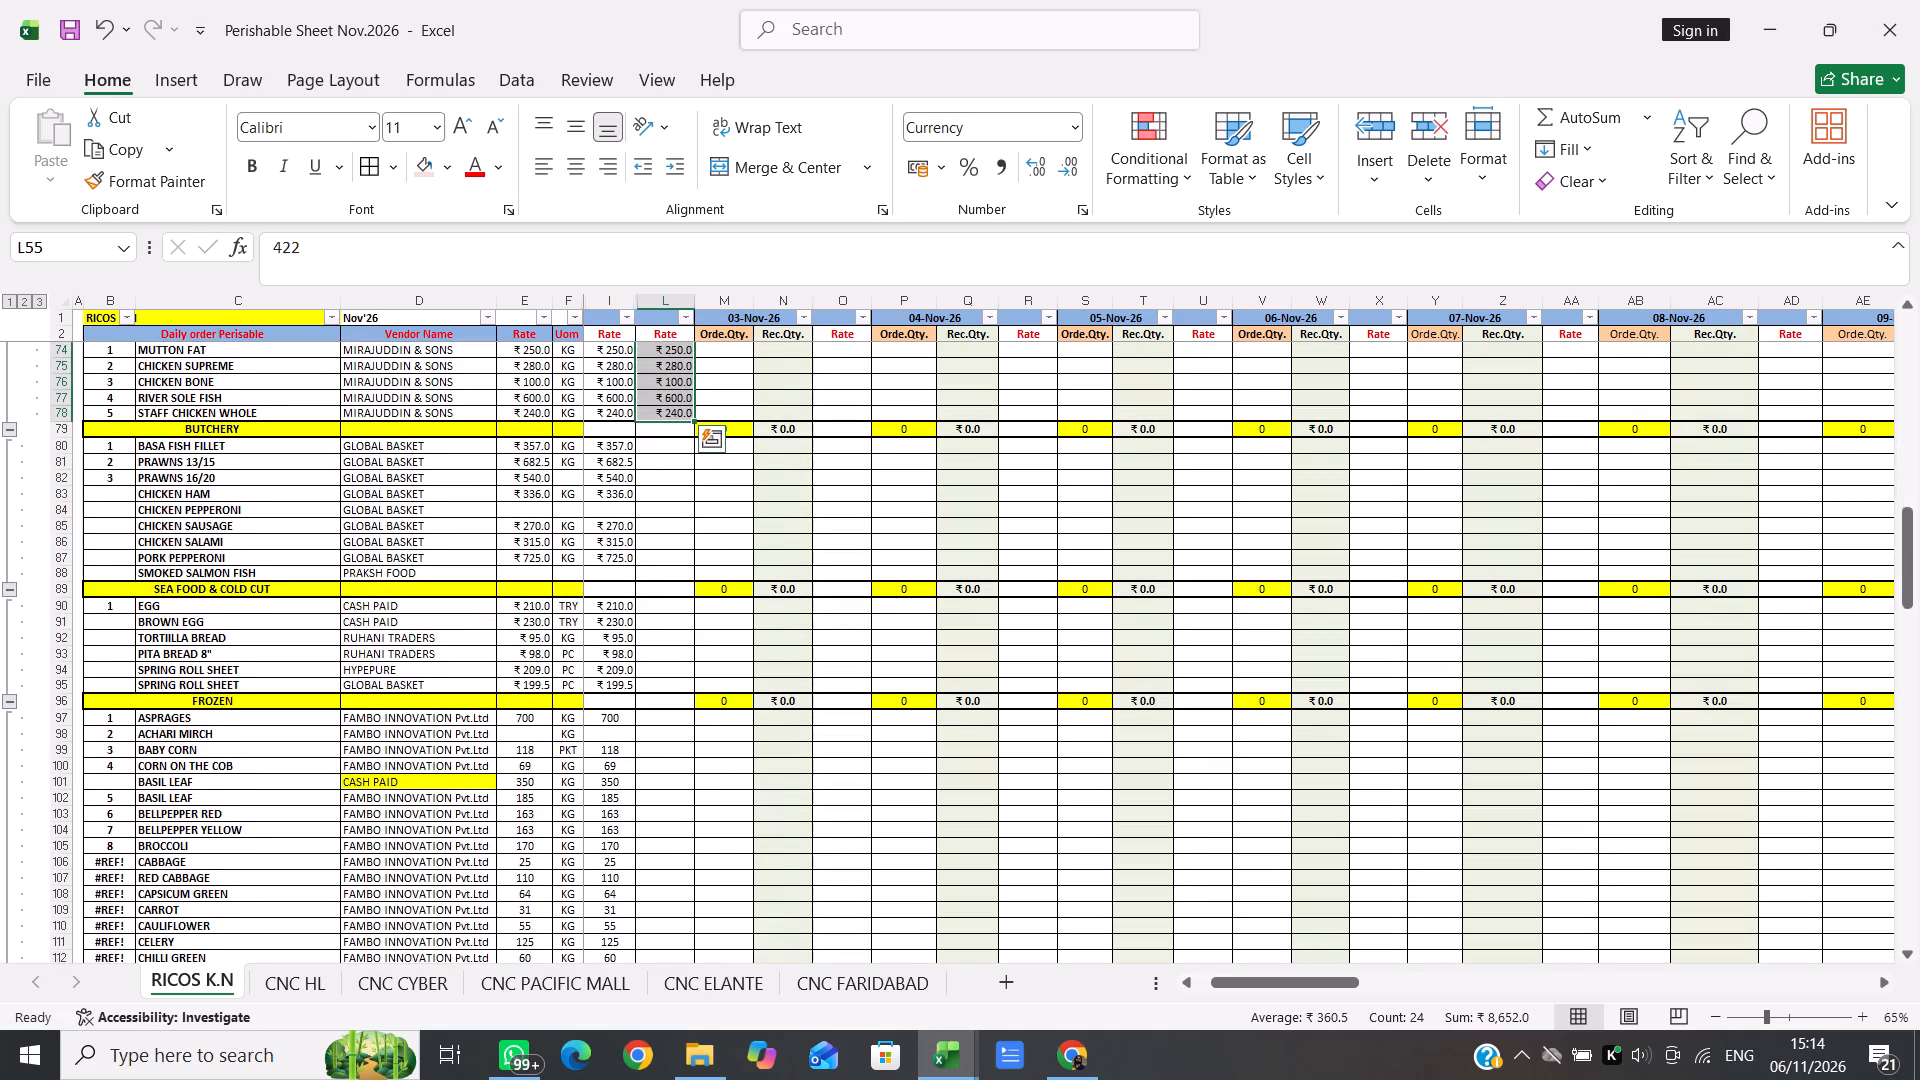
left_click(612, 448)
key("shift+Down")
key("shift+Down")
key("shift+Down")
key("shift+Down")
key("shift+Down")
key("shift+Down")
key("shift+Down")
key("shift+Down")
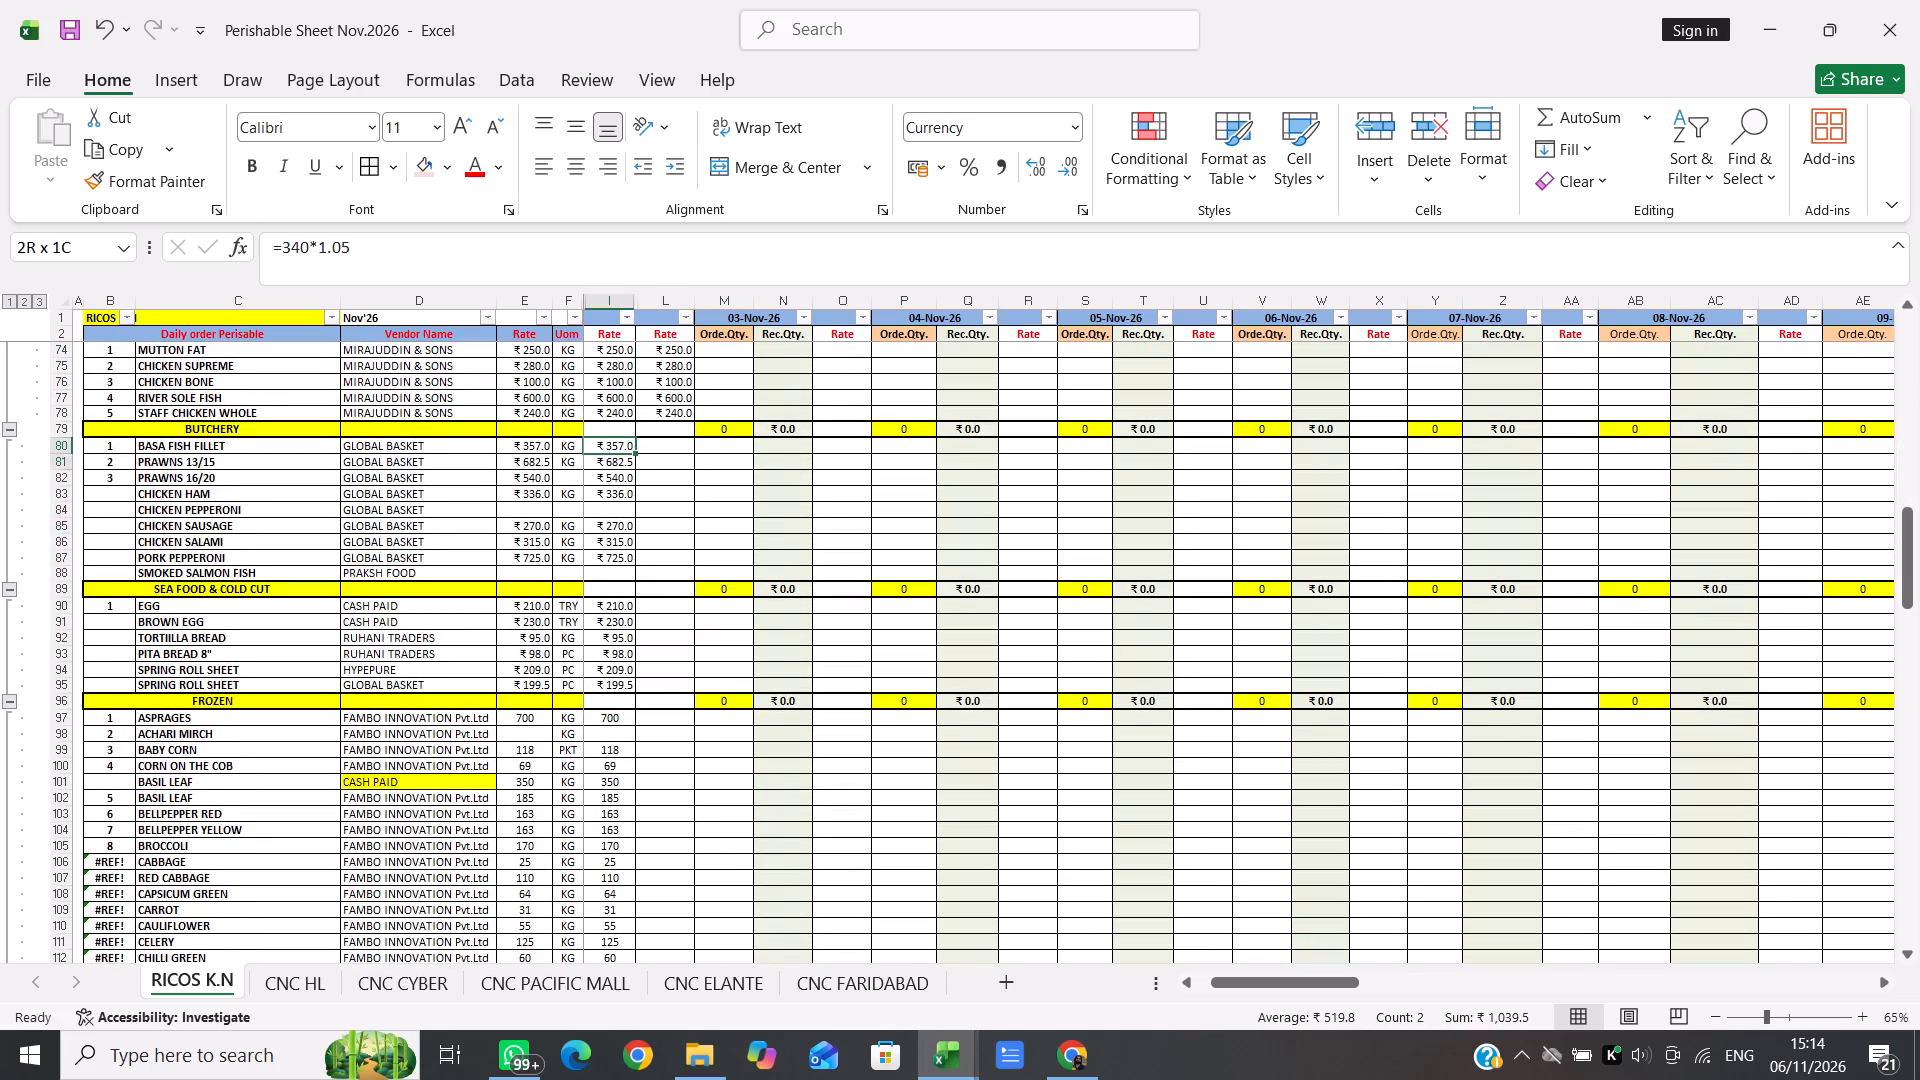
key("ctrl+c")
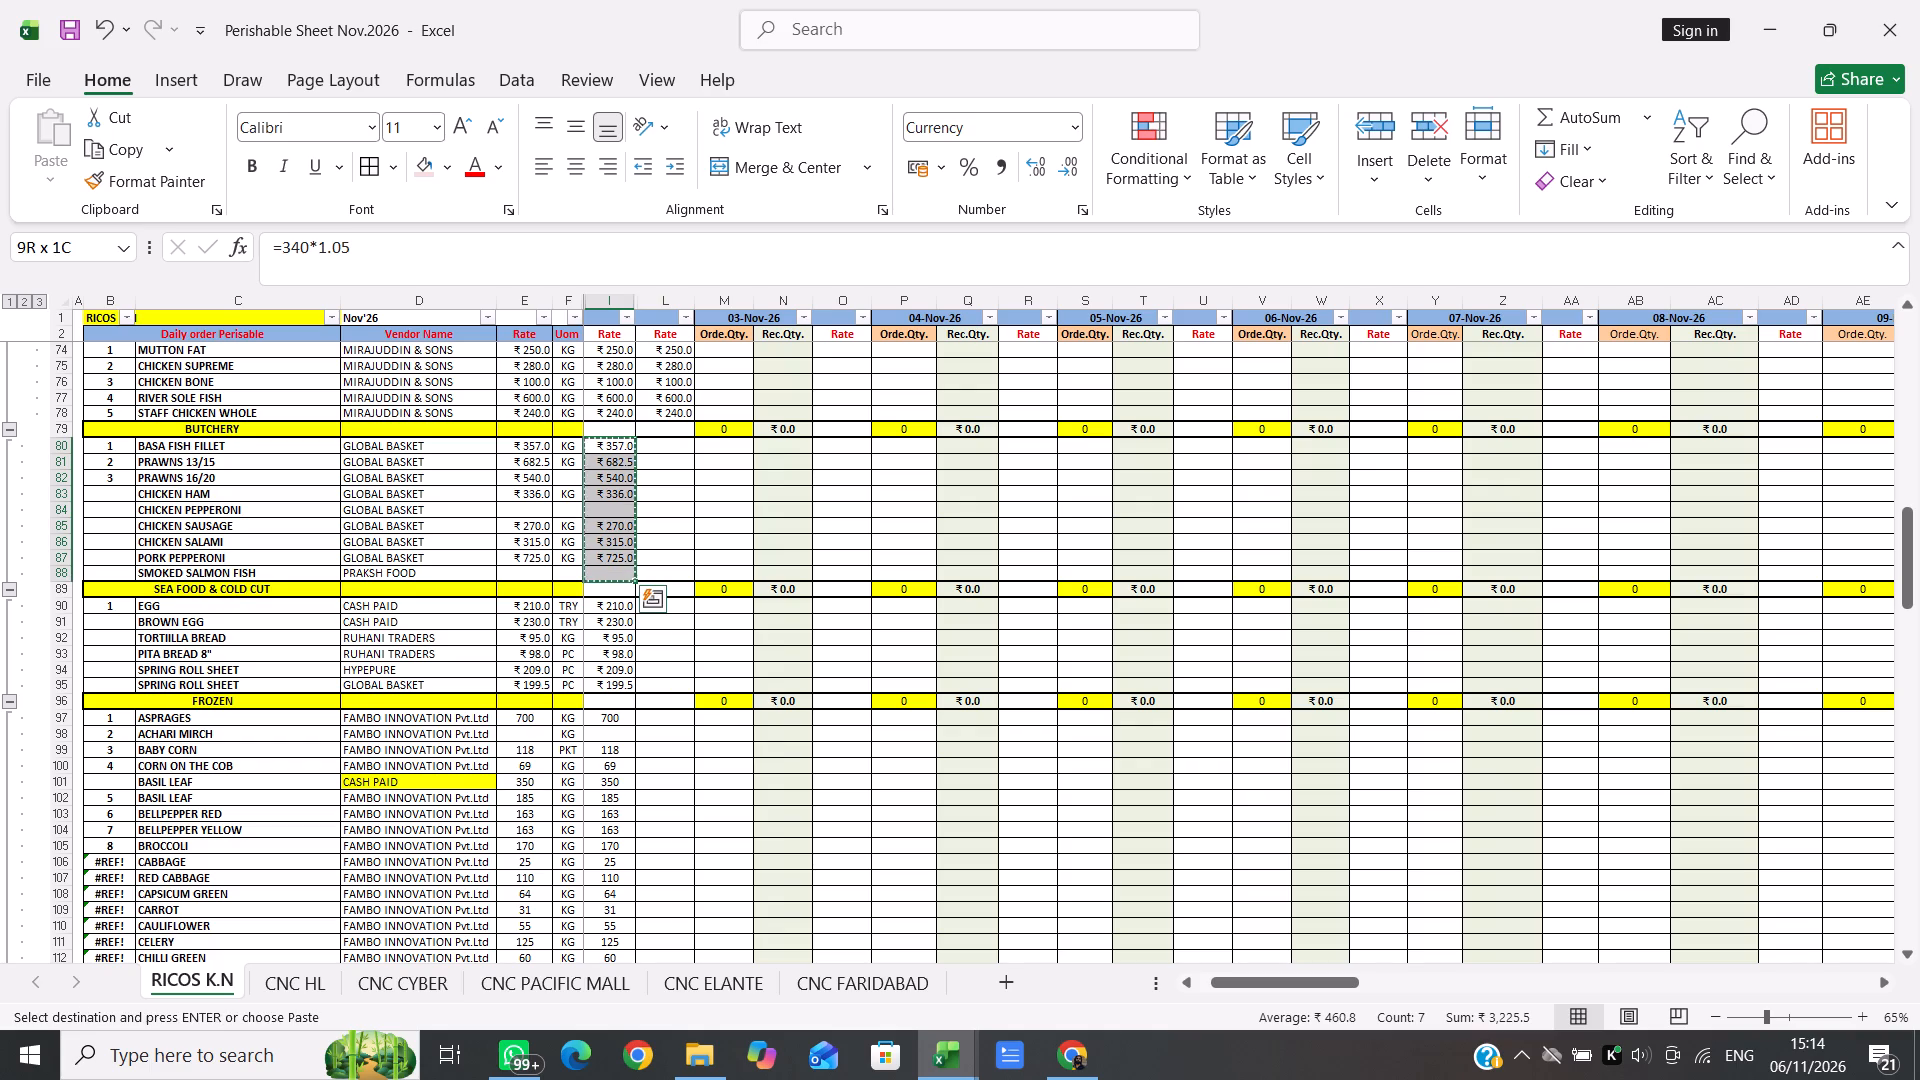
key("Right")
key("Return")
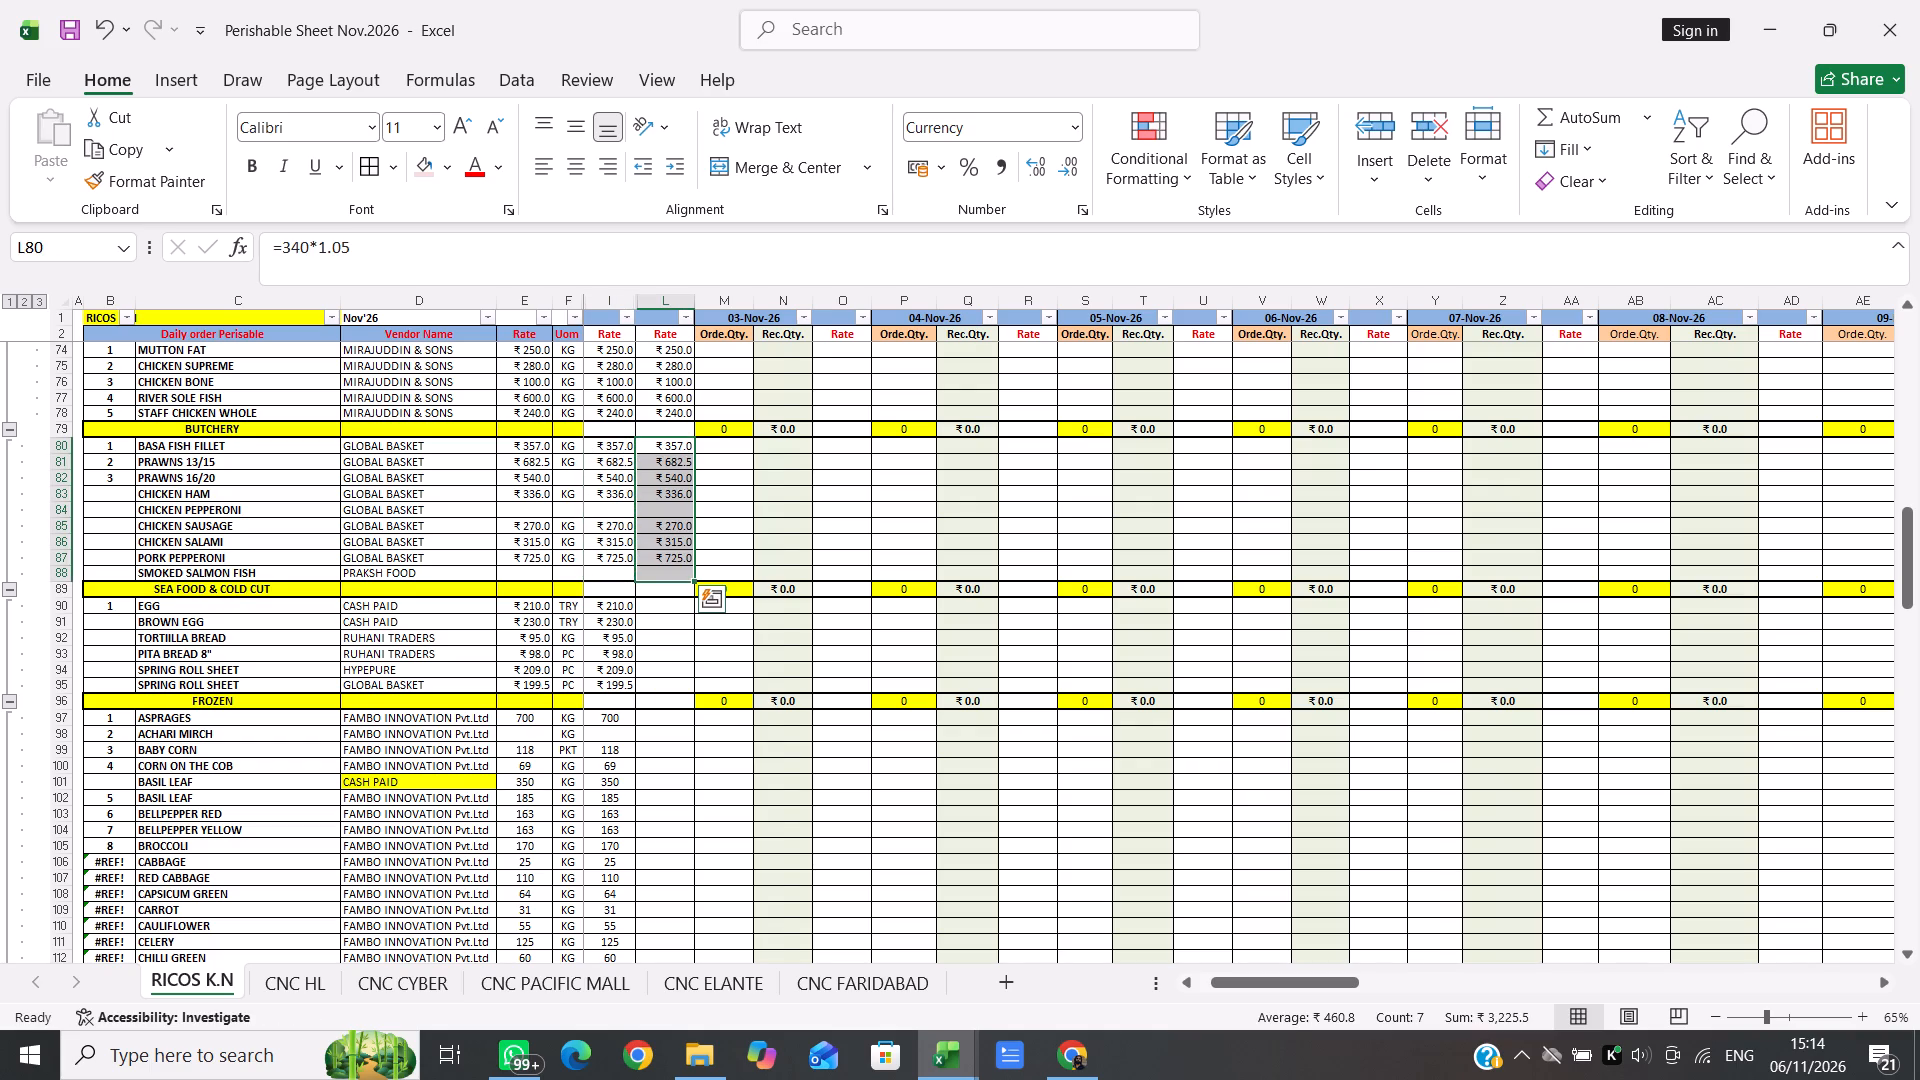
Copy the Frozen rates in I90:I95, Egg to Spring Roll Sheet, into the 02-Nov-26 Rate column starting at L90.
left_click(621, 608)
key("shift+Down")
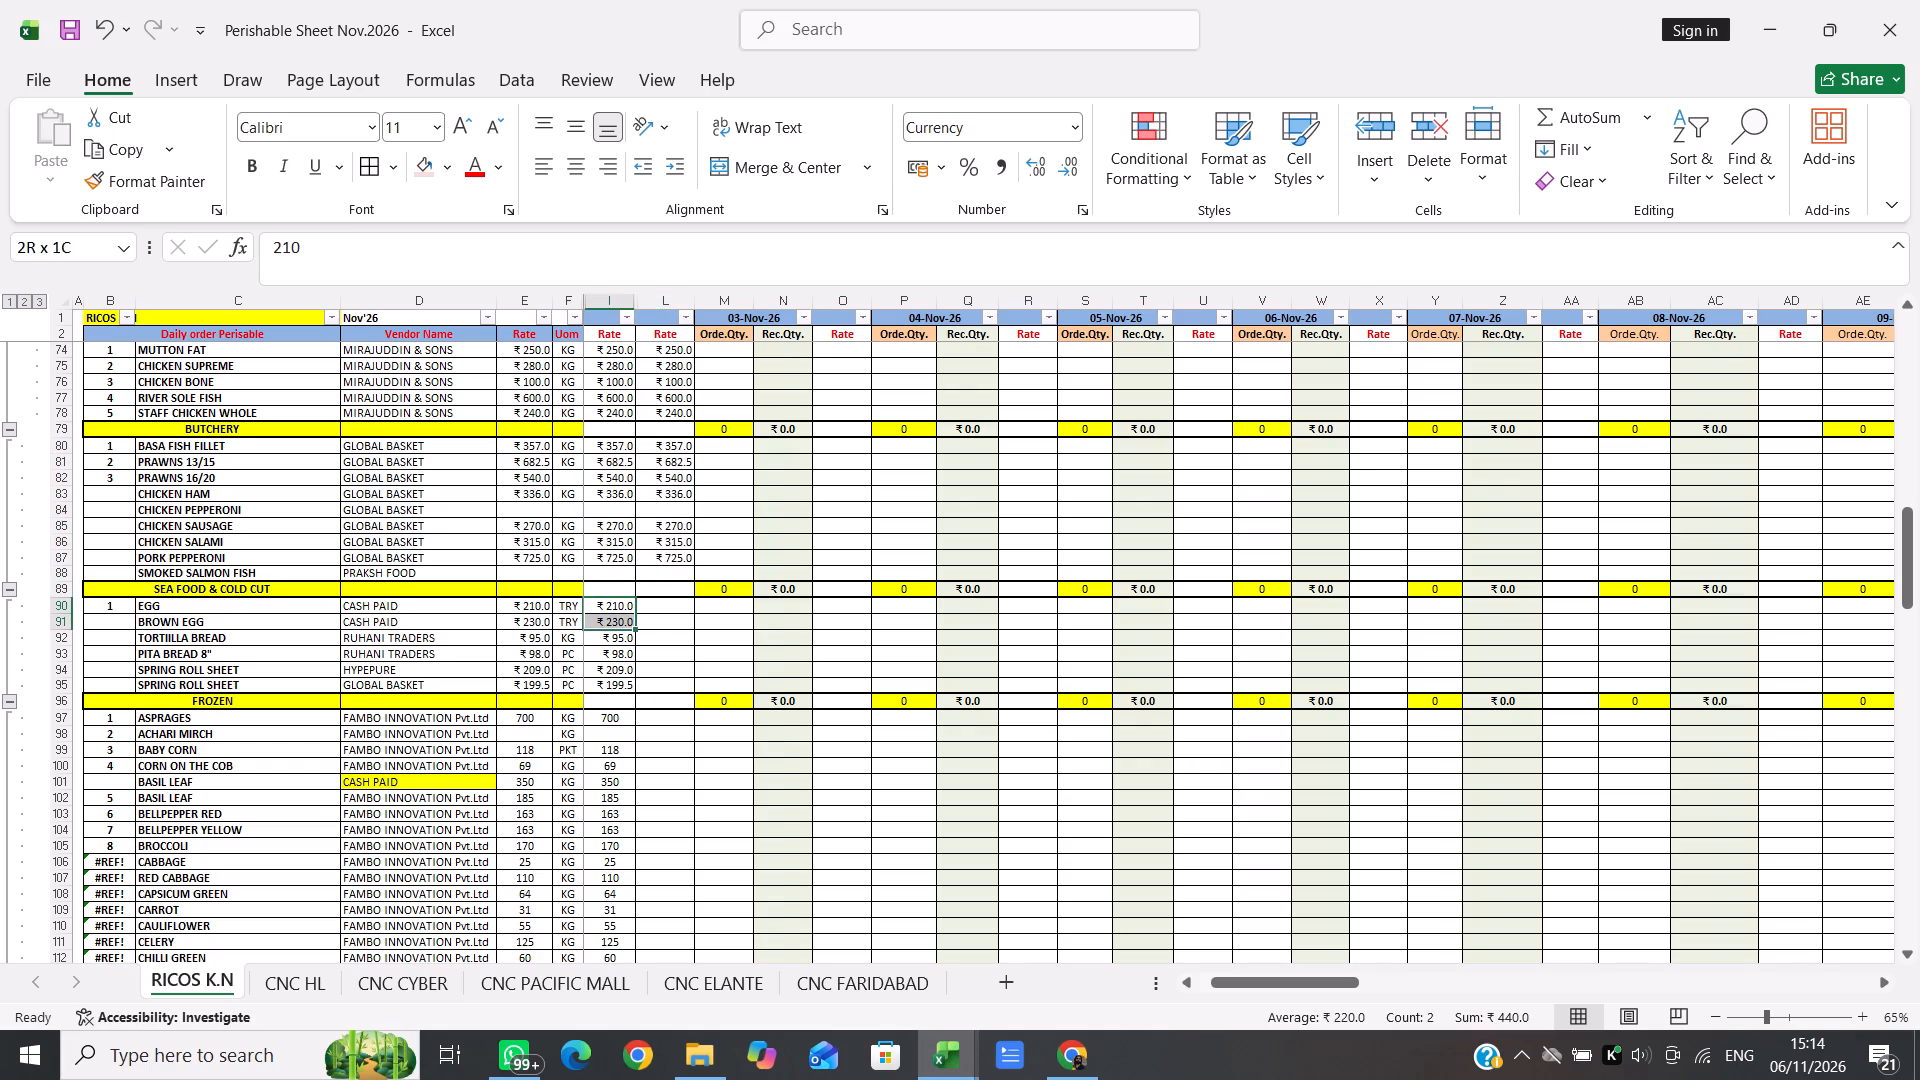
key("shift+Down")
key("shift+Down")
key("shift+Down")
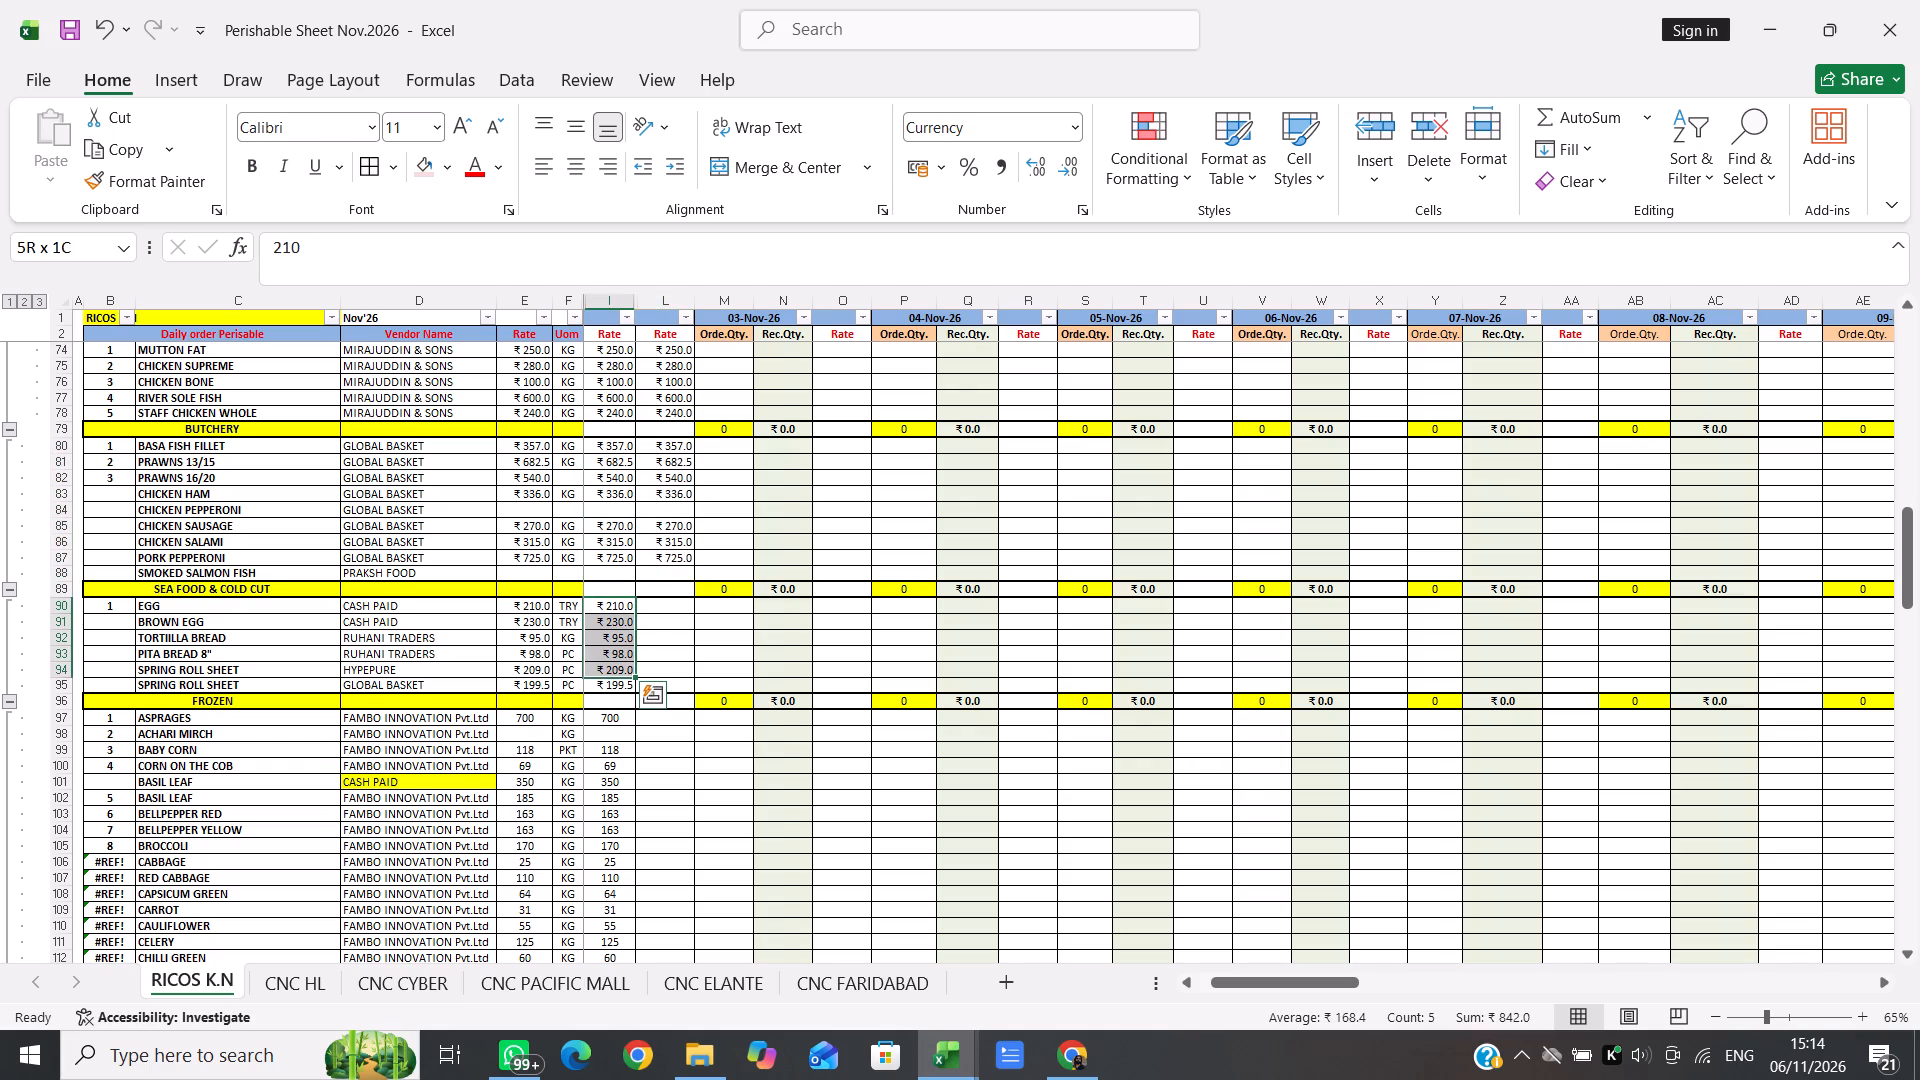
key("shift+Down")
key("ctrl+c")
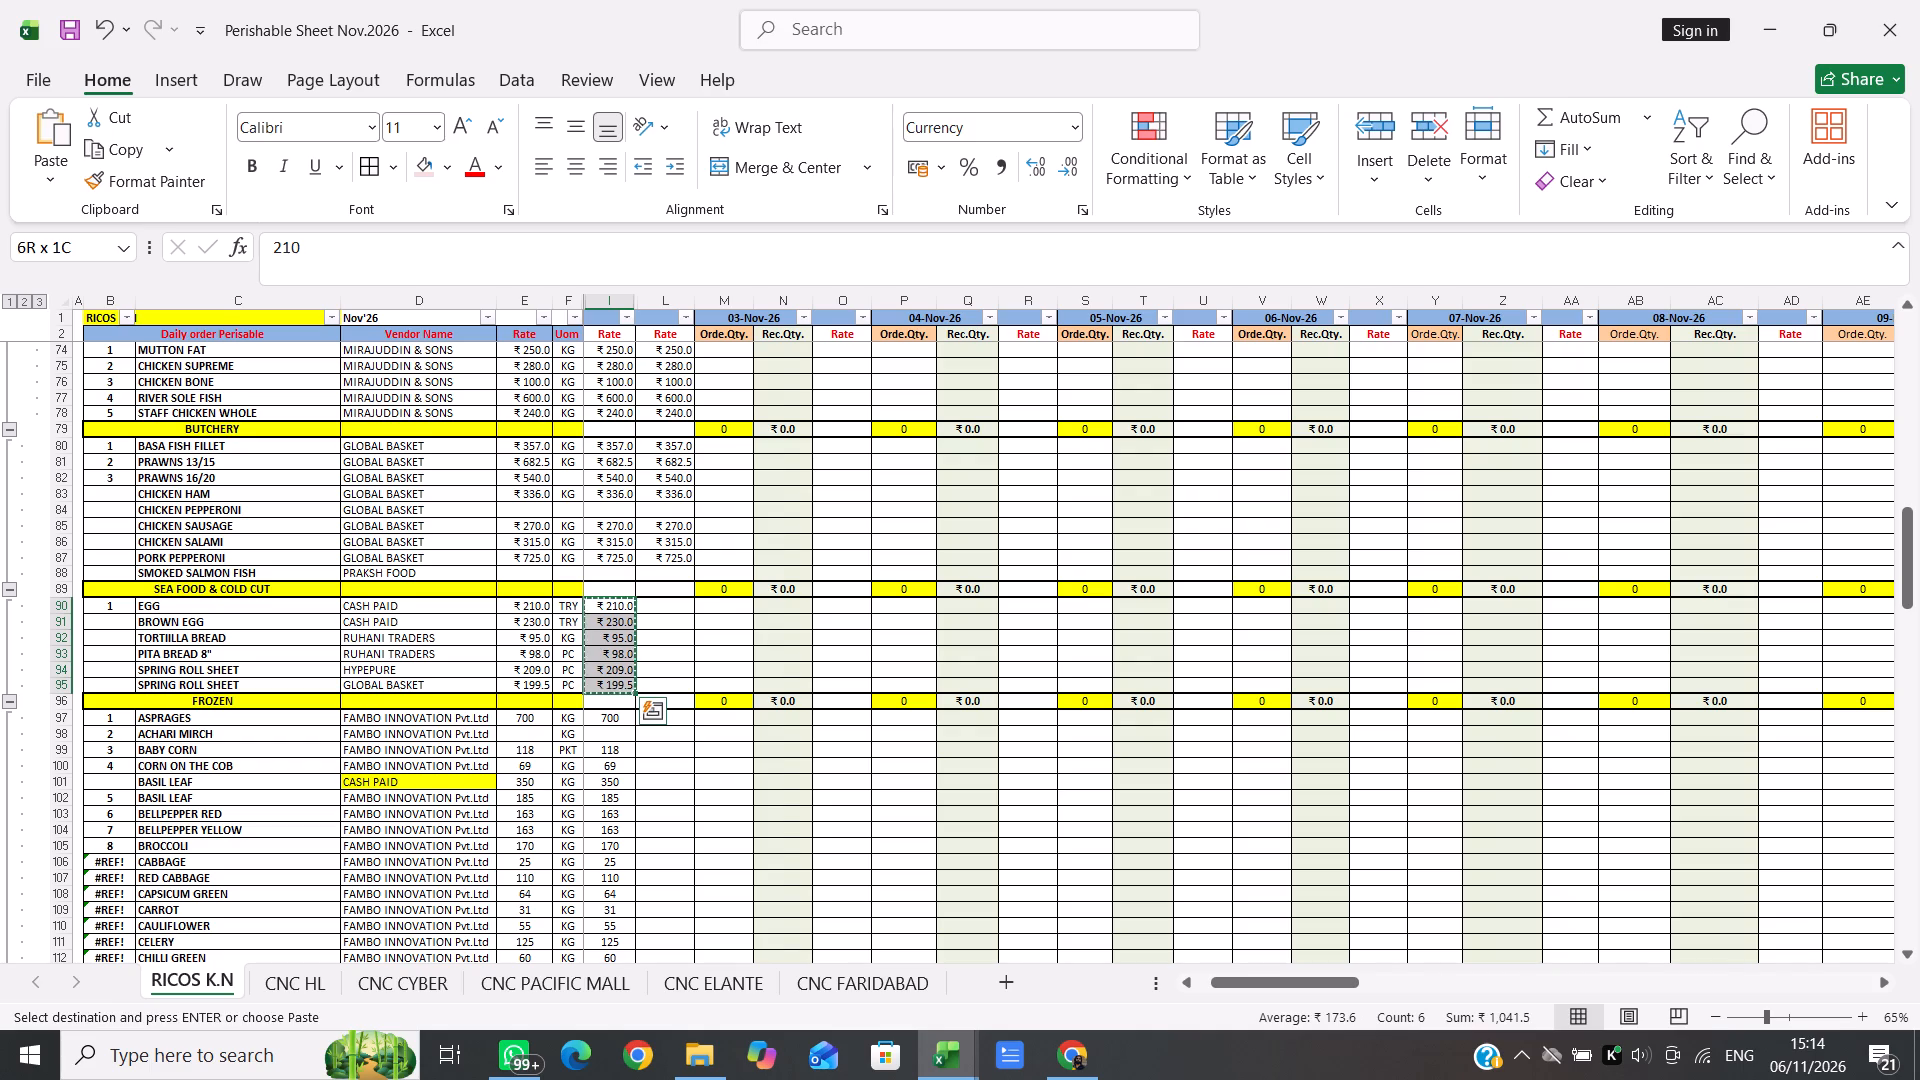
key("Right")
key("Return")
Copy the Vegetable & Fruits rates in I97:I189, Asprages to Kiwi Imp, into the 02-Nov-26 Rate column starting at L97.
scroll(621, 608, "down", 1)
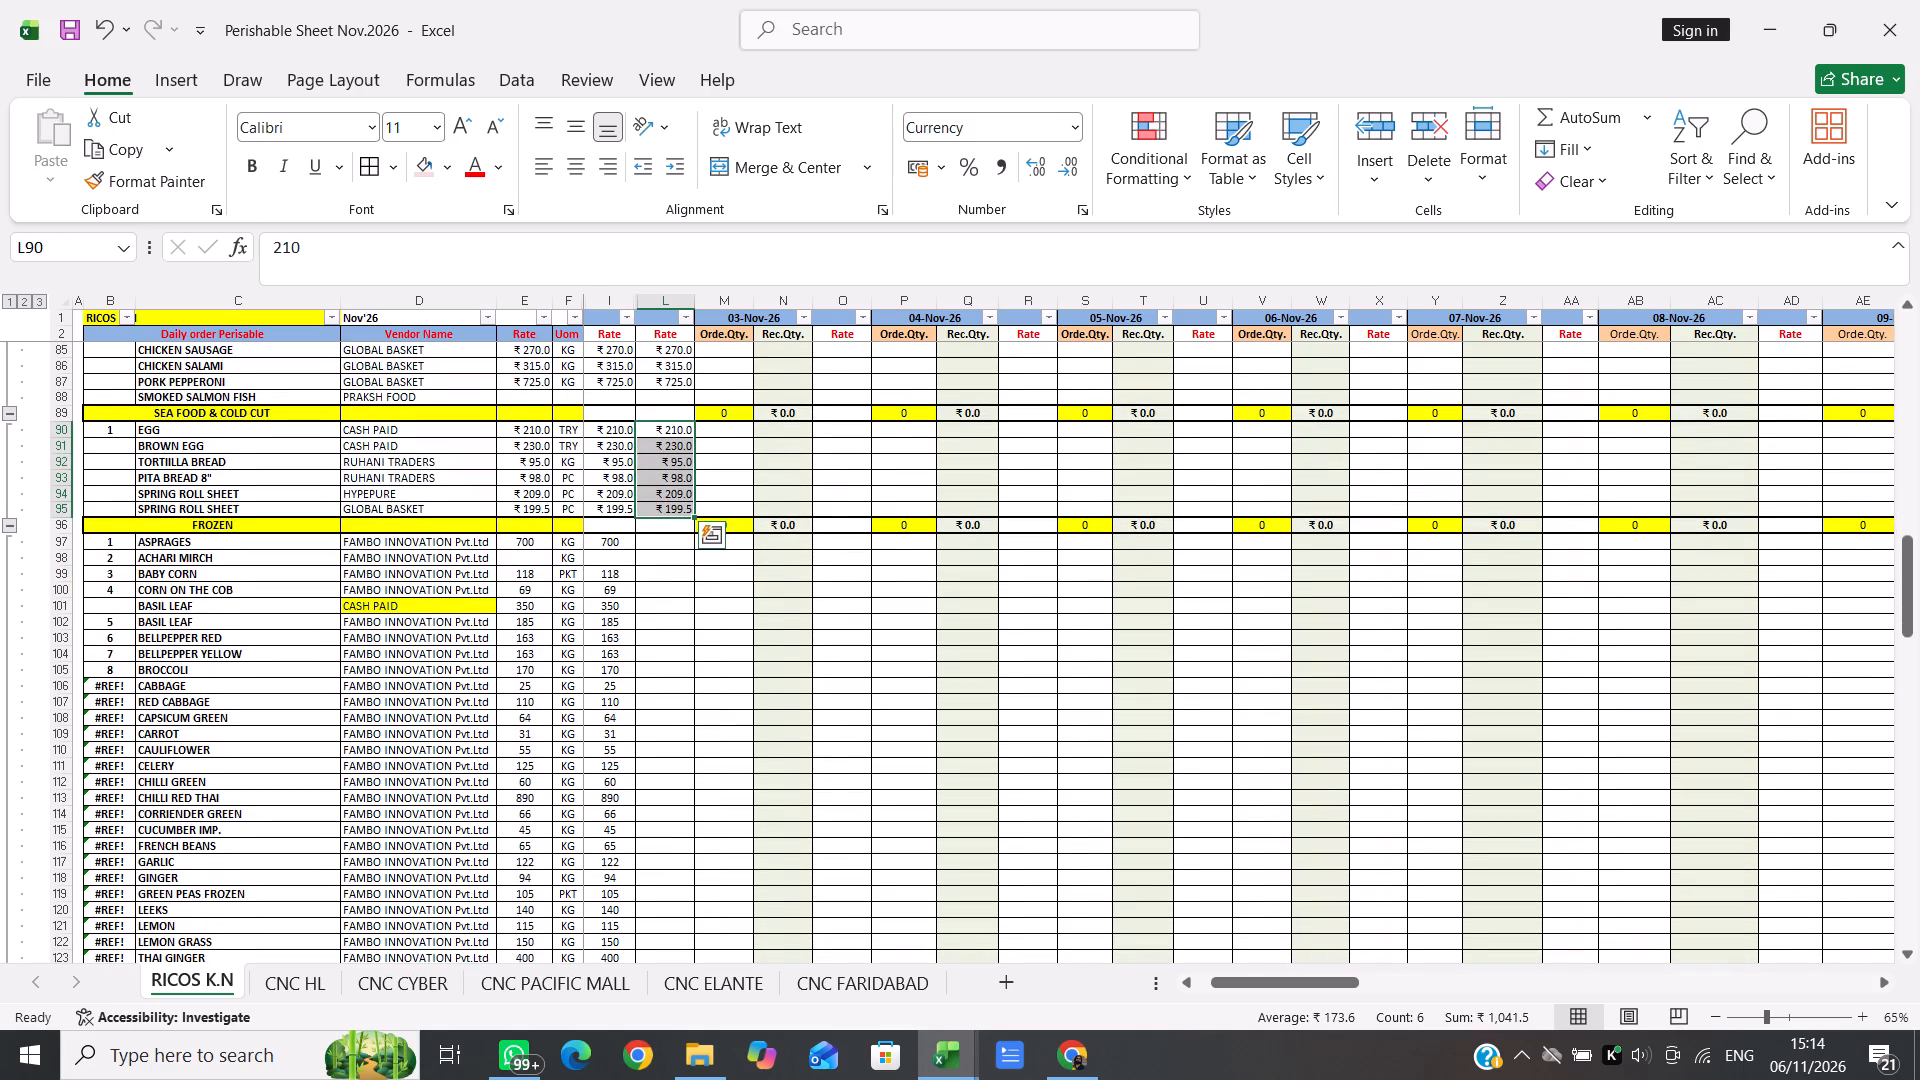
left_click(609, 542)
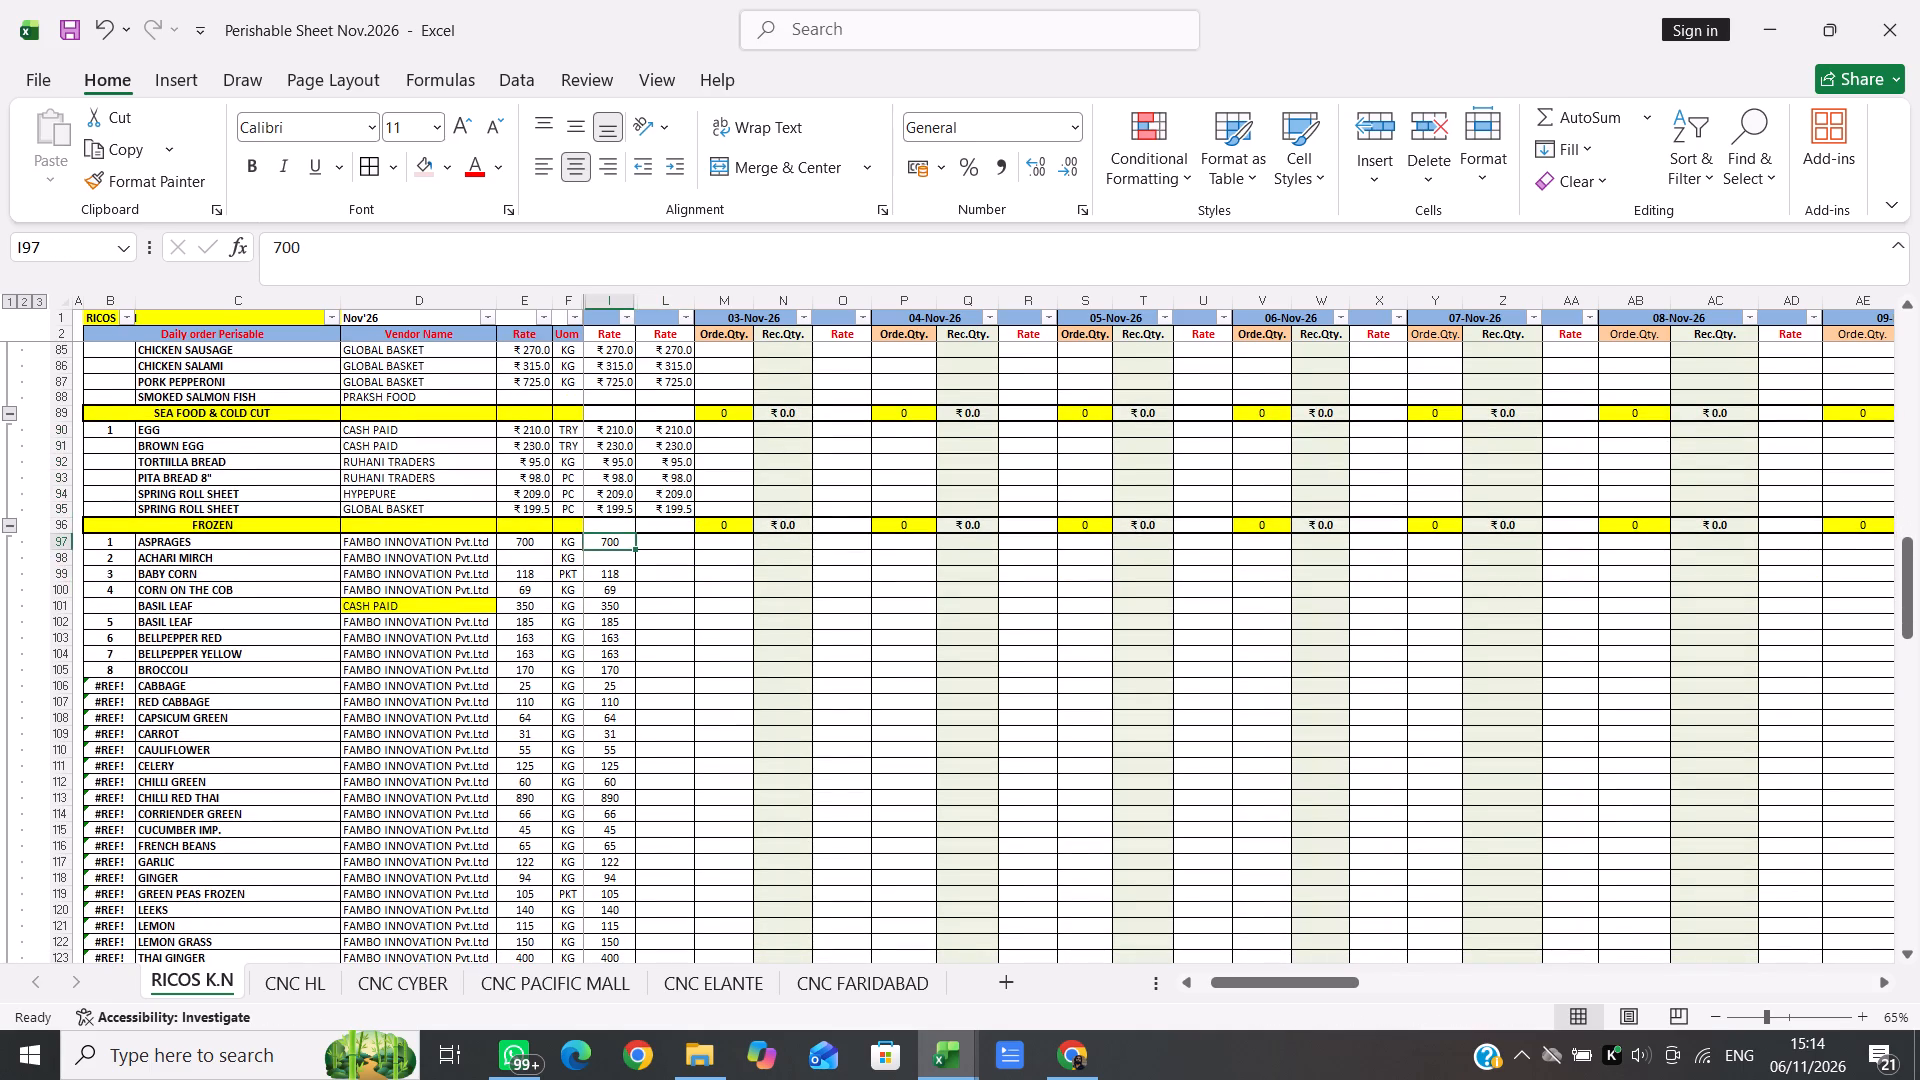
key("shift+Down")
key("shift+Down")
key("shift+Down")
key("shift+Down")
key("shift+Down")
key("shift+Down")
key("shift+Down")
key("shift+Down")
key("shift+Down")
key("shift+Down")
key("shift+Down")
key("shift+Down")
key("shift+Down")
key("shift+Down")
key("shift+Down")
key("shift+Down")
key("shift+Down")
key("shift+Down")
key("shift+Down")
key("shift+Down")
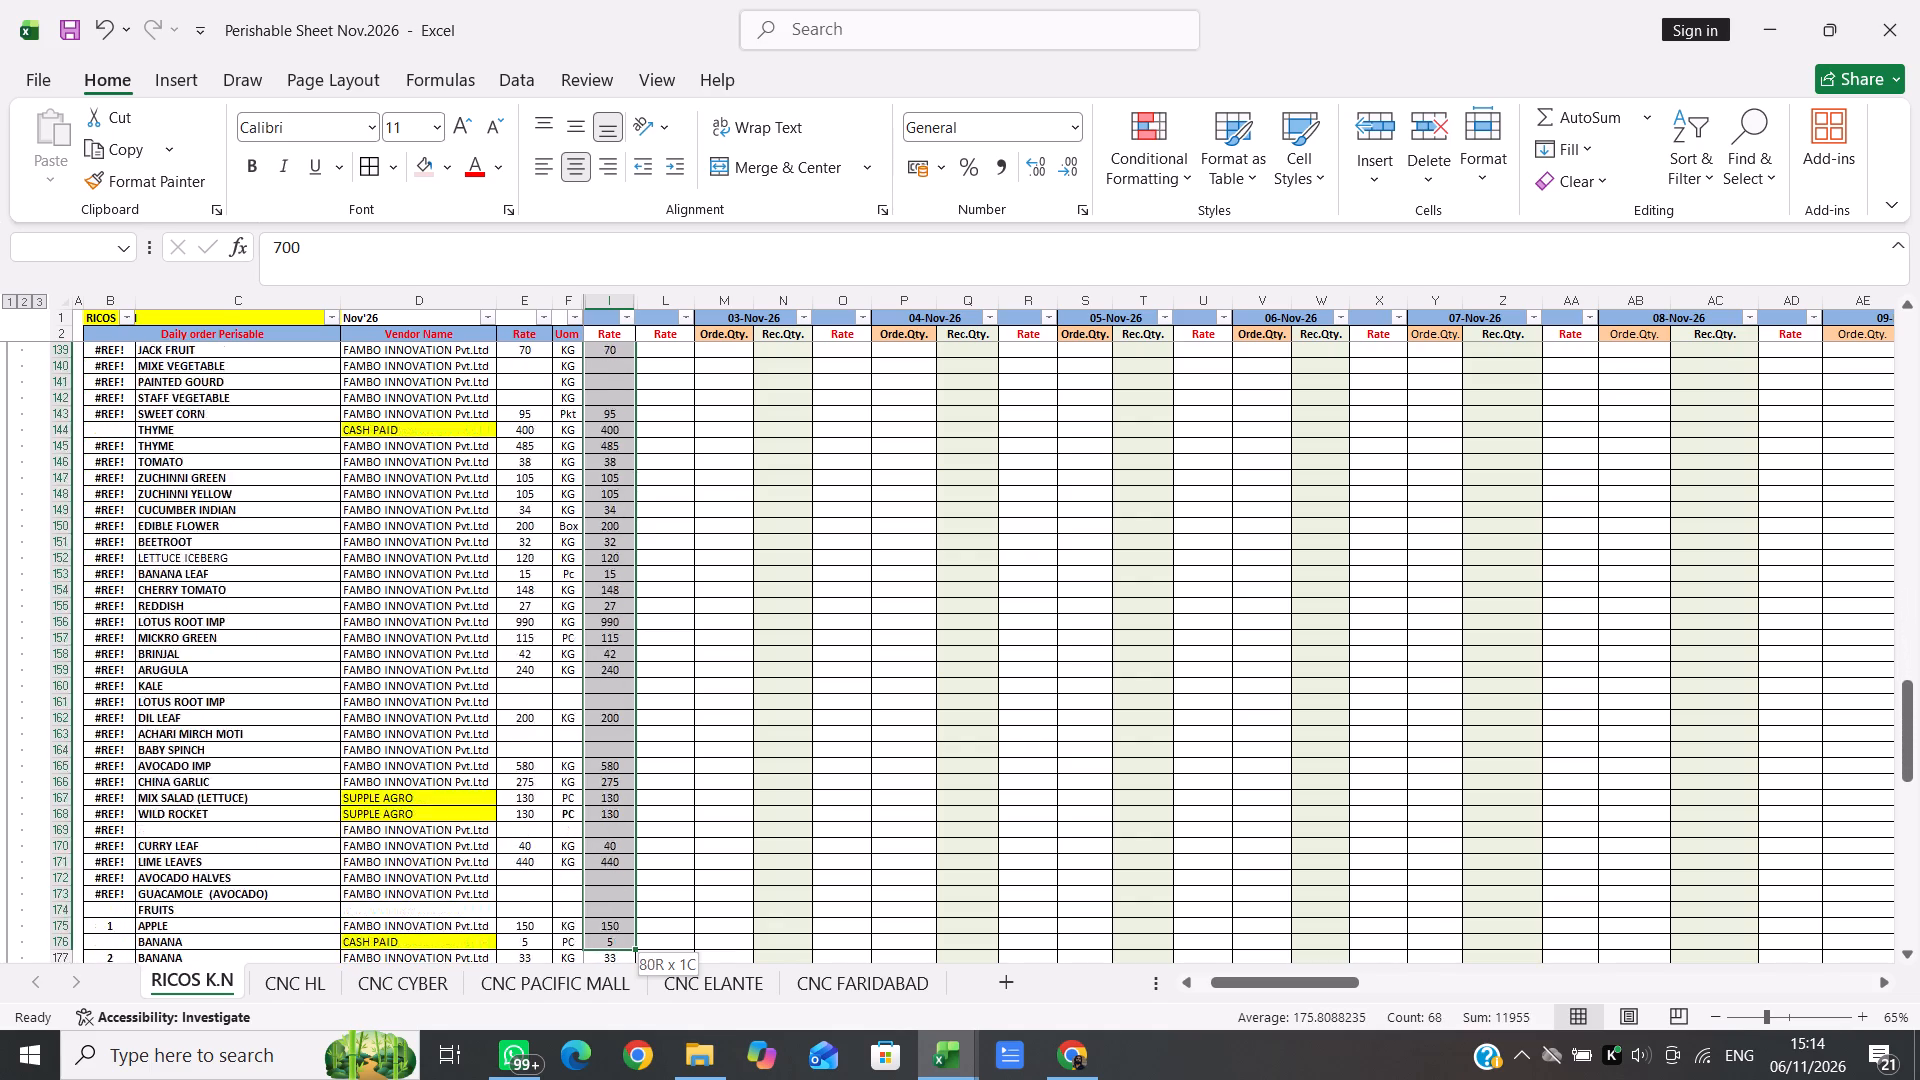
key("shift+Up")
key("shift+Down")
key("shift+Down")
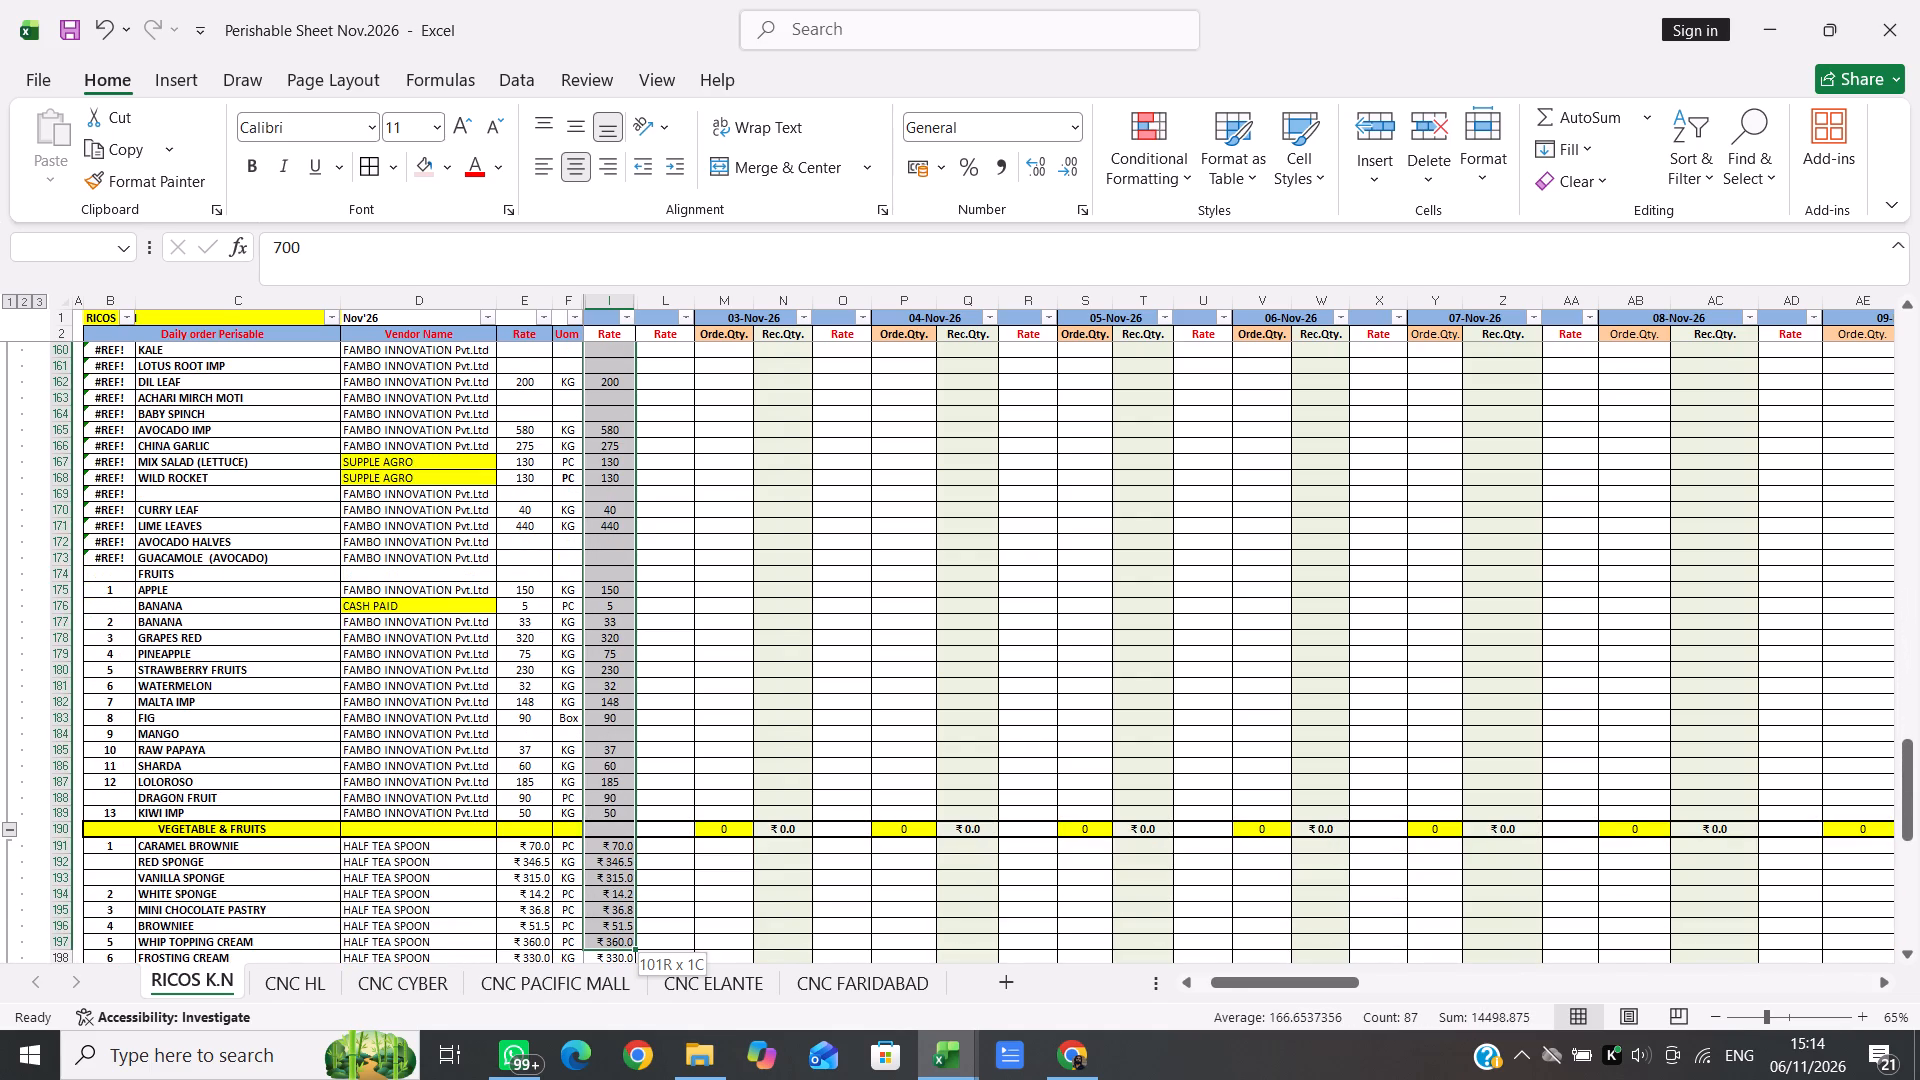
key("shift+Up")
key("shift+Up")
key("shift+Up")
key("shift+Up")
key("shift+Up")
key("shift+Up")
key("shift+Up")
key("shift+Up")
key("shift+Down")
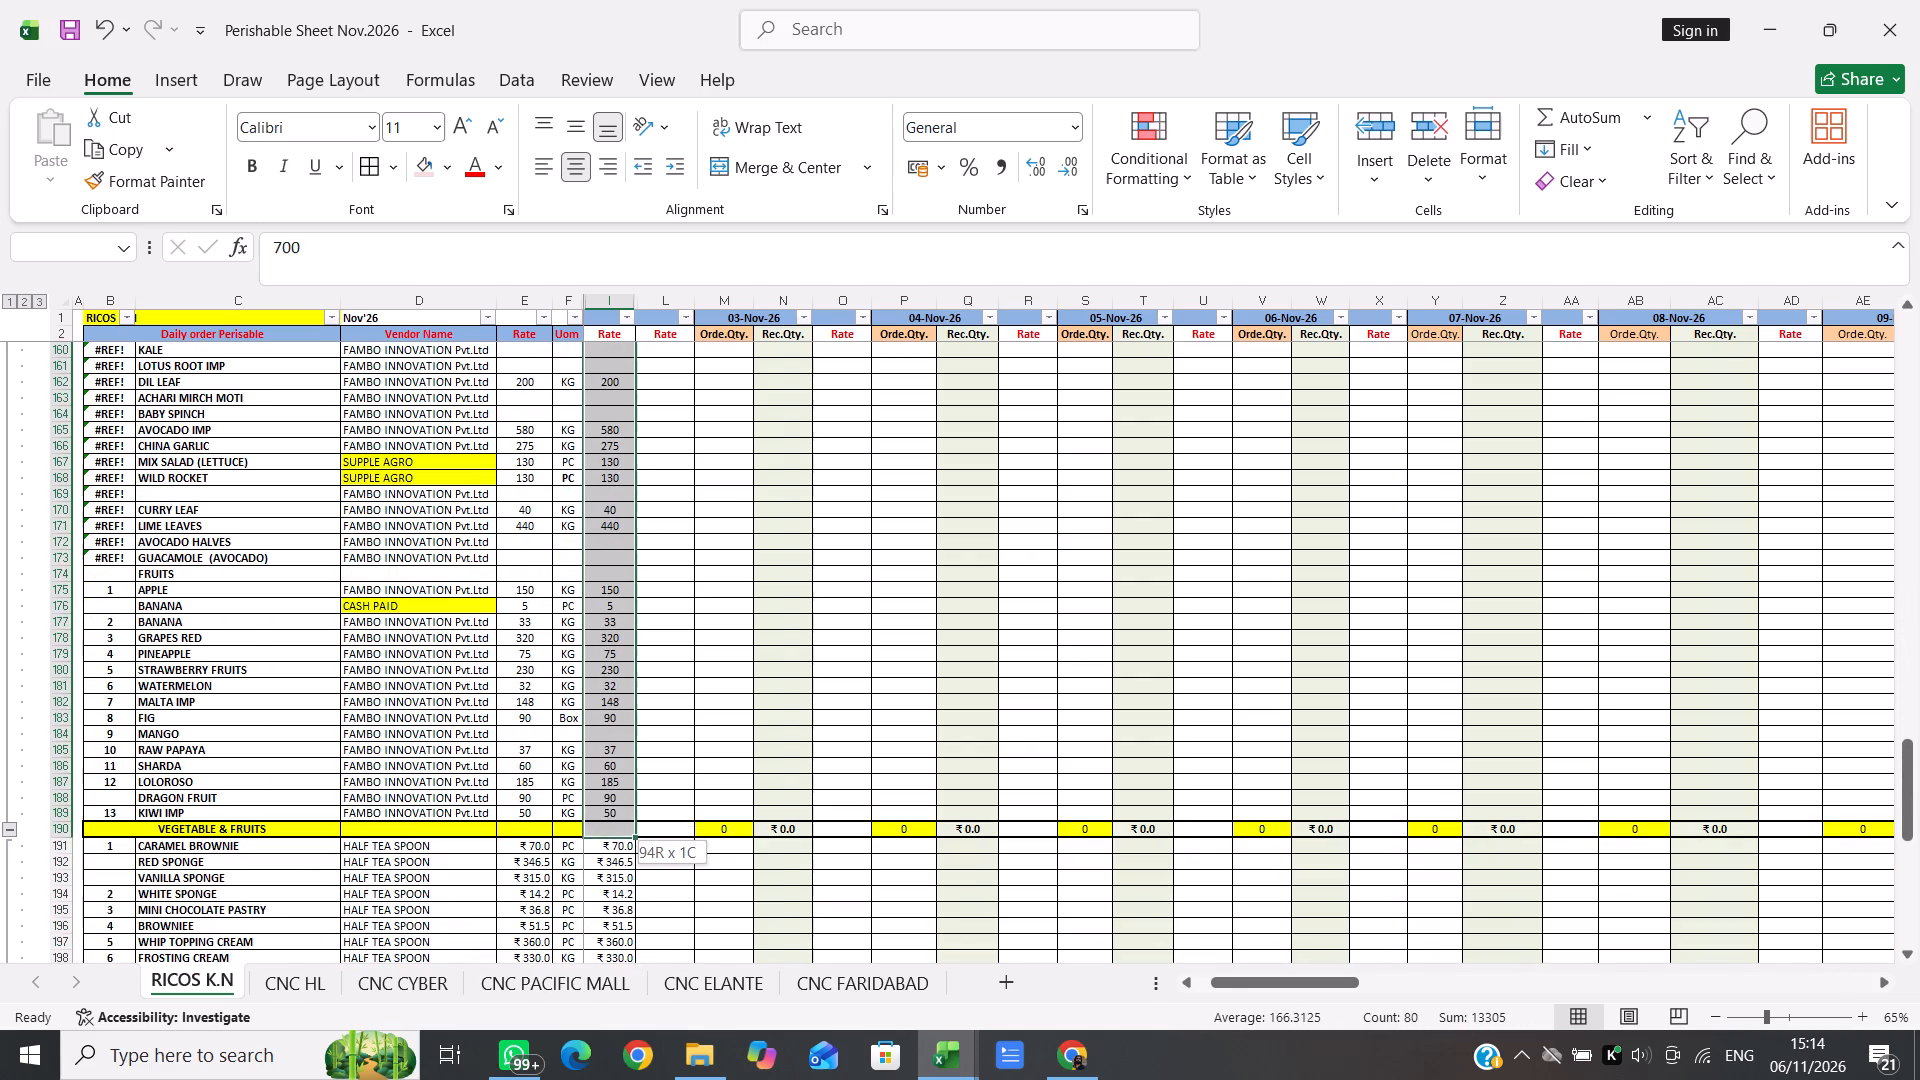
key("shift+Up")
key("ctrl+c")
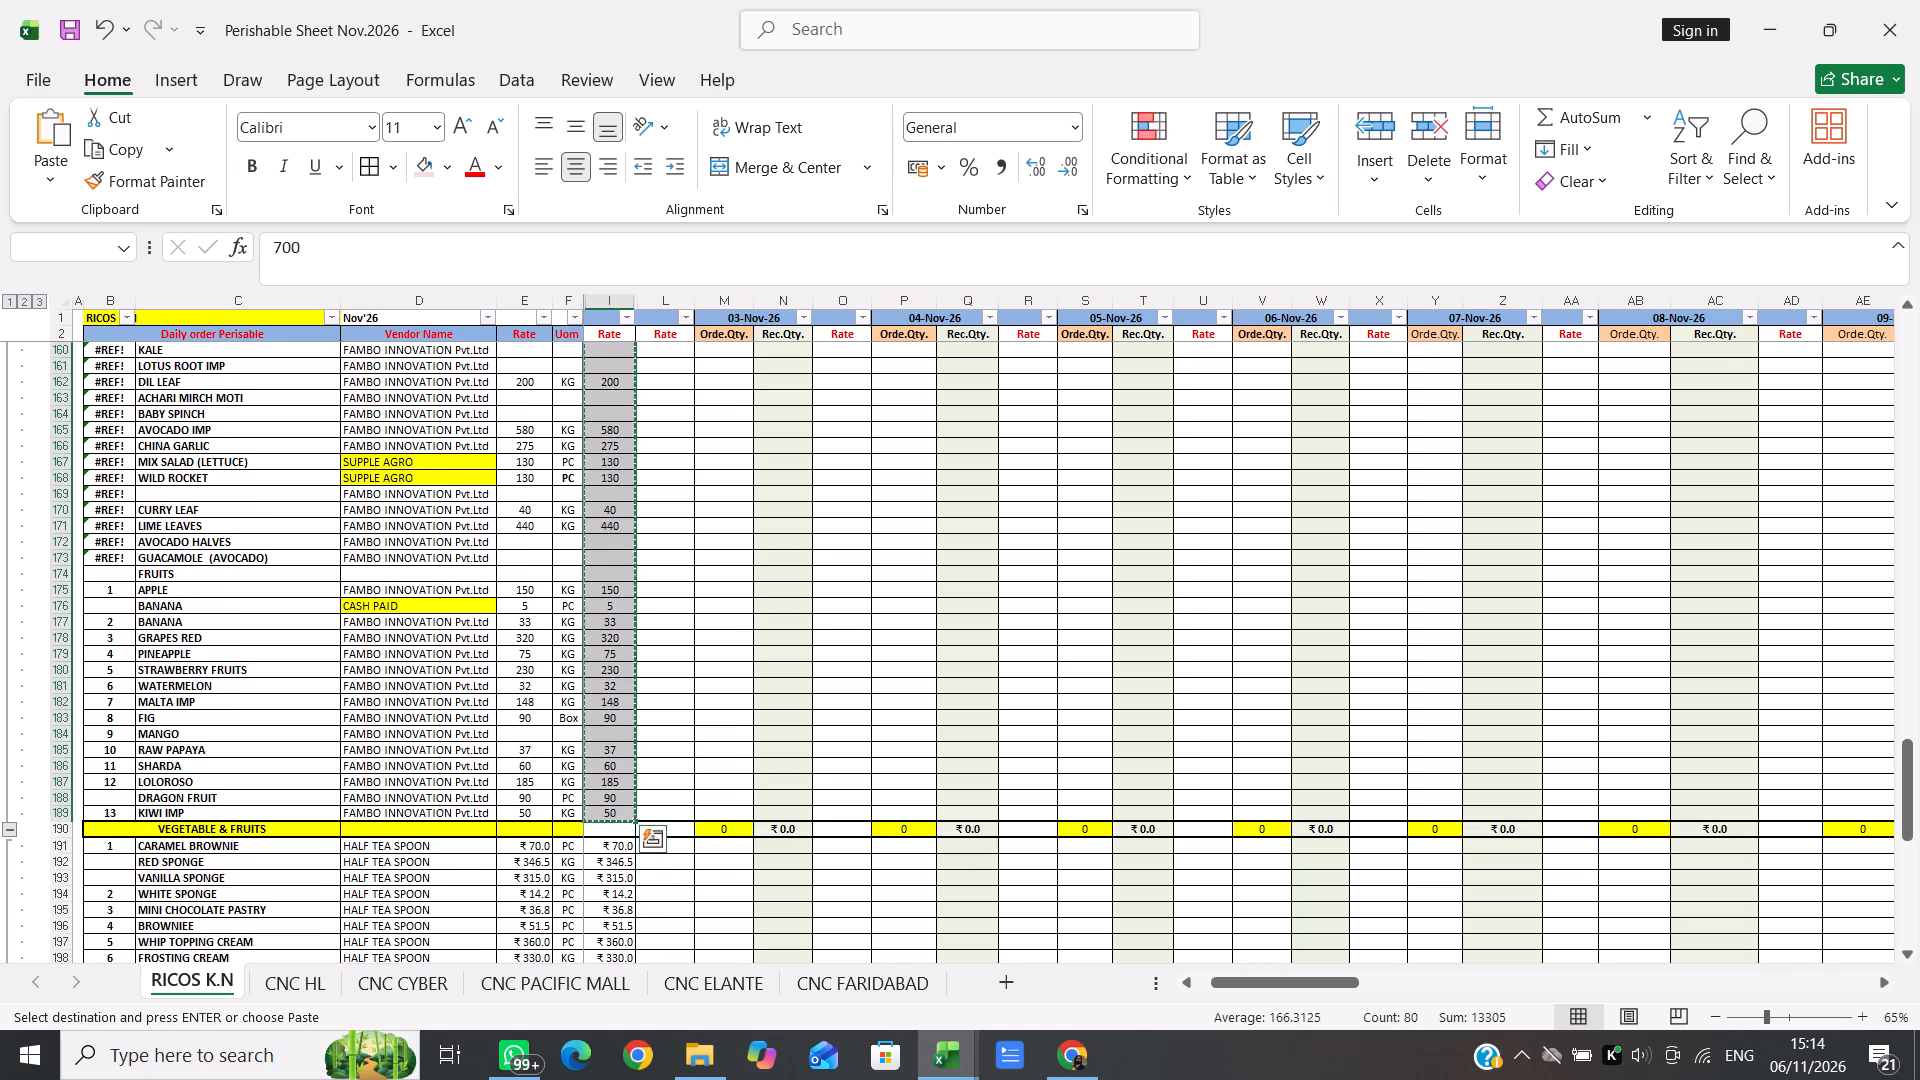
key("Right")
key("Return")
Copy the Bakery rates in I191:I234, Caramel Brownie to Mango(4000ML), into the 02-Nov-26 Rate column starting at L191.
scroll(641, 583, "down", 3)
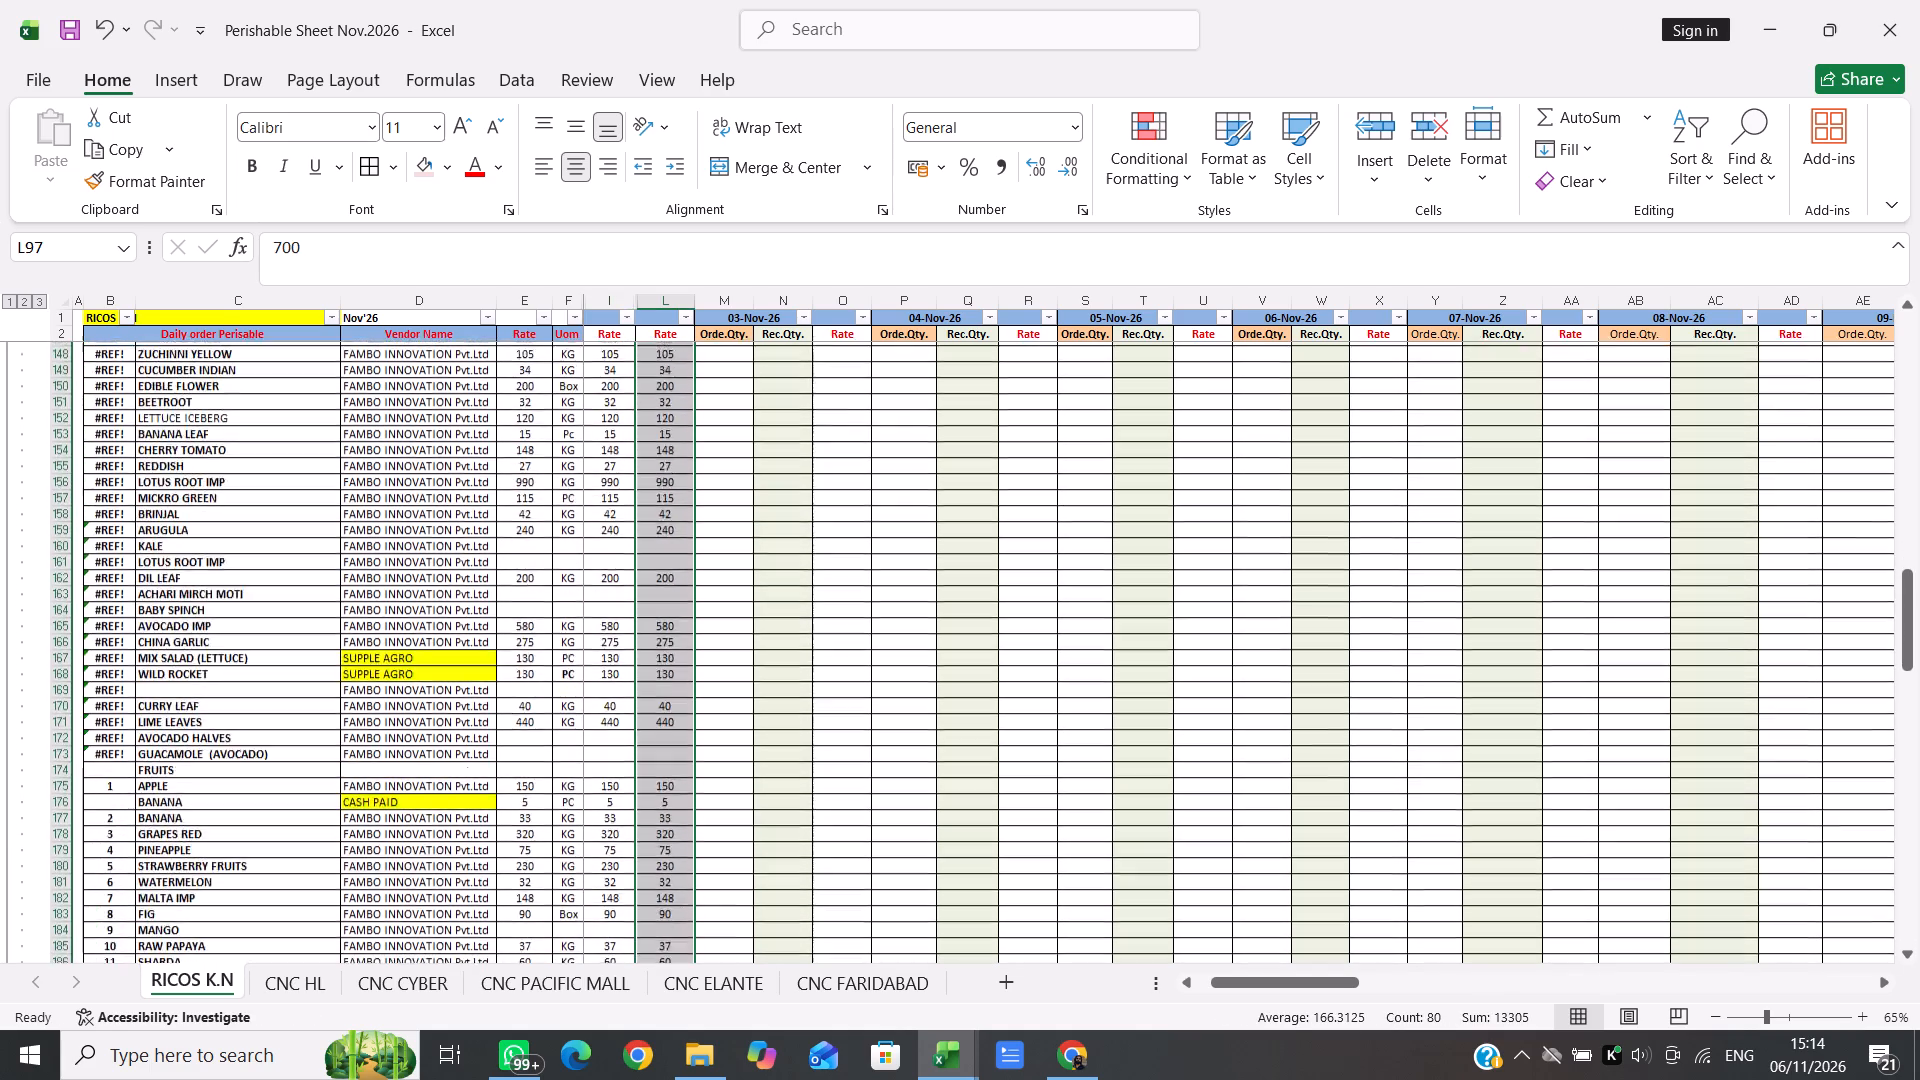
scroll(641, 583, "down", 4)
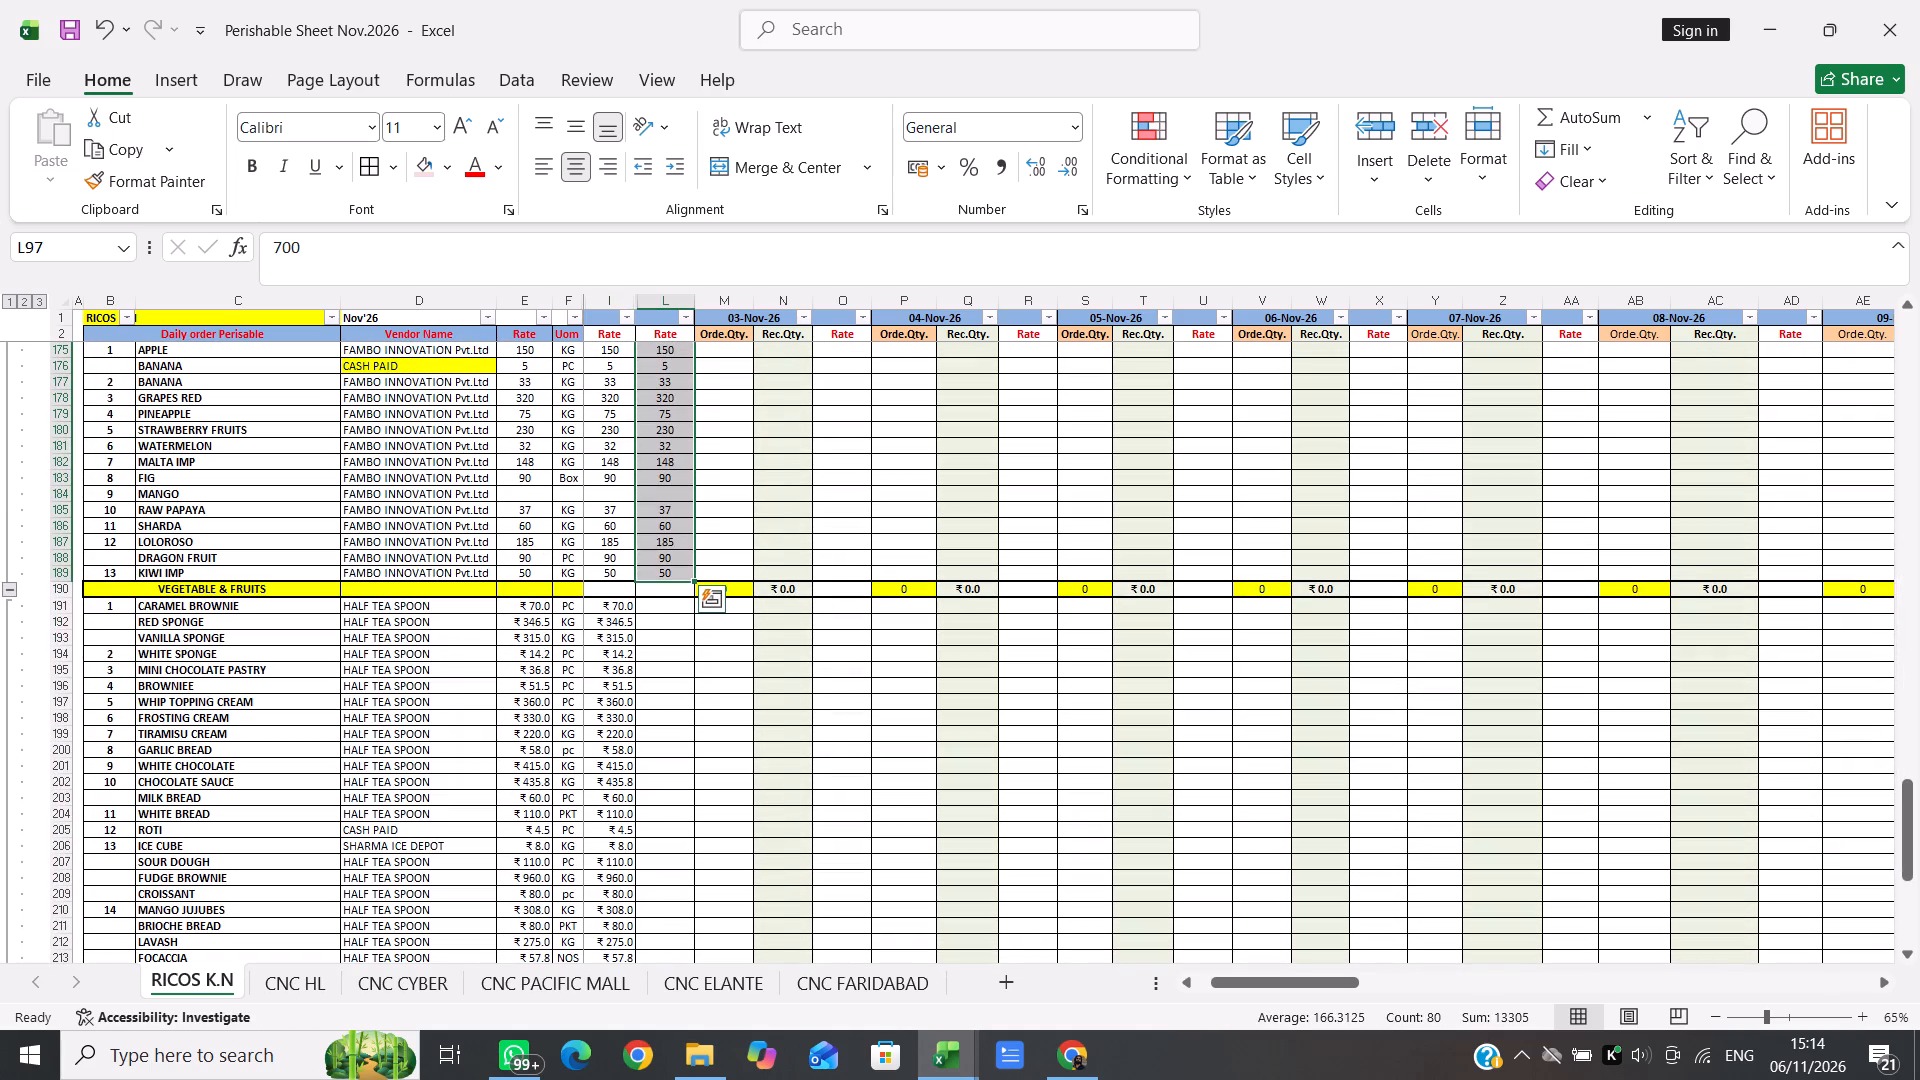
left_click(616, 613)
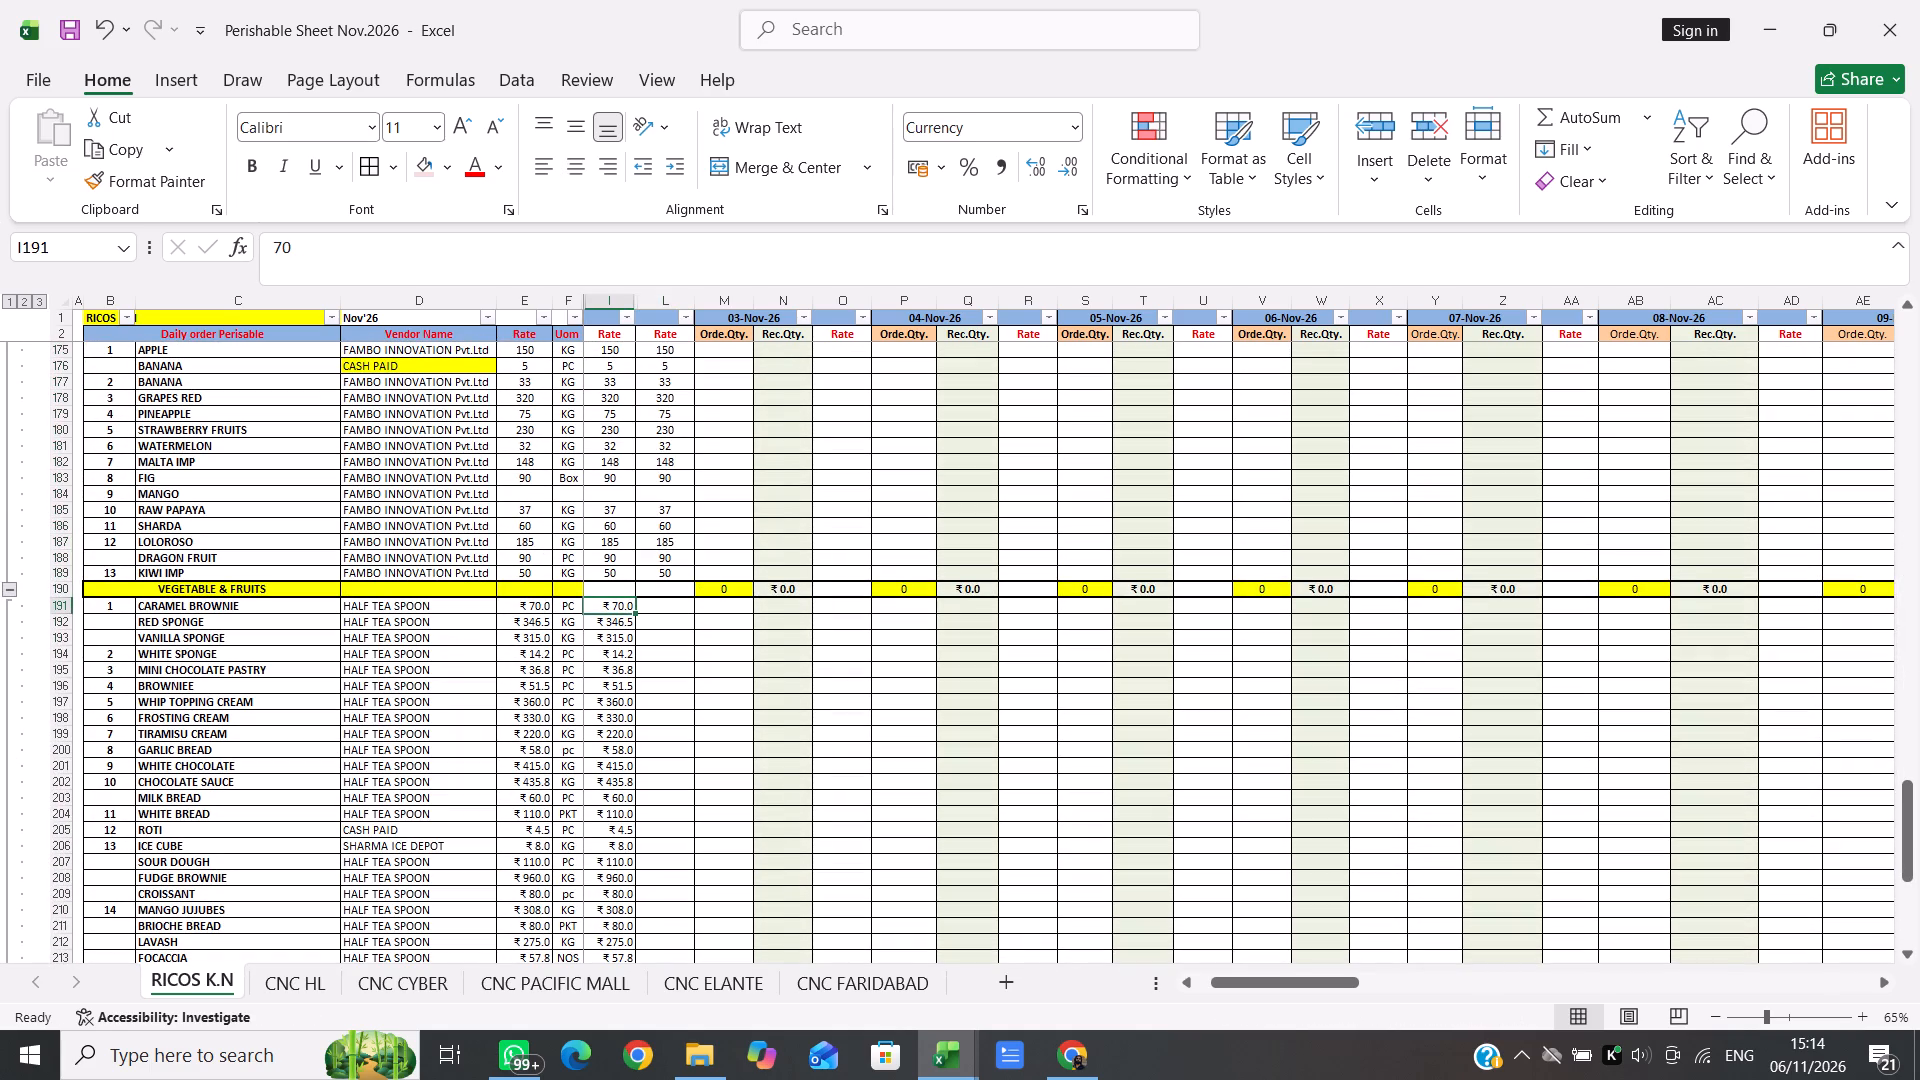
key("shift+Down")
key("shift+Down")
key("shift+Down")
key("shift+Down")
key("shift+Down")
key("shift+Down")
key("shift+Down")
key("shift+Down")
key("shift+Down")
key("shift+Down")
key("shift+Down")
key("shift+Down")
key("shift+Down")
key("shift+Down")
key("shift+Down")
key("shift+Down")
key("shift+Down")
key("shift+Down")
key("shift+Down")
key("shift+Down")
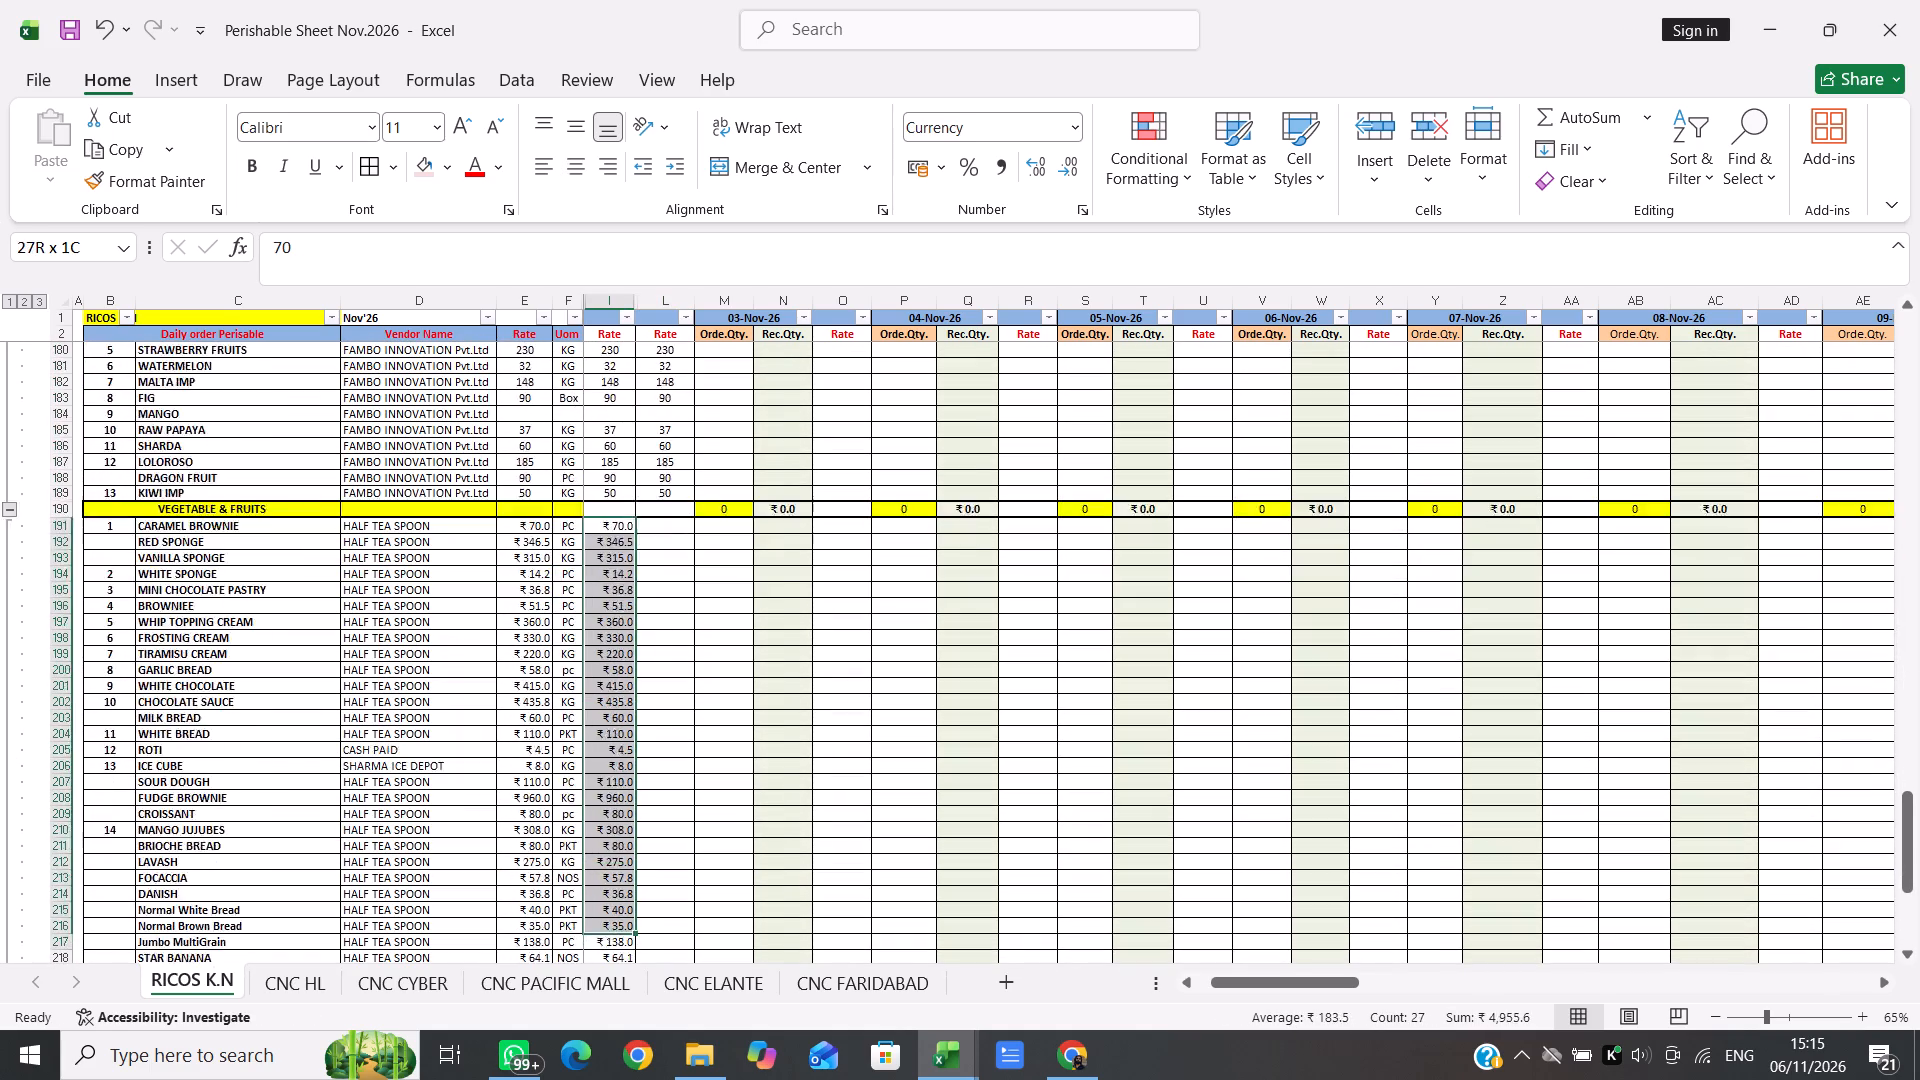
key("shift+Up")
key("shift+Up")
key("shift+Up")
key("shift+Up")
key("shift+Up")
key("shift+Up")
key("shift+Up")
key("shift+Up")
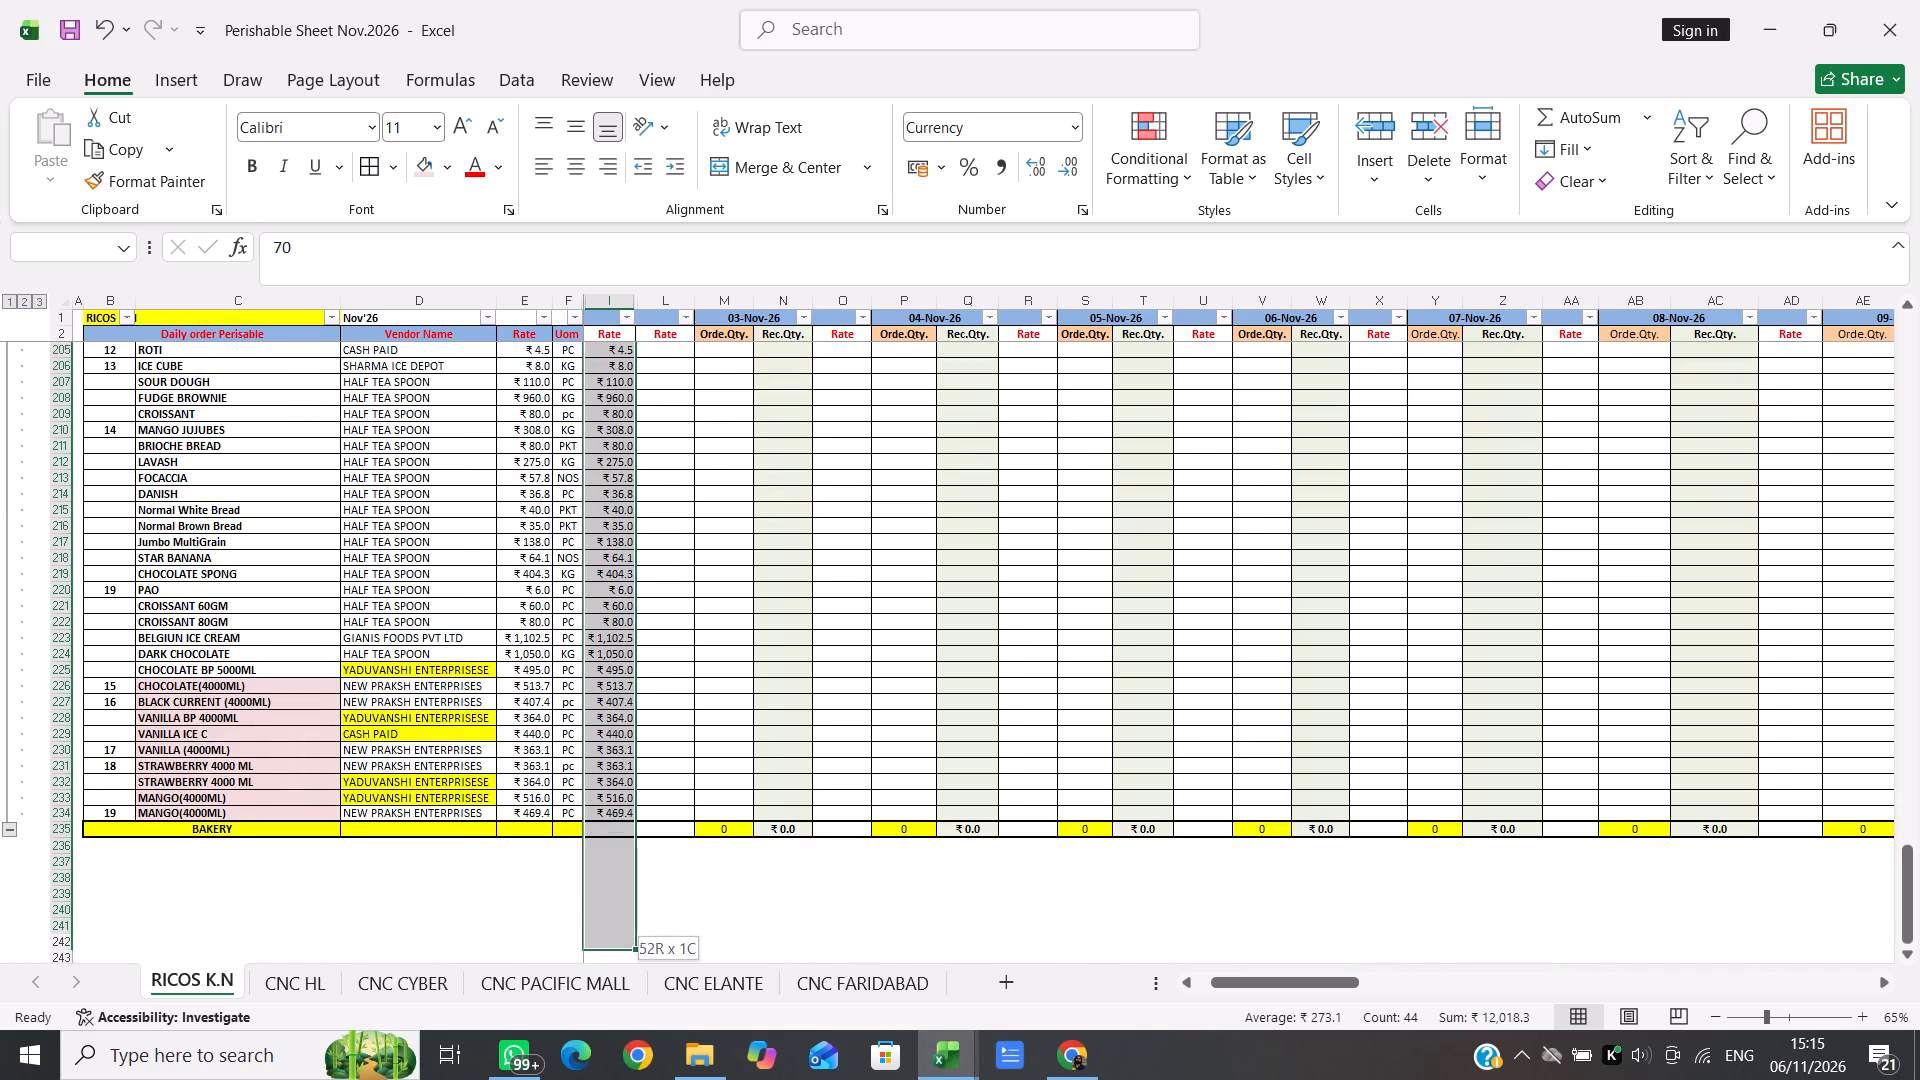
key("ctrl+c")
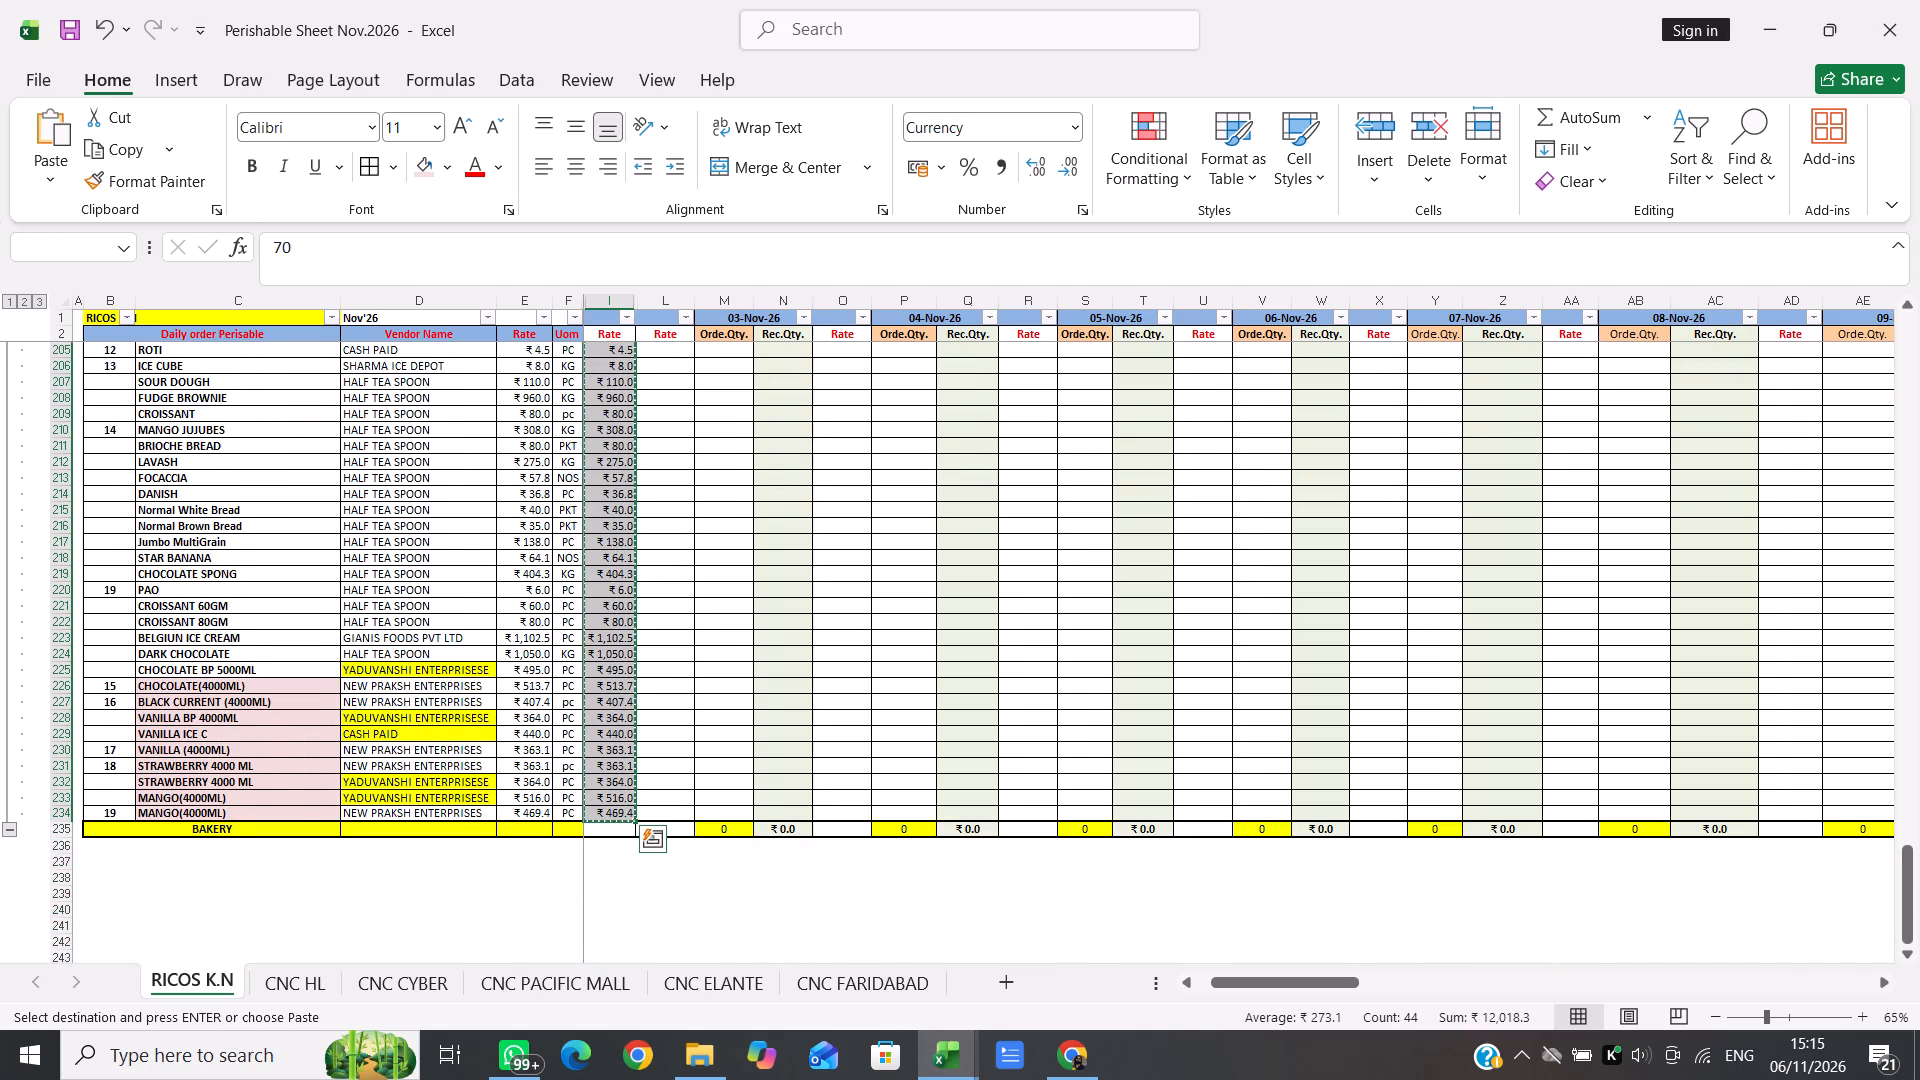
key("Right")
key("Return")
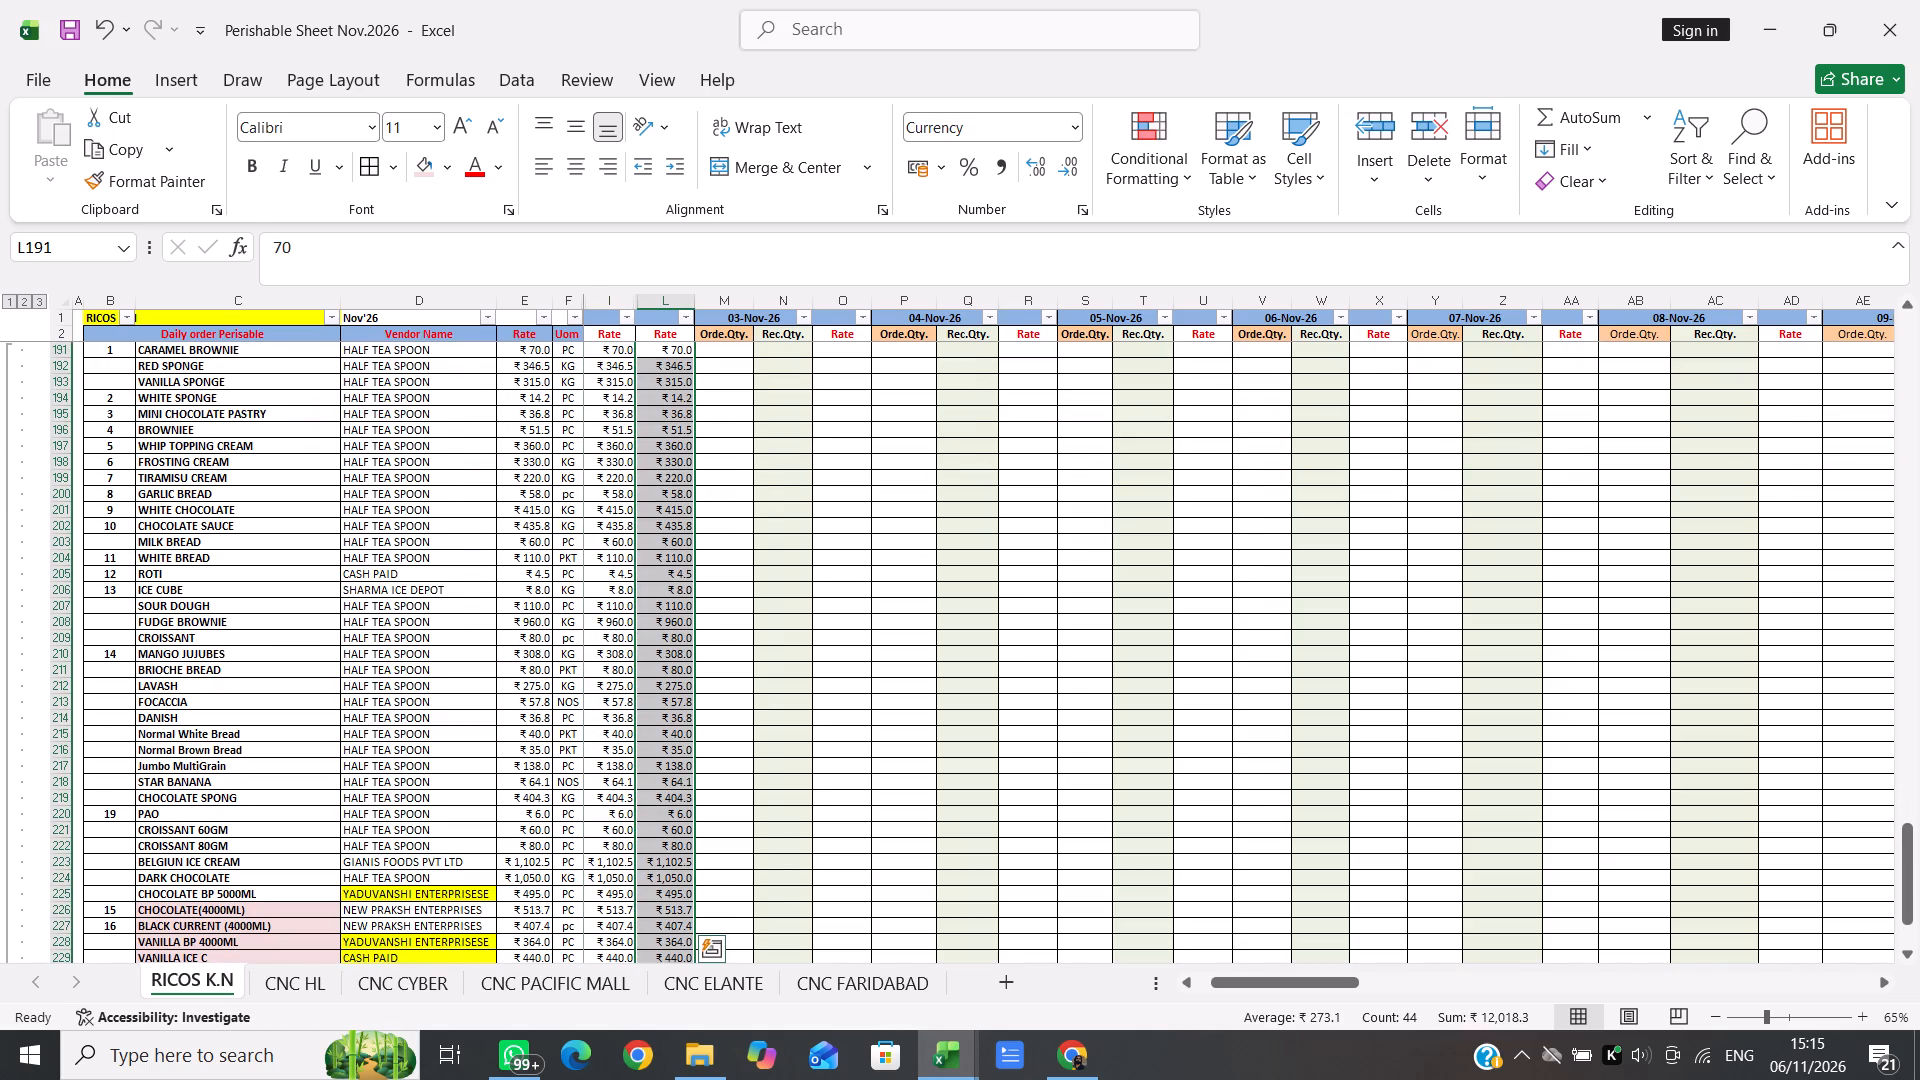
Enter 210 as both the ordered and received quantity of ROTI for 03-Nov-26, in M205 and N205.
scroll(616, 613, "up", 4)
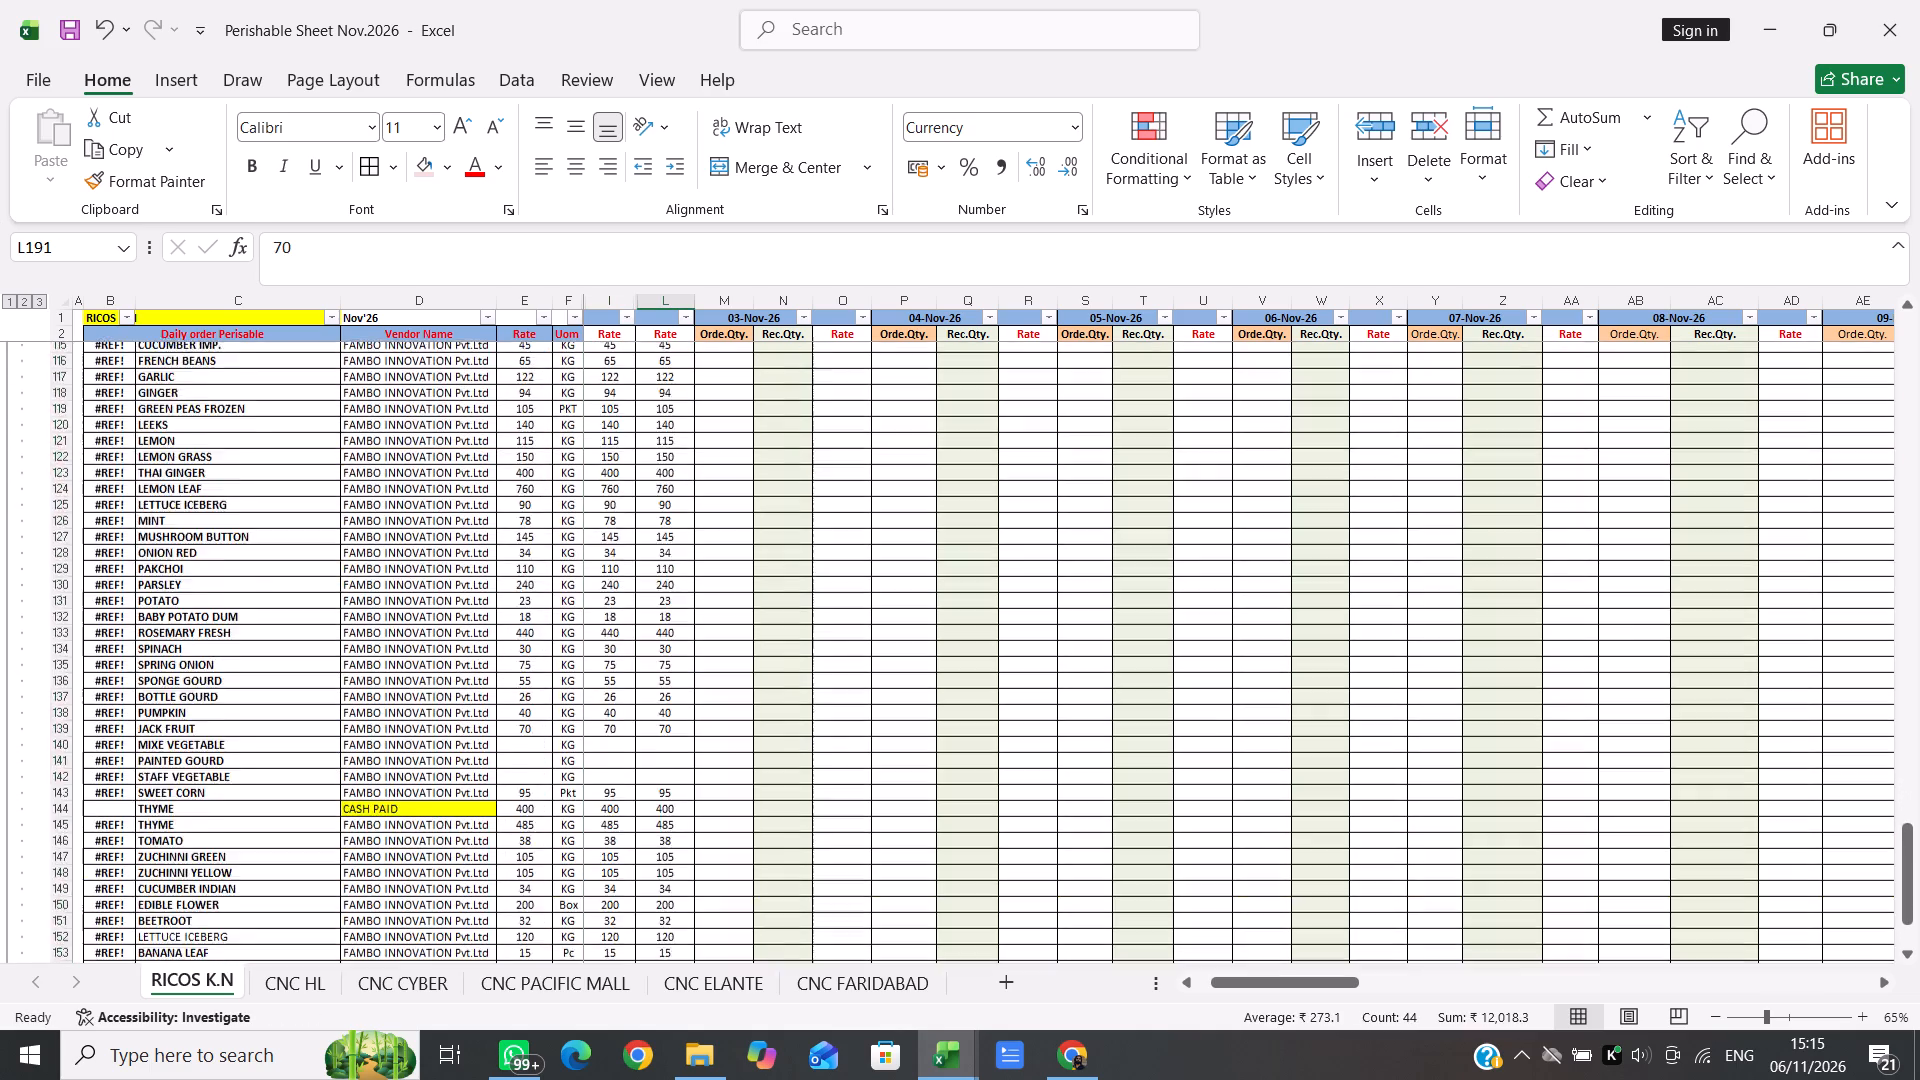
scroll(616, 613, "up", 4)
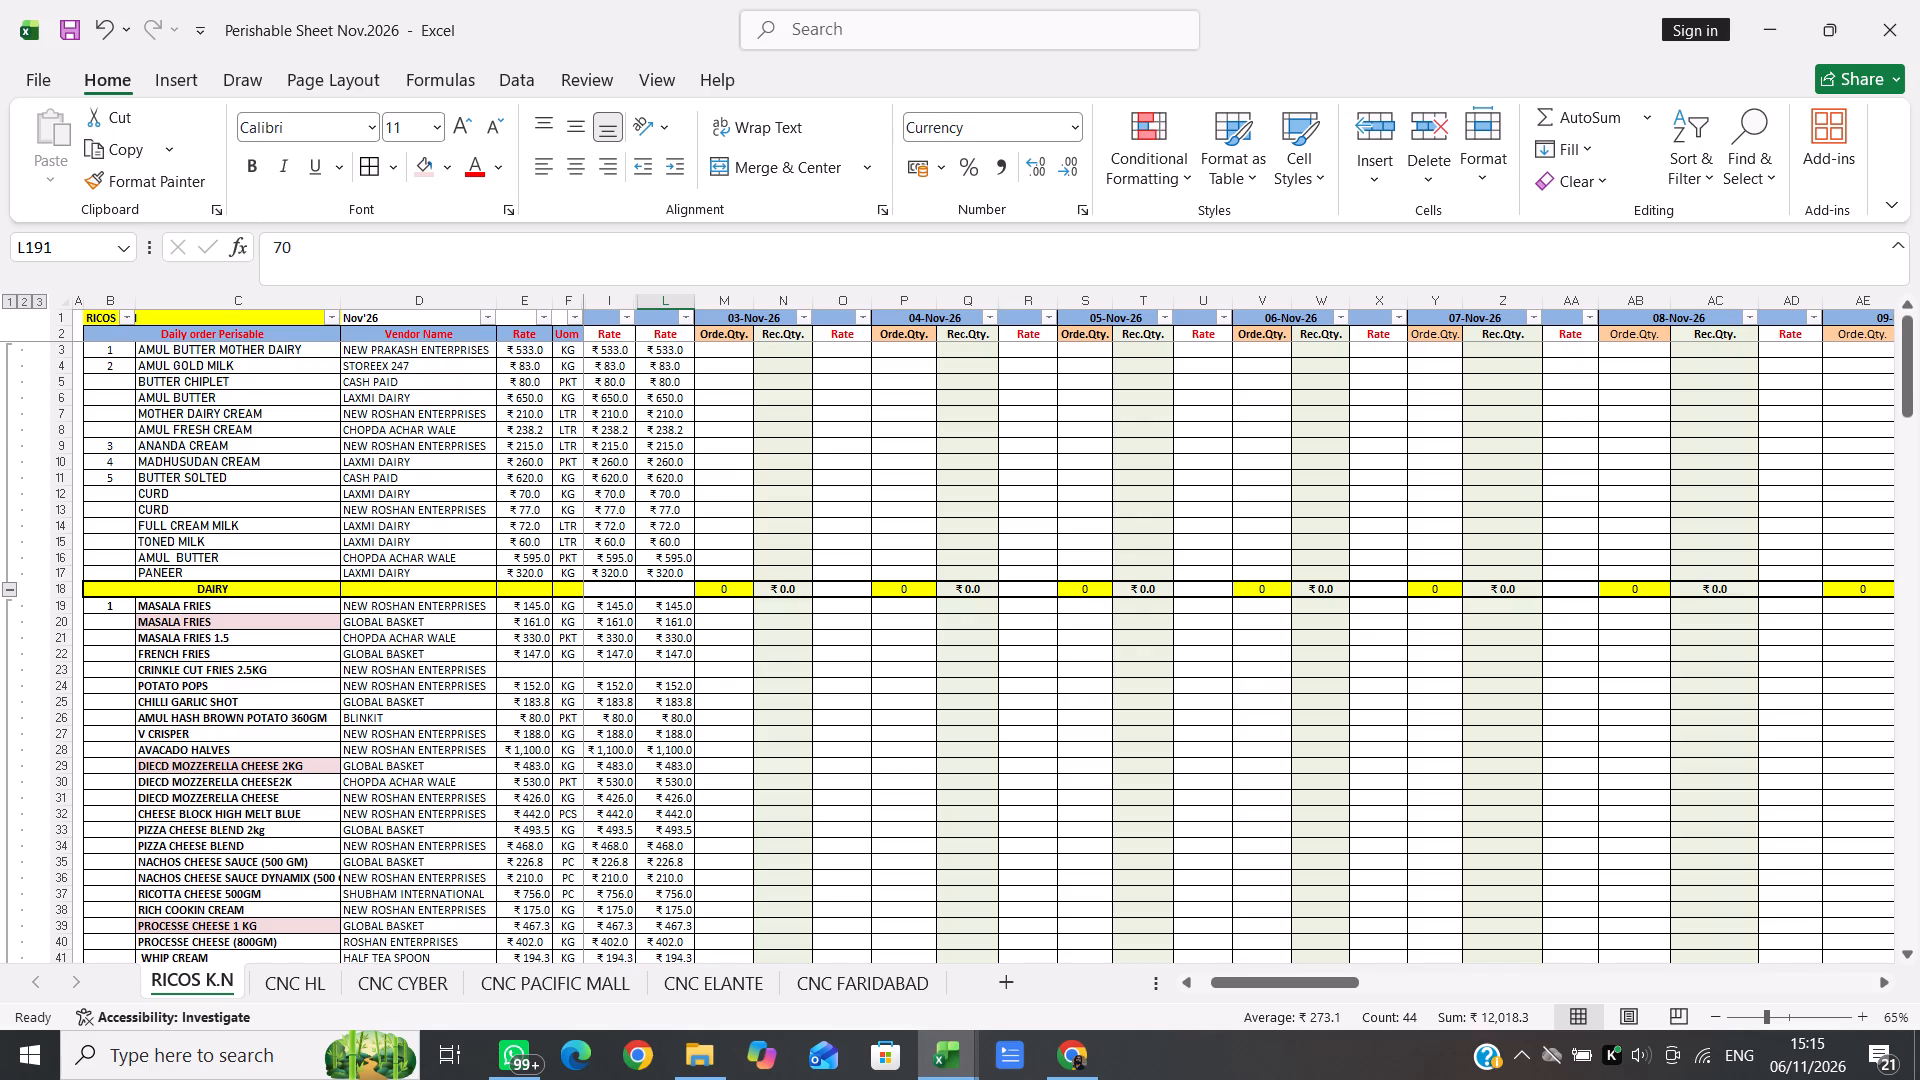
scroll(616, 613, "up", 4)
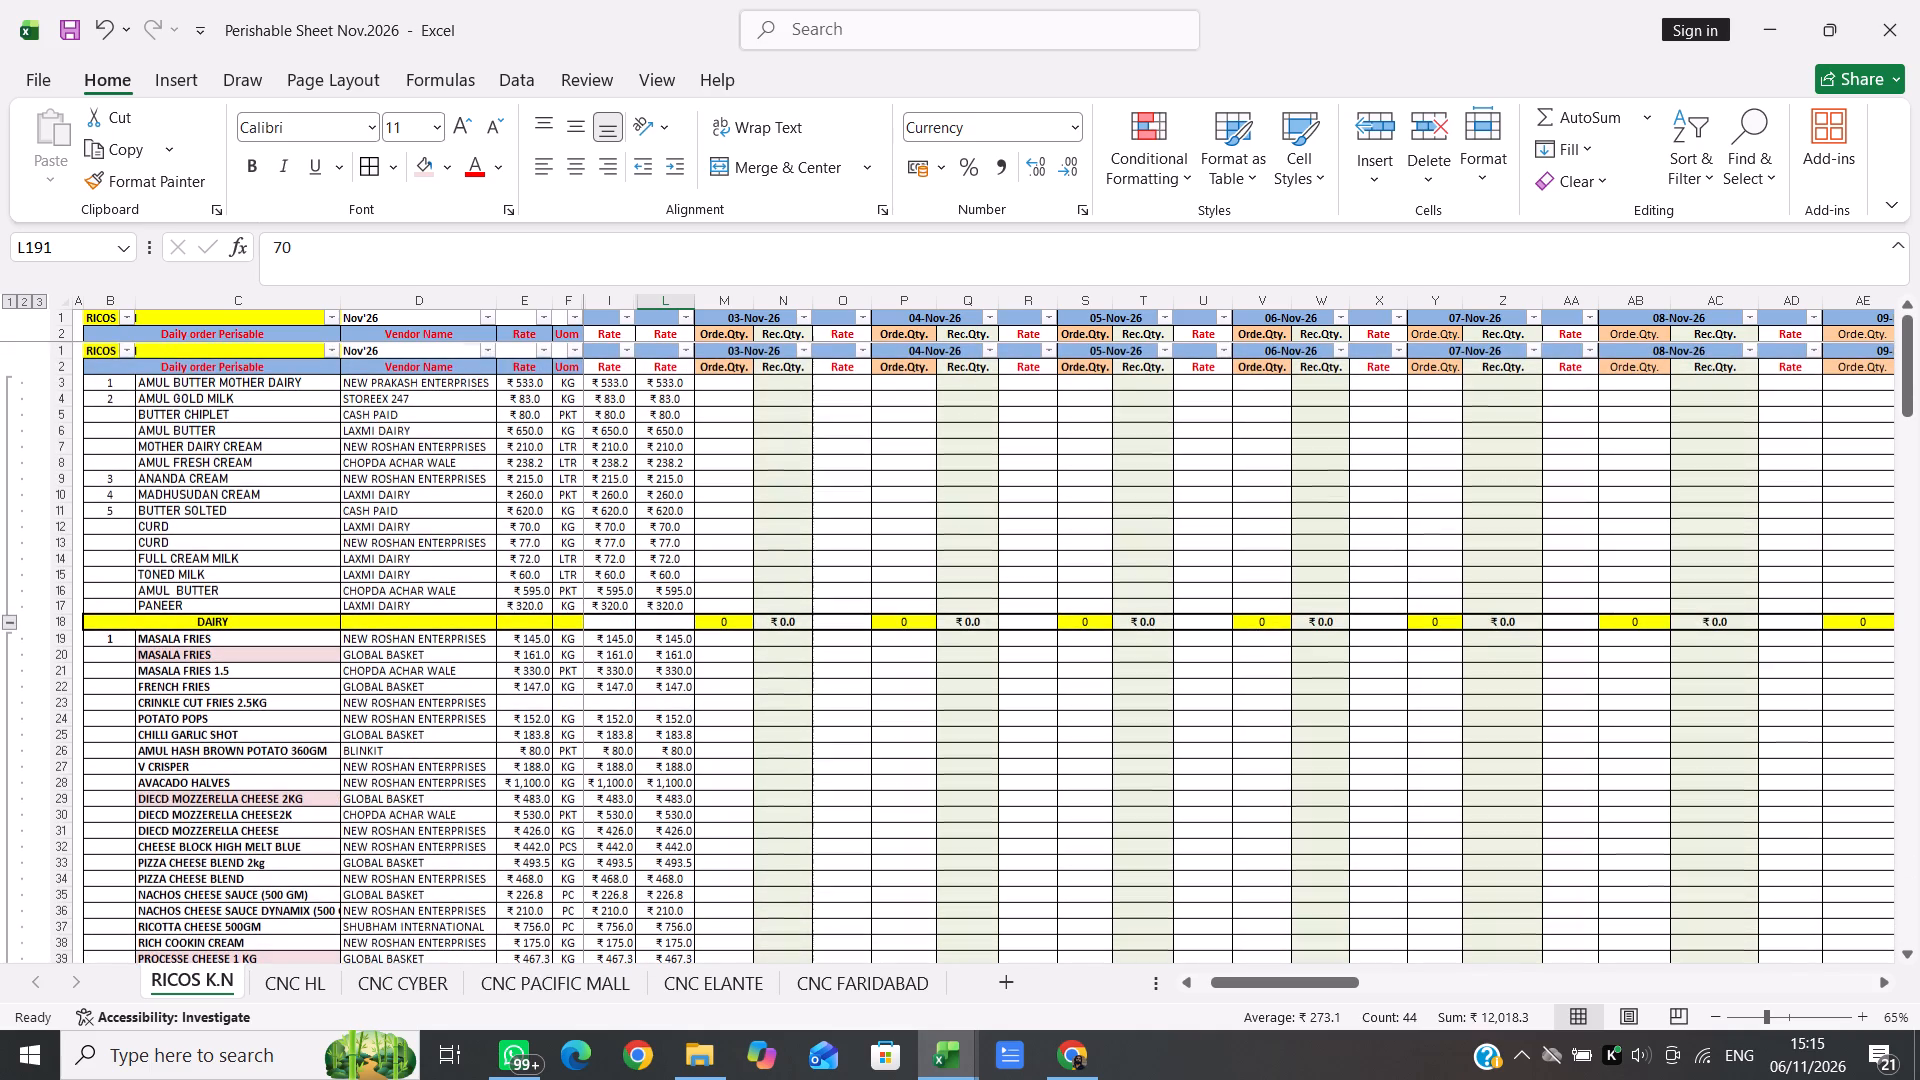
left_click(711, 416)
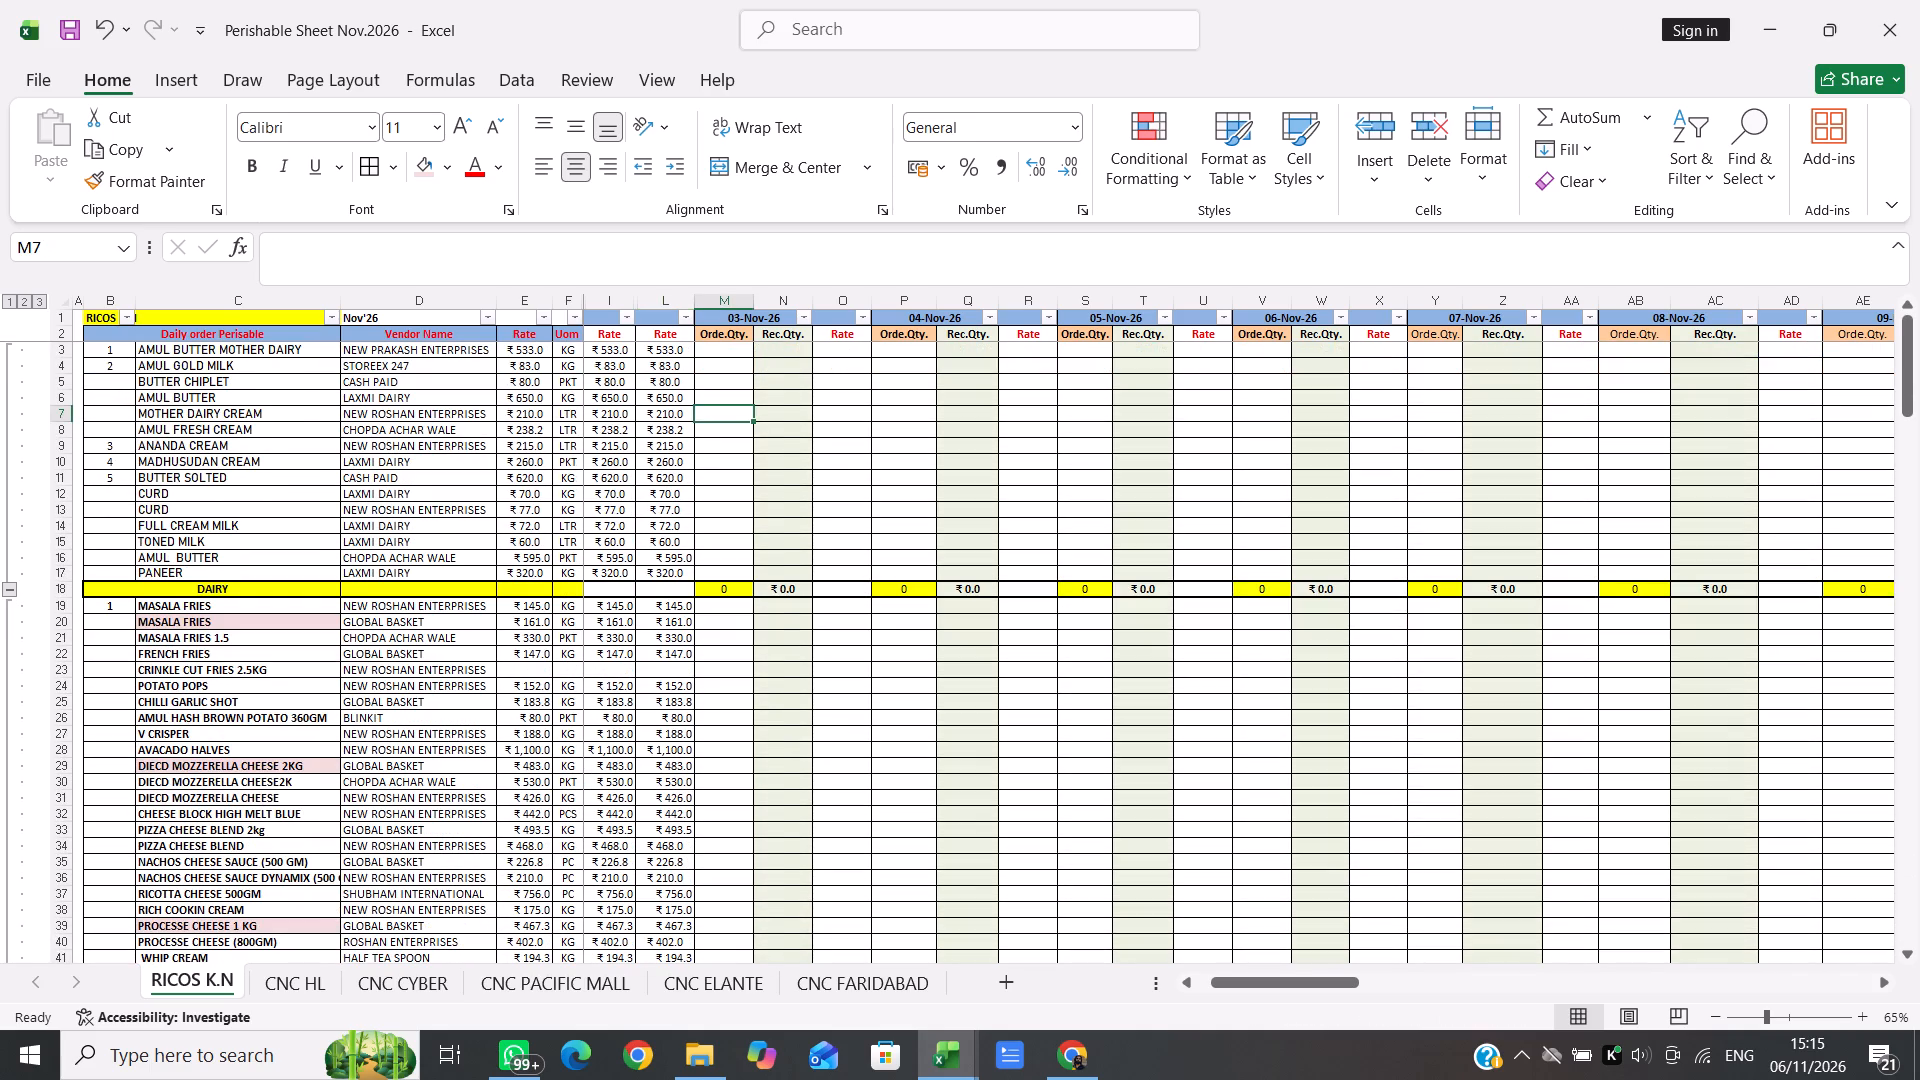
left_click(759, 786)
scroll(759, 786, "down", 5)
scroll(759, 786, "up", 2)
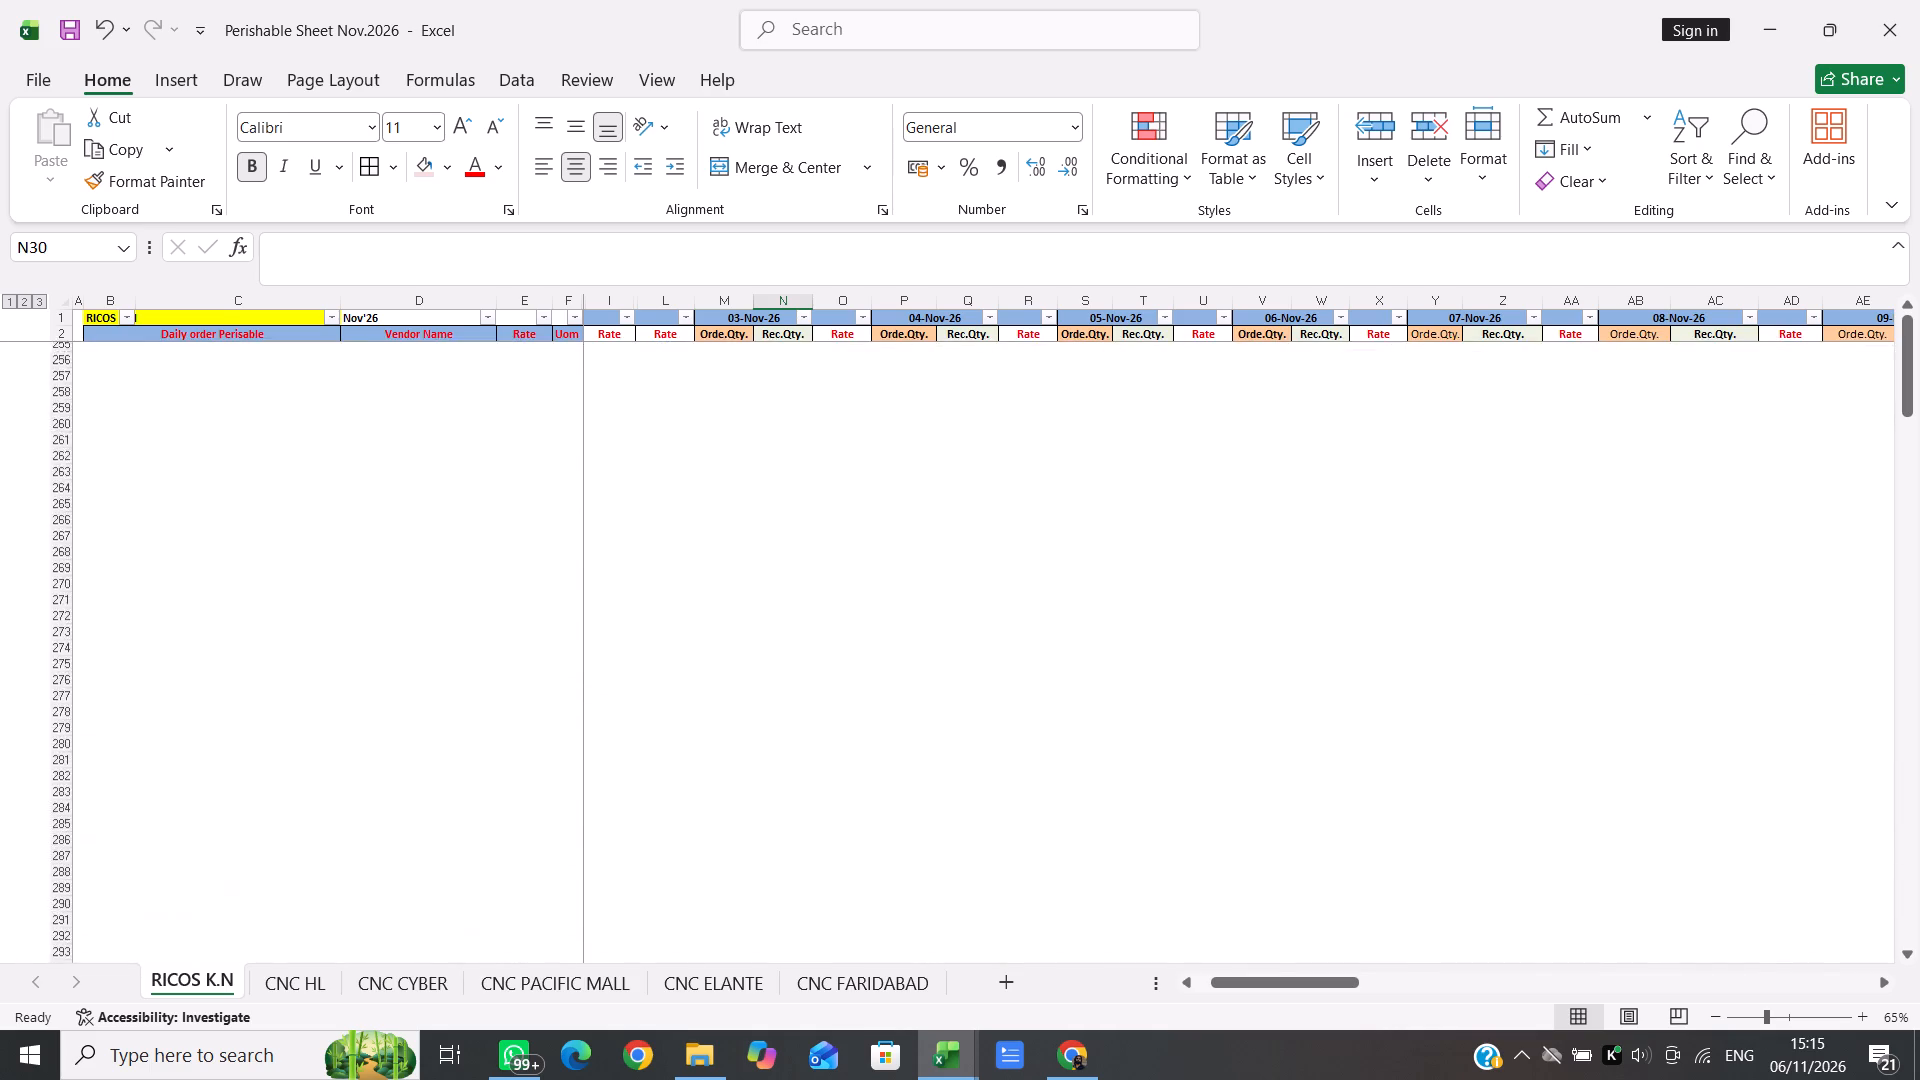
scroll(759, 786, "up", 2)
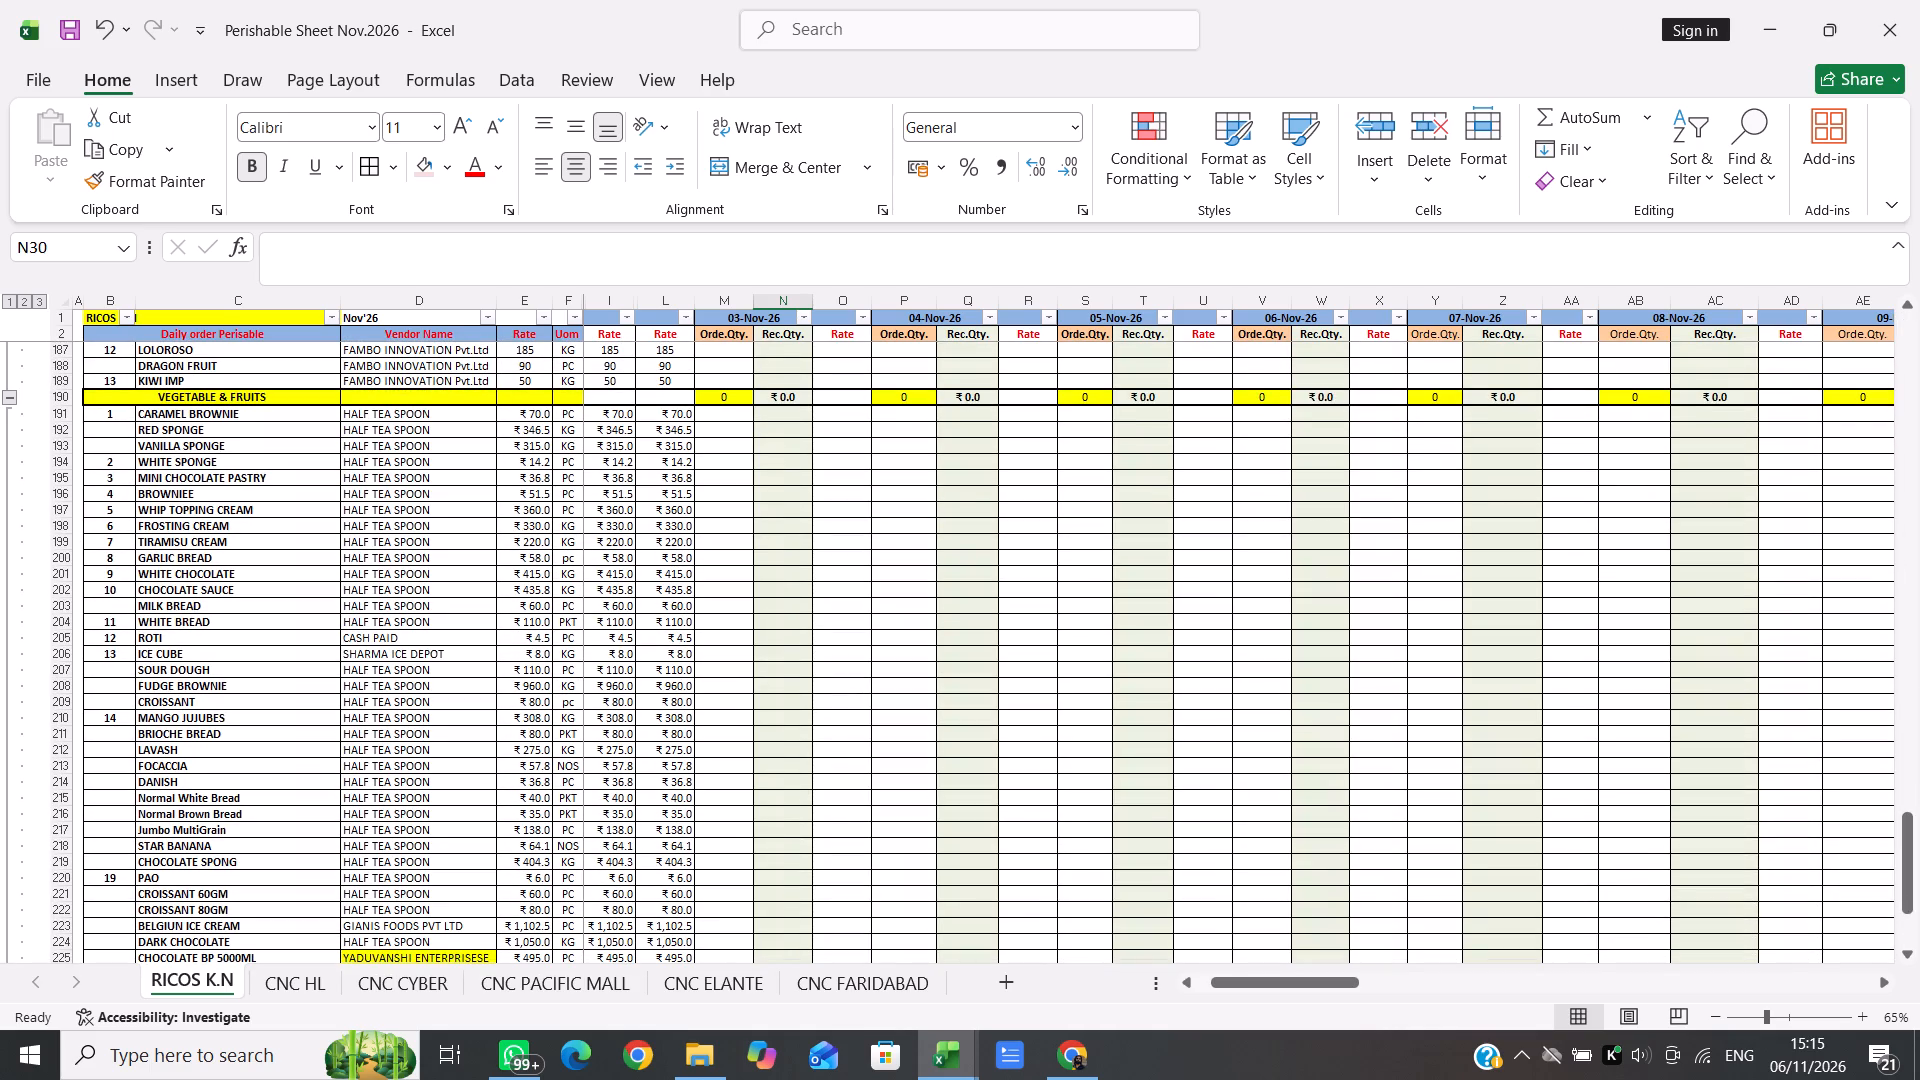
left_click(729, 636)
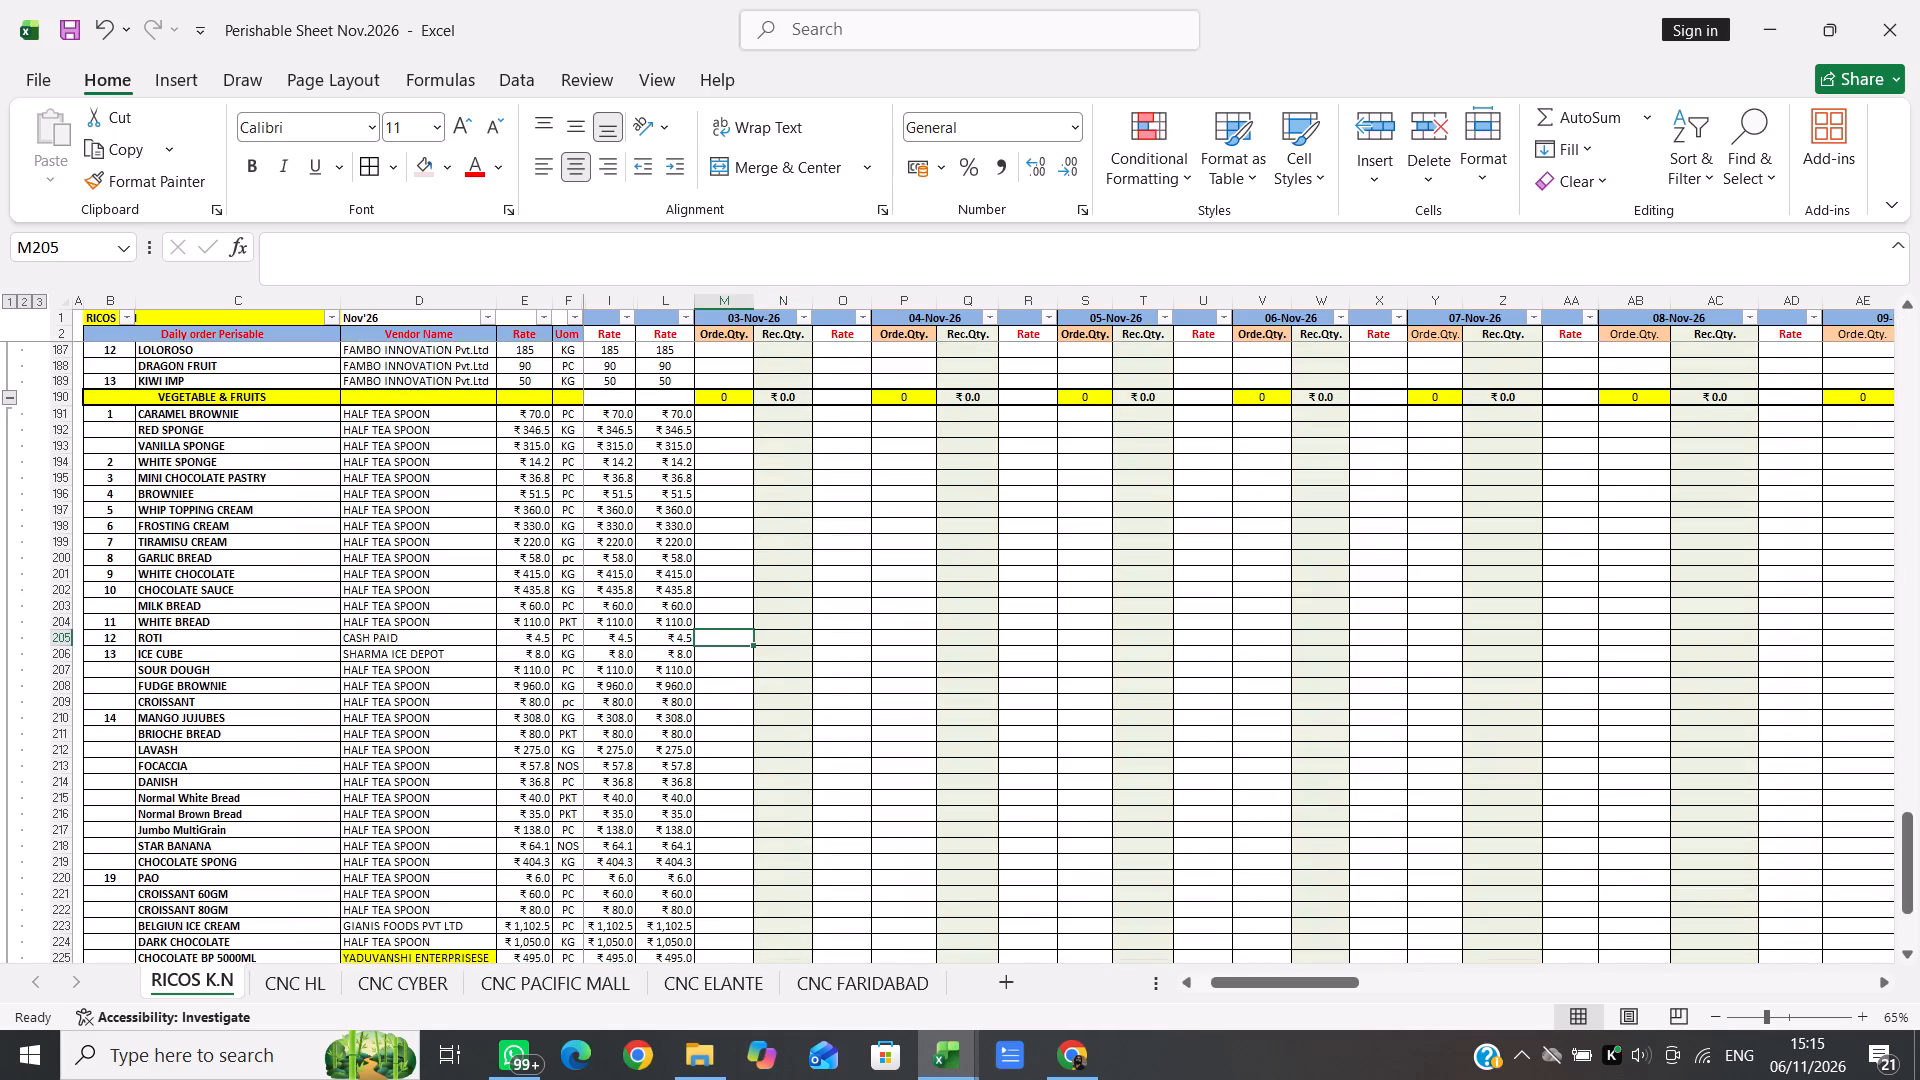
type("210")
key("Right")
type("210")
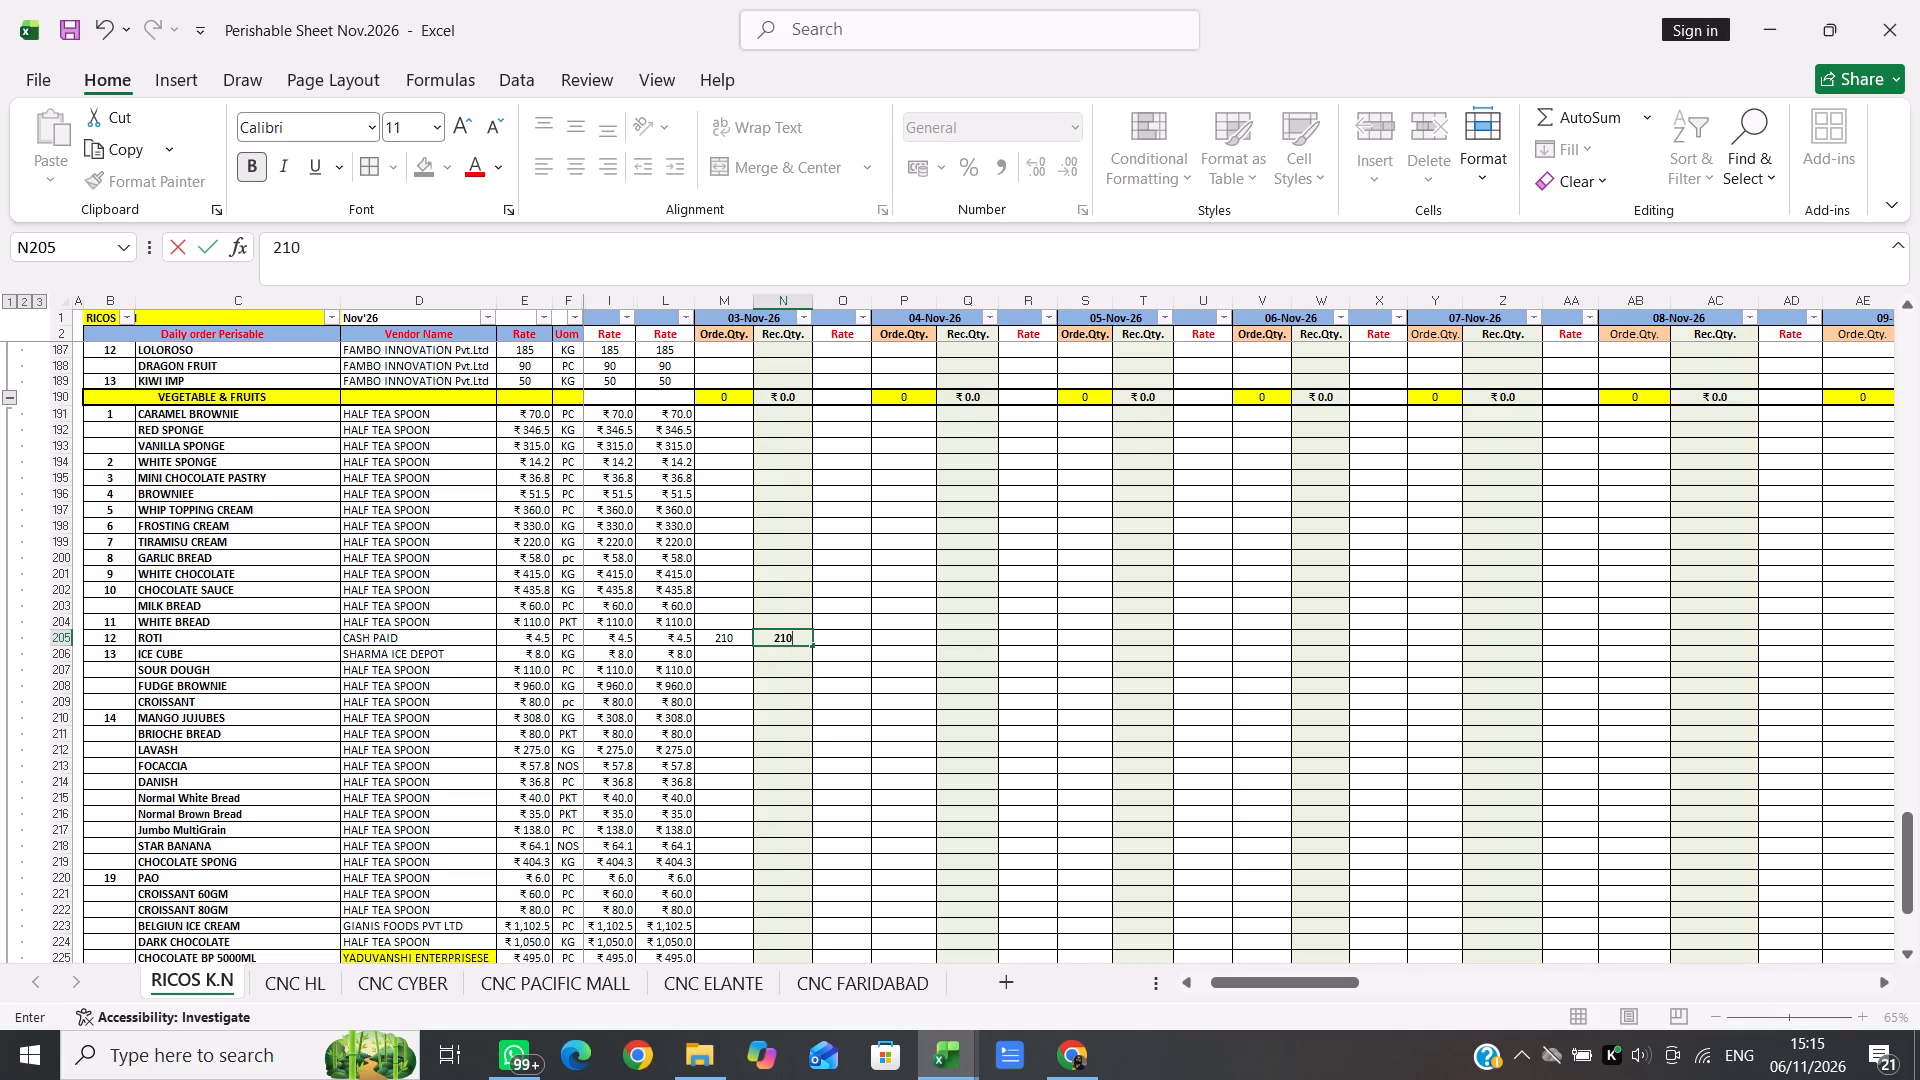
Delete row 176, the BANANA entry with vendor CASH PAID in the Fruits list.
scroll(821, 643, "down", 2)
scroll(821, 643, "up", 5)
scroll(821, 643, "down", 2)
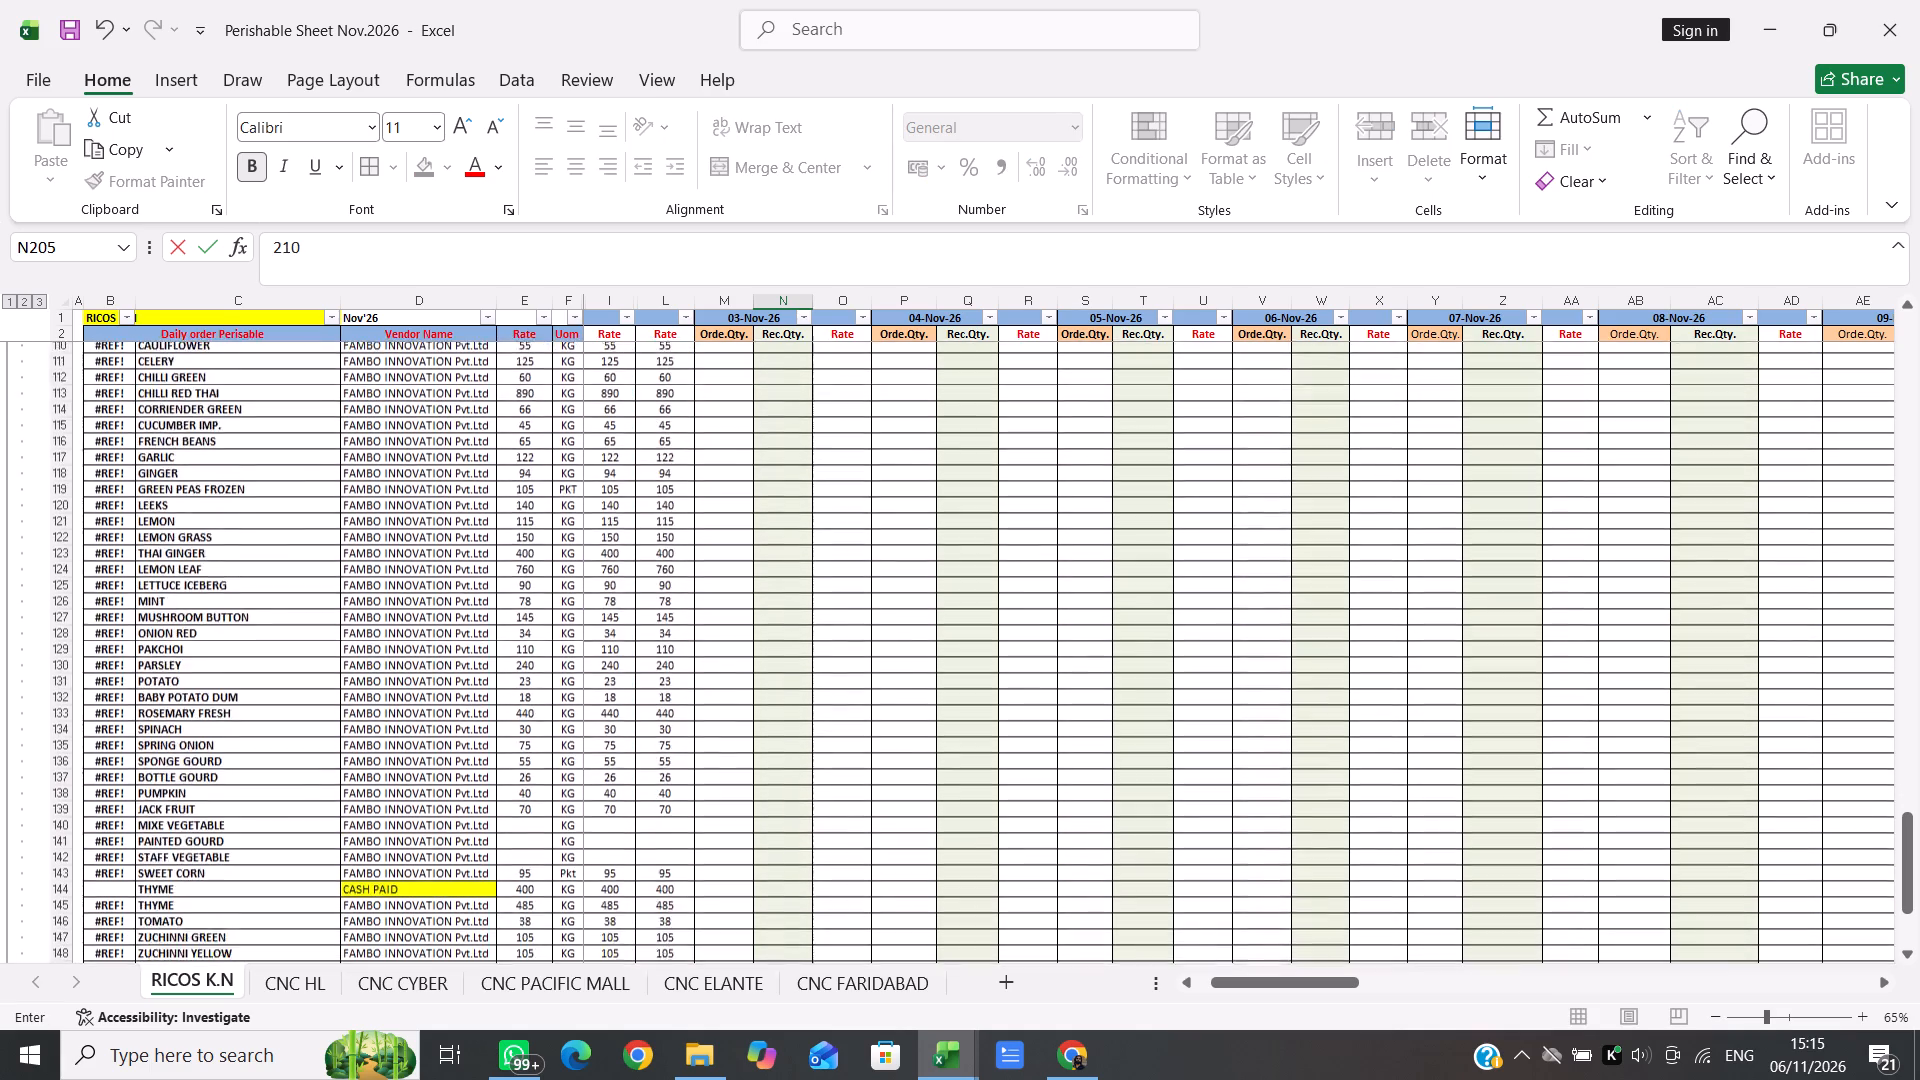
scroll(821, 643, "down", 2)
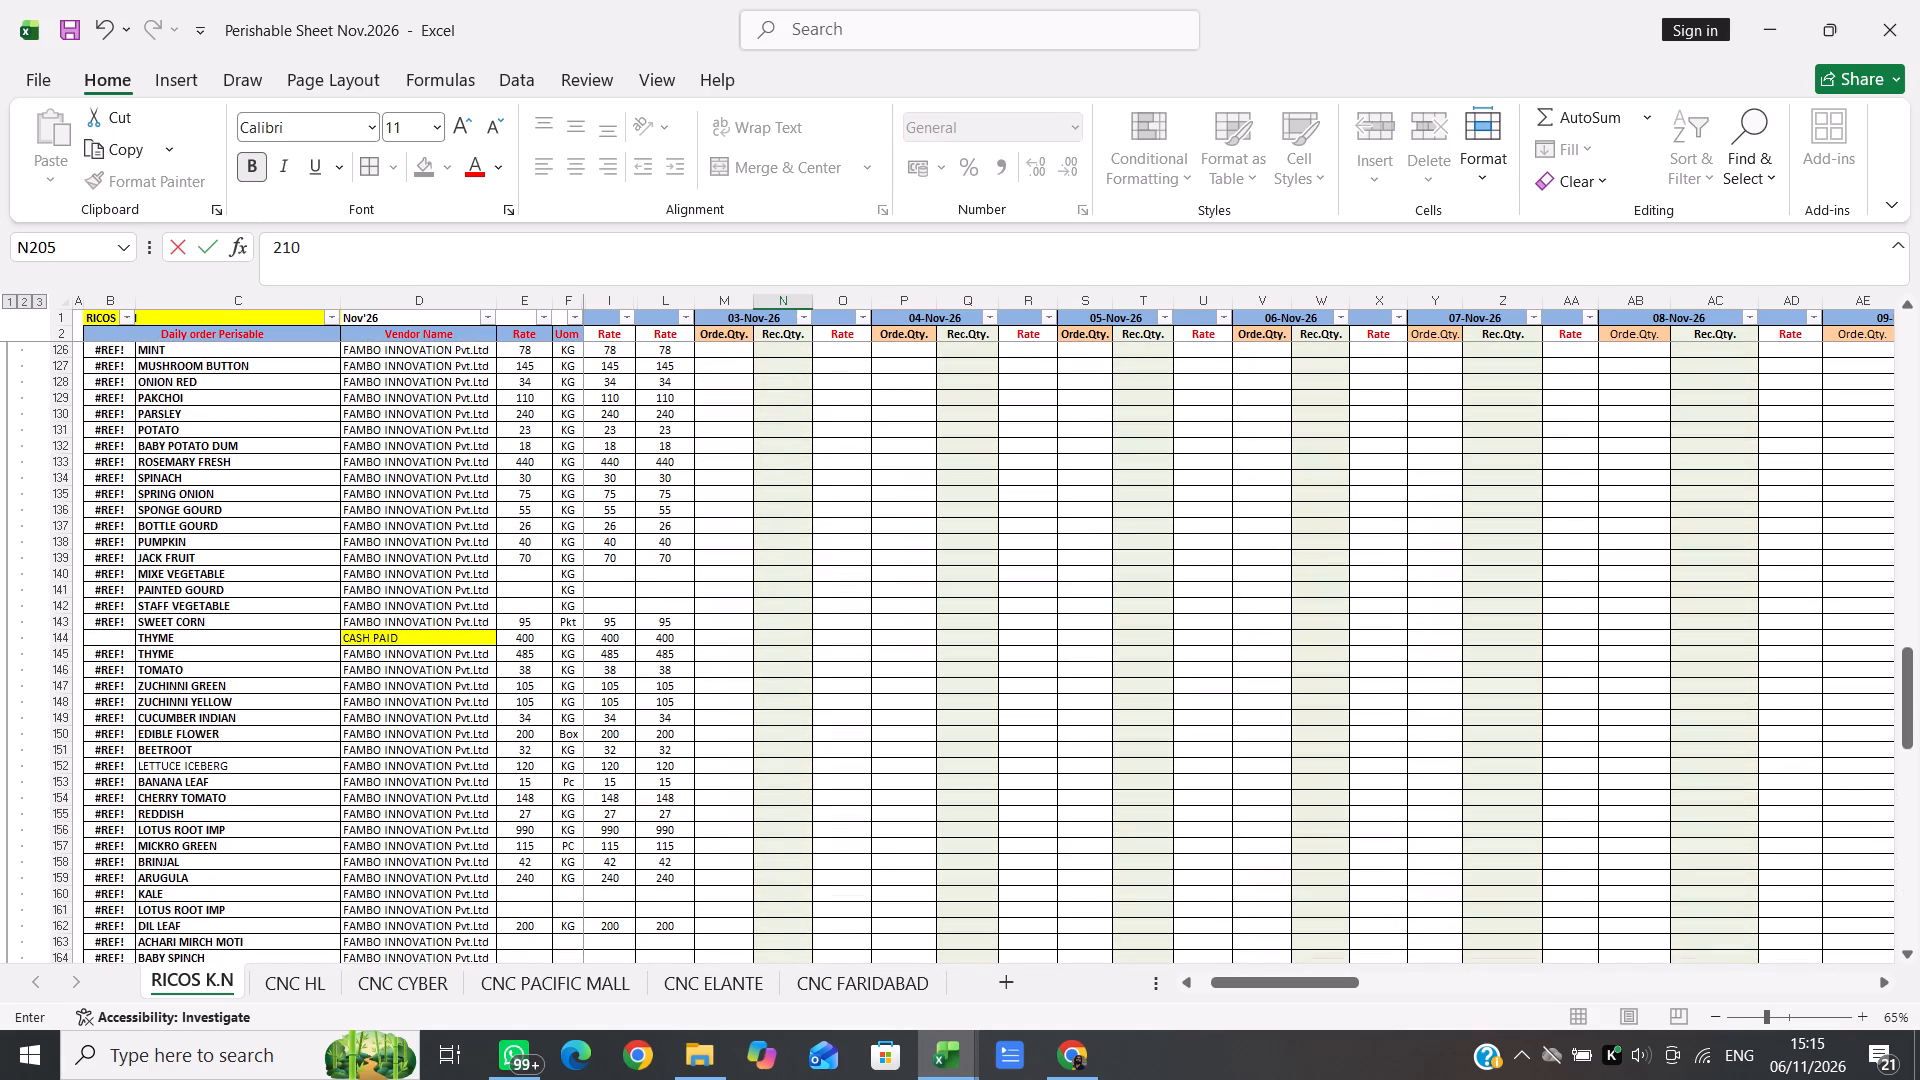
scroll(503, 677, "down", 2)
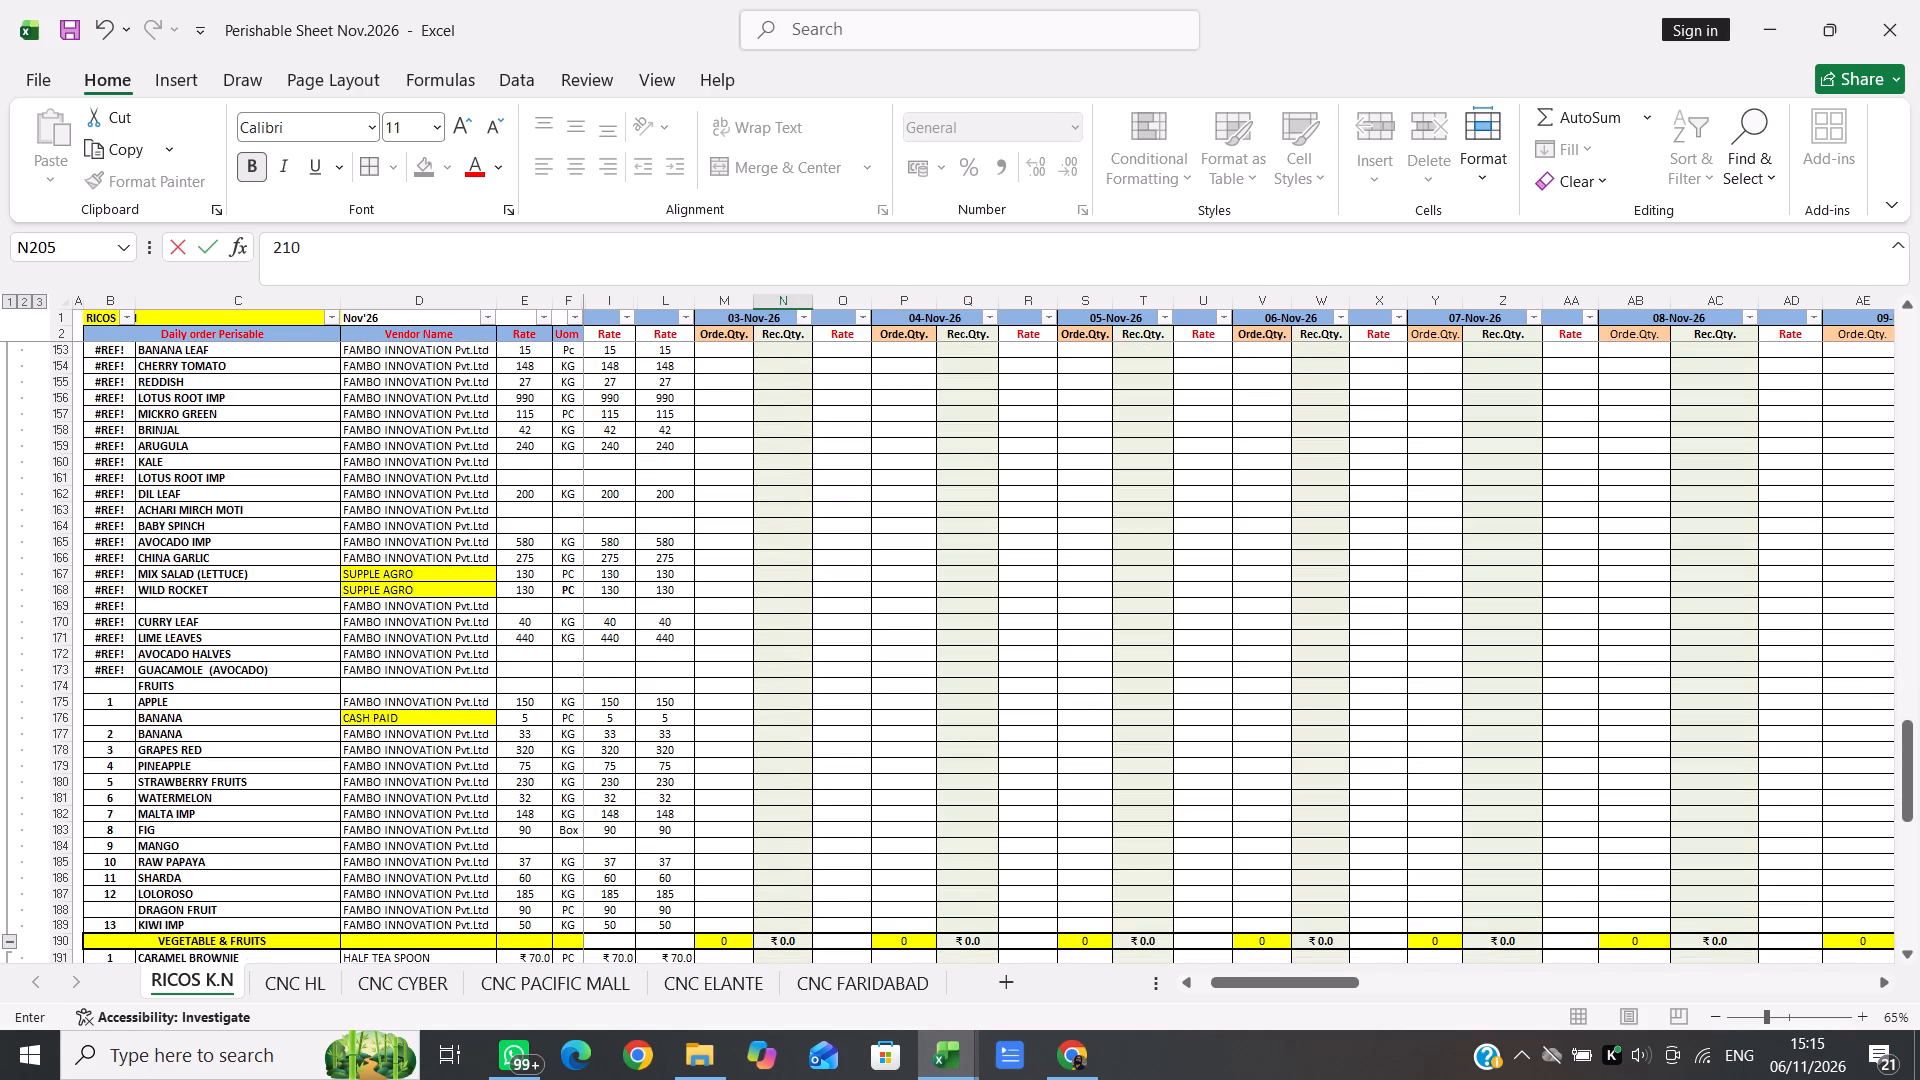
left_click(720, 718)
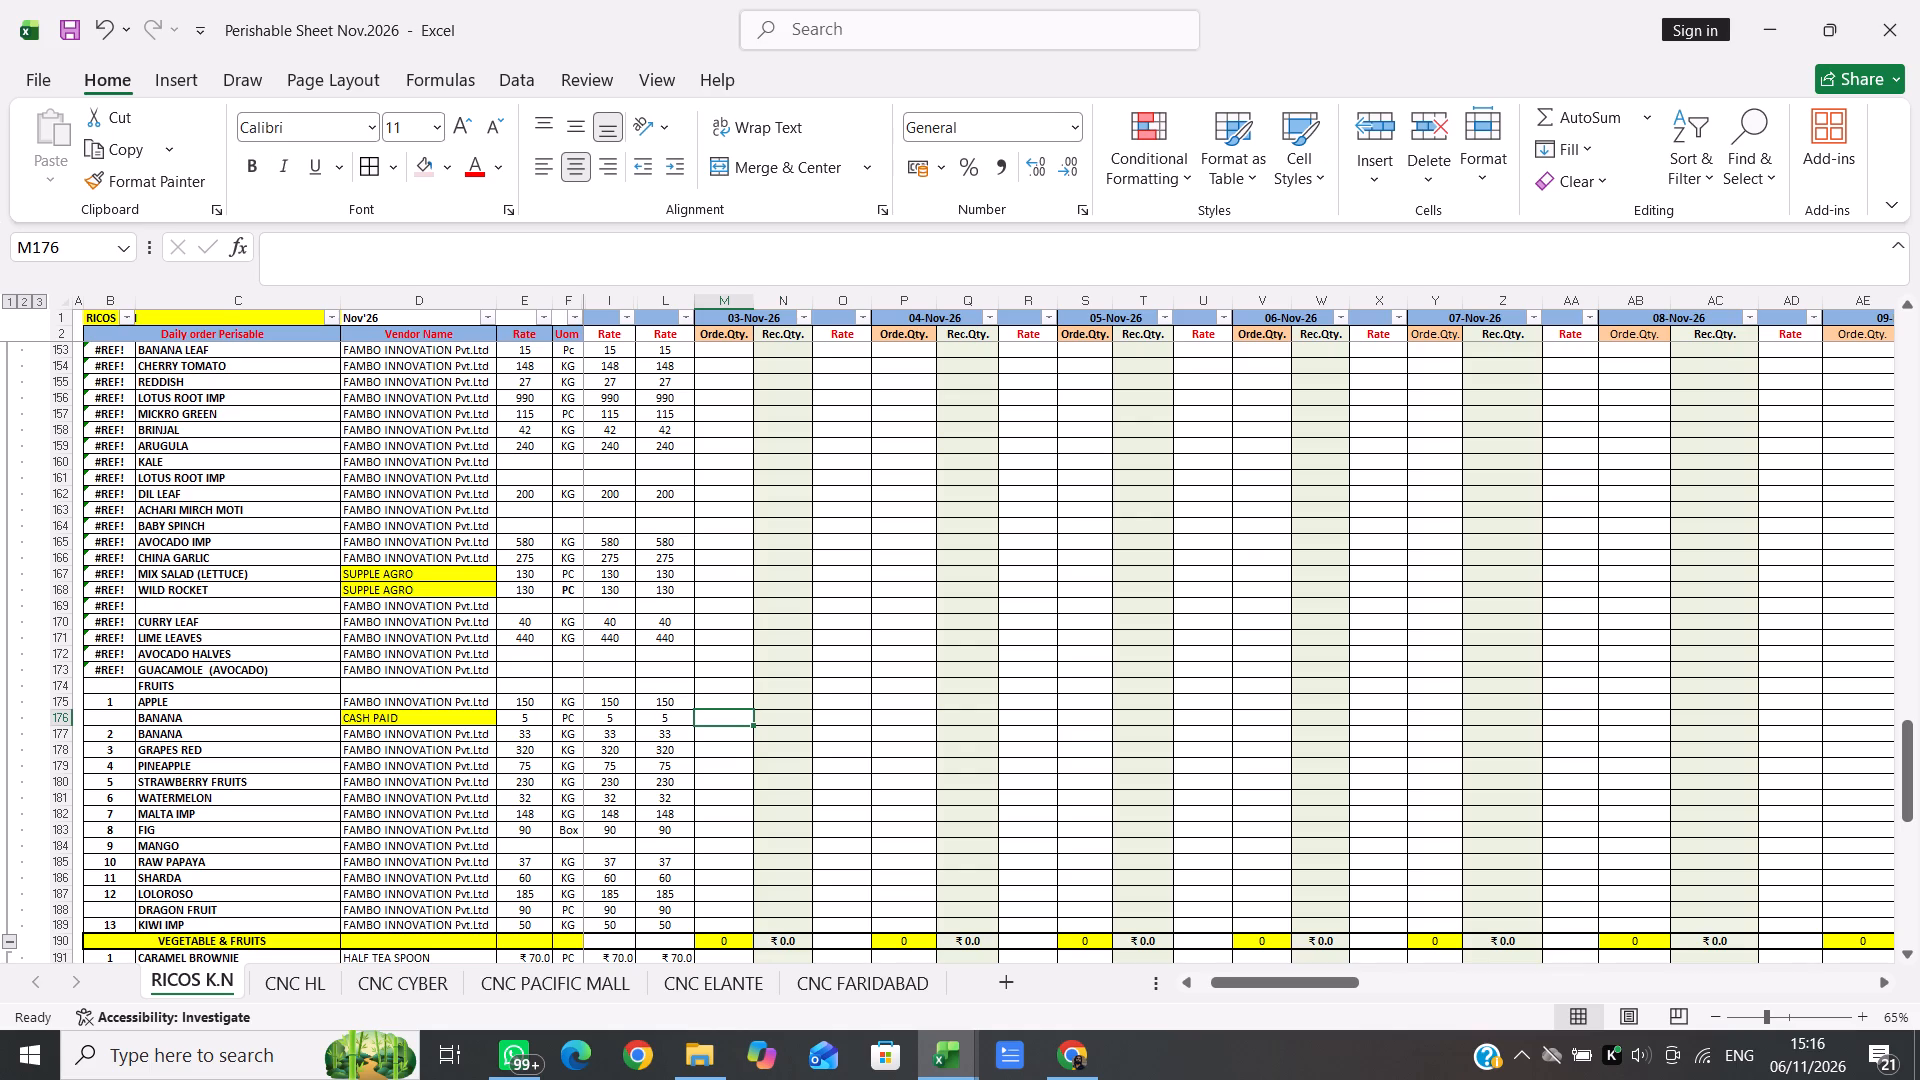
key("shift+space")
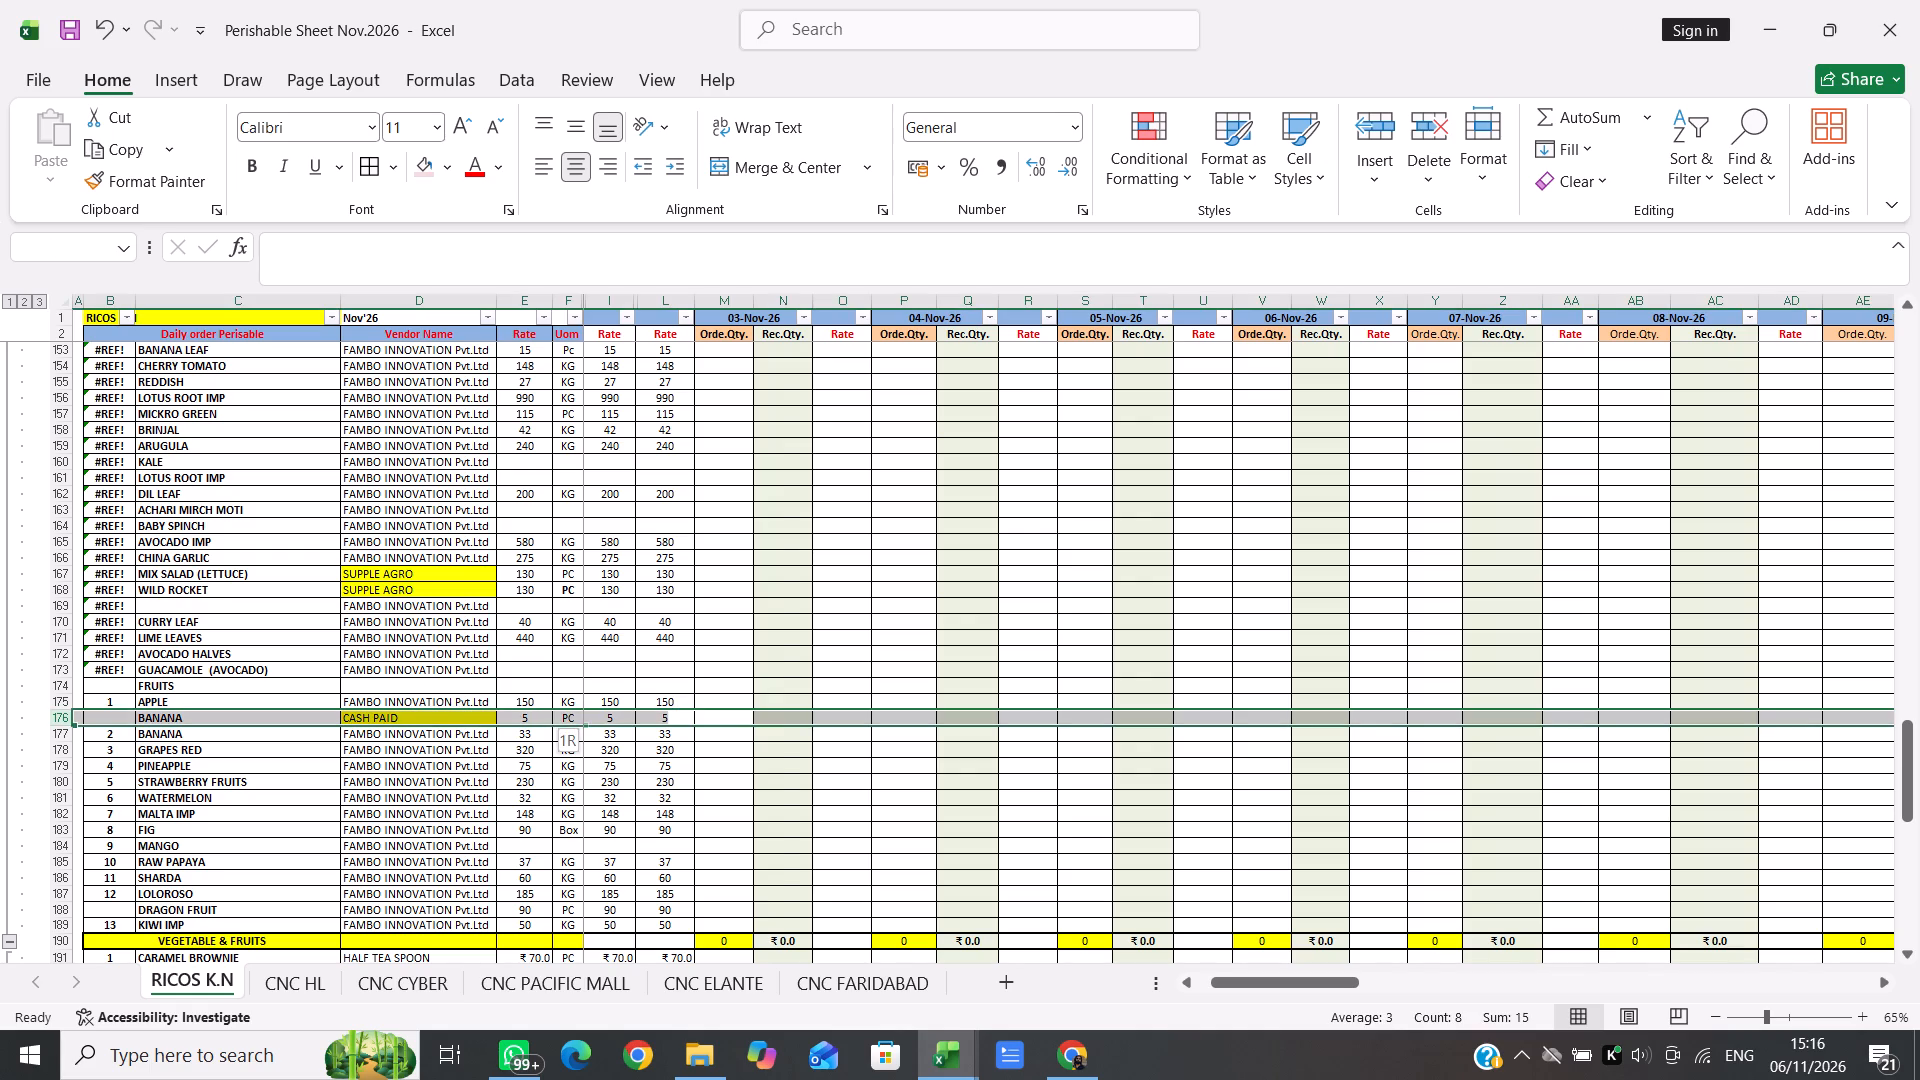
key("ctrl+minus")
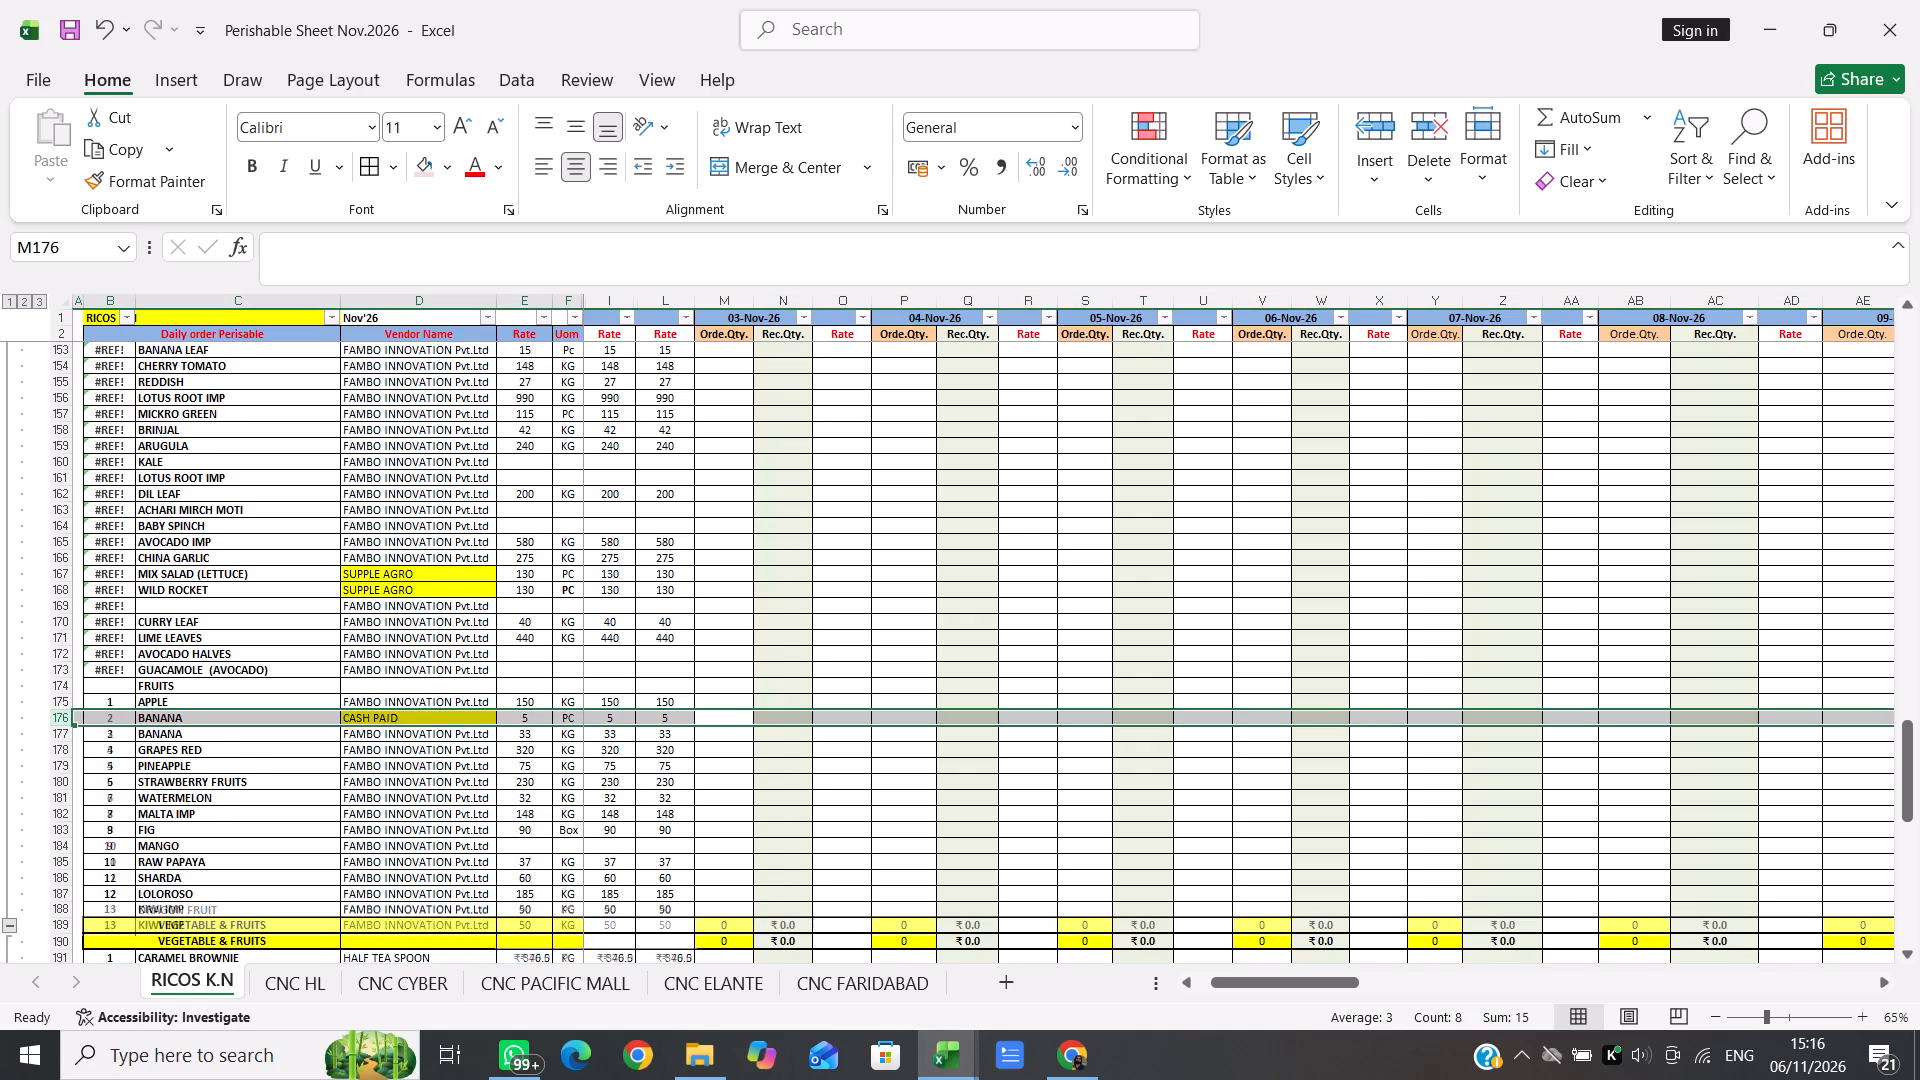
Insert a blank row at row 177, between BANANA and GRAPES RED.
left_click(191, 727)
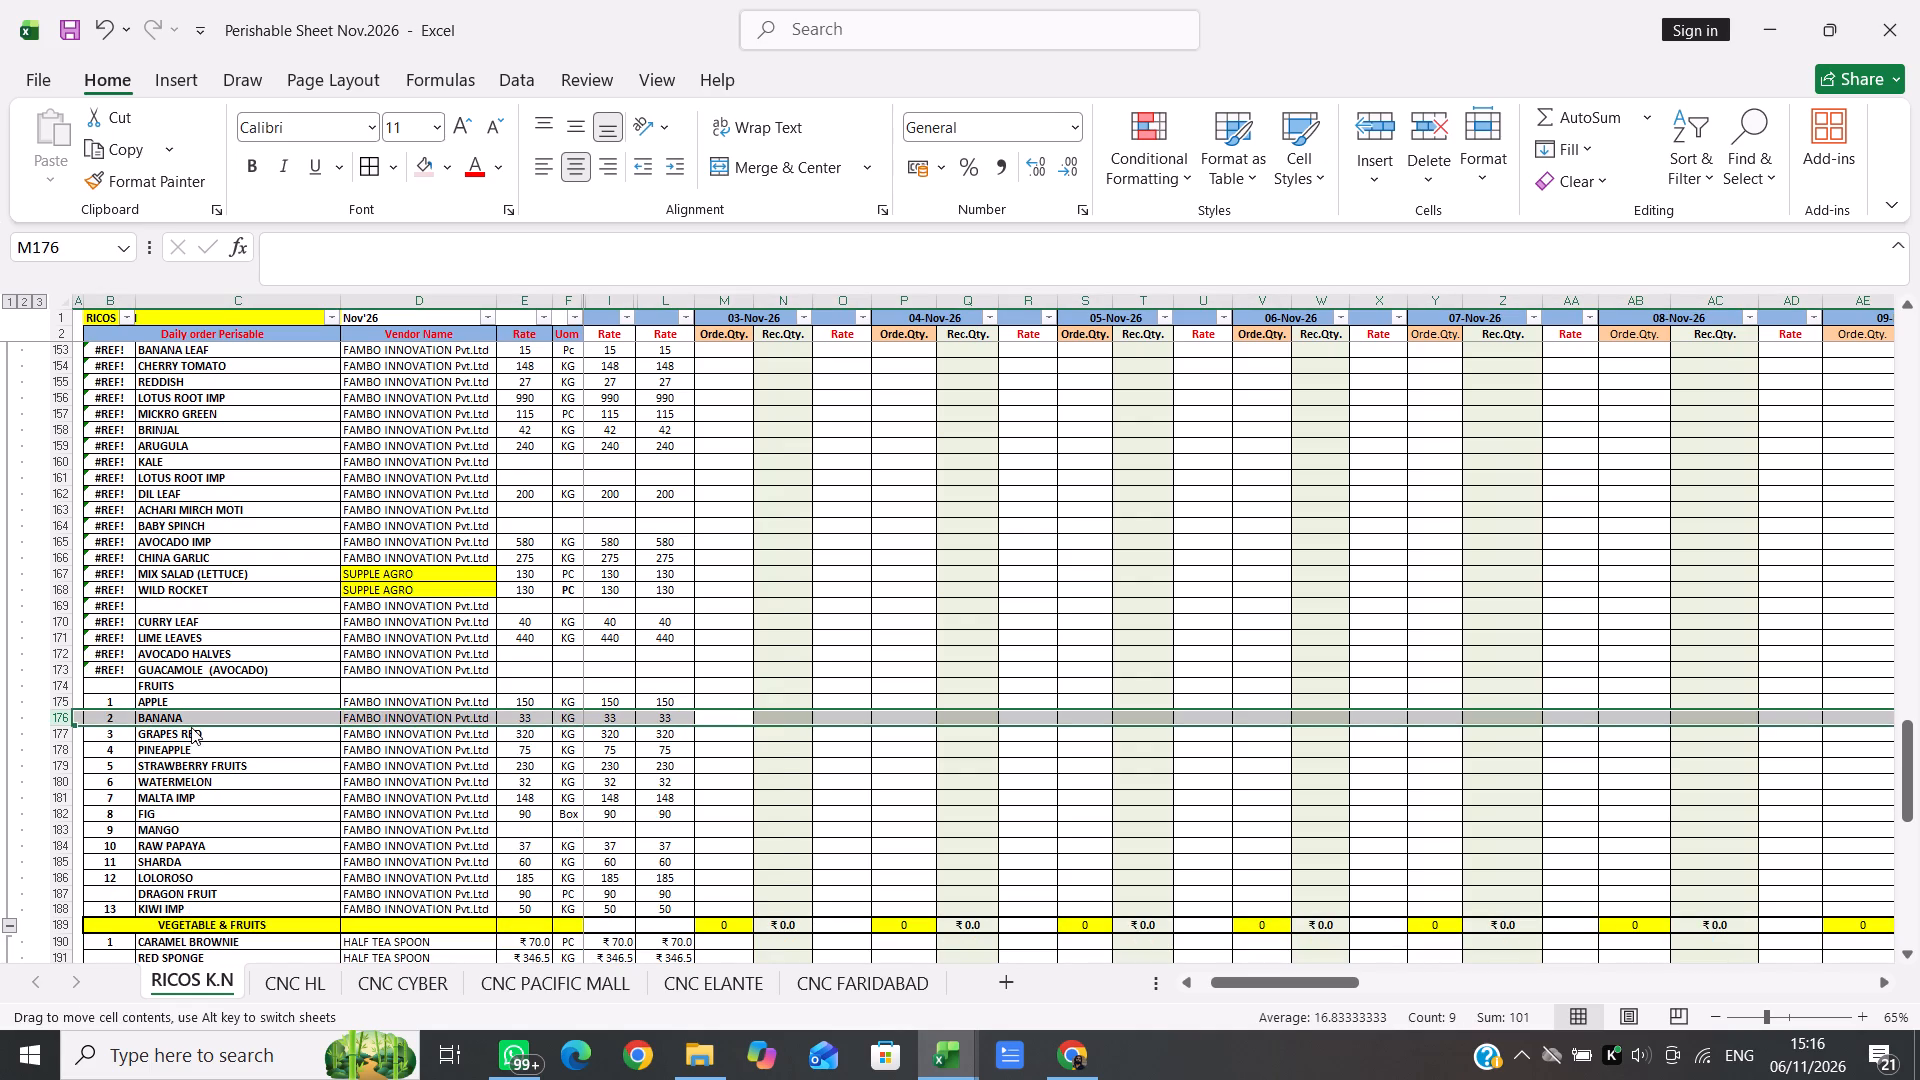
left_click(183, 734)
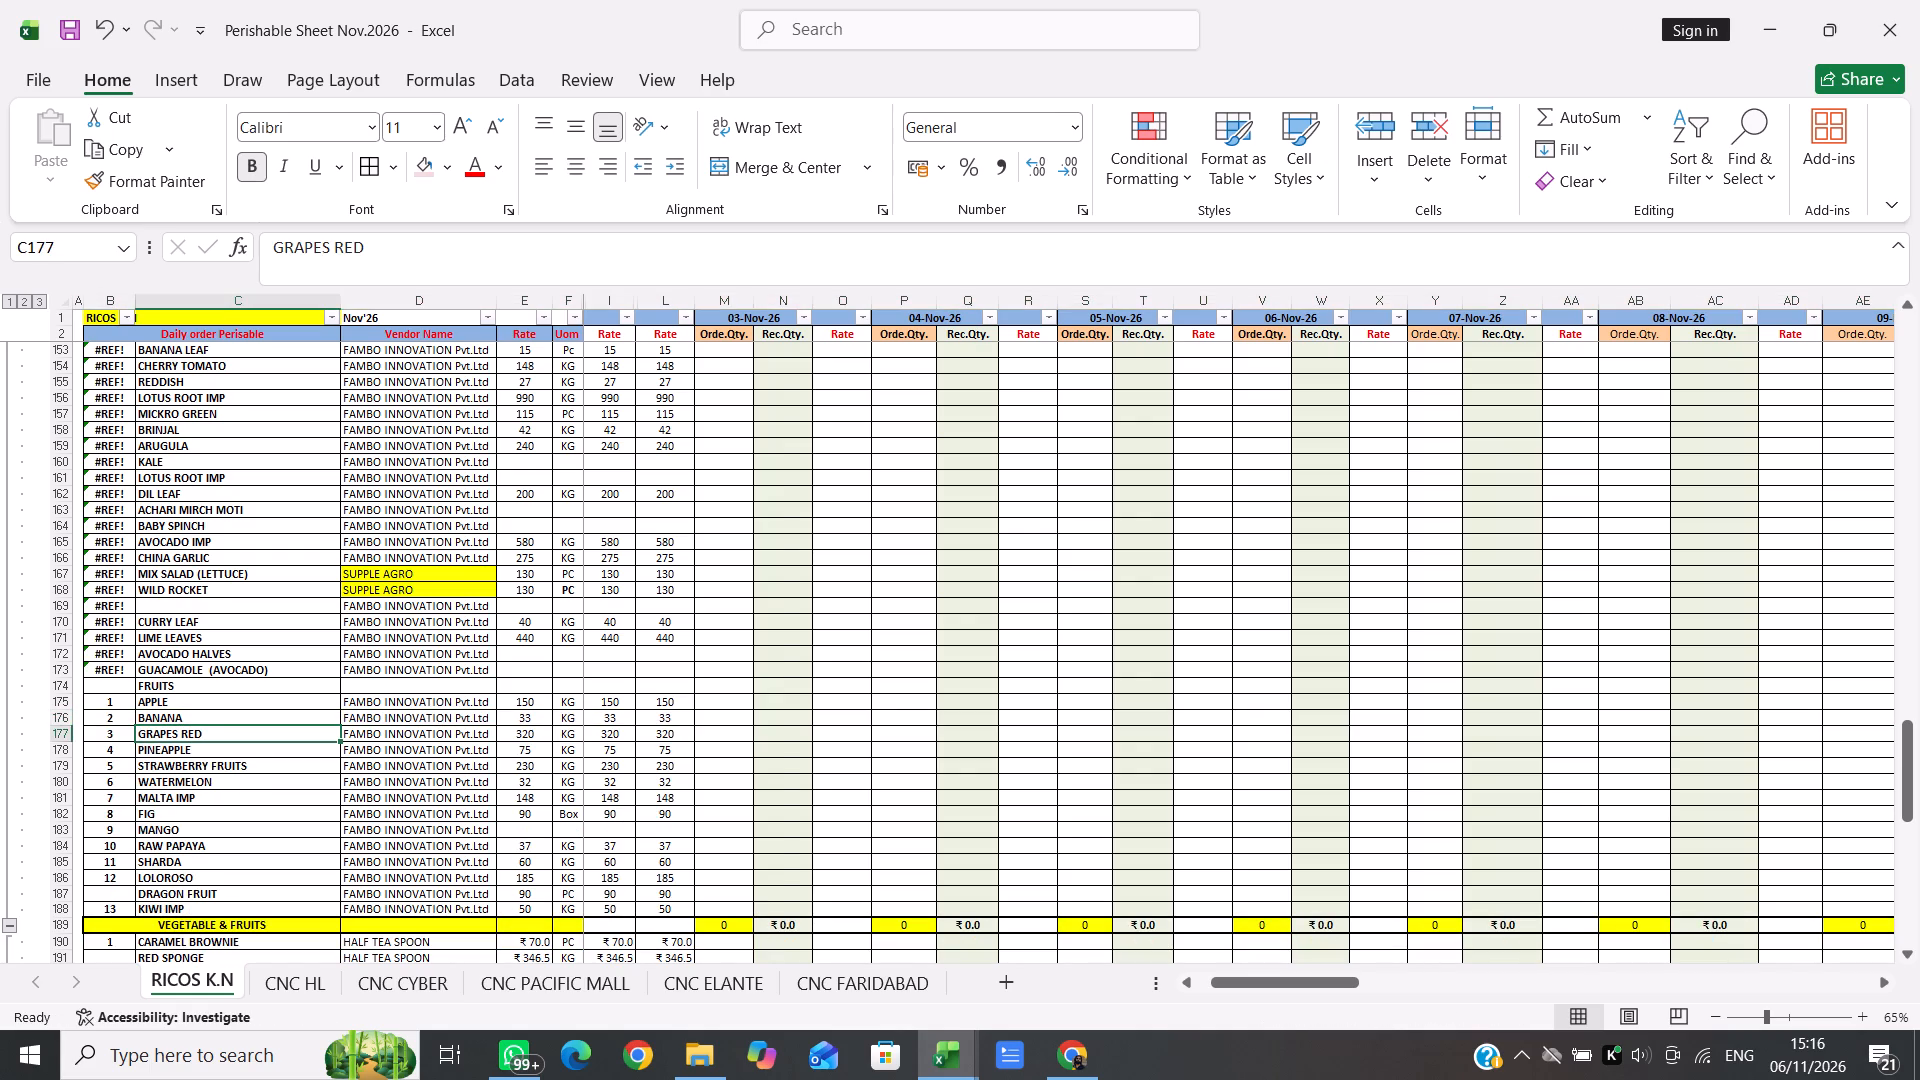
key("shift+space")
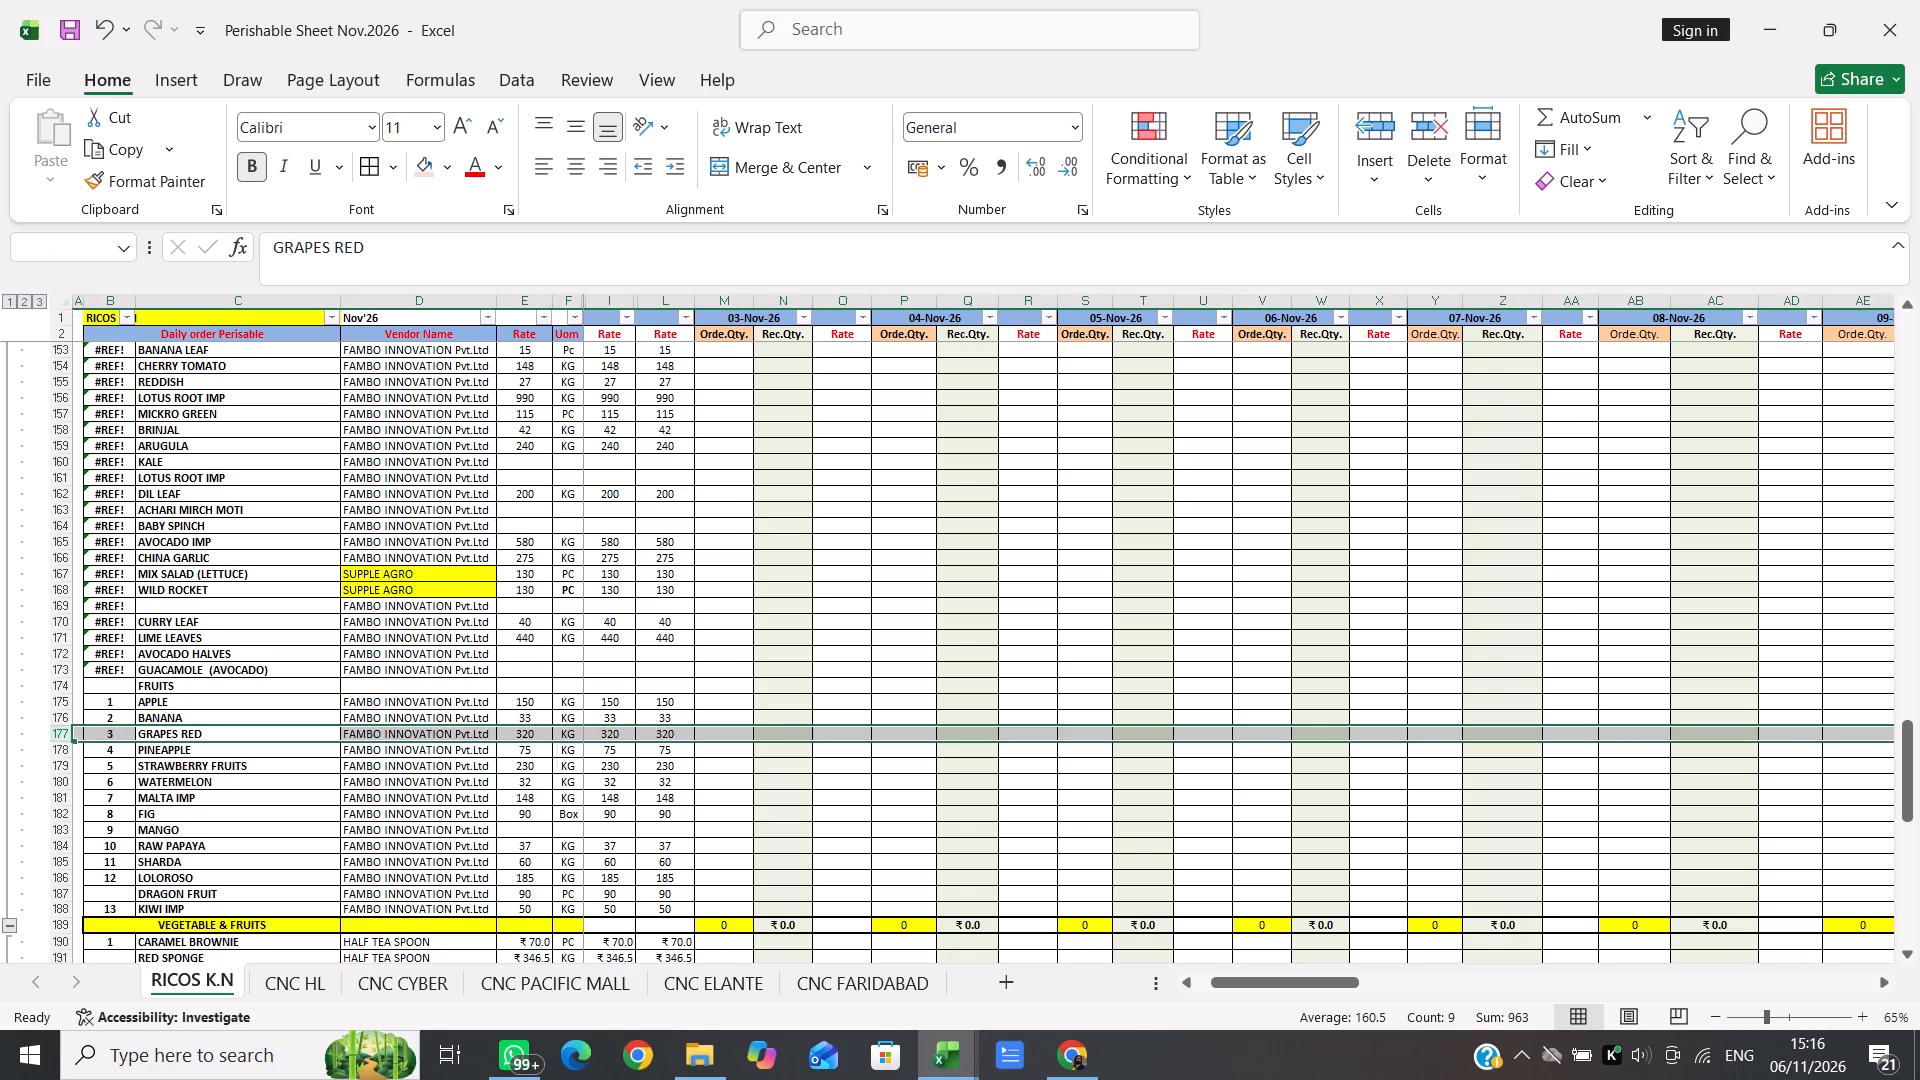
key("ctrl+shift+equal")
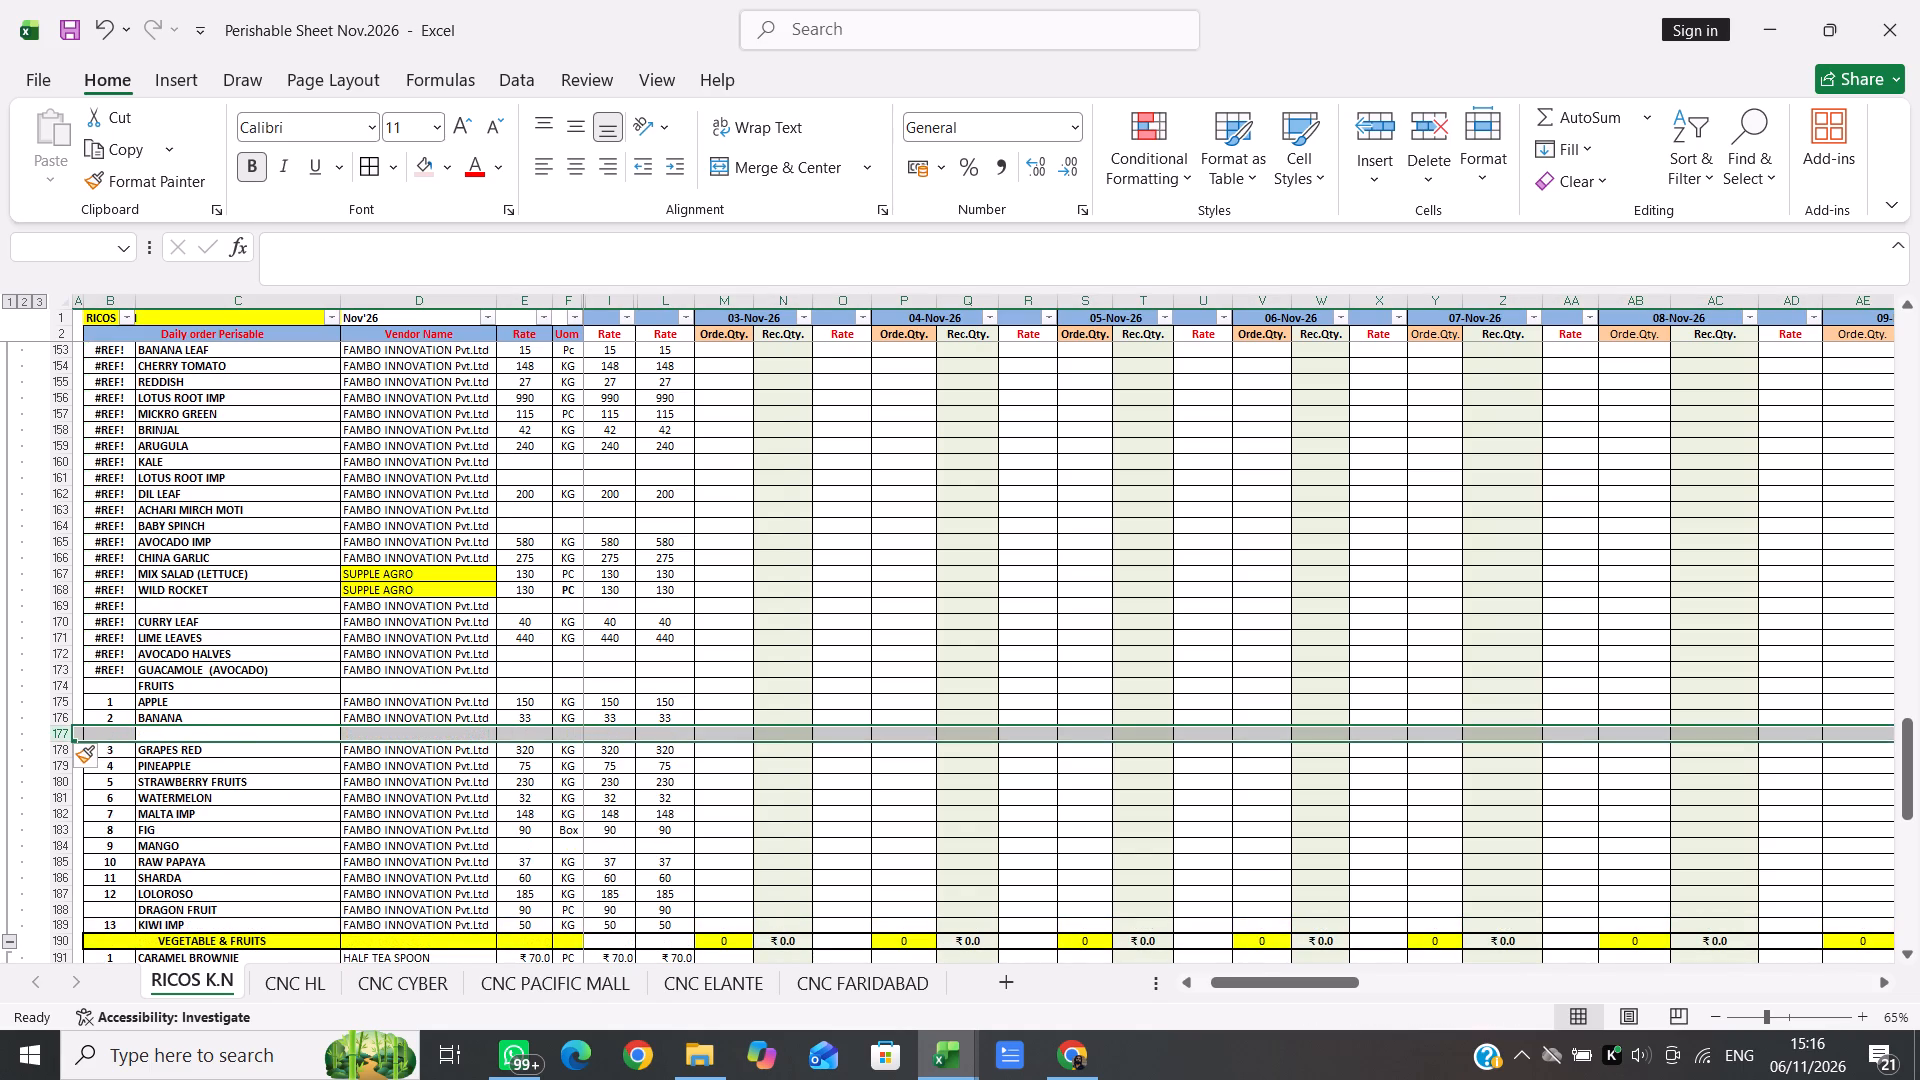
Fill row 177 with item BANANA, vendor CASH PAID, rate 5 and unit PC, and enter 5 in Rate columns I and L.
left_click(183, 734)
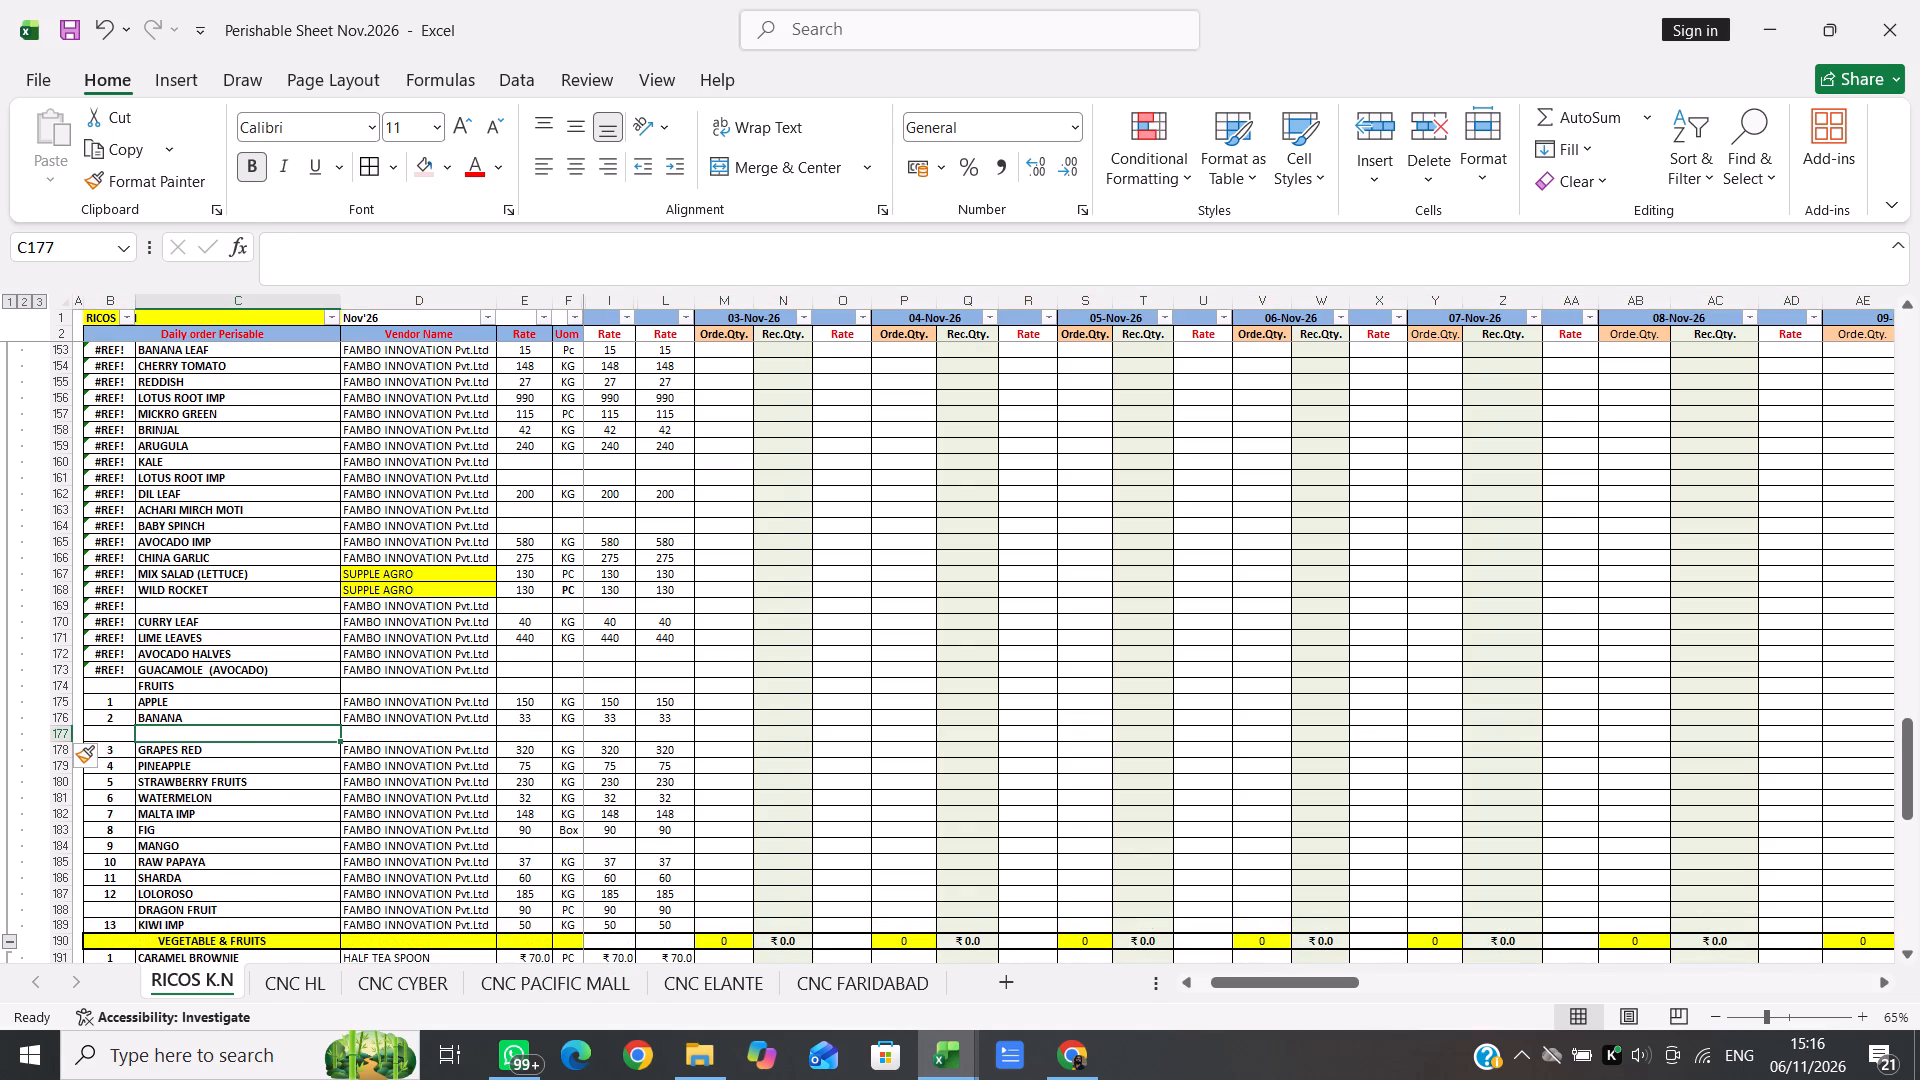
key("b")
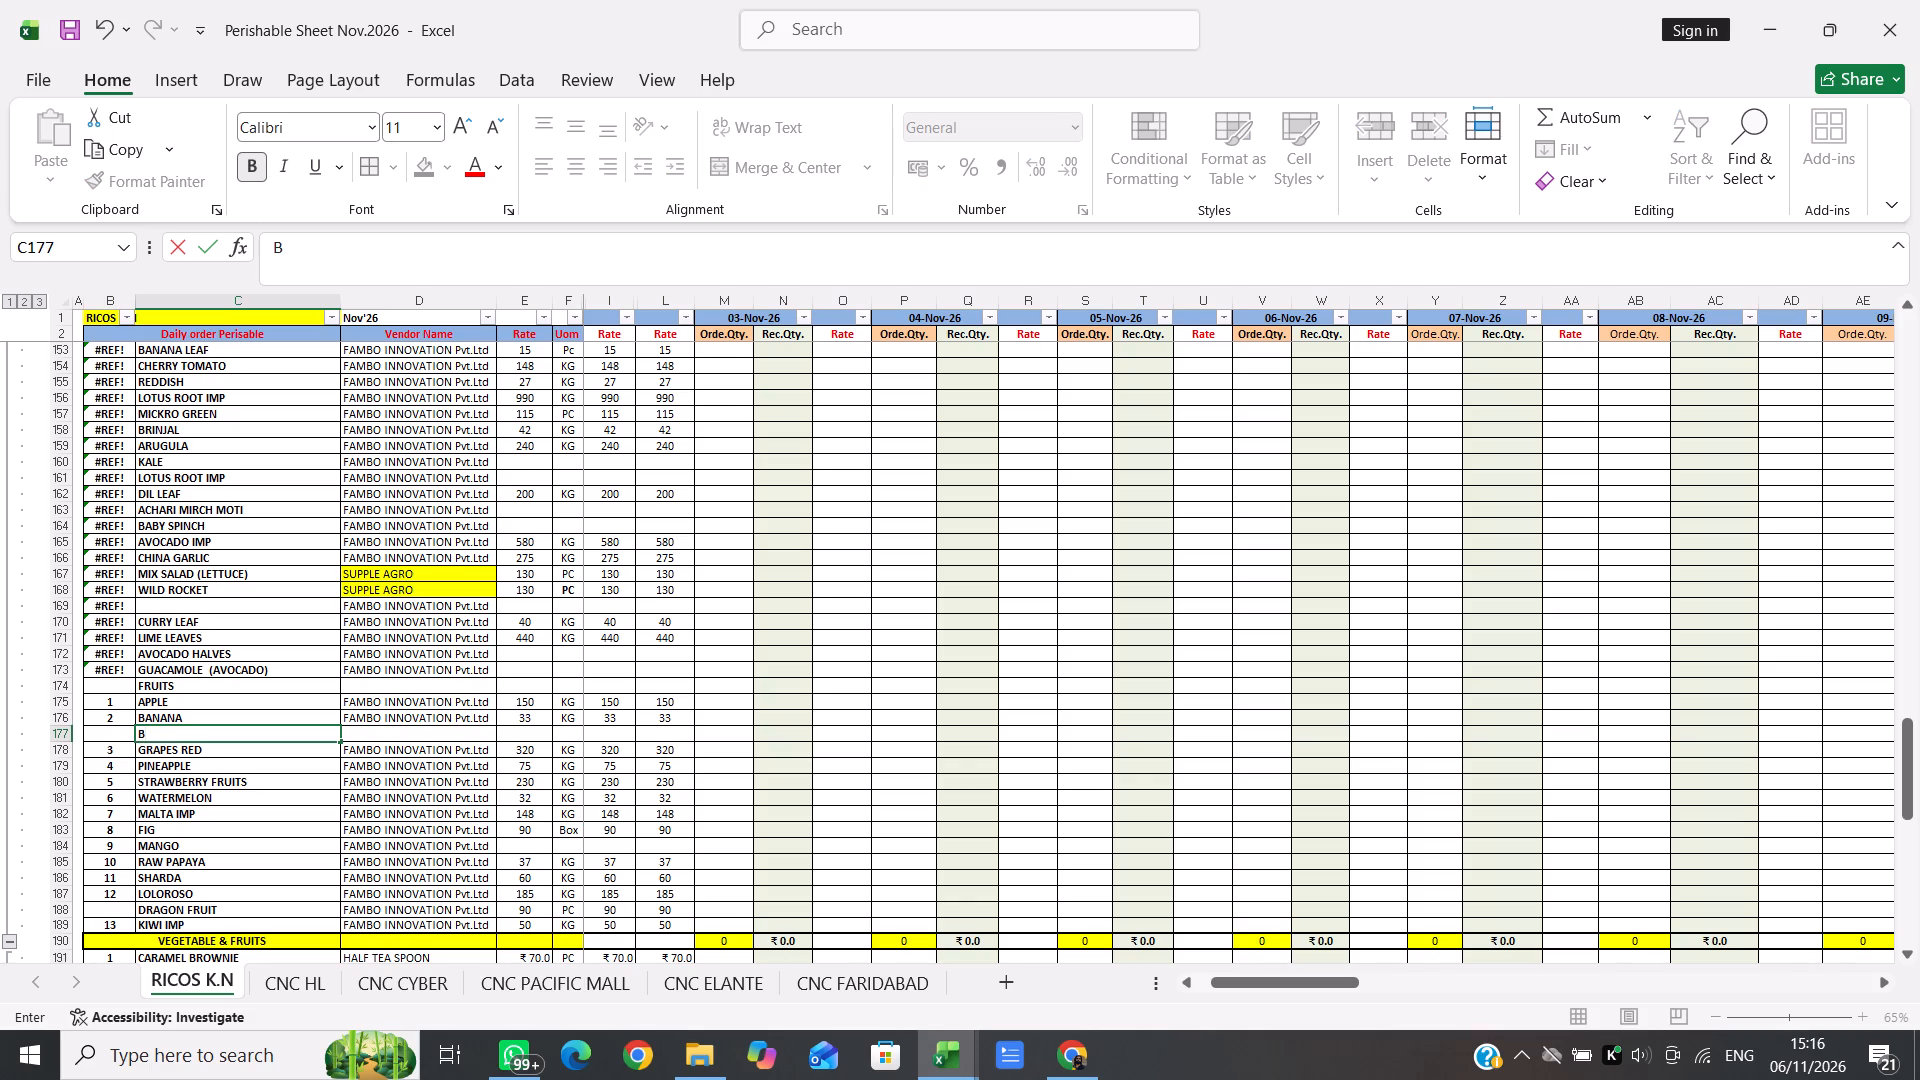
type("ANANA")
left_click(401, 731)
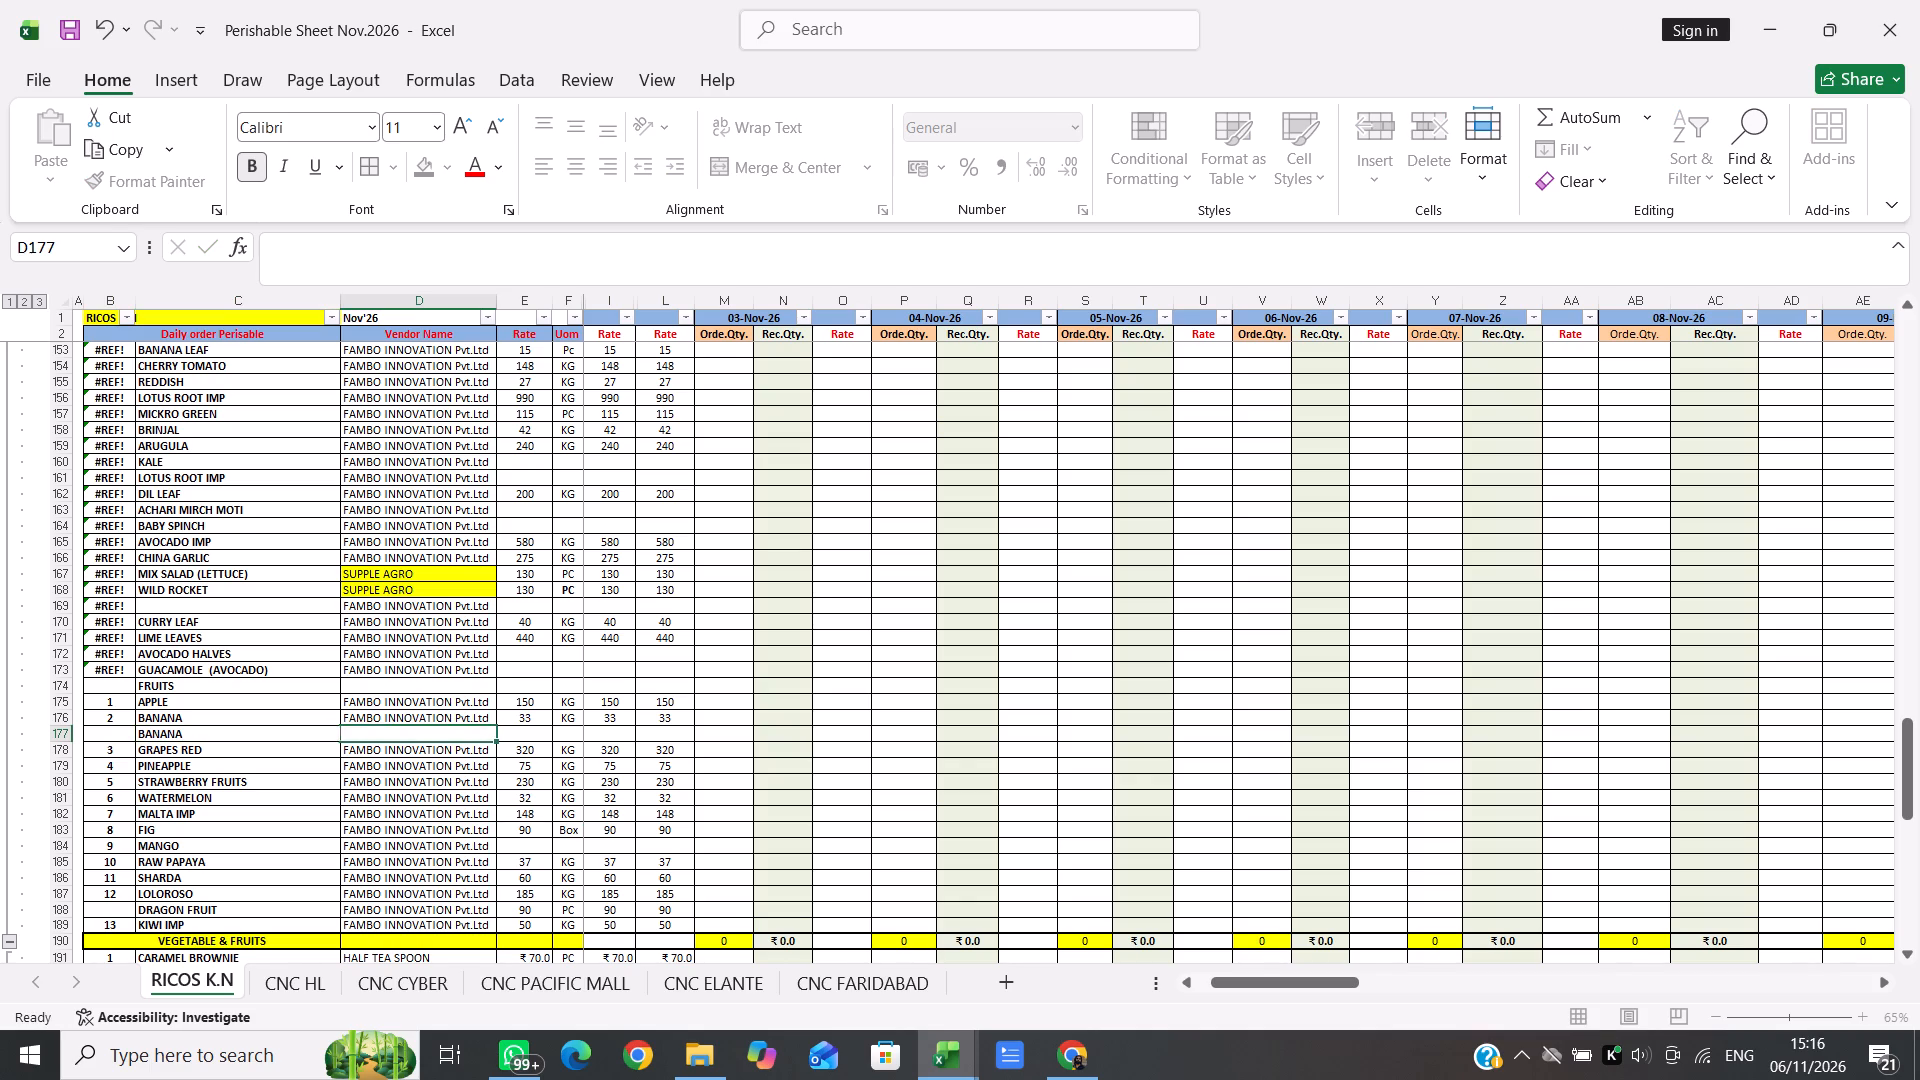
type("CAS")
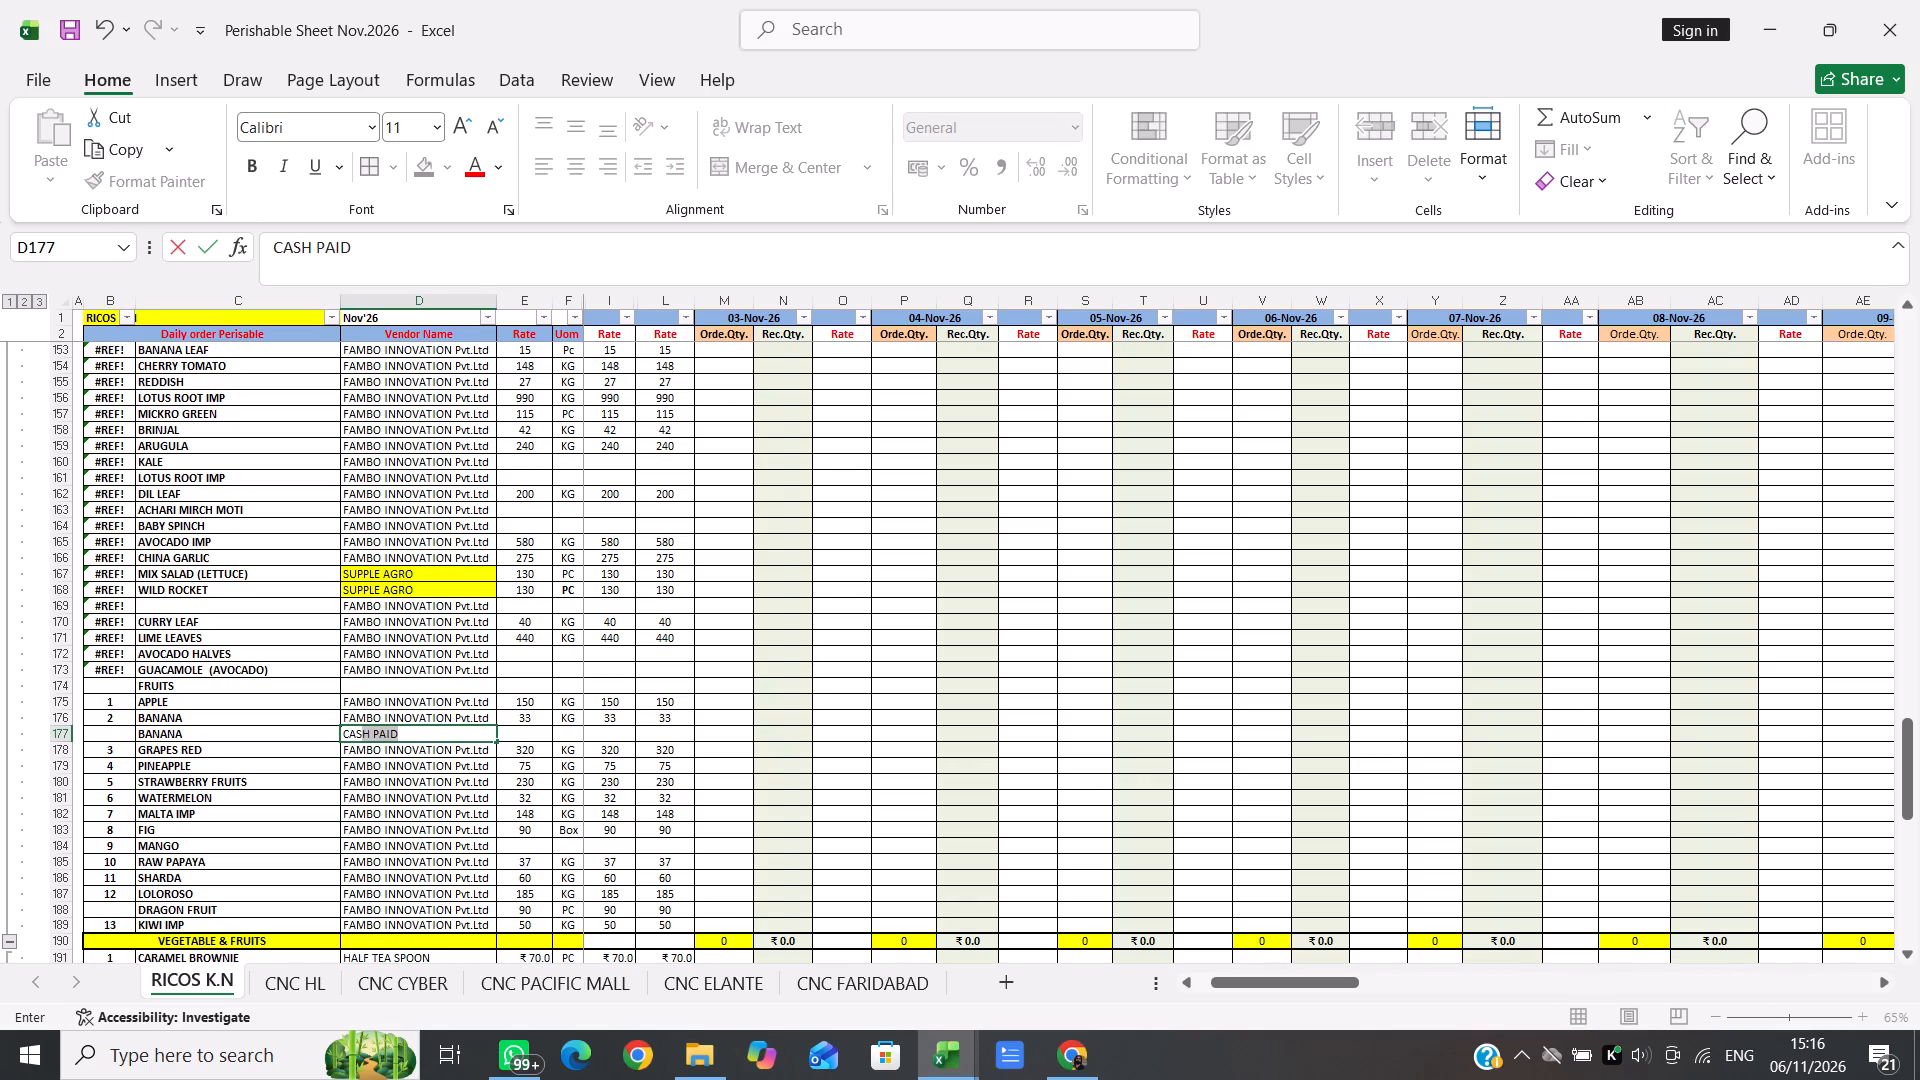
key("Right")
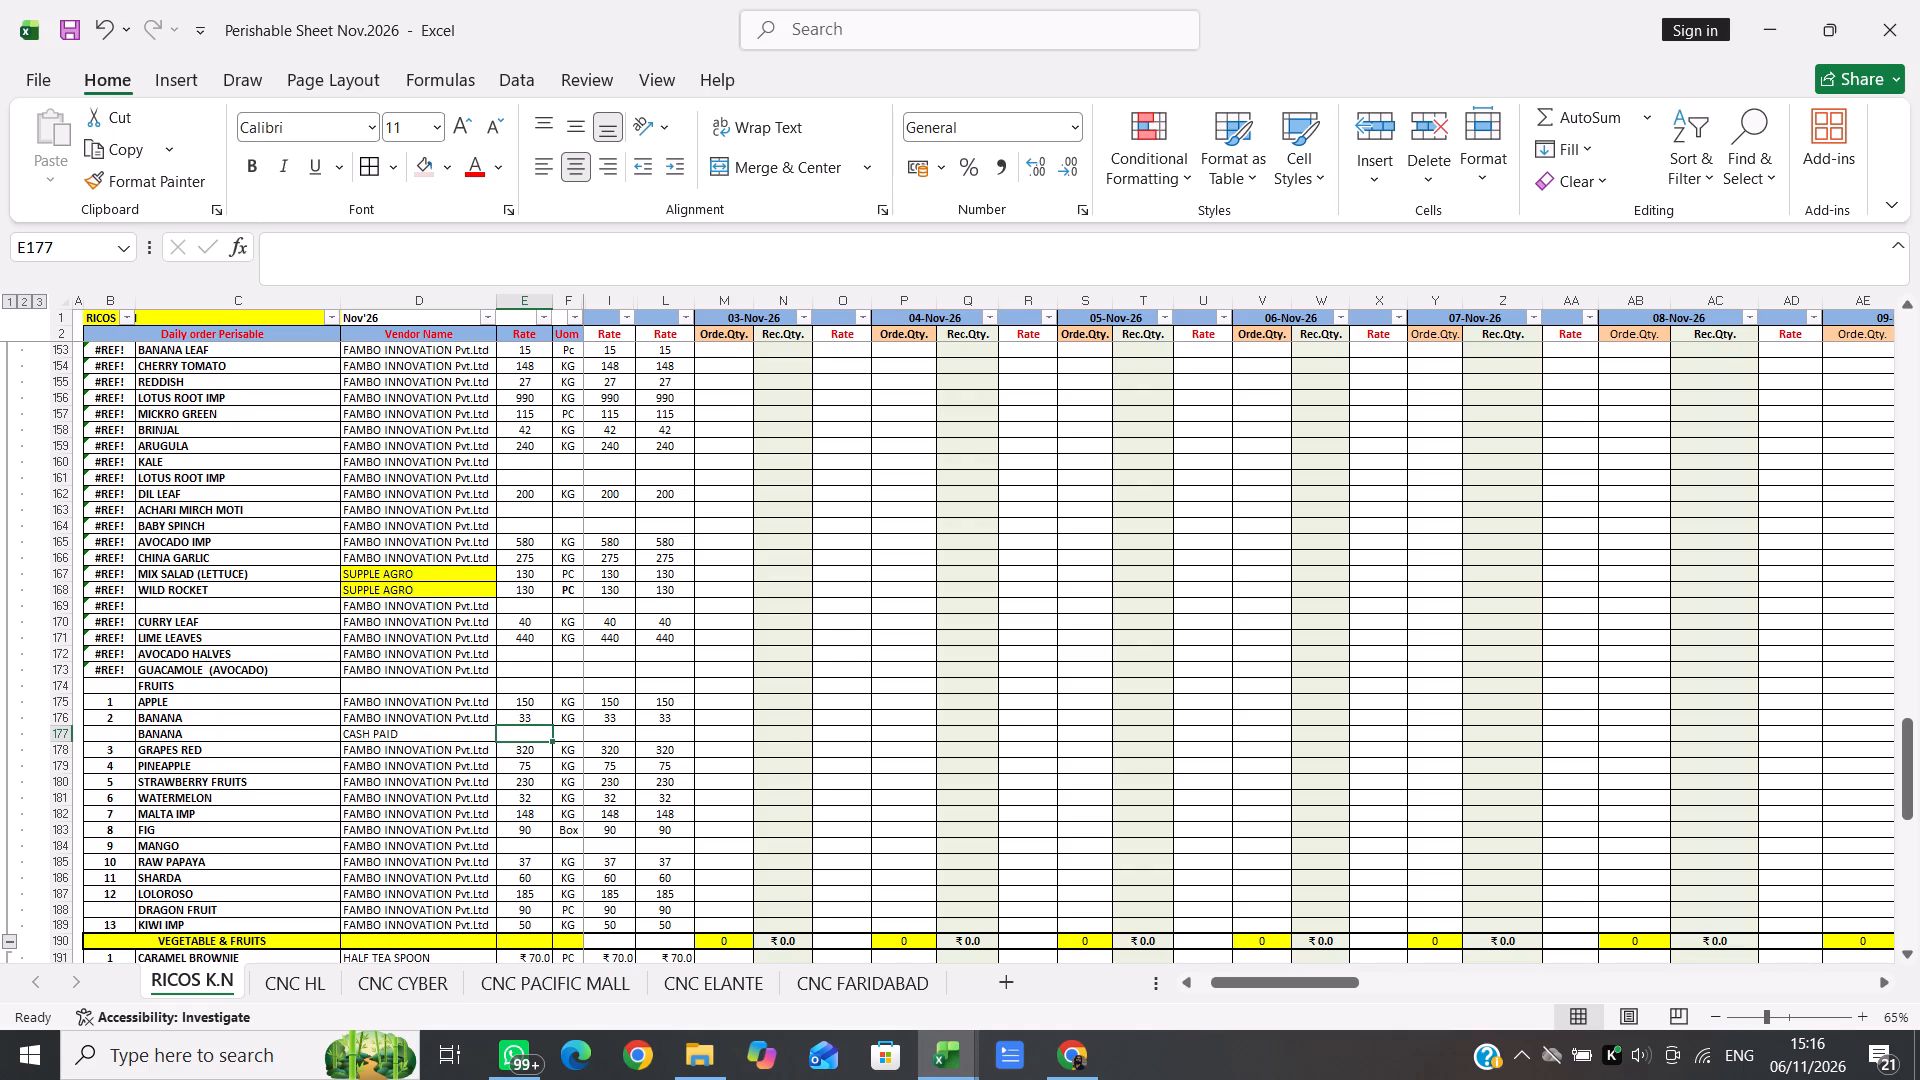
key("5")
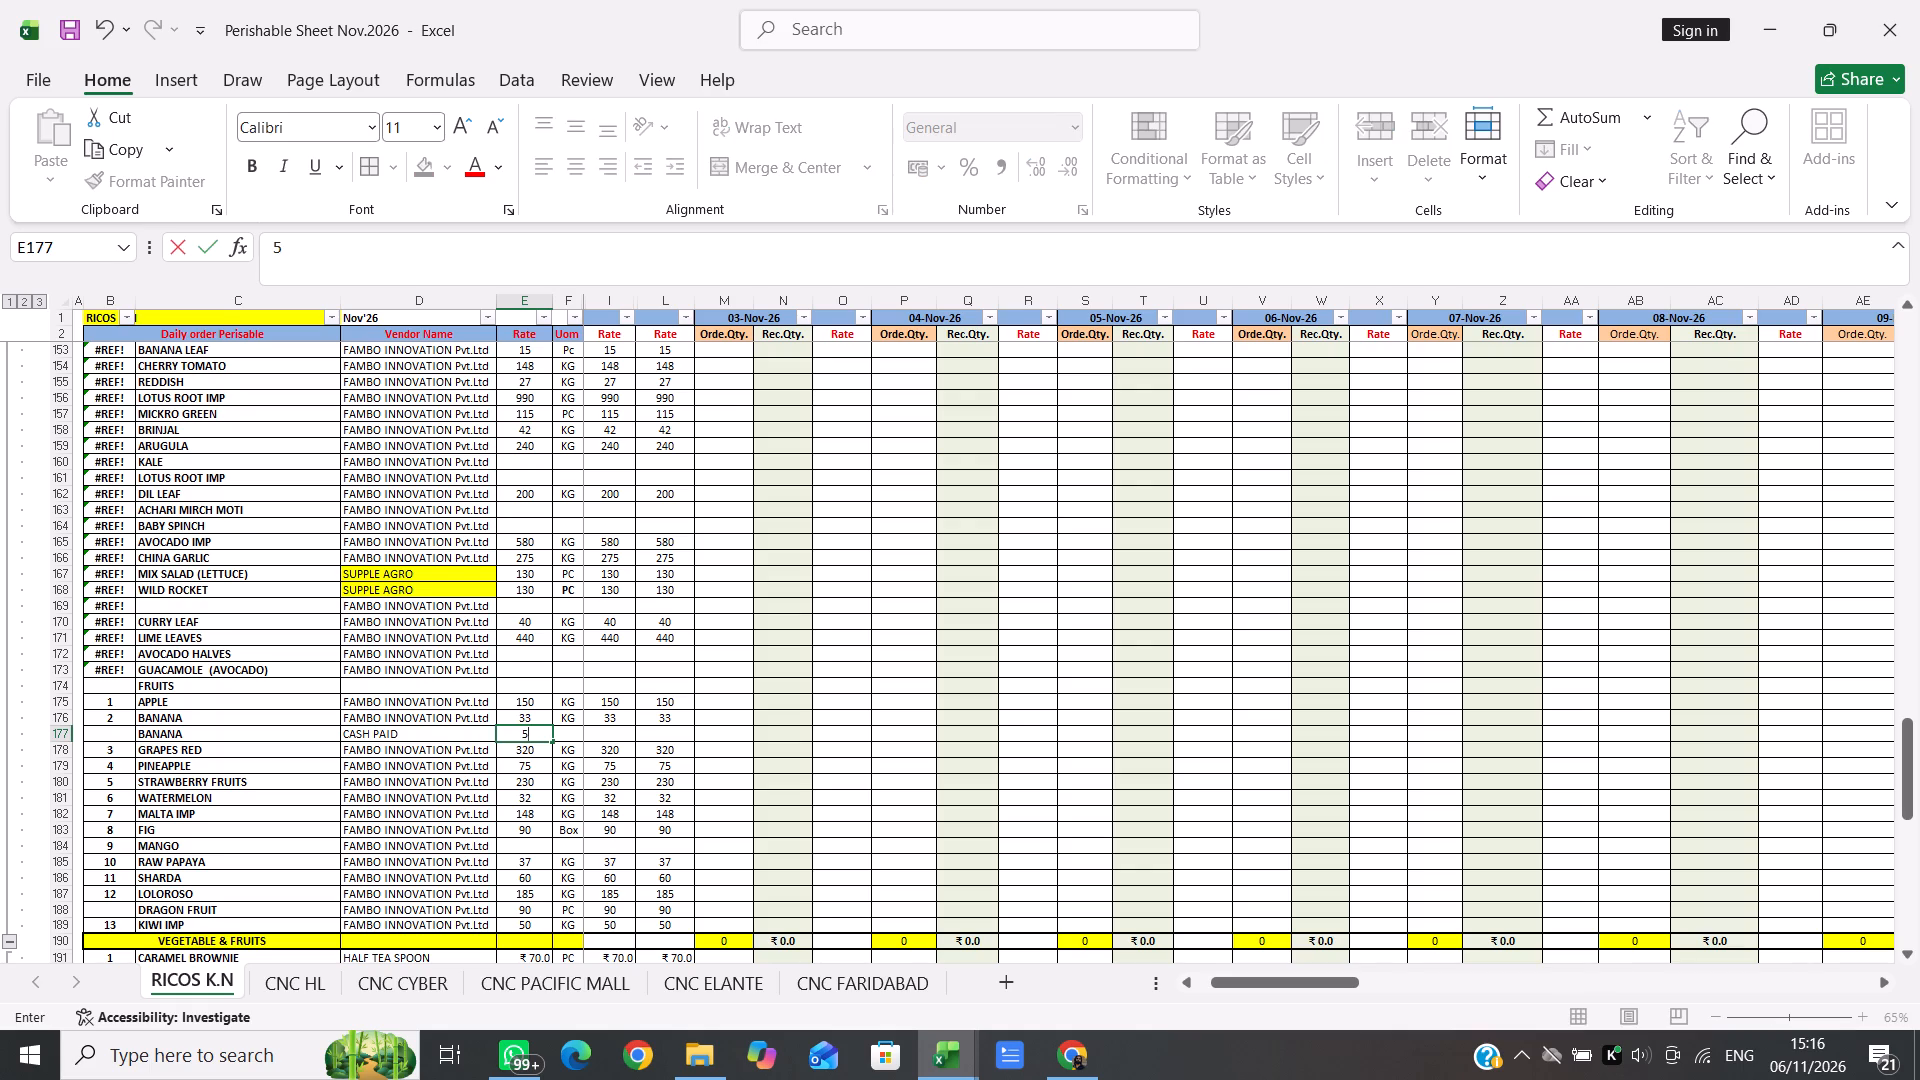
key("Right")
key("p")
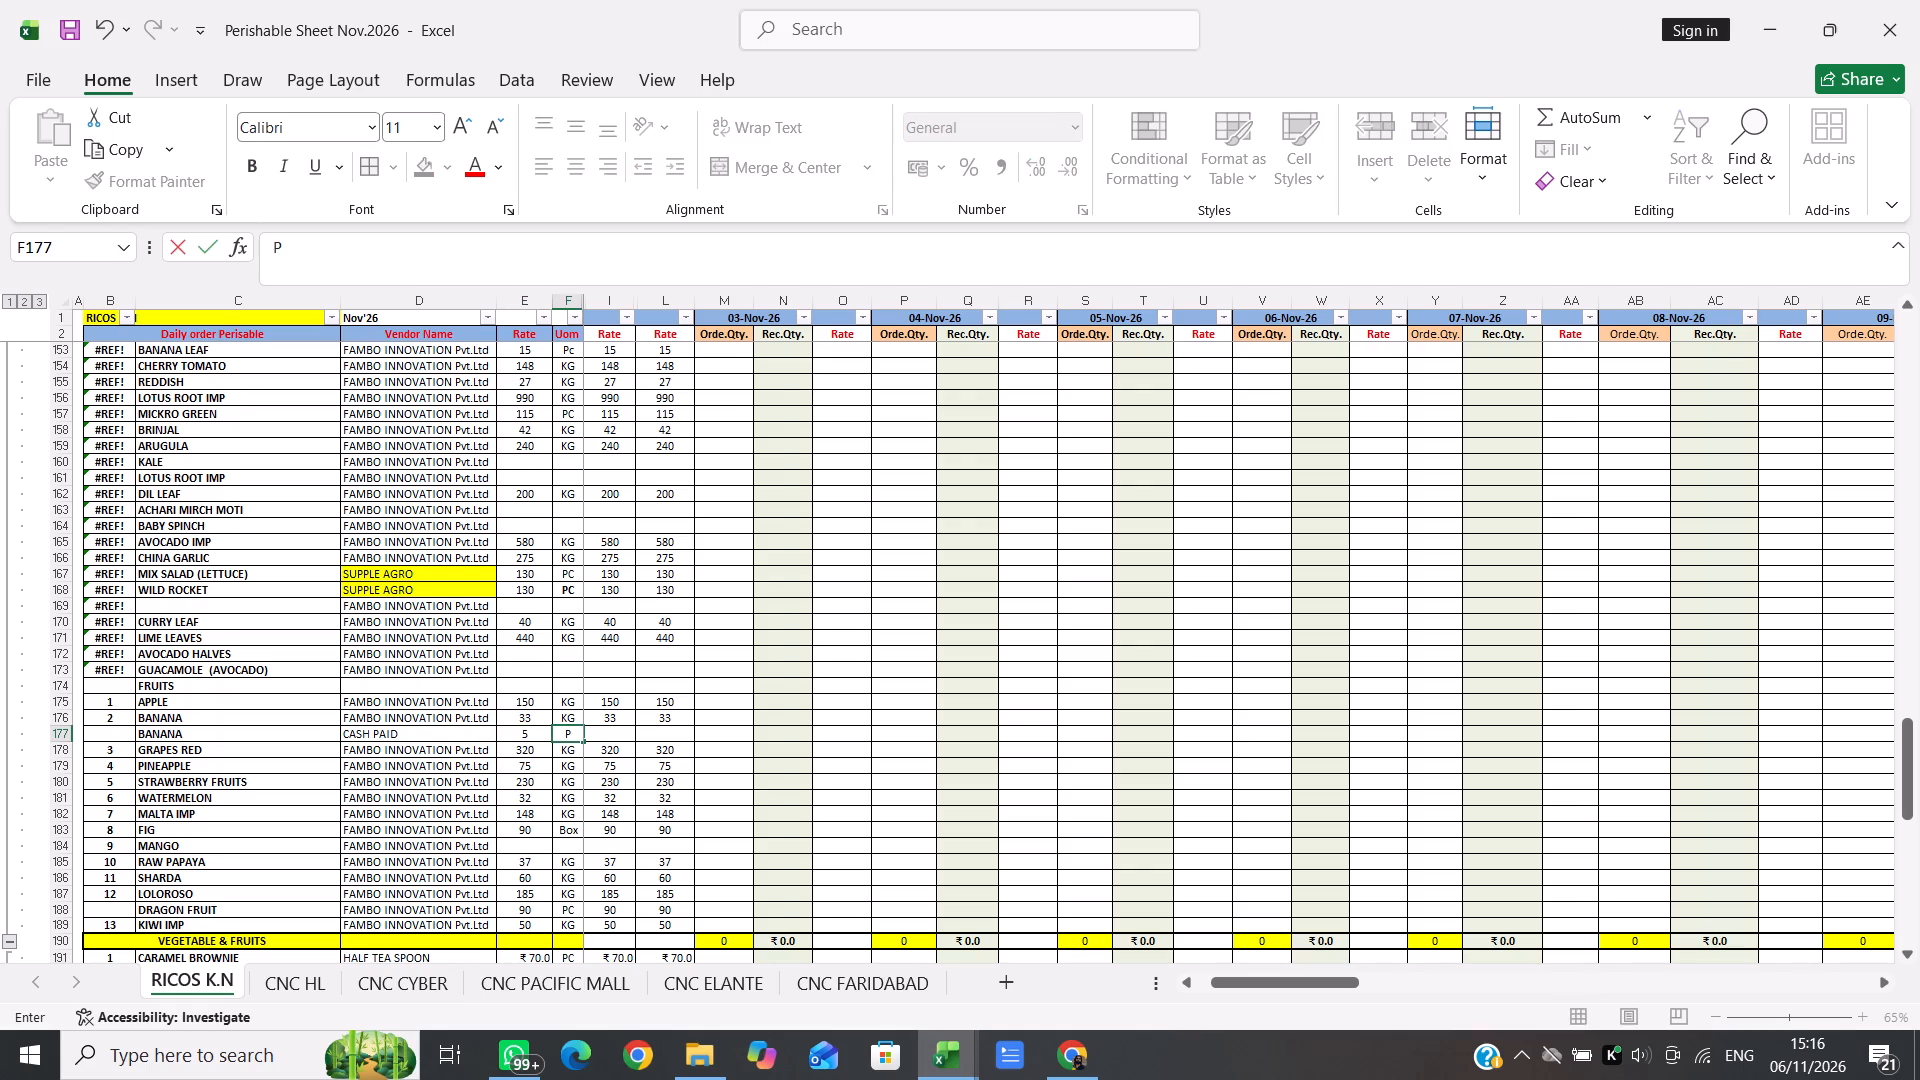
key("c")
key("Right")
key("5")
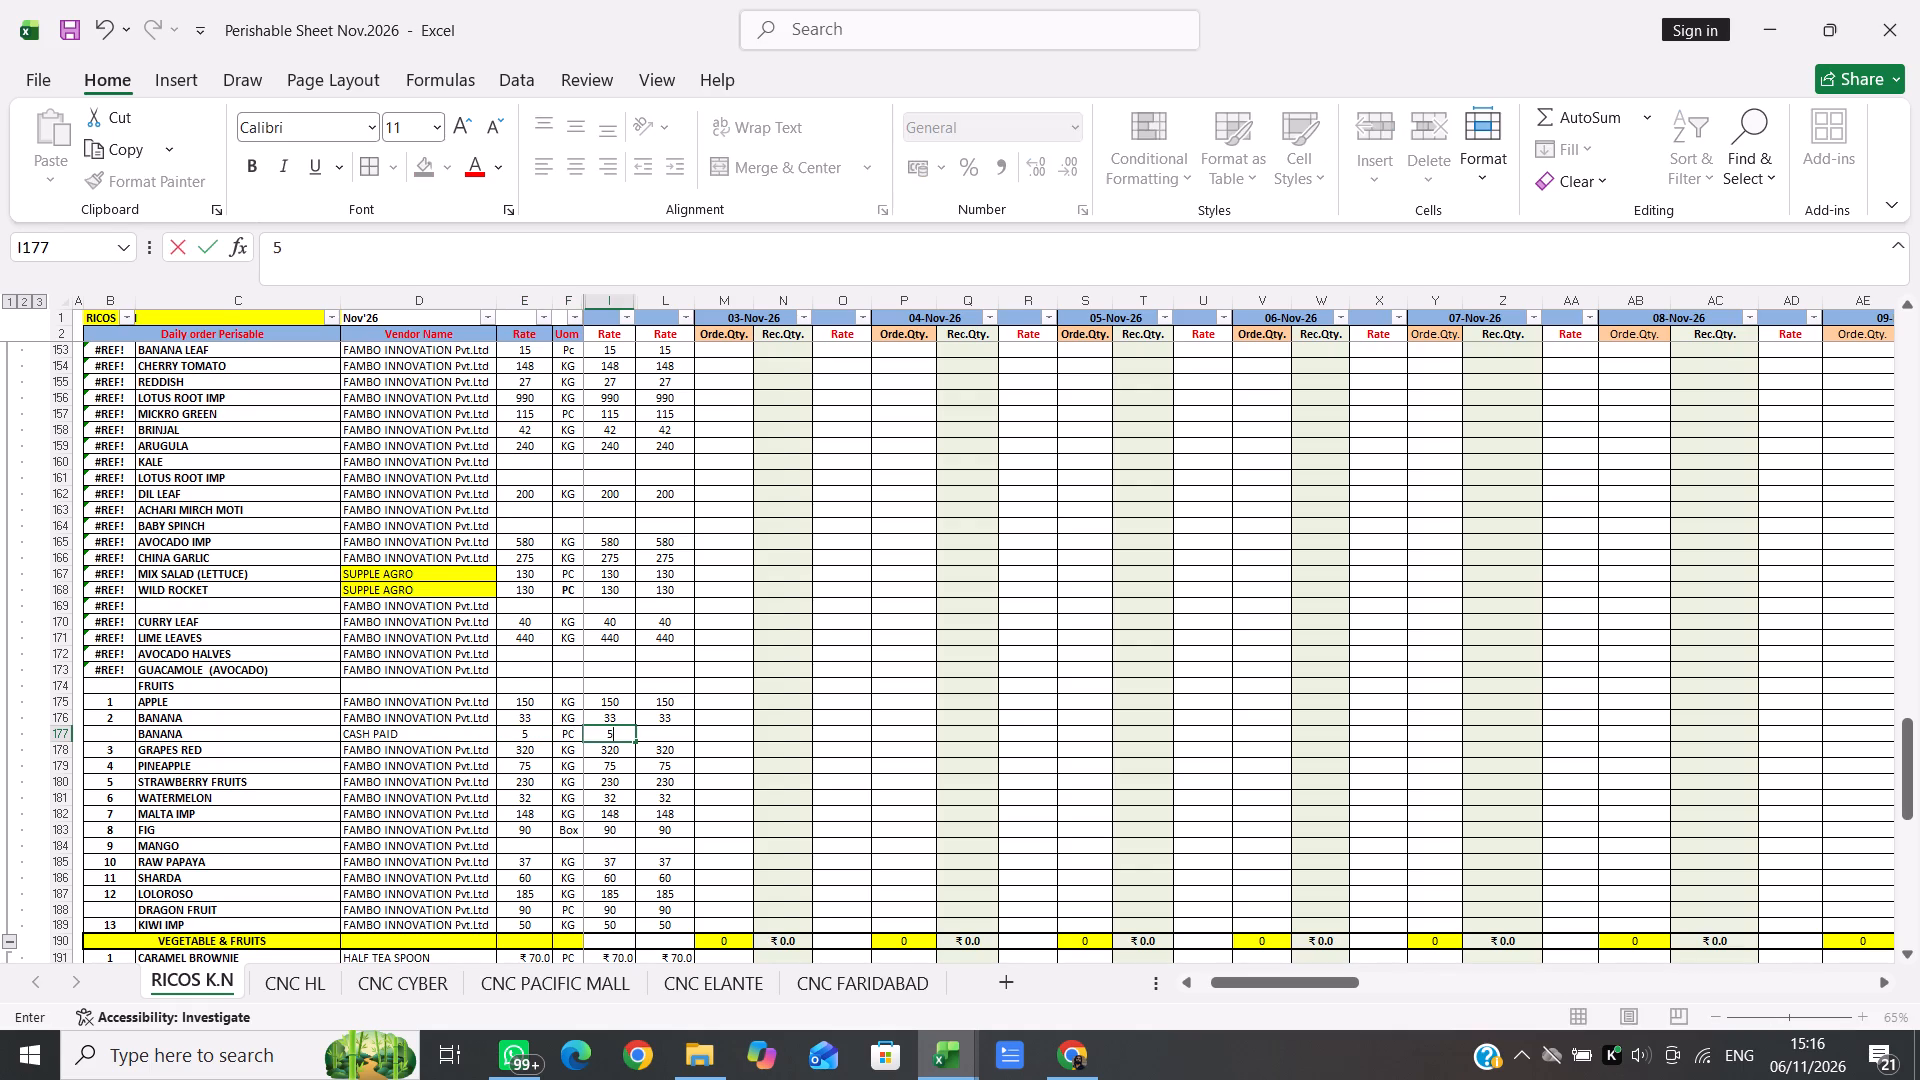
key("Right")
key("5")
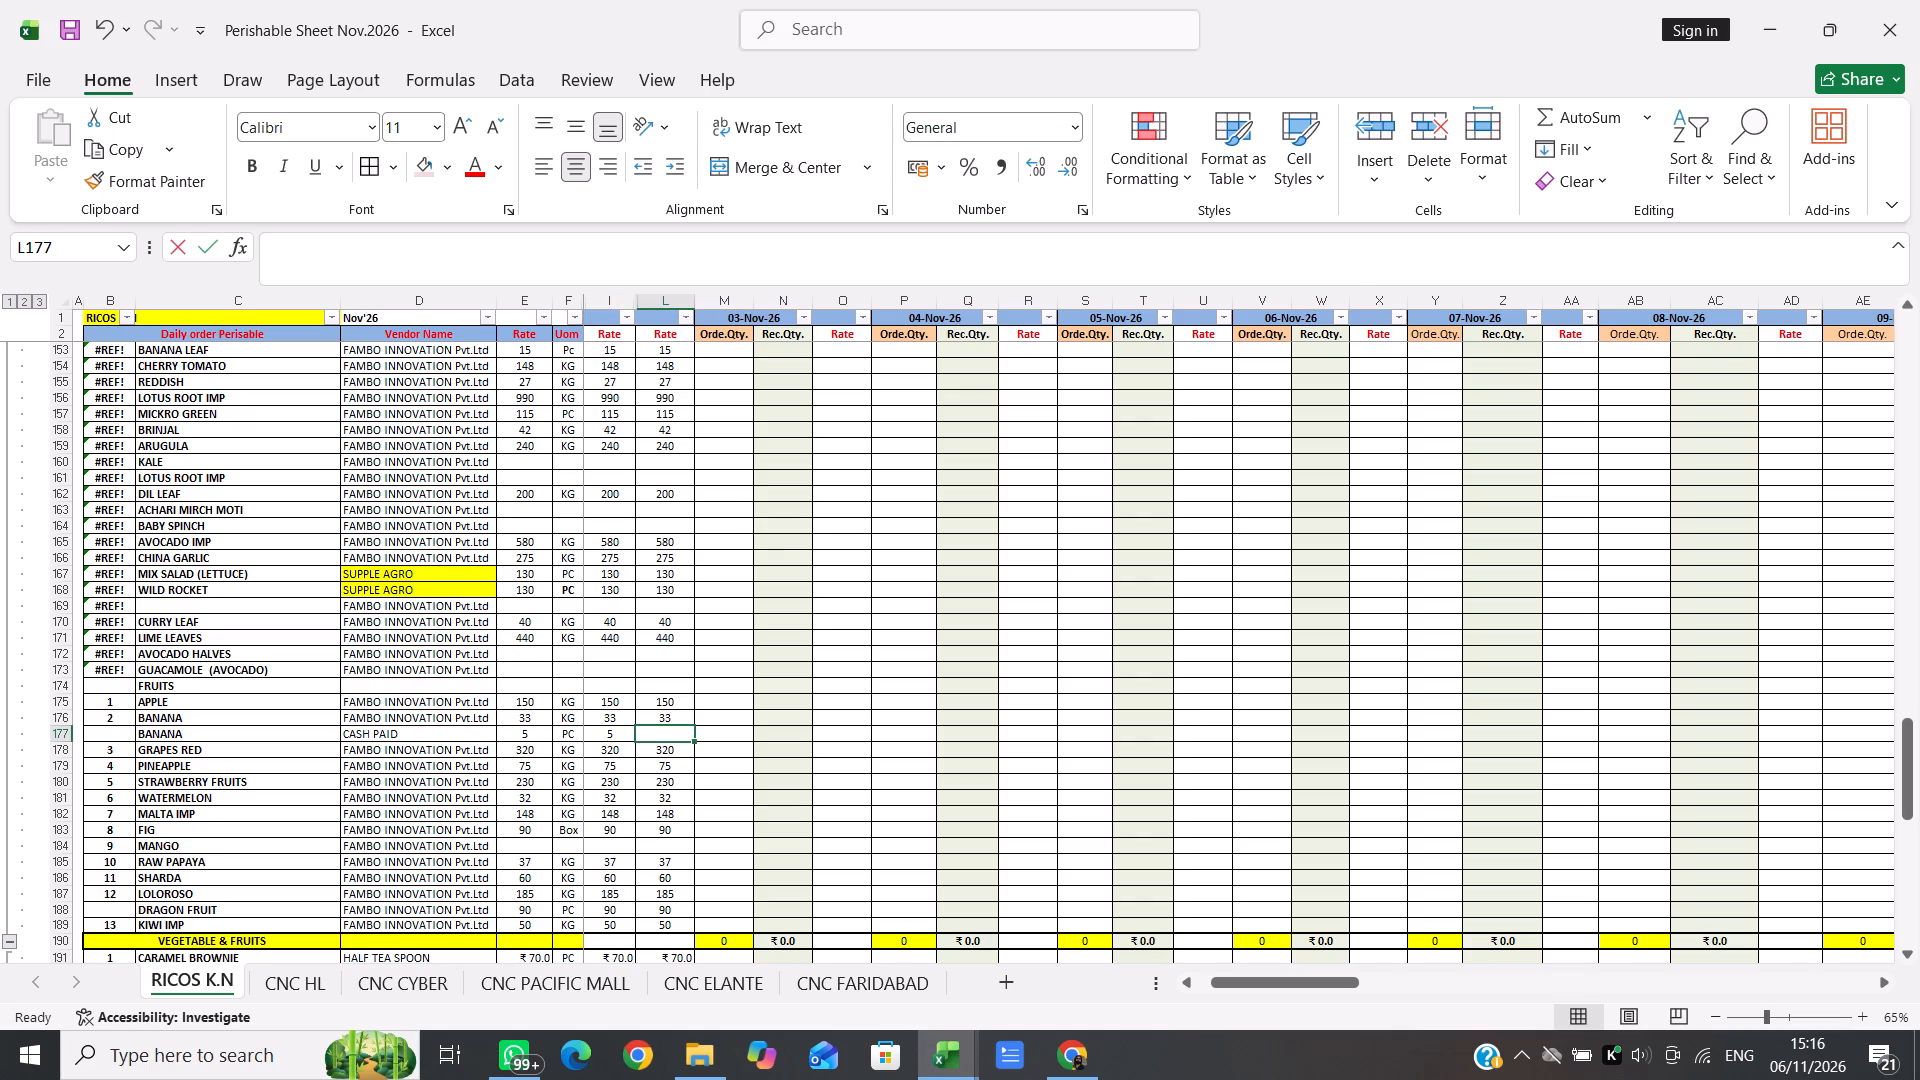
Enter 4 as both the ordered and received quantity of the cash-paid BANANA for 03-Nov-26, in M177 and N177.
key("Right")
key("4")
key("Right")
key("4")
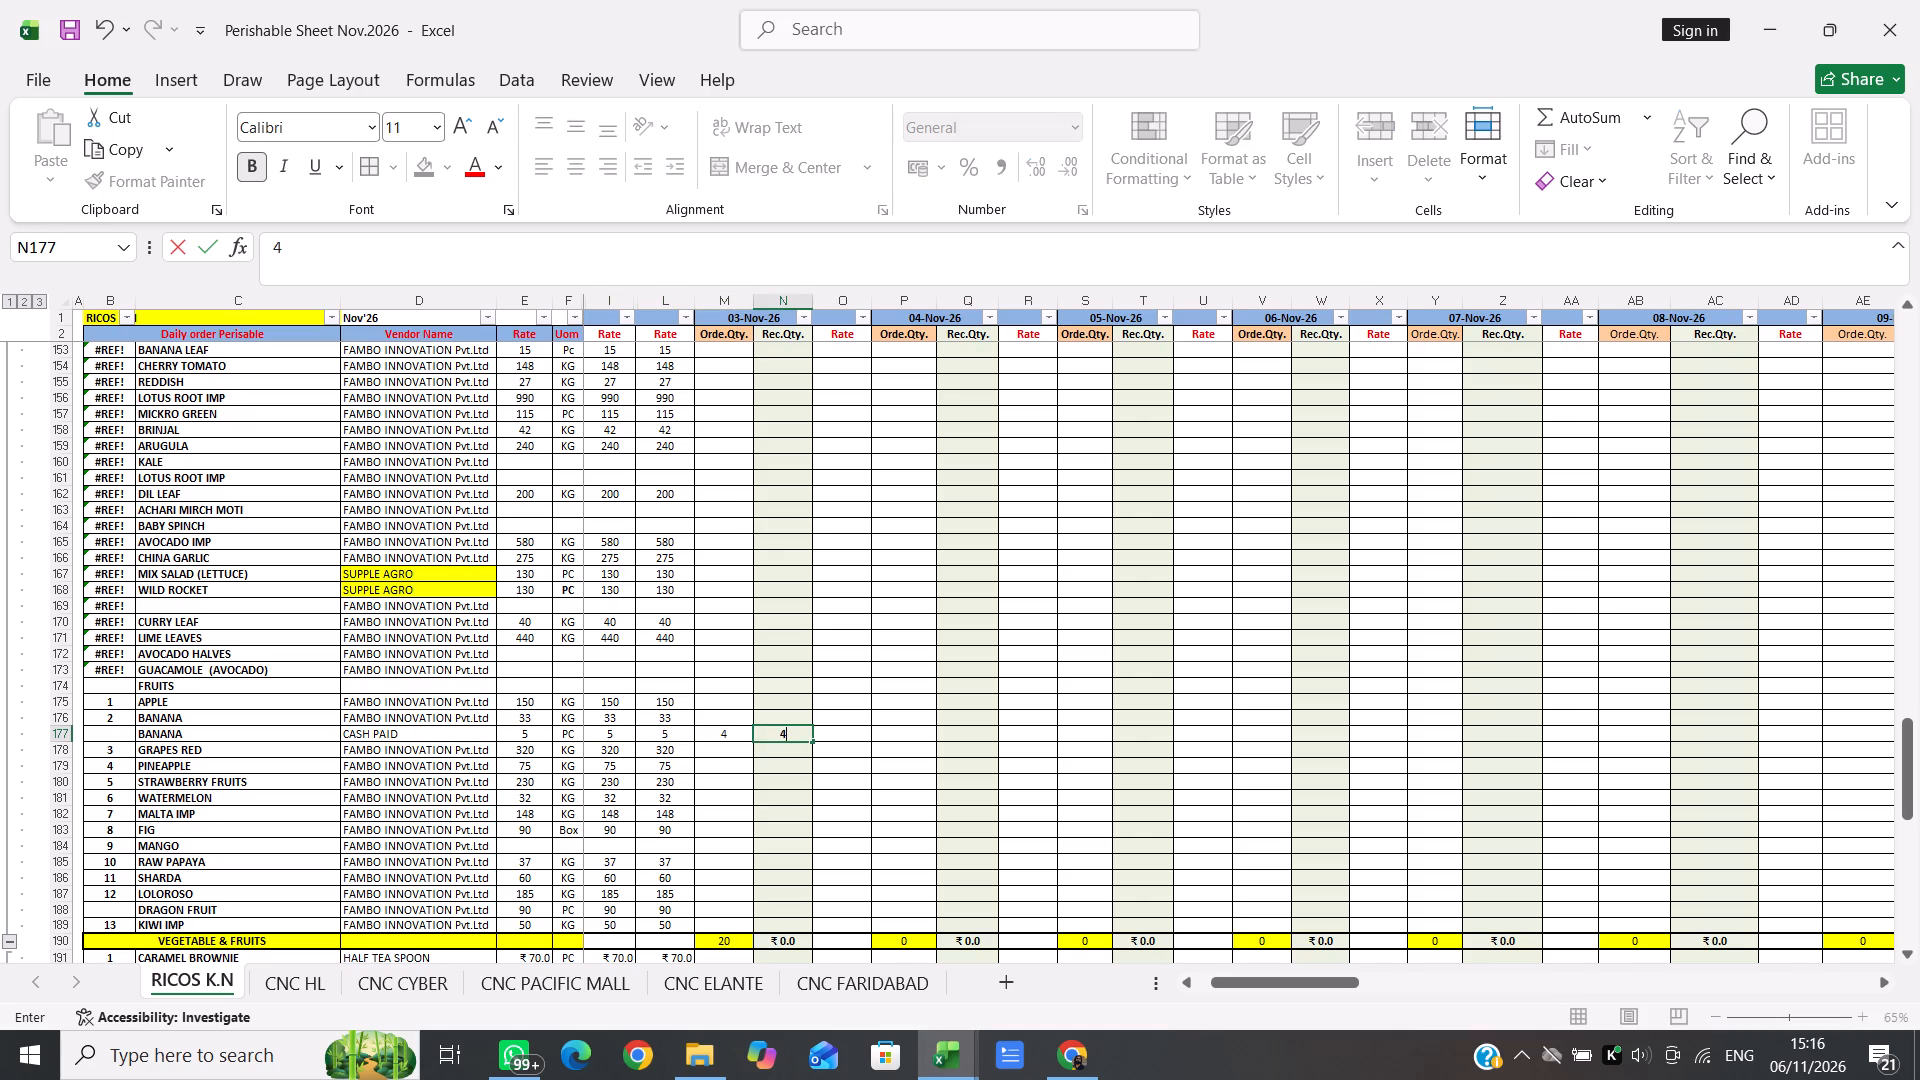
Fill the CASH PAID vendor cell D177 with yellow.
left_click(407, 731)
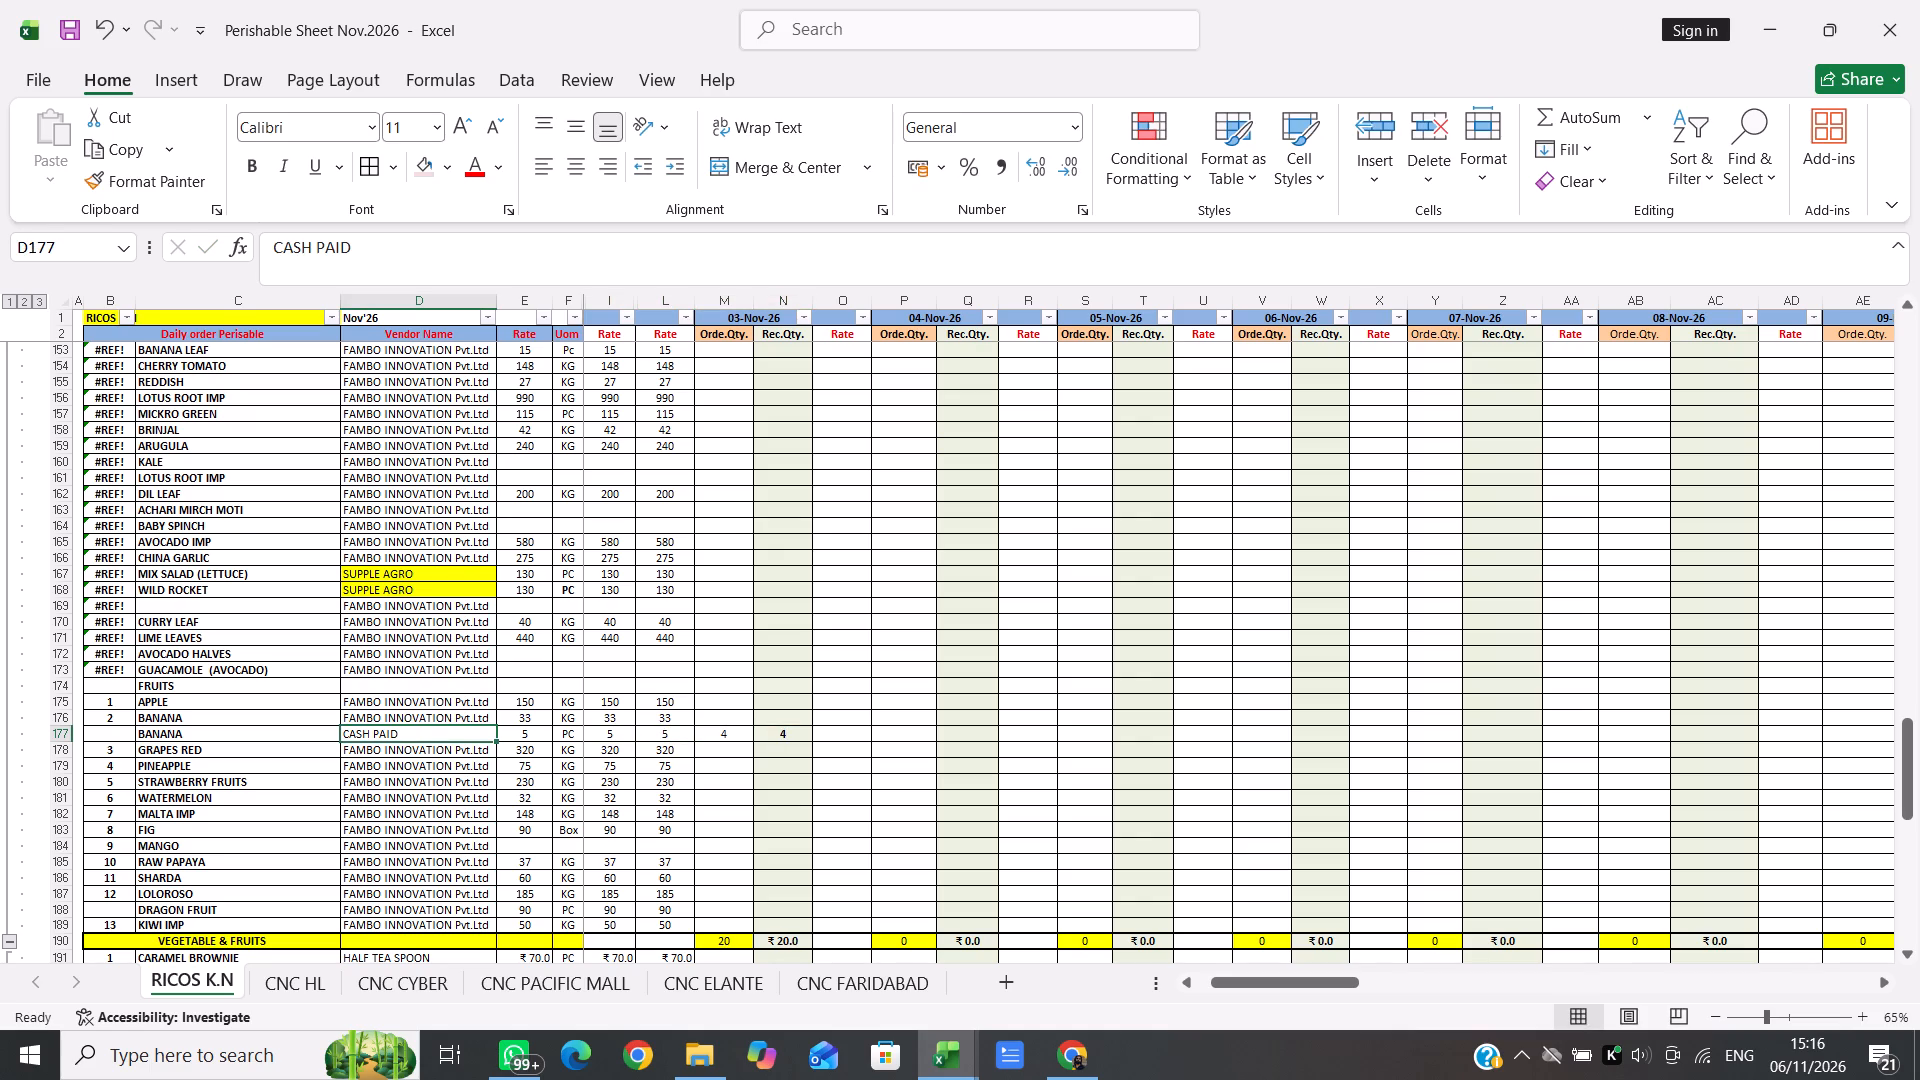
left_click(448, 161)
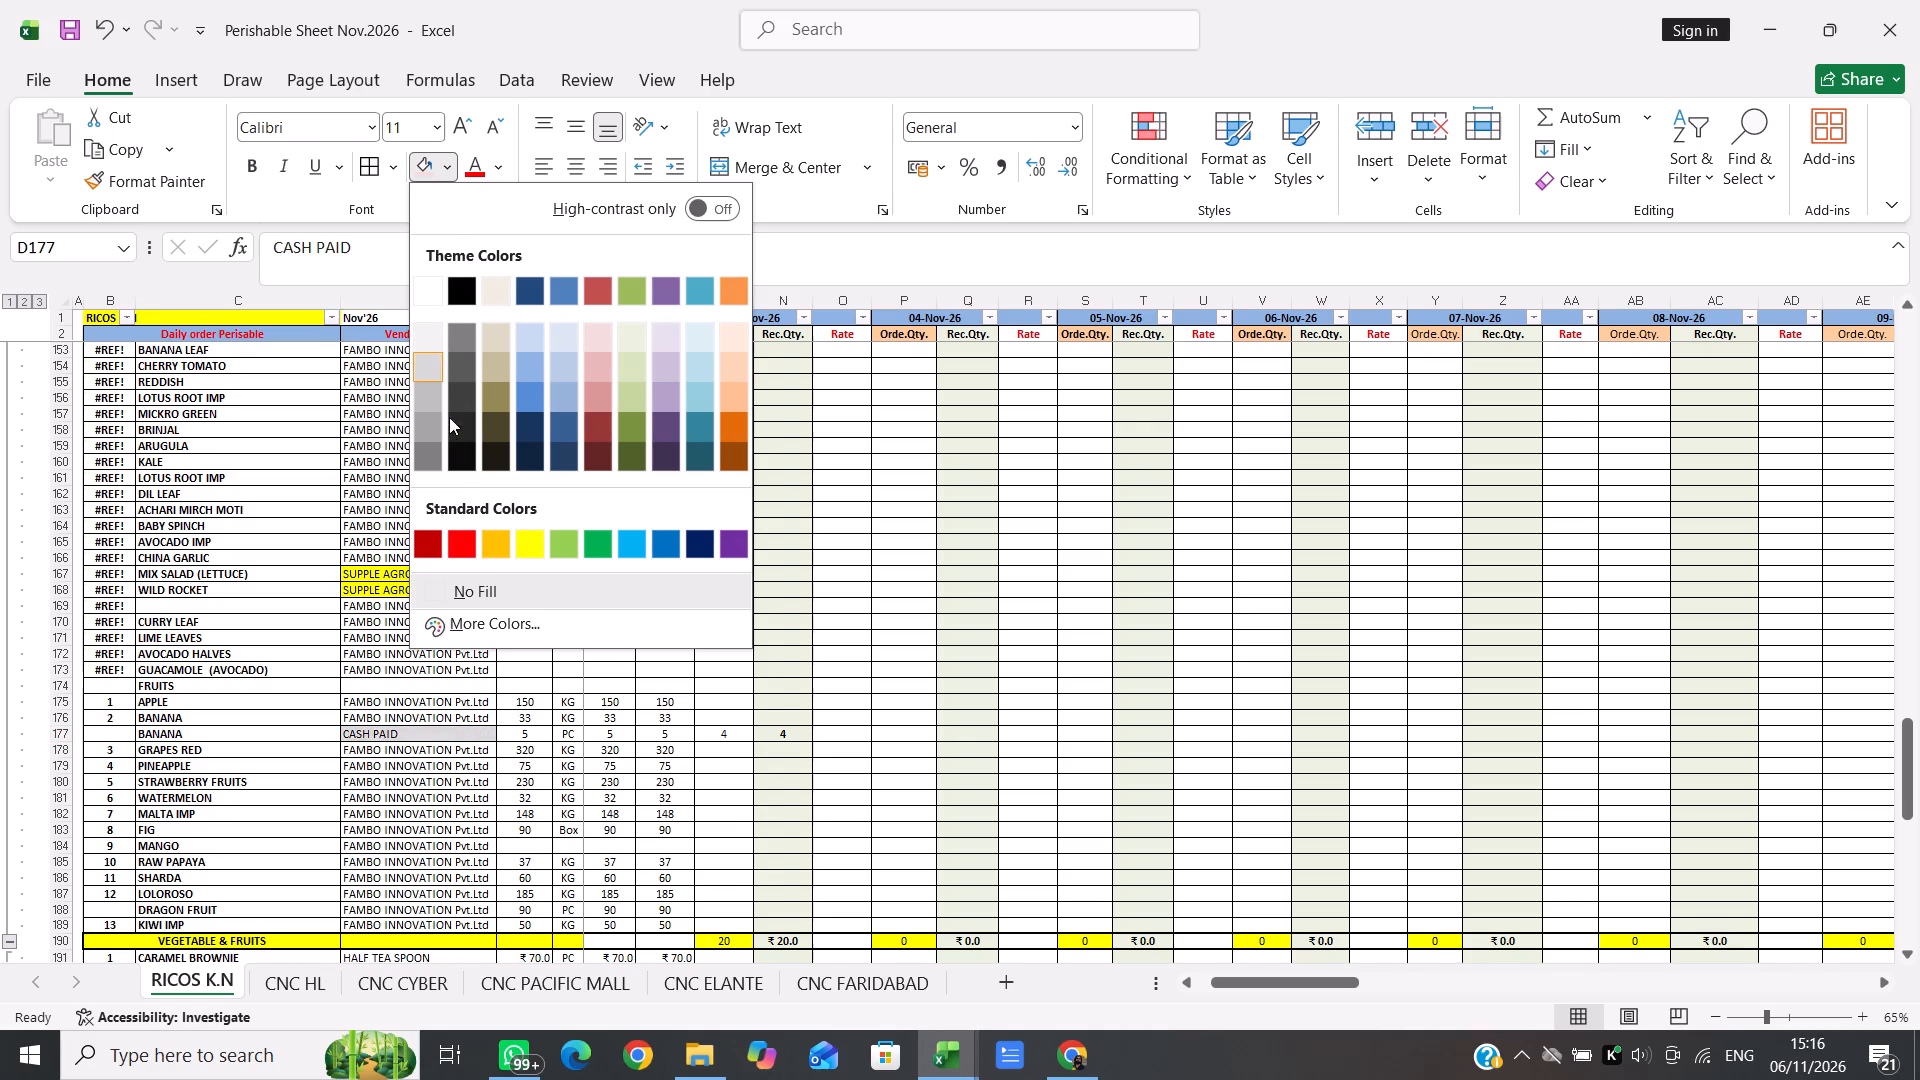
left_click(520, 541)
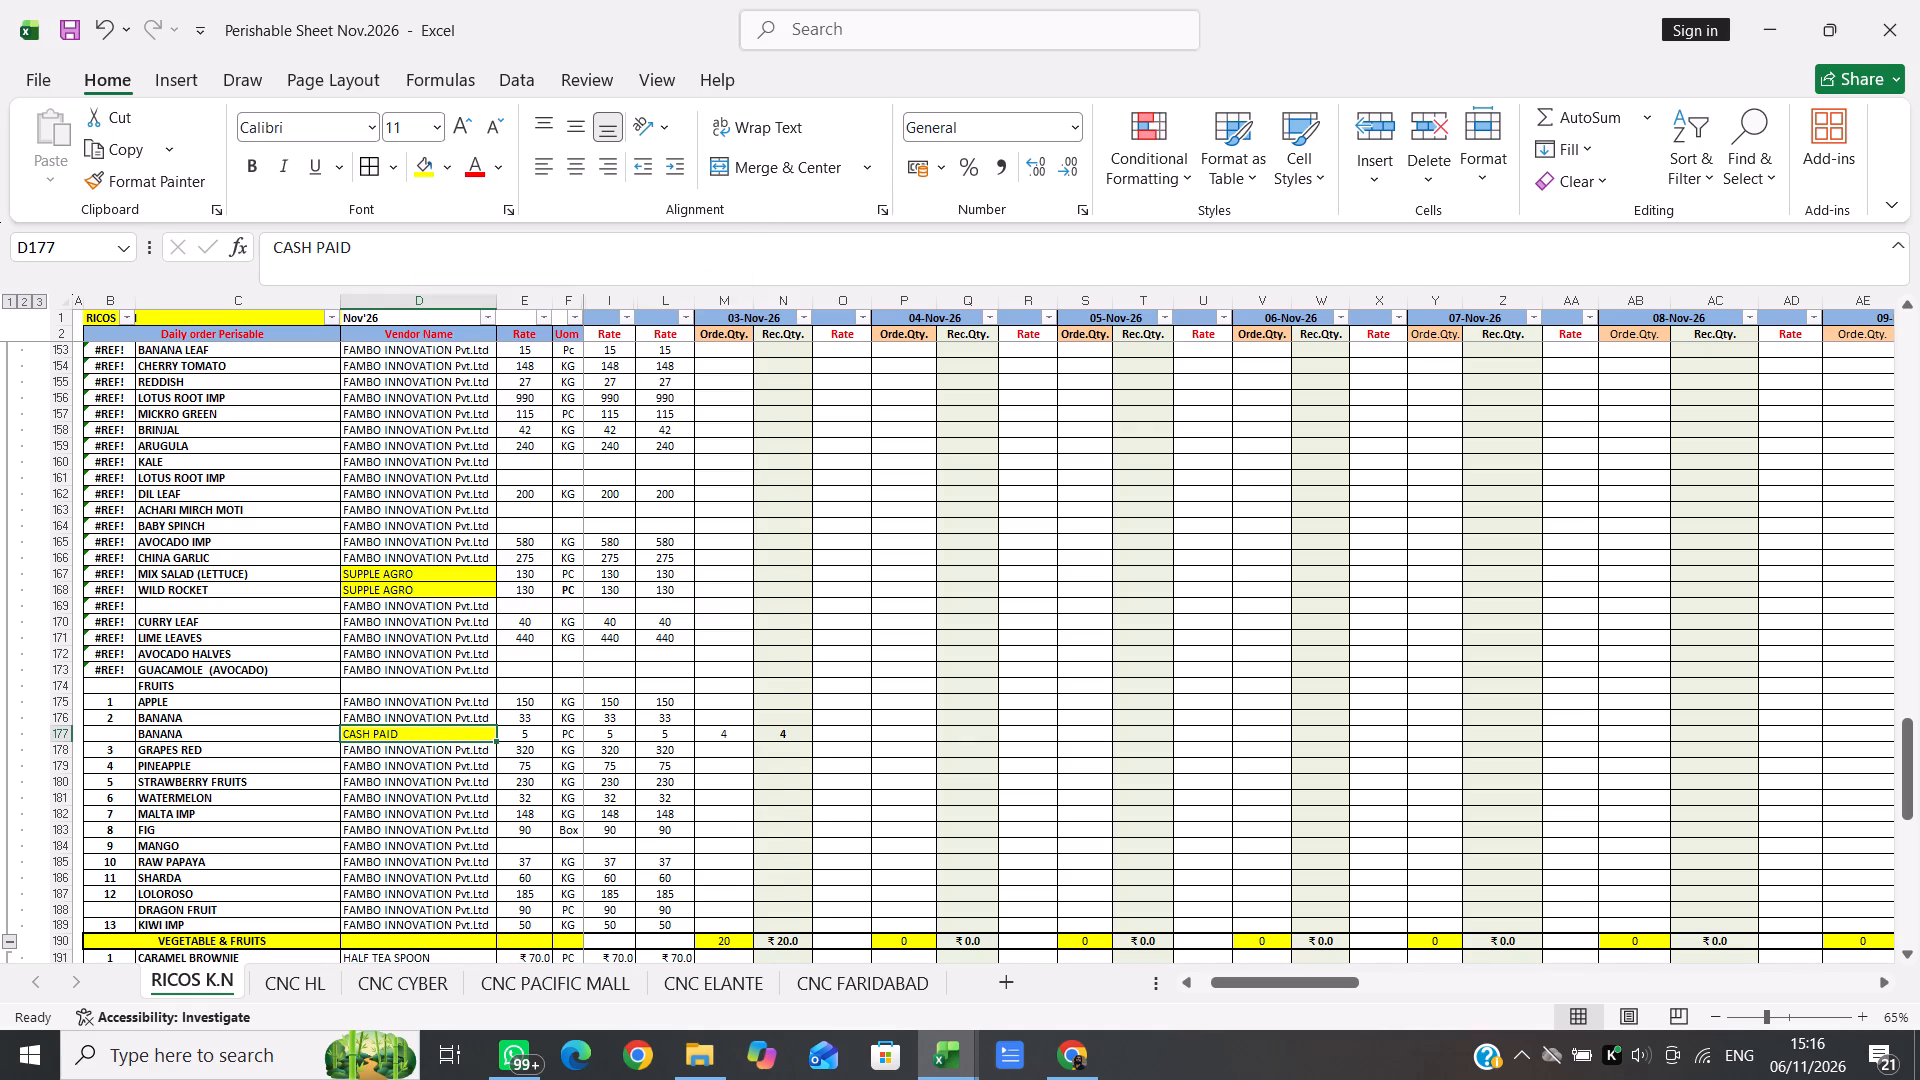
Fill the FRUITS heading cell C174 with Dark Blue, Text 2, Lighter 80%.
left_click(189, 682)
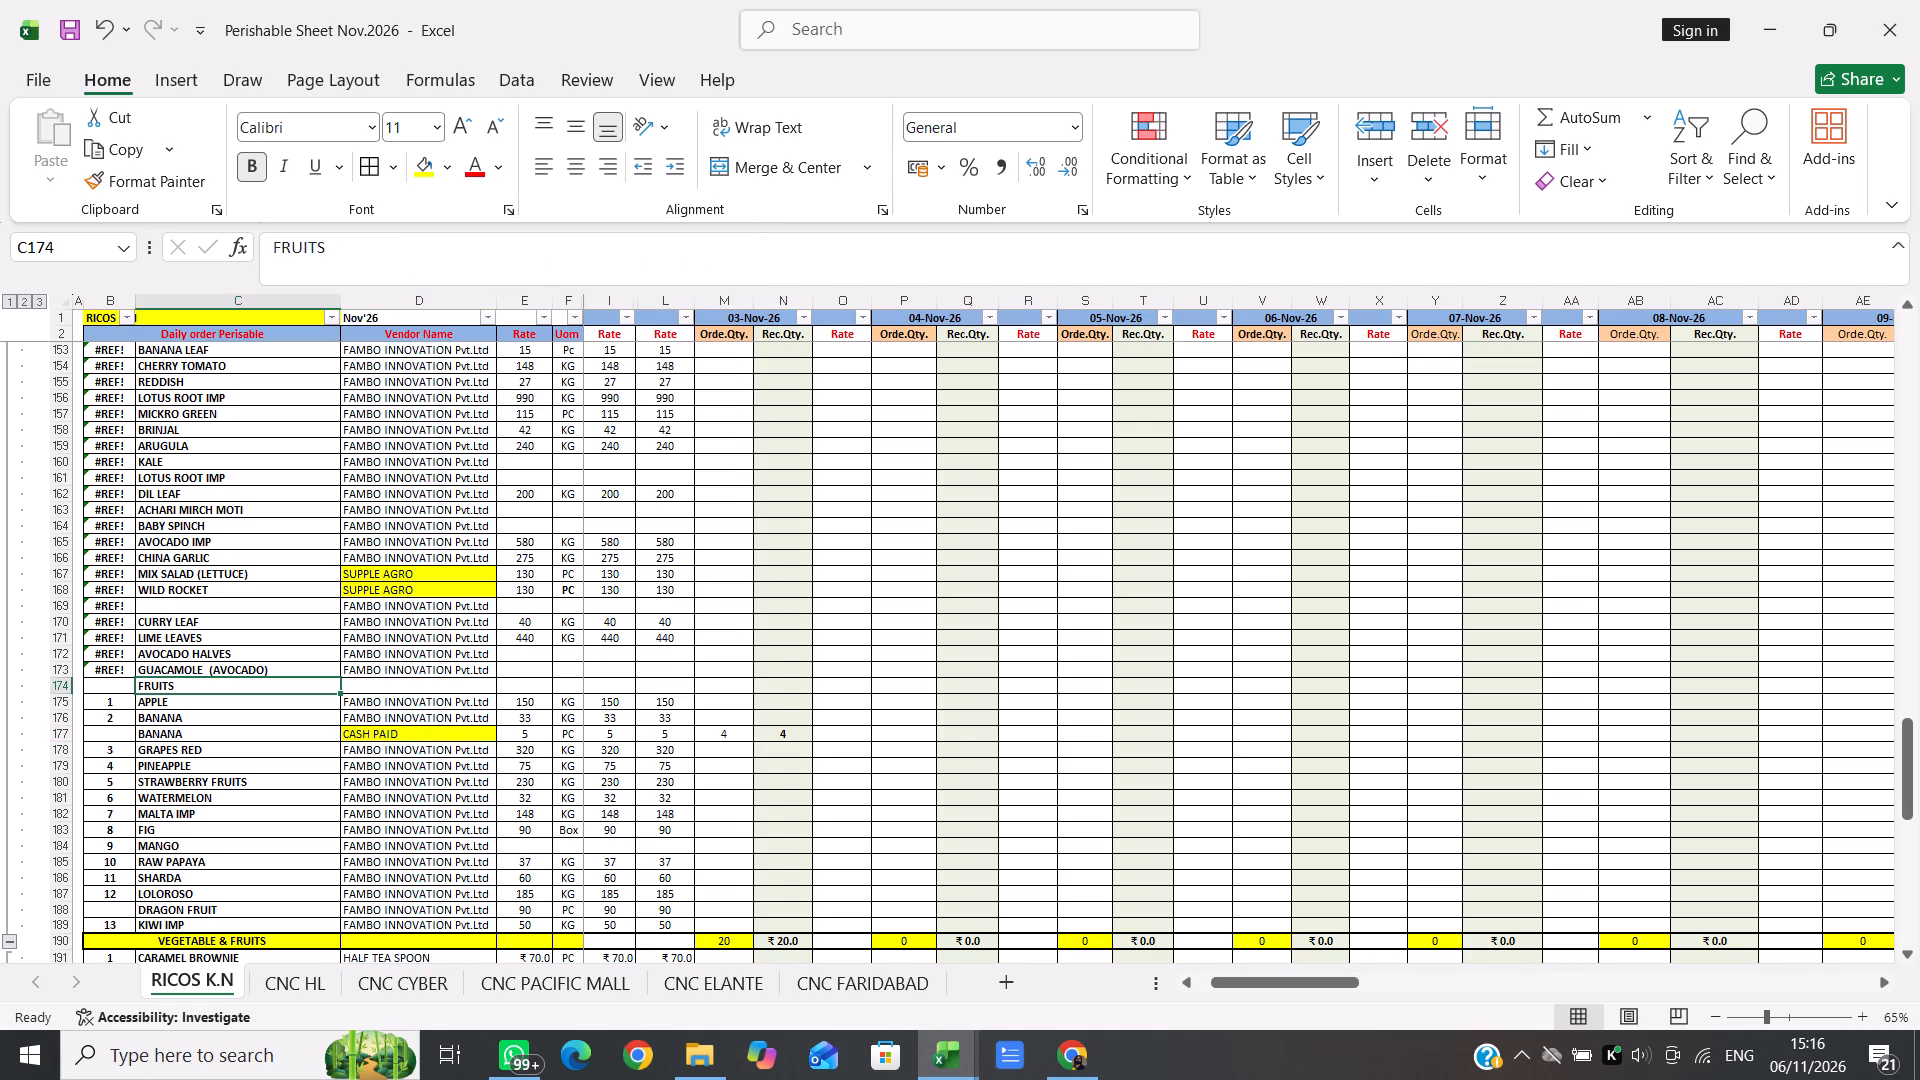
left_click(398, 179)
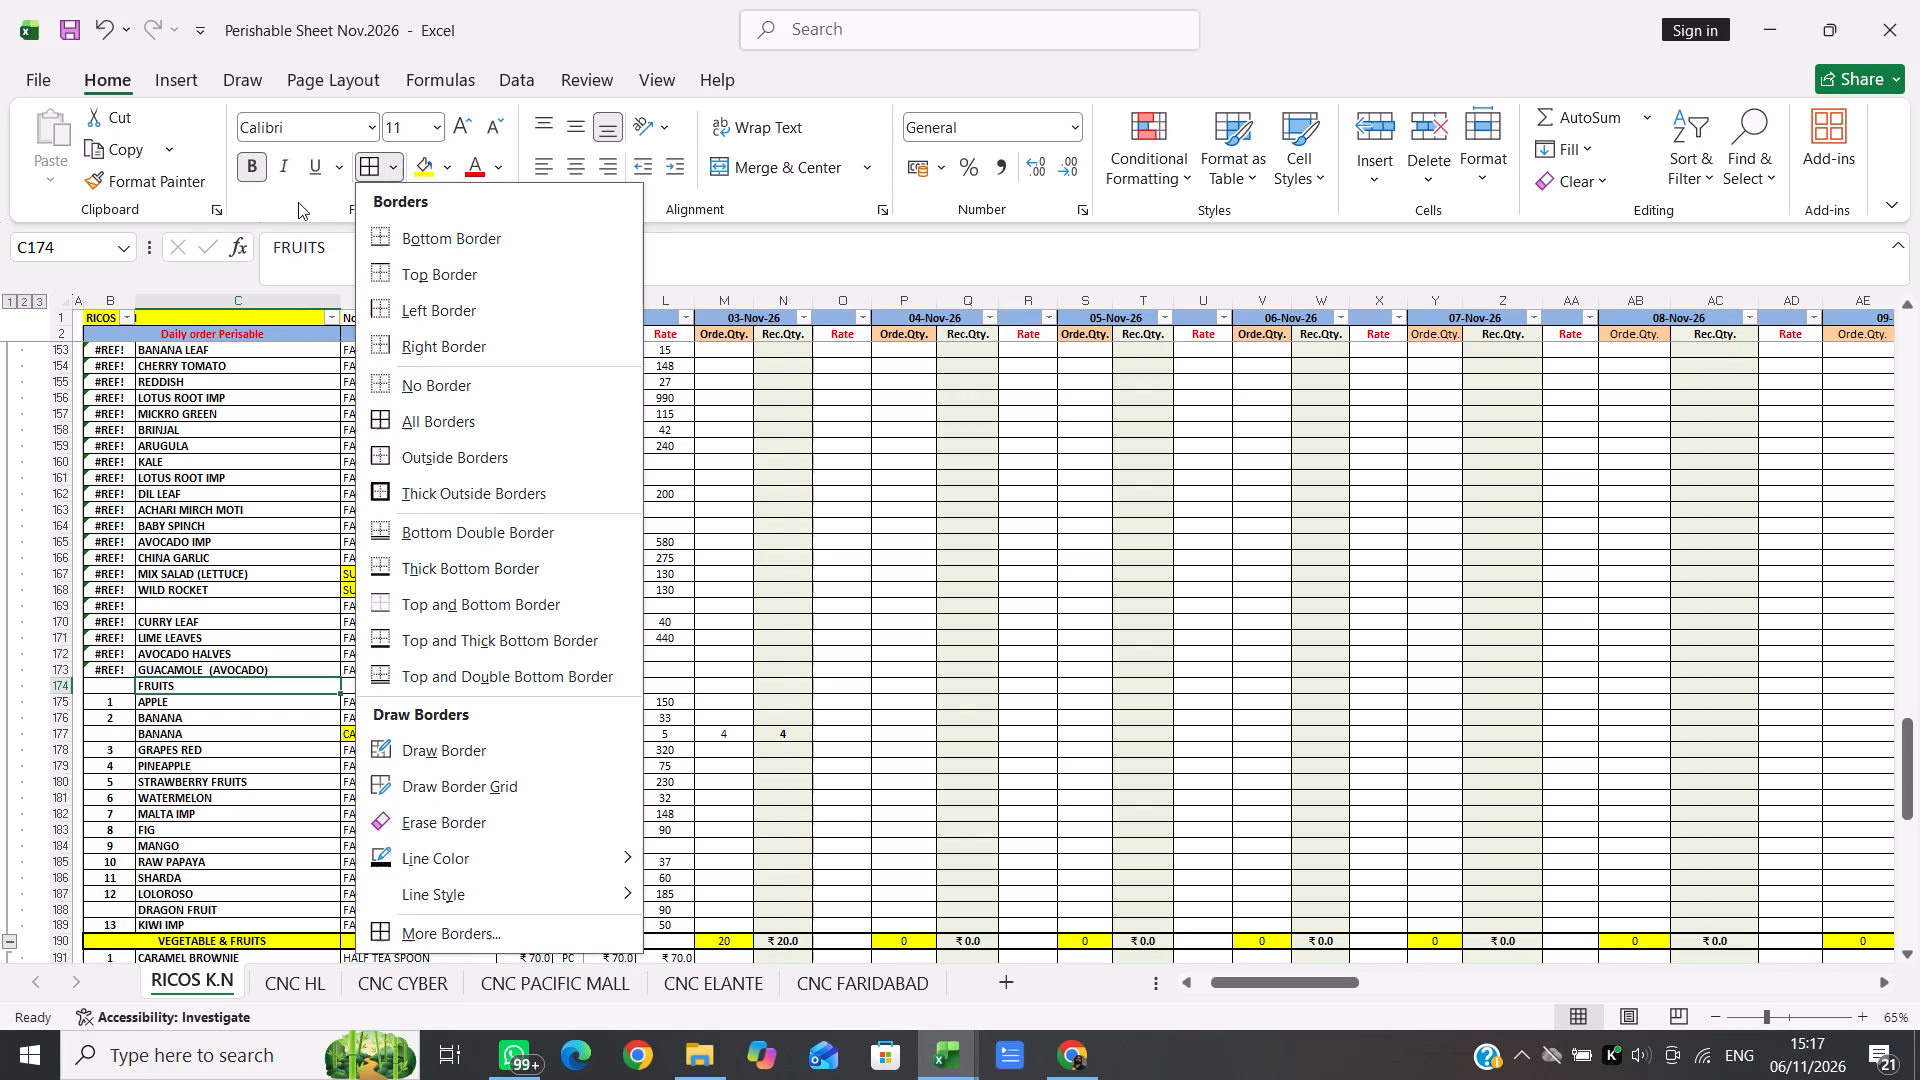
left_click(298, 202)
left_click(420, 169)
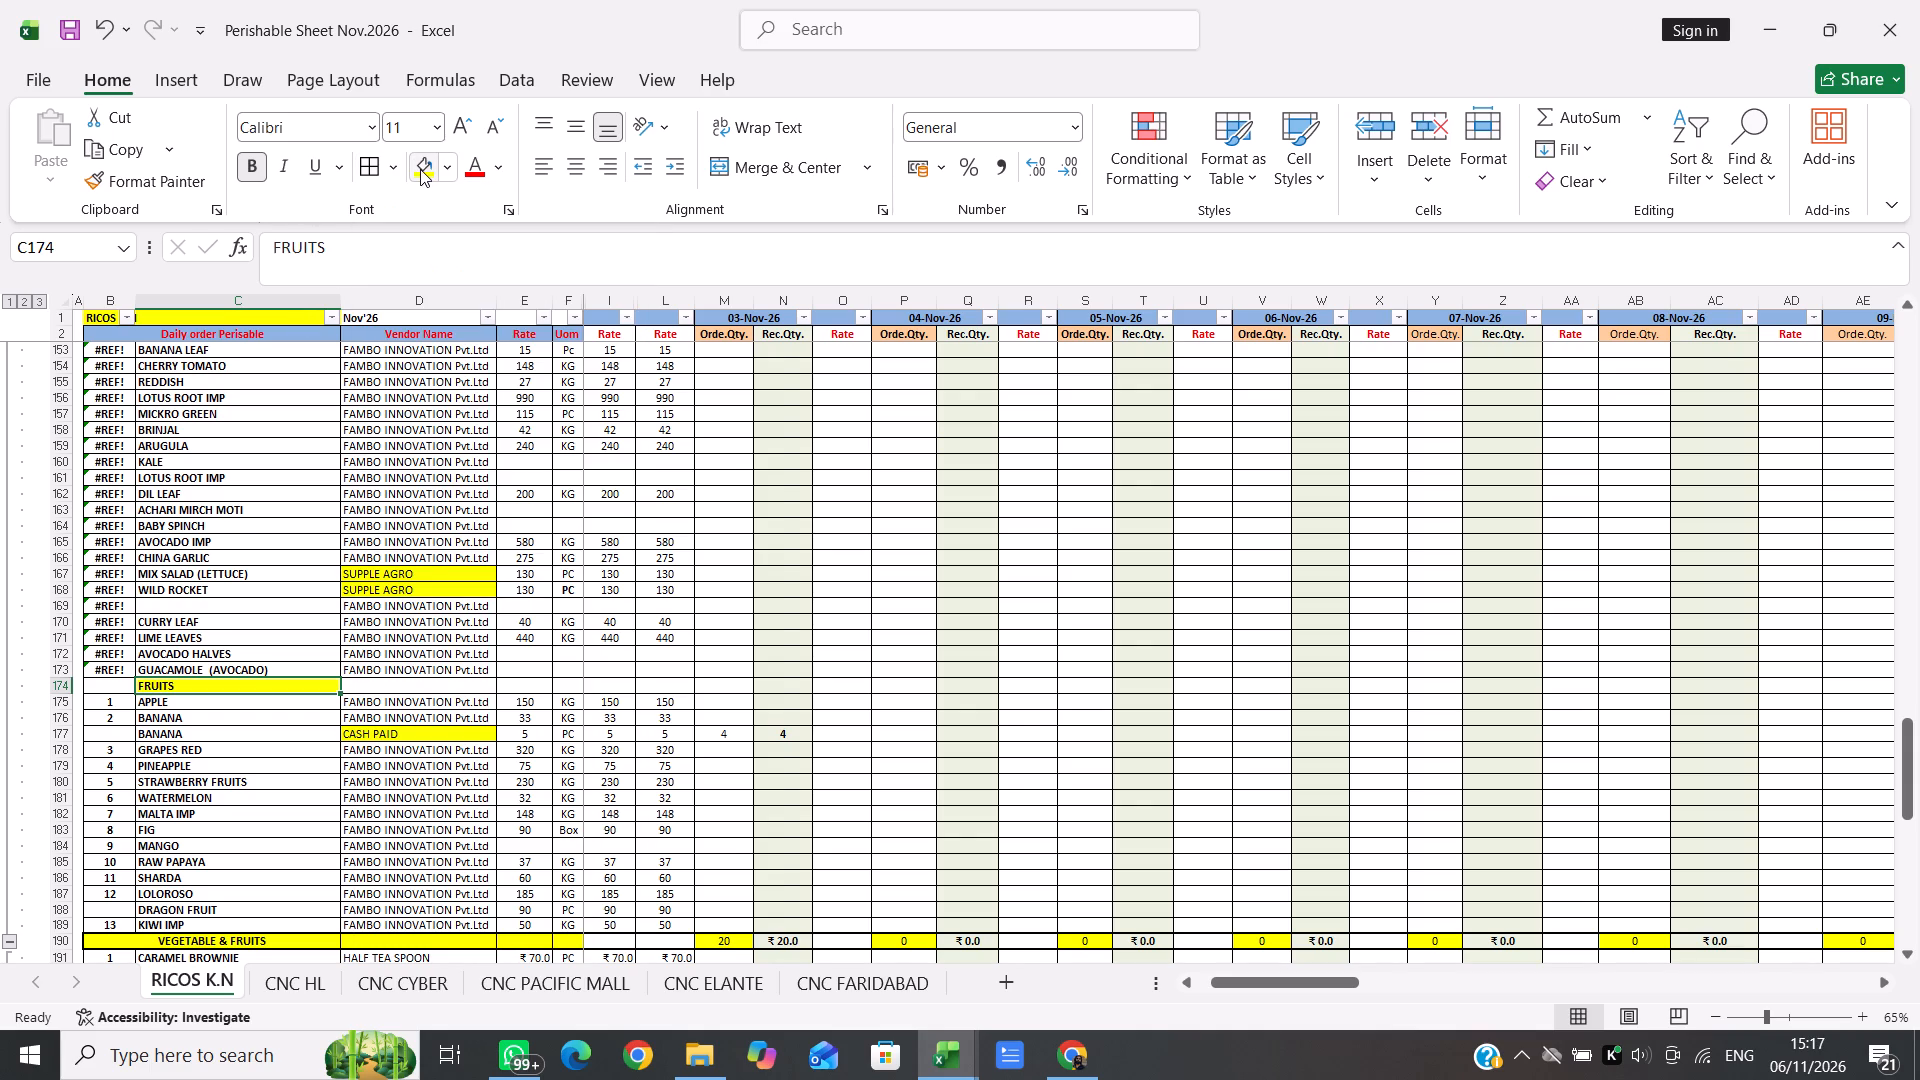
left_click(446, 169)
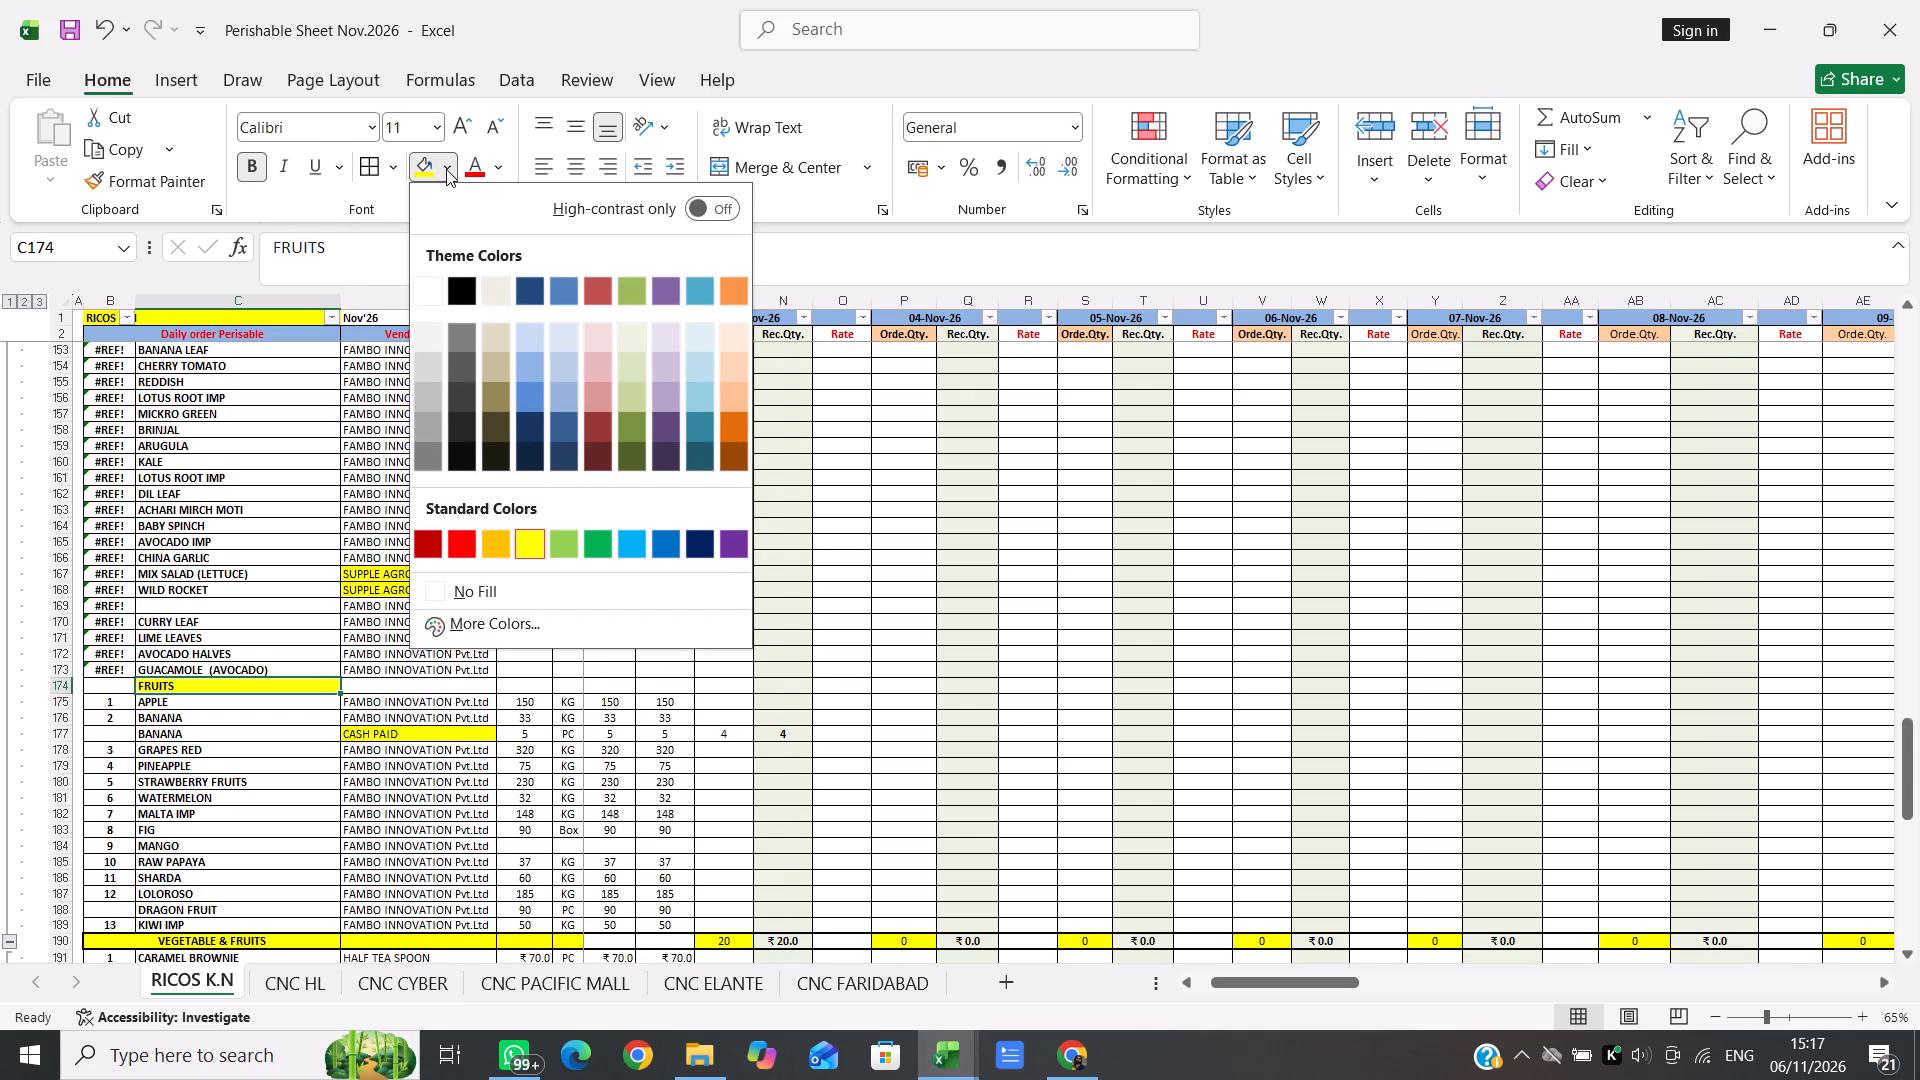
left_click(533, 337)
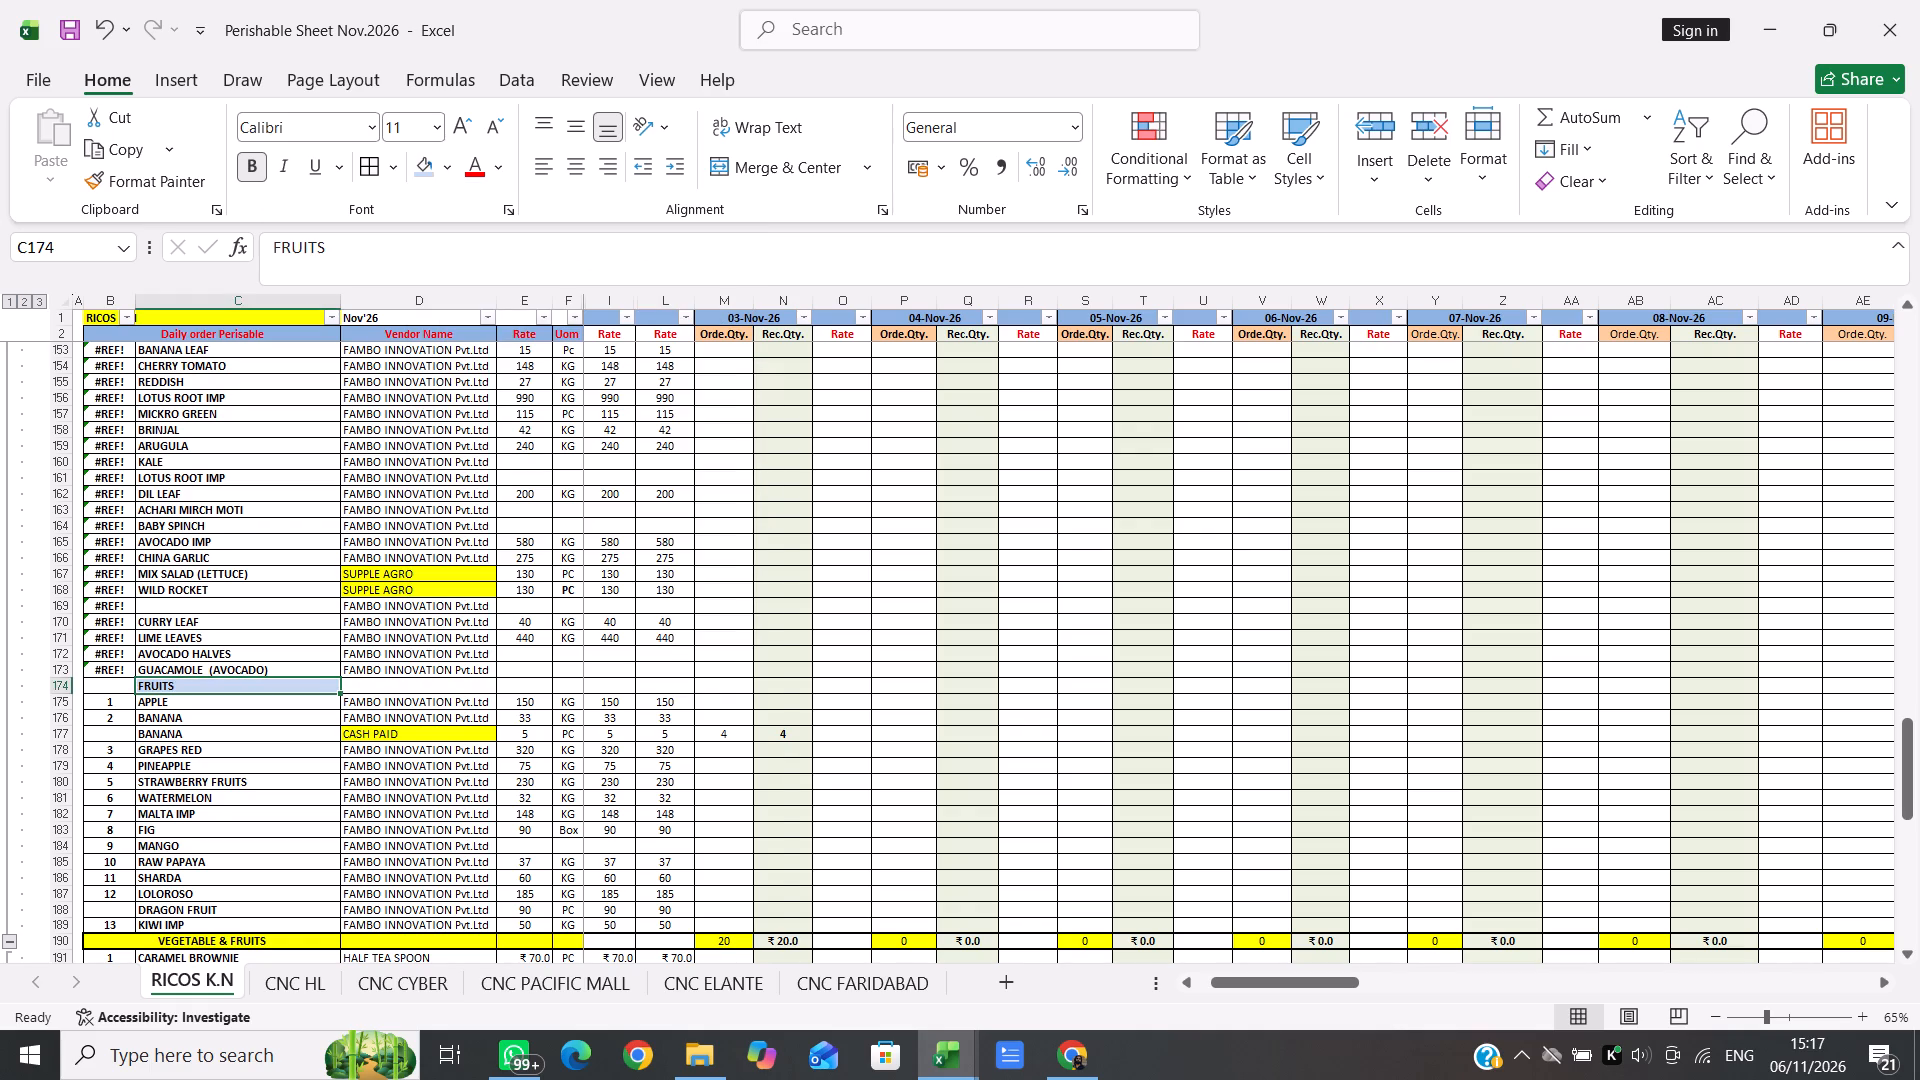
Enlarge the FRUITS heading text in C174 to font size 14.
left_click(420, 687)
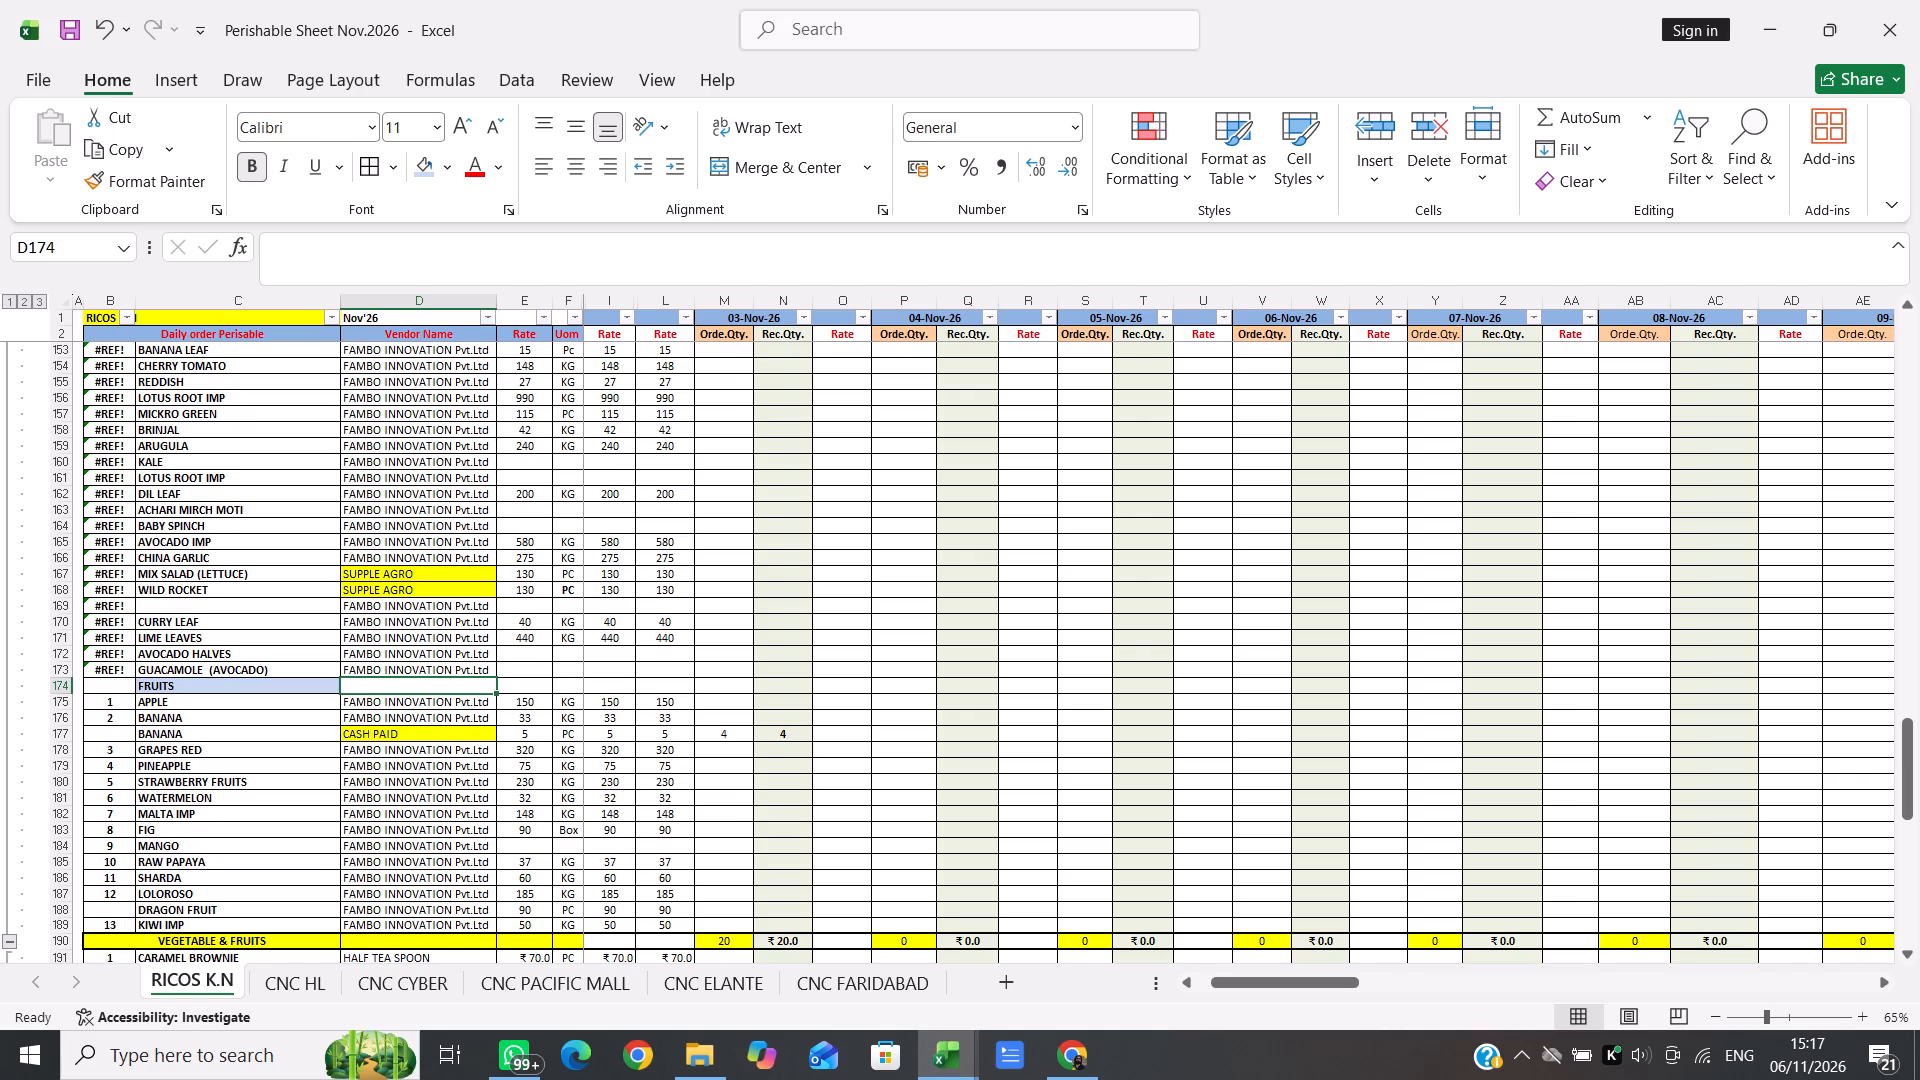
double_click(152, 686)
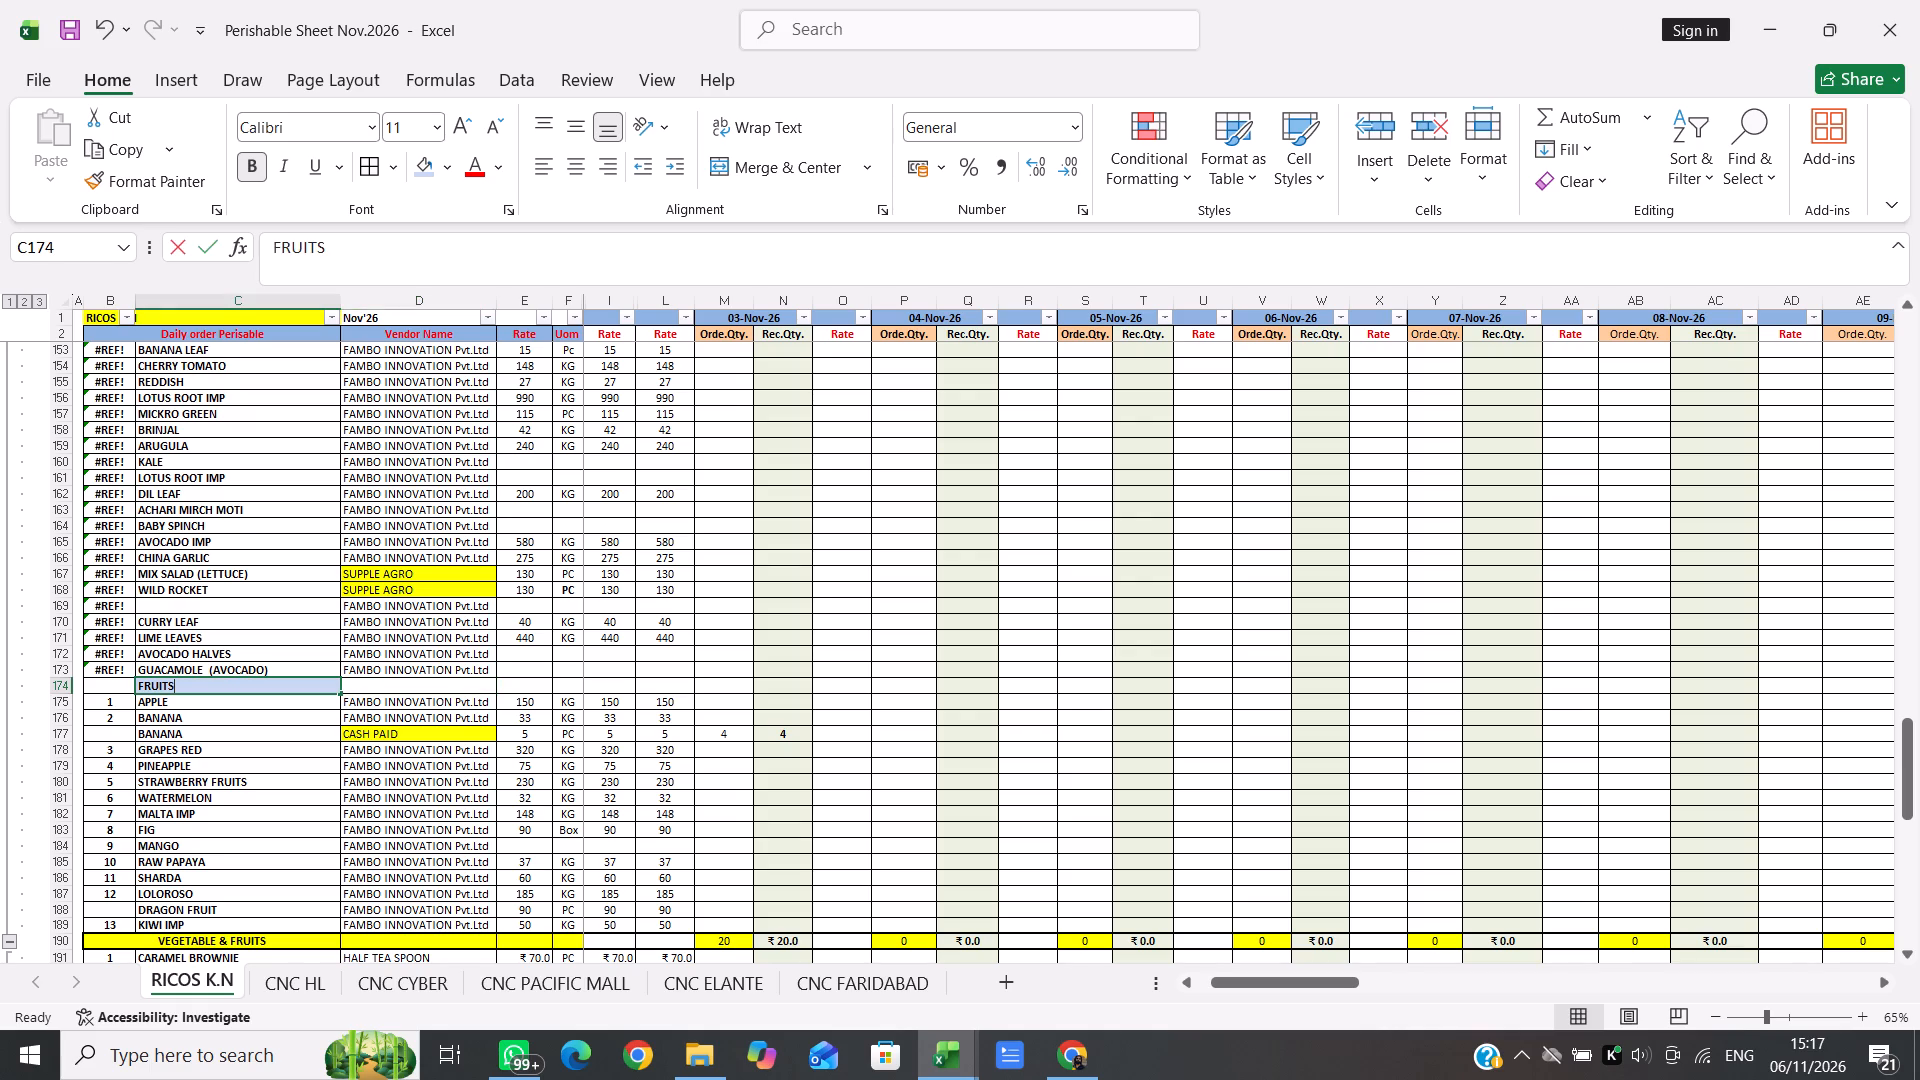
left_click(190, 686)
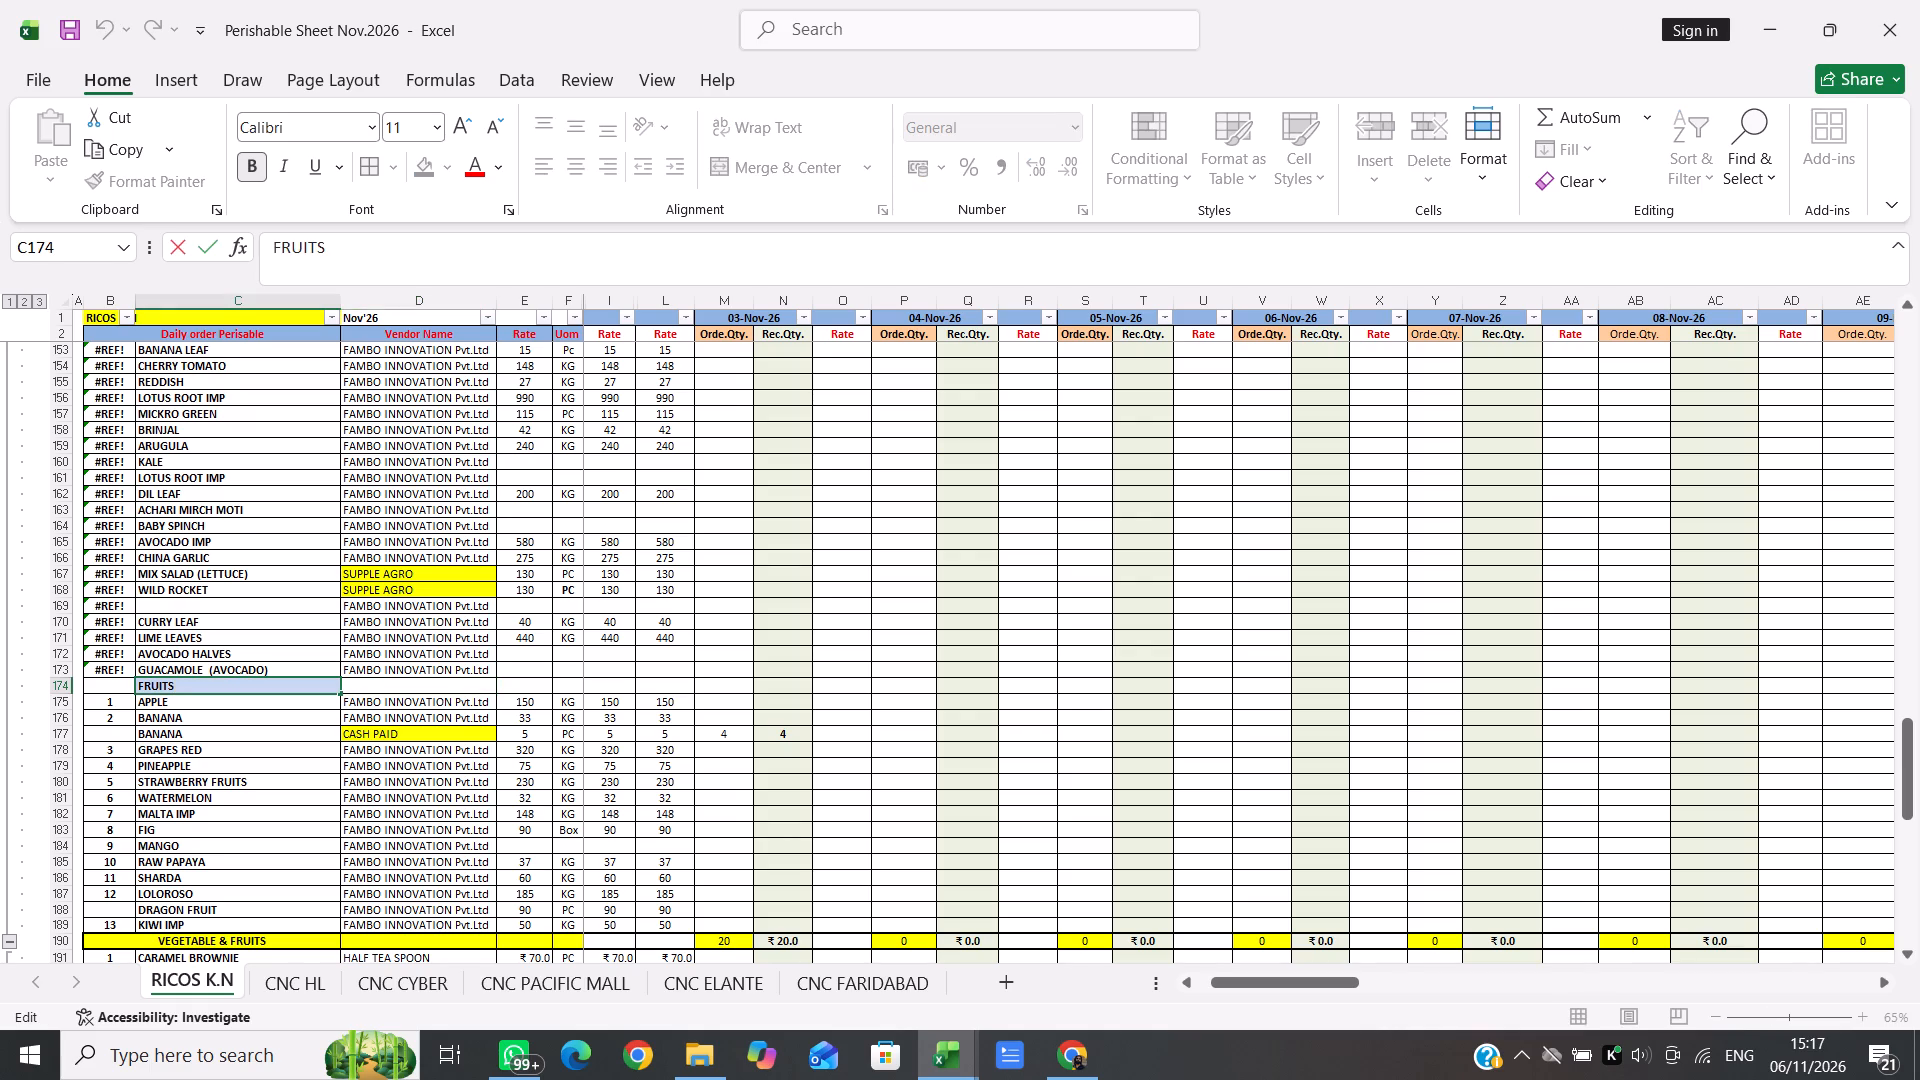
left_click_drag(169, 687, 118, 696)
left_click_drag(118, 696, 181, 686)
left_click(181, 686)
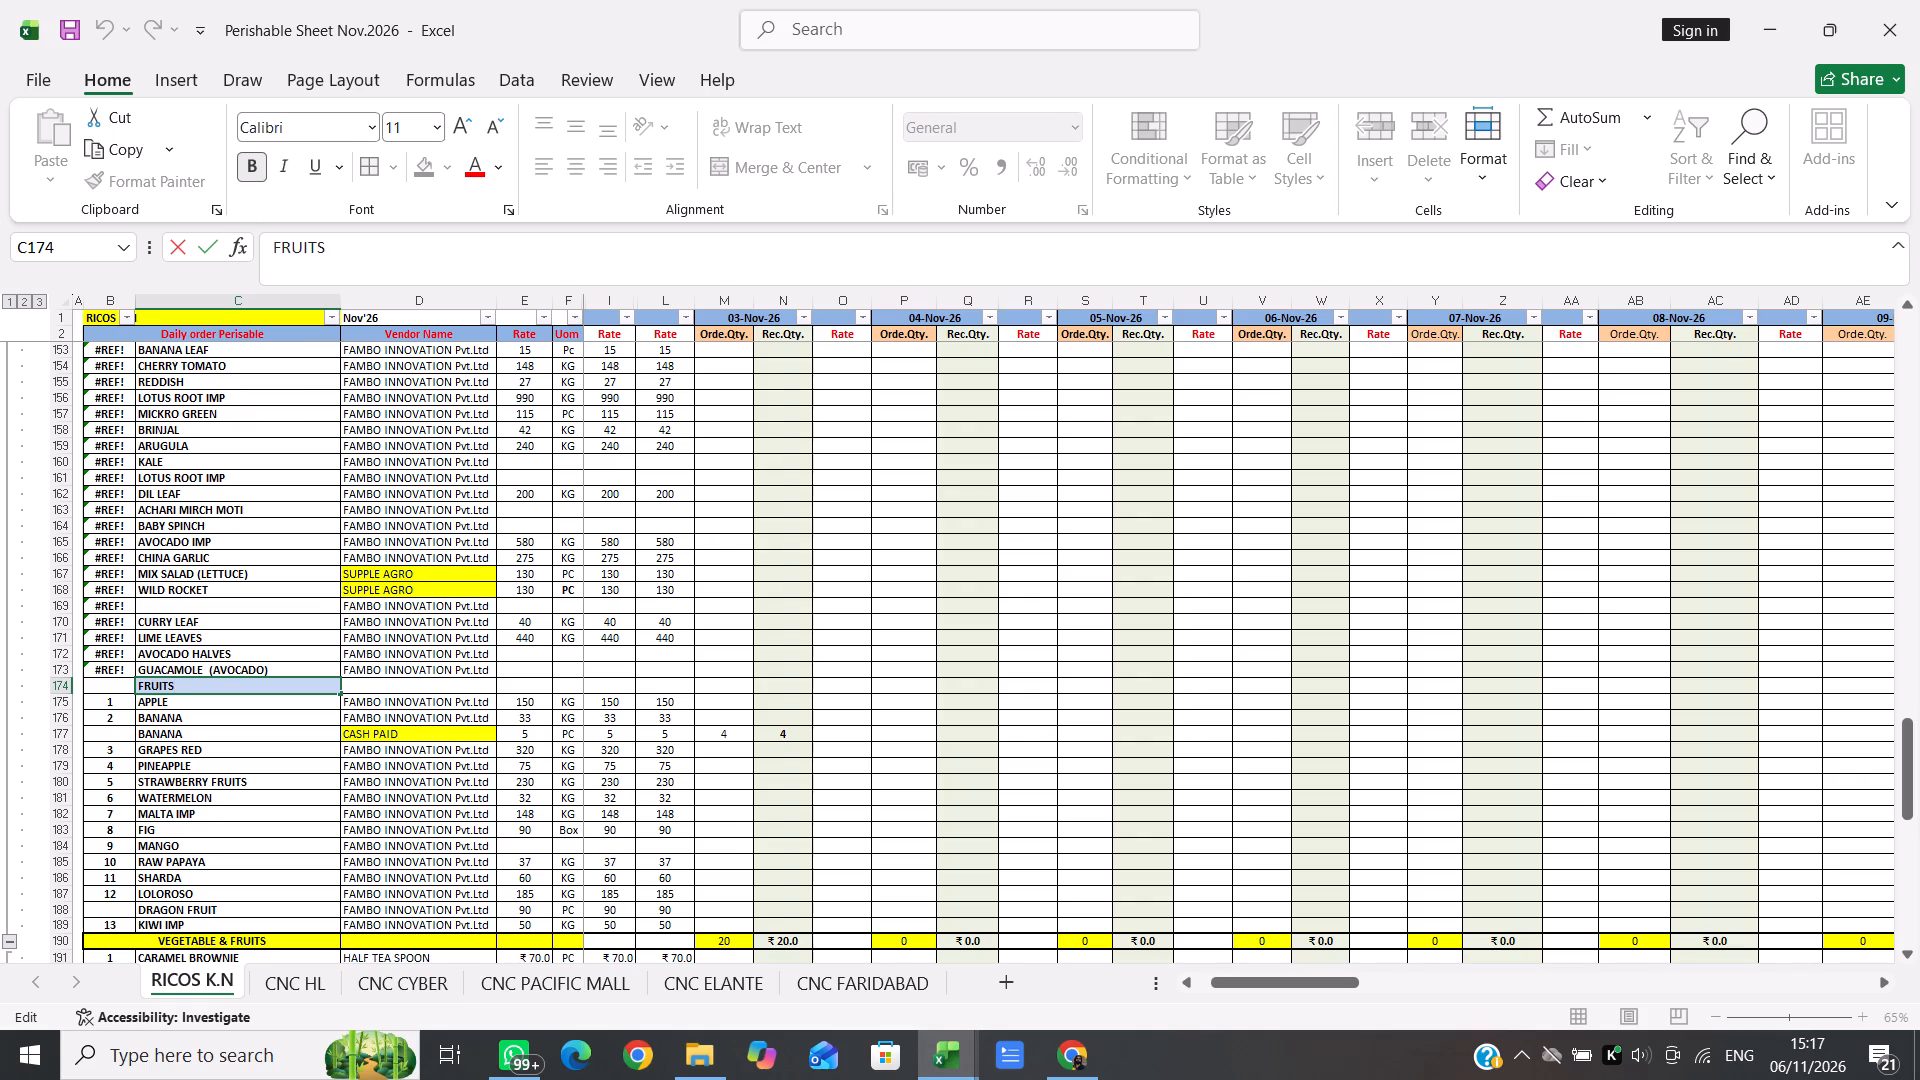
left_click_drag(176, 687, 137, 692)
left_click_drag(137, 692, 132, 692)
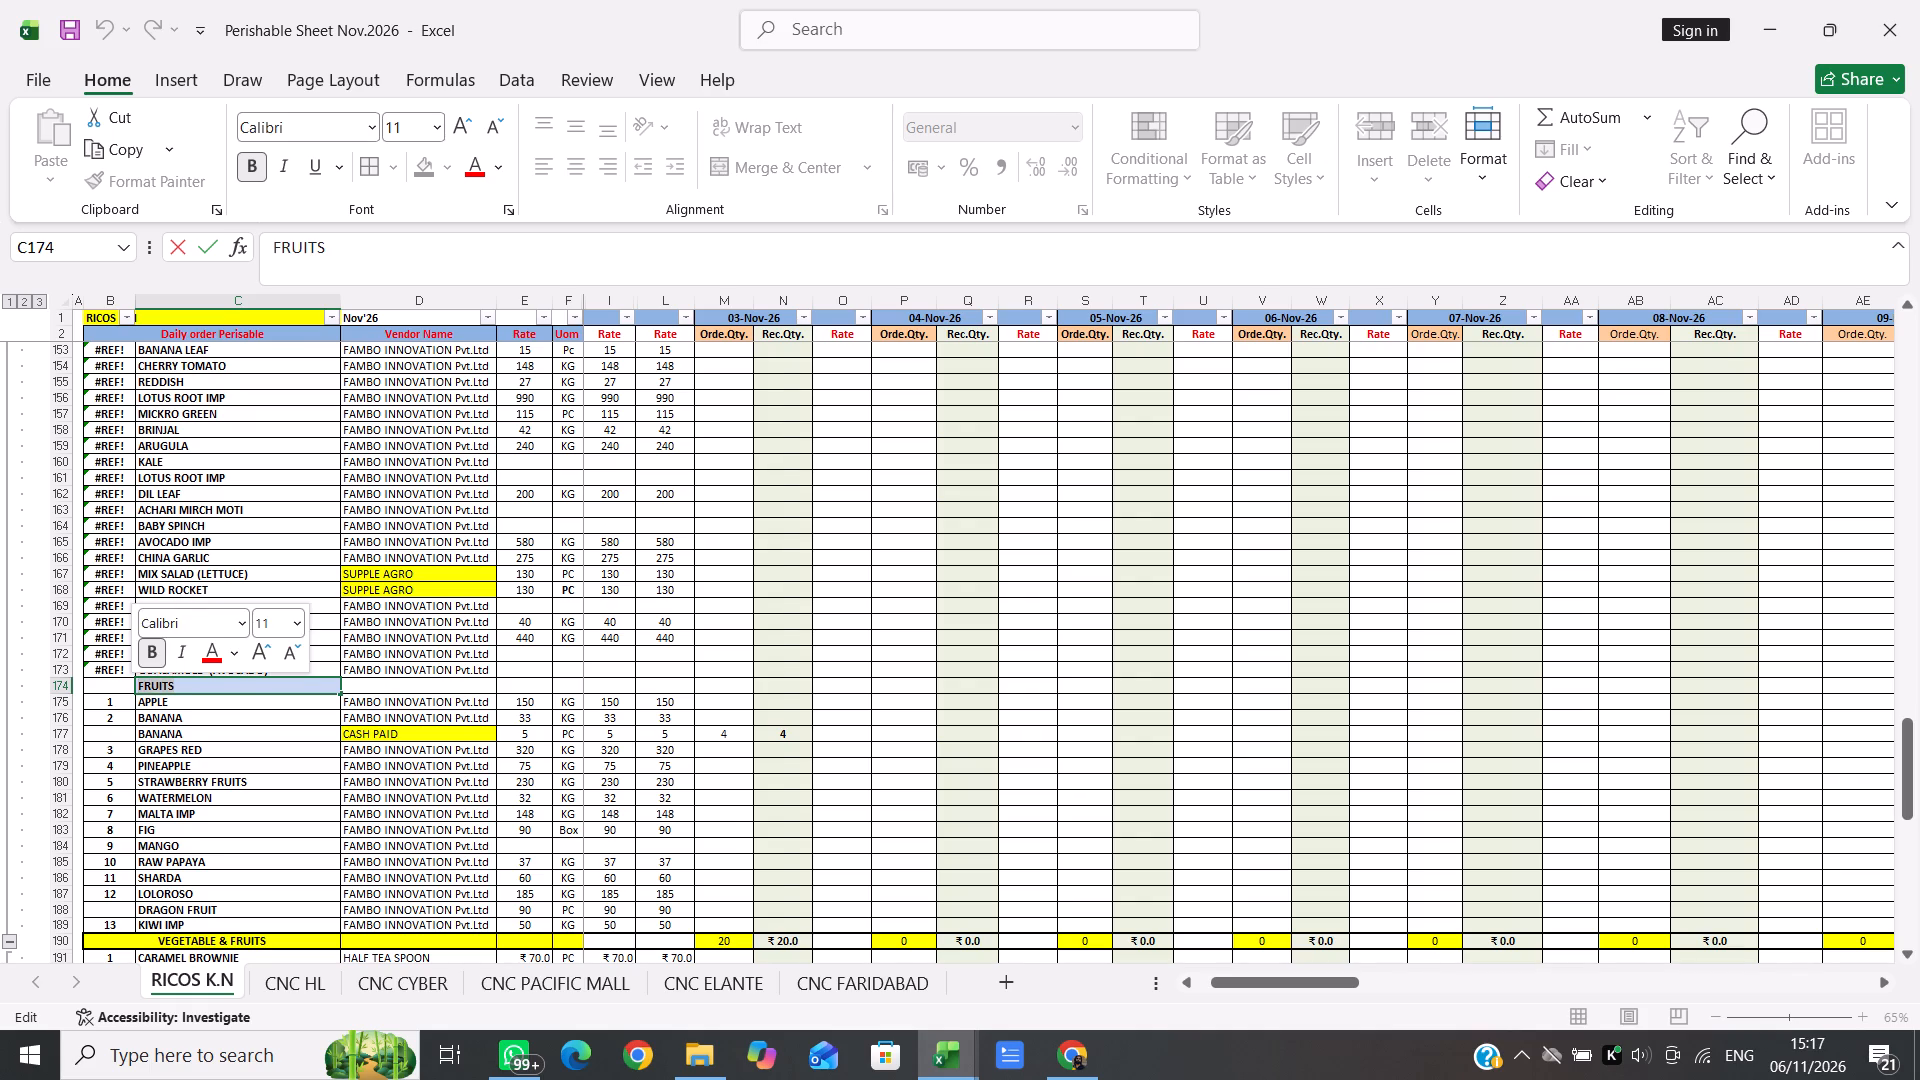
left_click(463, 119)
left_click(463, 119)
left_click(463, 119)
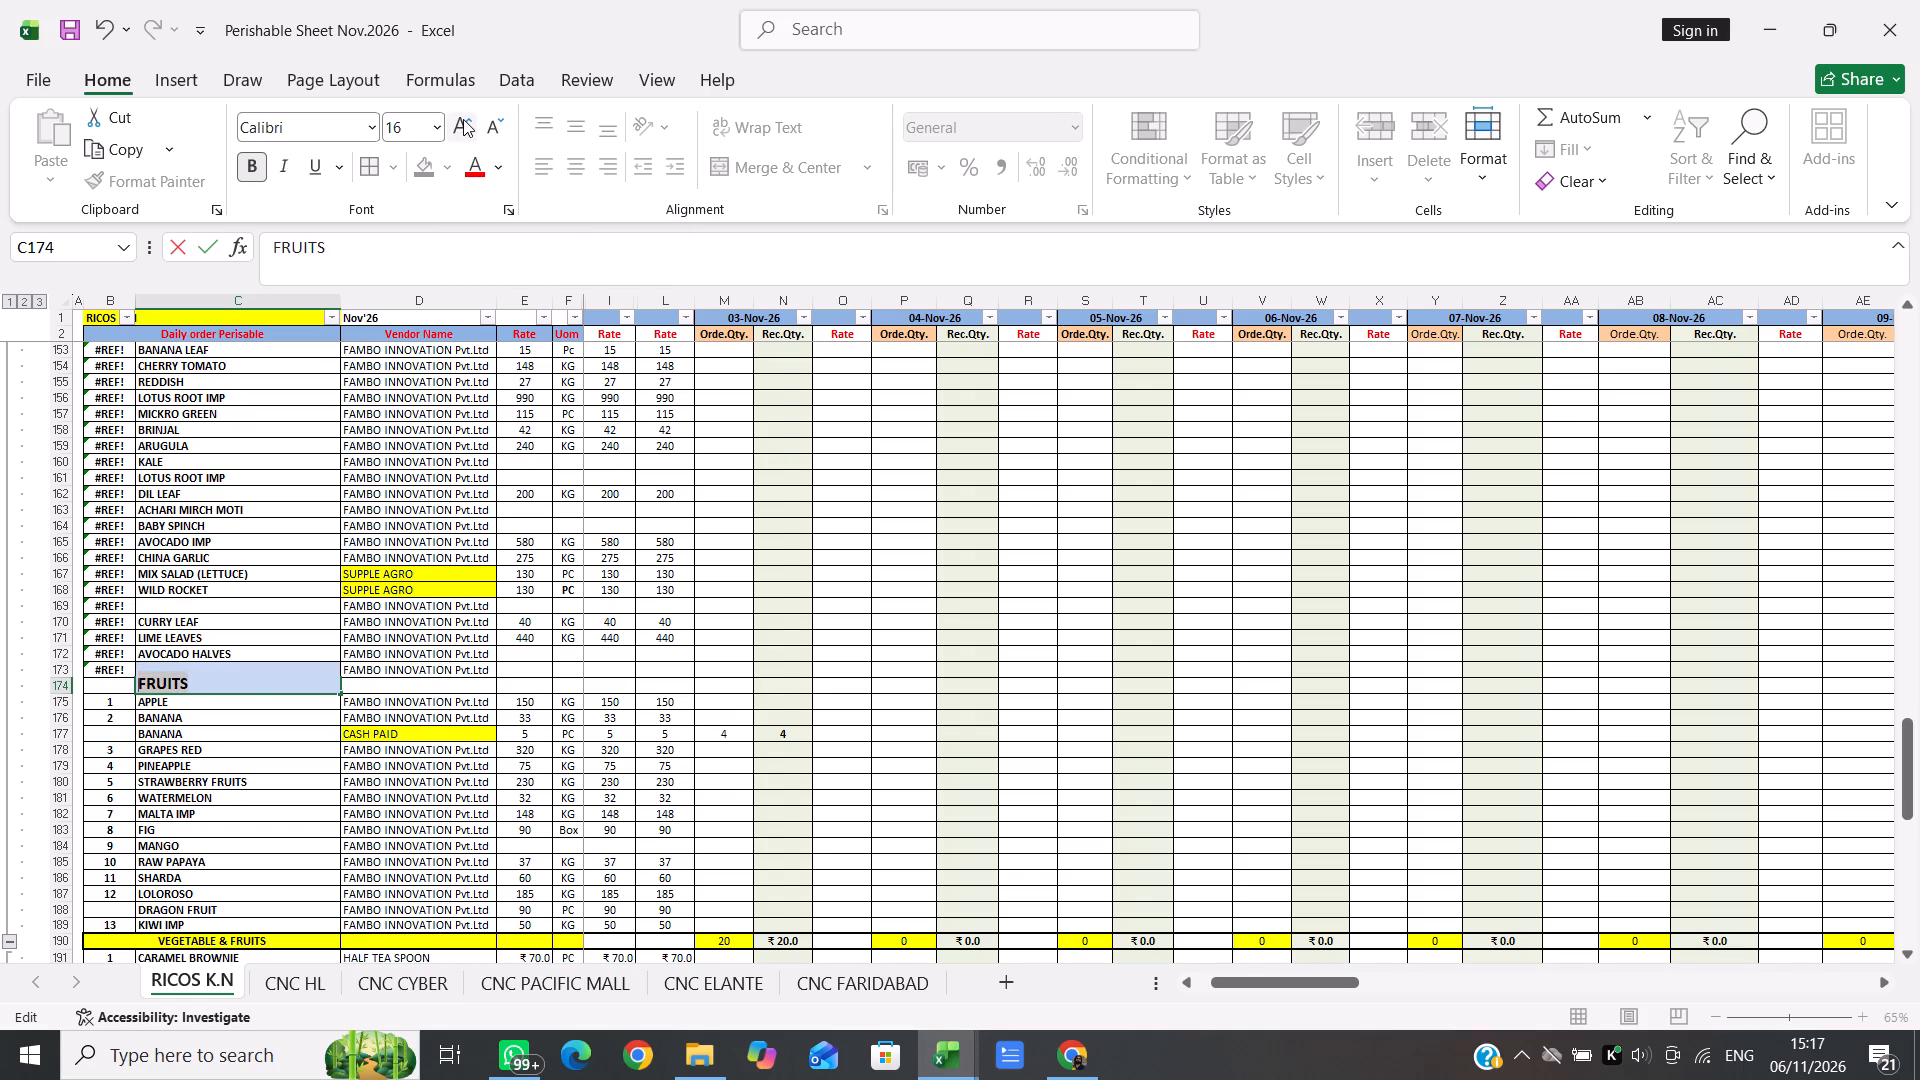
key("Down")
key("Down")
key("Down")
key("Down")
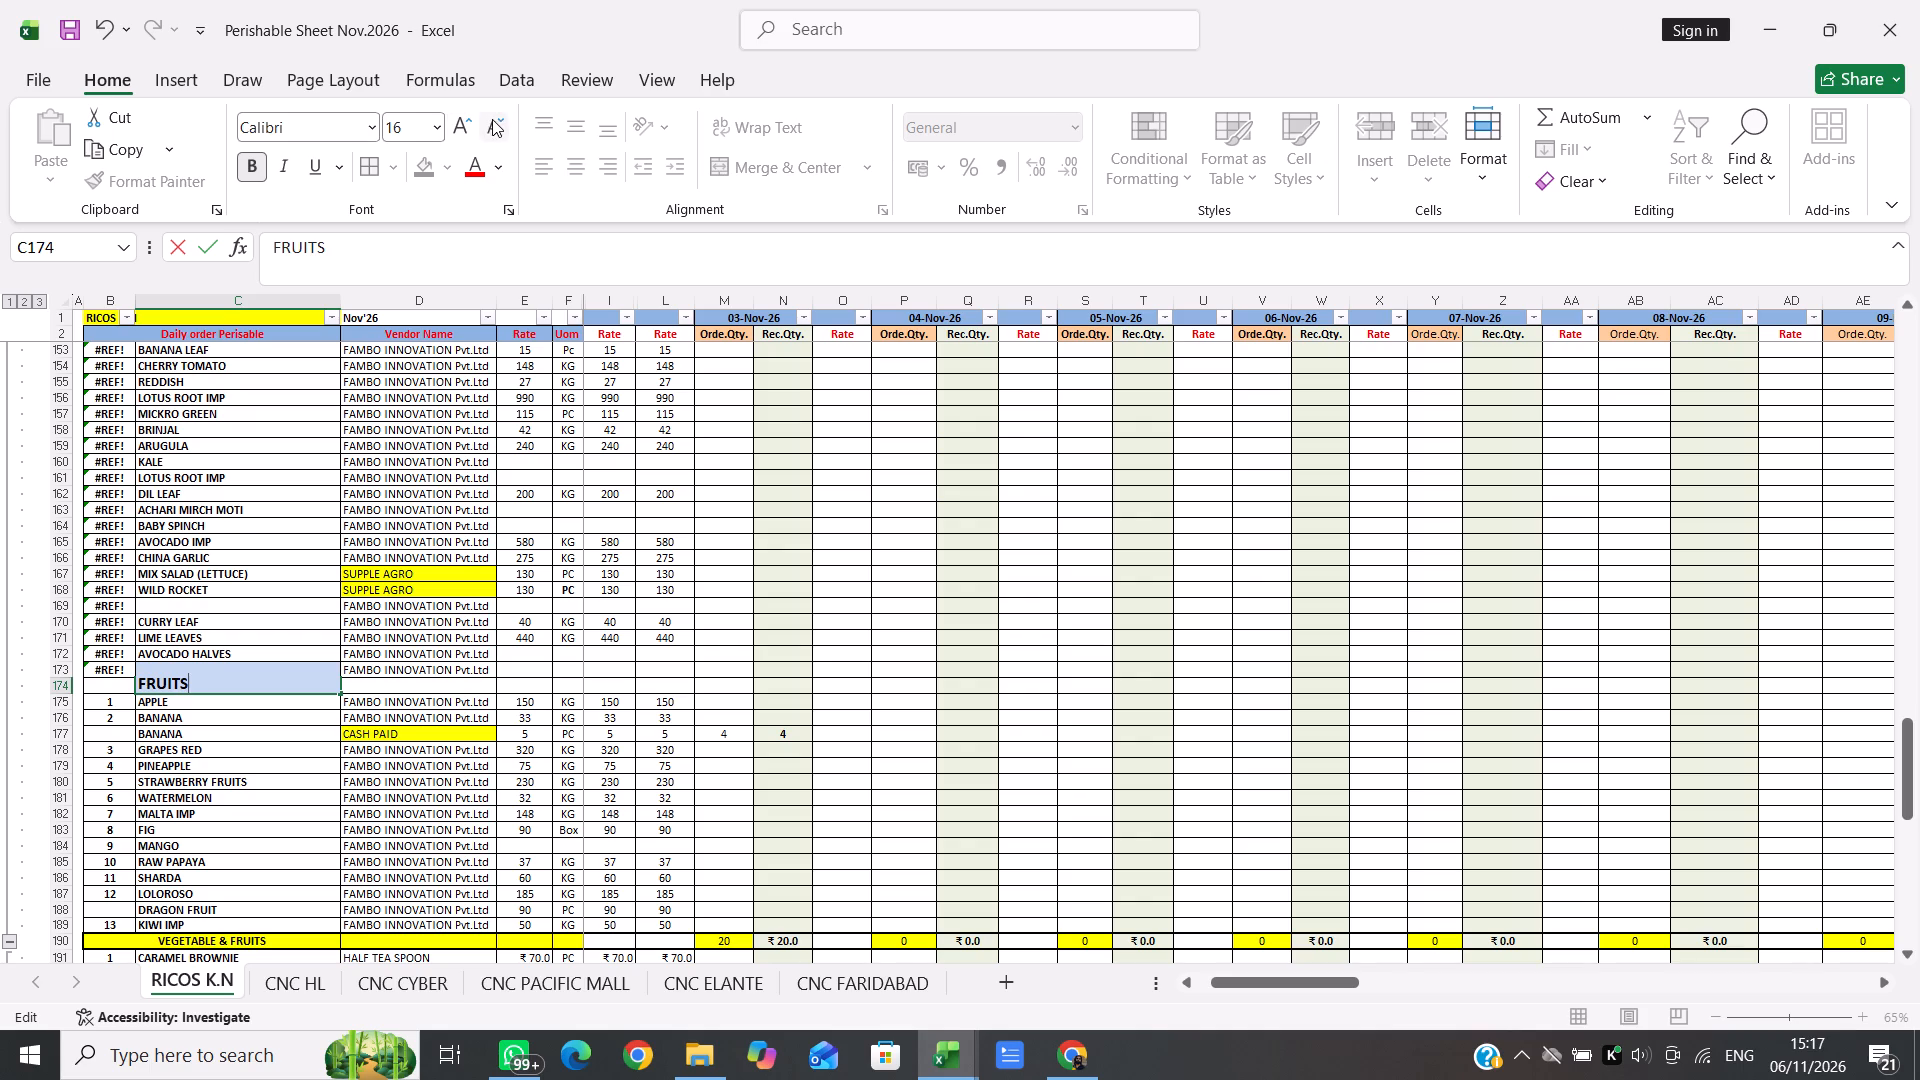
left_click(494, 119)
left_click_drag(194, 681, 140, 680)
left_click_drag(140, 680, 140, 679)
left_click(501, 118)
left_click(323, 757)
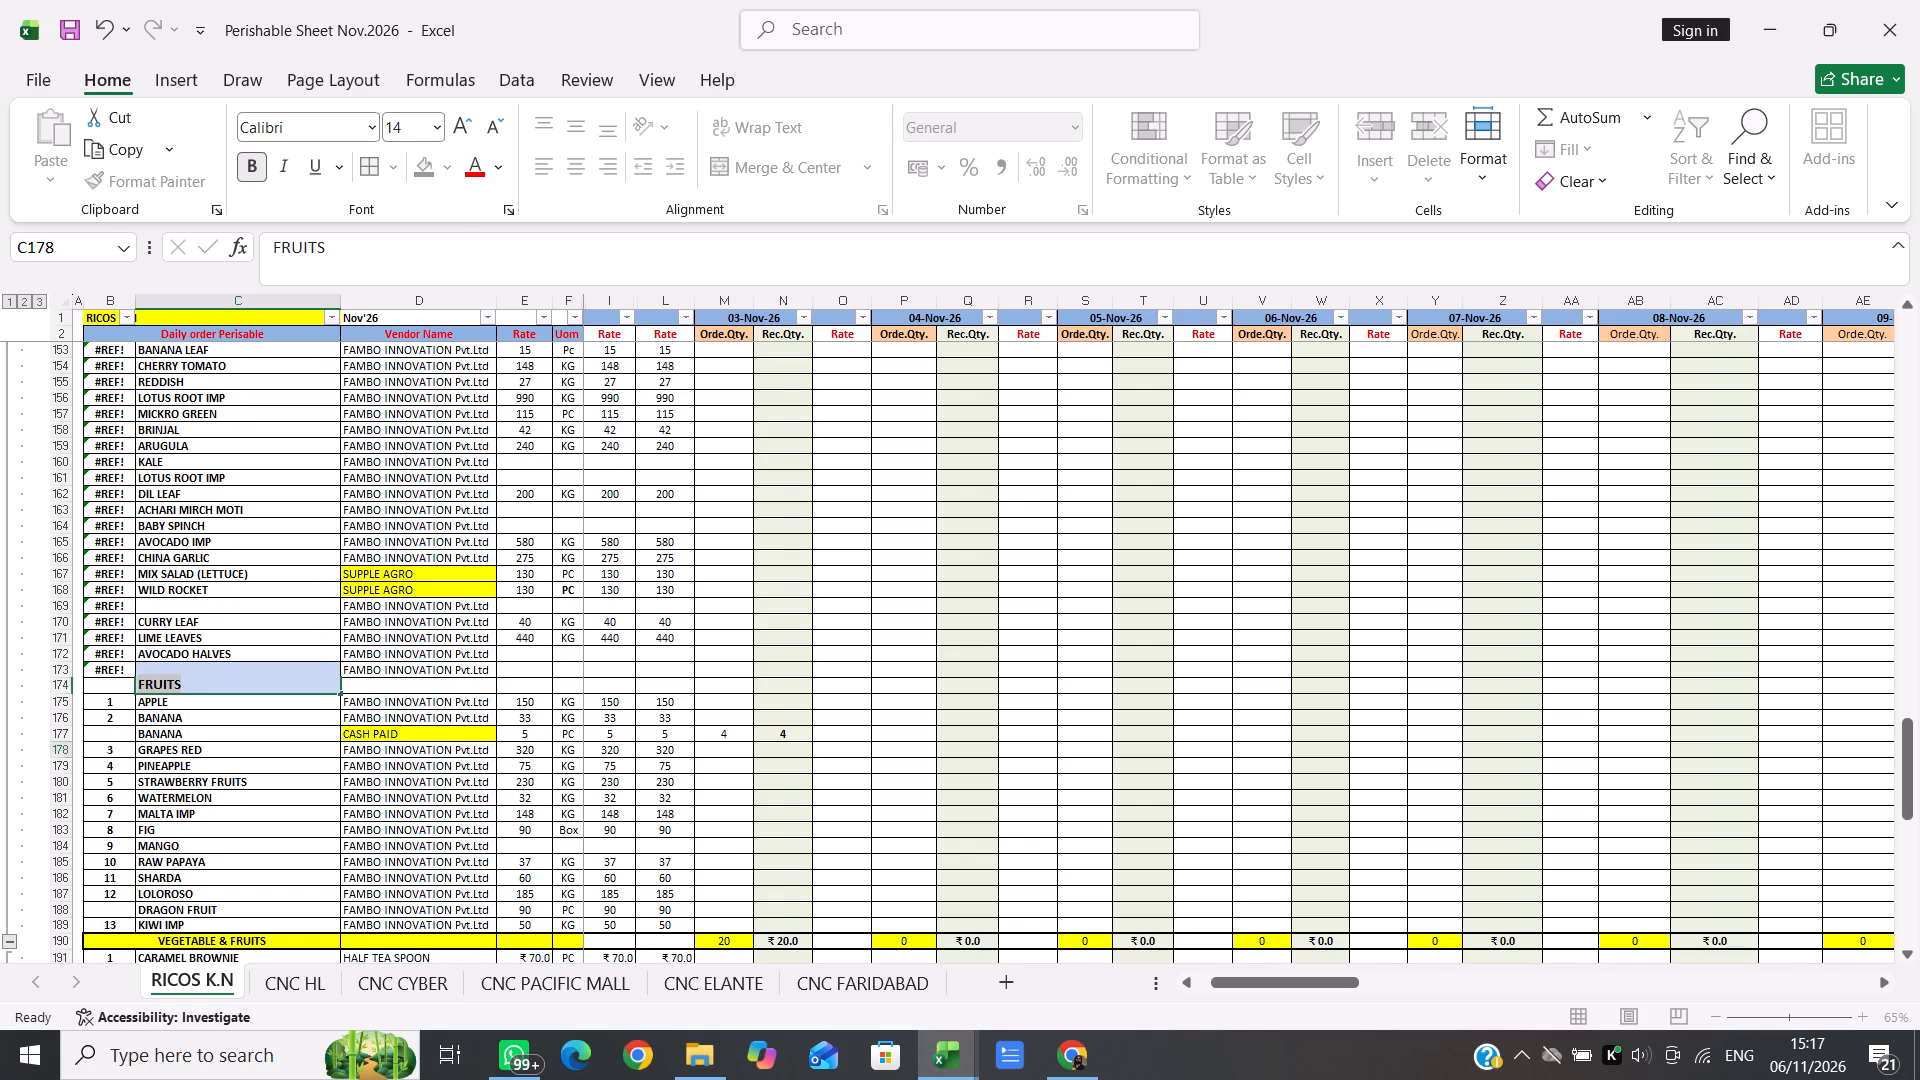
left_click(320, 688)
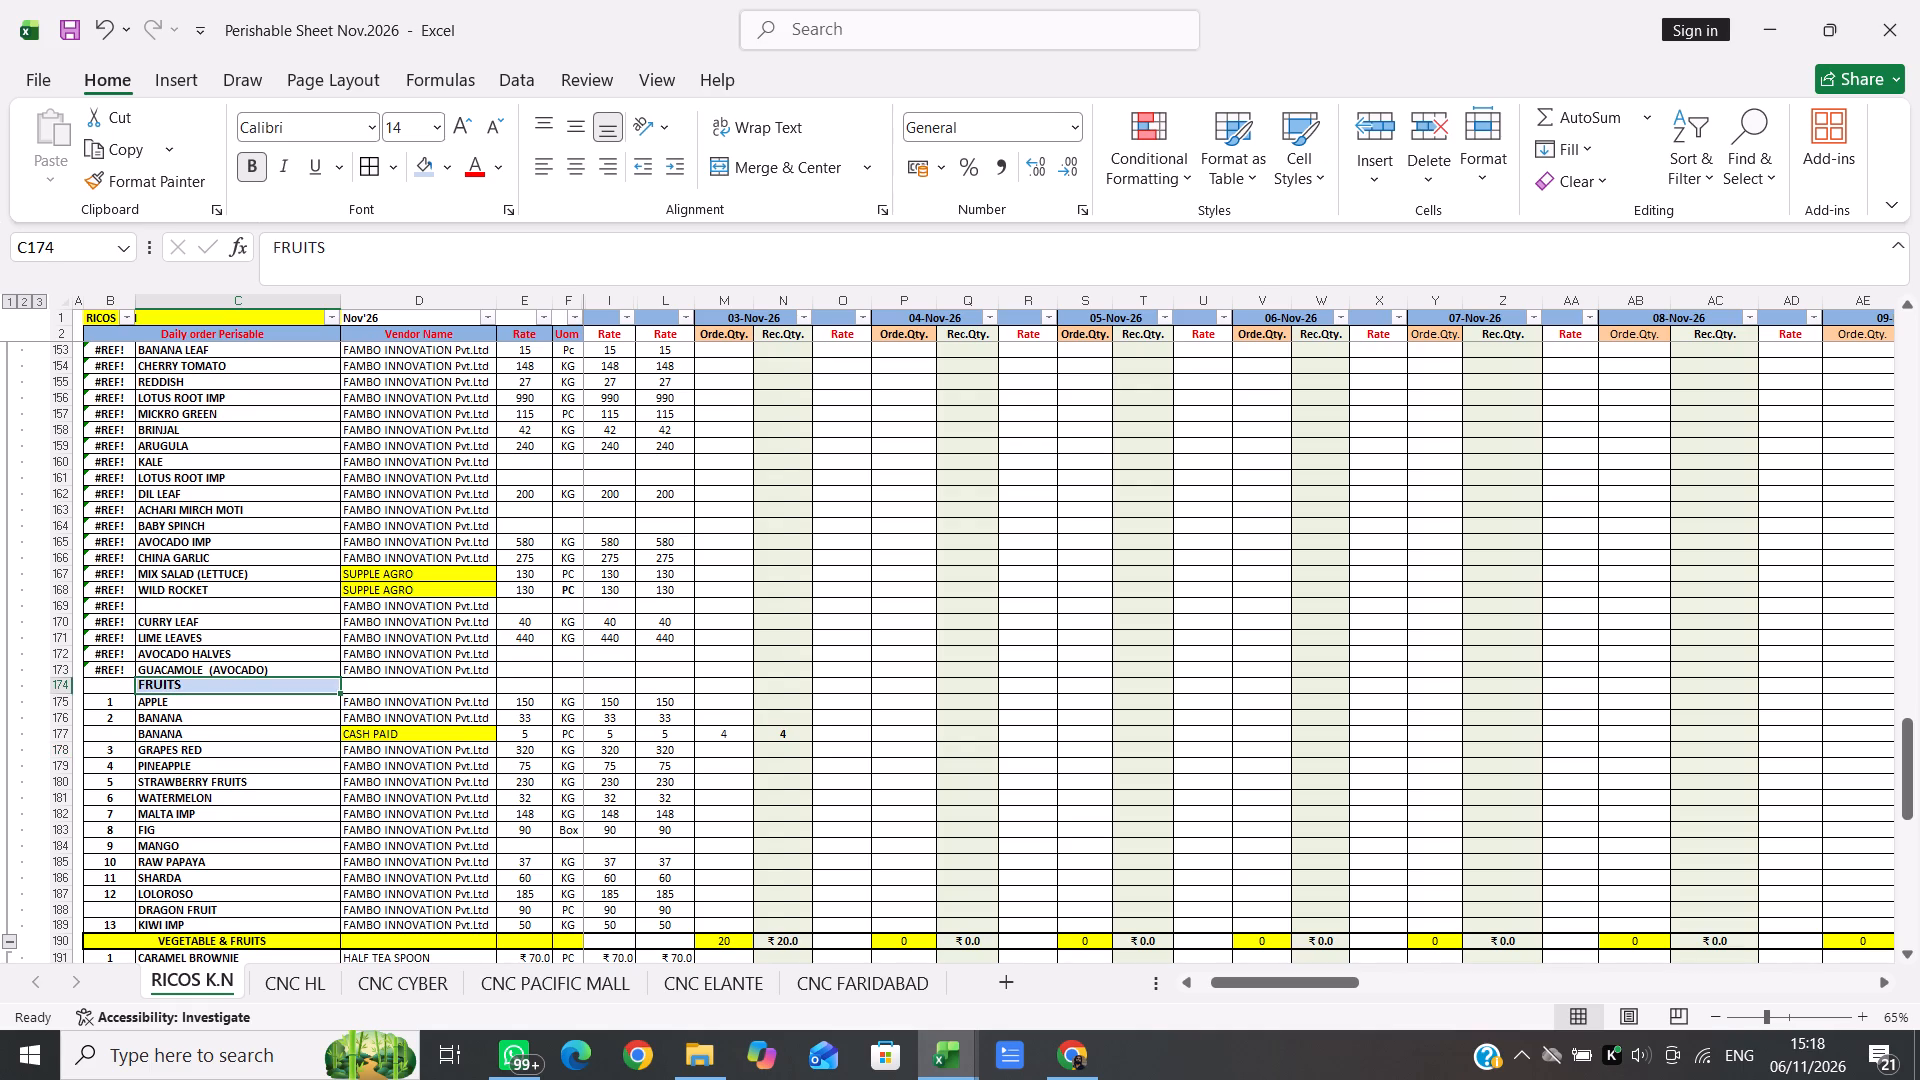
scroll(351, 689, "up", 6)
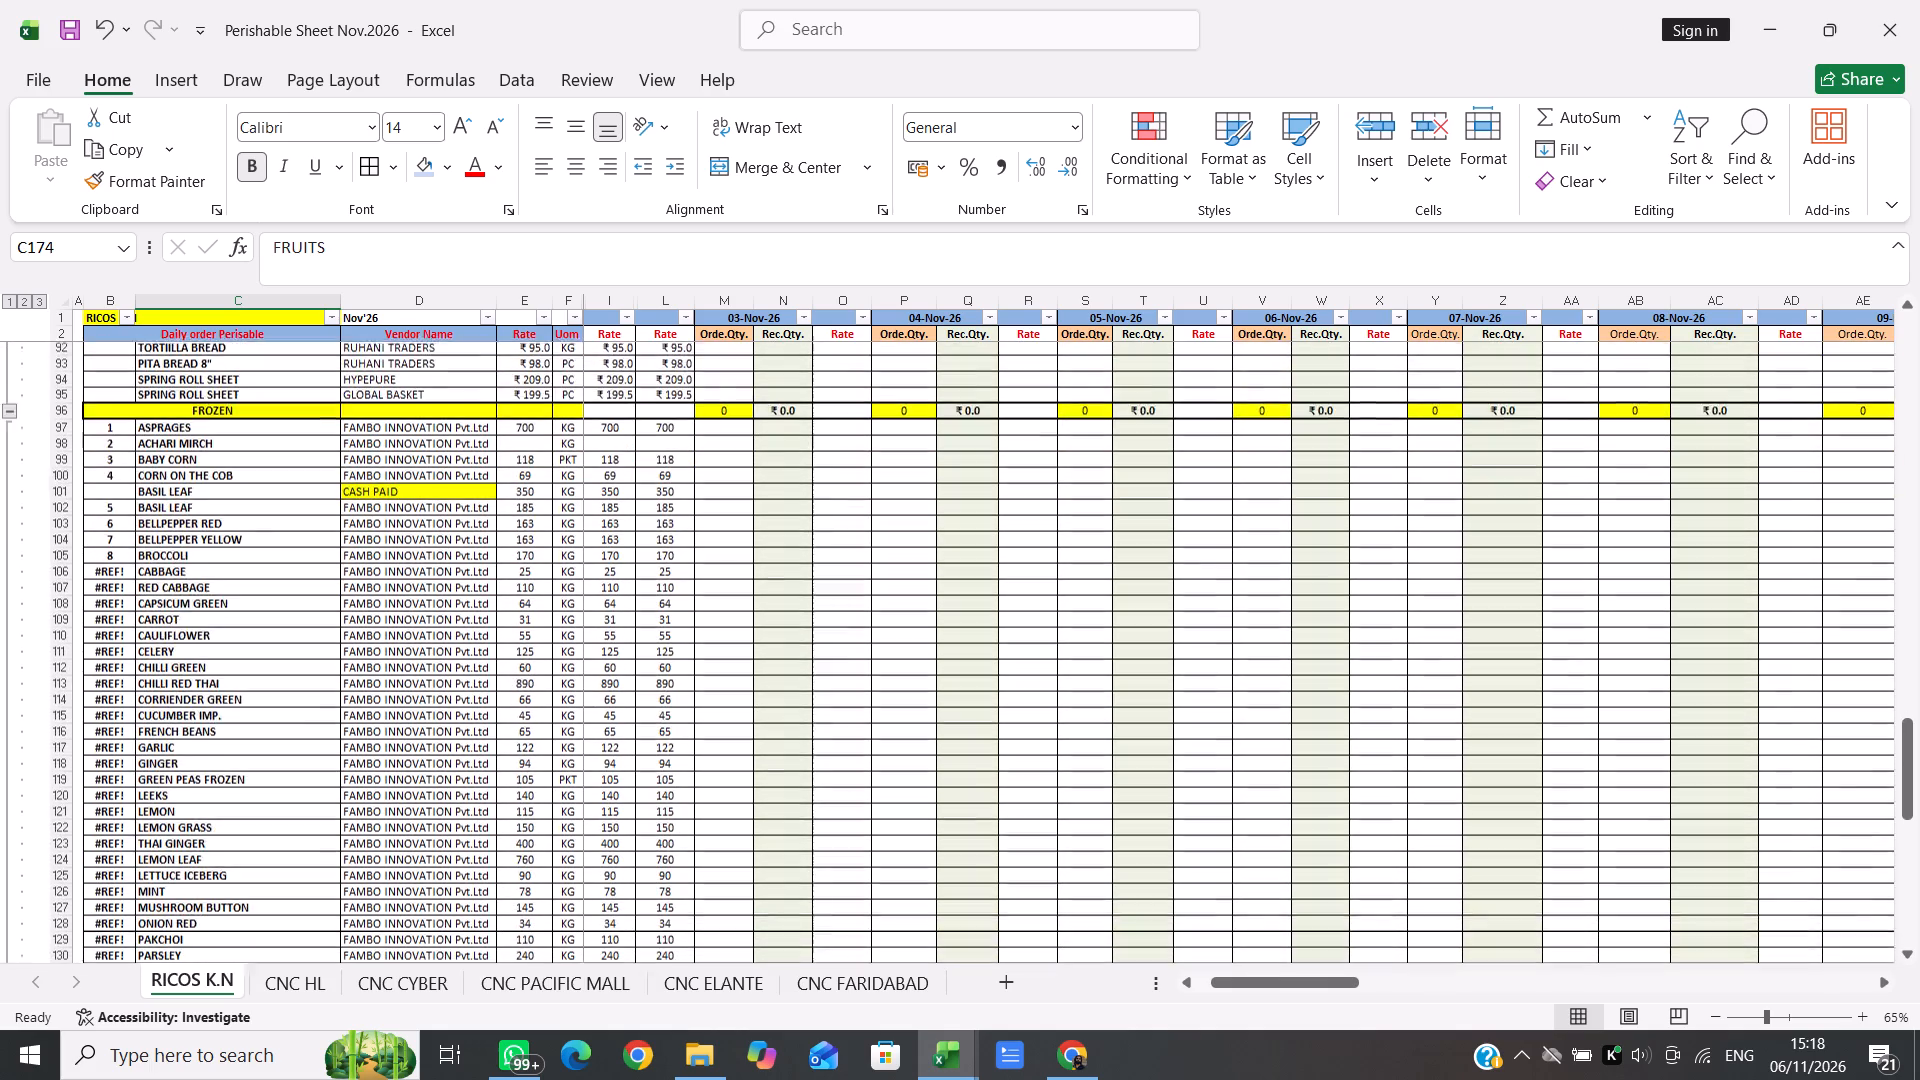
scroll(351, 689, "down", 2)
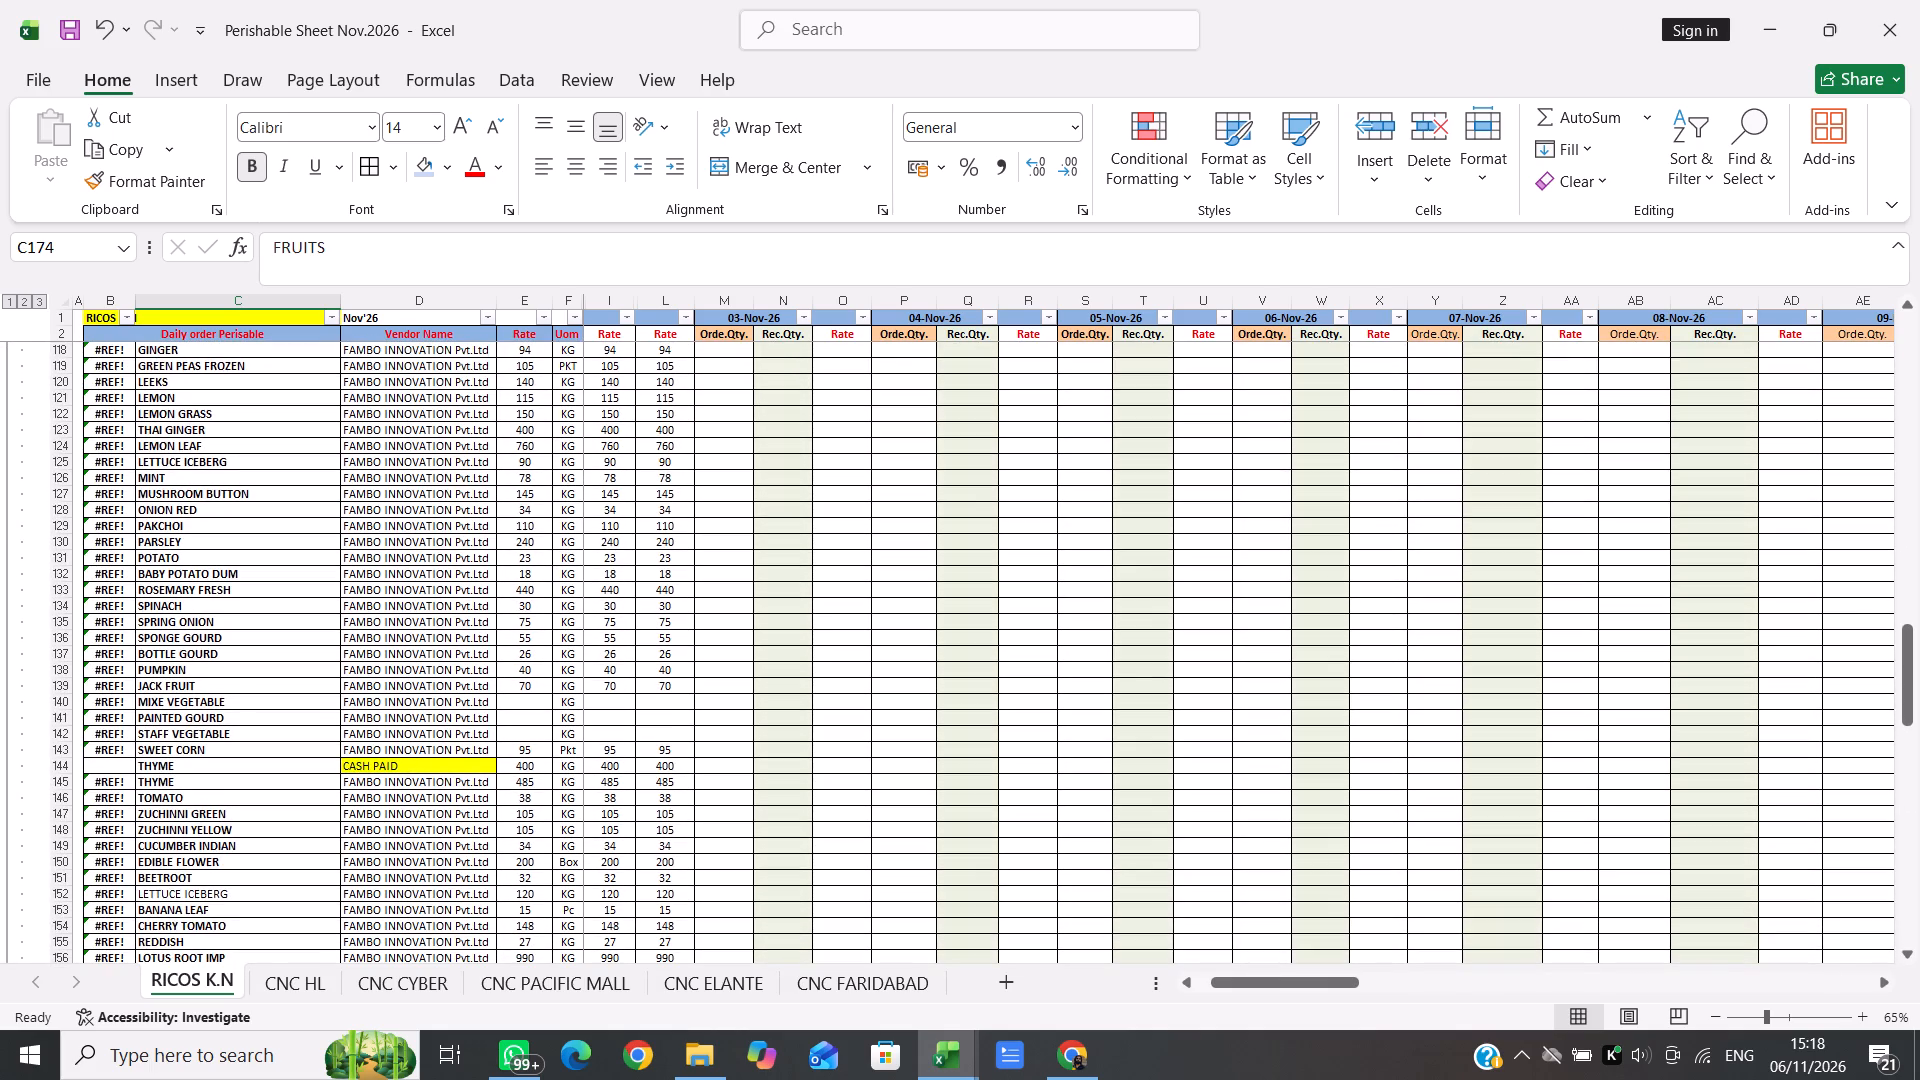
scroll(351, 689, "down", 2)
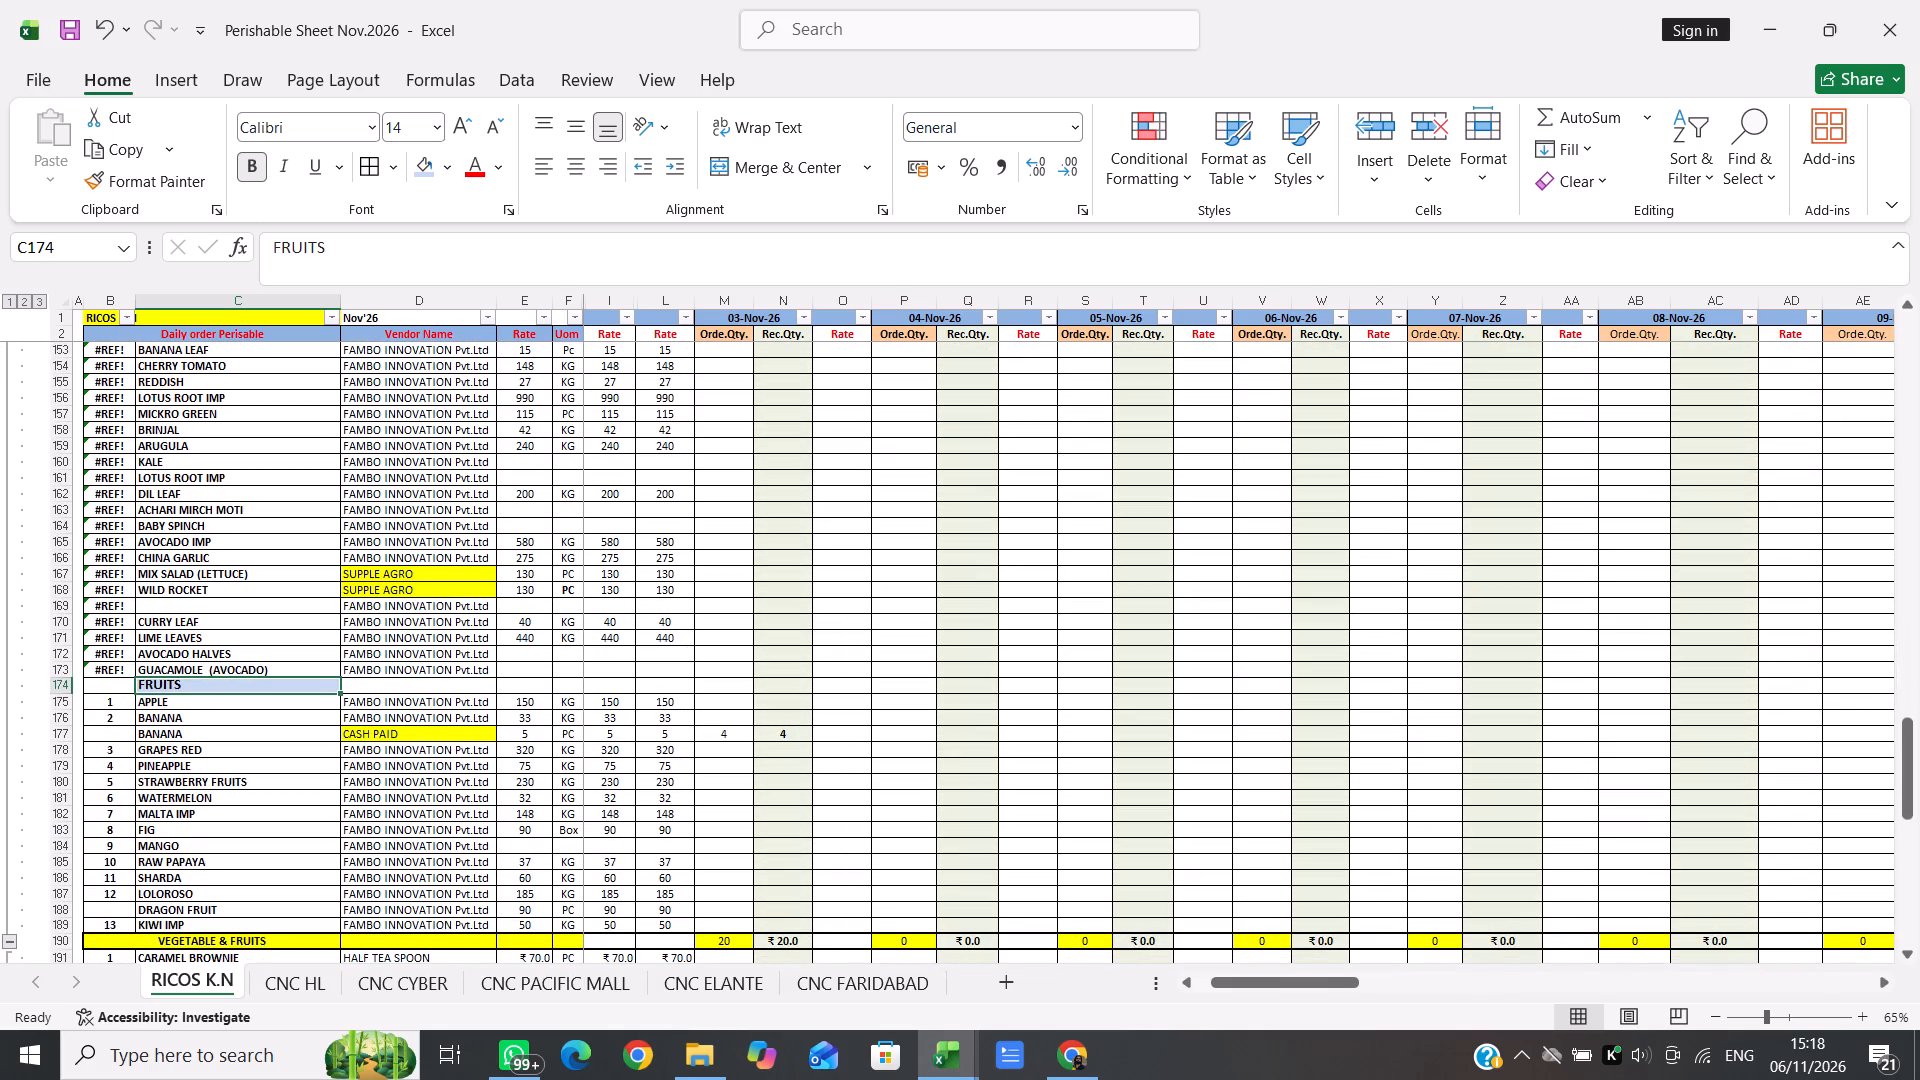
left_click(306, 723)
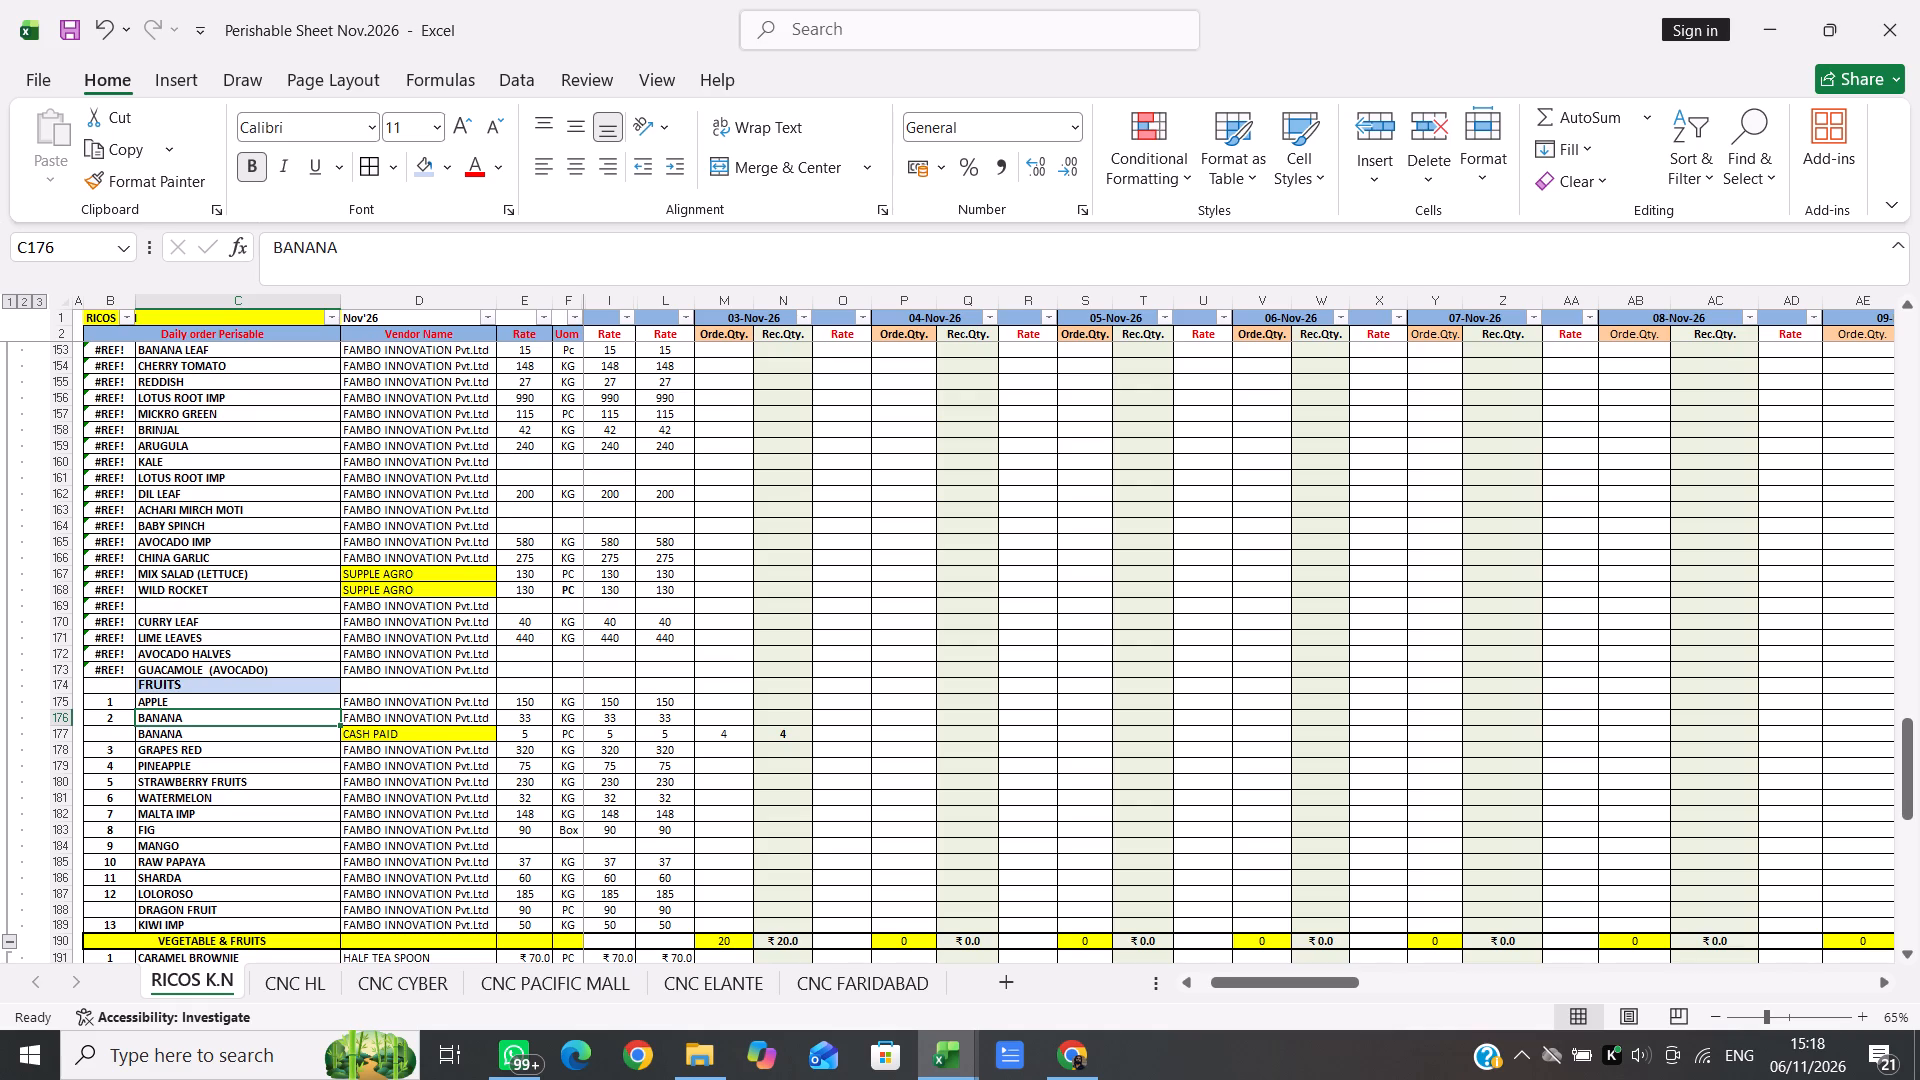
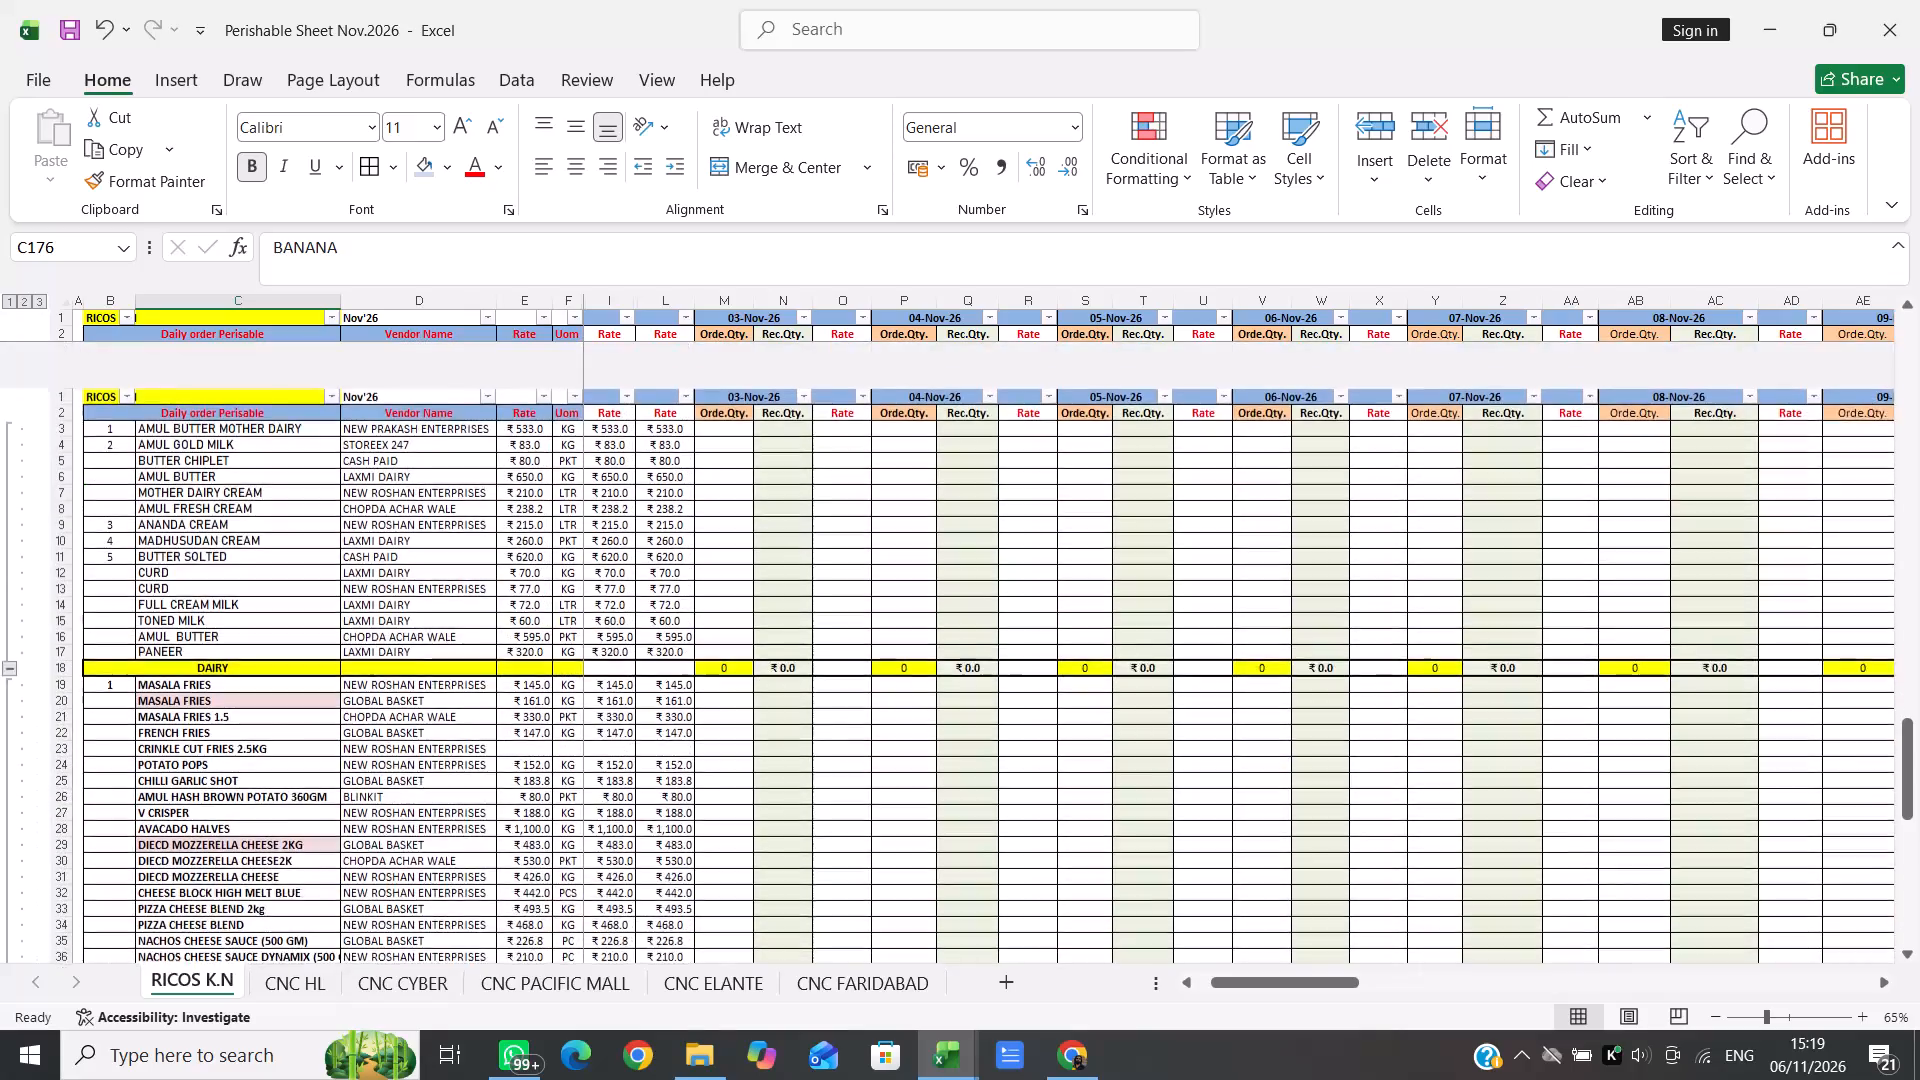
Enter 1 as both the ordered and received quantity of LAXMI DAIRY's AMUL BUTTER for 03-Nov-26, in M6 and N6.
left_click(738, 445)
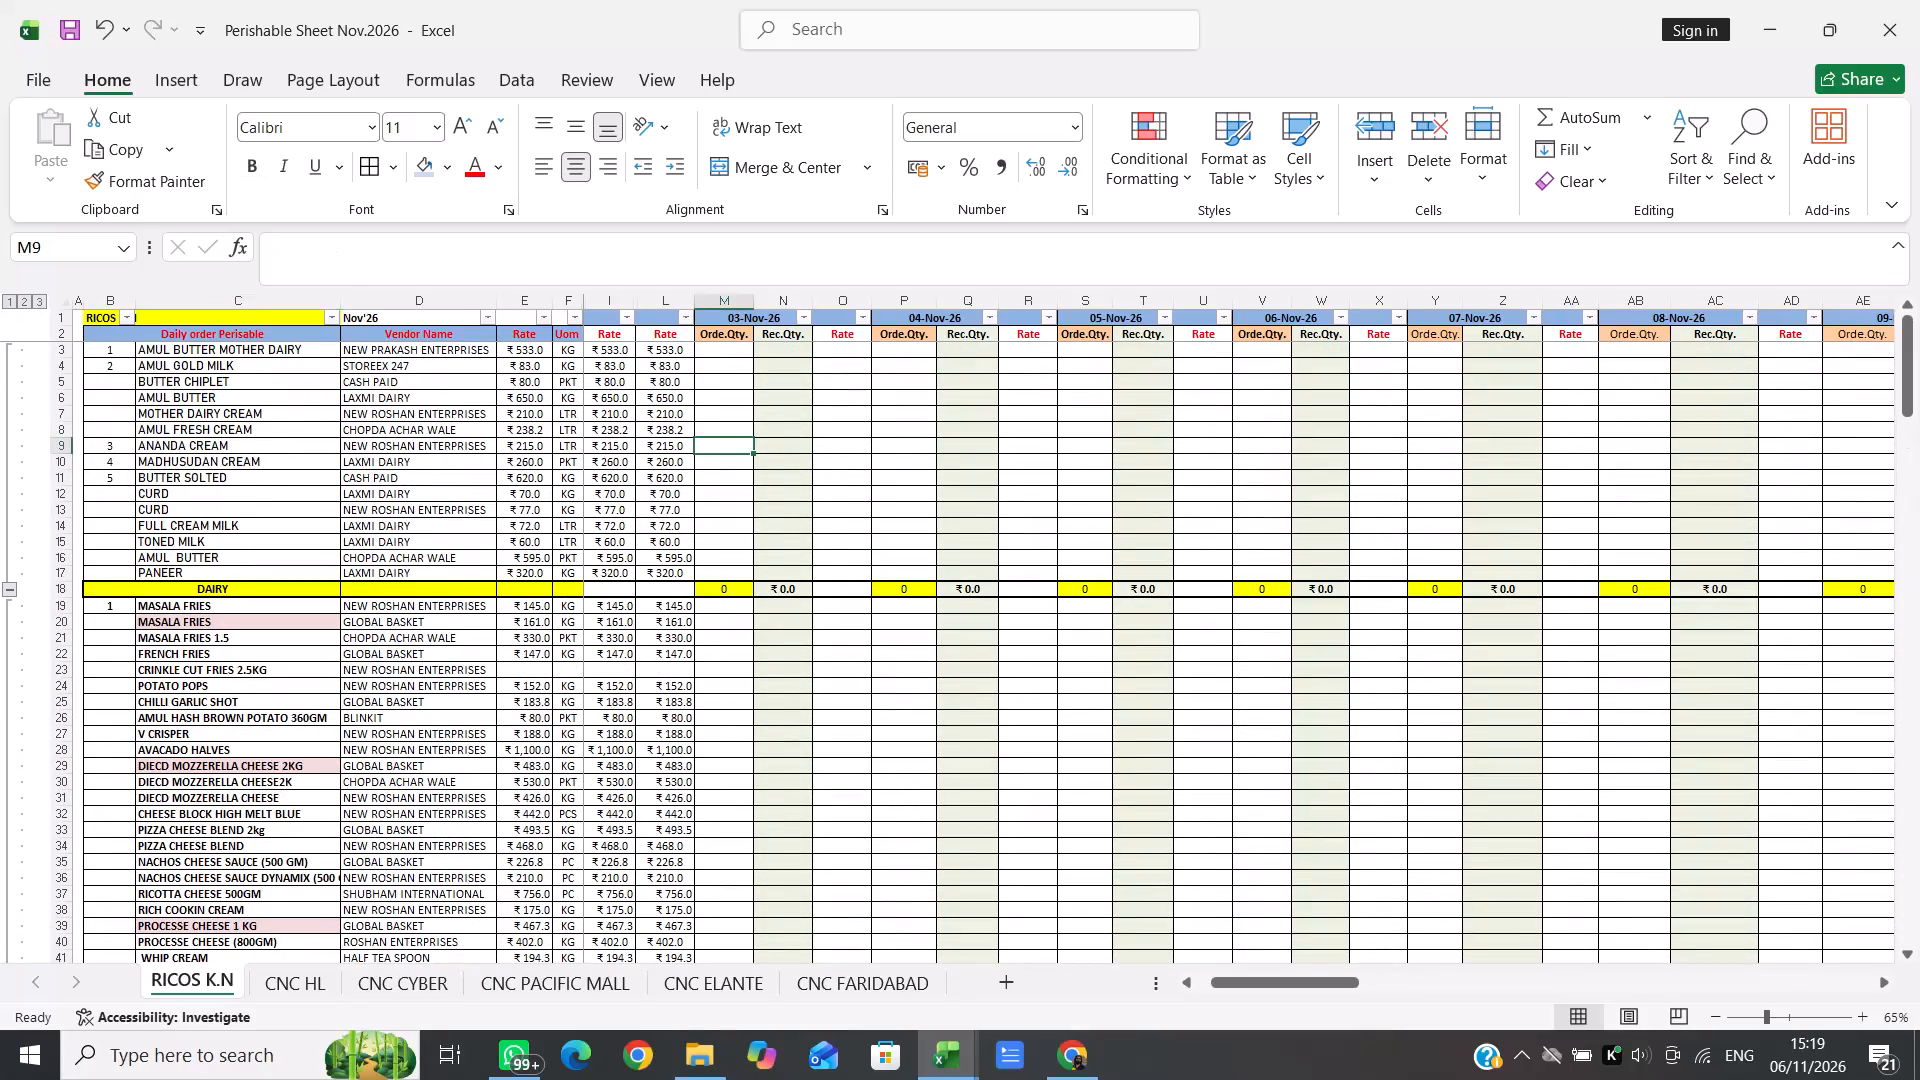
key("Up")
key("Up")
key("Up")
key("Up")
key("Up")
key("Down")
key("Down")
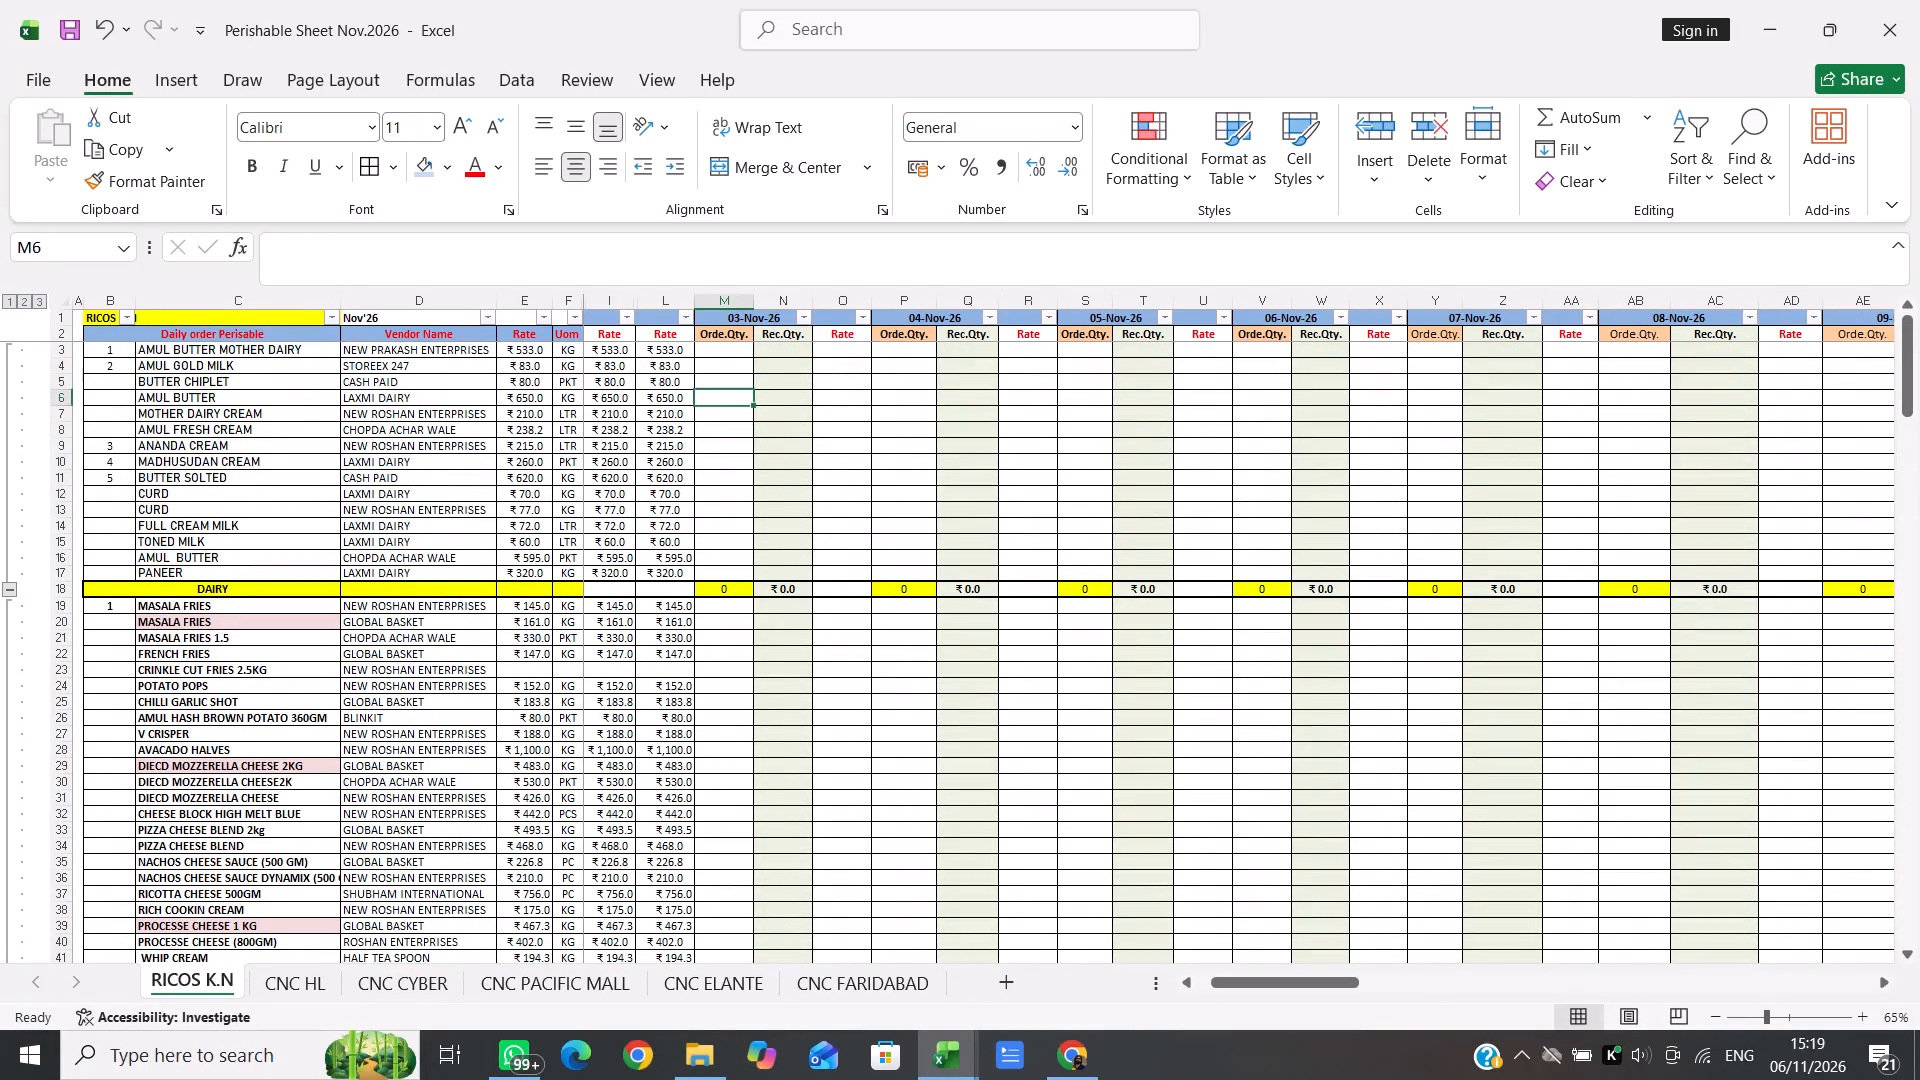
key("Down")
key("Up")
key("1")
key("Right")
key("1")
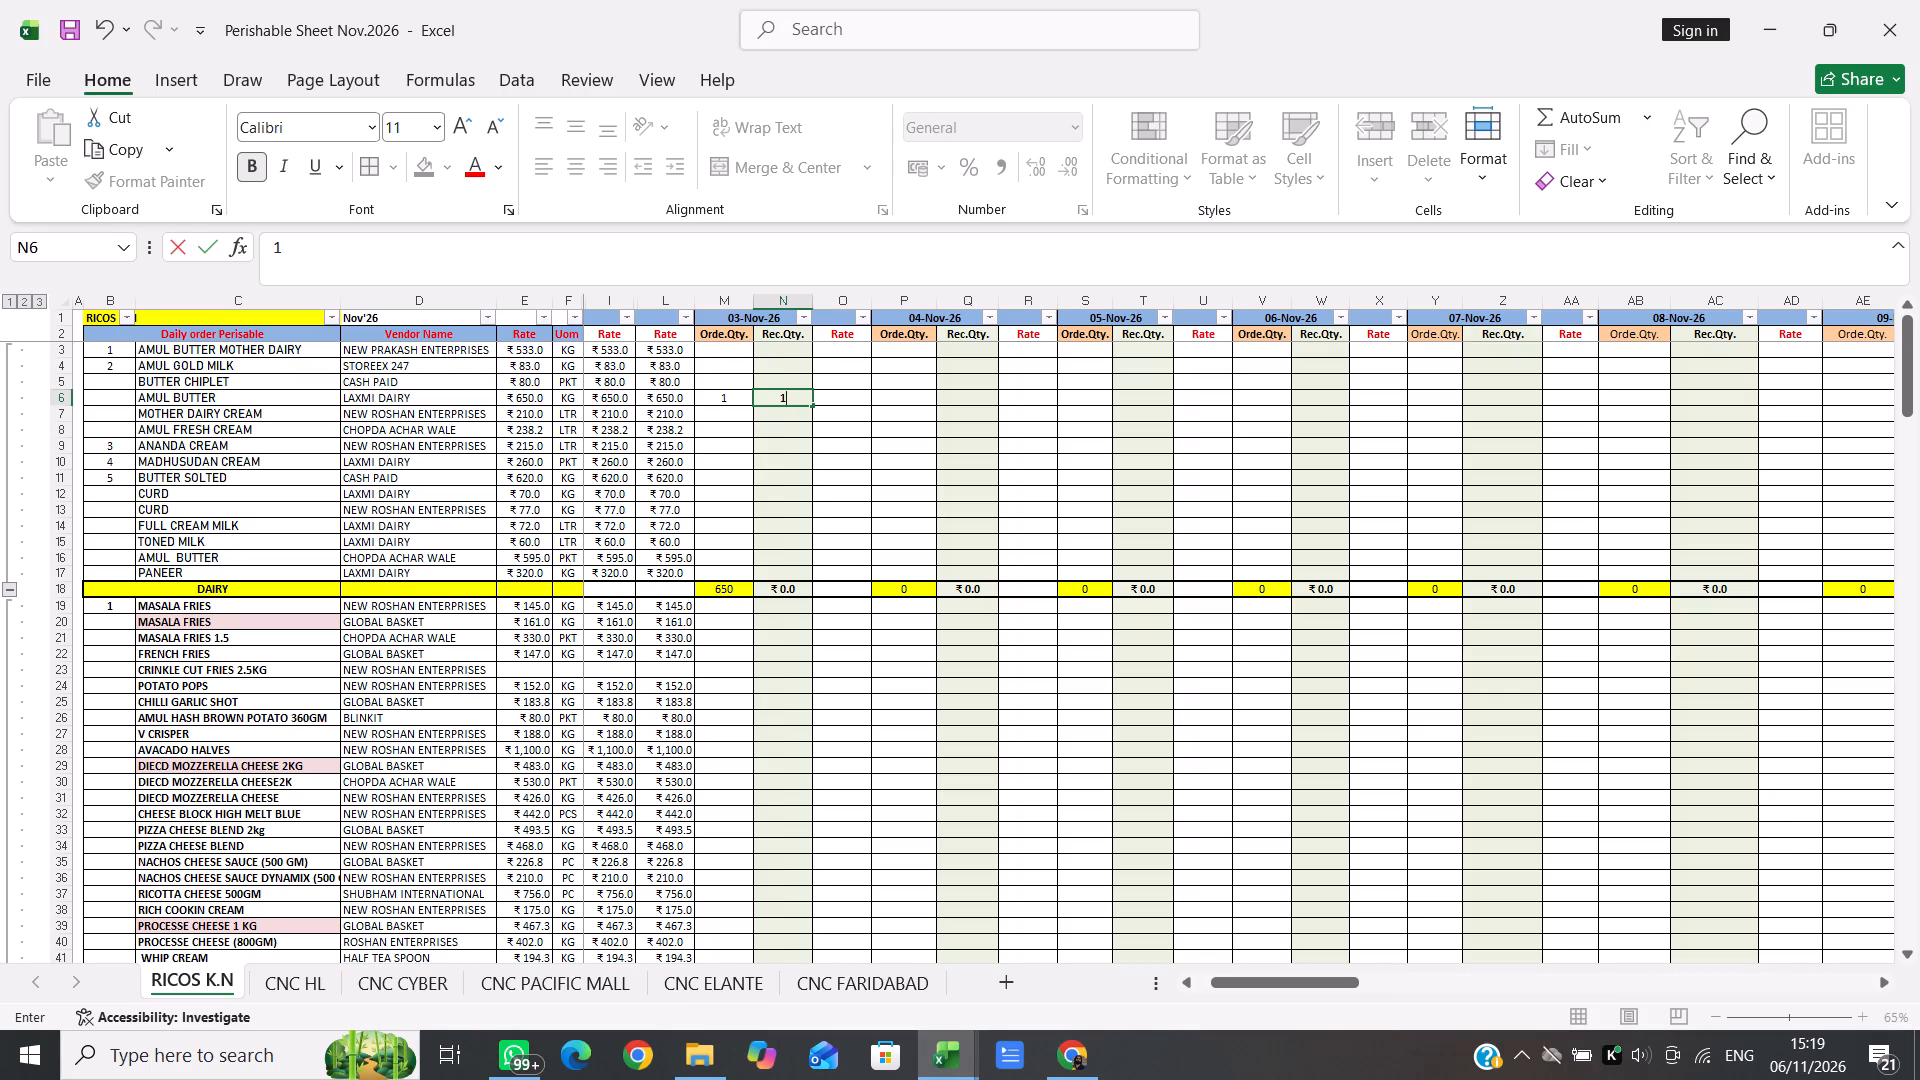
key("Down")
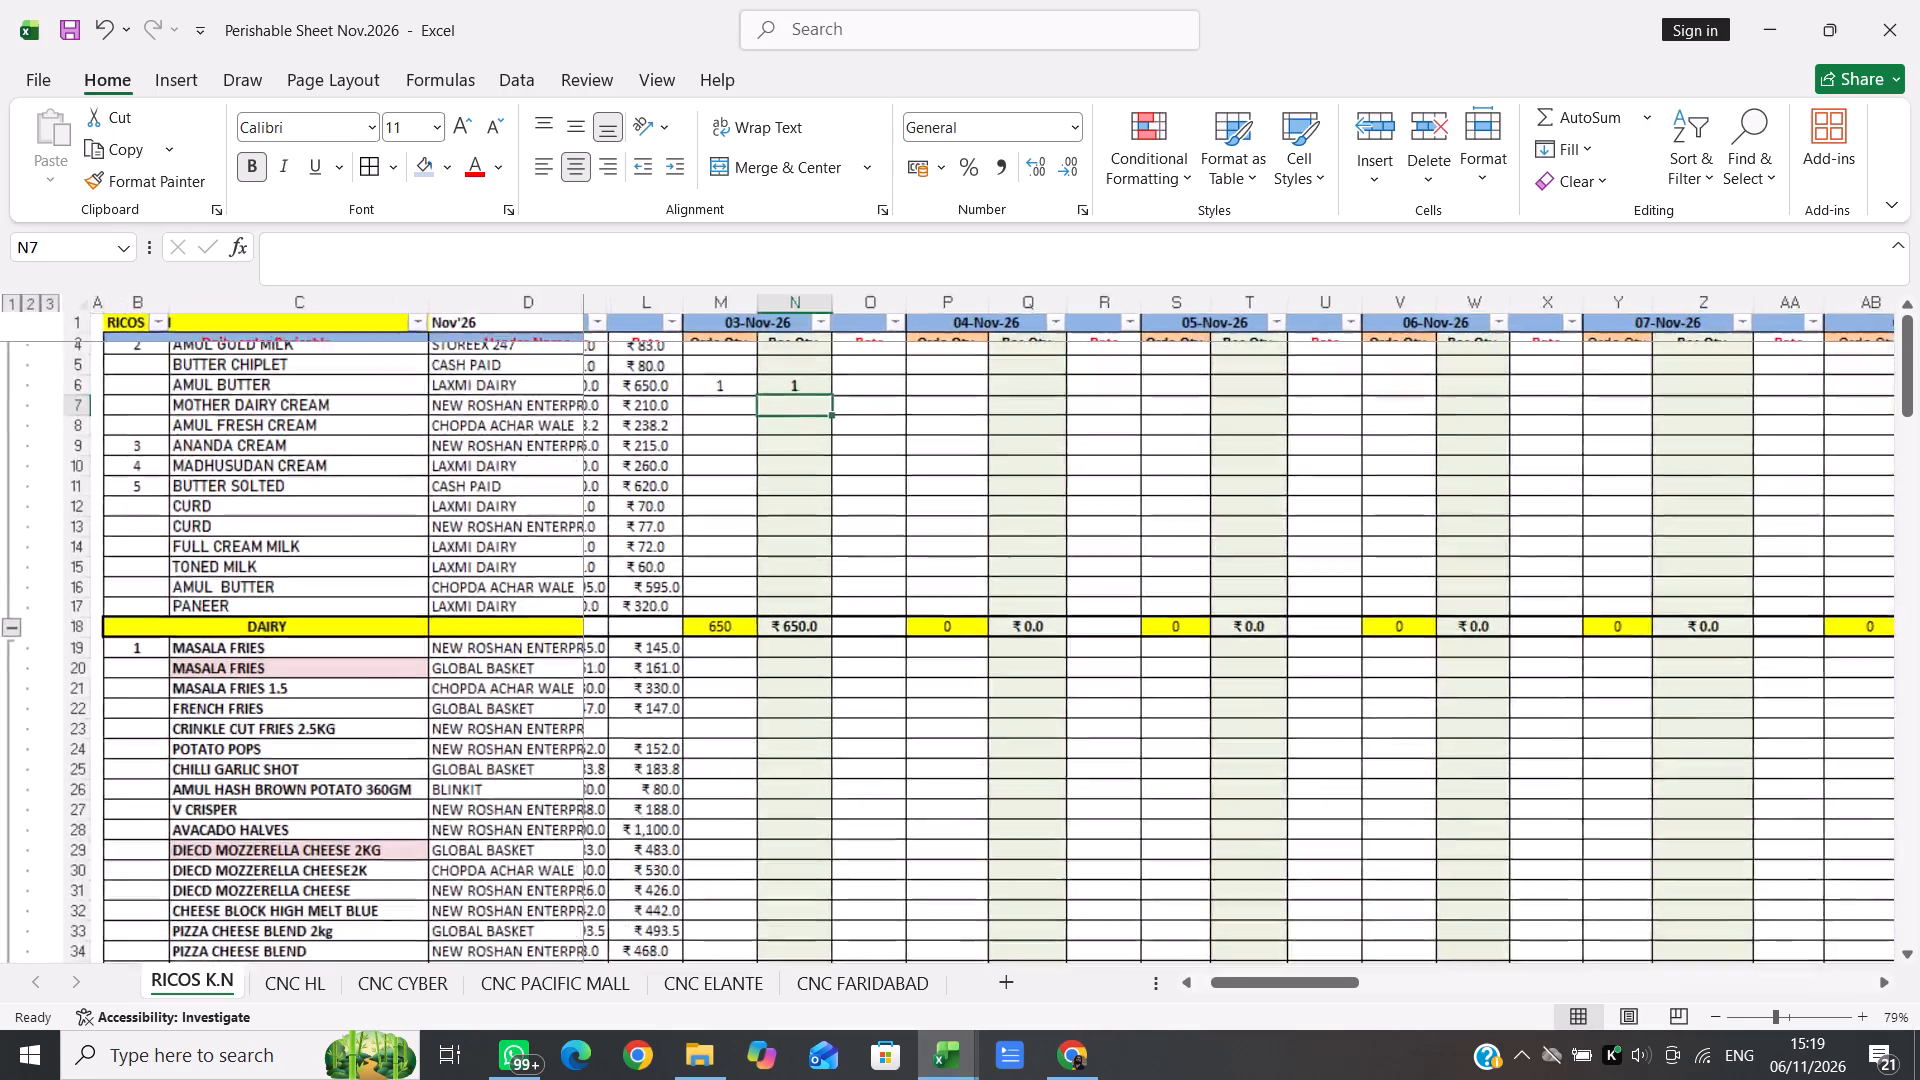
Enter 5 as both the ordered and received quantity of LAXMI DAIRY's CURD for 03-Nov-26, in M12 and N12.
left_click(840, 512)
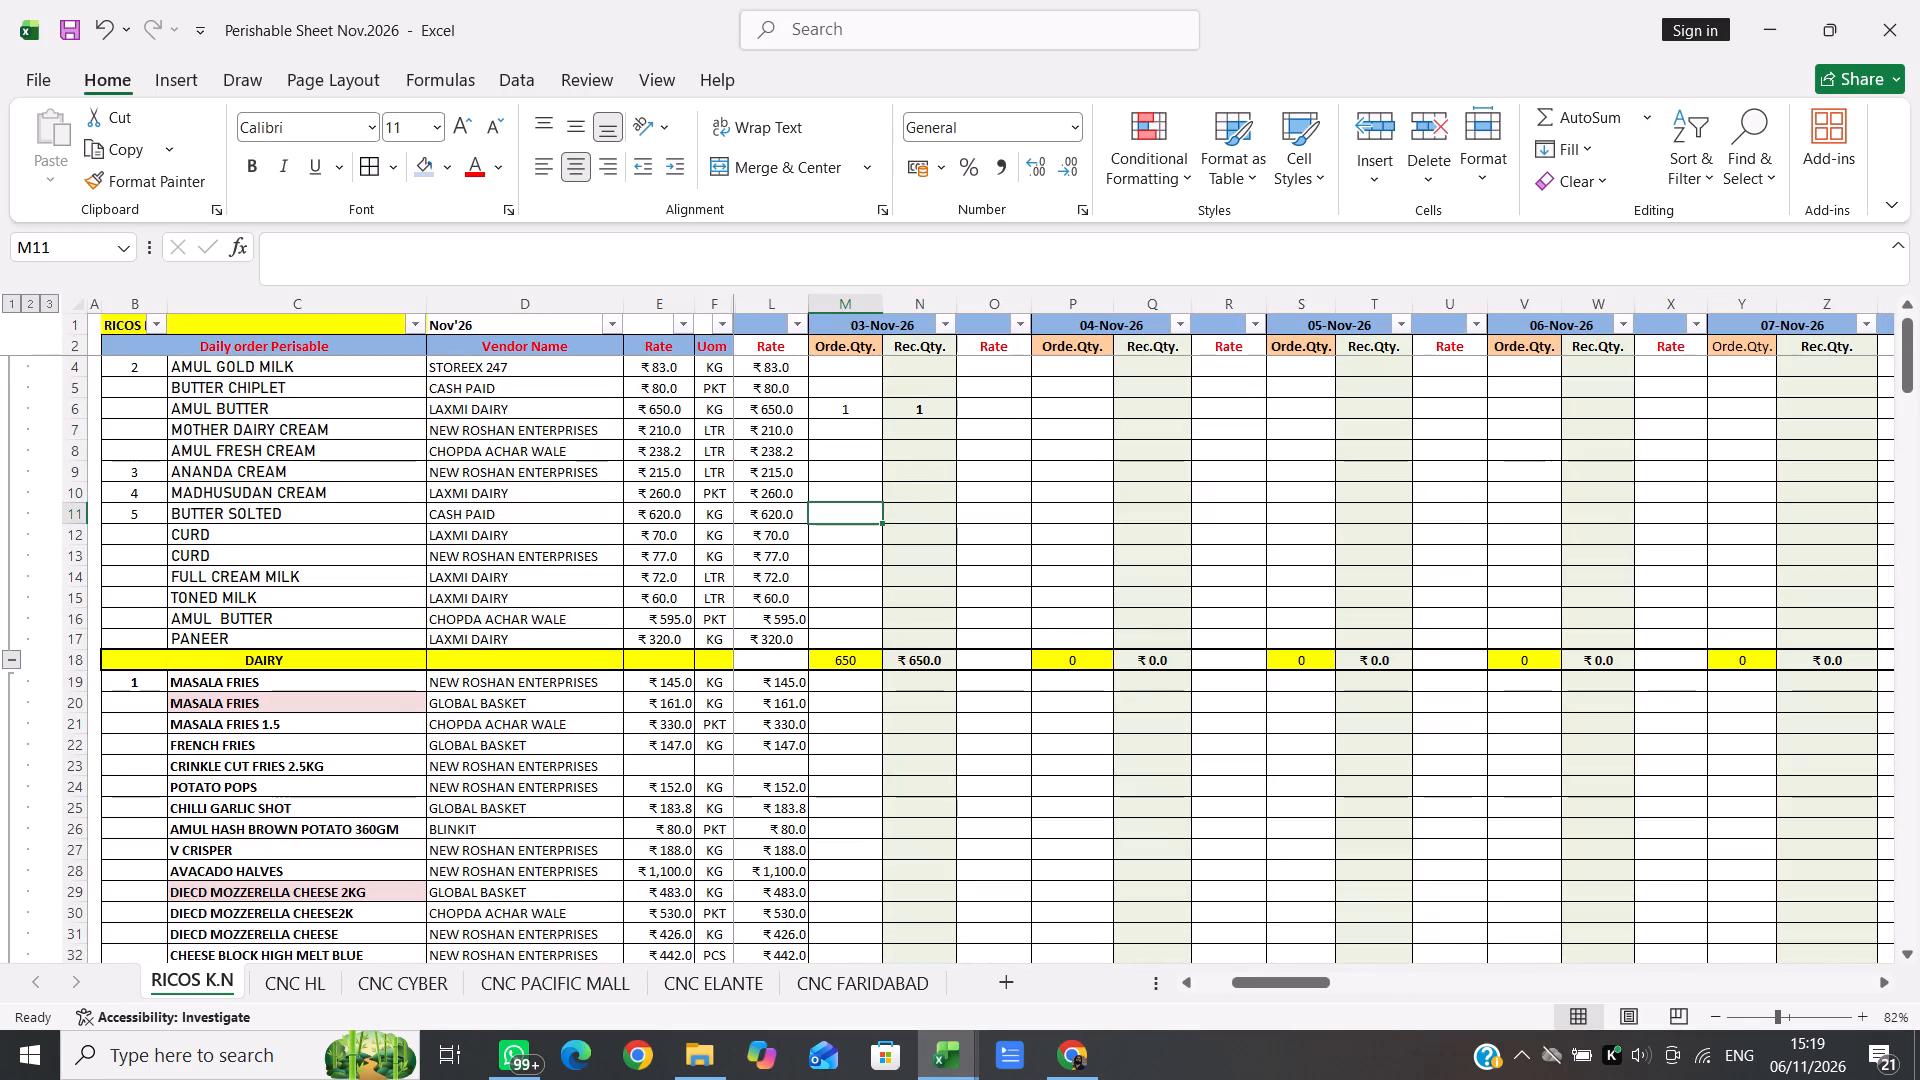
key("Down")
key("Down")
key("Down")
key("Up")
key("Up")
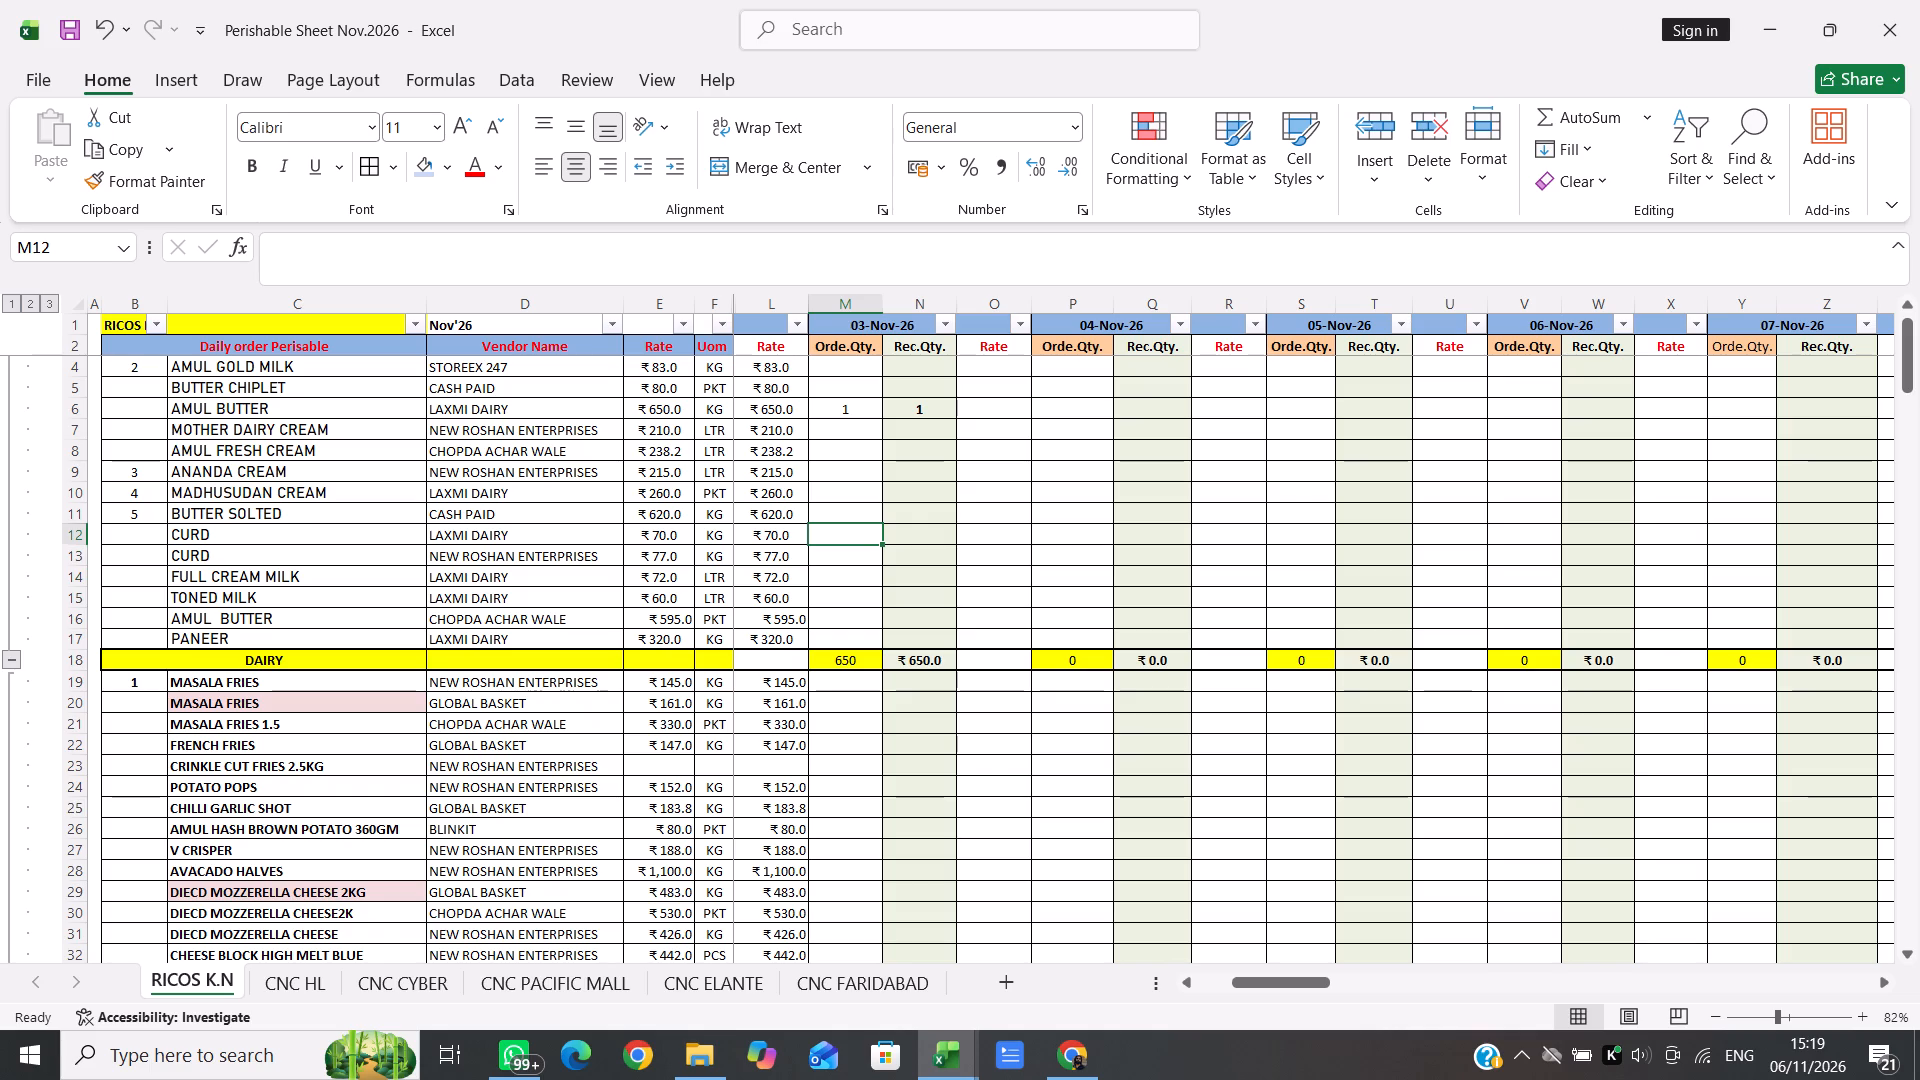
key("5")
key("Right")
key("5")
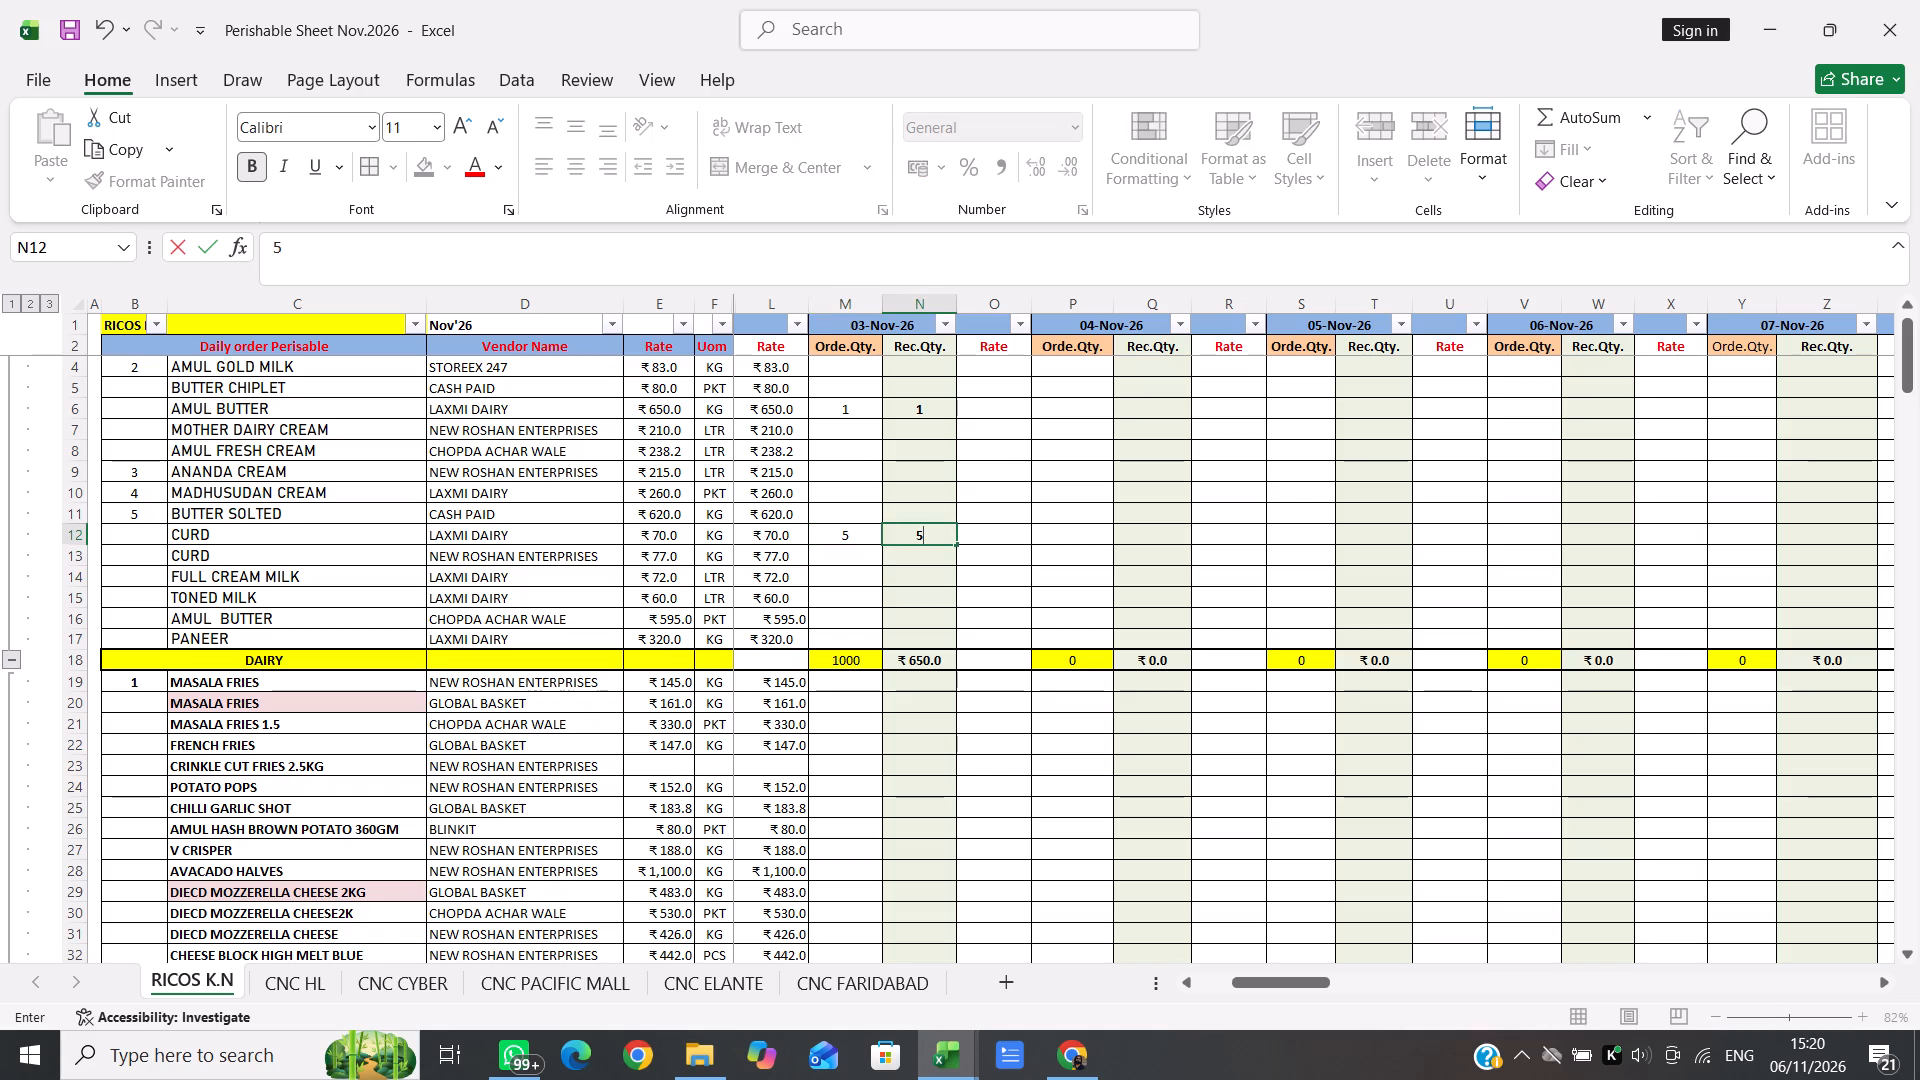
key("Up")
Enter 12 as both the received and ordered quantity of MADHUSUDAN CREAM for 03-Nov-26, in N10 and M10.
key("Up")
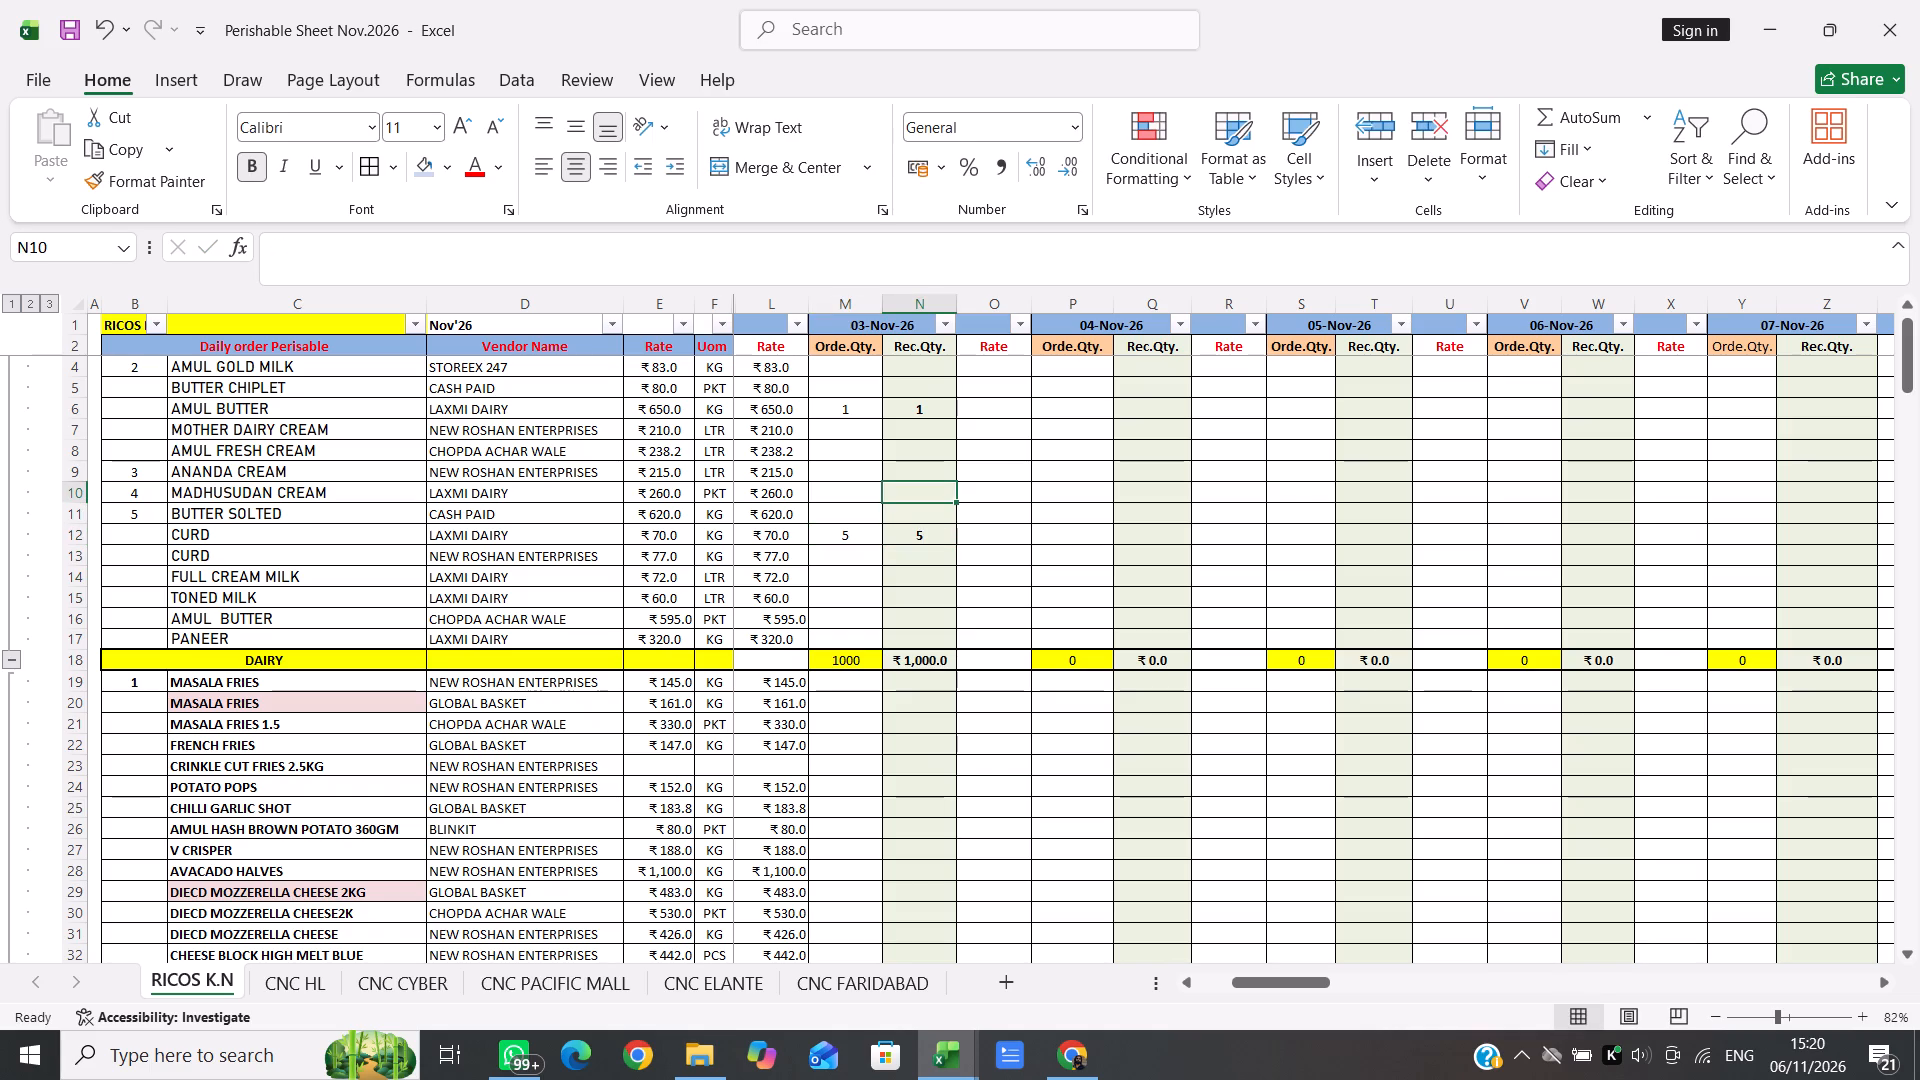
type("12")
key("Left")
type("12")
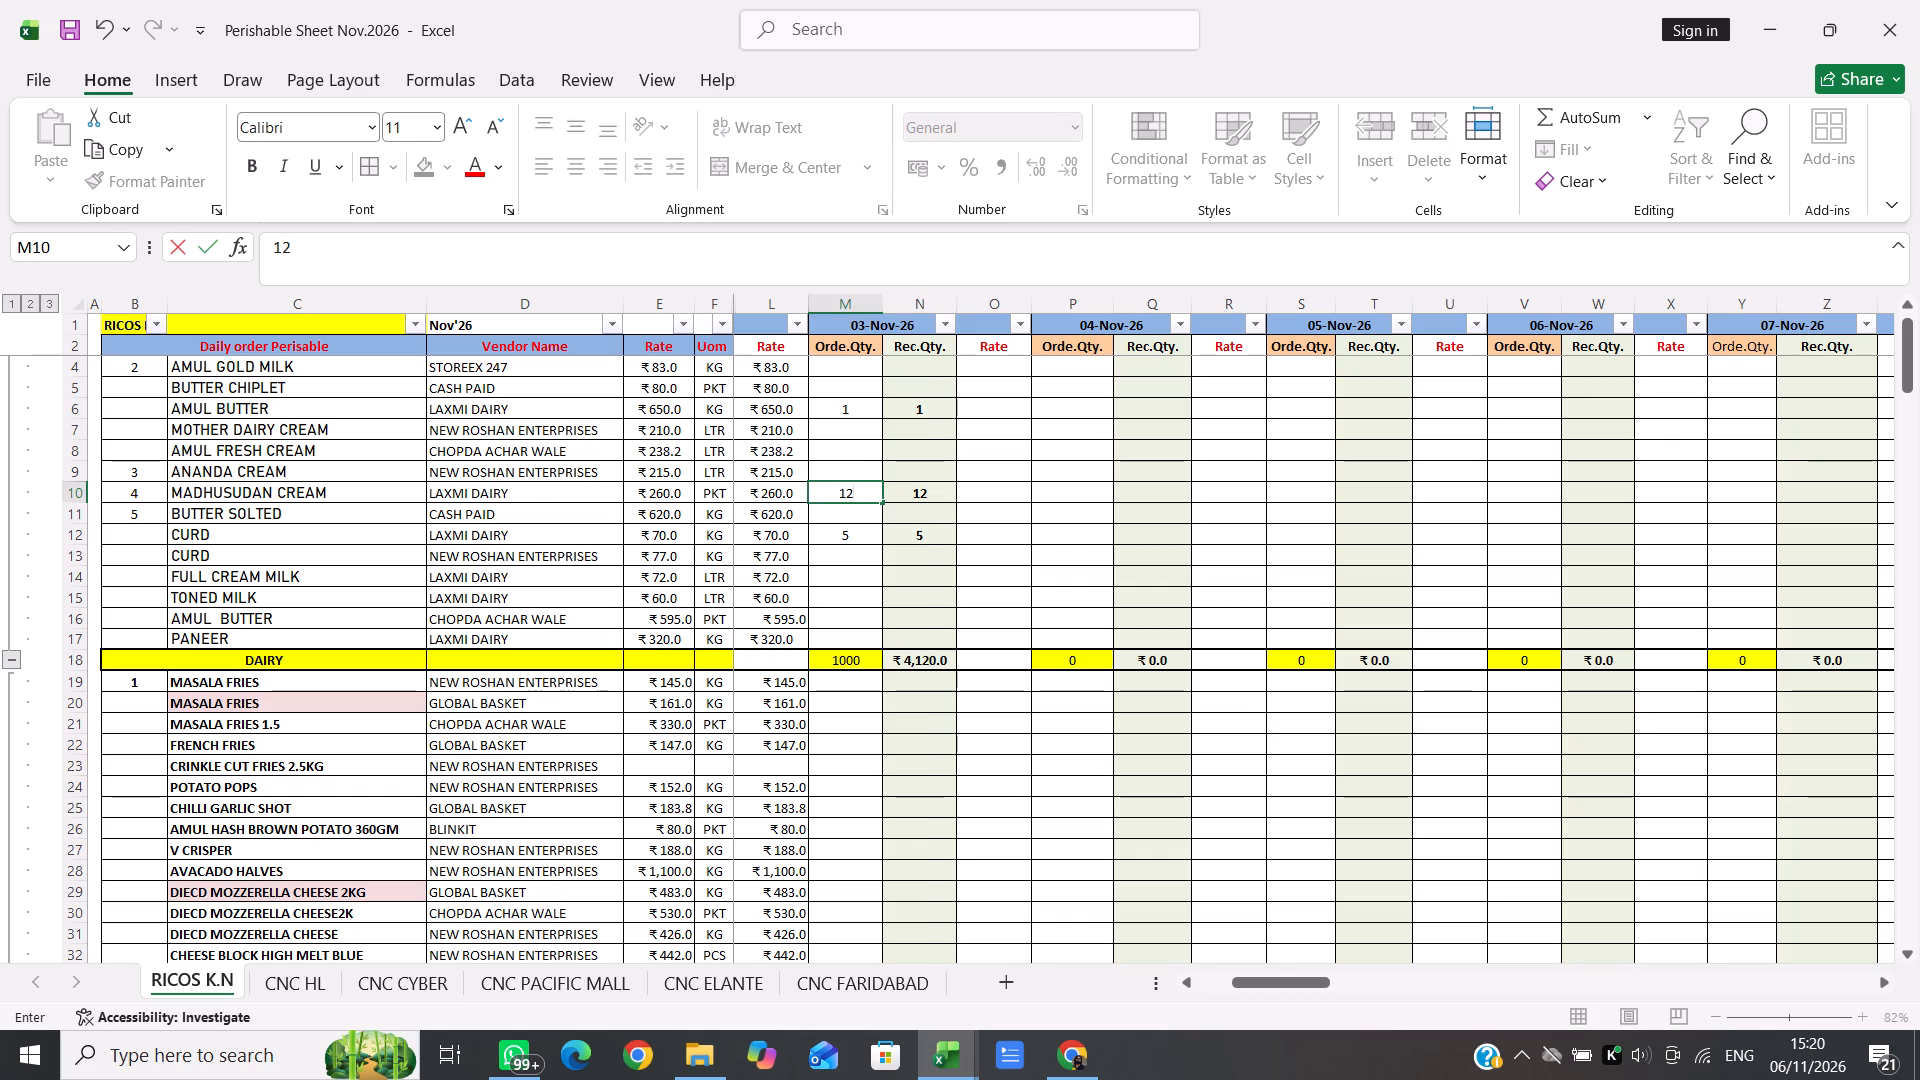
key("Down")
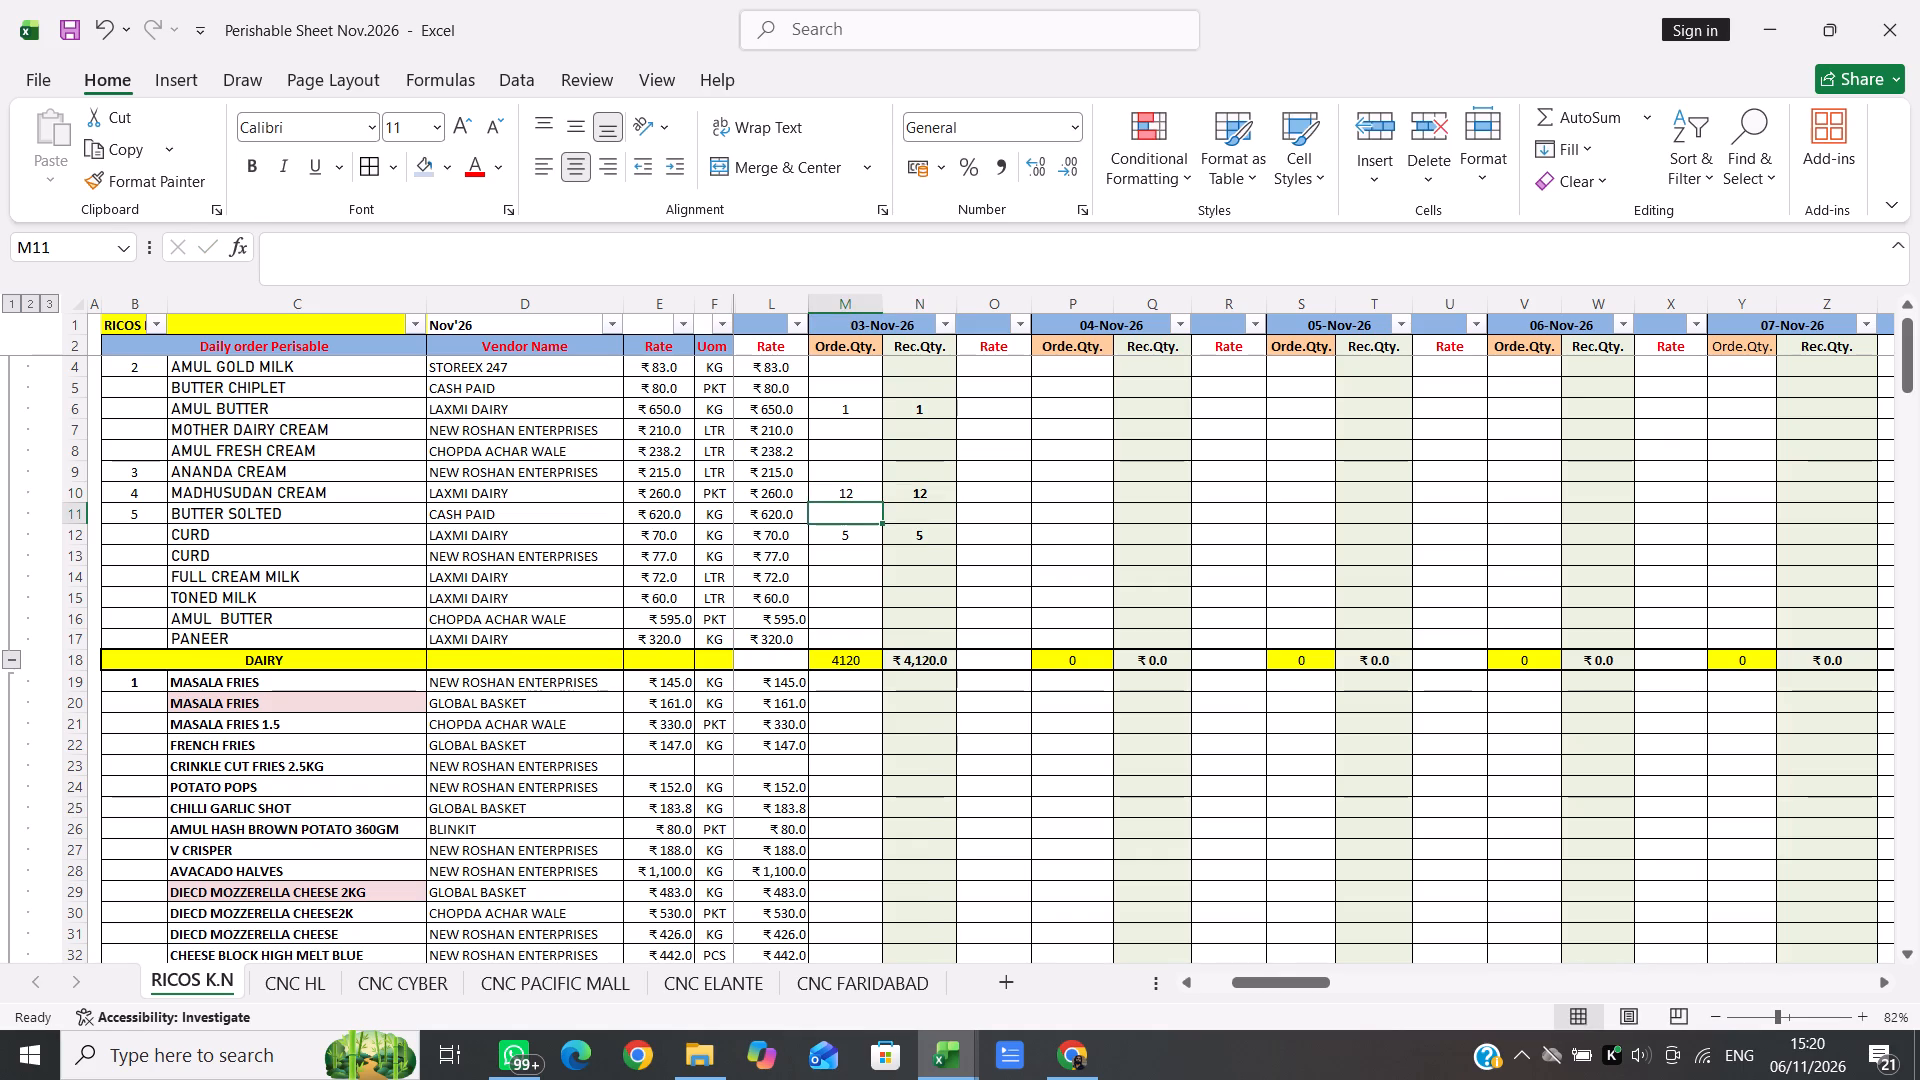
Enter 25 as both the ordered and received quantity of TONED MILK for 03-Nov-26, in M15 and N15.
key("Down")
key("Down")
key("Down")
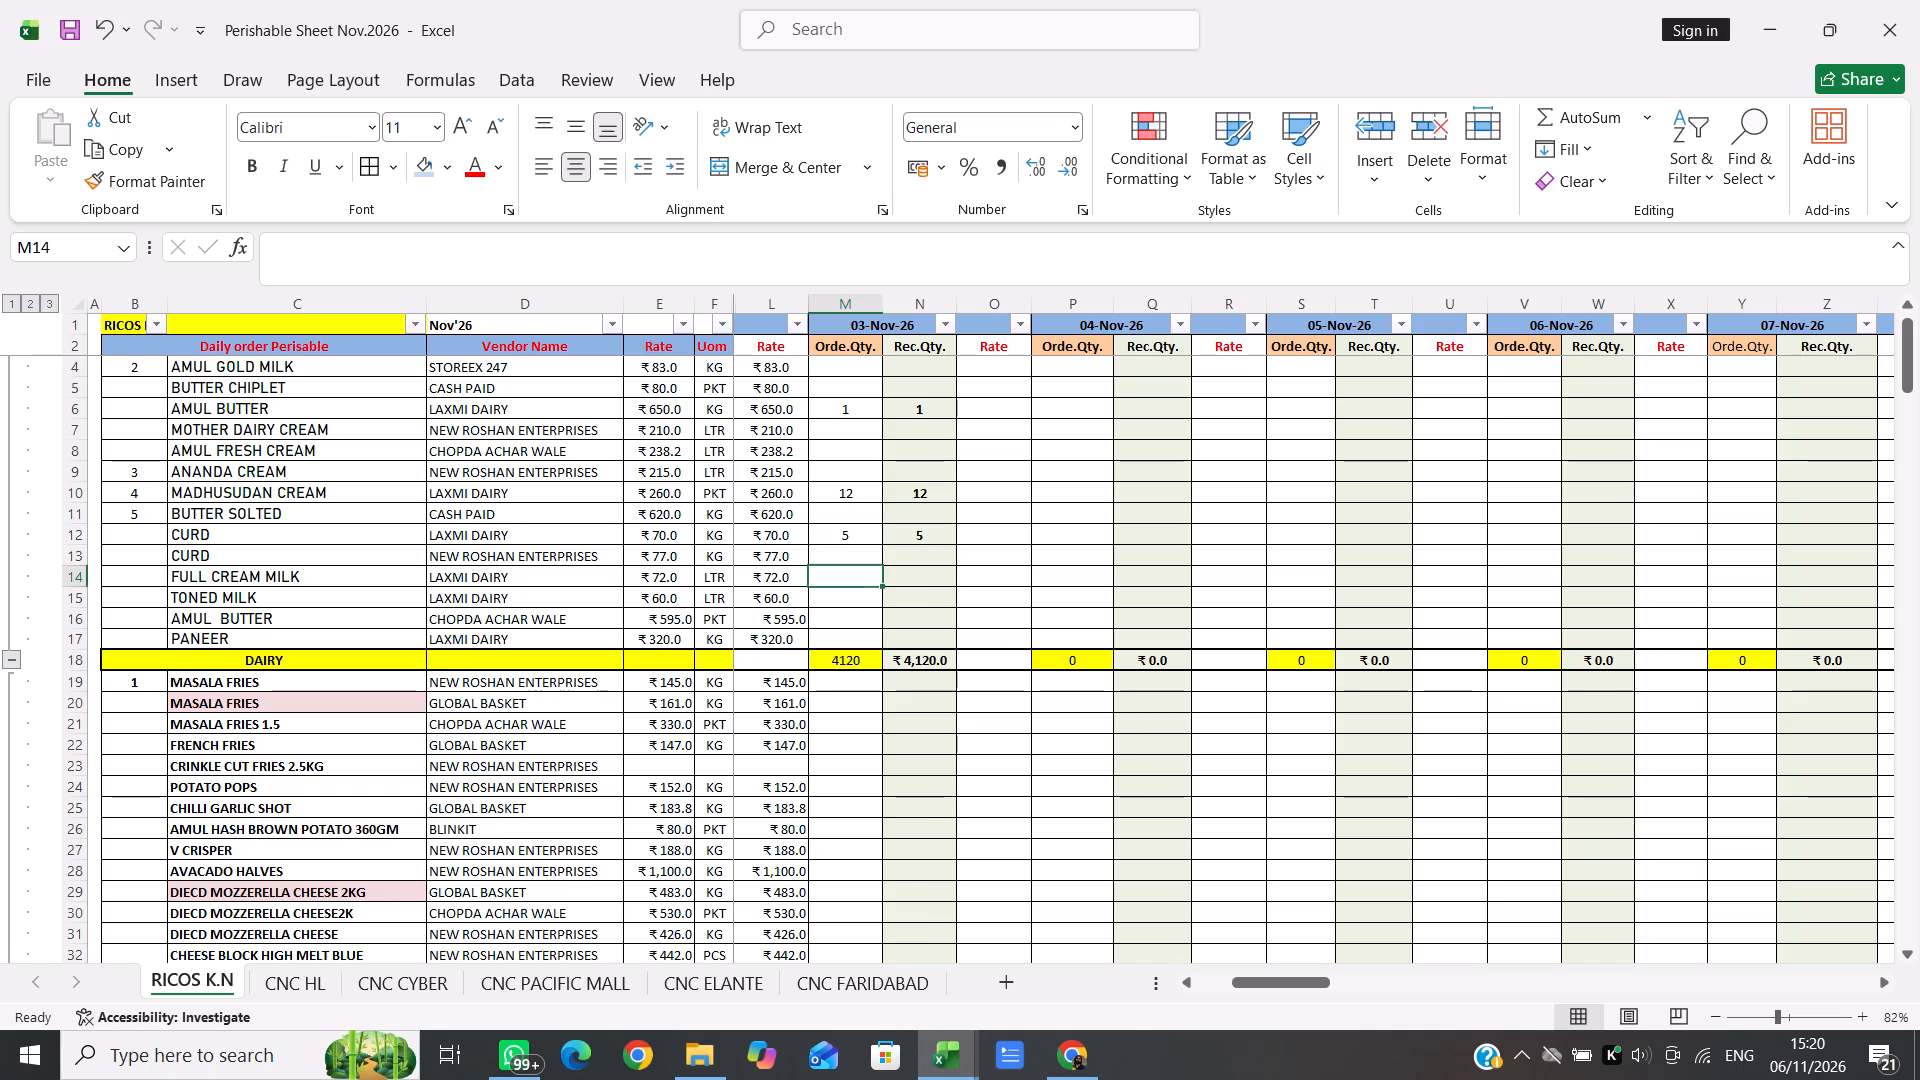
key("Down")
type("25")
key("Right")
type("25")
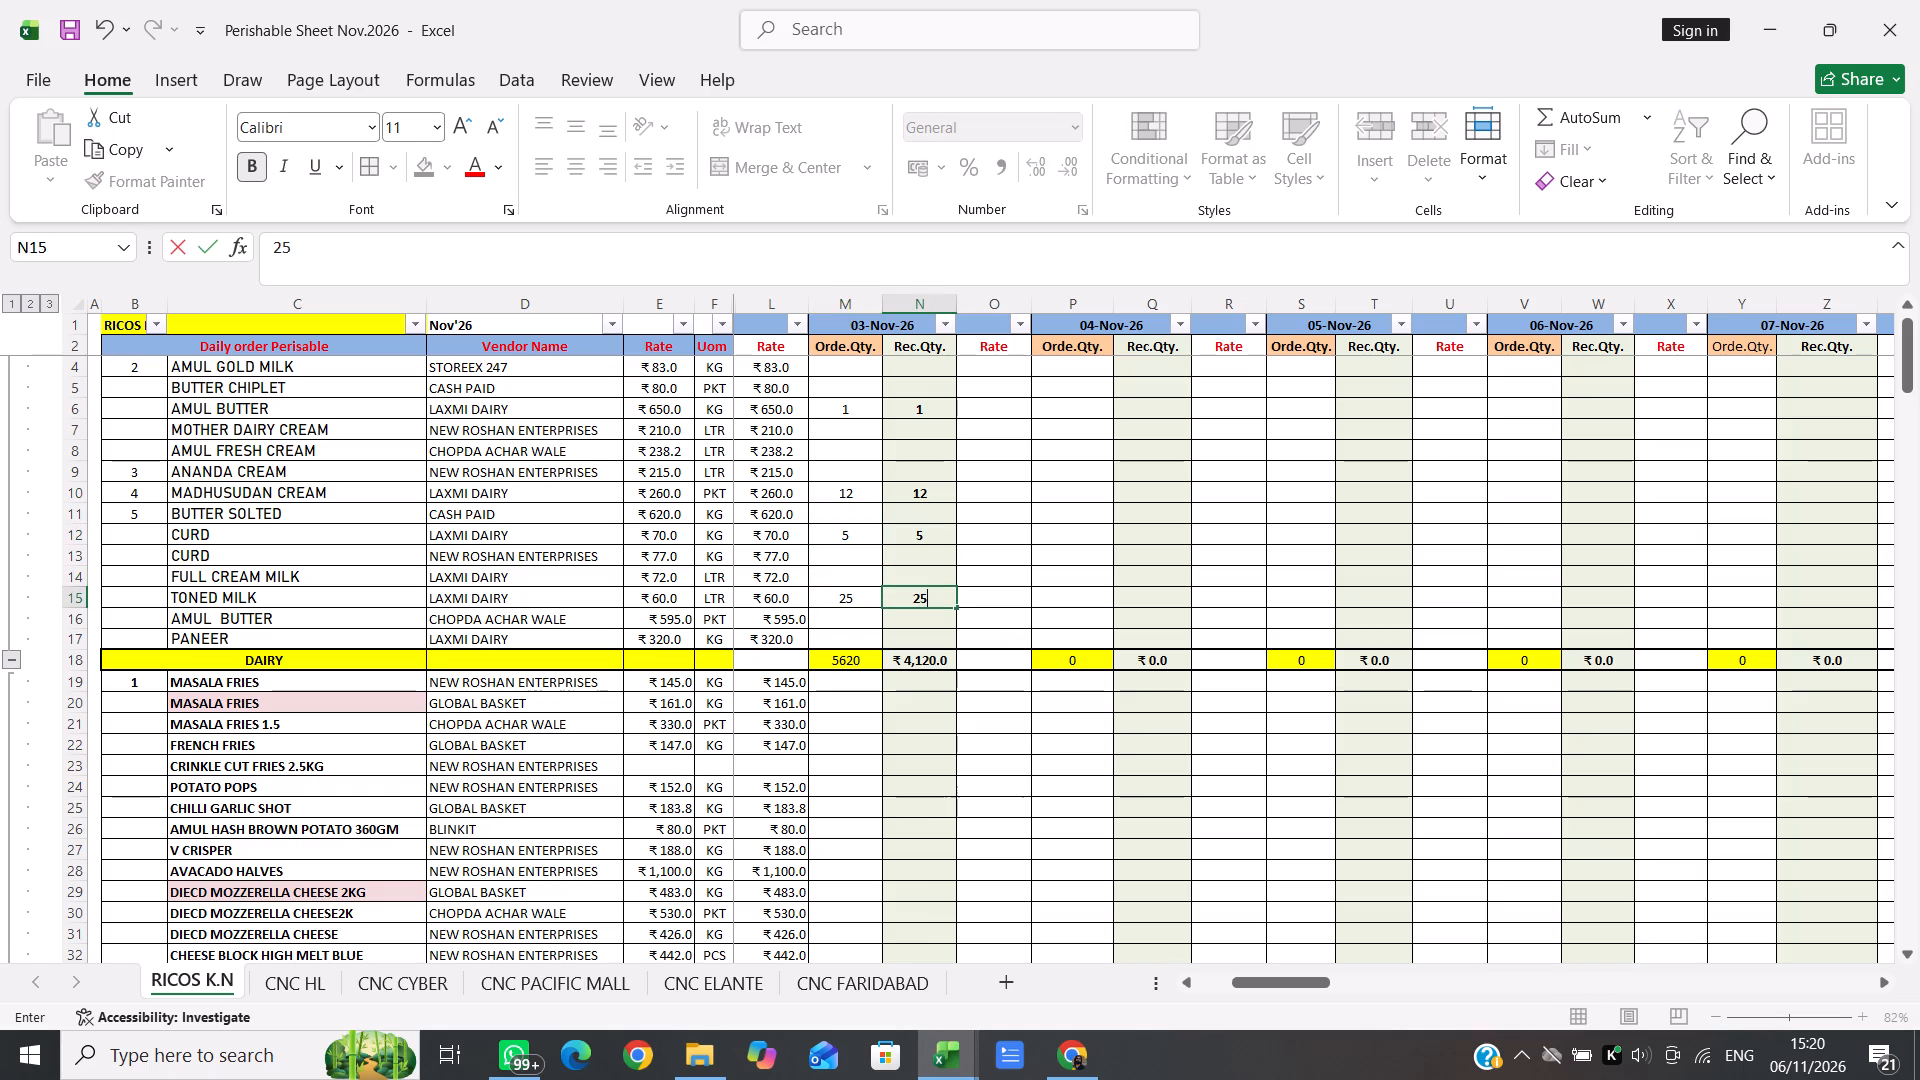
key("Down")
Enter PANEER's 03-Nov-26 quantities: 6.4 received in N17 and 6 ordered in M17.
key("Down")
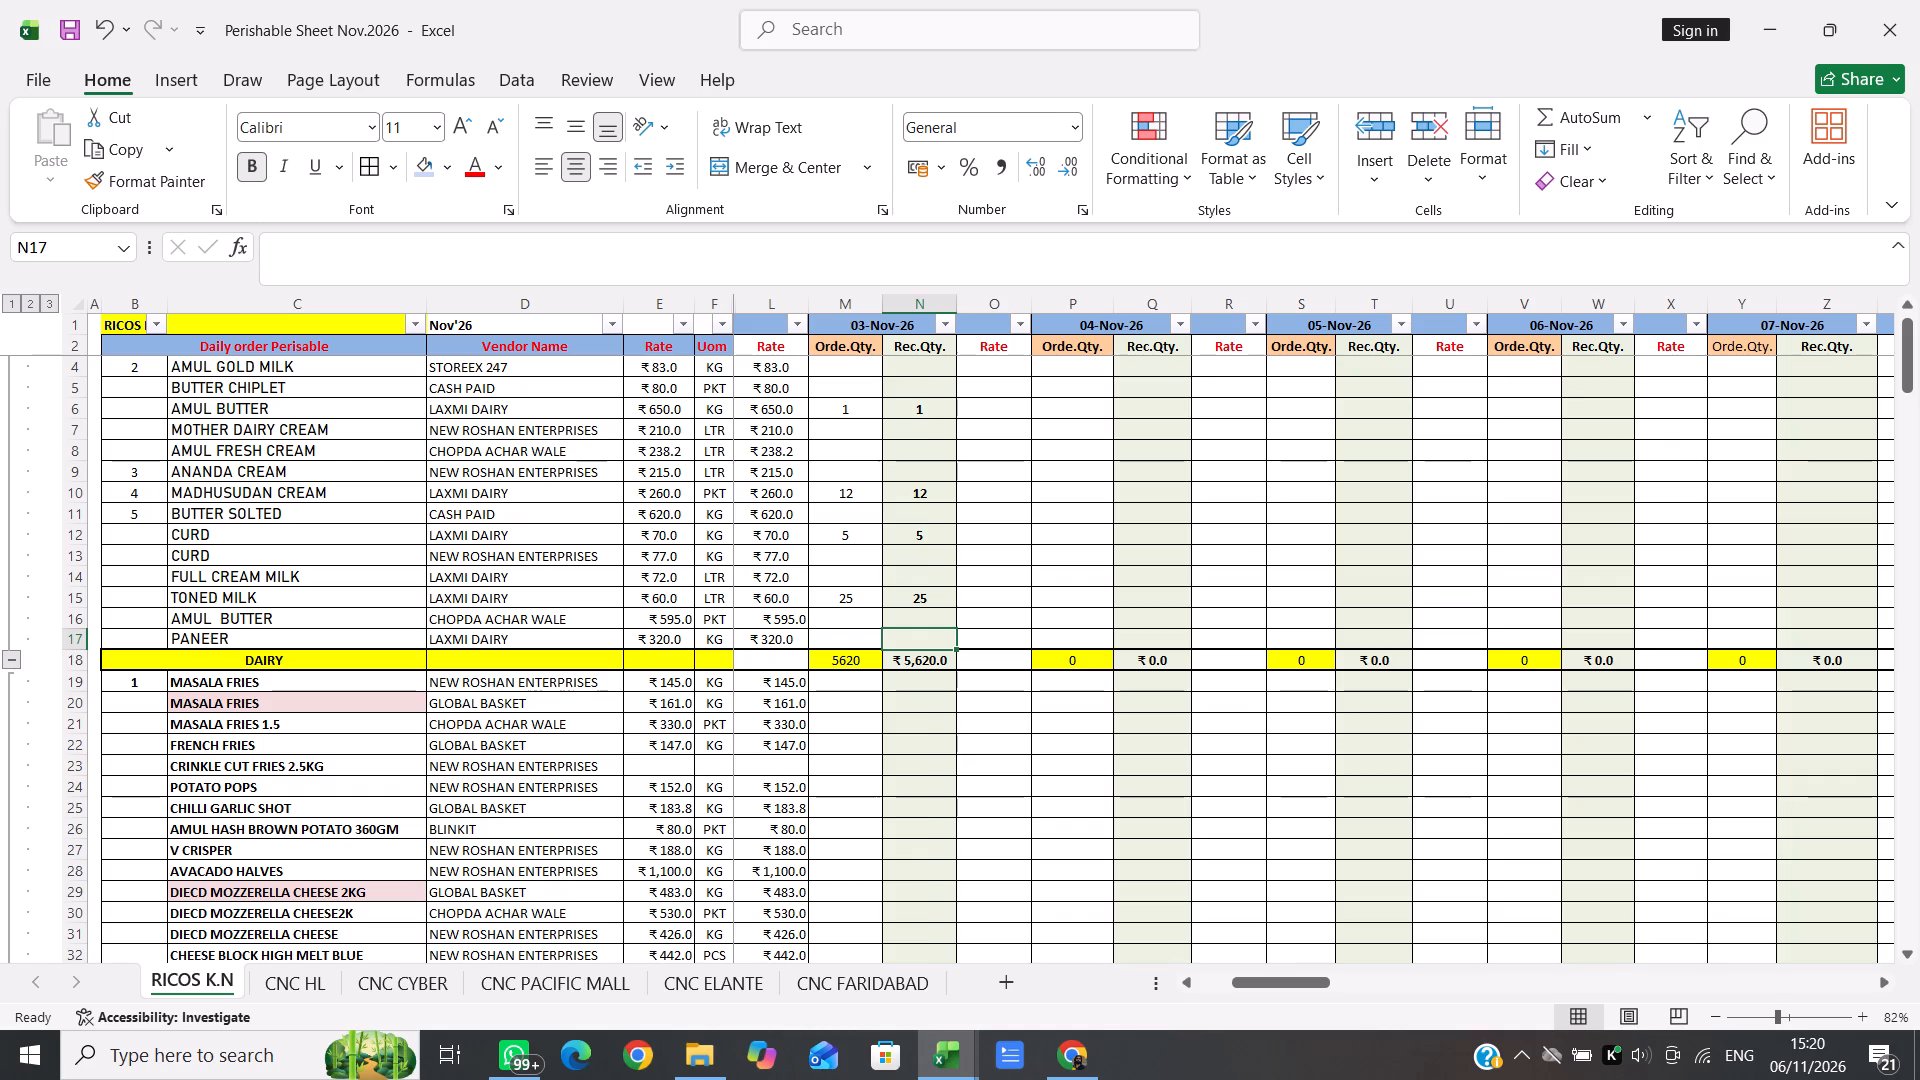
key("6")
type(".4")
key("Left")
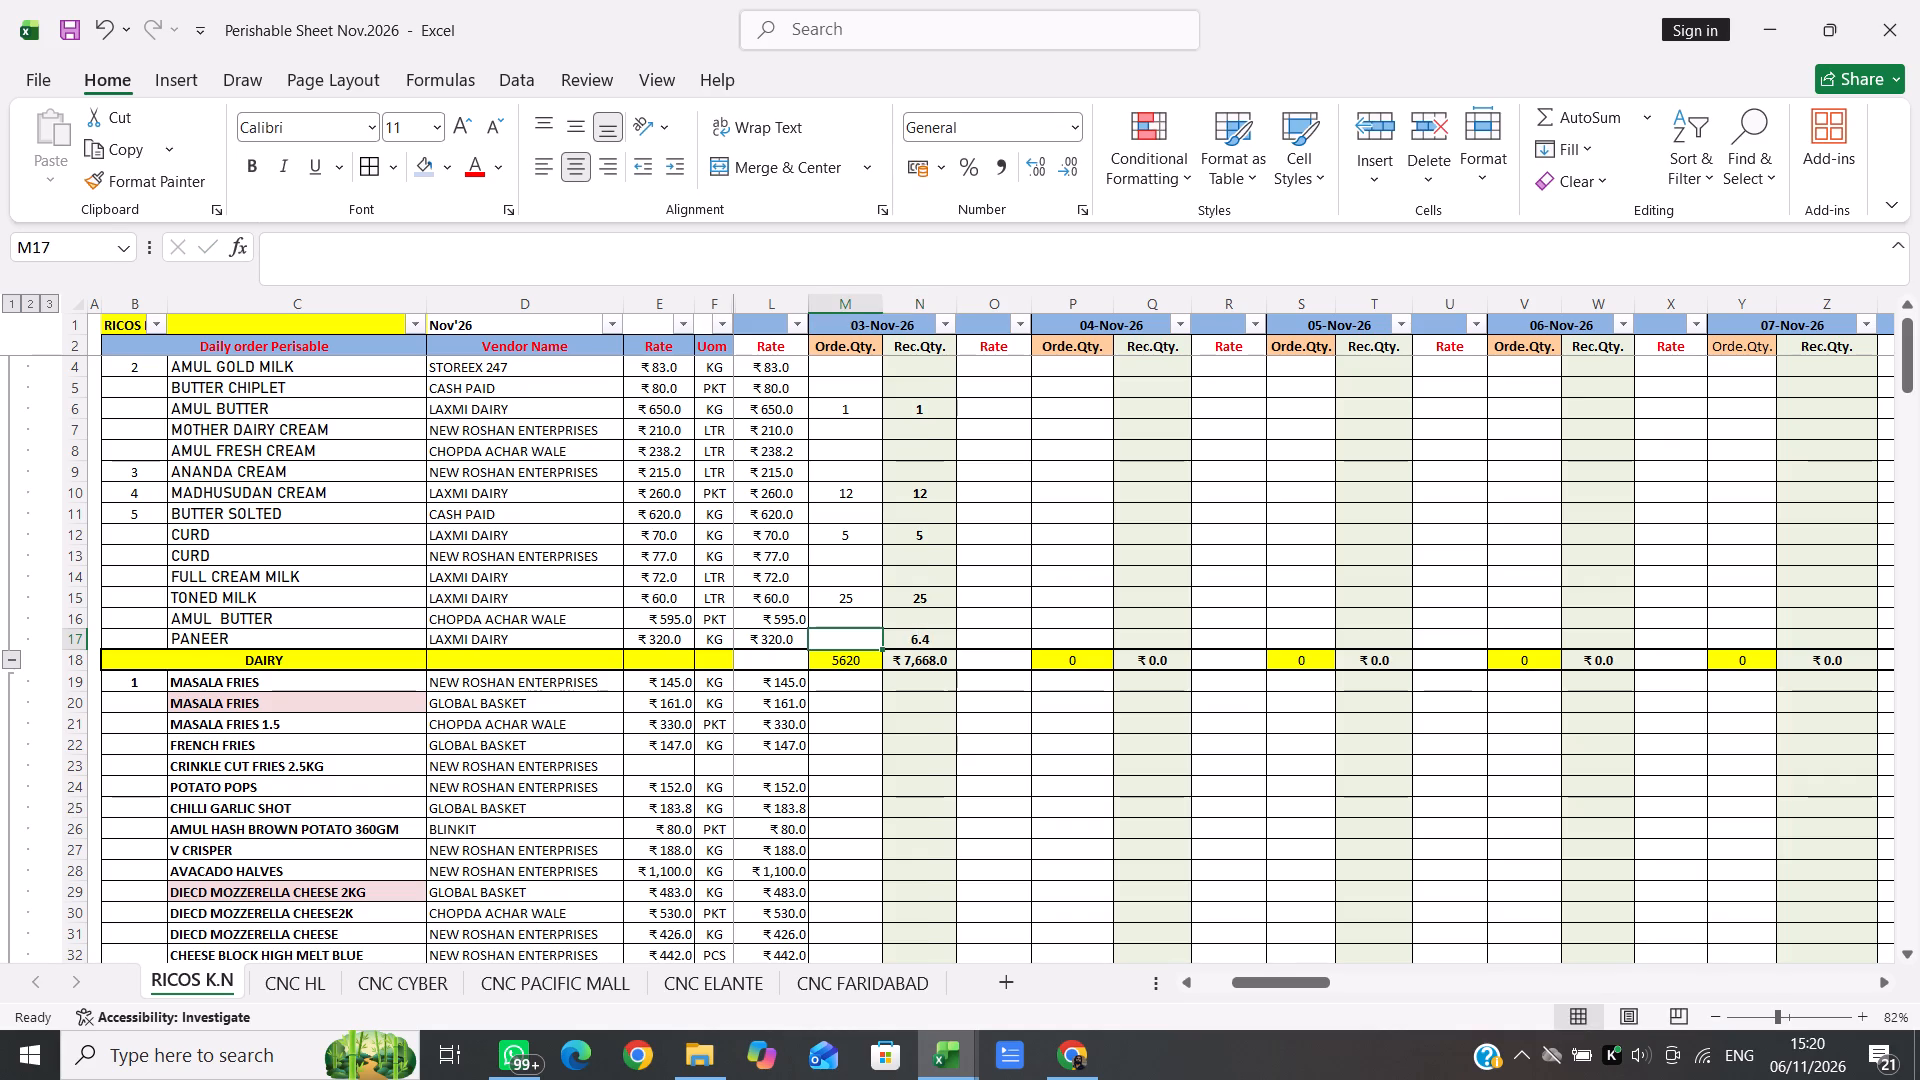
key("6")
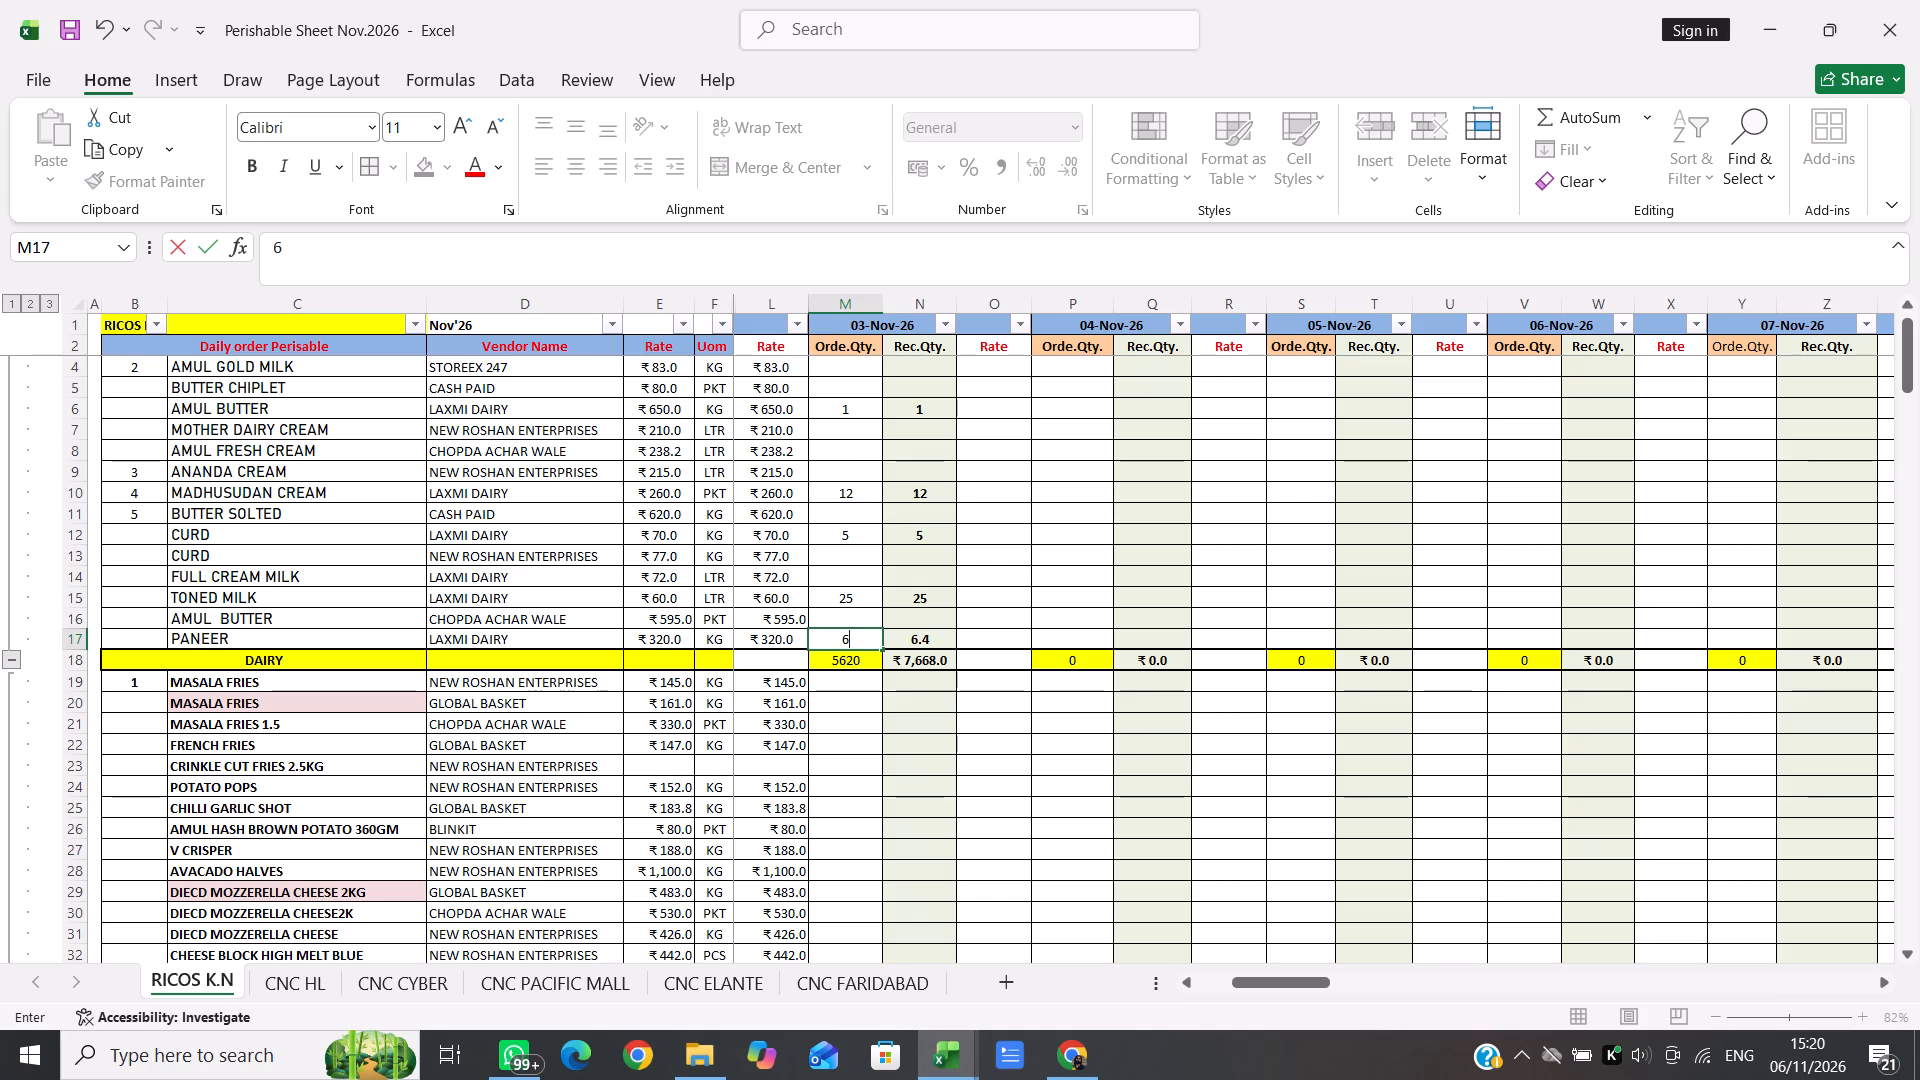
key("Up")
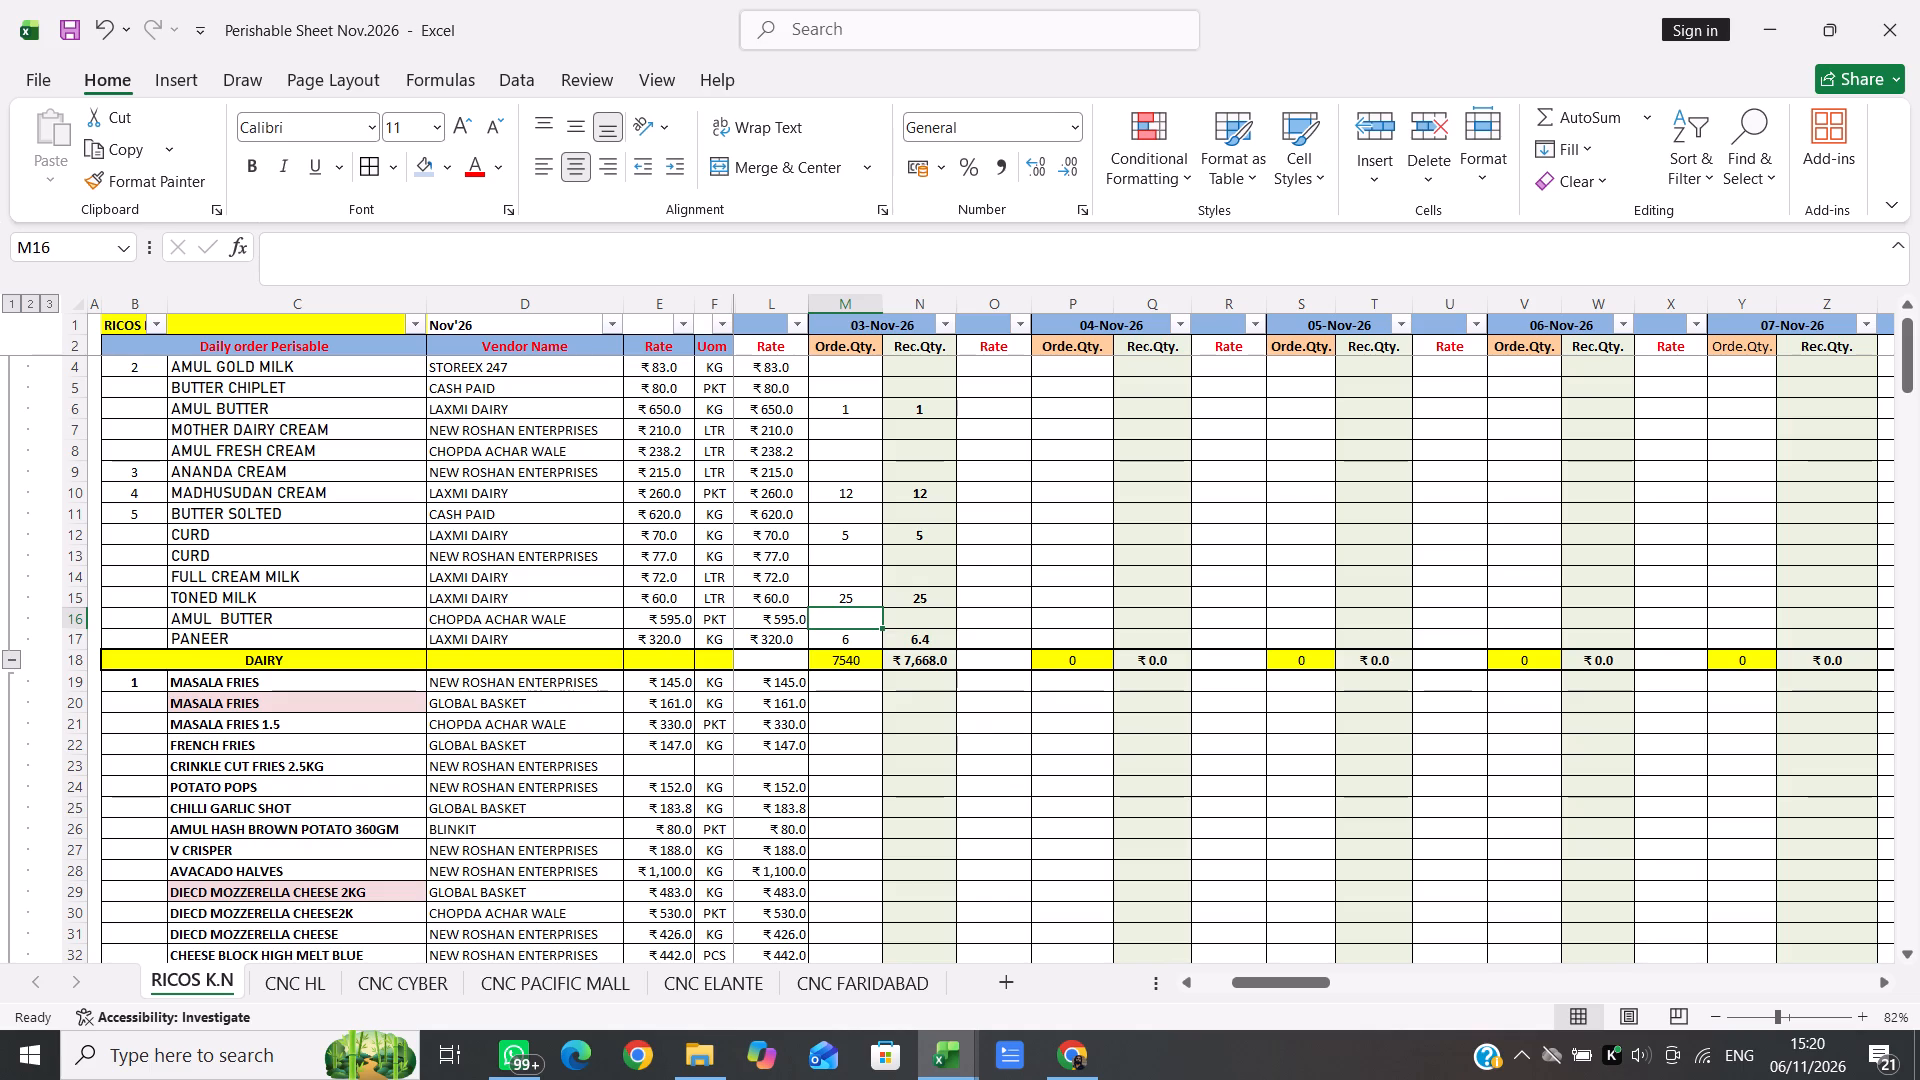
Search the sheet for MULTI and go to Jumbo MultiGrain's ordered quantity cell for 03-Nov-26, M217.
scroll(840, 512, "down", 3)
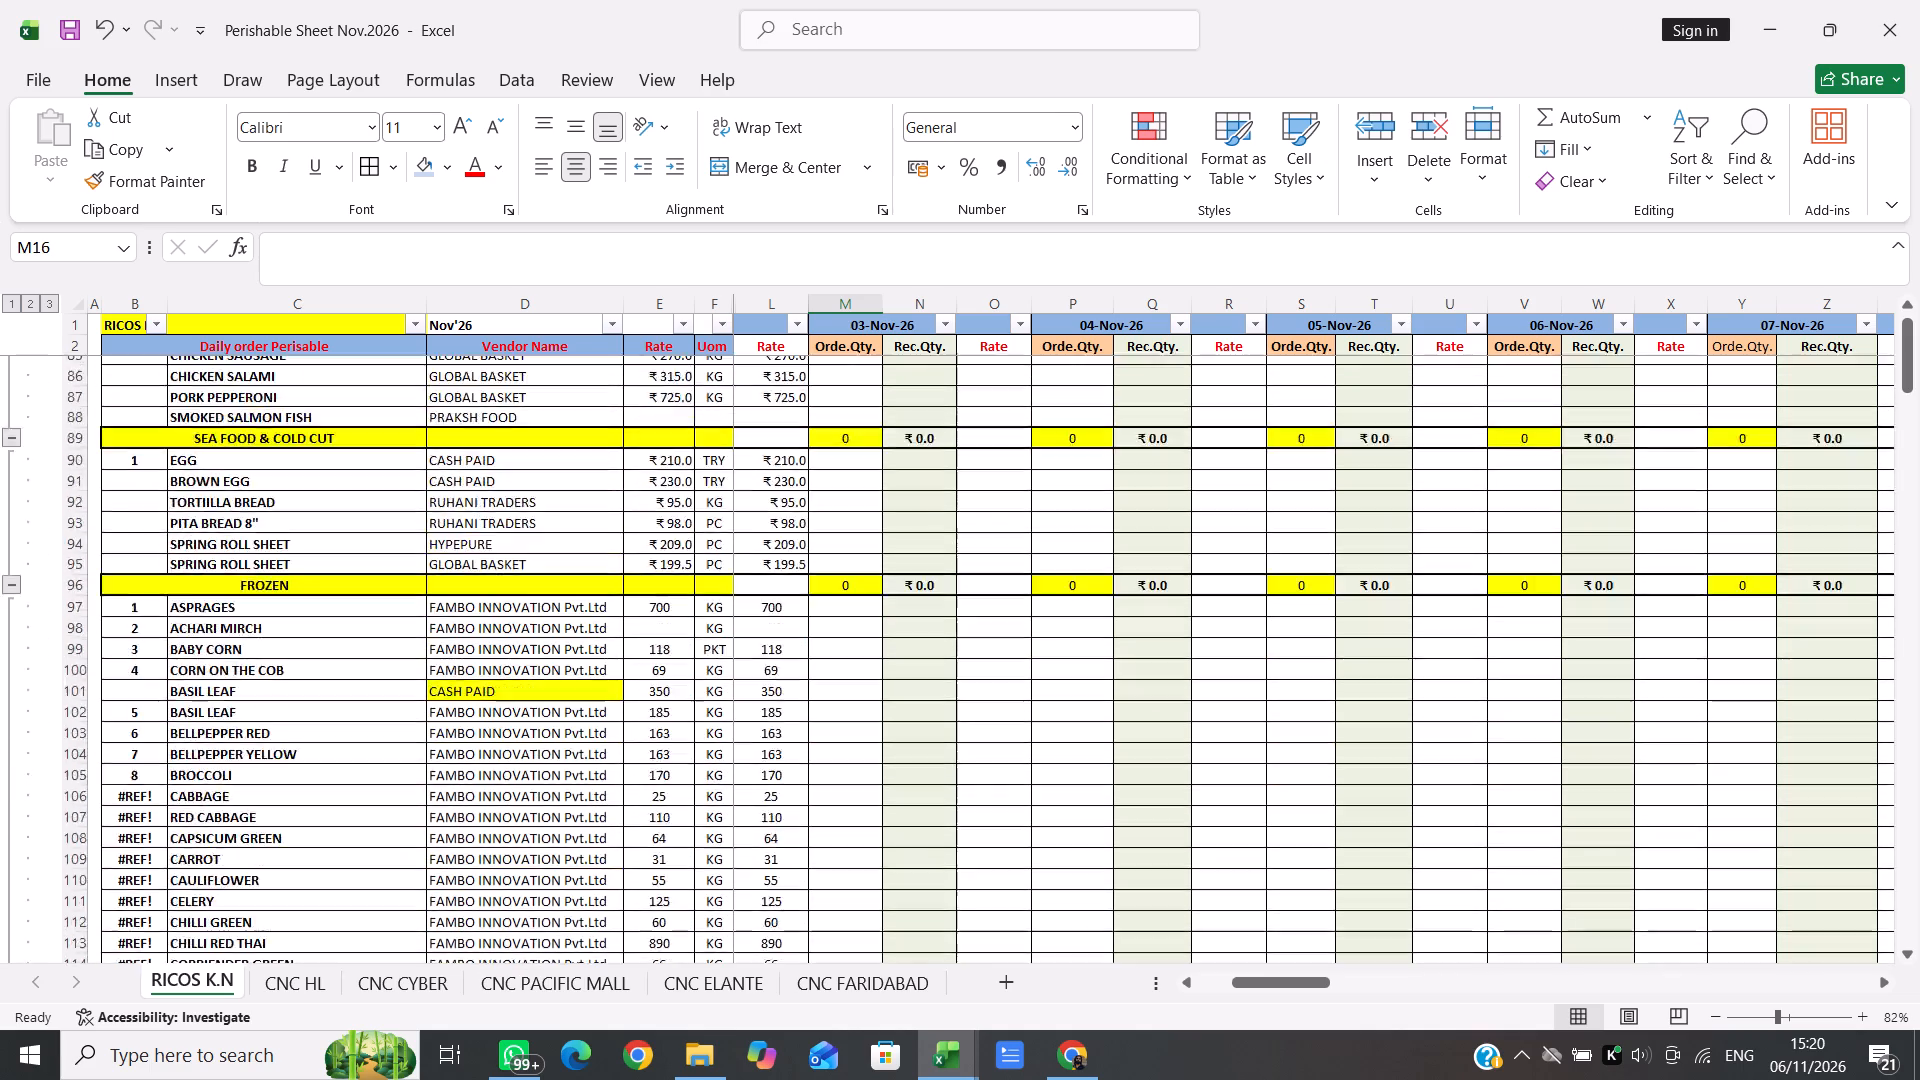
scroll(840, 512, "down", 4)
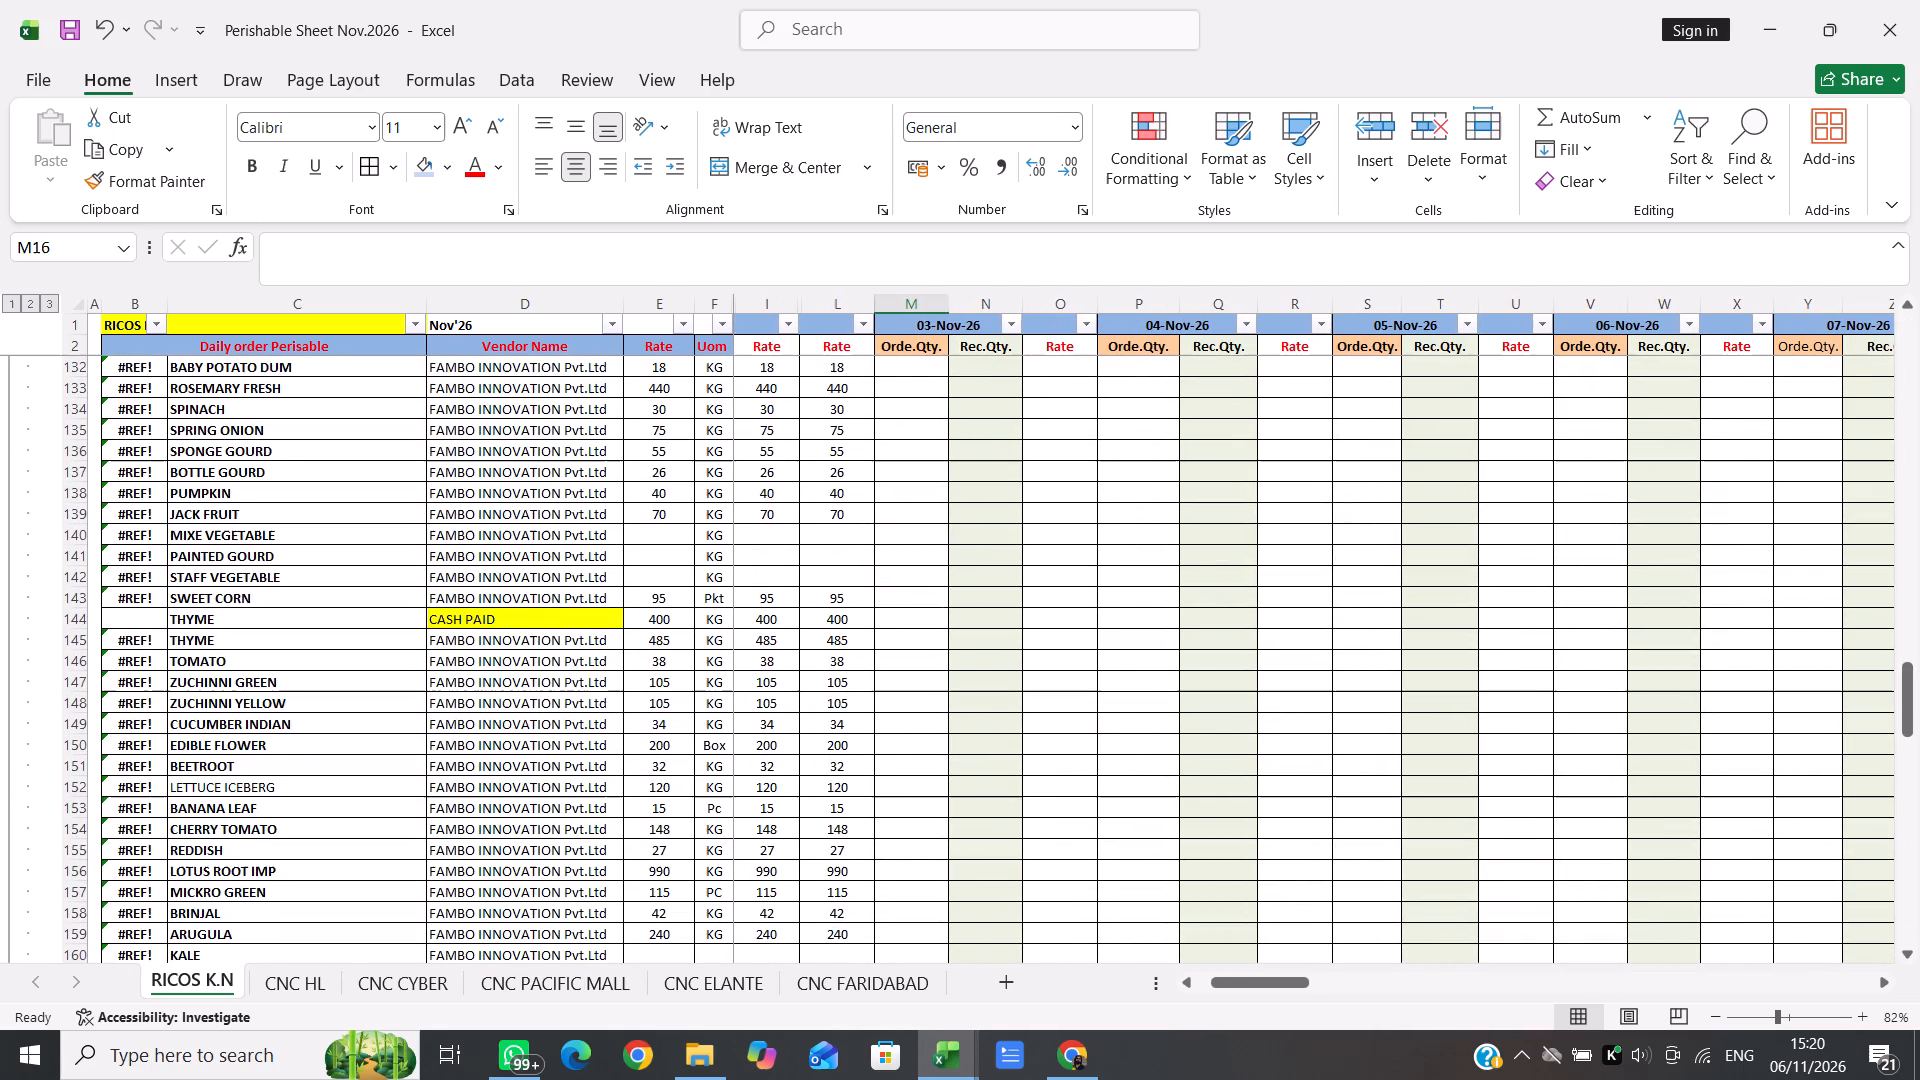
key("ctrl+f")
key("BackSpace")
key("BackSpace")
type("MULTI")
key("Return")
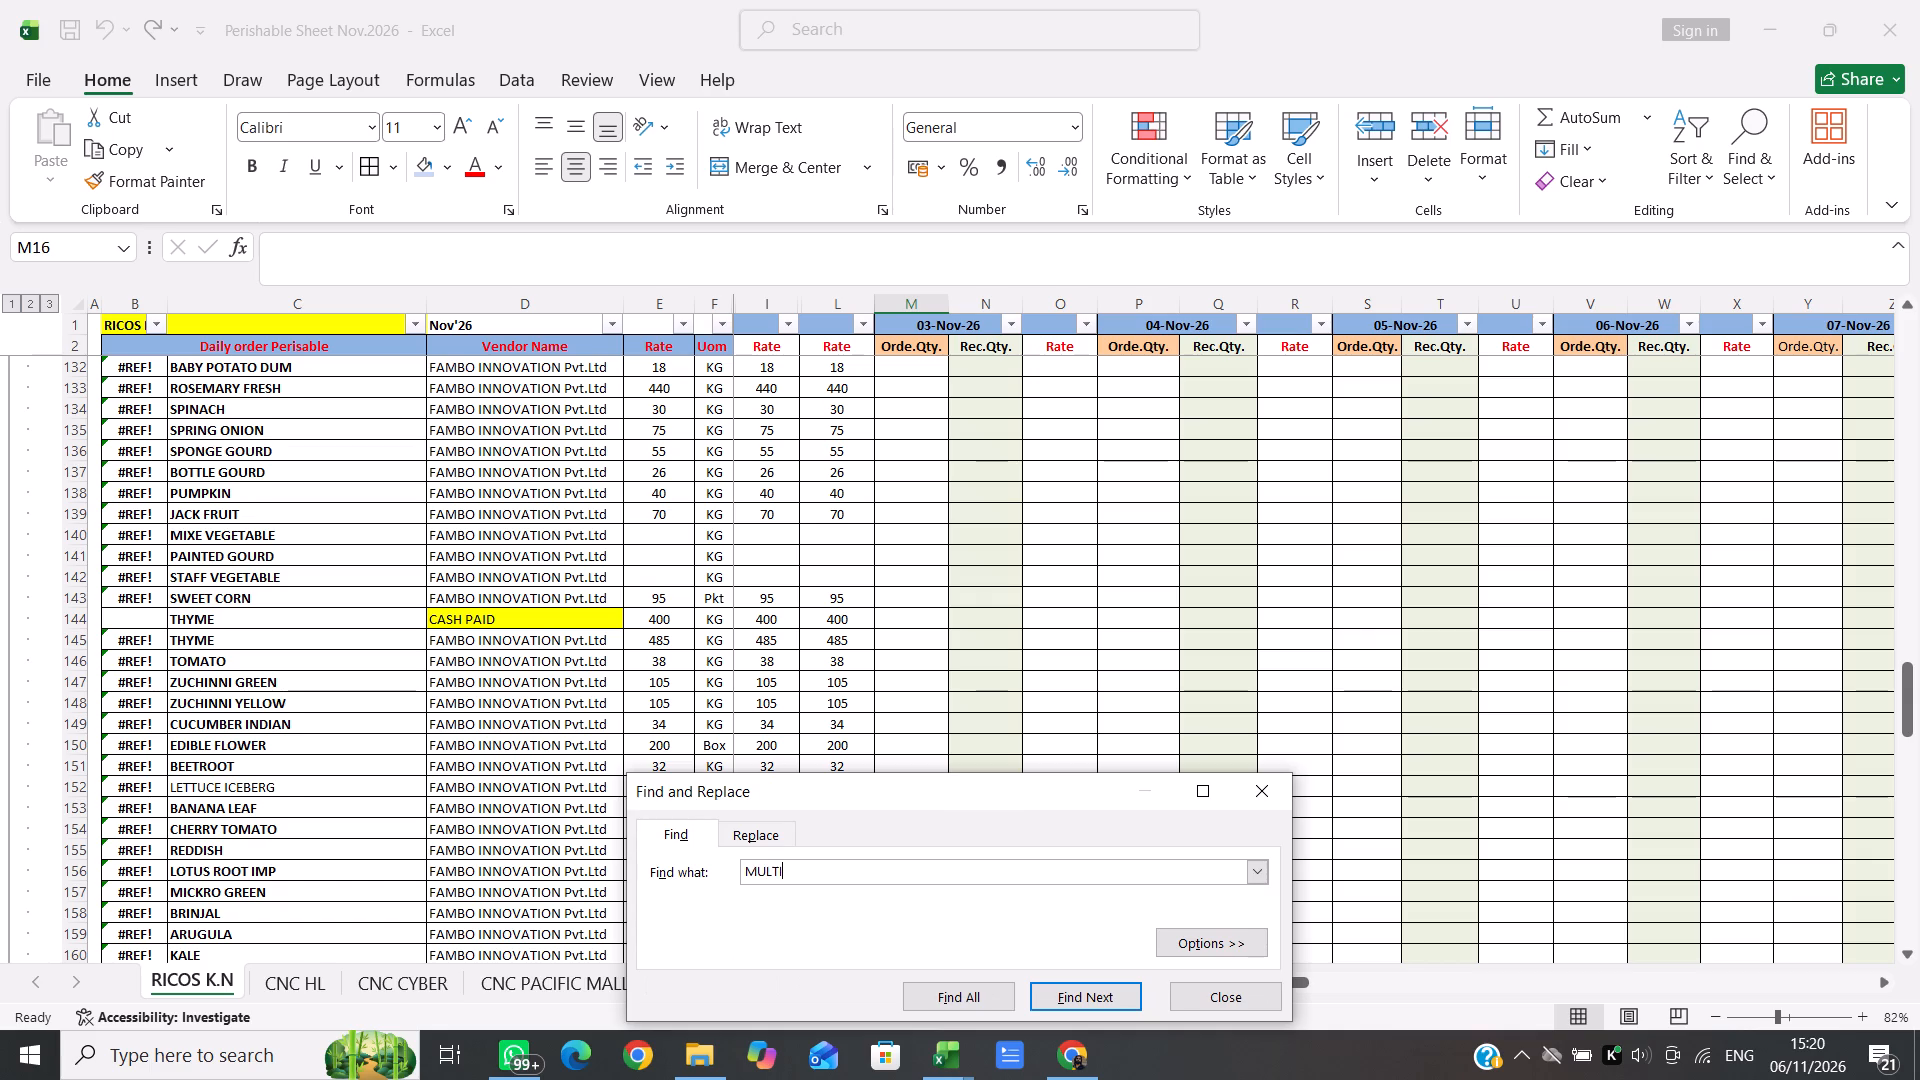
left_click(1265, 783)
key("Right")
key("Right")
key("Right")
key("Right")
key("Right")
key("Right")
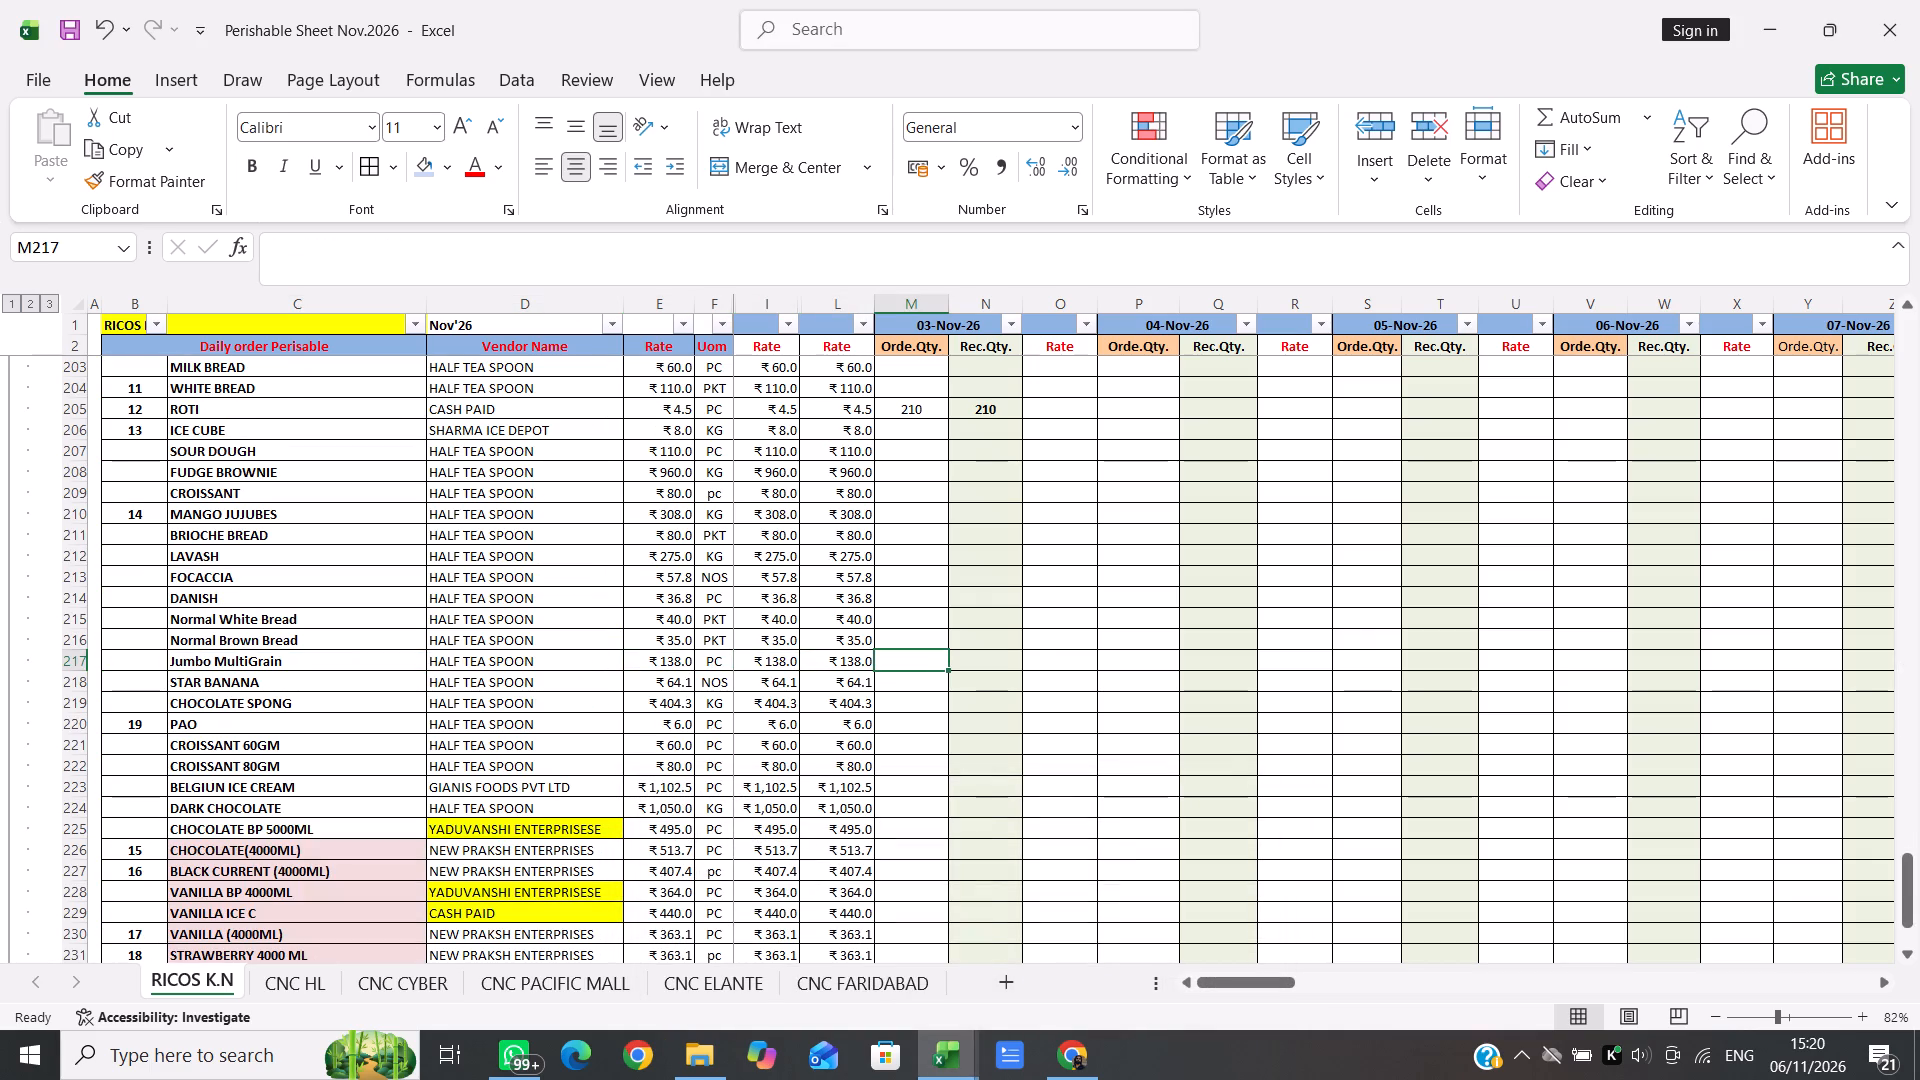
Hide the Rate column I.
left_click(760, 306)
right_click(760, 306)
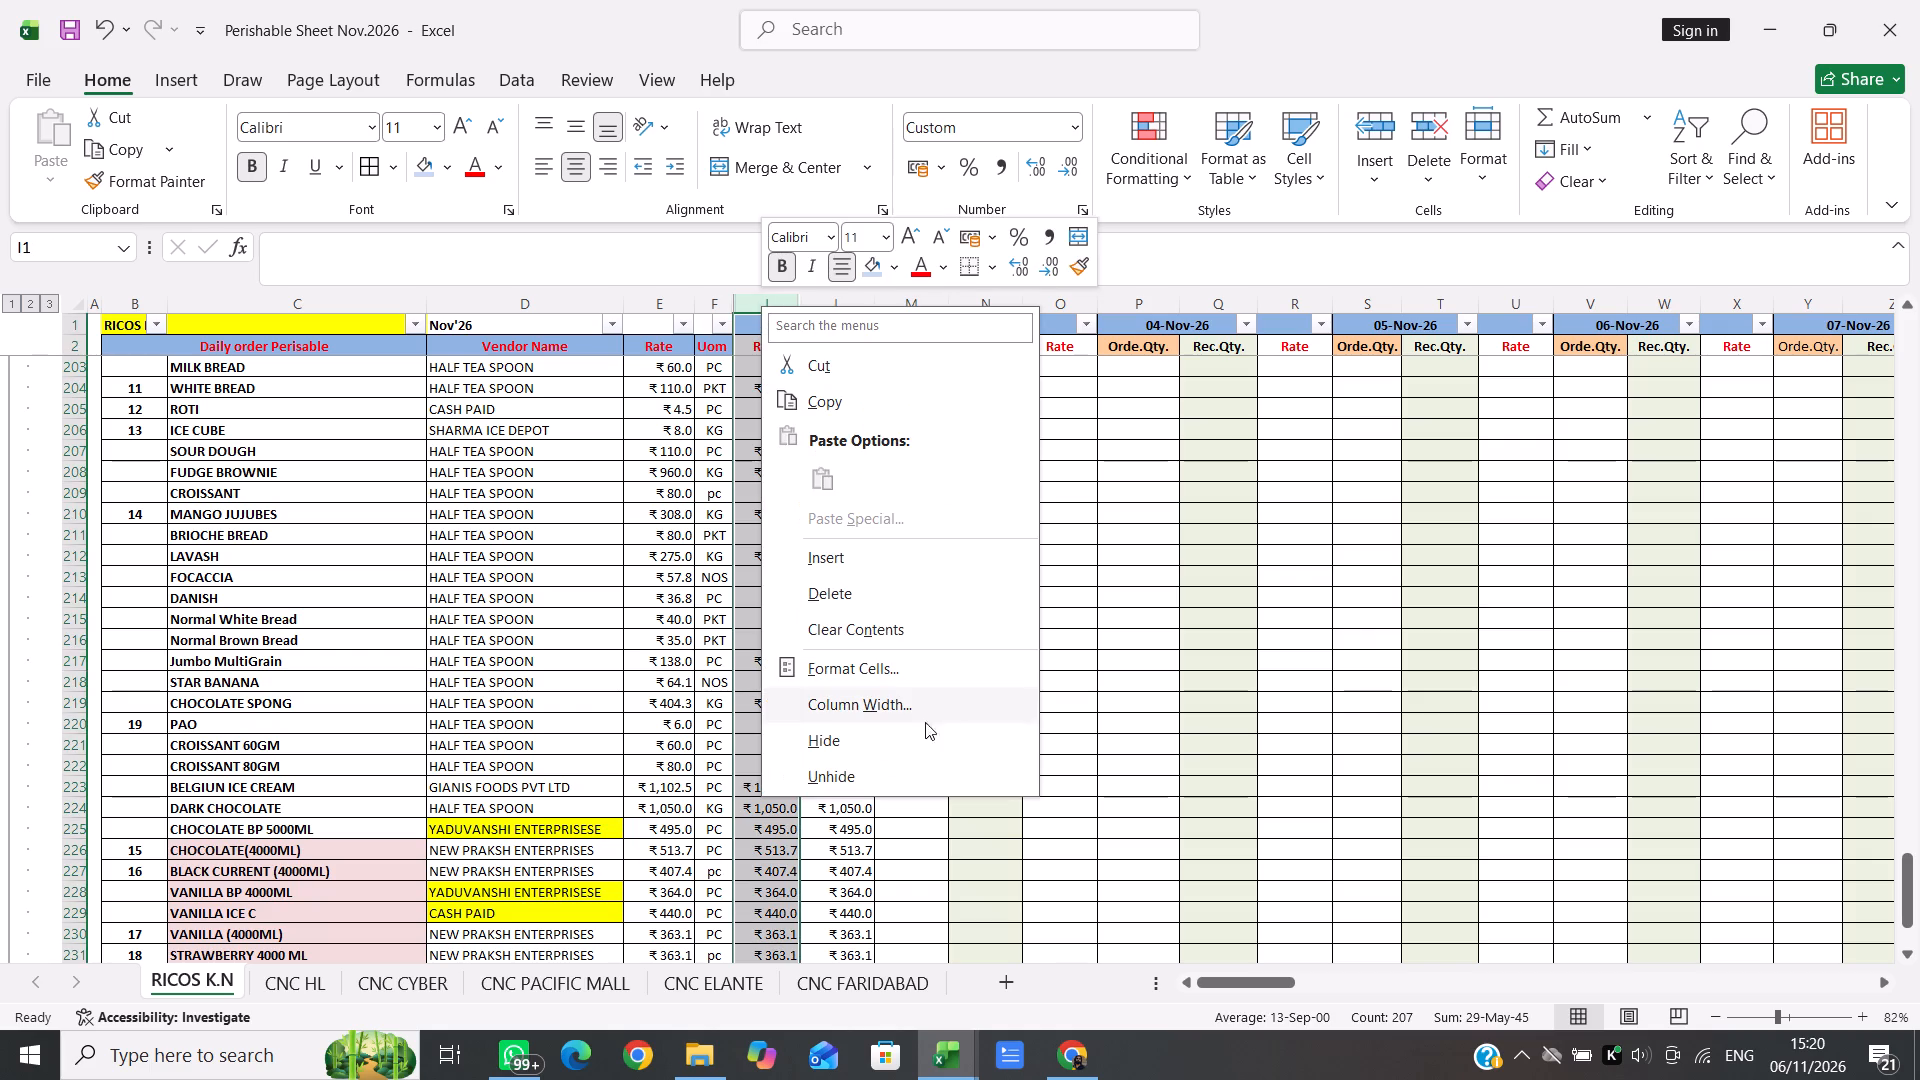
left_click(908, 730)
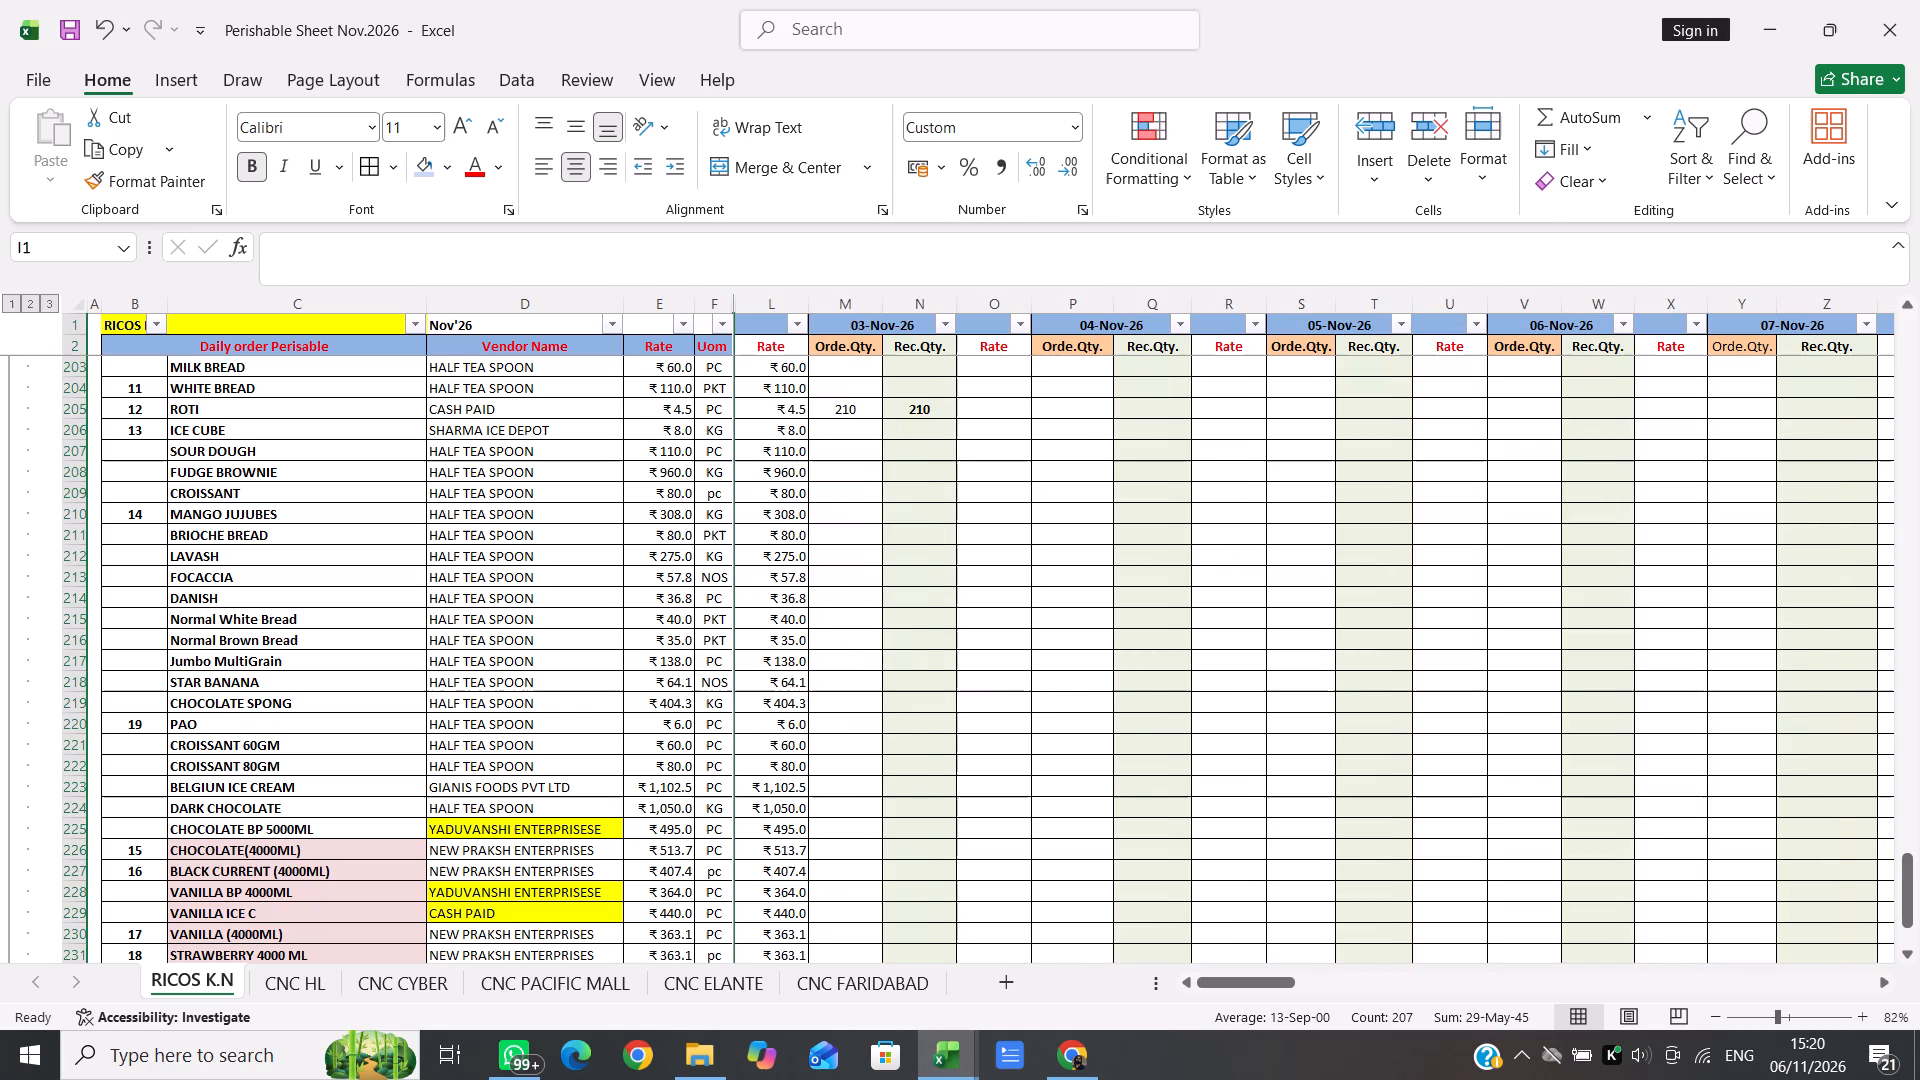
Narrow the Rate column L slightly, keeping it wide enough for the four-digit rates.
left_click_drag(810, 300, 801, 300)
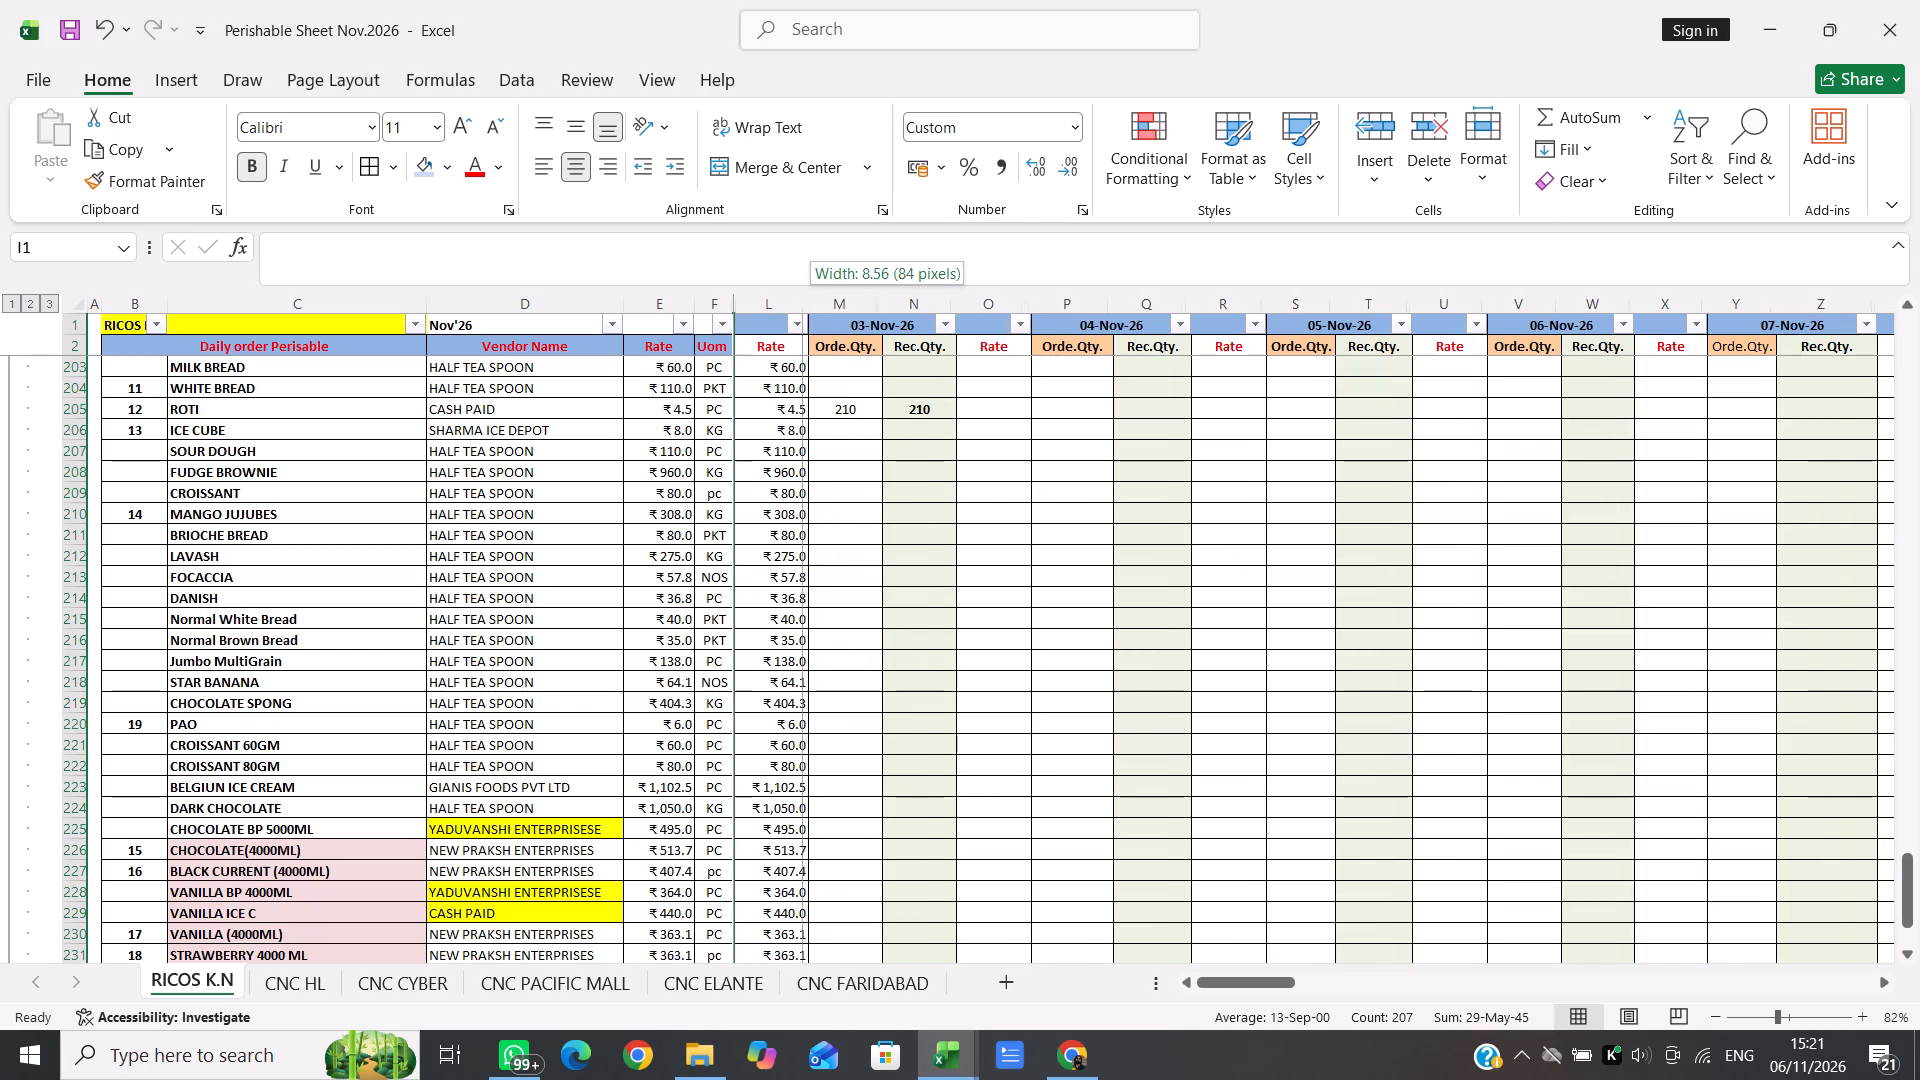
left_click_drag(801, 300, 794, 300)
left_click_drag(794, 300, 807, 306)
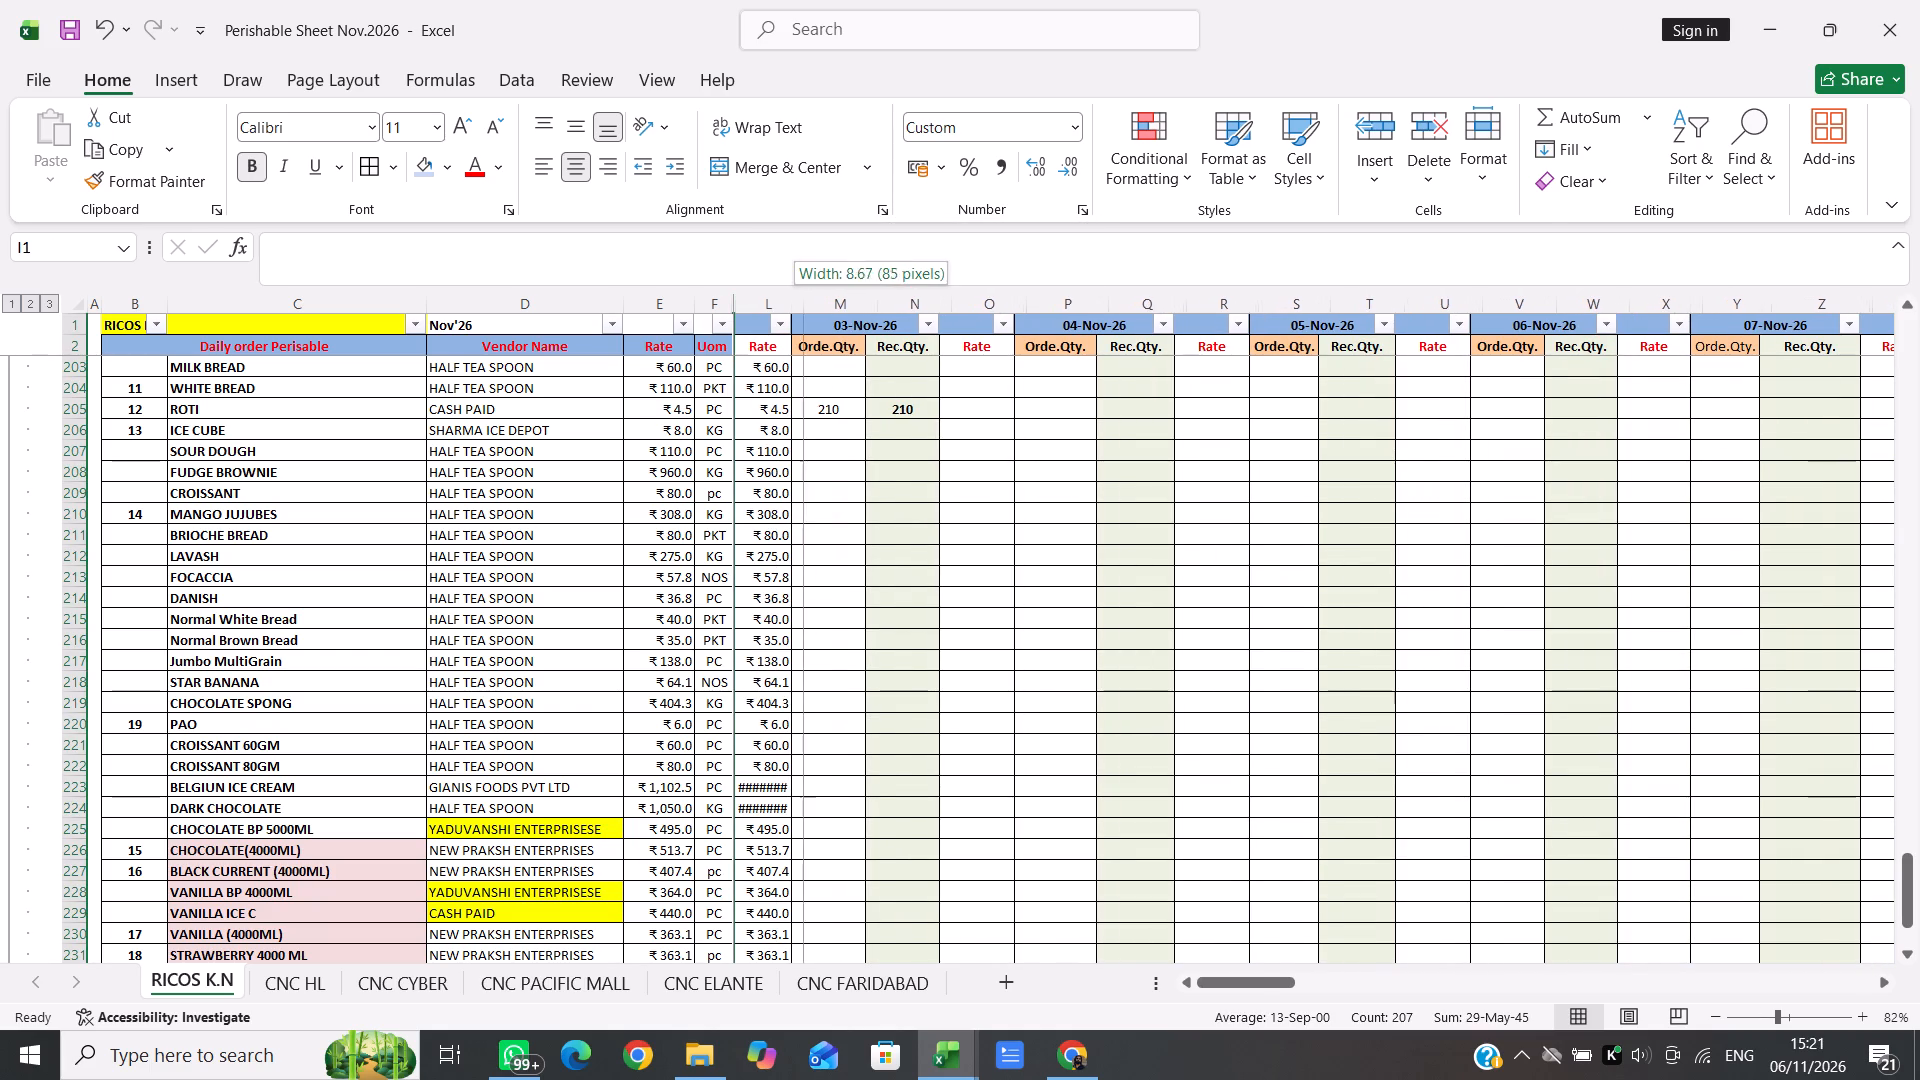
left_click_drag(807, 306, 806, 305)
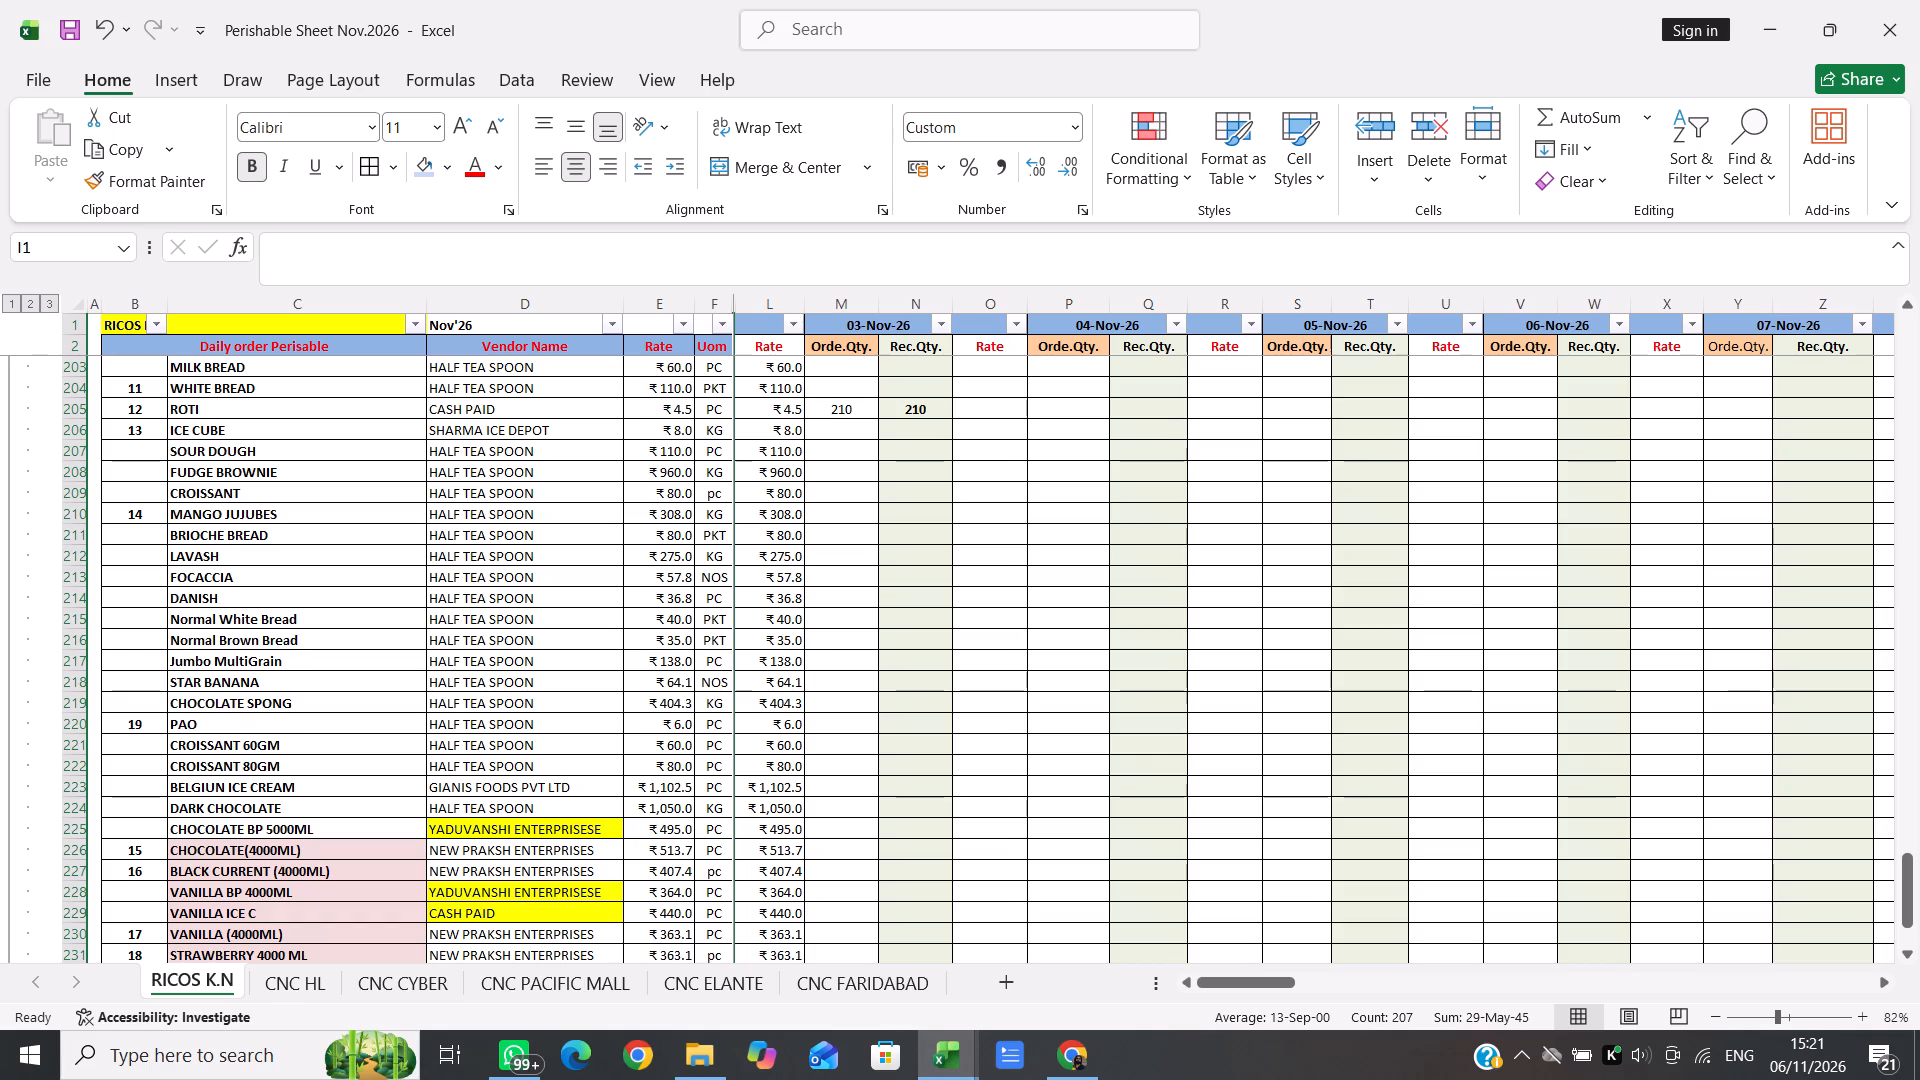
Find MULTI again and enter 2 as both ordered and received quantity of Jumbo MultiGrain for 03-Nov-26, in M217 and N217.
key("Down")
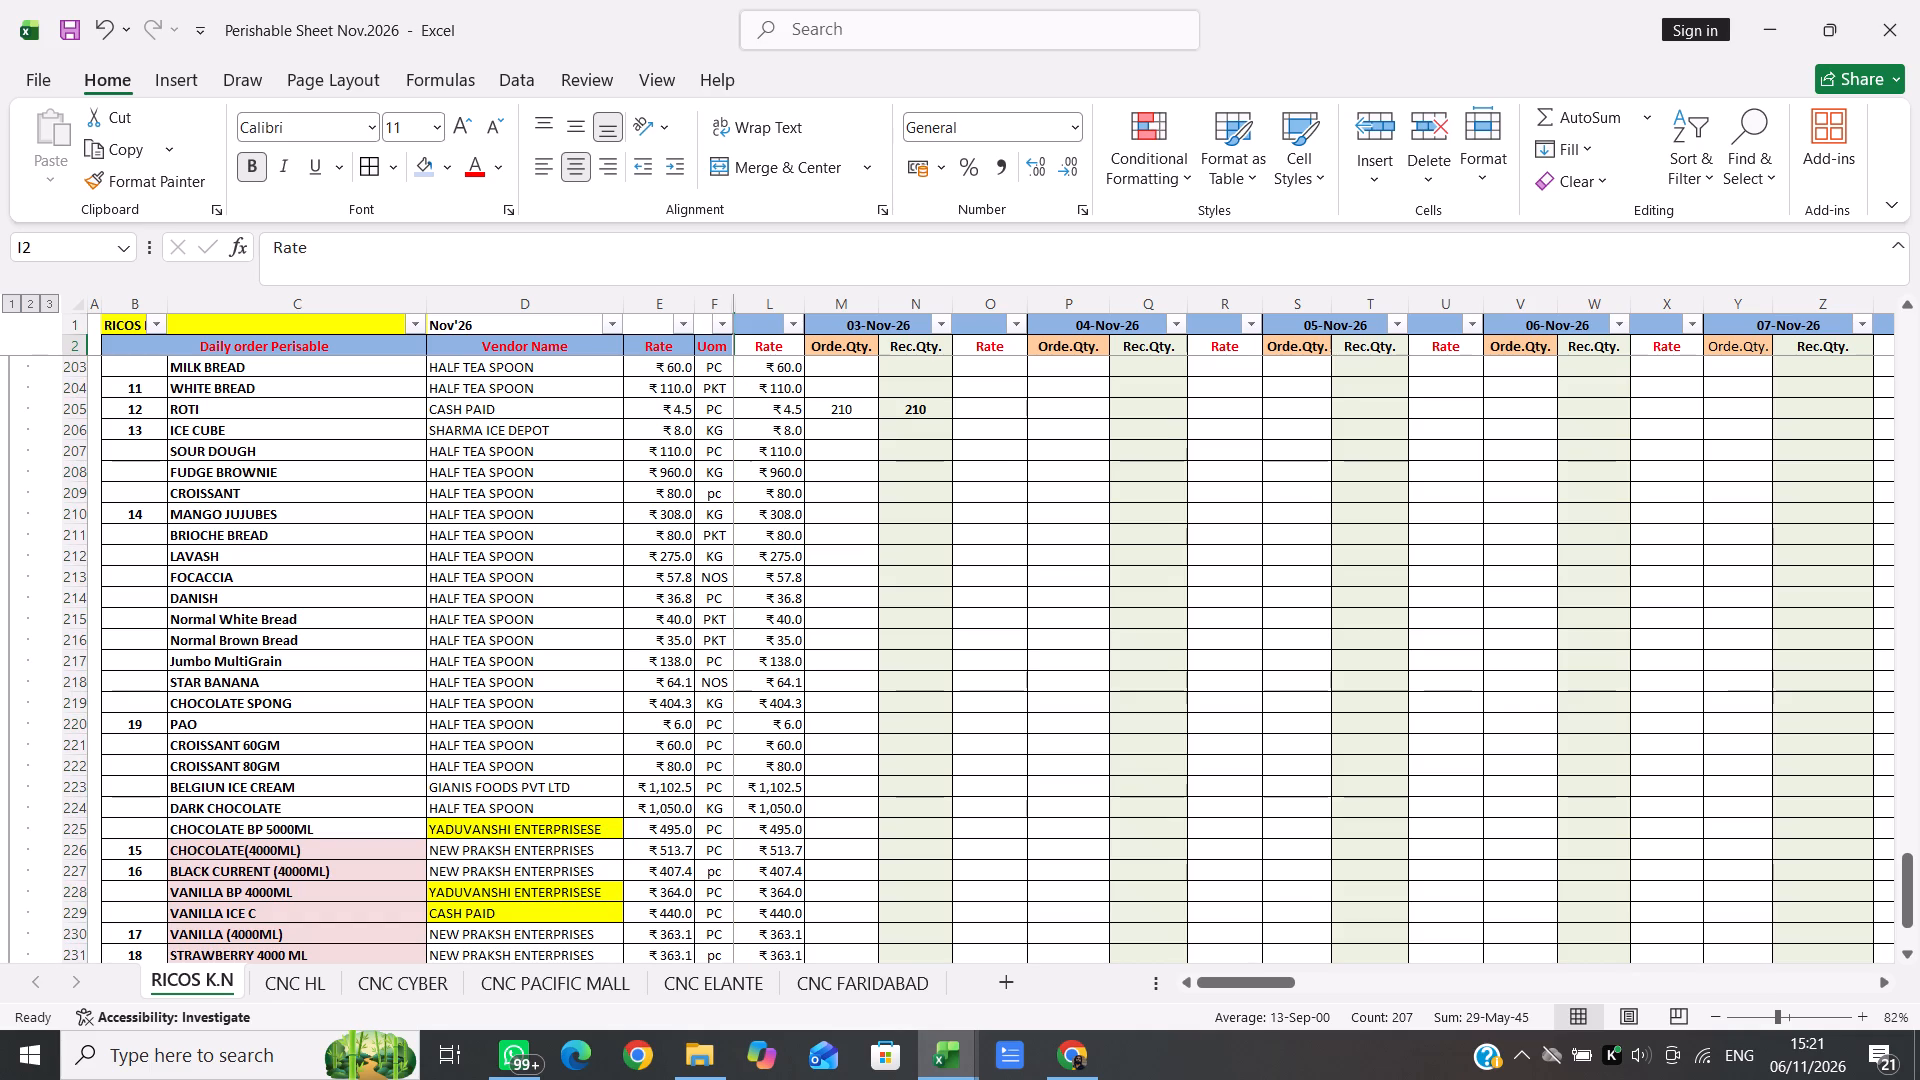
key("Down")
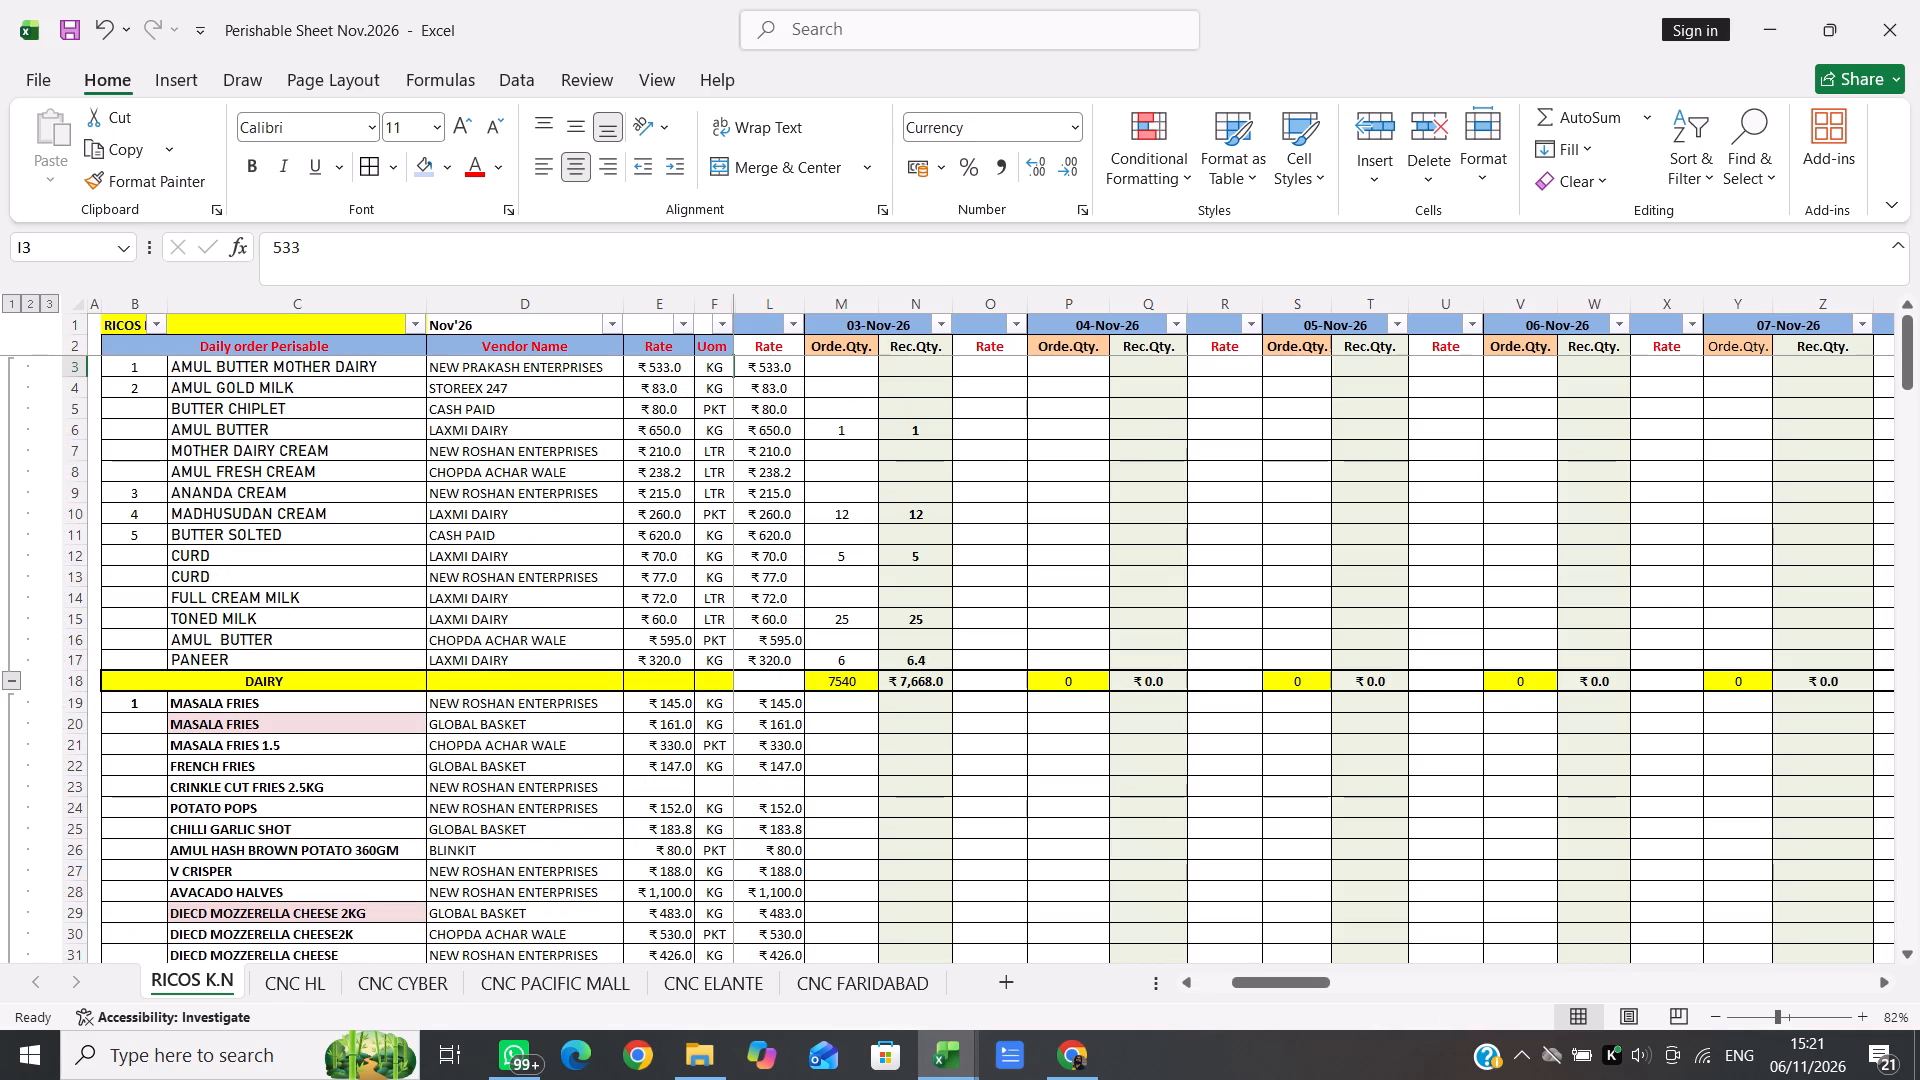
key("ctrl+f")
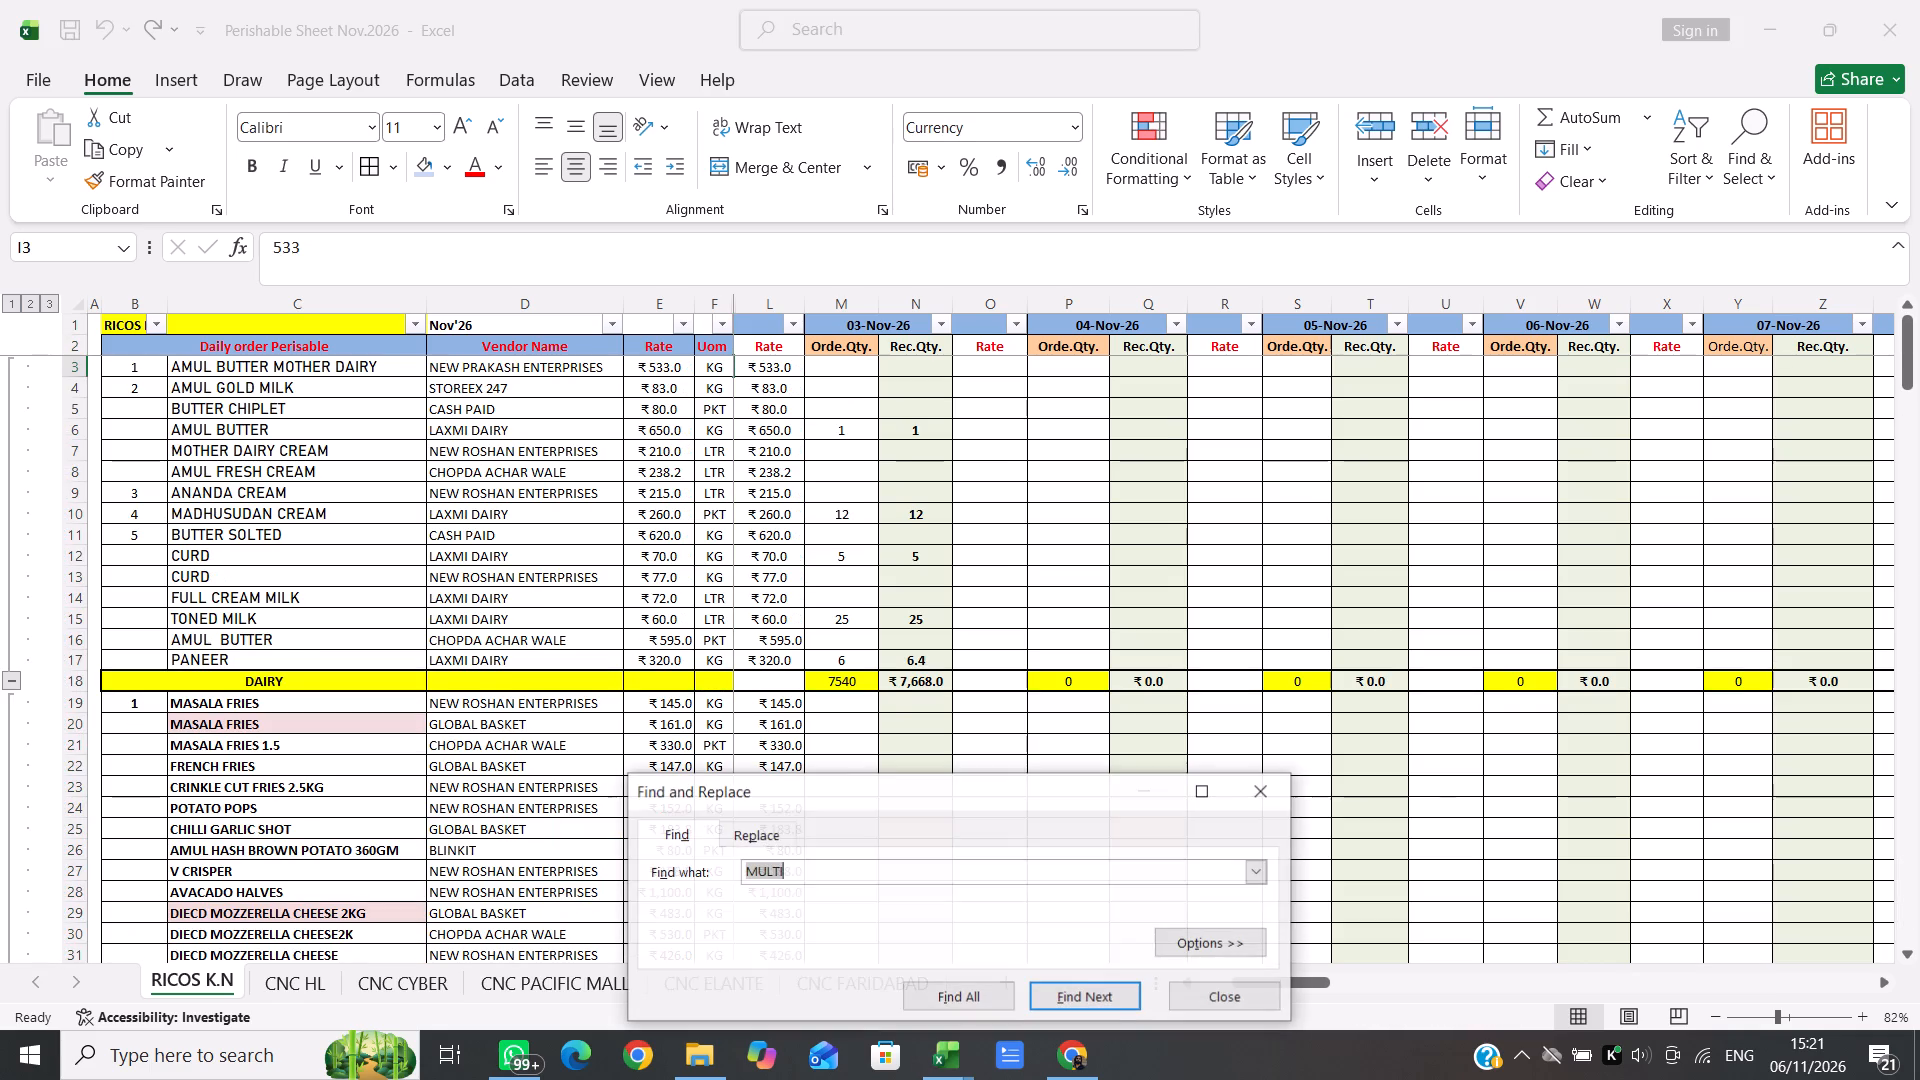
key("Return")
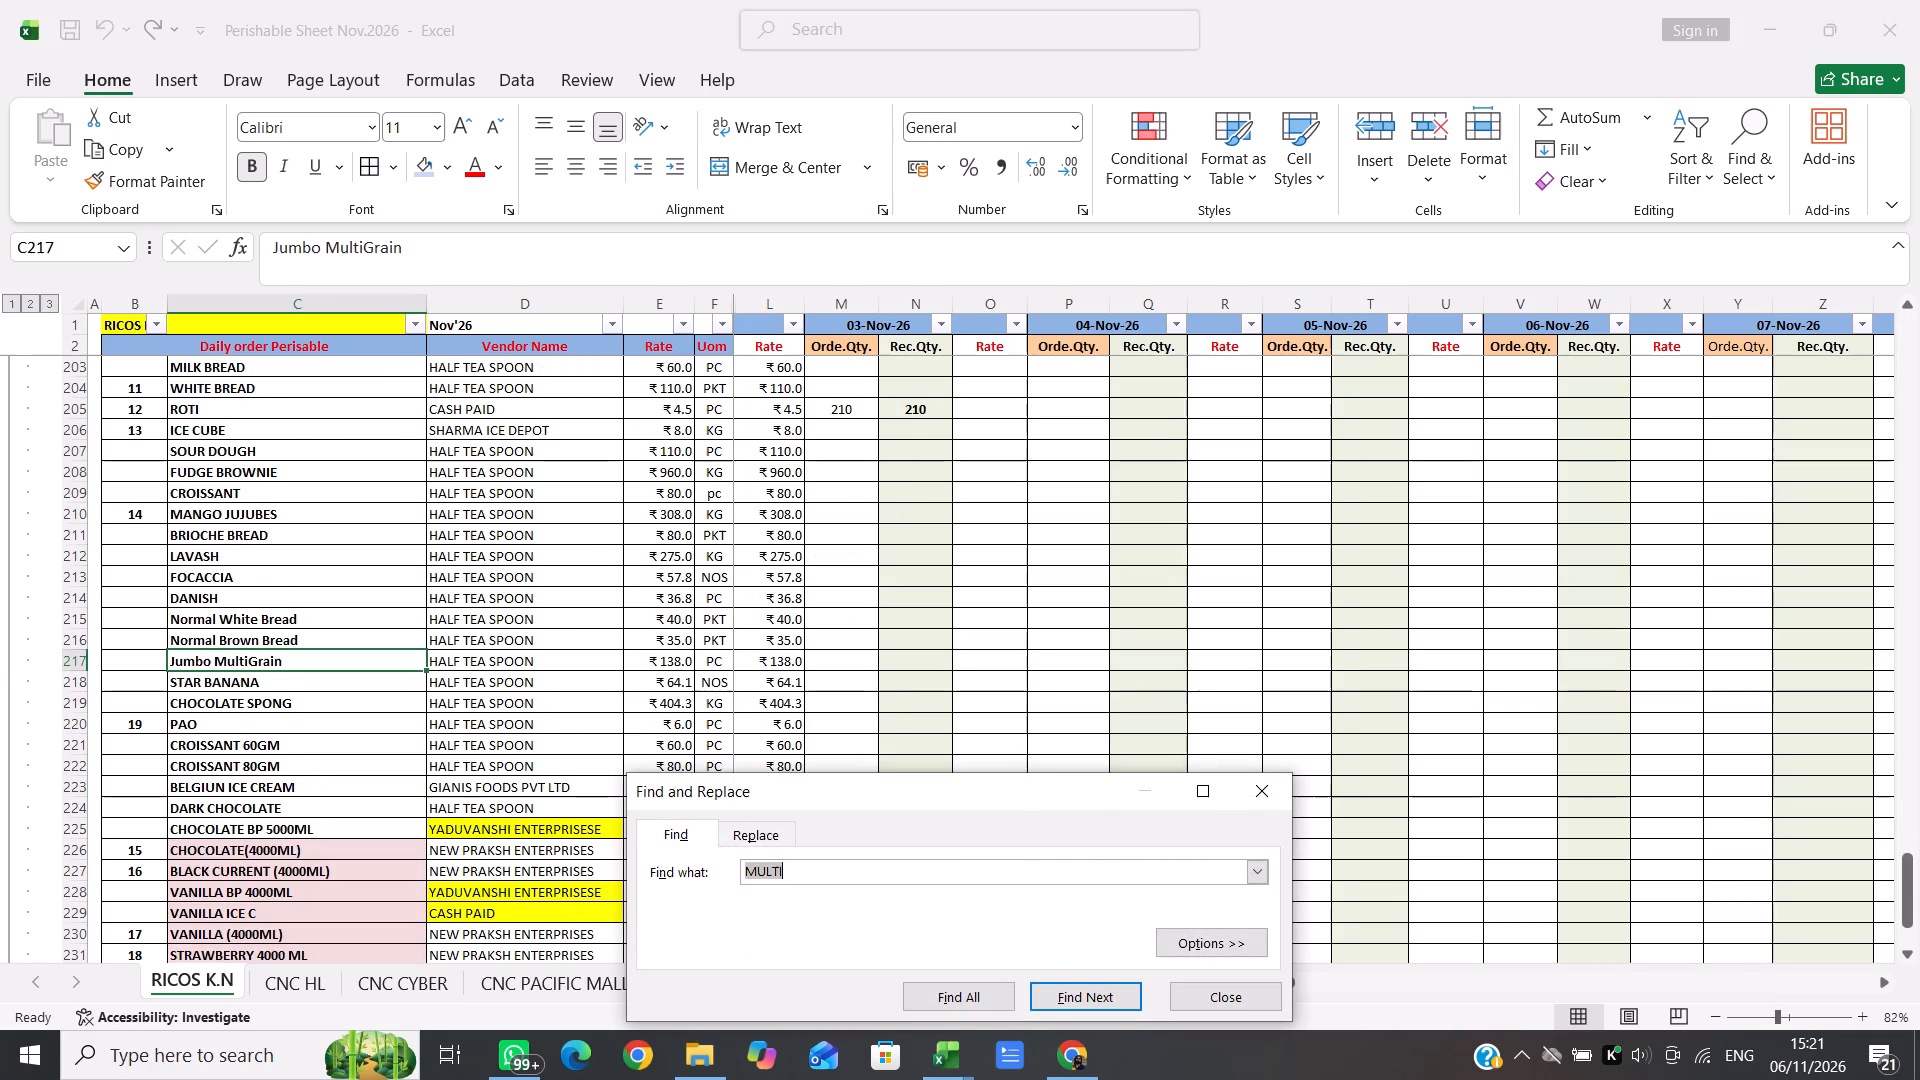
left_click(1263, 796)
key("Right")
key("Right")
key("Right")
key("Right")
key("Right")
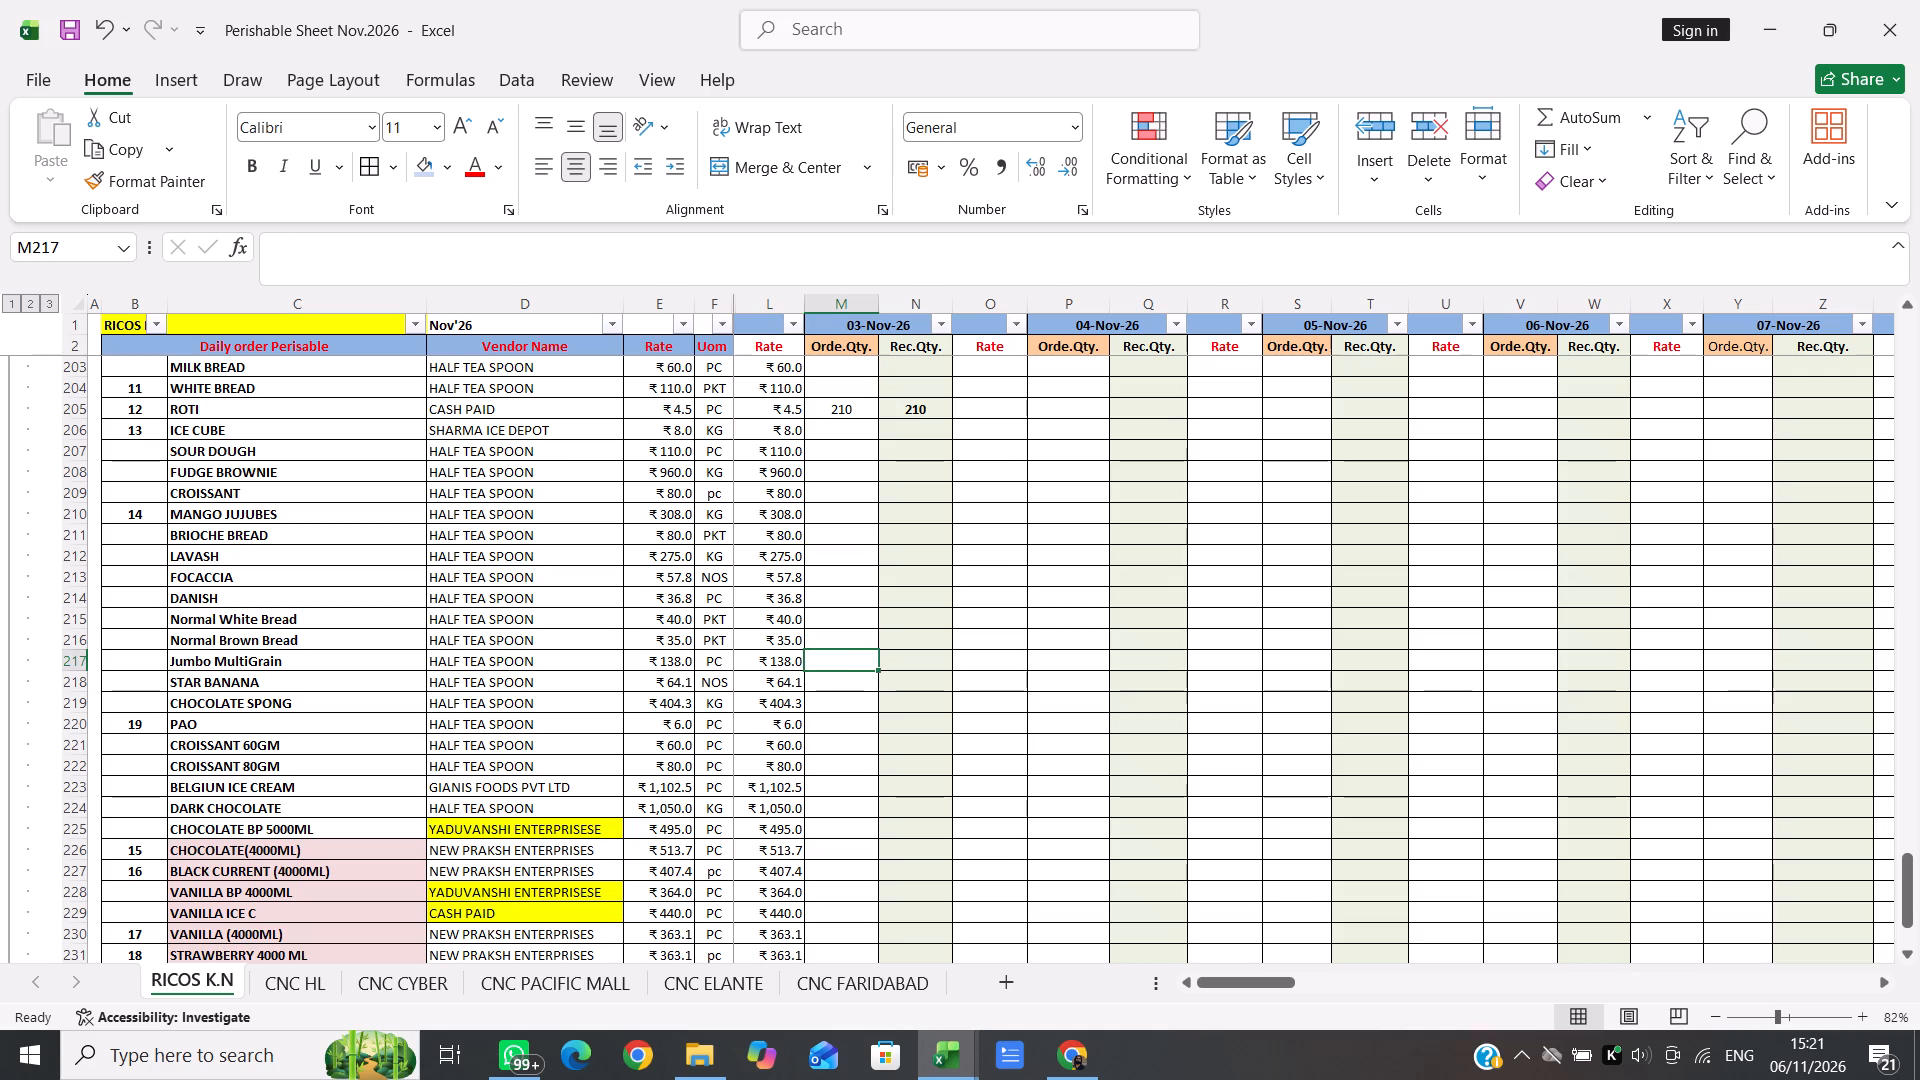
key("2")
key("Right")
key("2")
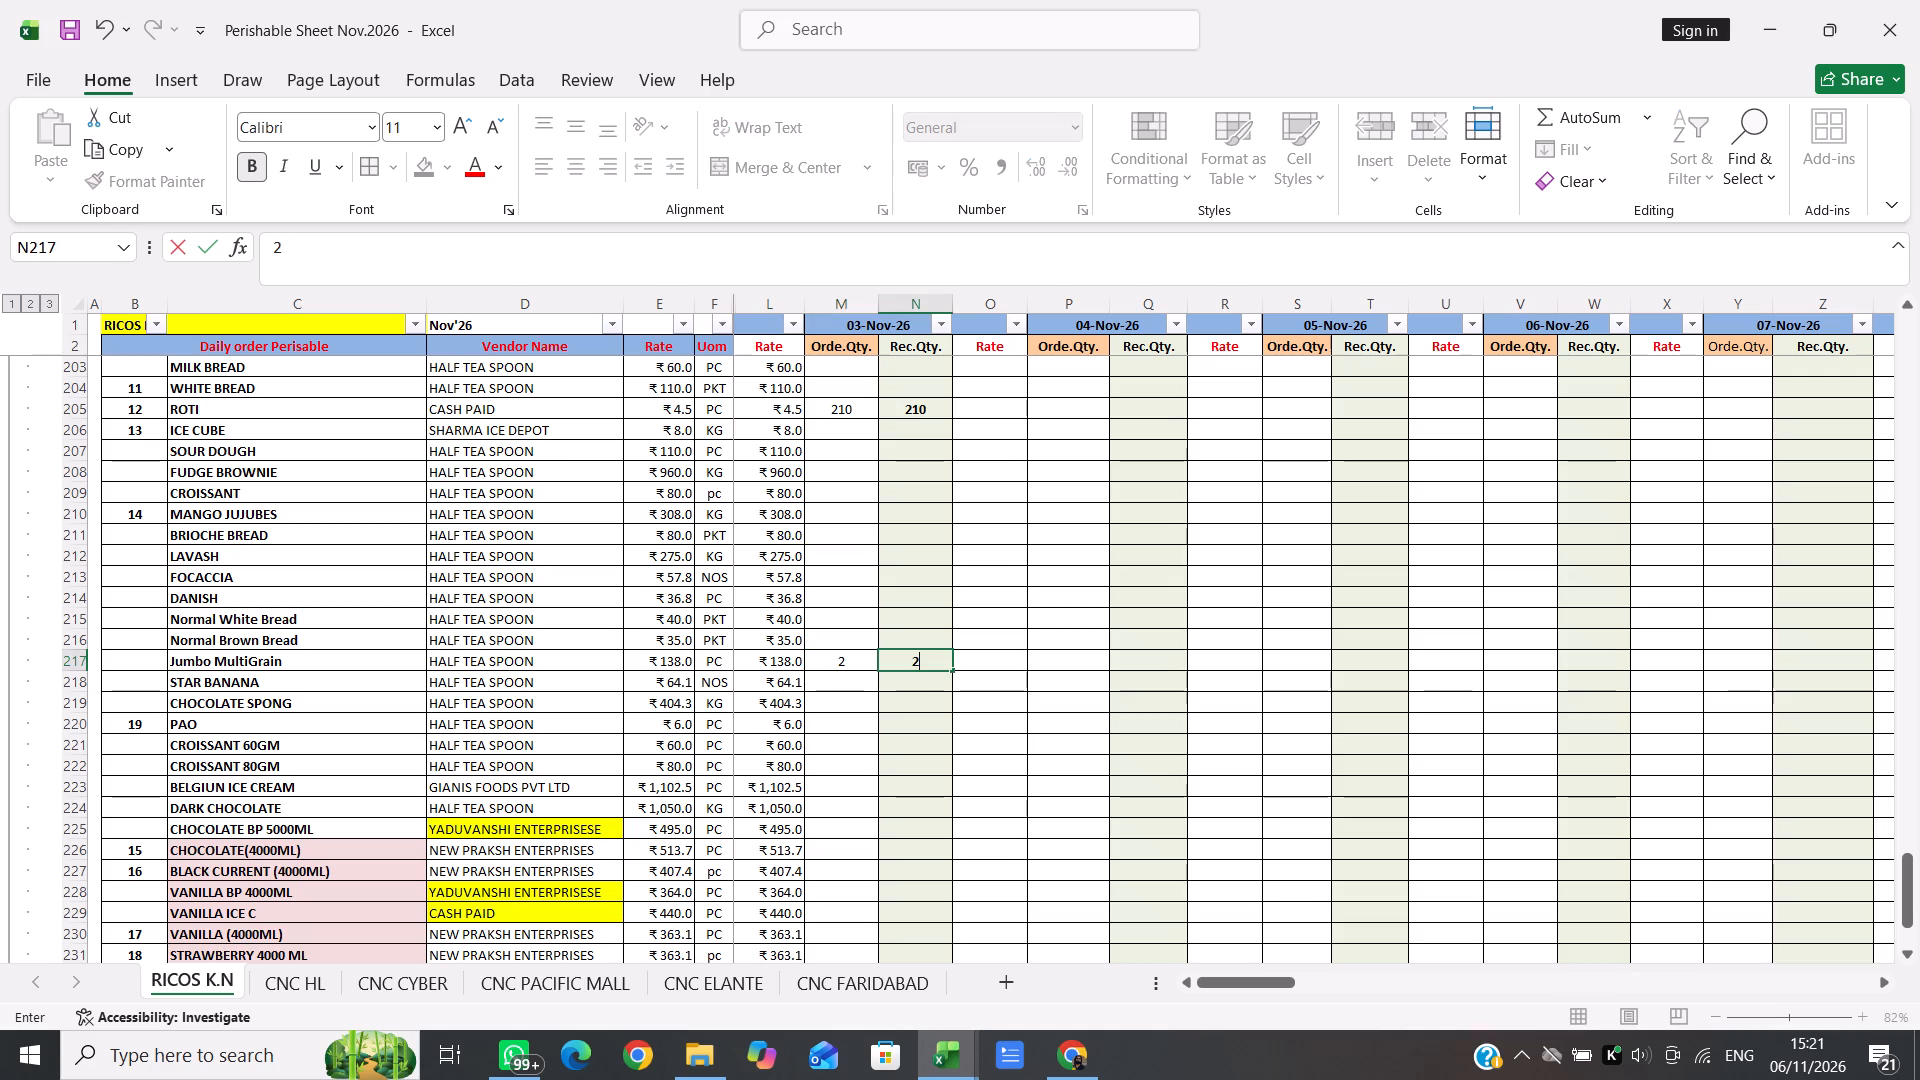
key("Up")
Shade the GARLIC BREAD item name in C200 with the lightest orange theme fill colour.
key("Up")
key("Up")
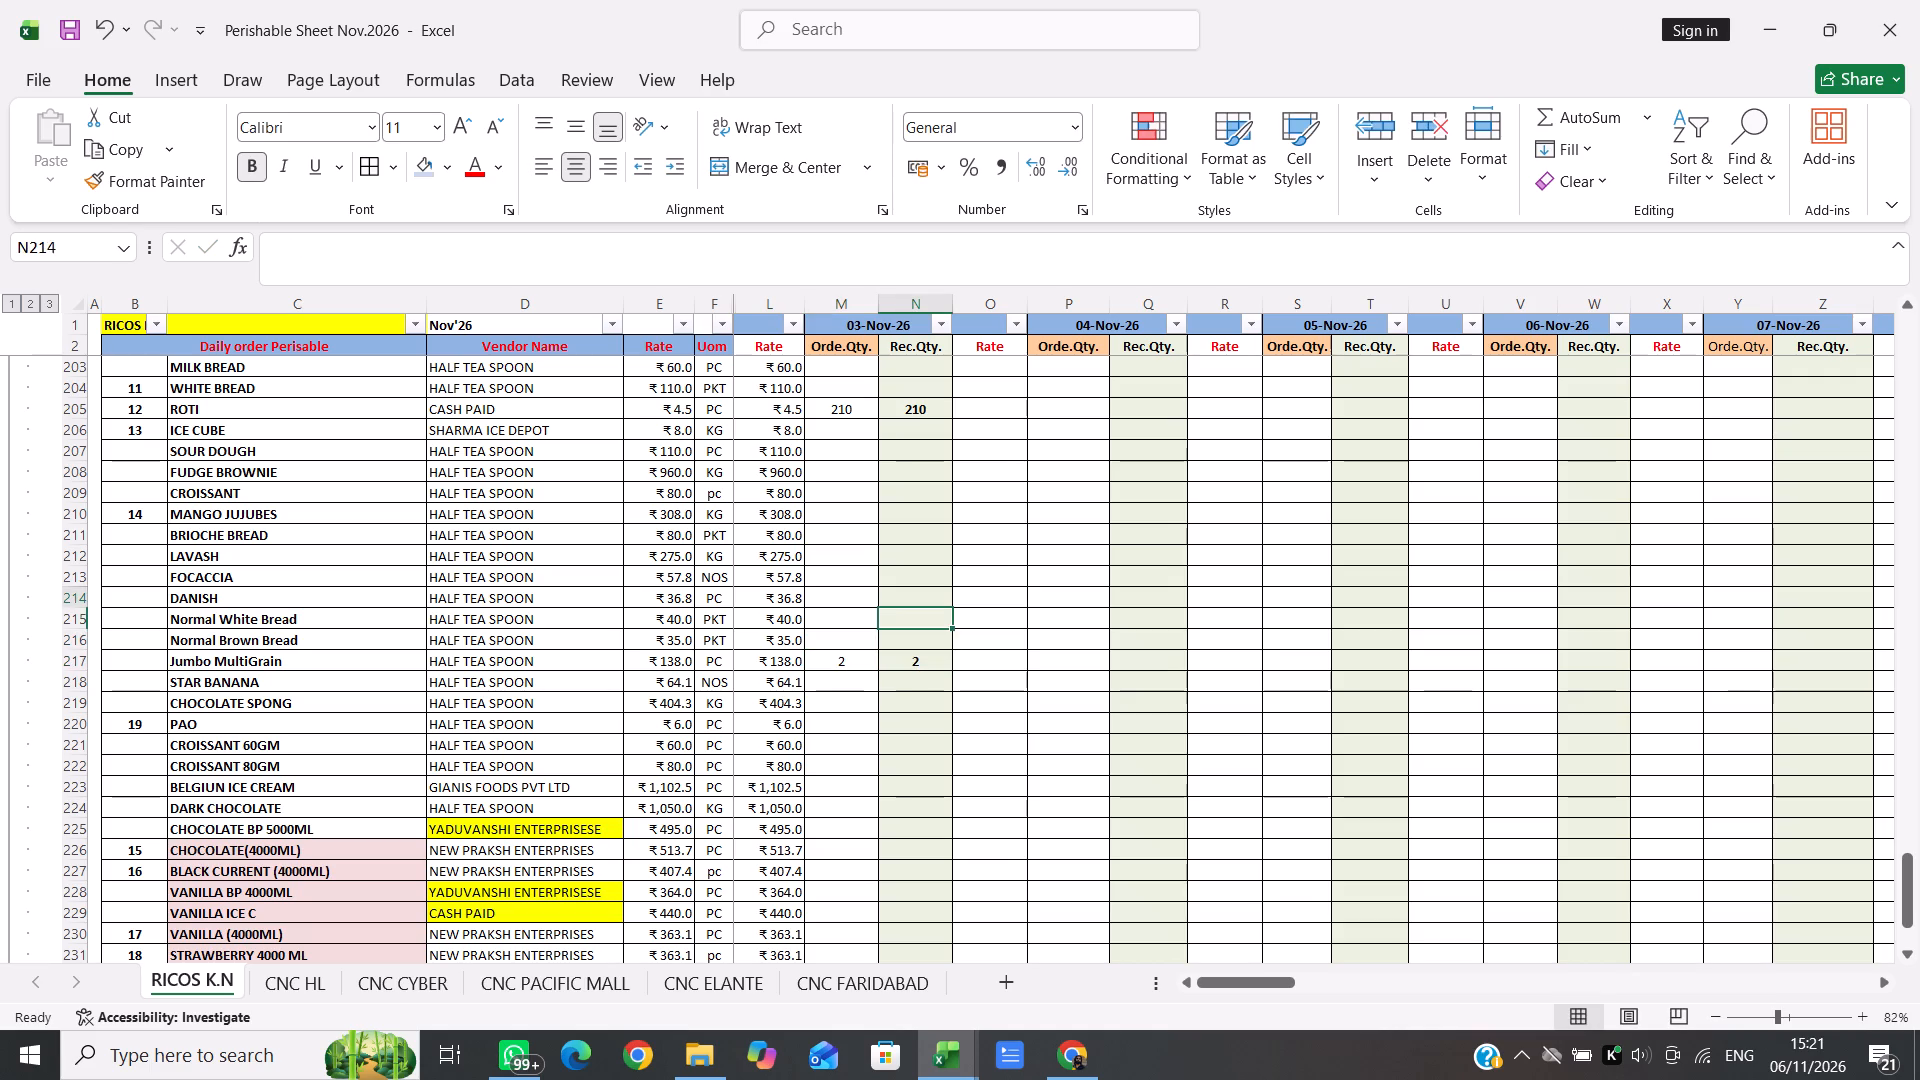
key("Up")
key("Up")
key("Up")
key("Up")
key("Up")
key("Up")
key("Up")
key("Up")
key("Up")
key("Up")
key("Up")
key("Up")
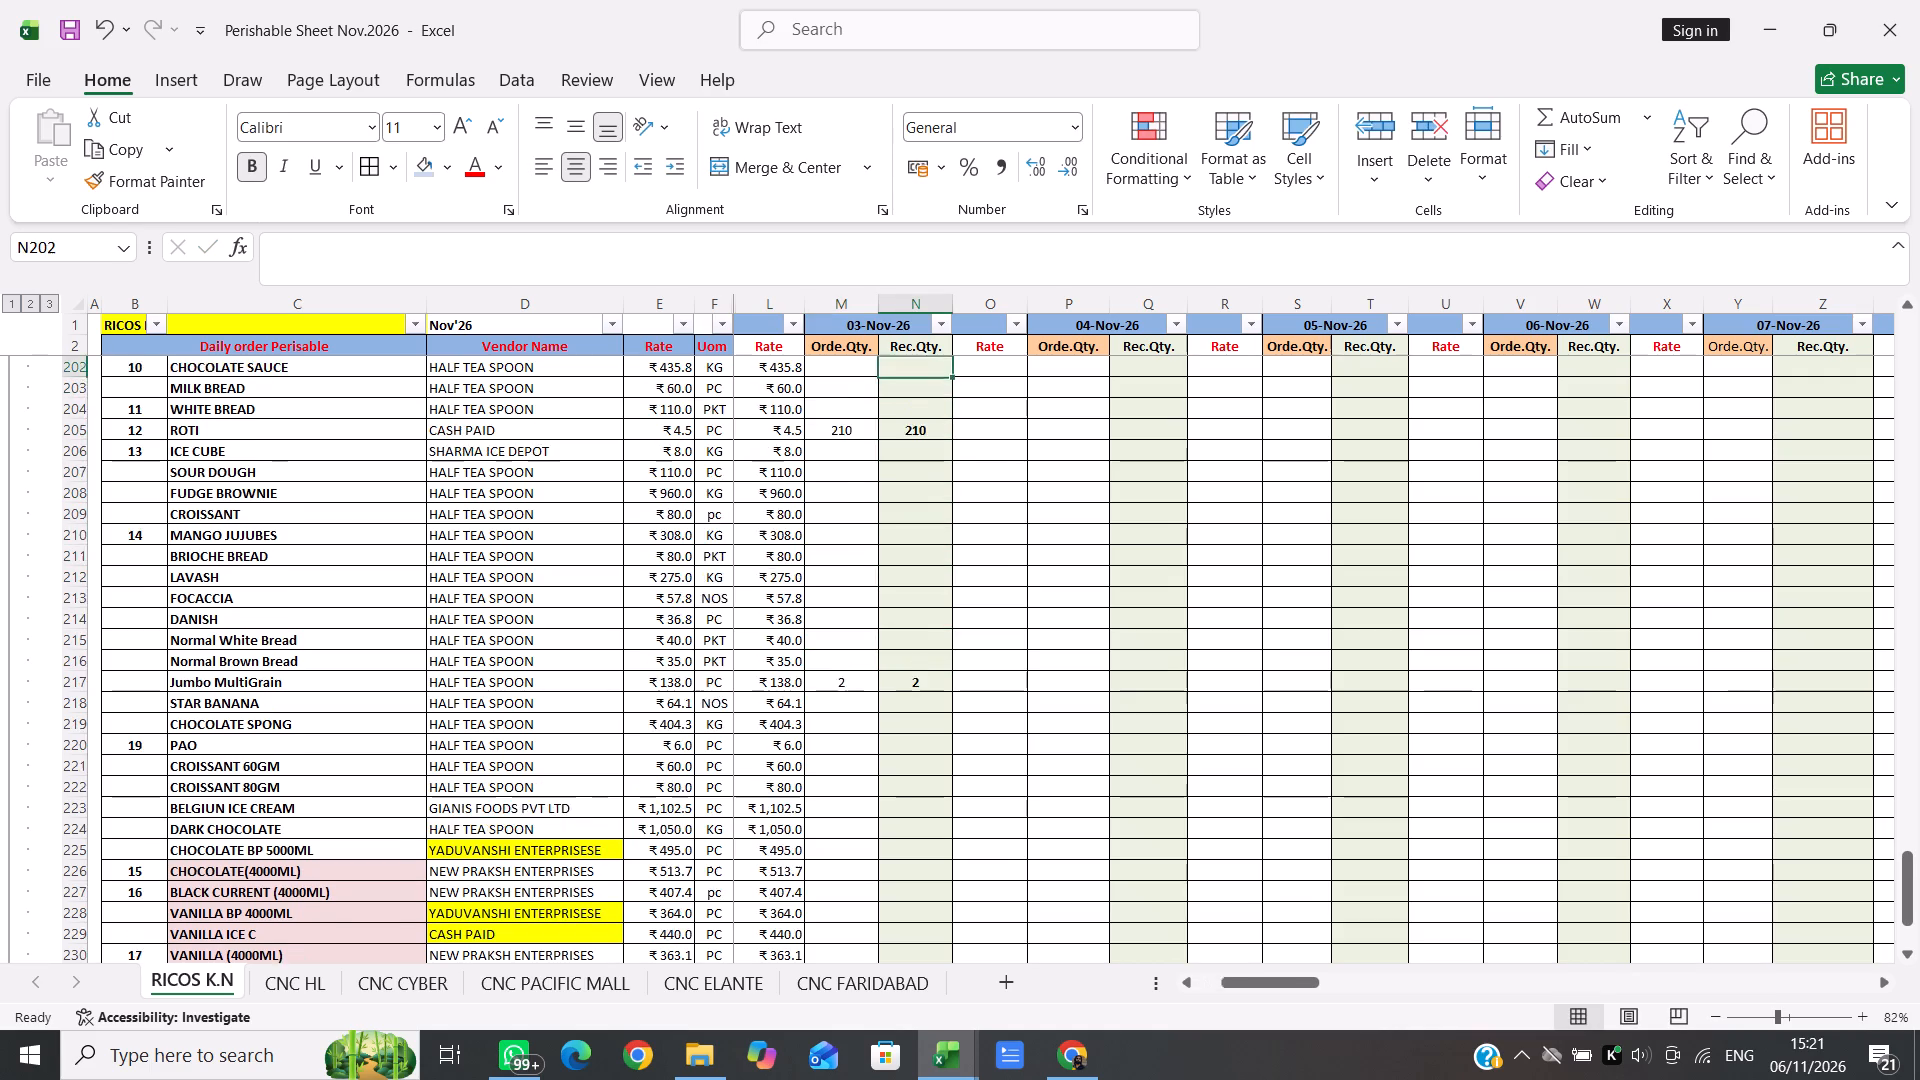
key("Up")
key("Up")
key("Up")
key("Up")
key("Up")
key("Up")
key("Up")
key("Up")
key("Up")
key("Up")
key("Up")
key("Up")
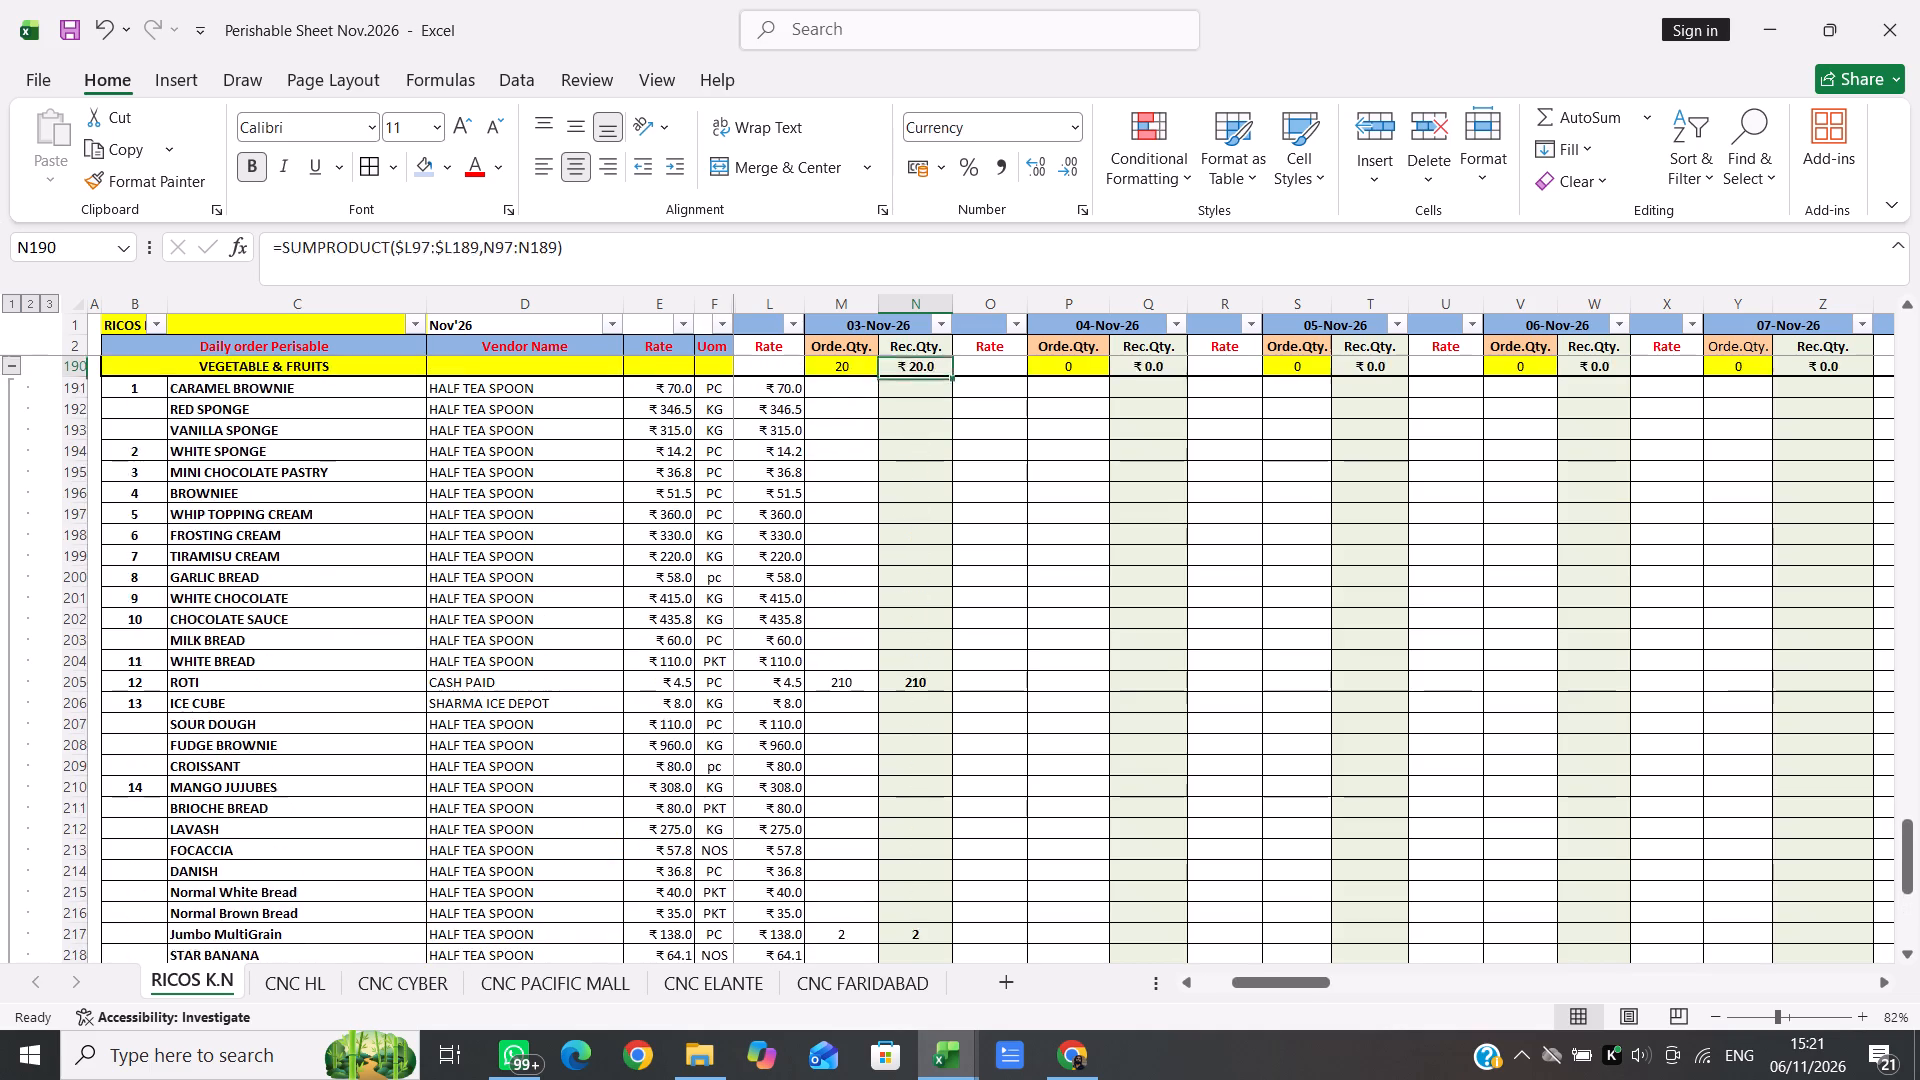
key("Up")
key("Up")
key("Down")
key("Down")
key("Down")
key("Down")
key("Down")
key("Down")
key("Down")
key("Down")
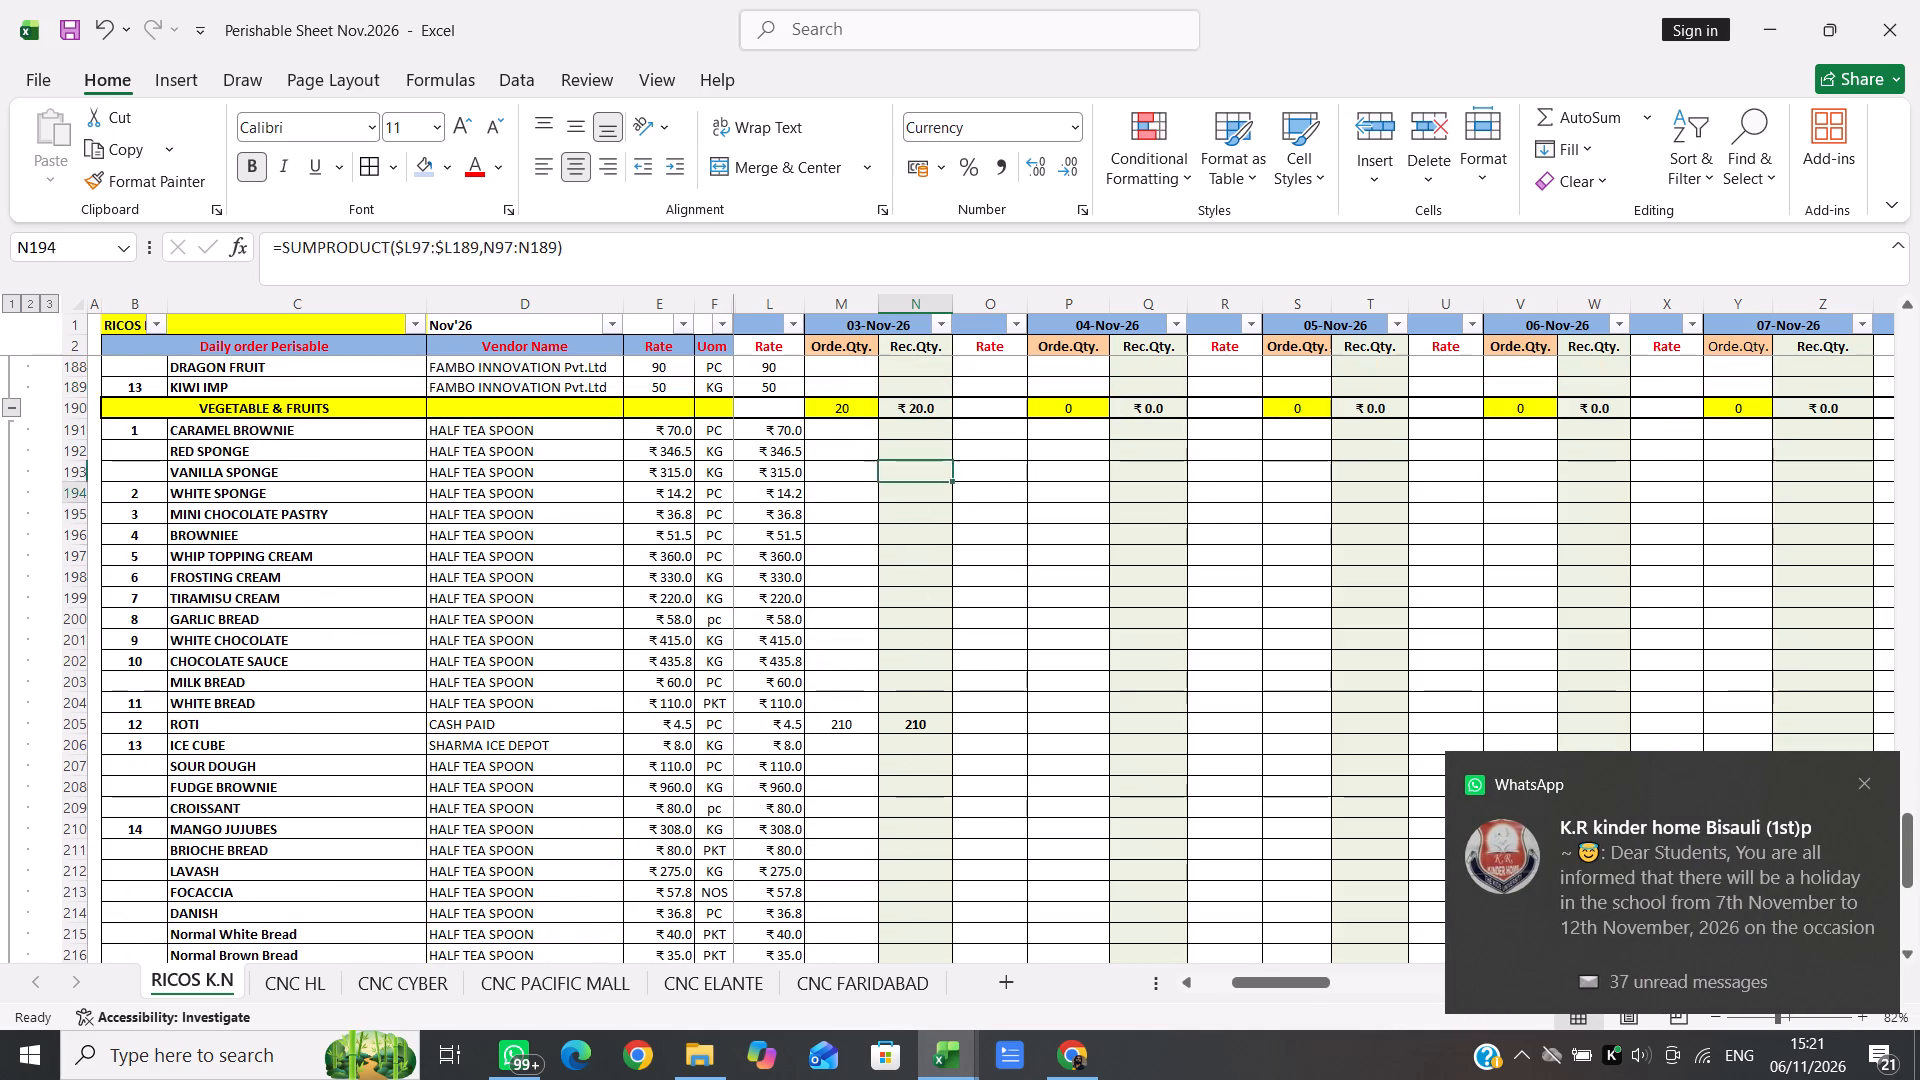
key("Down")
key("Down")
key("Down")
key("Down")
key("Down")
key("Down")
key("Down")
key("Up")
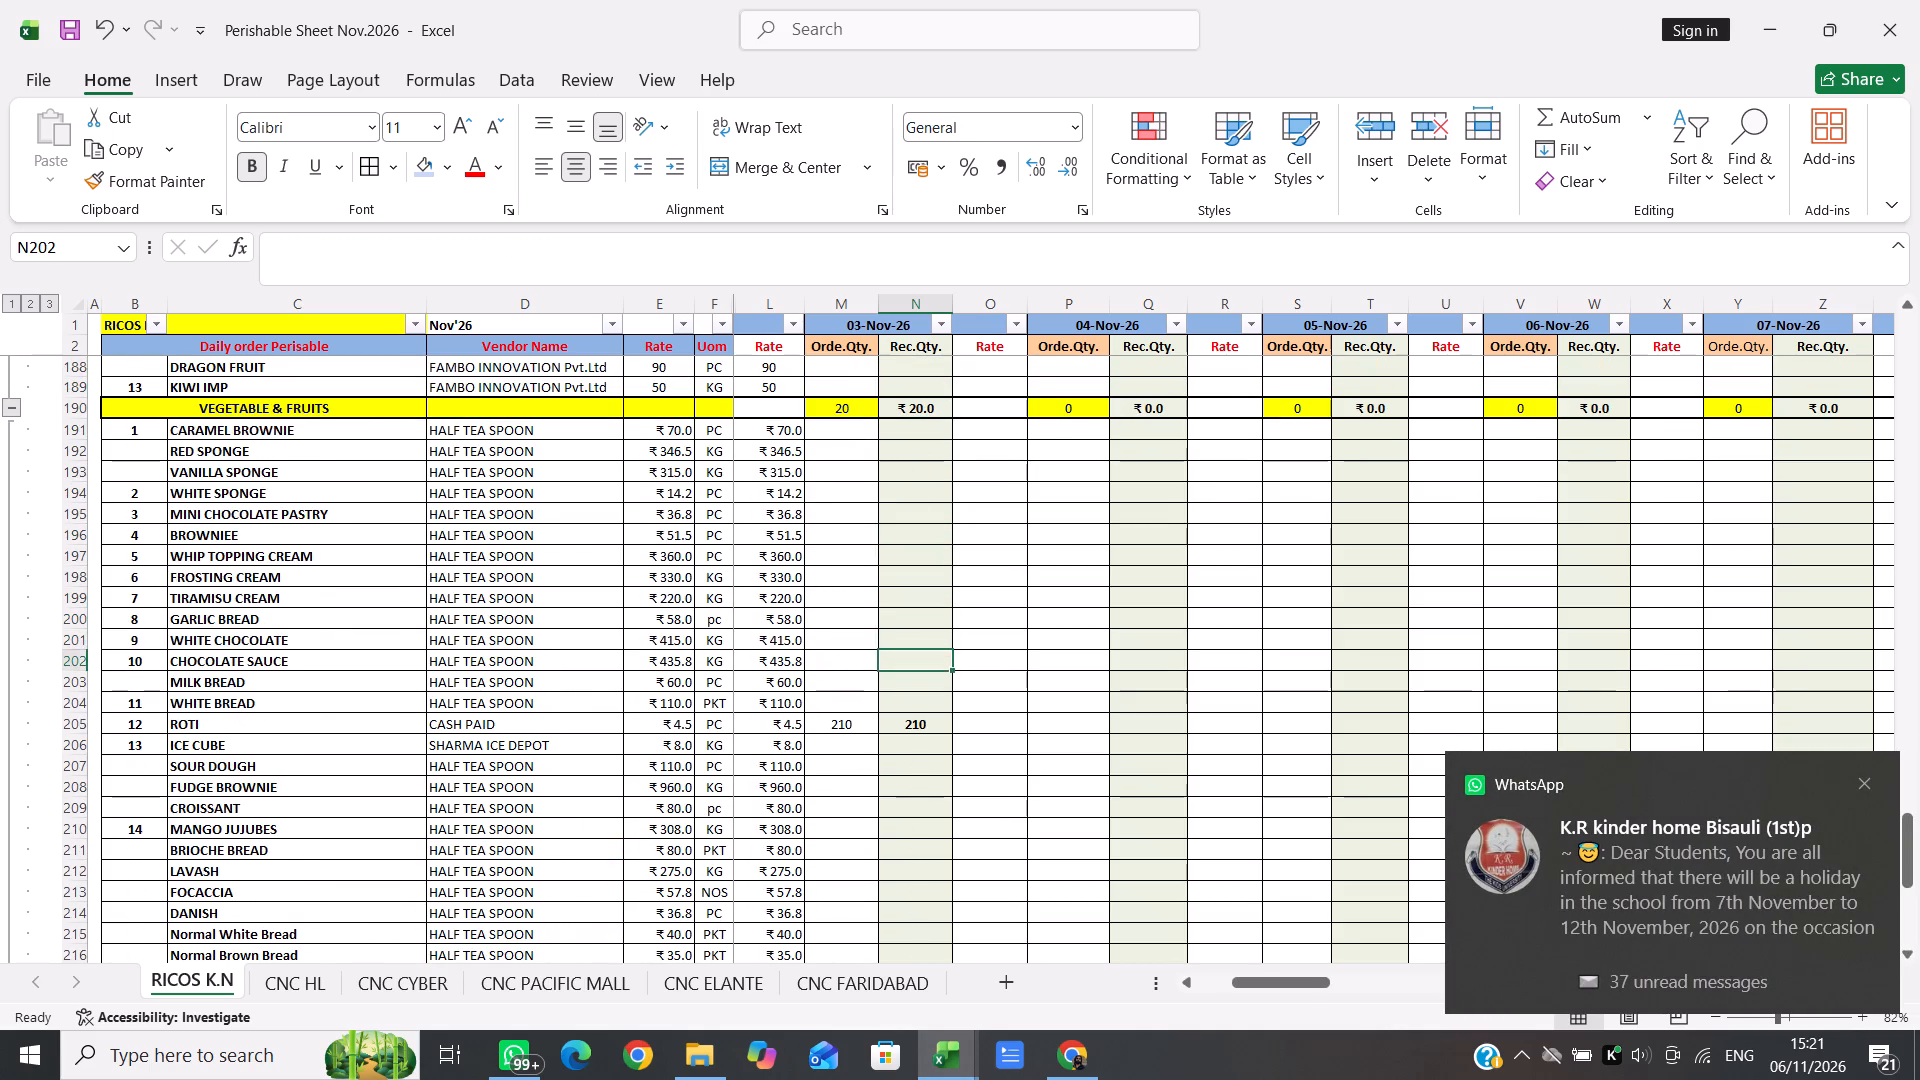
key("Up")
key("Up")
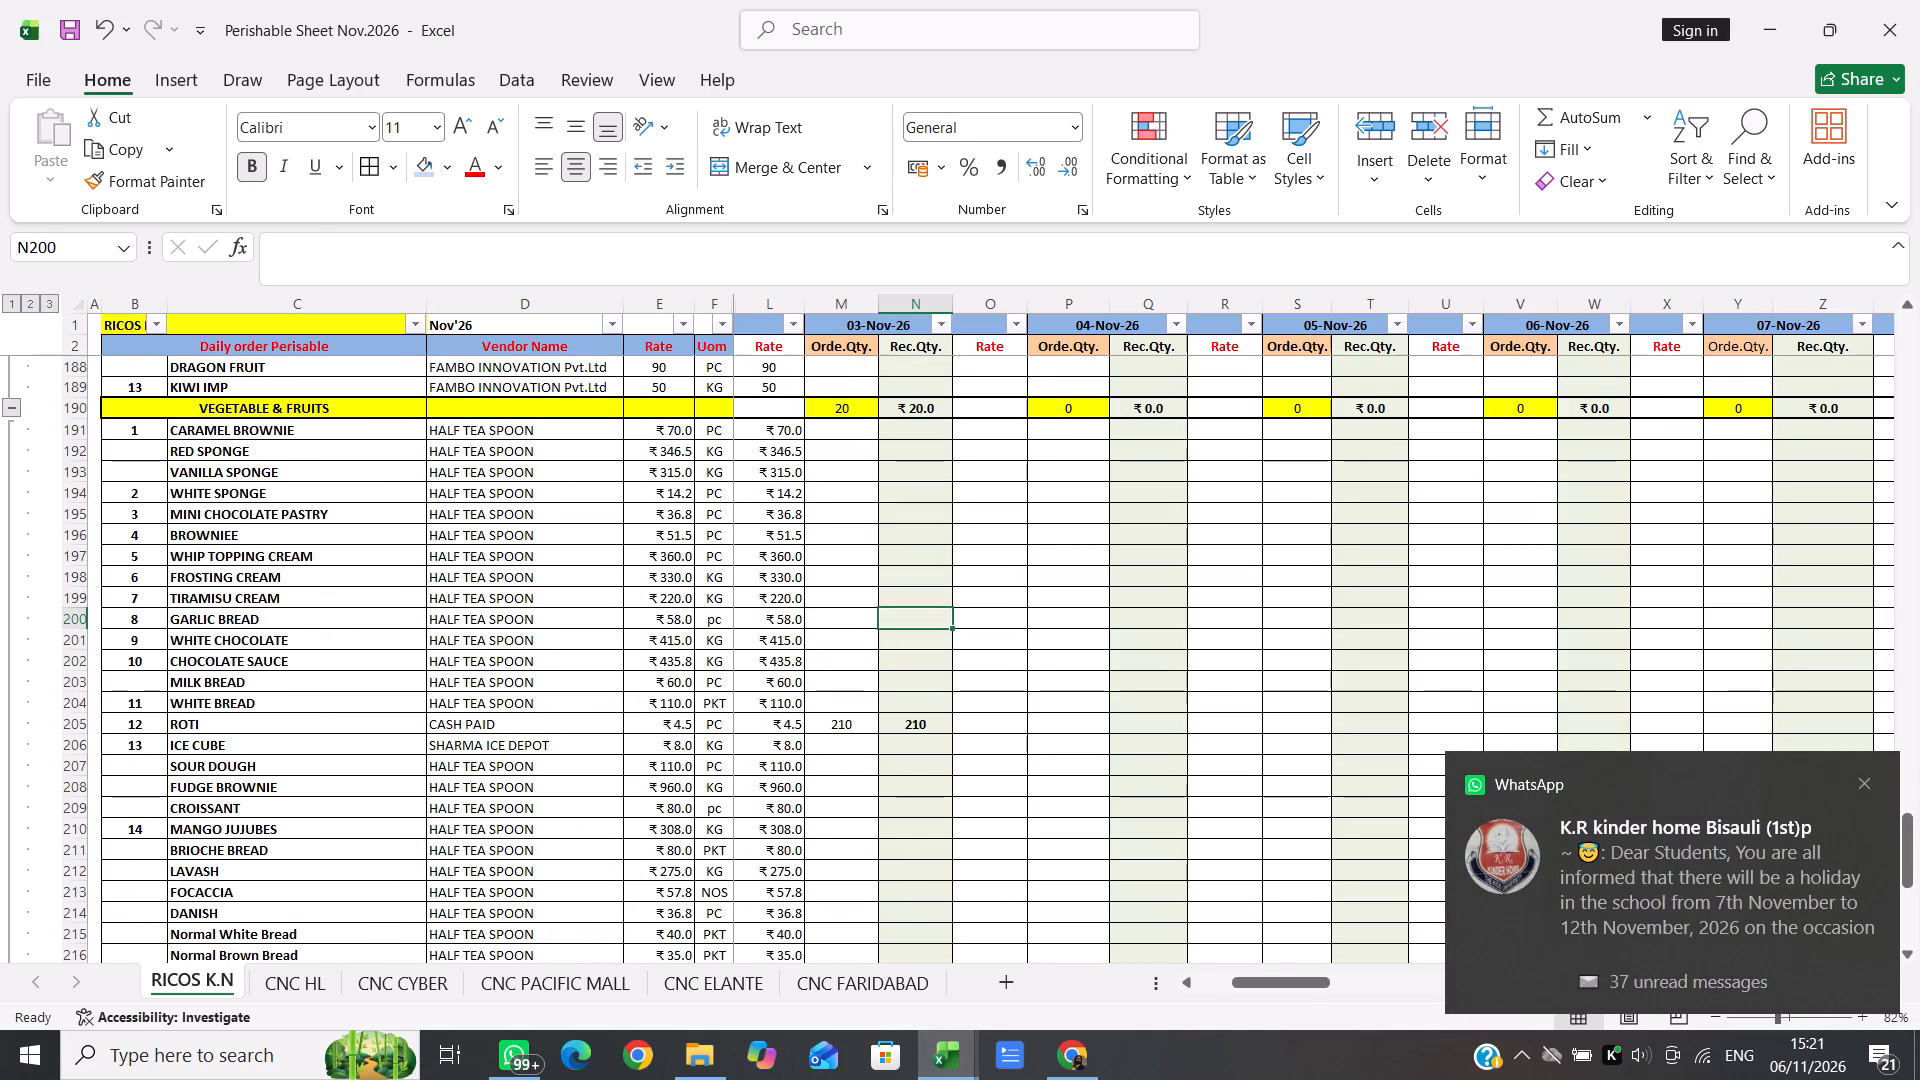
left_click(234, 615)
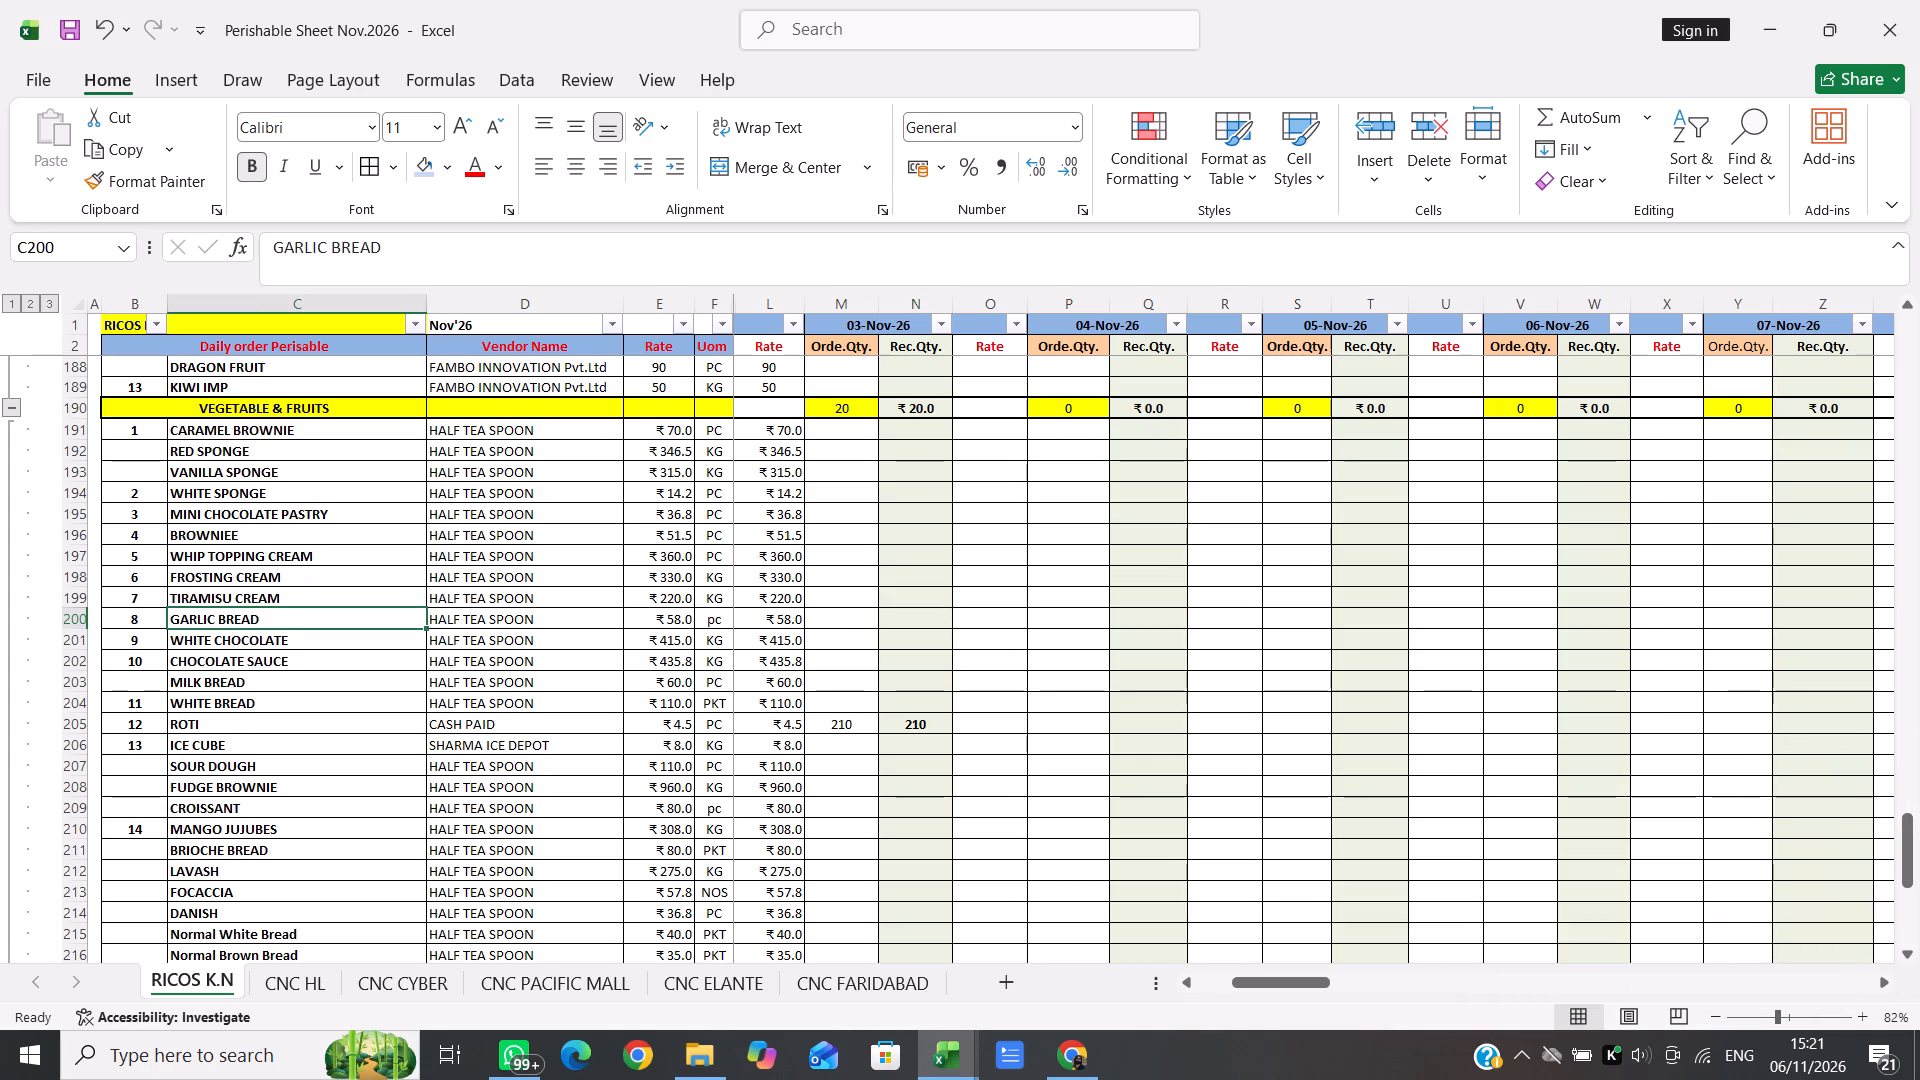
left_click(442, 170)
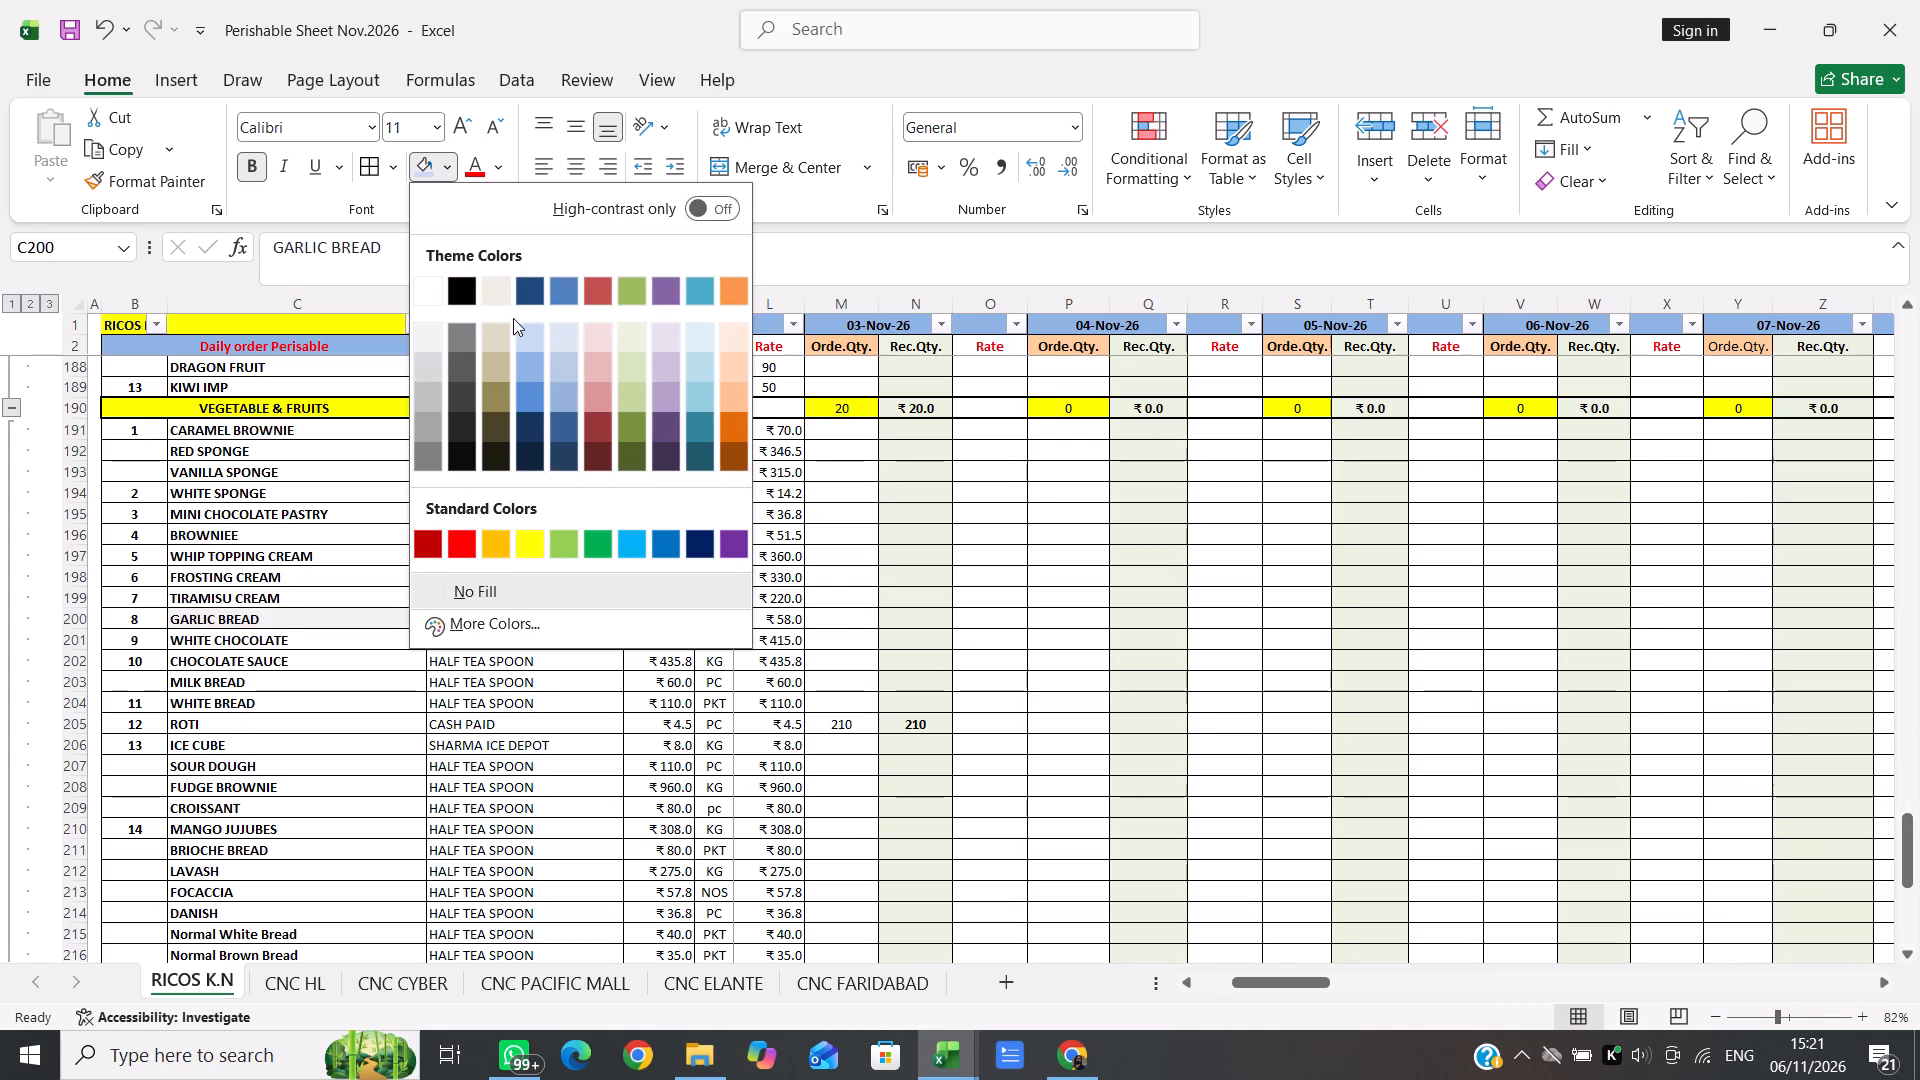
left_click(736, 328)
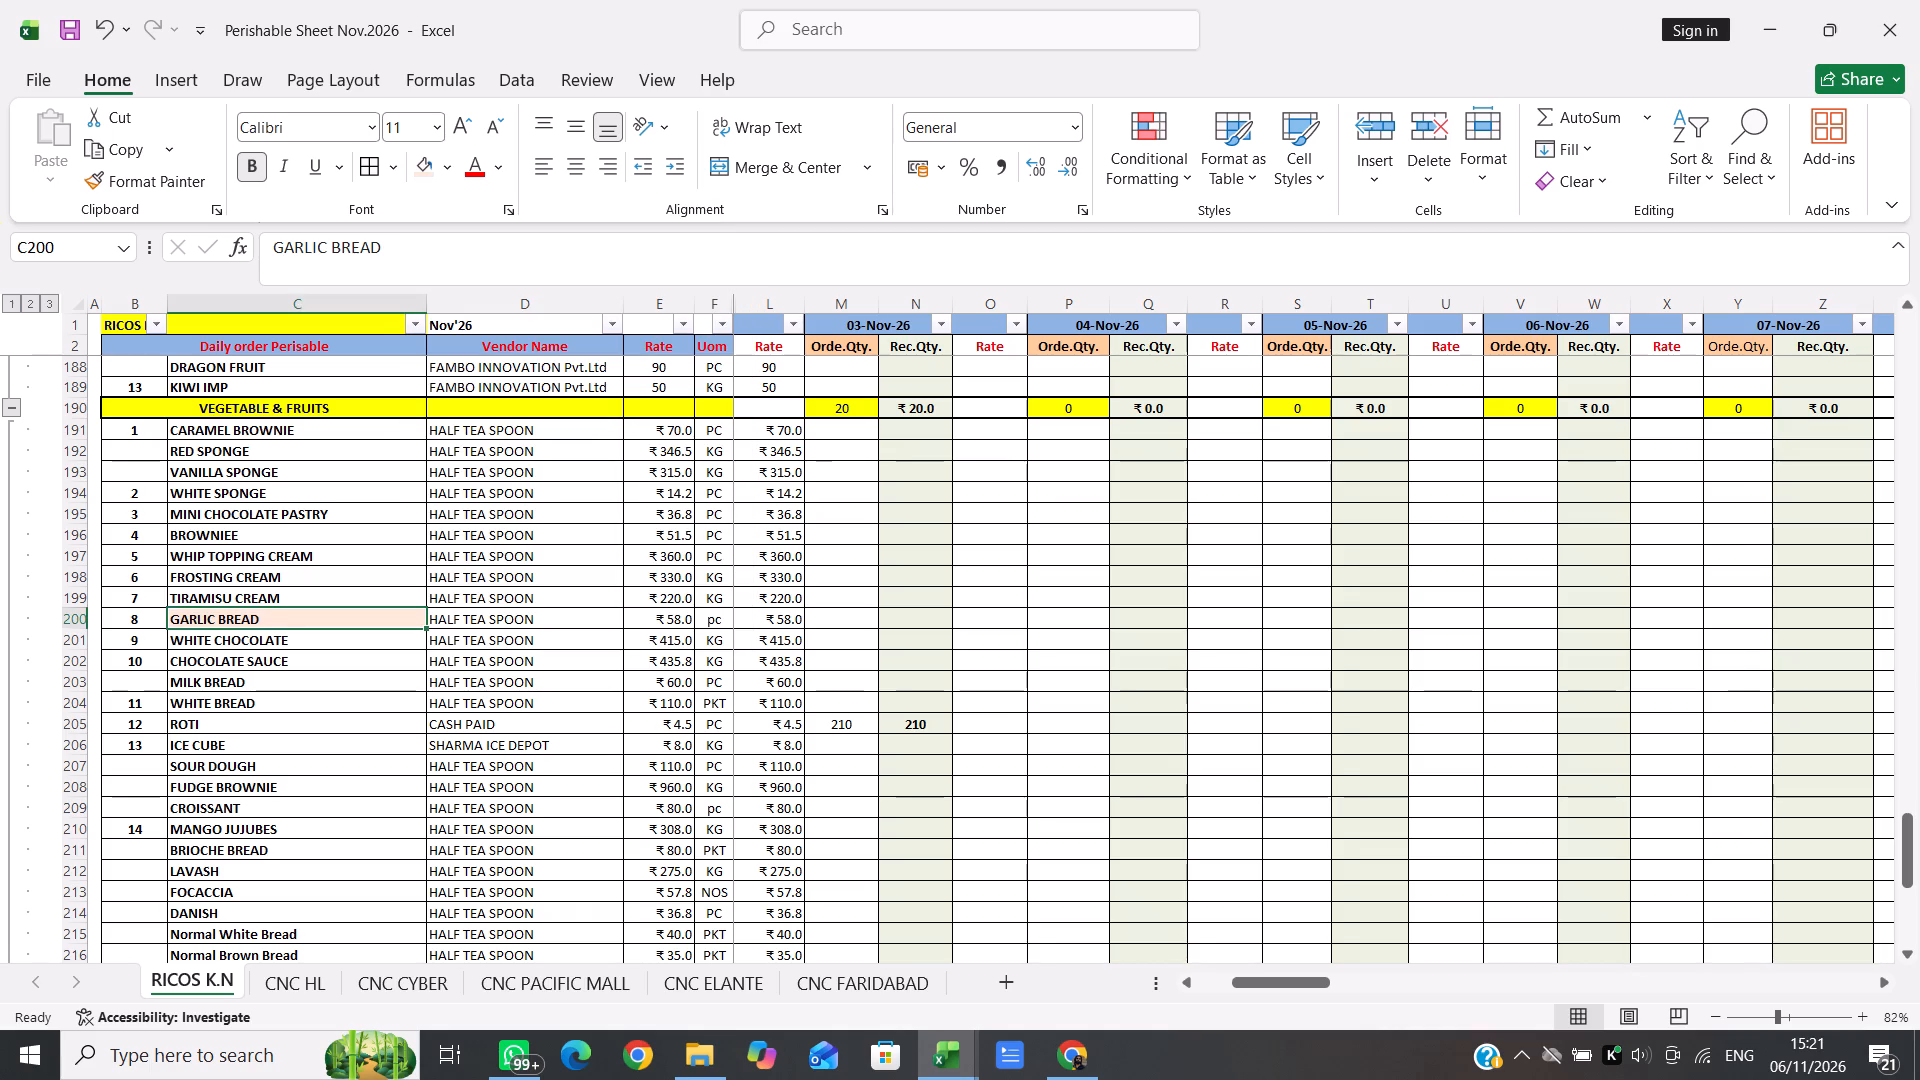
Enter 20 as both ordered and received quantity of GARLIC BREAD for 03-Nov-26, in M200 and N200.
left_click(837, 623)
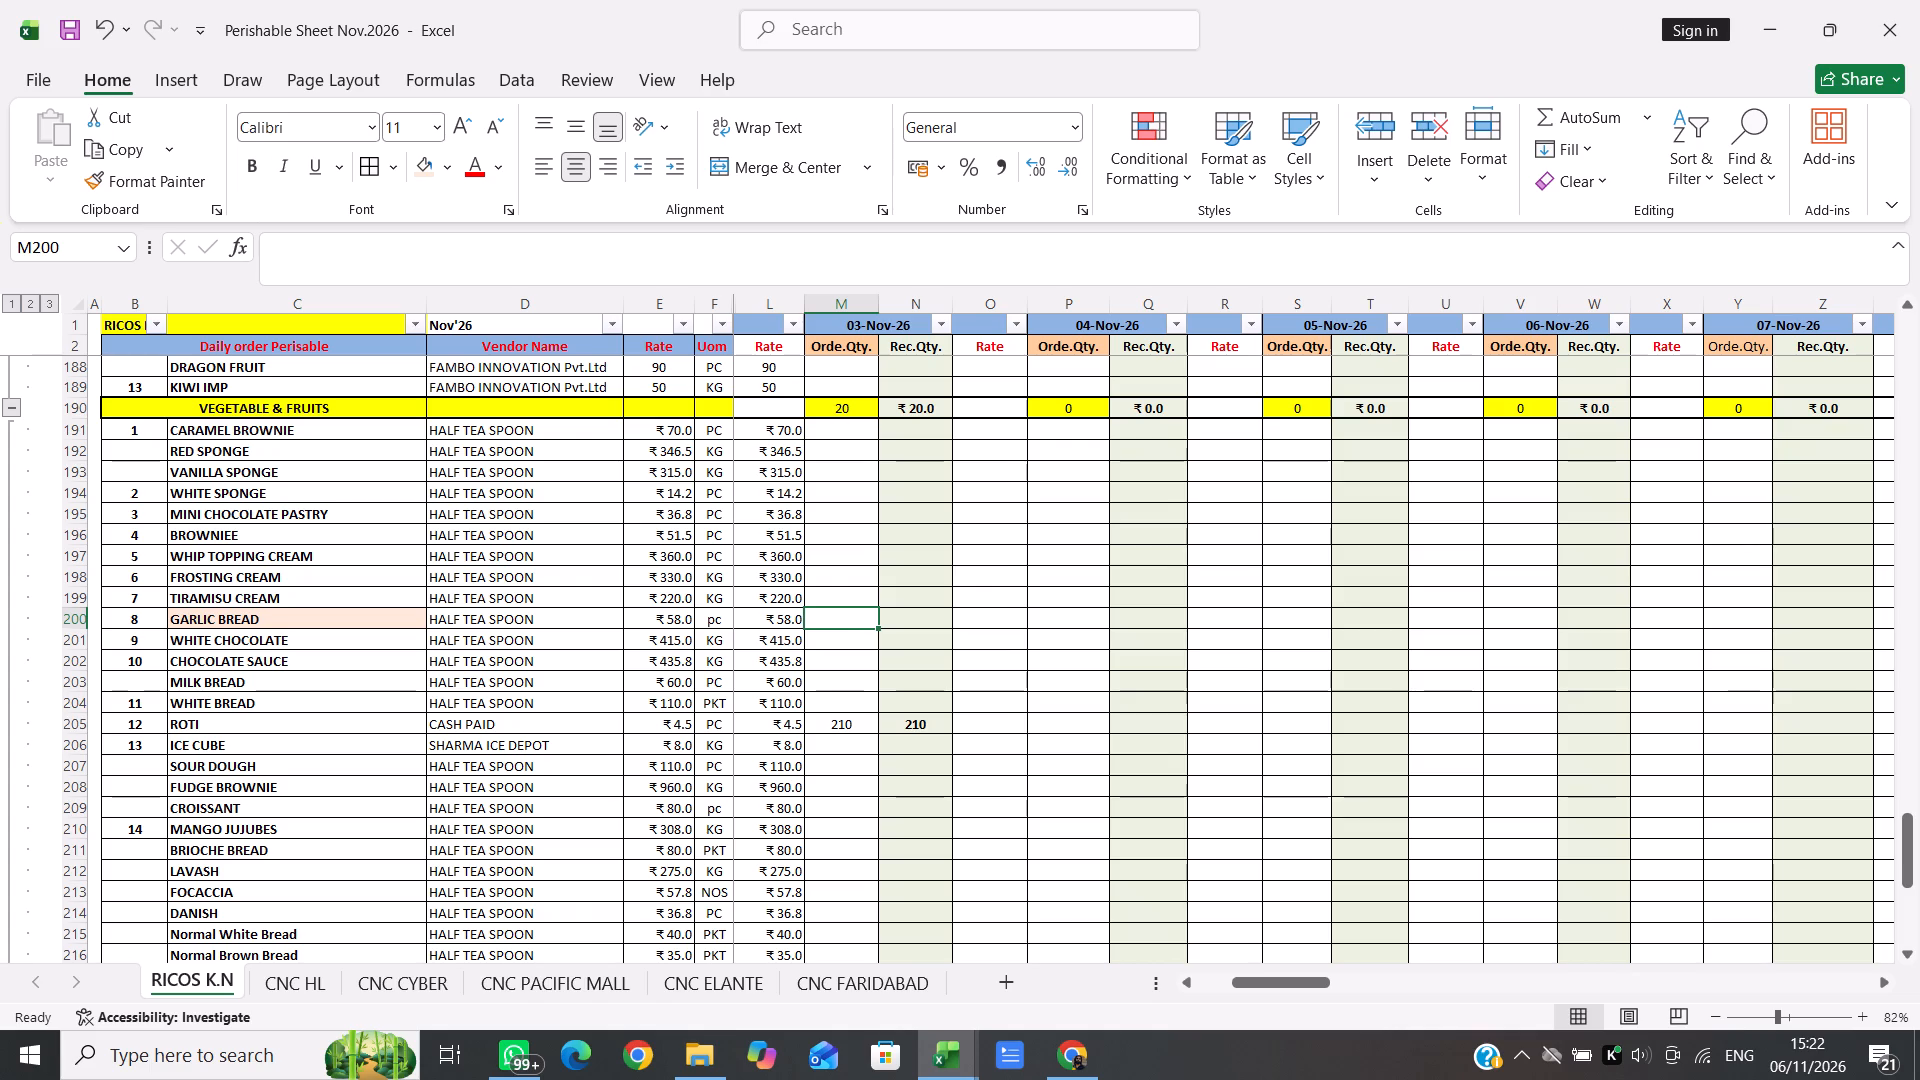
type("20")
key("Right")
type("20")
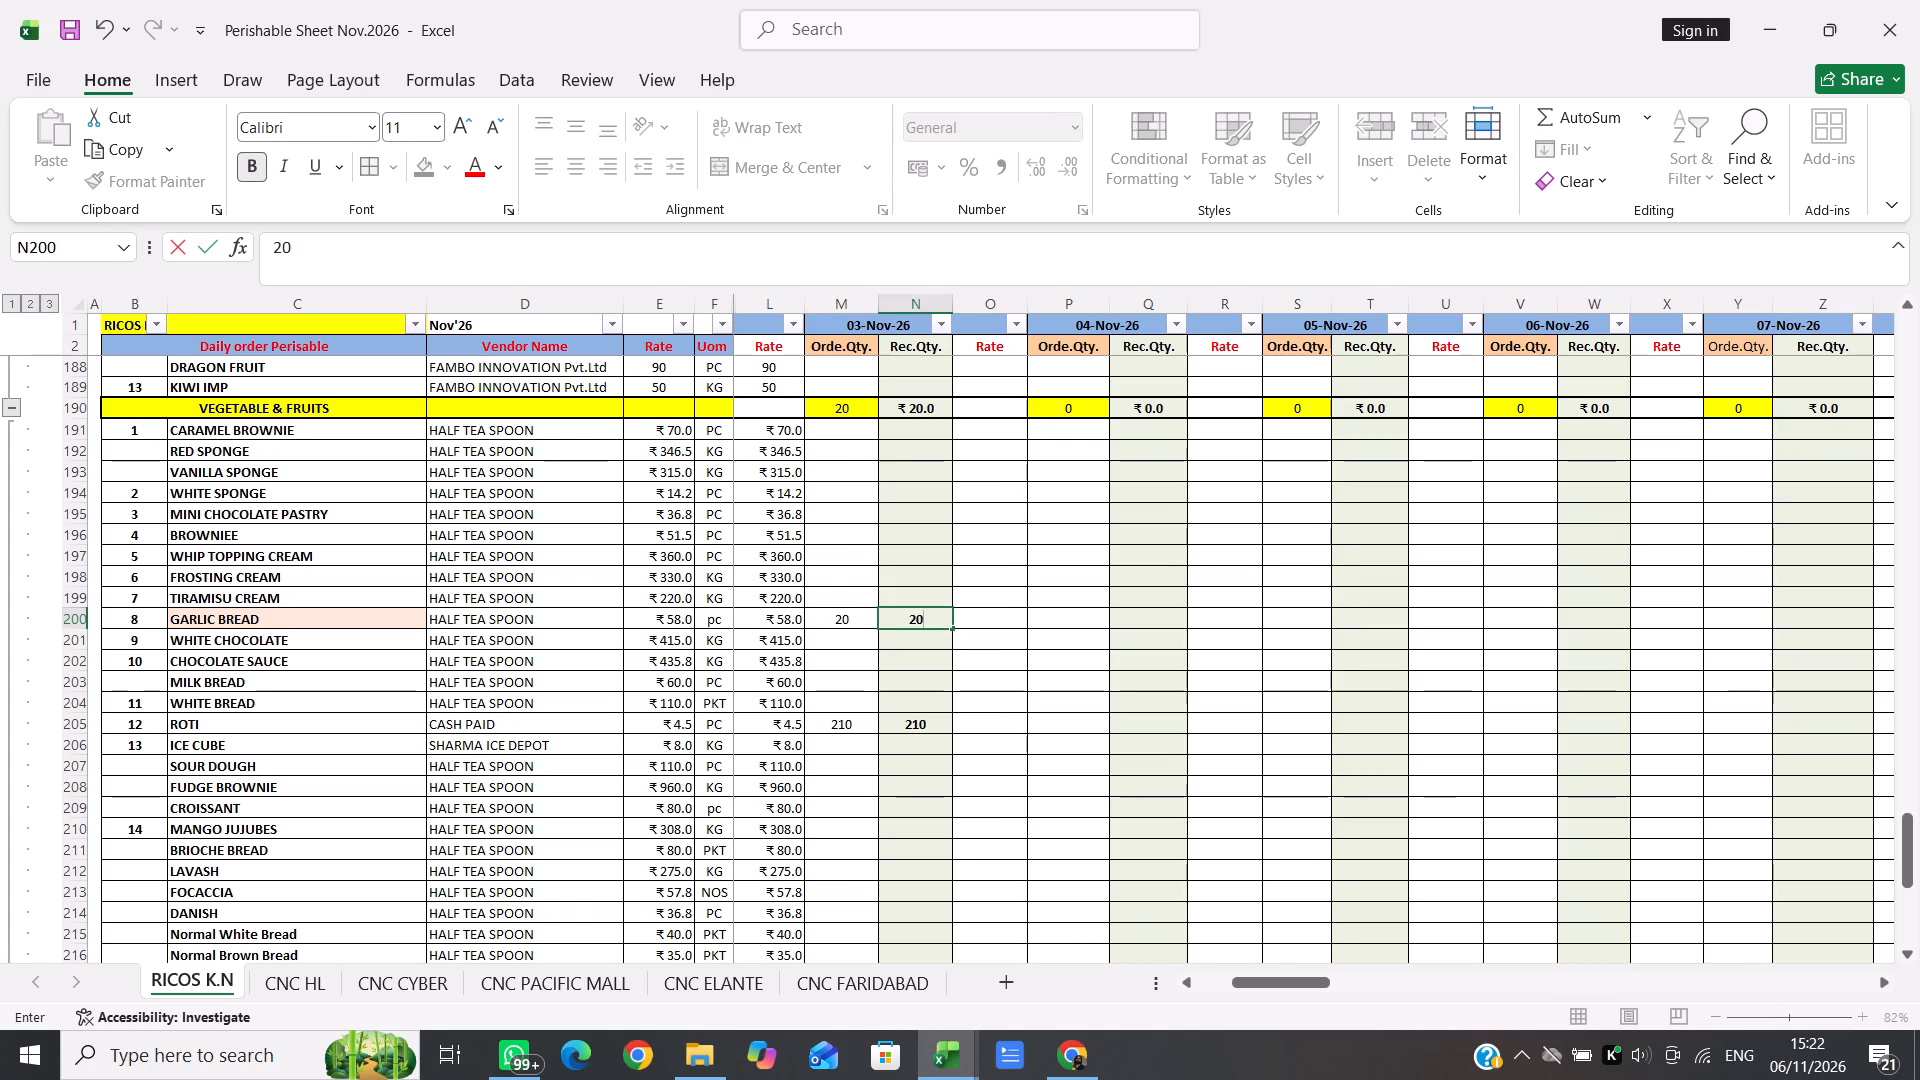
key("Up")
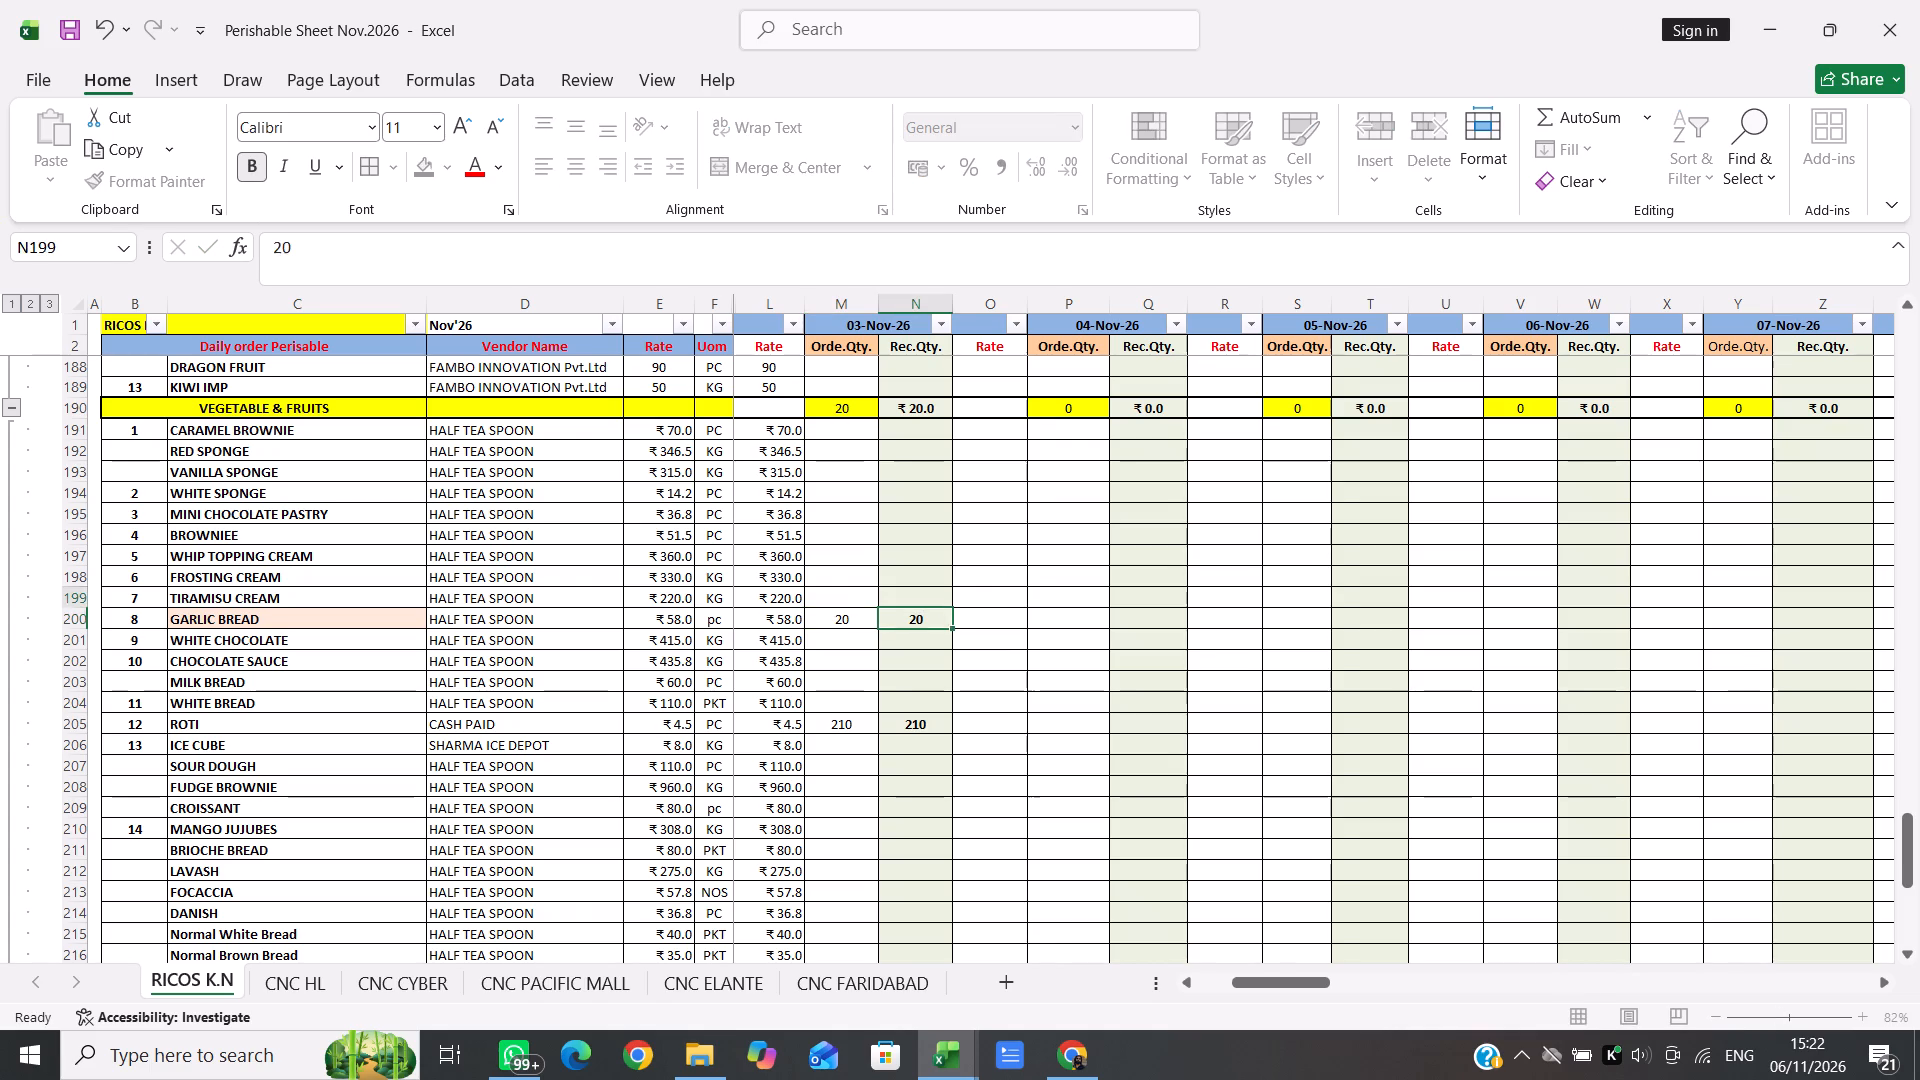
Enter 1 as both received and ordered quantity of Normal White Bread for 03-Nov-26, in N215 and M215.
key("Up")
key("Up")
key("Up")
key("Up")
key("Up")
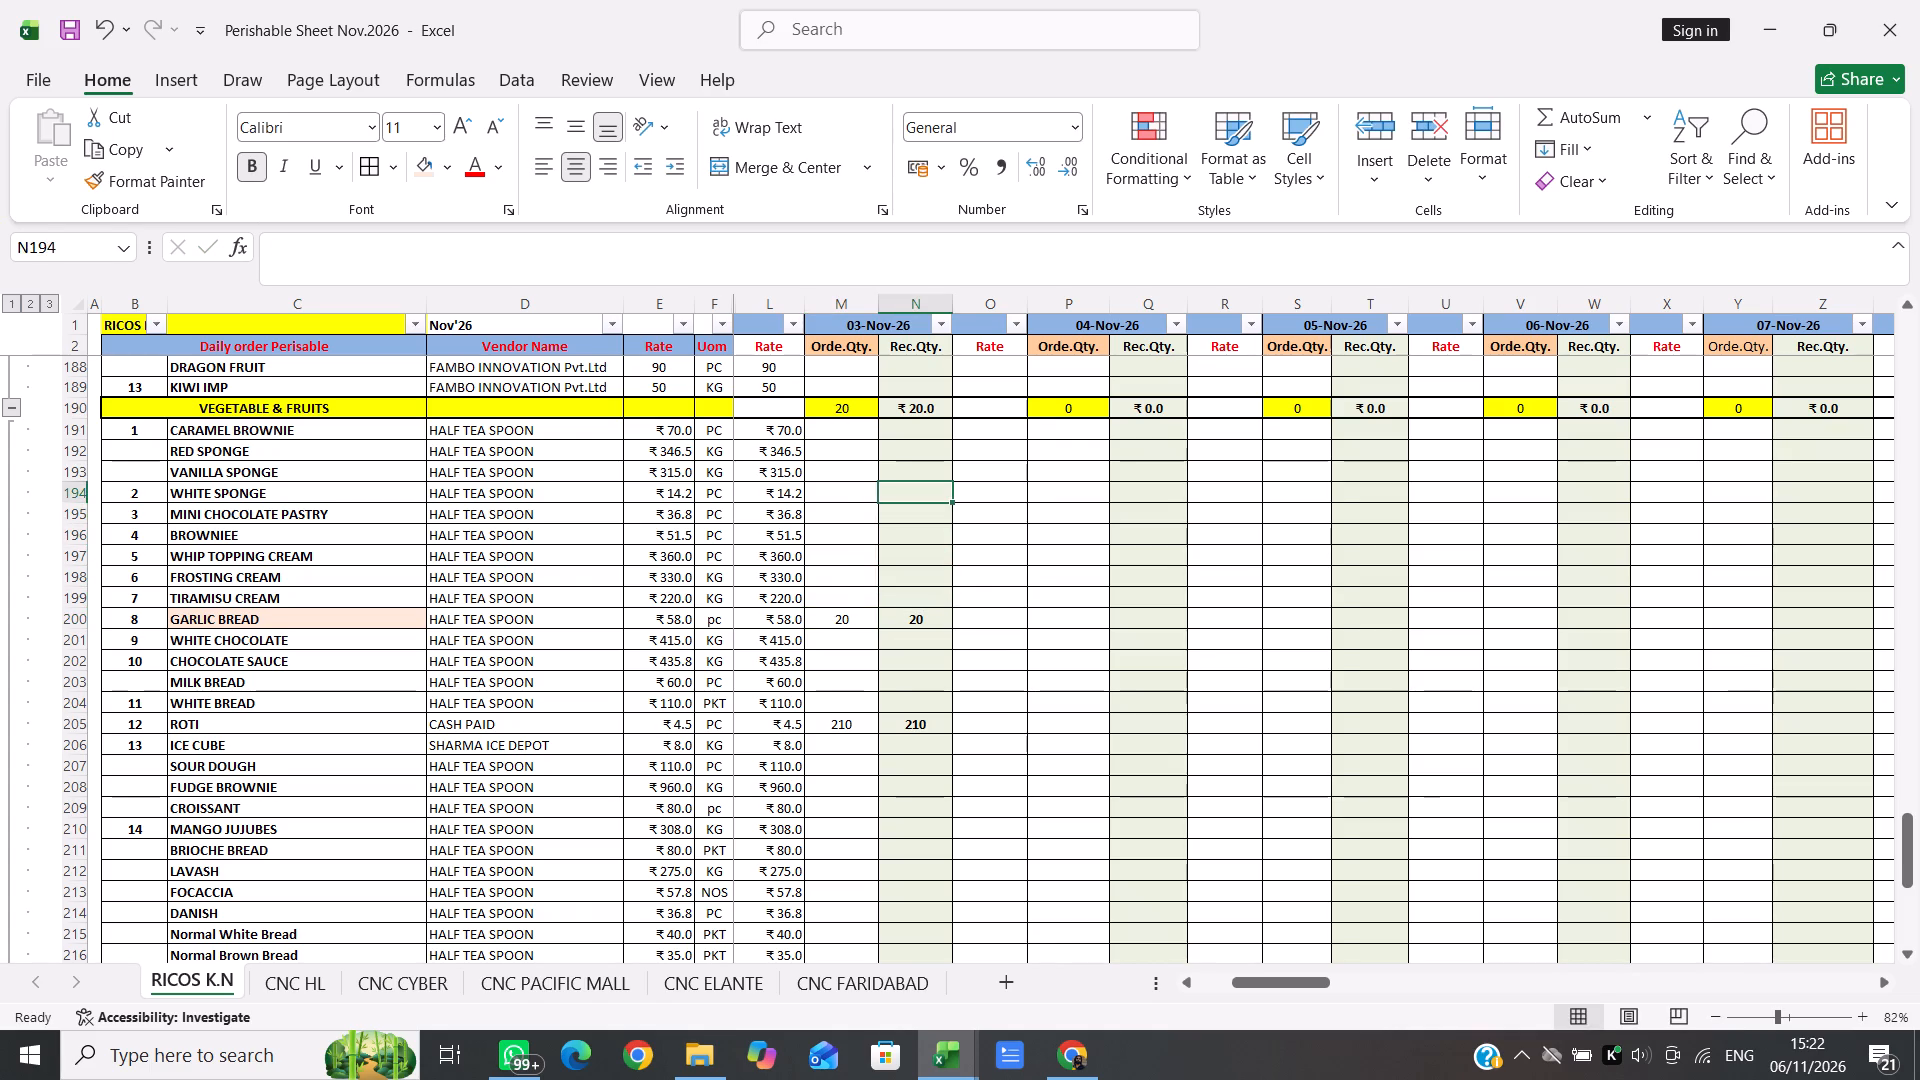
key("Down")
key("Down")
key("Down")
key("Down")
key("Down")
key("Down")
key("Down")
key("Down")
key("Down")
key("Down")
key("Down")
key("Down")
key("Down")
key("Down")
key("Down")
key("Down")
key("Down")
key("Down")
key("Down")
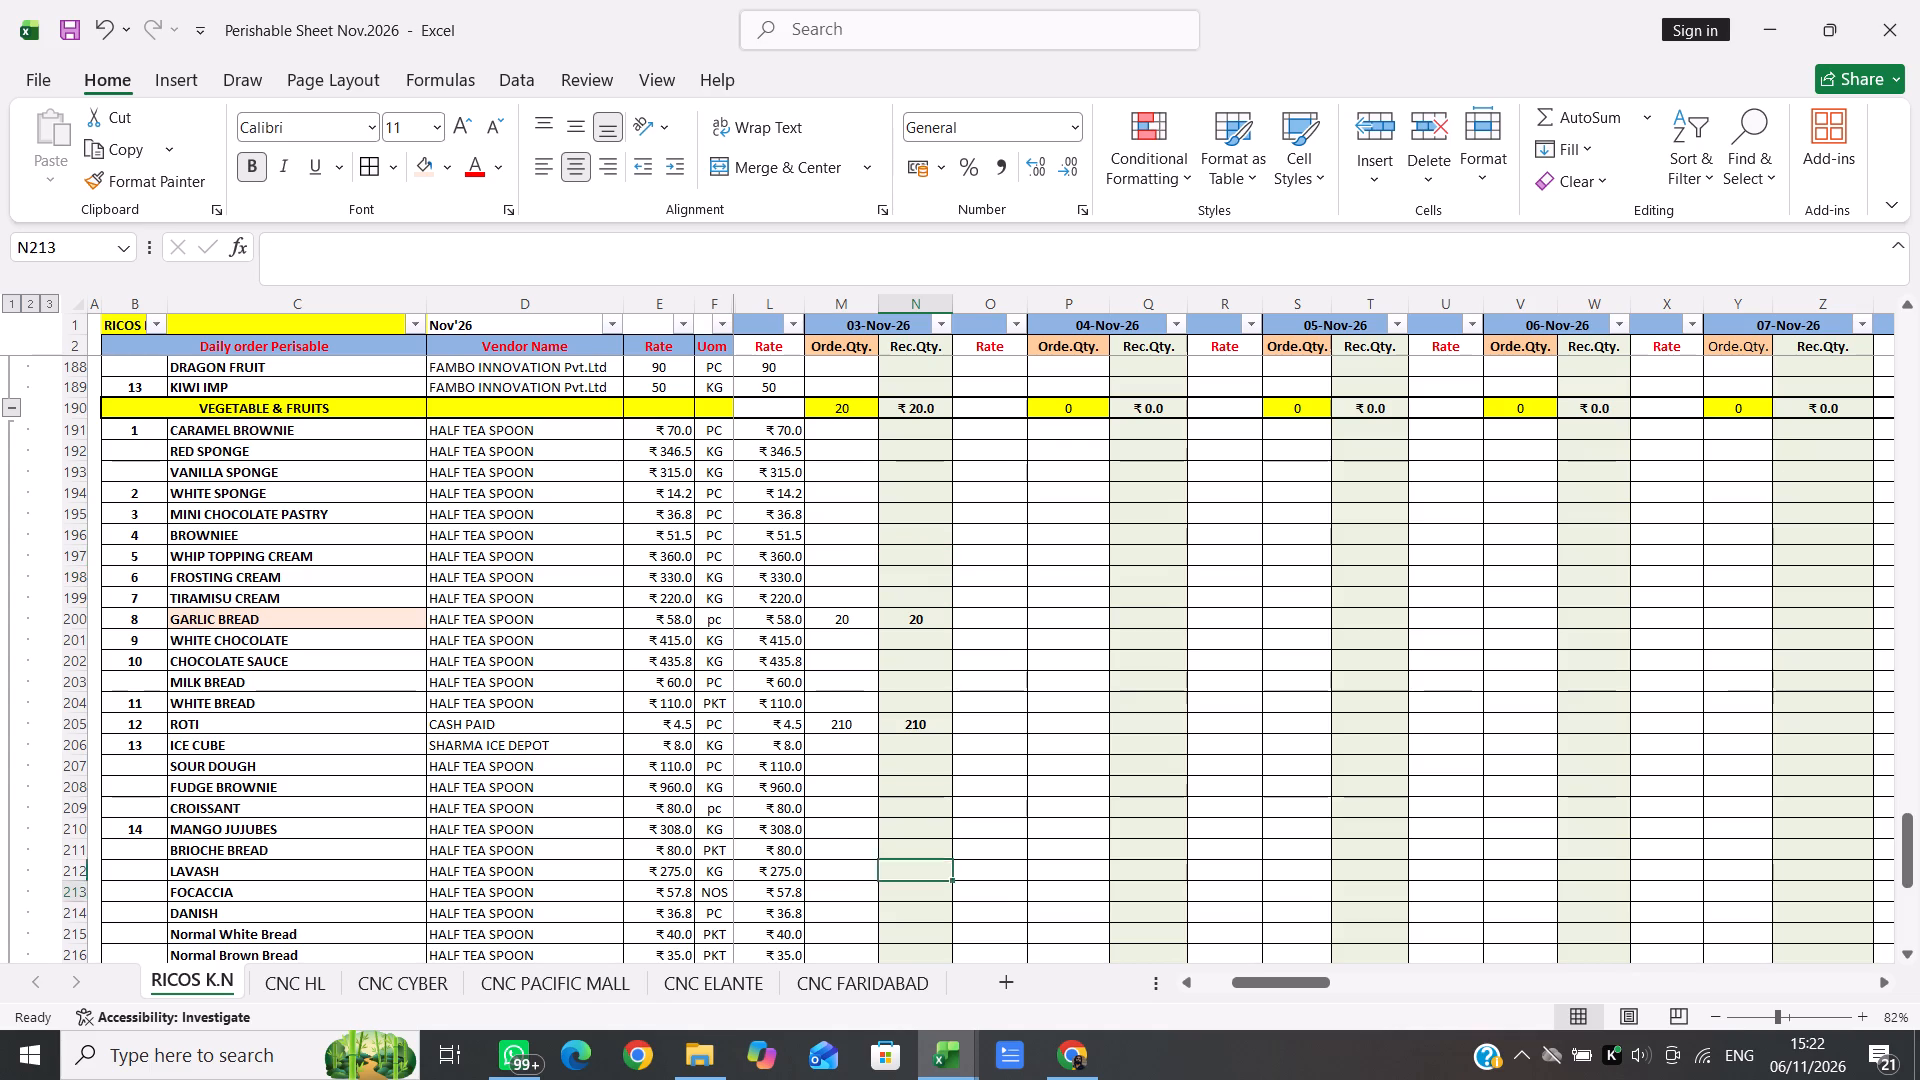
key("Down")
key("Down")
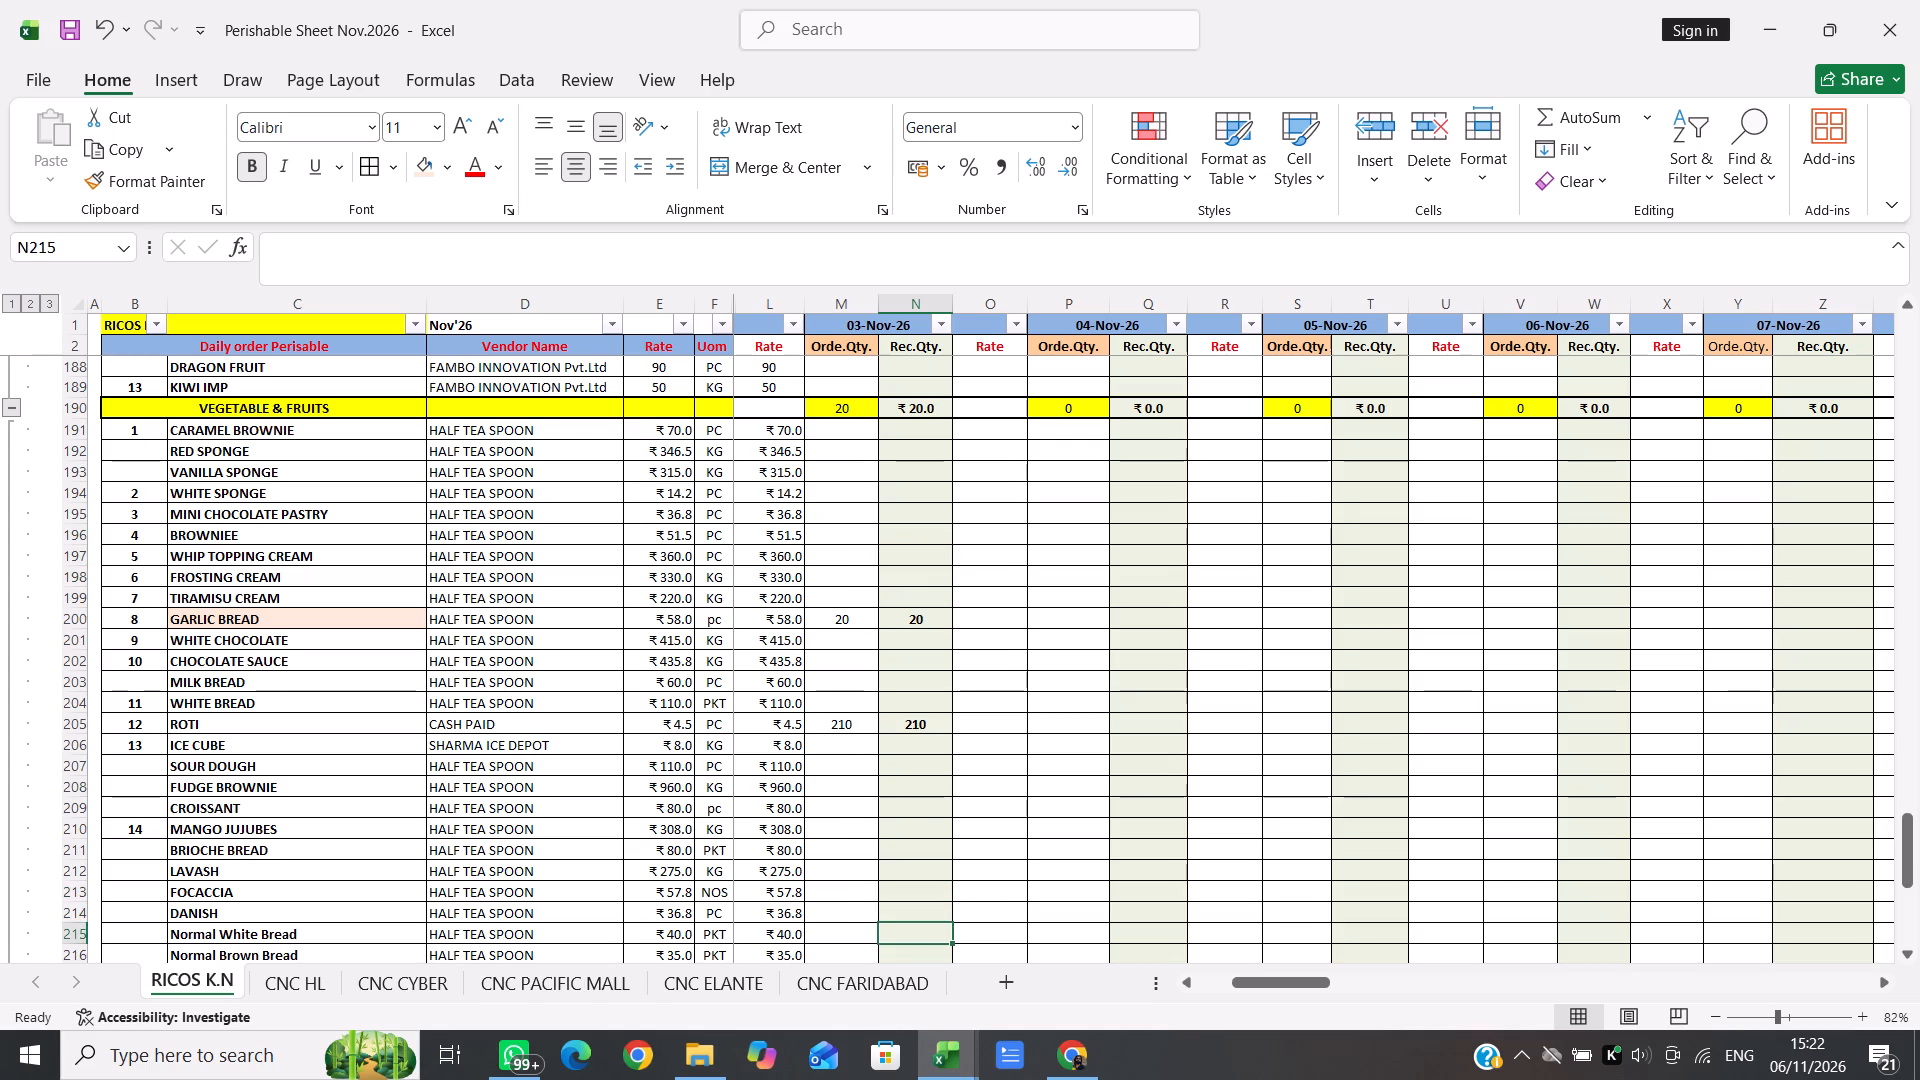
key("1")
key("Left")
key("1")
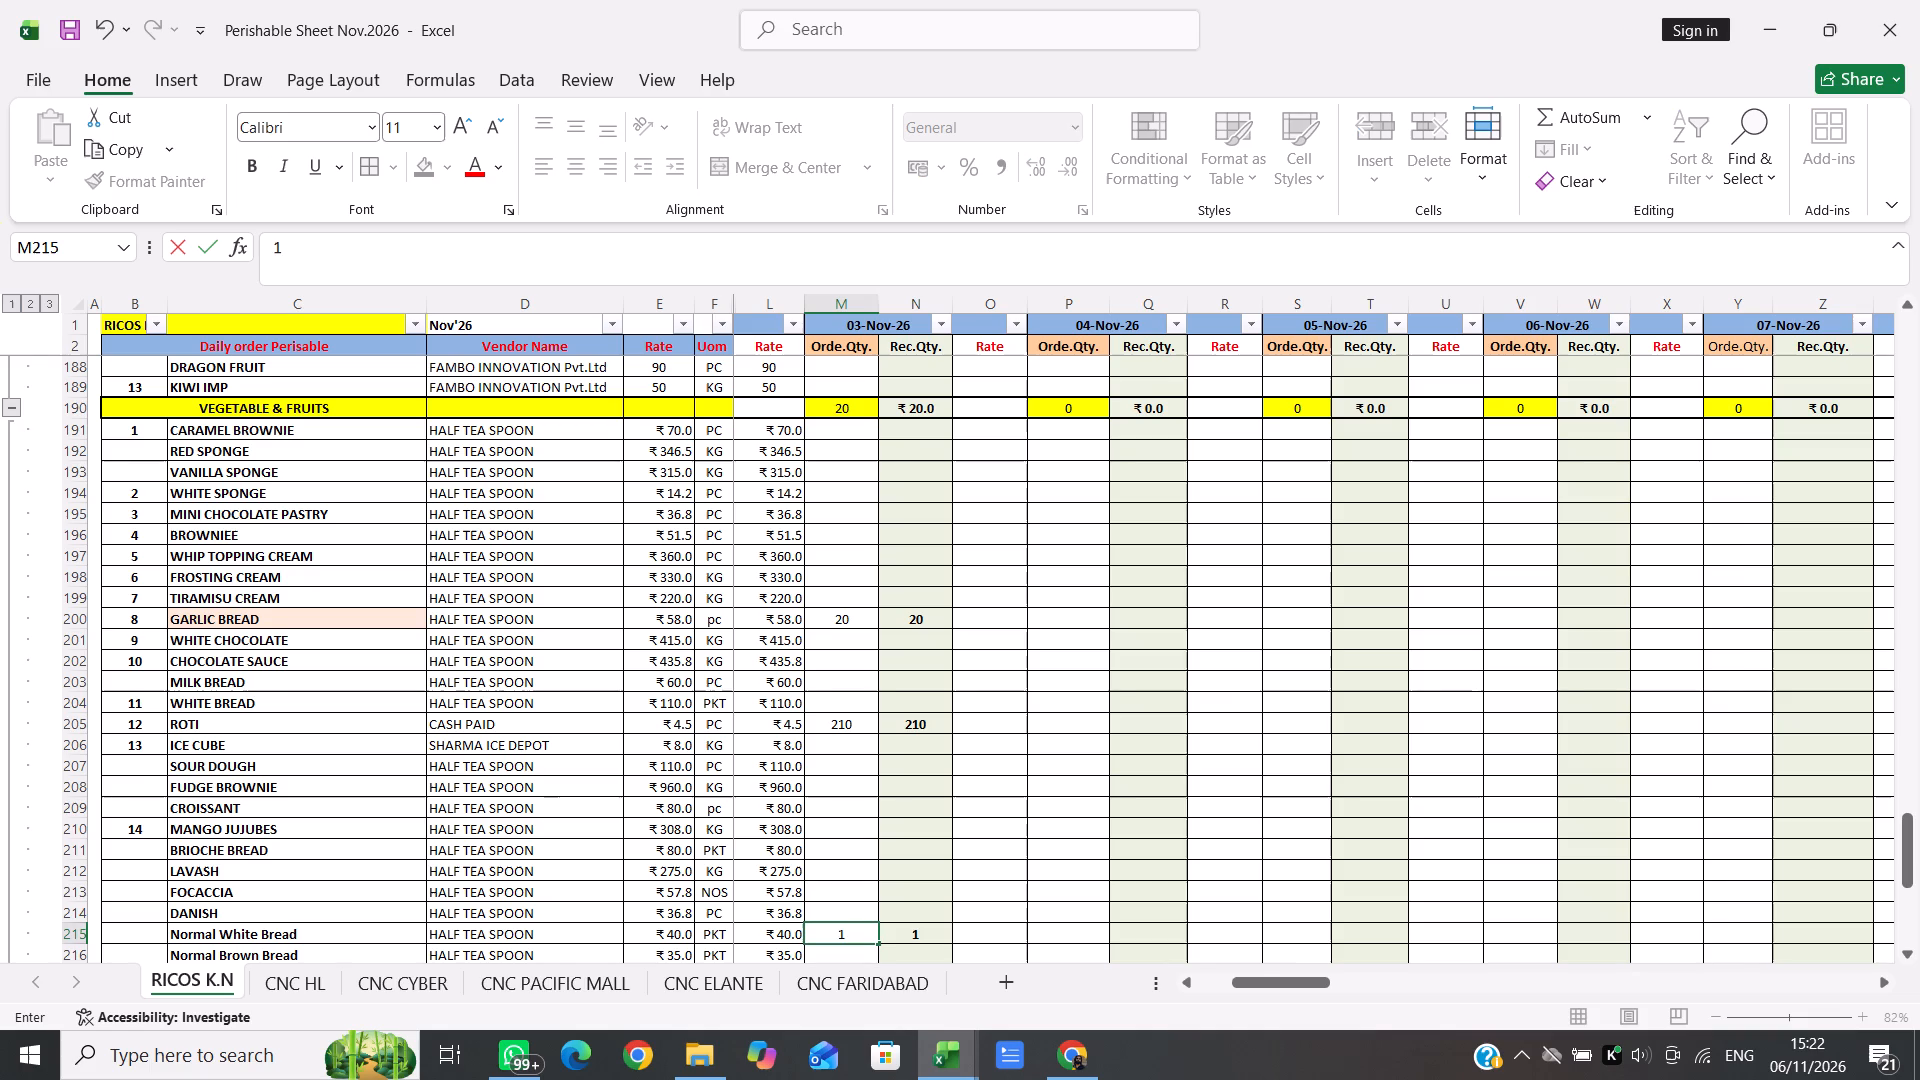
key("Down")
Enter 2 as both ordered and received quantity of MILK BREAD for 03-Nov-26, in M203 and N203.
key("Down")
key("Down")
key("Down")
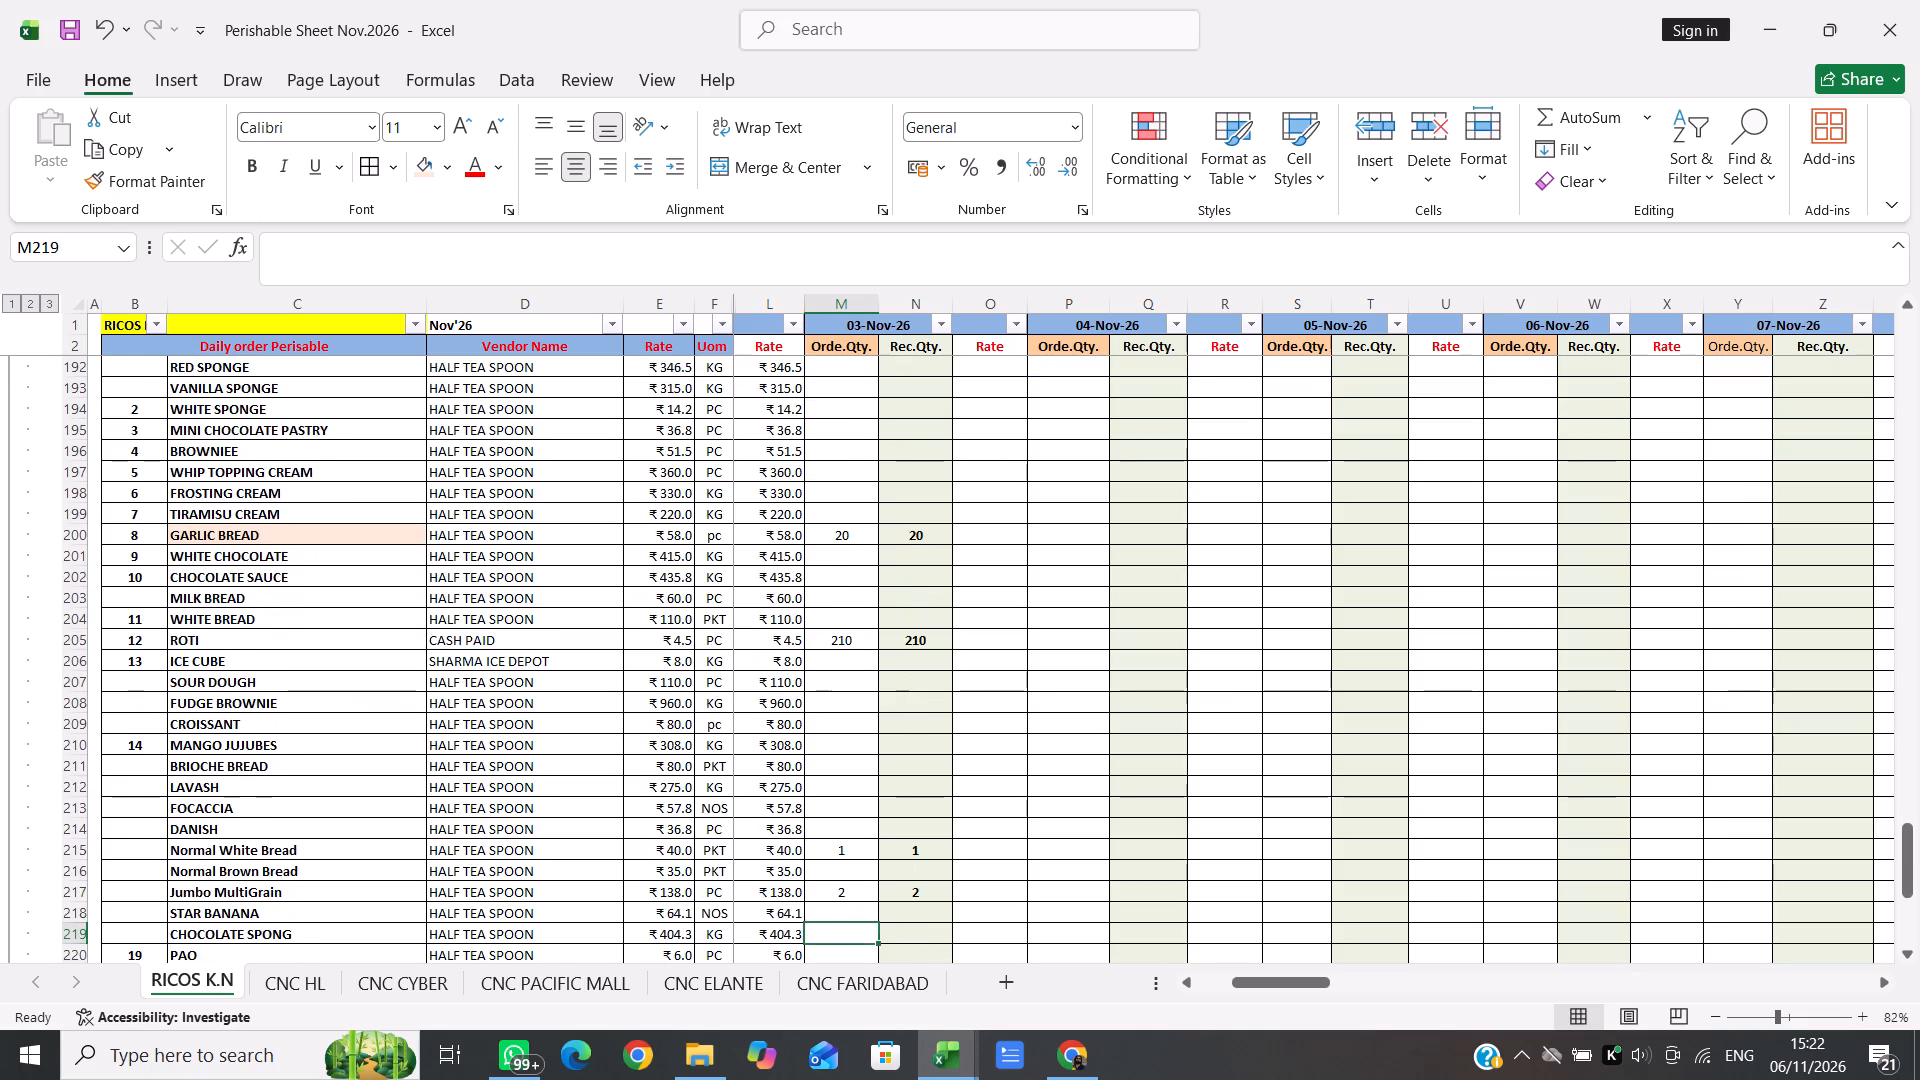
key("Up")
key("Up")
key("Up")
key("Up")
key("Up")
key("Up")
key("Up")
key("Up")
key("Up")
key("Up")
key("Up")
key("Up")
key("Up")
key("Up")
key("Up")
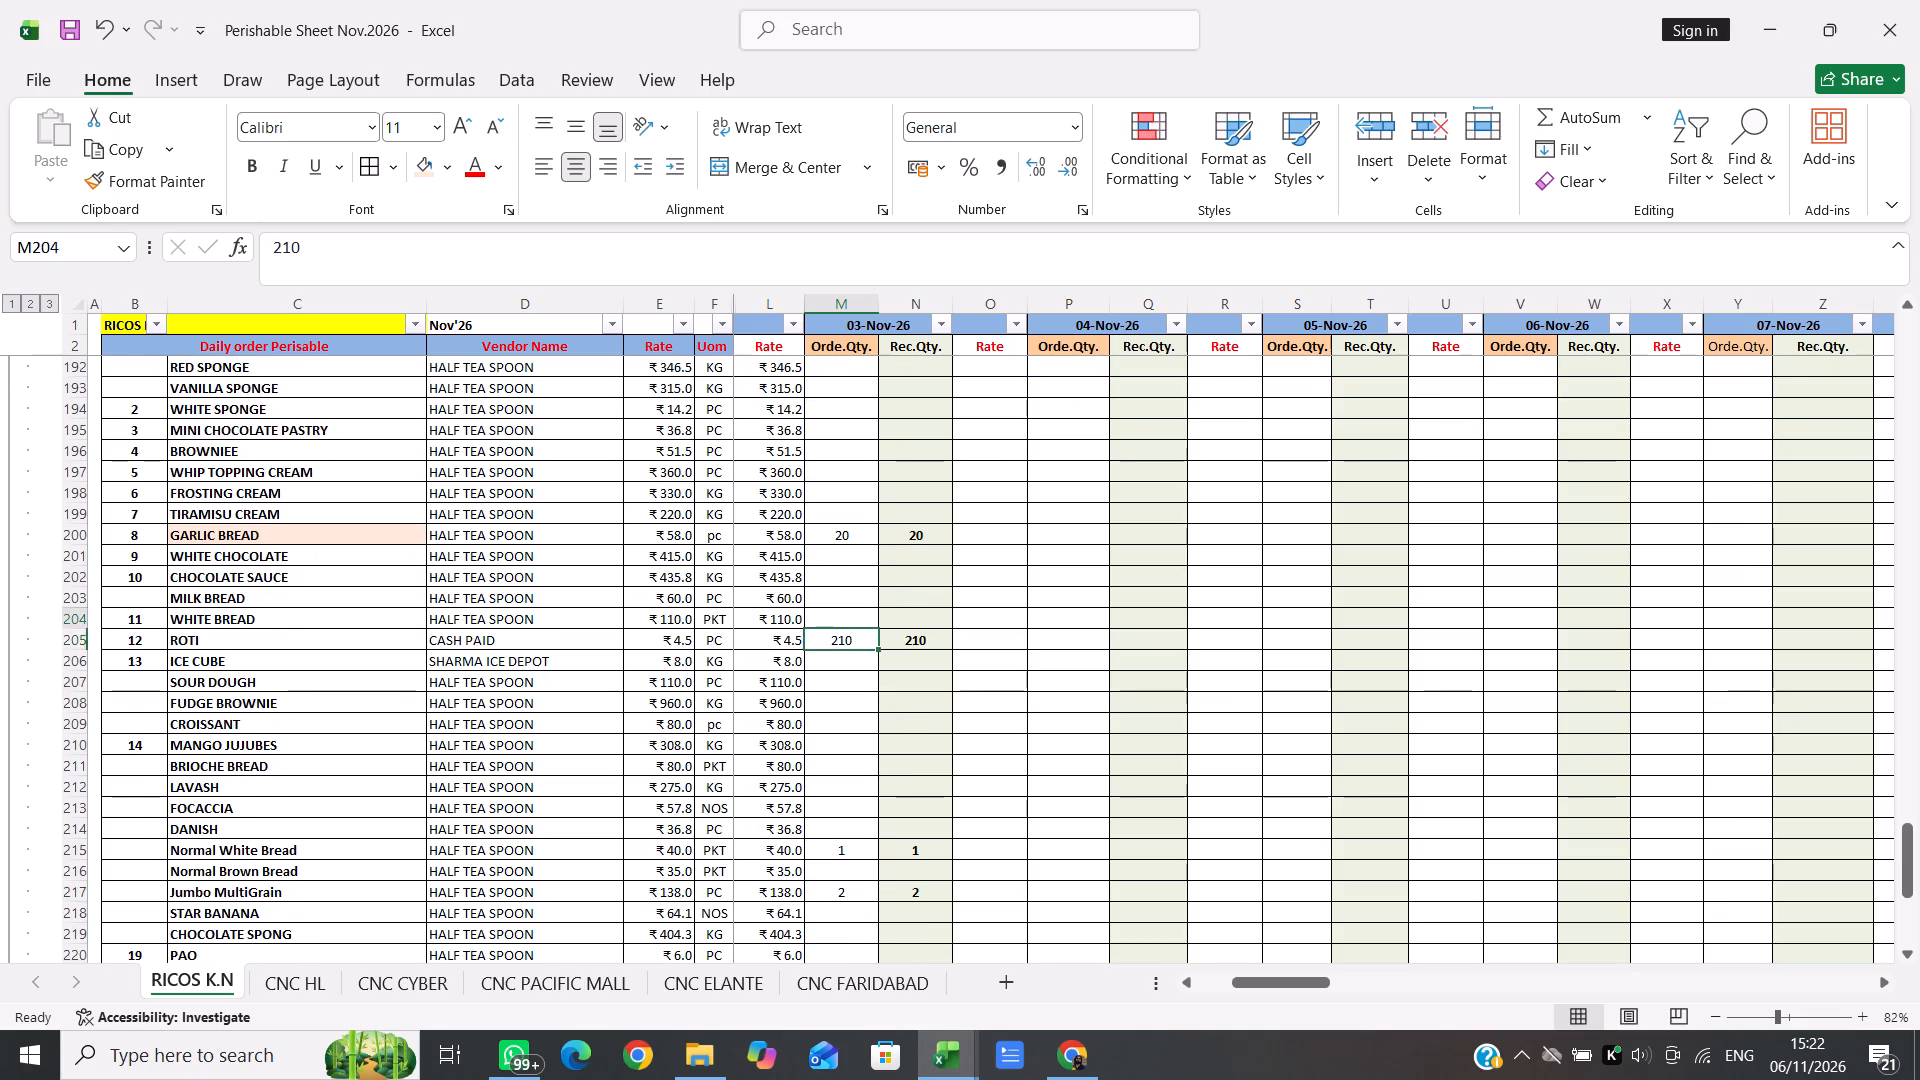
key("Up")
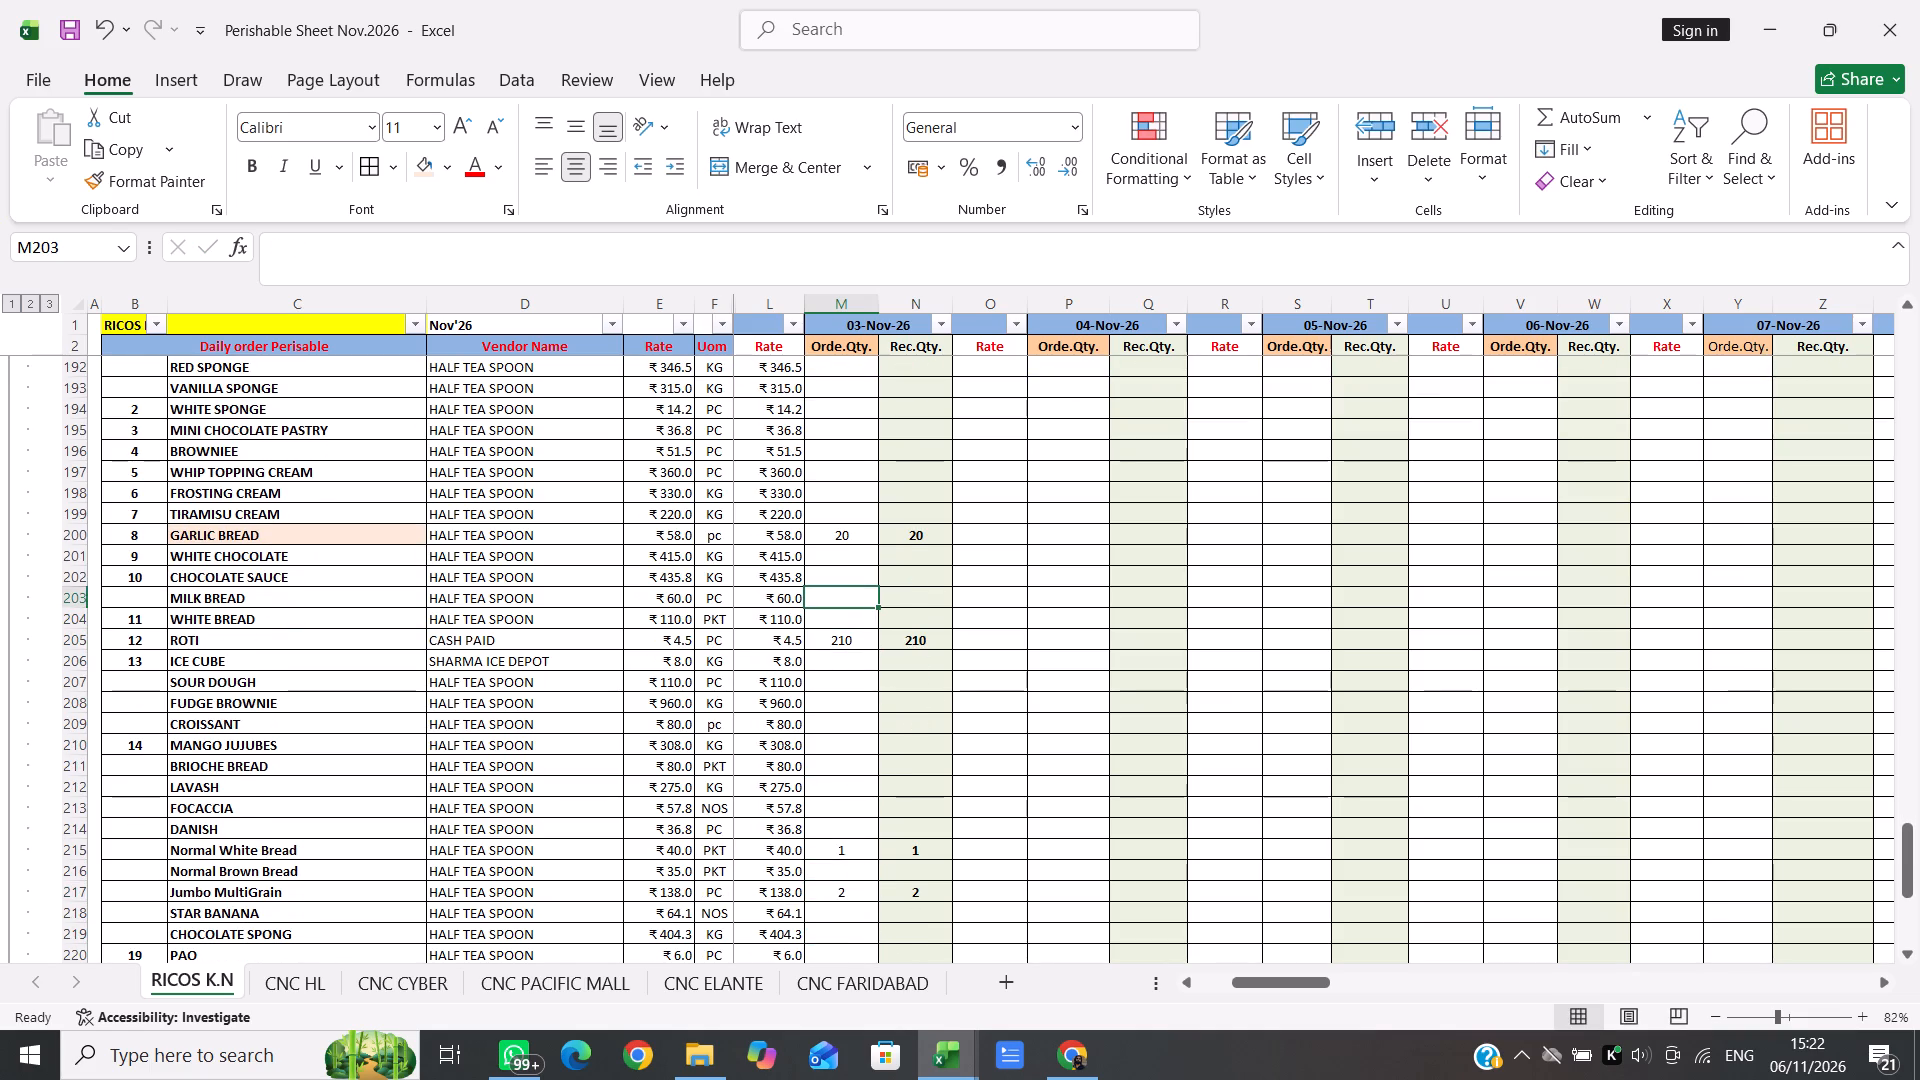
key("2")
key("Right")
key("2")
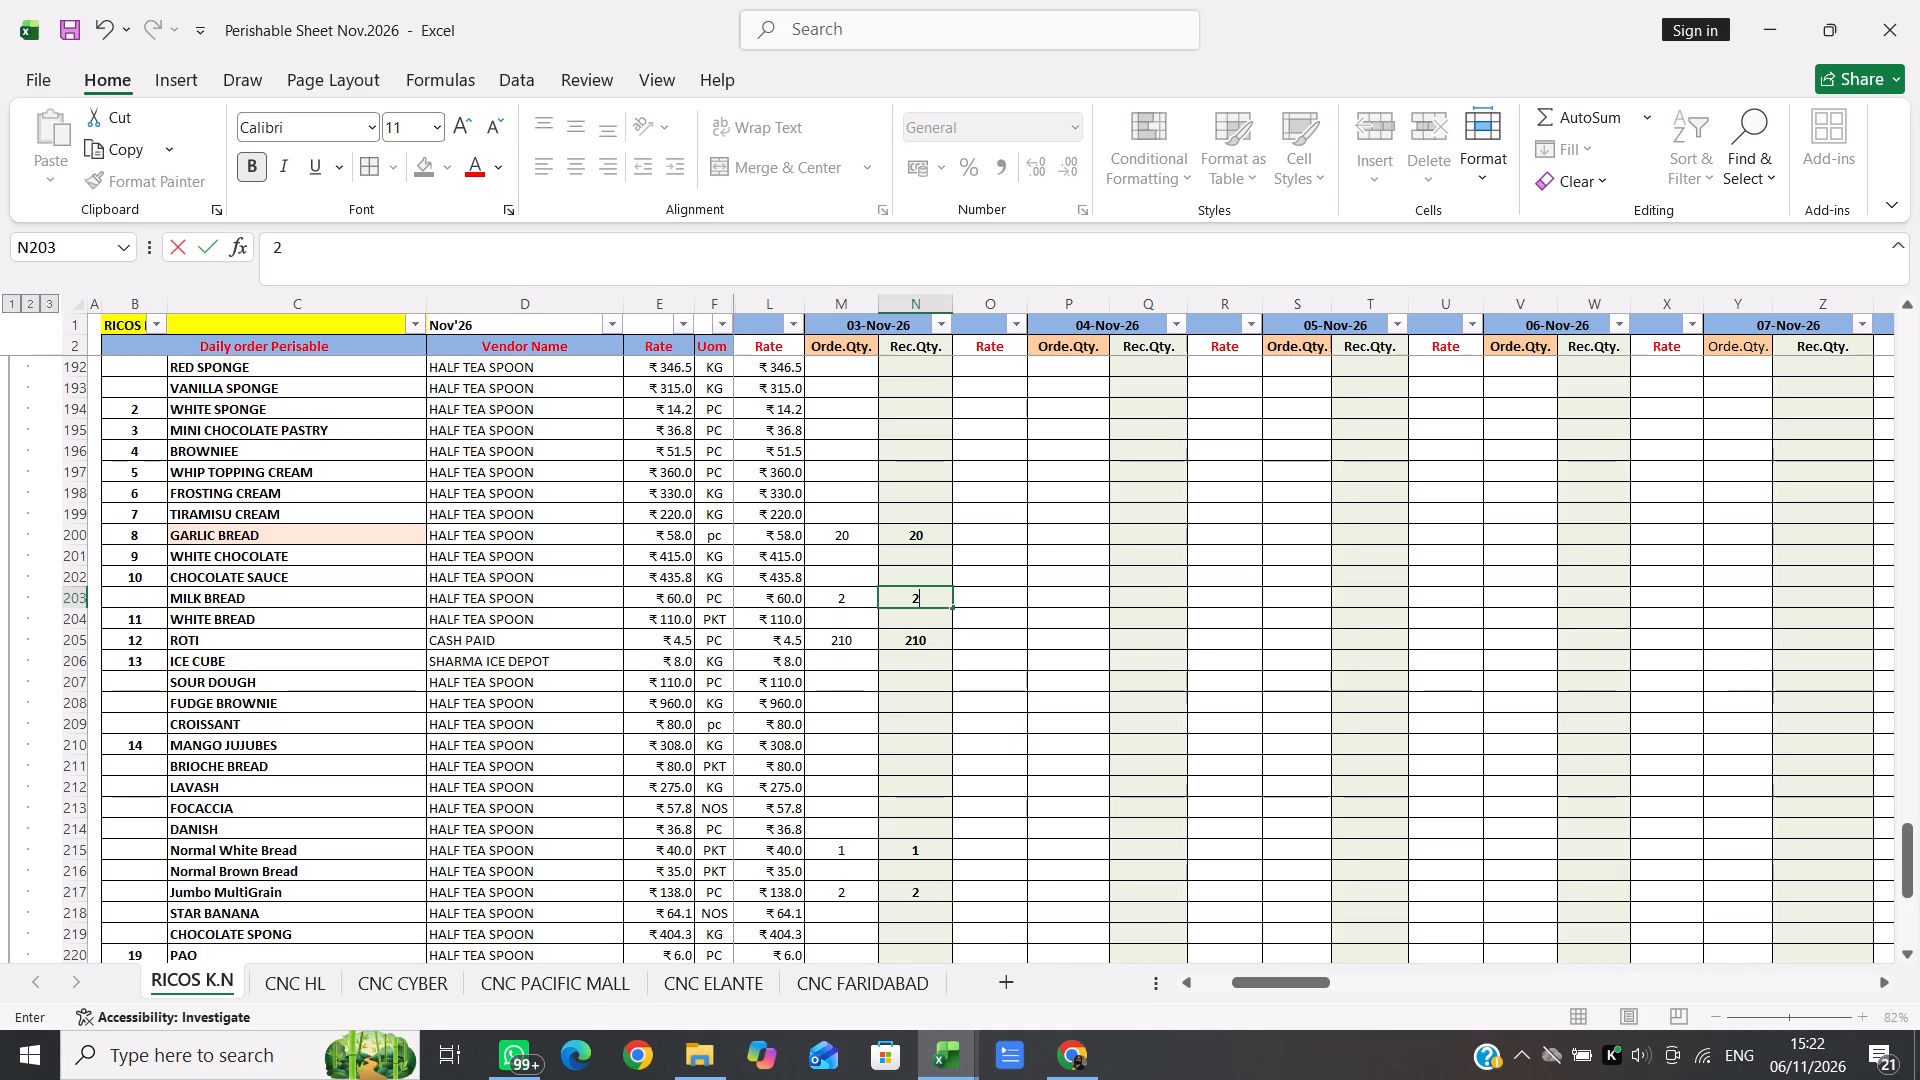
key("Up")
Enter 20 as both received and ordered quantity of MINI CHOCOLATE PASTRY for 03-Nov-26, in N195 and M195.
key("Up")
key("Up")
key("Up")
key("Up")
key("Up")
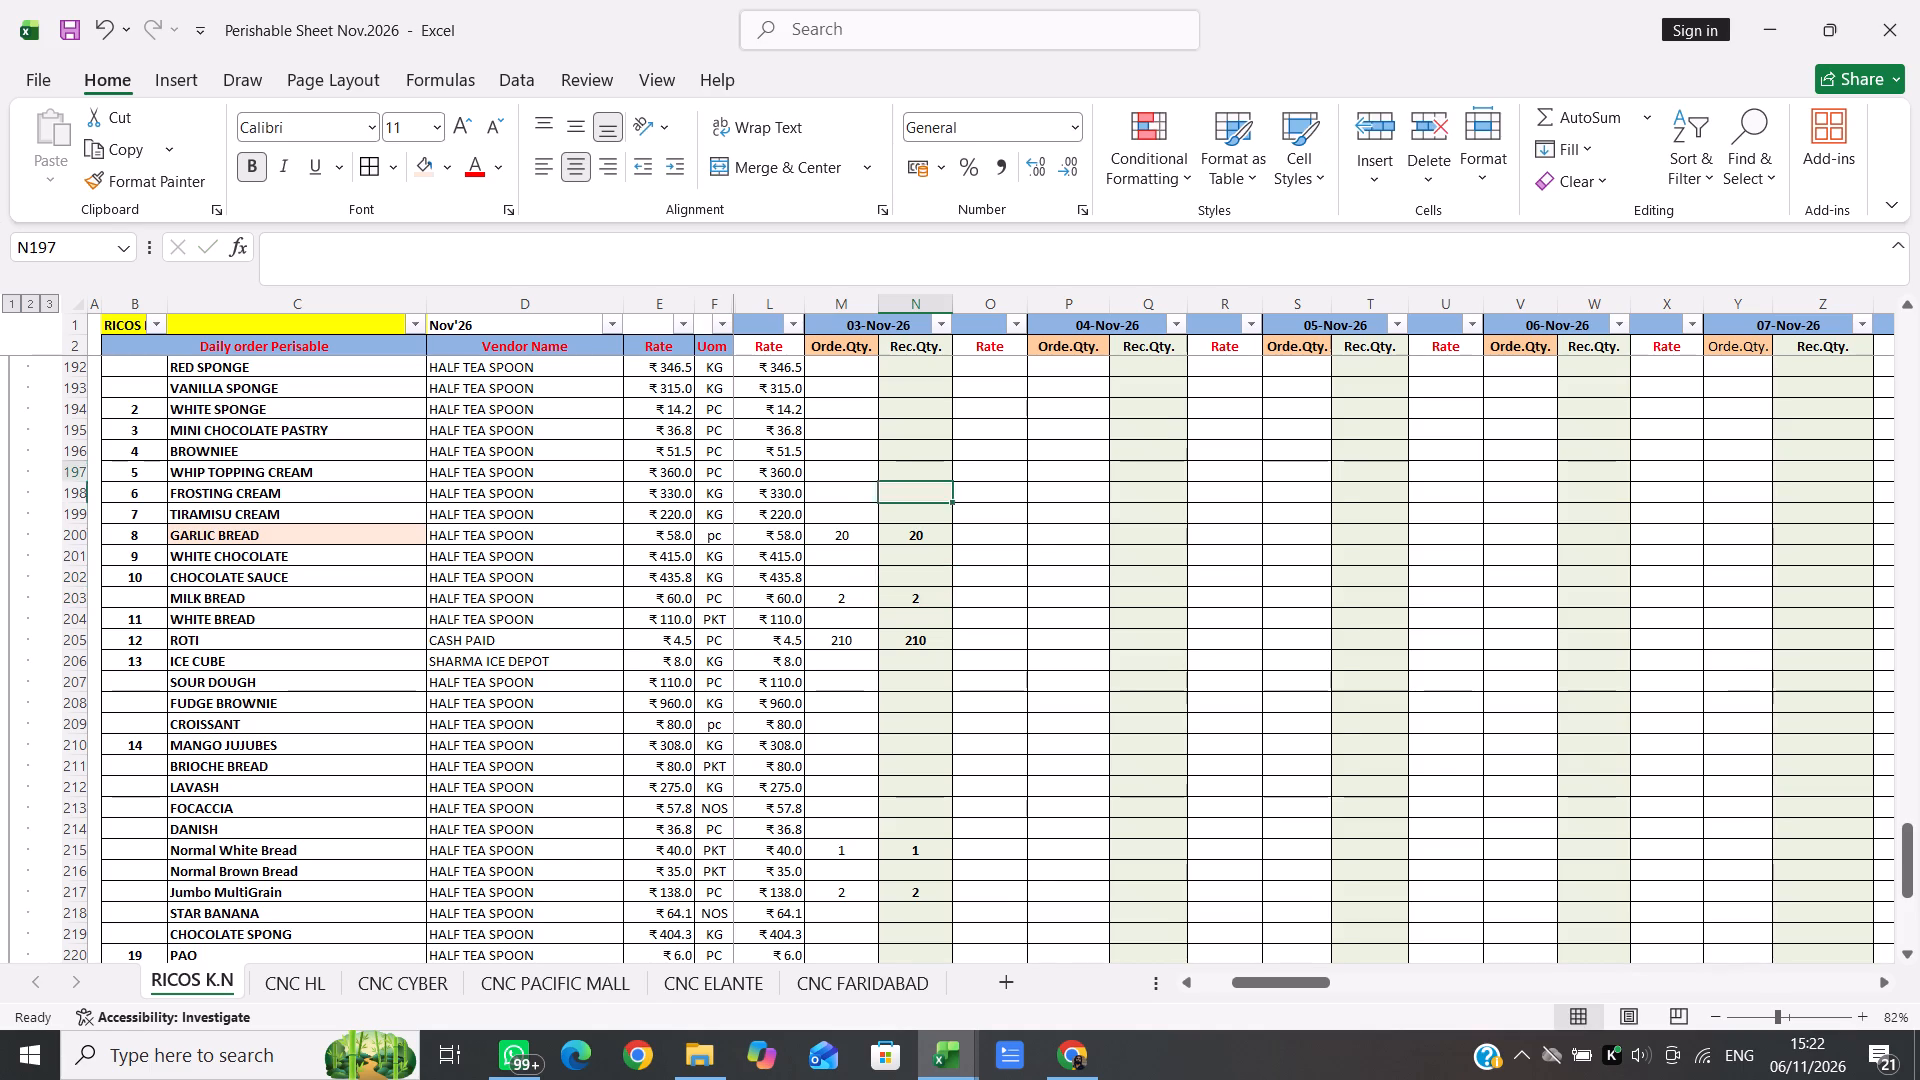
key("Up")
key("Up")
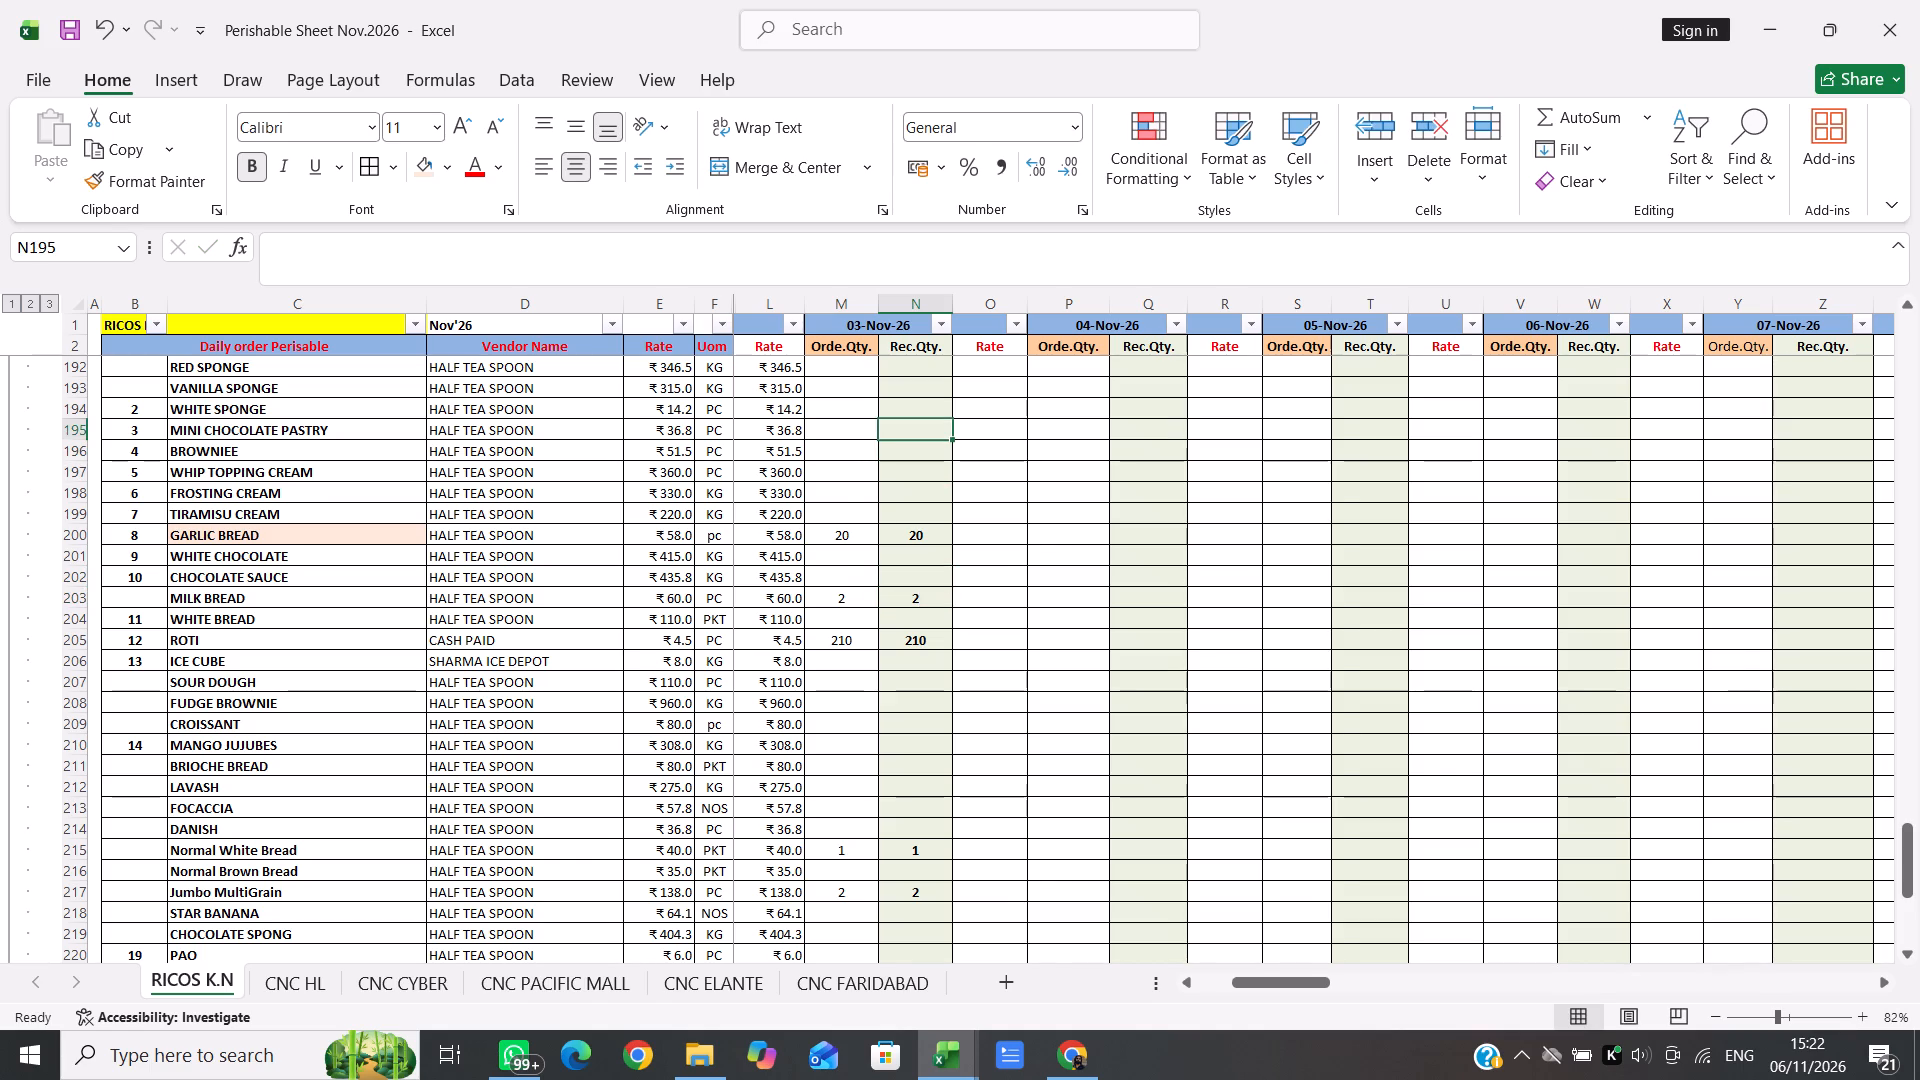
type("20")
key("Right")
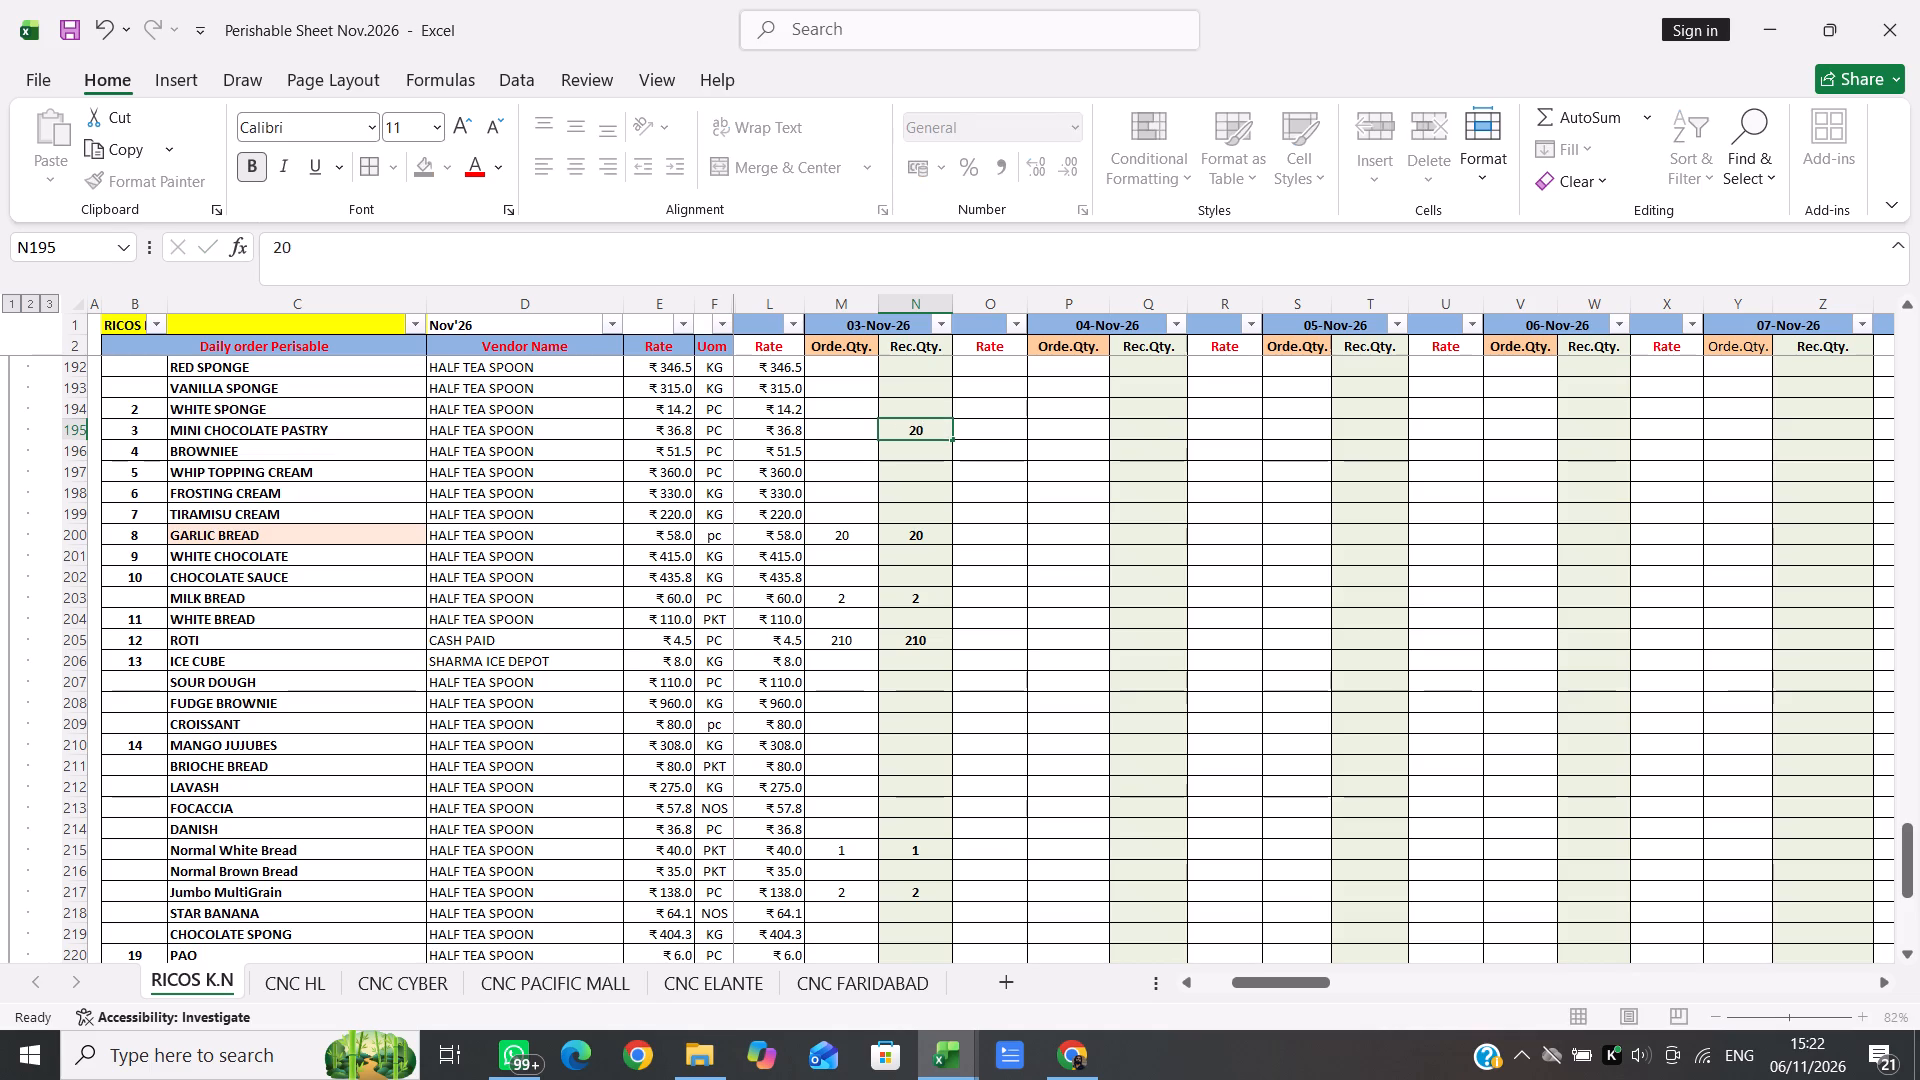
type("20")
key("BackSpace")
key("BackSpace")
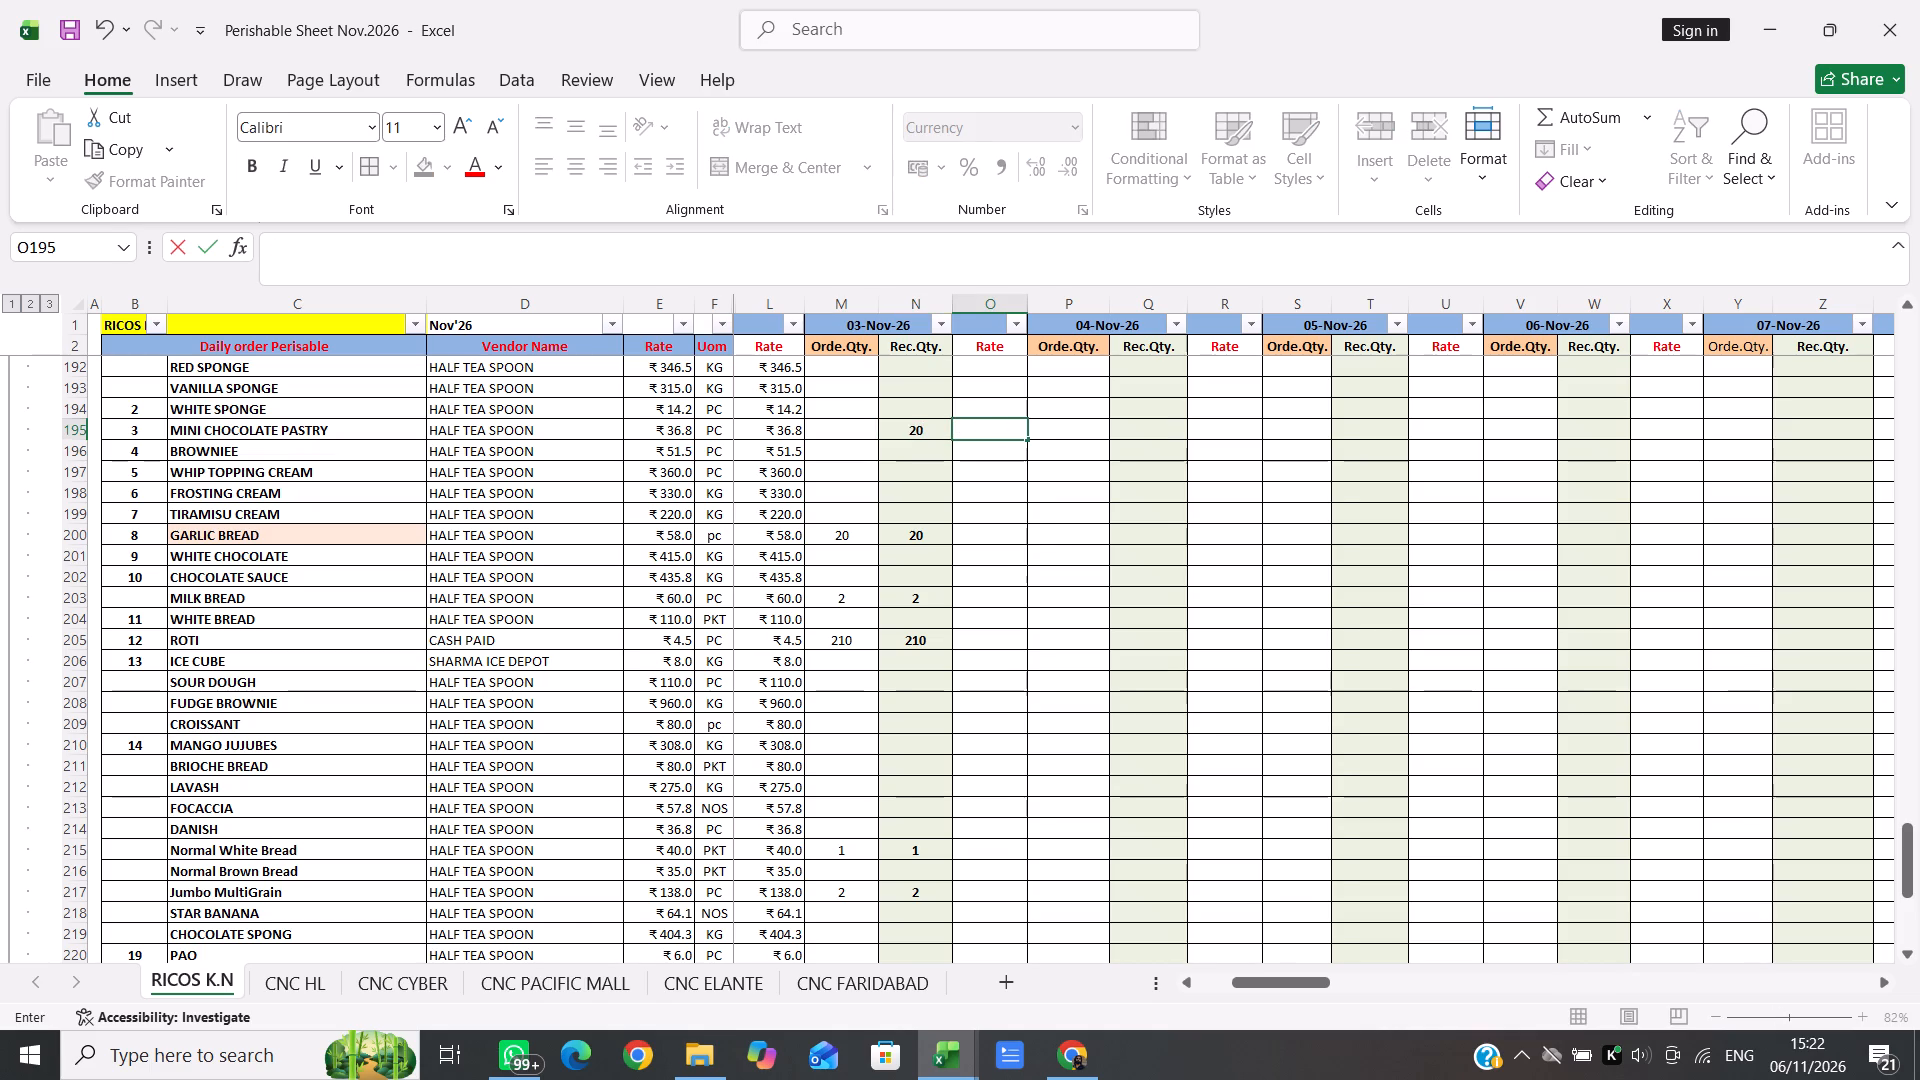
key("Left")
key("Left")
key("1")
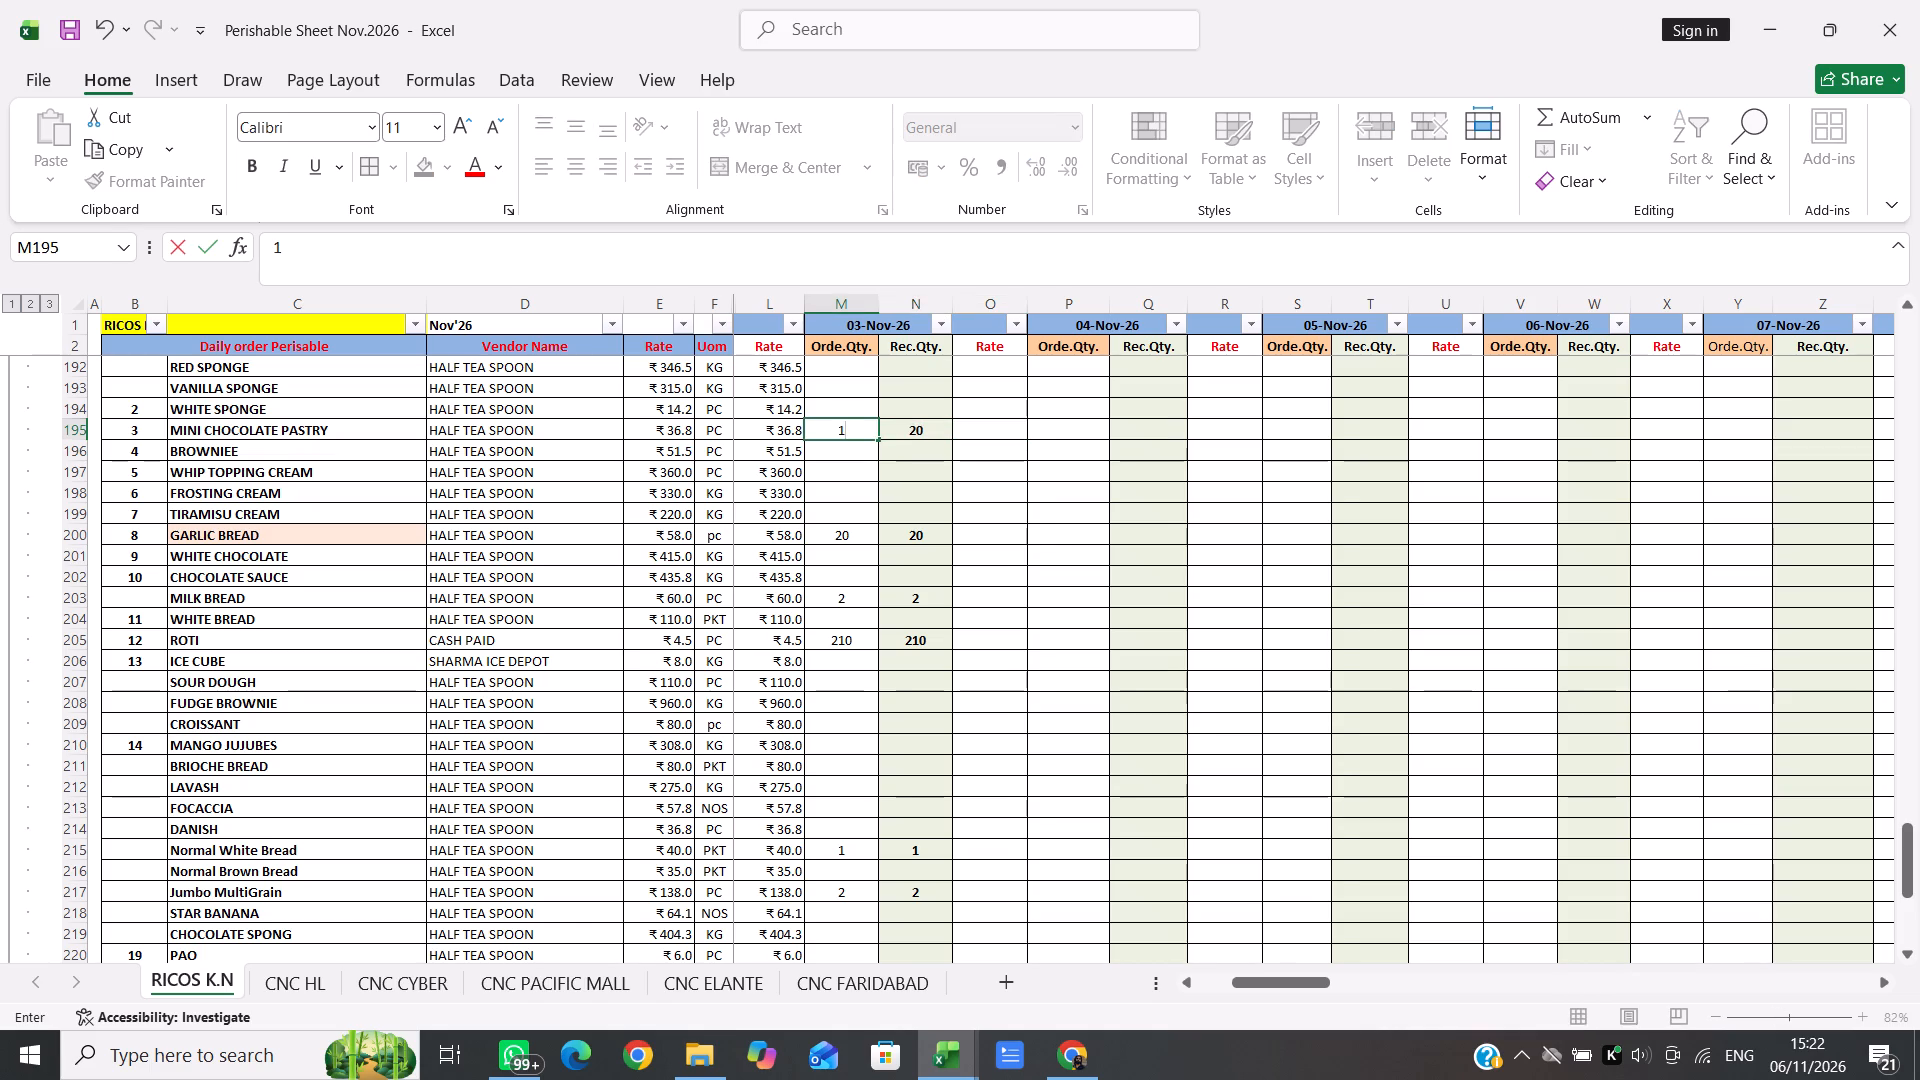
key("BackSpace")
type("20")
Find WHIP CREAM by searching for WHIP and enter 2.5 as its ordered and received quantity for 03-Nov-26, in M41 and N41.
key("ctrl+f")
key("BackSpace")
key("BackSpace")
key("BackSpace")
key("BackSpace")
key("BackSpace")
type("WG")
key("BackSpace")
key("i")
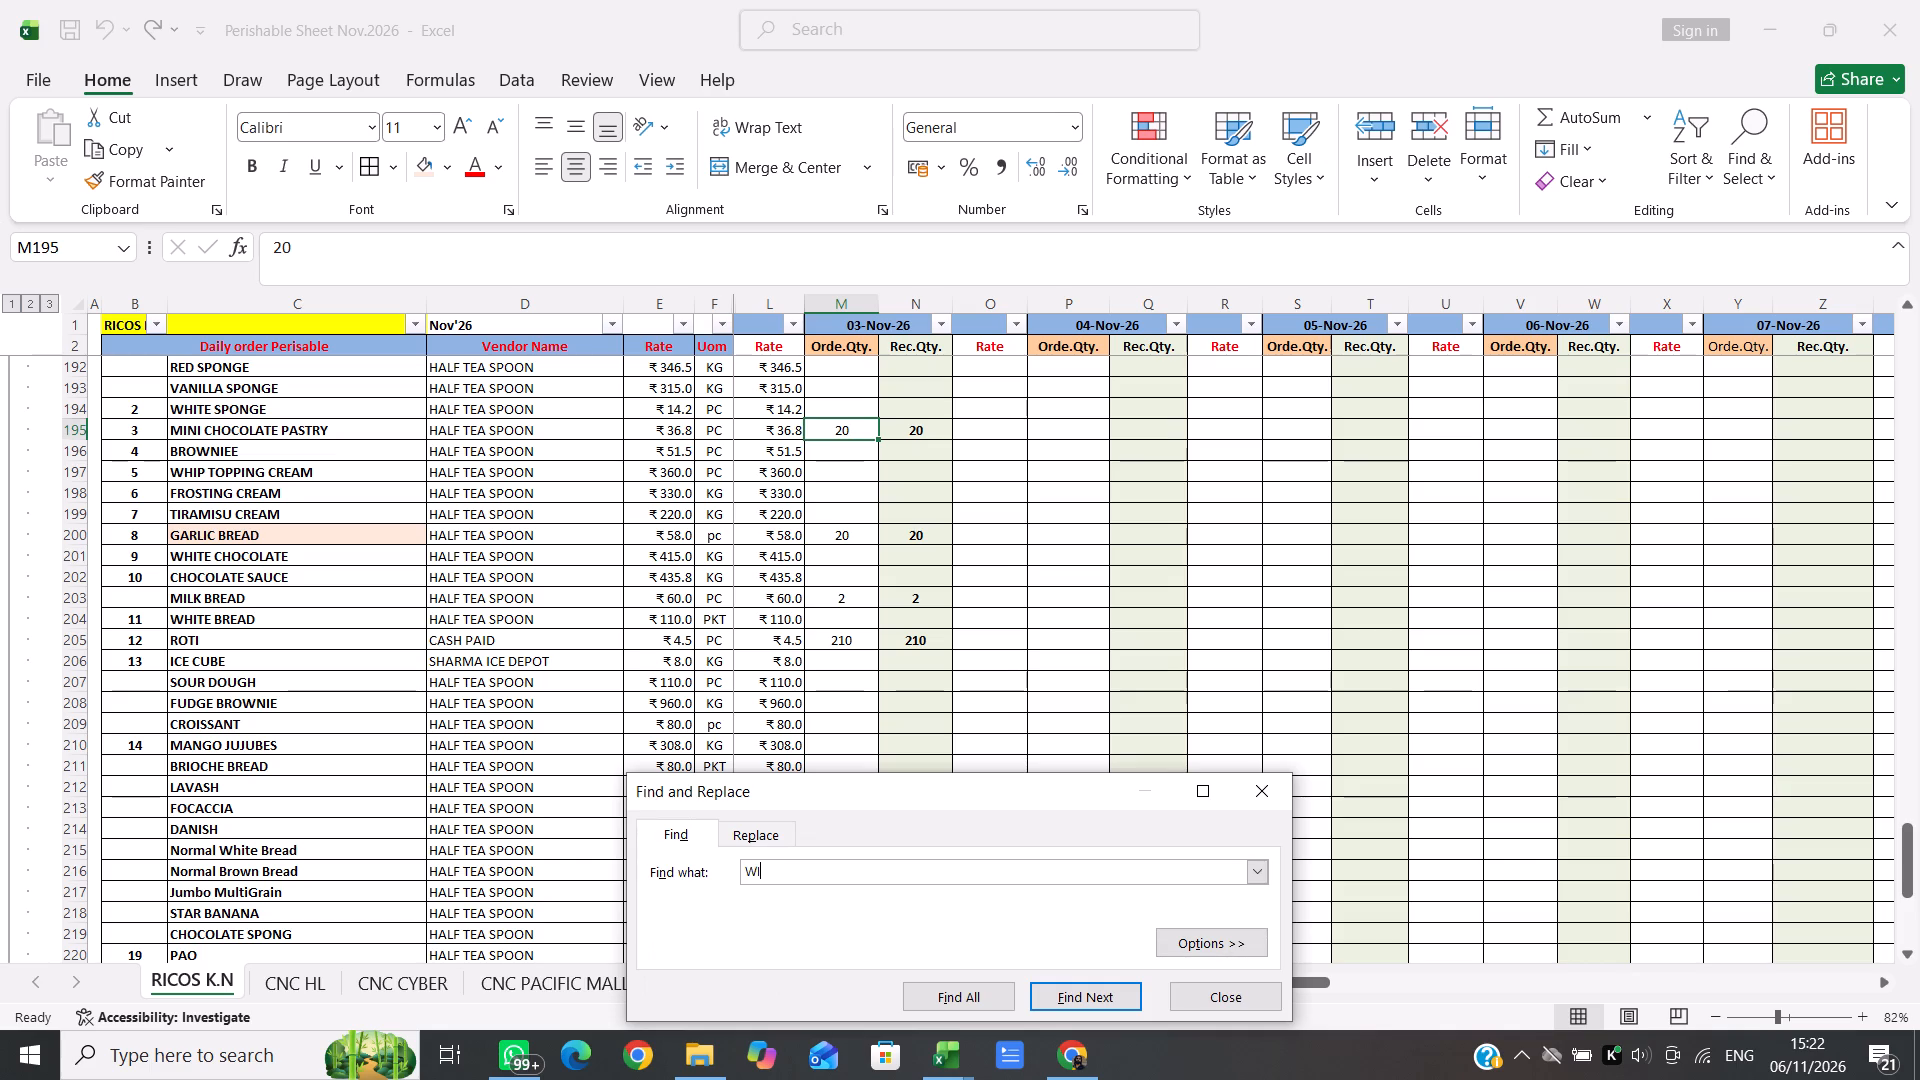
key("BackSpace")
type("HI")
key("p")
key("Return")
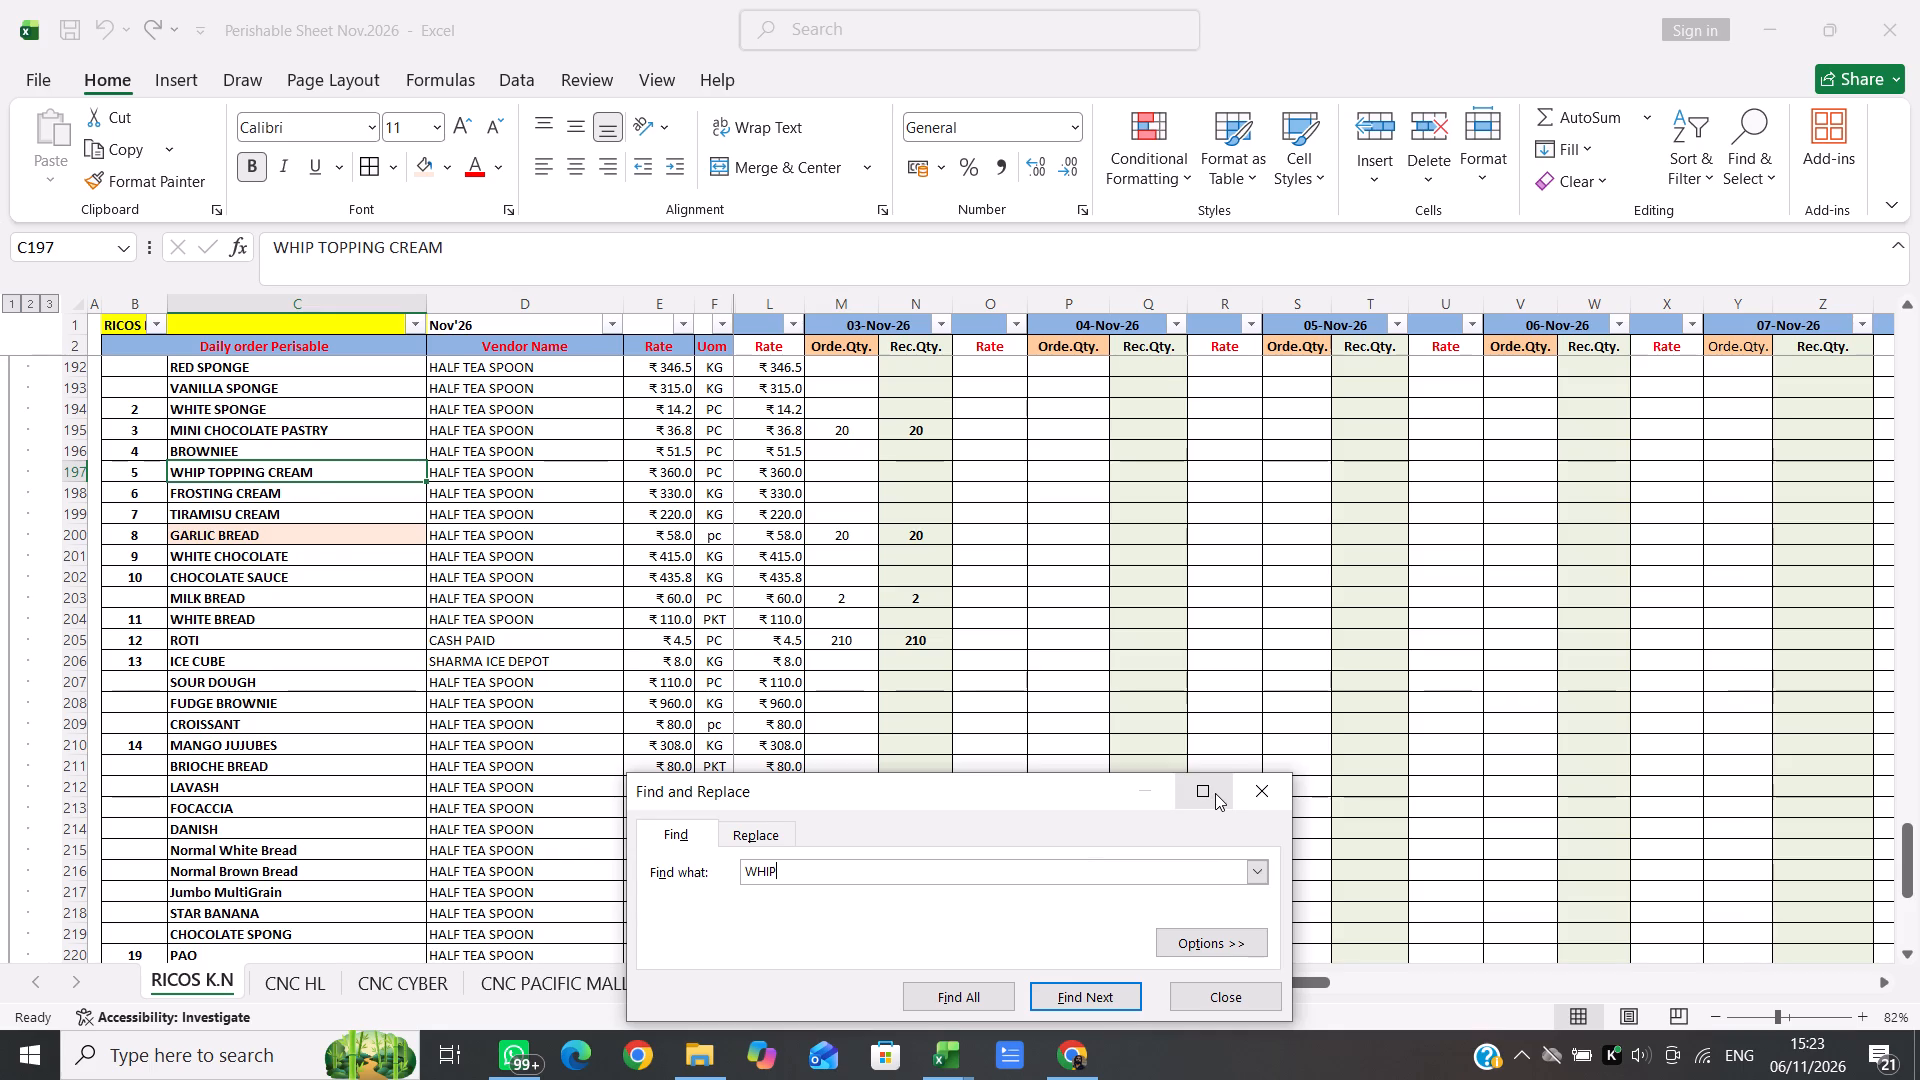
key("Return")
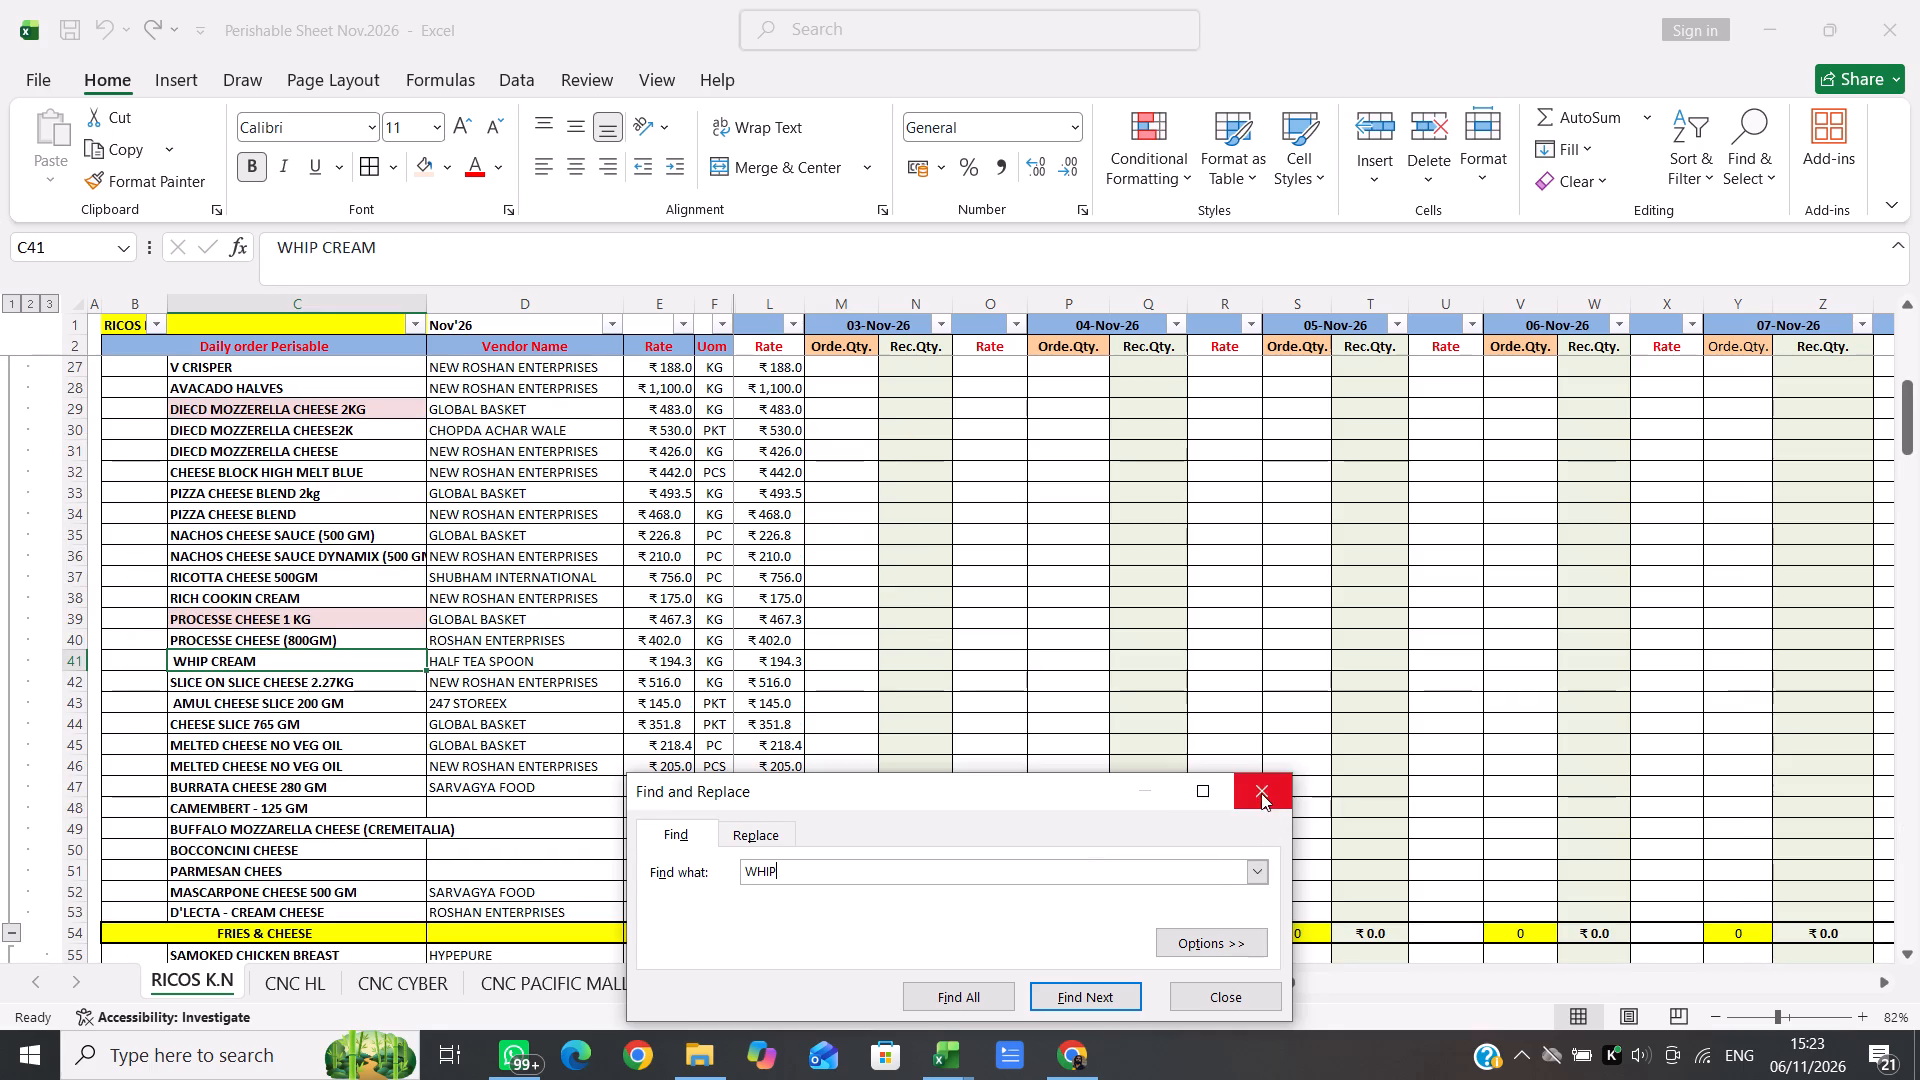
left_click(1261, 790)
key("Right")
key("Right")
key("Right")
key("Right")
key("Right")
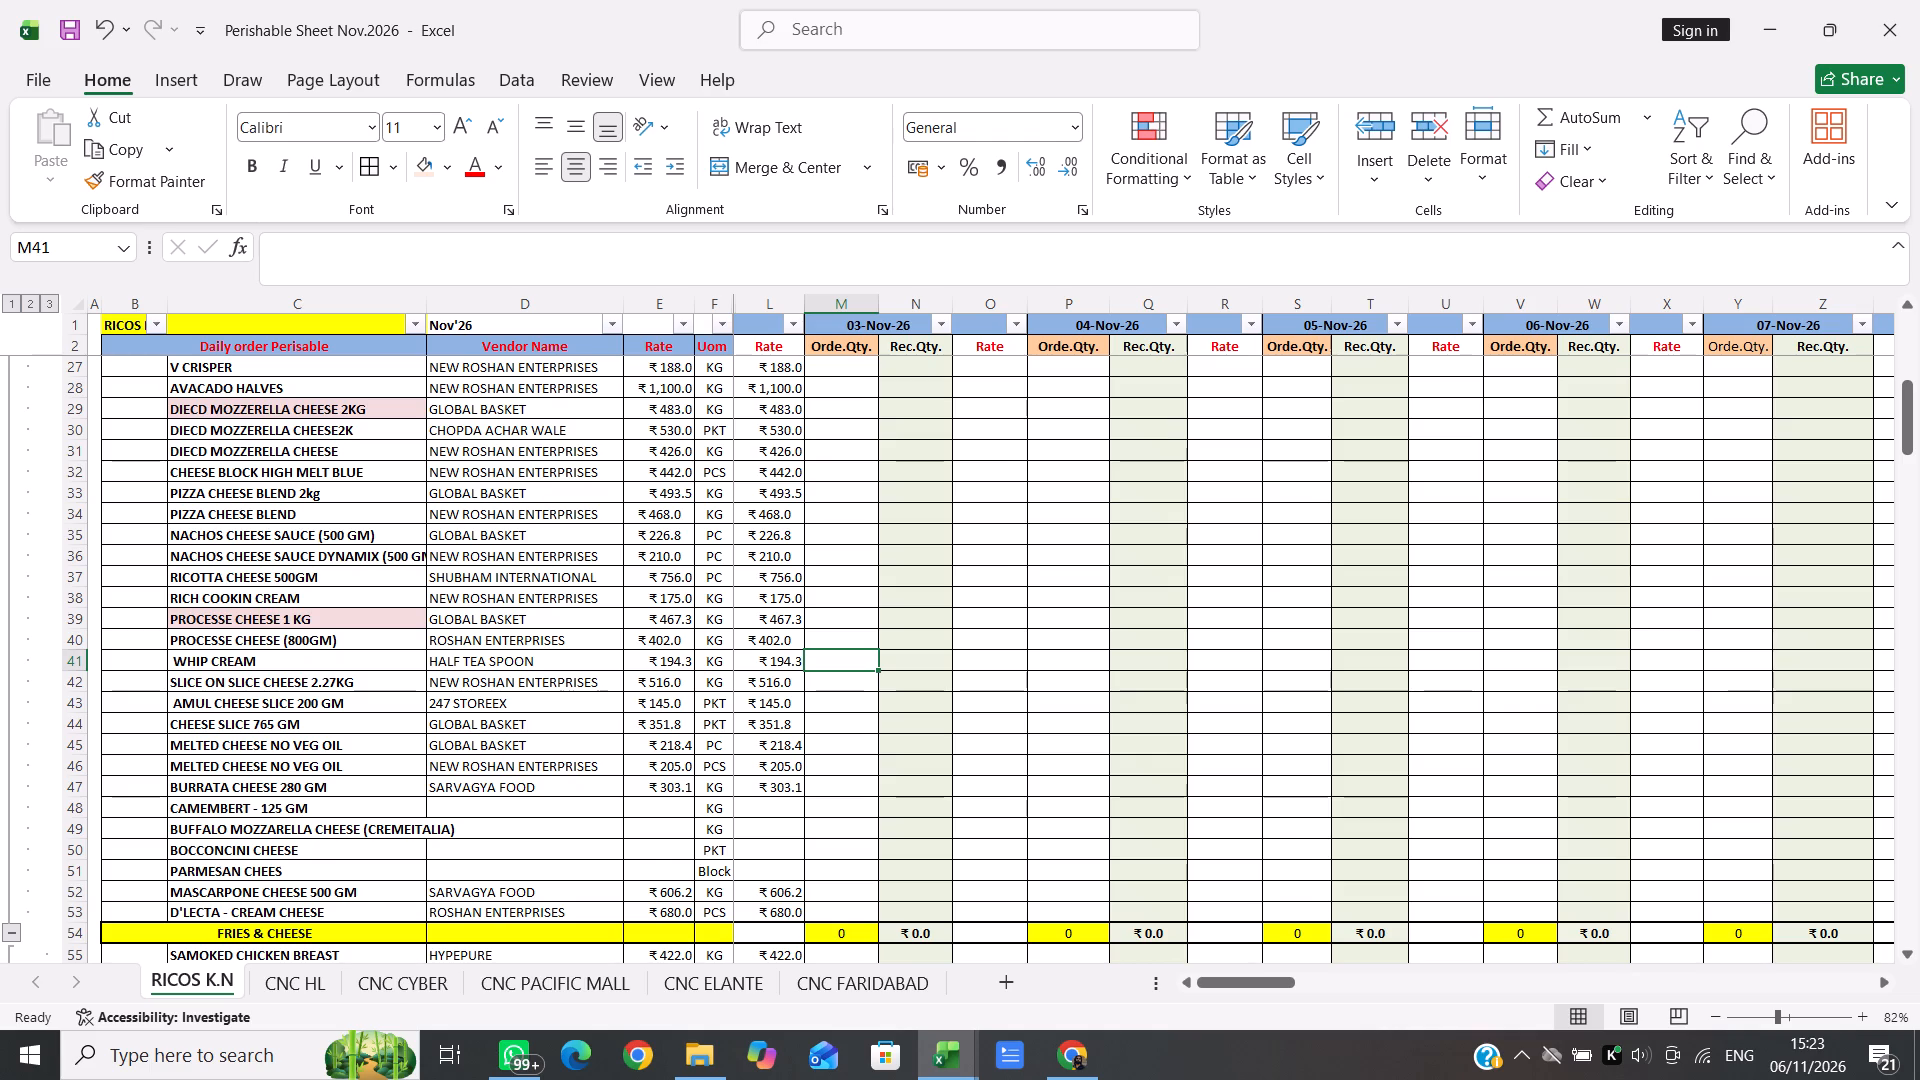
type("2.5")
key("Right")
type("2.5")
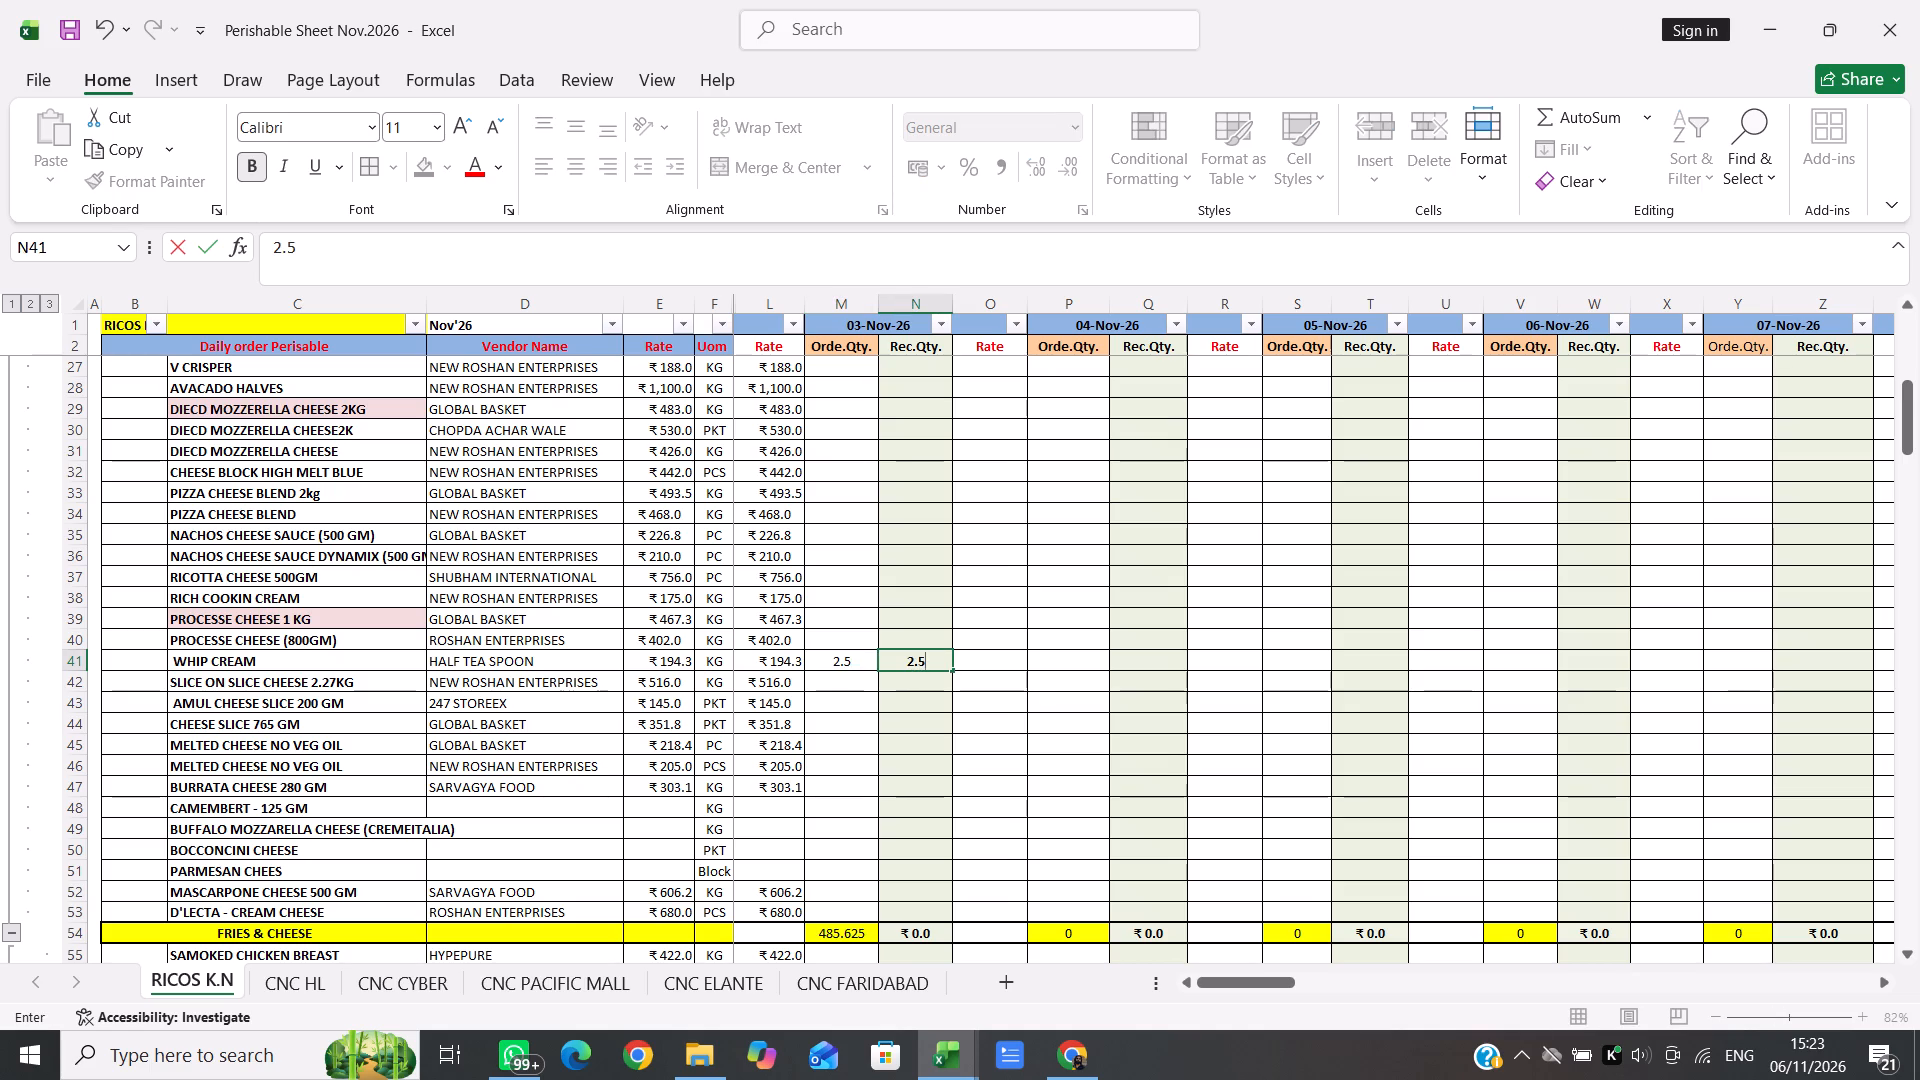
Find CHOCOLATE SAUCE by searching for CHOCOLA and enter 0.5 as its ordered and received quantity for 03-Nov-26, in M202 and N202.
key("ctrl+f")
key("BackSpace")
key("BackSpace")
key("BackSpace")
key("BackSpace")
type("CHOCOL")
type("AY")
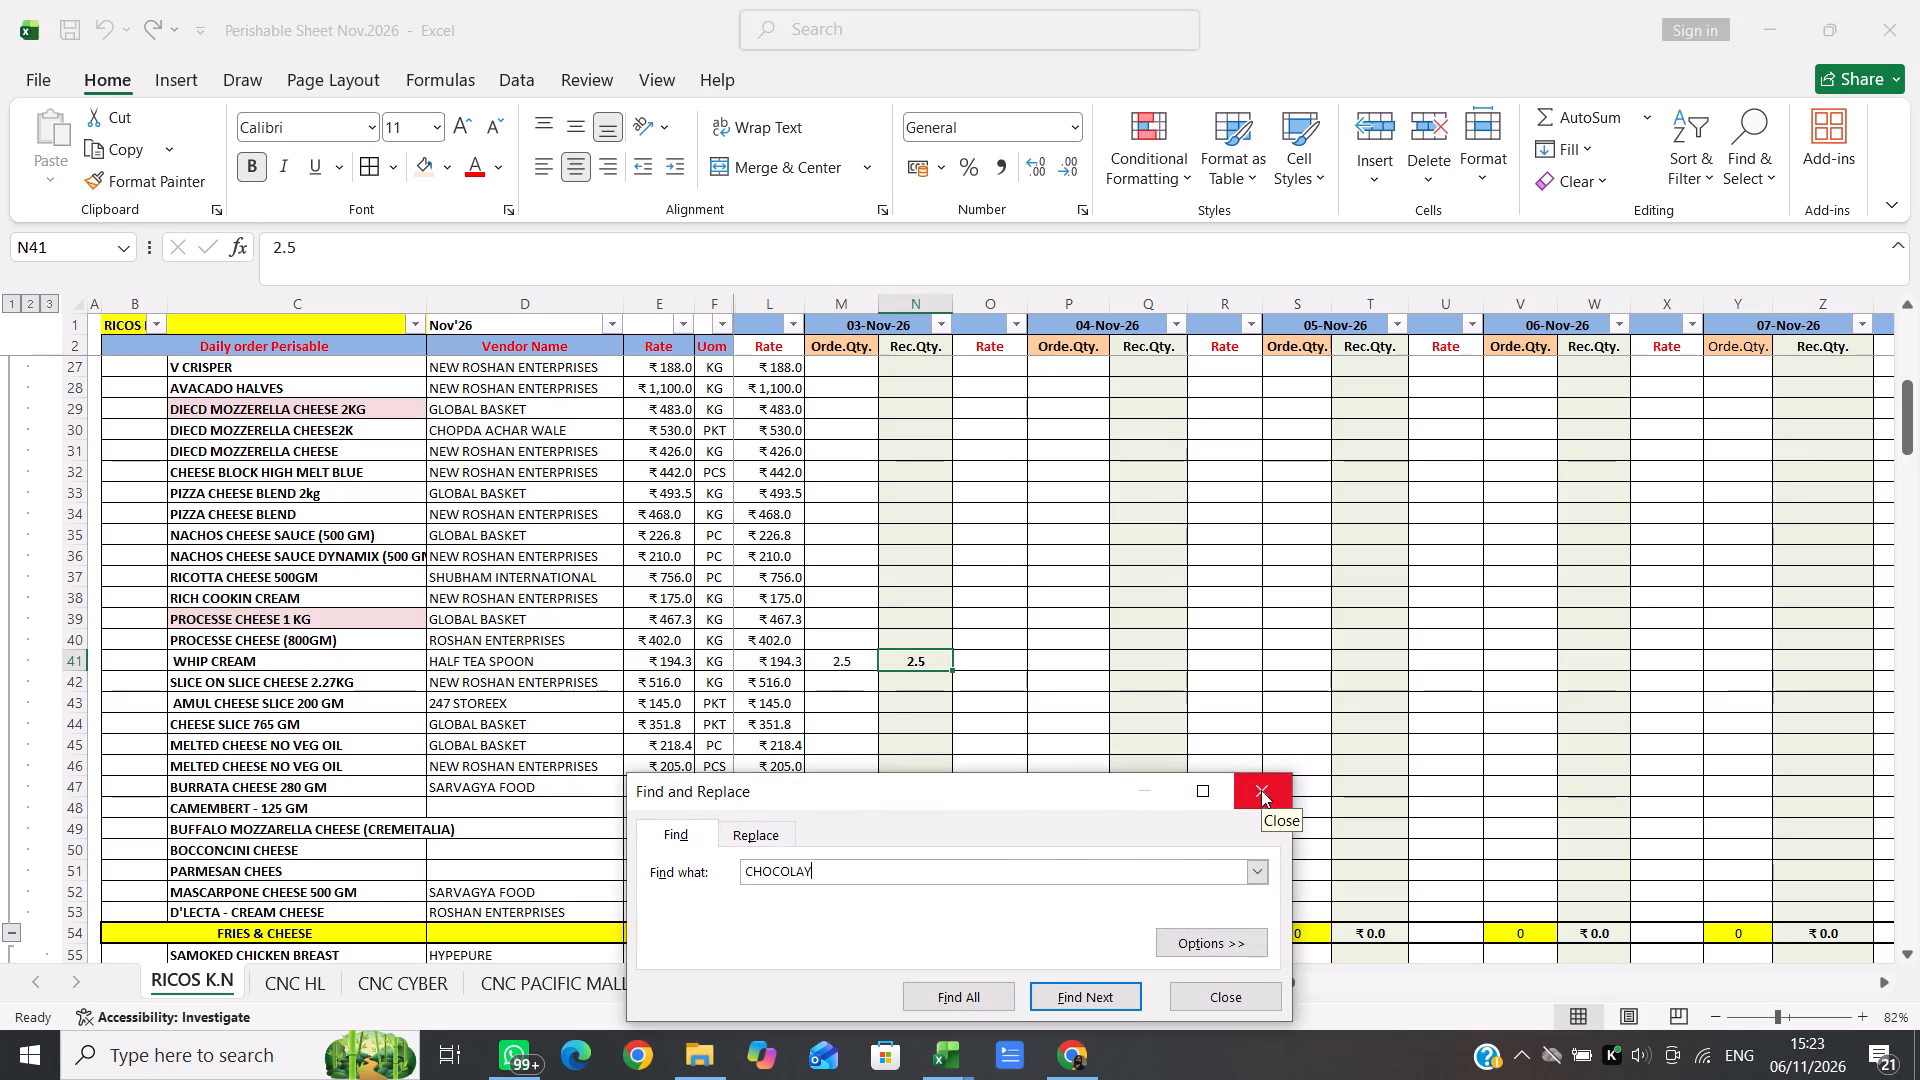
key("BackSpace")
key("r")
key("BackSpace")
key("Return")
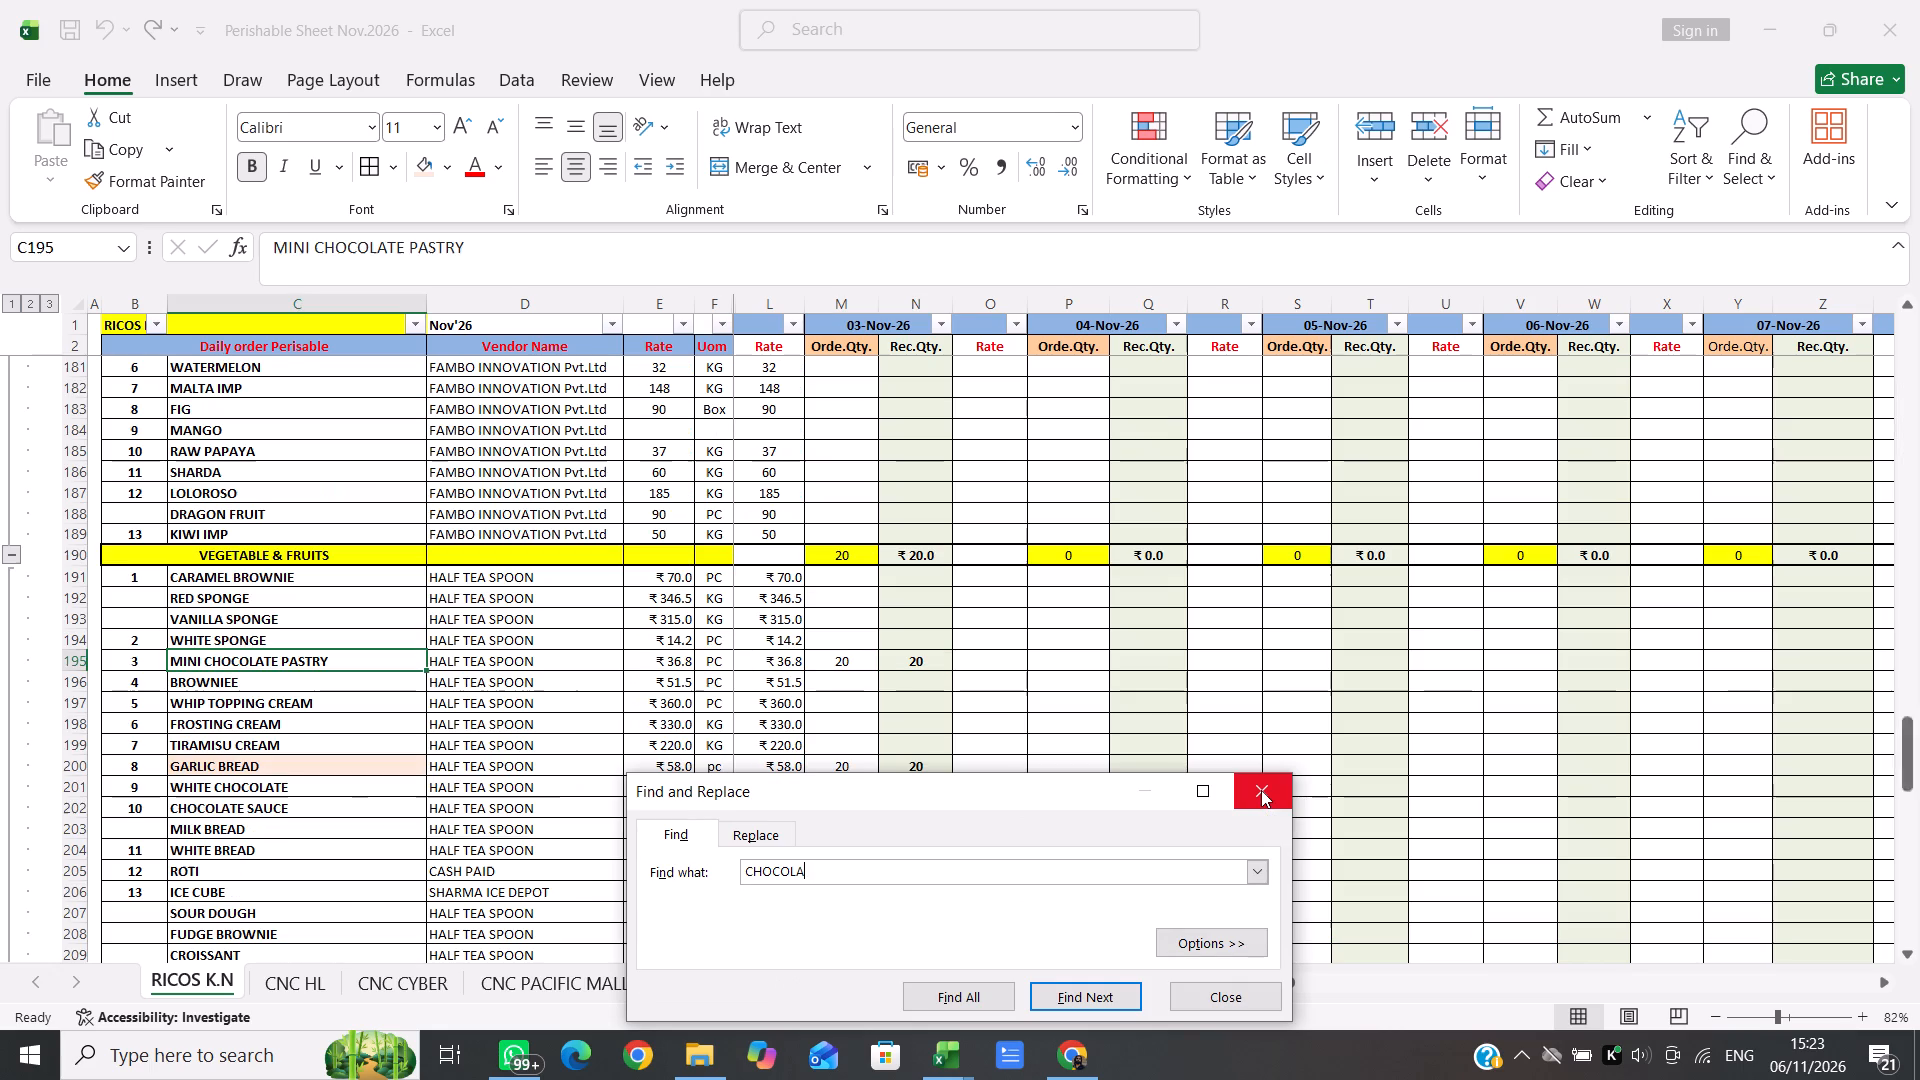
key("Return")
key("Return")
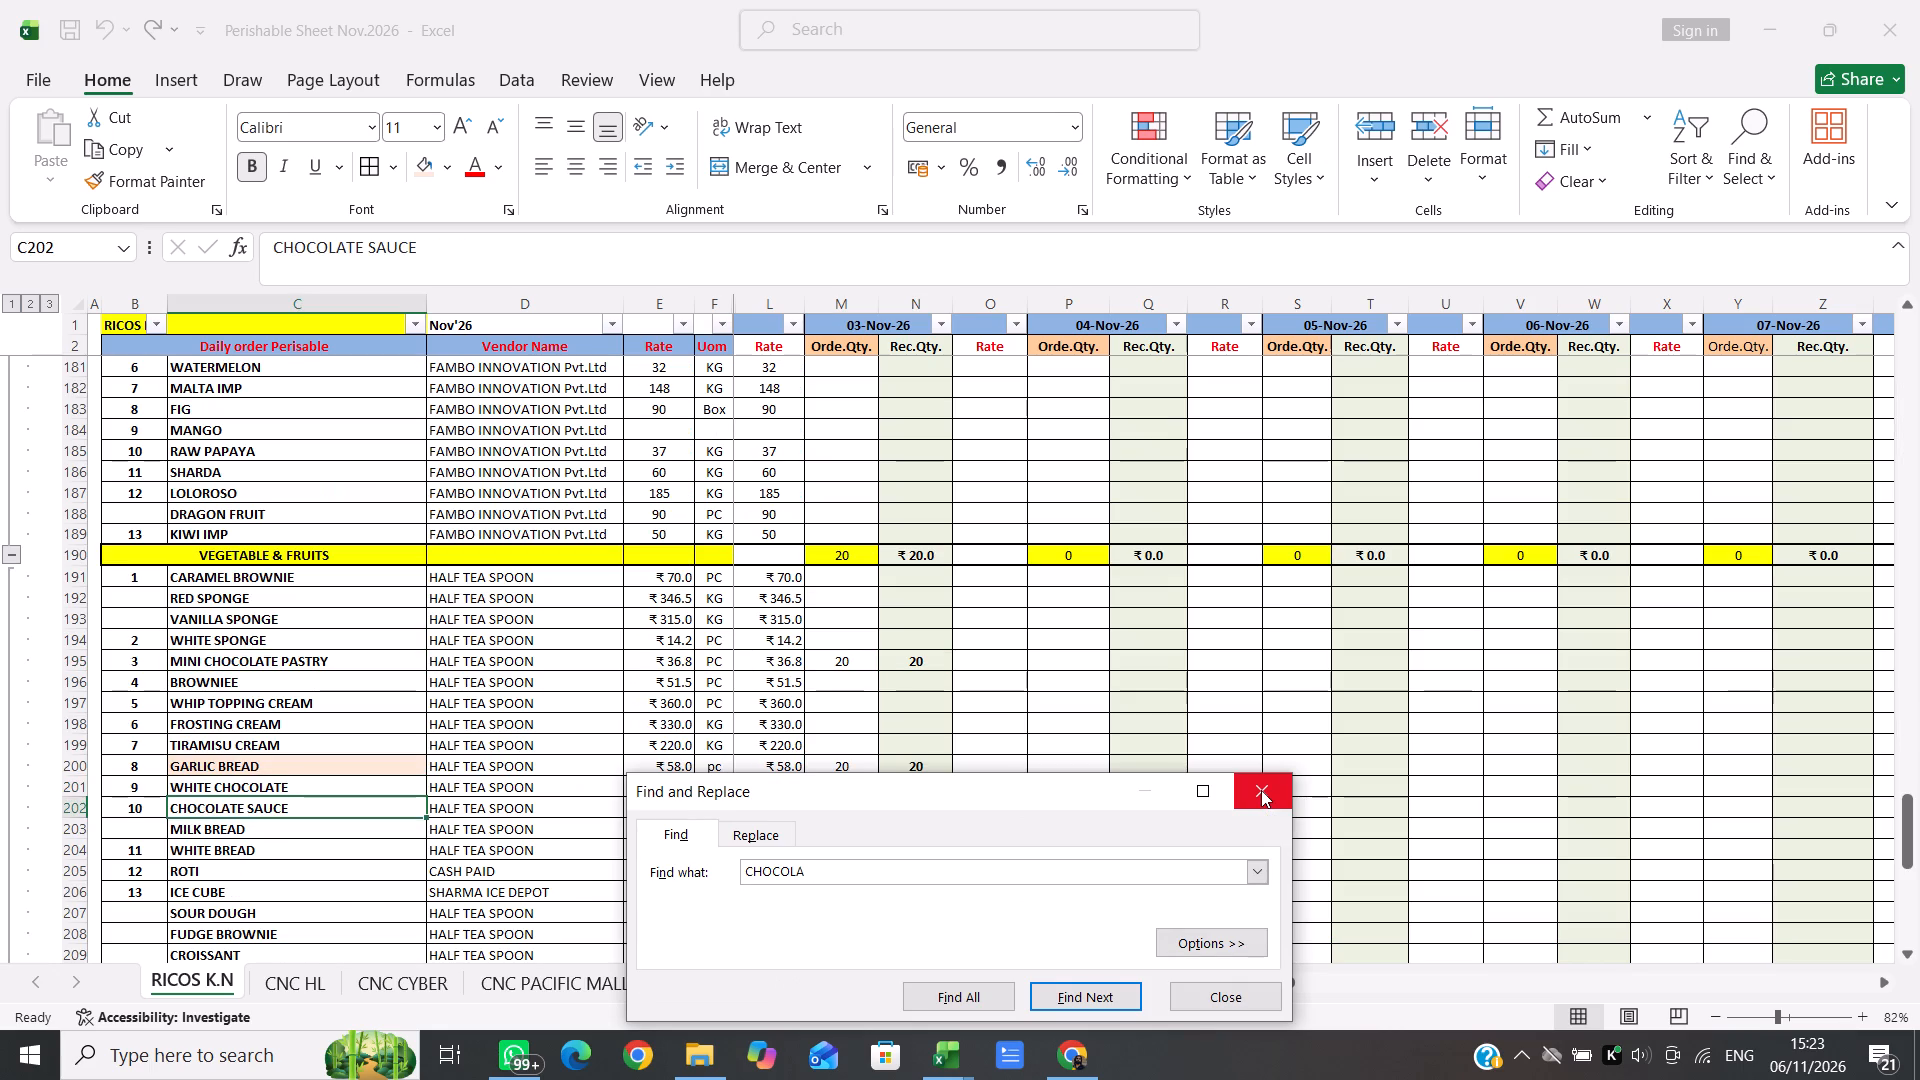
left_click(1261, 790)
key("Right")
key("Right")
key("Right")
key("Right")
key("Right")
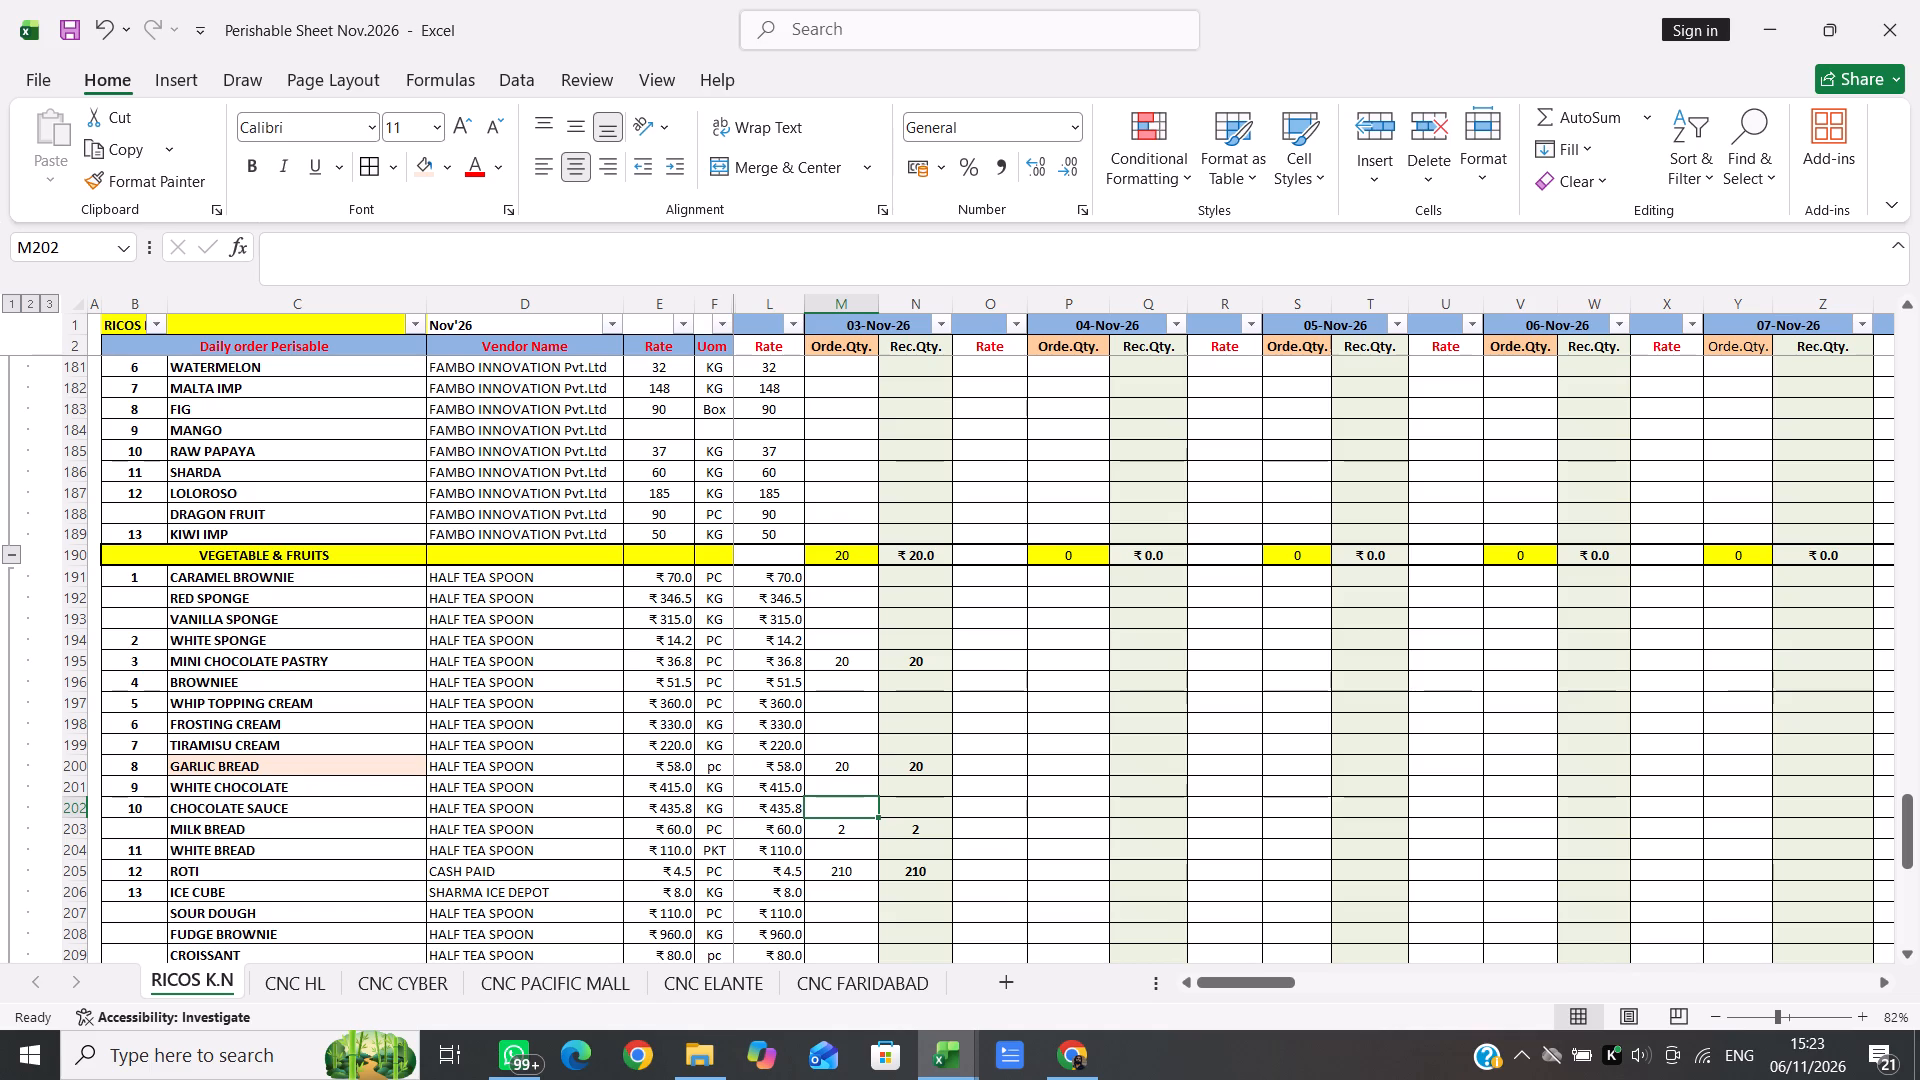
type("0.5")
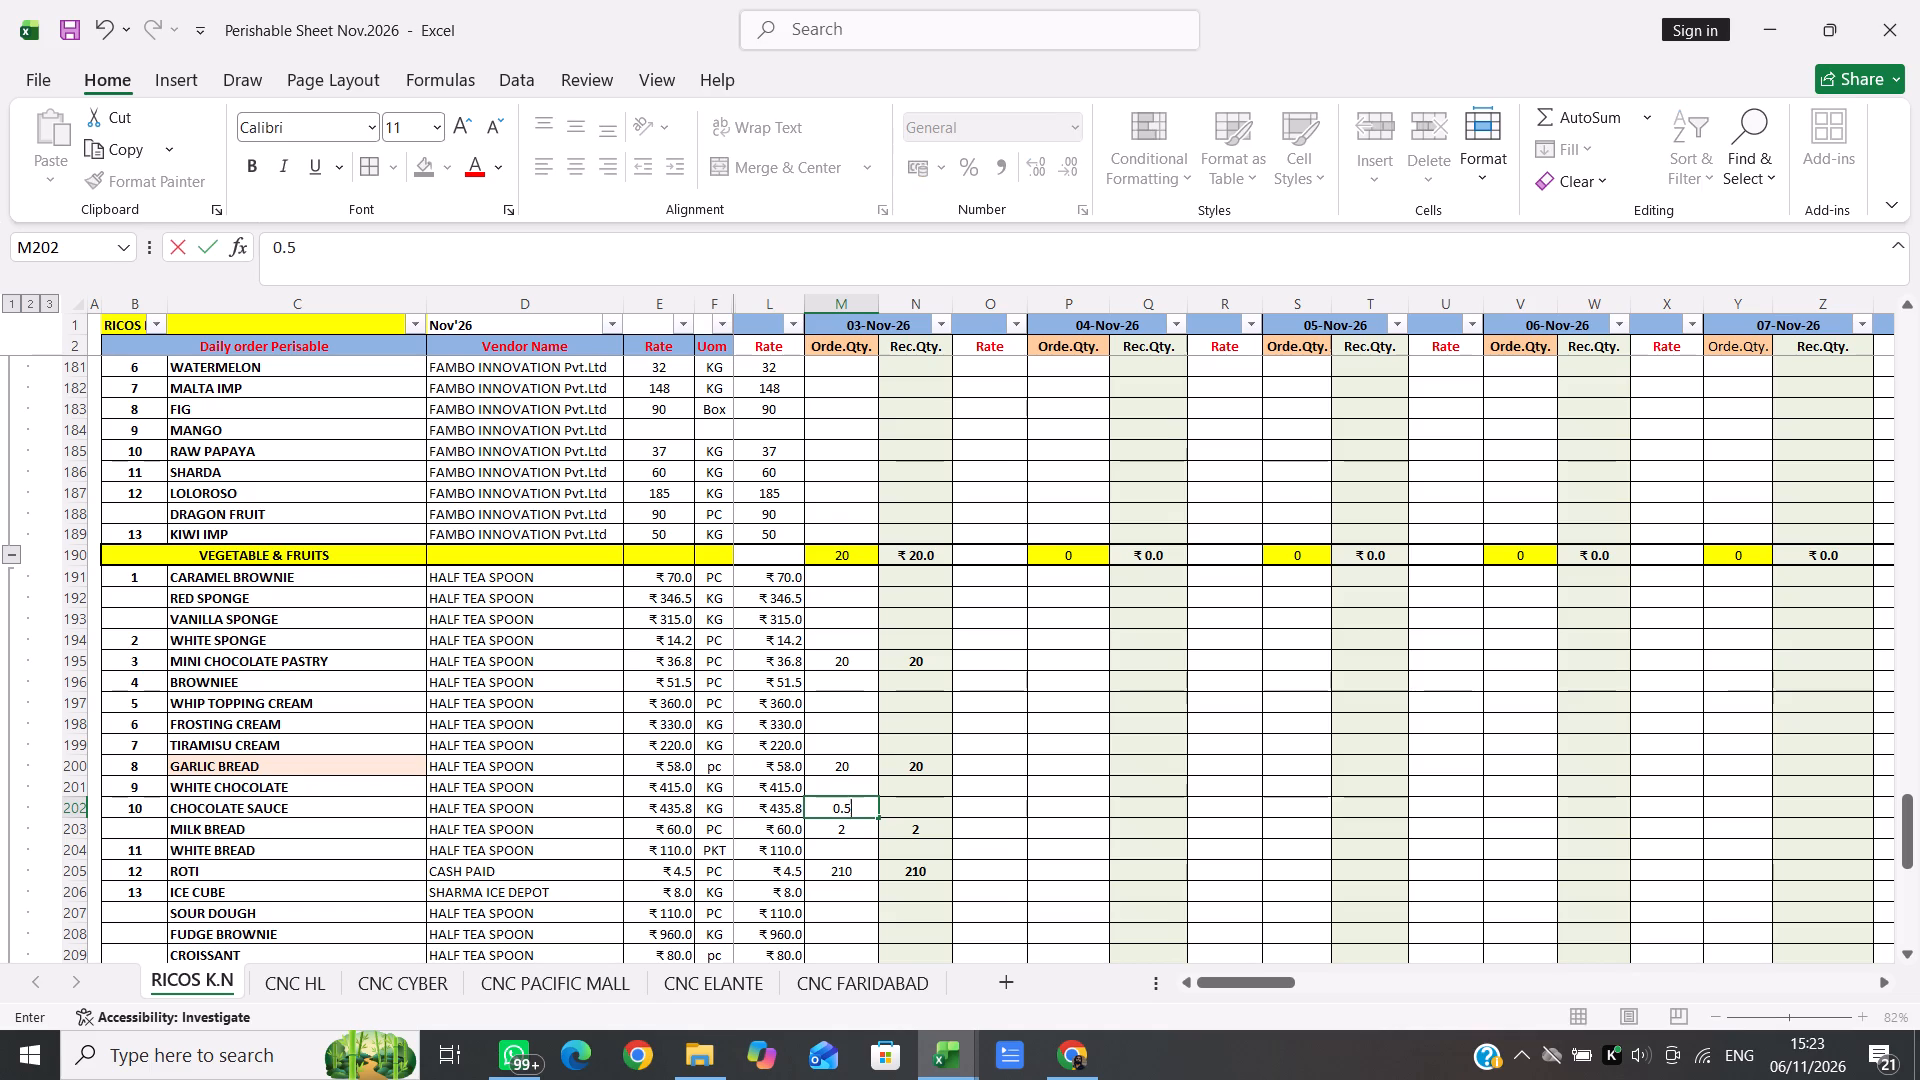
key("Right")
type("0.5")
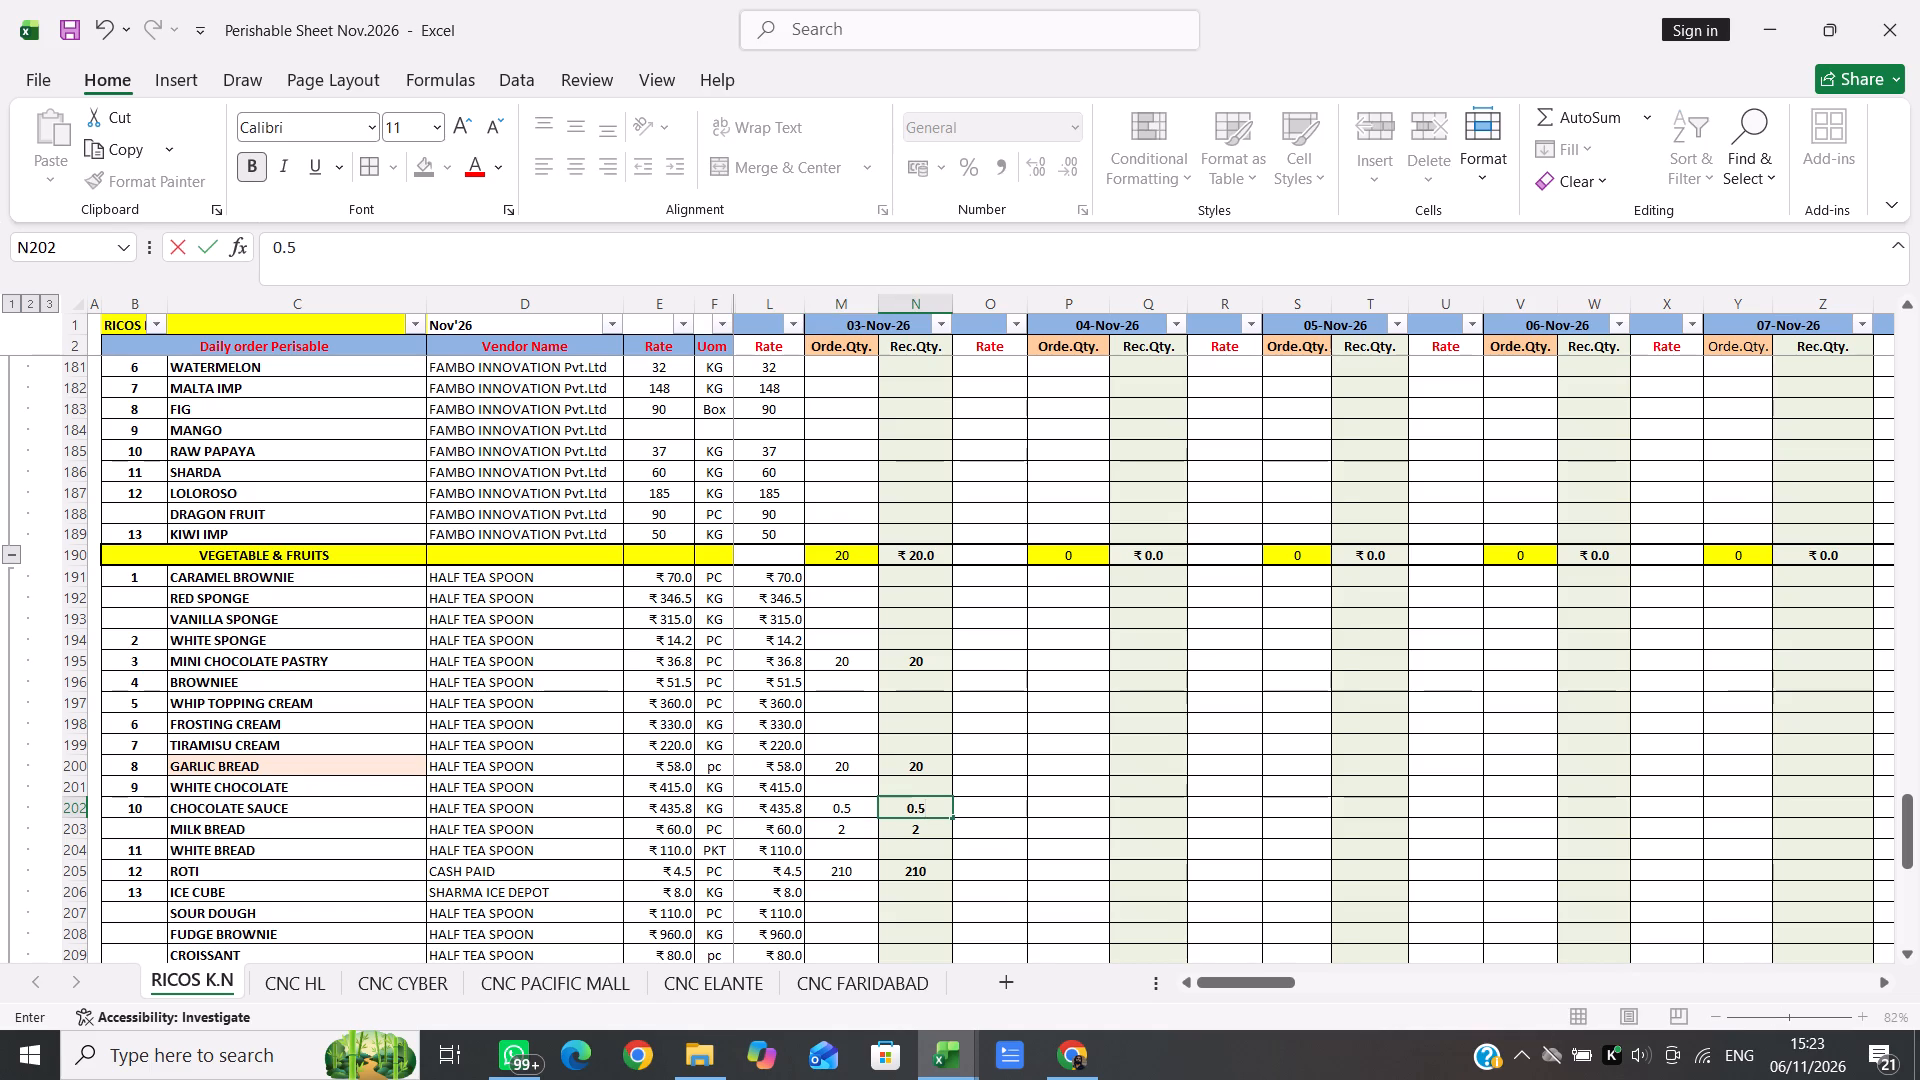
Enter 5 as both received and ordered quantity of WHITE SPONGE for 03-Nov-26, in N194 and M194.
key("Up")
key("Up")
key("Up")
key("Up")
key("Up")
key("Up")
key("Up")
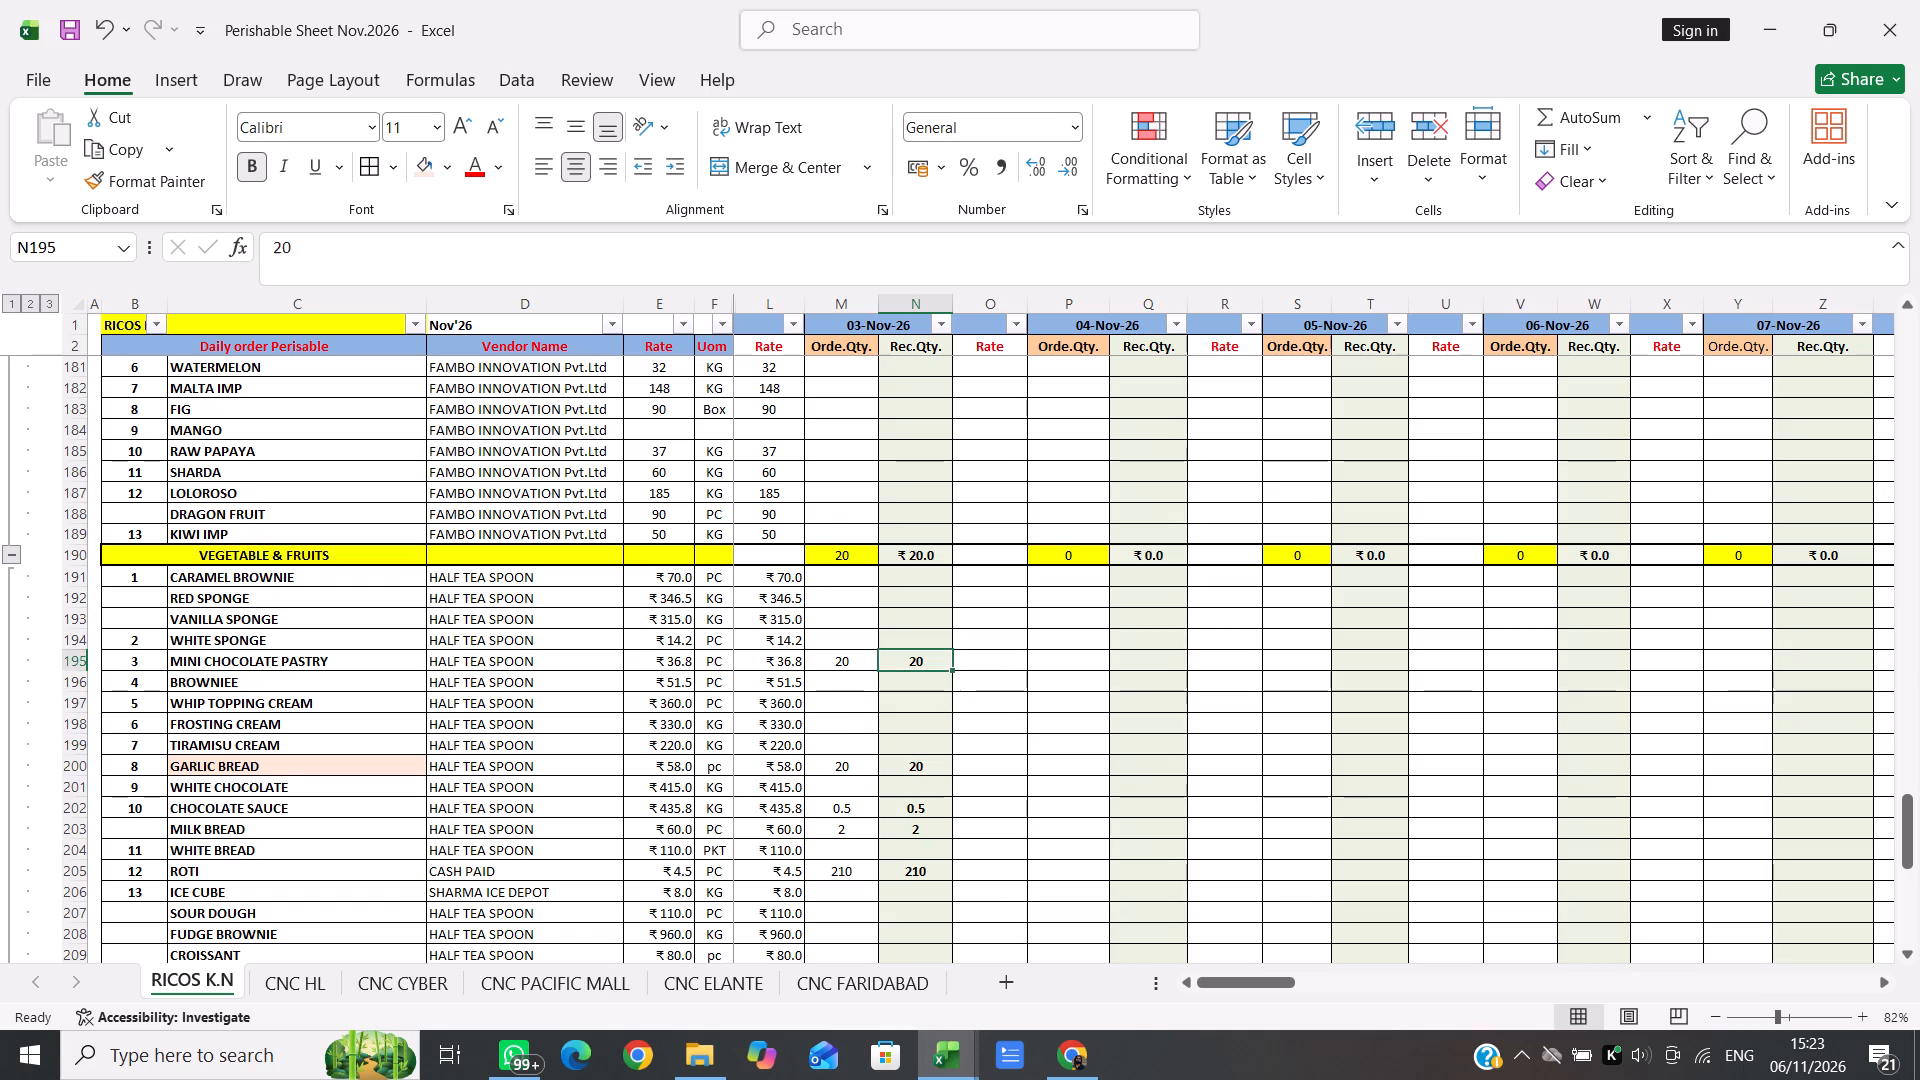
key("Up")
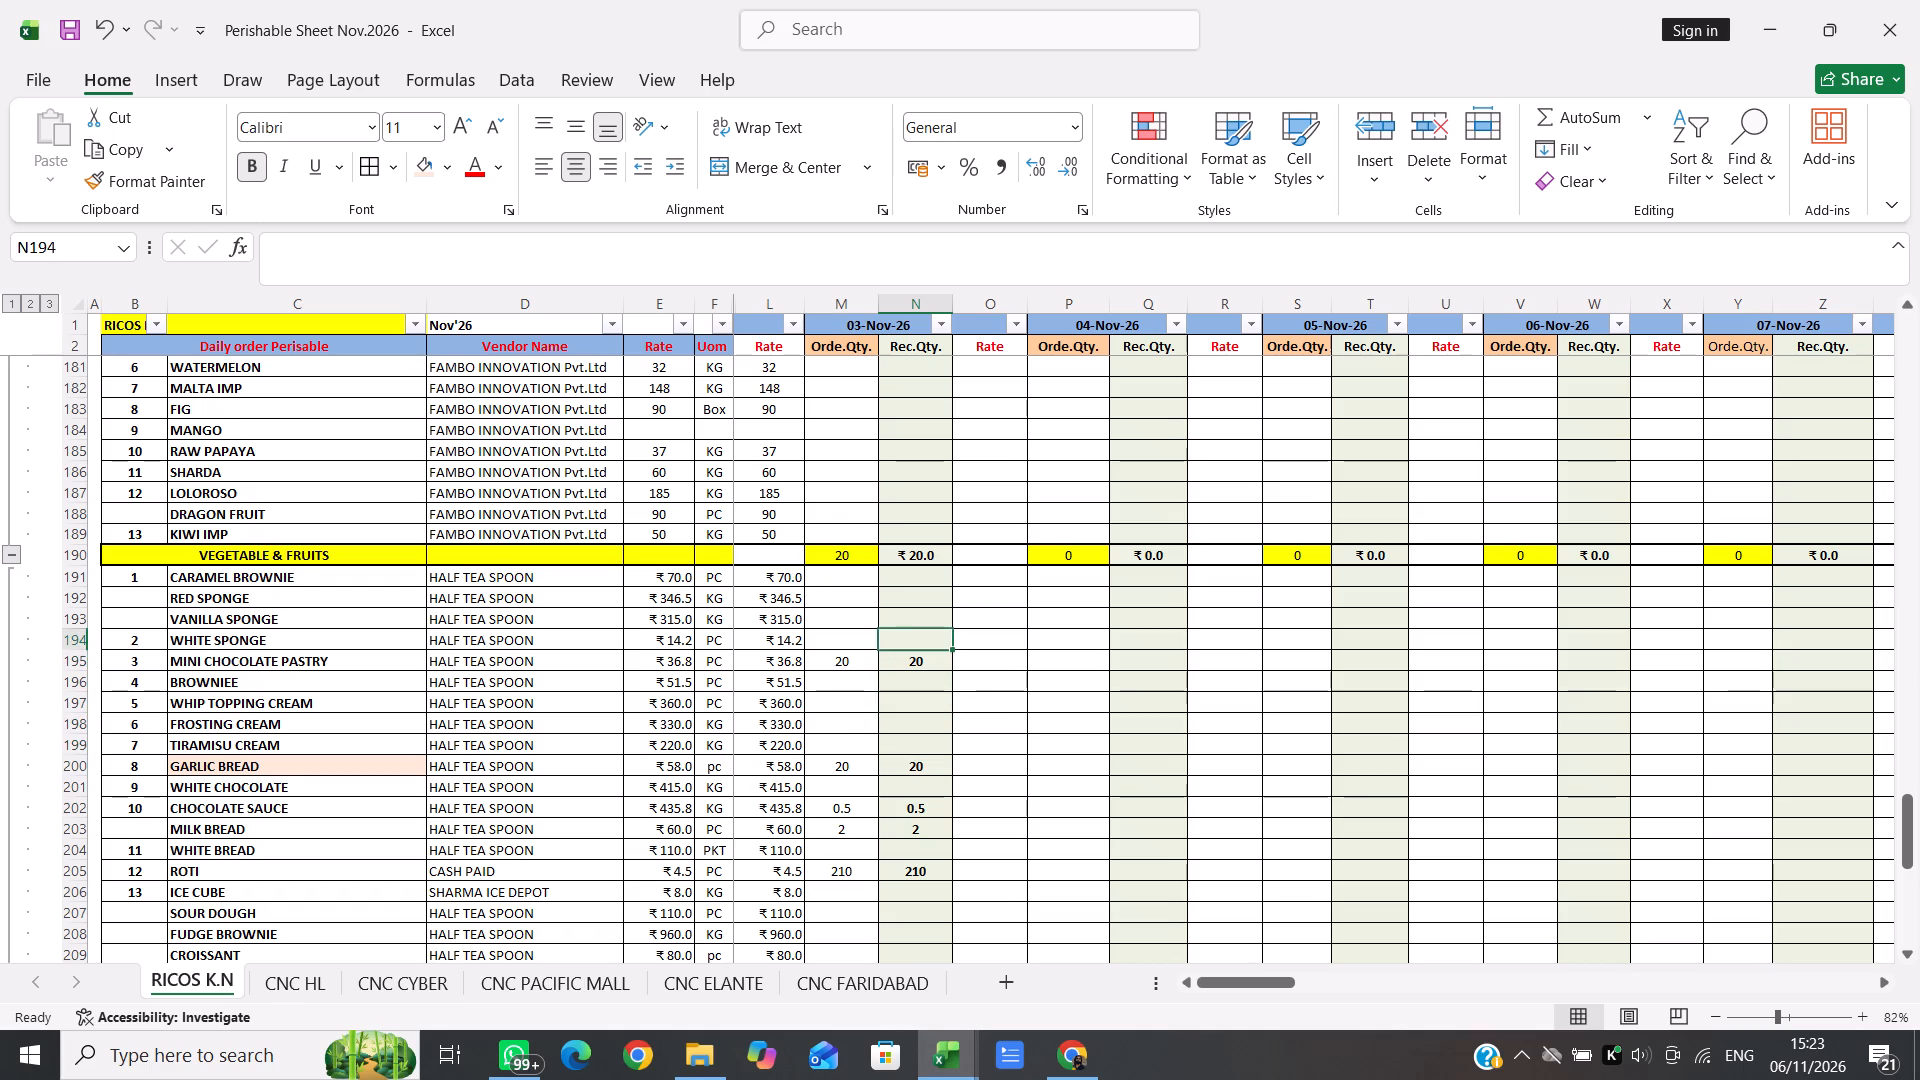
key("5")
key("Right")
key("5")
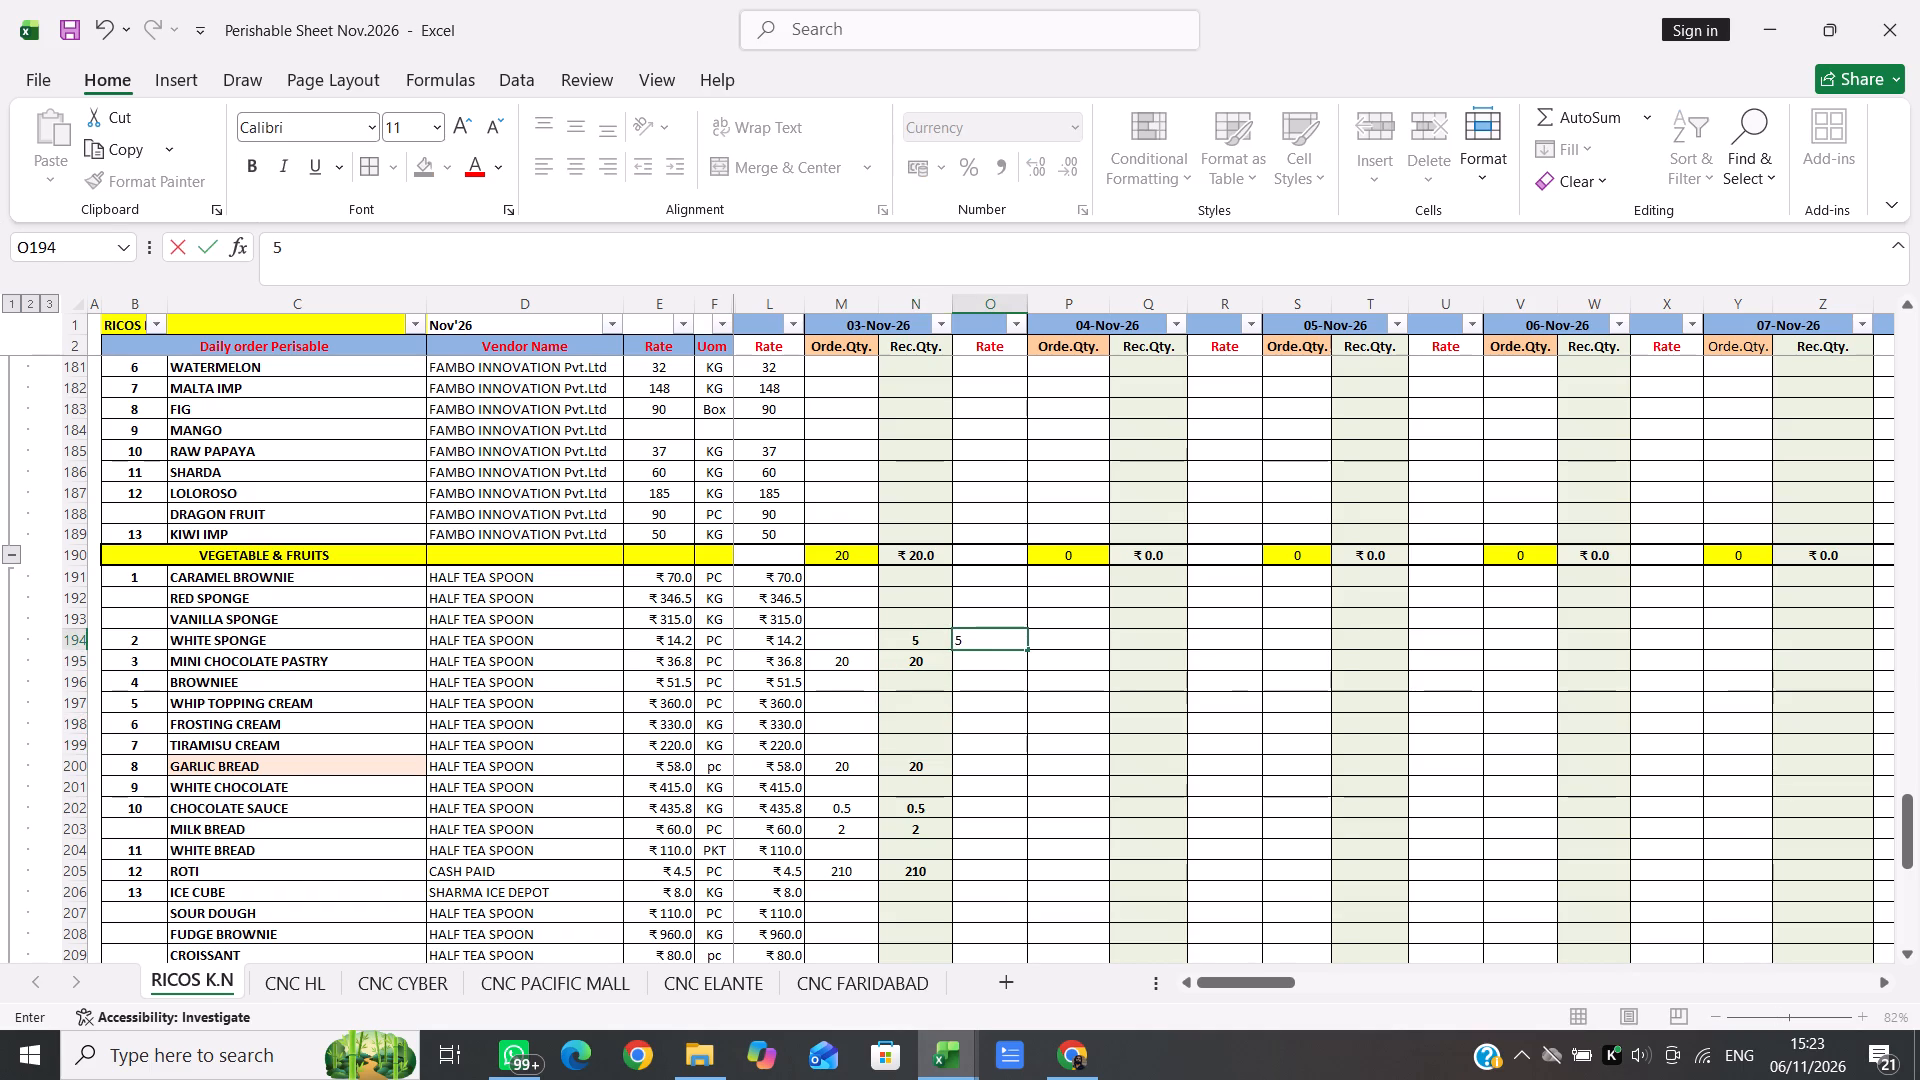
key("BackSpace")
key("BackSpace")
key("Left")
key("5")
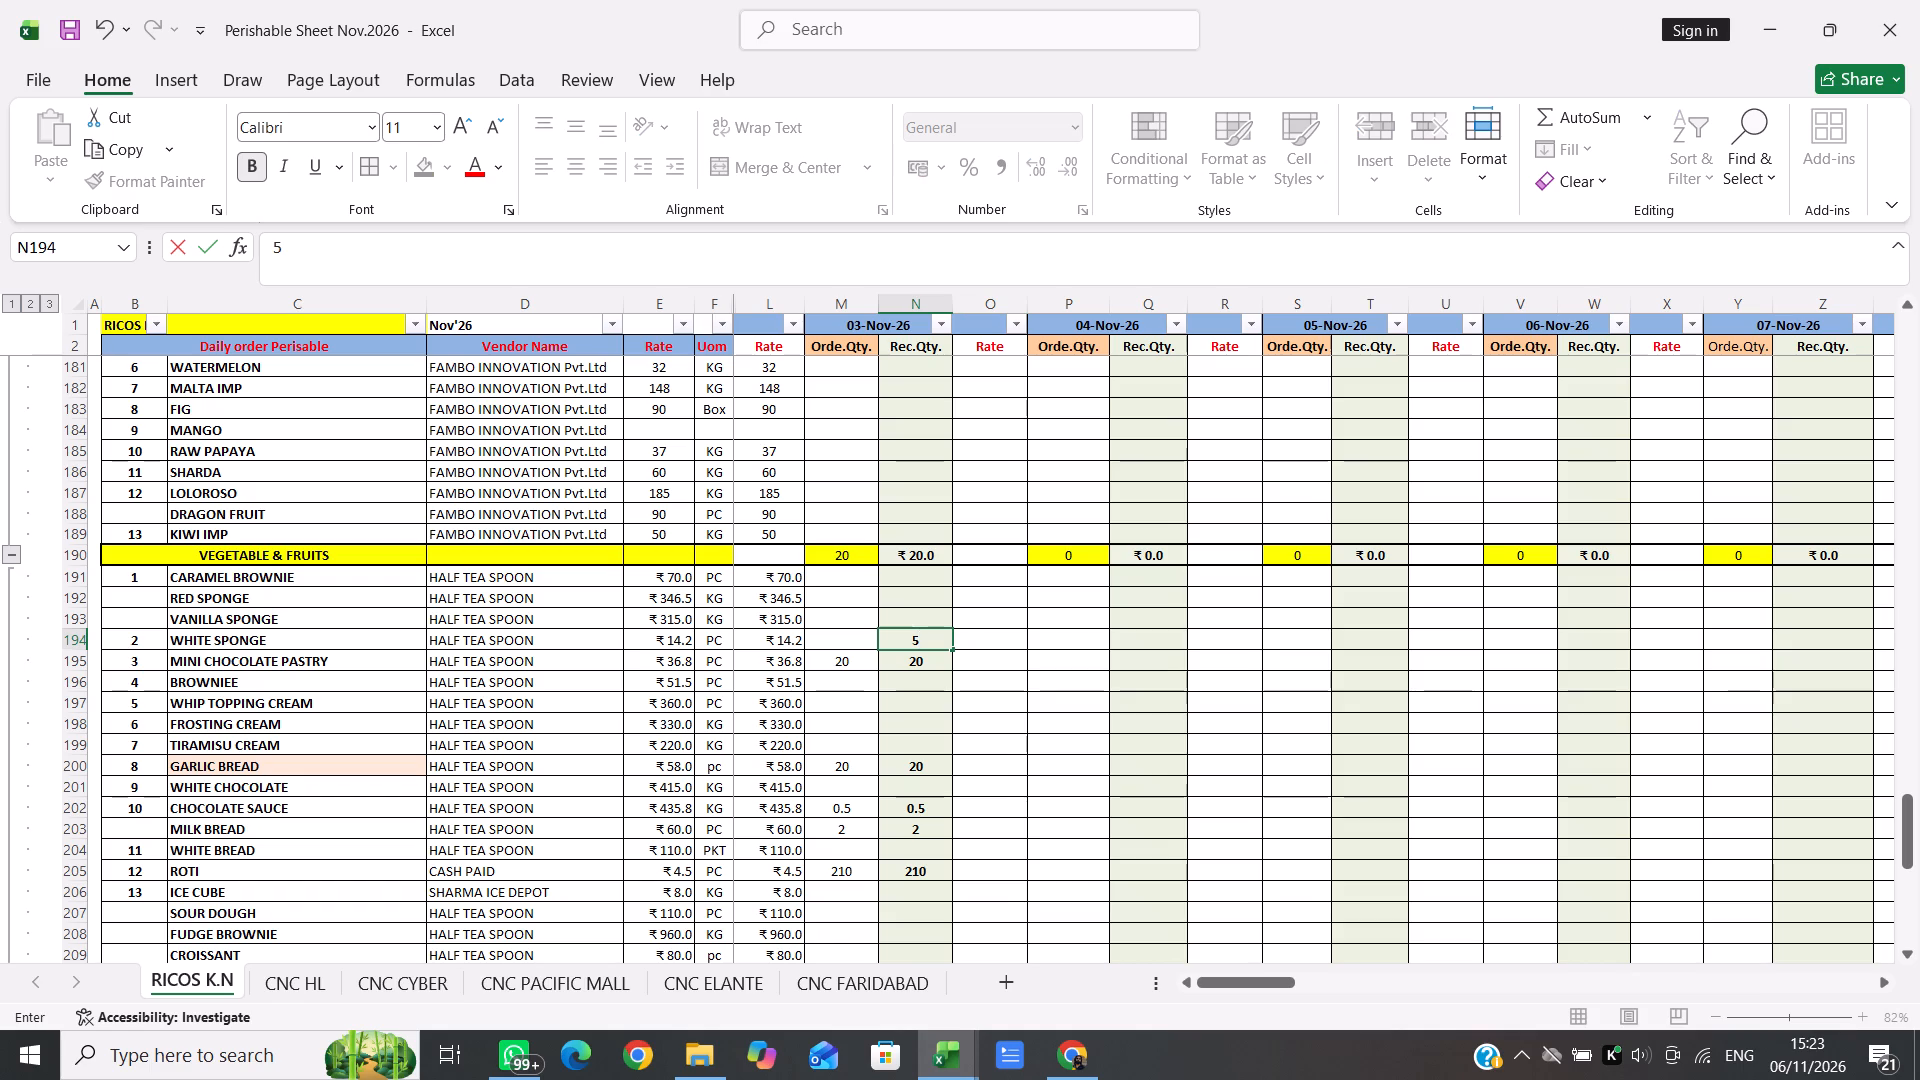
key("Left")
key("5")
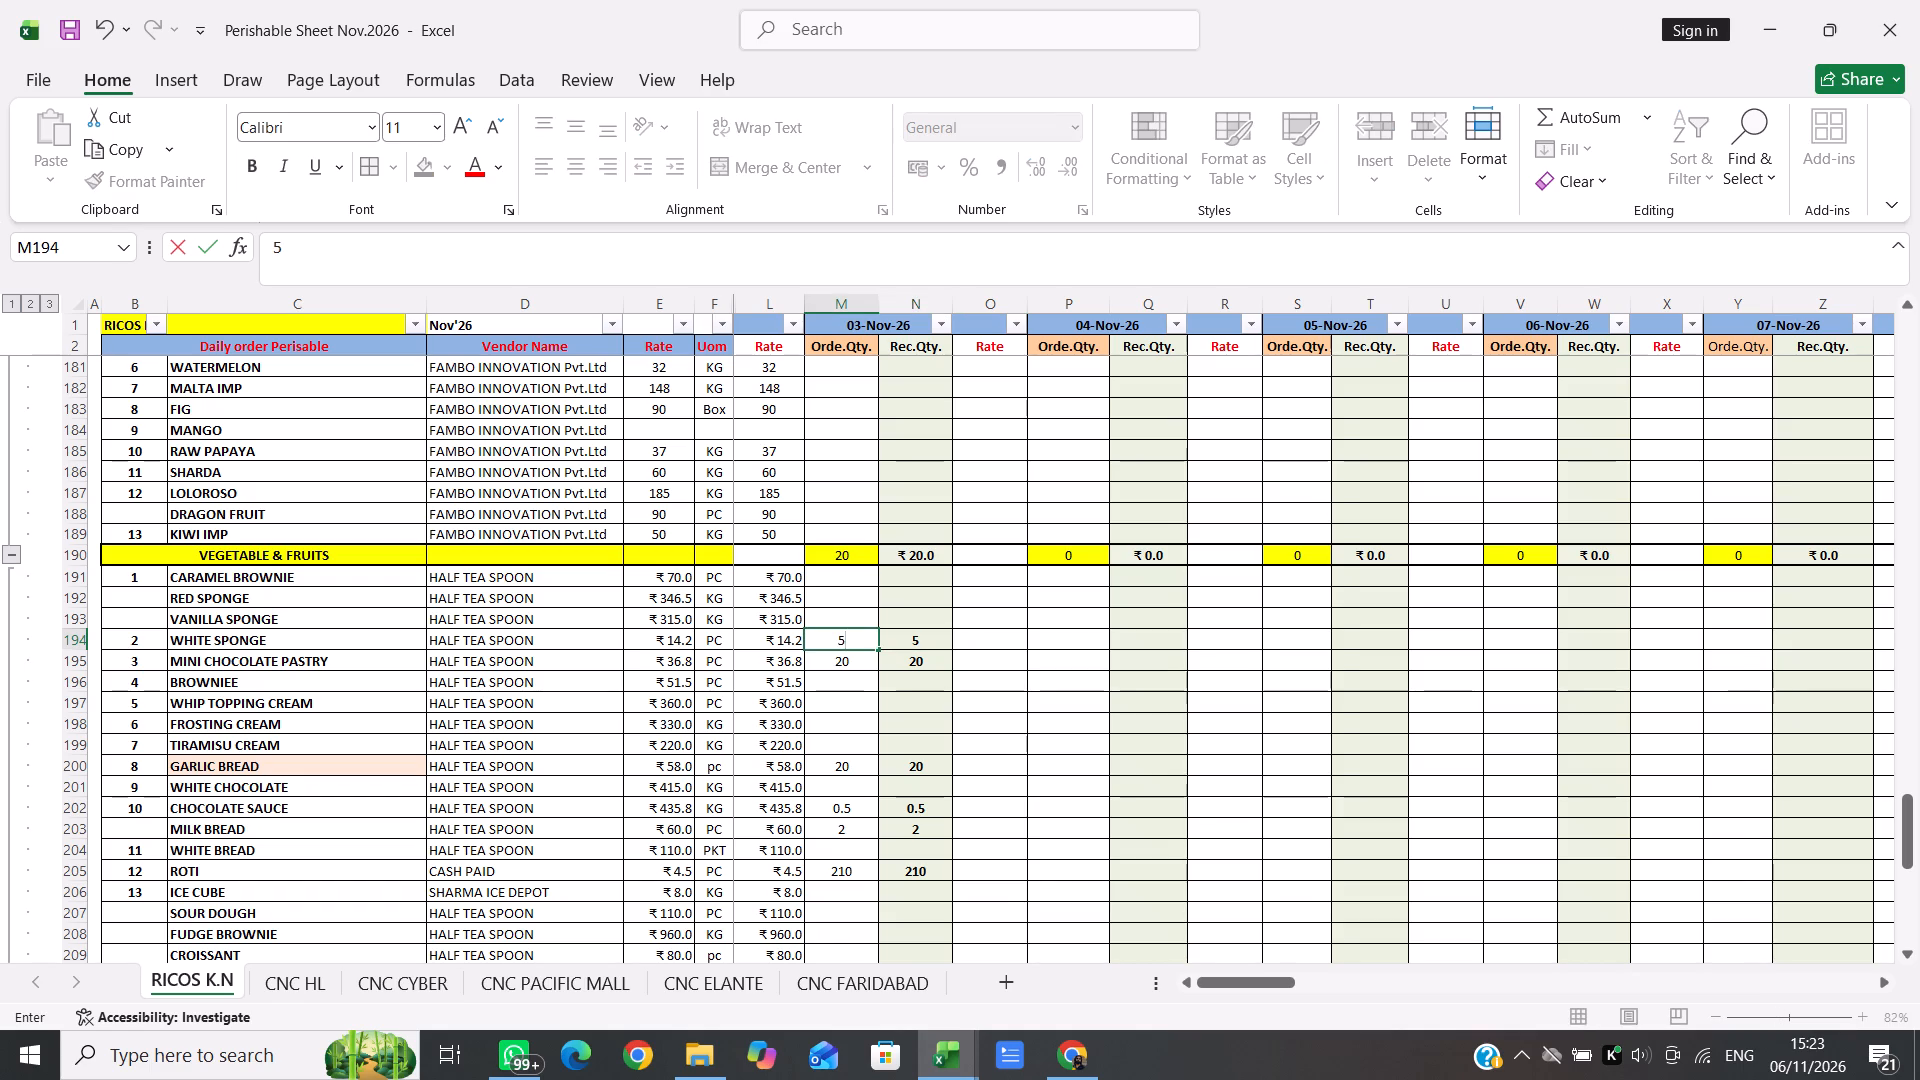
Enter 2 as both ordered and received quantity of SOUR DOUGH for 03-Nov-26, in M207 and N207.
key("Down")
key("Down")
key("Down")
key("Down")
key("Down")
key("Down")
key("Down")
key("Down")
key("Down")
key("Down")
key("Down")
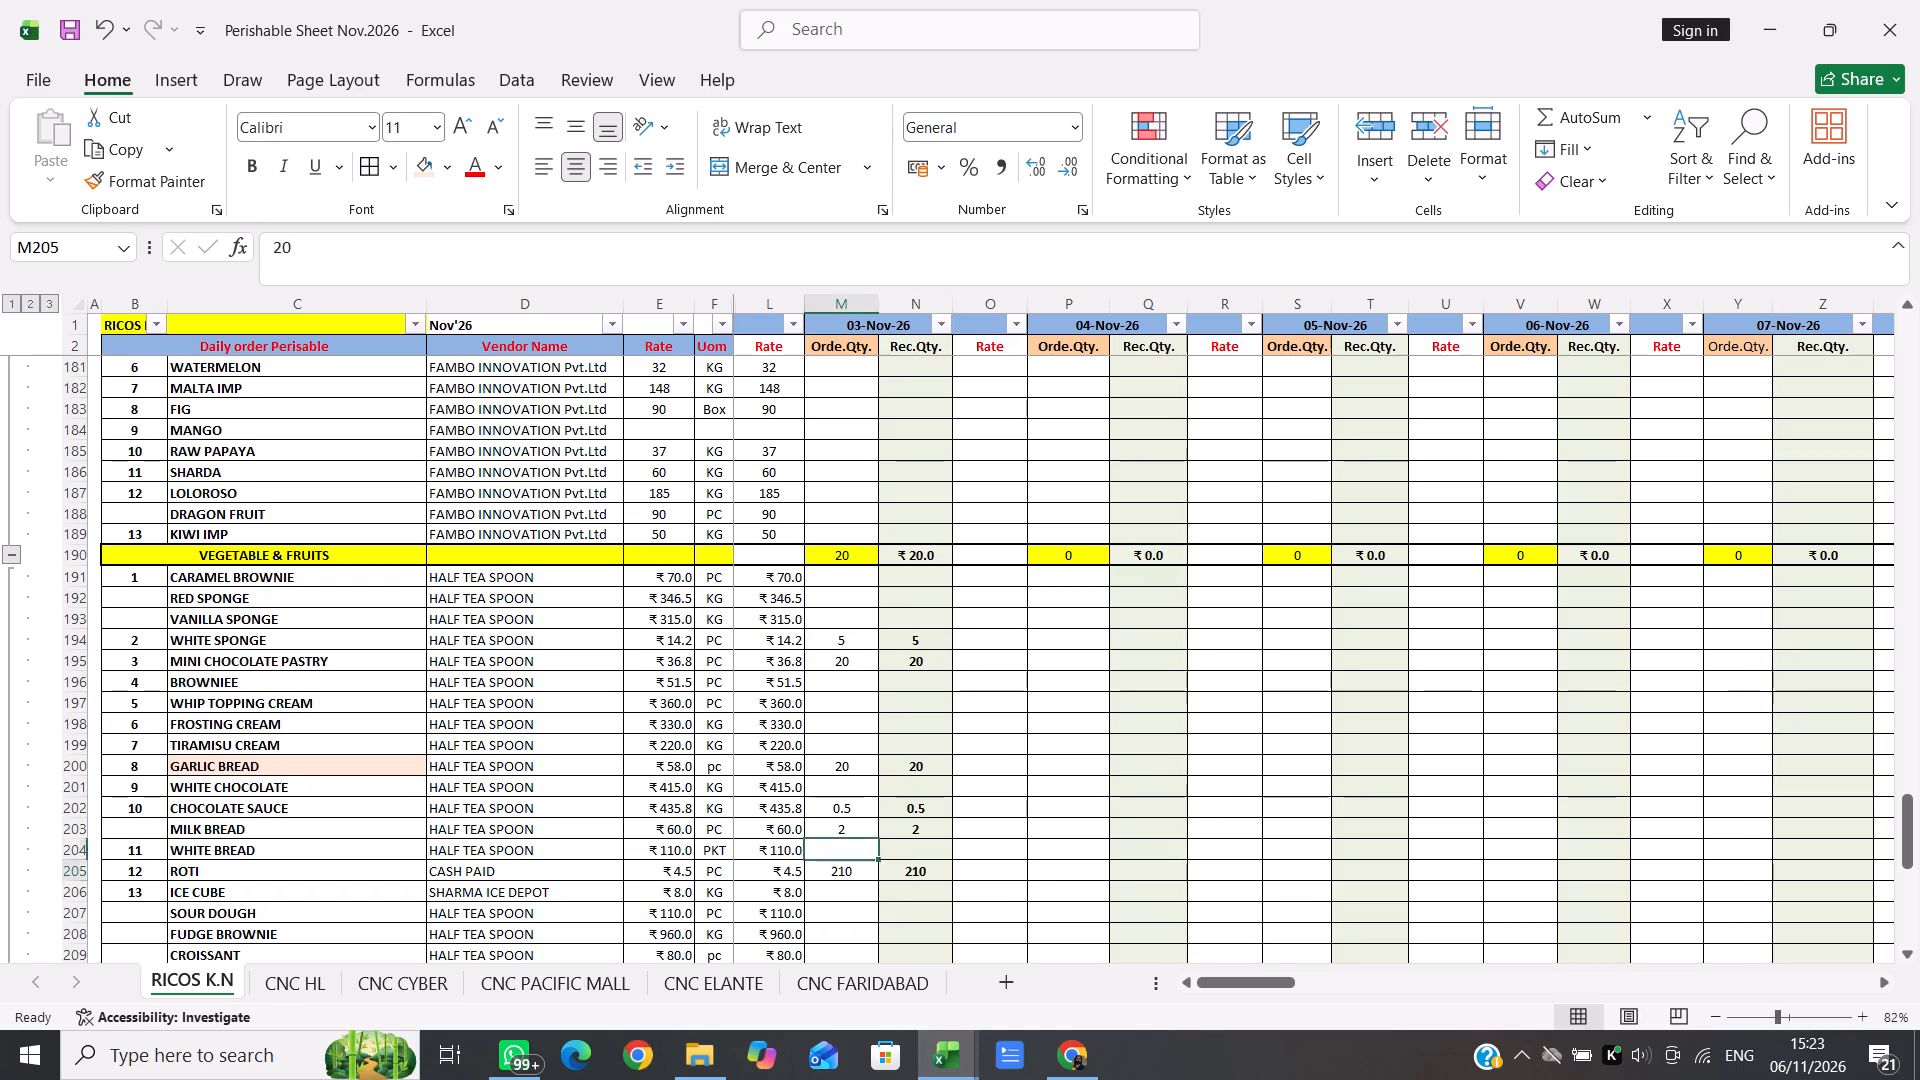
key("Down")
key("Down")
key("Down")
key("Up")
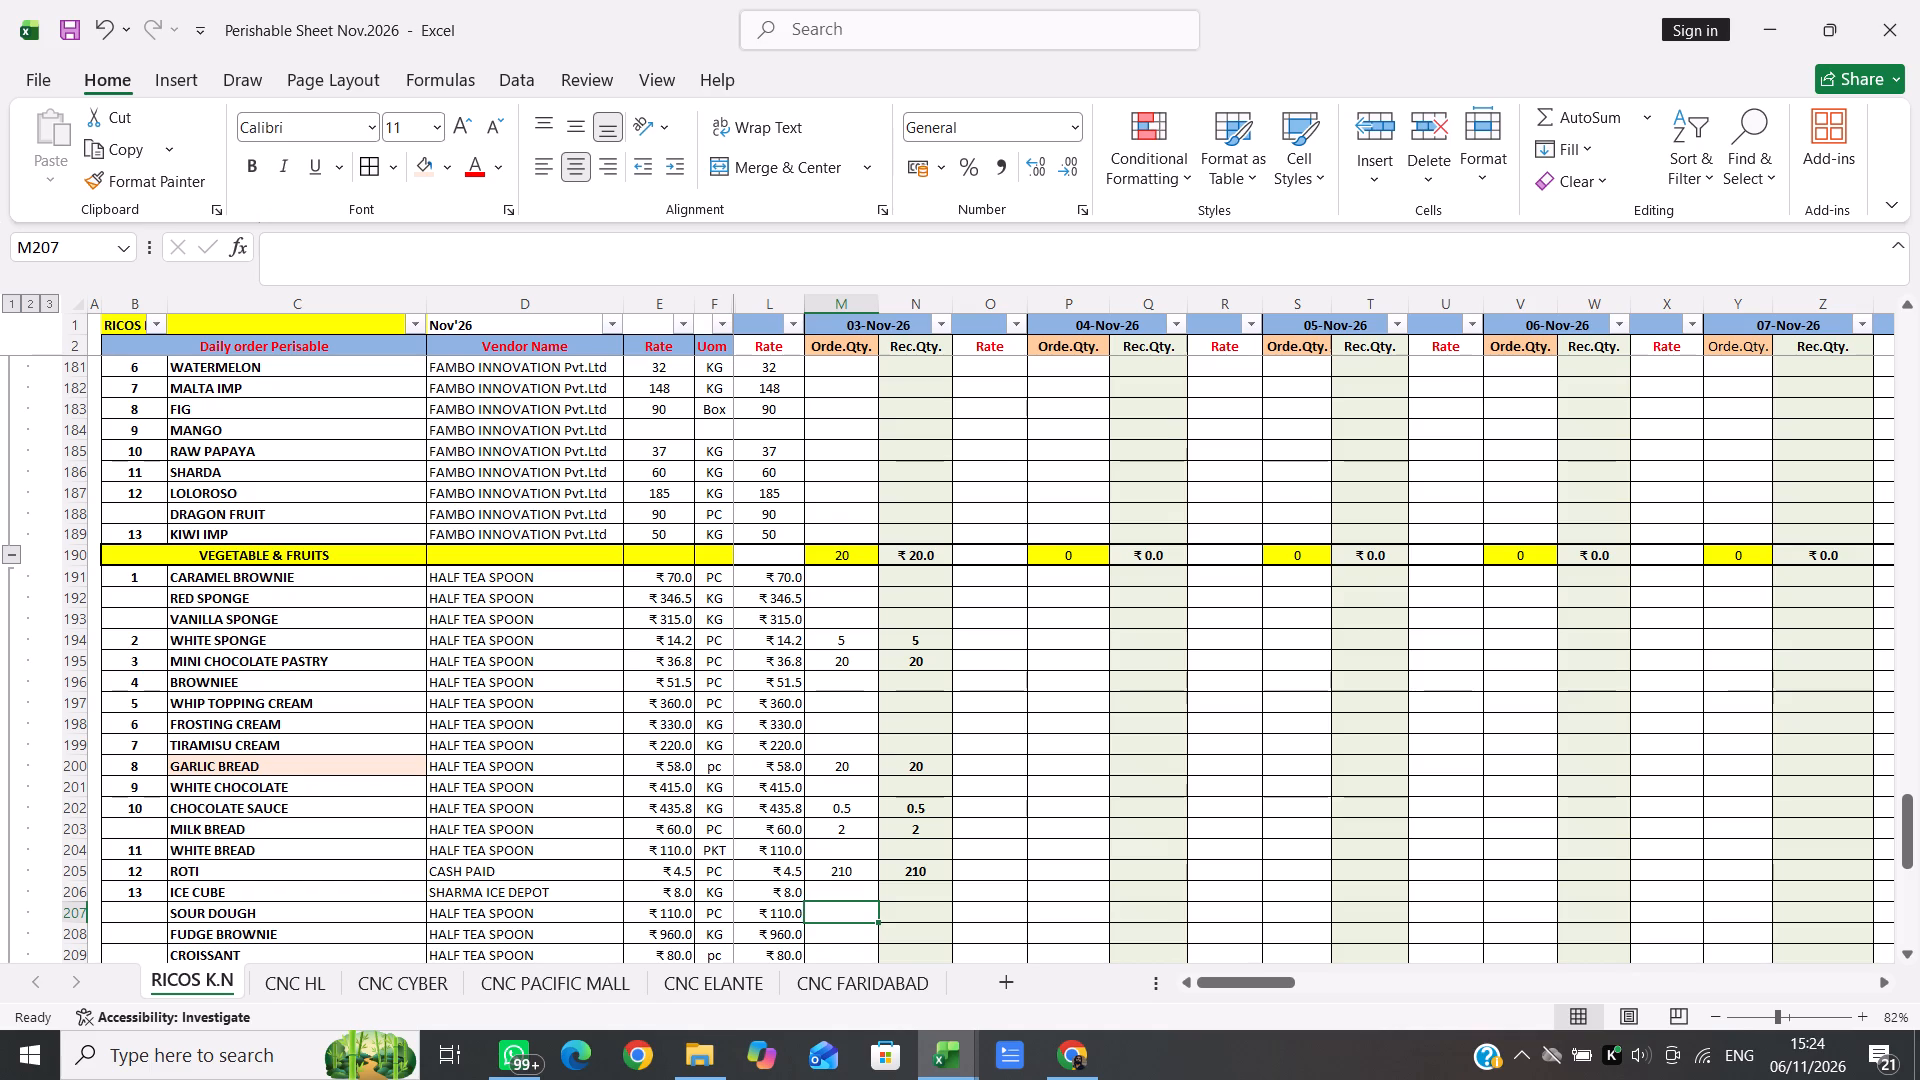
key("2")
key("Right")
key("2")
Replace the SOUR DOUGH rate for 03-Nov-26 in L207 with the formula =220*1.05.
key("Left")
key("Left")
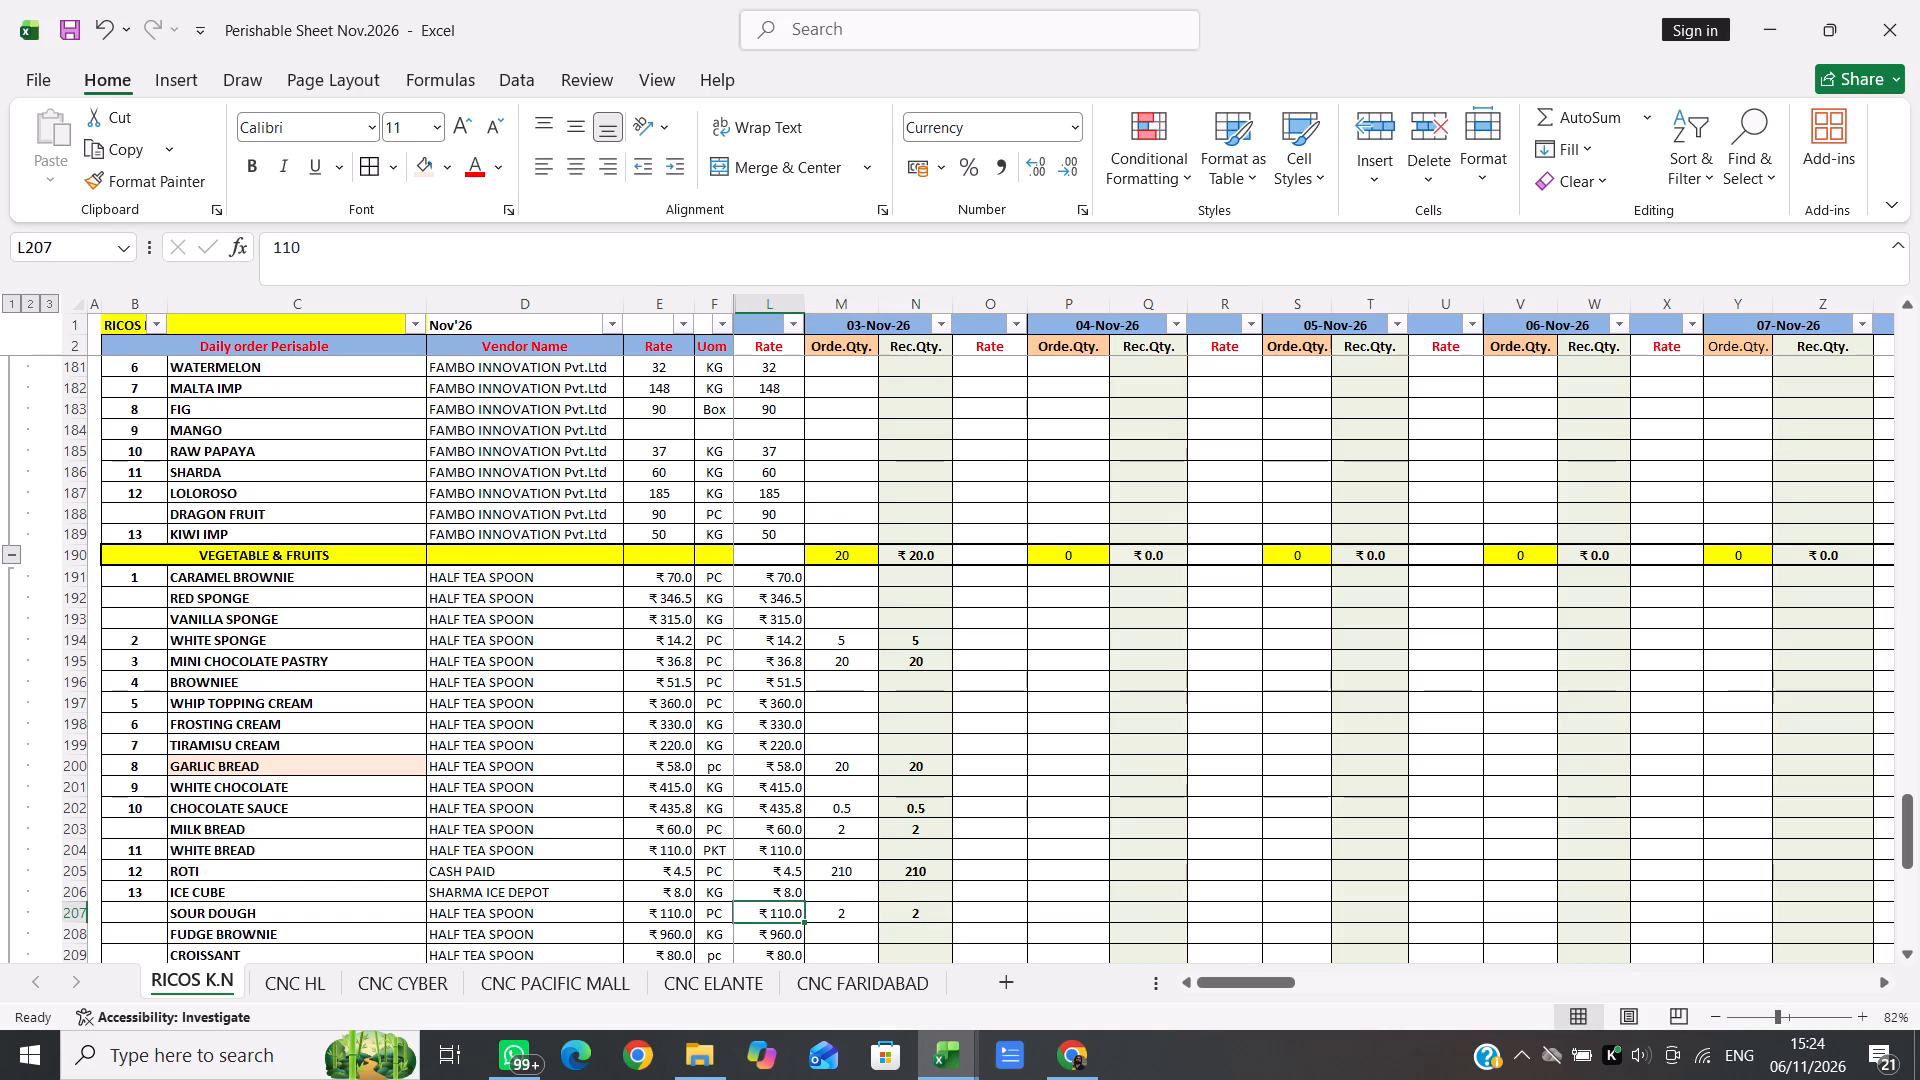
key("equal")
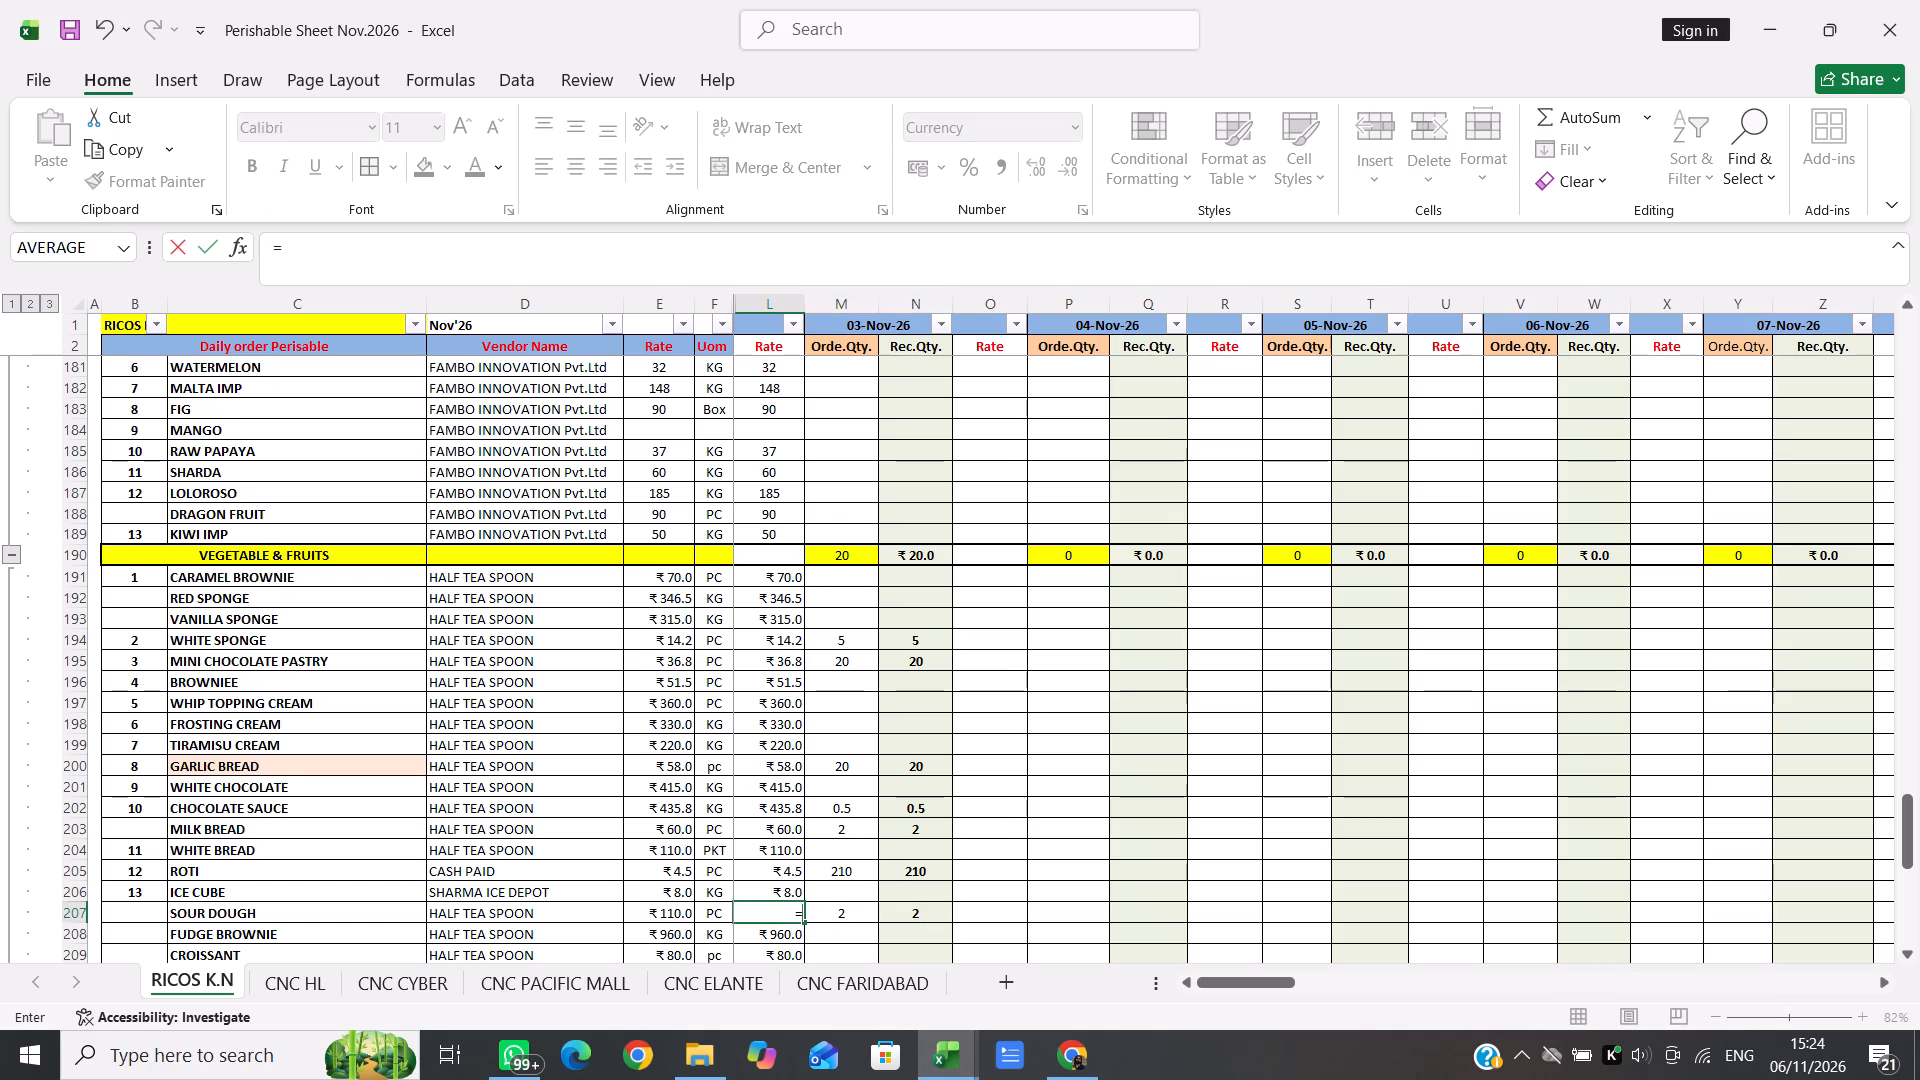
type("210")
key("BackSpace")
key("BackSpace")
type("20")
key("asterisk")
type("1.05")
key("Return")
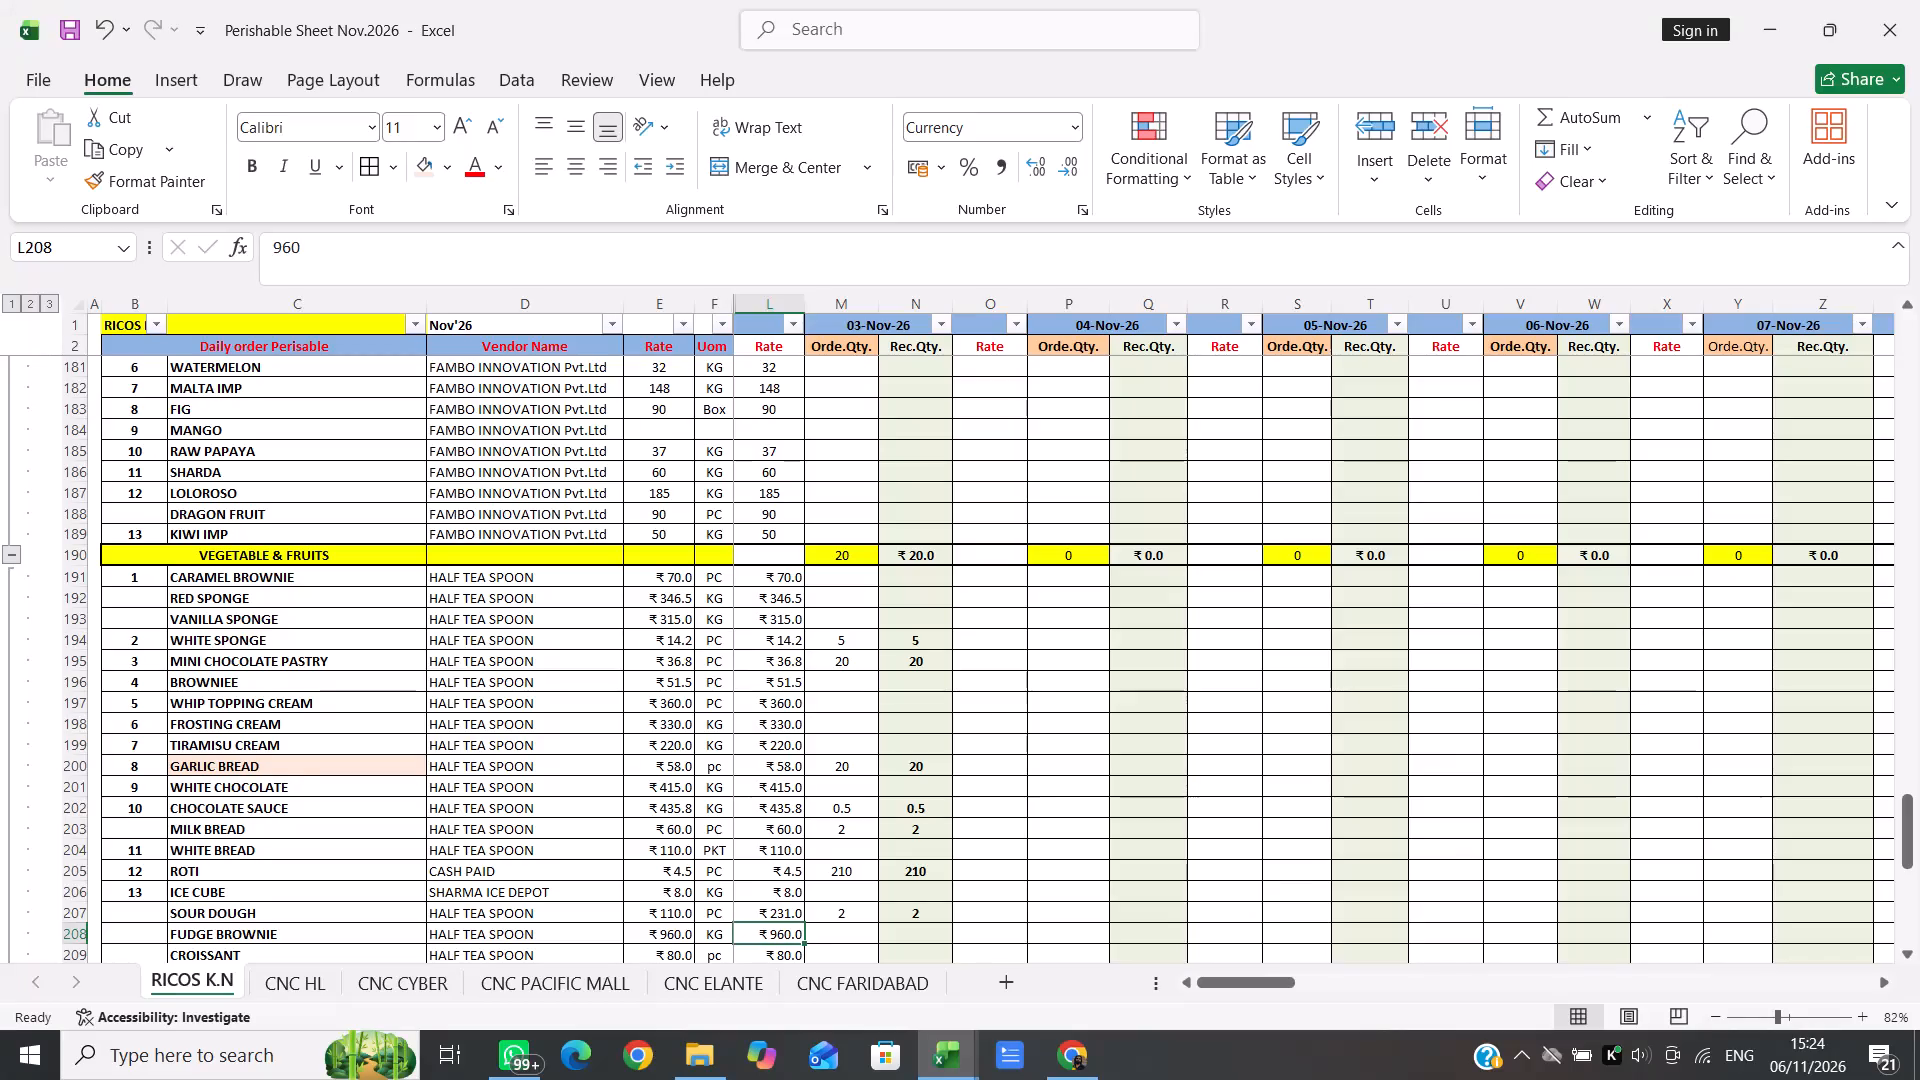
Set the base rate of SOUR DOUGH in E207 to 231.
left_click(671, 911)
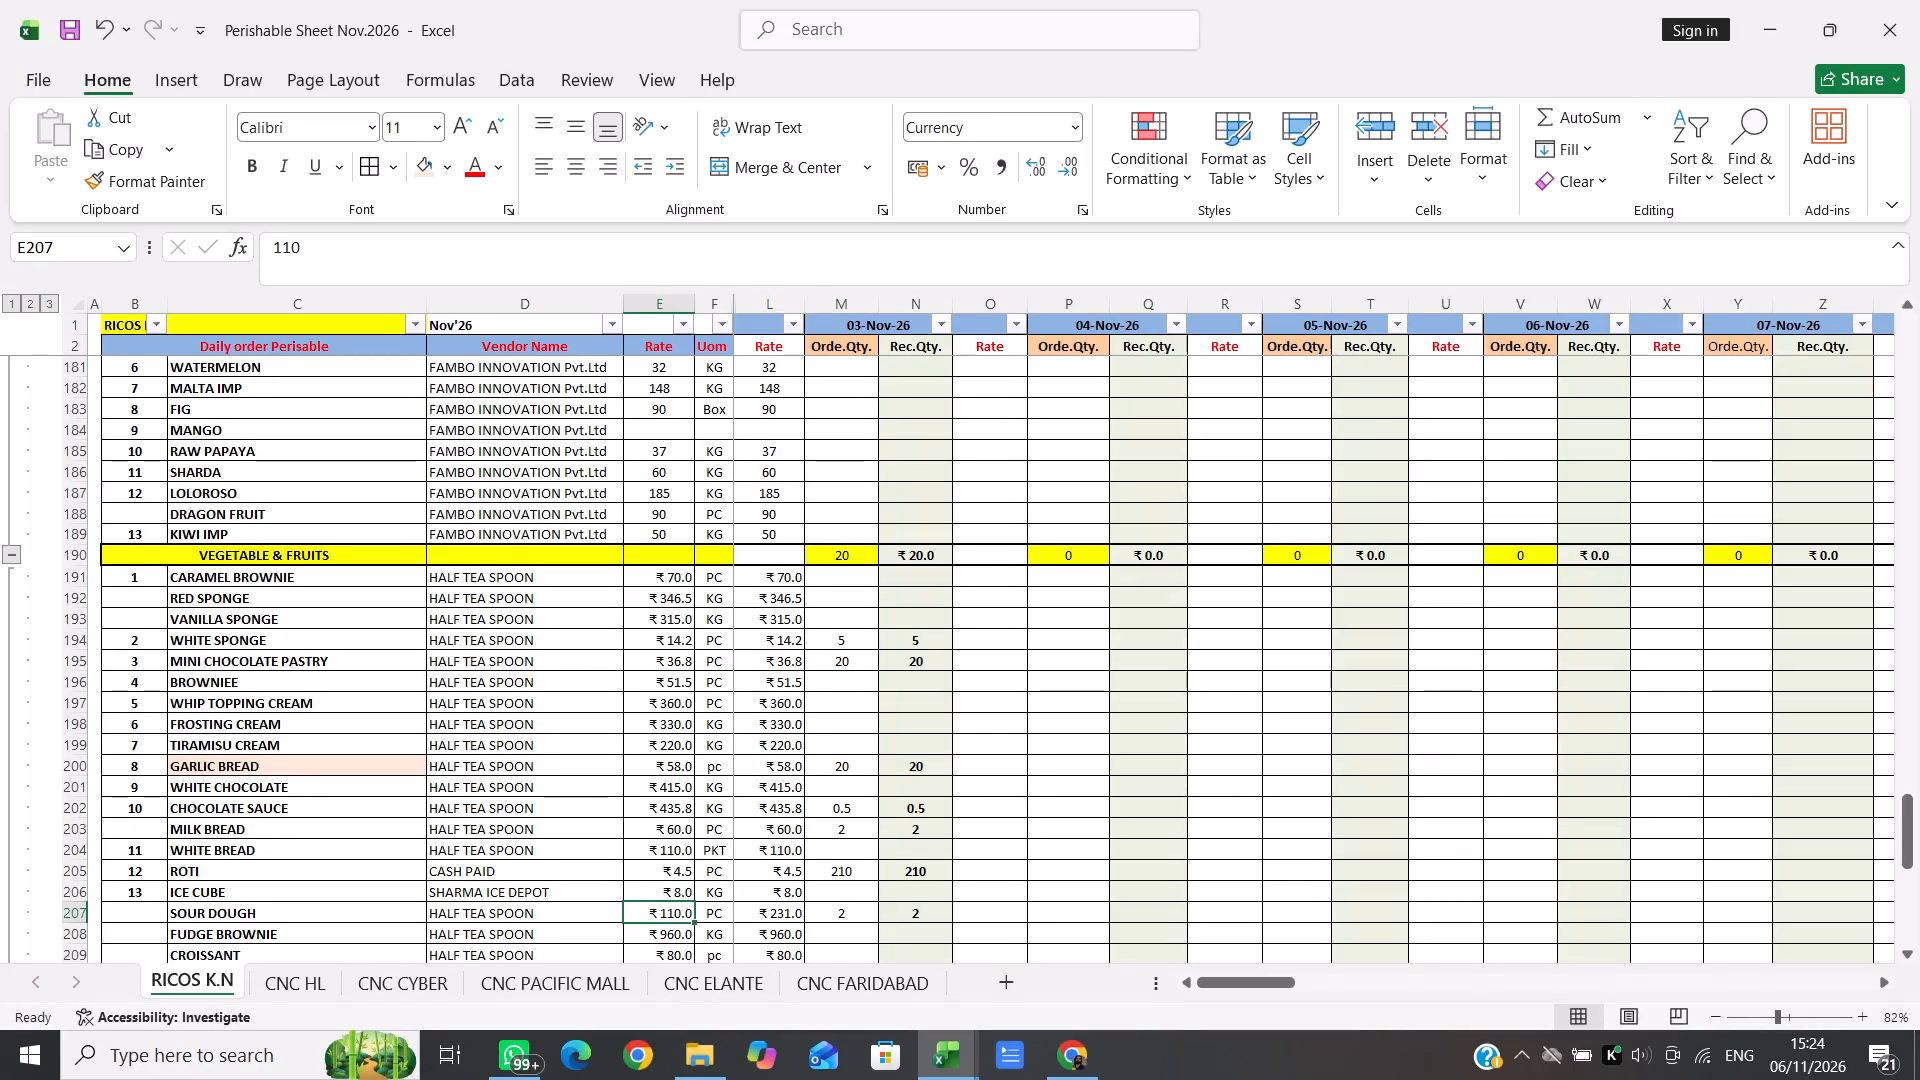
type("231")
key("Right")
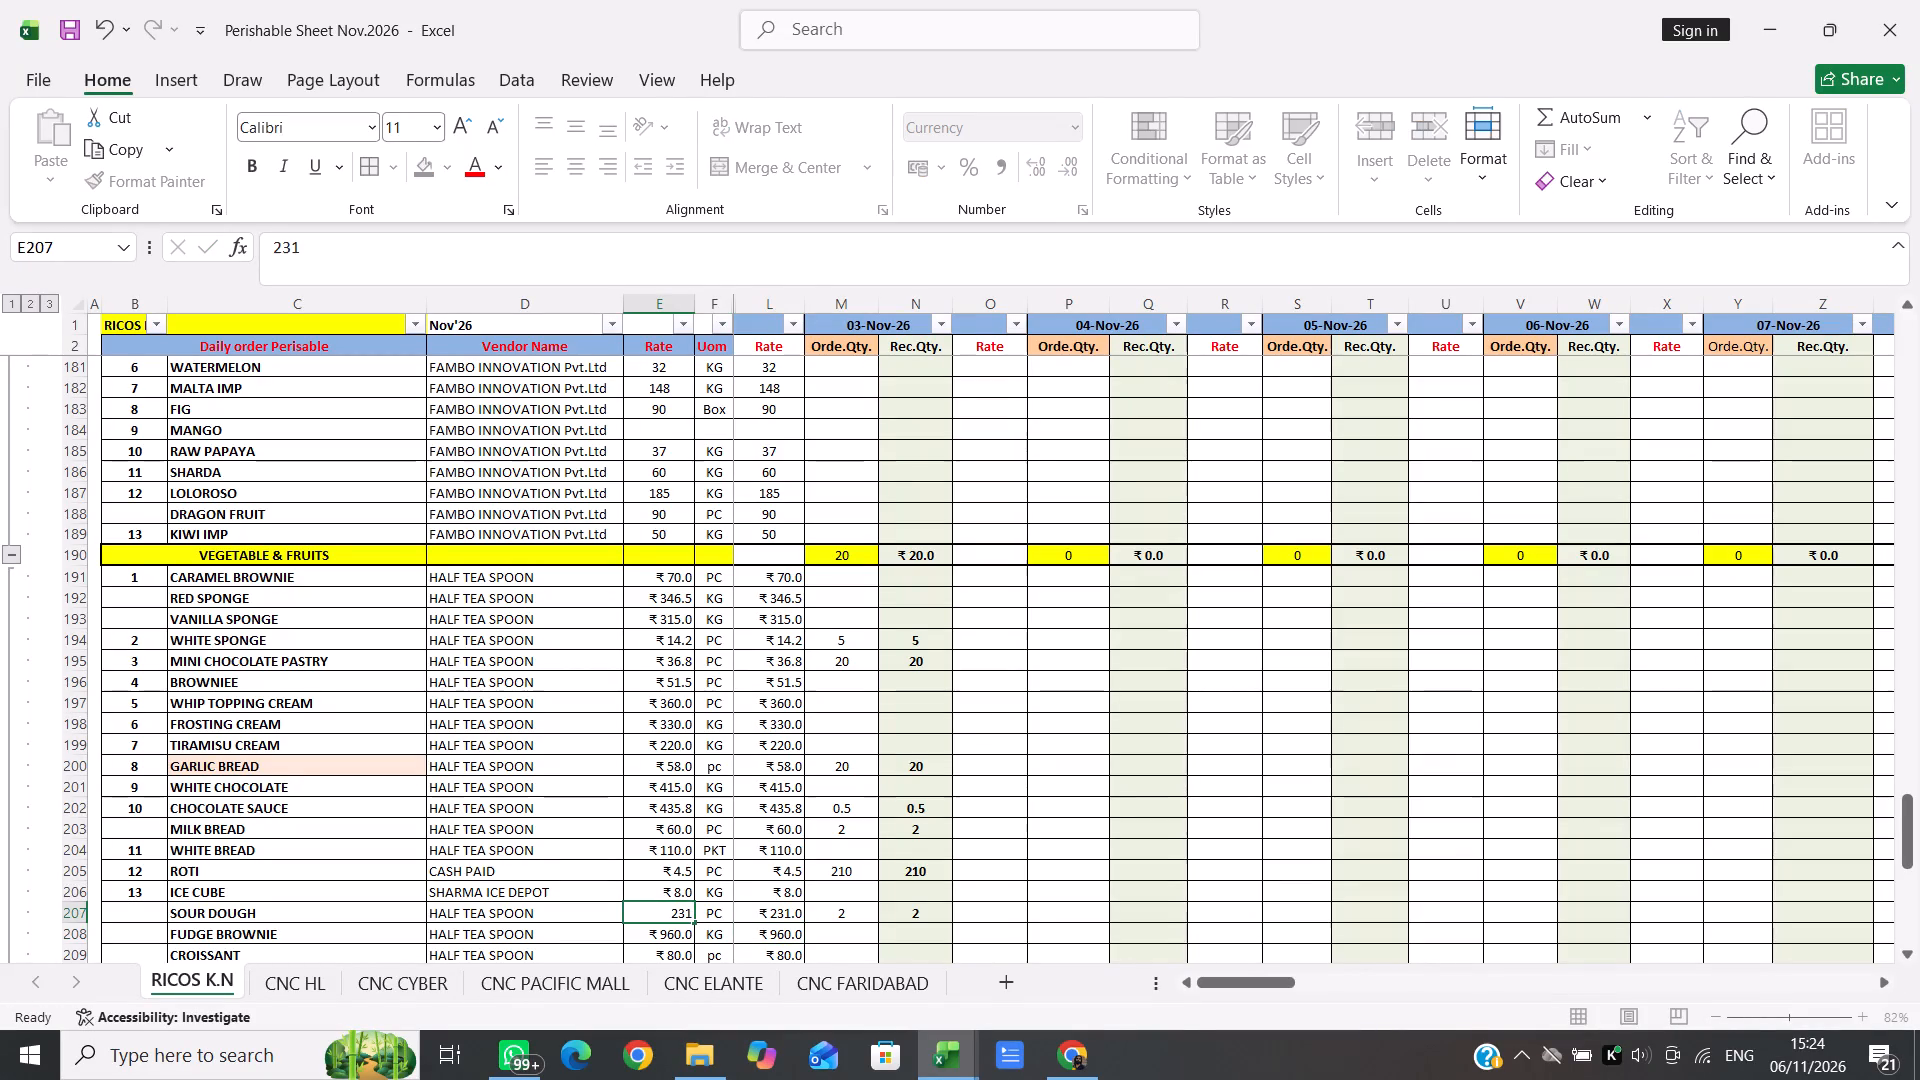
Enter 5 as both ordered and received quantity of FOCACCIA for 03-Nov-26, in M213 and N213.
key("Right")
key("Right")
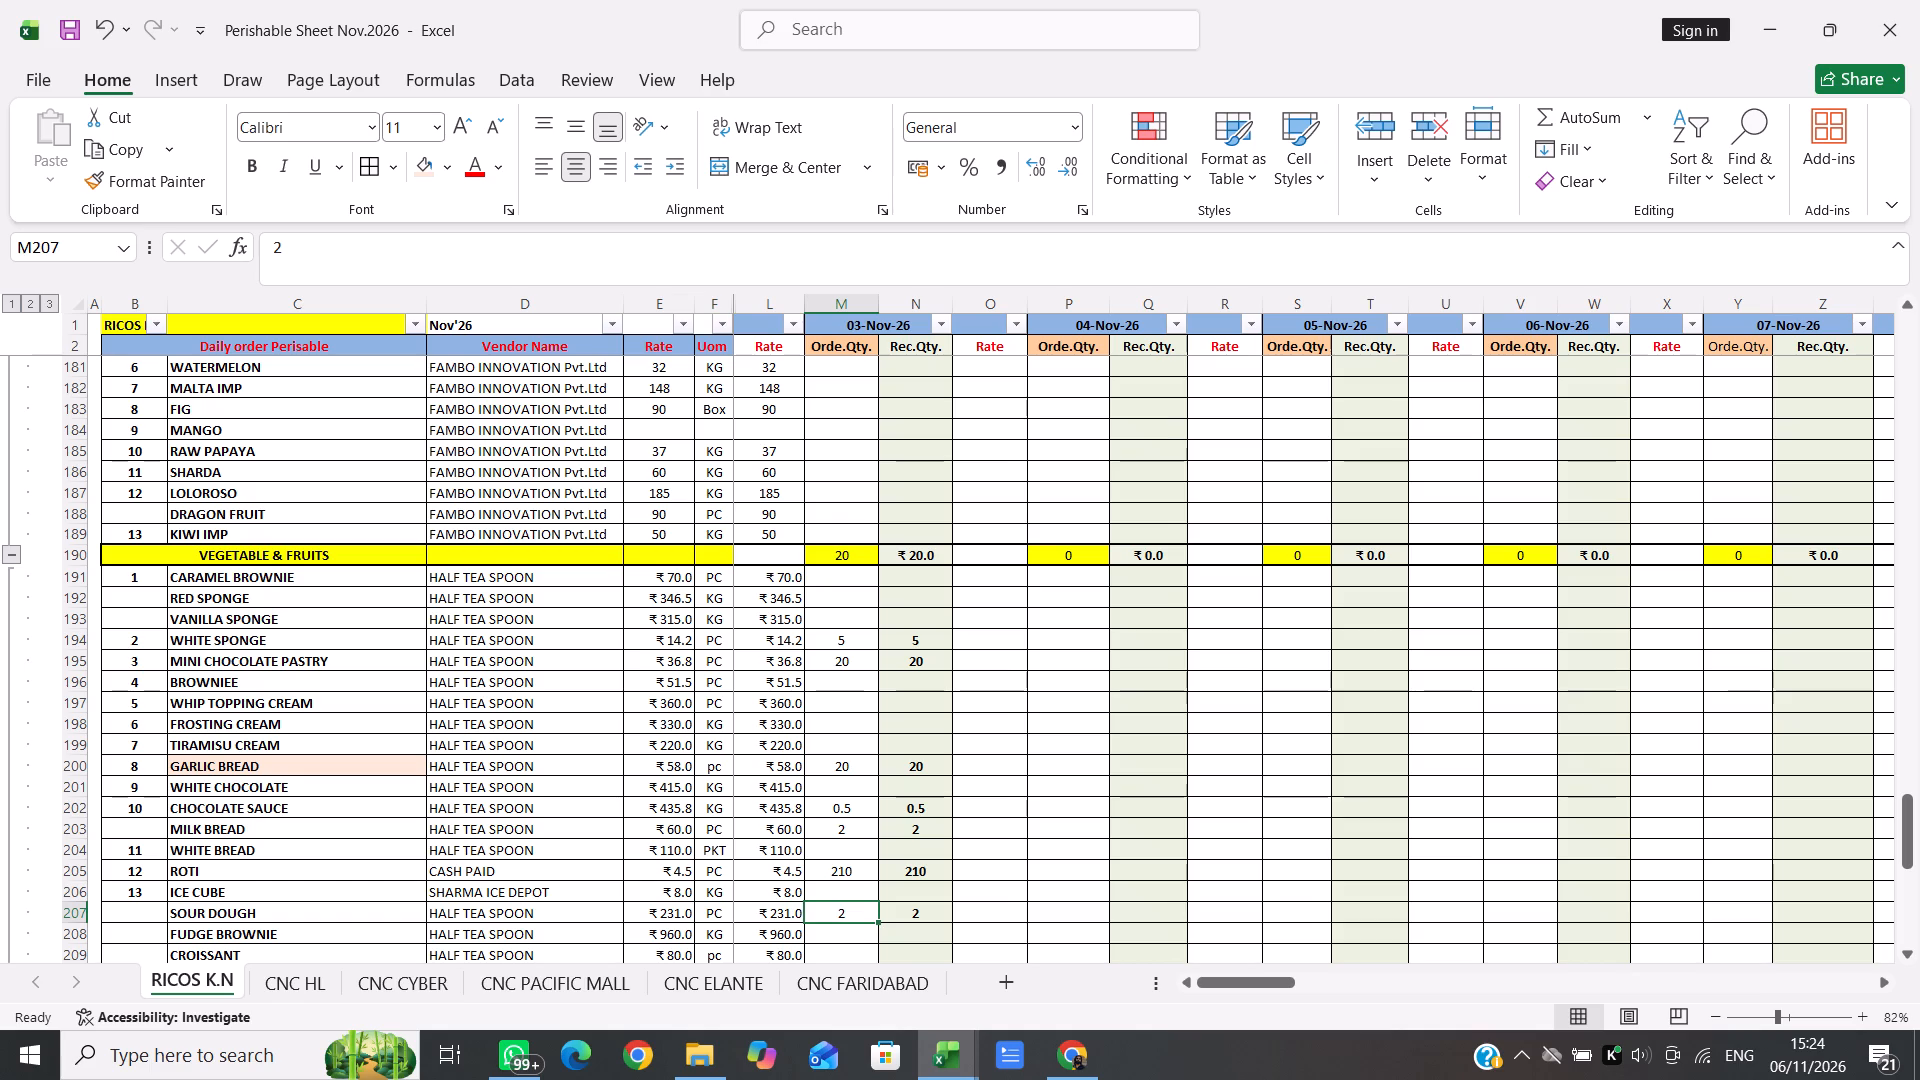
scroll(671, 911, "down", 1)
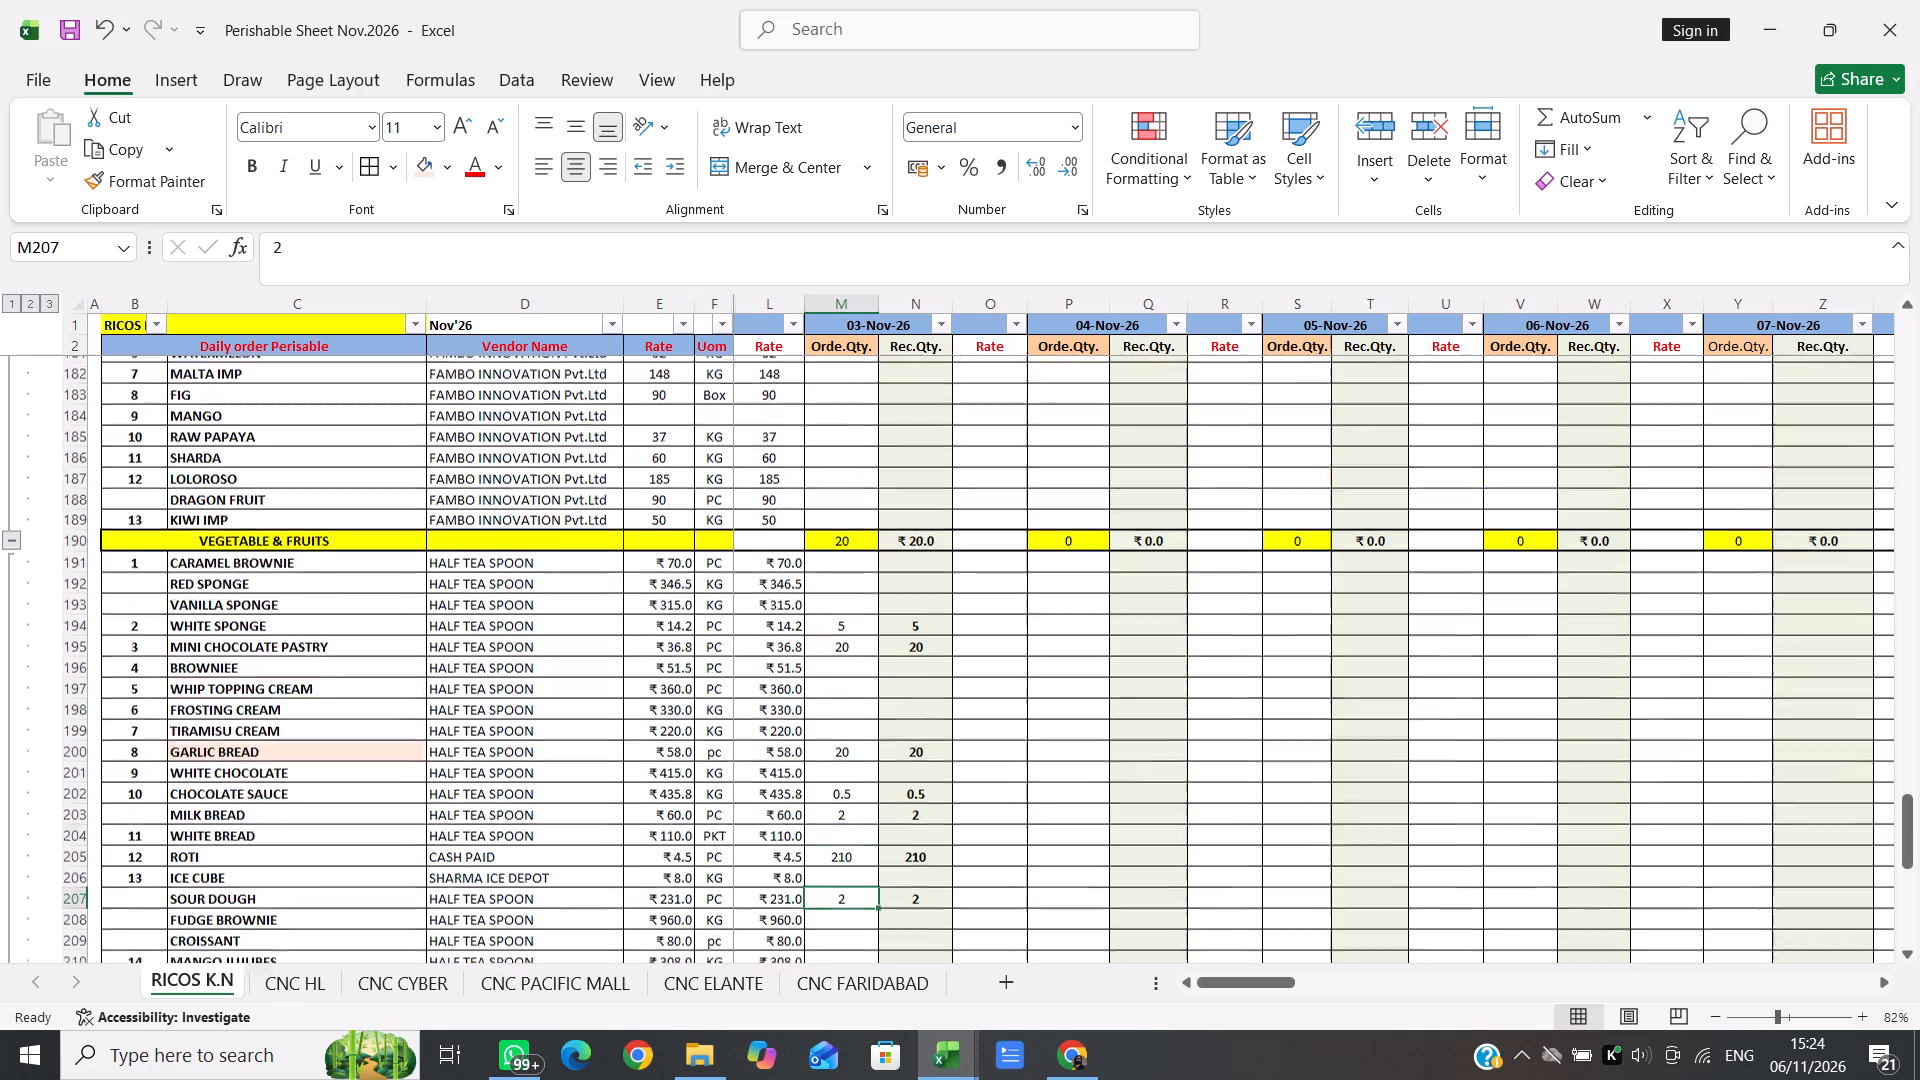
scroll(671, 911, "down", 1)
key("Down")
key("Down")
key("Down")
key("Down")
key("Down")
key("Down")
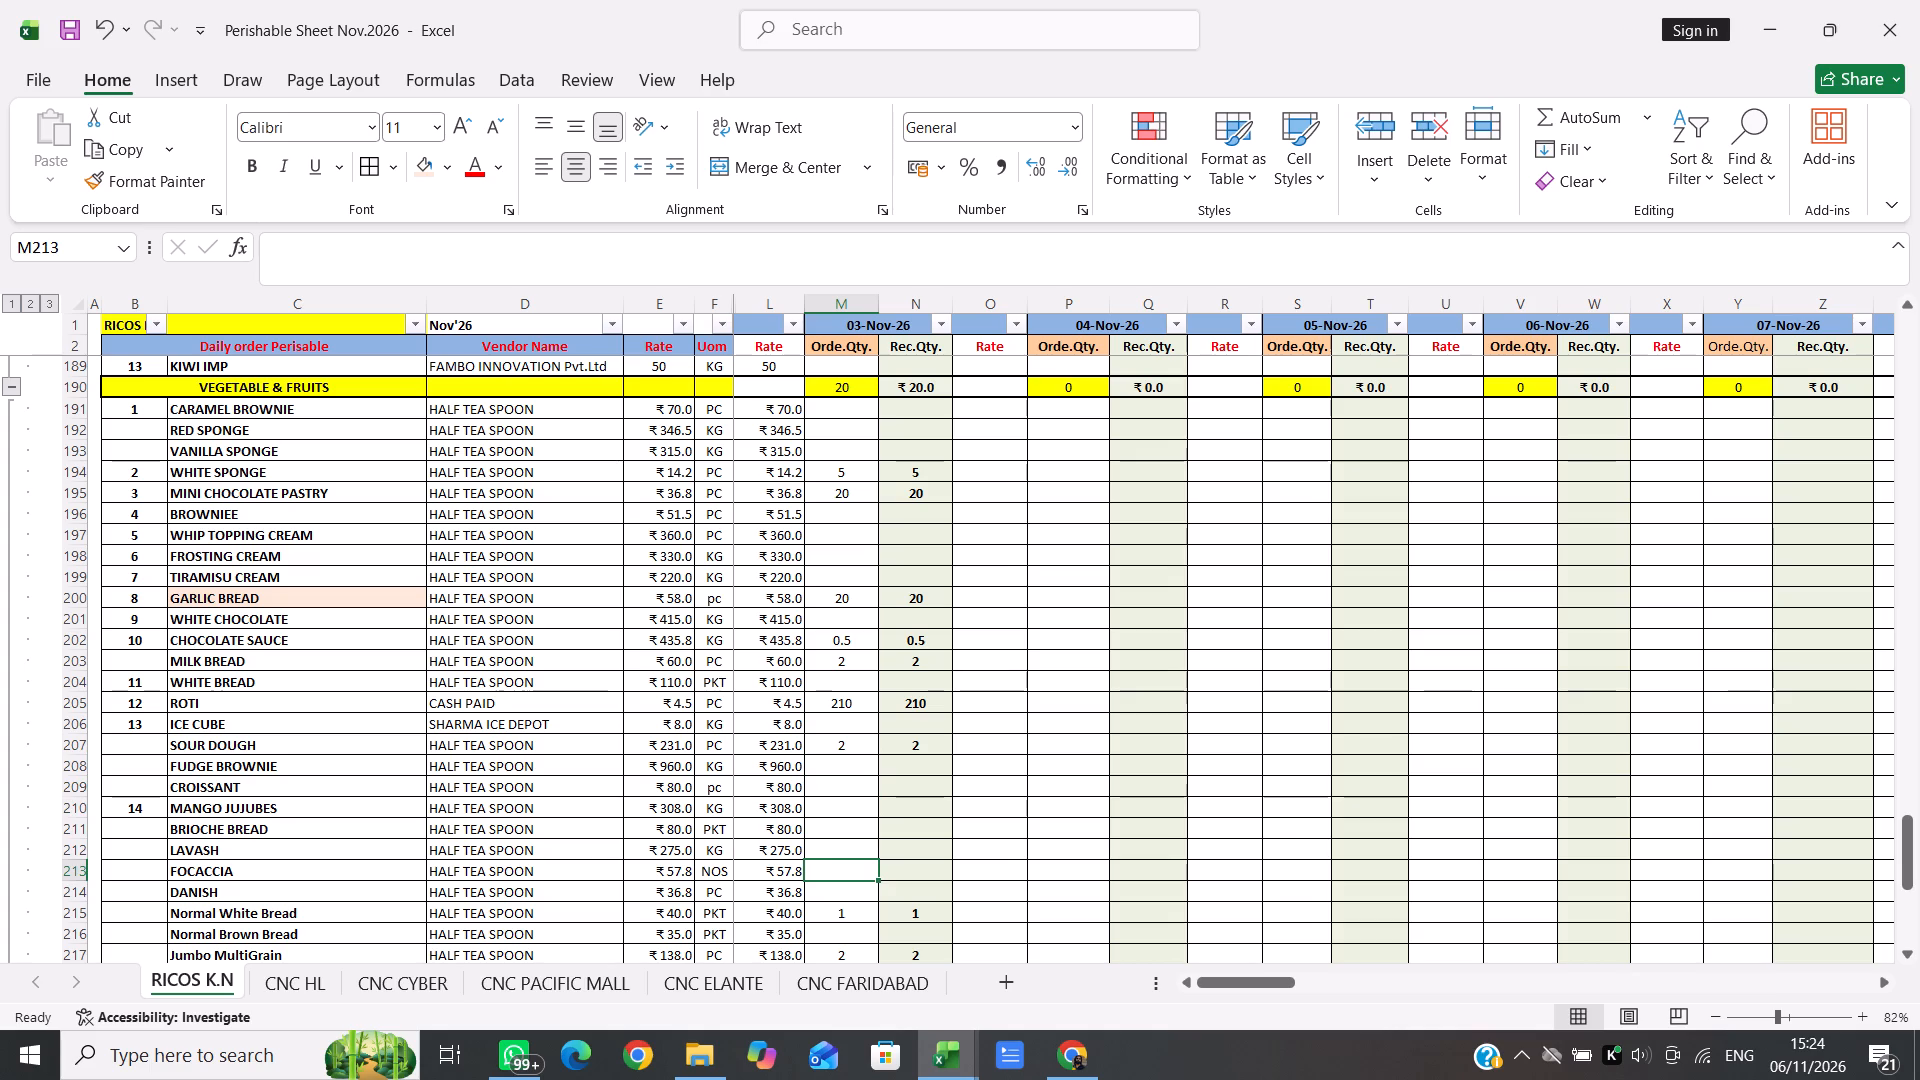
key("5")
key("Right")
key("5")
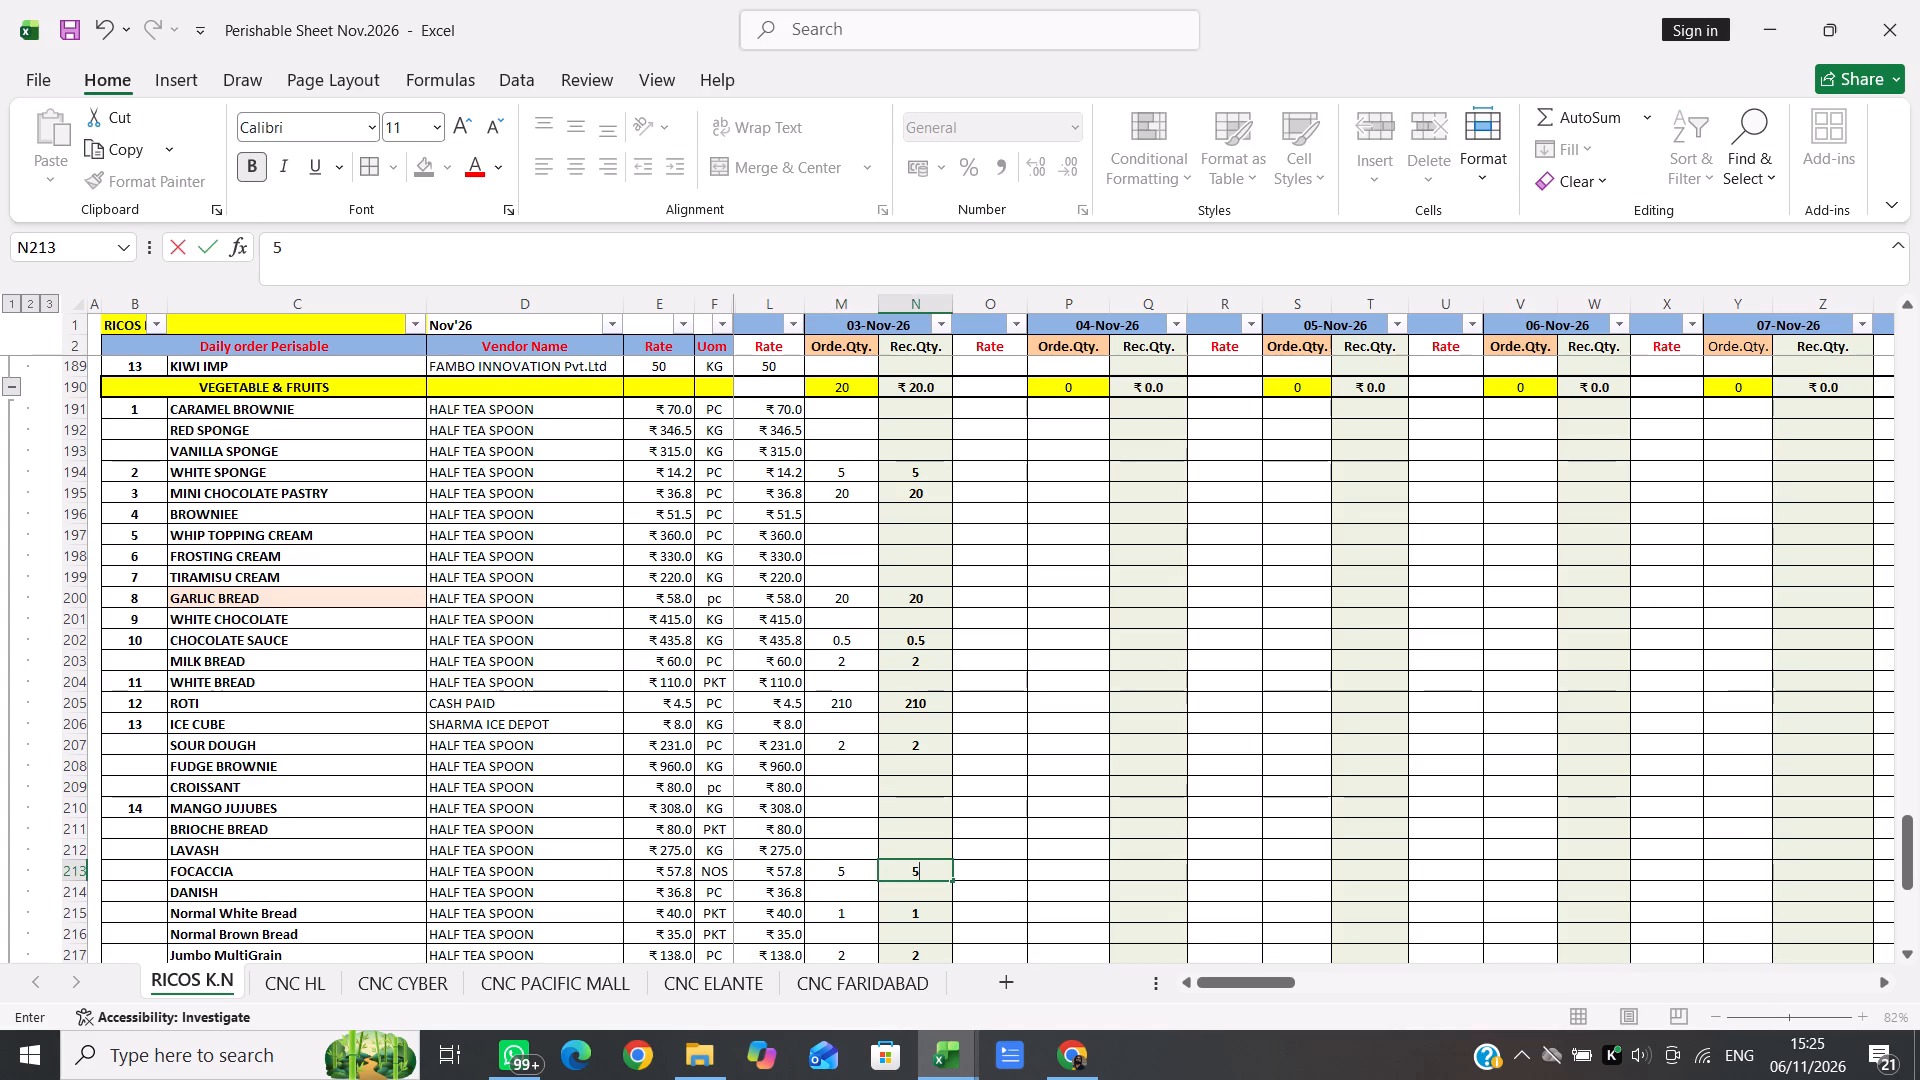
key("Left")
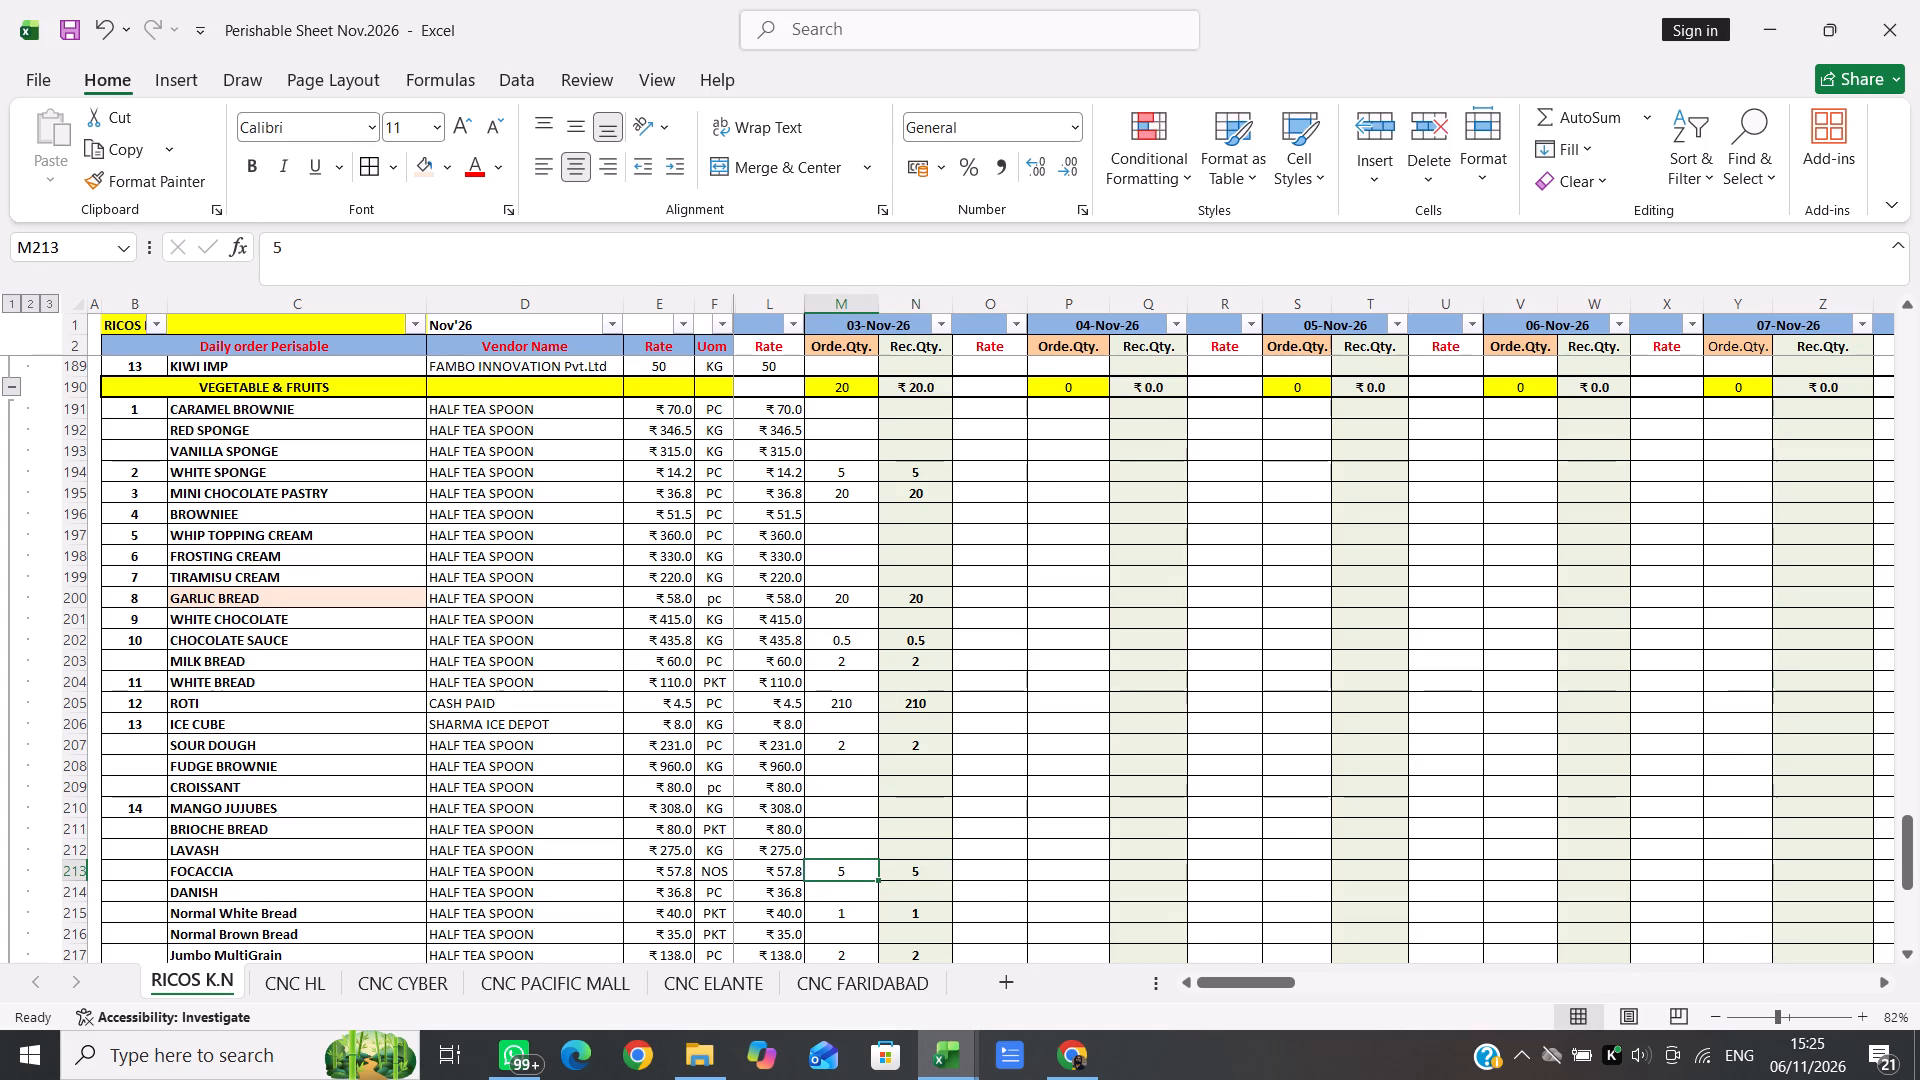
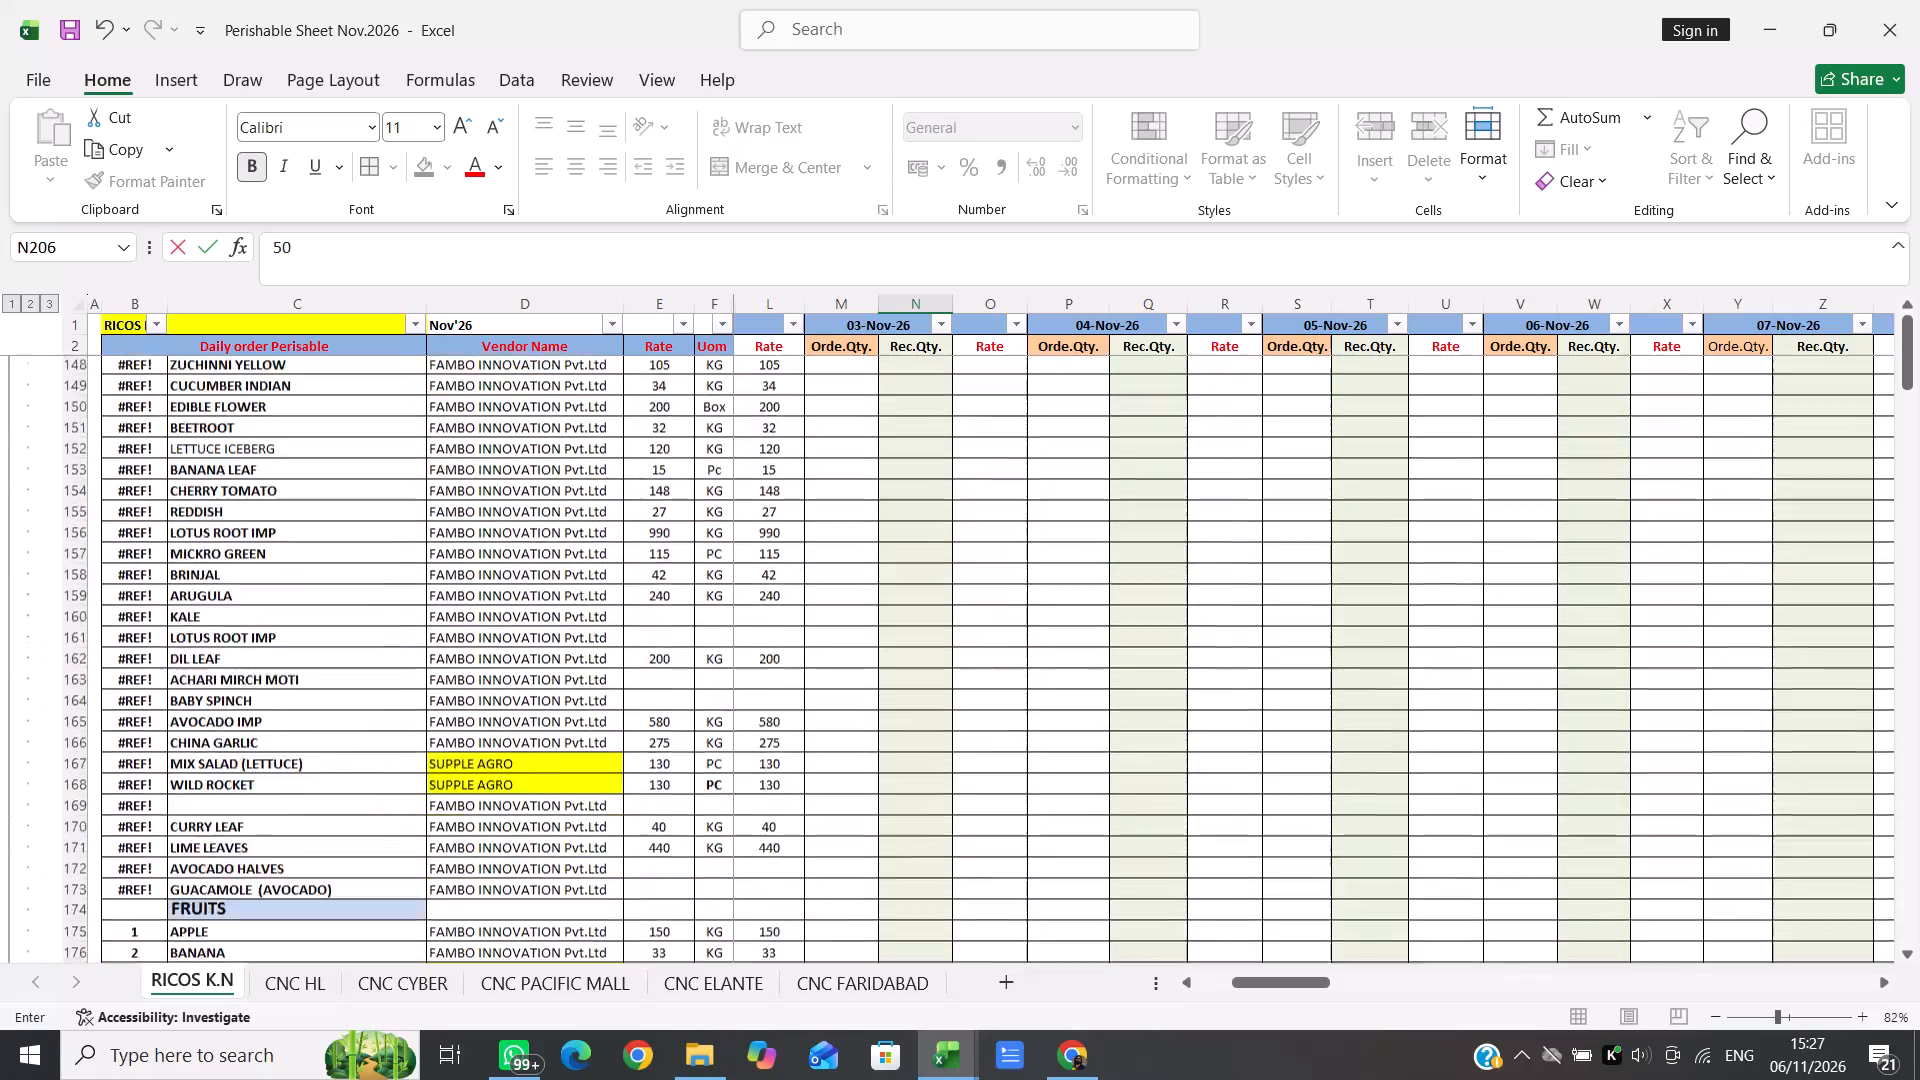
Clear the ordered and received quantities of ICE CUBE for 03-Nov-26, in M206 and N206.
scroll(889, 654, "up", 2)
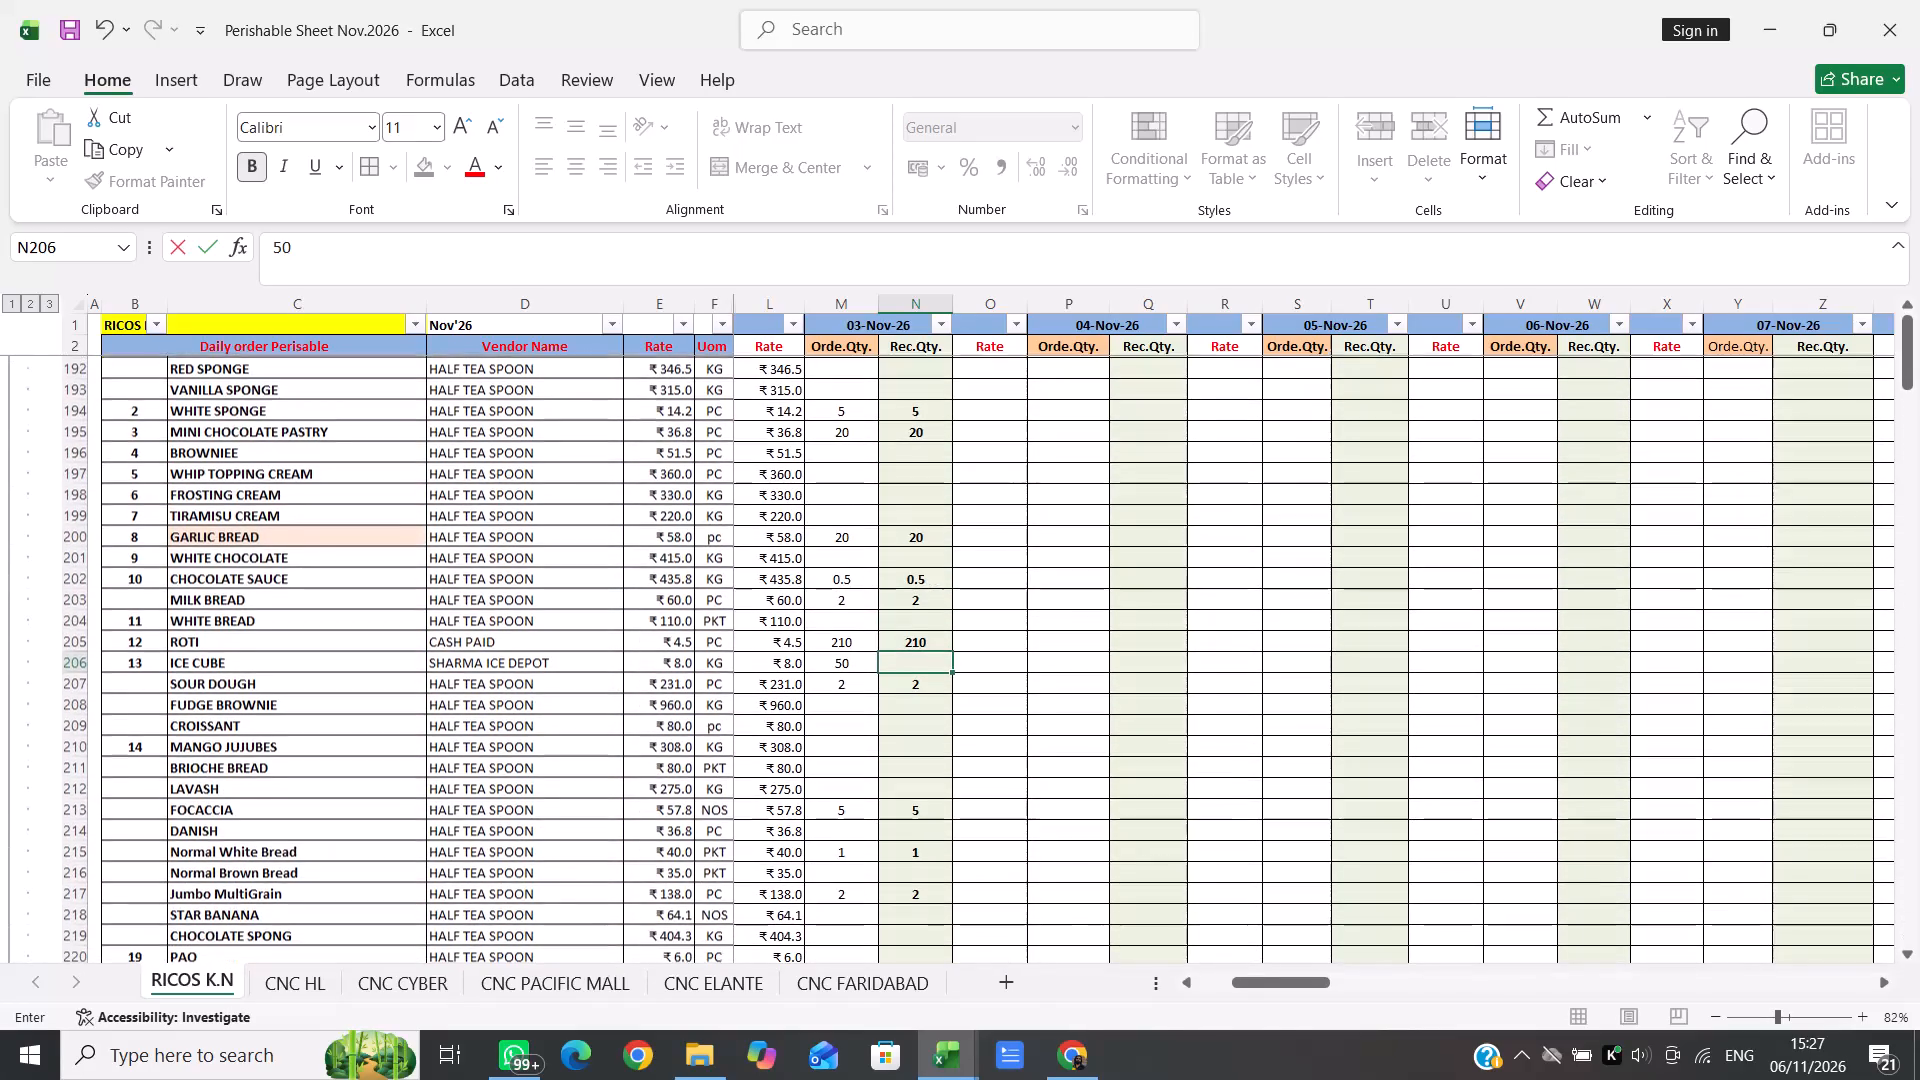
left_click(848, 662)
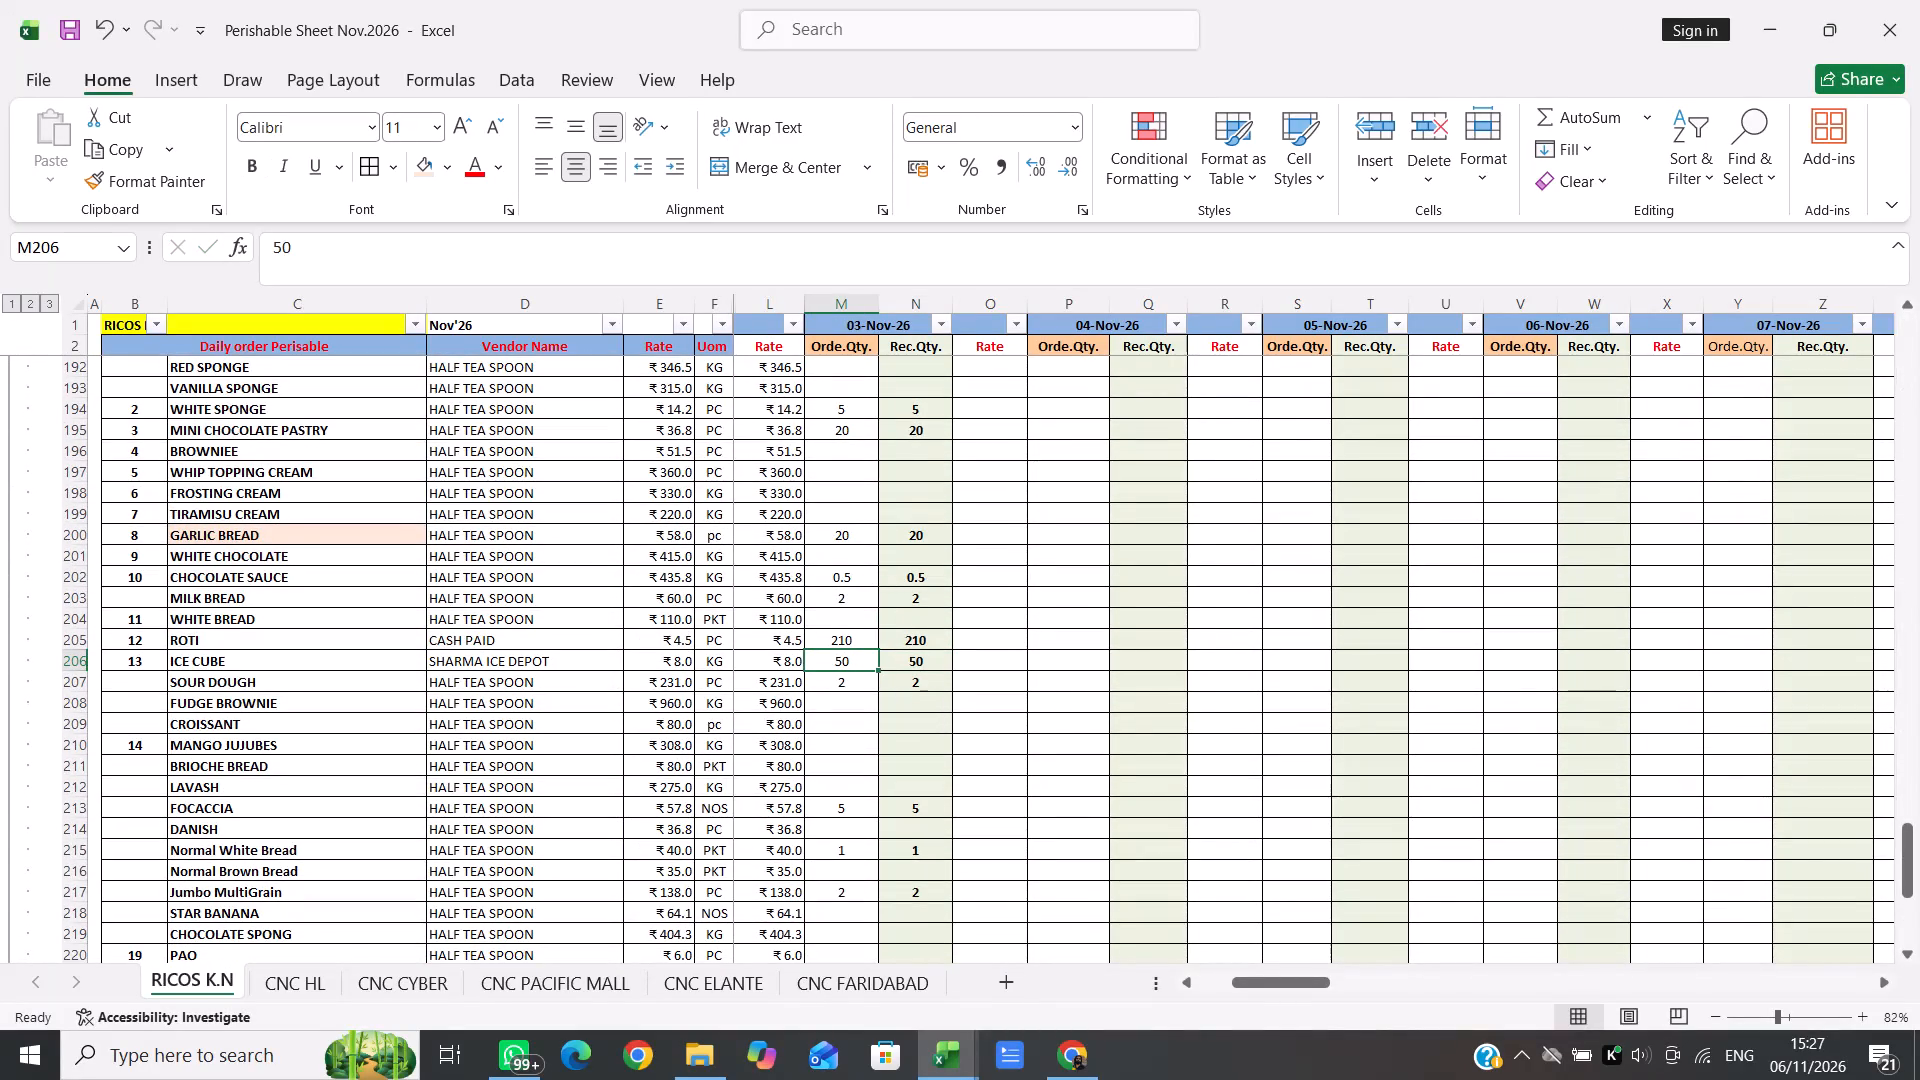
key("BackSpace")
key("Right")
key("BackSpace")
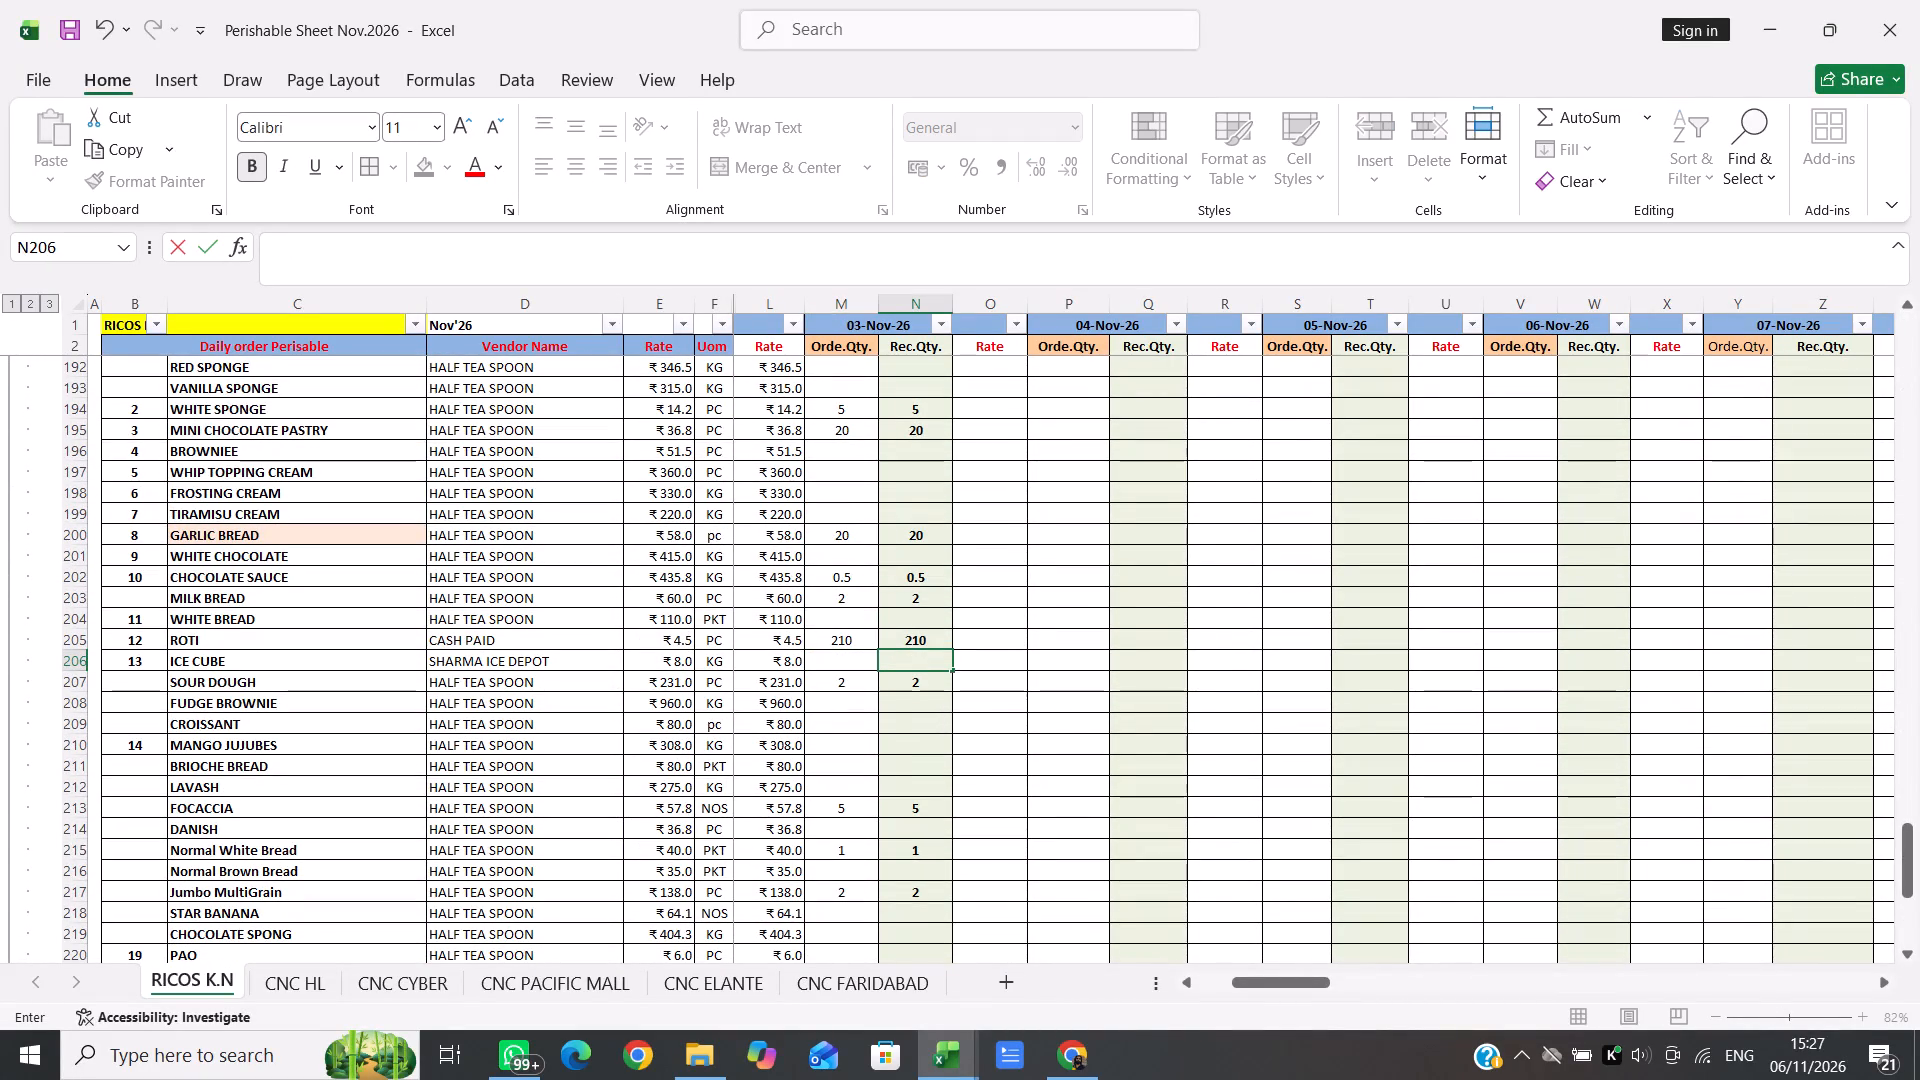
left_click(858, 706)
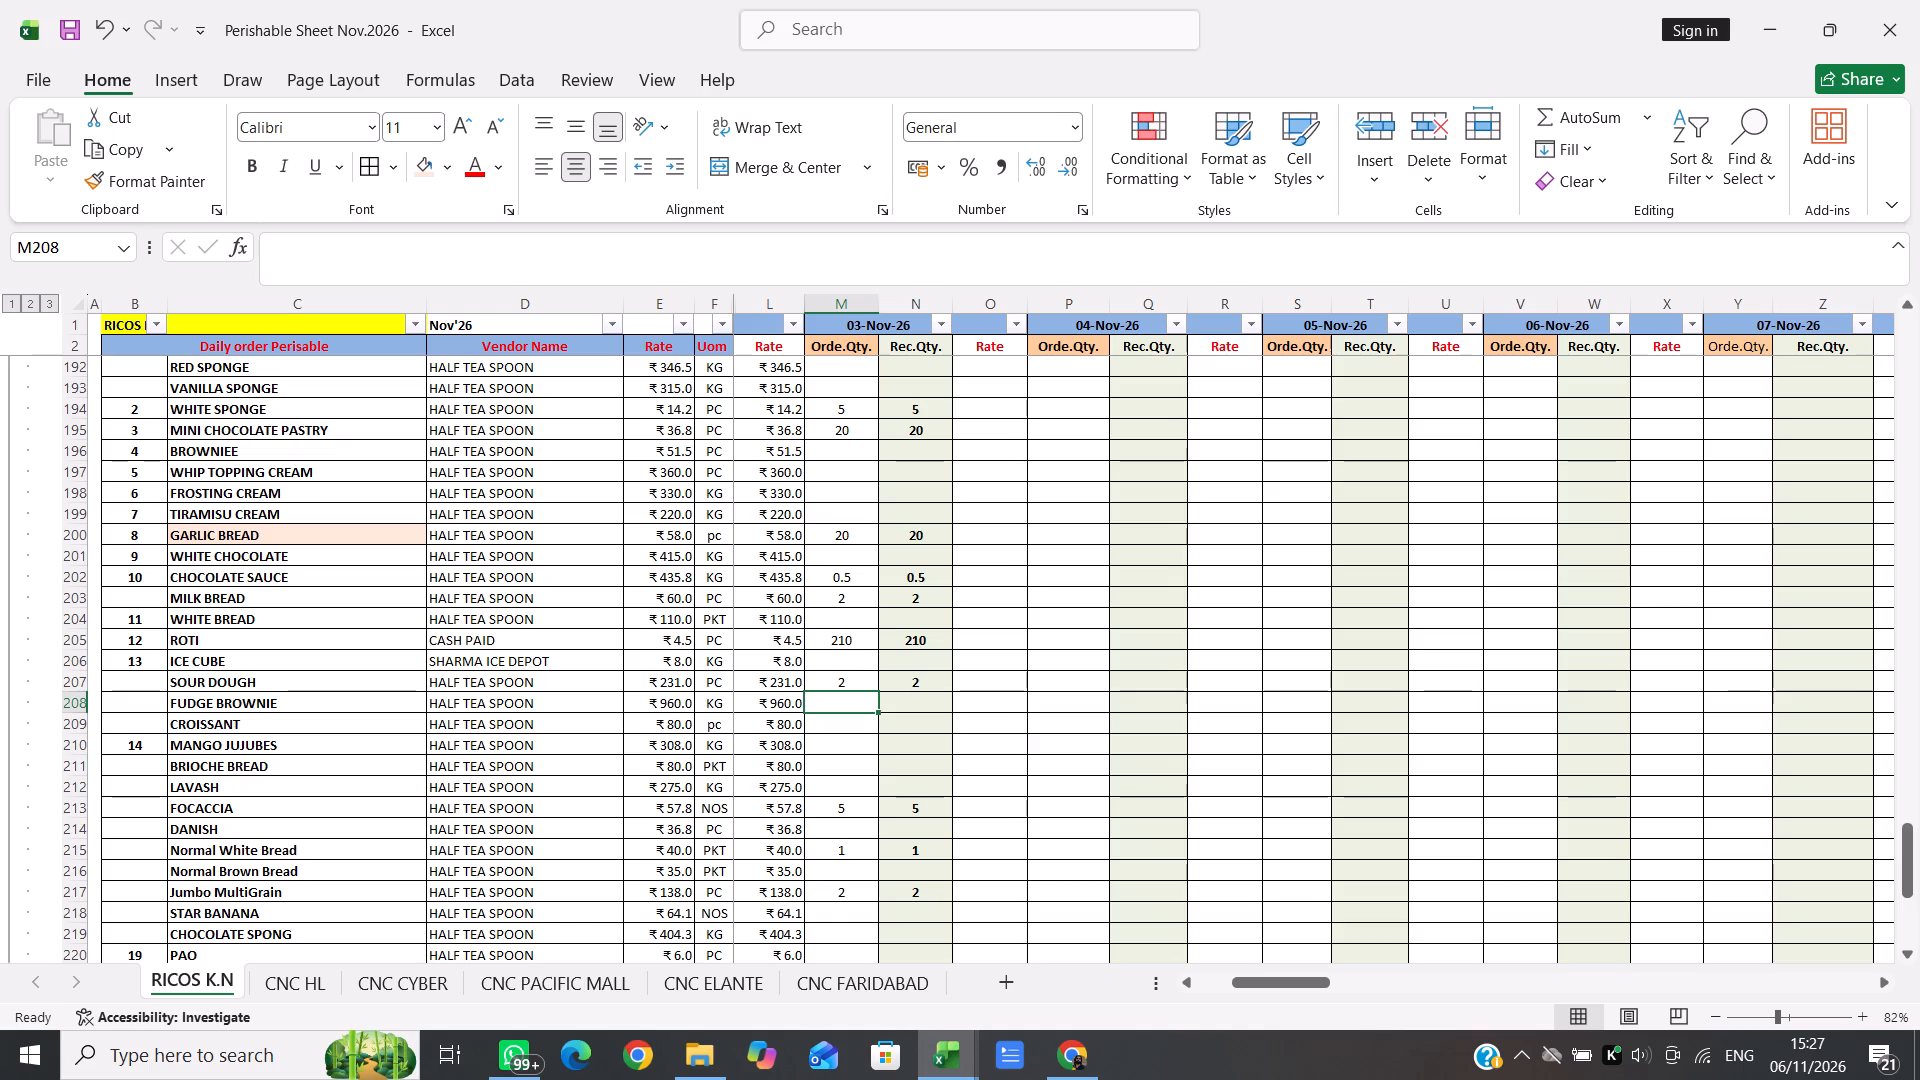
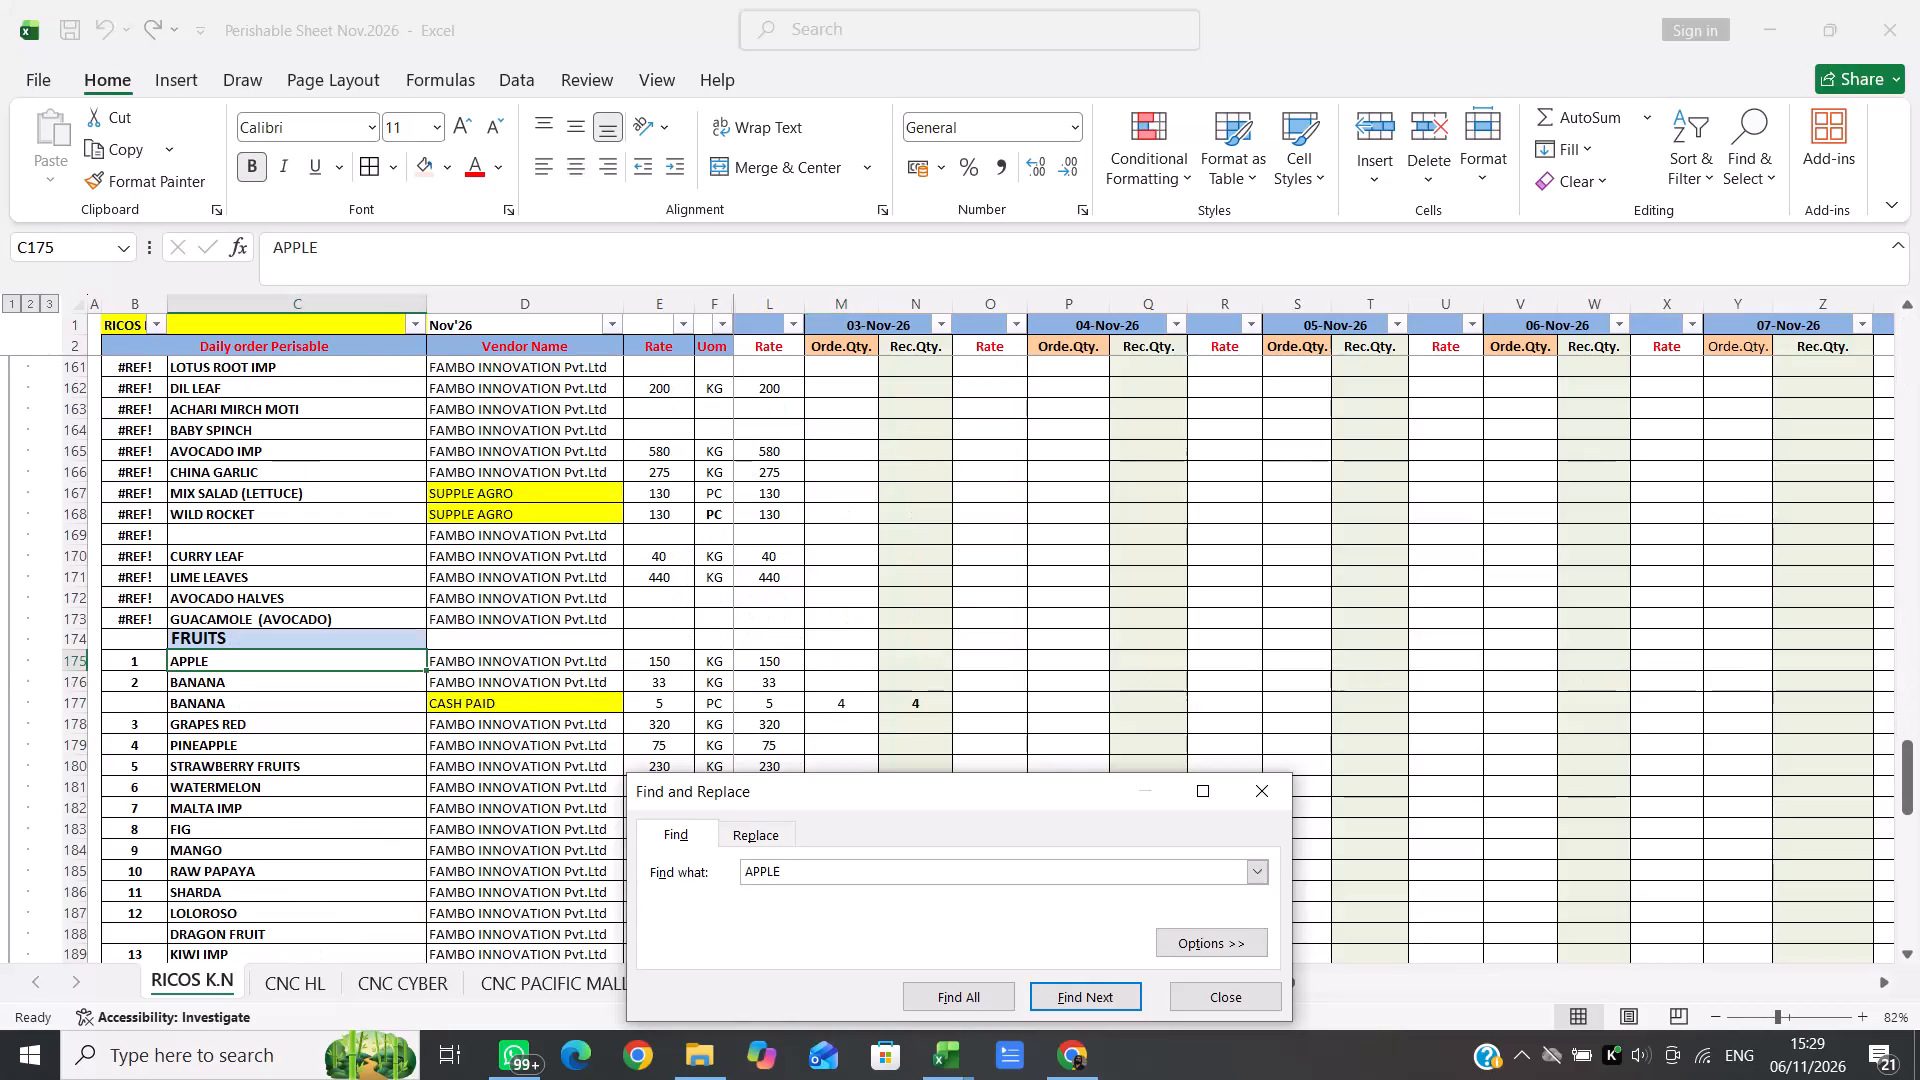
Close the item search and go to APPLE's 03-Nov-26 ordered quantity cell, M175, in the FRUITS section.
left_click(1256, 790)
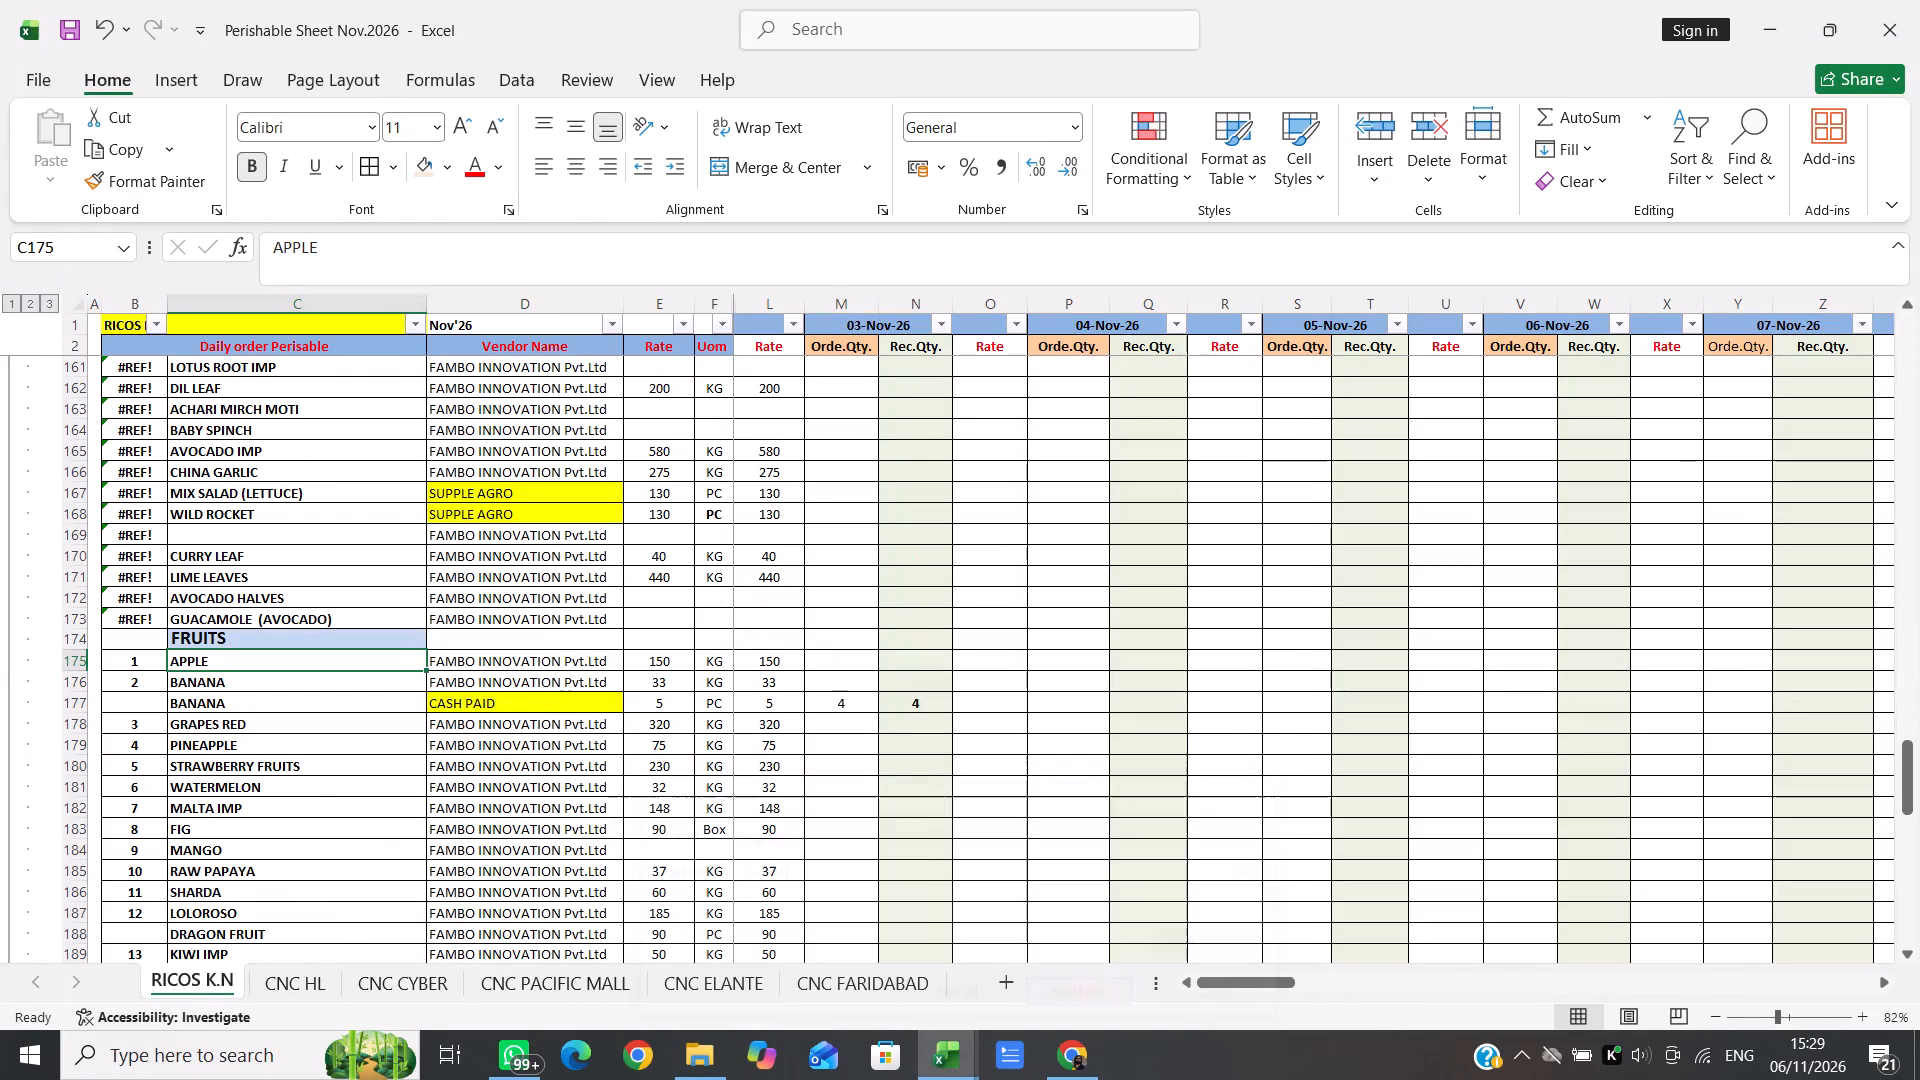
key("Right")
key("Right")
key("Right")
key("Right")
key("Right")
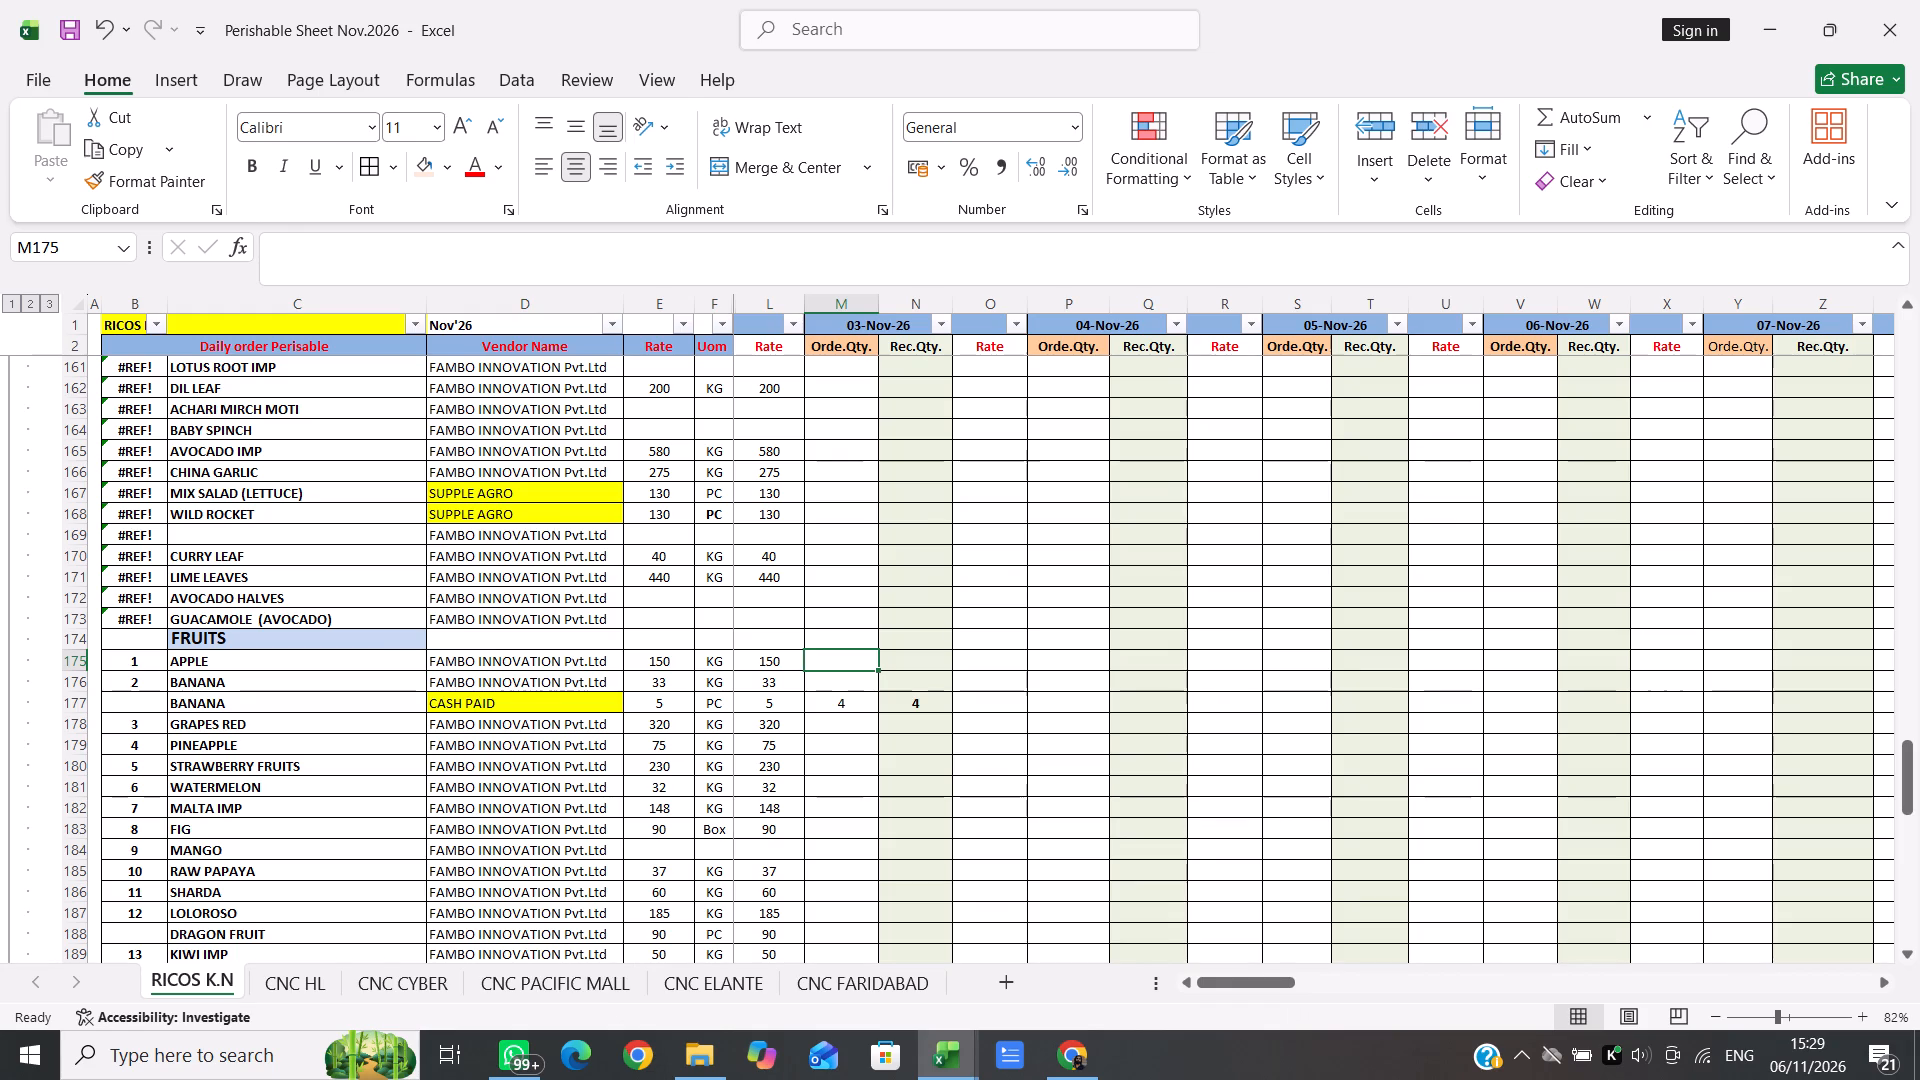
key("Right")
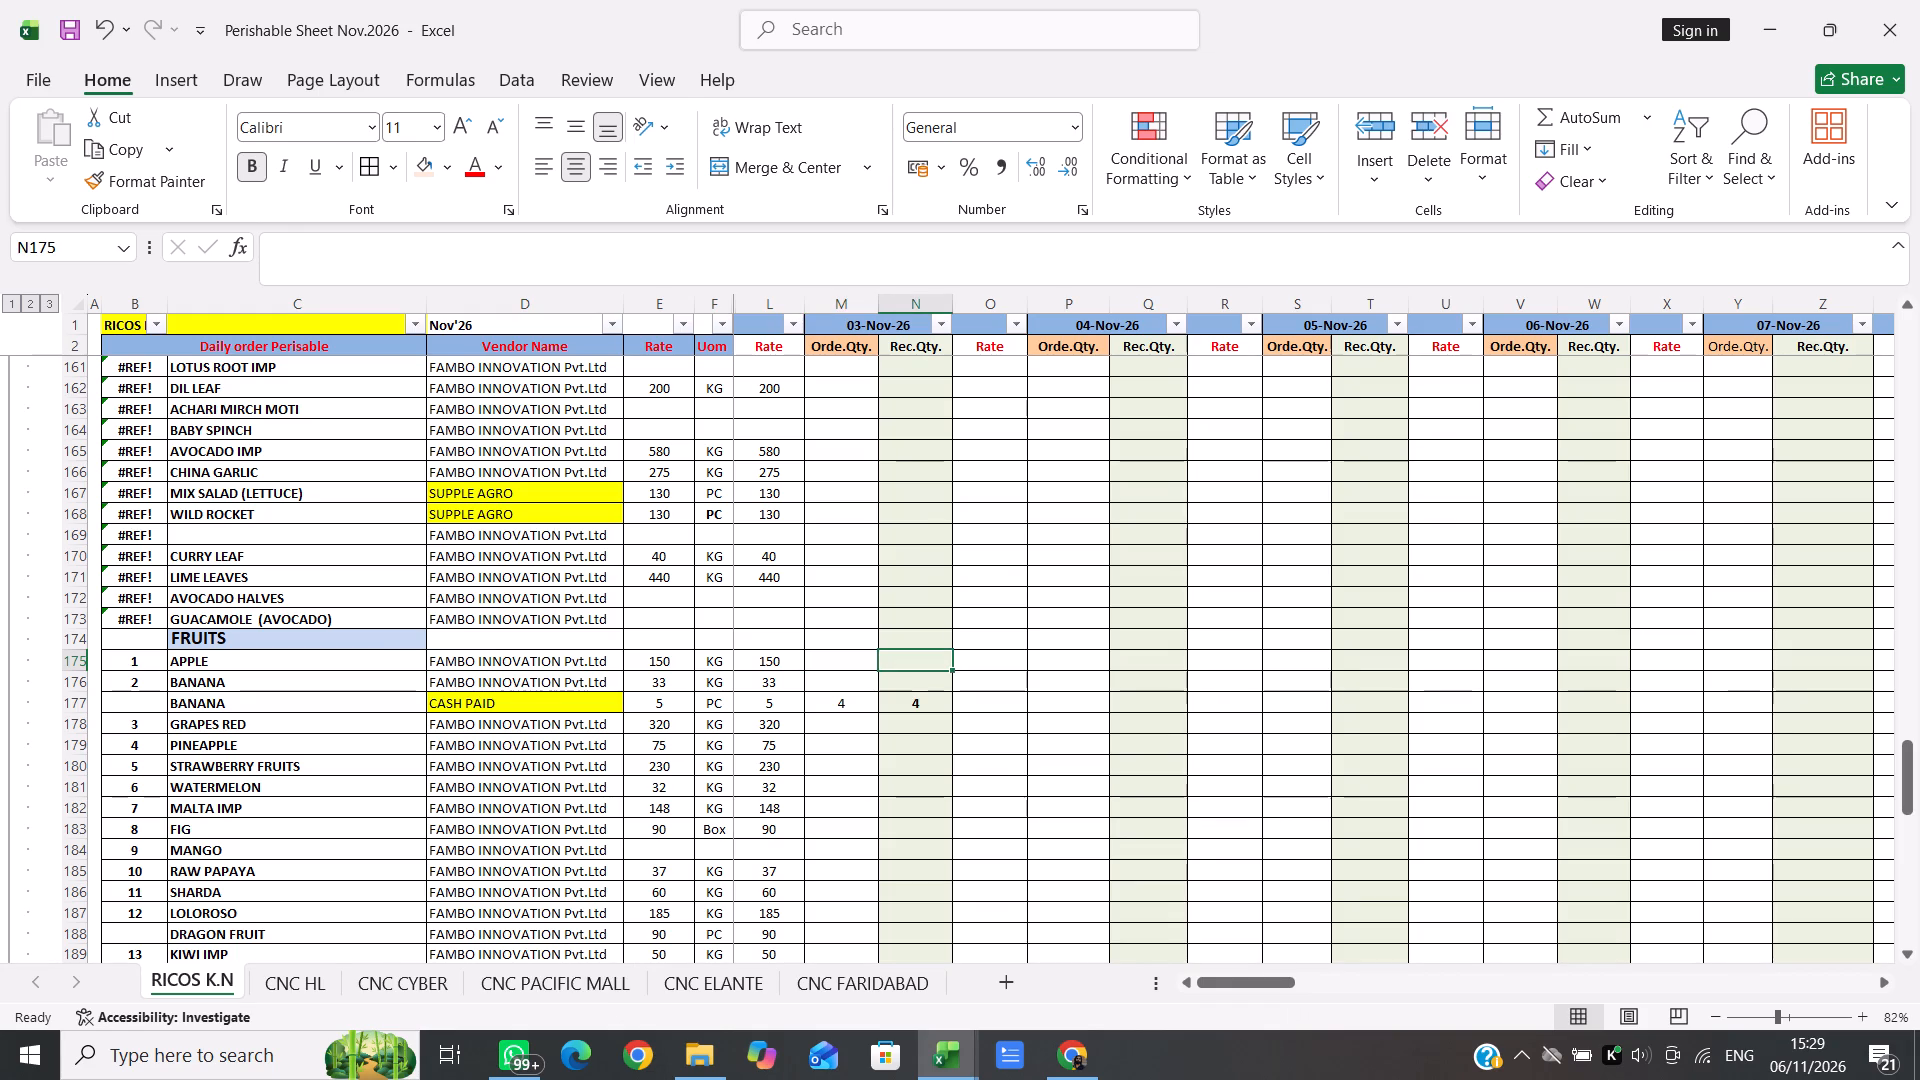
key("Right")
key("Left")
key("Left")
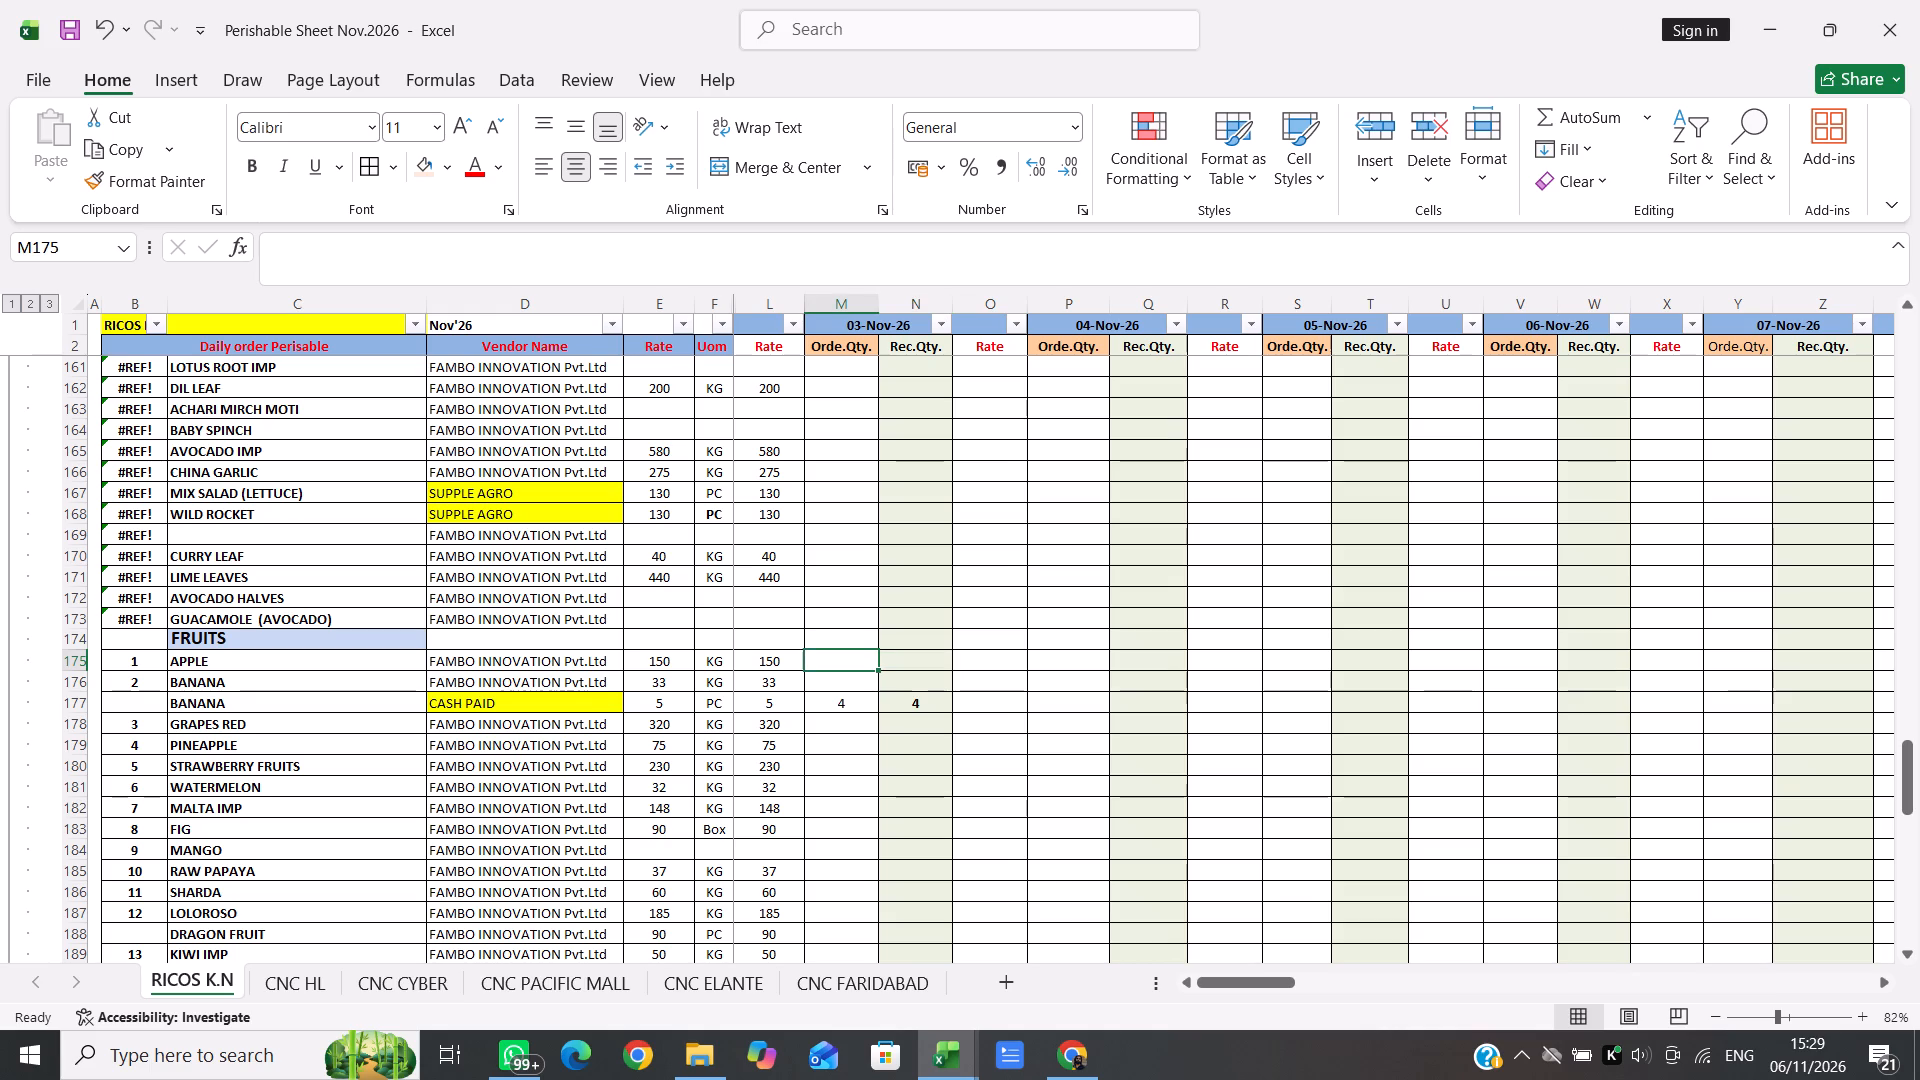
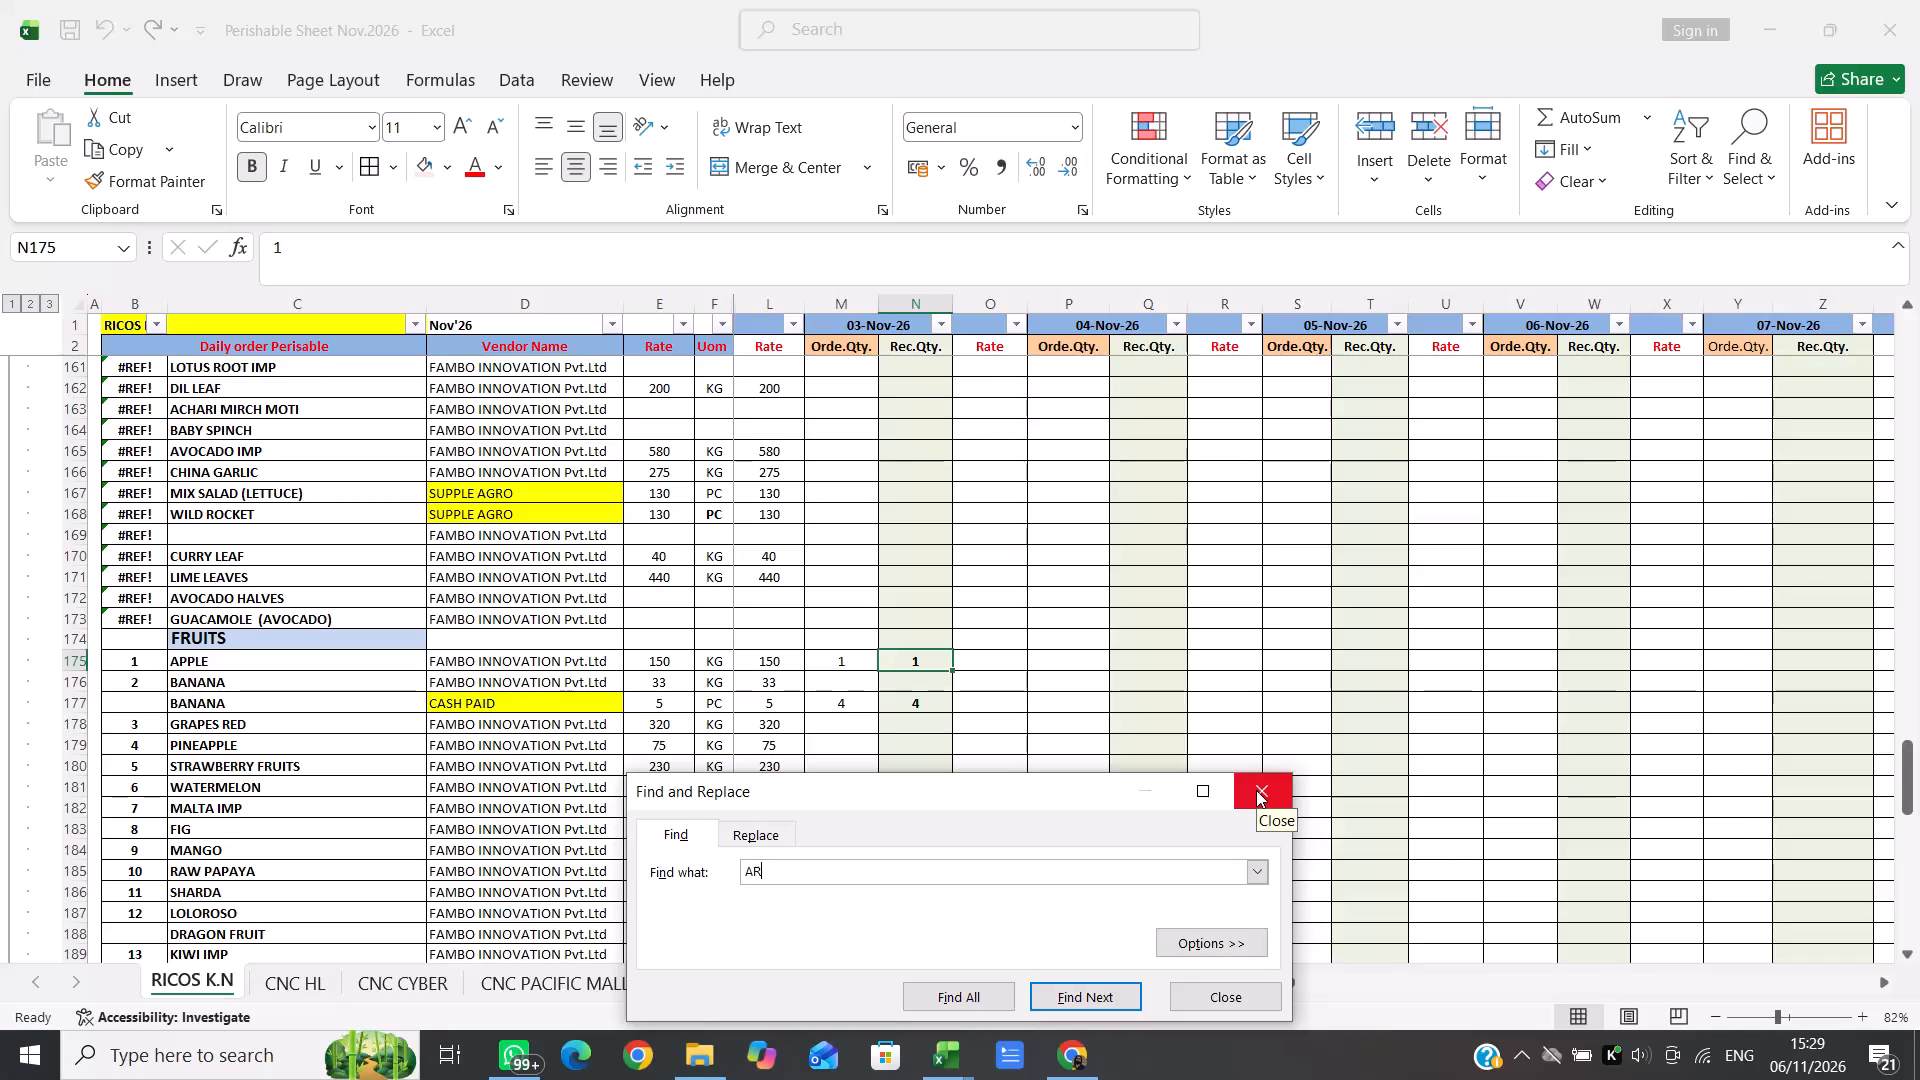
Find the ARUGULA item by searching for ARU, close the search and move along its row toward the 03-Nov-26 quantities.
key("Return")
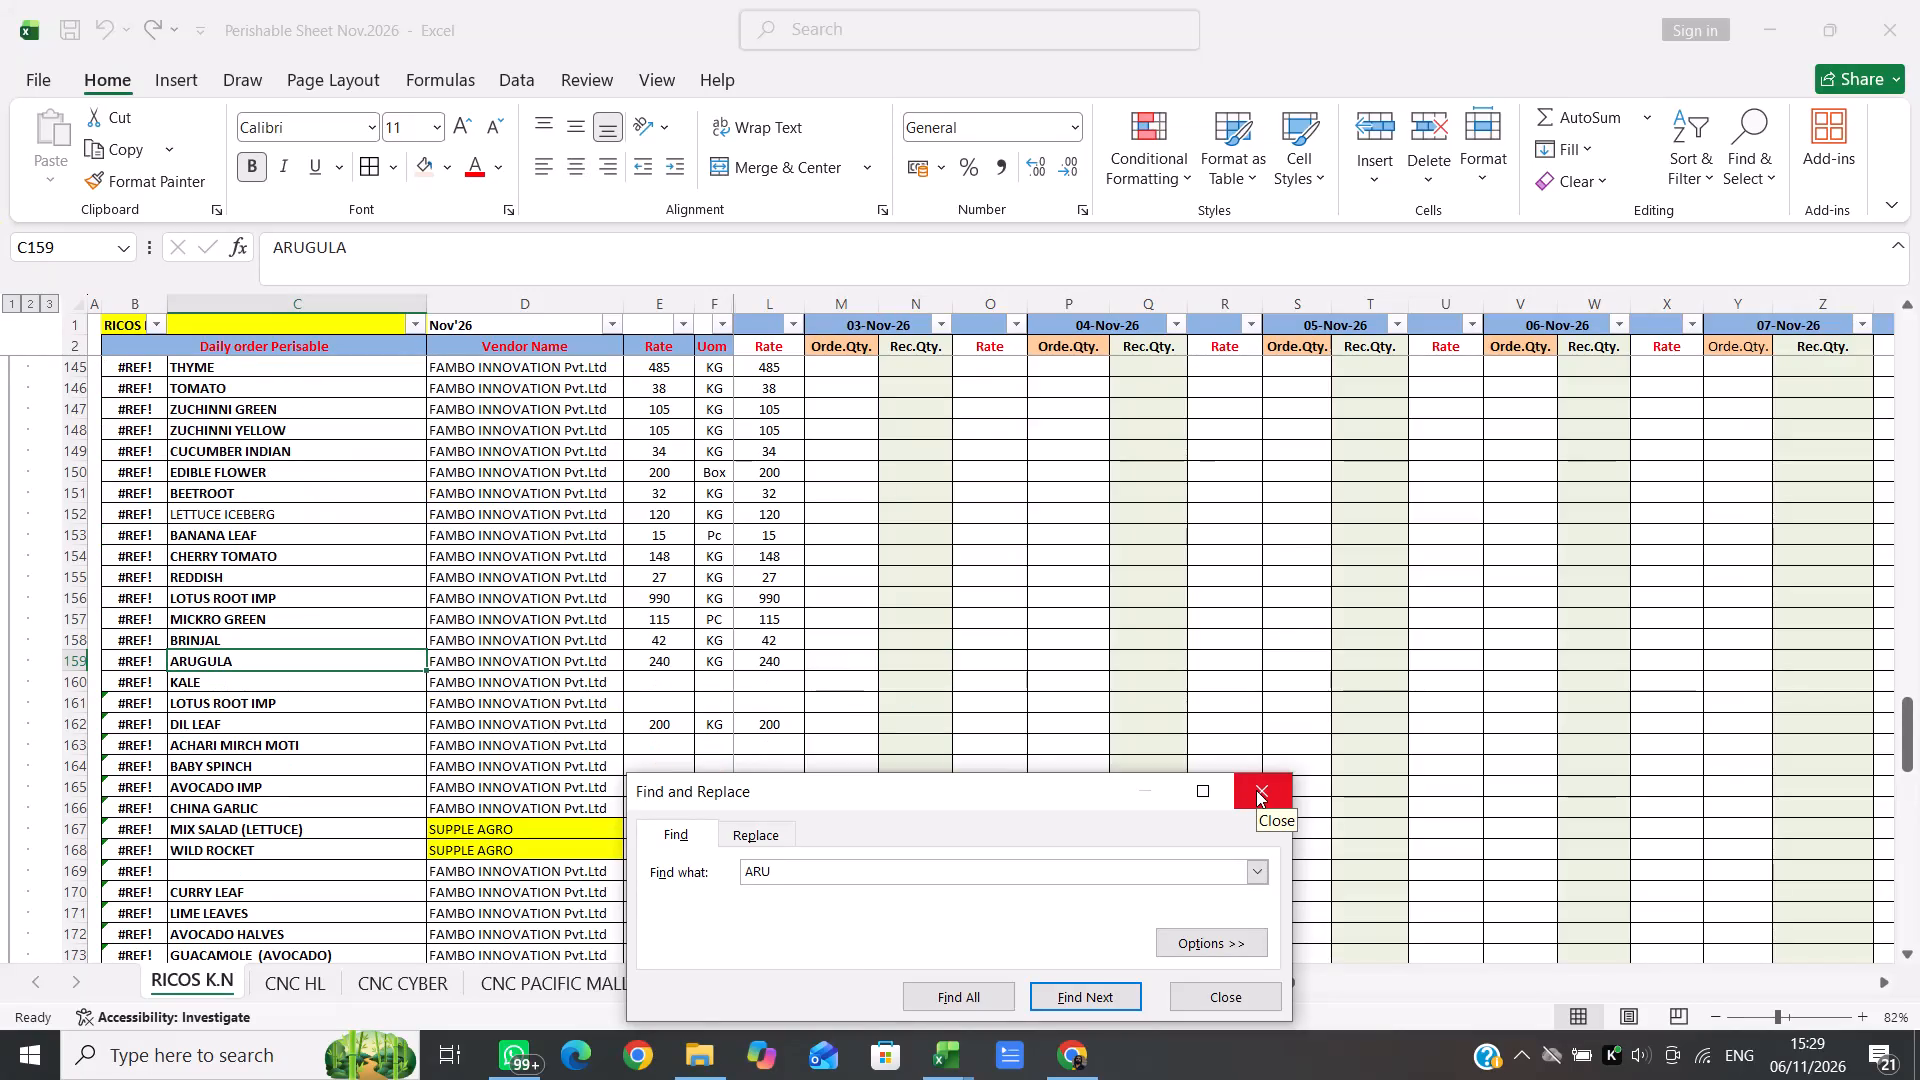
left_click(1256, 790)
key("Right")
key("Right")
key("Right")
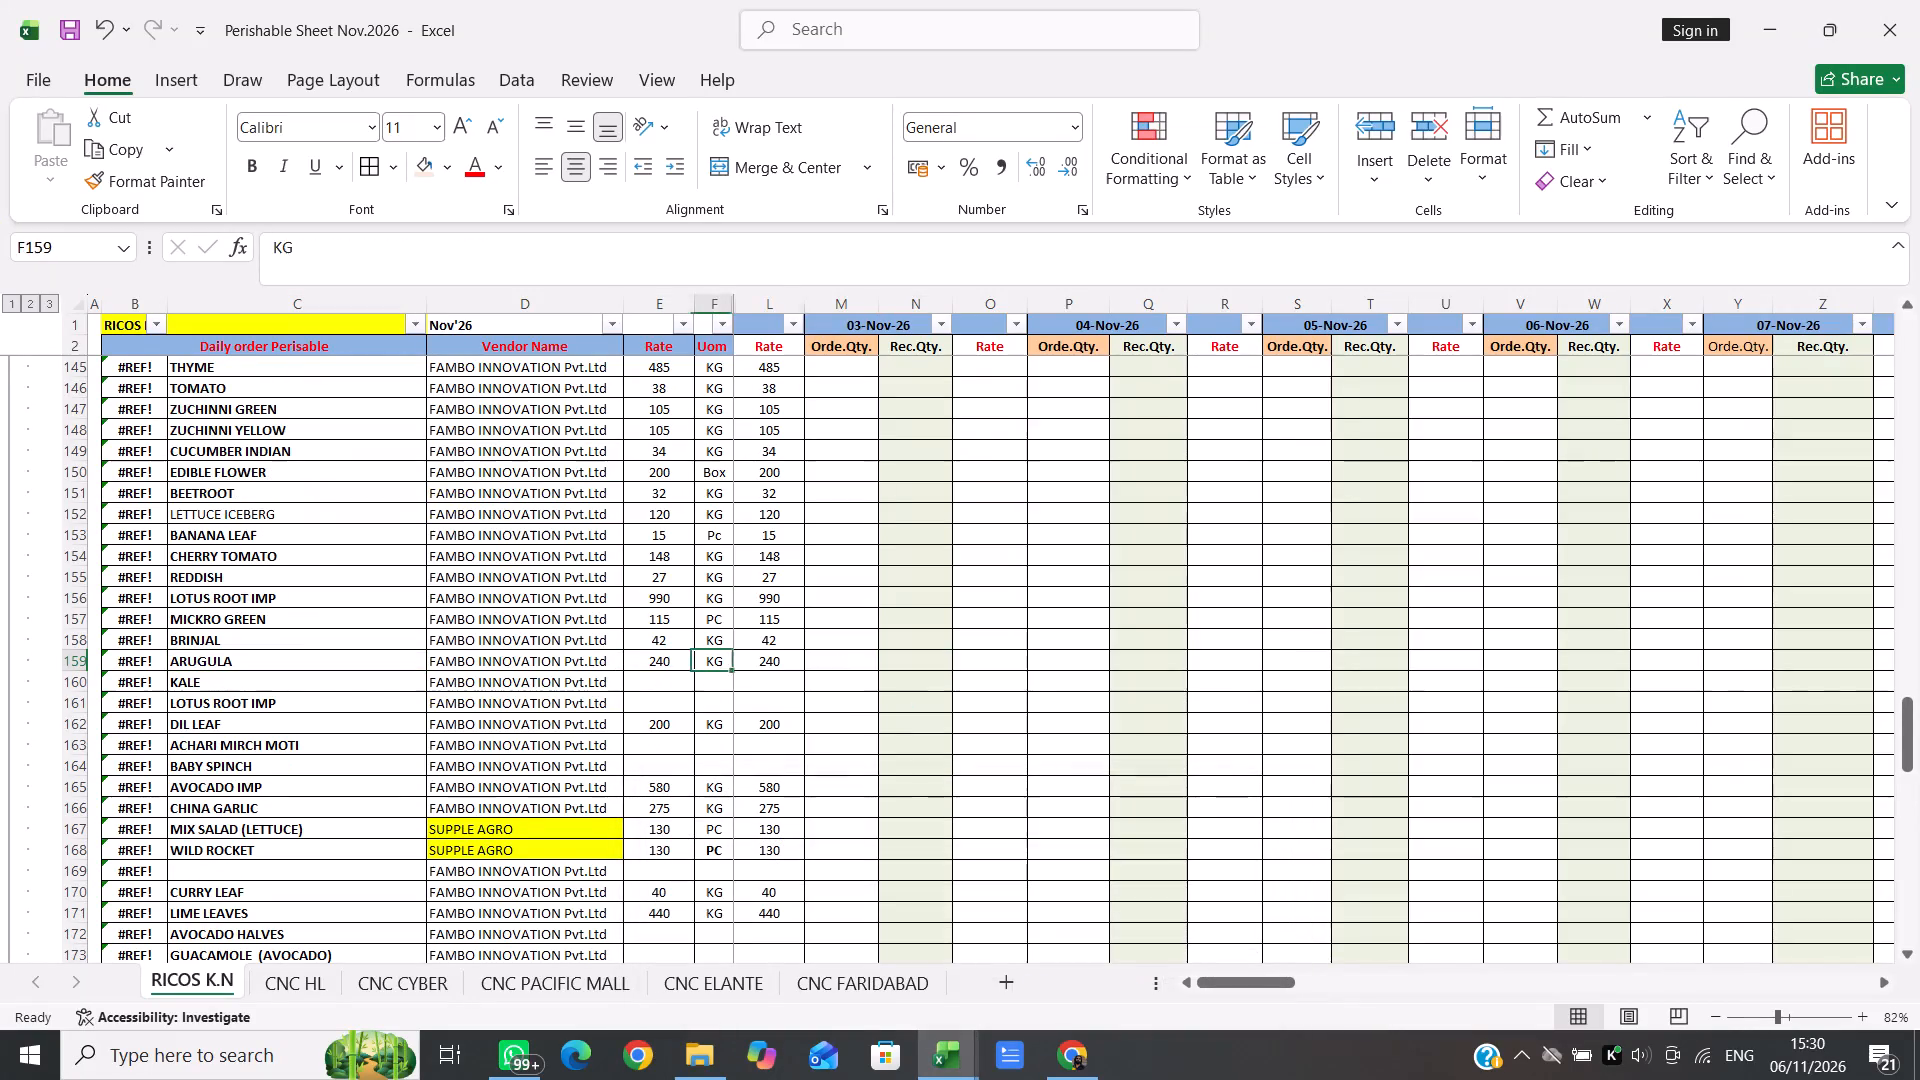
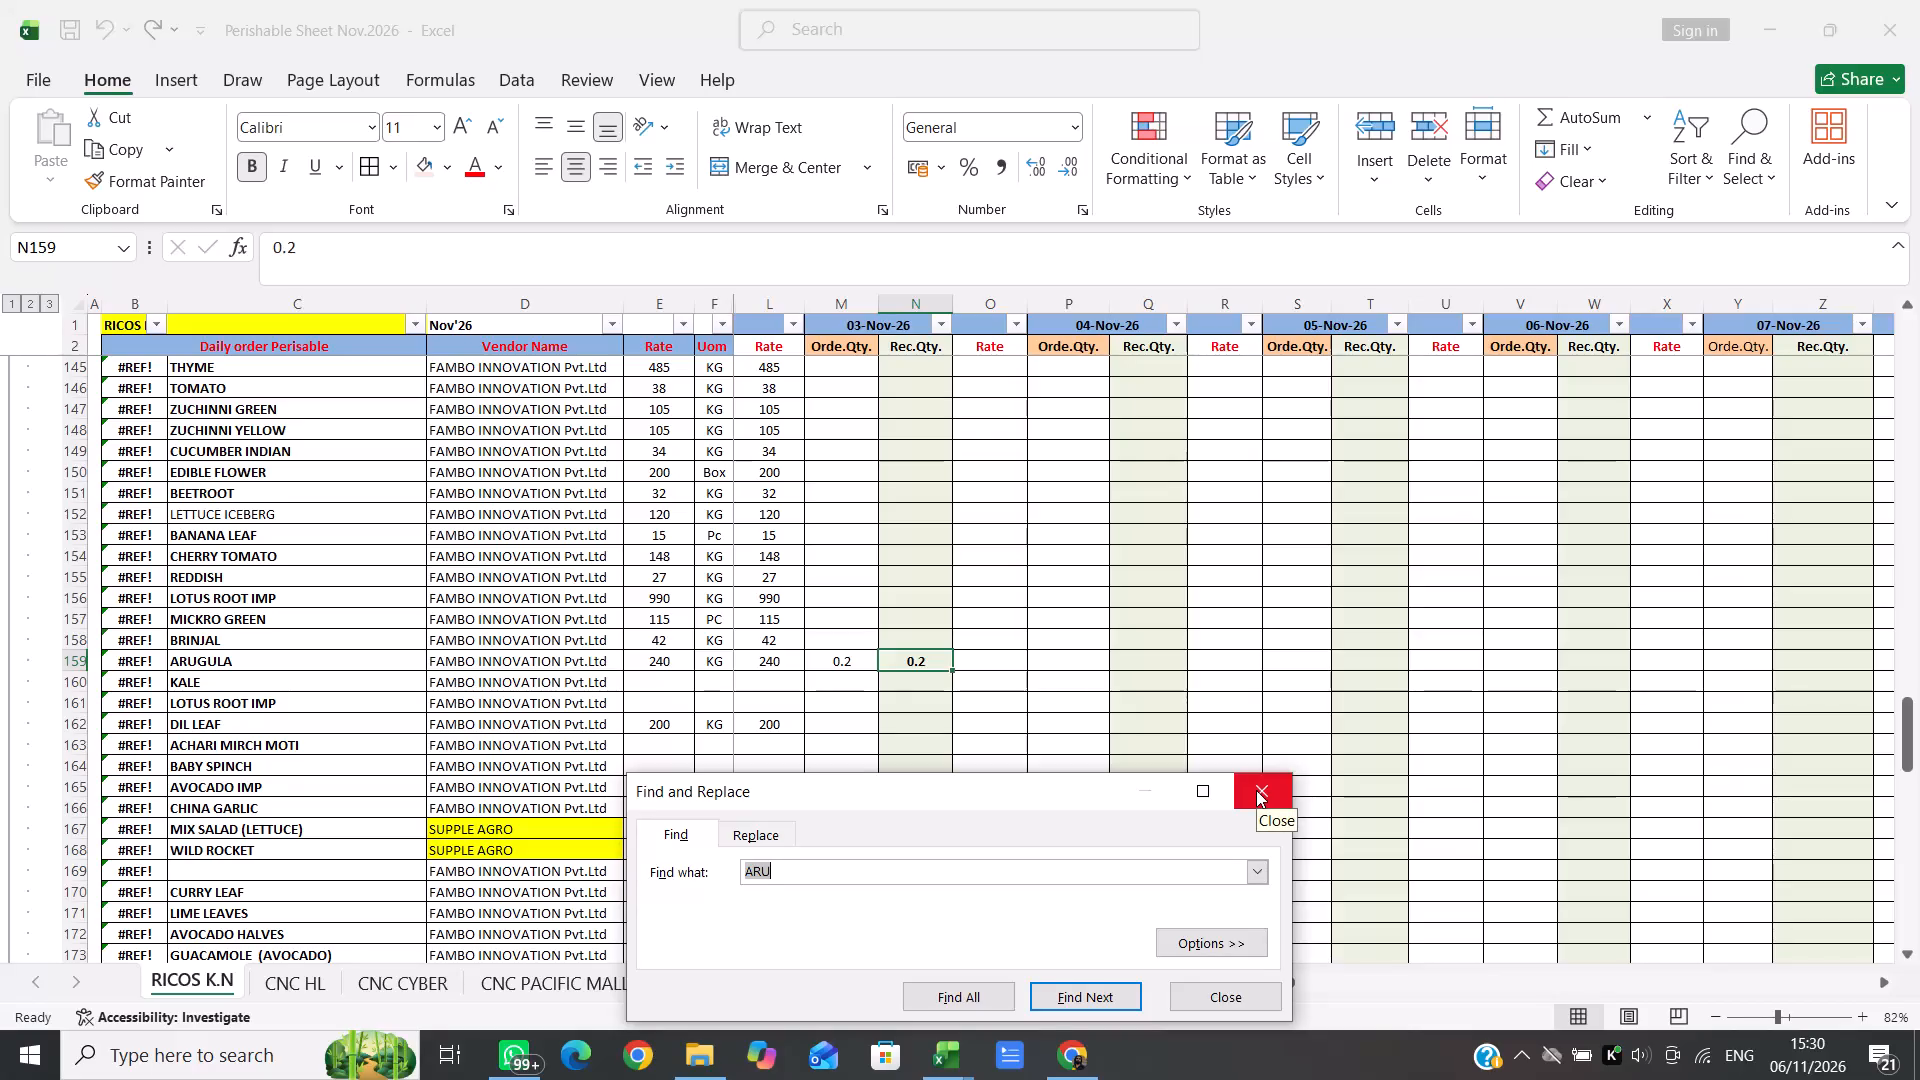
Find the BABY CORN row by searching for BABY C and enter 0.2 as its 03-Nov-26 ordered and received quantities.
key("BackSpace")
key("BackSpace")
key("BackSpace")
type("BABY C")
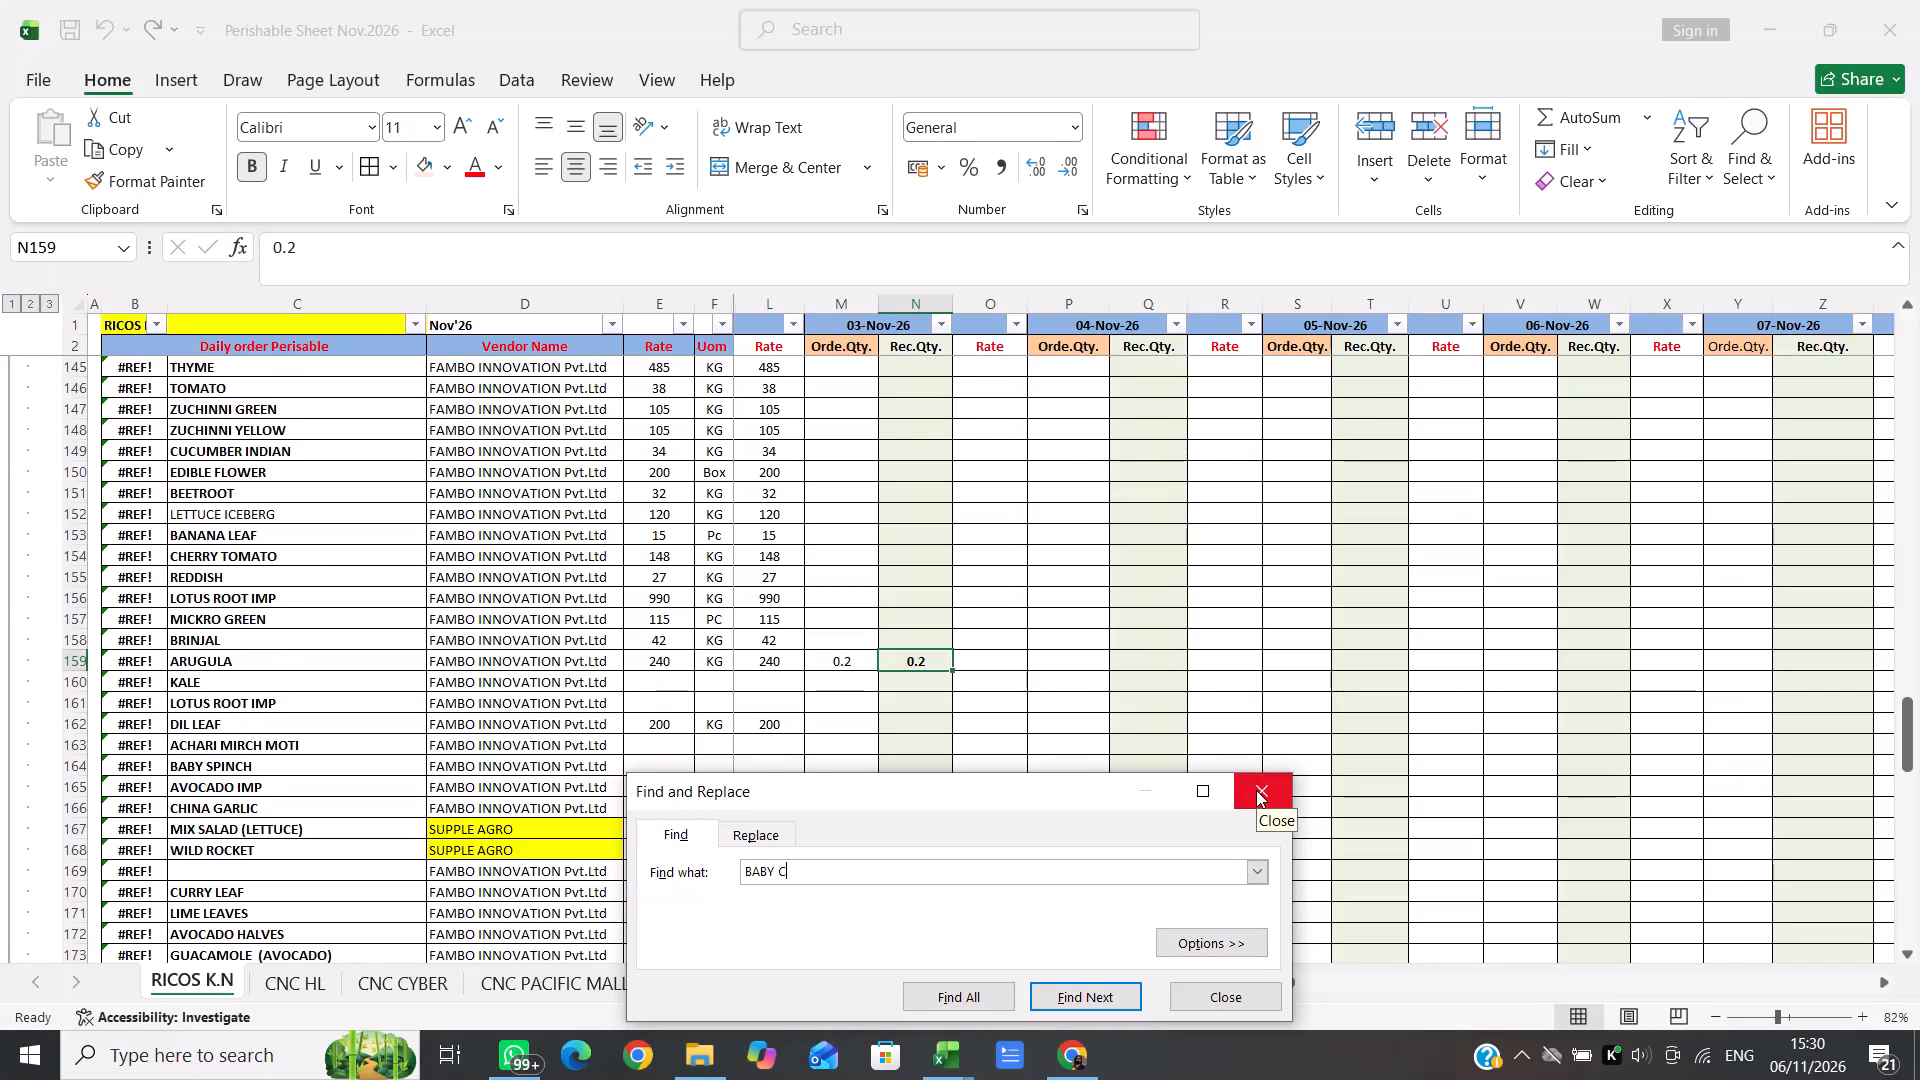
key("Return")
left_click(1256, 790)
key("Right")
key("Right")
key("Right")
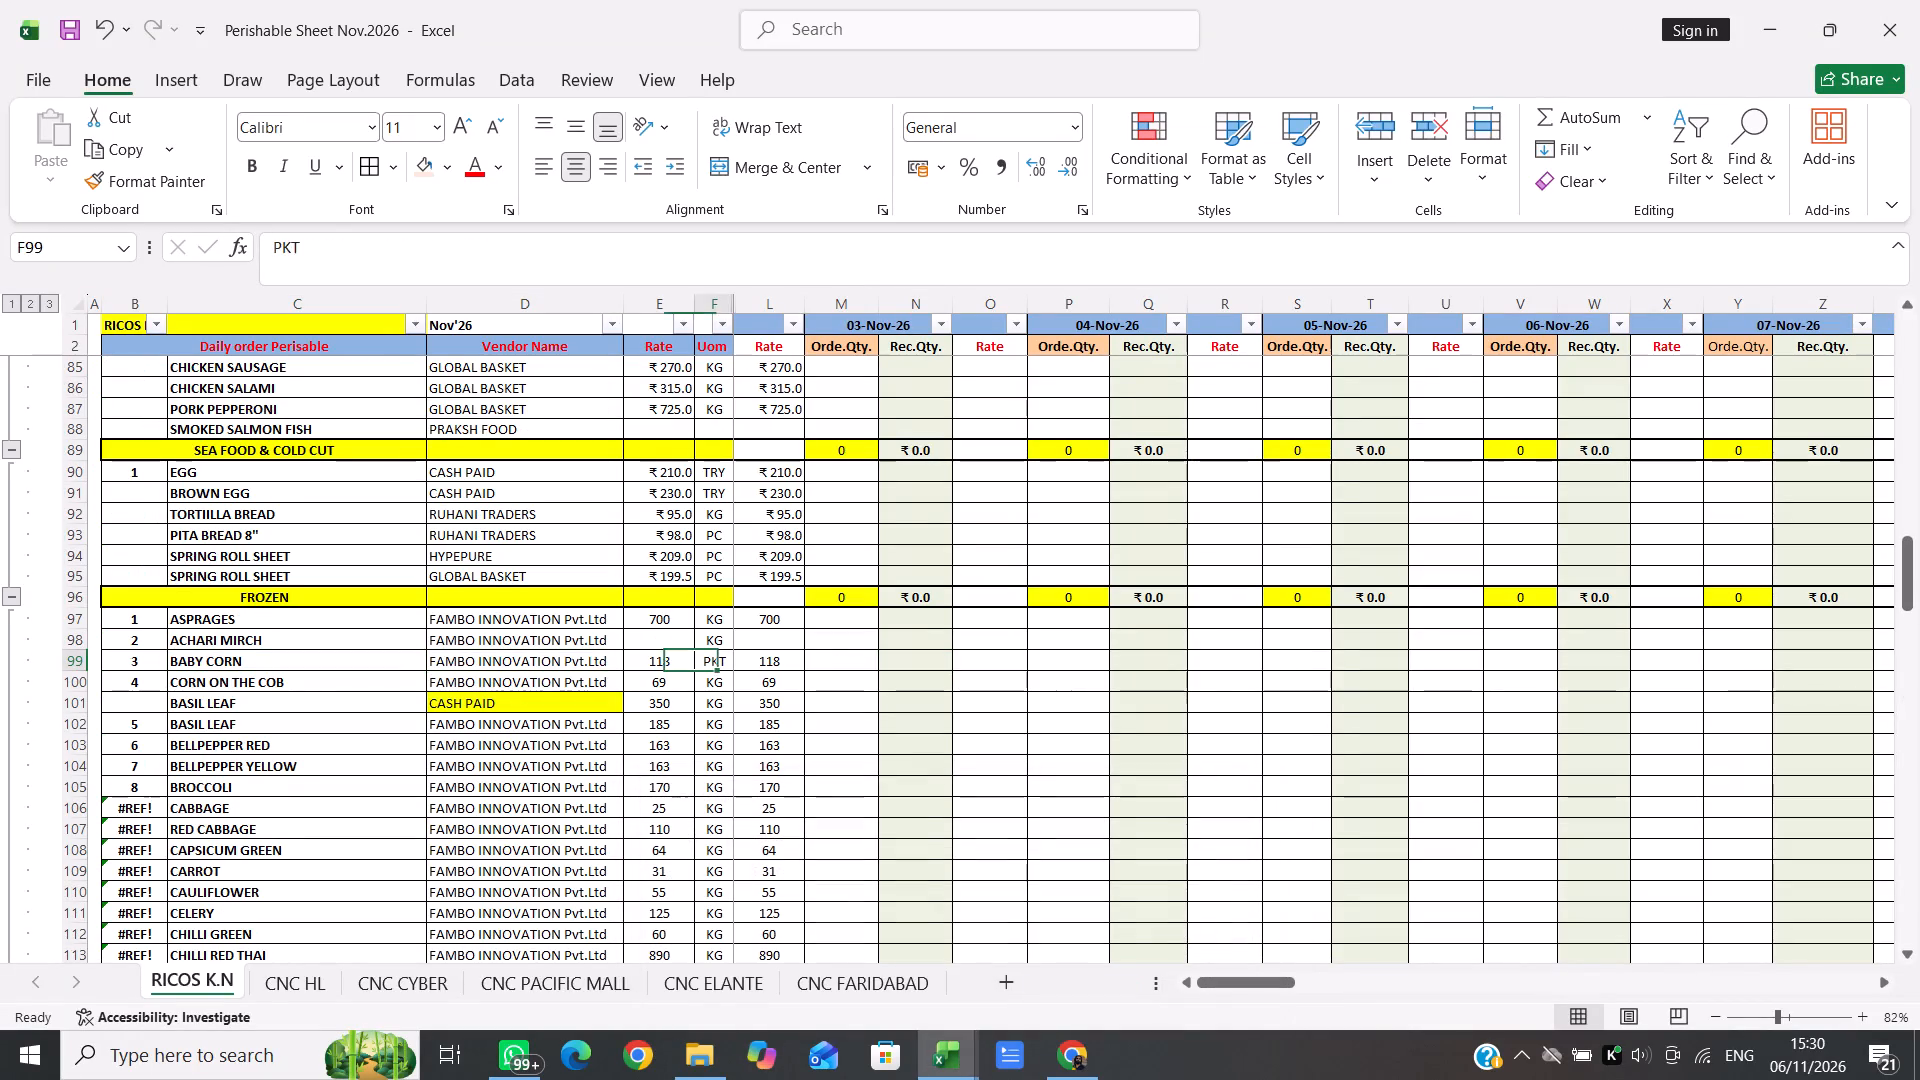
key("Right")
key("Right")
type("0.2")
key("Right")
type("0.2")
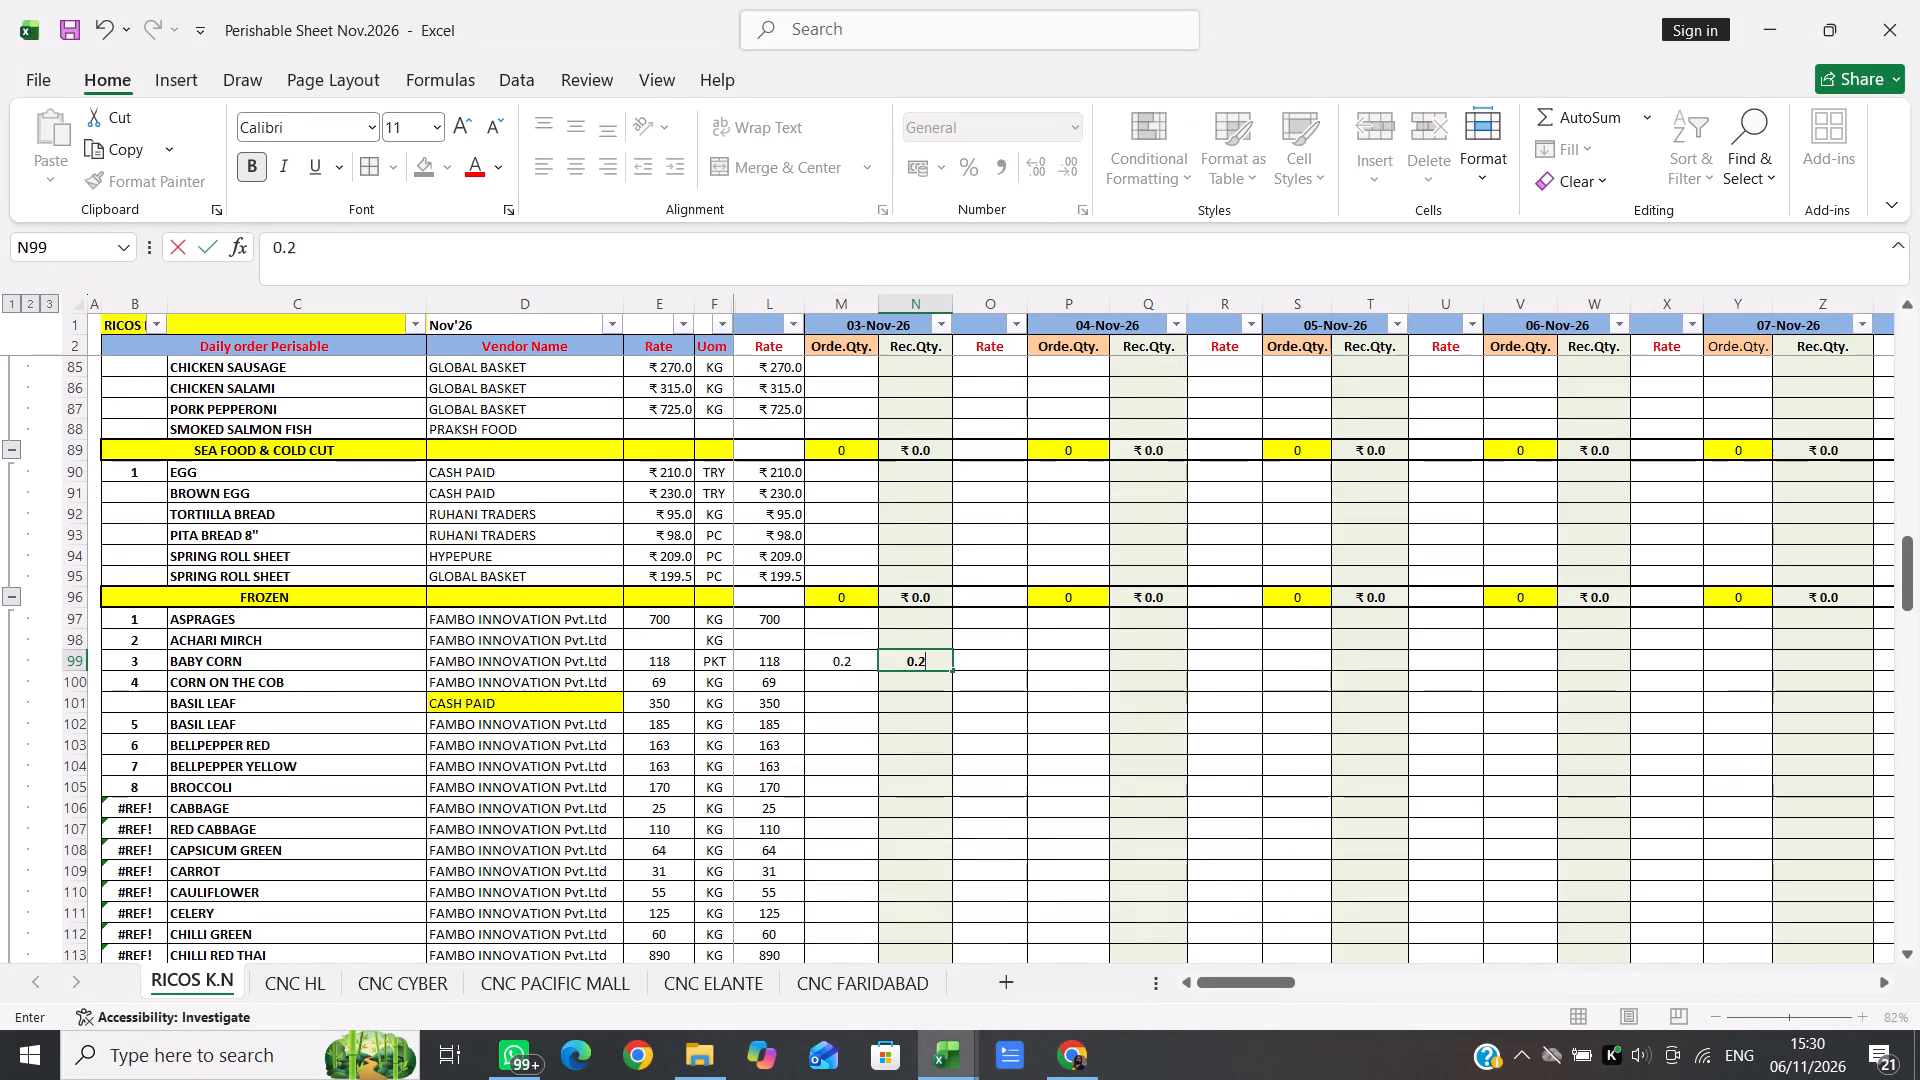
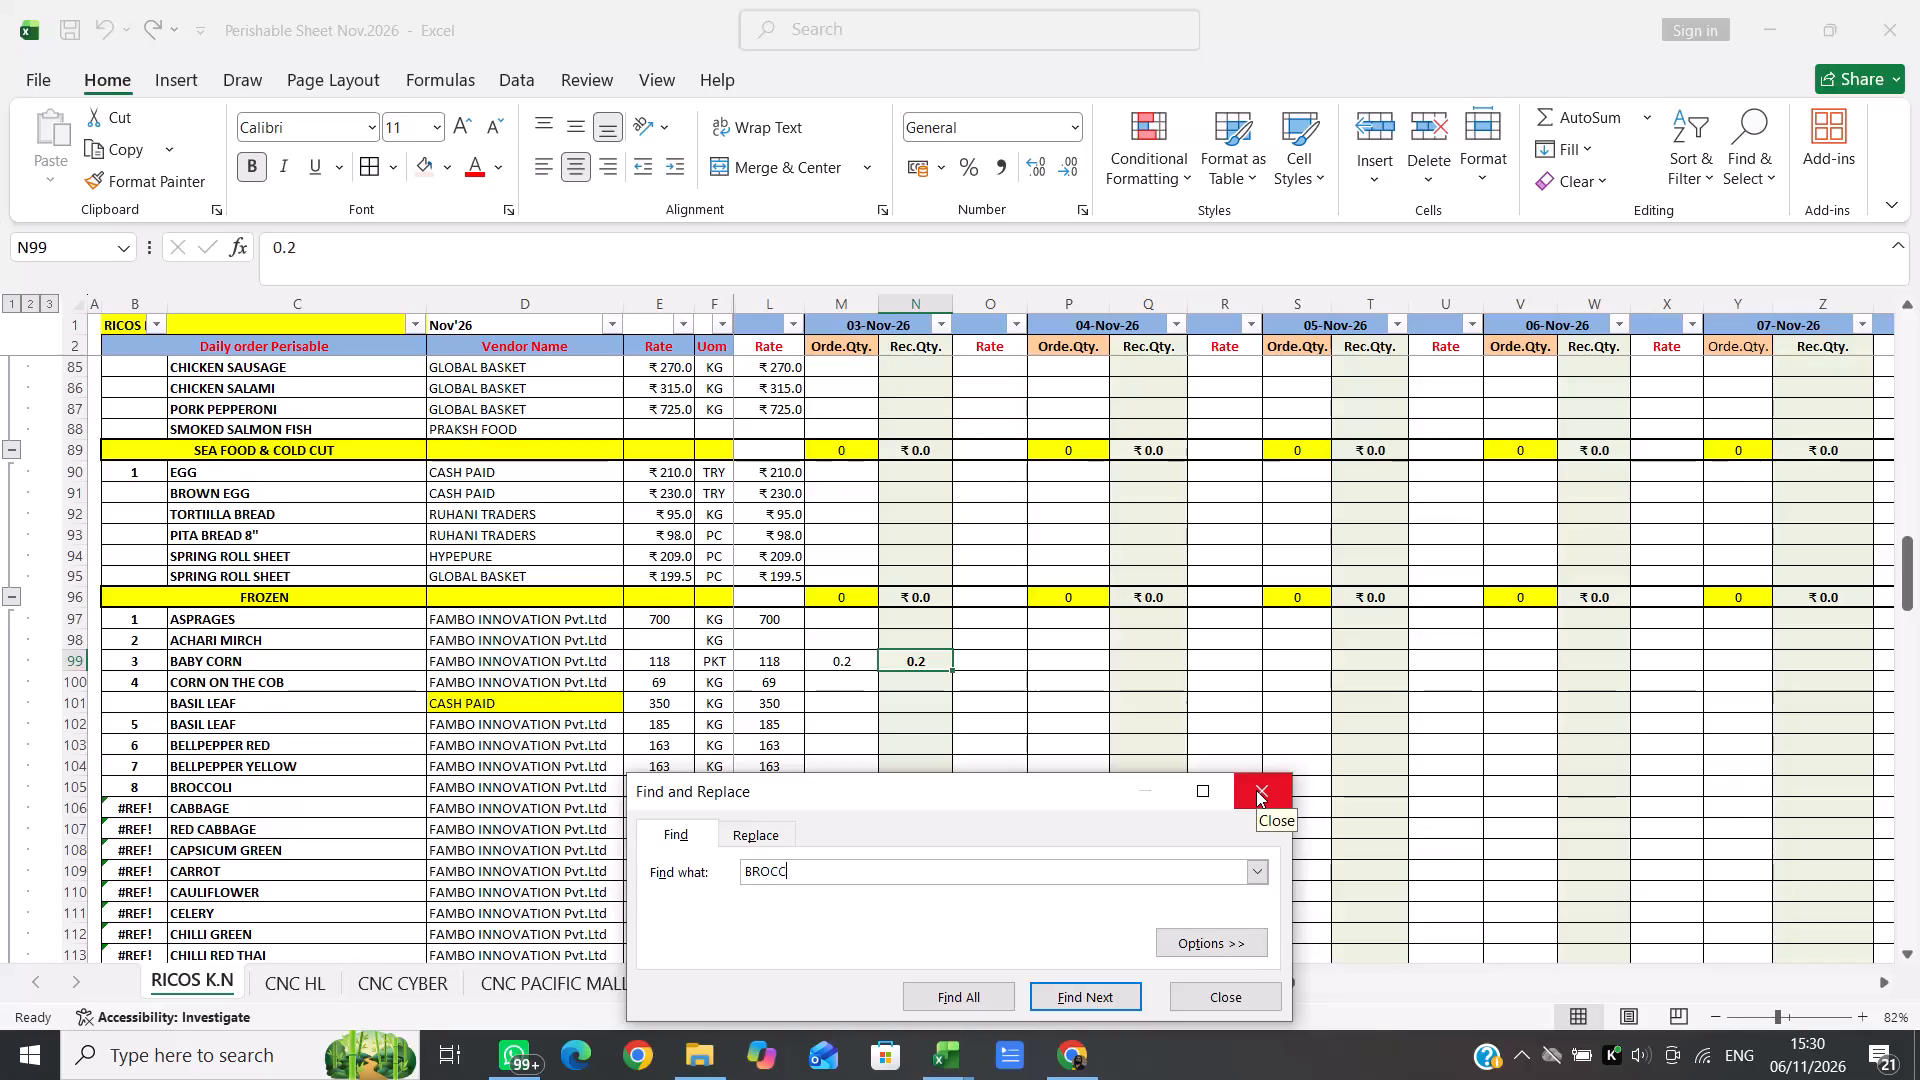
Find the BROCCOLI row by searching for BROCCO and enter its 03-Nov-26 quantities: 3 ordered and 3.1 received.
key("Return")
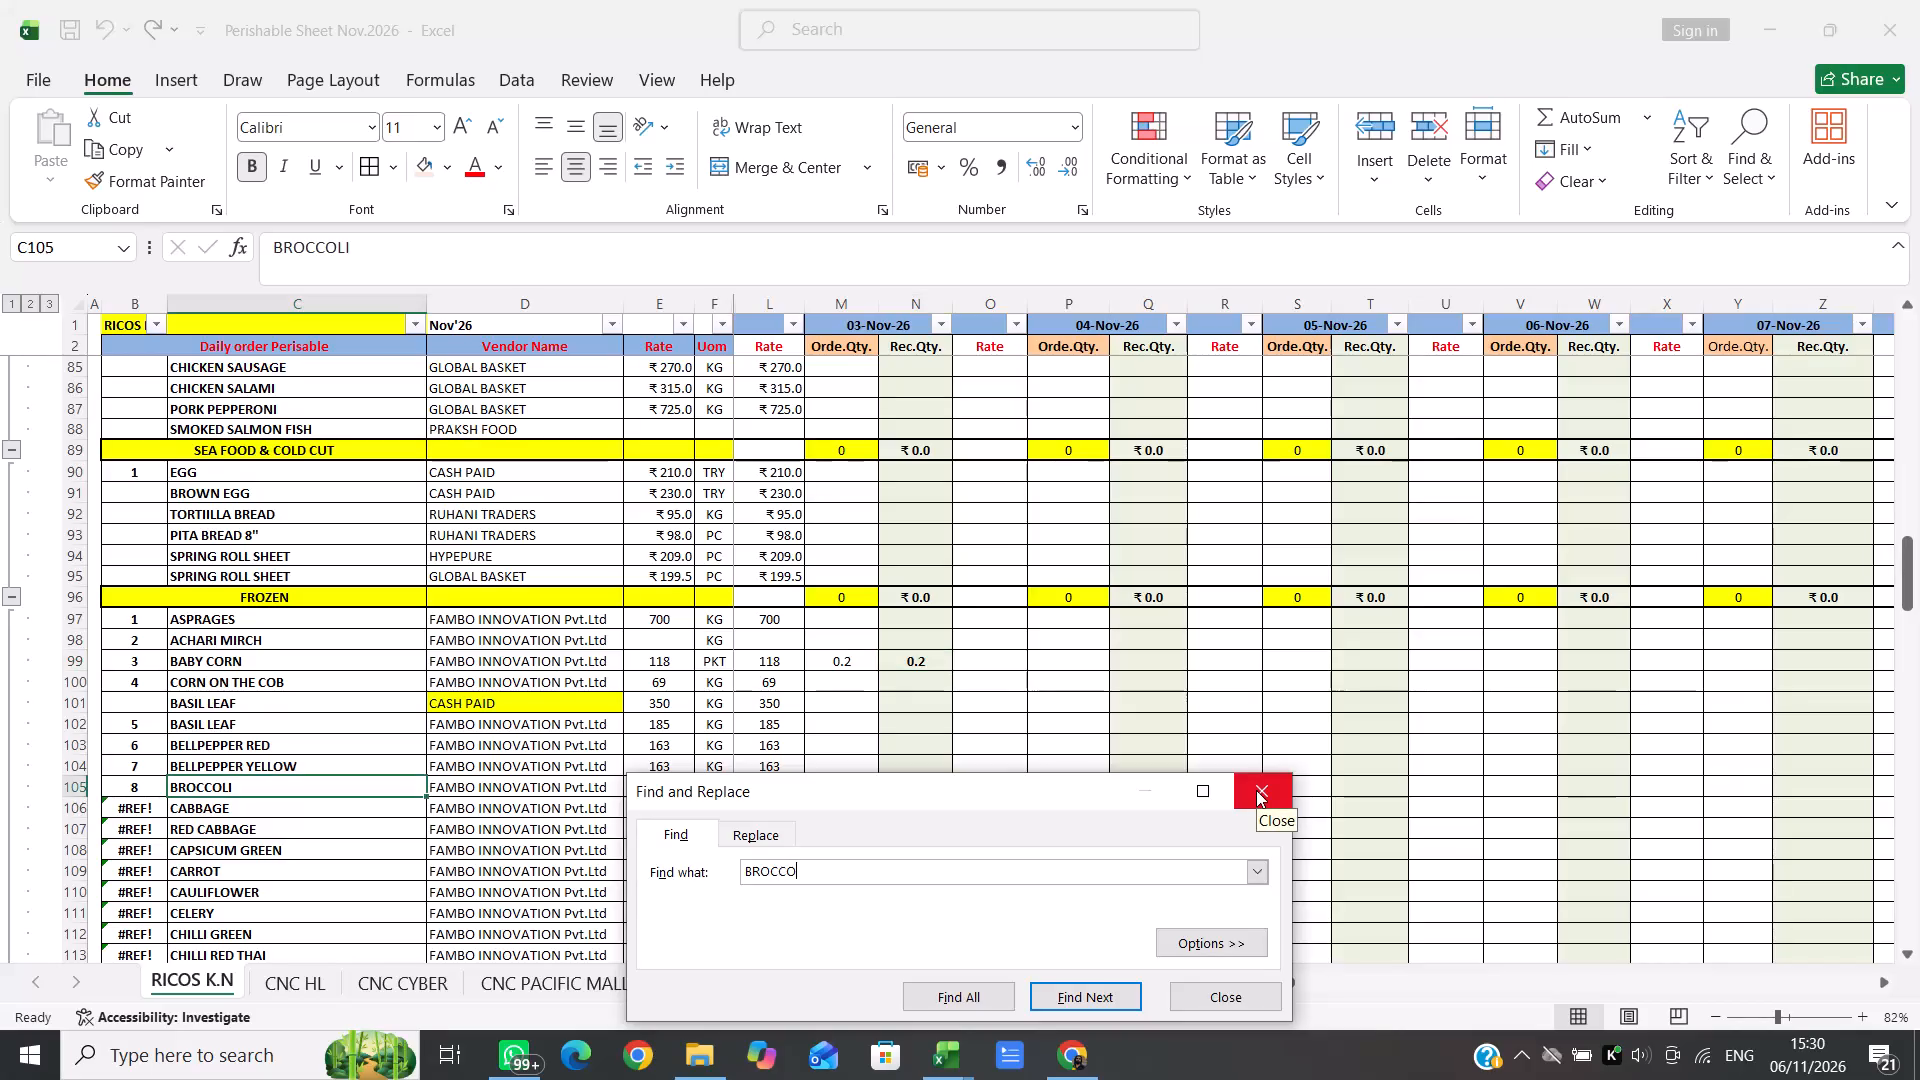
key("Right")
key("Right")
key("Right")
key("Right")
key("Right")
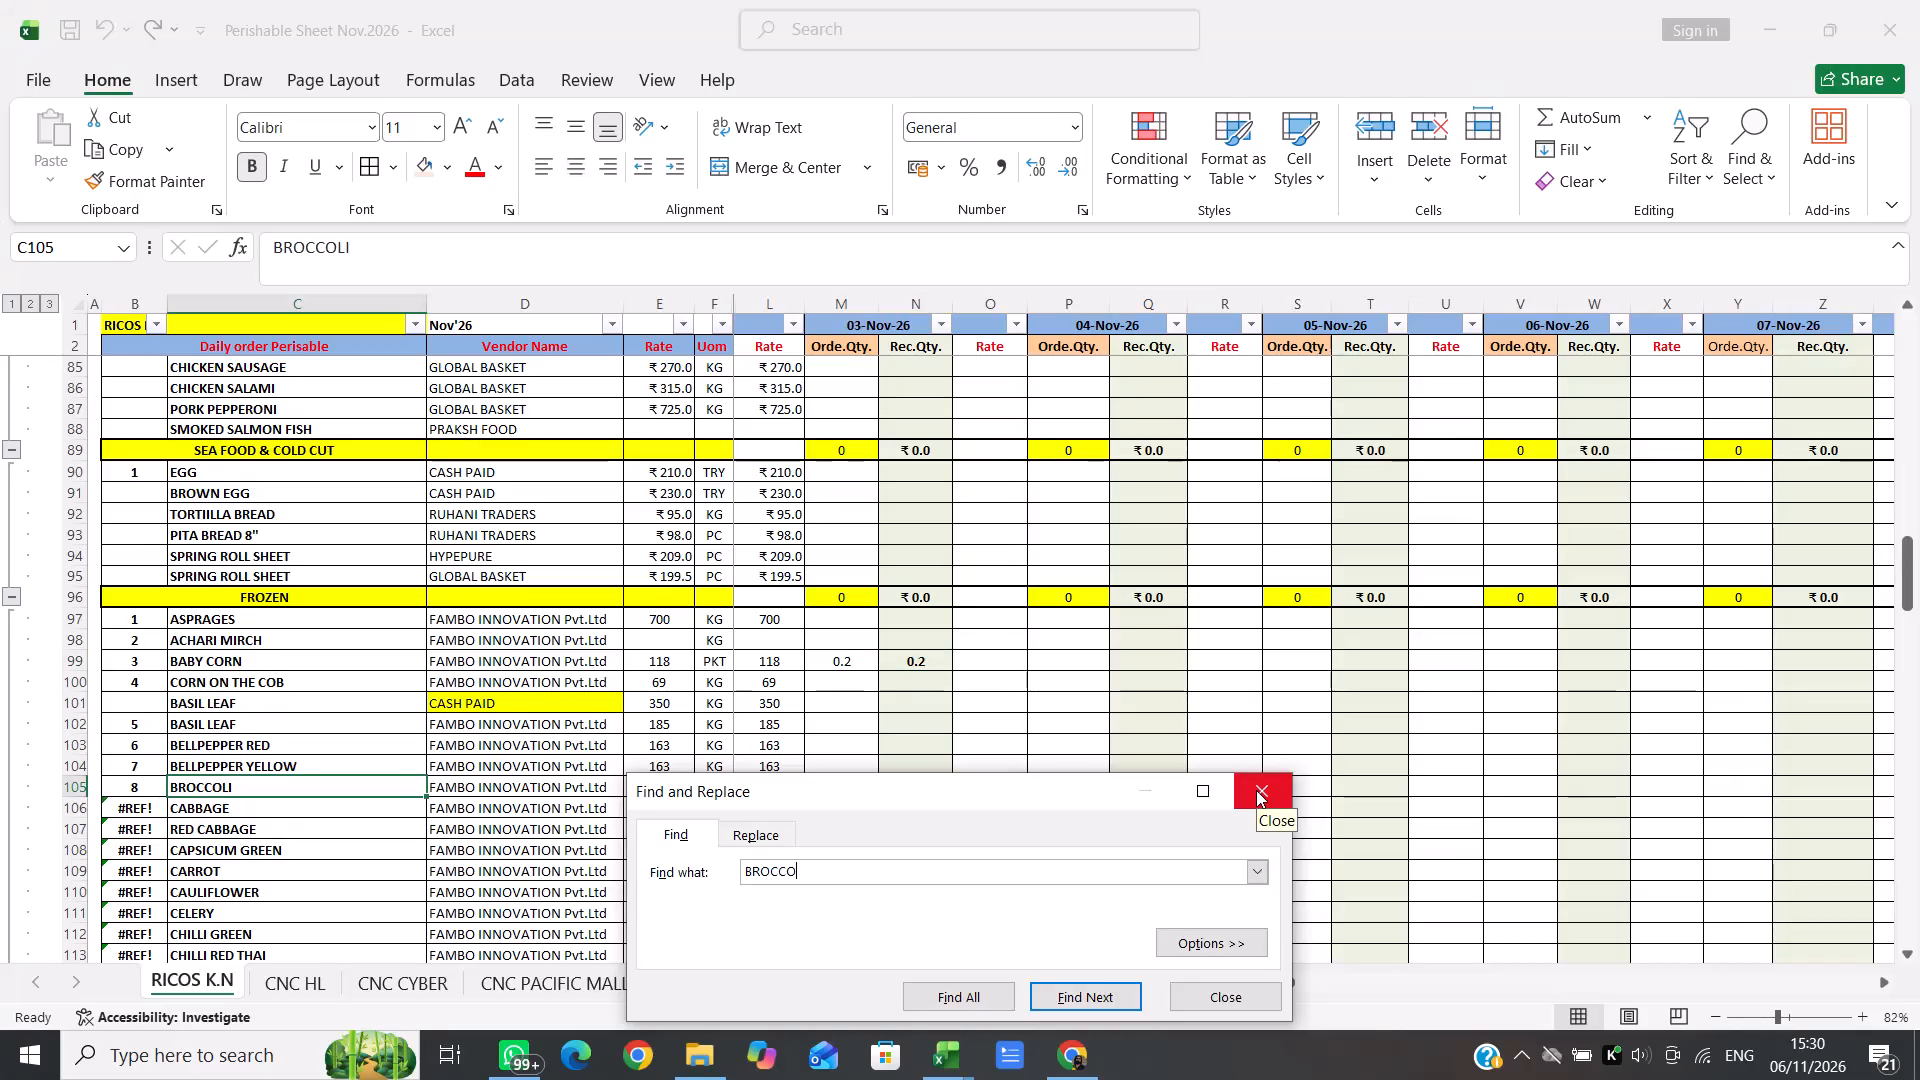
left_click(1256, 790)
key("Right")
key("Right")
key("Right")
key("Right")
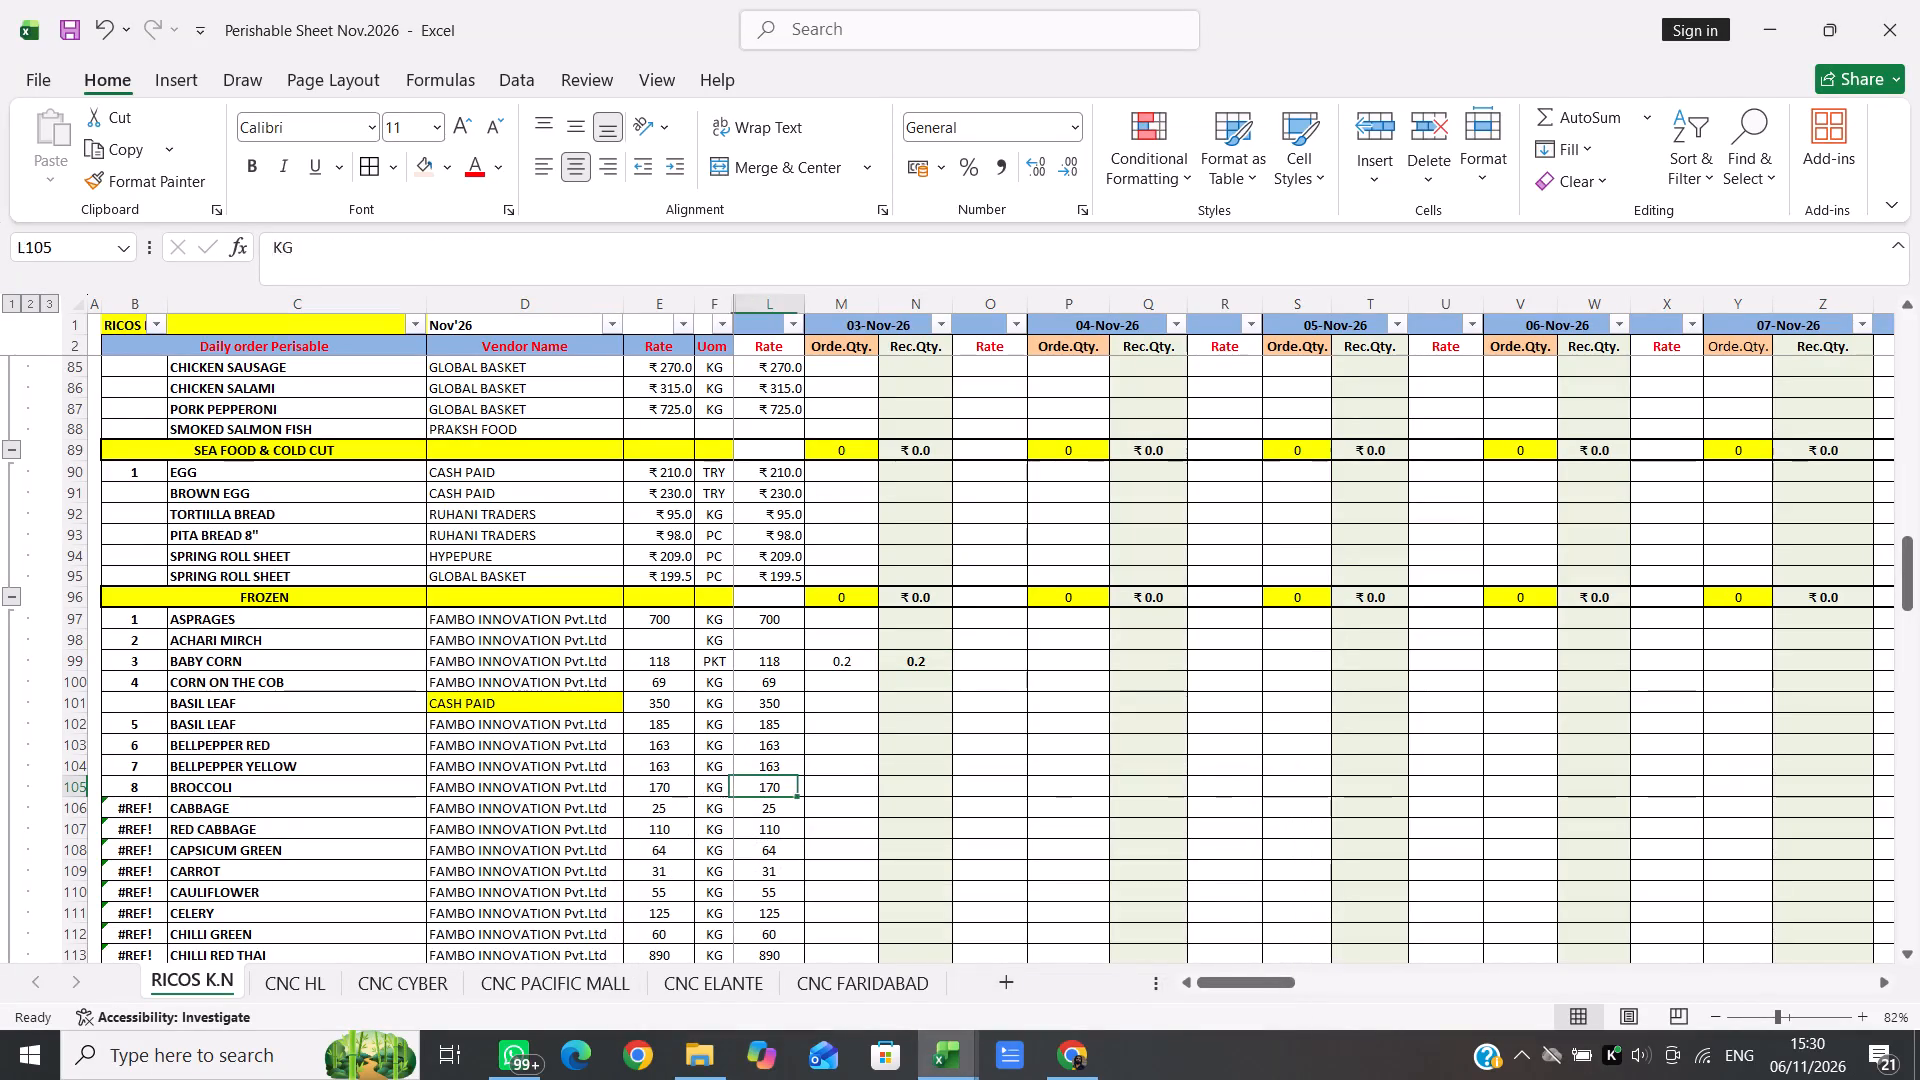
key("Right")
key("3")
key("Right")
type("3.1")
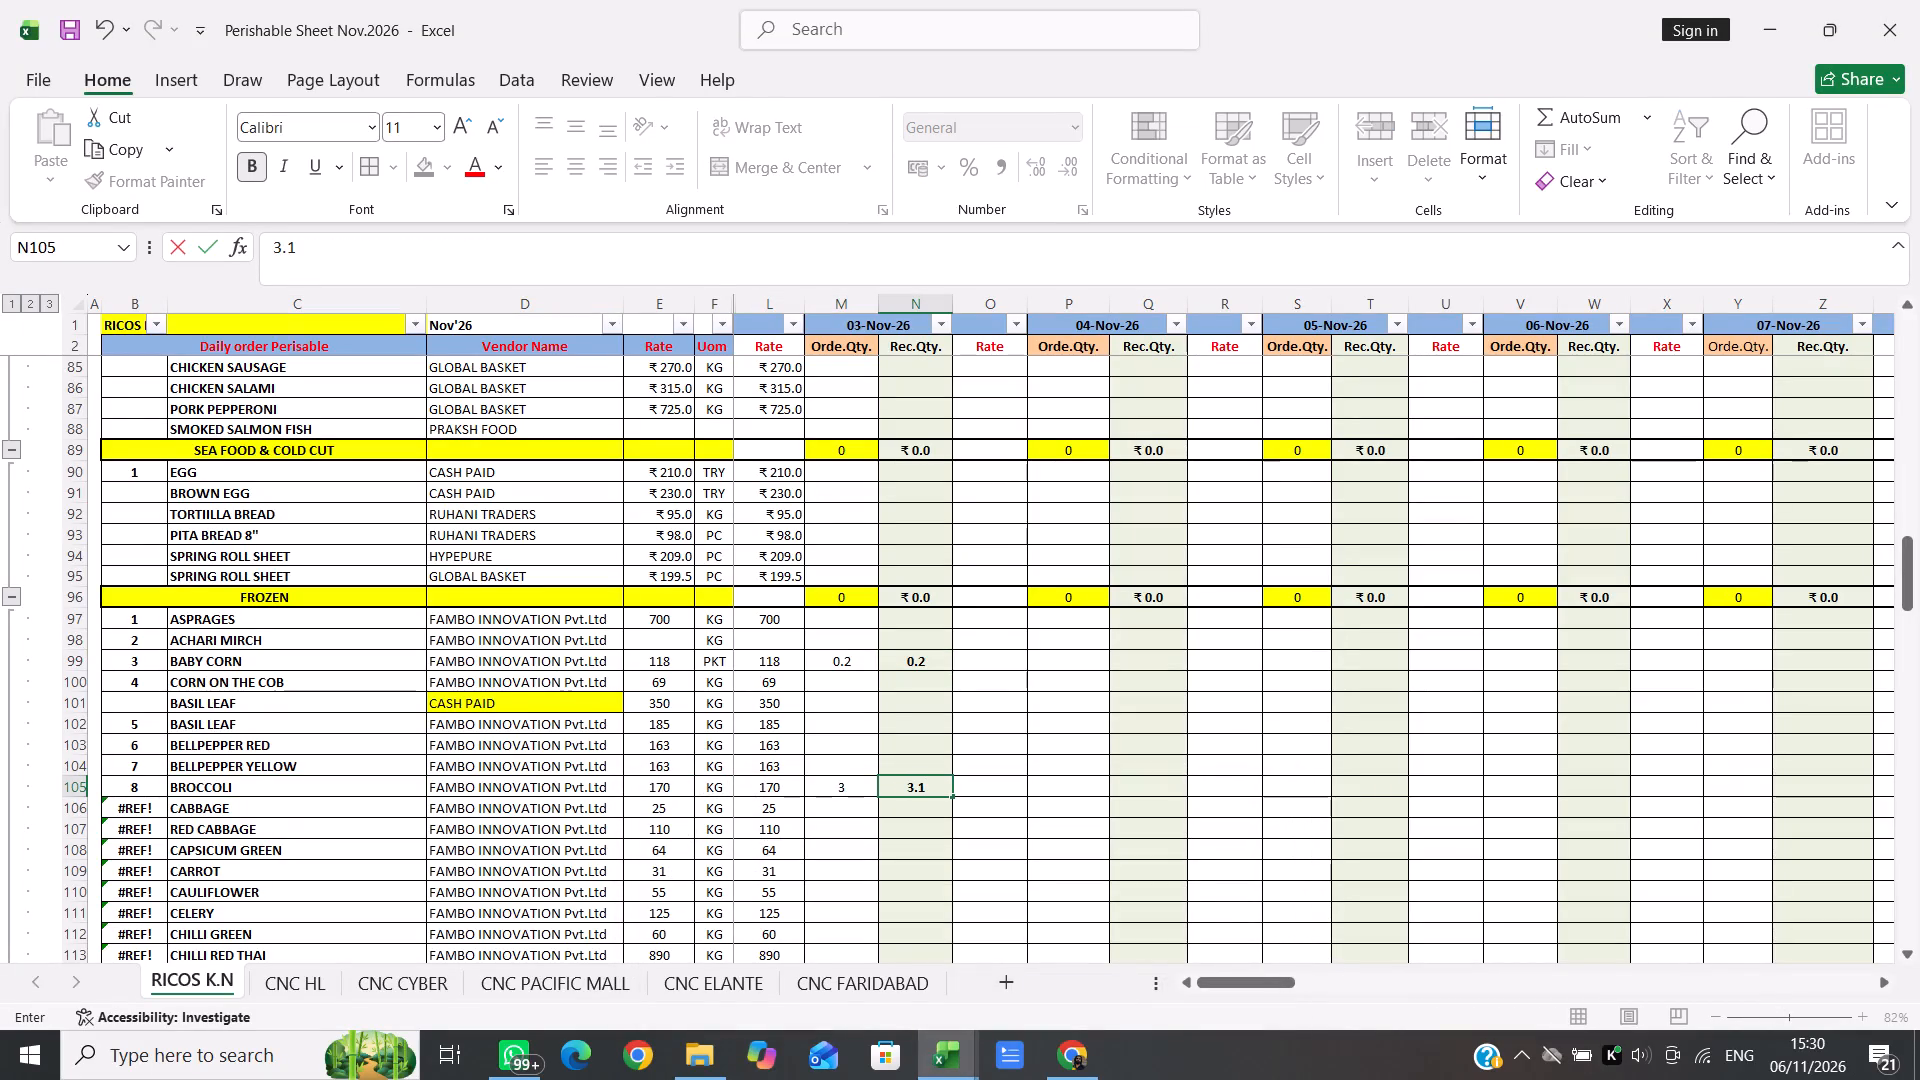
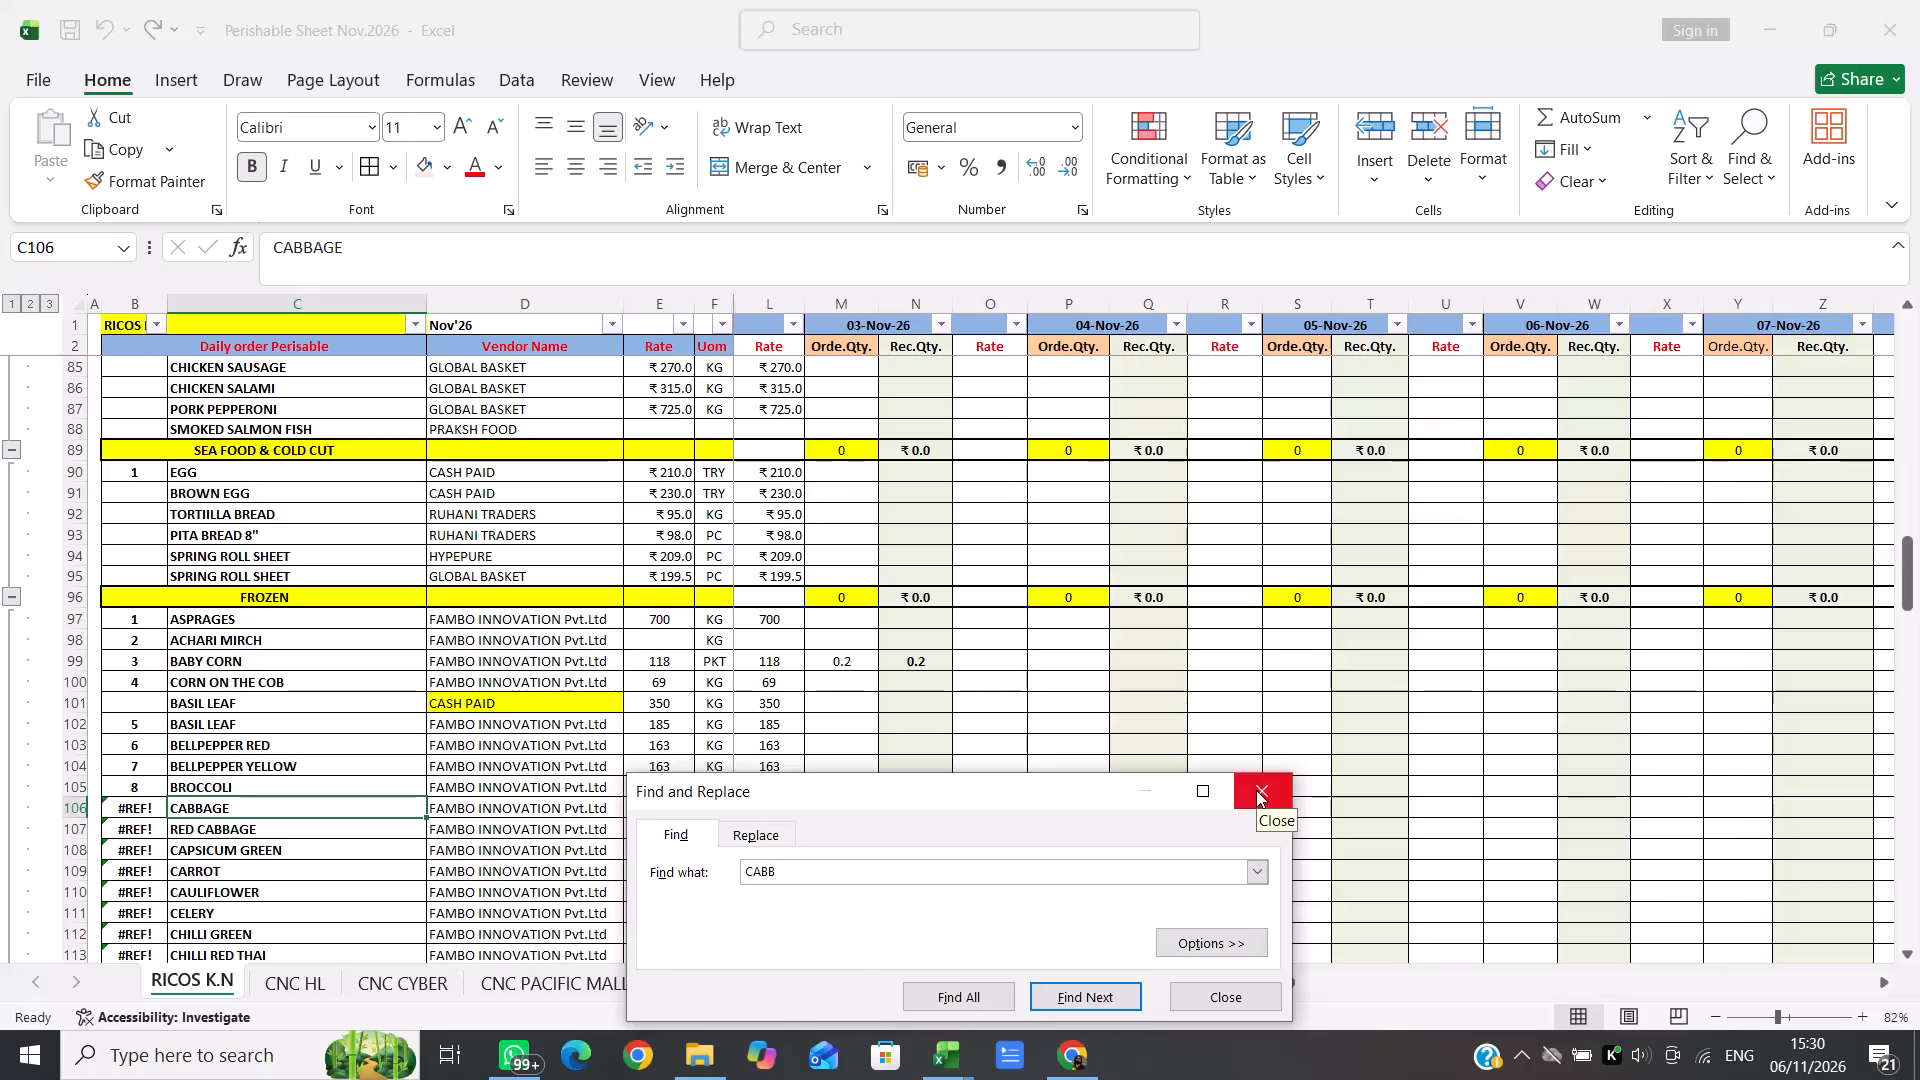
Close the search and enter 2 as the 03-Nov-26 ordered quantity for RED CABBAGE, continuing to its received quantity.
left_click(1256, 790)
key("Down")
key("Right")
key("Right")
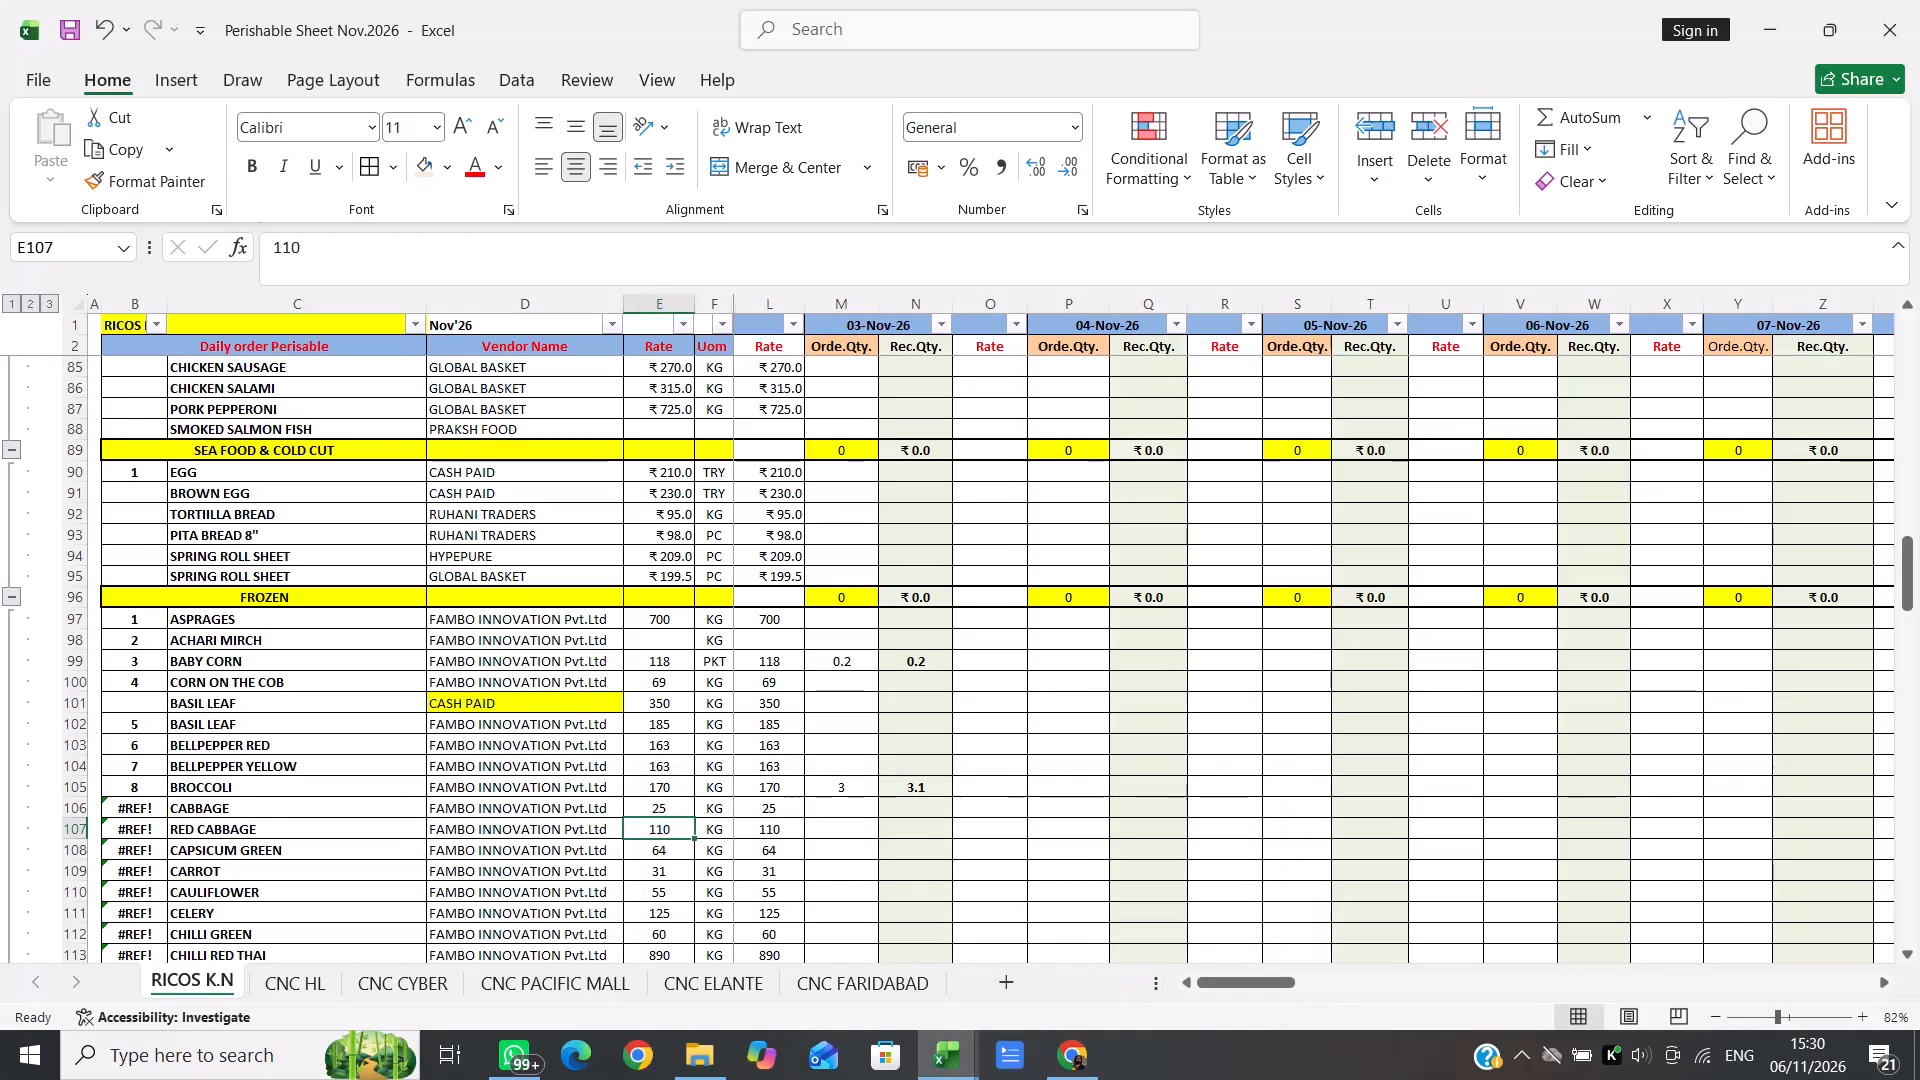
key("Right")
key("Right")
key("Right")
key("2")
key("Right")
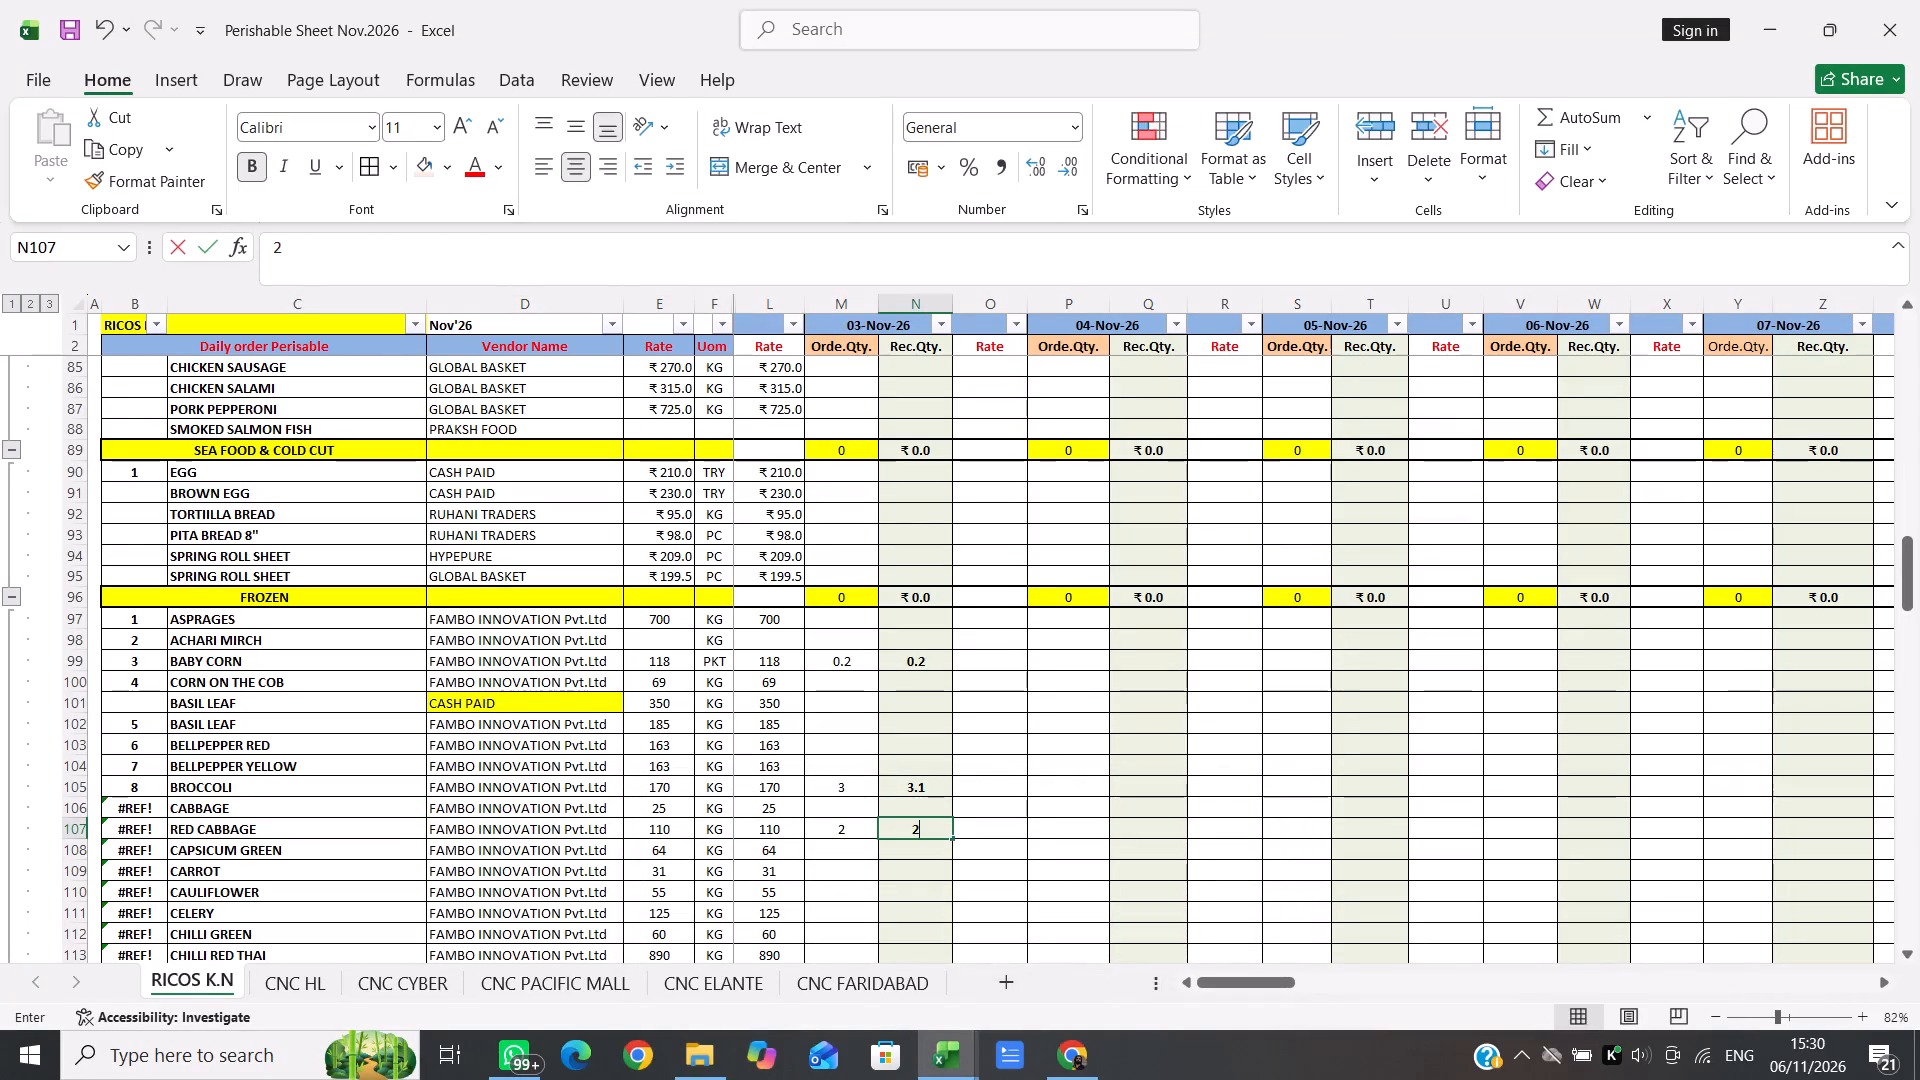
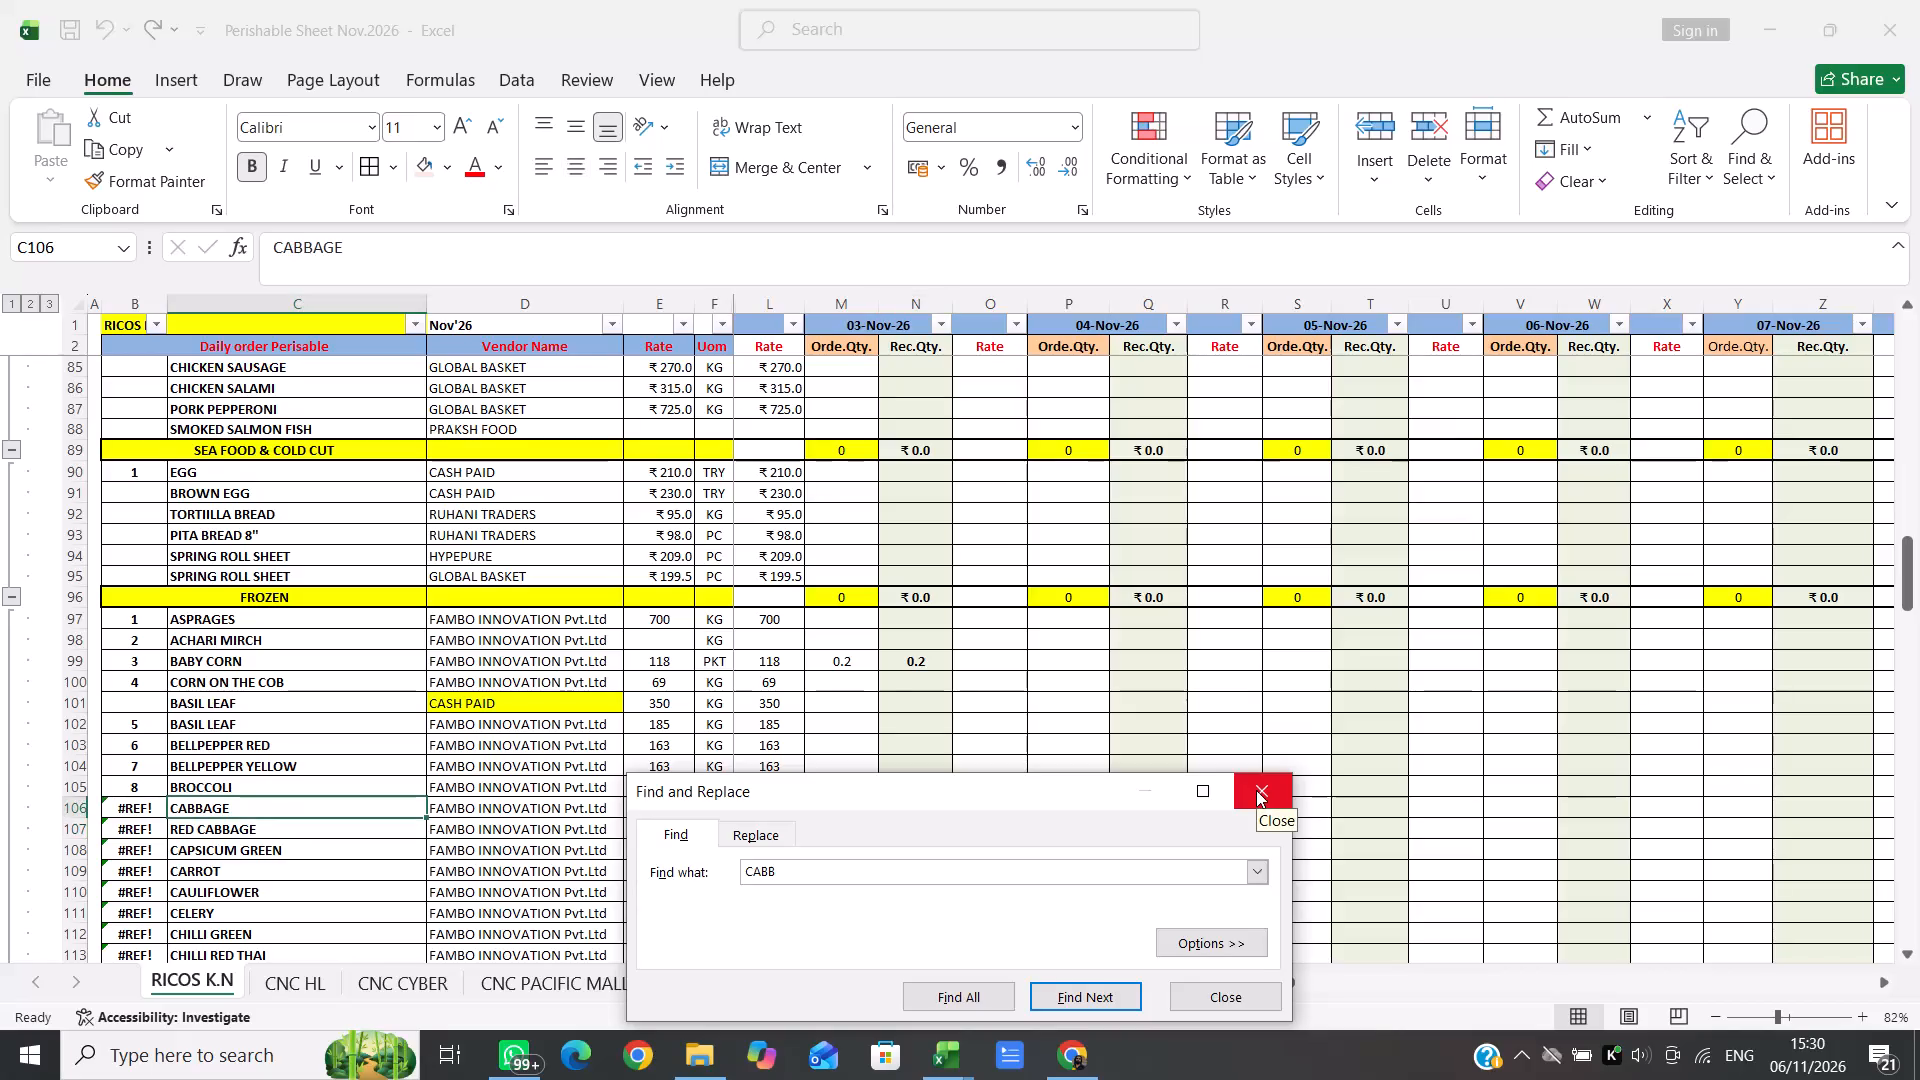
Close the search and enter the 03-Nov-26 quantities for CABBAGE: 1 ordered and 1.2 received.
left_click(1256, 790)
key("Right")
key("Right")
key("Right")
key("Right")
key("Right")
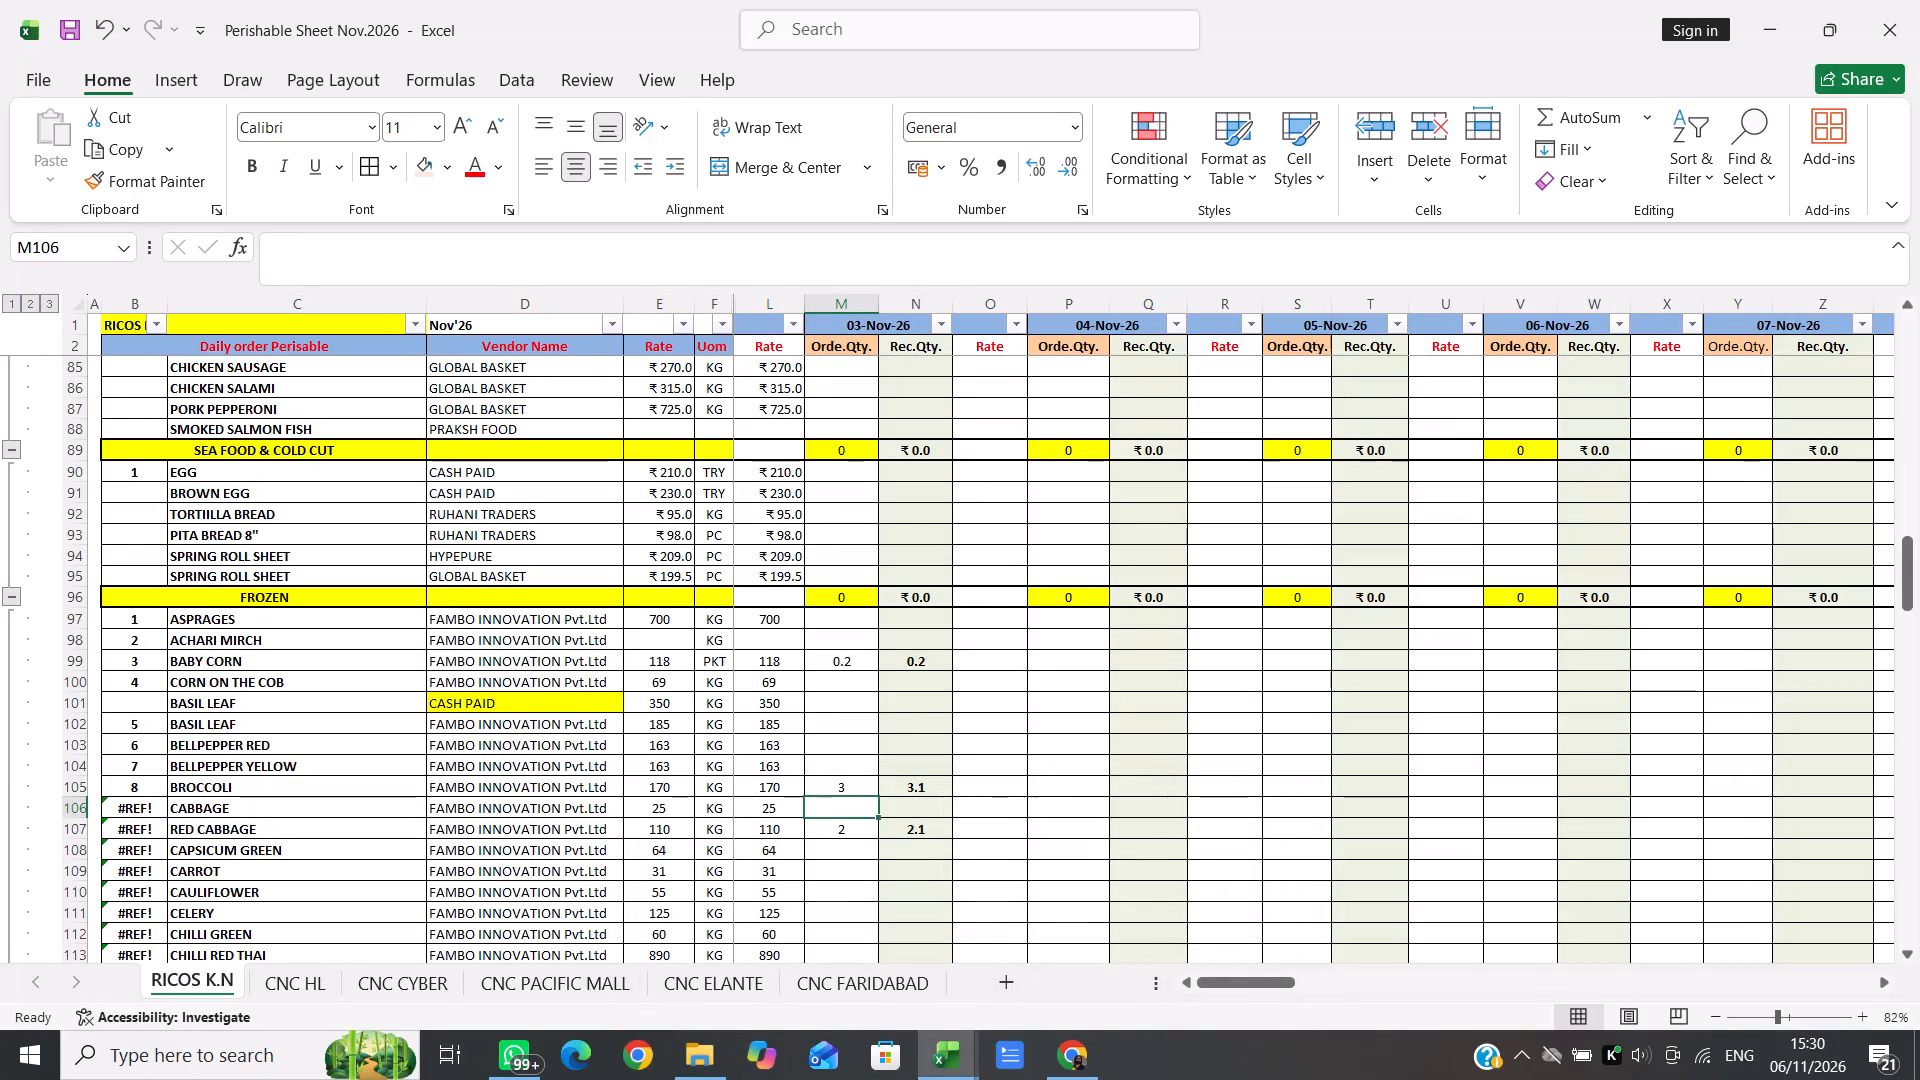
key("1")
key("Right")
type("1.2")
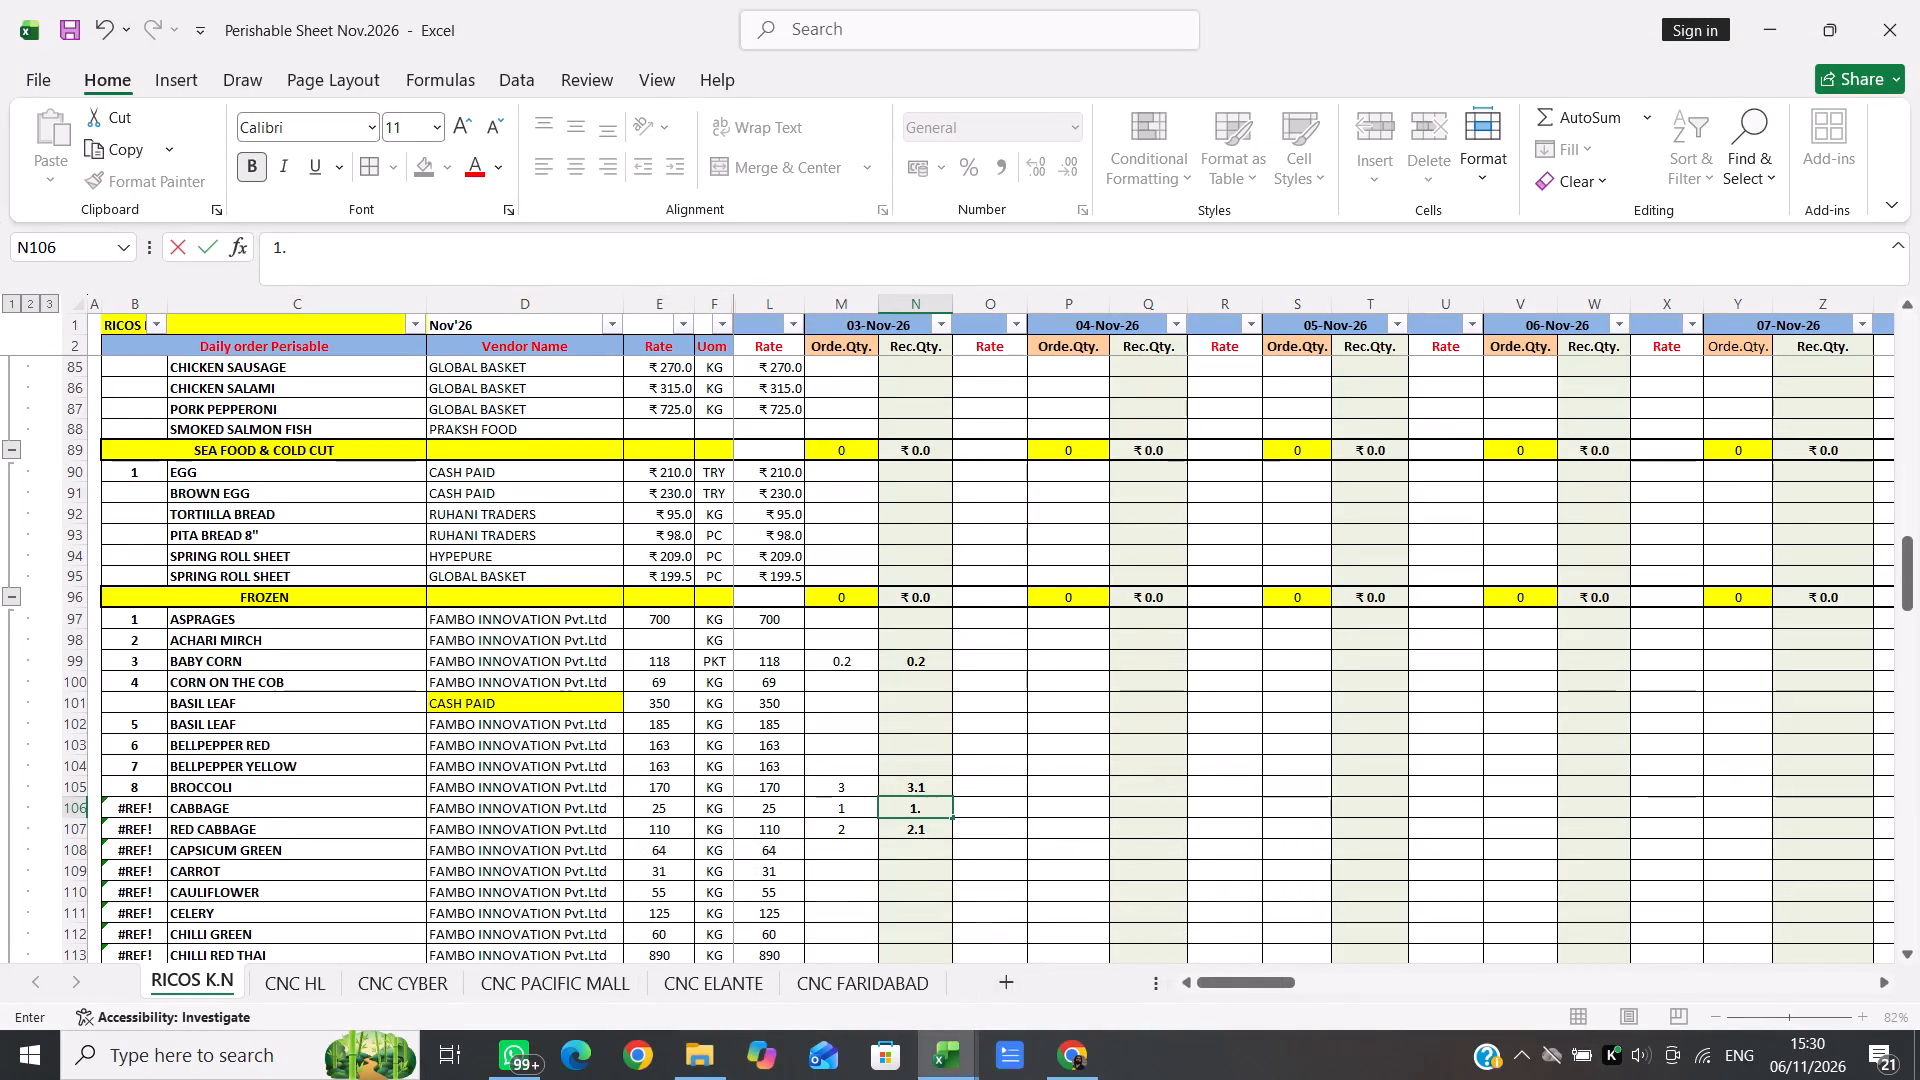
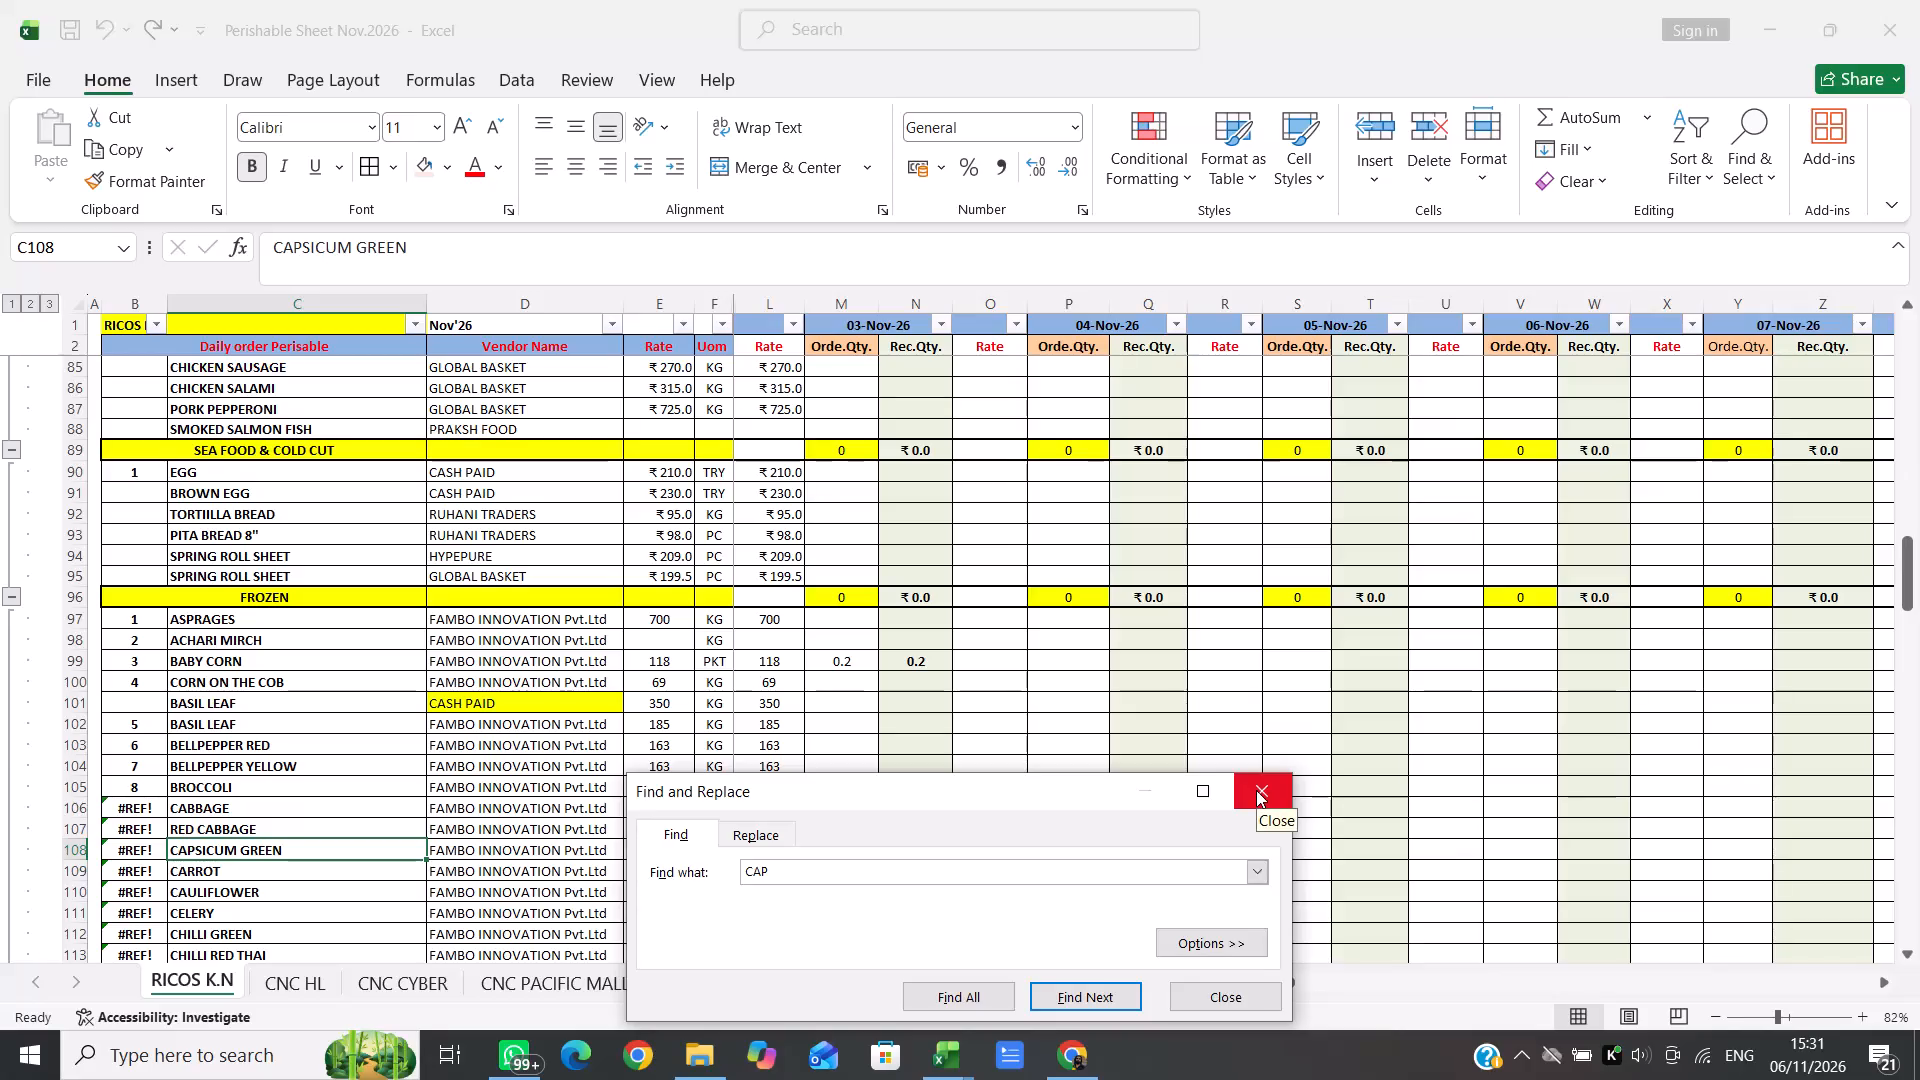
Close the search and enter an ordered quantity of 3 for CAPSICUM GREEN under 03-Nov-26.
key("Right")
key("Right")
key("Right")
key("Right")
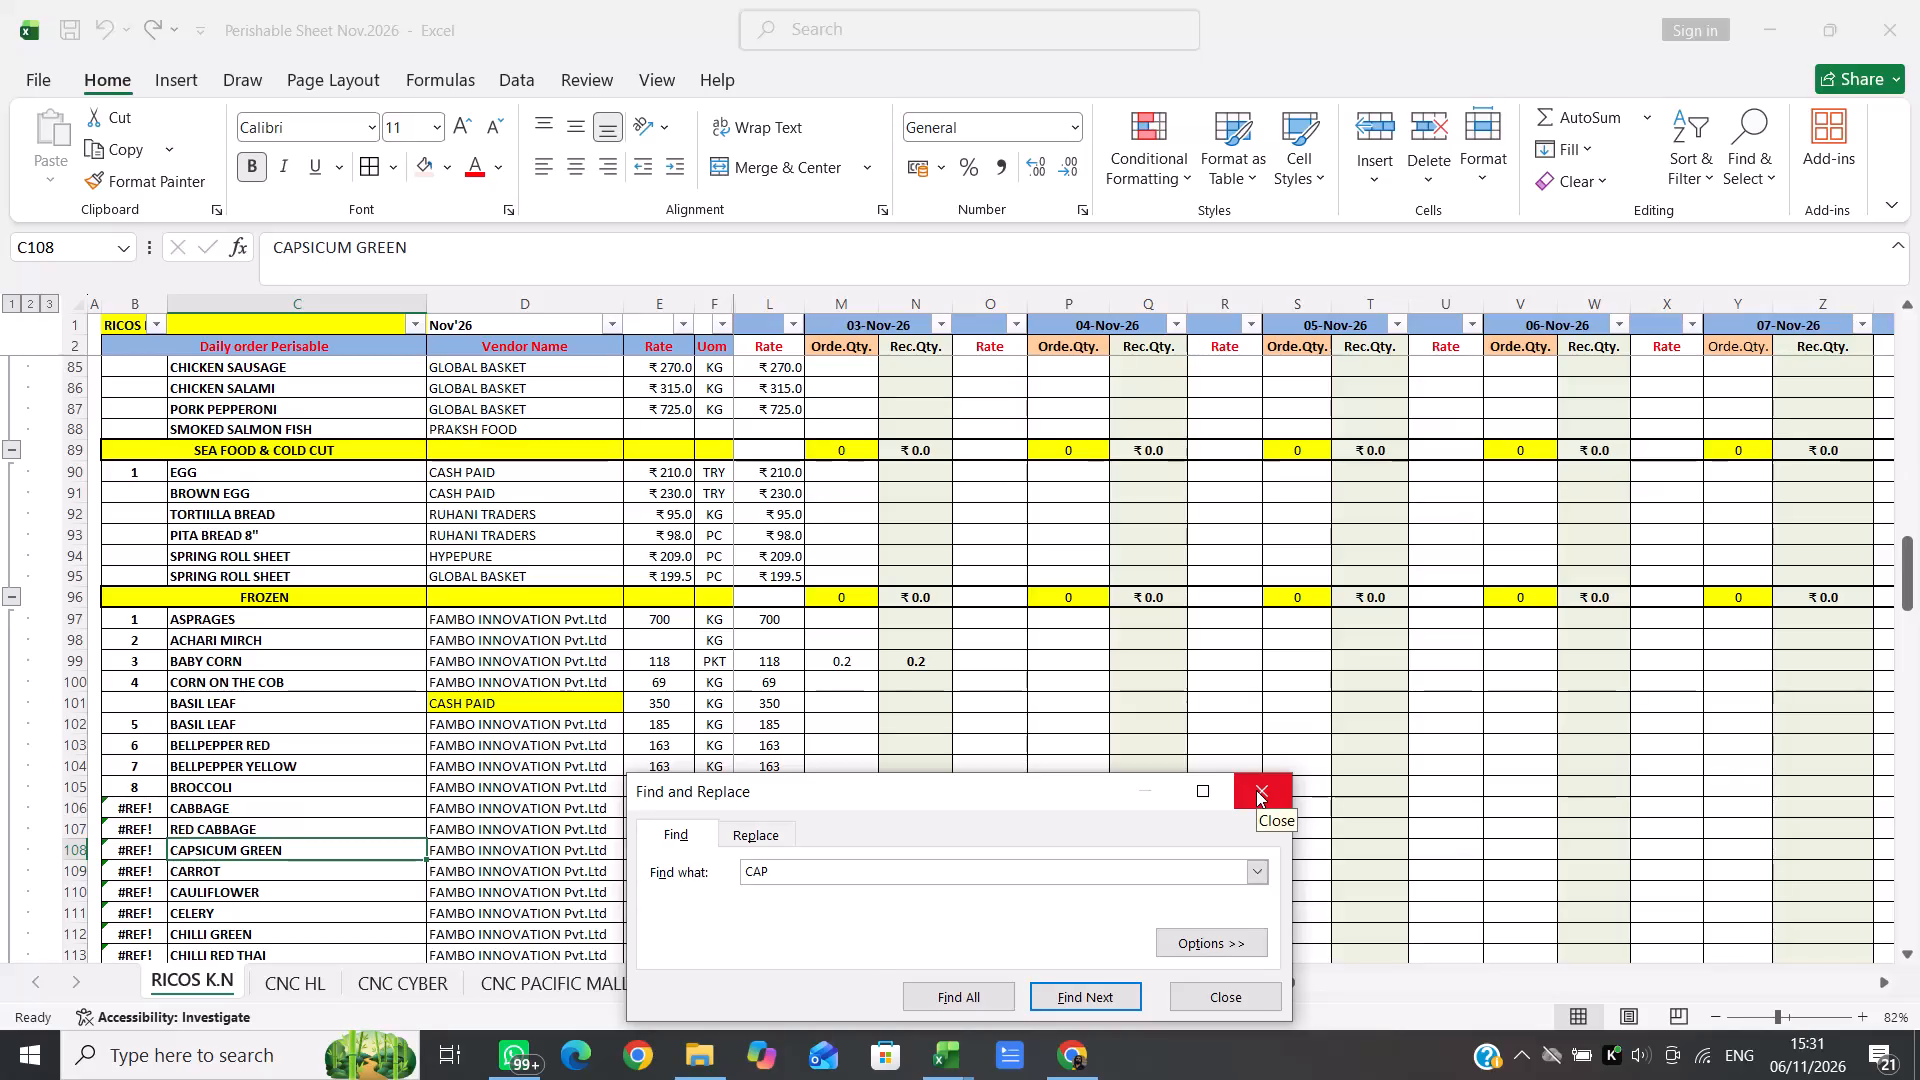
left_click(1256, 790)
key("Right")
key("Right")
key("Right")
key("Right")
key("Right")
key("3")
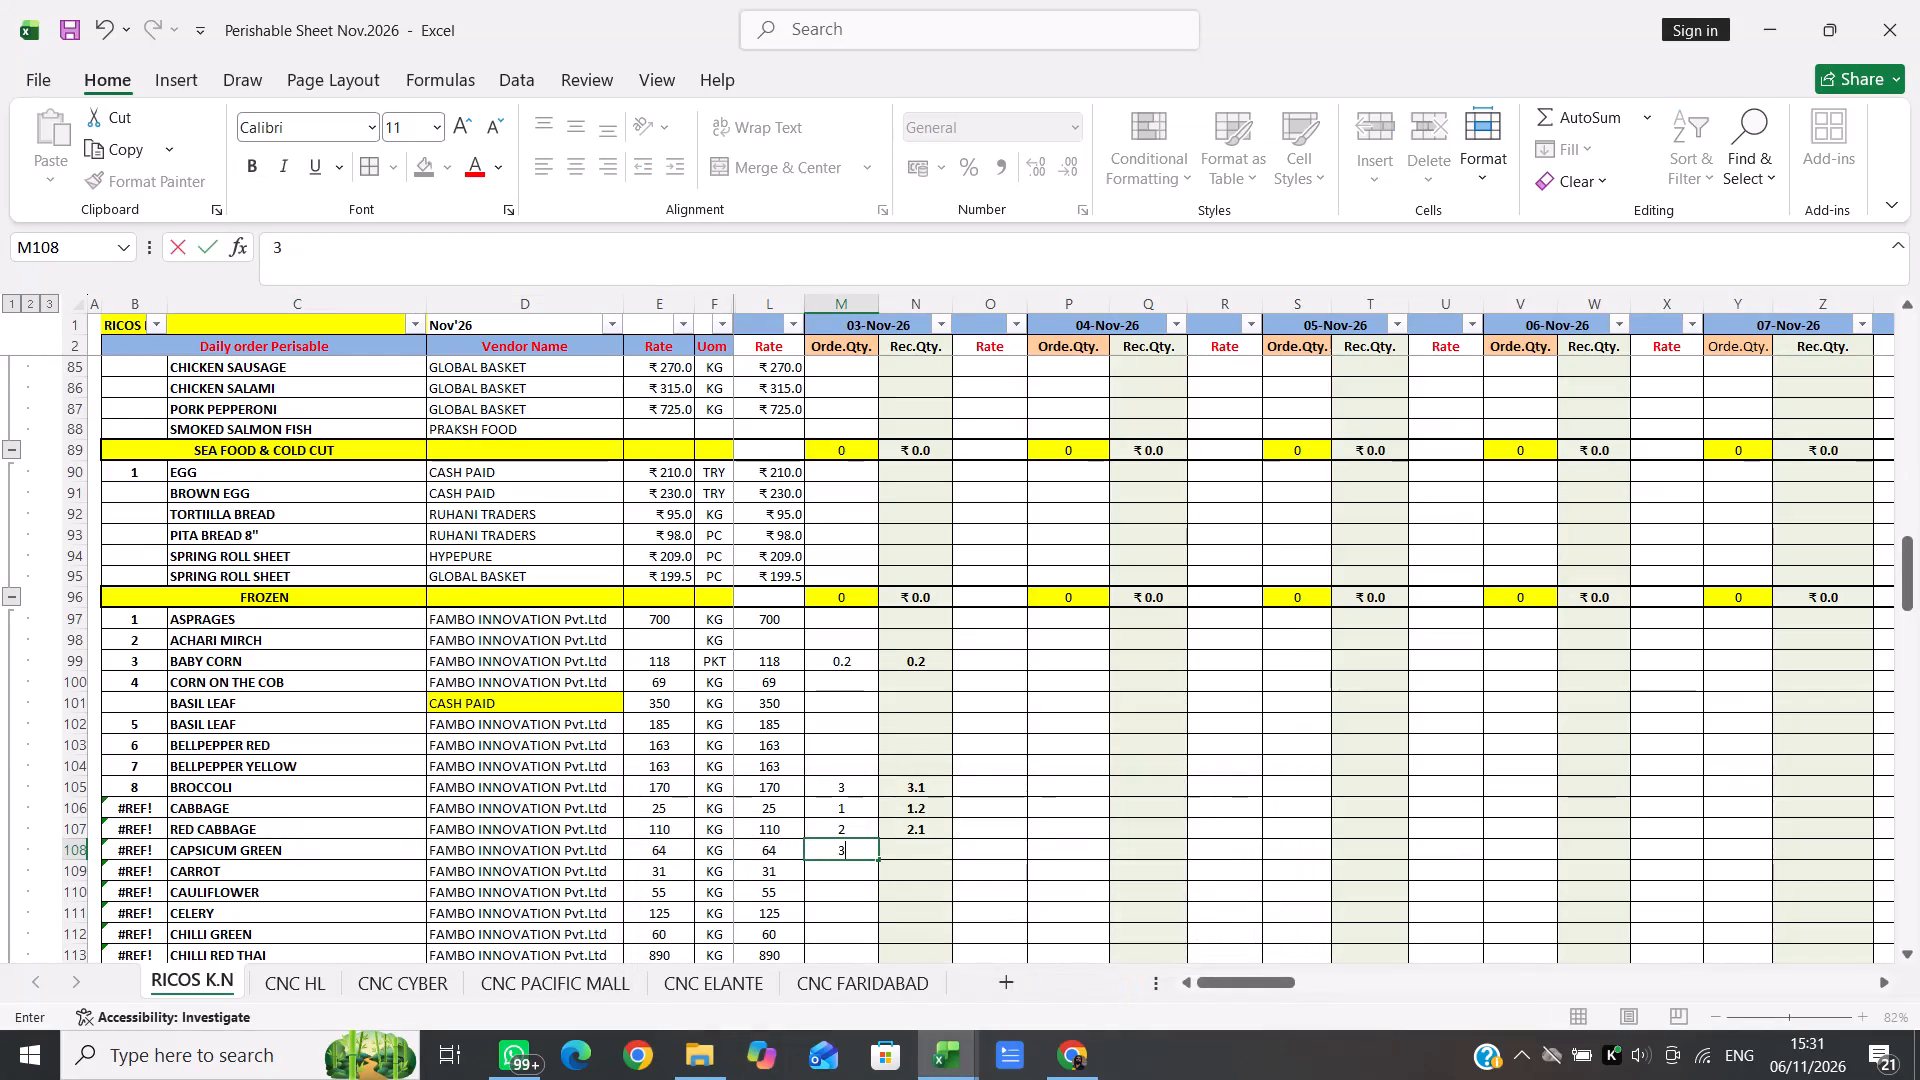
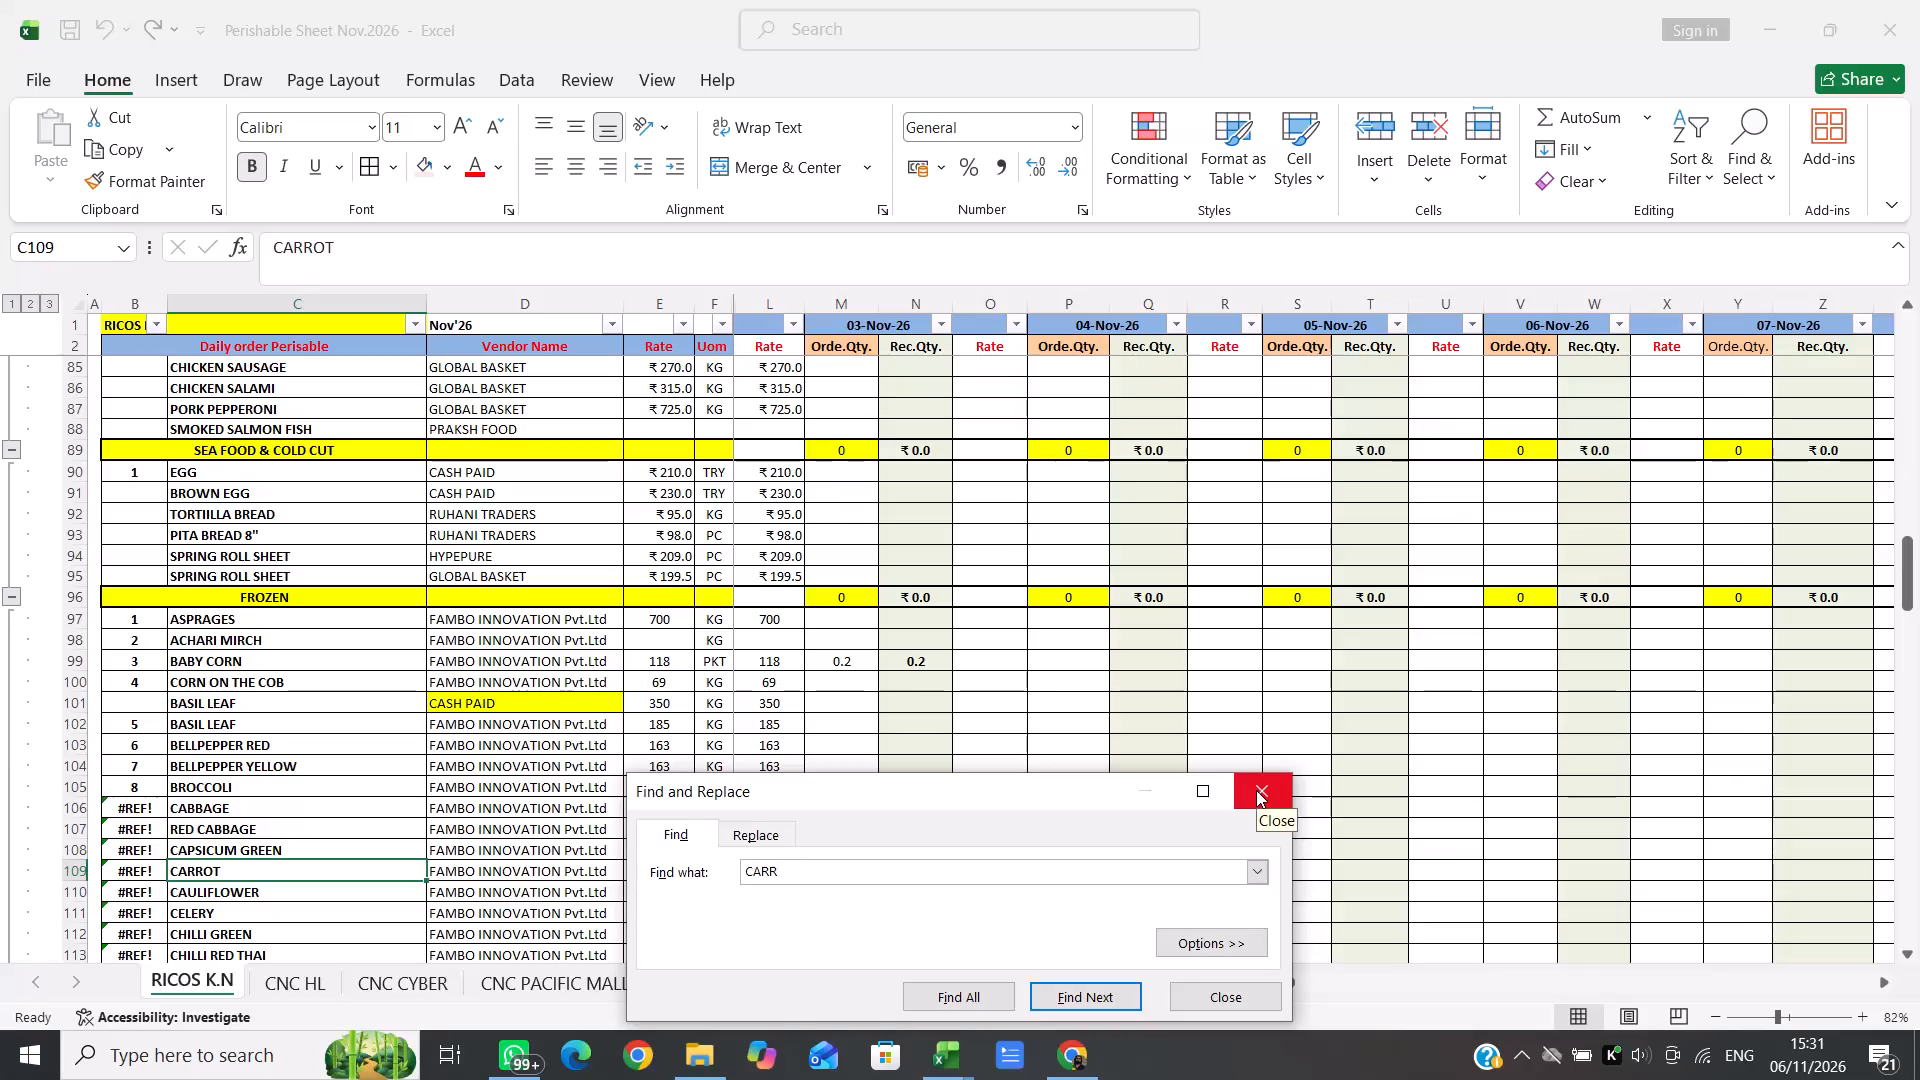
Close the search and move along the CARROT row toward its 03-Nov-26 ordered quantity.
left_click(1256, 790)
key("Right")
key("Right")
key("Right")
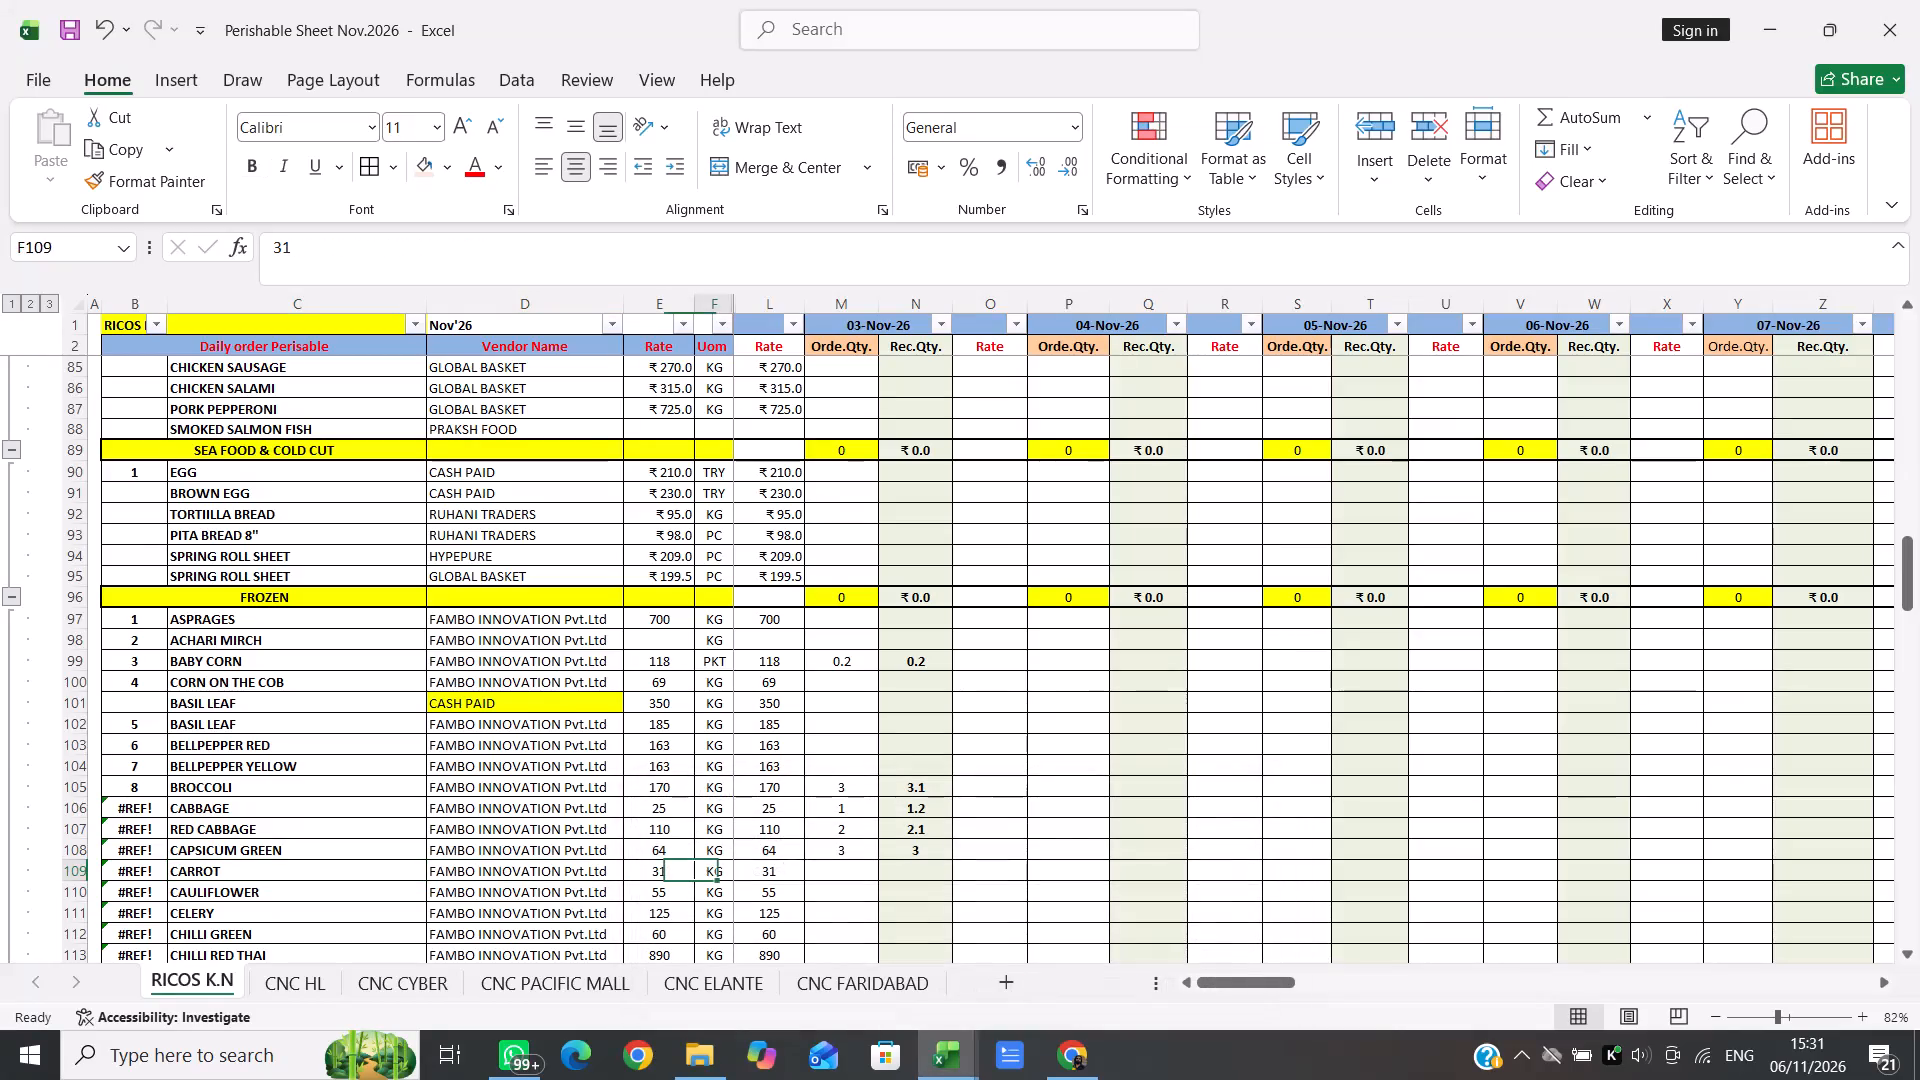
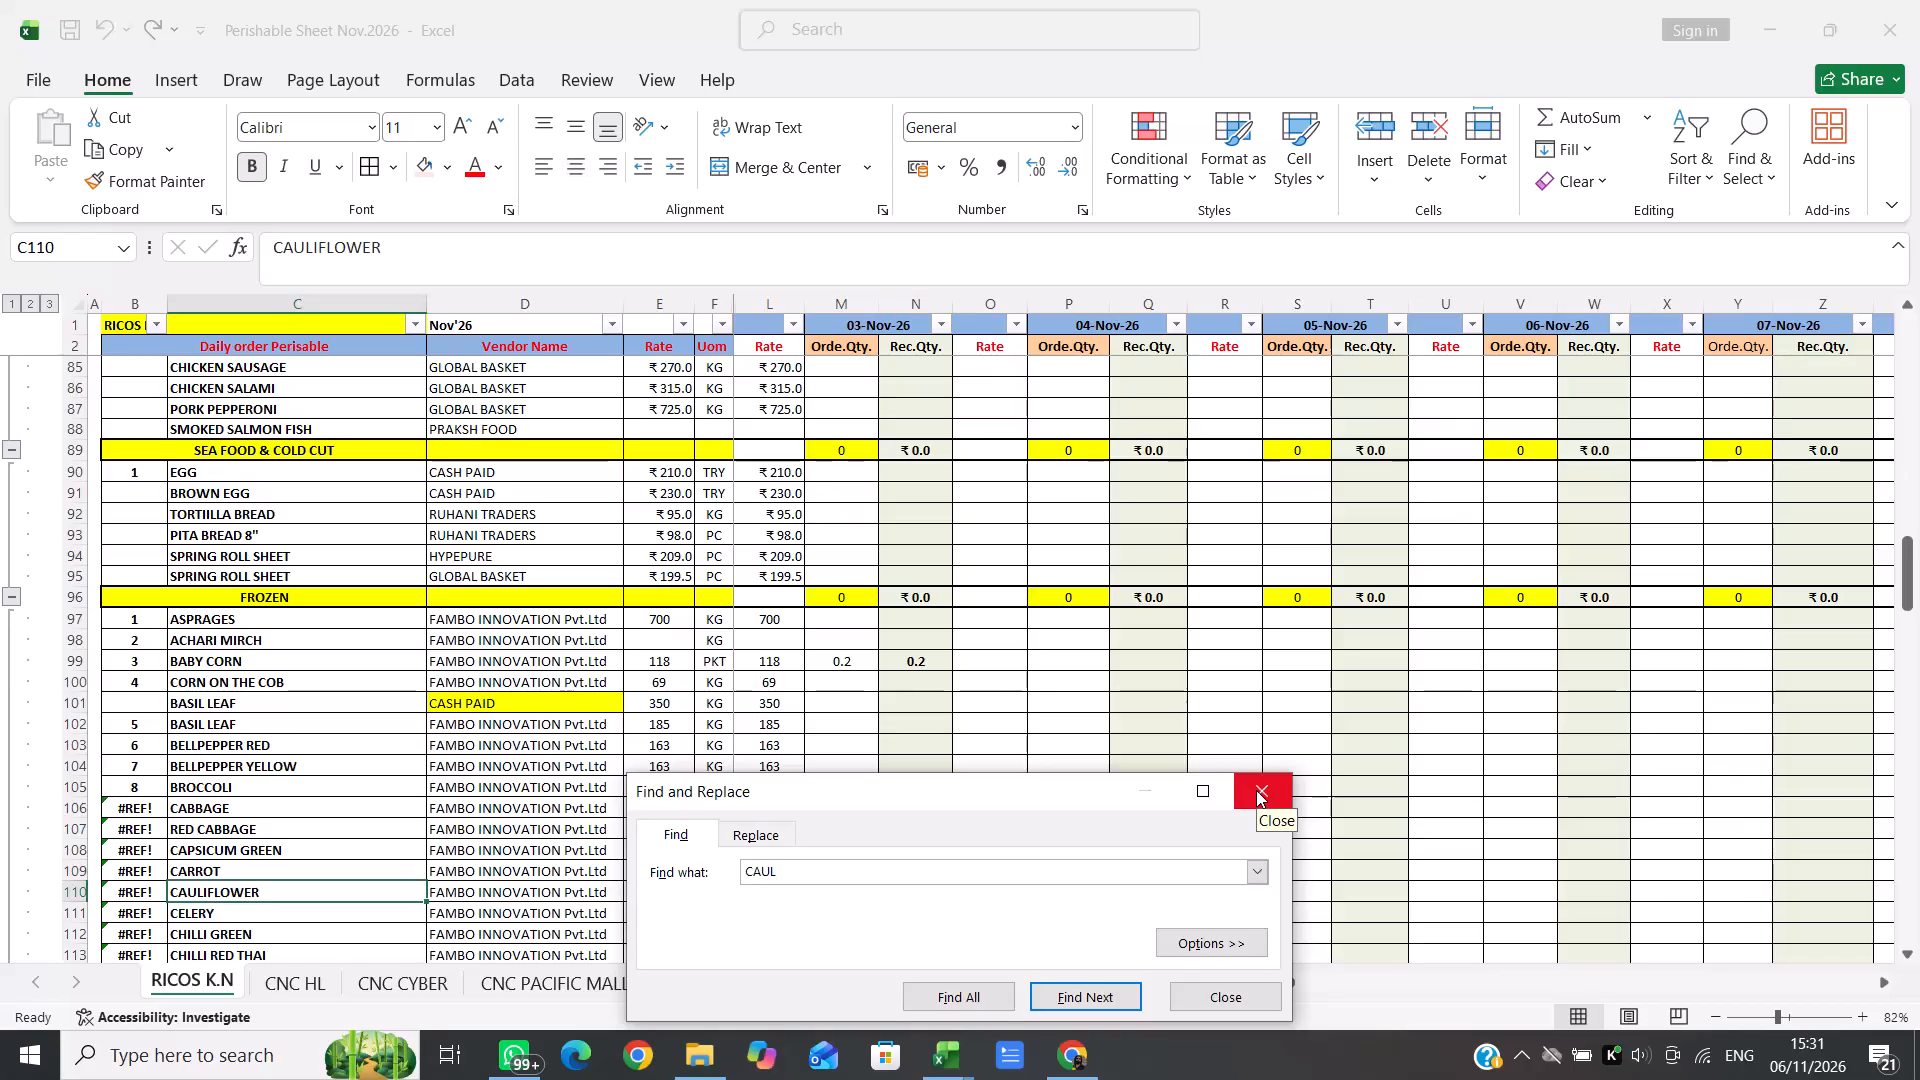
Enter an ordered quantity of 1 and a received quantity of 1 for CAULIFLOWER under 03-Nov-26.
left_click(1256, 790)
key("Right")
key("Right")
key("Right")
key("Right")
key("Right")
key("1")
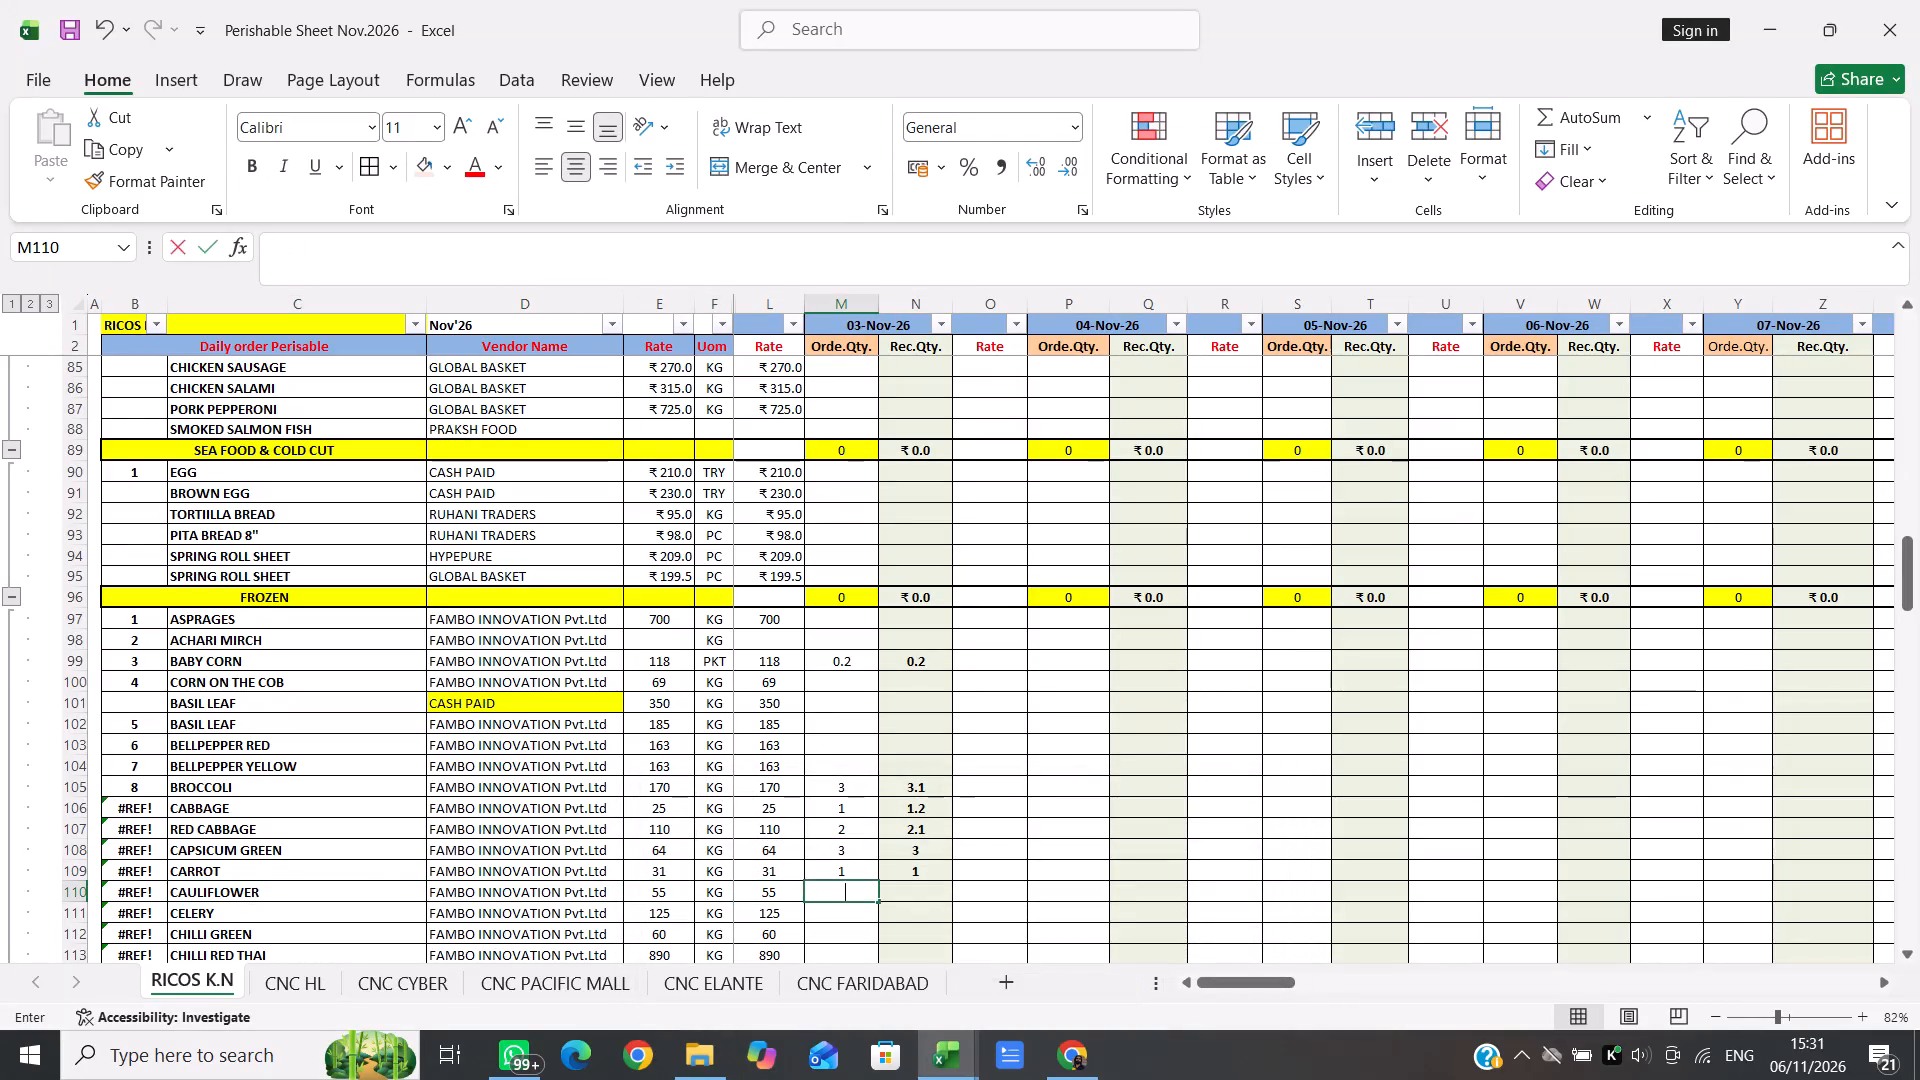
key("Right")
key("1")
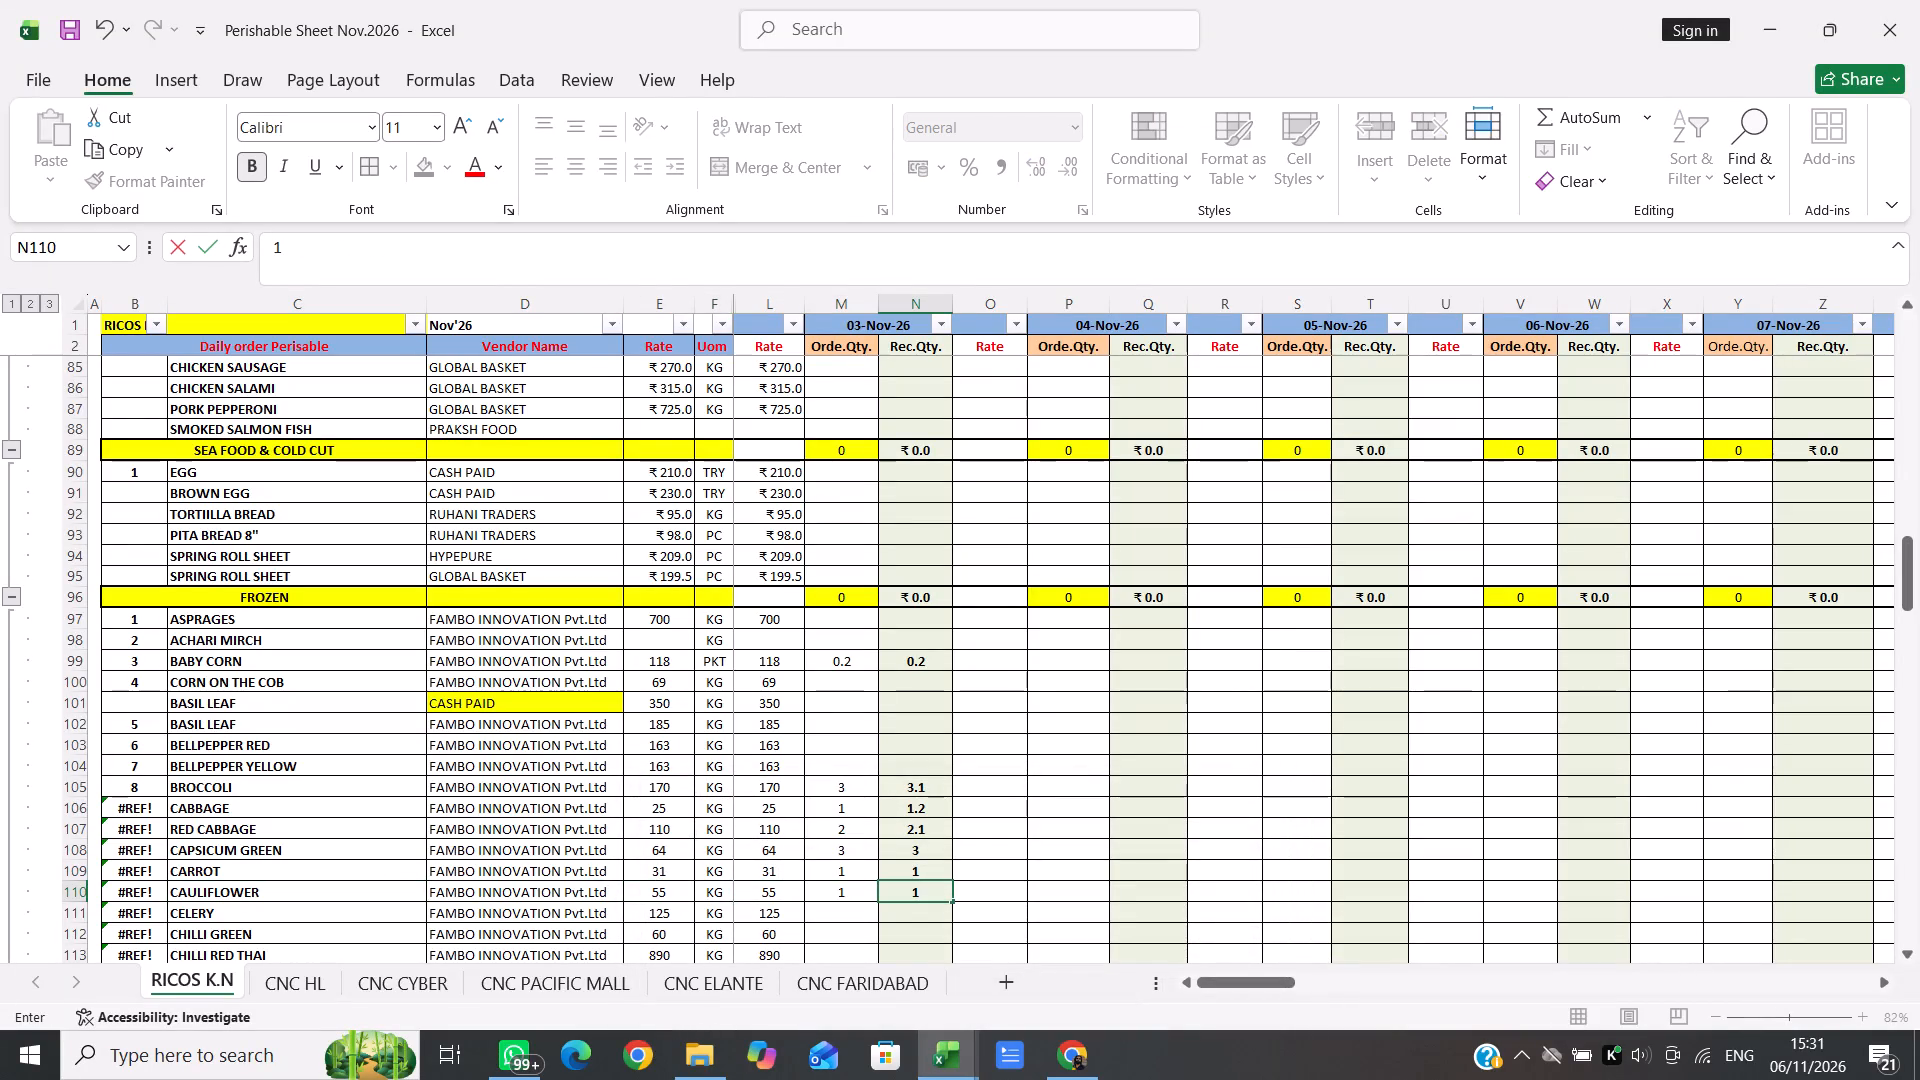
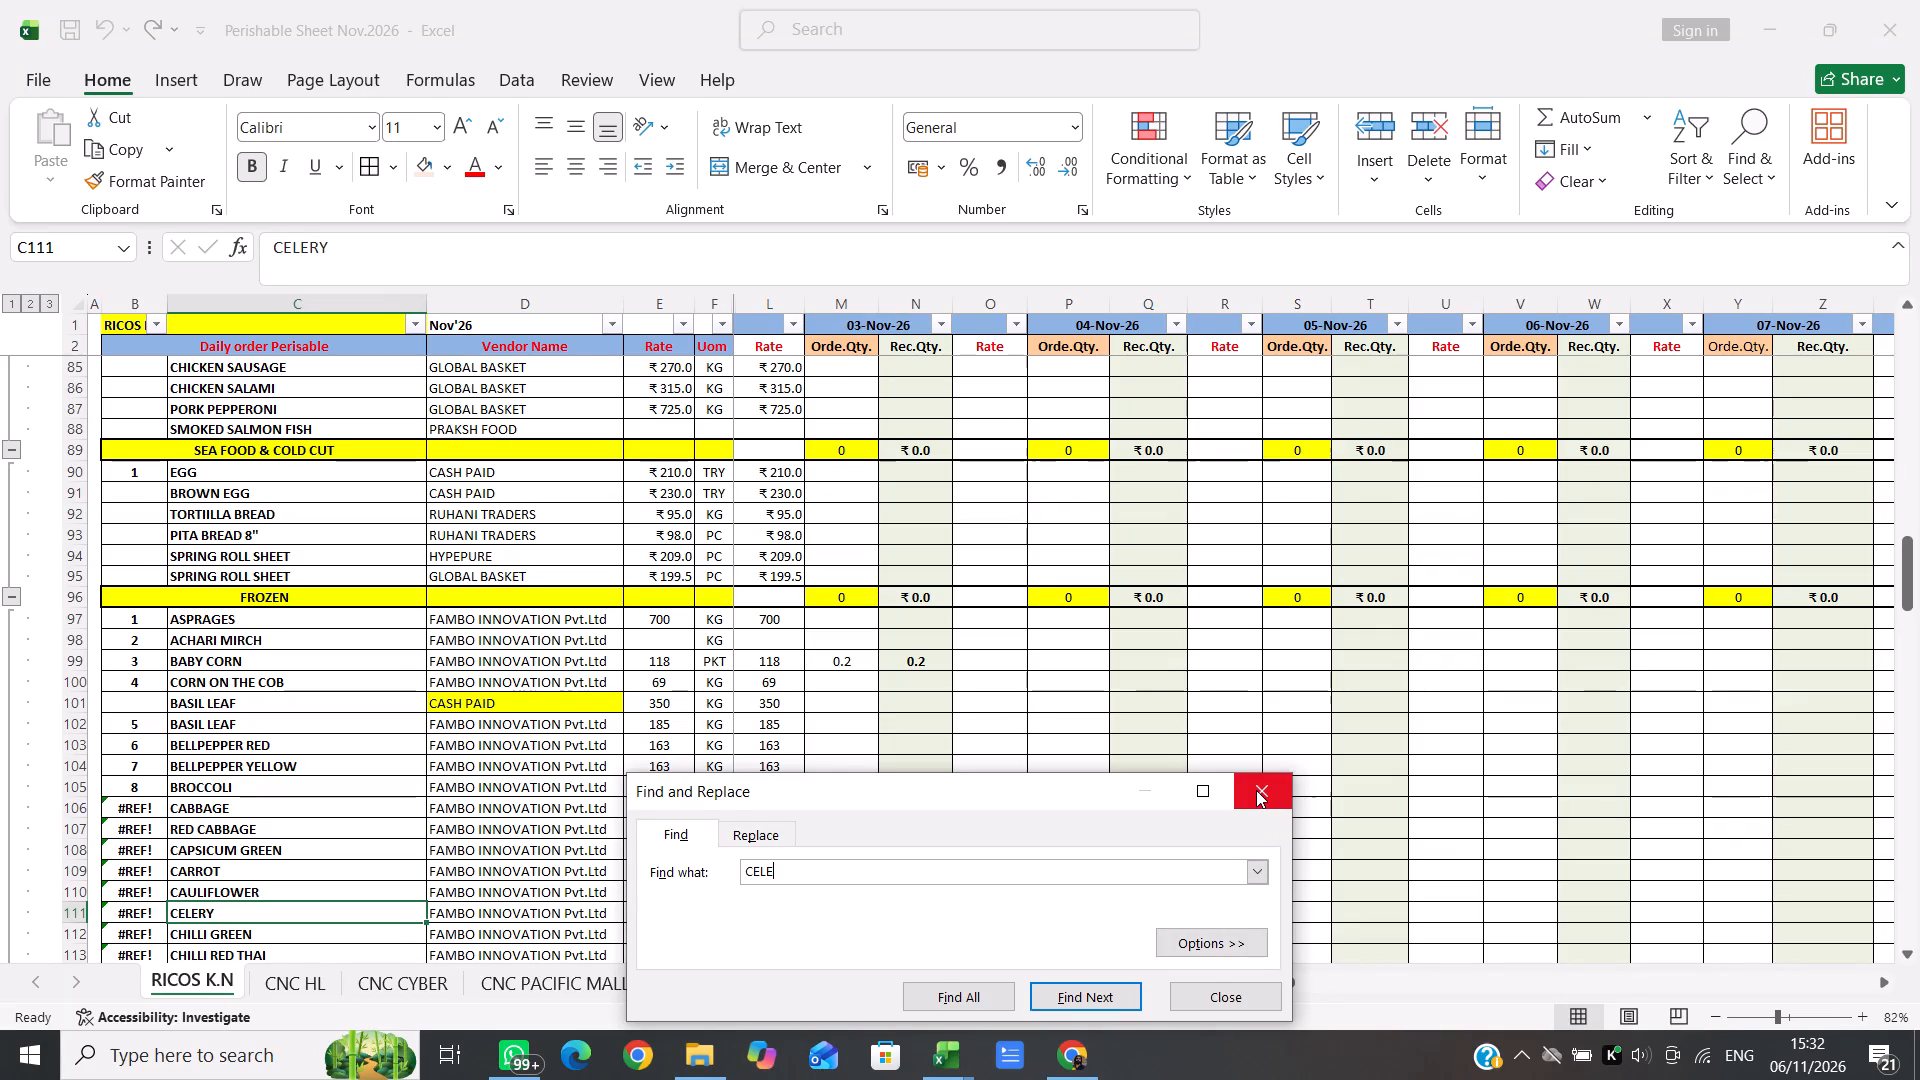
Go from the CELERY item to its 03-Nov-26 cells, ready for data entry.
left_click(1256, 790)
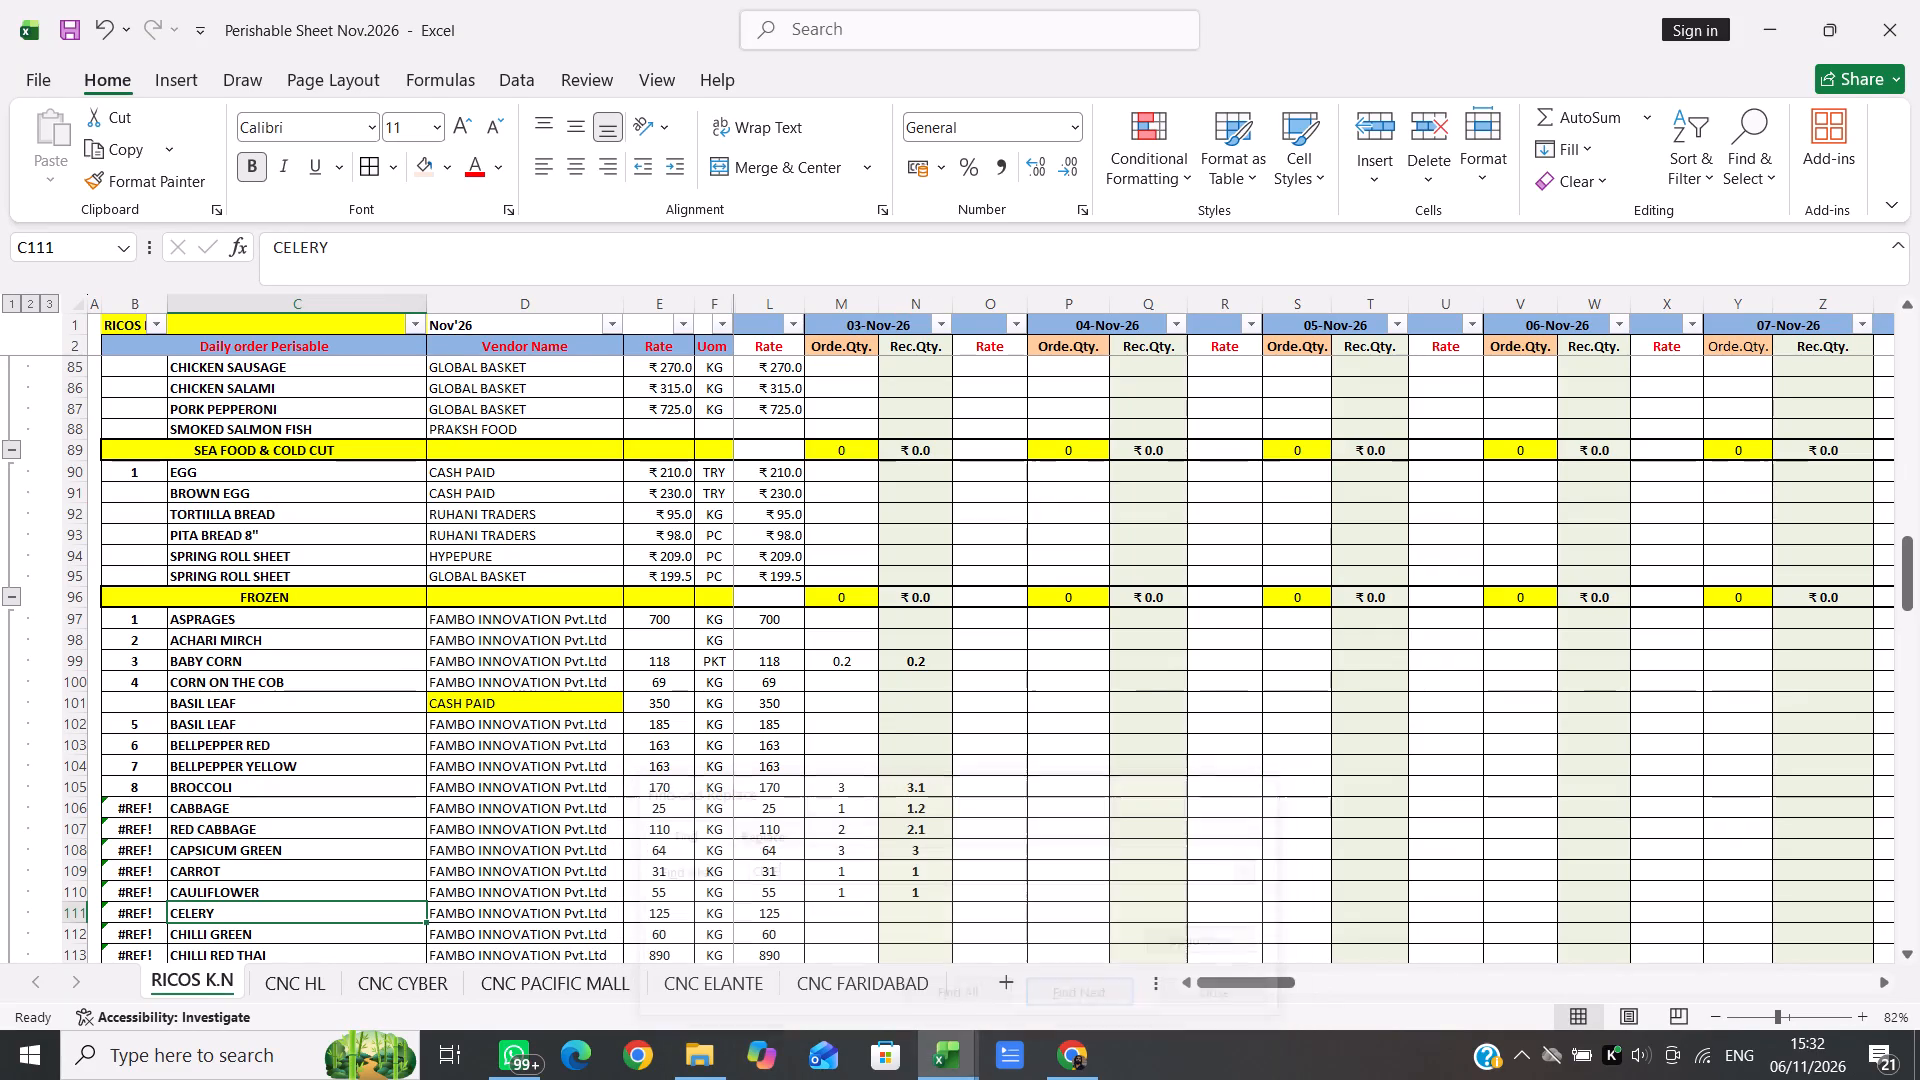
key("Right")
key("Right")
key("Right")
key("Right")
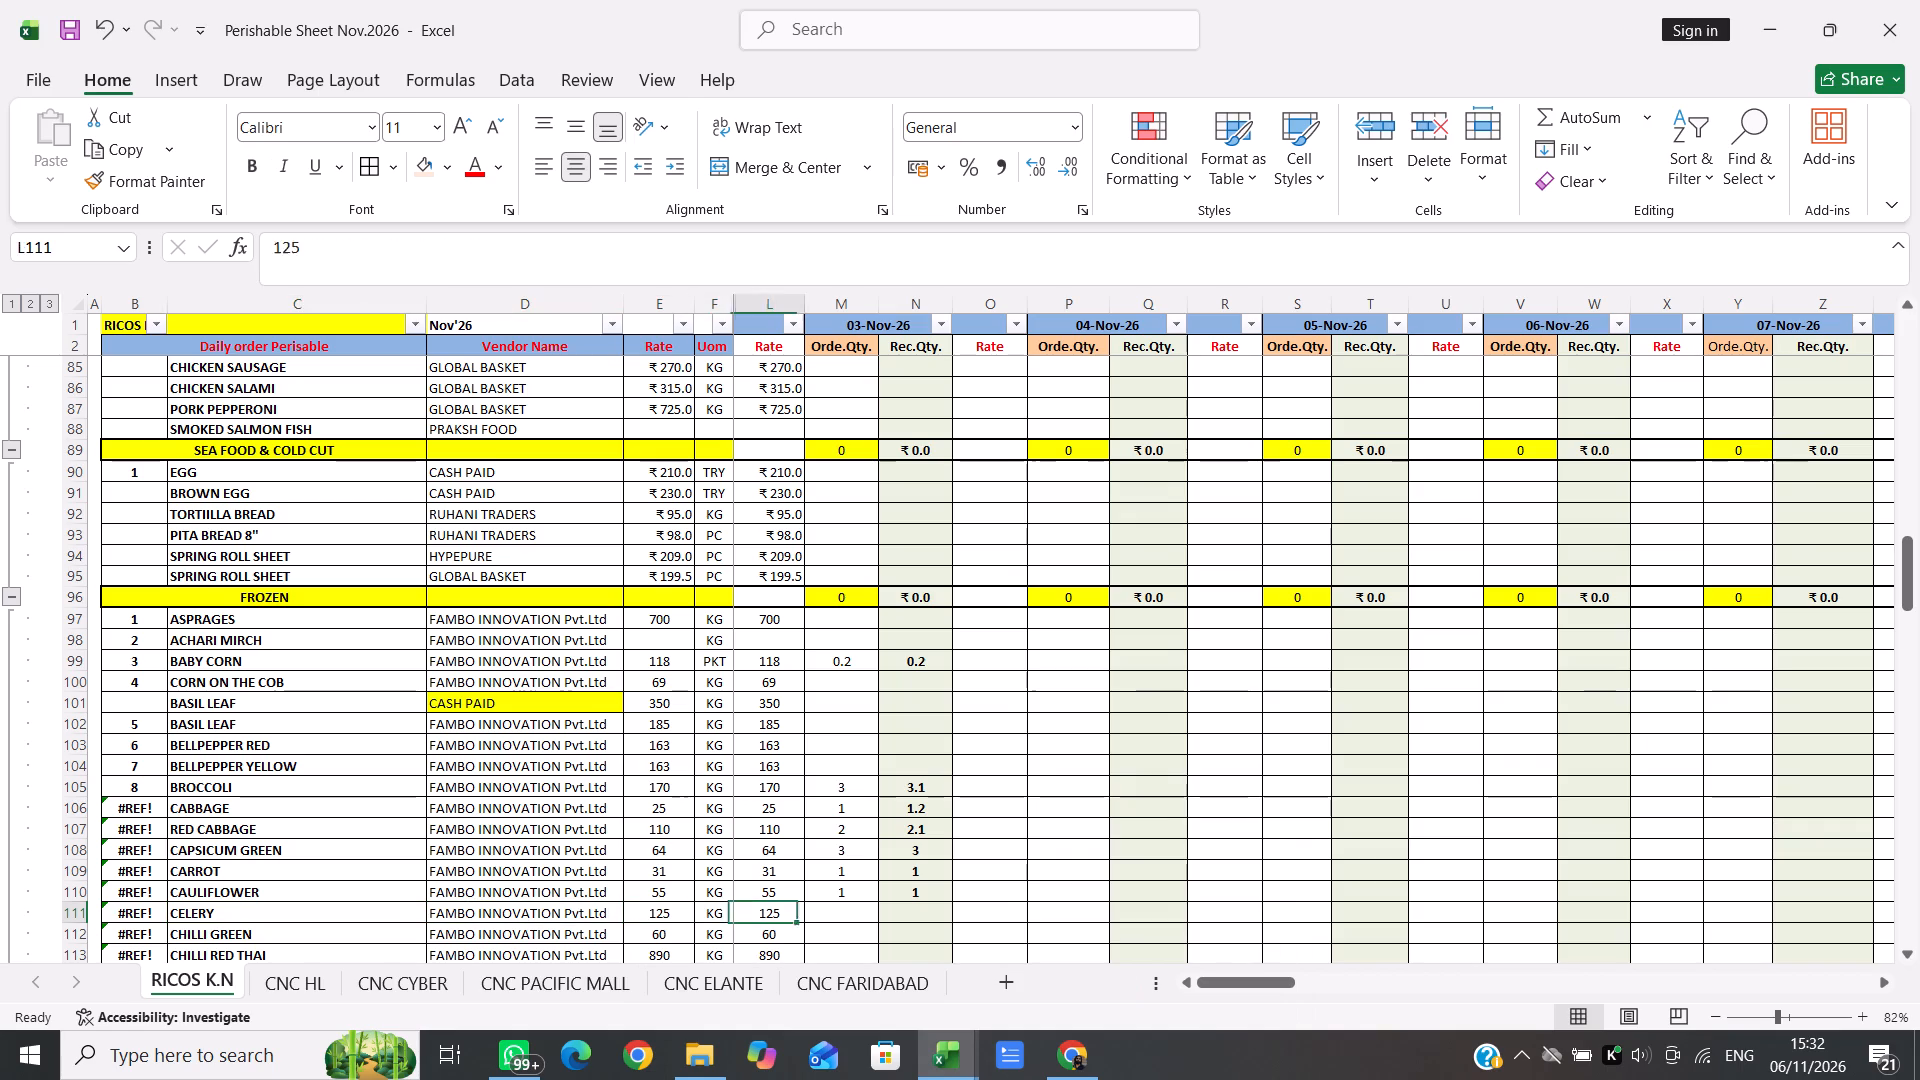
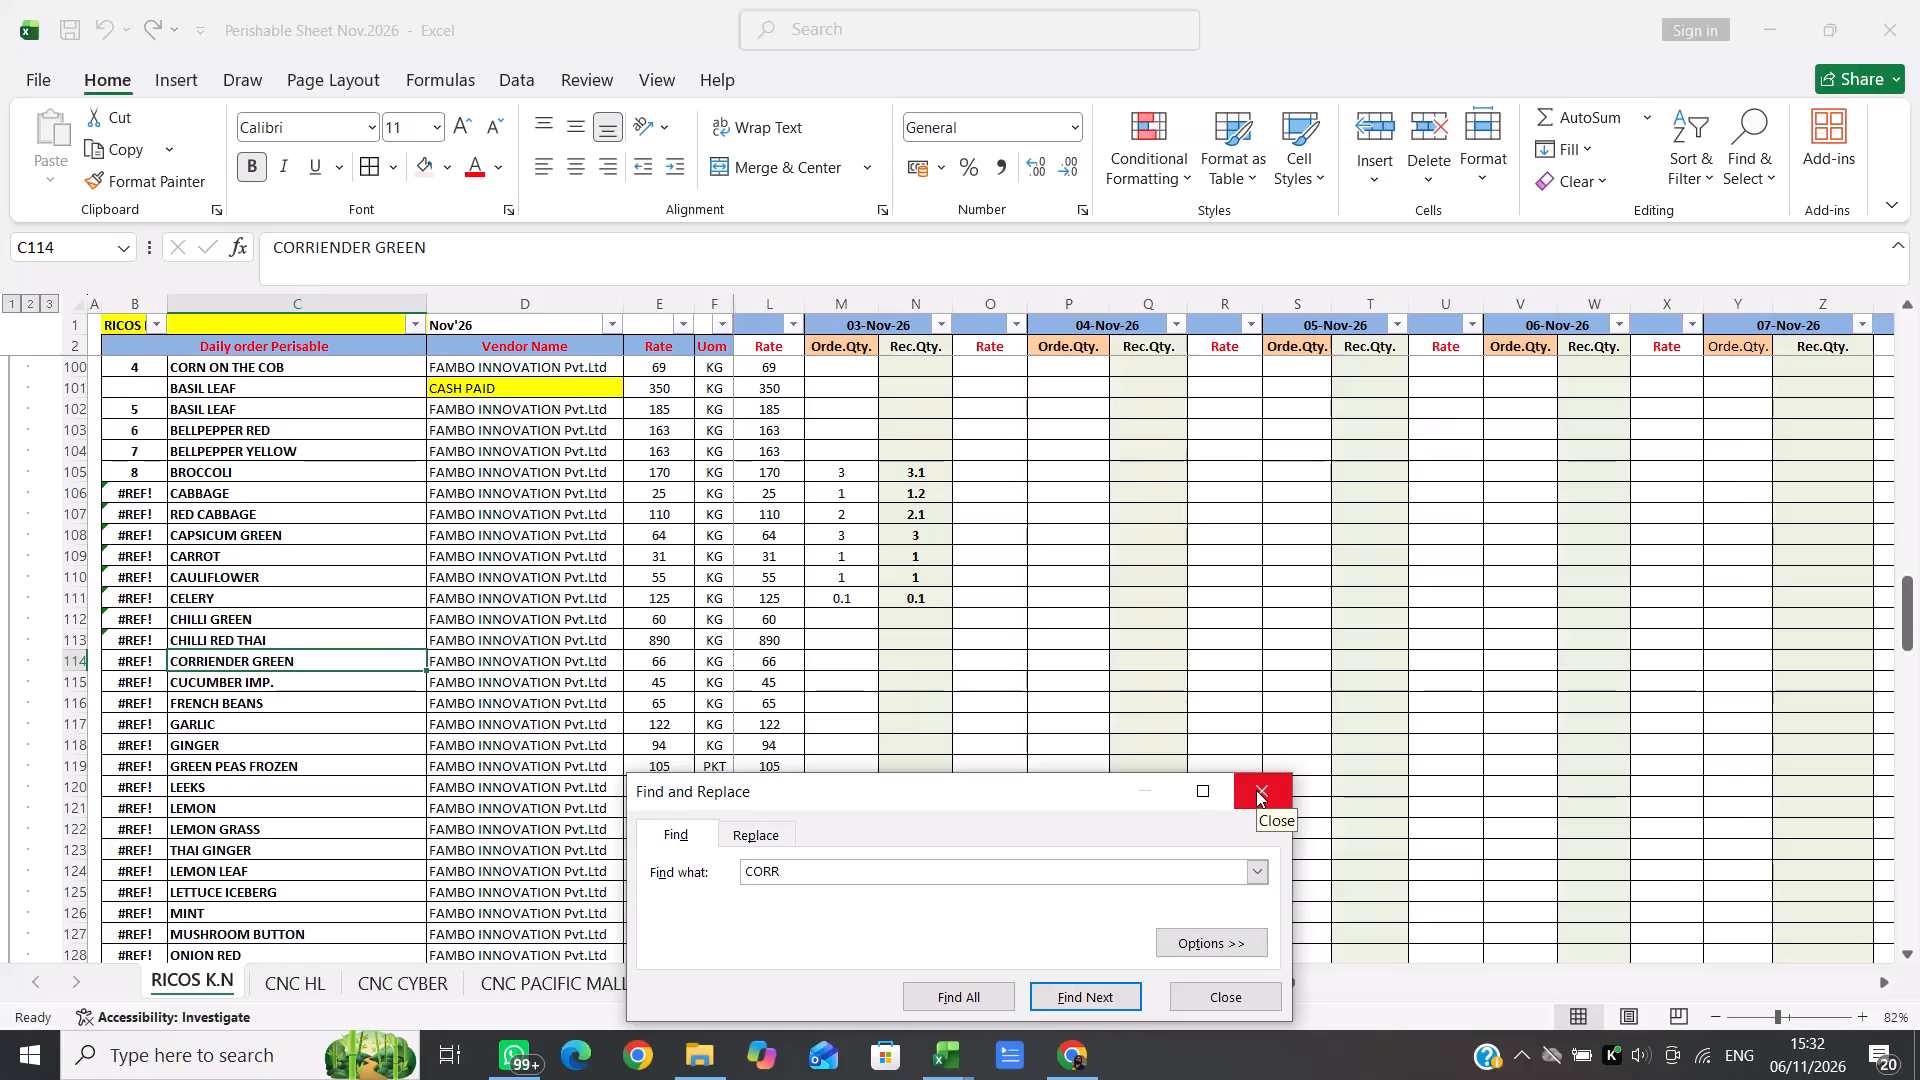
Enter 0.2 as the 03-Nov-26 order quantity for CORRIENDER GREEN and move on to its received quantity.
left_click(1256, 790)
key("Right")
key("Right")
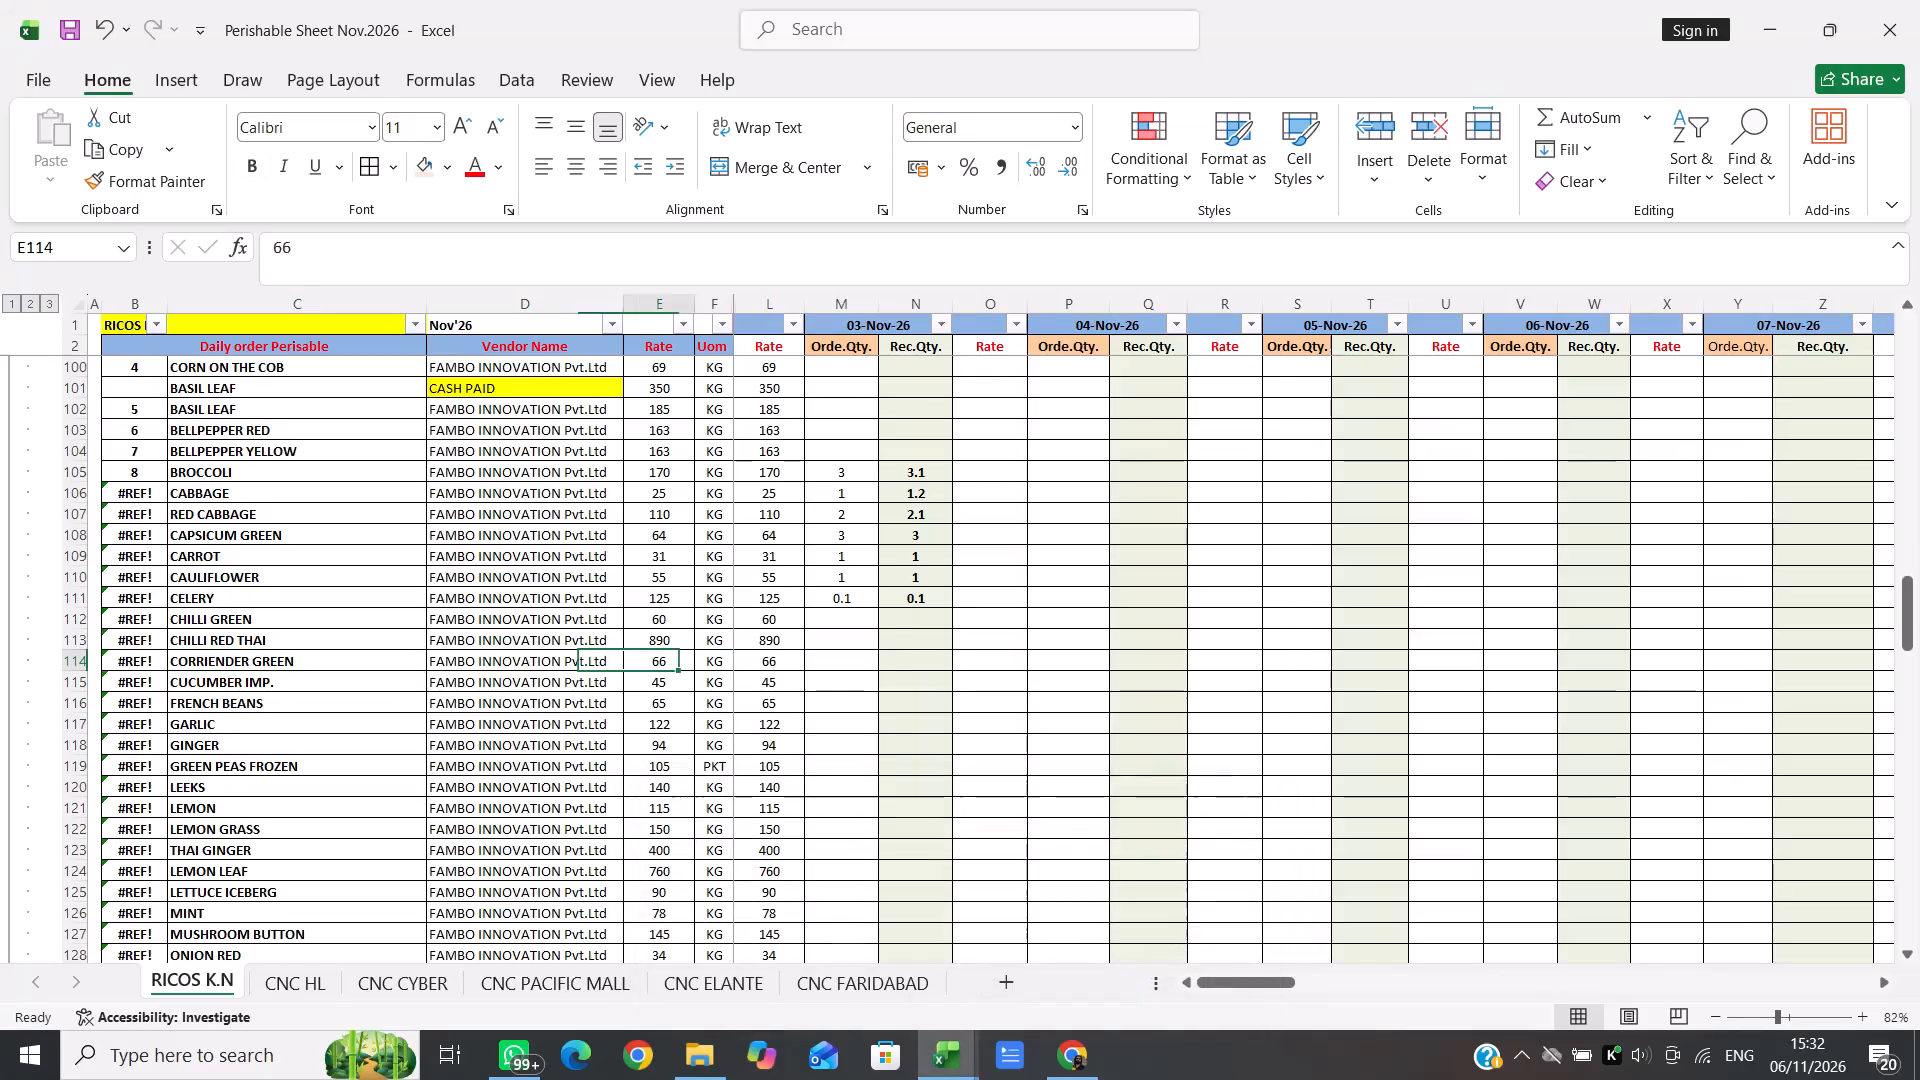
key("Right")
key("Right")
key("Right")
type("0.2")
key("Right")
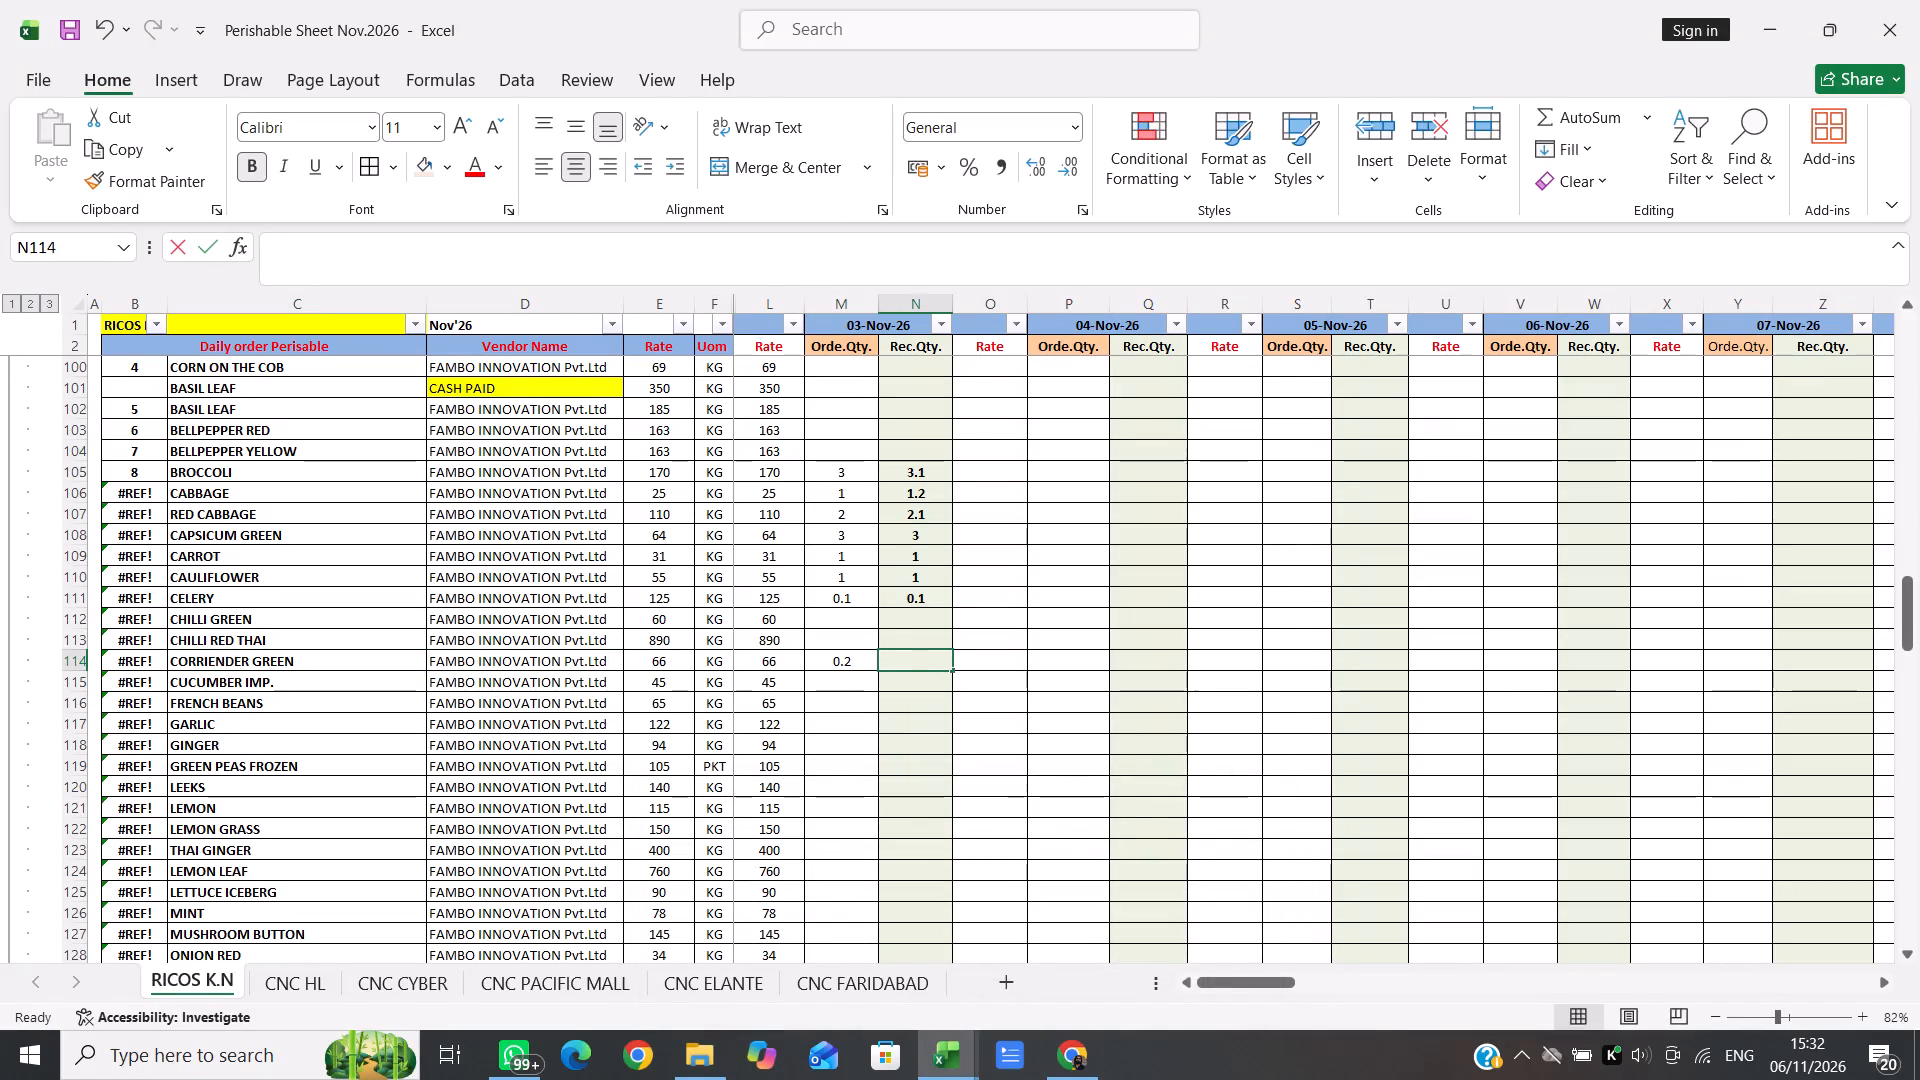
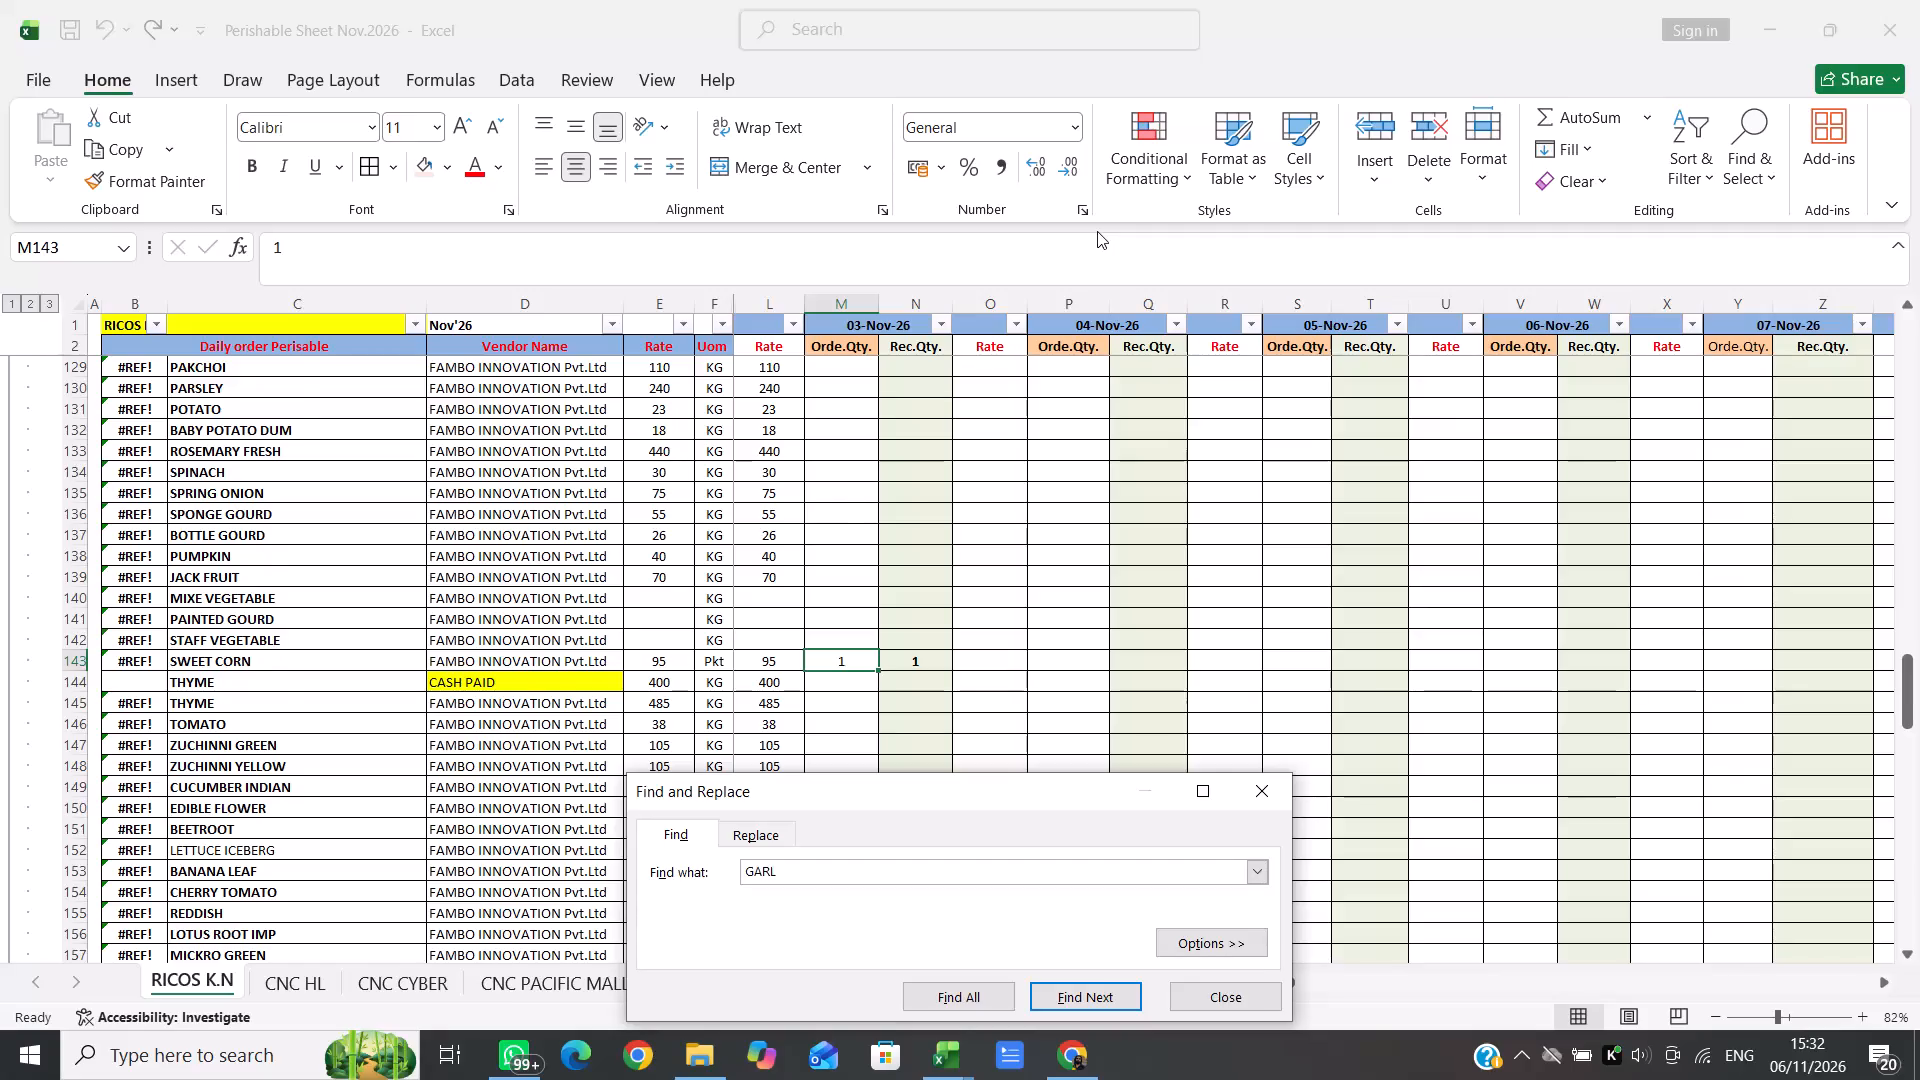
Search the sheet for GARL until the GARLIC vegetable row is found, and go to its 03-Nov-26 order quantity.
key("Return")
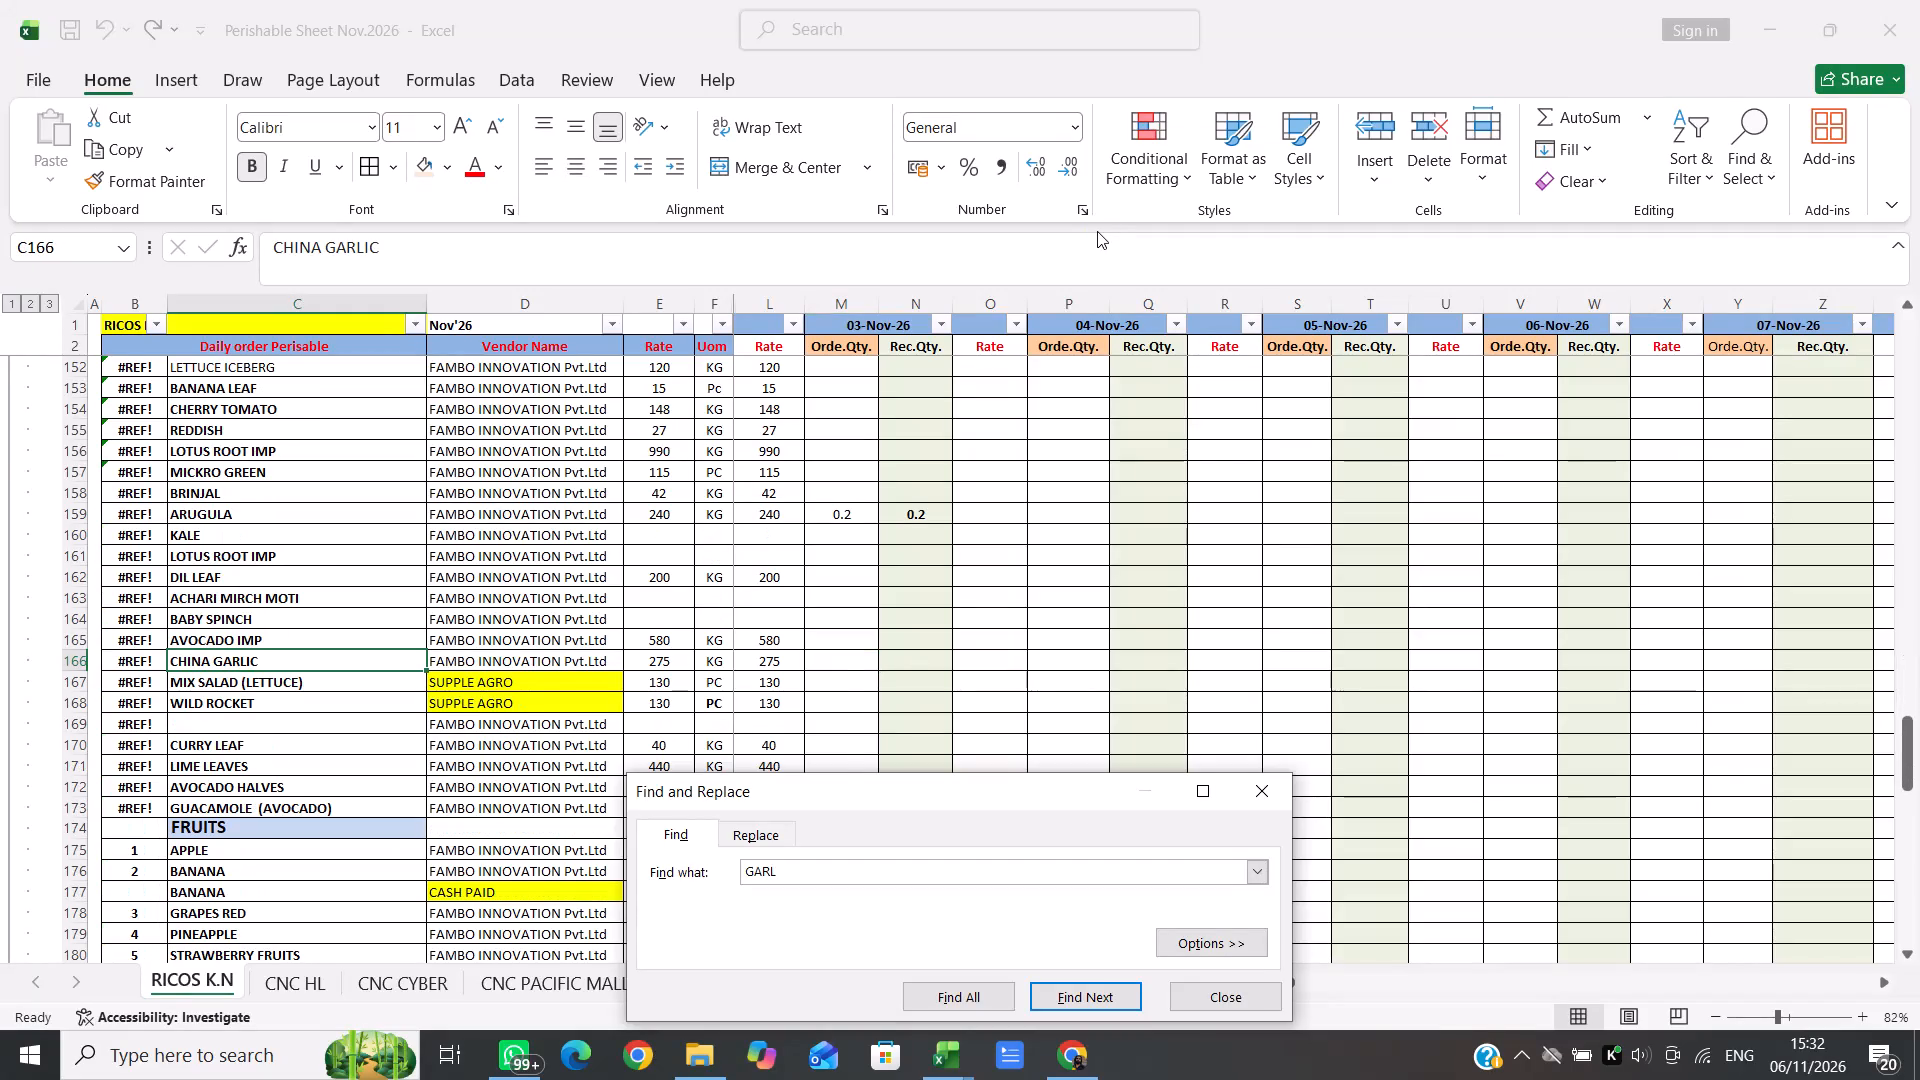
key("Return")
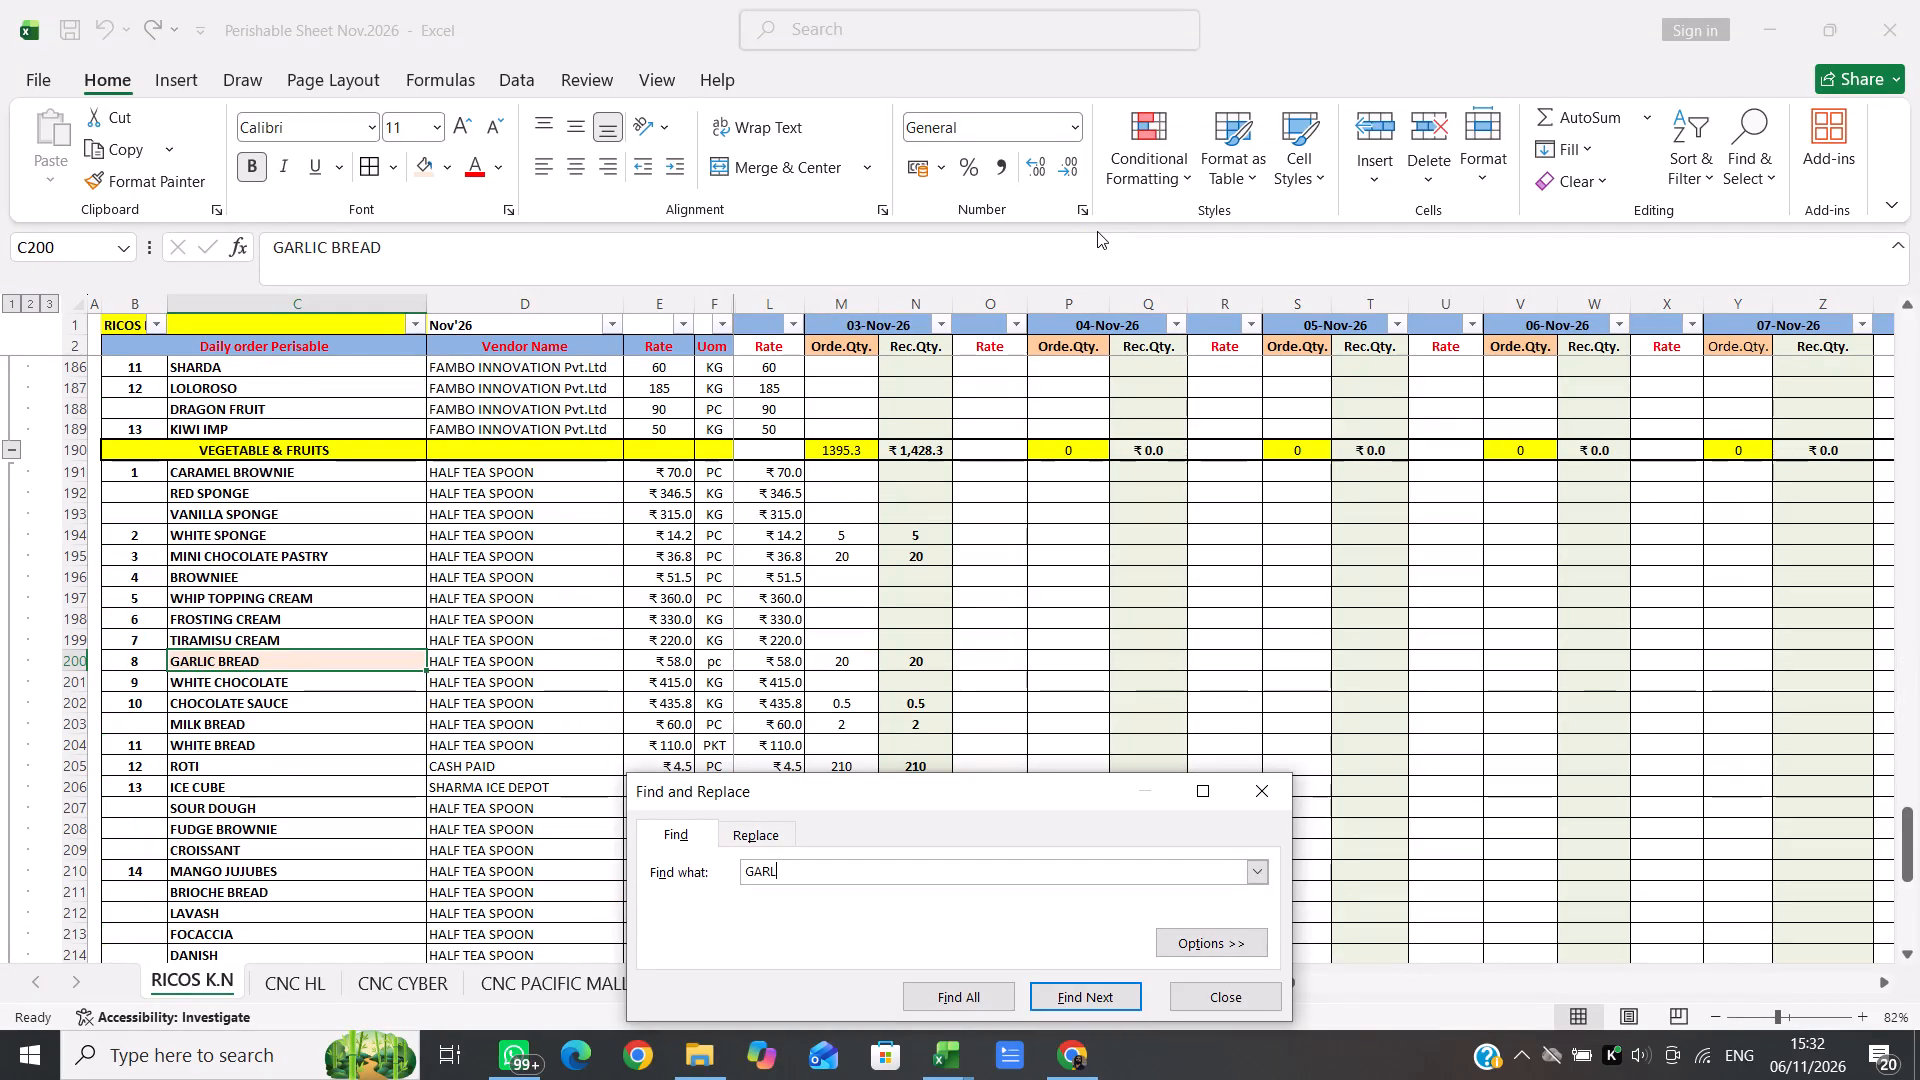
key("Return")
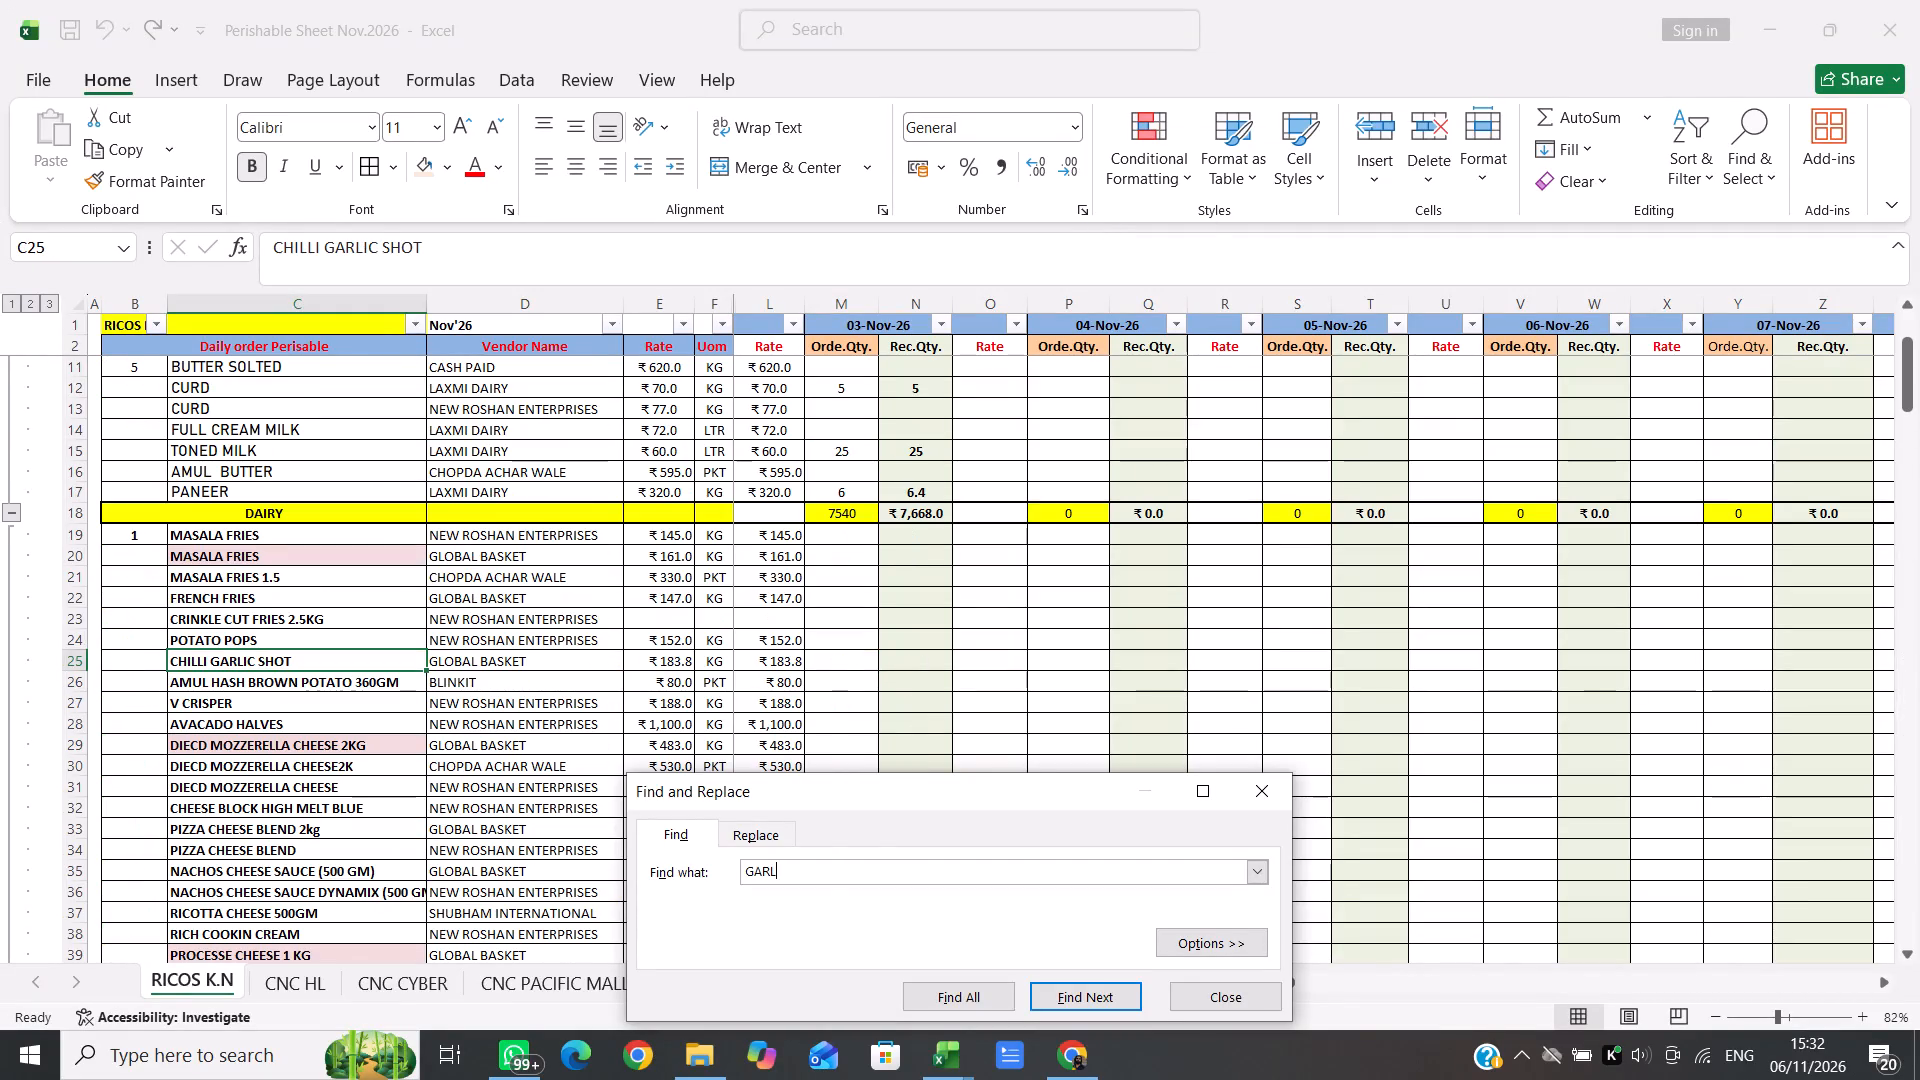
key("Return")
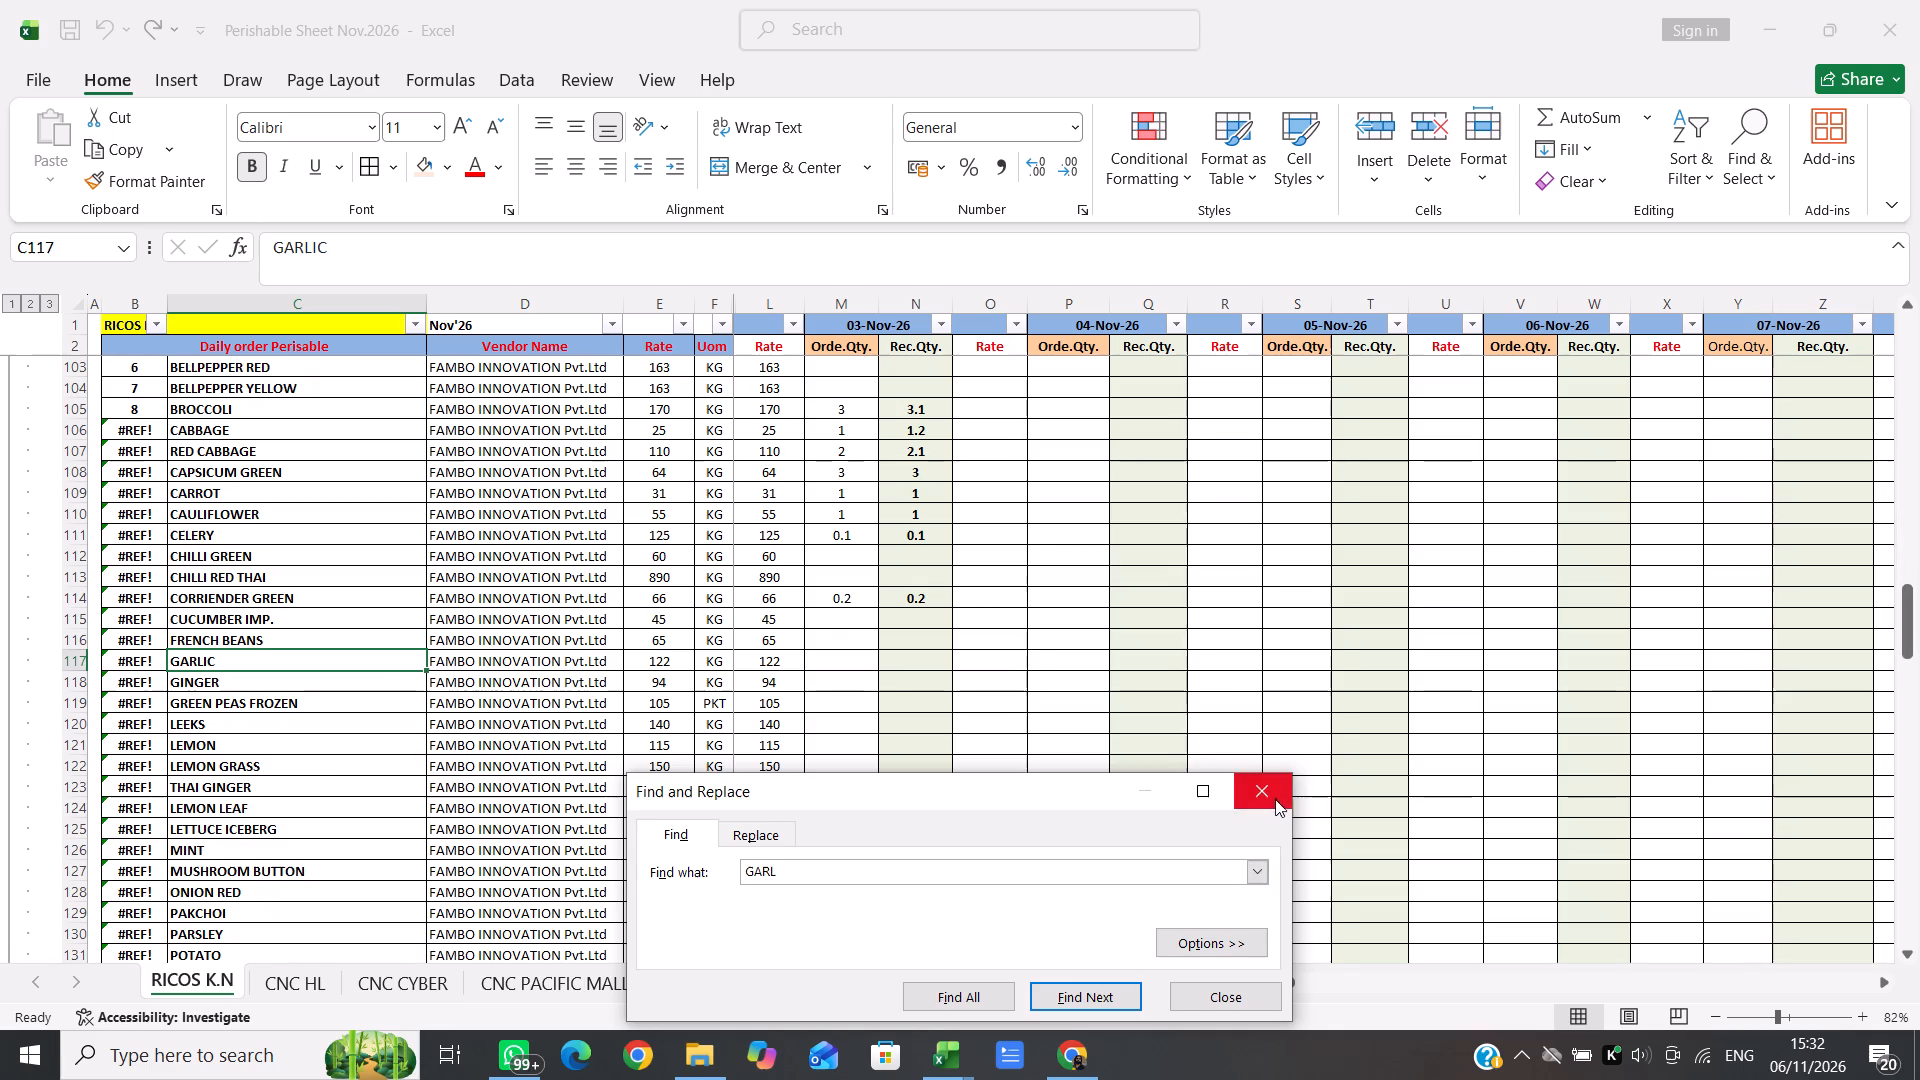
left_click(1275, 793)
key("Right")
key("Right")
key("Right")
key("Right")
key("Right")
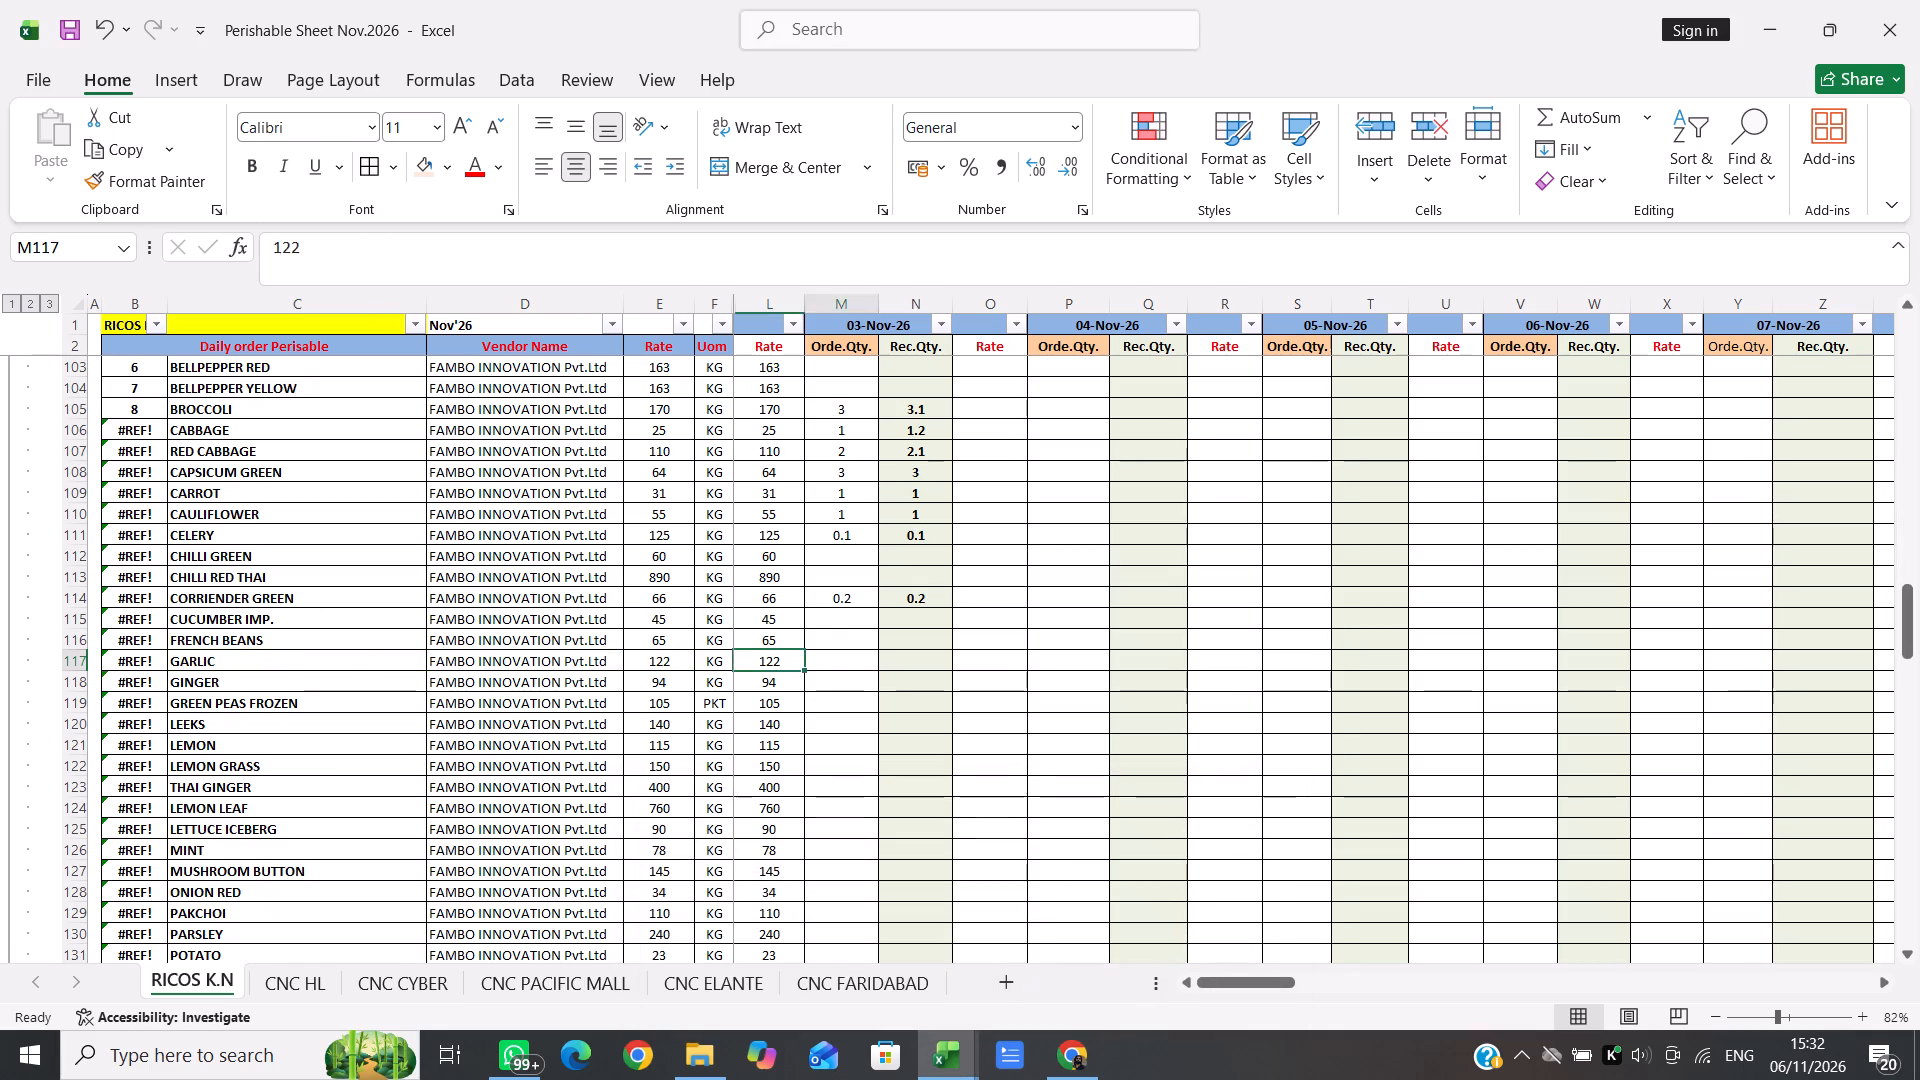
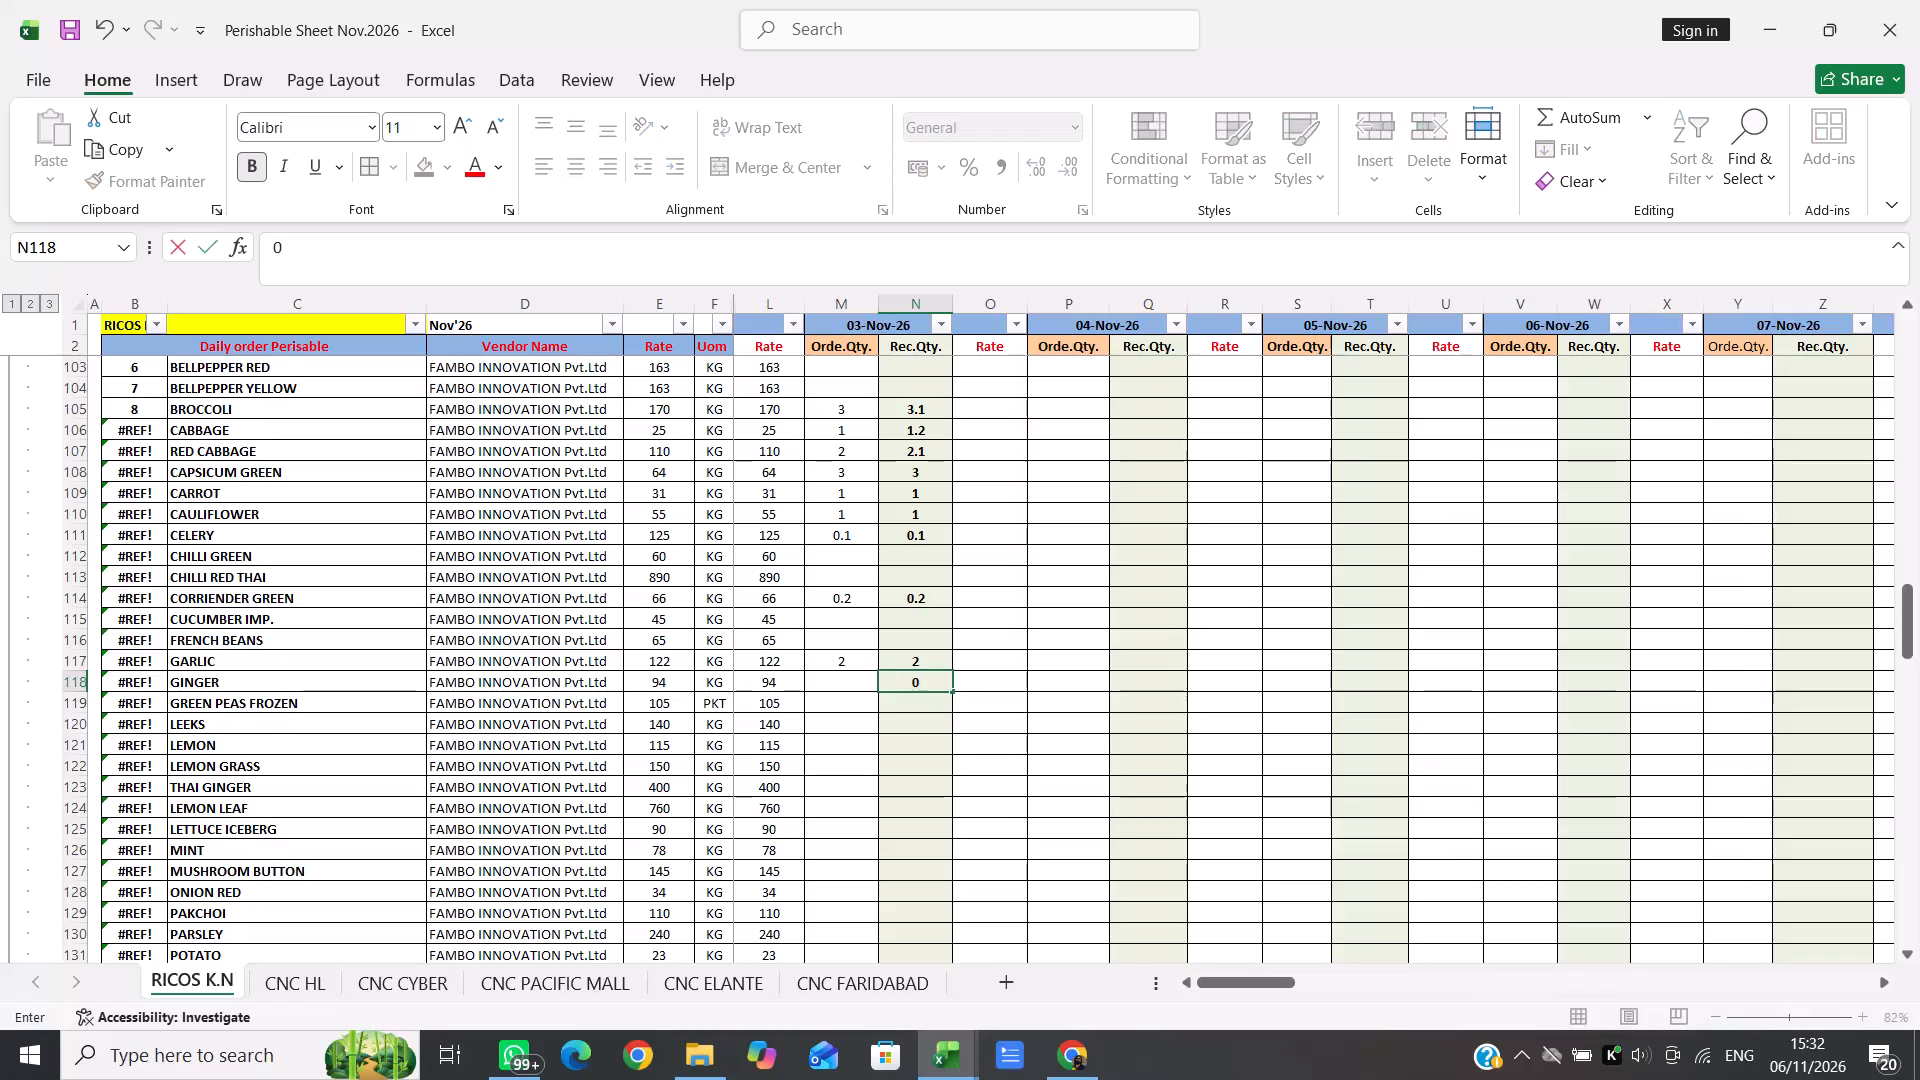
Enter 0.2 as the 03-Nov-26 received quantity for GINGER and start filling in its order quantity.
key("Left")
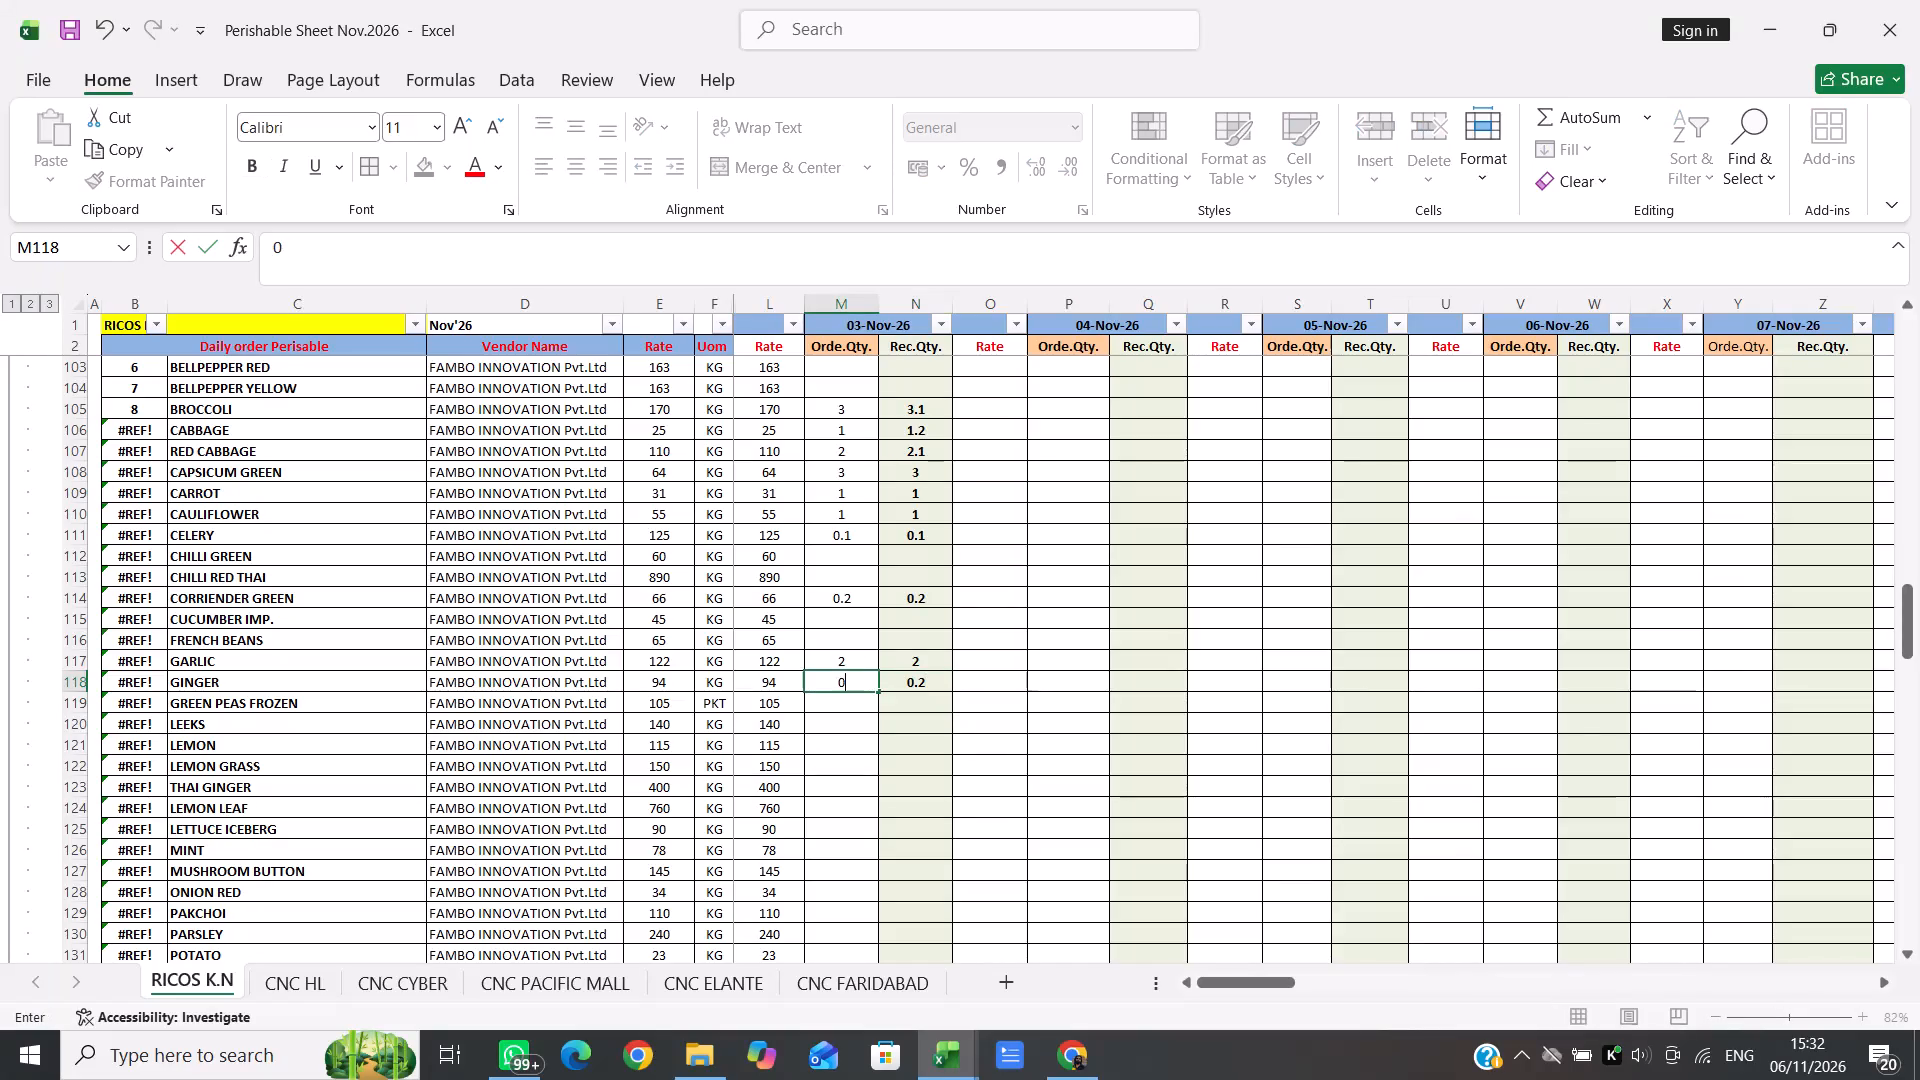
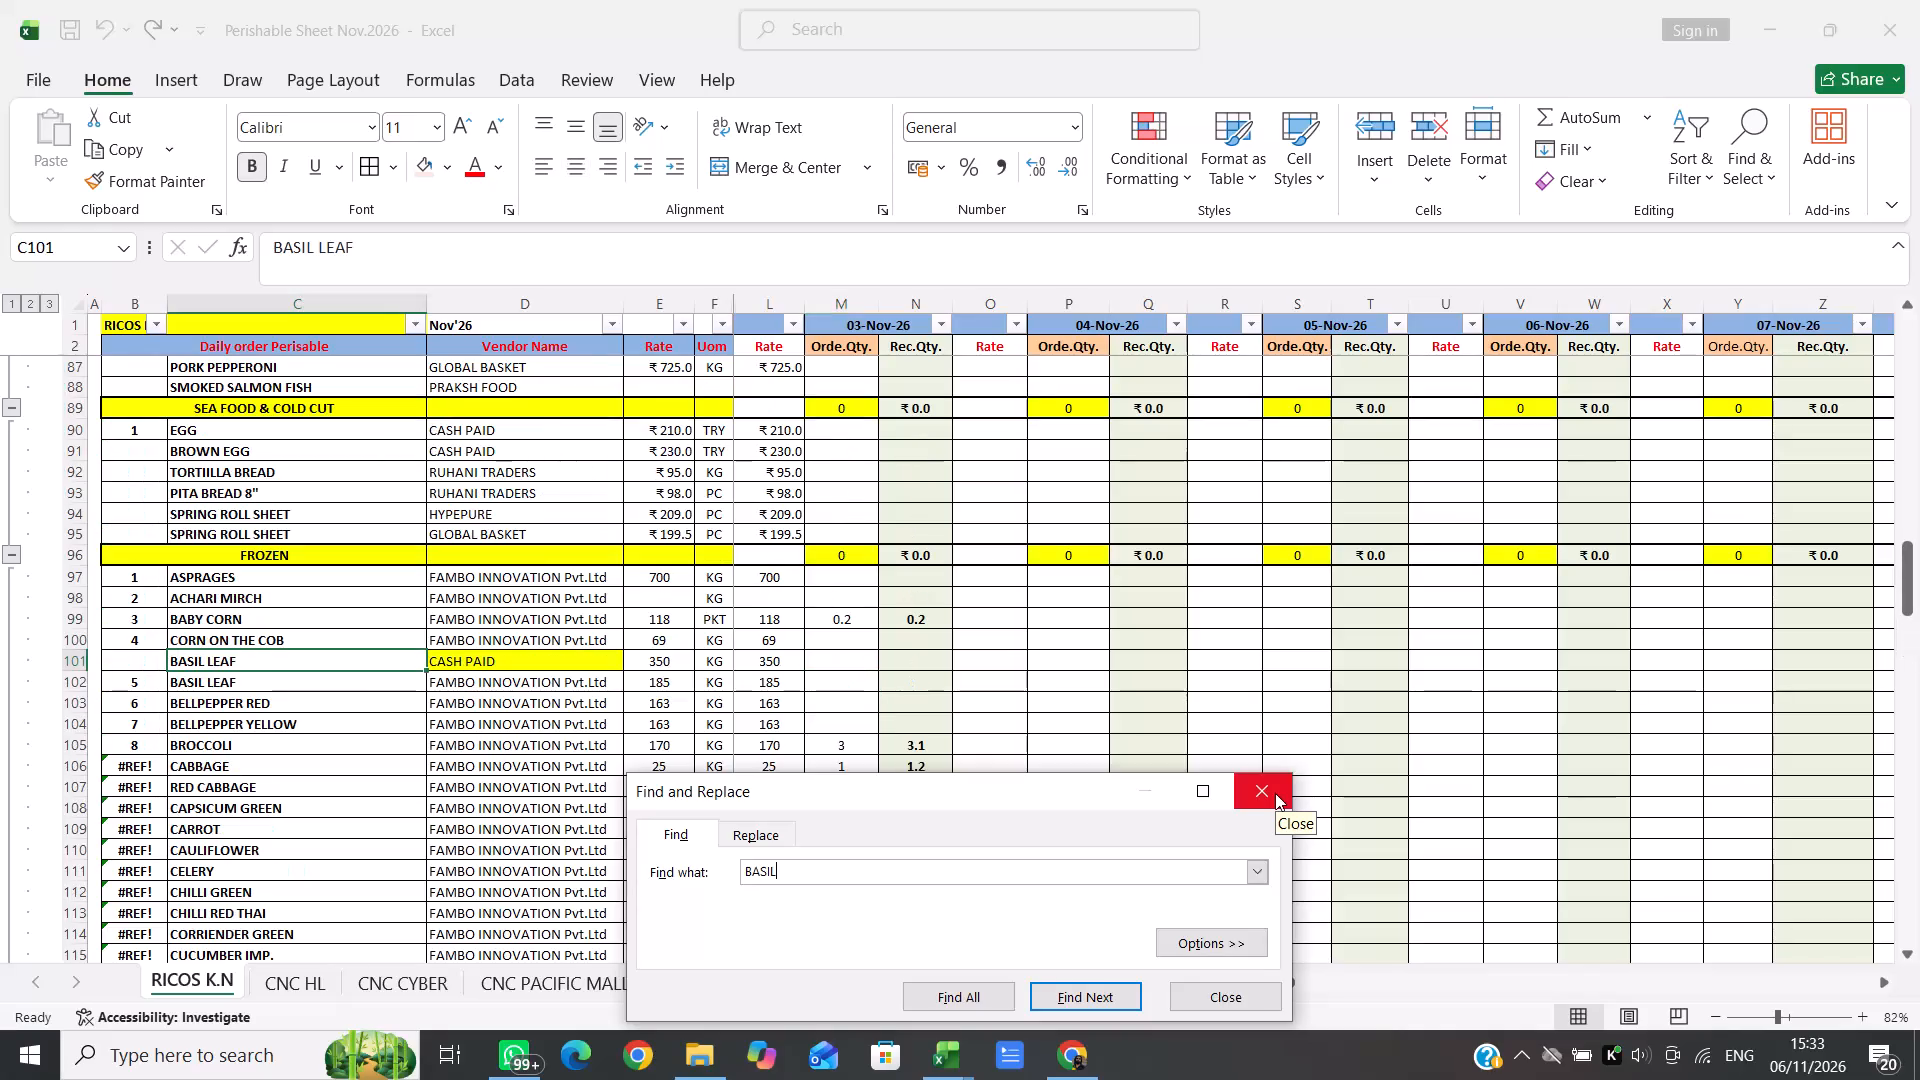
Enter 0.2 as both the 03-Nov-26 order and received quantities for the FAMBO INNOVATION BASIL LEAF row.
left_click(1275, 793)
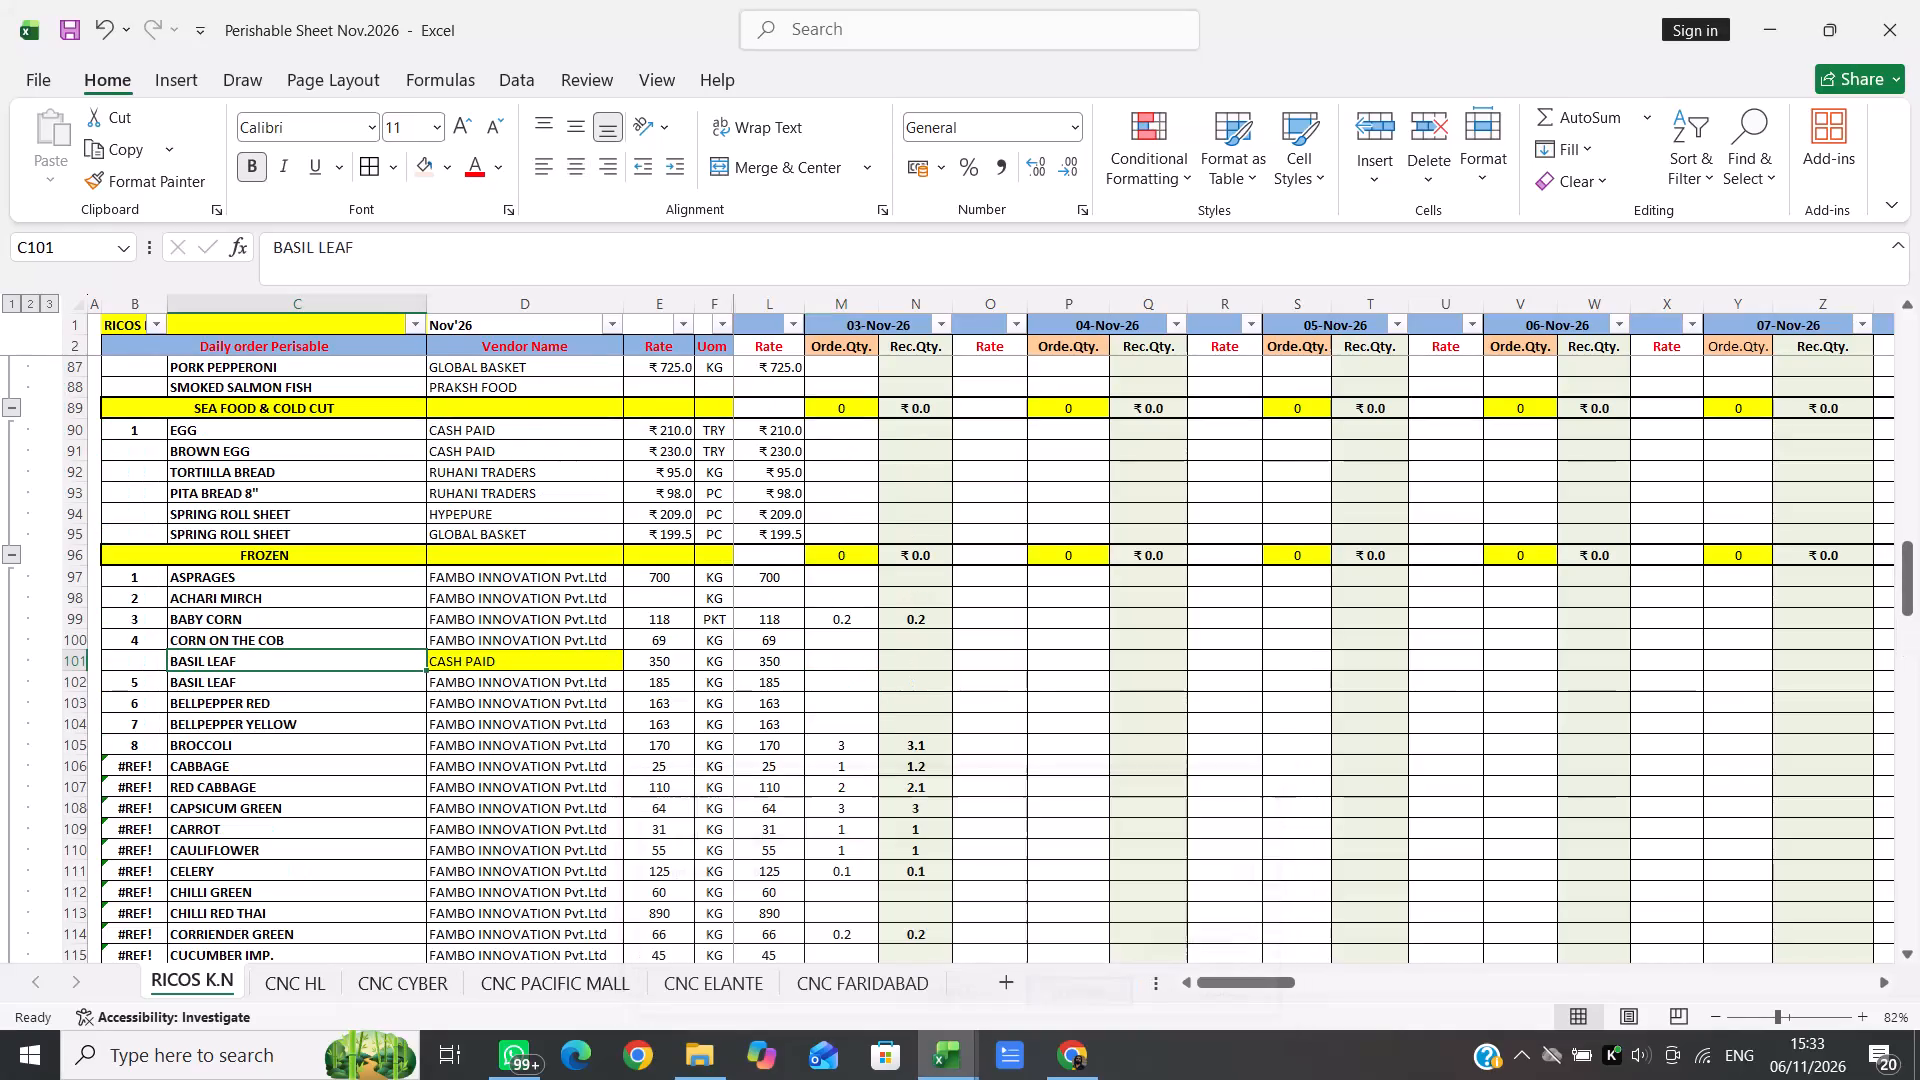
key("Down")
key("Right")
key("Right")
key("Right")
key("Right")
key("Right")
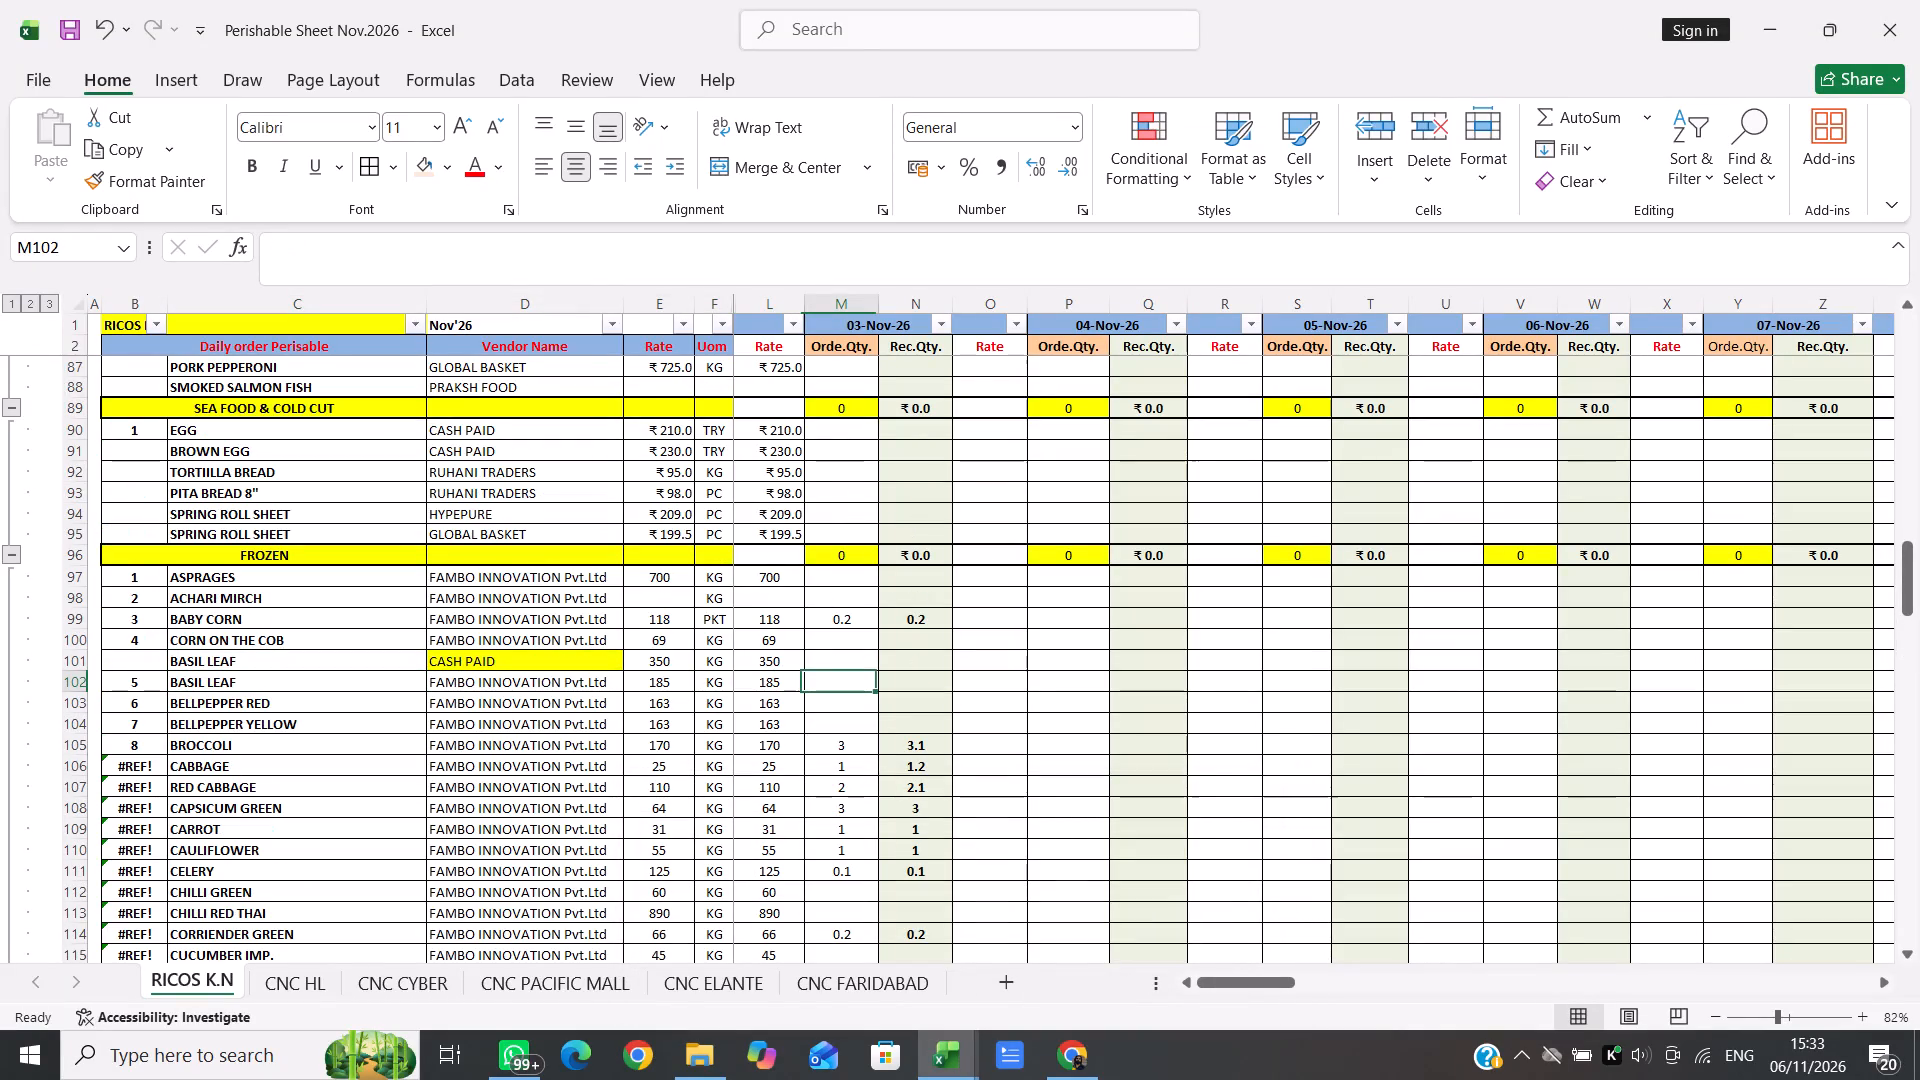
type("0.2")
key("Right")
type("0.2")
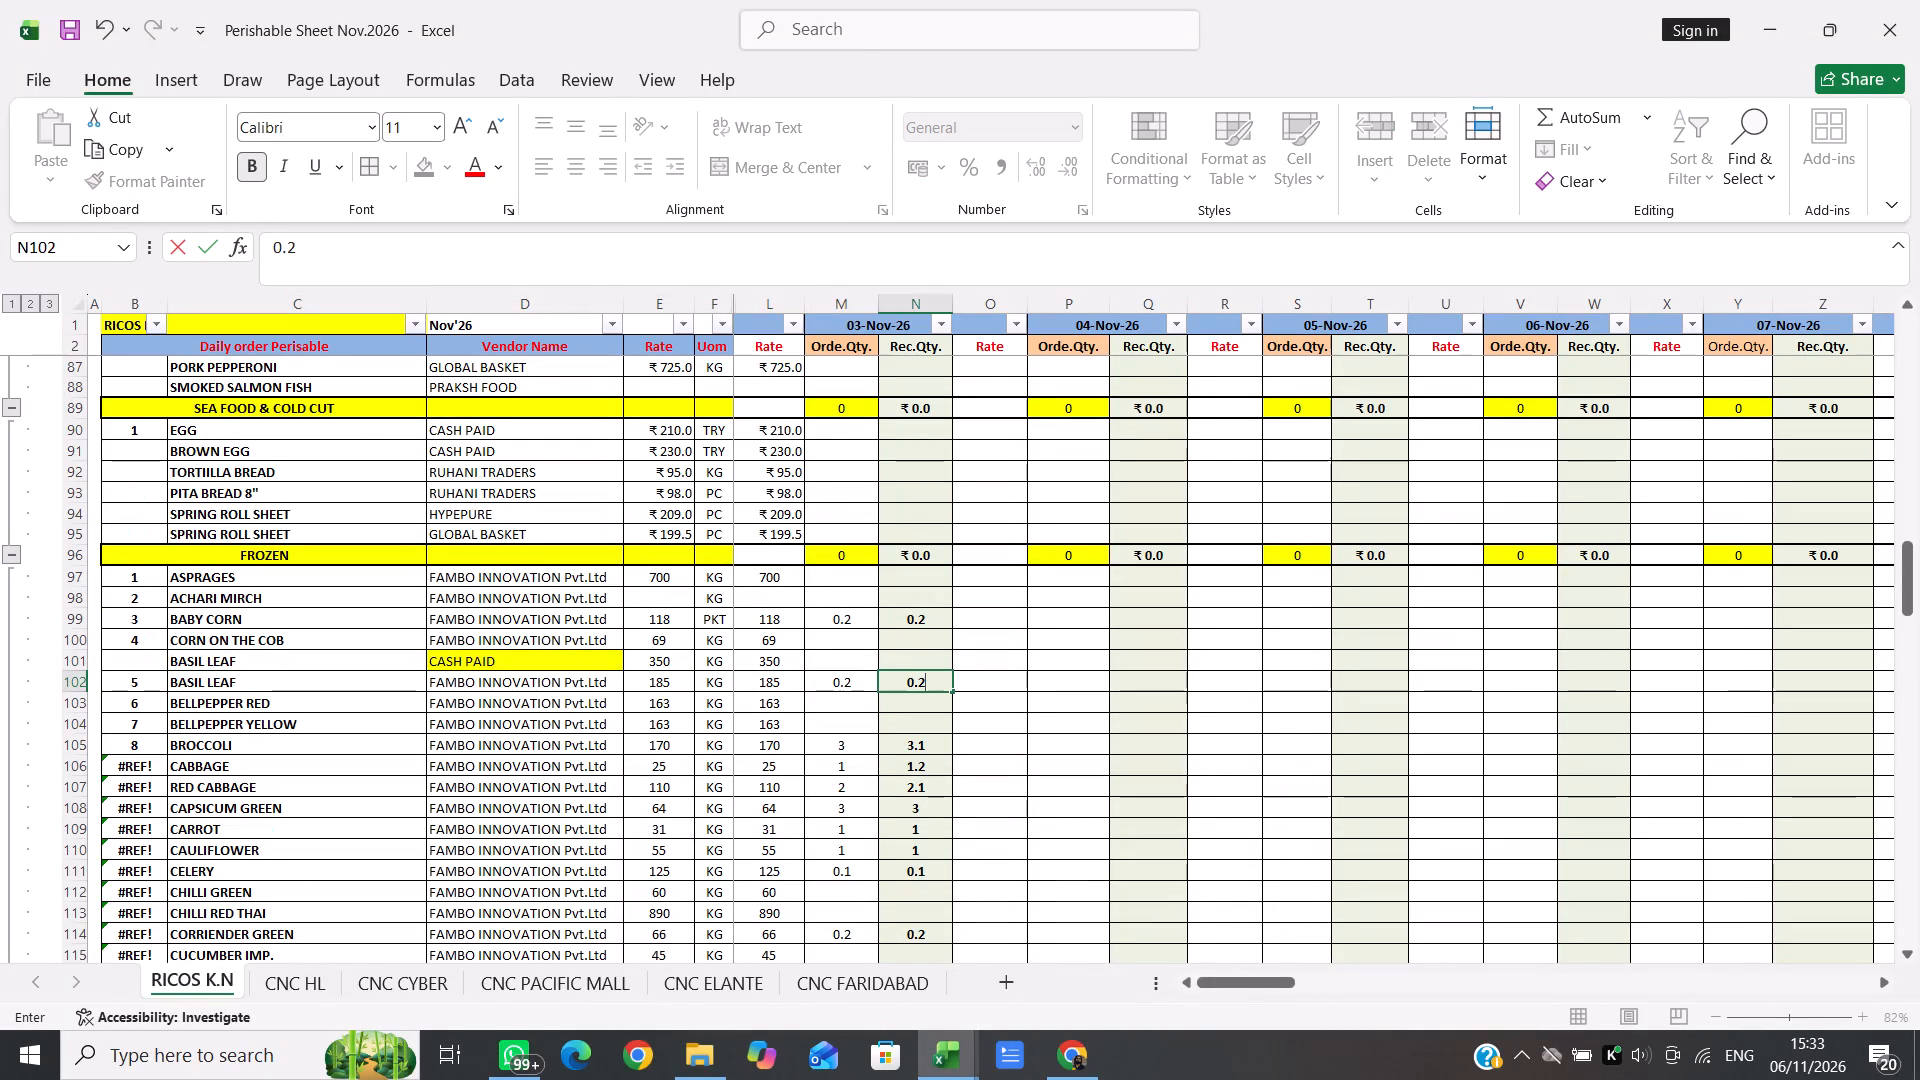
Delete the entire duplicate BASIL LEAF row whose vendor is CASH PAID.
left_click(544, 661)
key("shift+space")
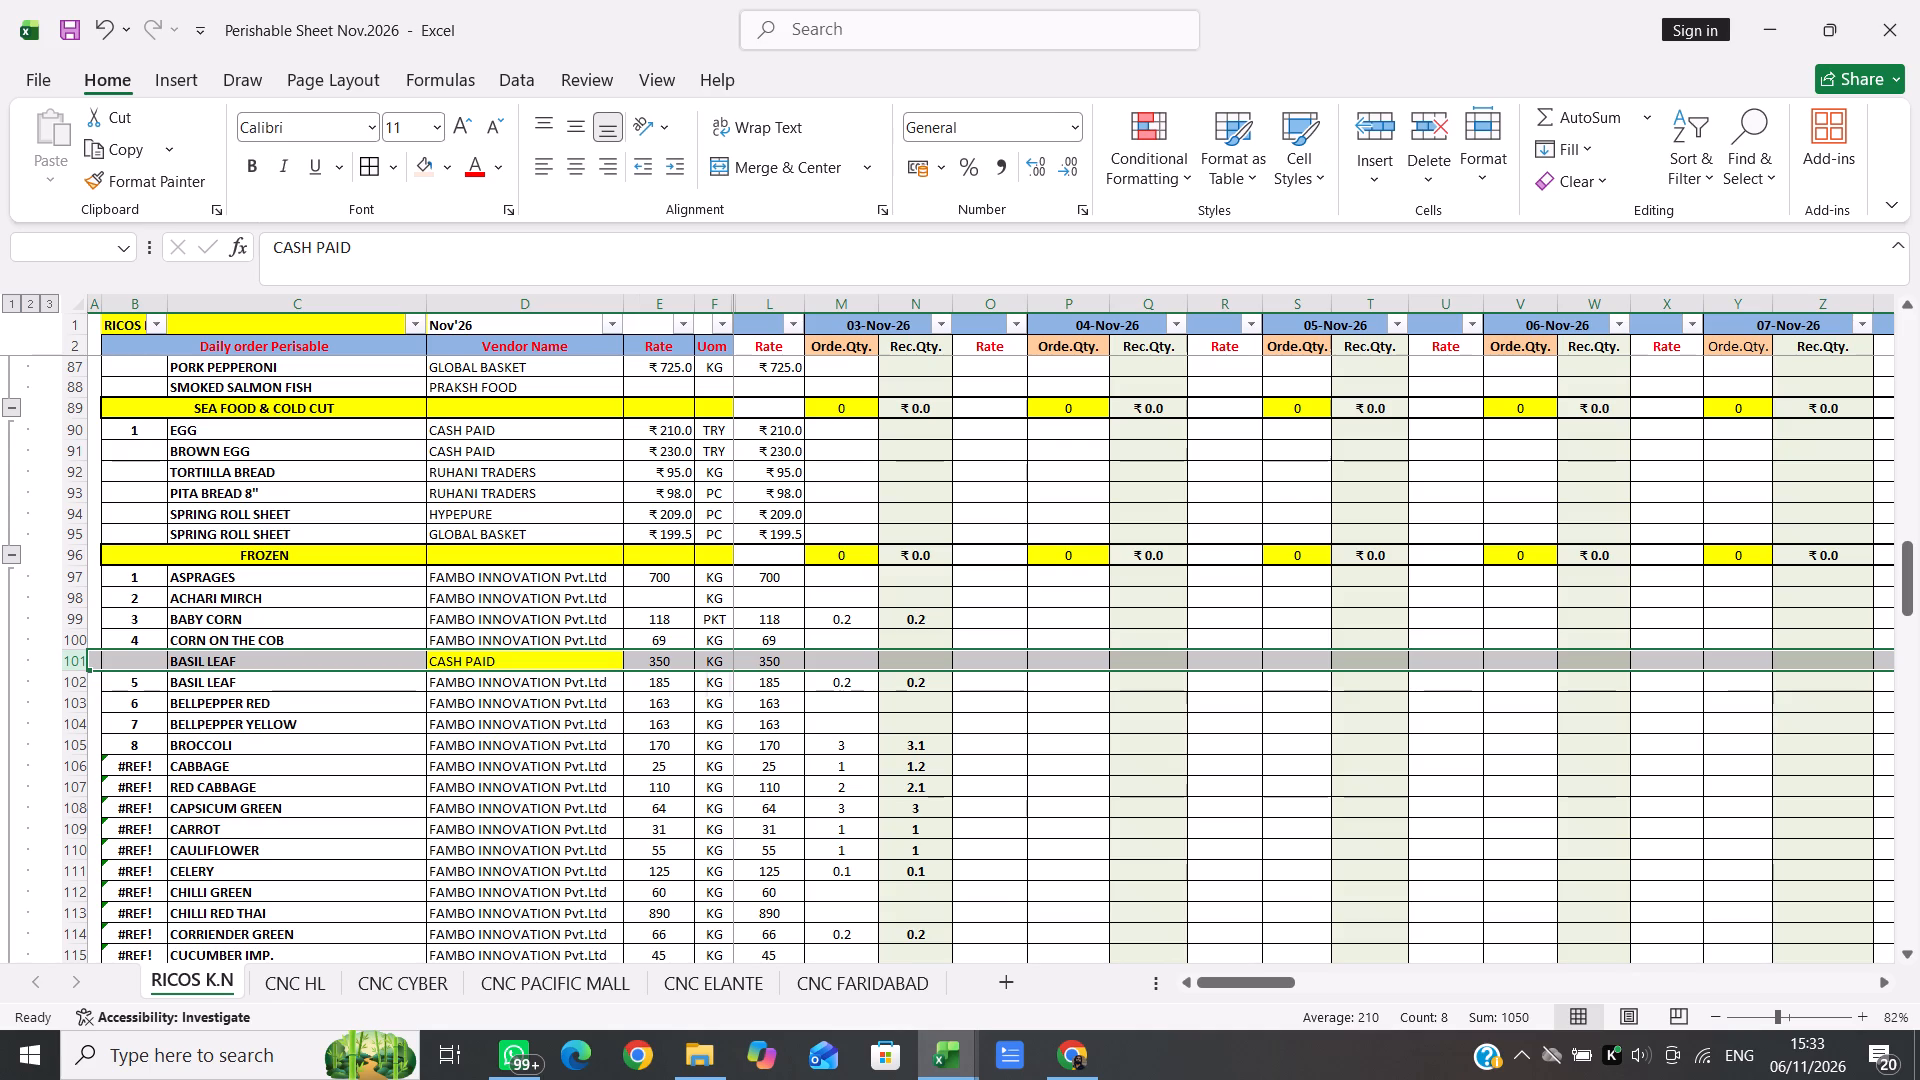
key("ctrl+minus")
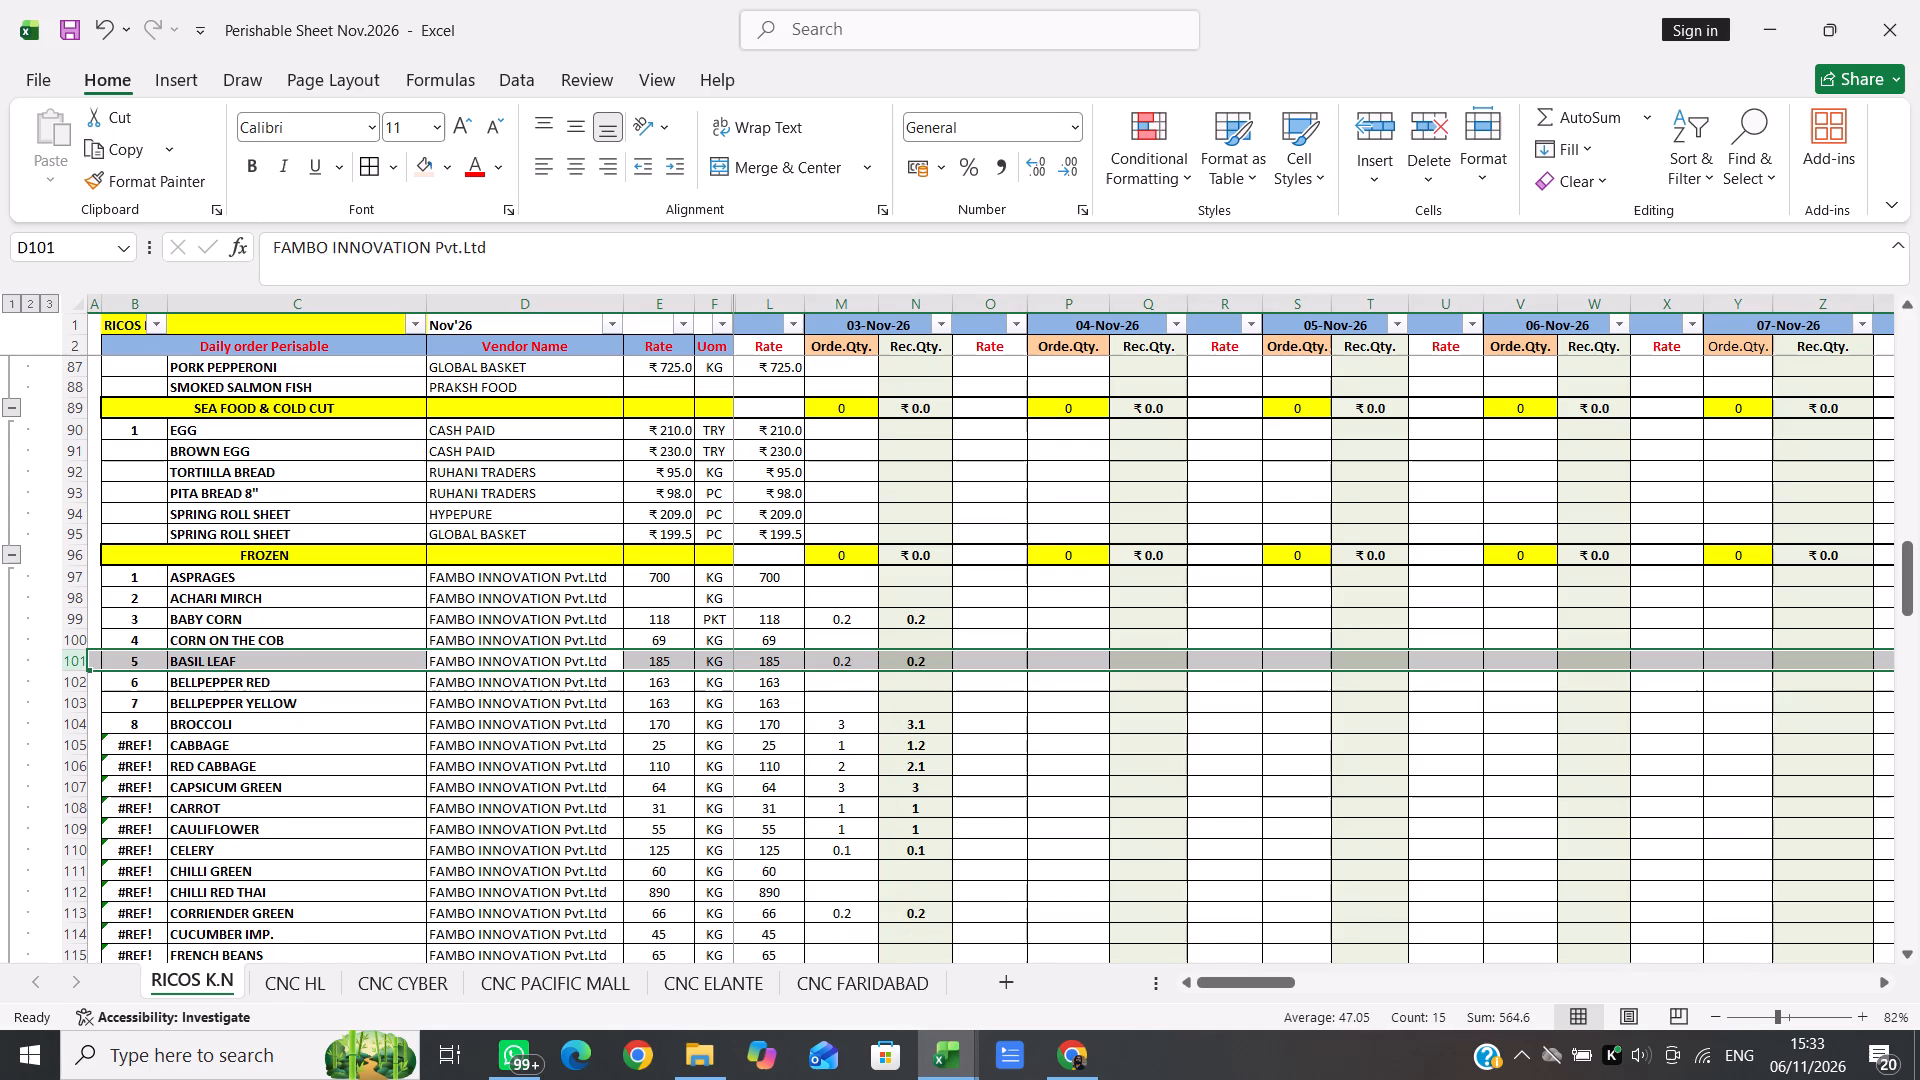
left_click(836, 678)
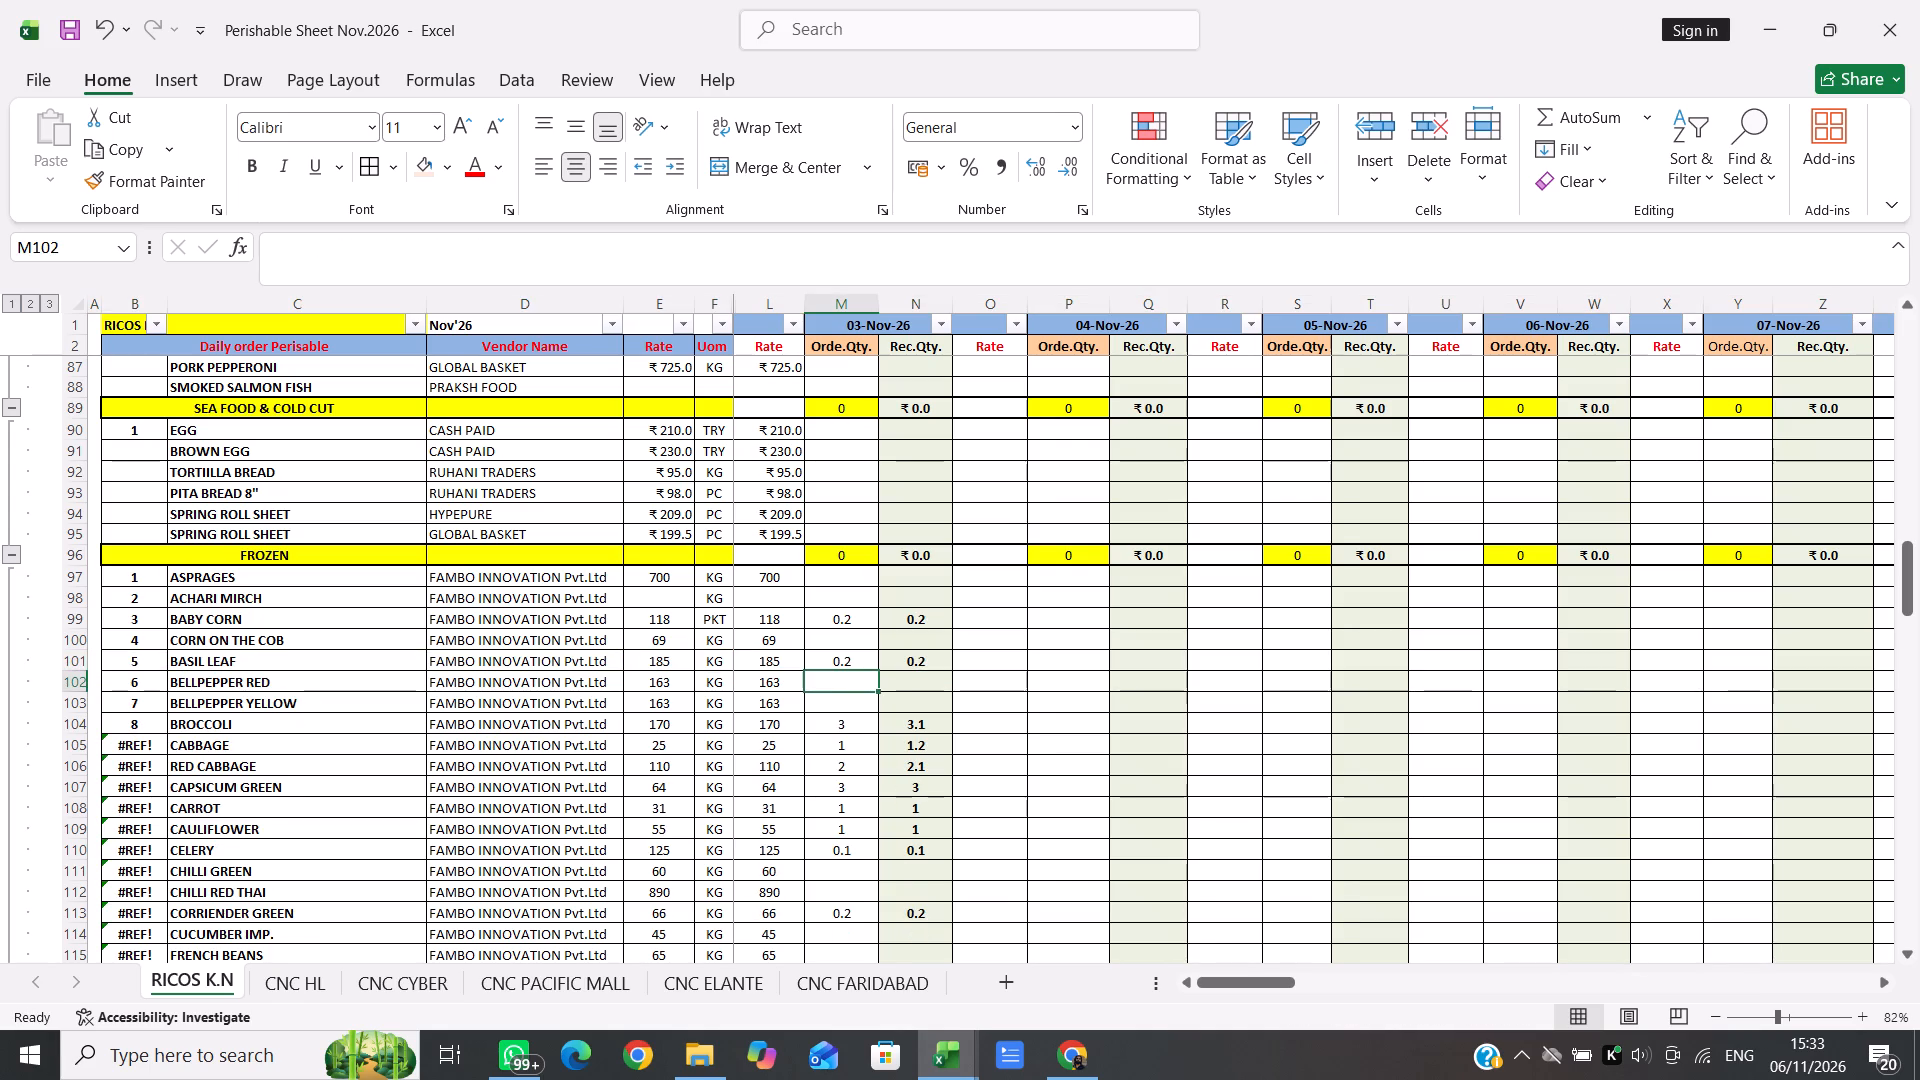
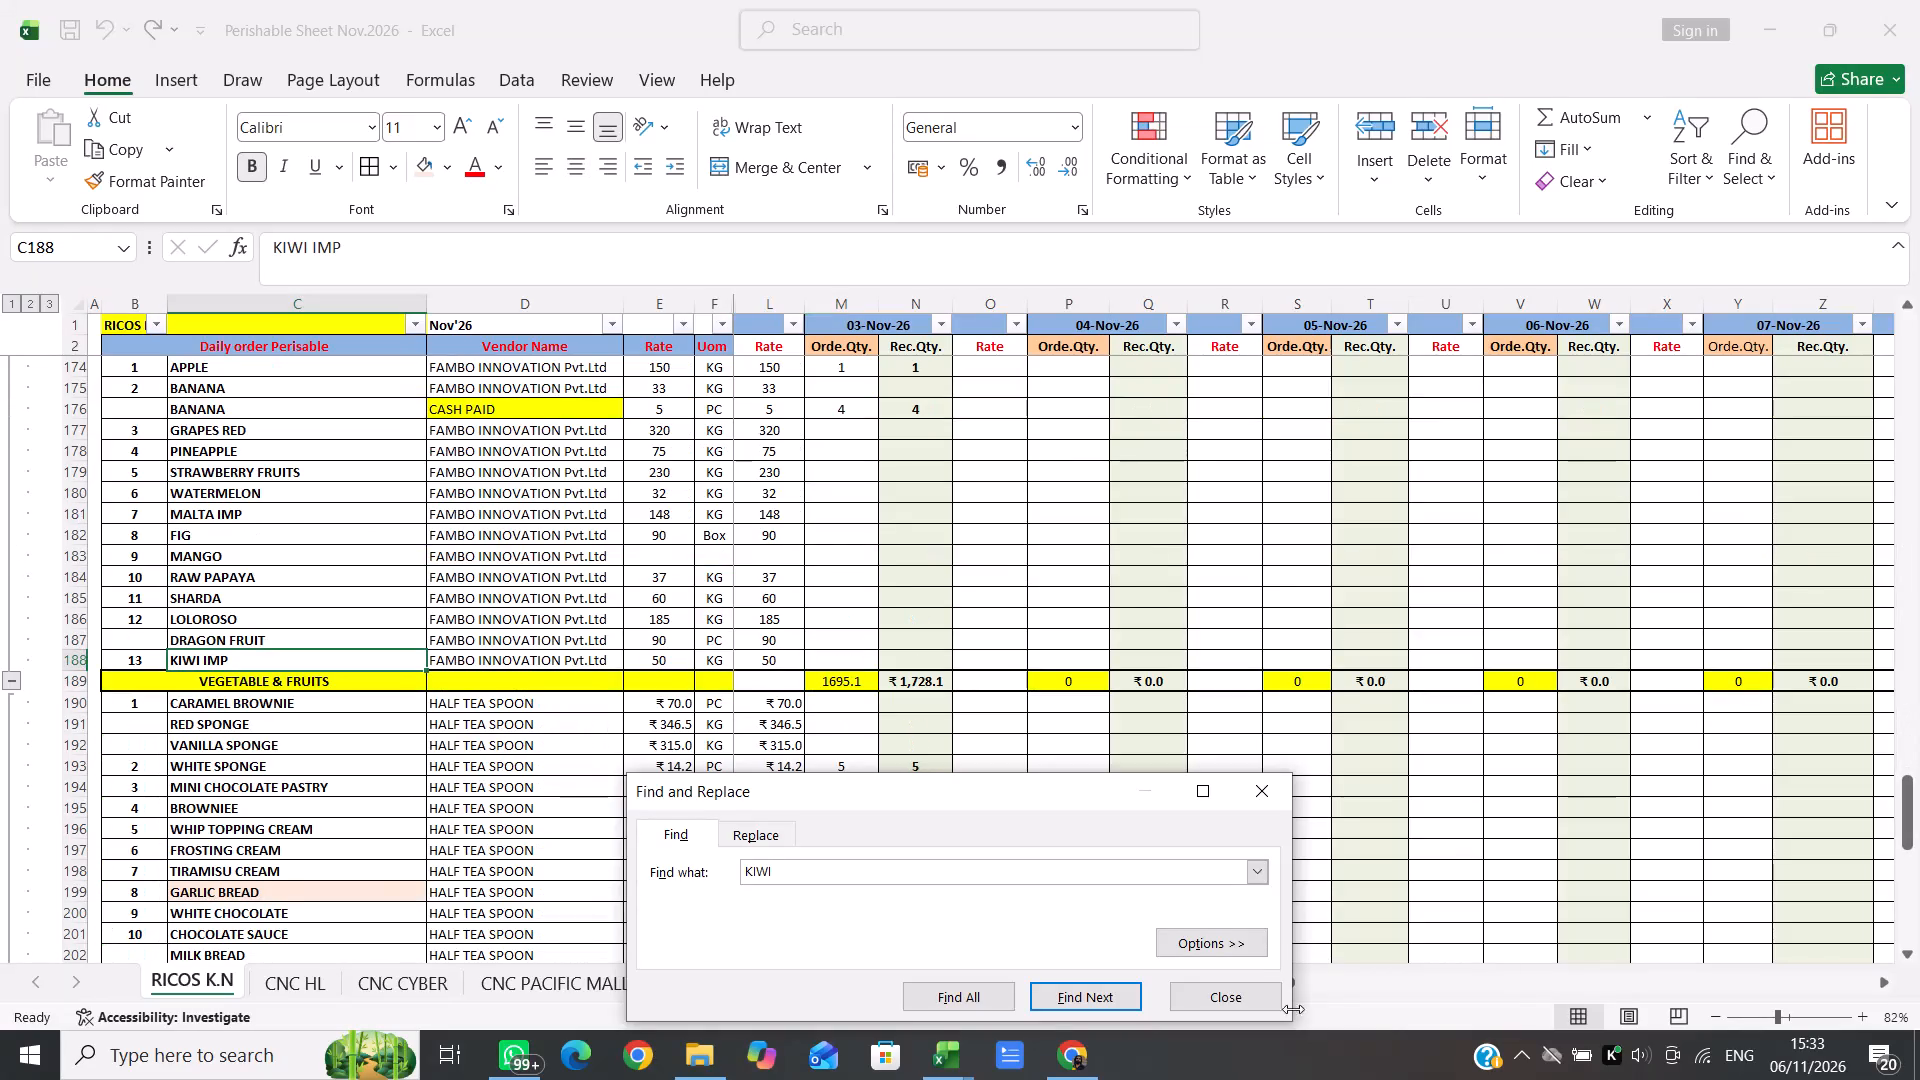
Enter 0.5 as the 03-Nov-26 order quantity and 0.4 as the received quantity for the KIWI IMP row.
left_click(1263, 797)
key("Right")
key("Right")
key("Right")
key("Right")
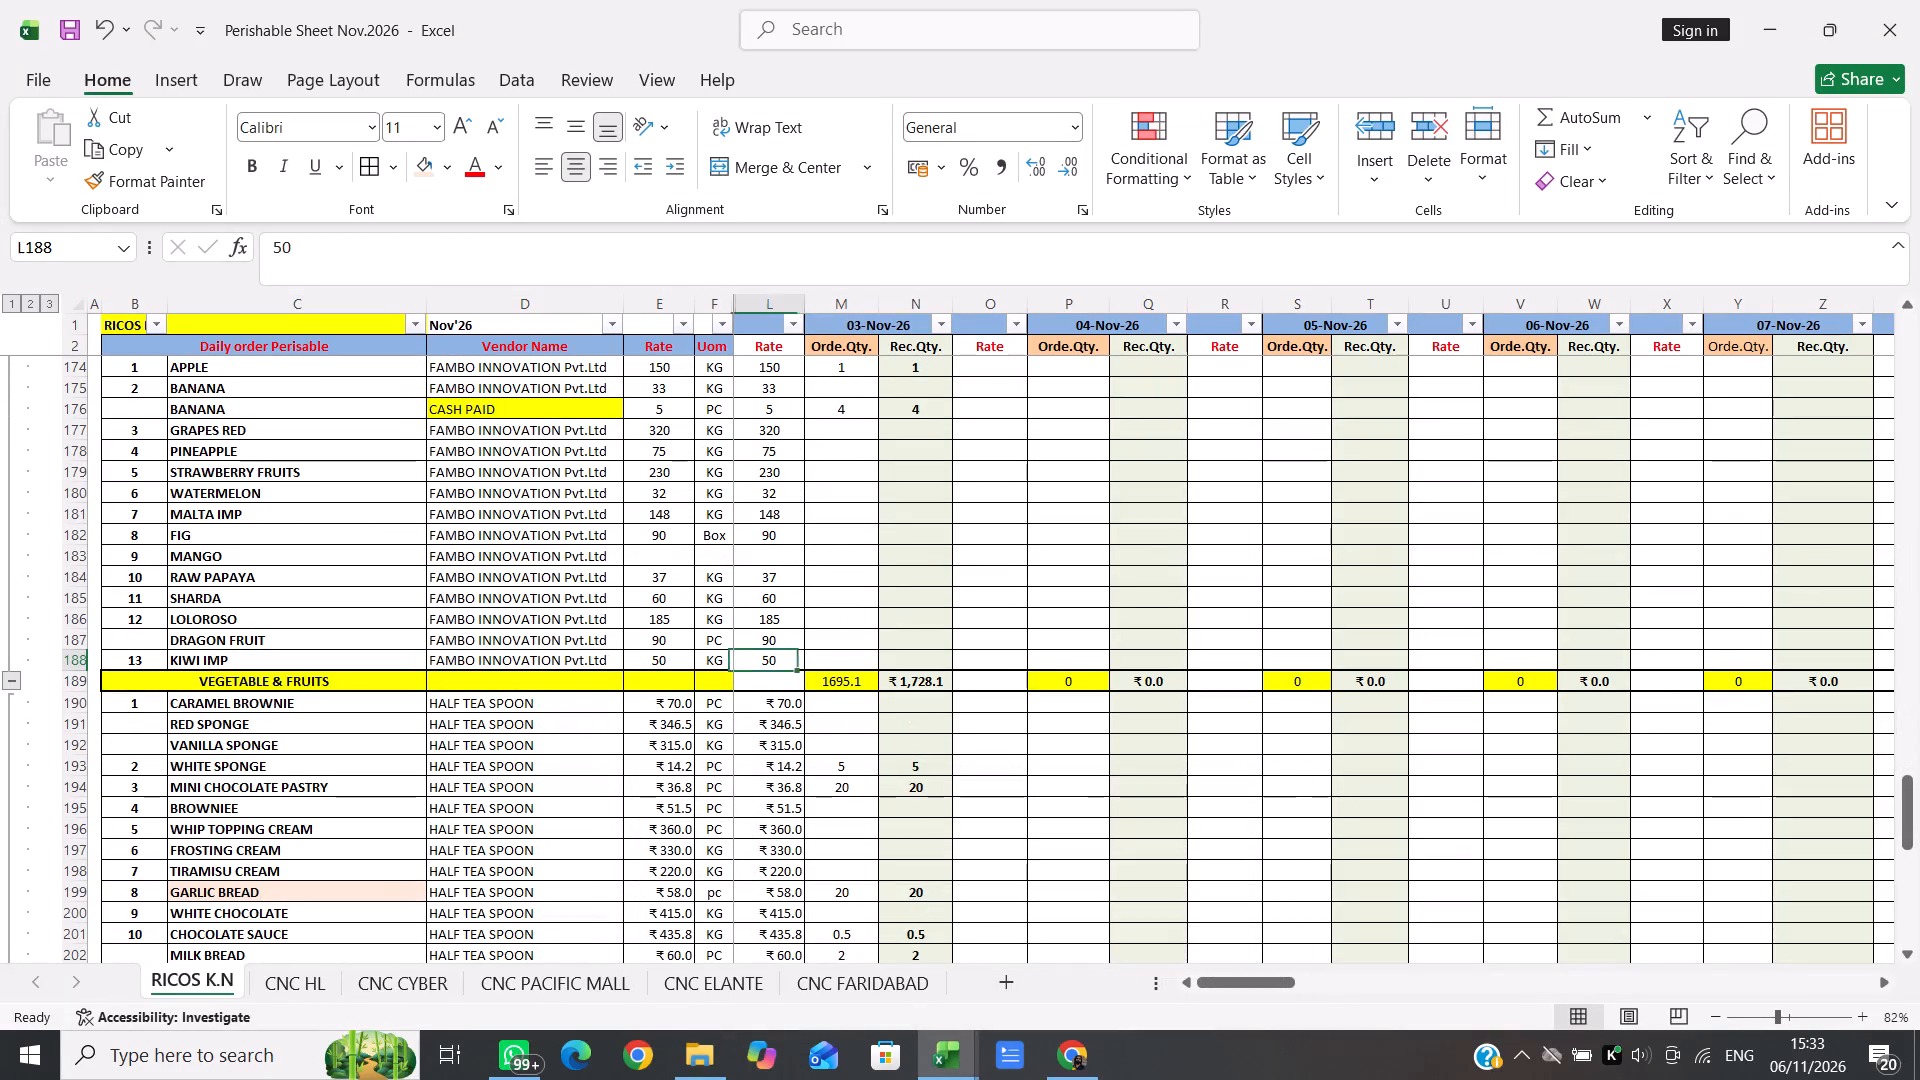
key("Right")
type("0.5")
key("Right")
type("0.4")
key("Up")
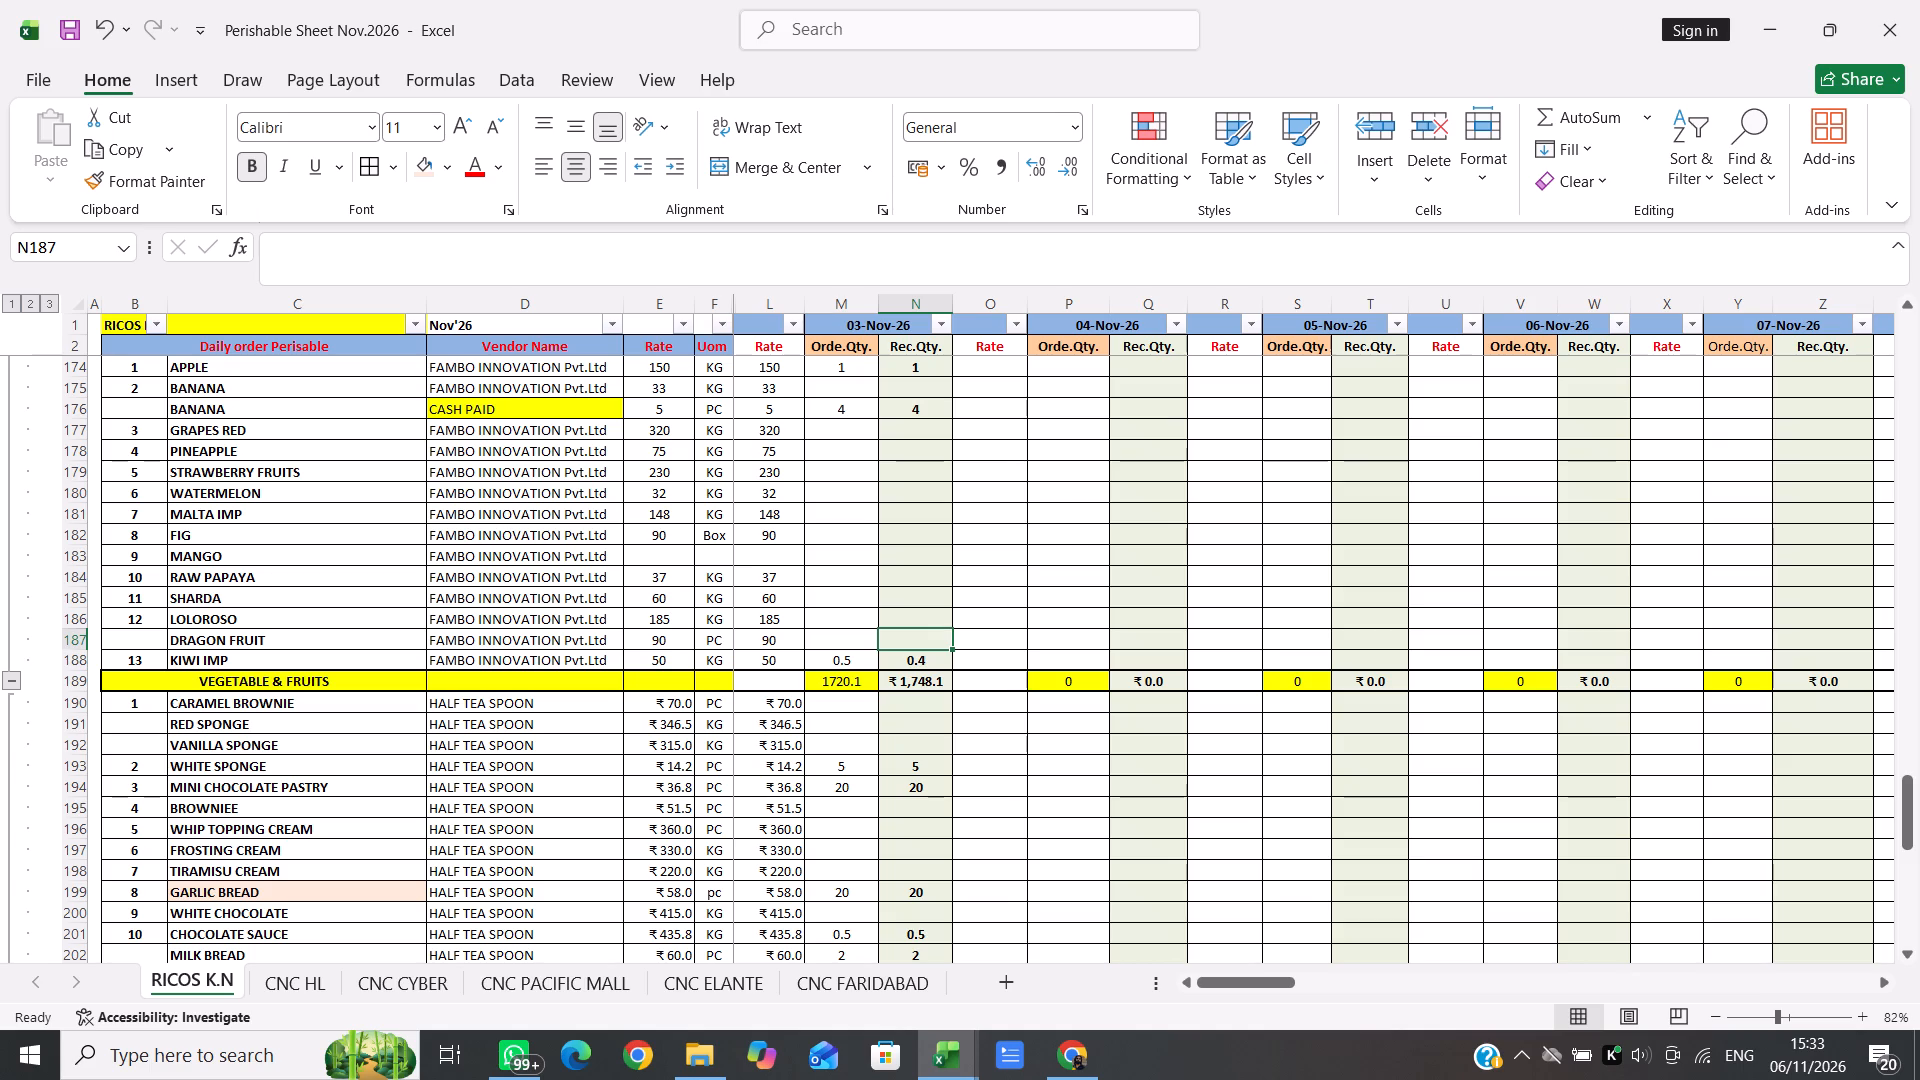
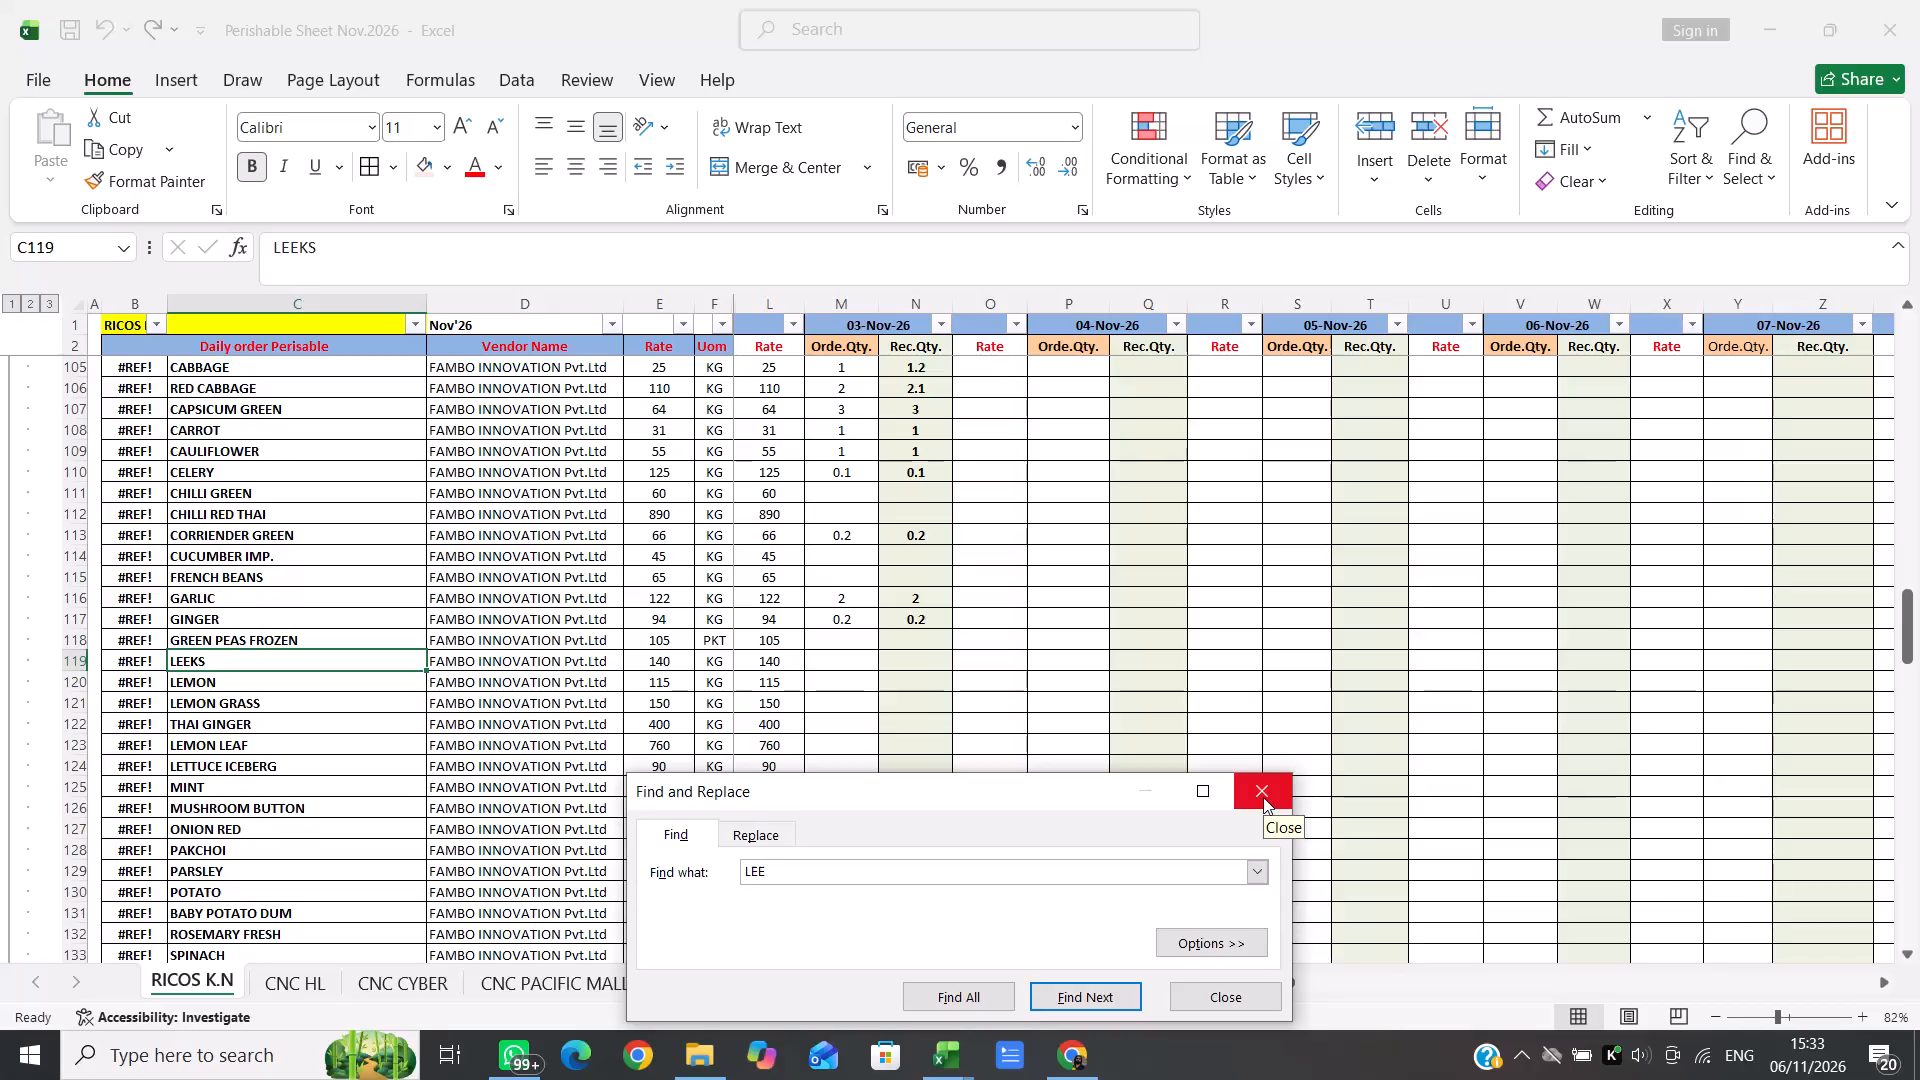
Enter 0.25 as the 03-Nov-26 order quantity for the LEEKS row and go on to its received quantity.
key("Right")
key("Right")
key("Right")
left_click(1263, 797)
key("Right")
key("Right")
key("Right")
key("Right")
key("Right")
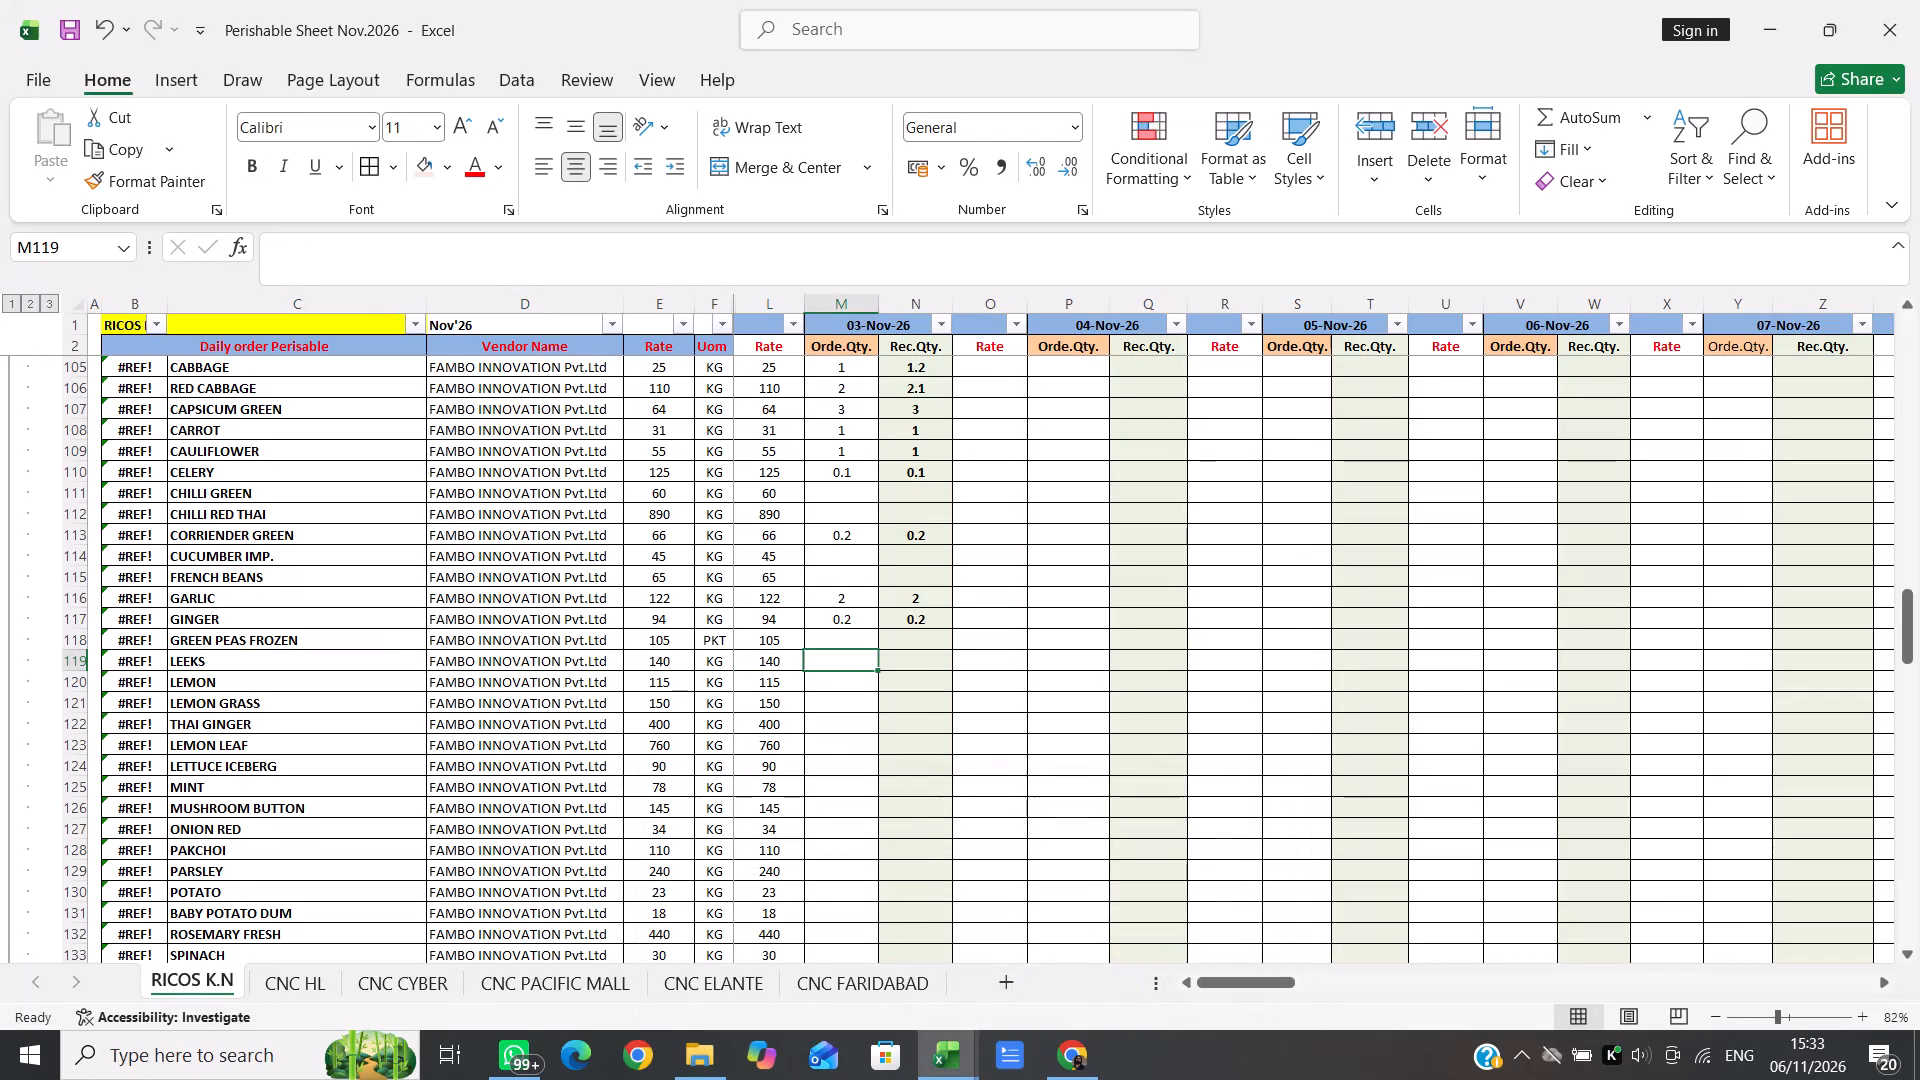
type("0.25")
key("Right")
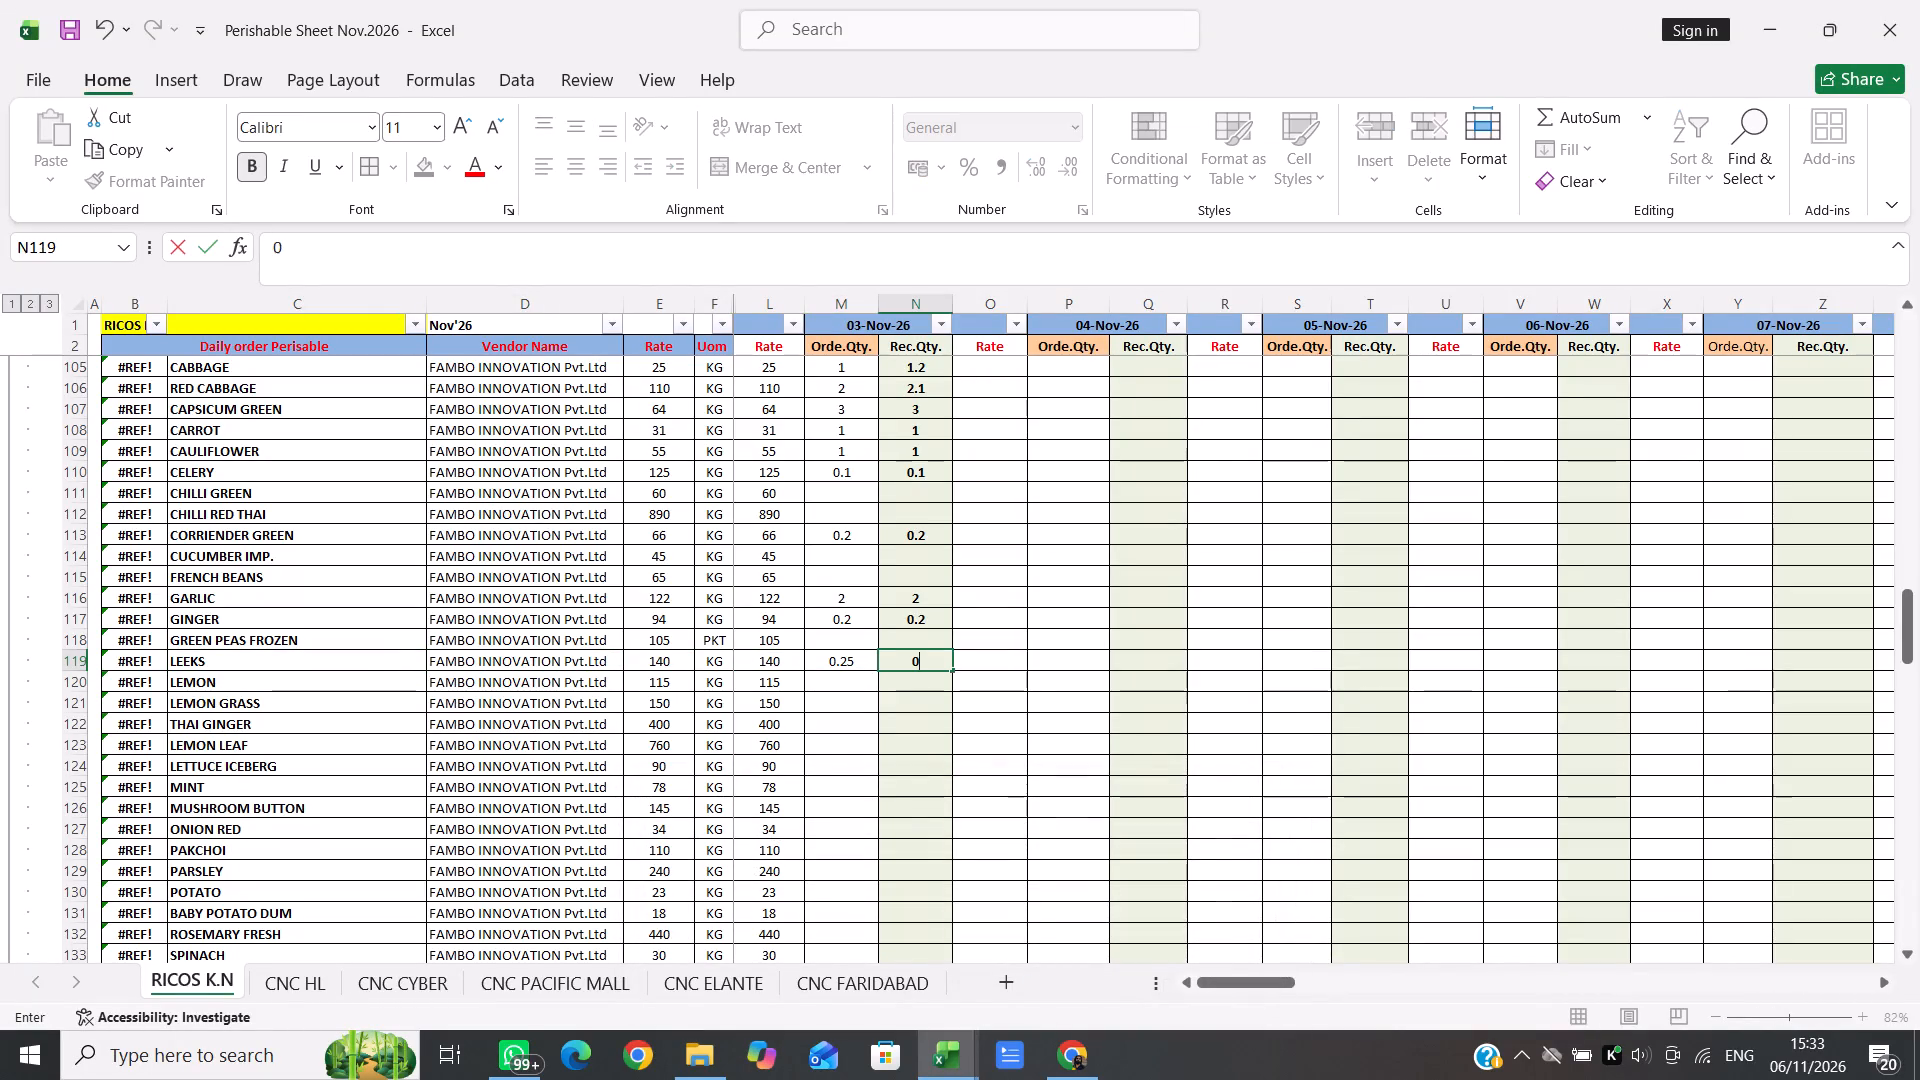
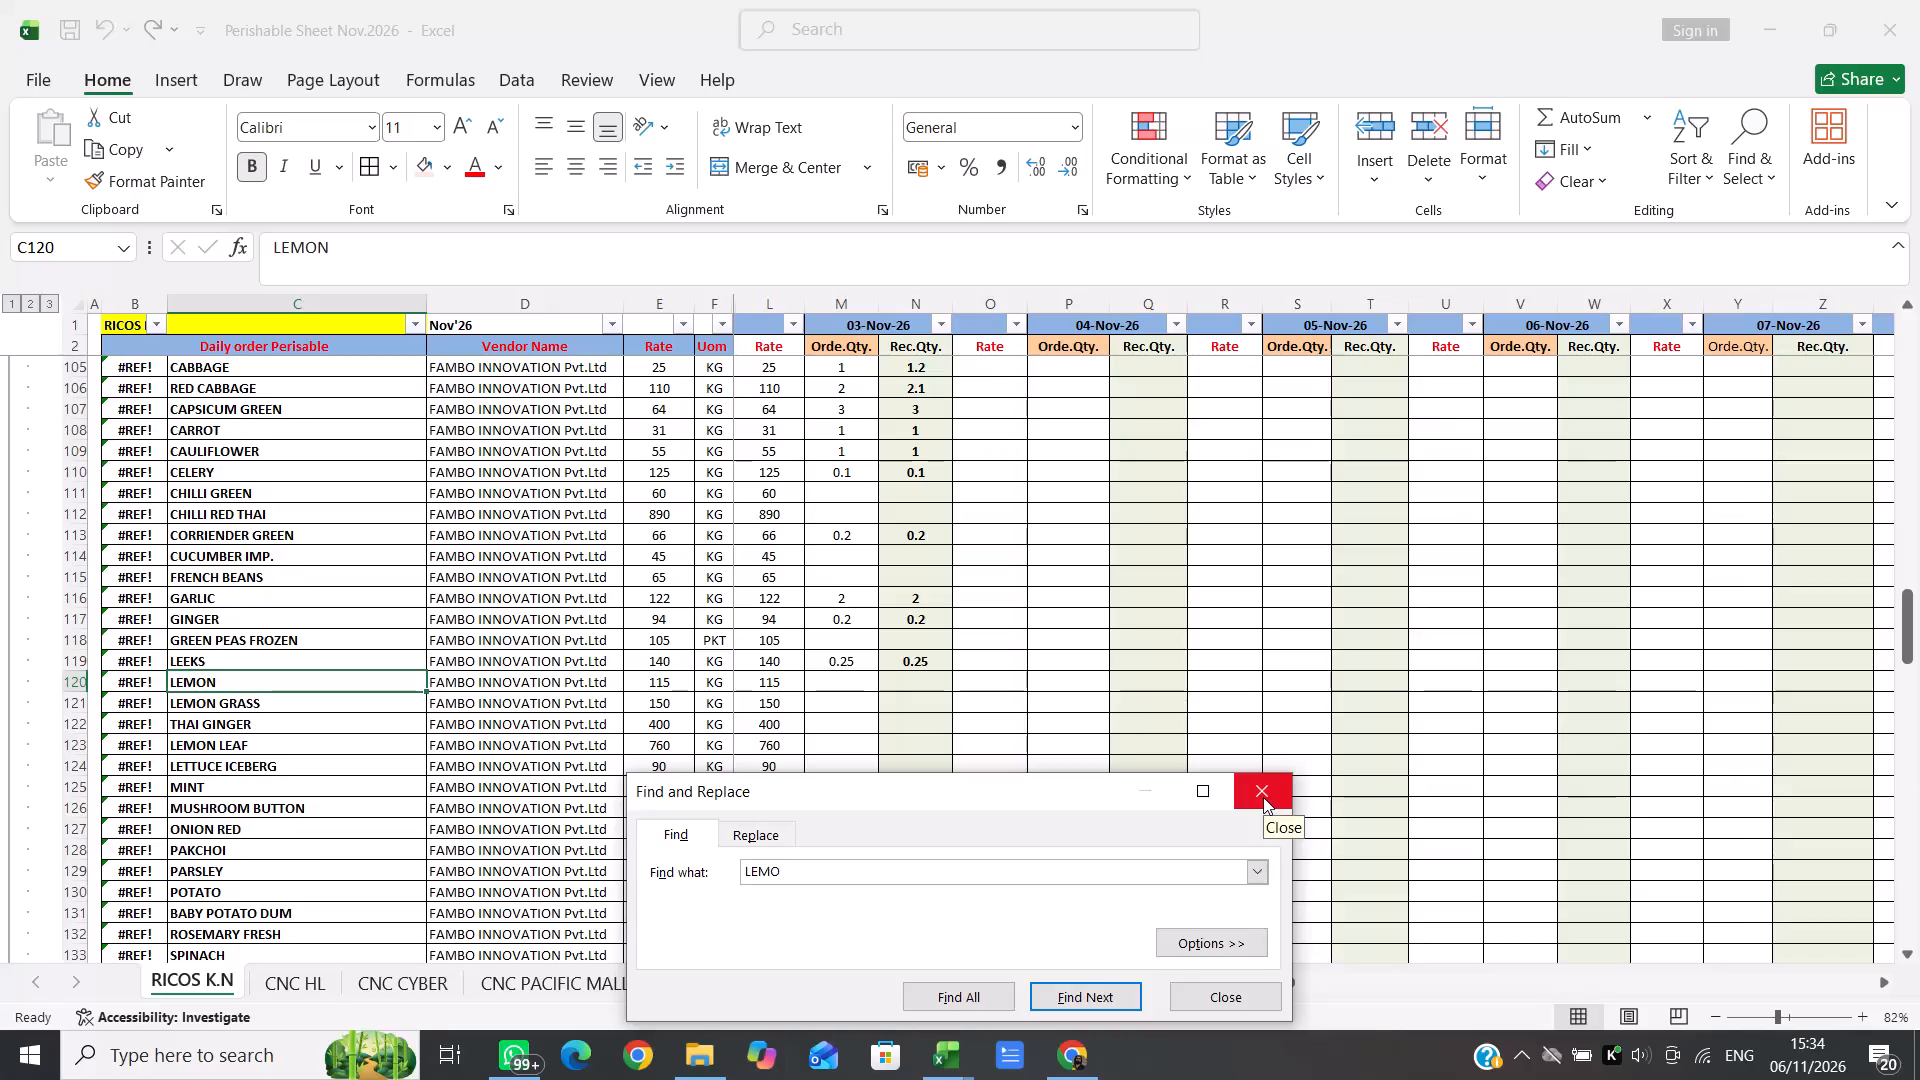
Close the item search and enter 4 as the 03-Nov-26 order quantity for the LEMON row.
key("Right")
key("Right")
key("Right")
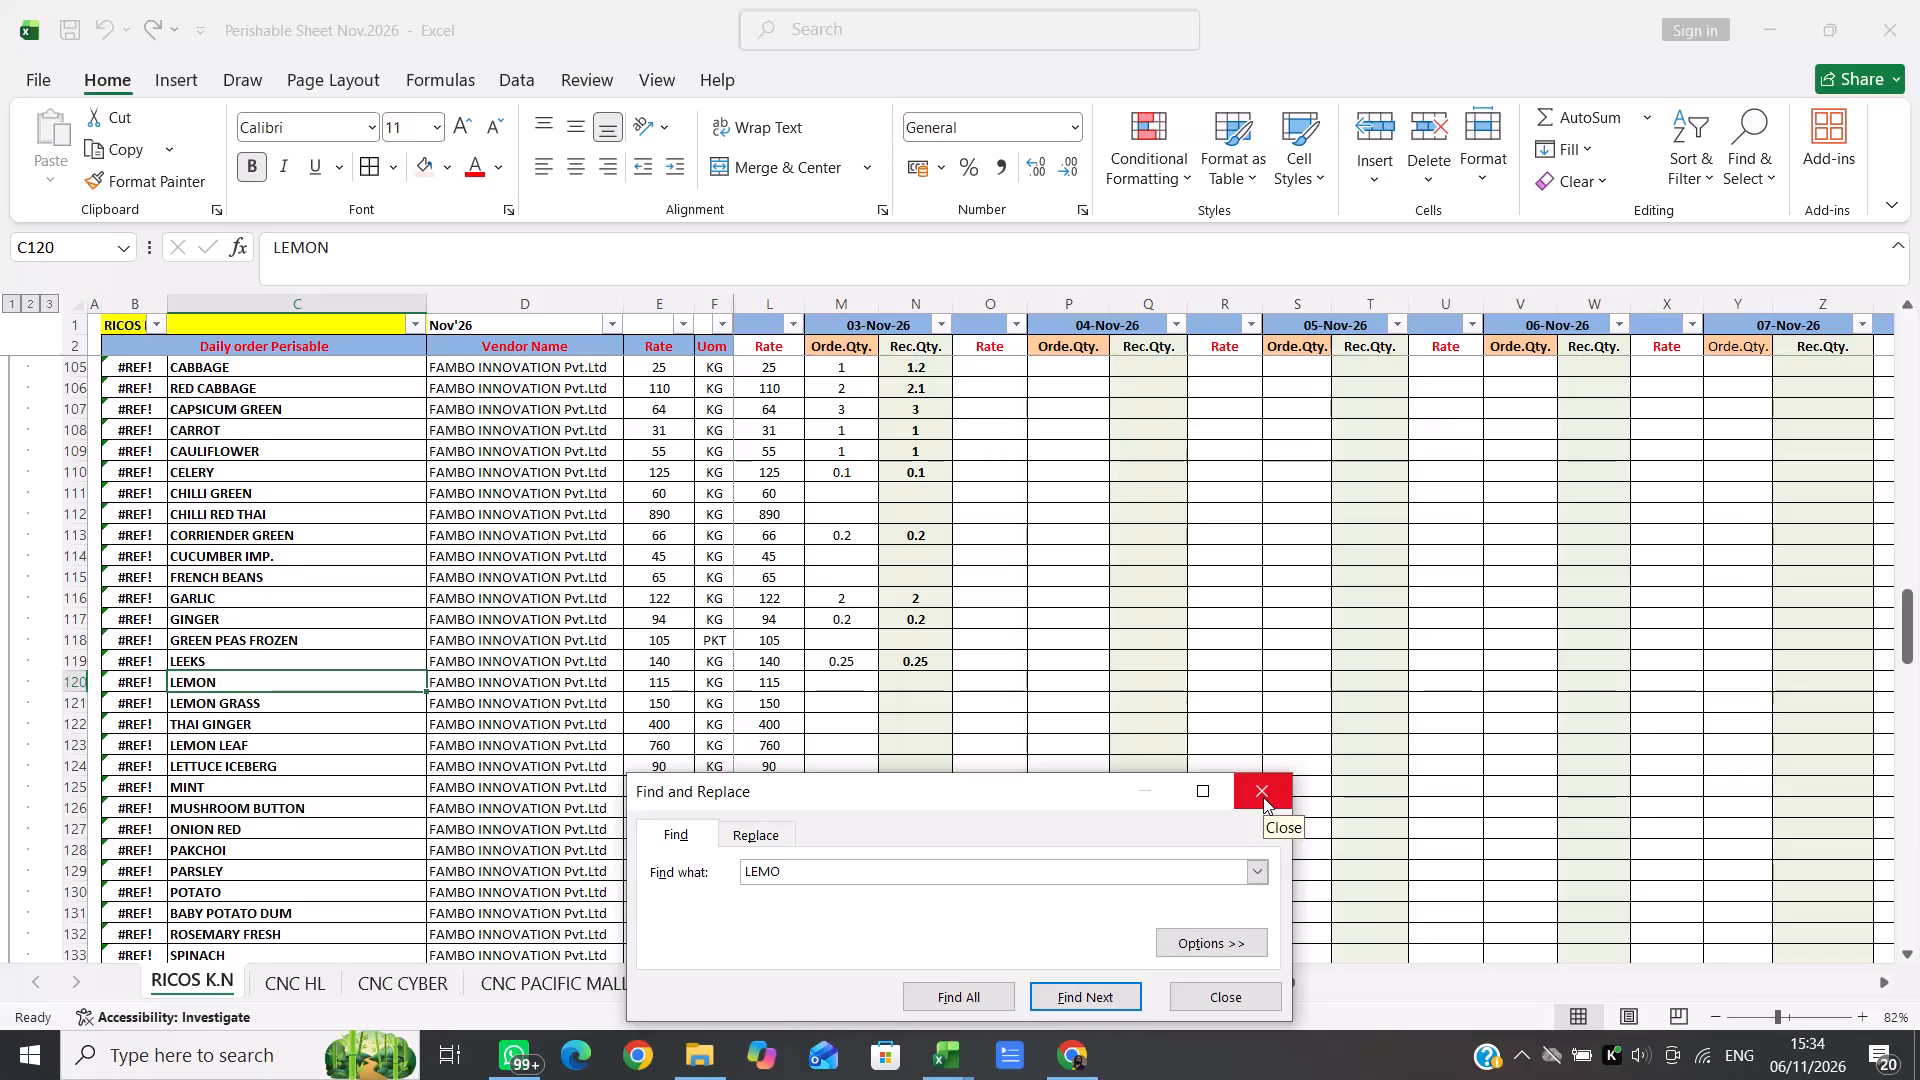
key("Right")
key("Right")
left_click(1264, 793)
key("Right")
key("Right")
key("Right")
key("Right")
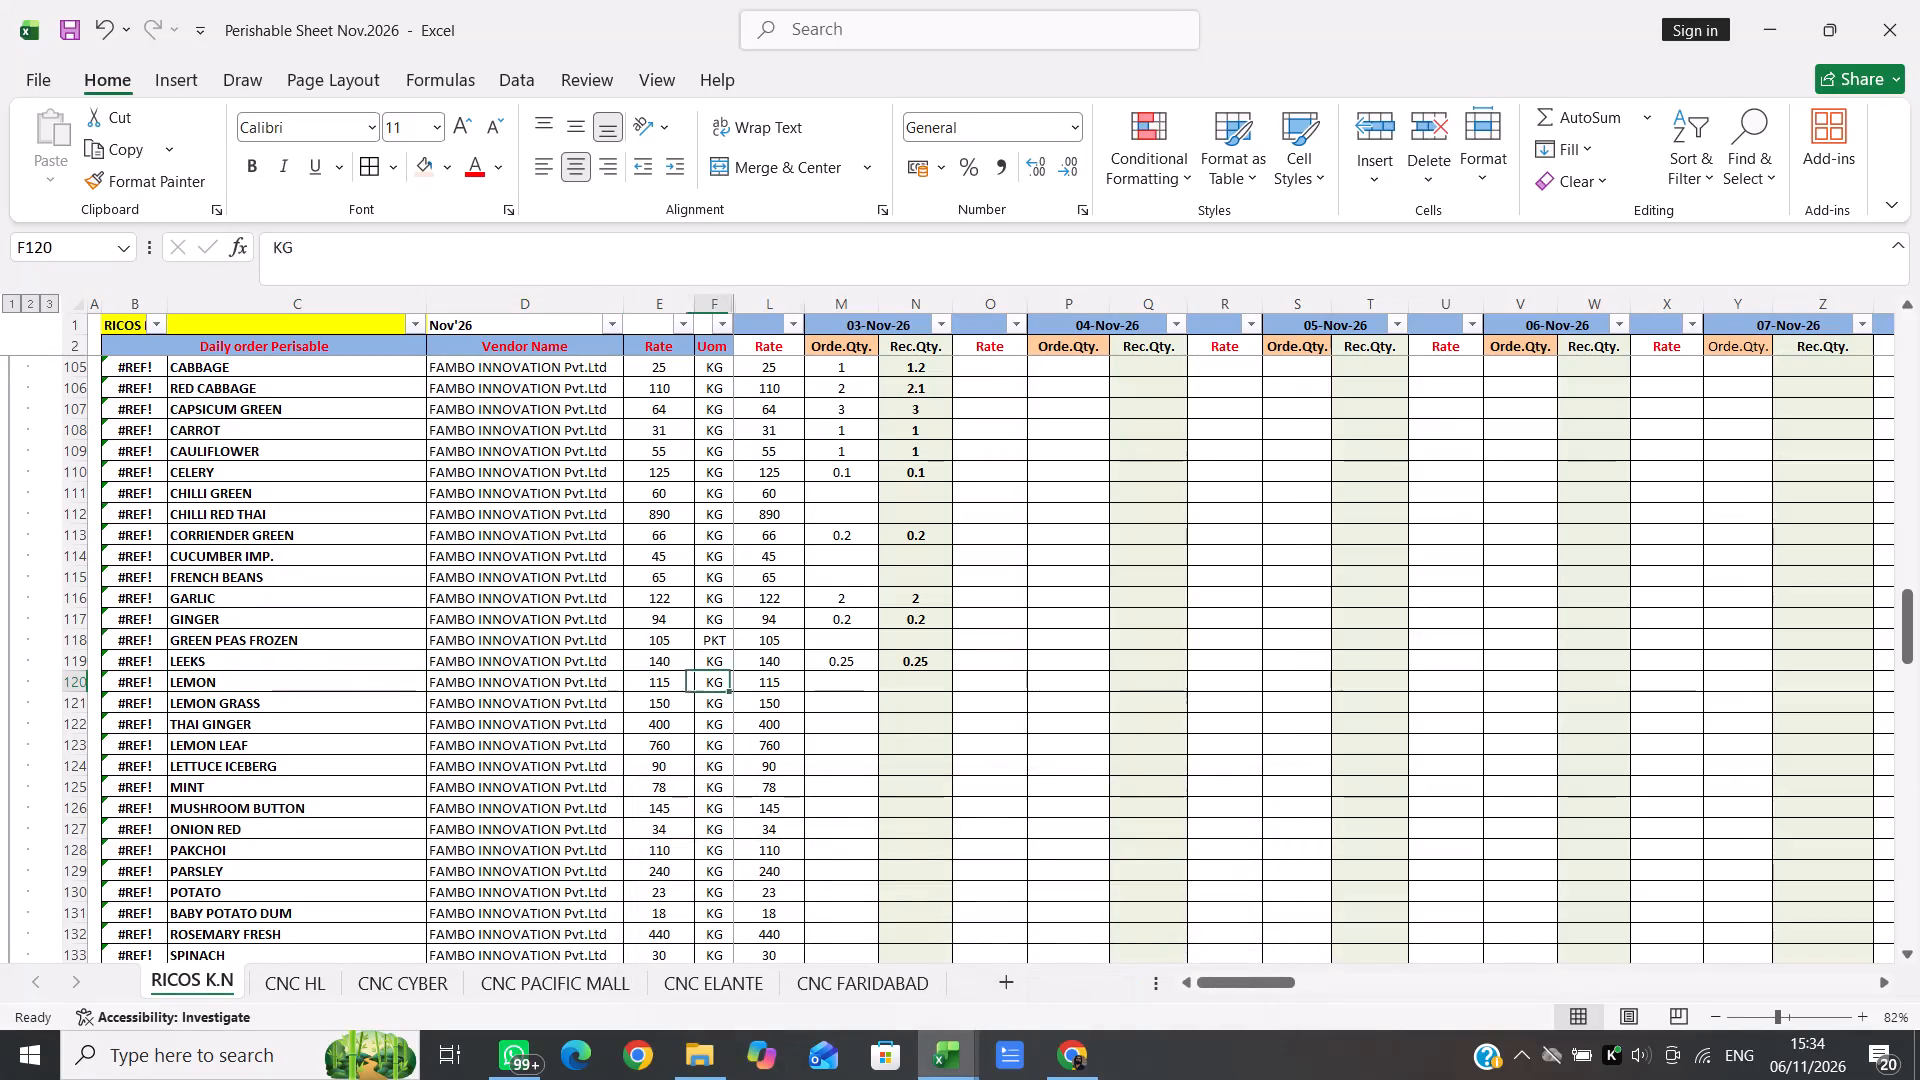
key("Right")
key("4")
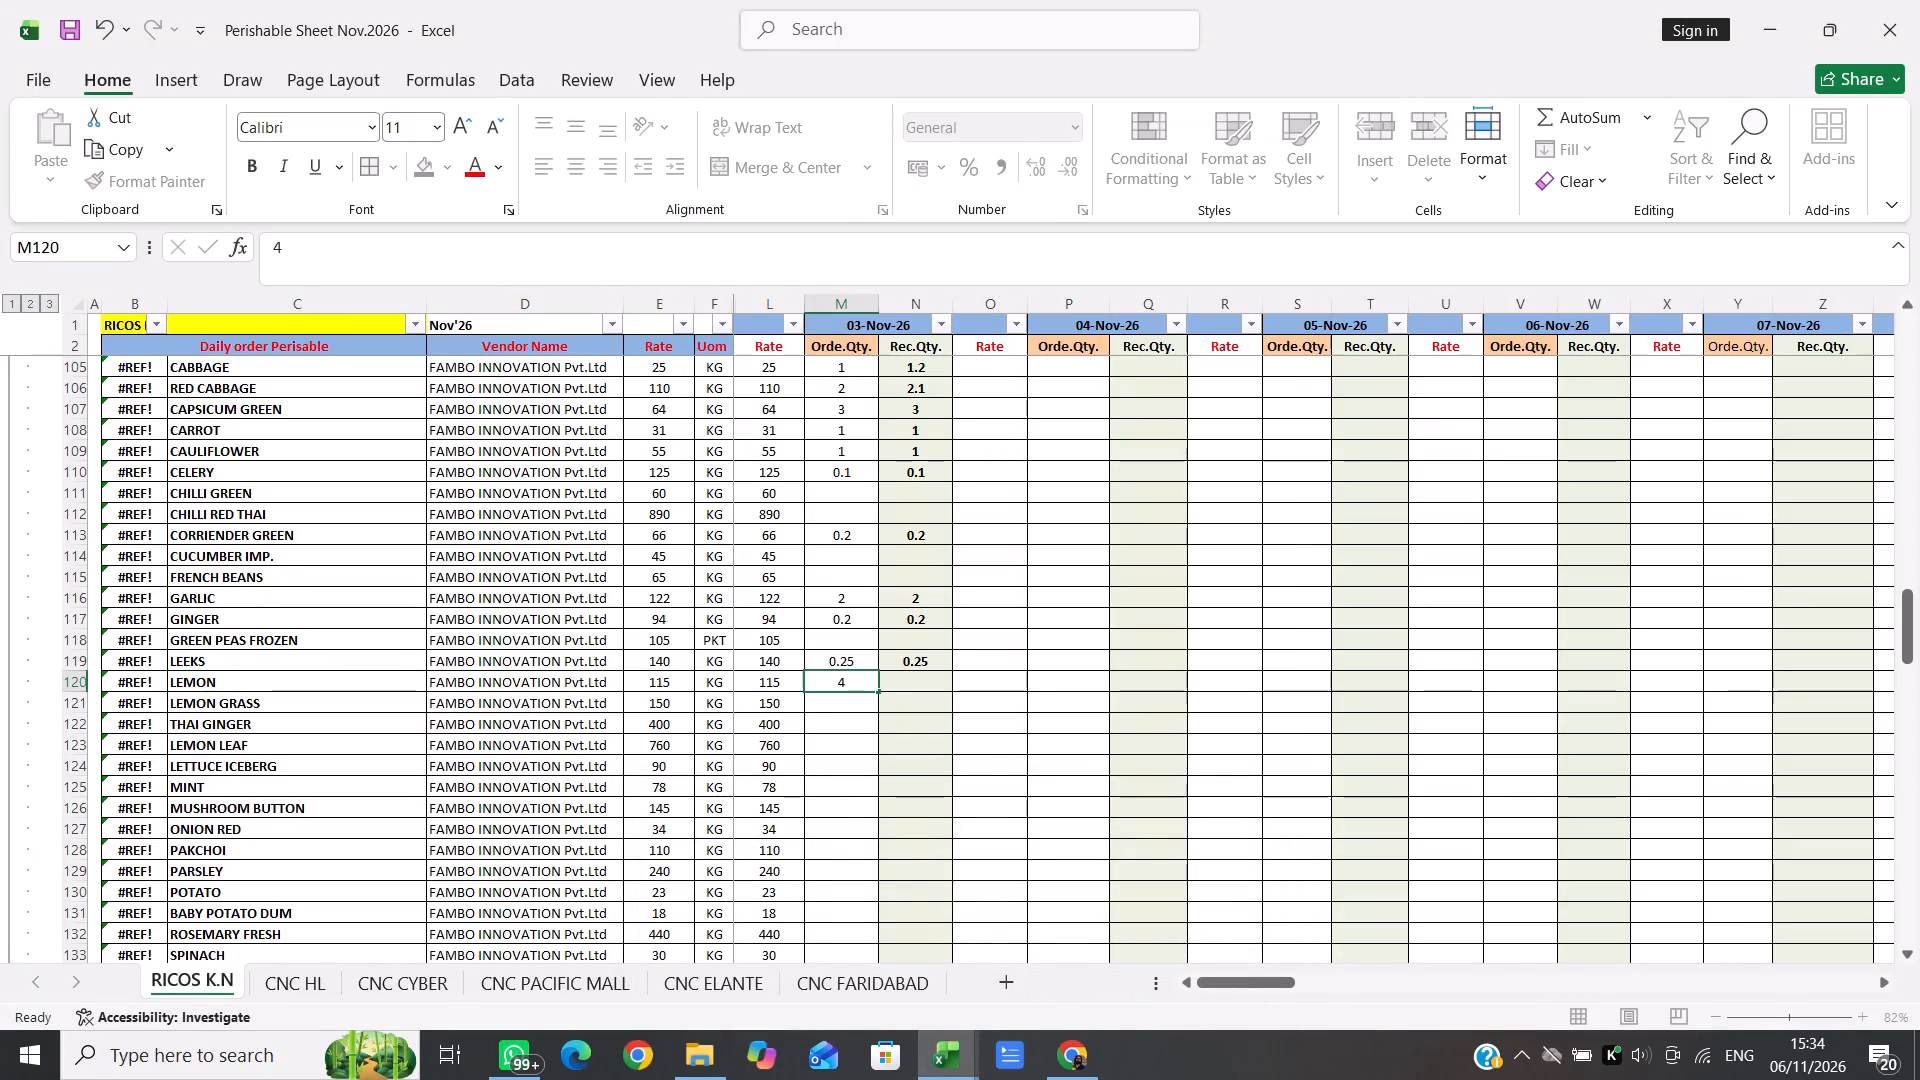
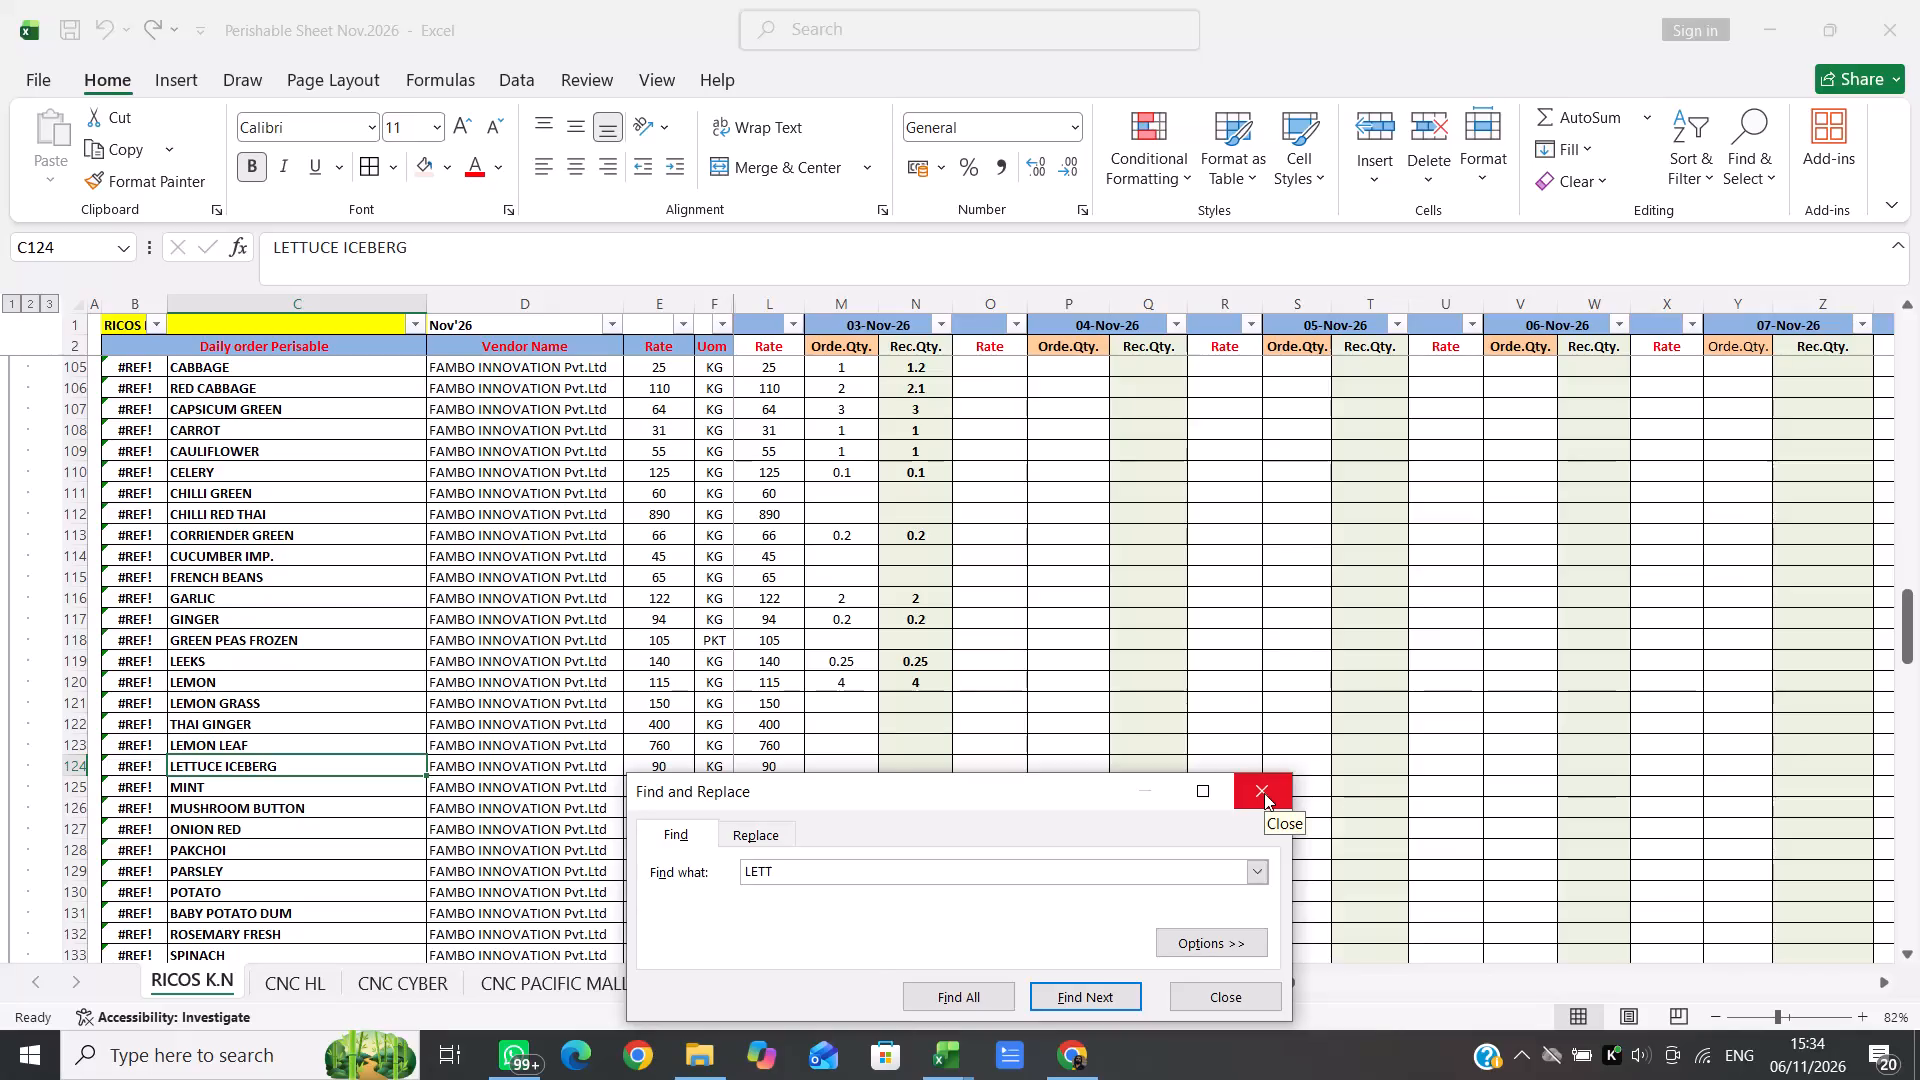
Close the item search and enter 2 as both the 03-Nov-26 order and received quantity for LETTUCE ICEBERG.
left_click(1264, 793)
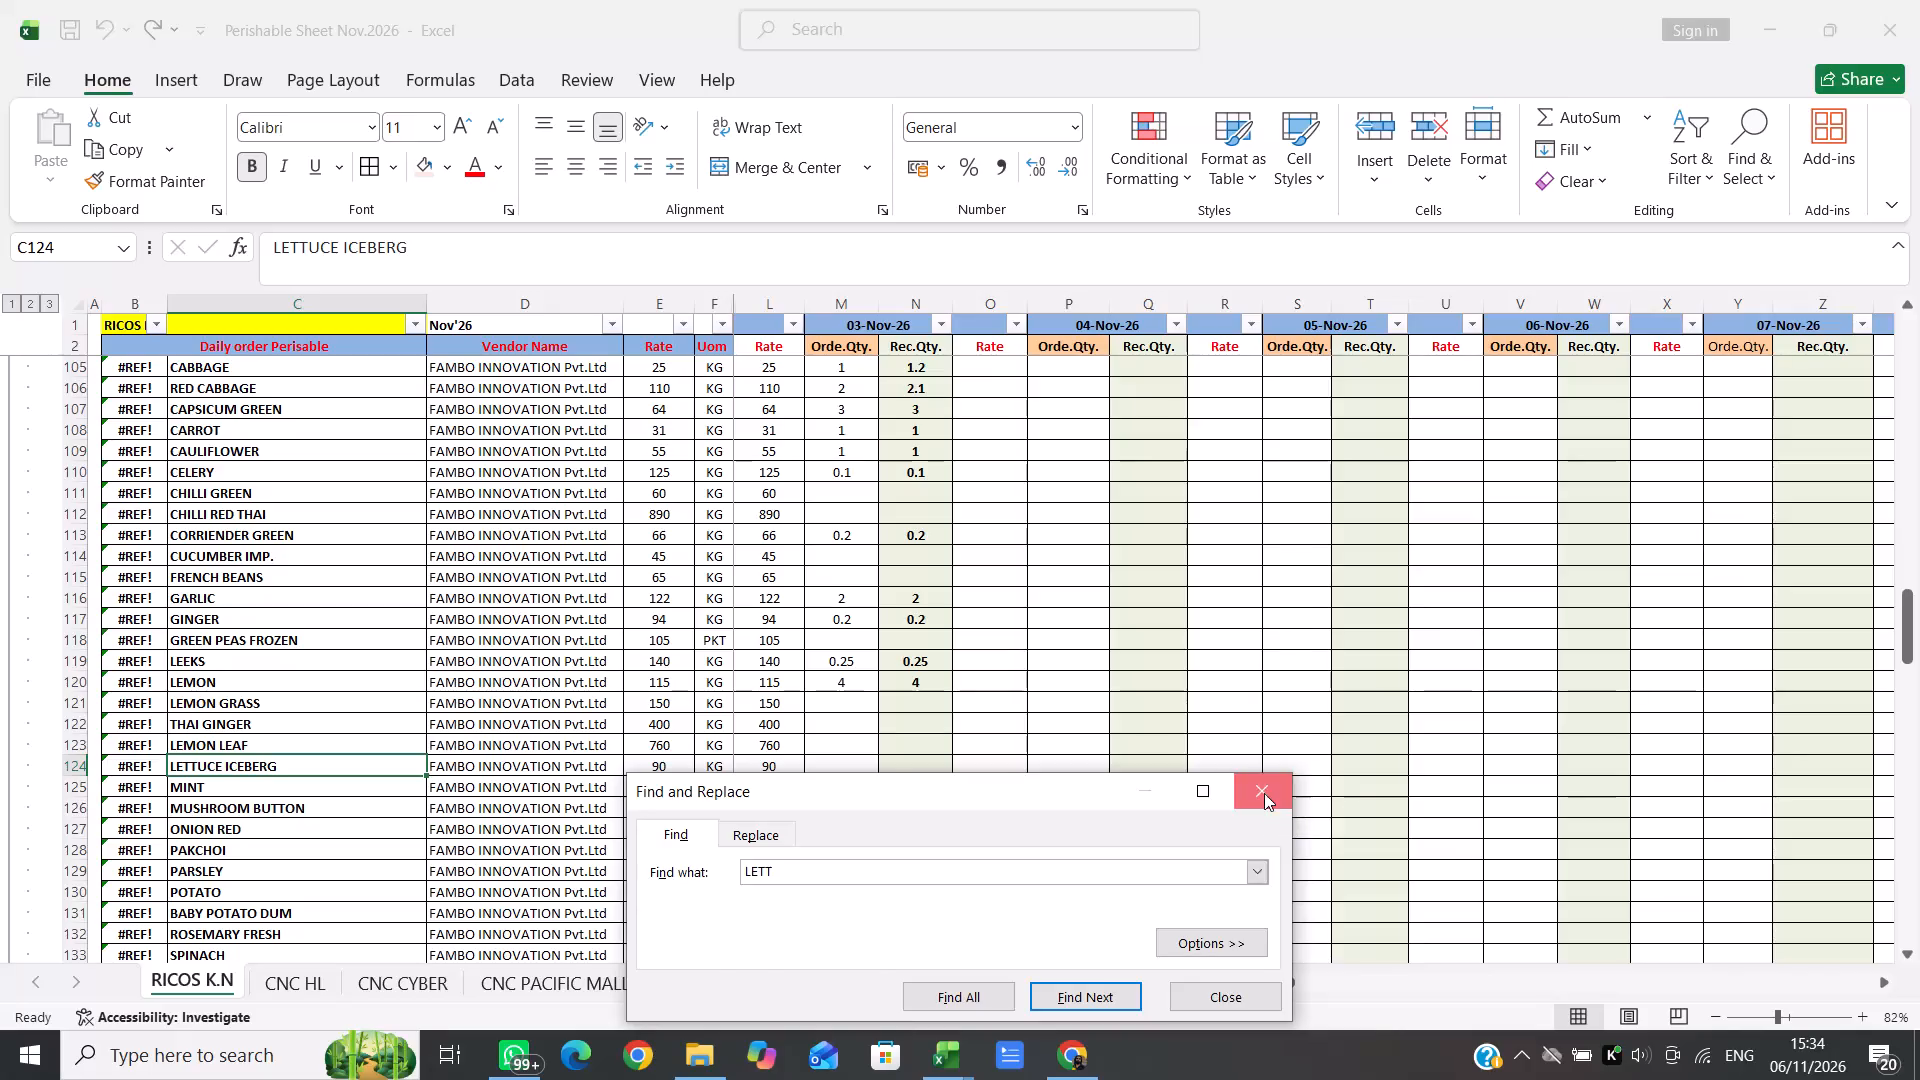
key("Right")
key("Right")
key("Right")
key("Right")
key("Right")
key("2")
key("Right")
key("2")
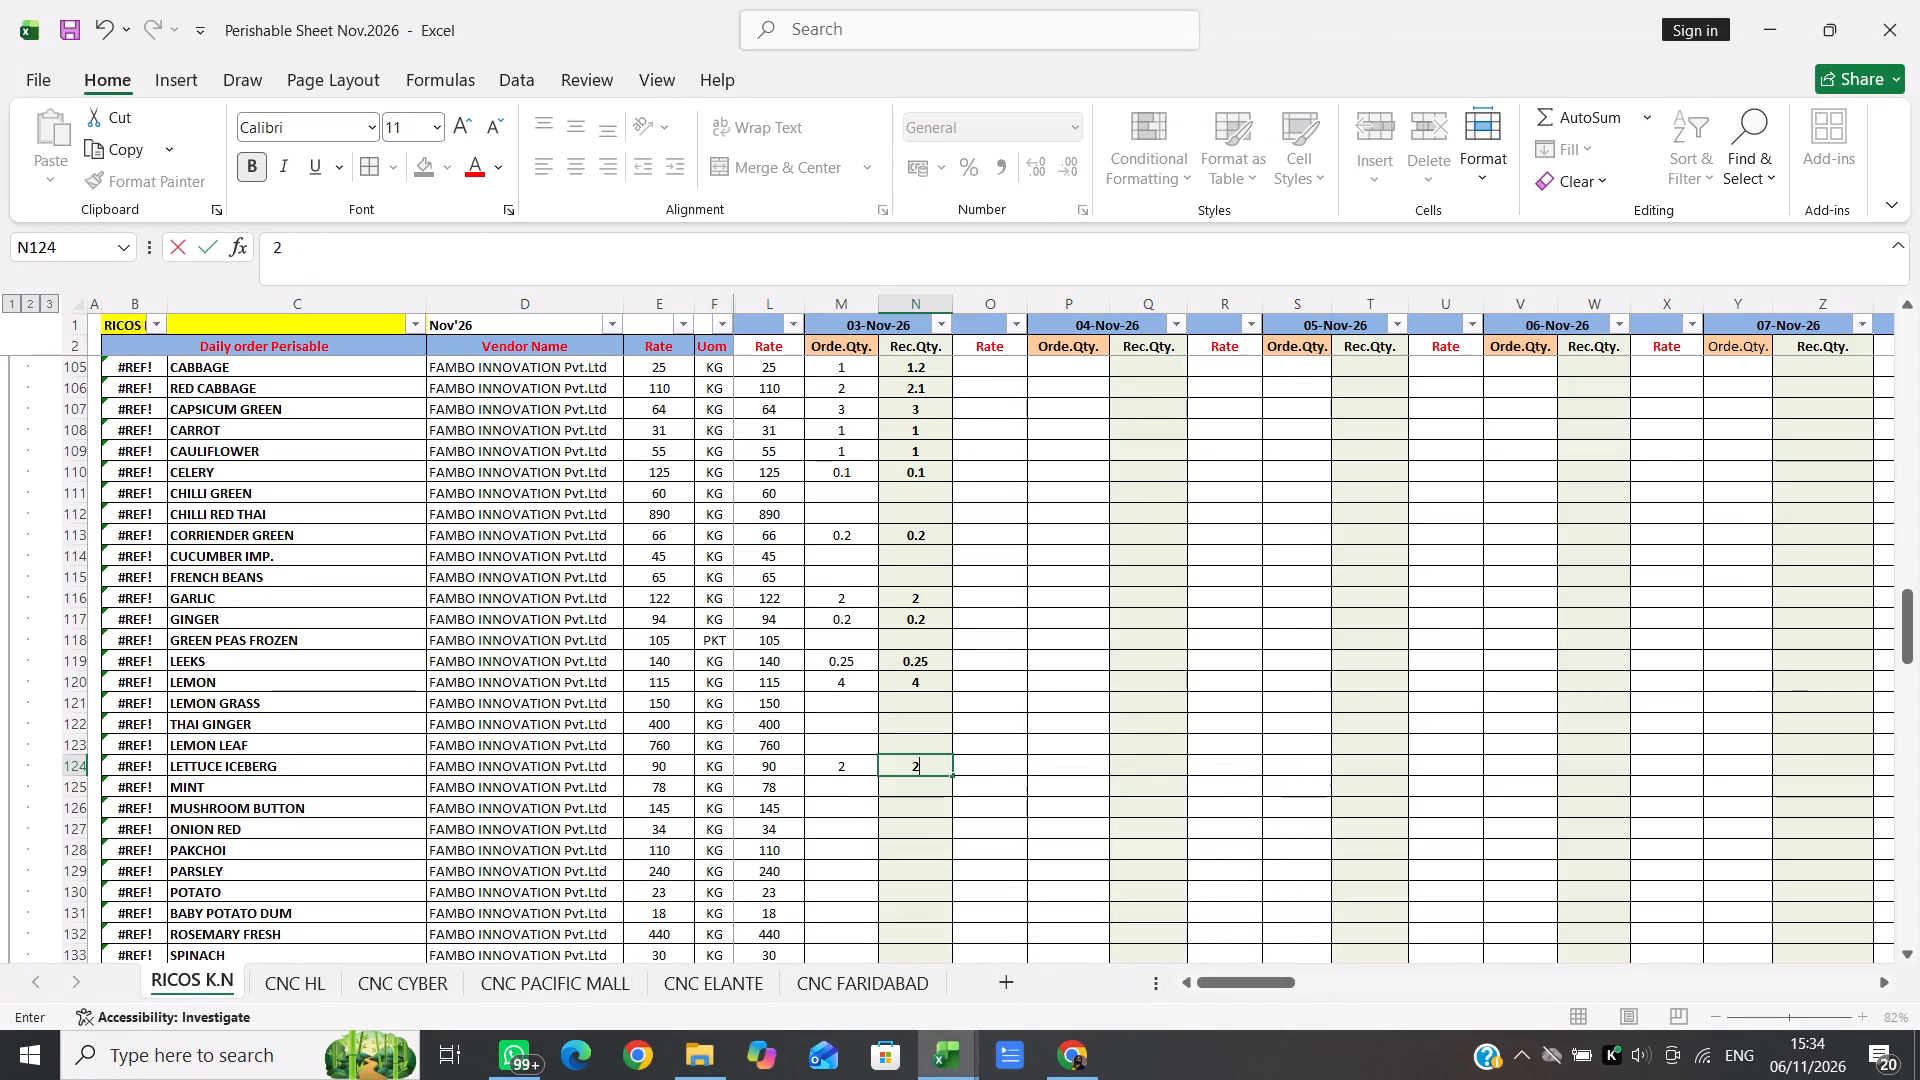
Find the MUSHROOM BUTTON row by searching for MUSH and enter 4 as its 03-Nov-26 order quantity.
key("ctrl+f")
key("BackSpace")
key("BackSpace")
type("MUSH")
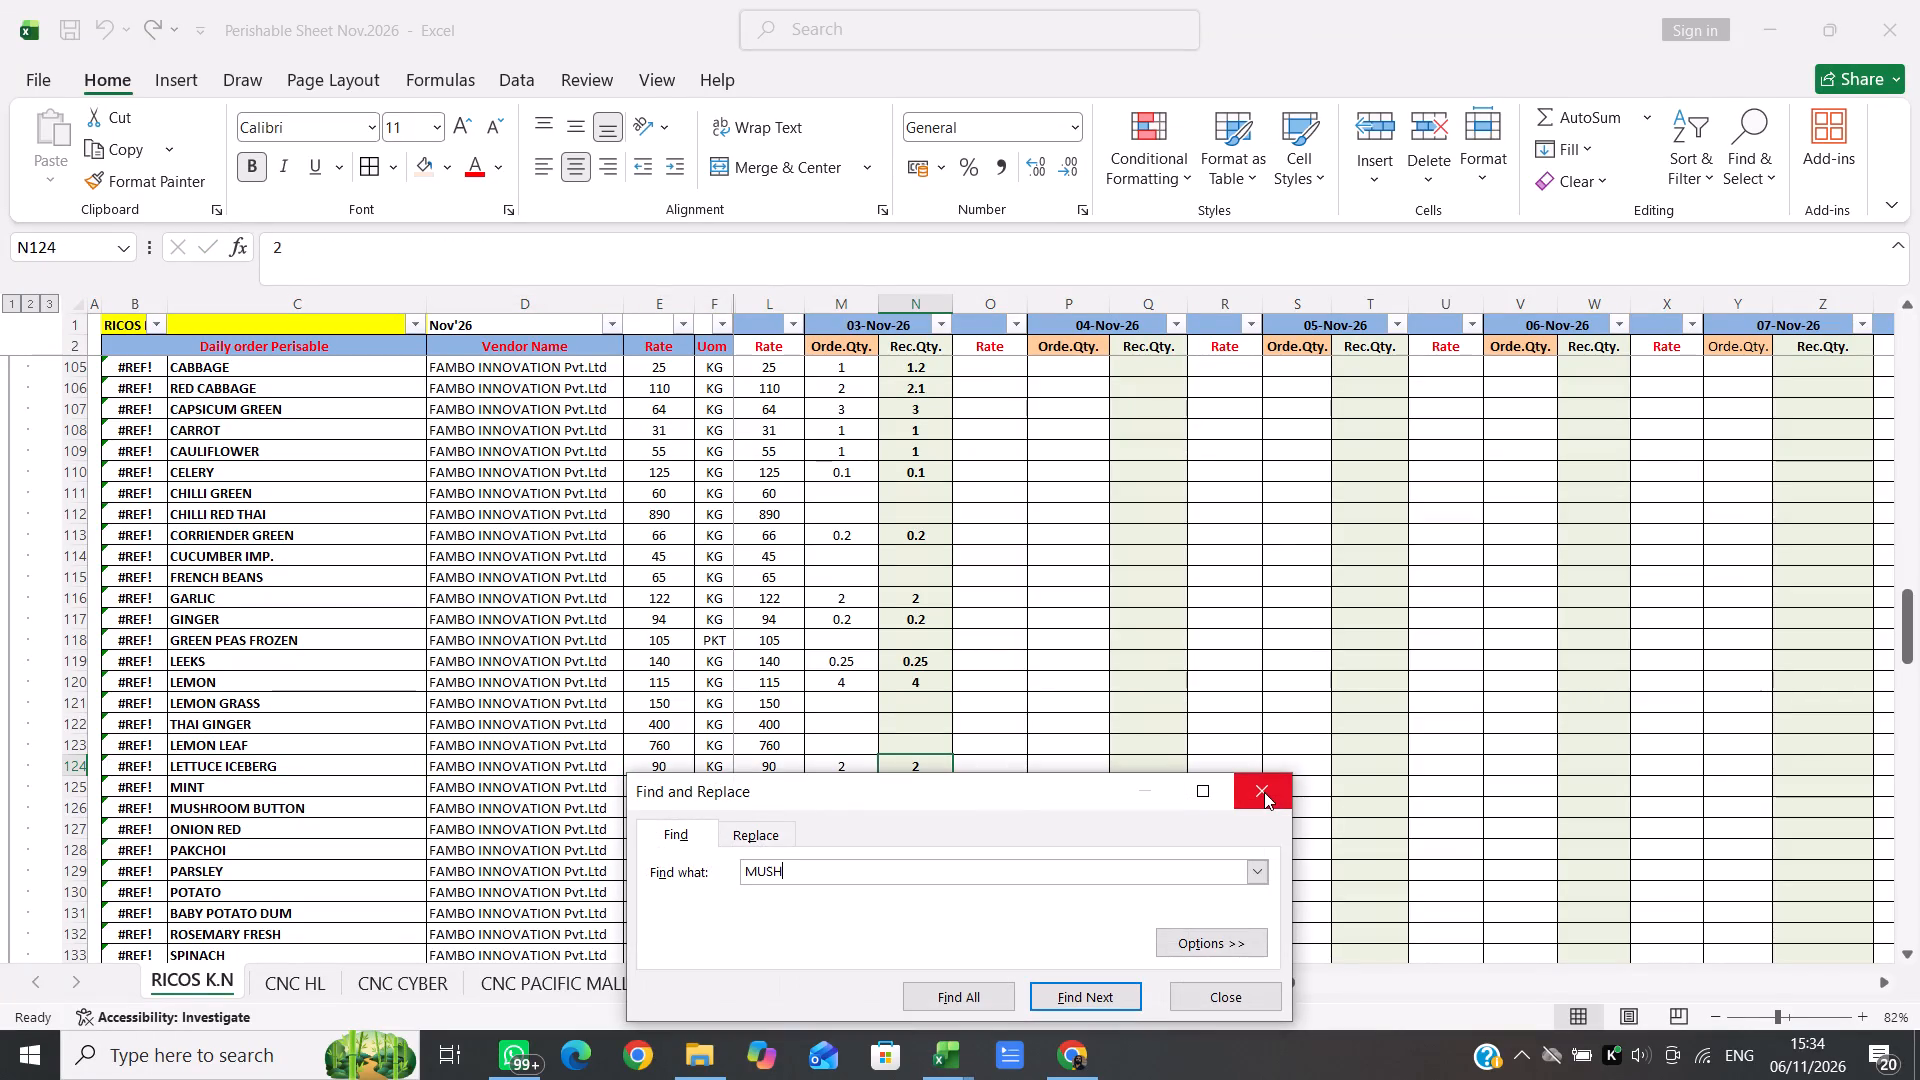
key("Return")
left_click(1264, 792)
key("Right")
key("Right")
key("Right")
key("Right")
key("Right")
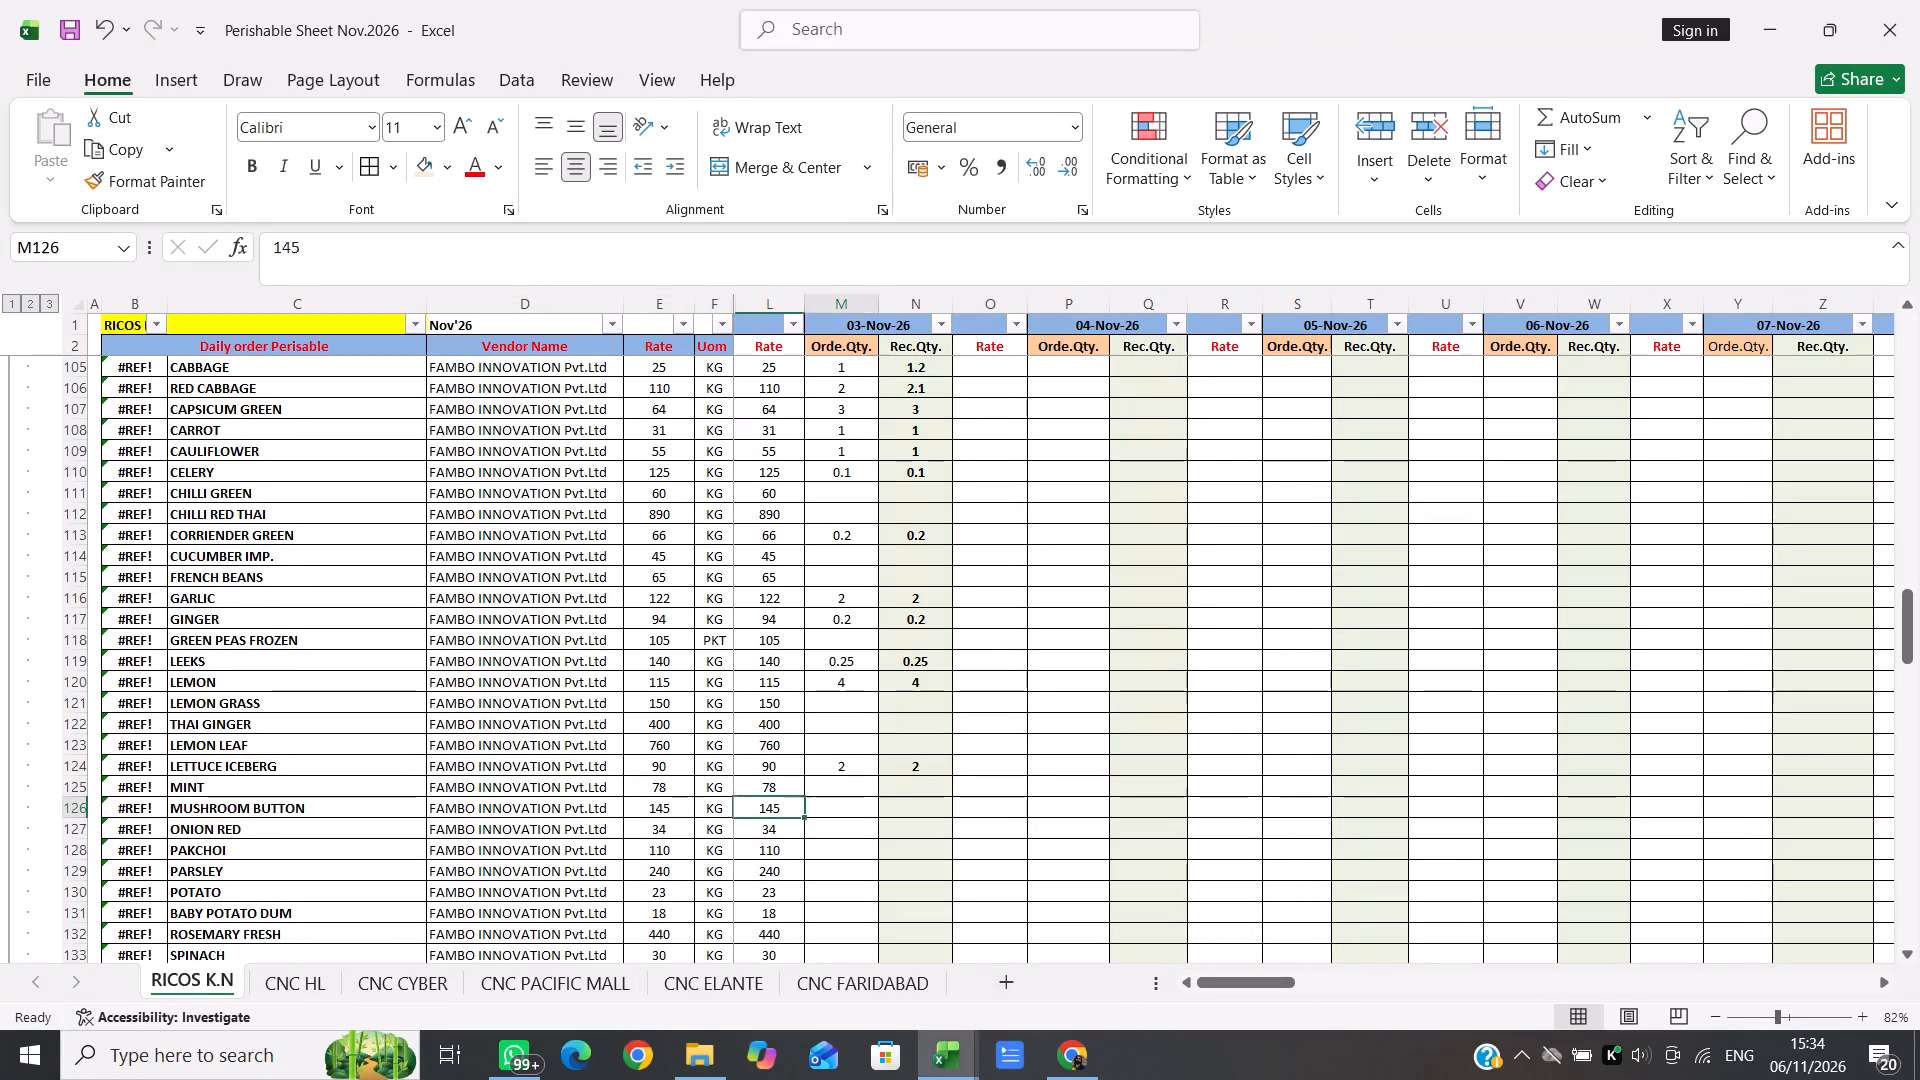
key("4")
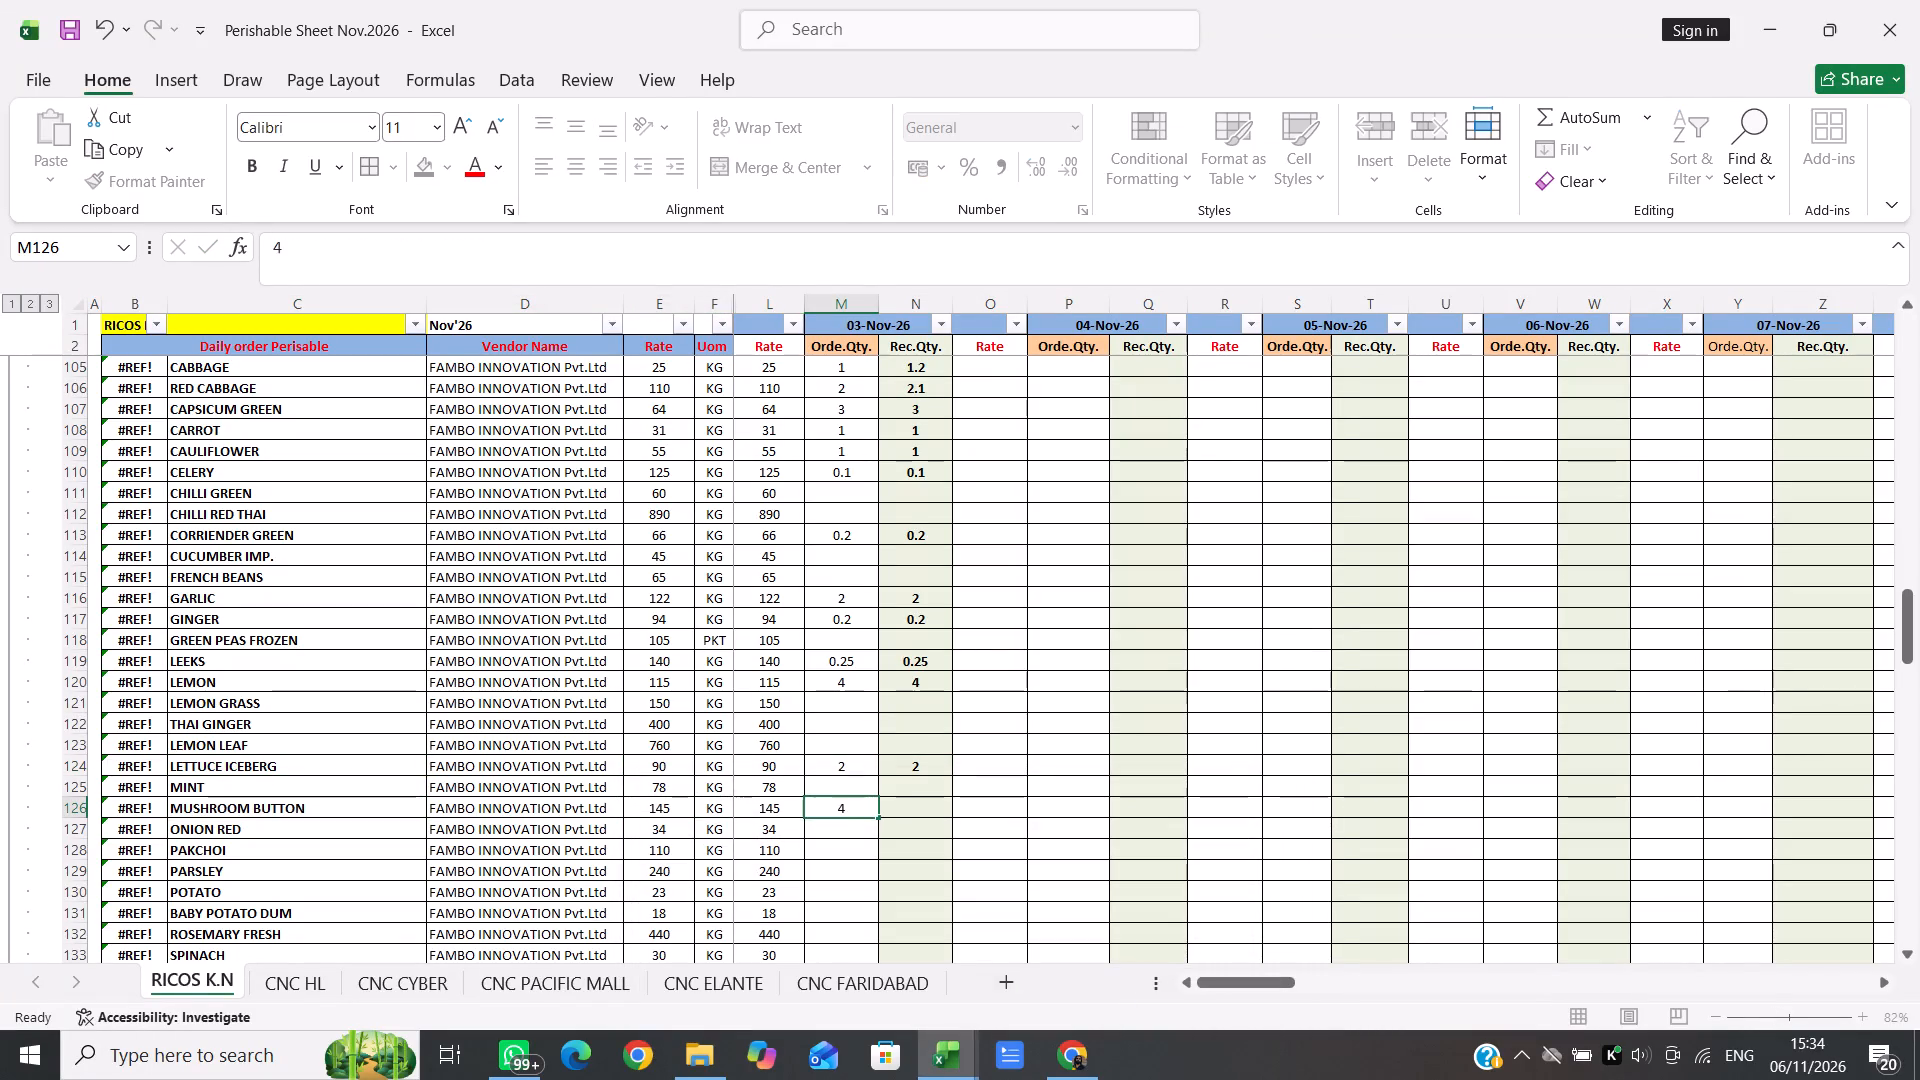
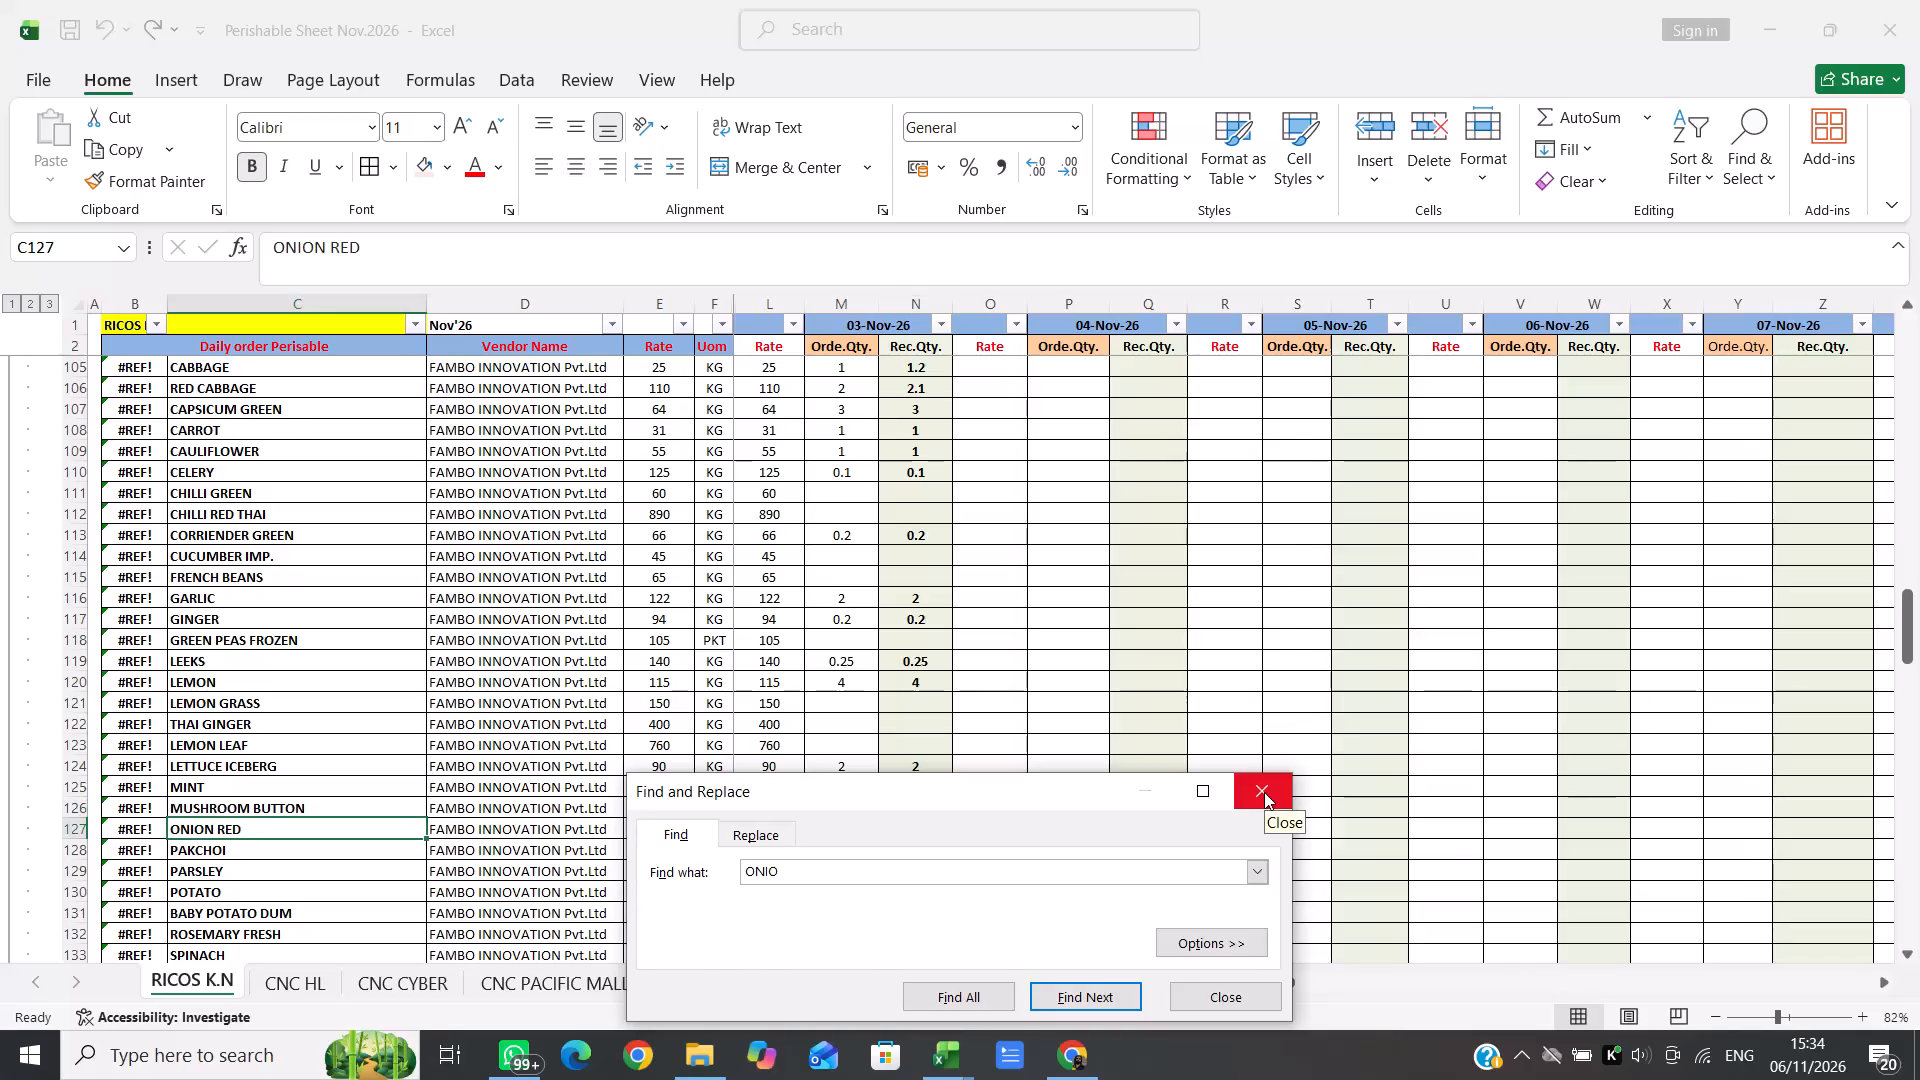
Close the item search and enter 5 as both the 03-Nov-26 order and received quantity for ONION RED.
left_click(1264, 792)
key("Right")
key("Right")
key("Right")
key("Right")
key("Right")
key("5")
key("Right")
key("5")
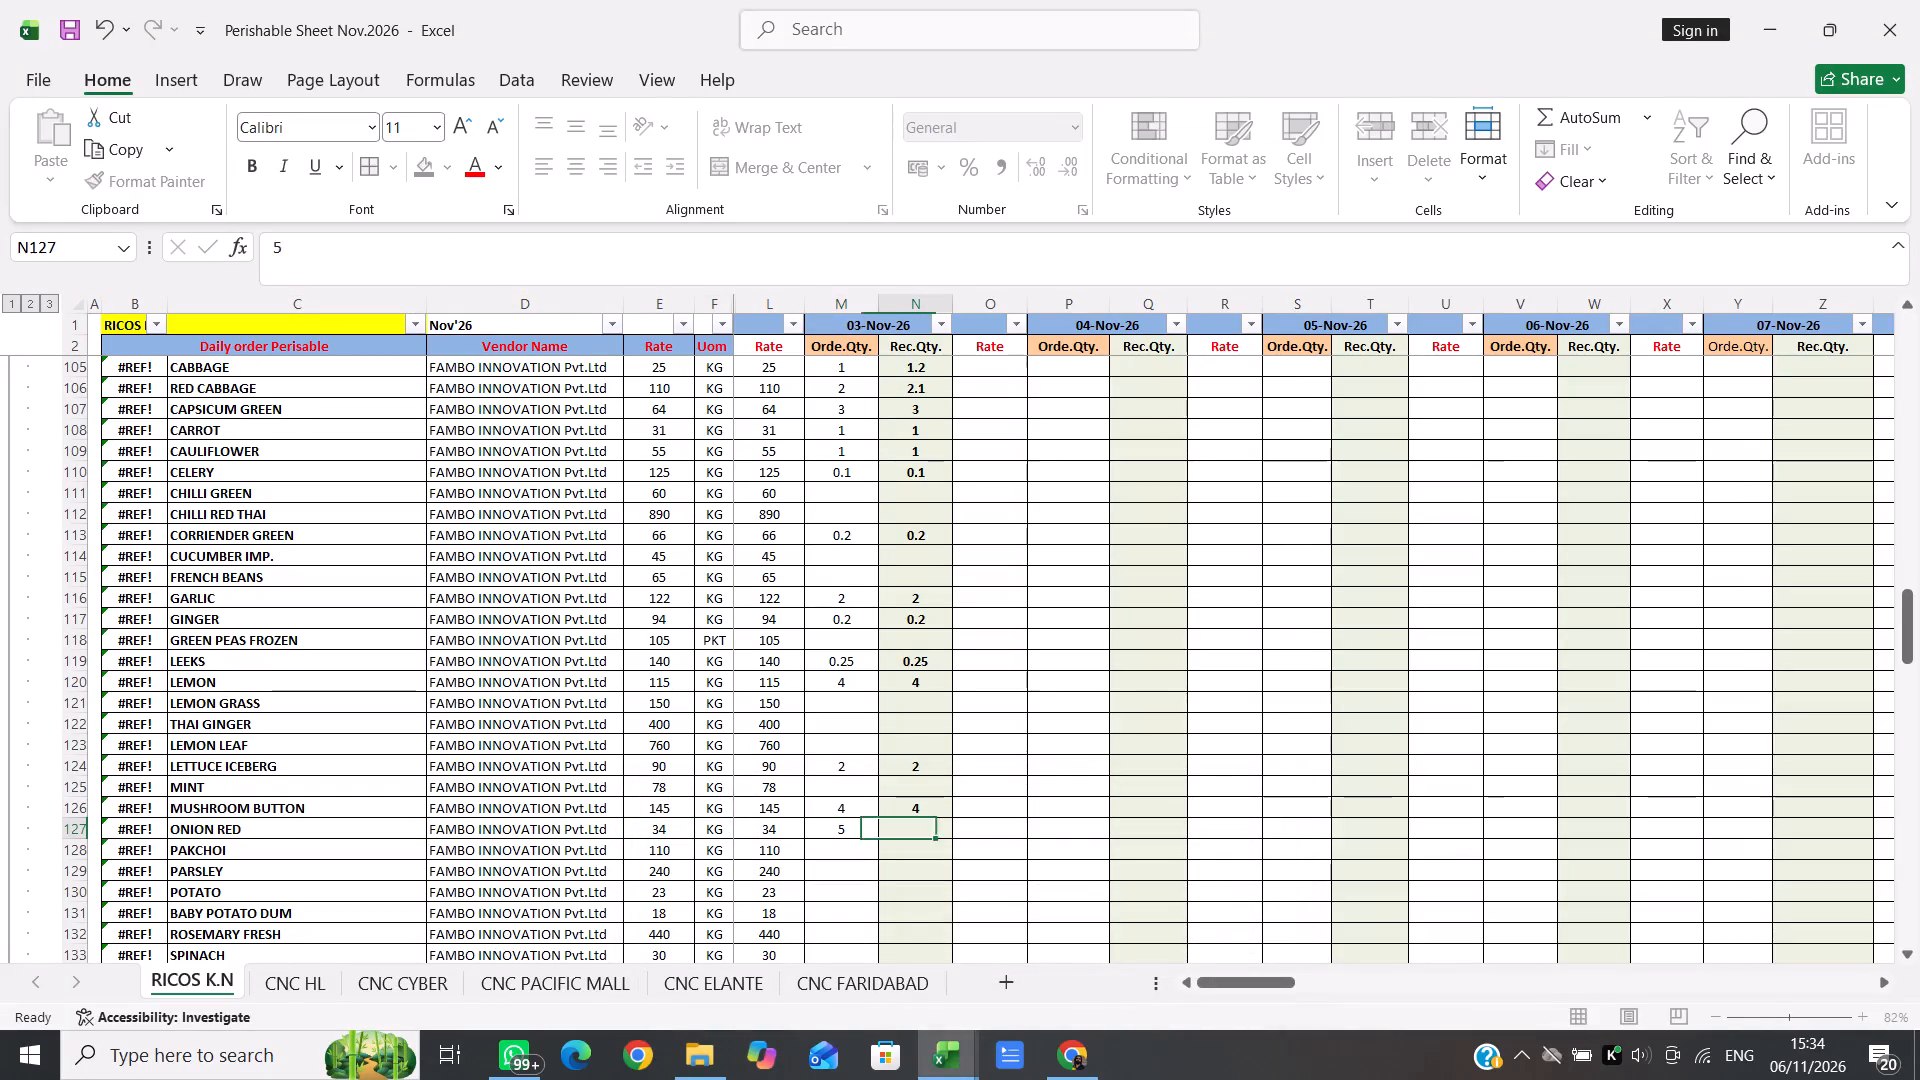
Find the SPRING ONION row by repeating the ONIO search and go to its 03-Nov-26 quantity cells.
key("ctrl+f")
key("Return")
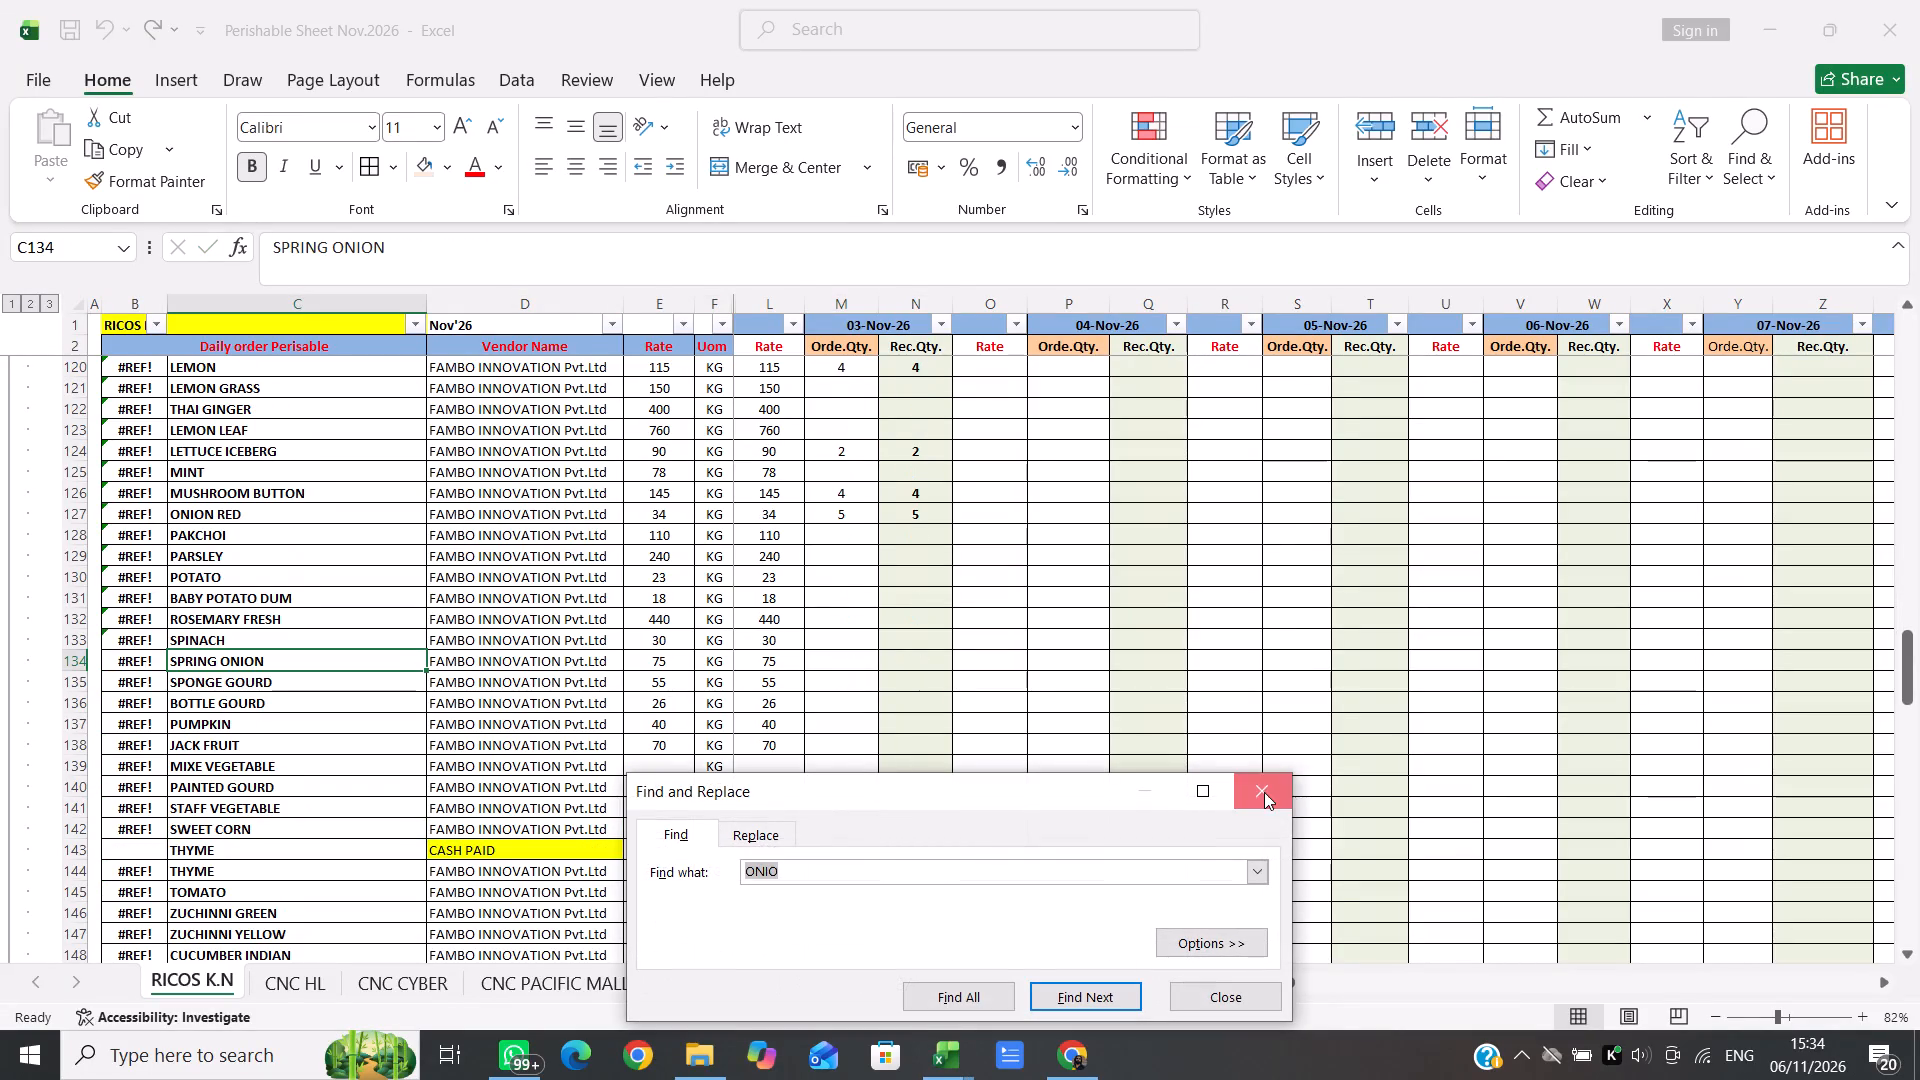
left_click(1264, 792)
key("Right")
key("Right")
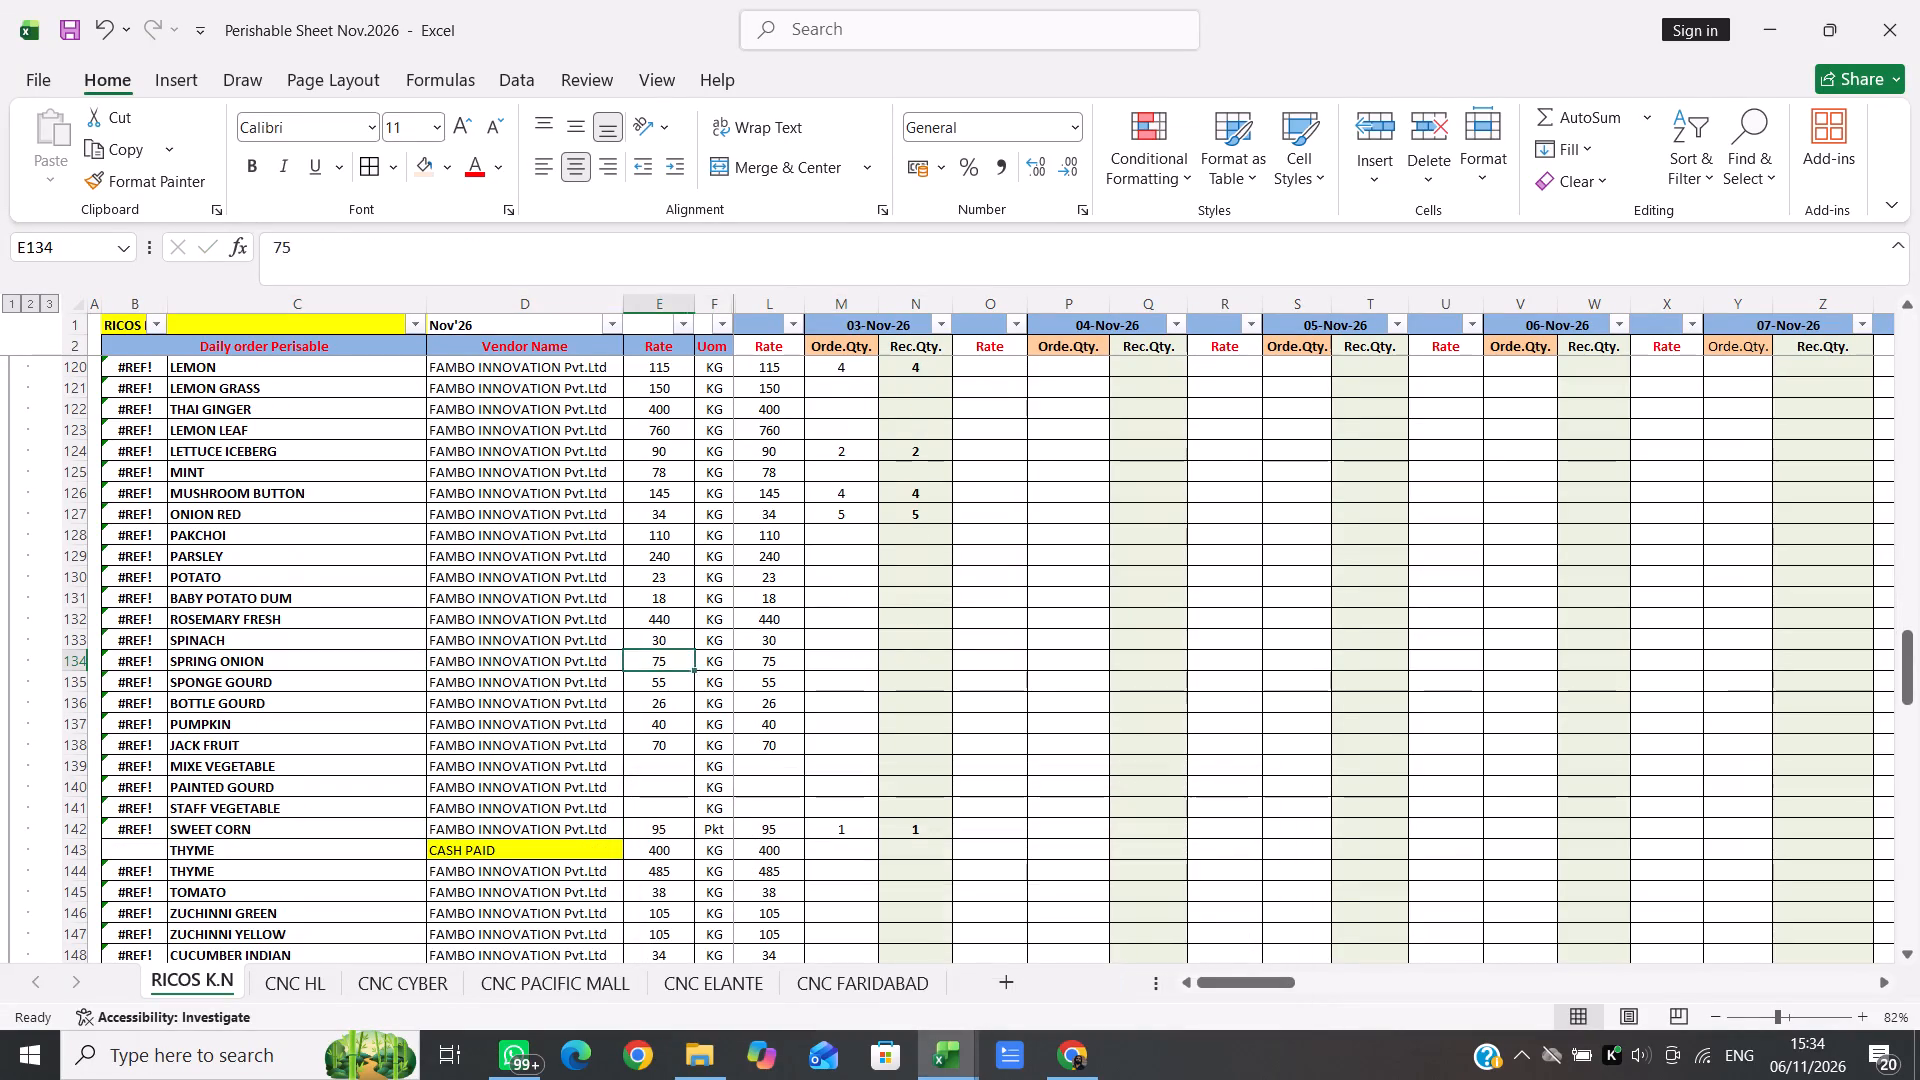
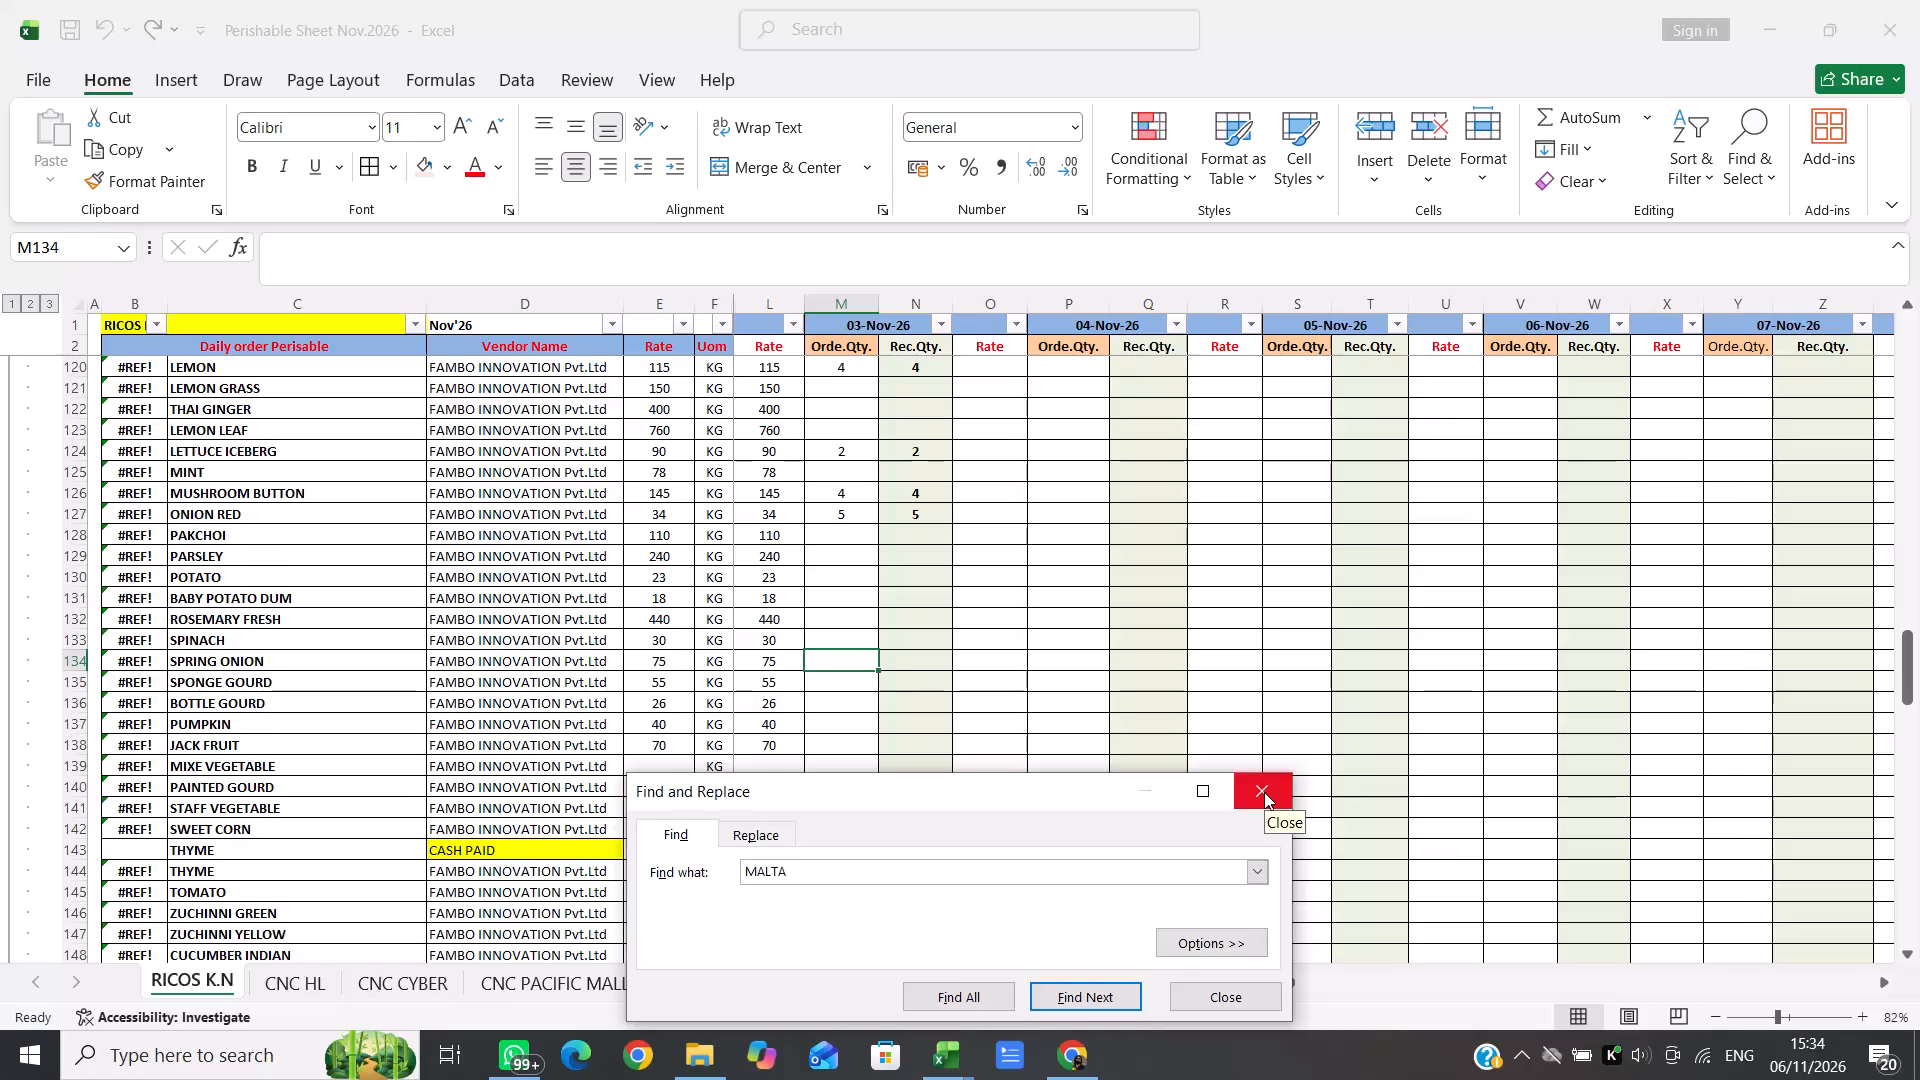
Search the sheet for MALTA to reach the MALTA IMP row, and close the search.
key("Return")
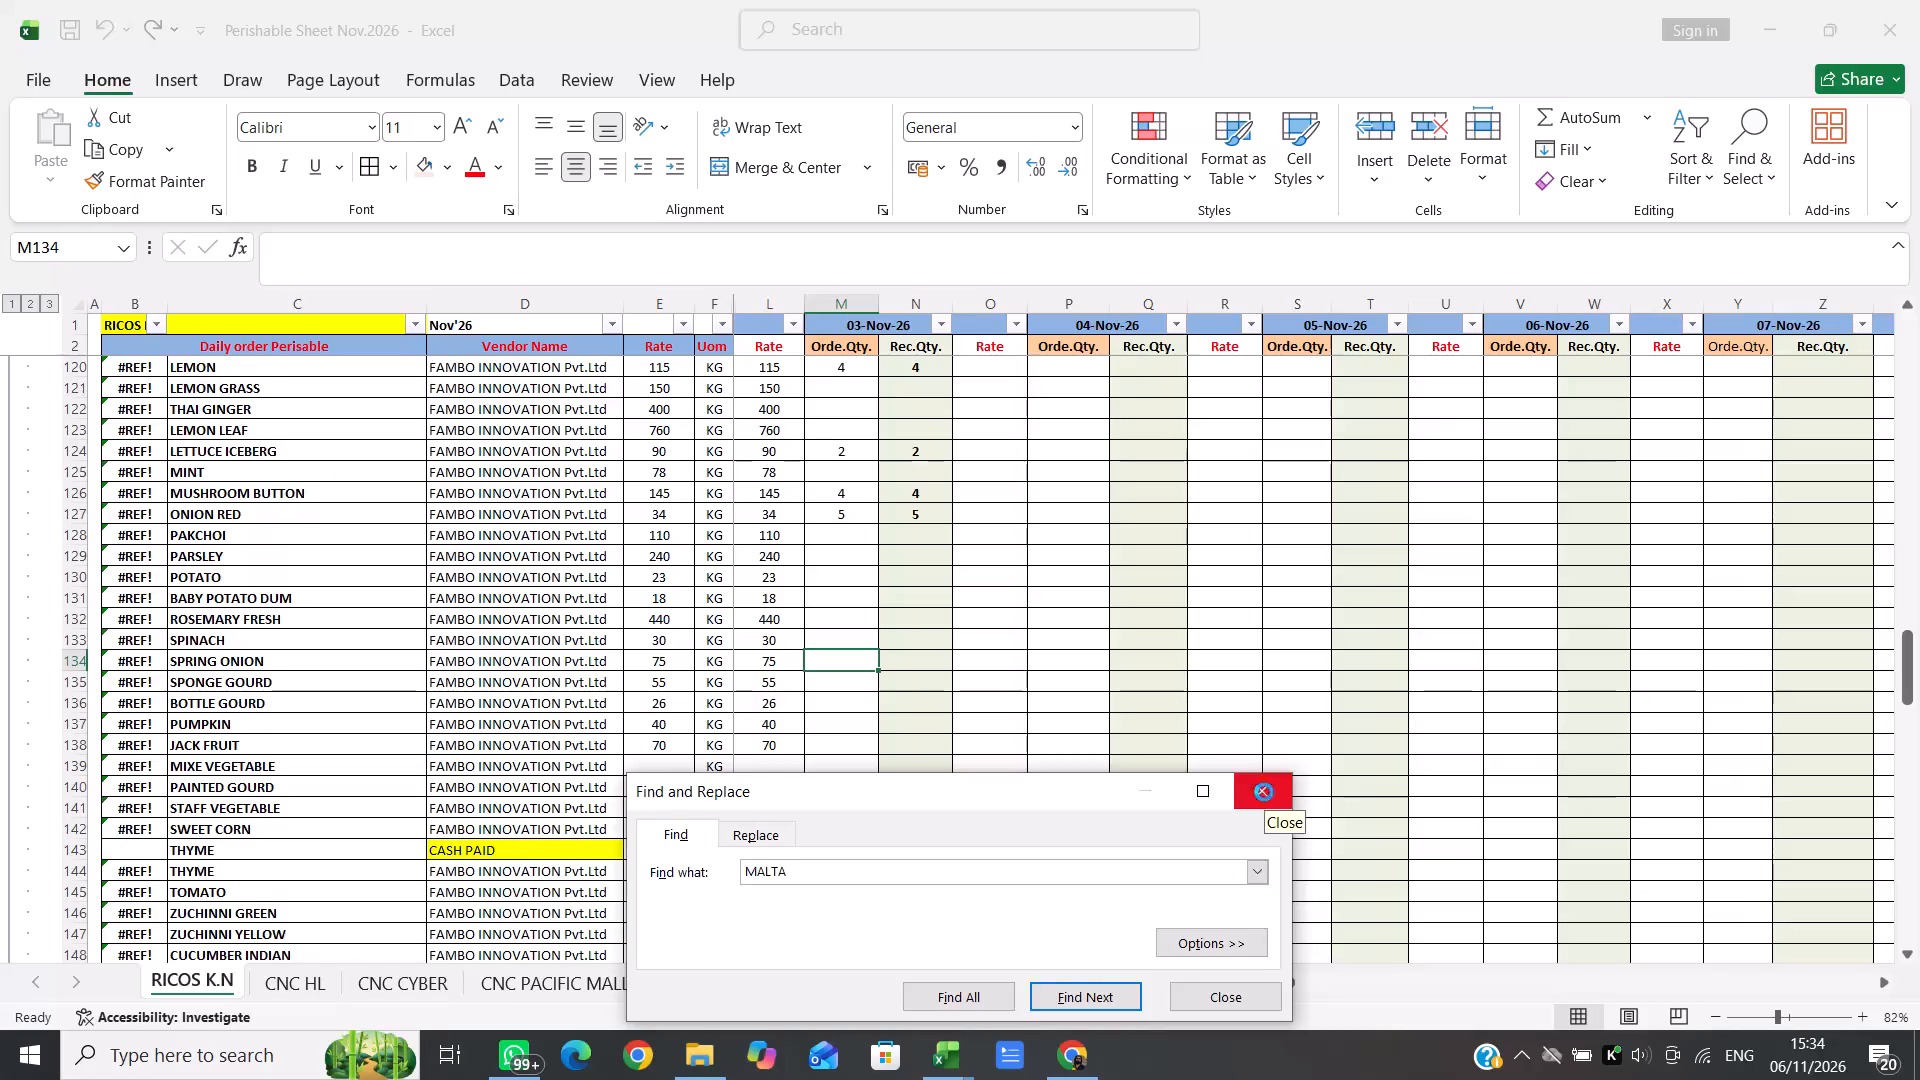
left_click(1264, 792)
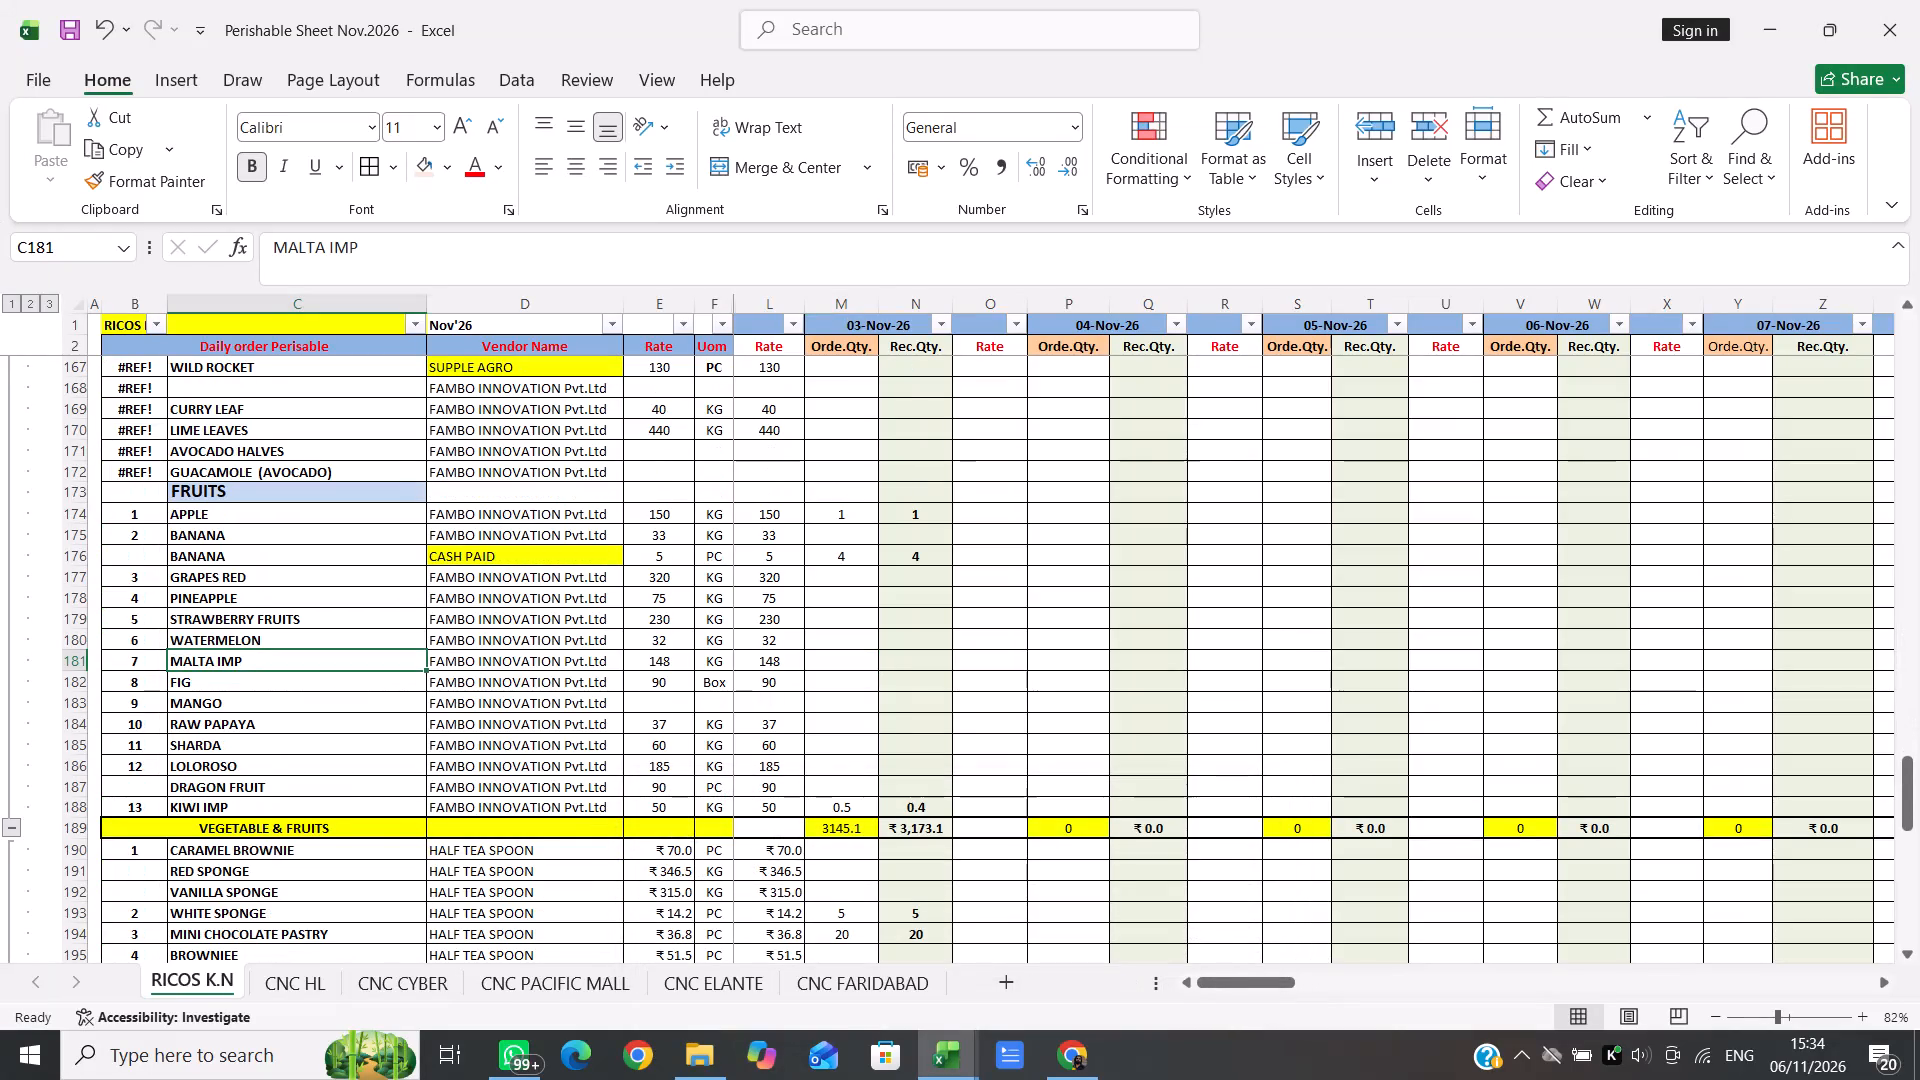
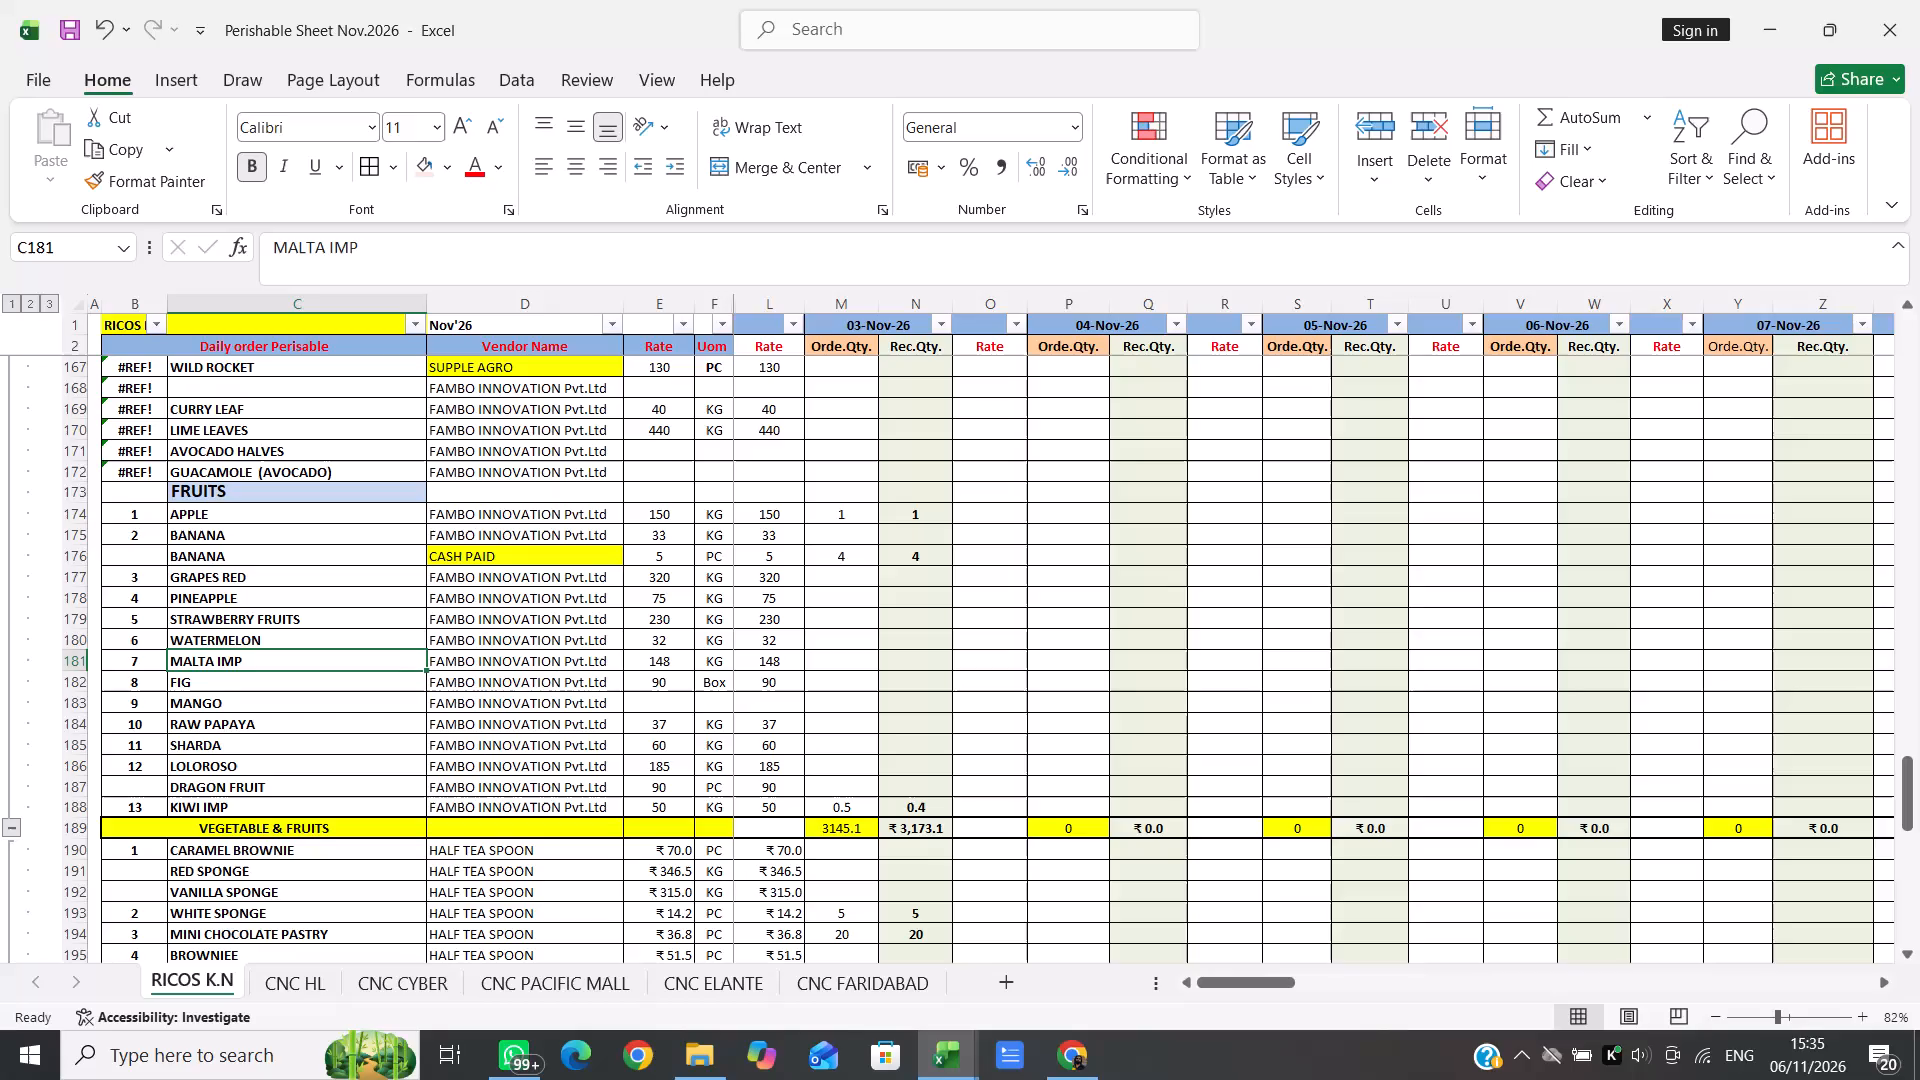
Select the 03-Nov-26 order quantity cell in the MALTA IMP row.
key("Right")
key("Right")
key("Right")
key("Right")
key("Right")
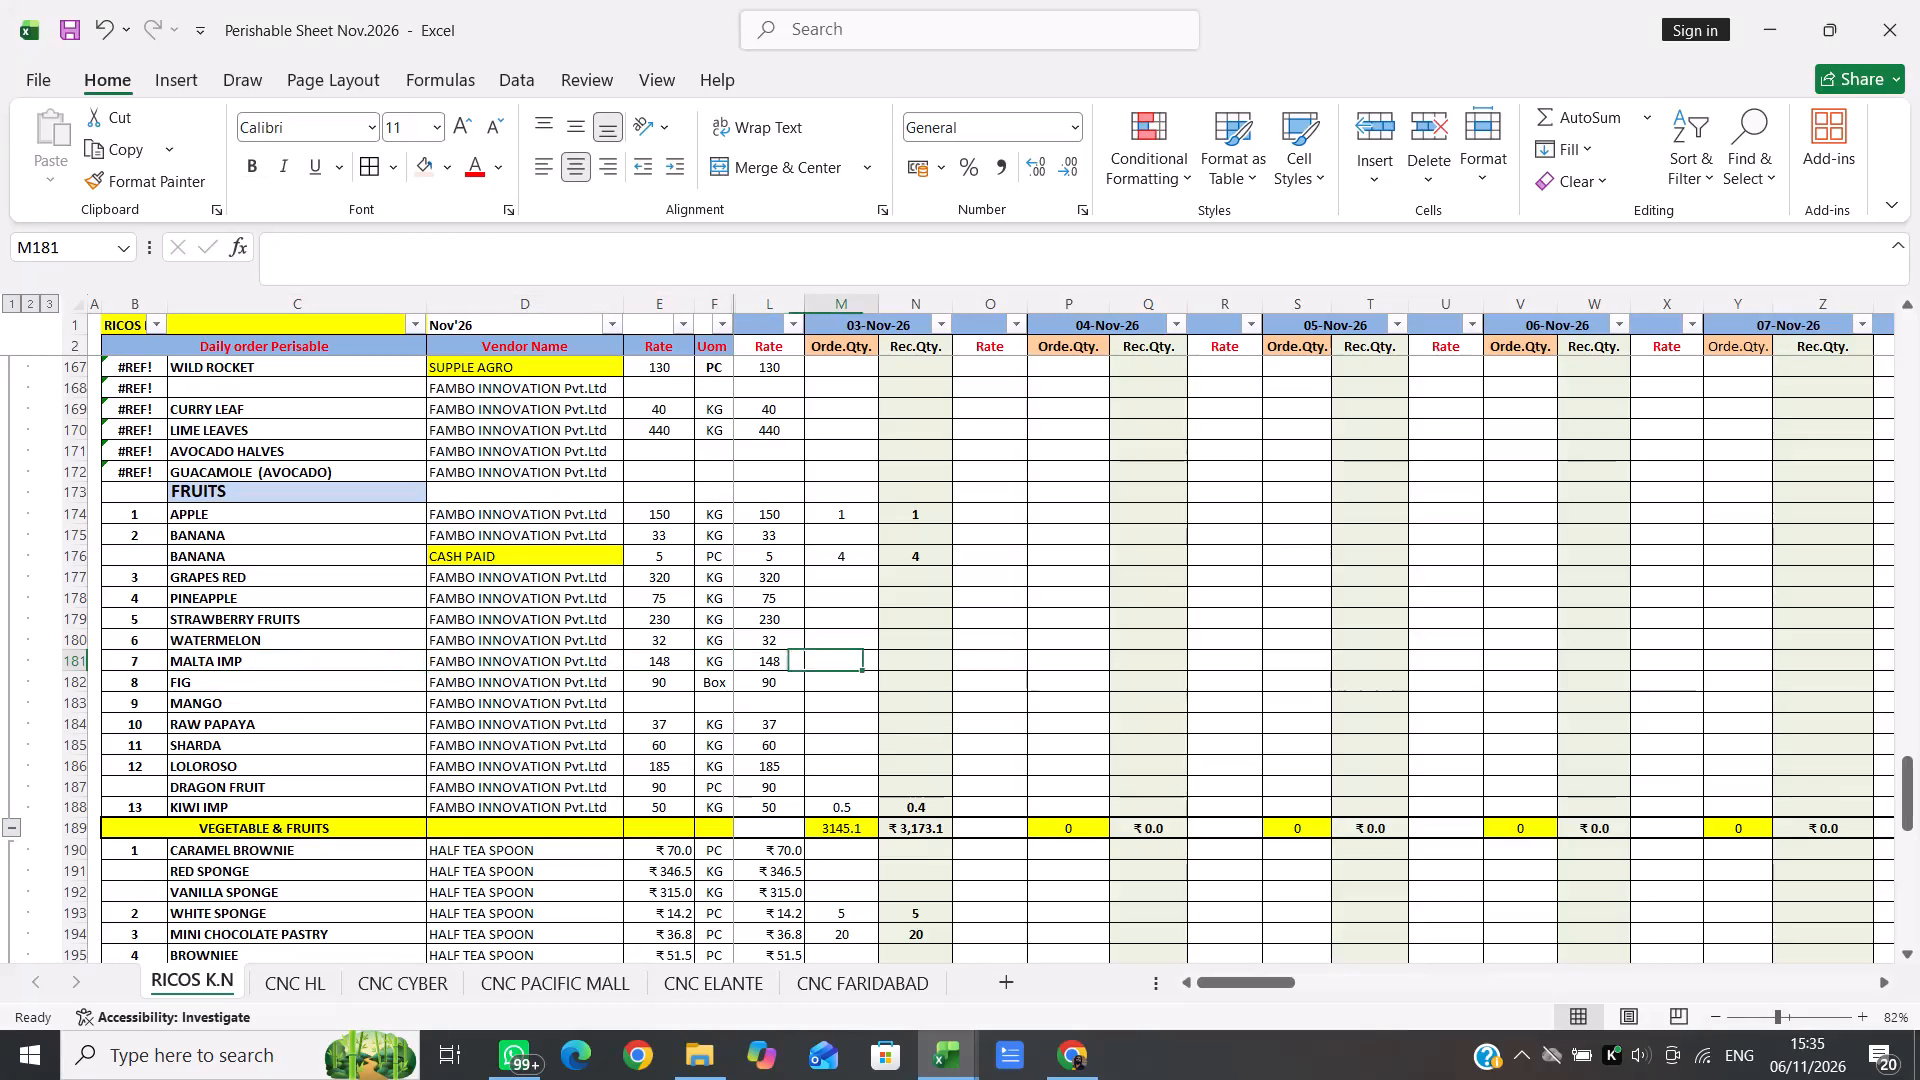
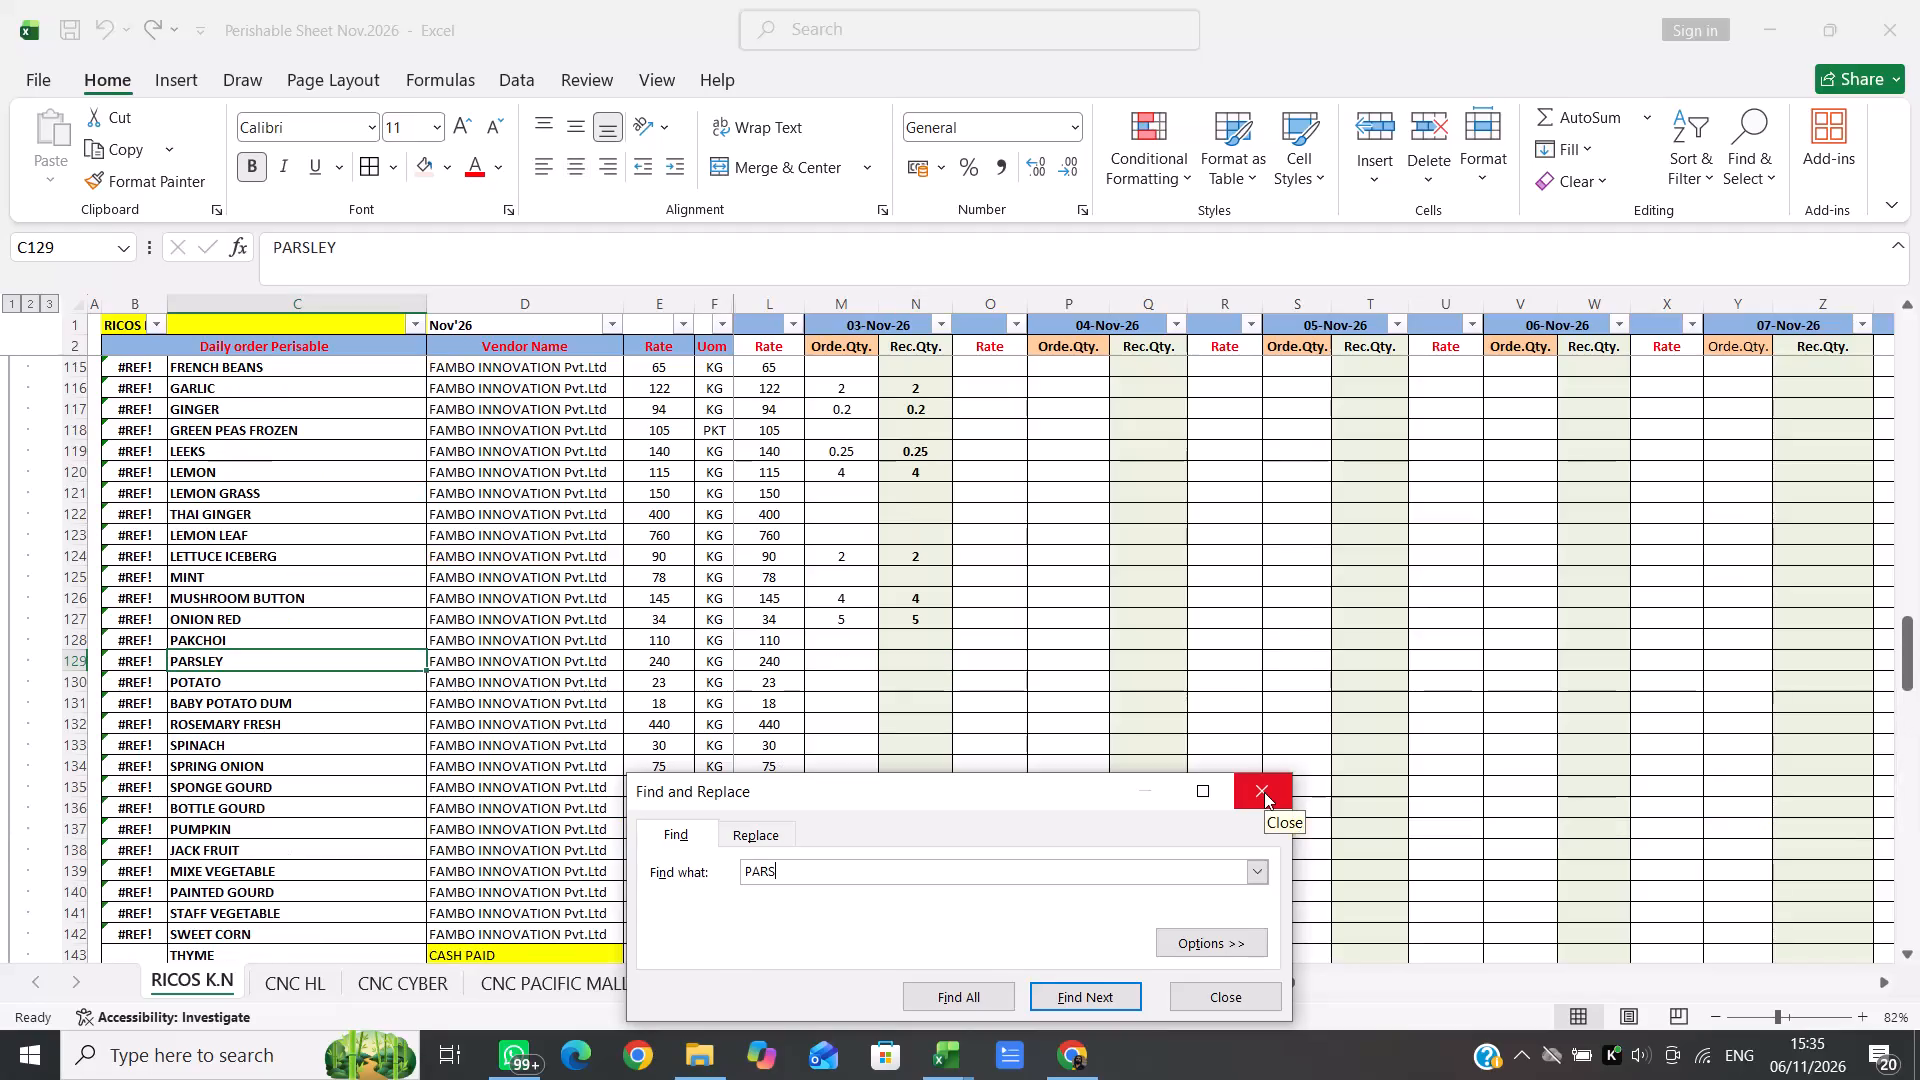
Enter 0.1 as the 03-Nov-26 order quantity in the PARSLEY row.
left_click(1264, 792)
key("Right")
key("Right")
key("Right")
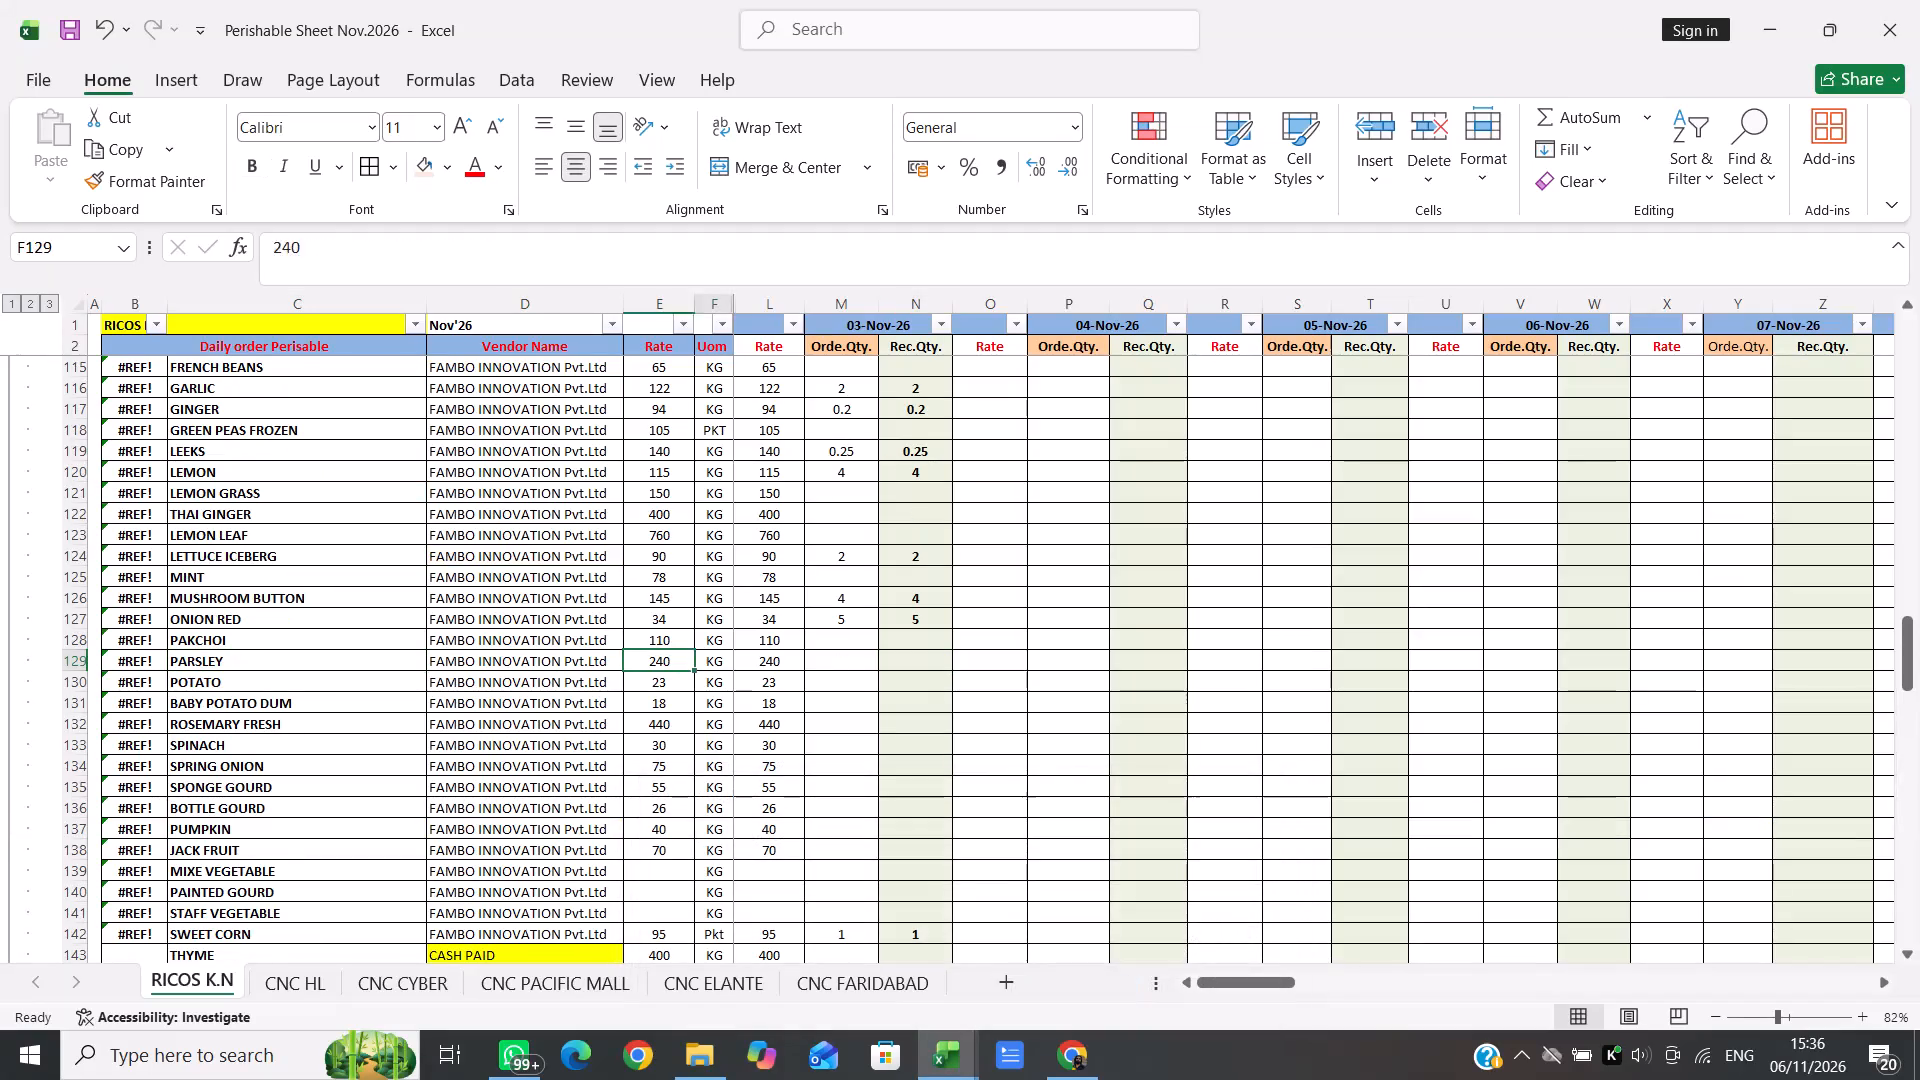
key("Right")
key("Right")
type("0.1")
key("Right")
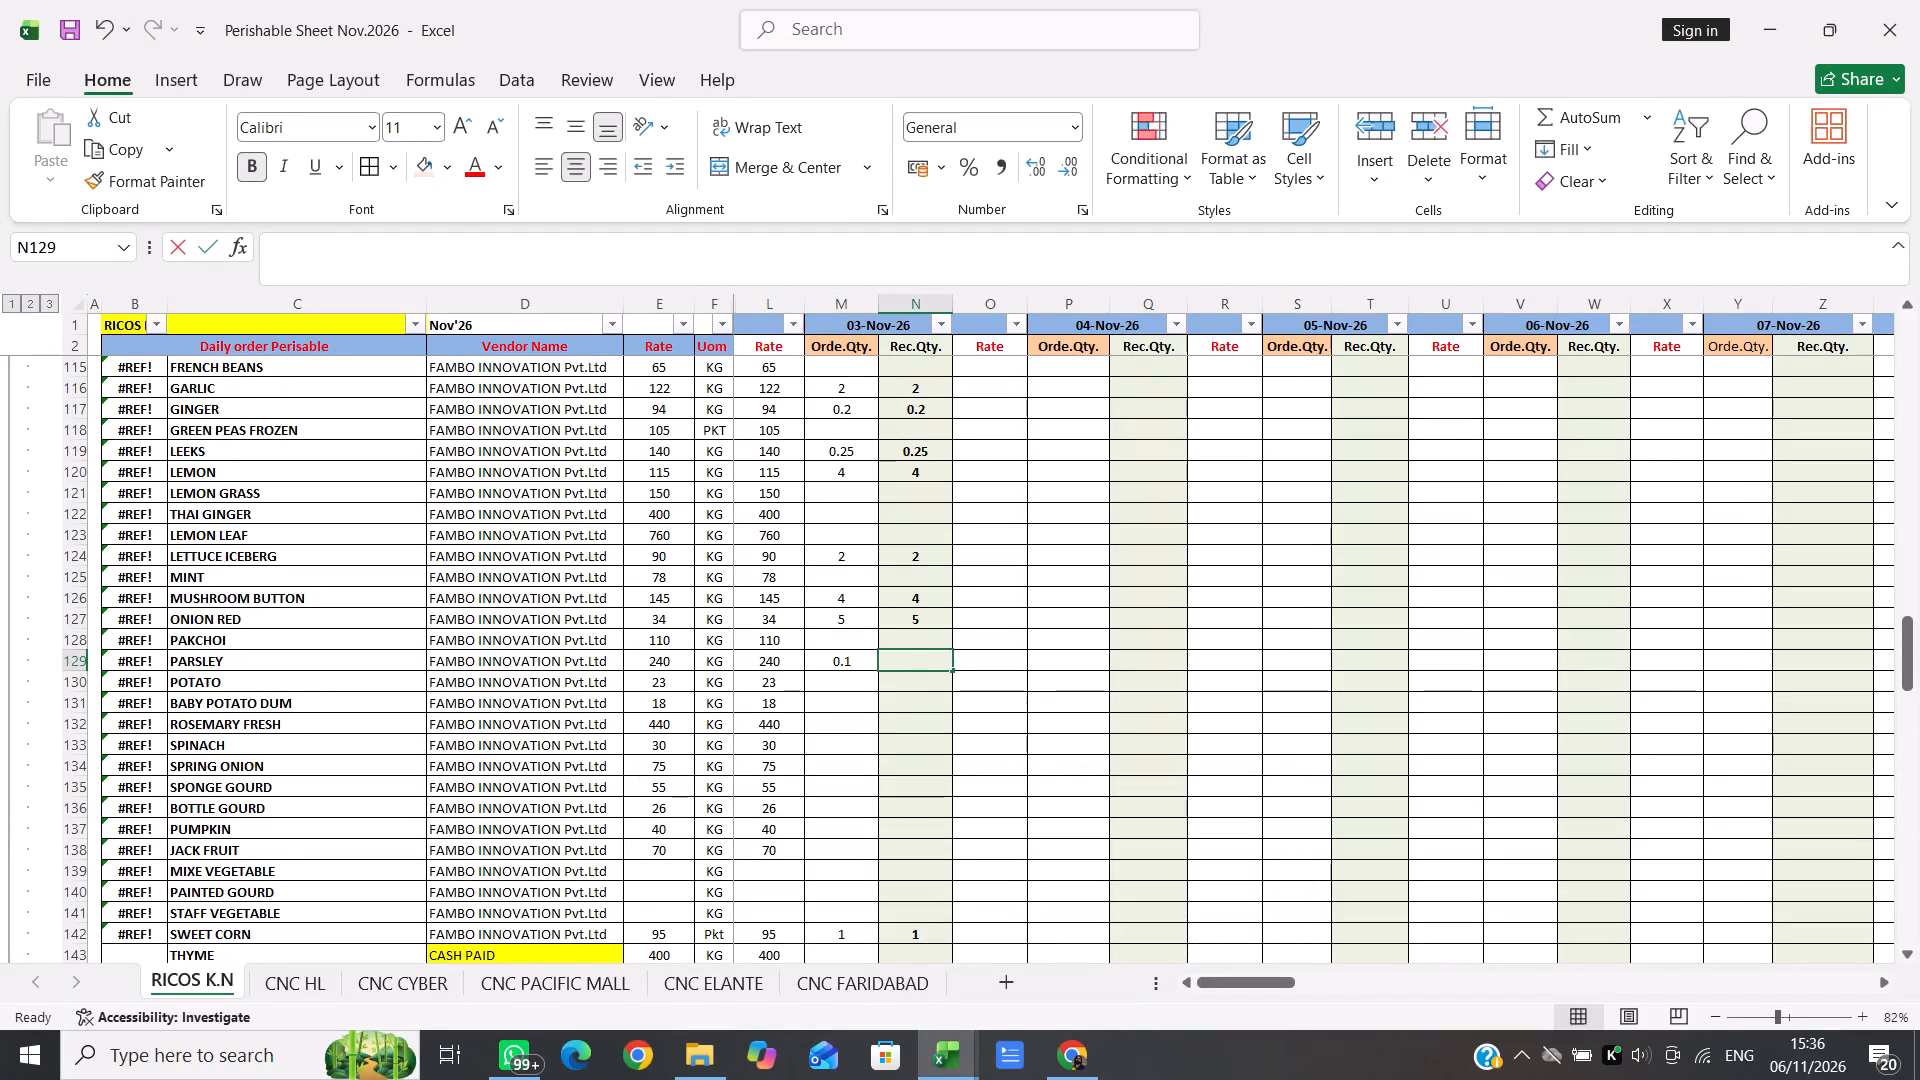
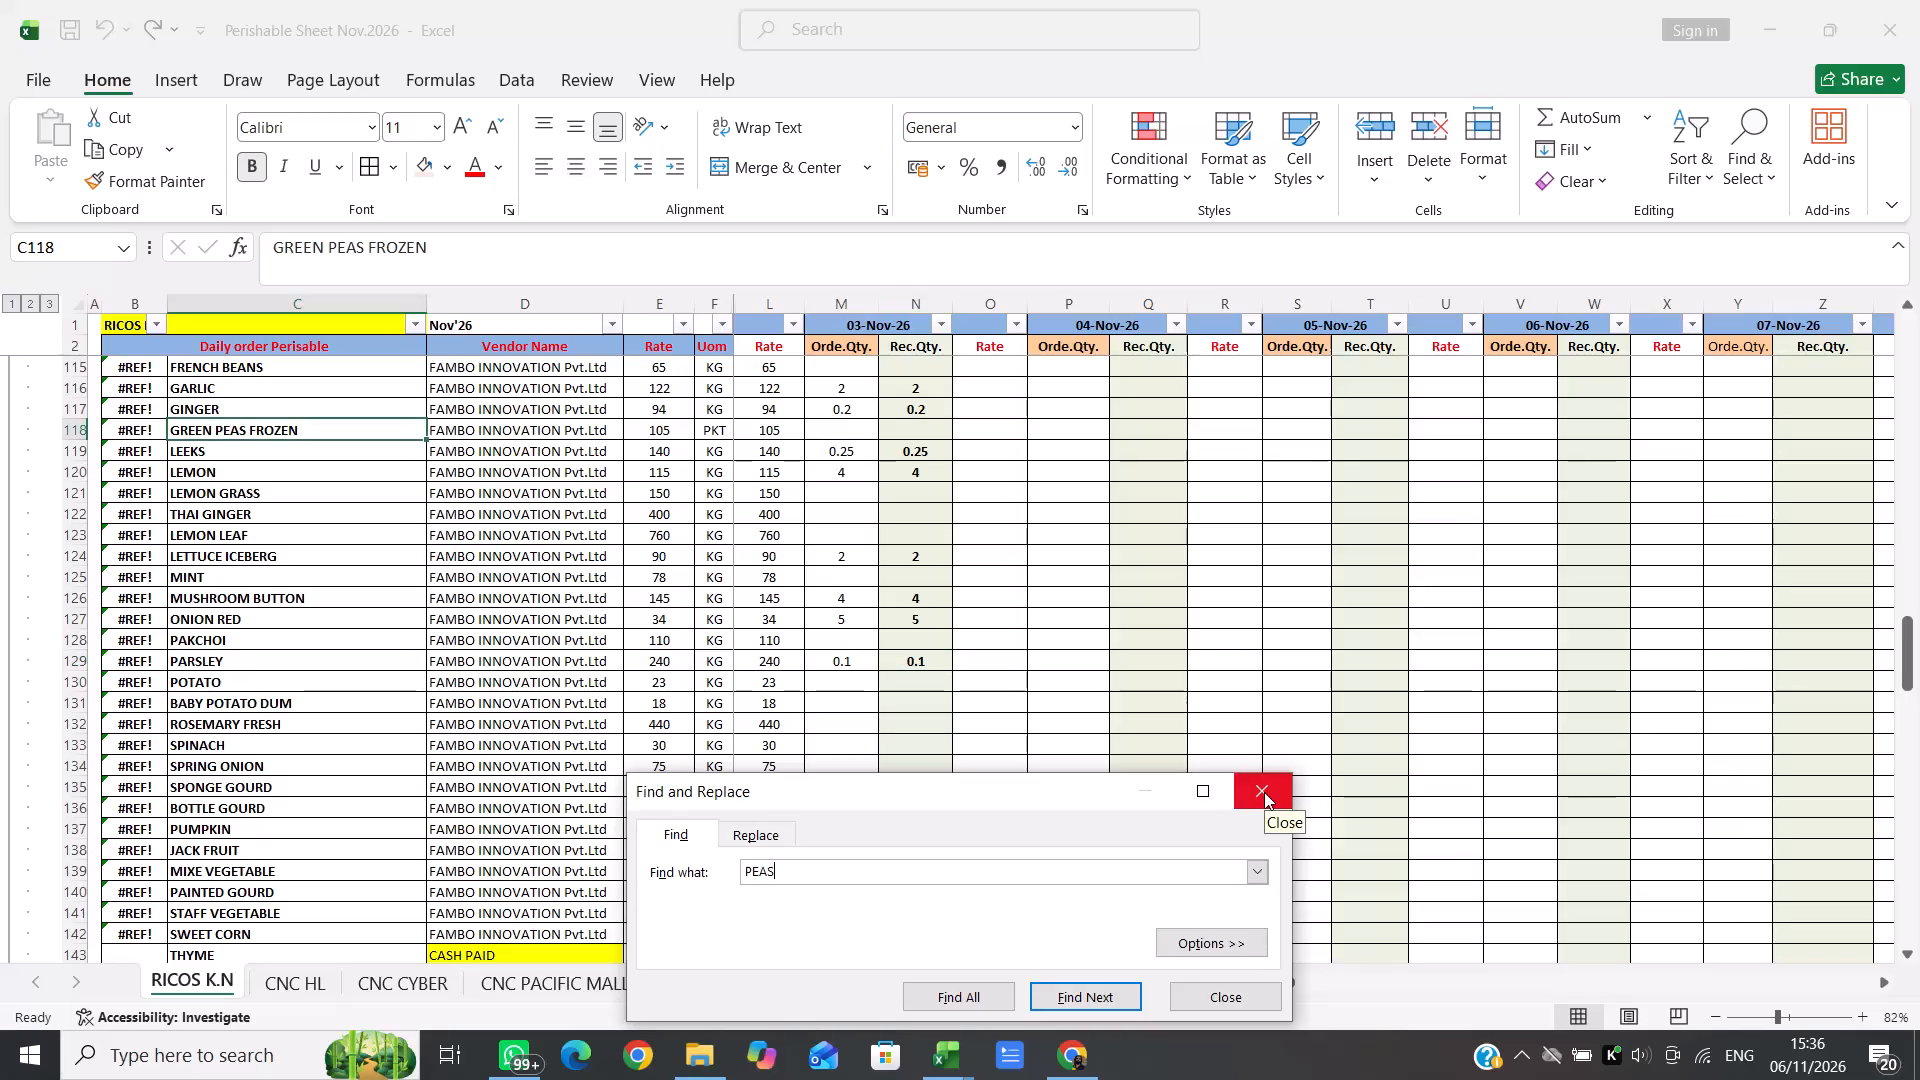
Close the search and enter 1 as the 03-Nov-26 order quantity in the GREEN PEAS FROZEN row.
key("Right")
key("Right")
key("Right")
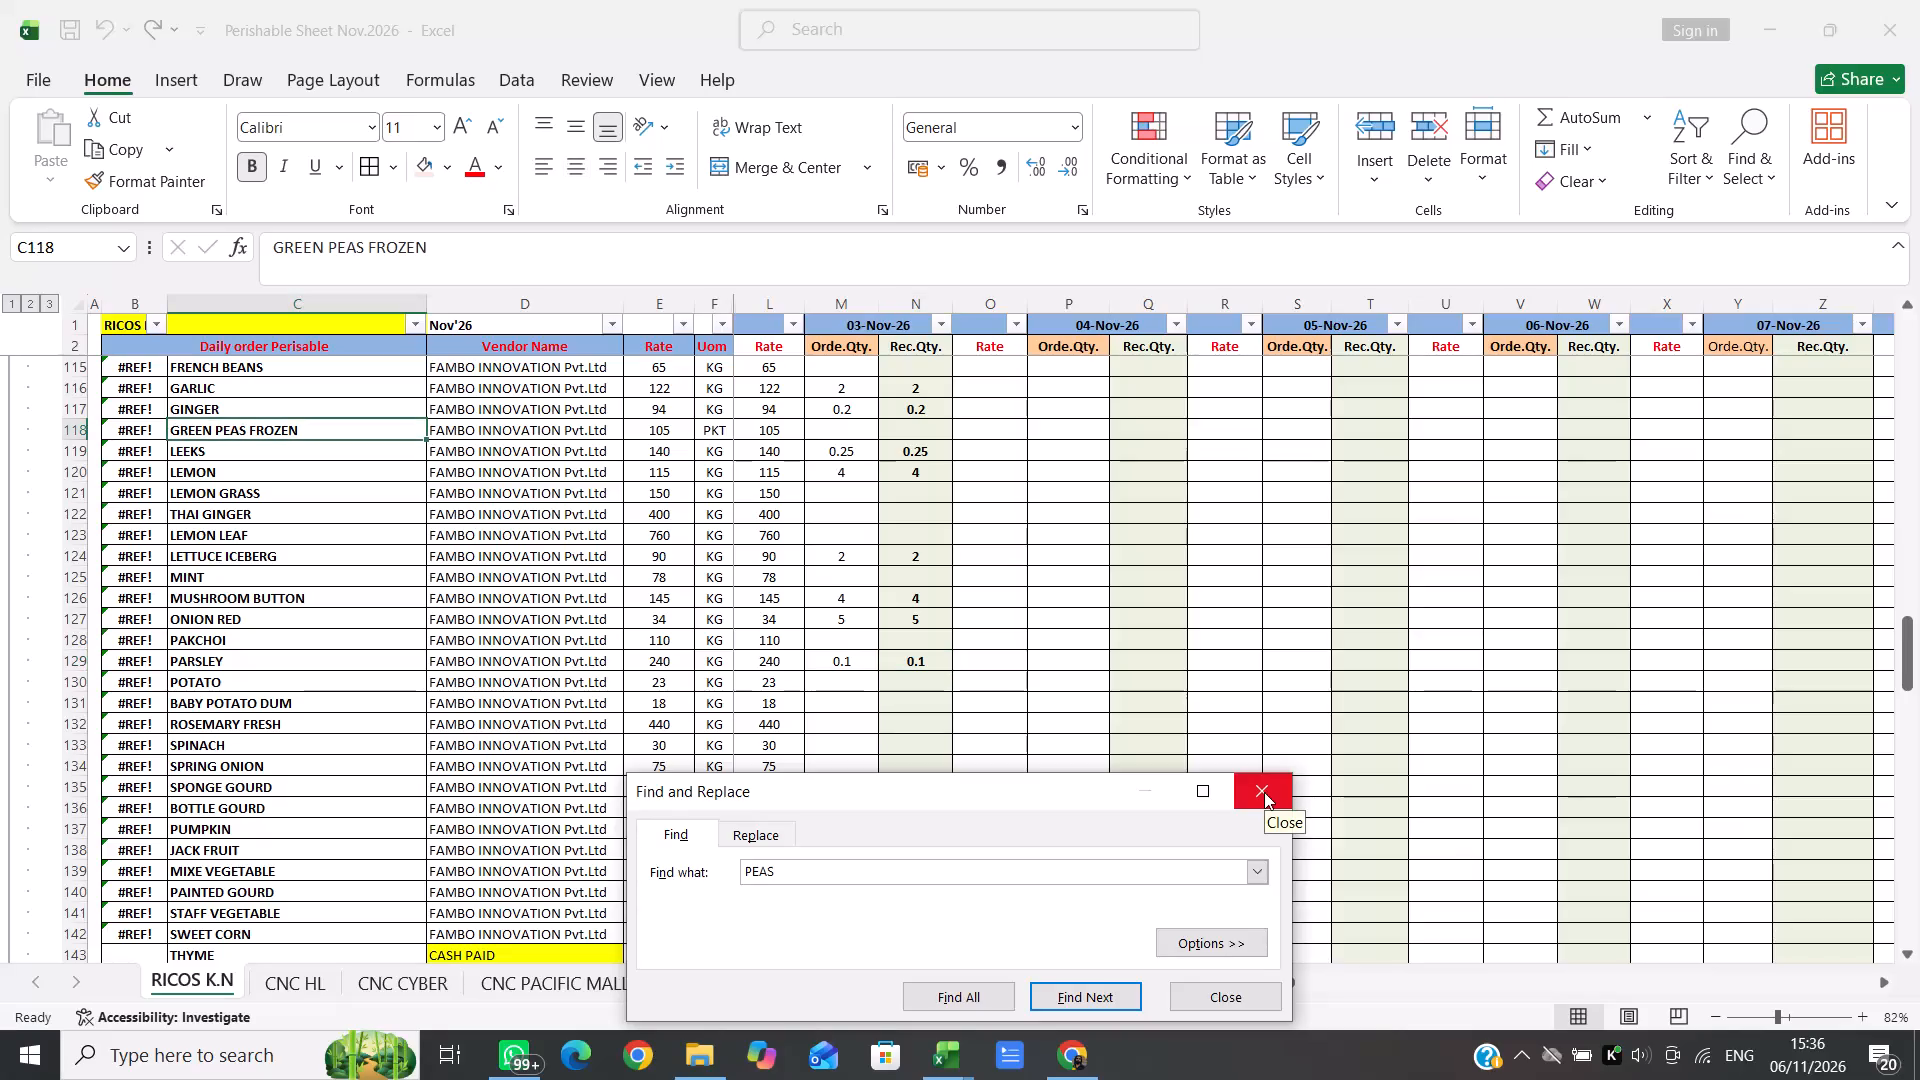
key("Right")
left_click(1261, 792)
key("Right")
key("Right")
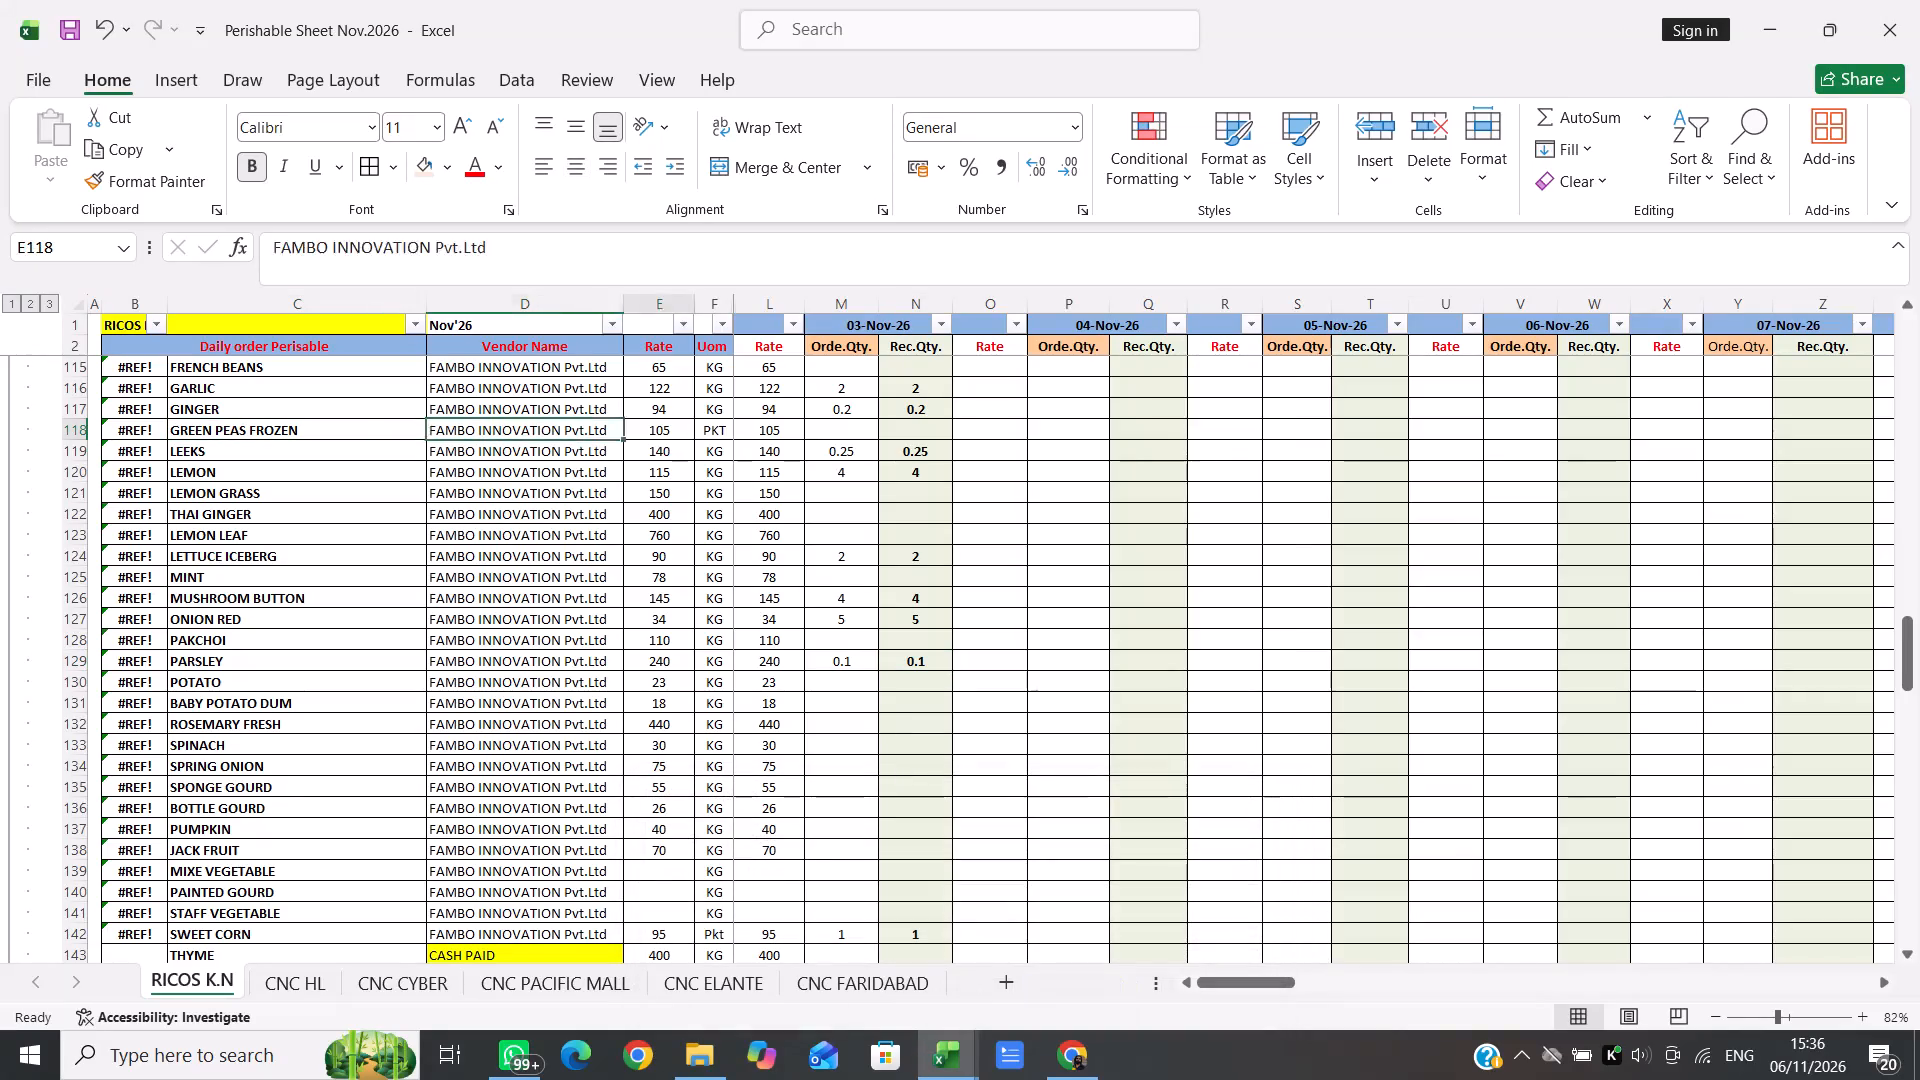
key("Right")
key("Right")
key("Right")
key("1")
key("Right")
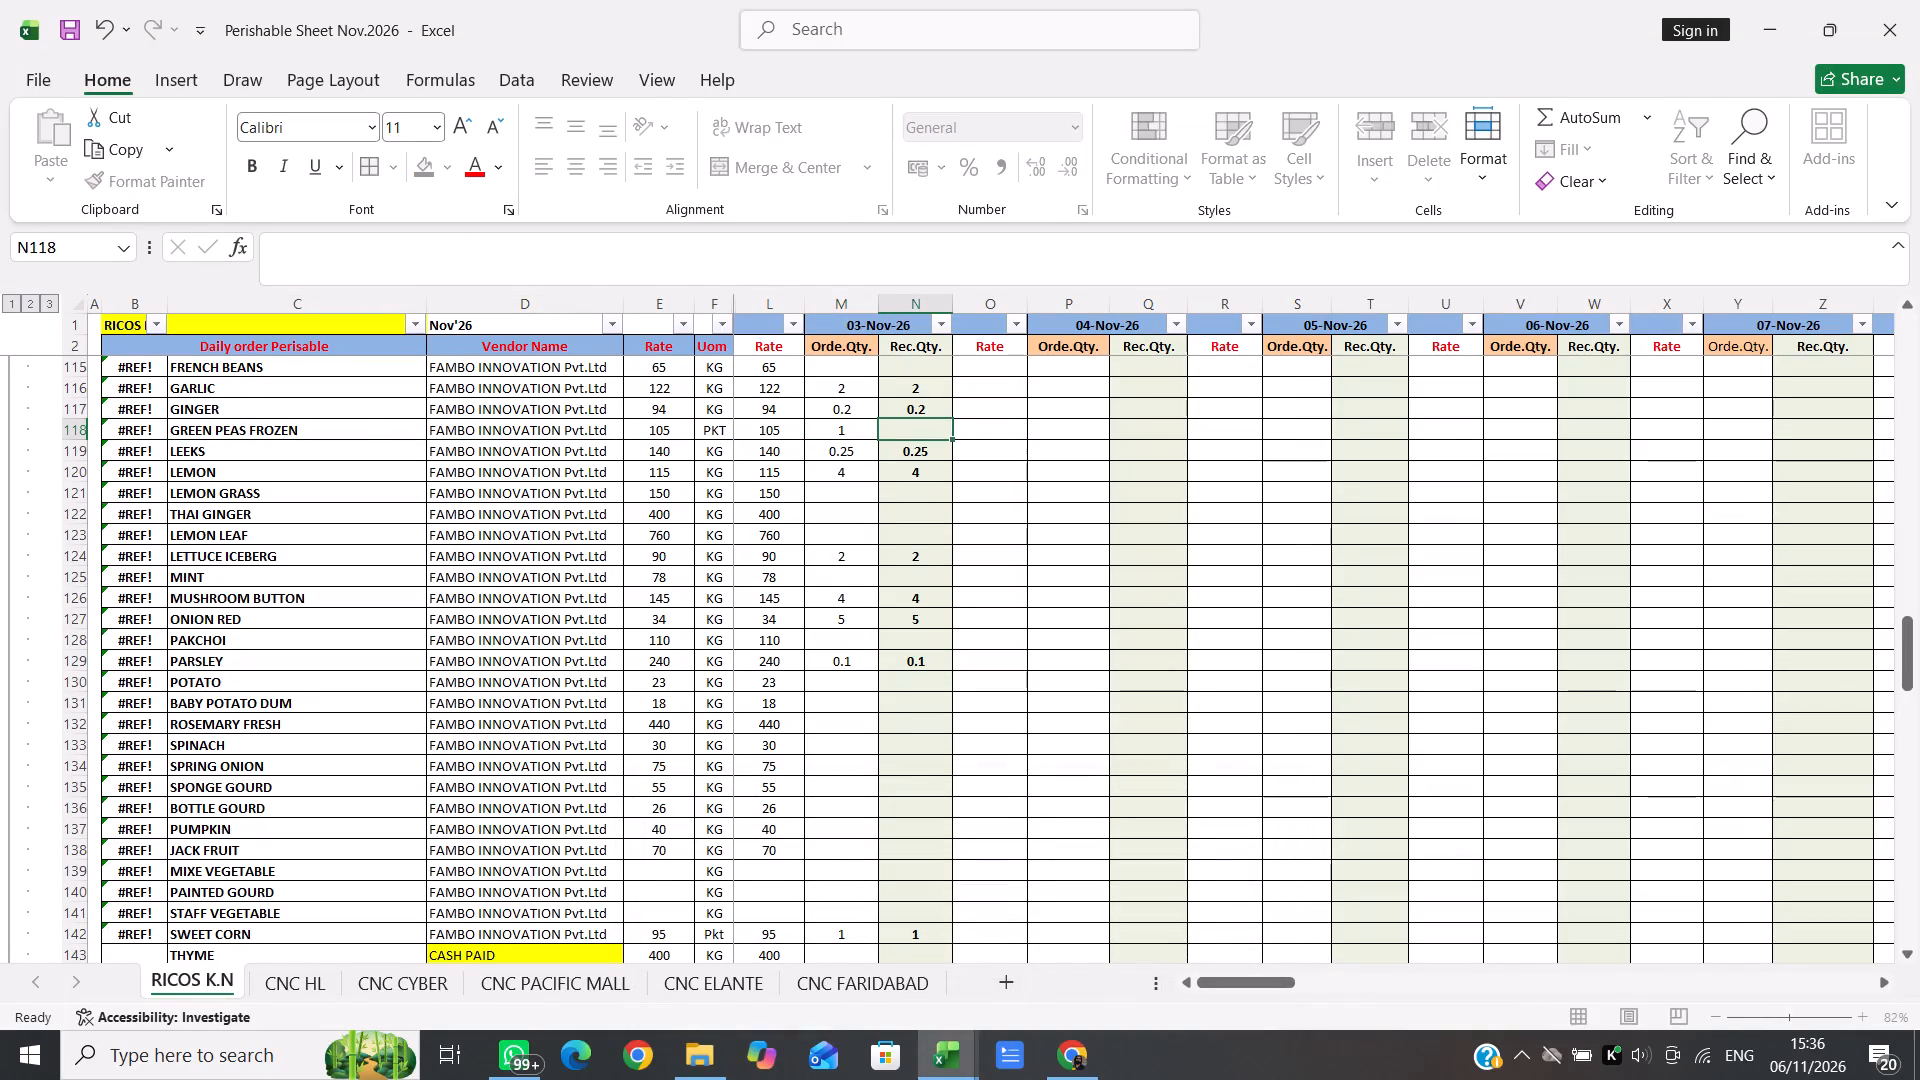
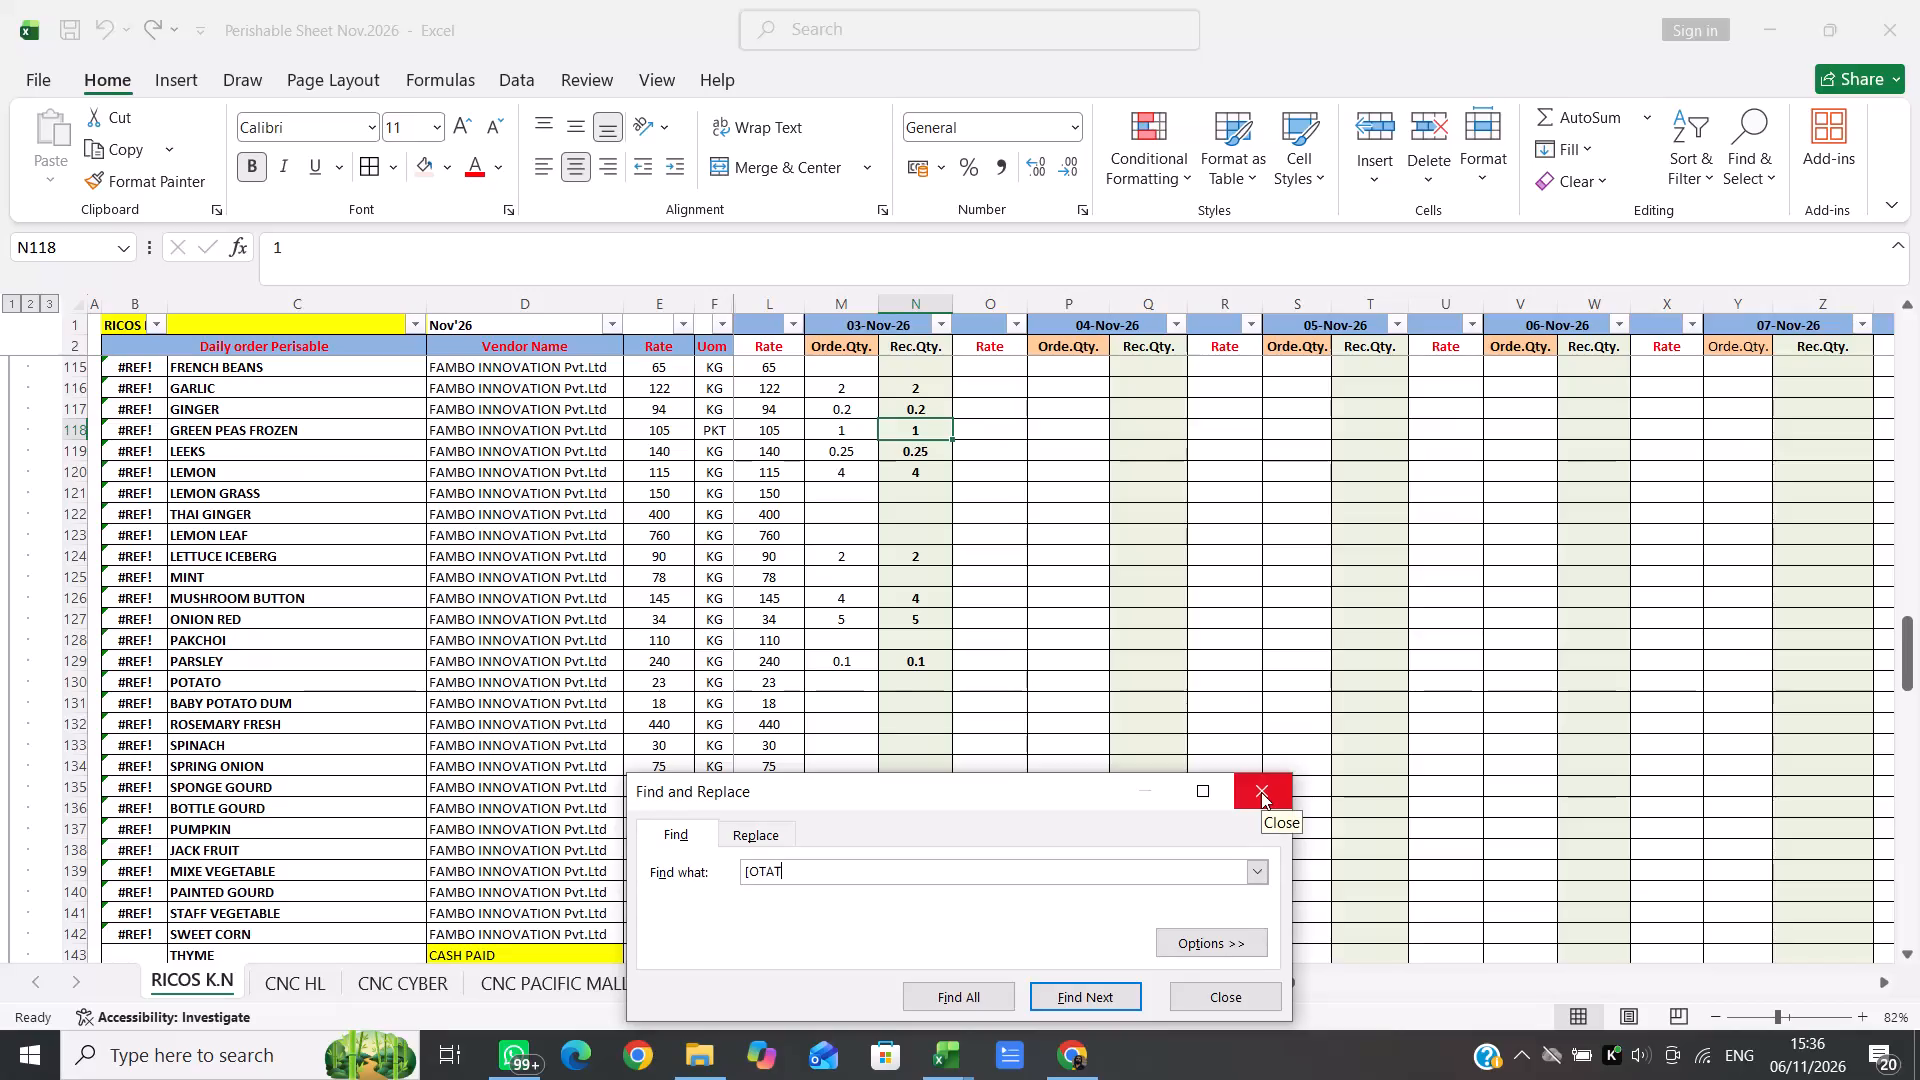
Replace the mistyped search text with POTAT and find the POTATO item row.
key("BackSpace")
key("BackSpace")
key("BackSpace")
key("BackSpace")
key("BackSpace")
key("BackSpace")
key("BackSpace")
key("BackSpace")
type("POTAT")
key("Return")
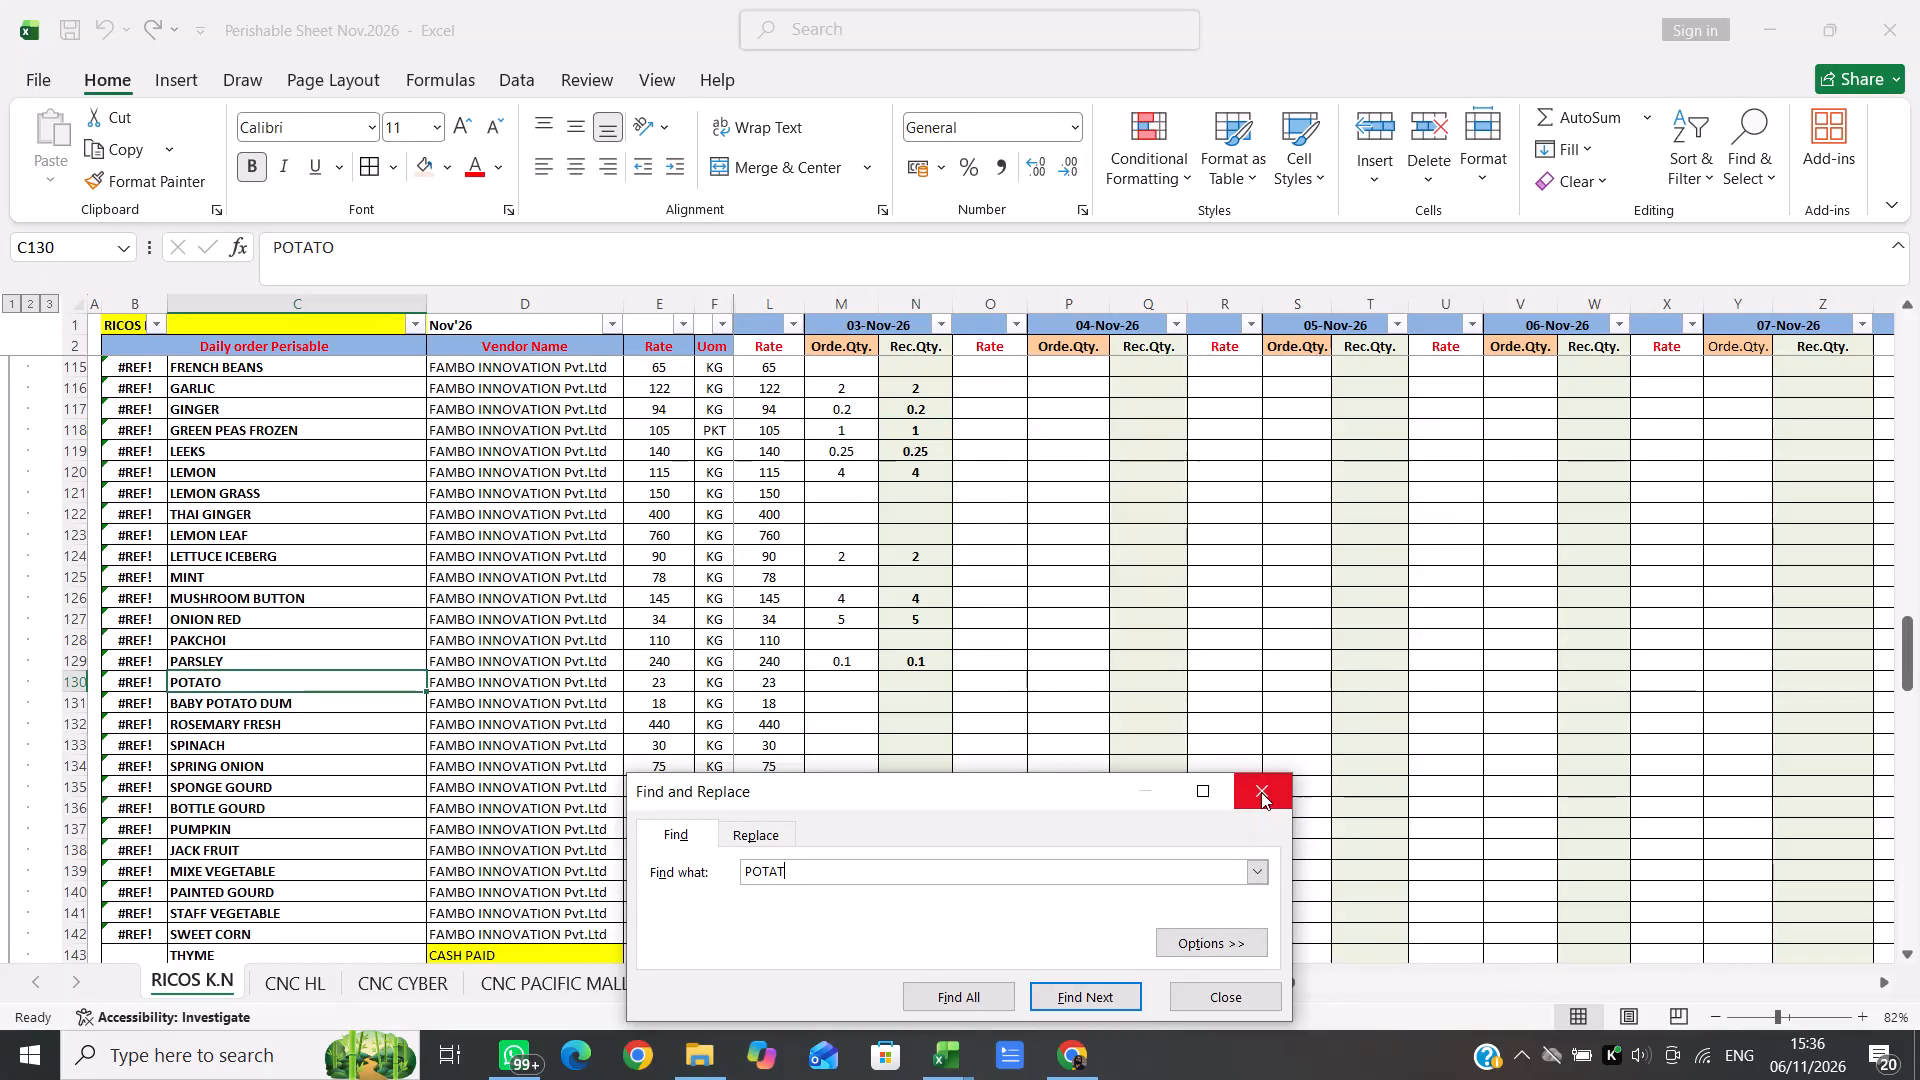
Close the search and enter 4 as the 03-Nov-26 order quantity in the POTATO row.
left_click(1261, 792)
key("Right")
key("Right")
key("Right")
key("Right")
key("Right")
key("4")
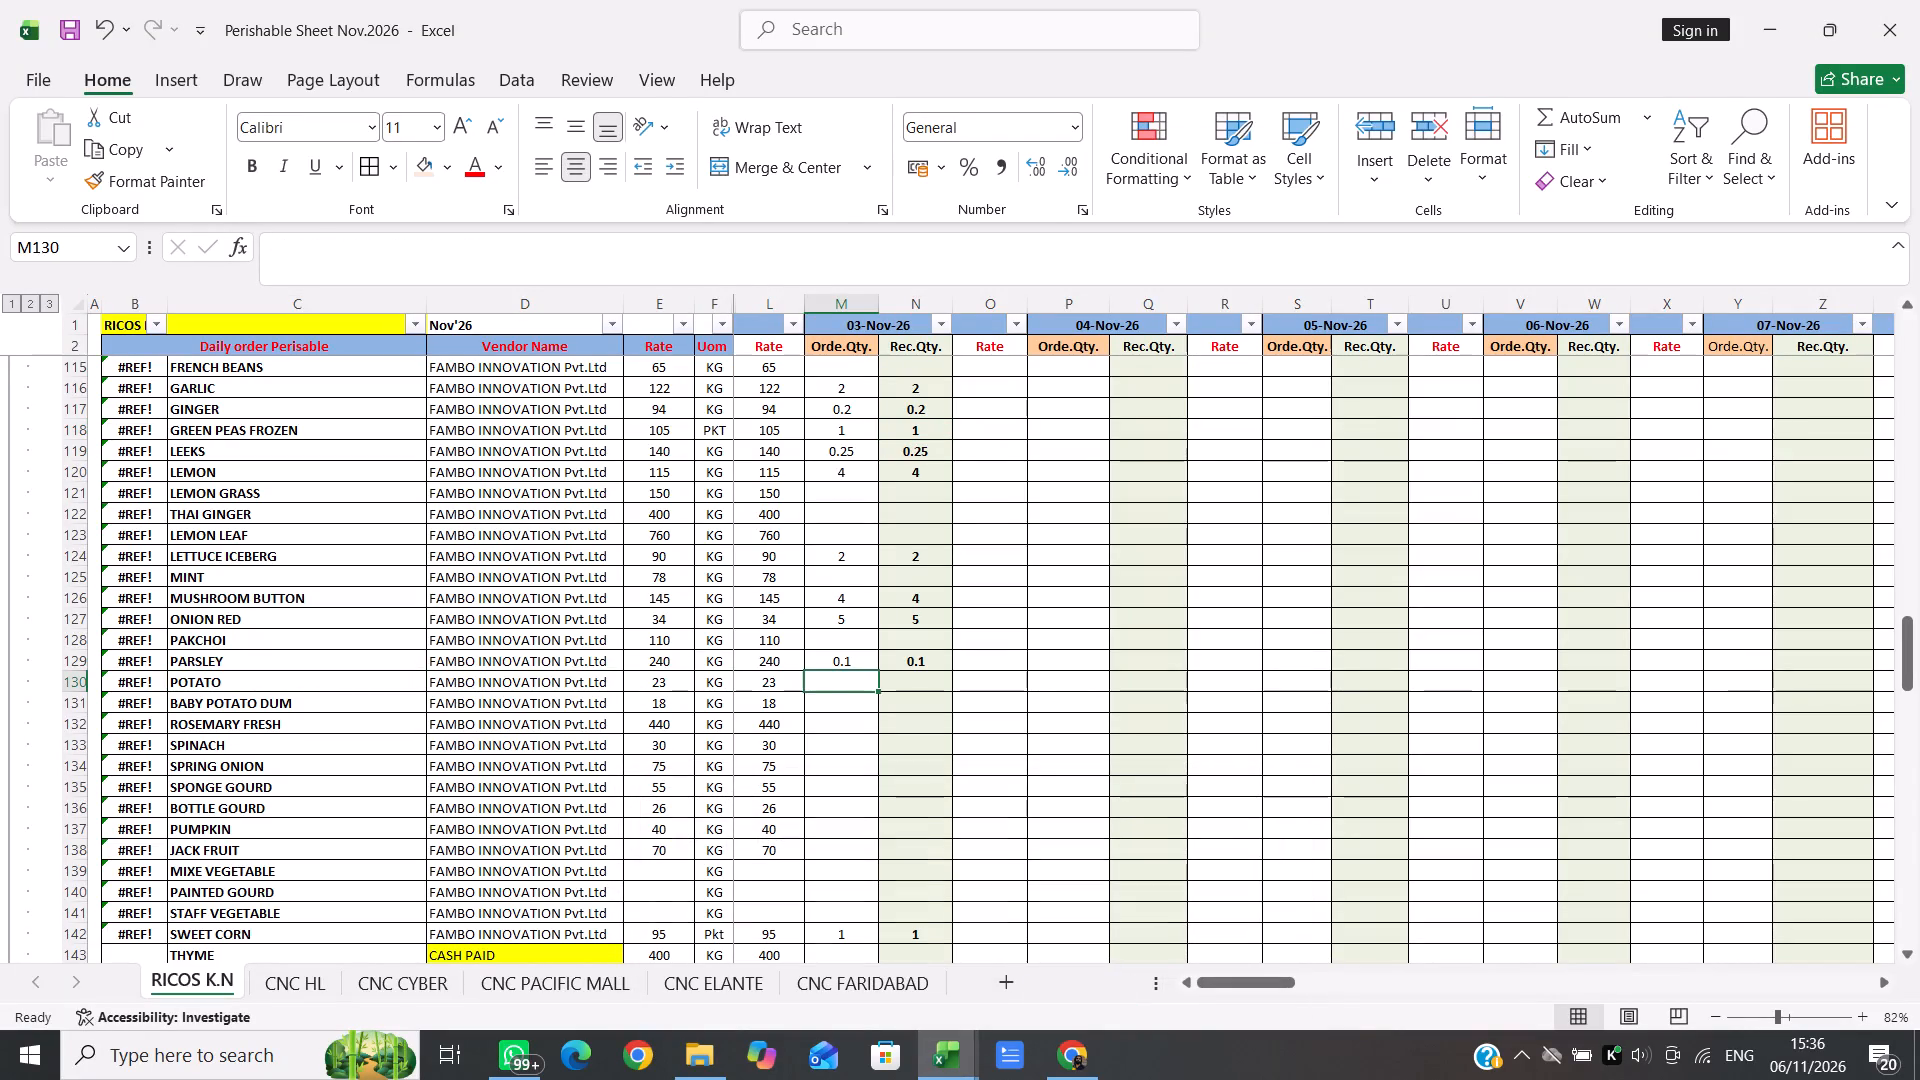
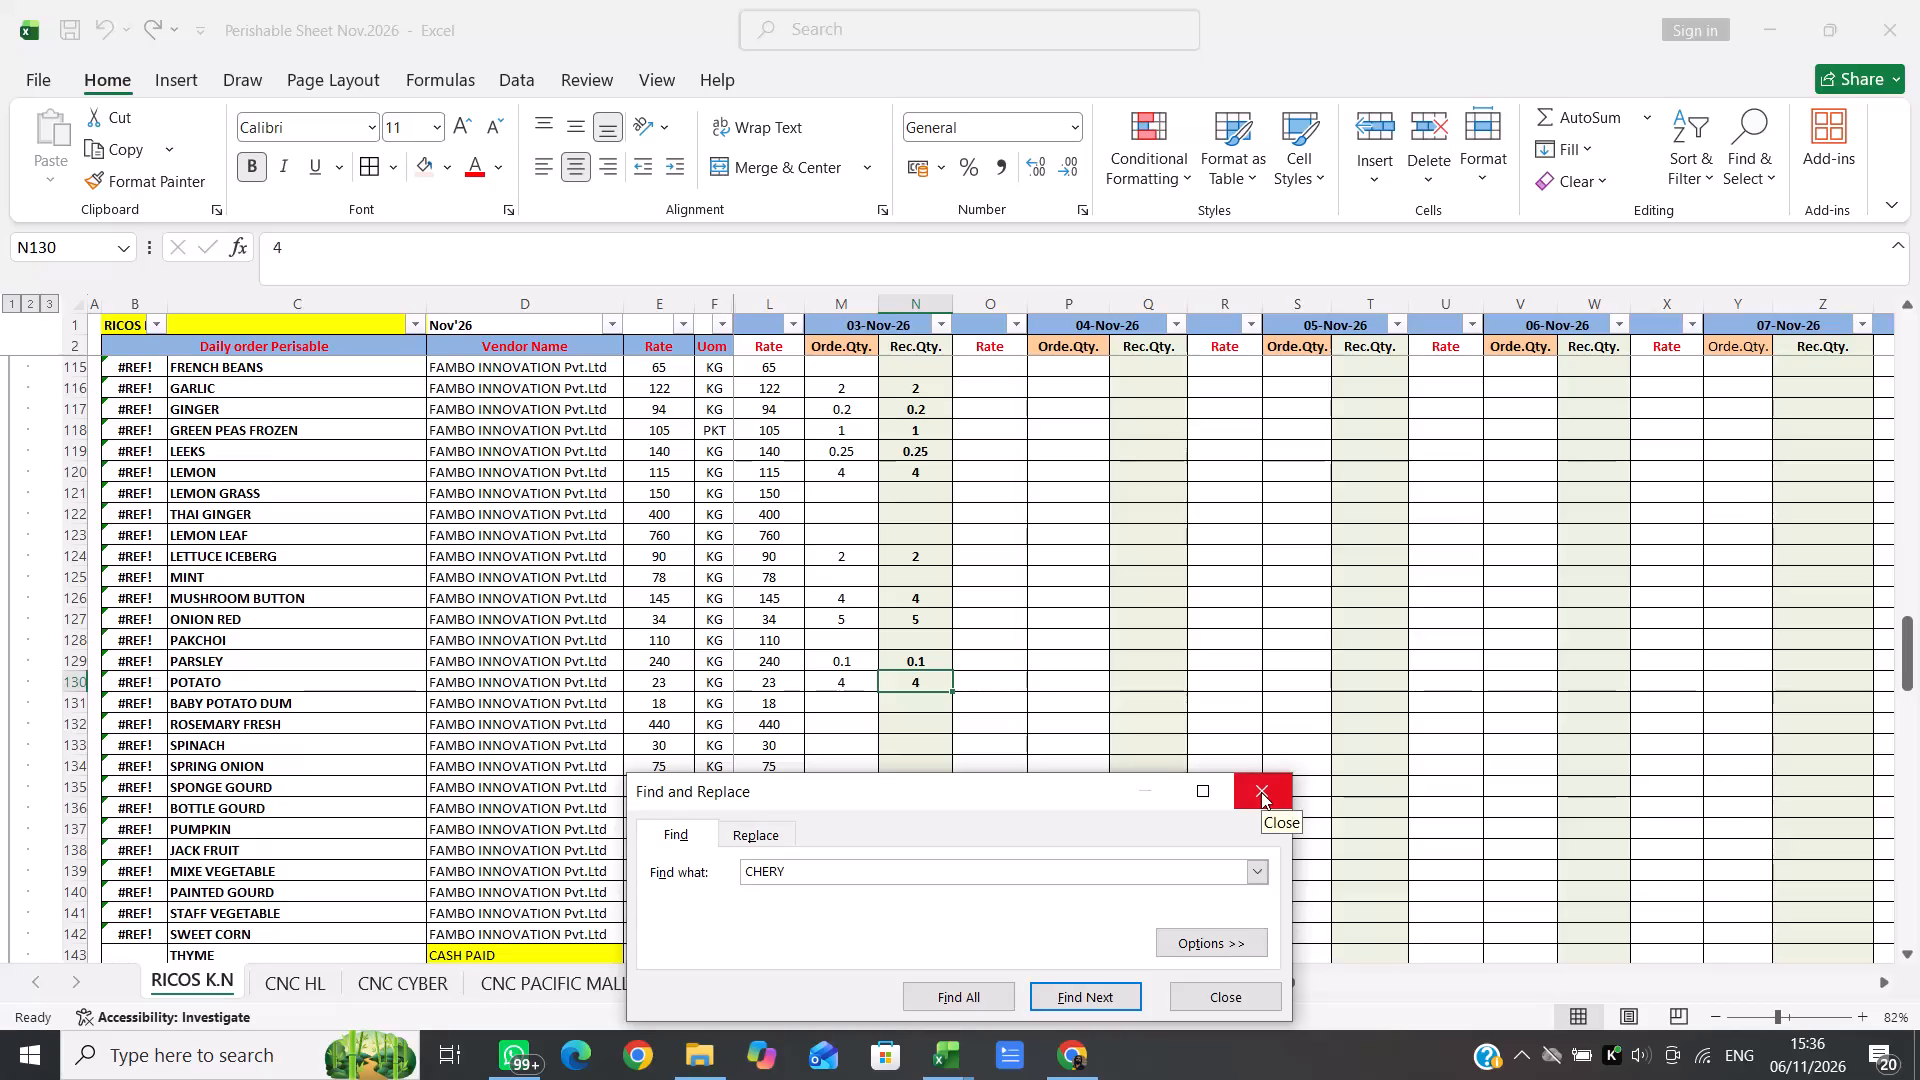
Correct the search text to CHERRY and find the CHERRY TOMATO item row.
key("BackSpace")
type("RY")
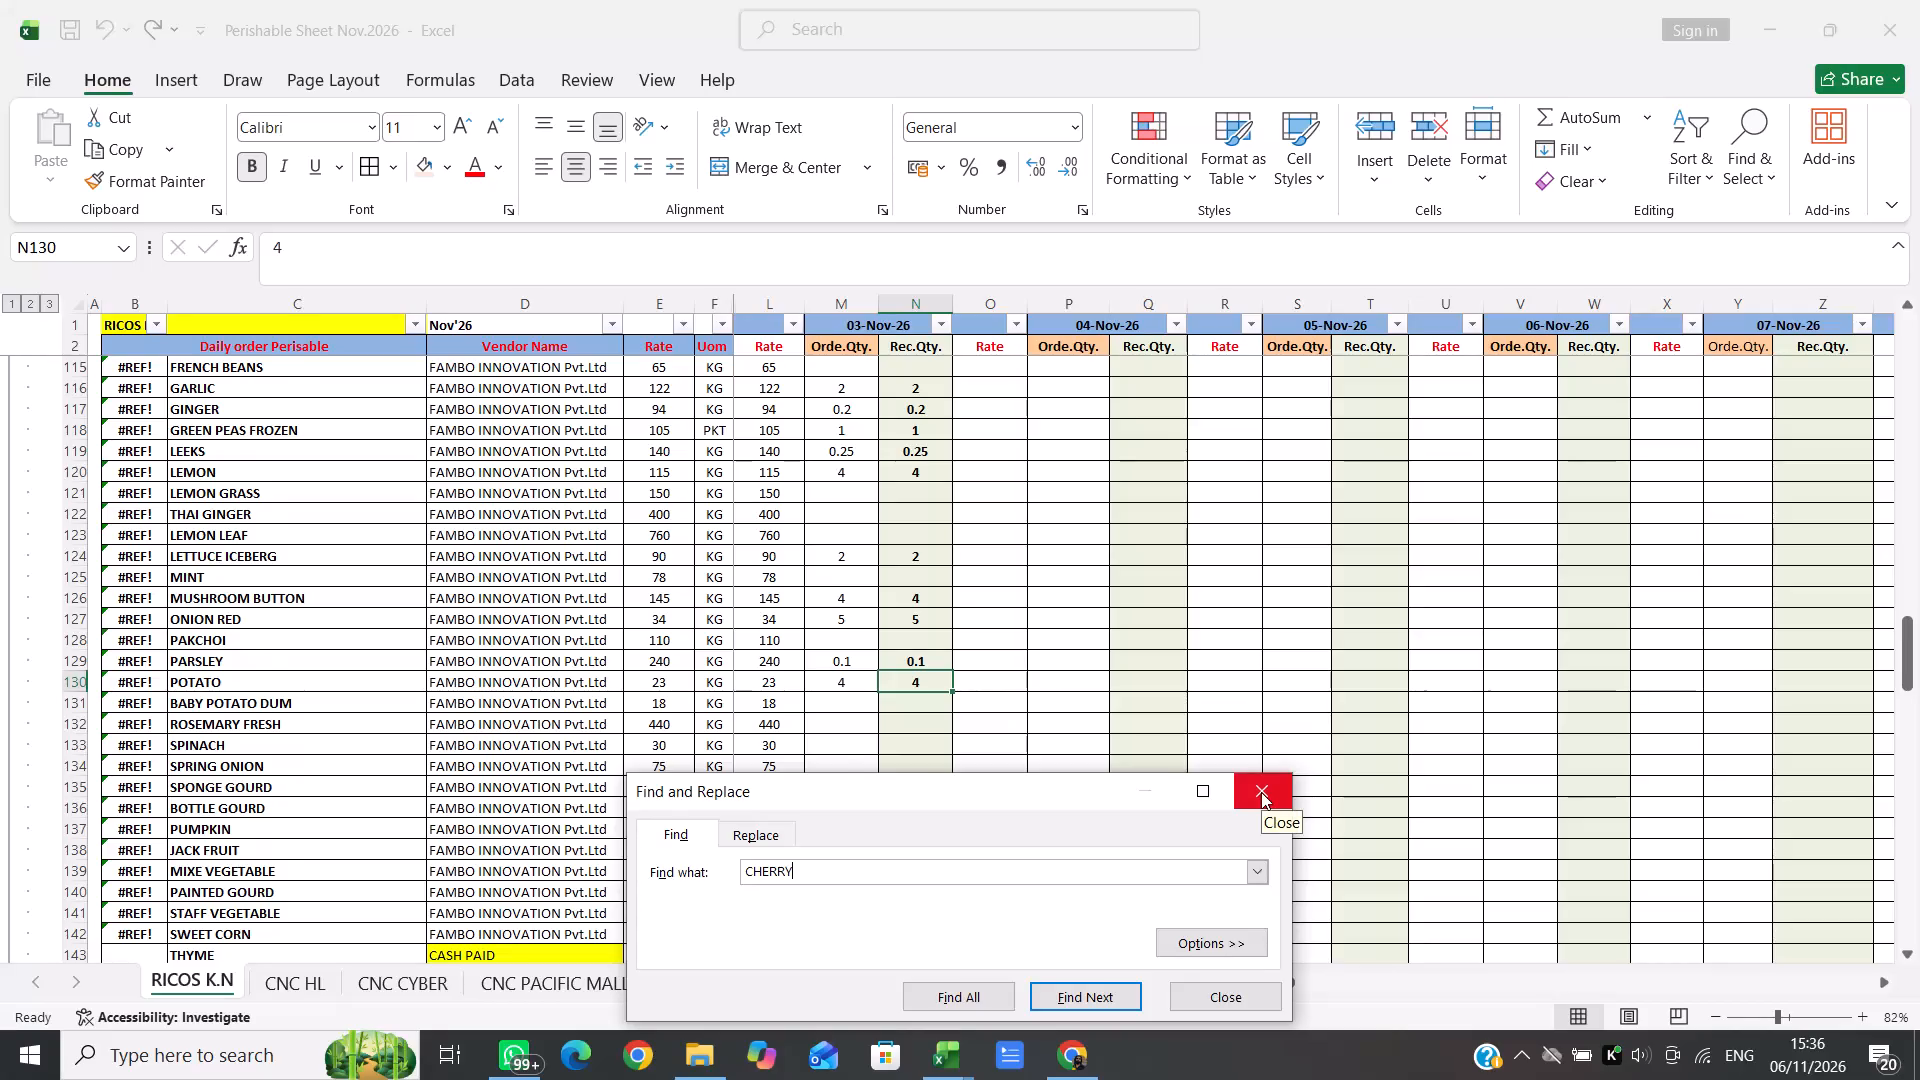
key("Return")
Close the search and enter 0.2 as the 03-Nov-26 order quantity in the CHERRY TOMATO row.
left_click(1261, 792)
key("Right")
key("Right")
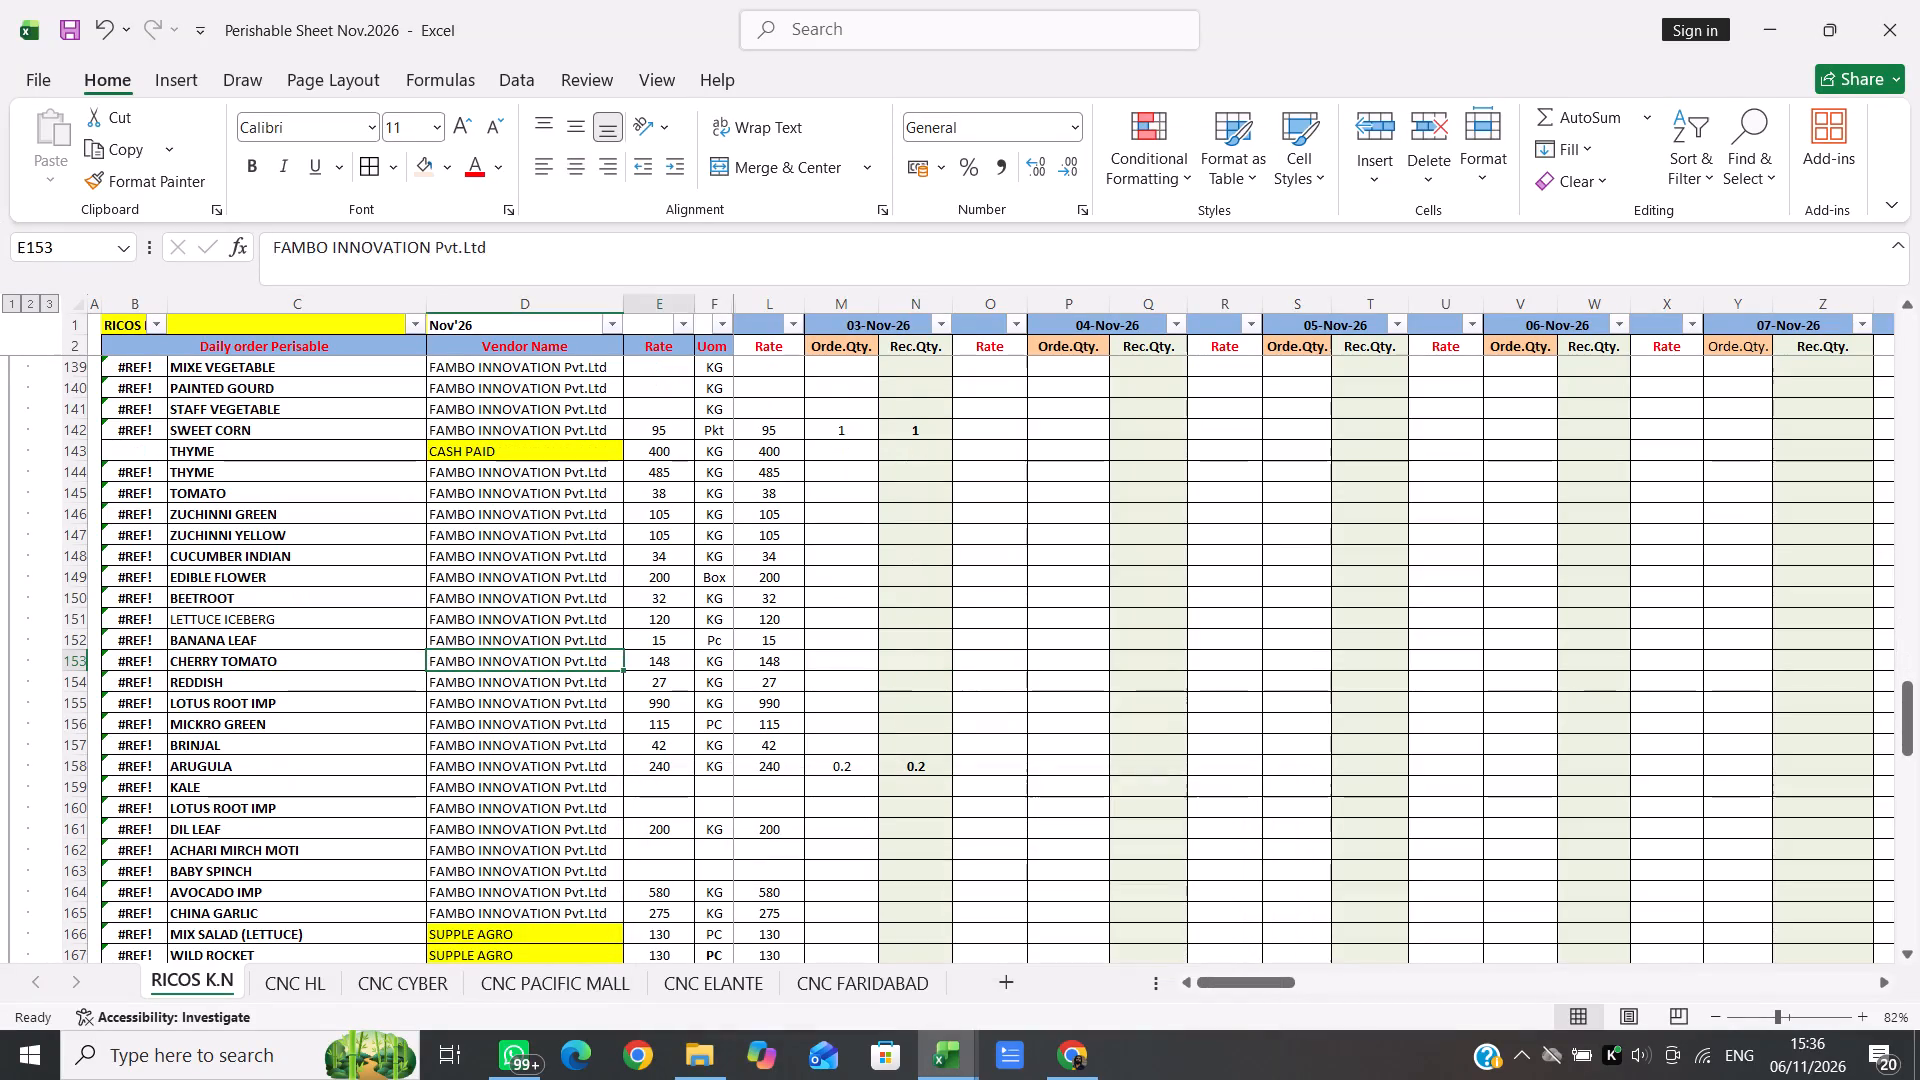
key("Right")
key("Right")
key("Right")
type("0.2")
key("Right")
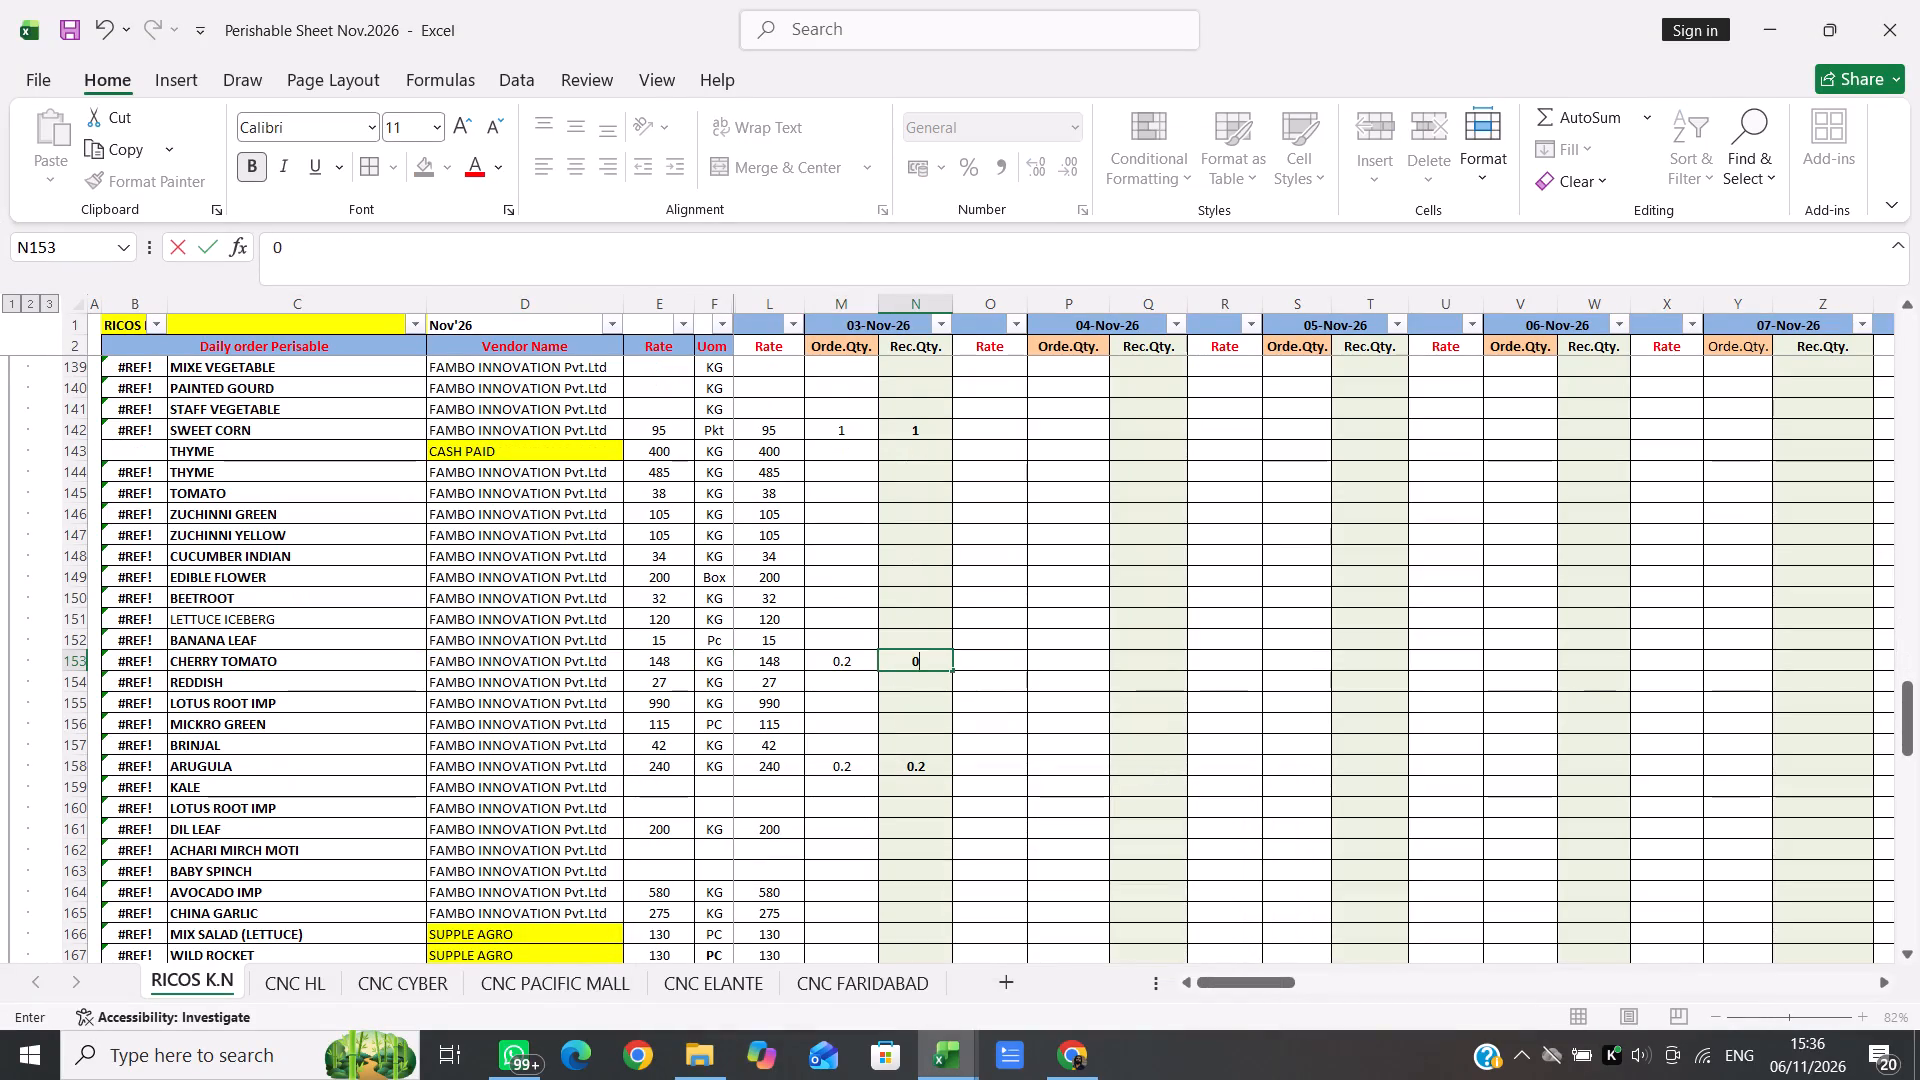
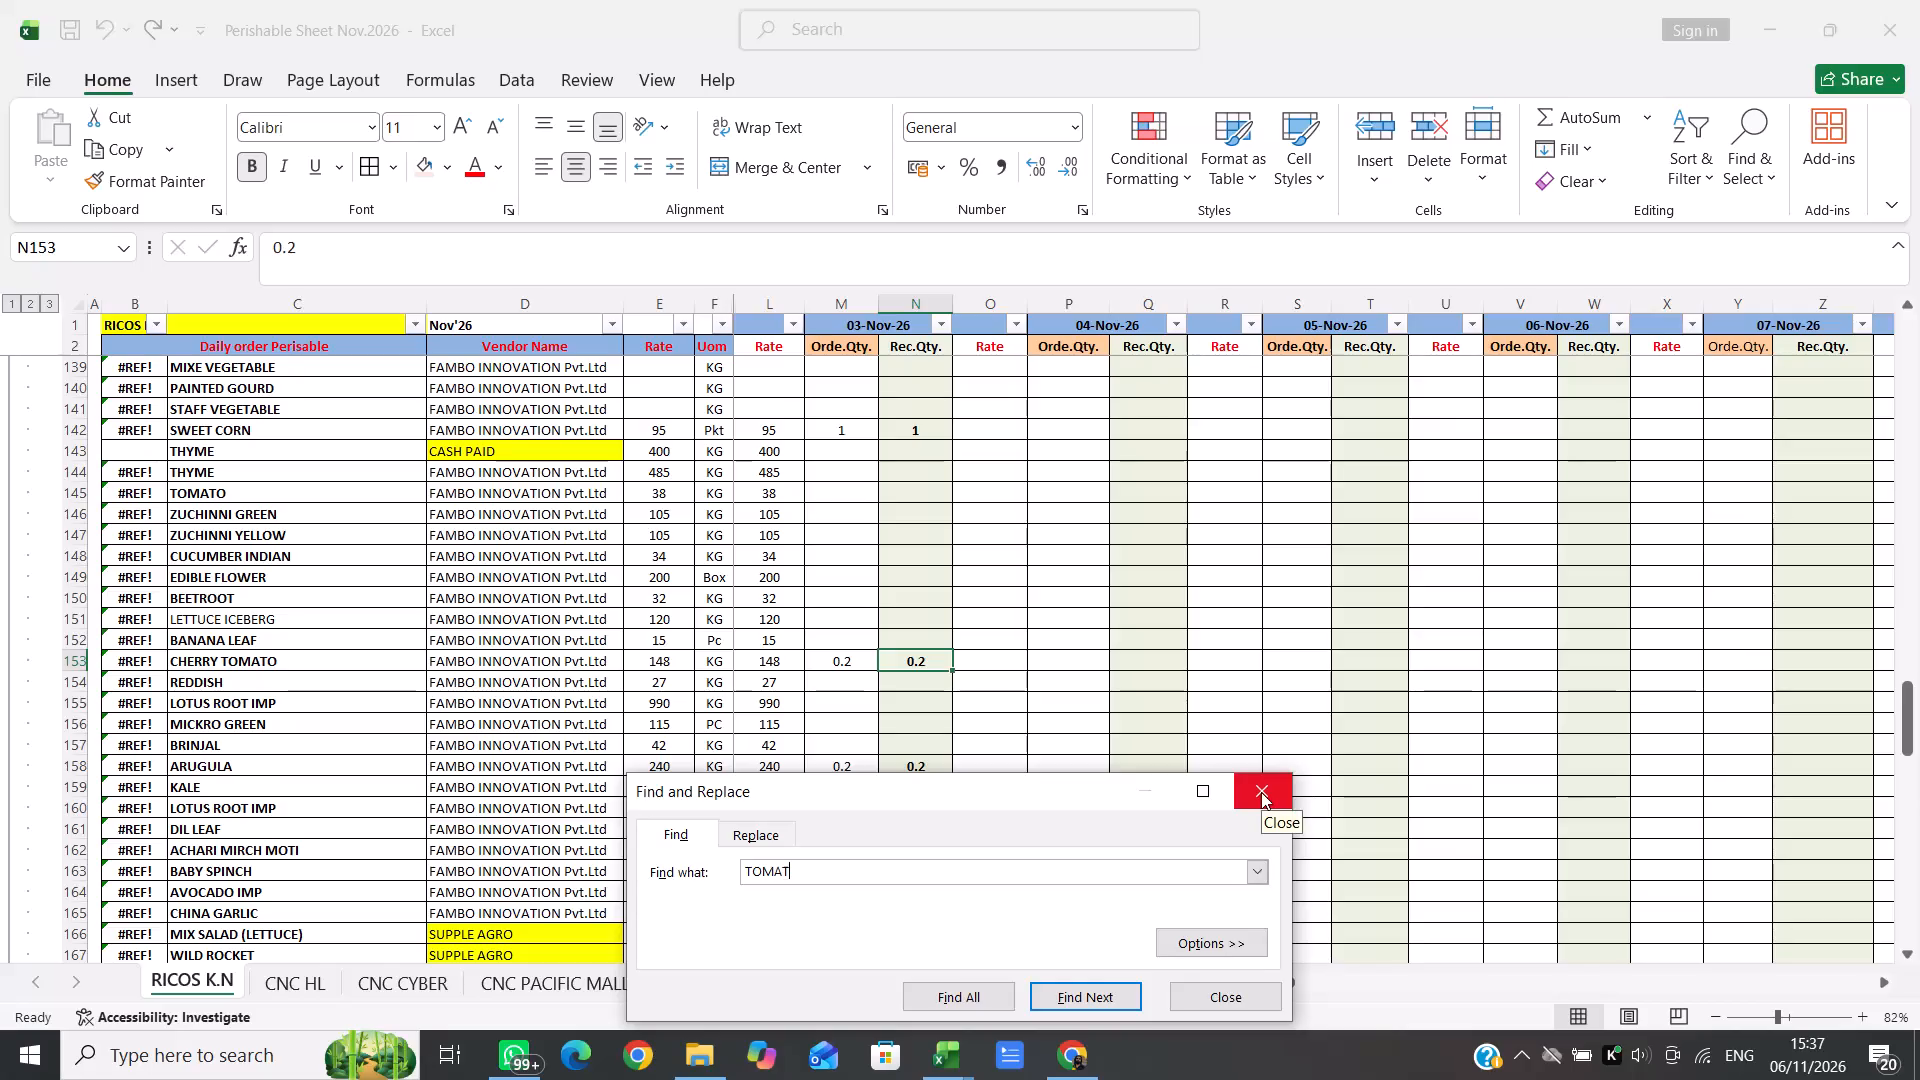
Find the TOMATO item row by searching for TOMAT, close the search and move along the row toward its 03-Nov-26 order quantity.
key("Return")
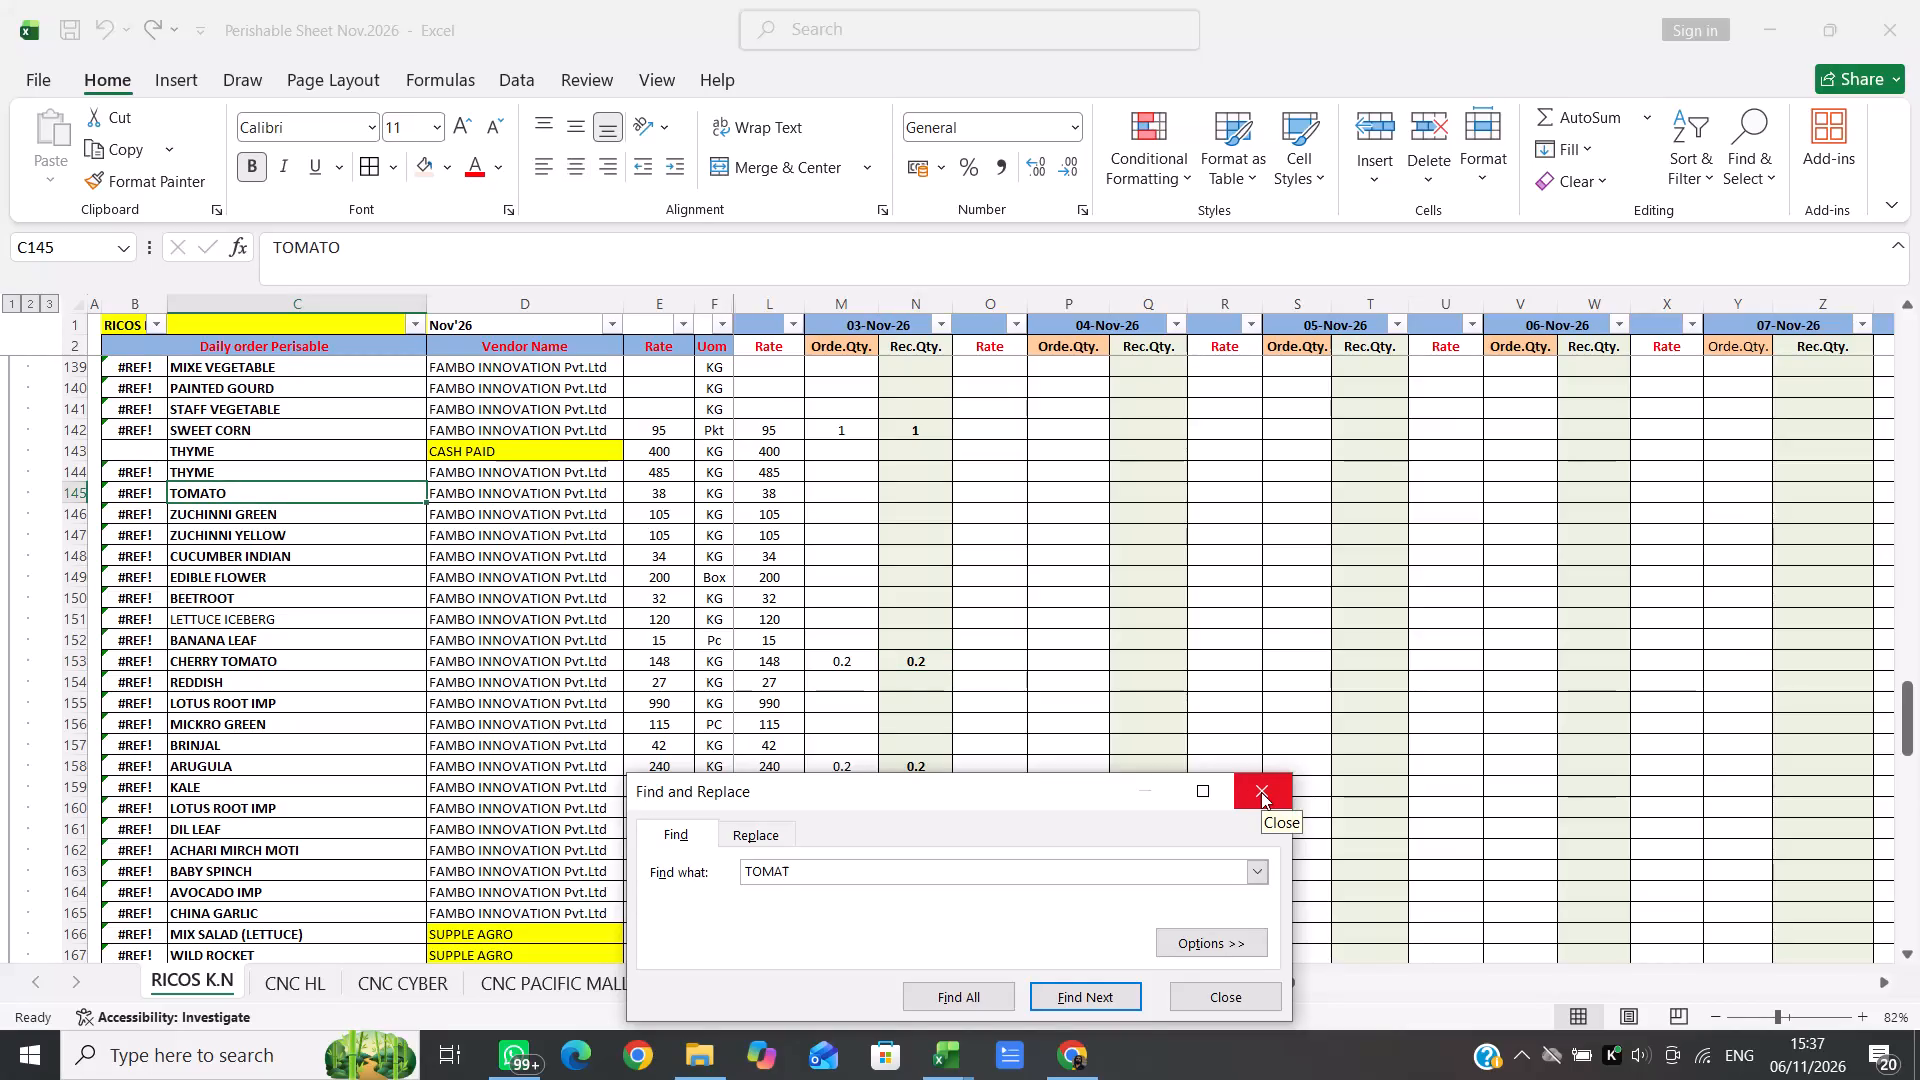
left_click(1261, 792)
key("Right")
key("Right")
key("Right")
key("Right")
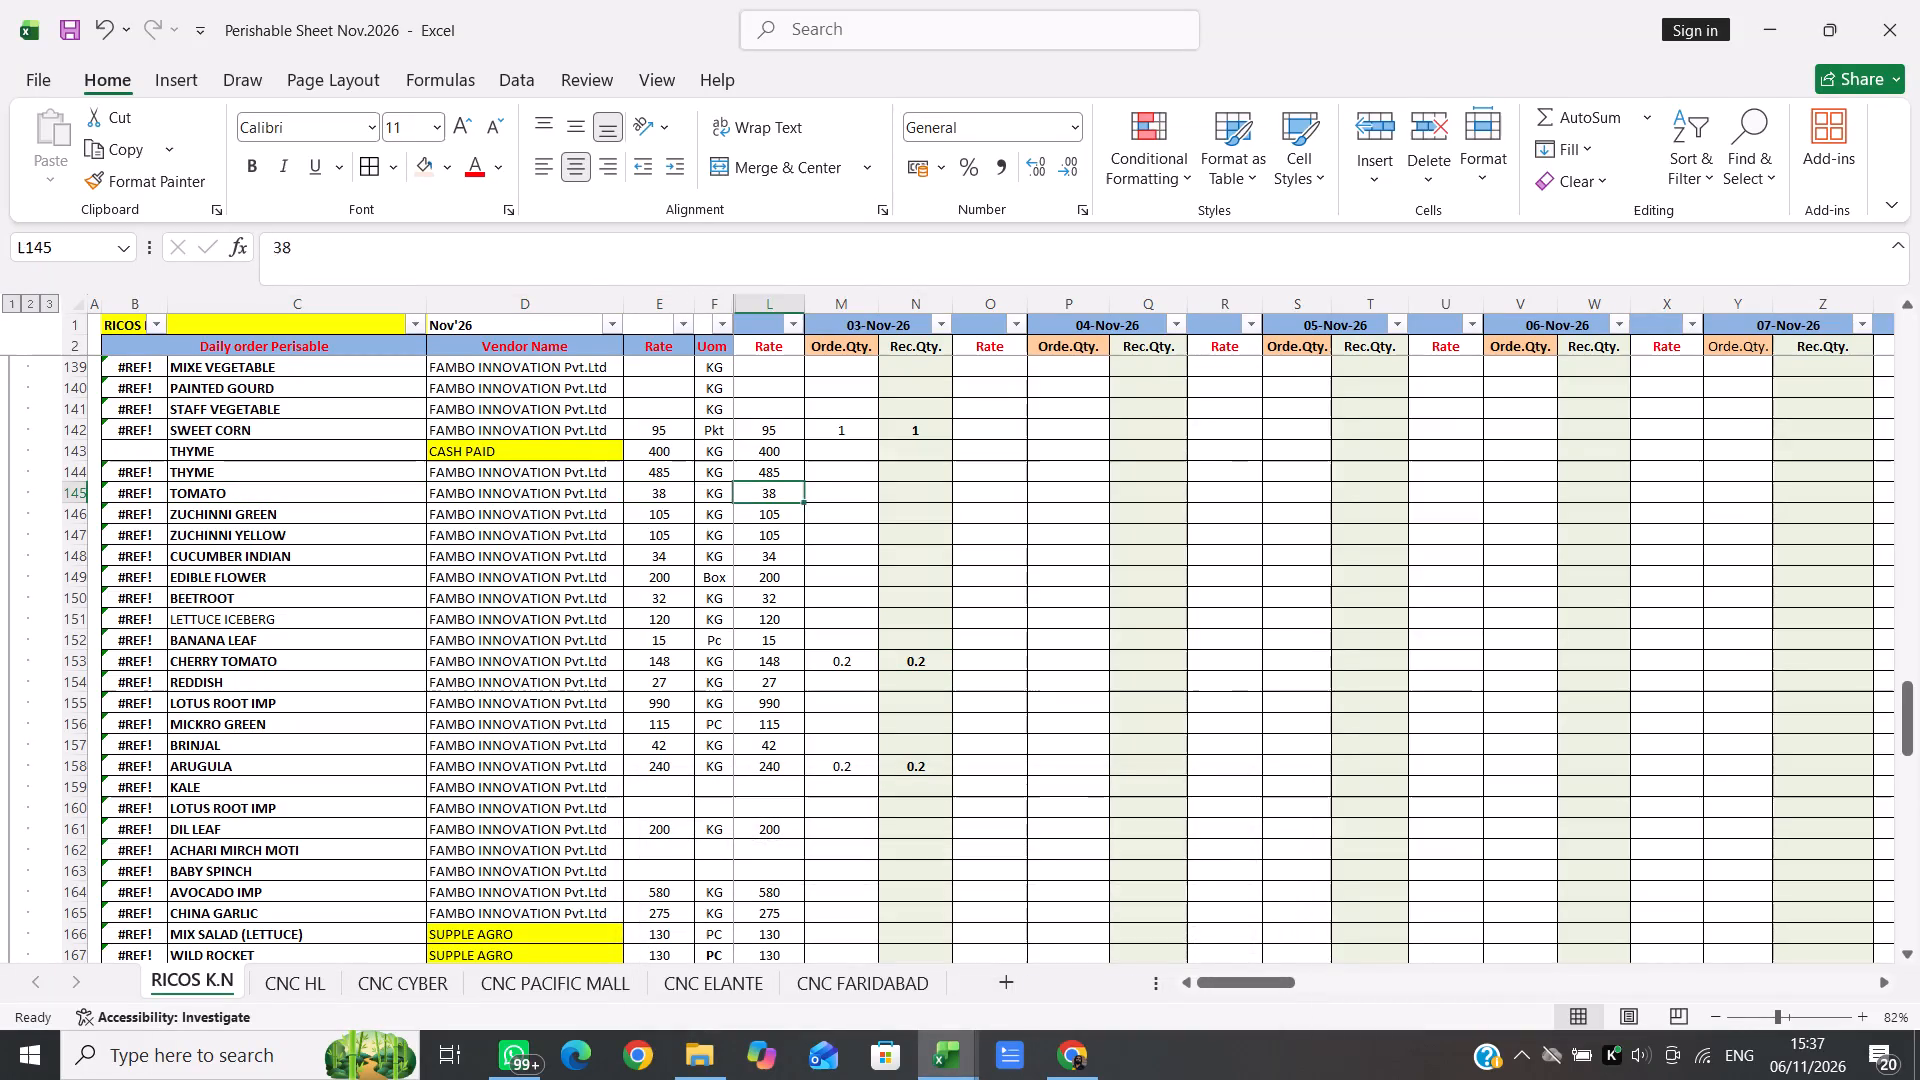
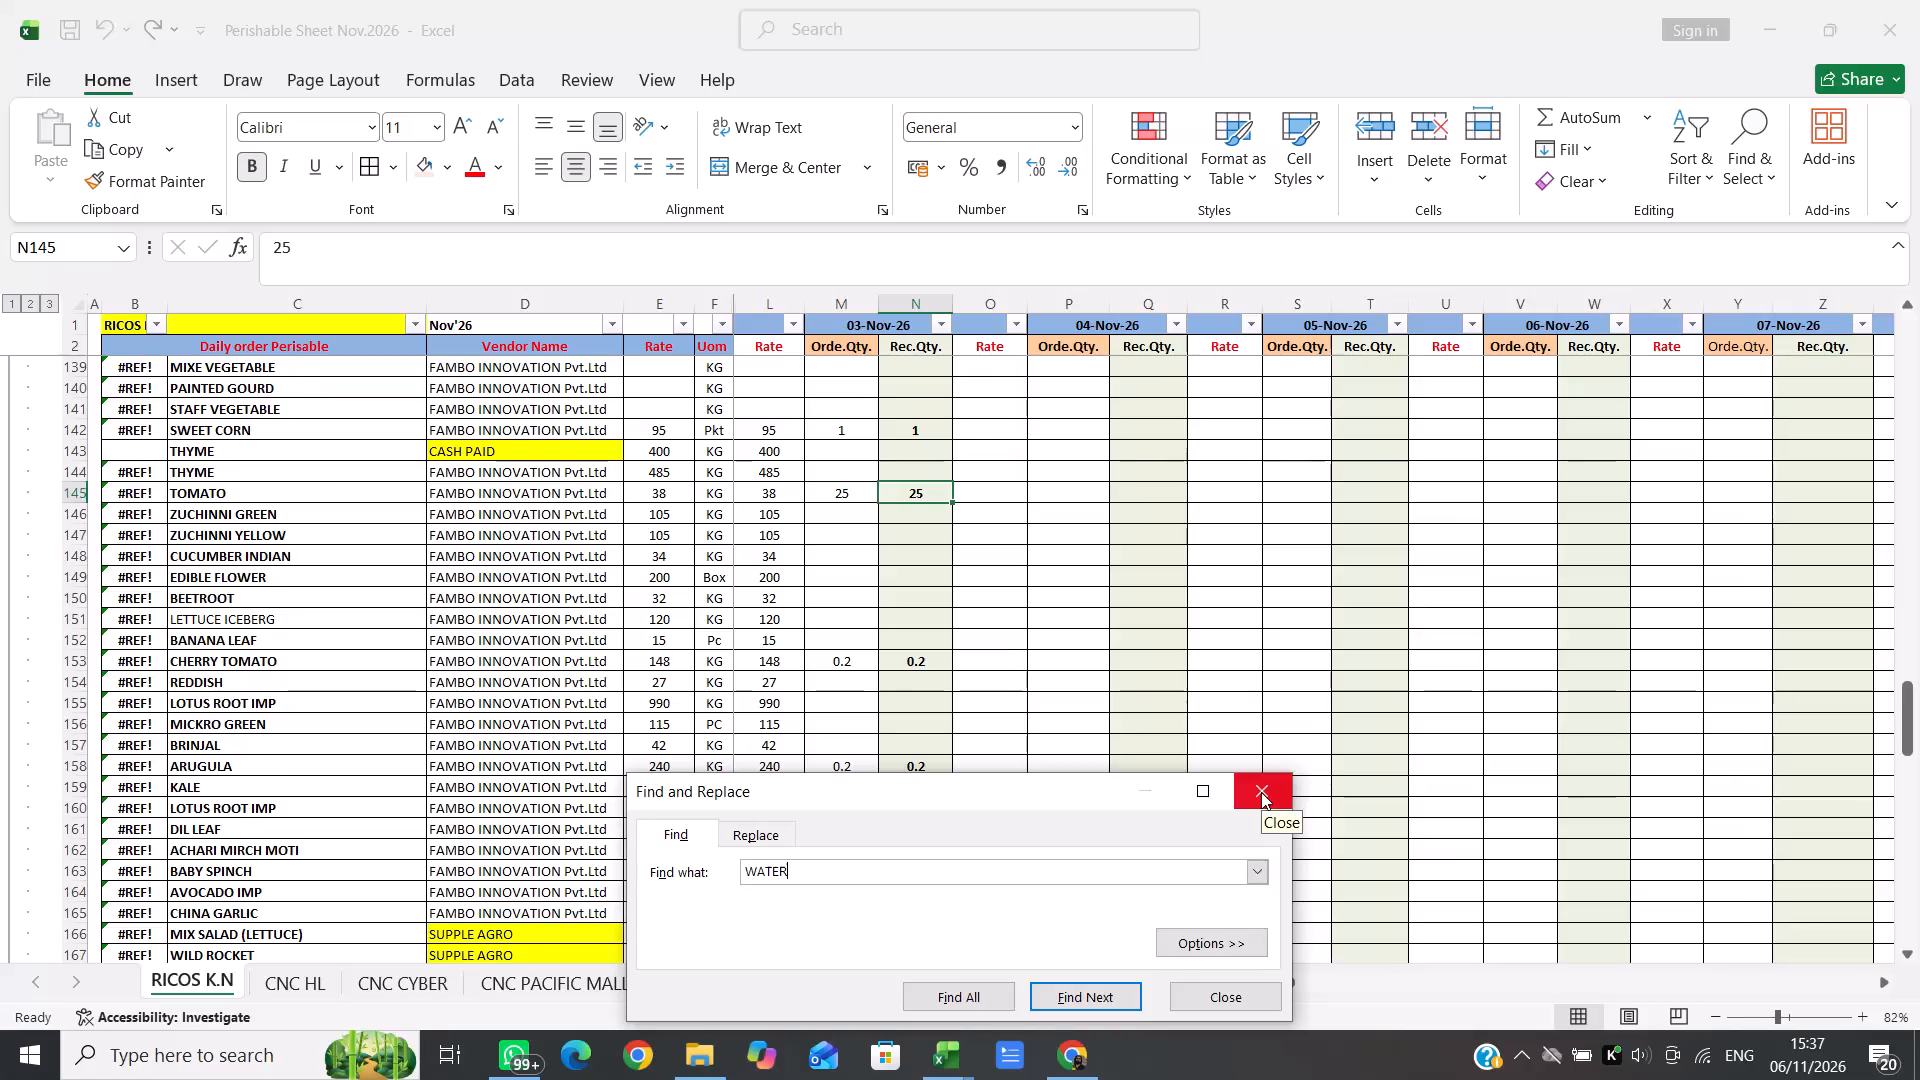
Find the WATERMELON item row by searching for WATER, close the search and move along the row toward its 03-Nov-26 order quantity.
key("Return")
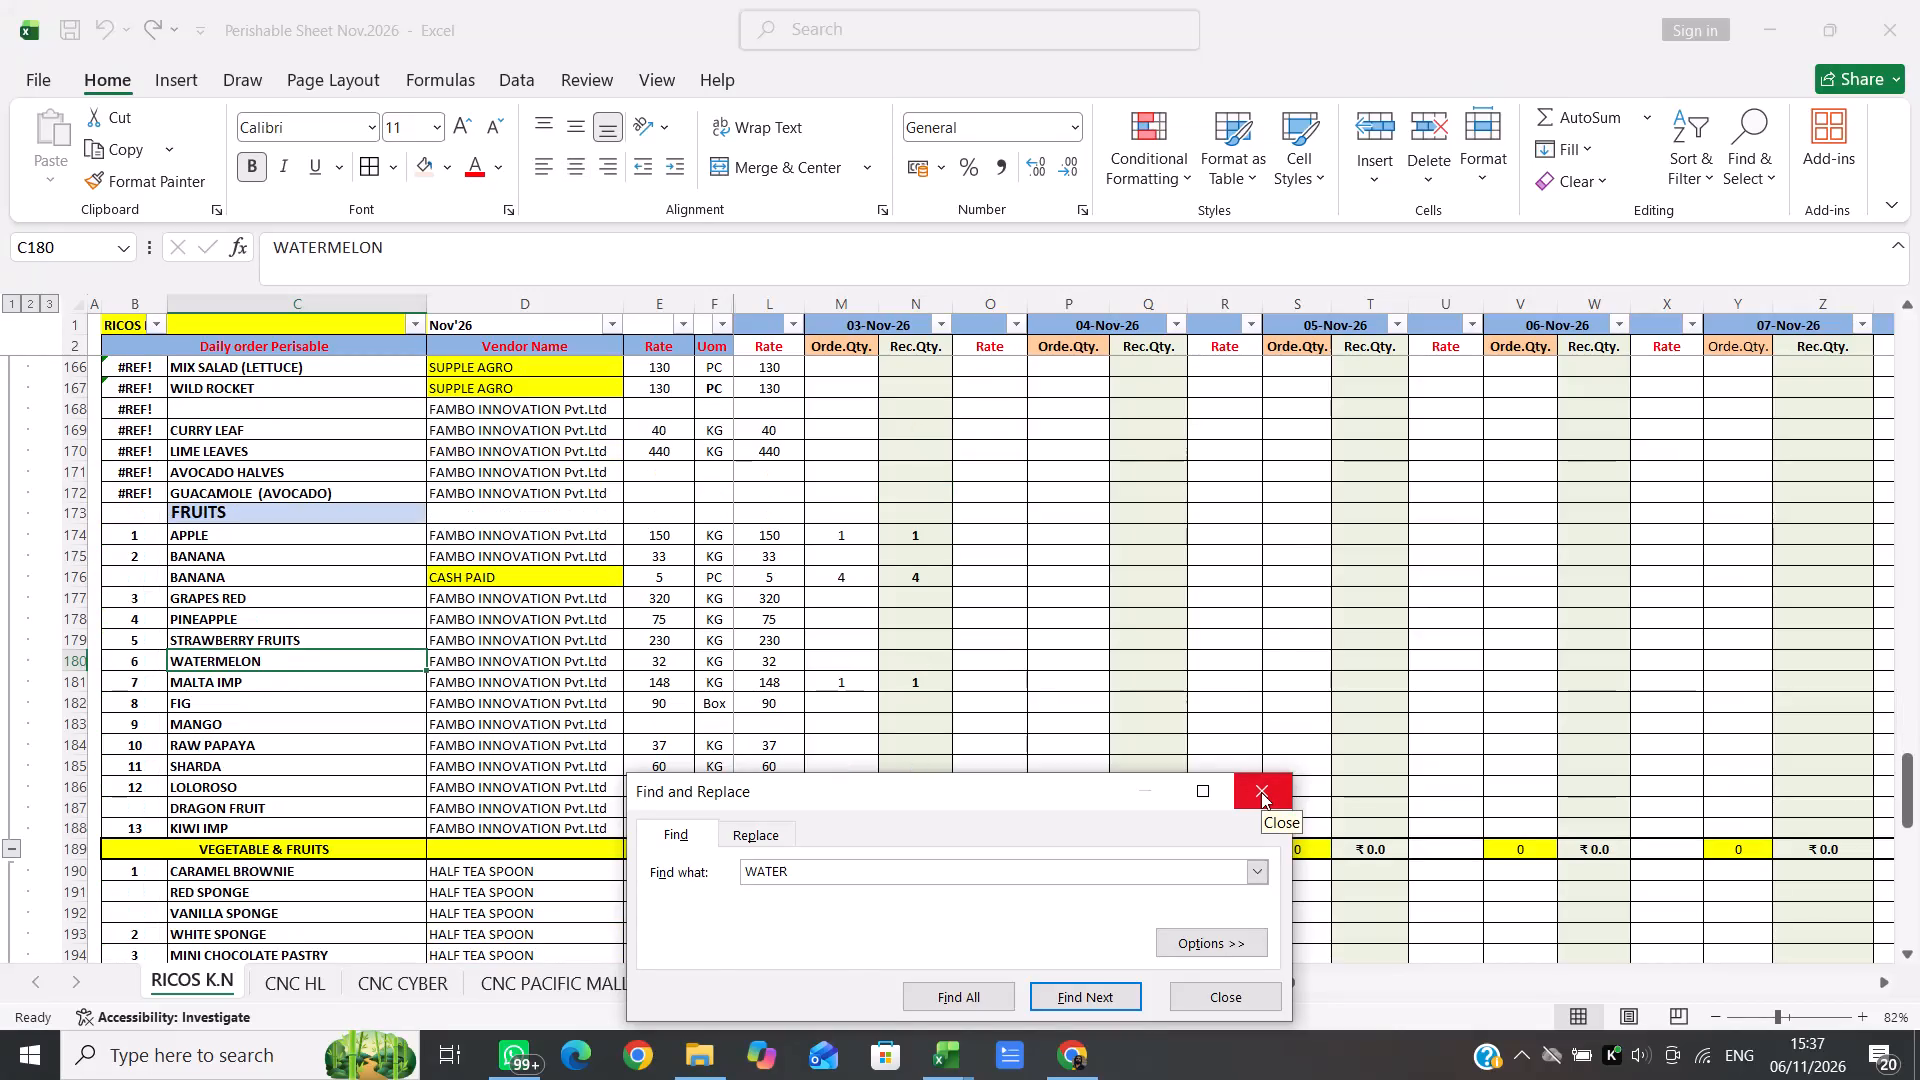
left_click(1261, 792)
key("Right")
key("Right")
key("Right")
key("Right")
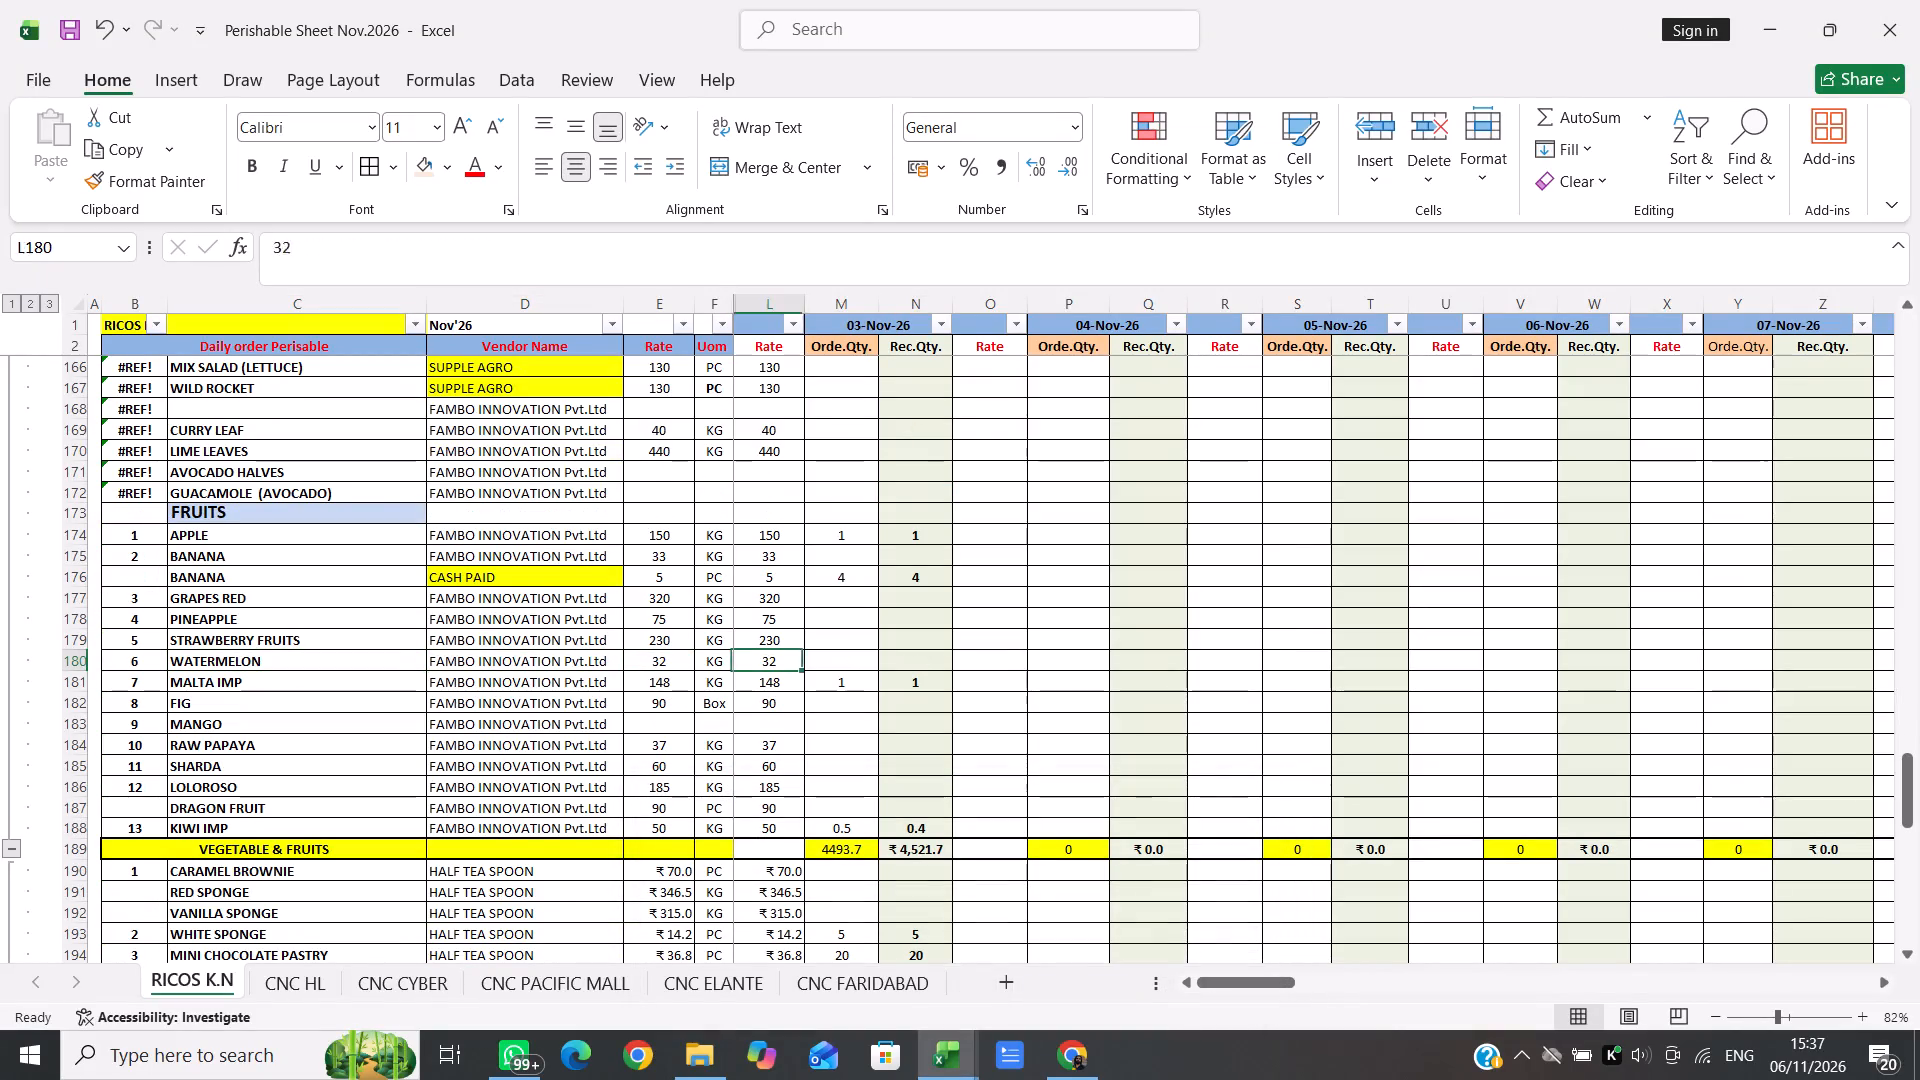
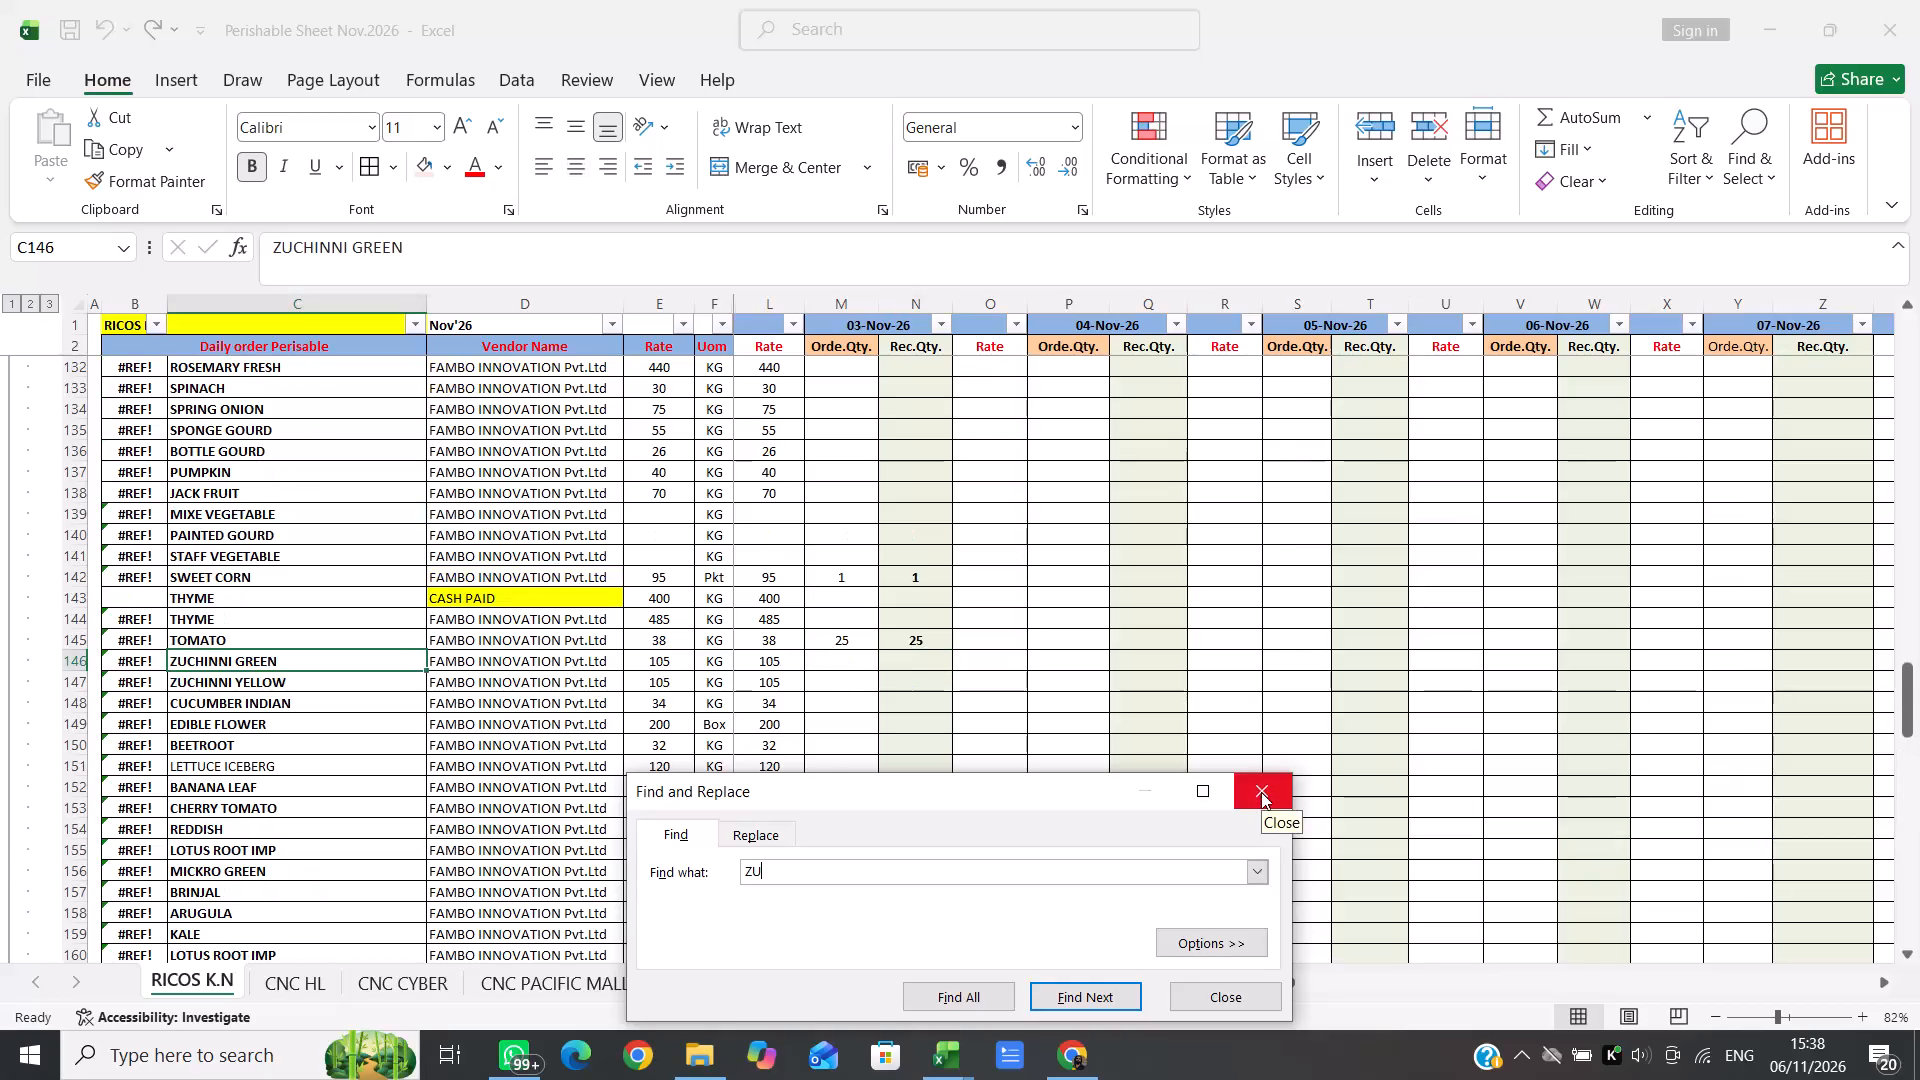
Close the search and enter 1 as both the 03-Nov-26 order and received quantities for ZUCHINNI GREEN.
left_click(1261, 792)
key("Right")
key("Right")
key("Right")
key("Right")
key("Right")
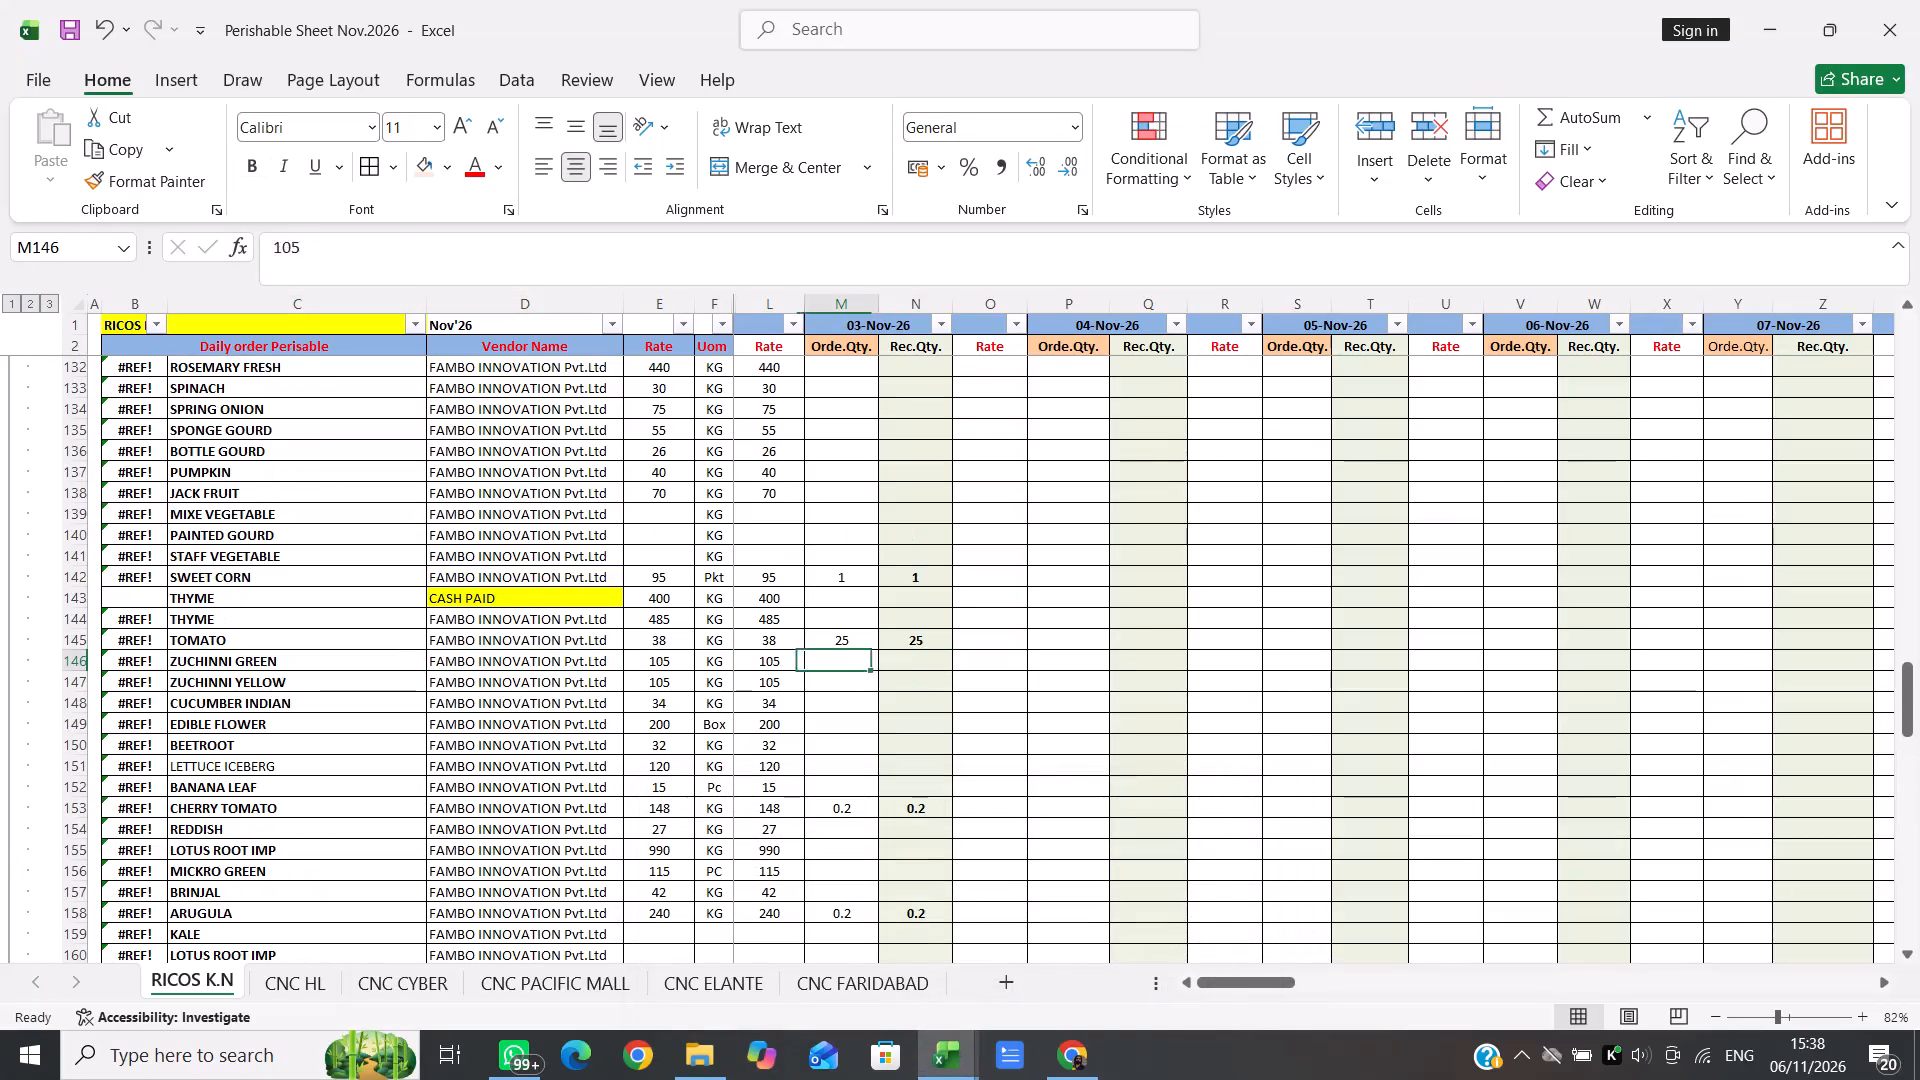
key("1")
key("Right")
key("1")
key("Down")
Enter 1 as both the received and order quantities for ZUCHINNI YELLOW under 03-Nov-26.
key("1")
key("Left")
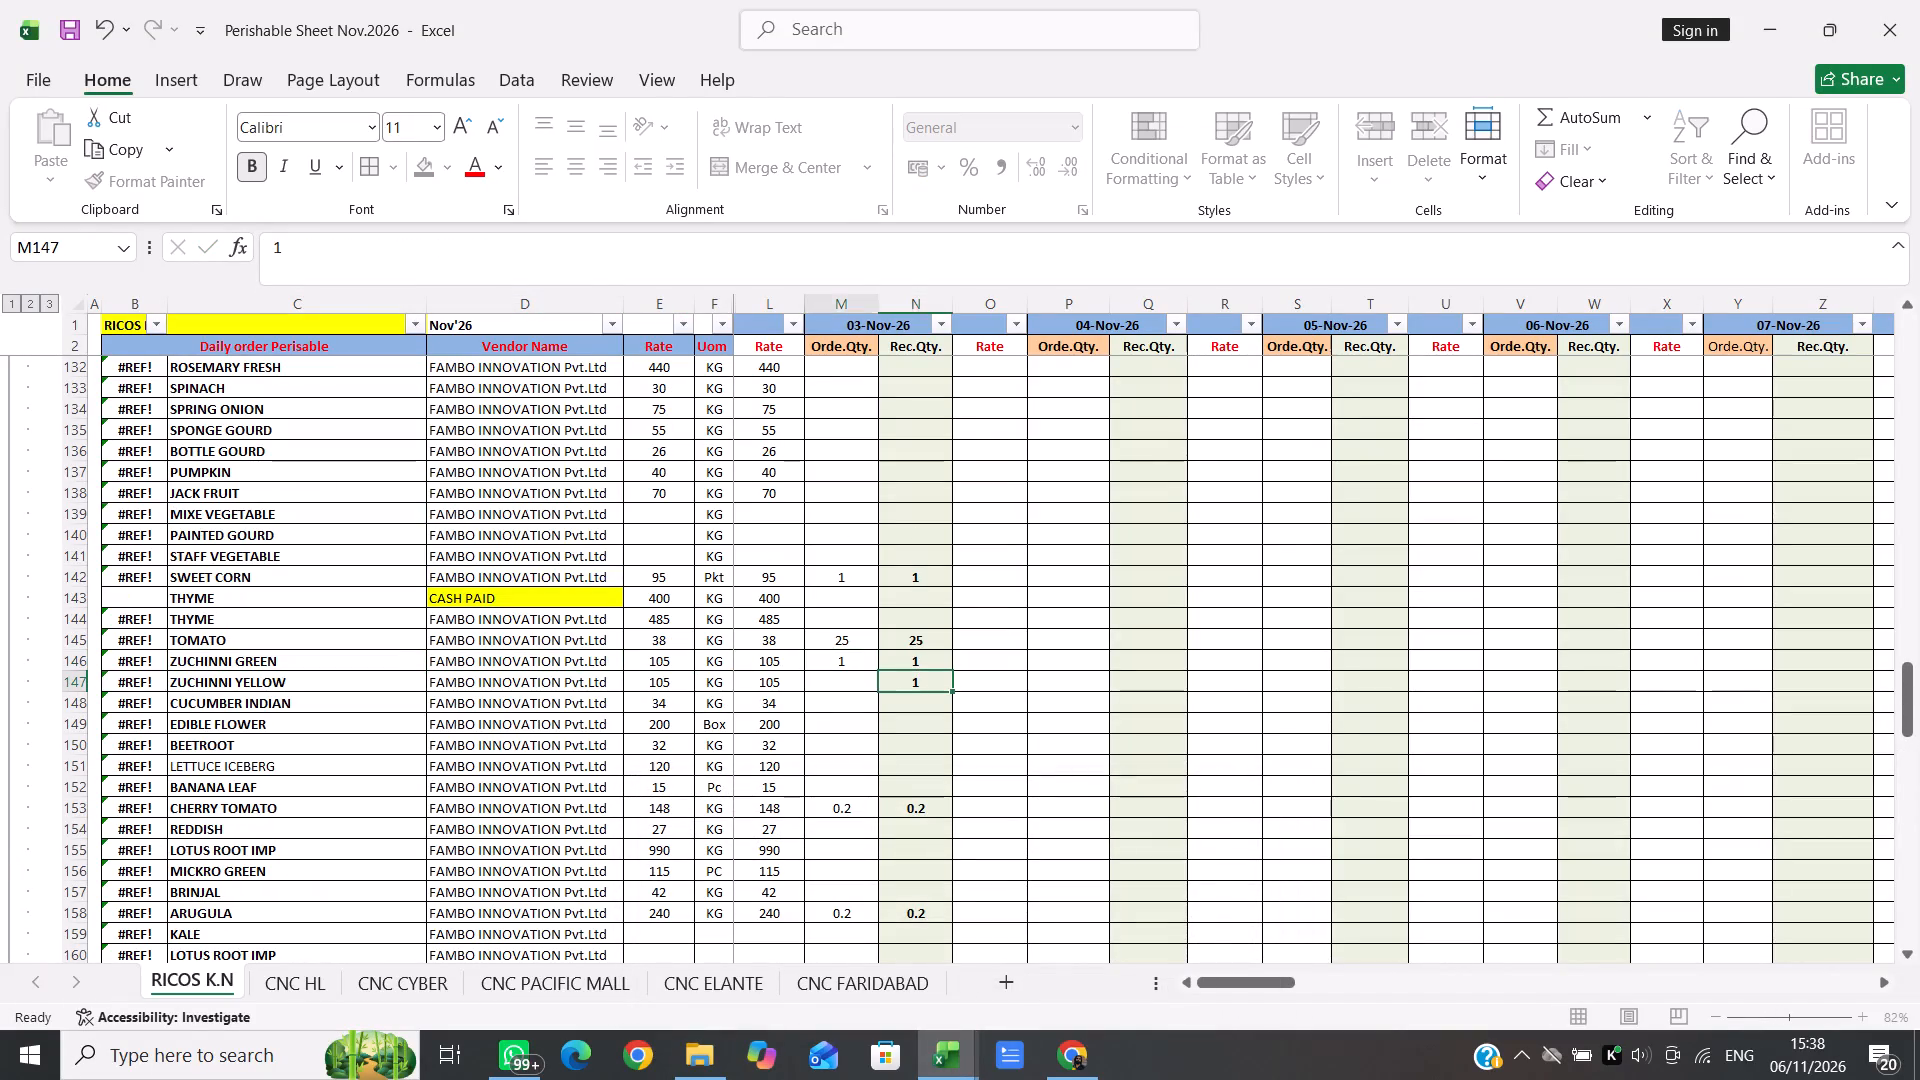
key("1")
key("Down")
scroll(1261, 792, "down", 4)
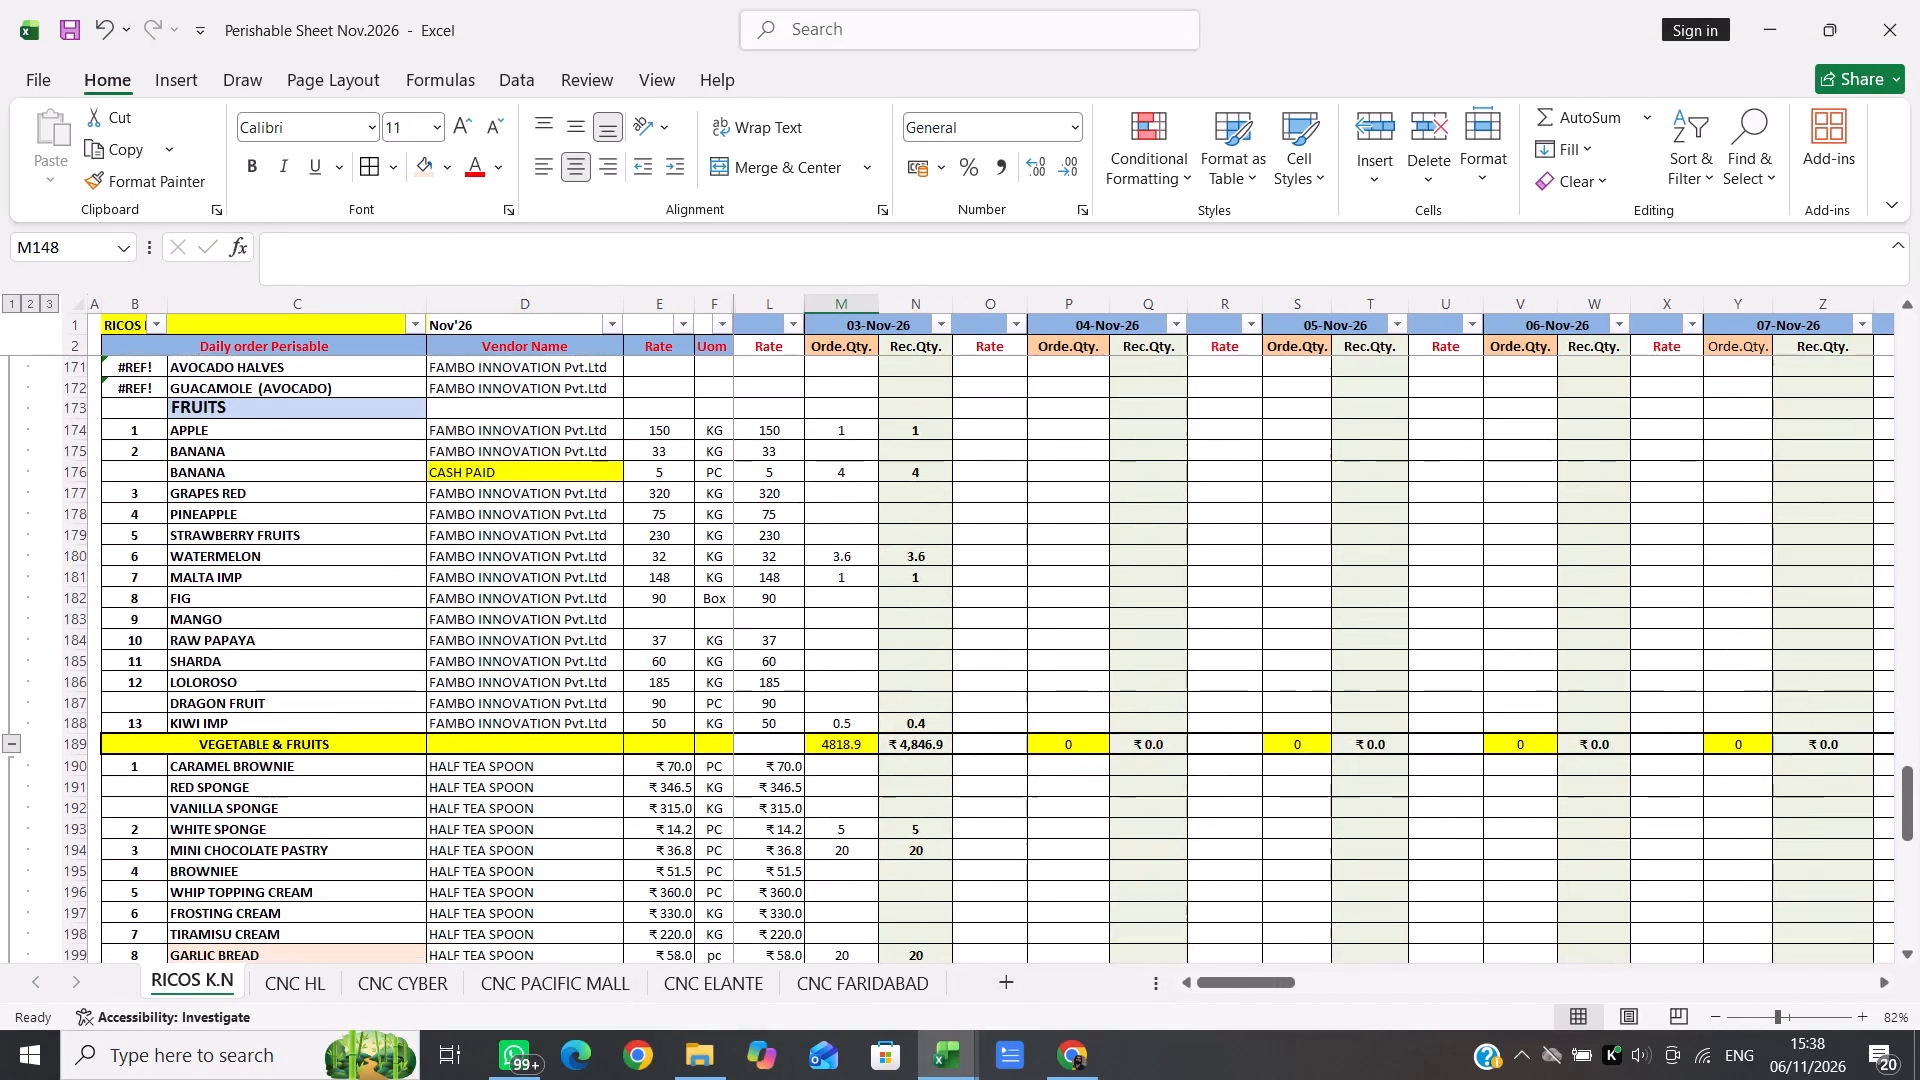
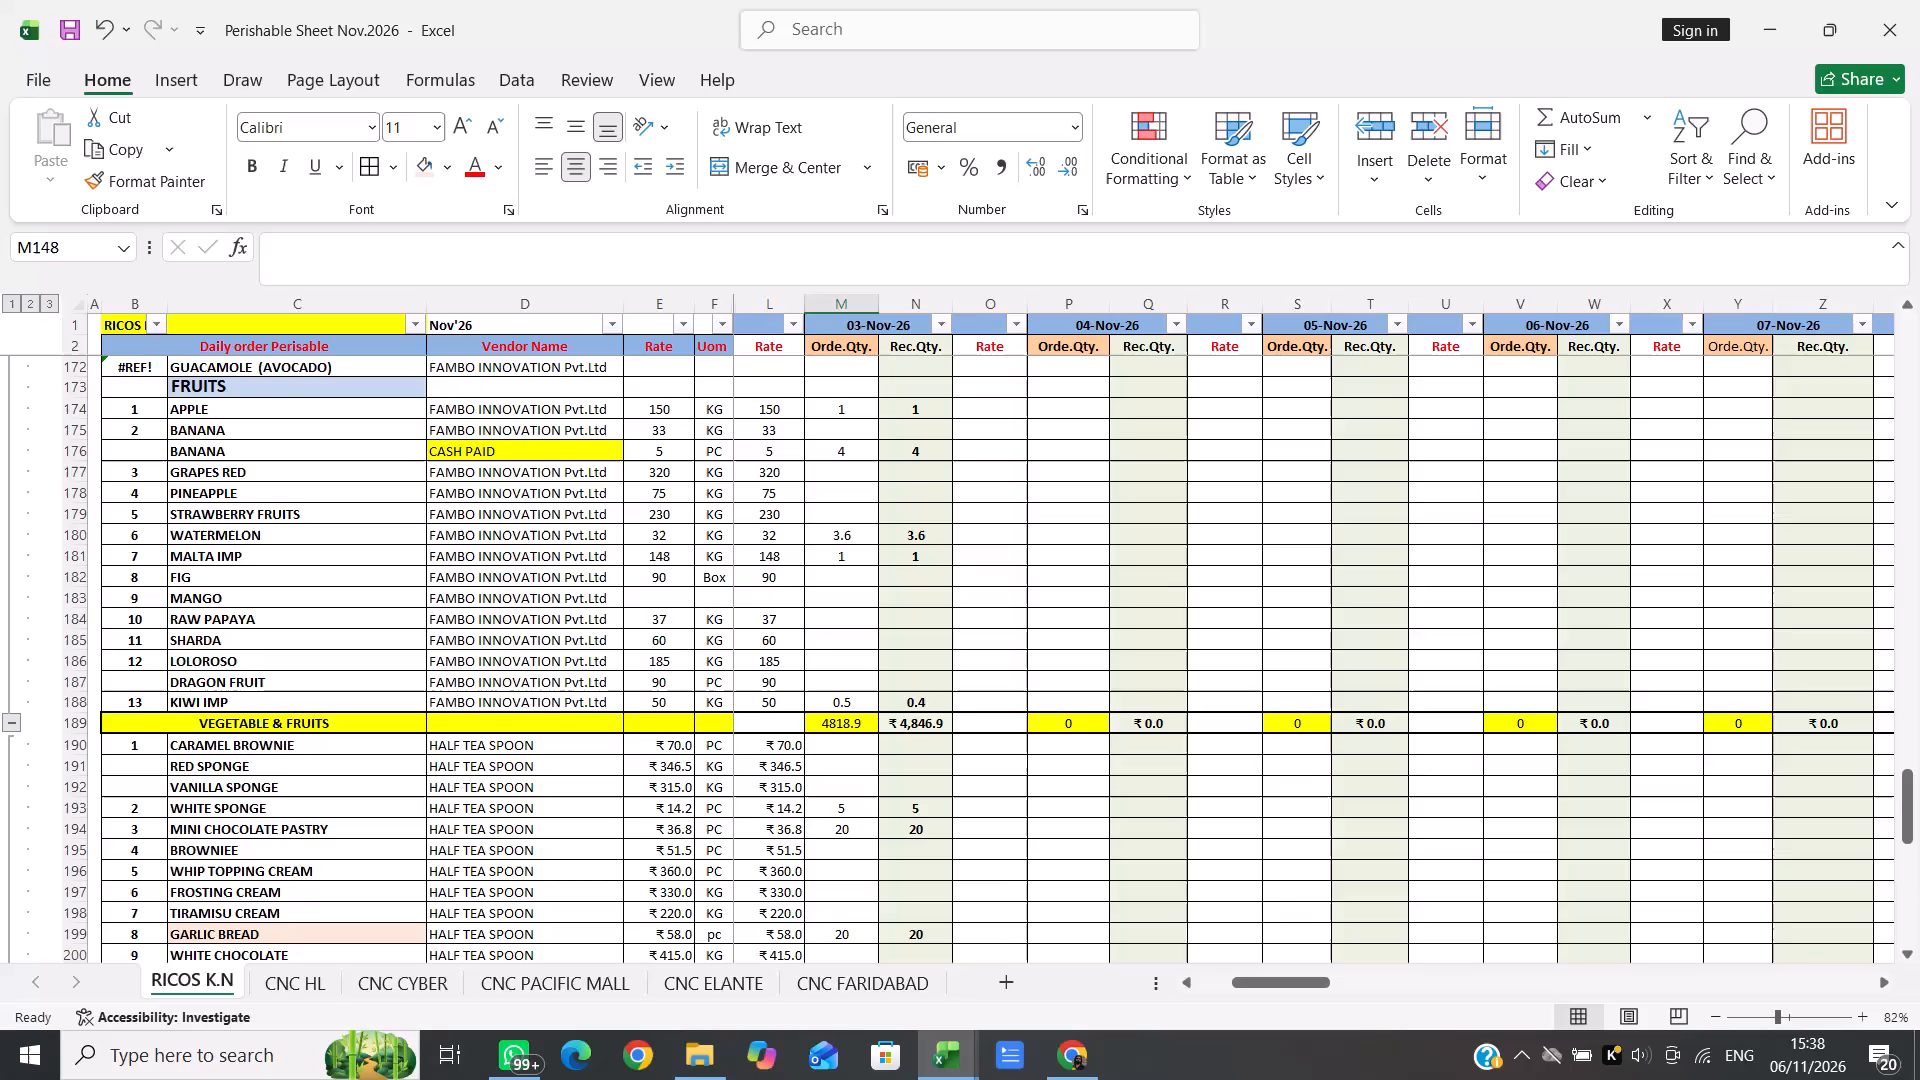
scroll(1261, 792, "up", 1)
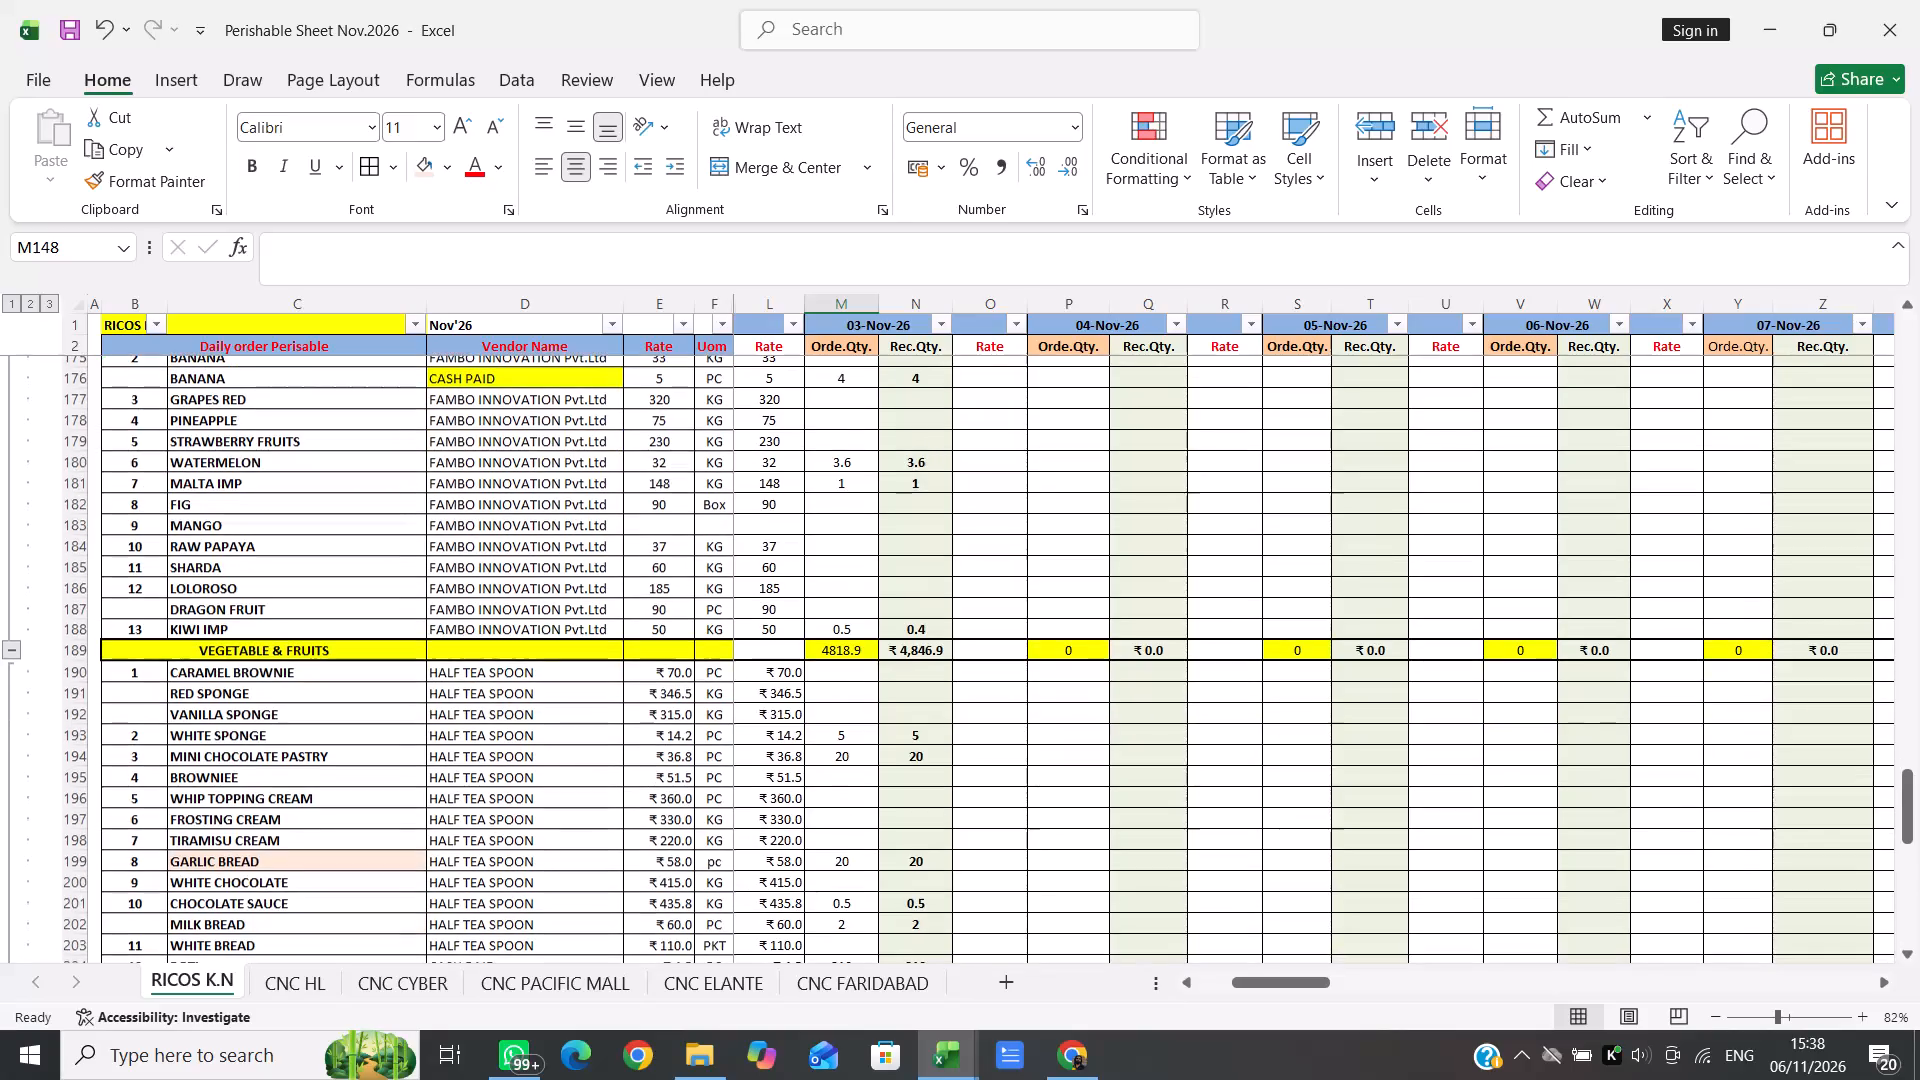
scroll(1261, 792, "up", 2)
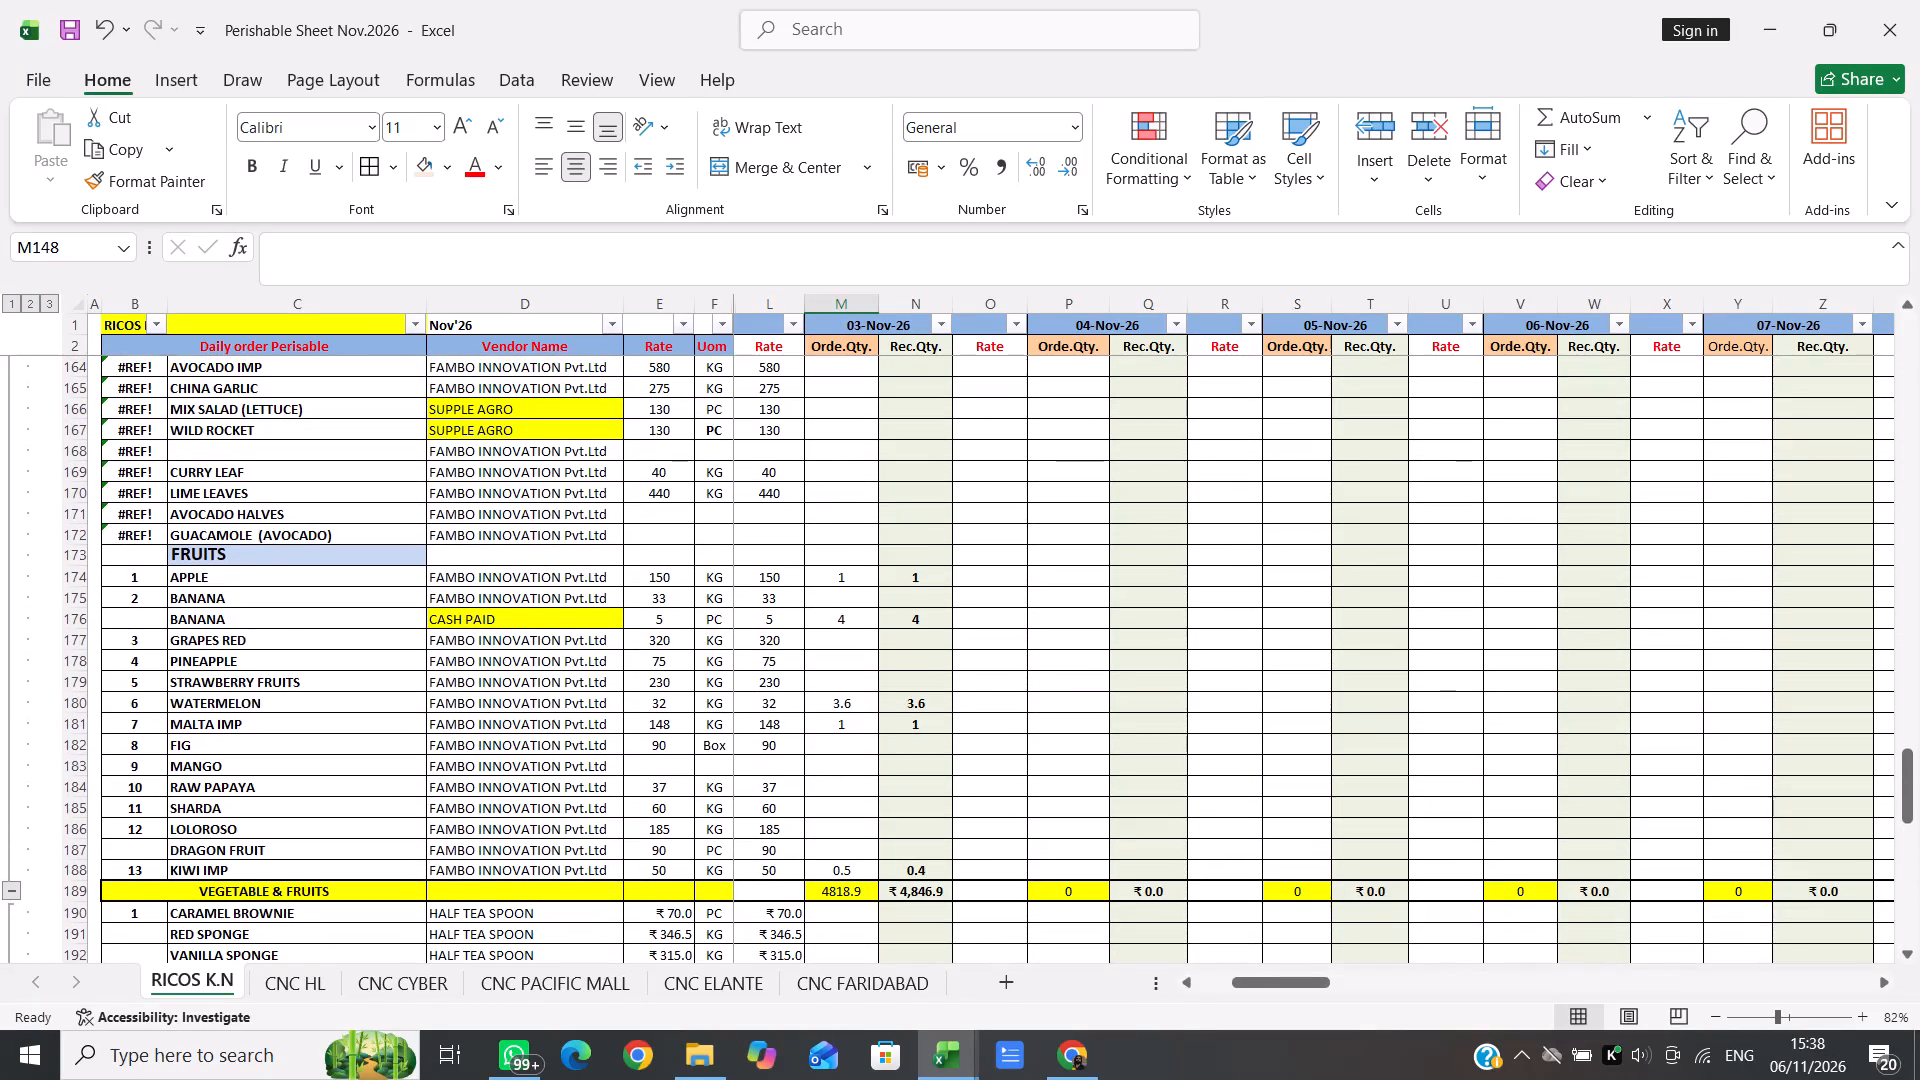
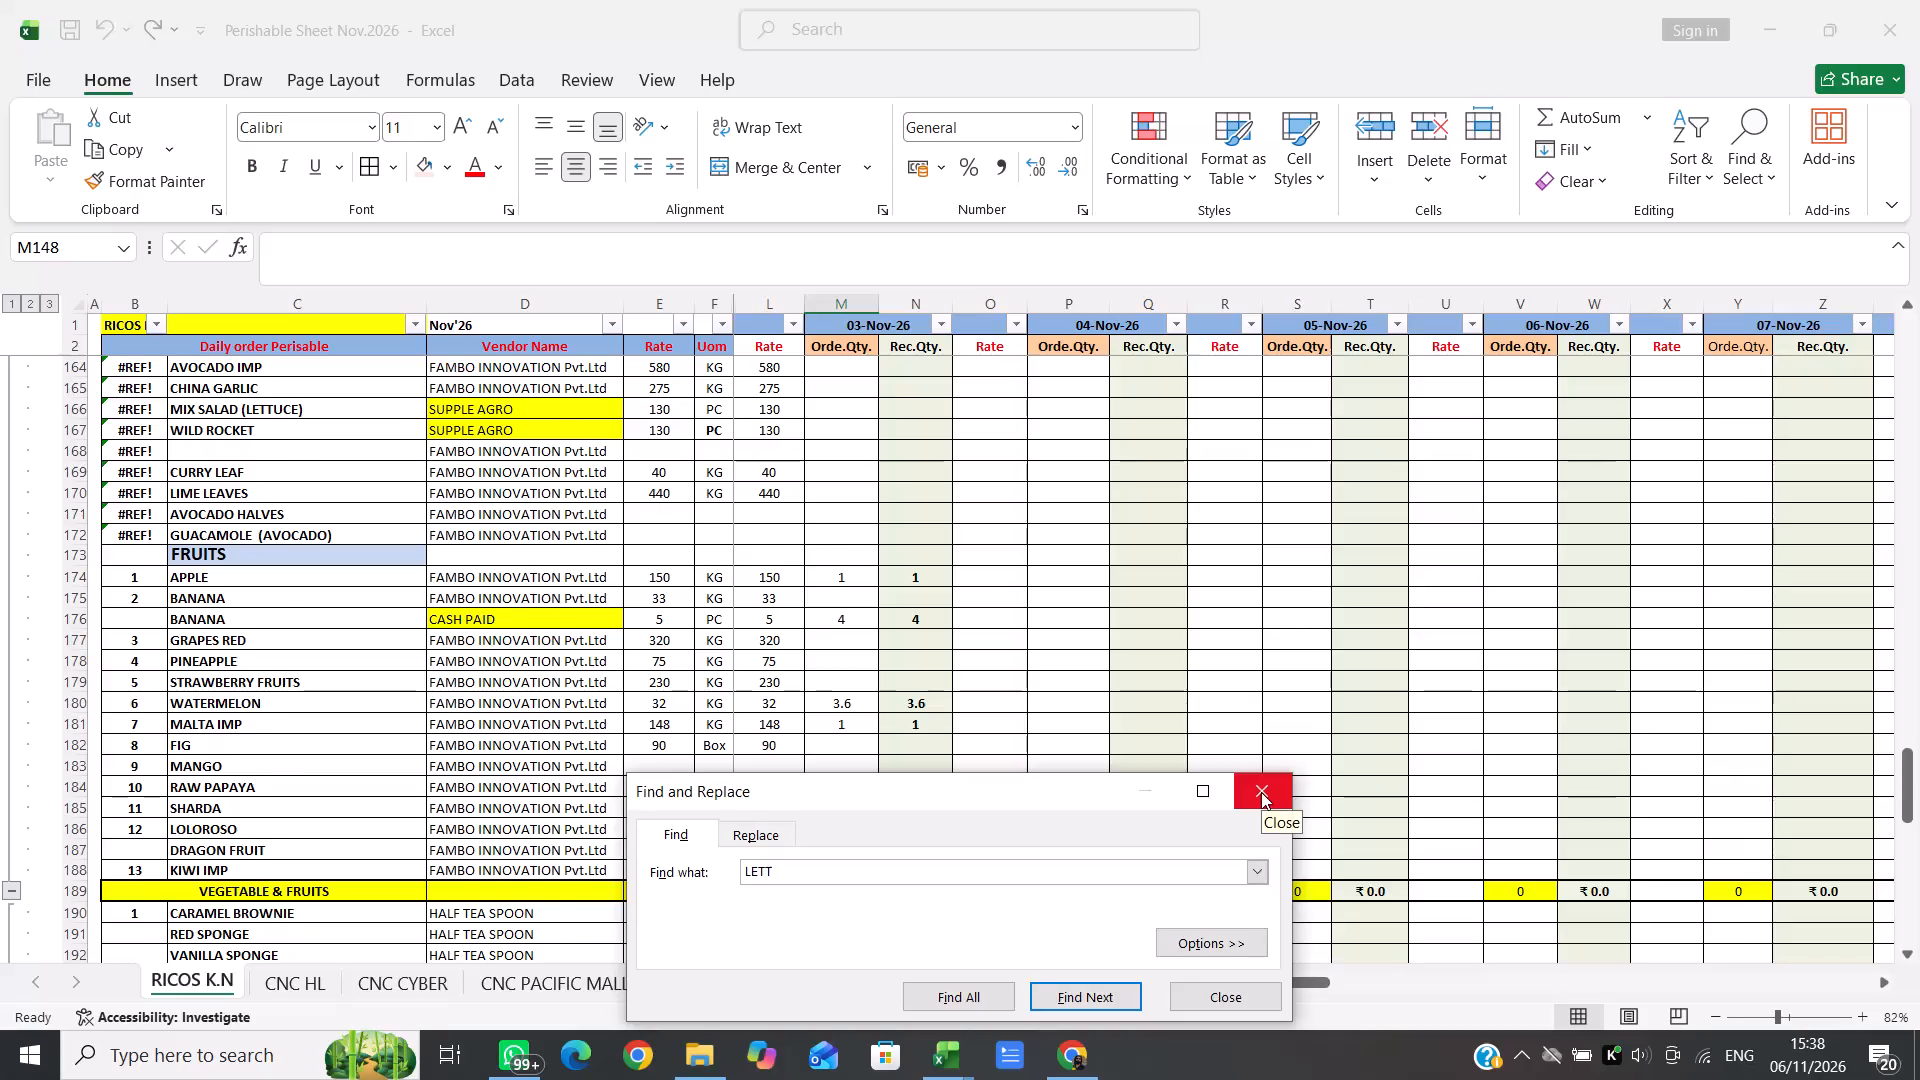
Find the LETTUCE ICEBERG row by searching for LETT, and select its 03-Nov-26 order quantity cell.
key("Return")
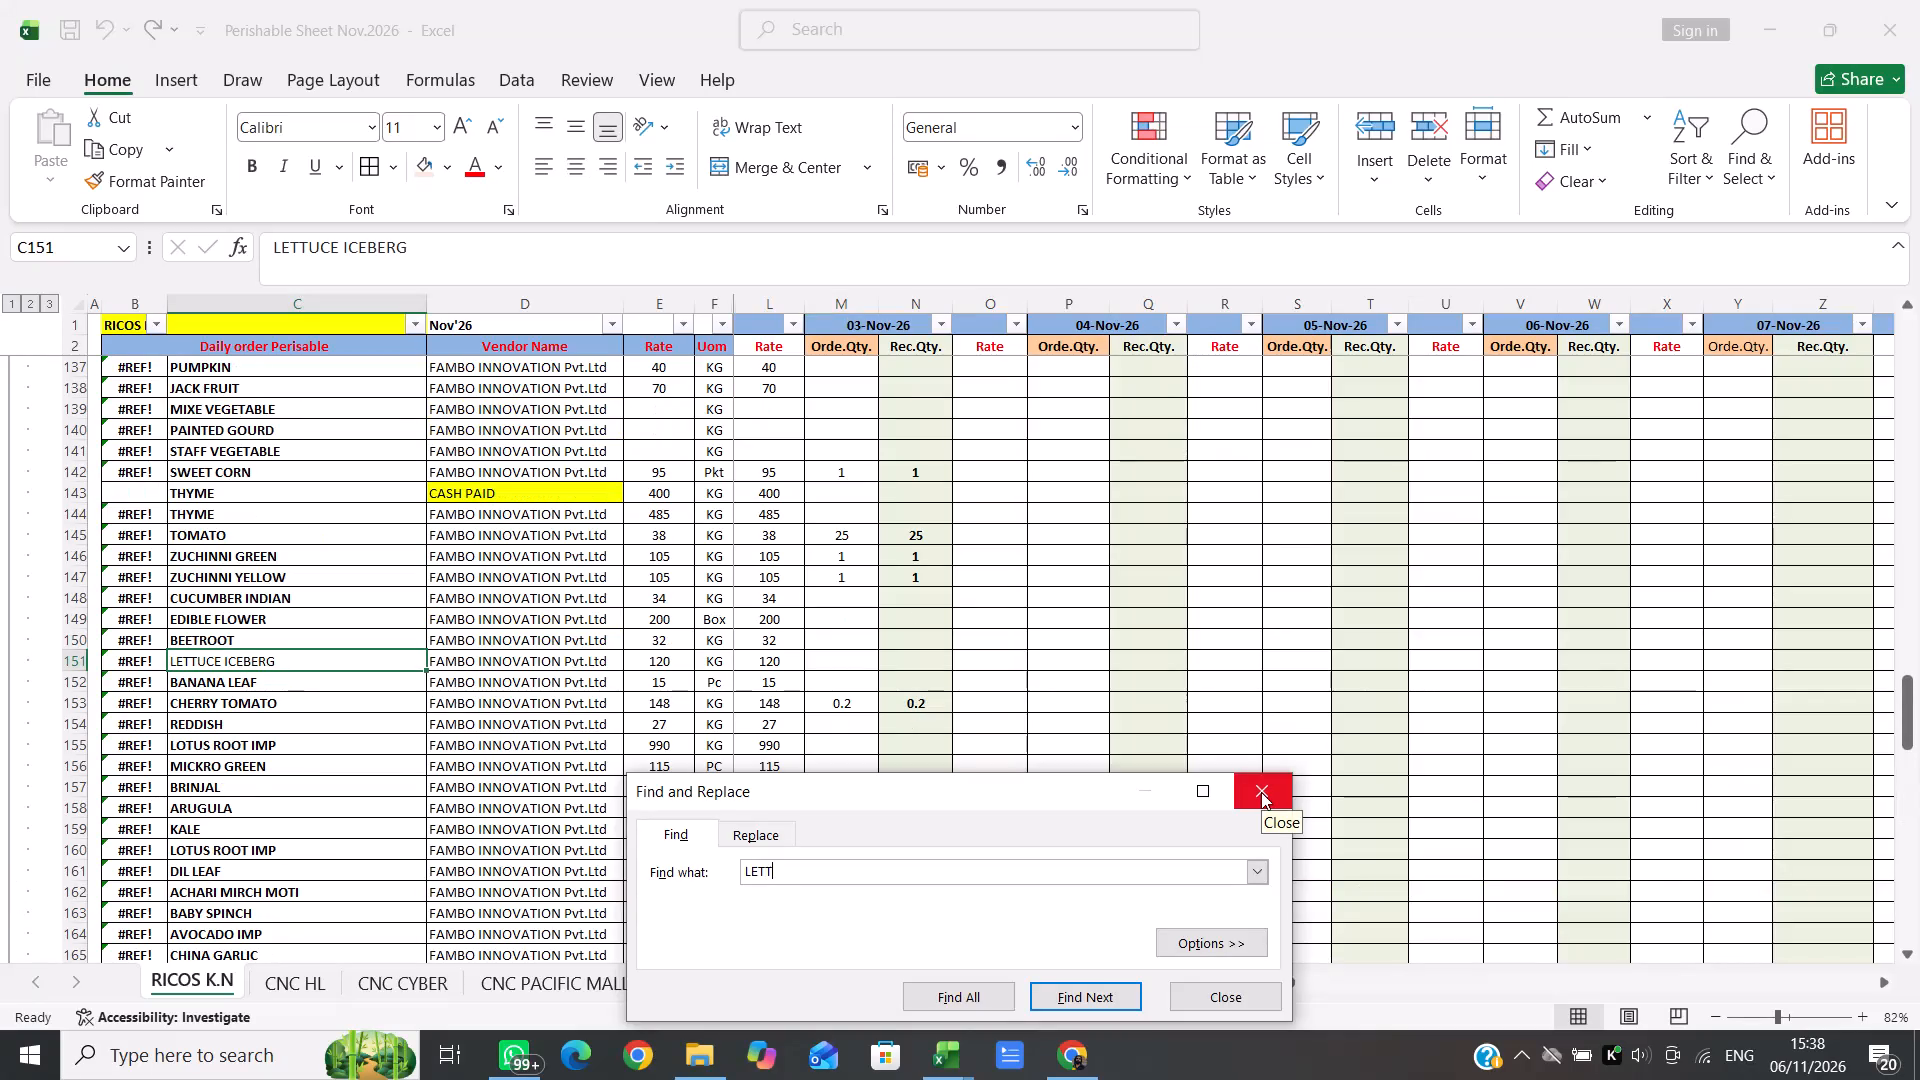
left_click(1261, 792)
key("Right")
key("Right")
key("Right")
key("Right")
key("Right")
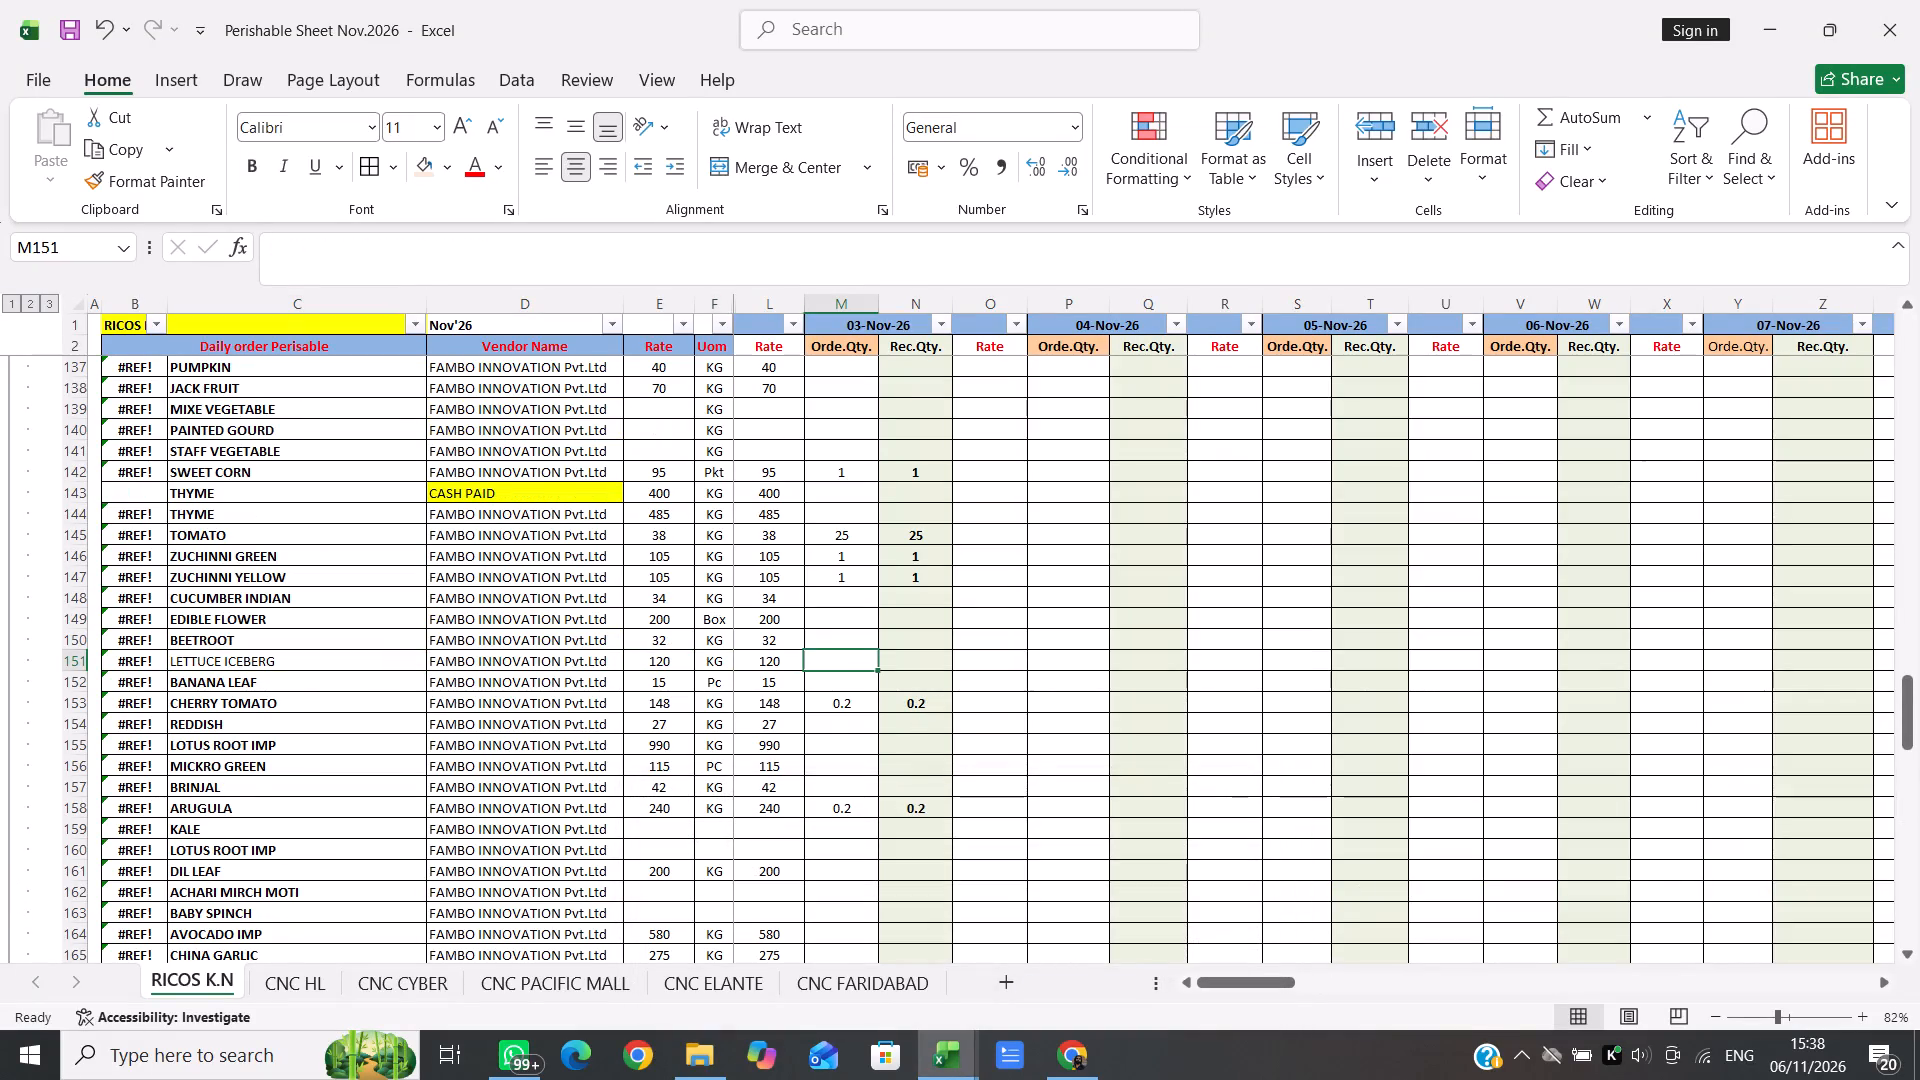
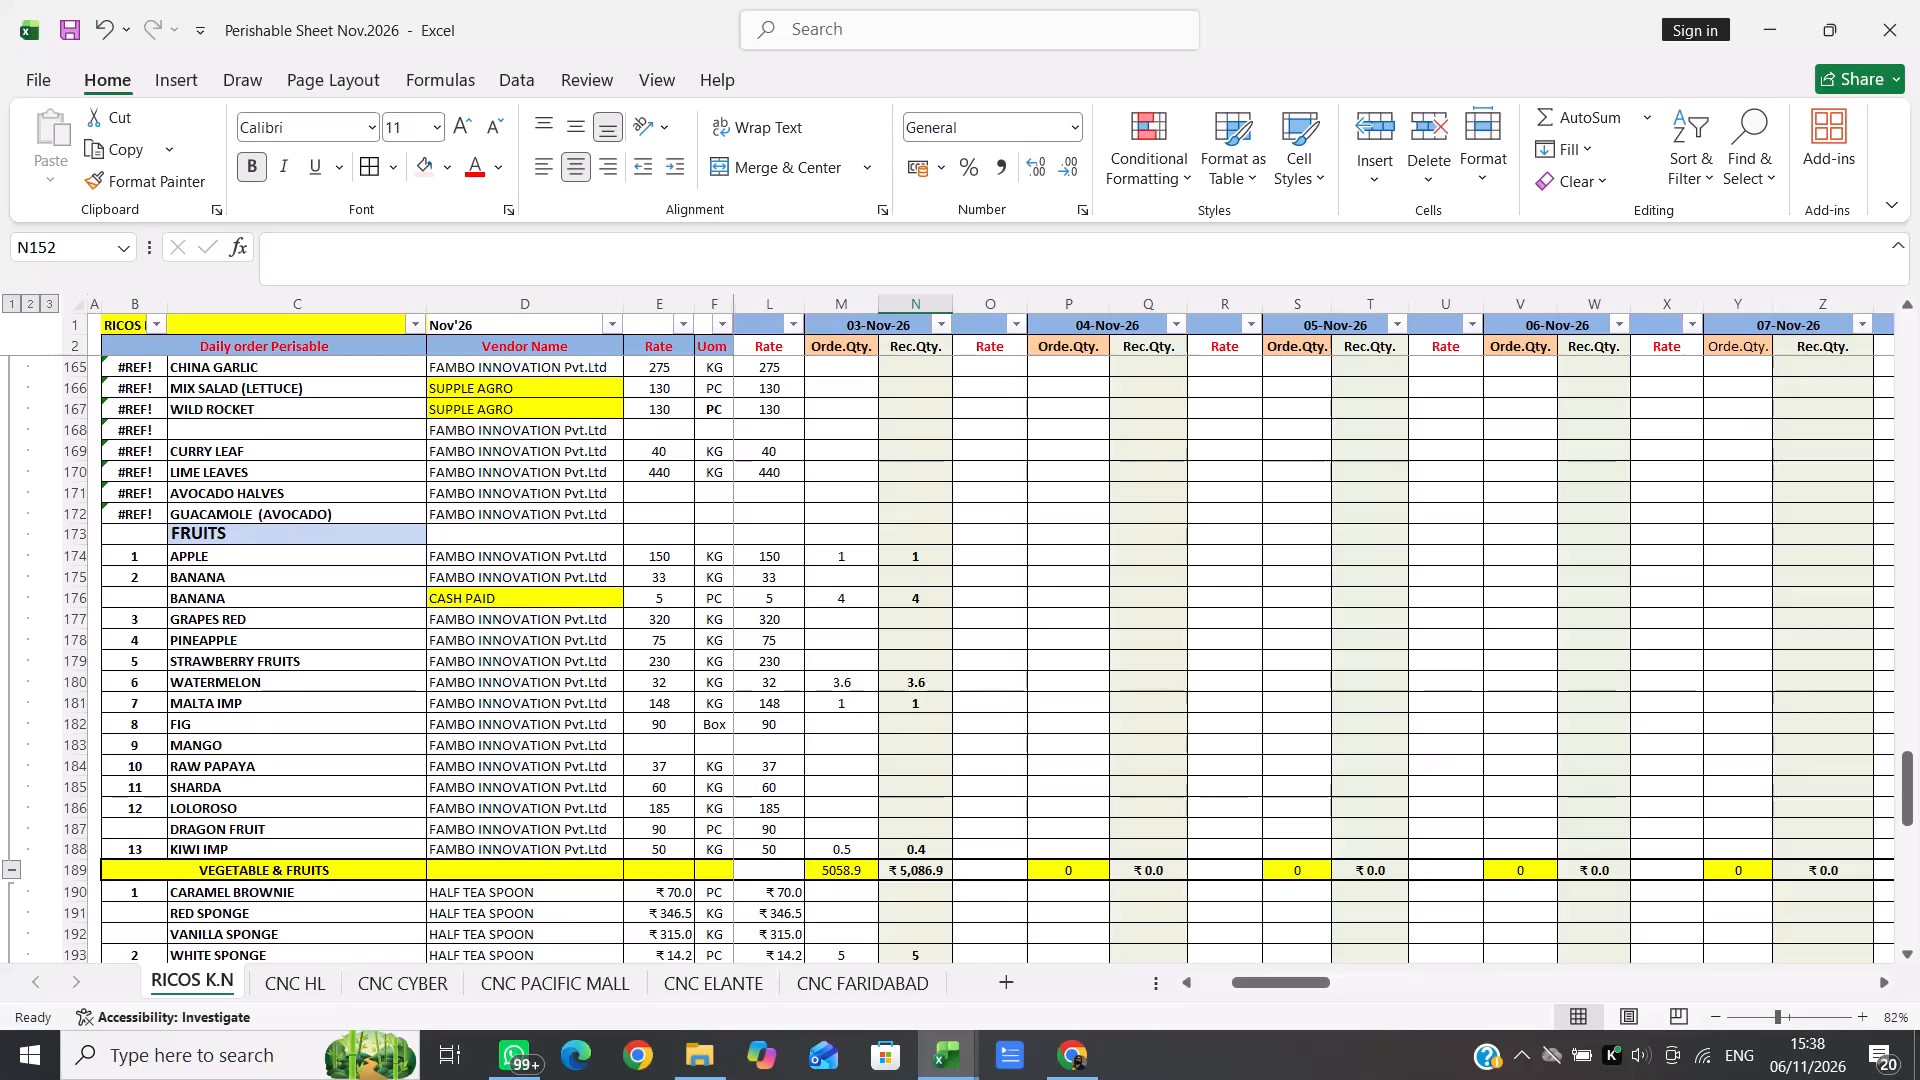
Set the 03-Nov-26 order quantity for WATERMELON in the fruits section to 4.
scroll(1261, 792, "up", 2)
scroll(1261, 792, "down", 3)
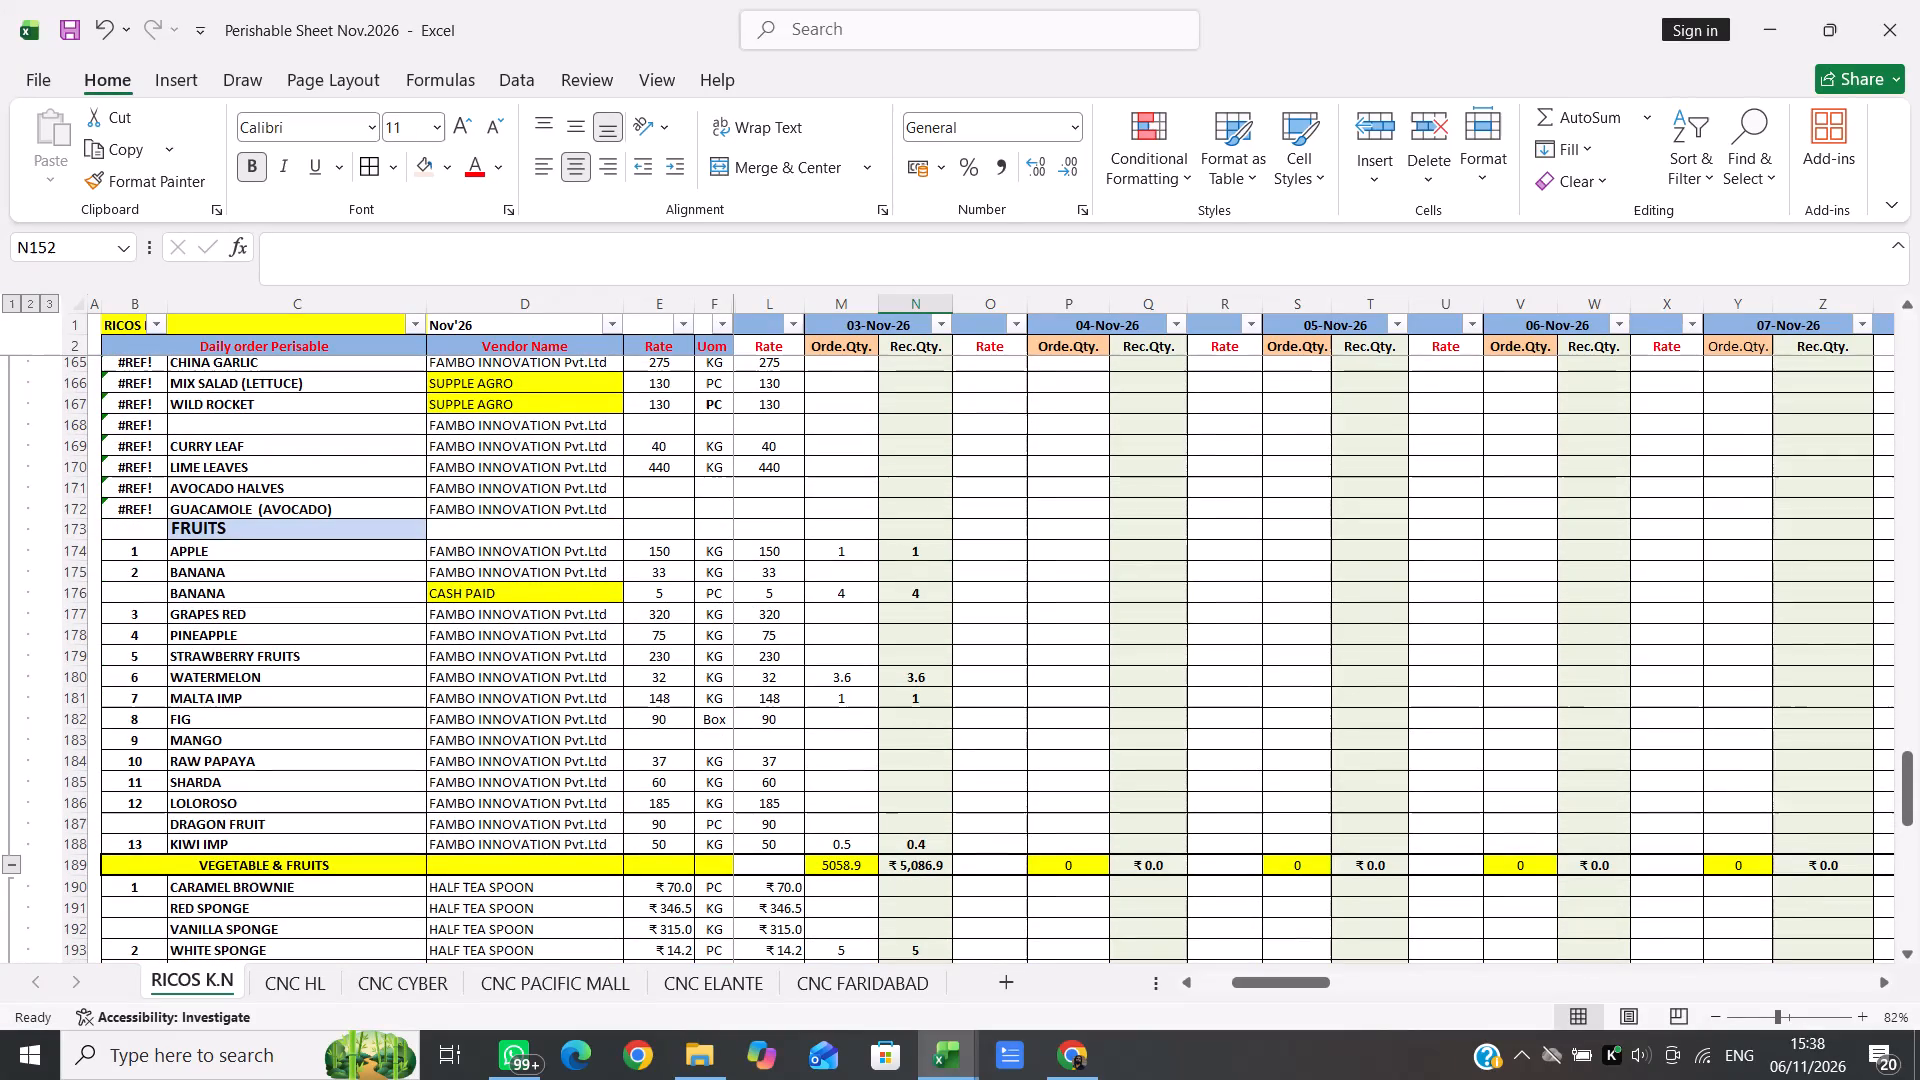
left_click(852, 682)
key("4")
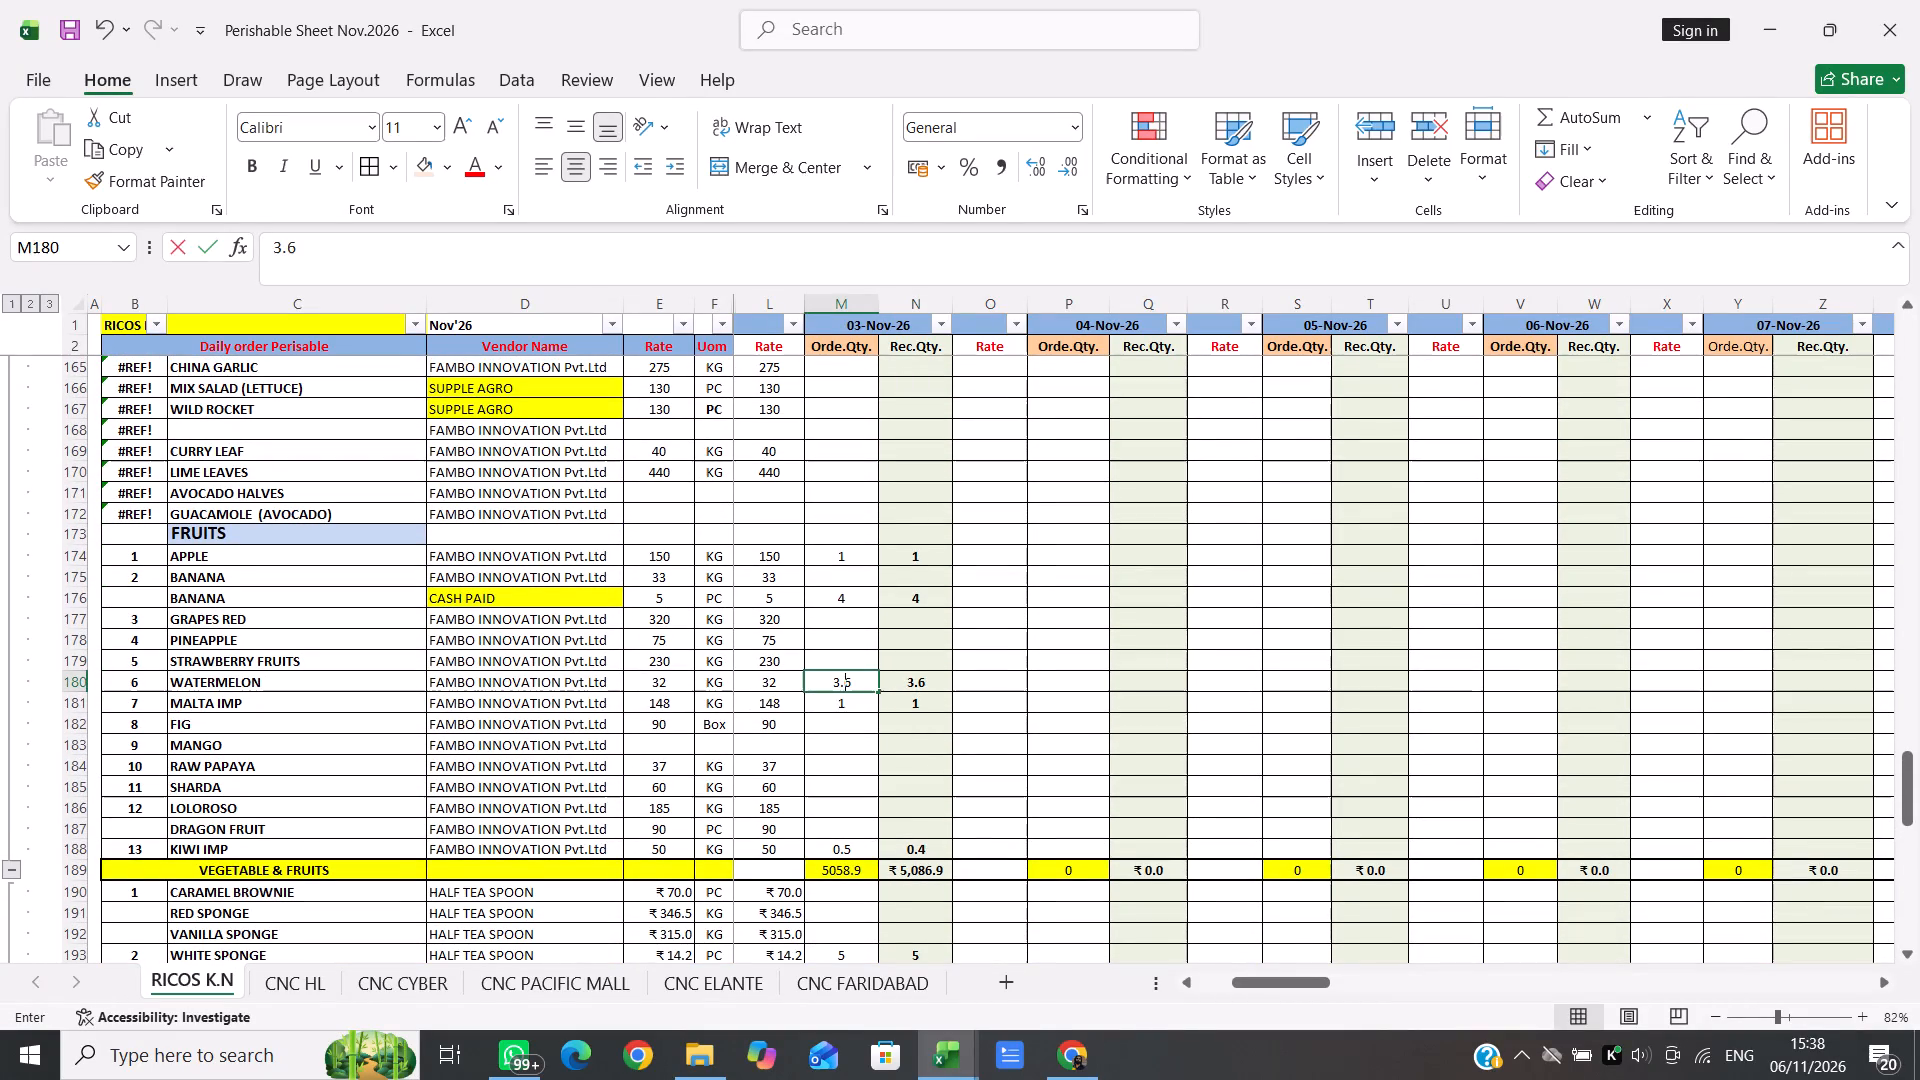
key("Right")
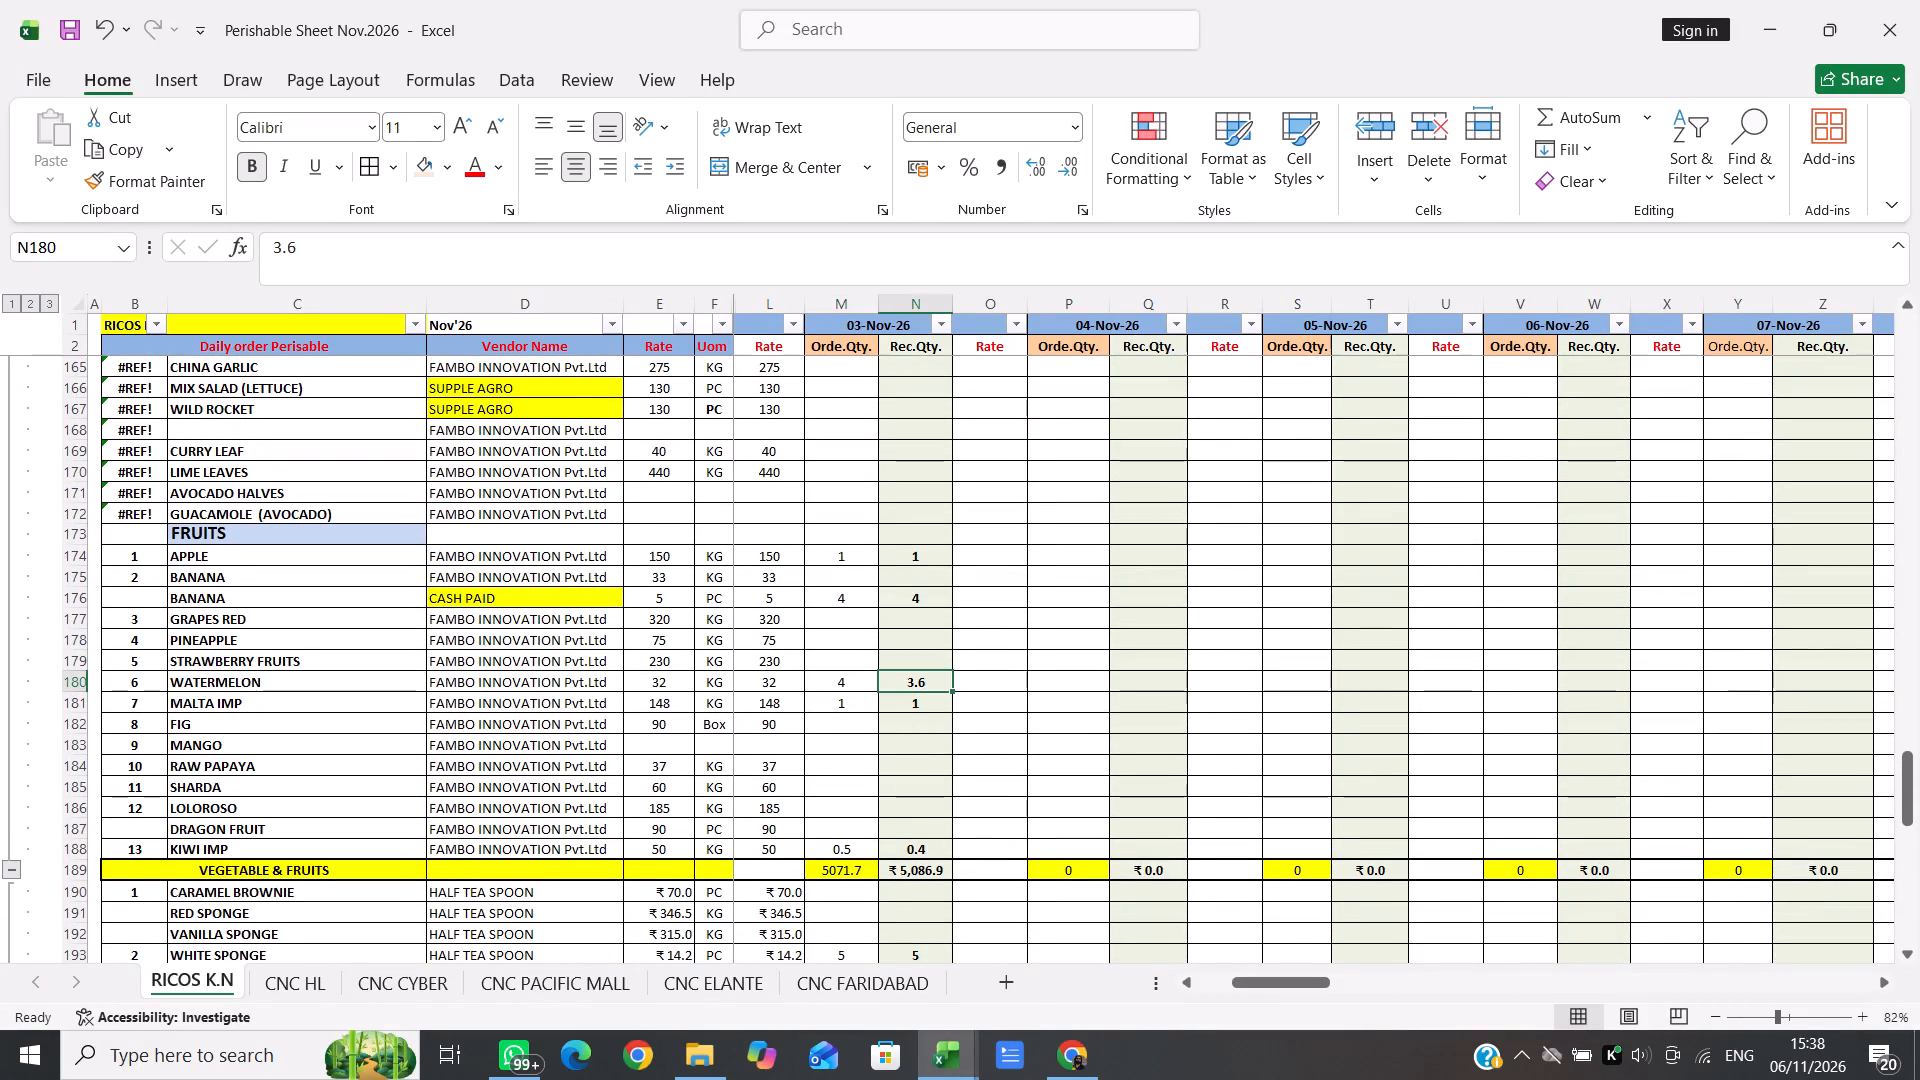
Enter 0.1 as the 03-Nov-26 order quantity for PAKCHOI in the vegetable rows.
scroll(852, 682, "up", 2)
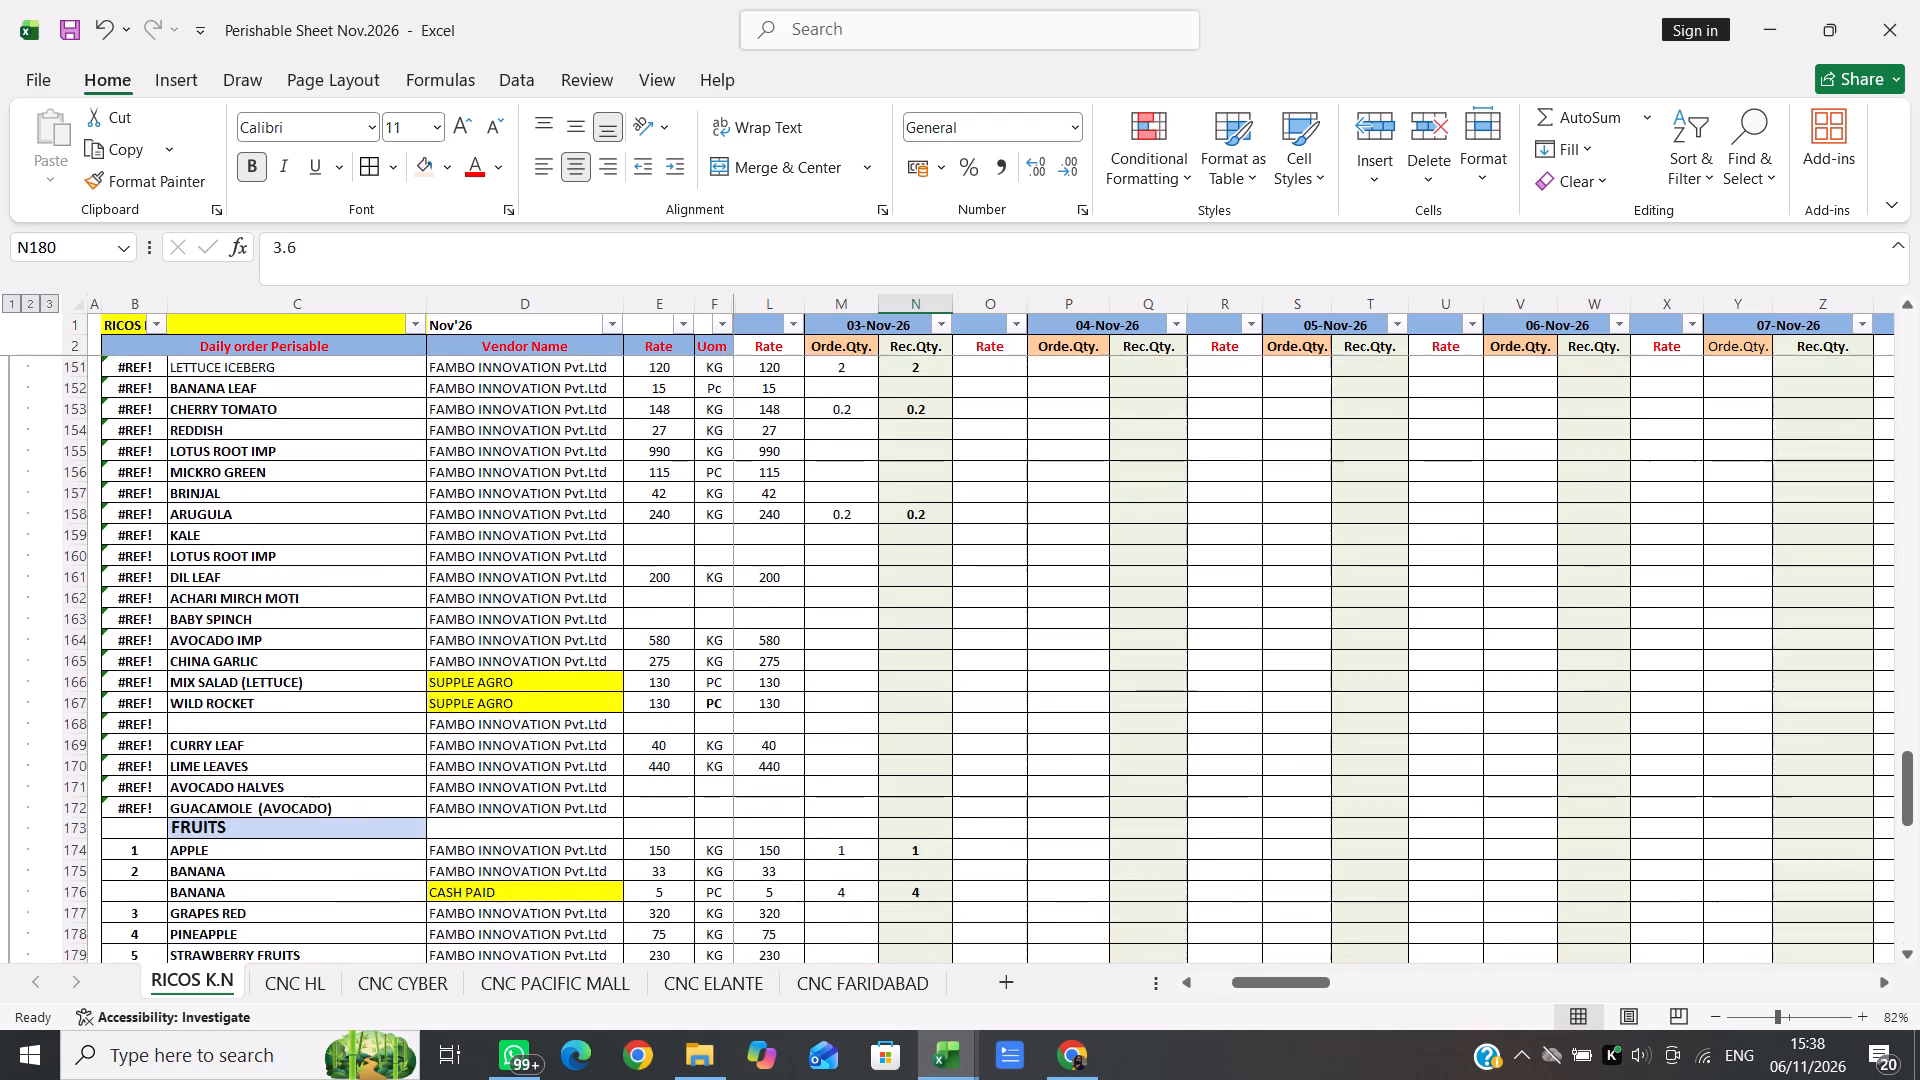
scroll(852, 682, "up", 5)
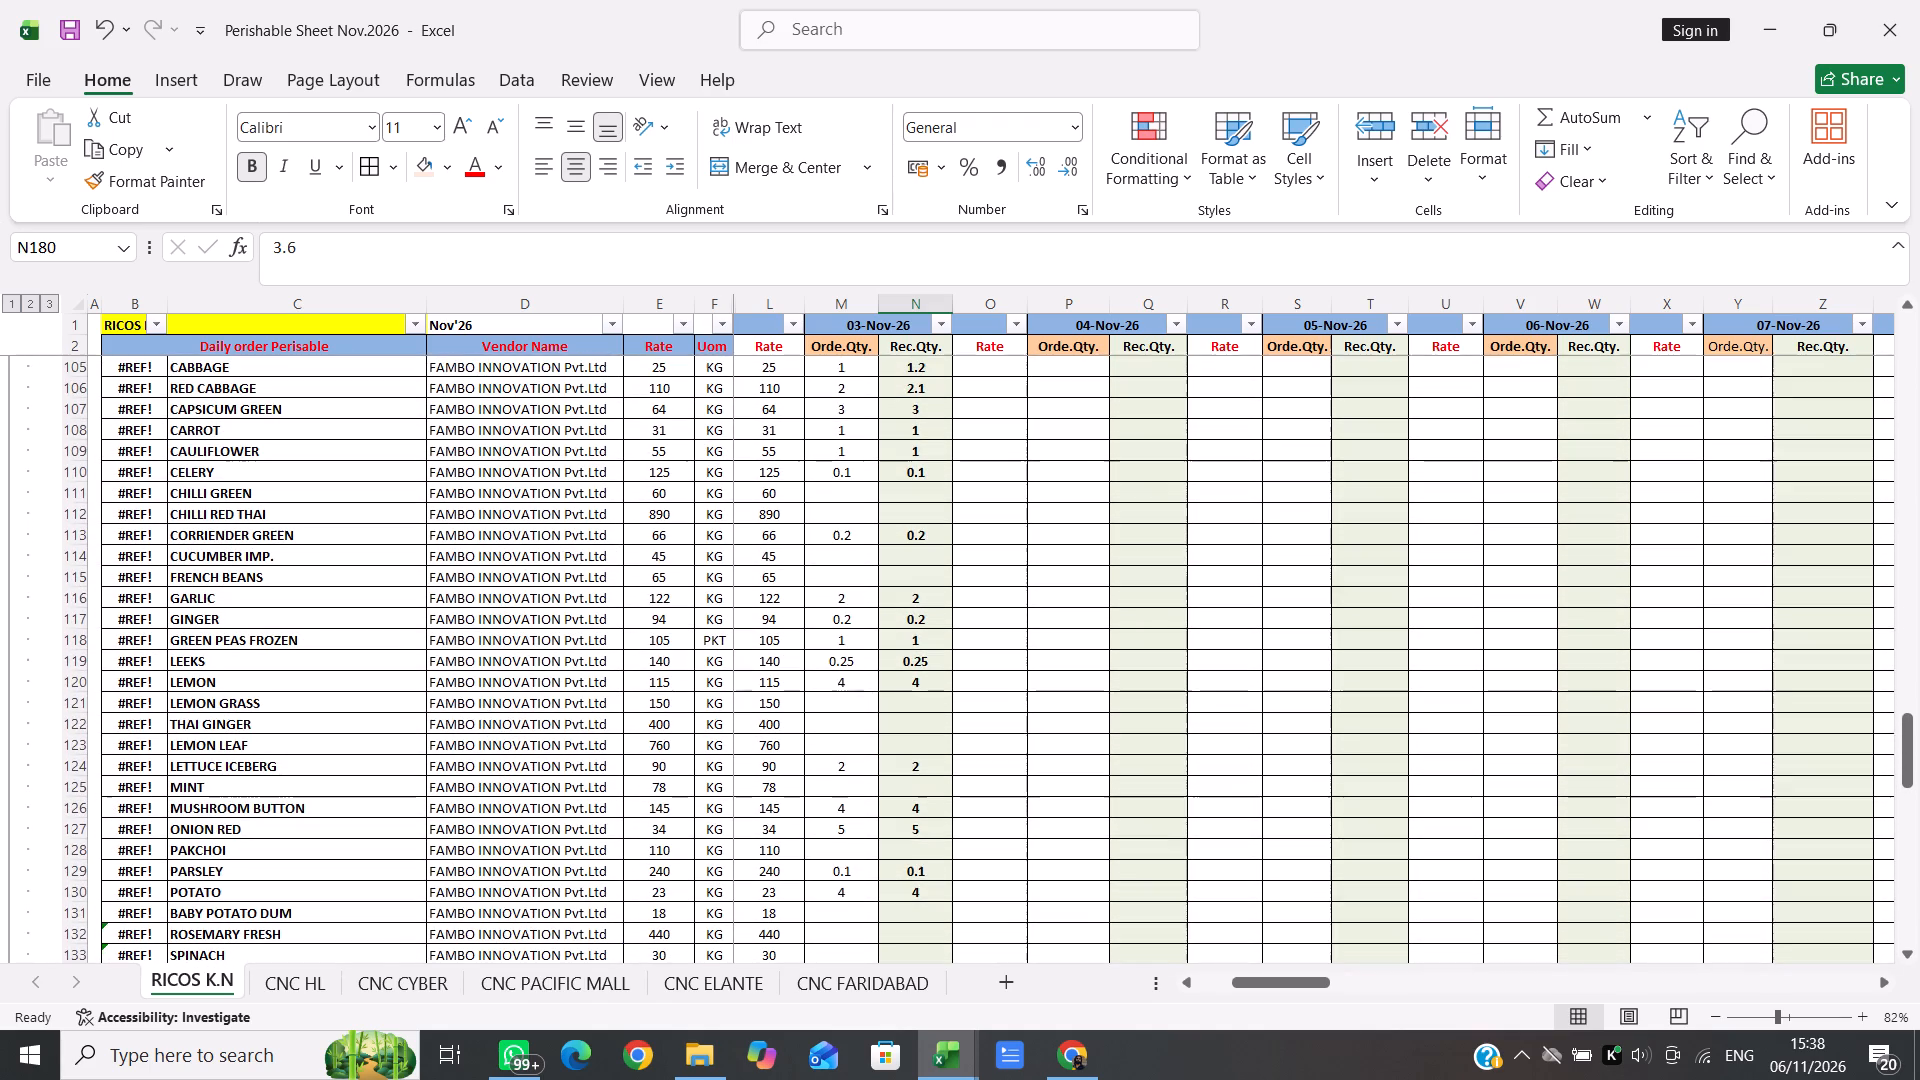
scroll(852, 682, "up", 1)
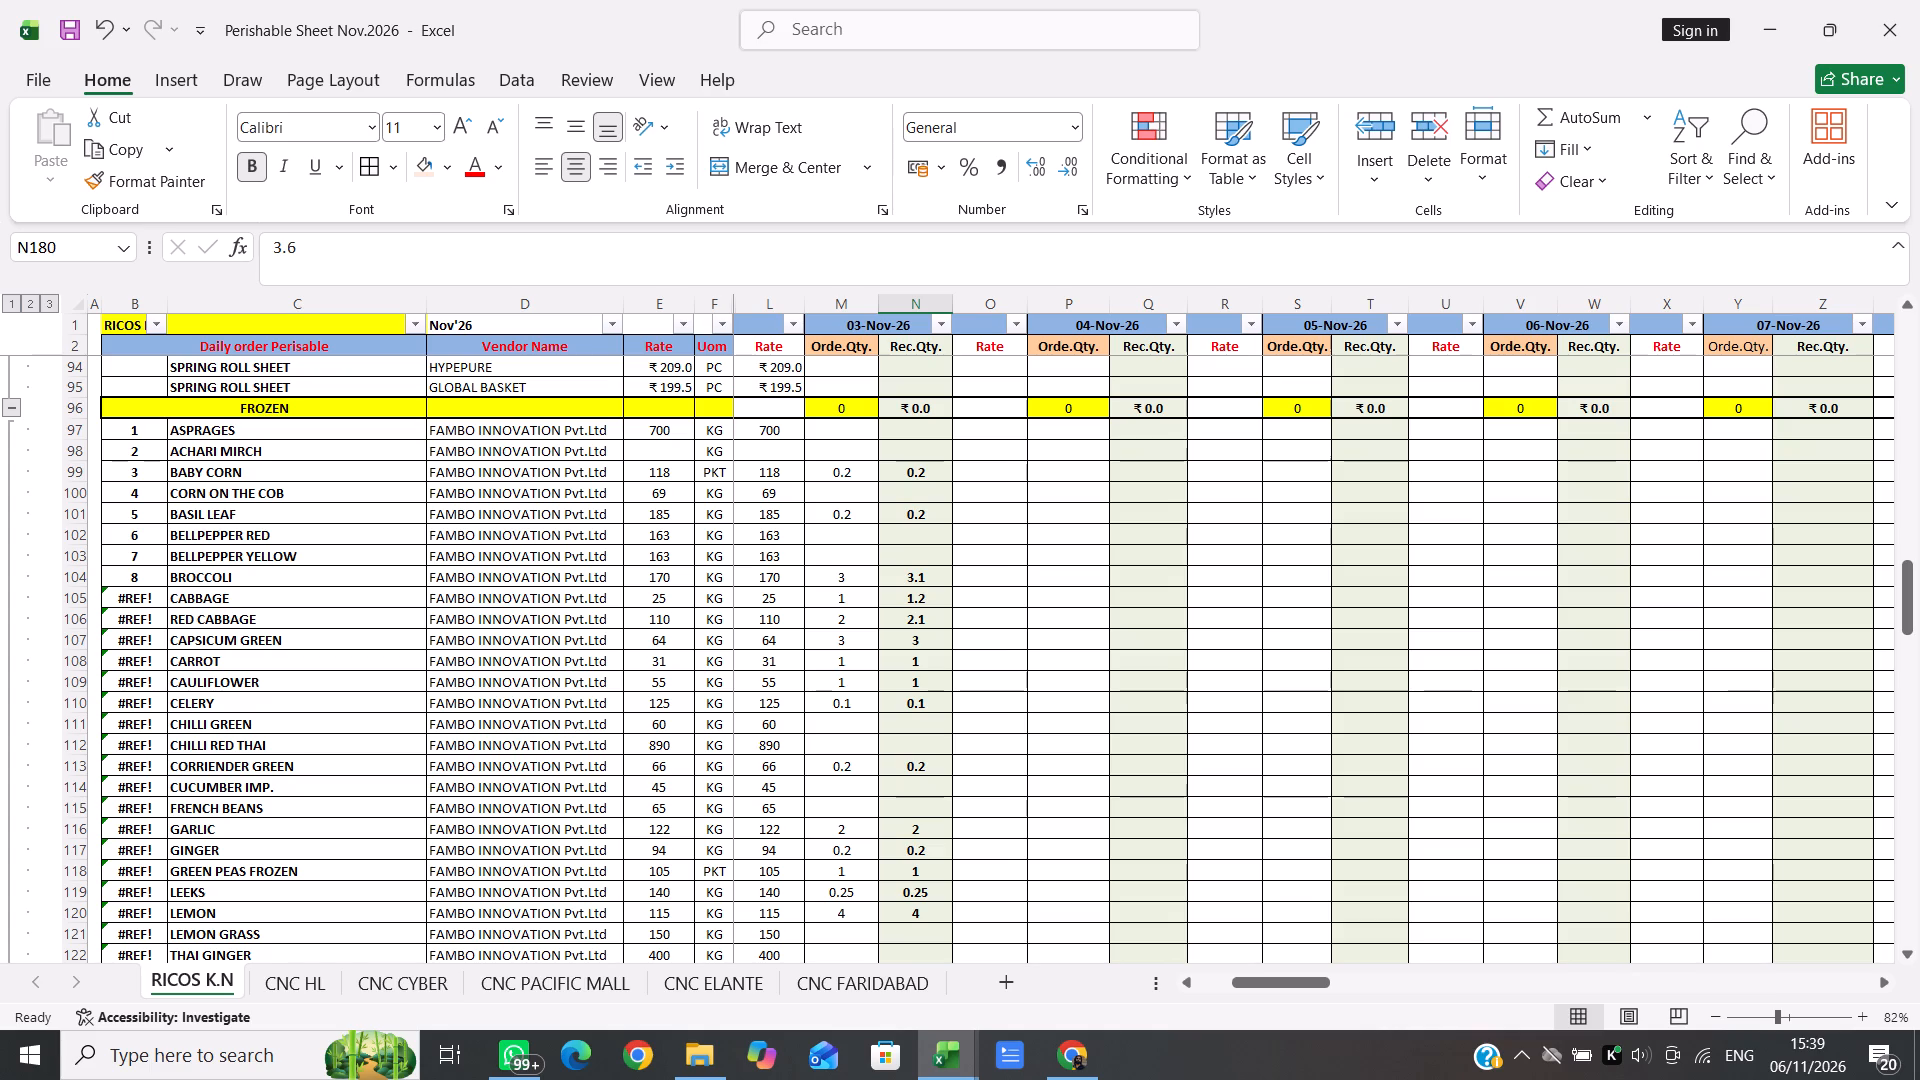
scroll(849, 603, "down", 1)
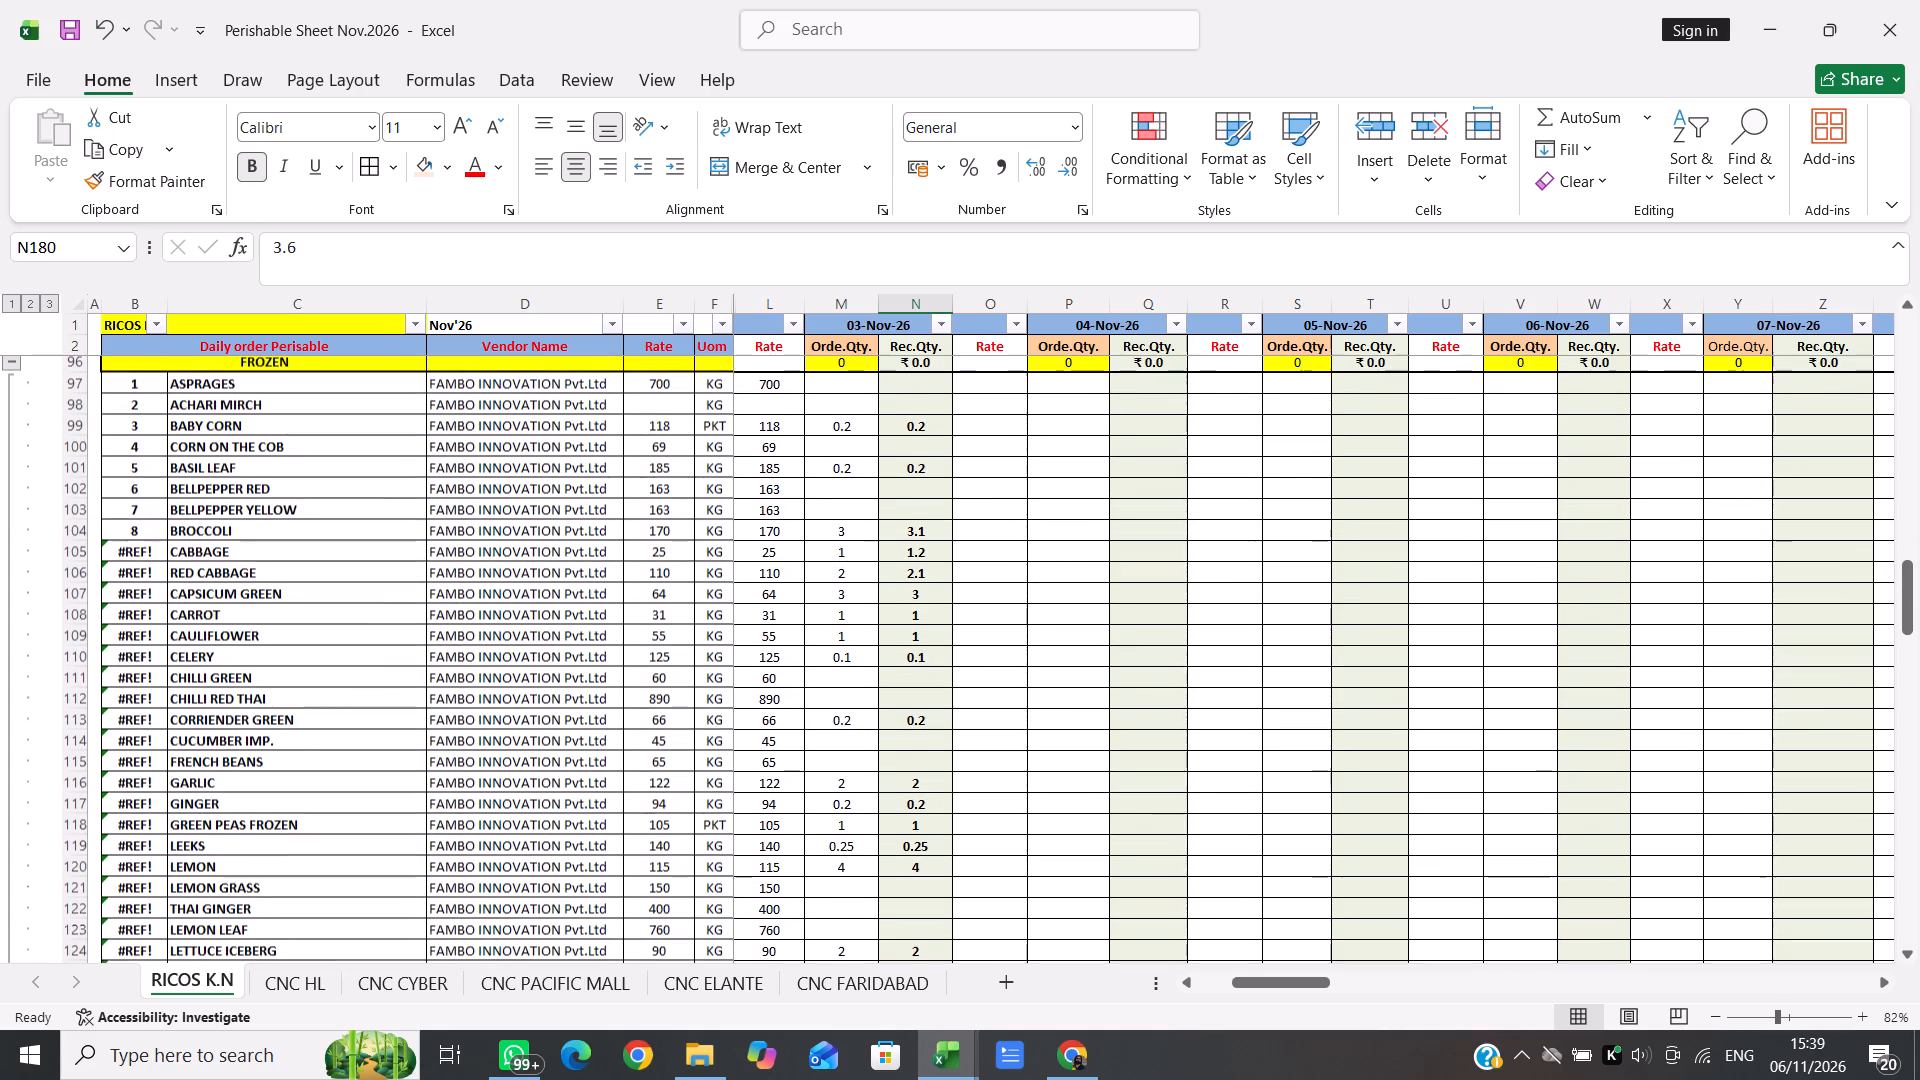
scroll(849, 603, "down", 2)
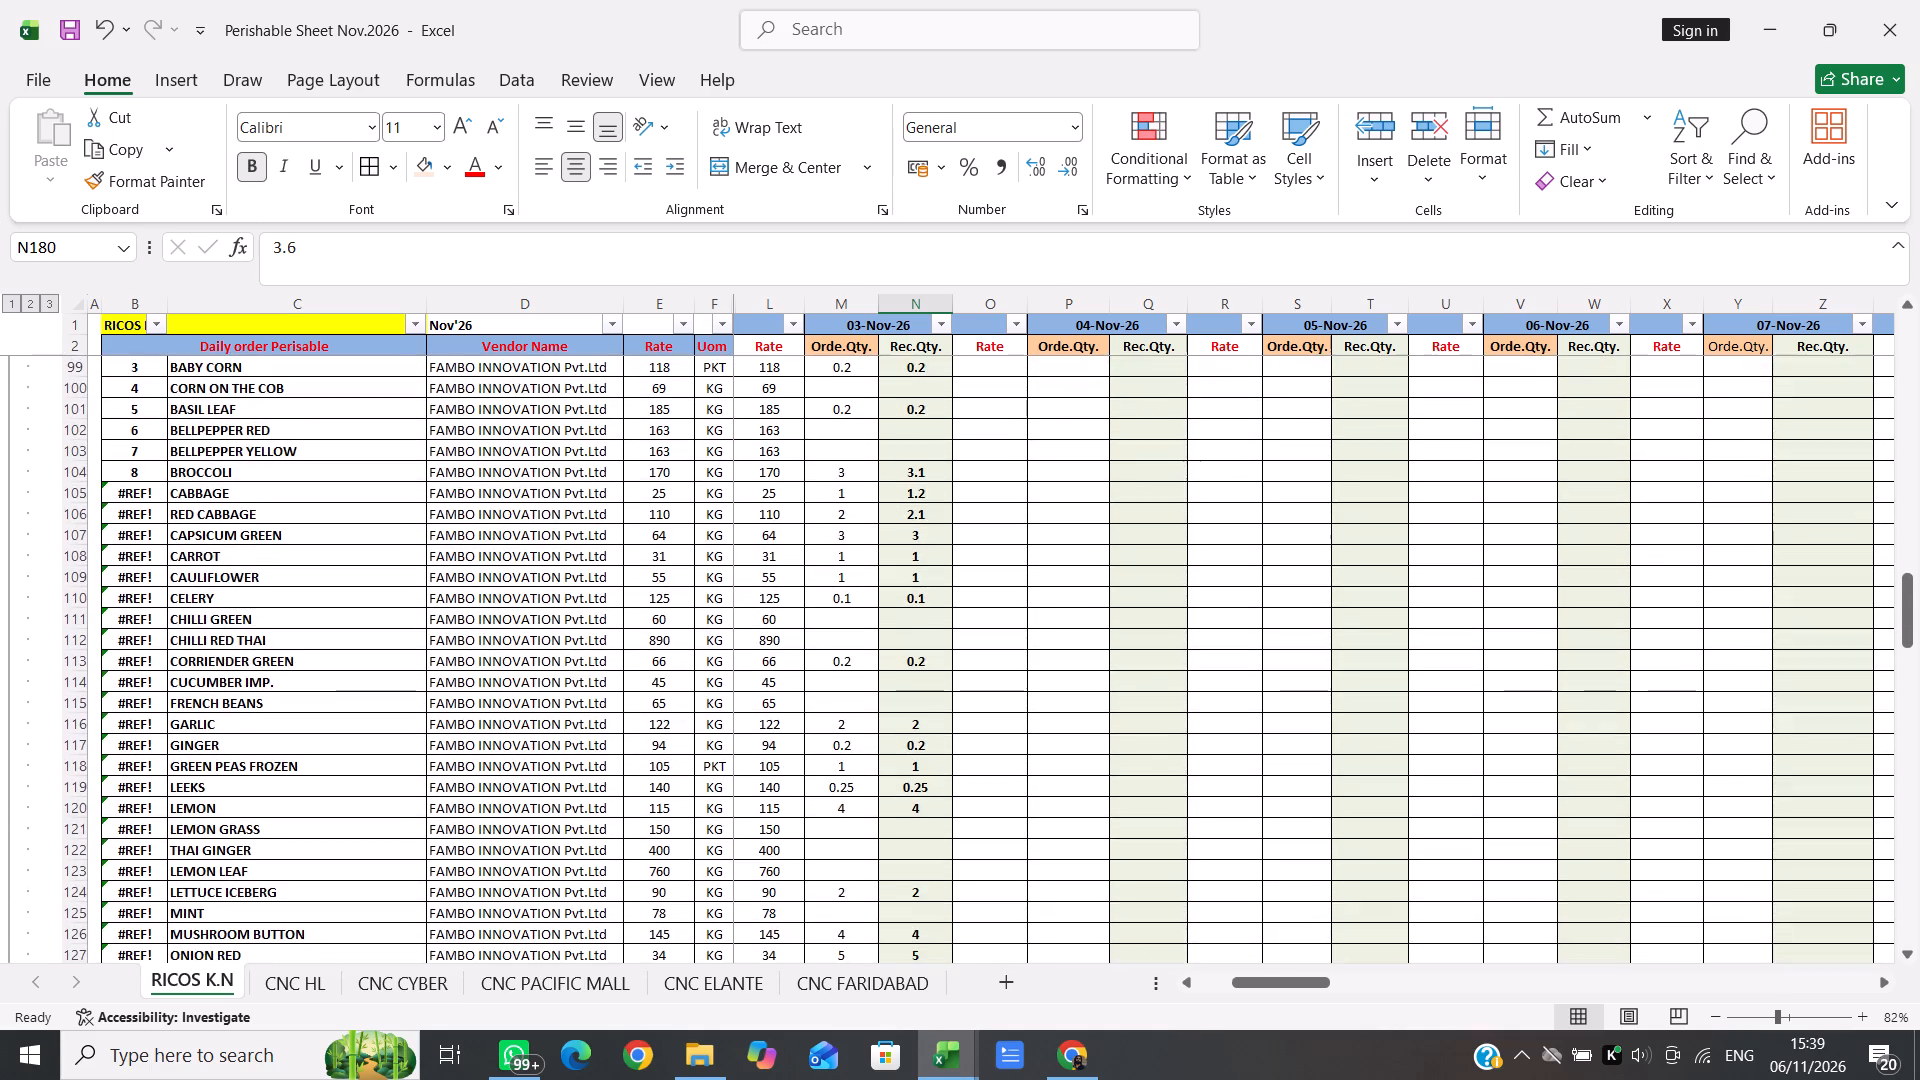
scroll(849, 603, "down", 1)
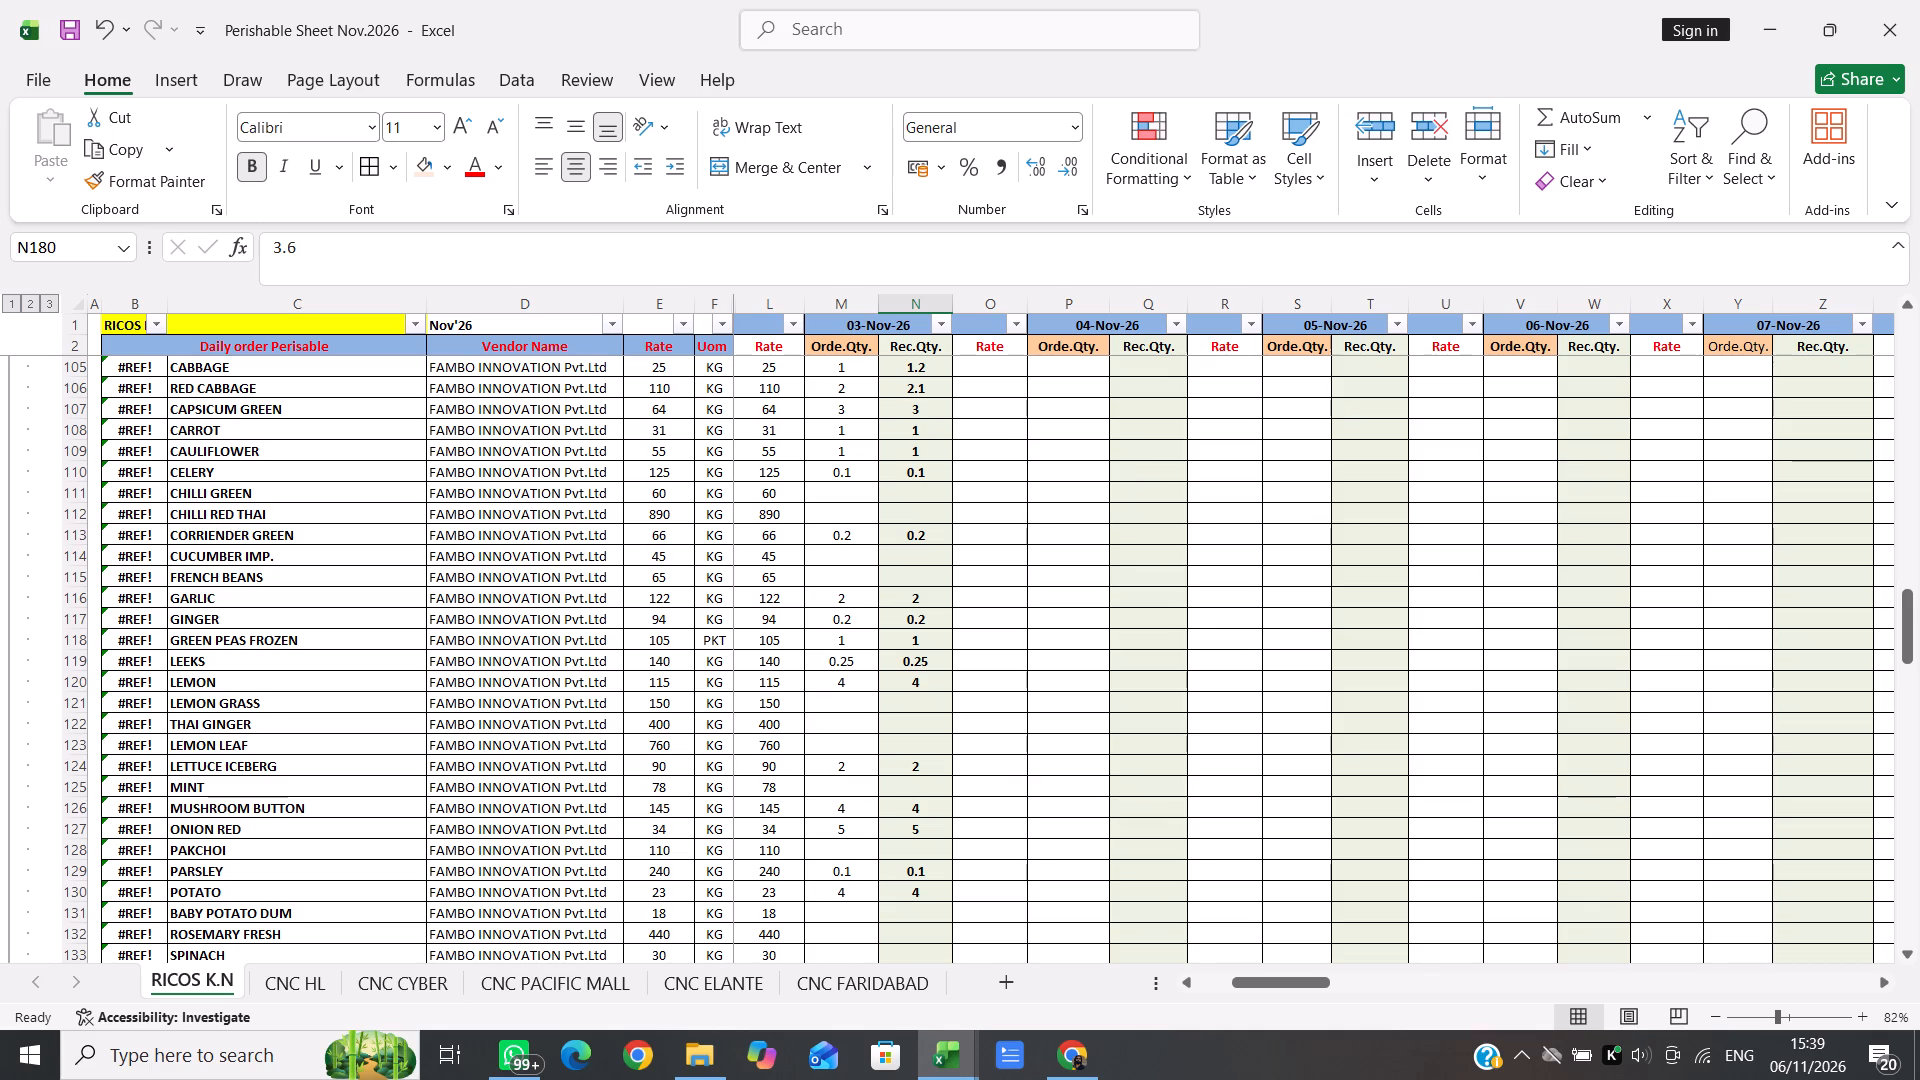
scroll(849, 603, "down", 1)
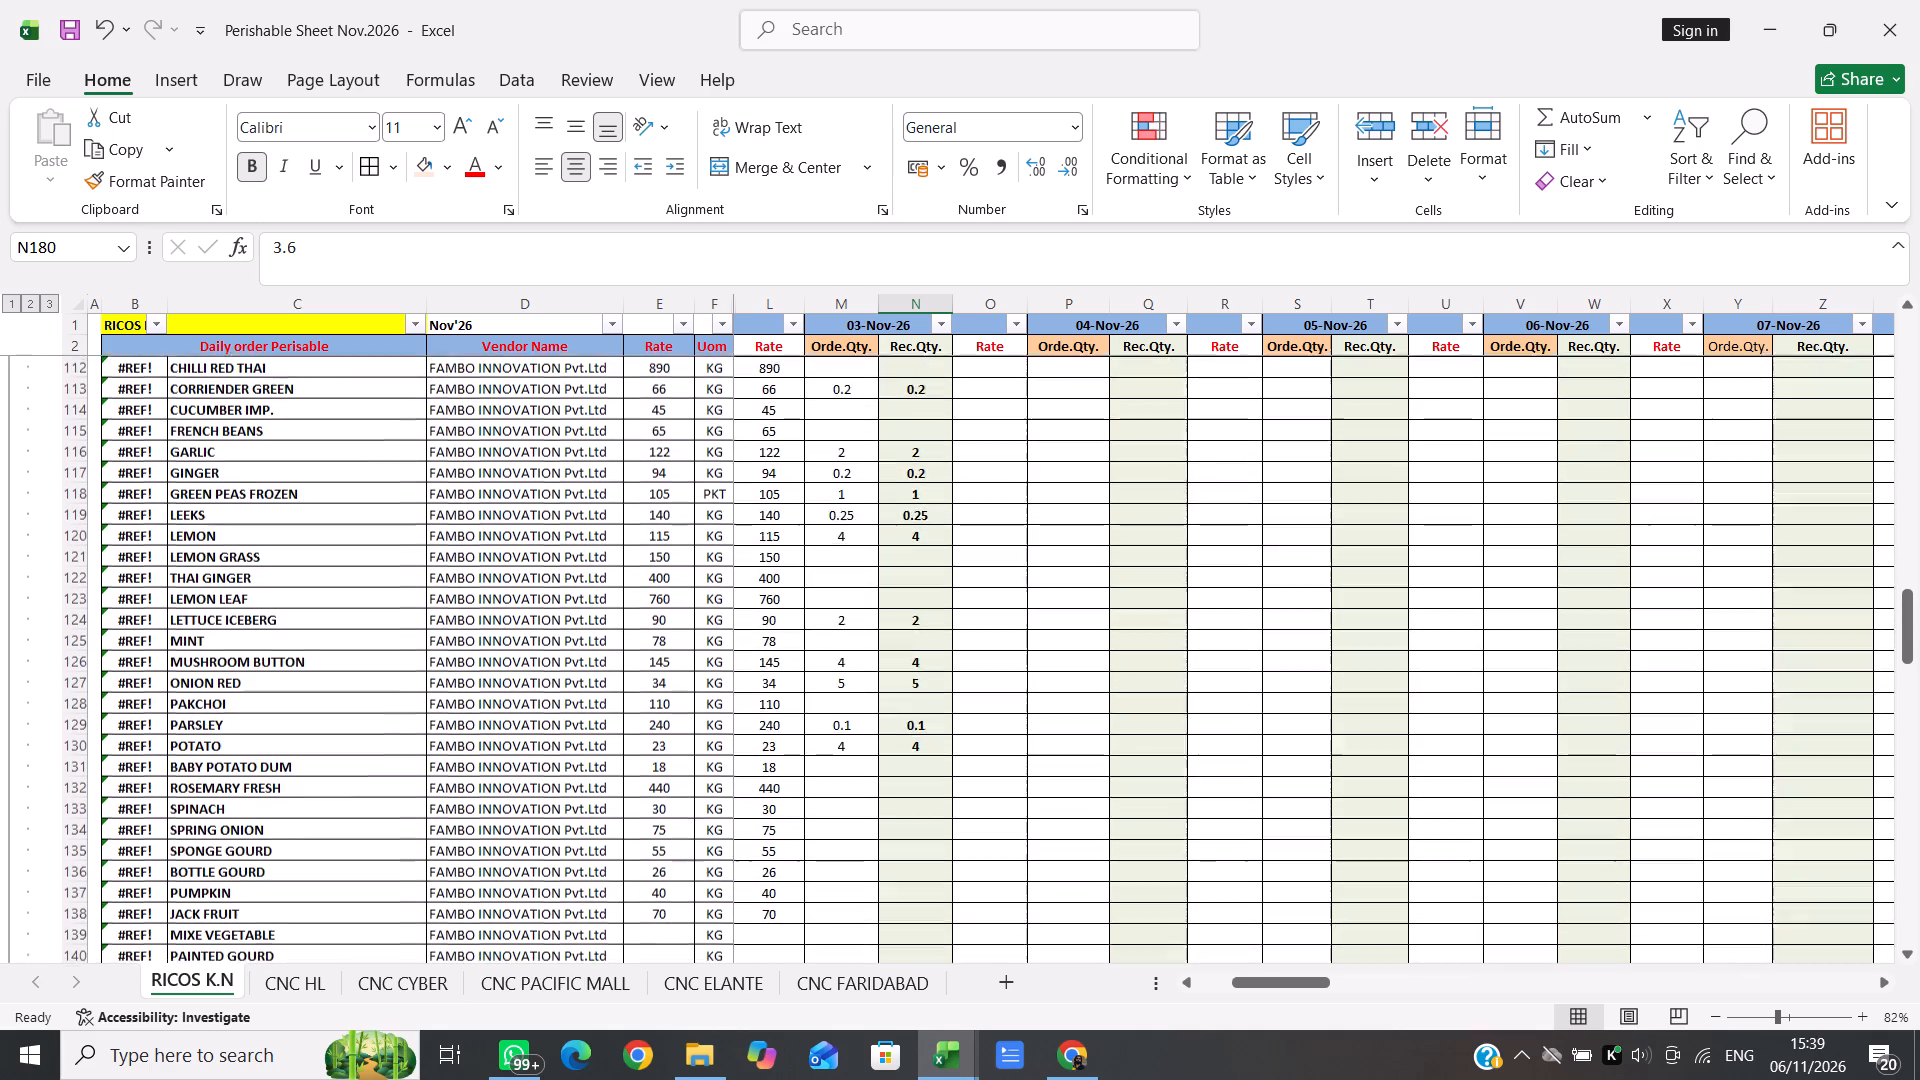
scroll(849, 603, "down", 1)
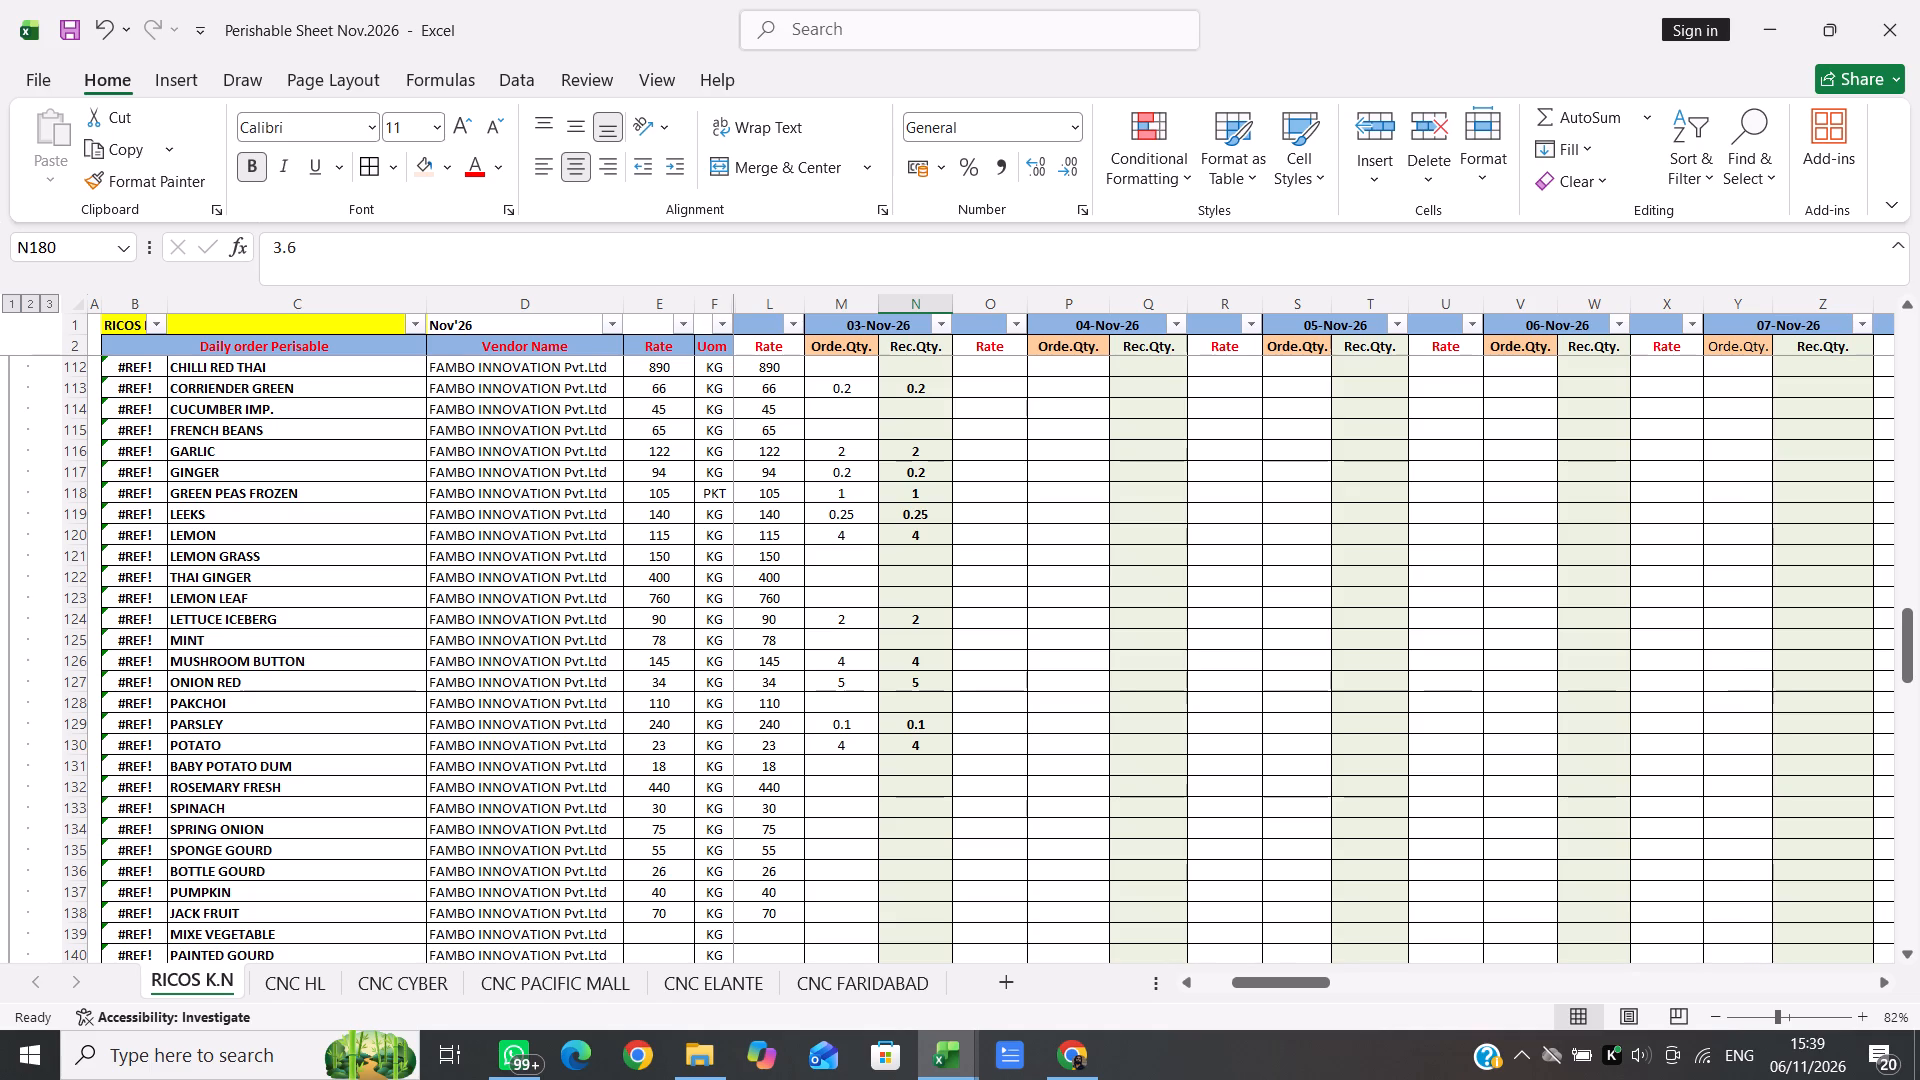
left_click(827, 640)
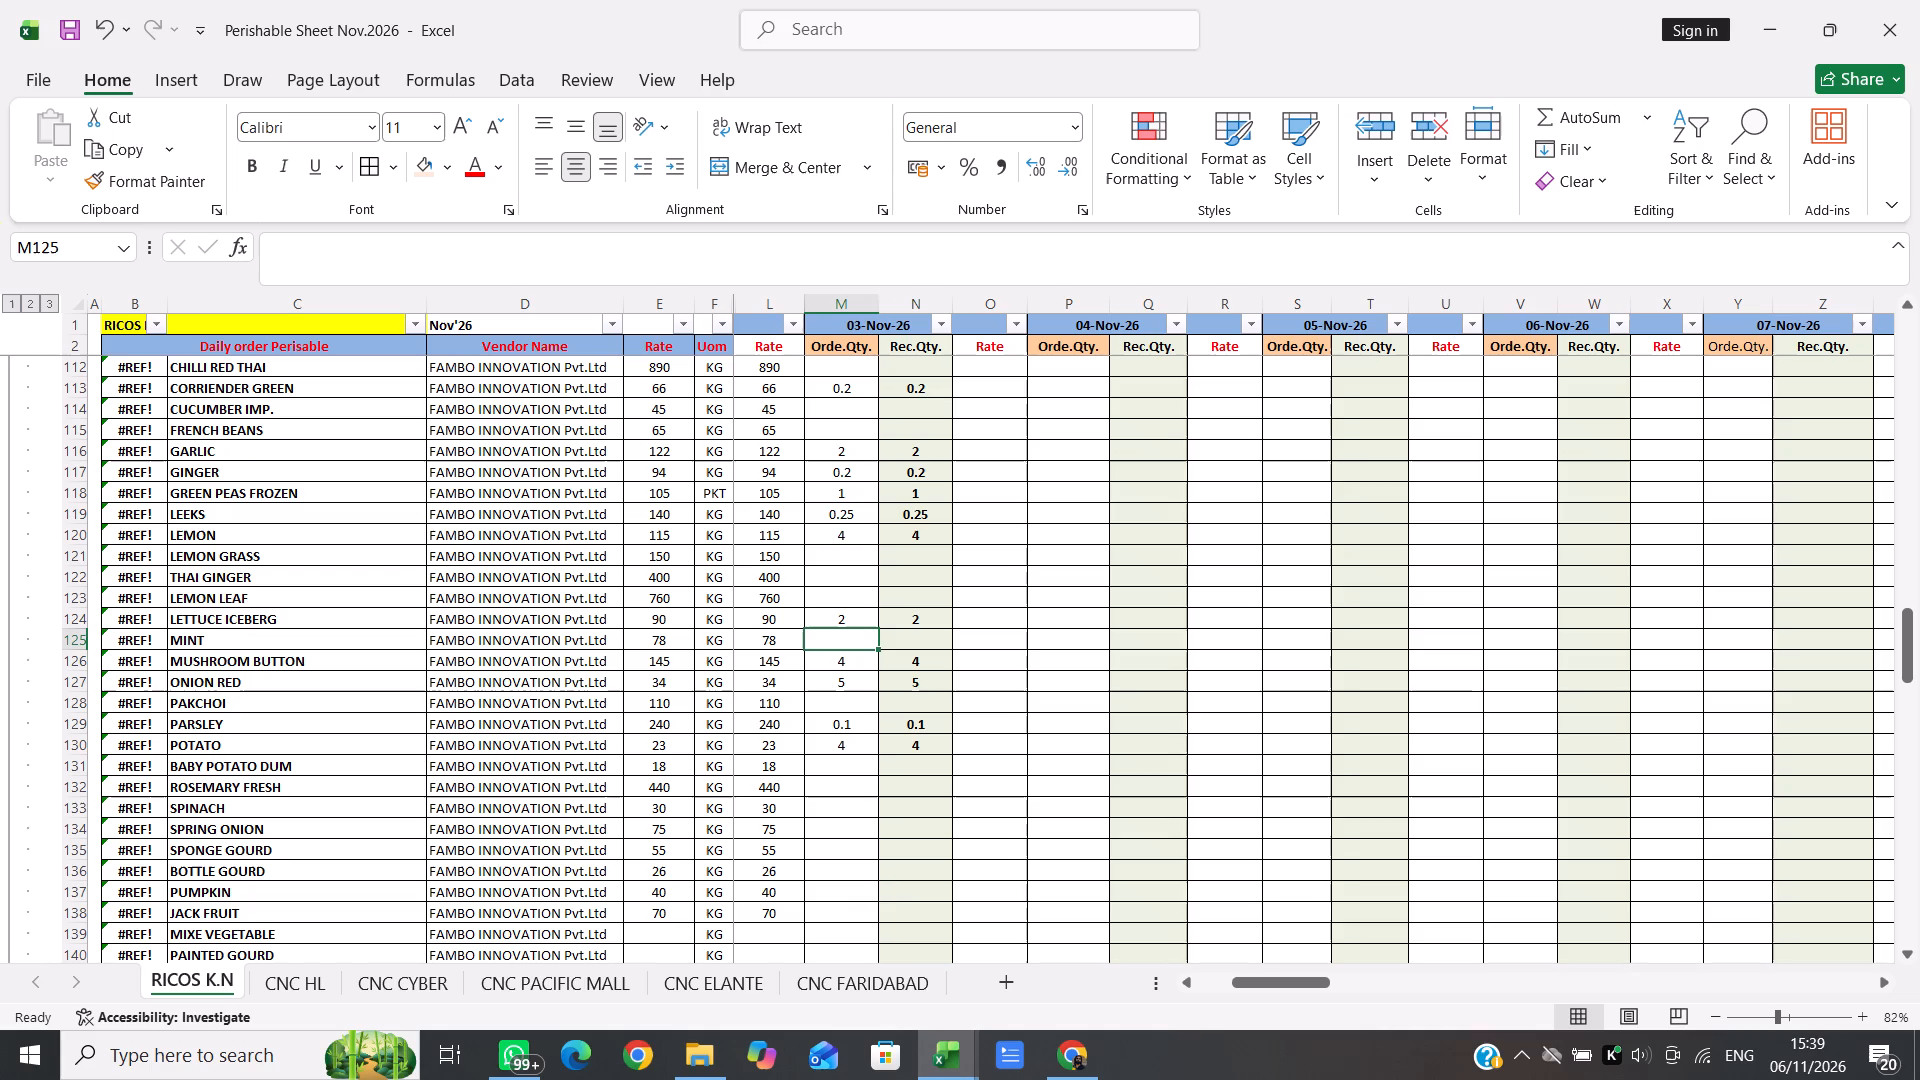
left_click(839, 706)
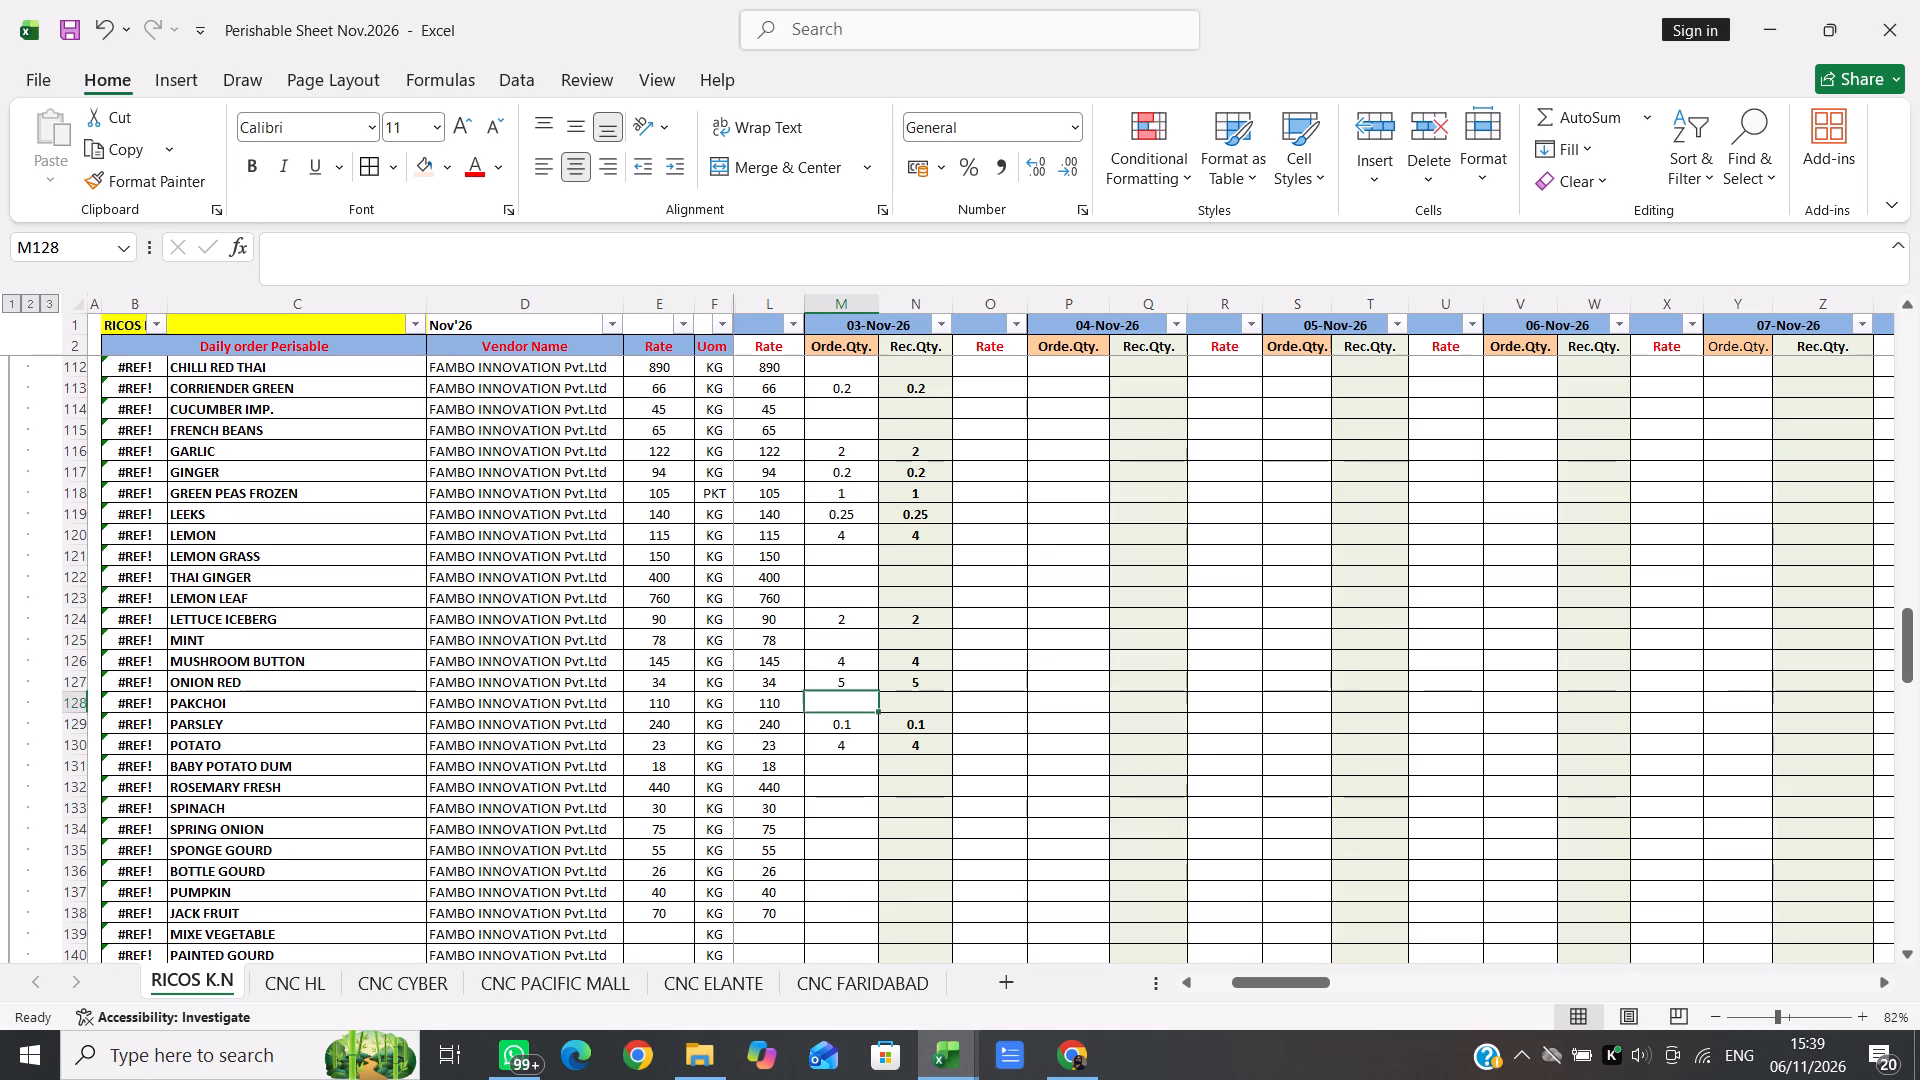
type("0.1")
key("Right")
Select the 03-Nov-26 received quantities from the ACHARI MIRCH row through the KIWI IMP row to check their count and sum.
scroll(839, 706, "down", 3)
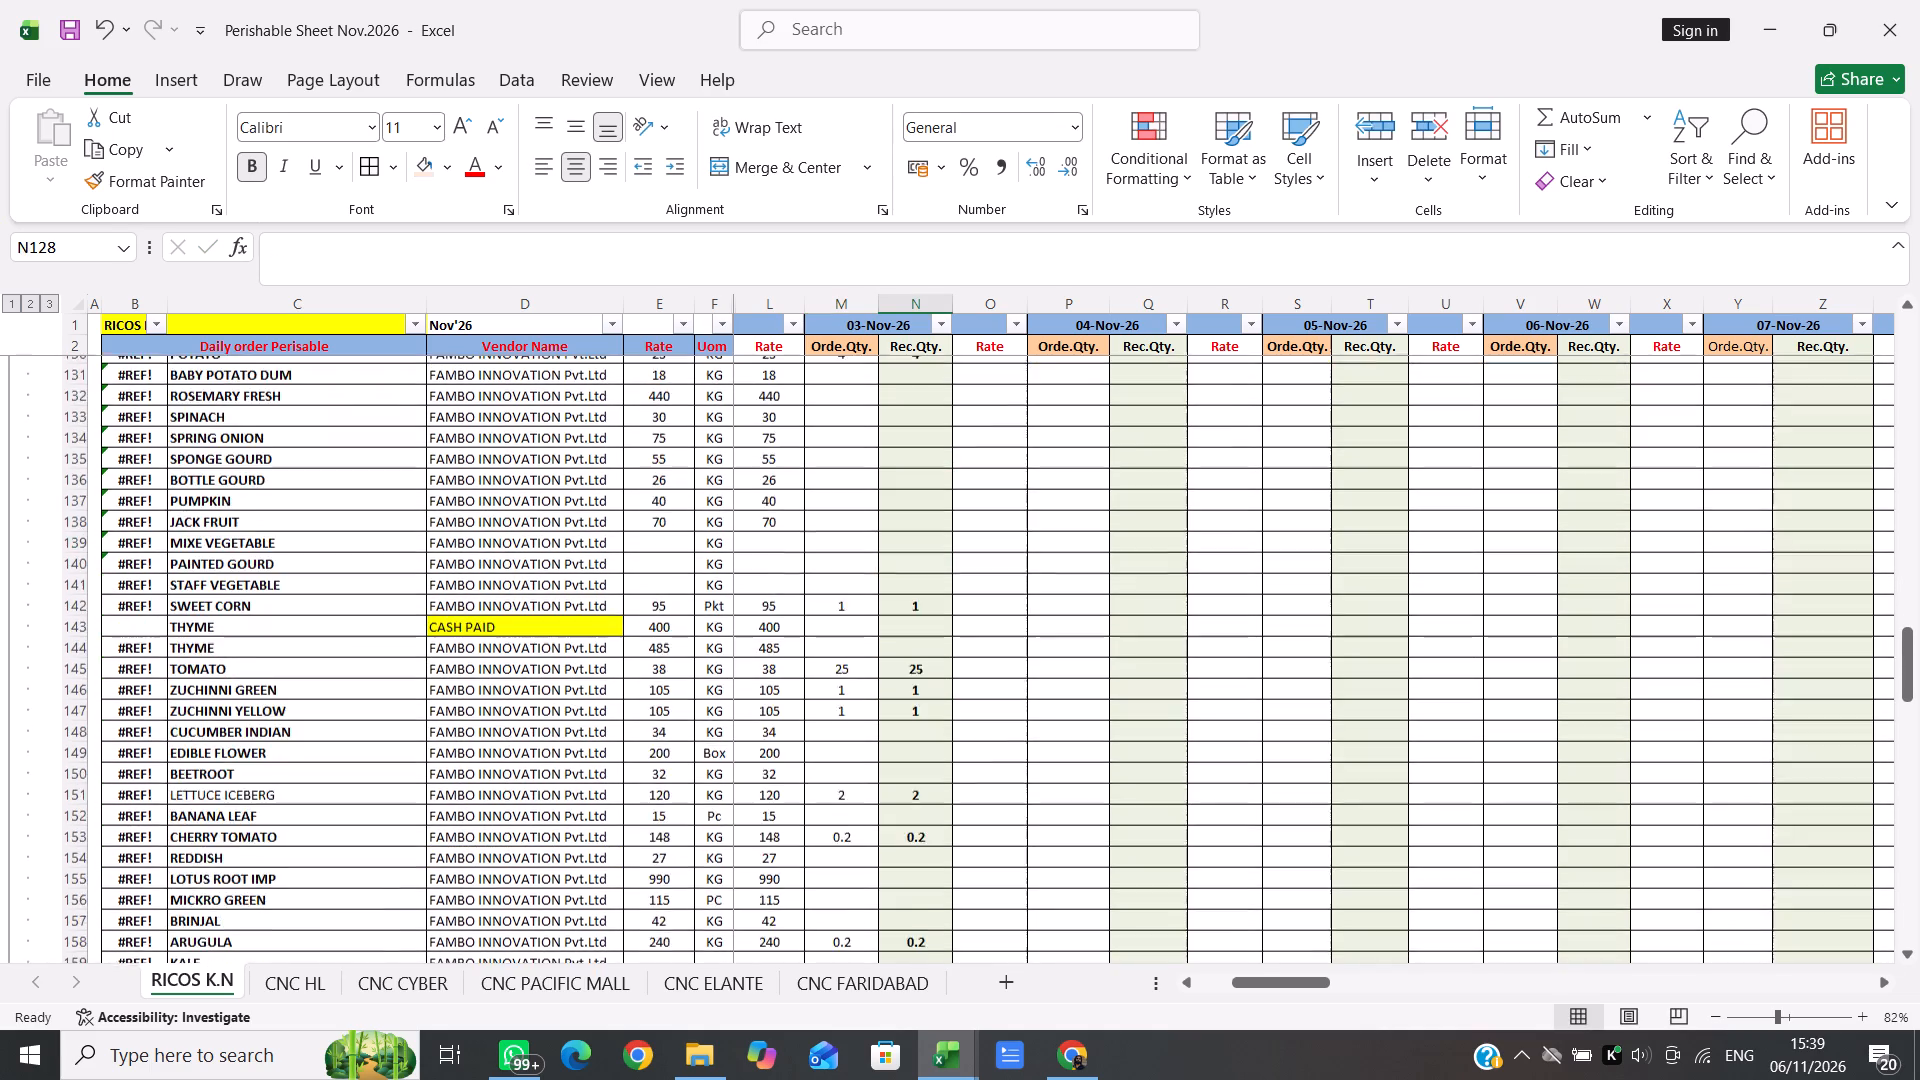
scroll(839, 706, "down", 3)
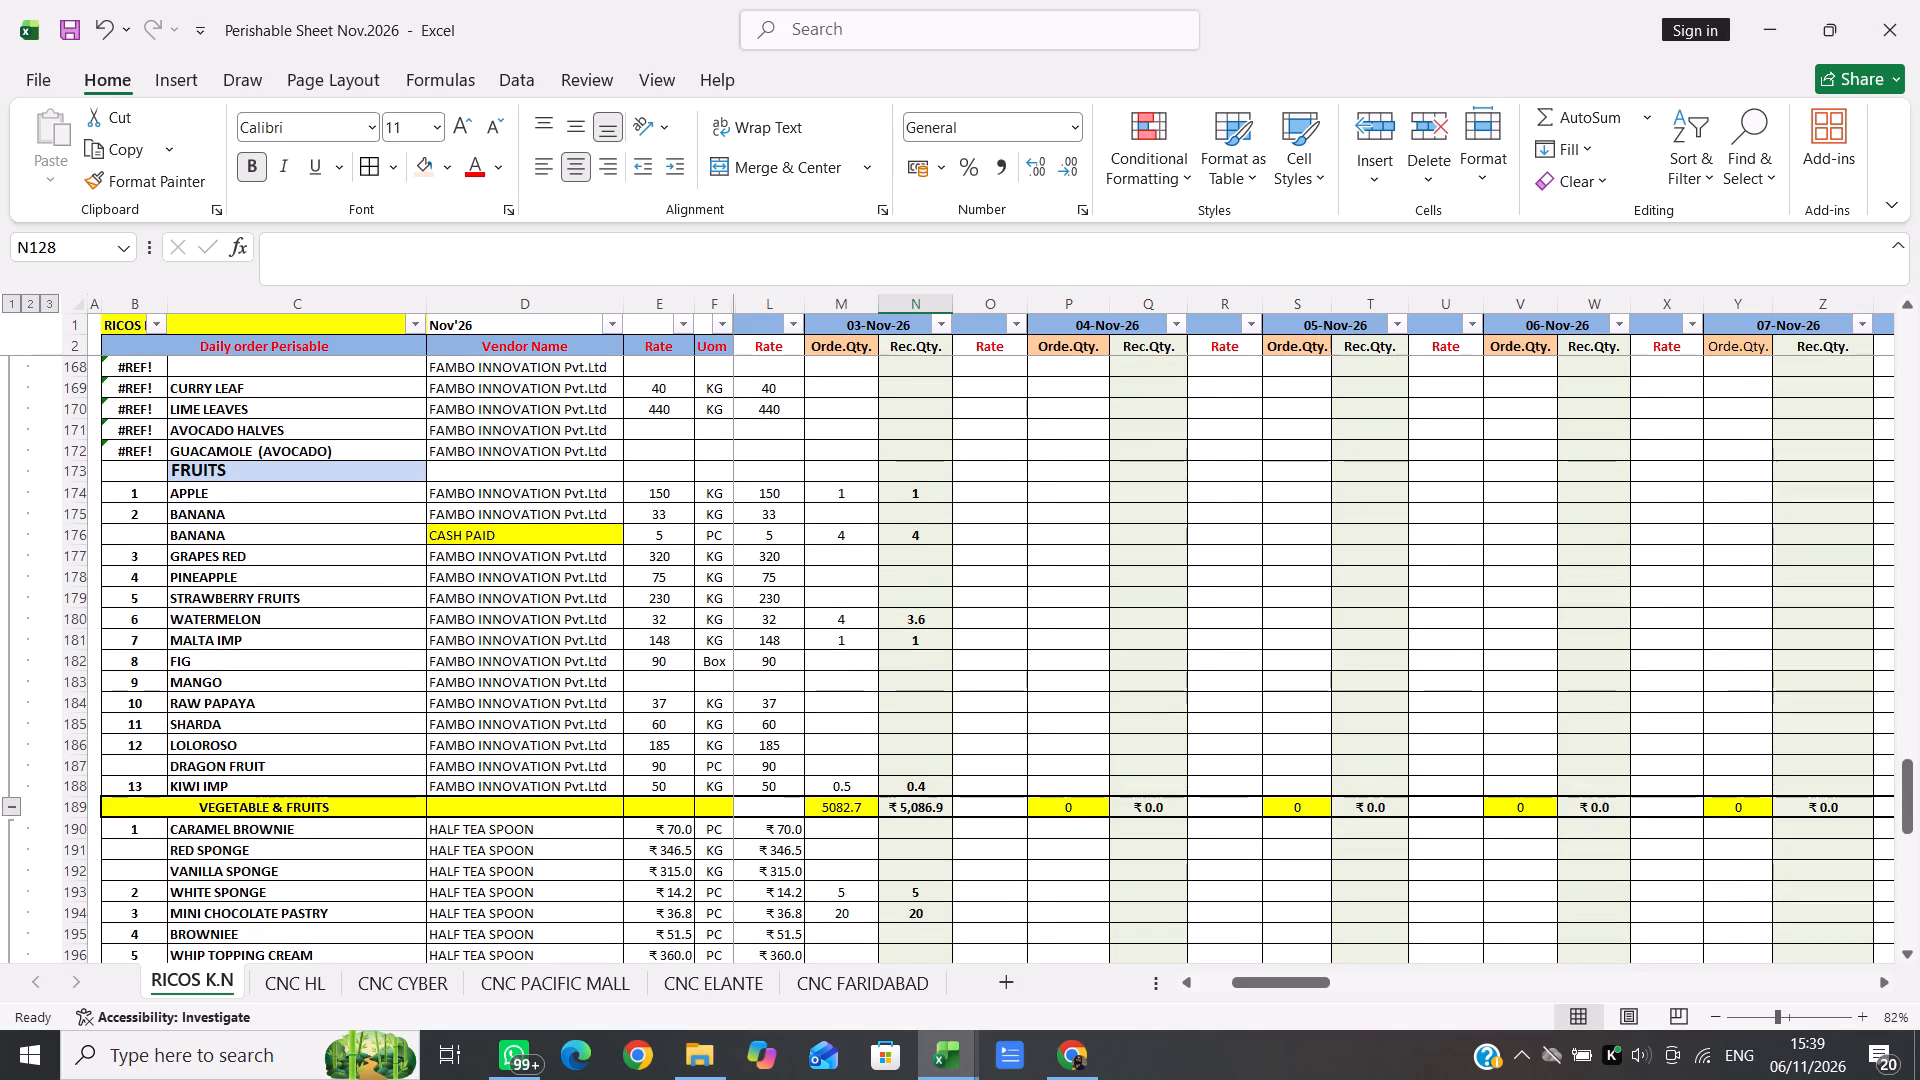
scroll(839, 706, "up", 2)
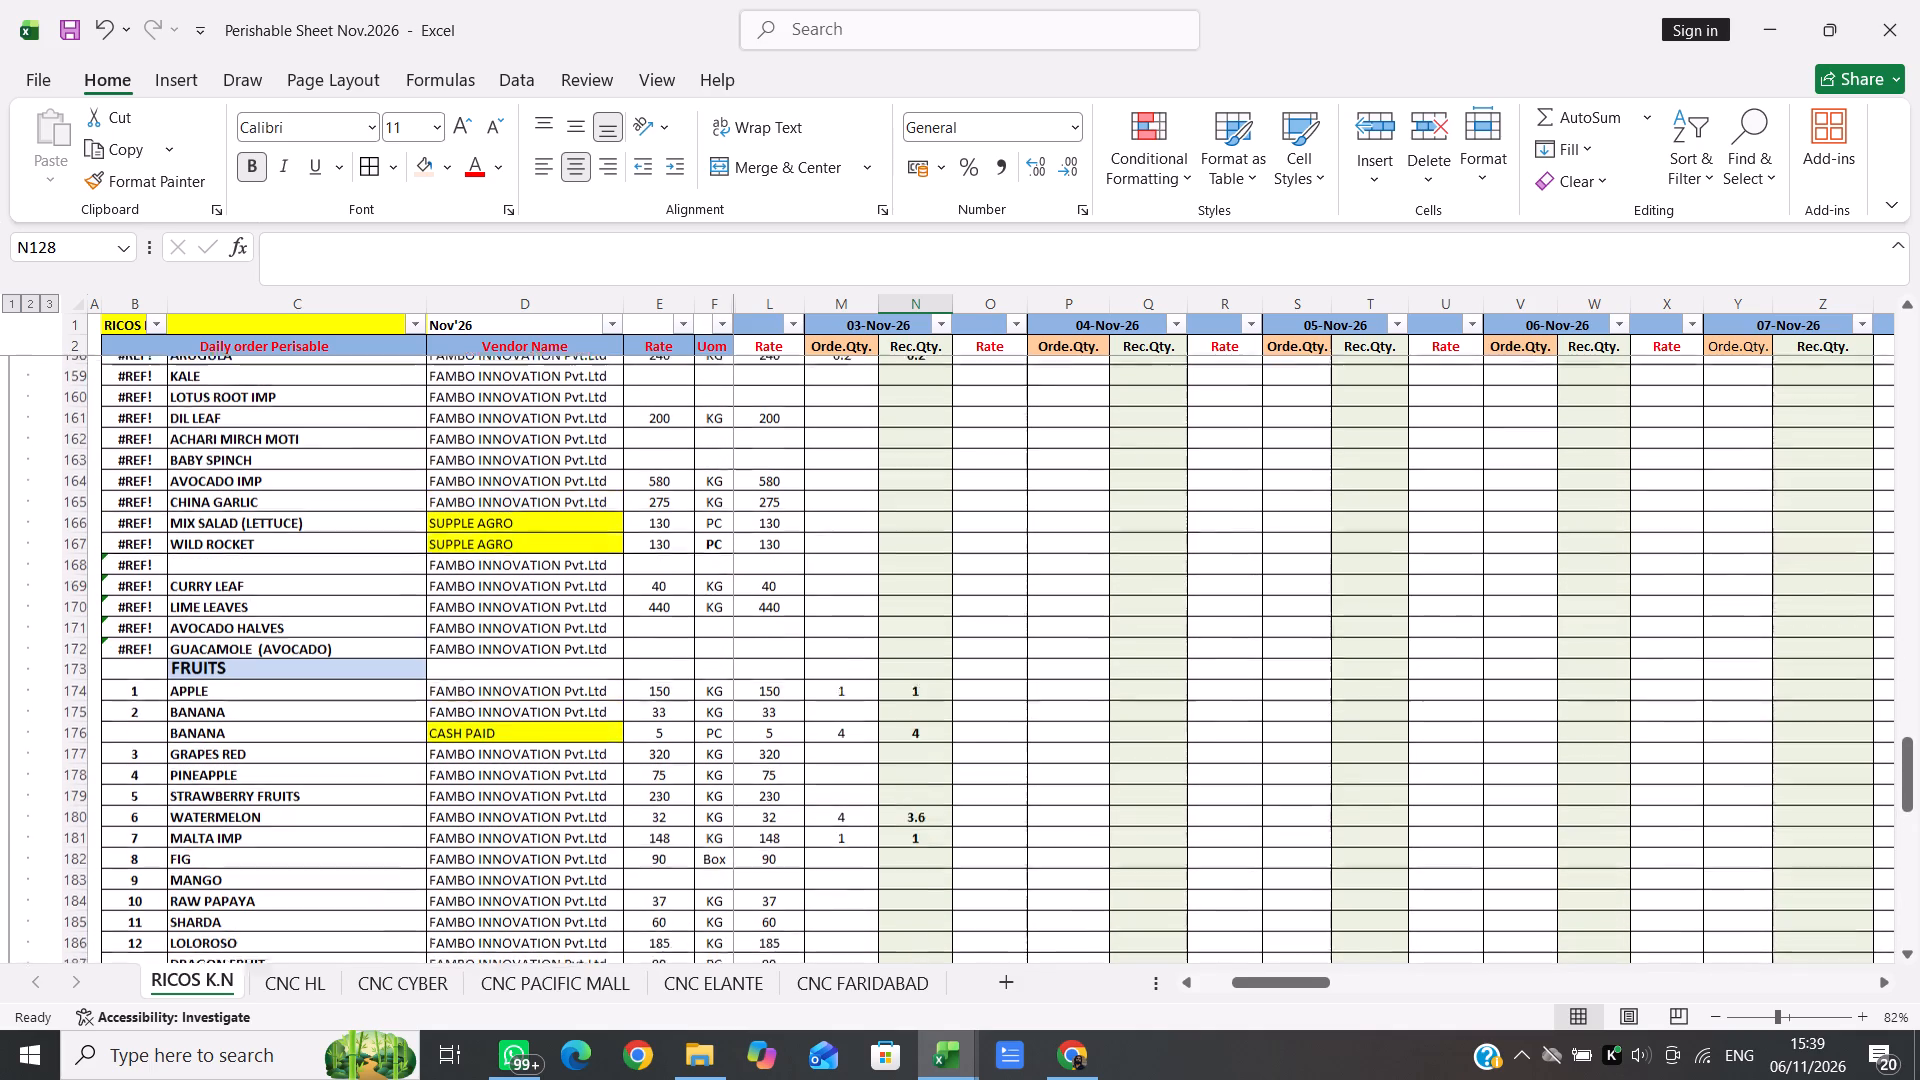
scroll(839, 706, "up", 5)
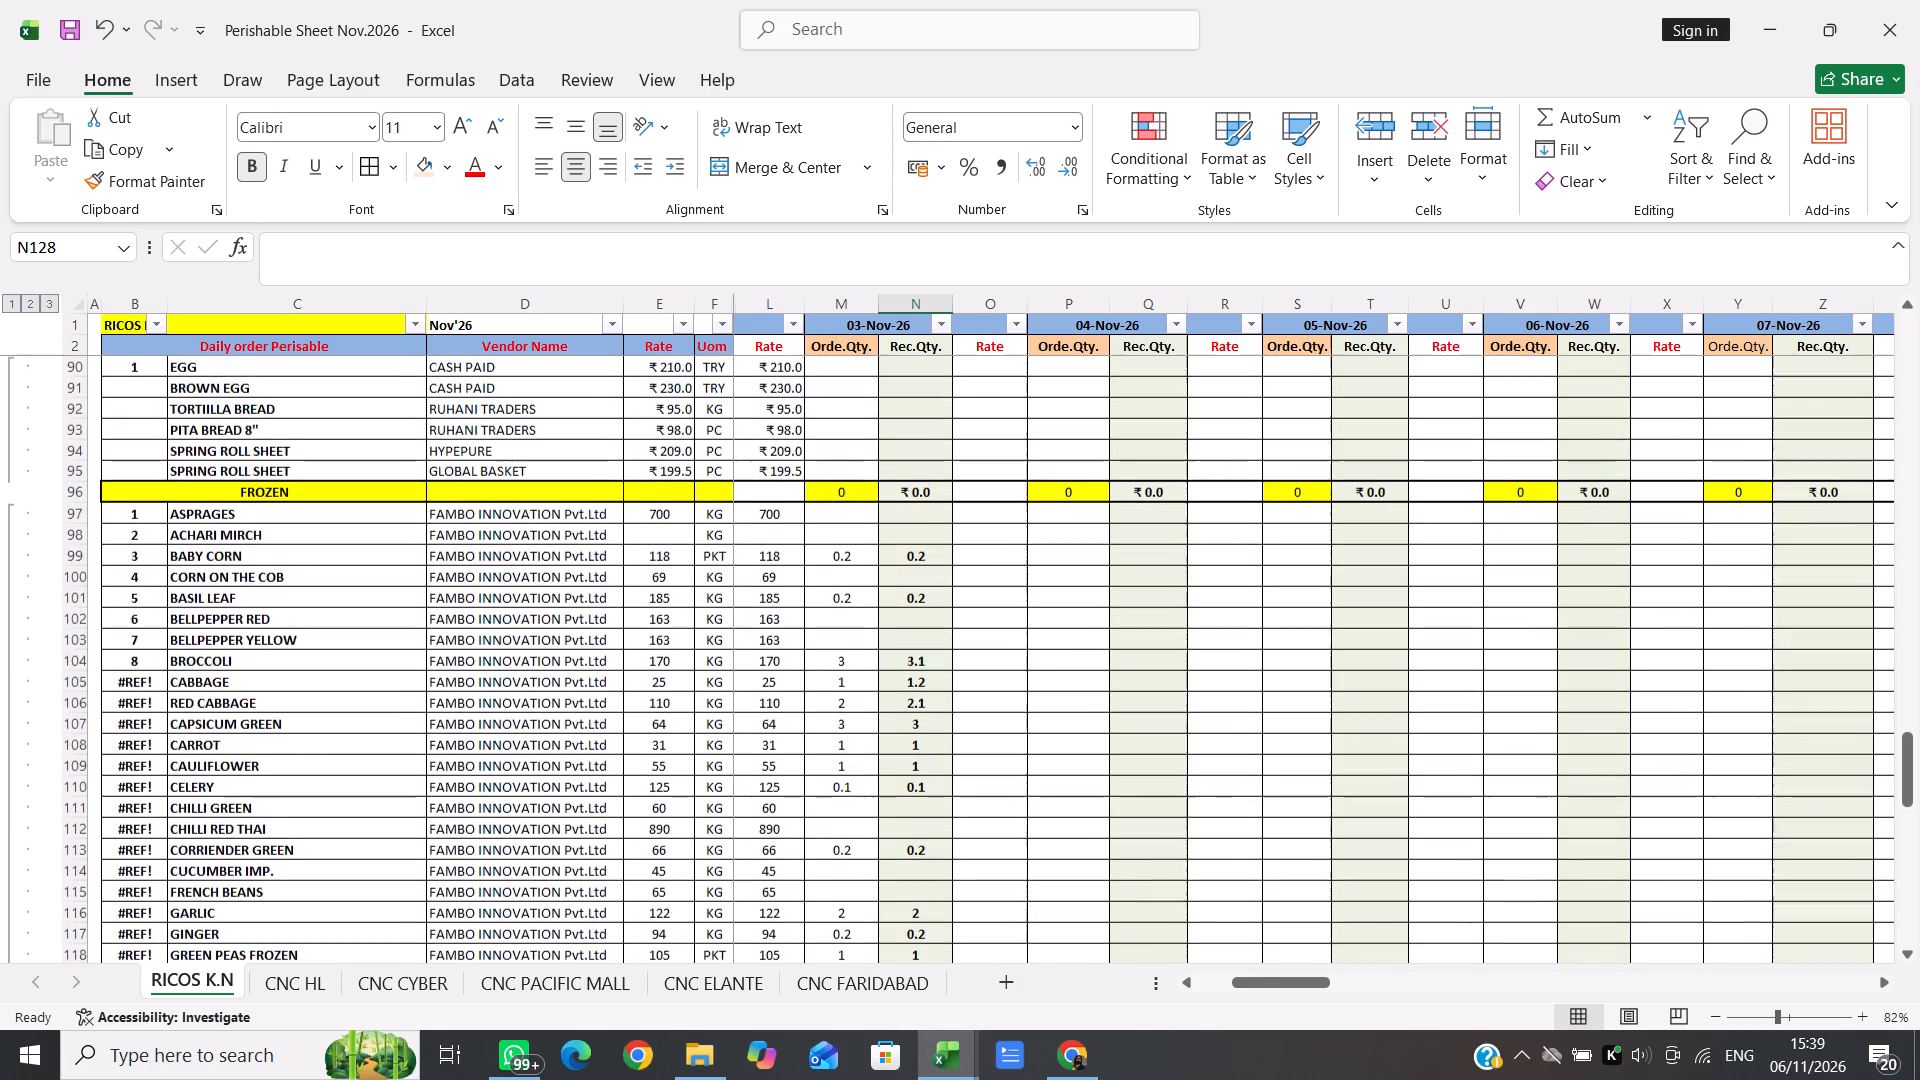
left_click(921, 542)
key("shift+Down")
key("shift+Down")
key("shift+Down")
key("shift+Down")
key("shift+Down")
key("shift+Down")
key("shift+Down")
key("shift+Down")
key("shift+Down")
key("shift+Down")
key("shift+Down")
key("shift+Down")
key("shift+Down")
key("shift+Down")
key("shift+Down")
key("shift+Down")
key("shift+Down")
key("shift+Down")
key("shift+Down")
key("shift+Down")
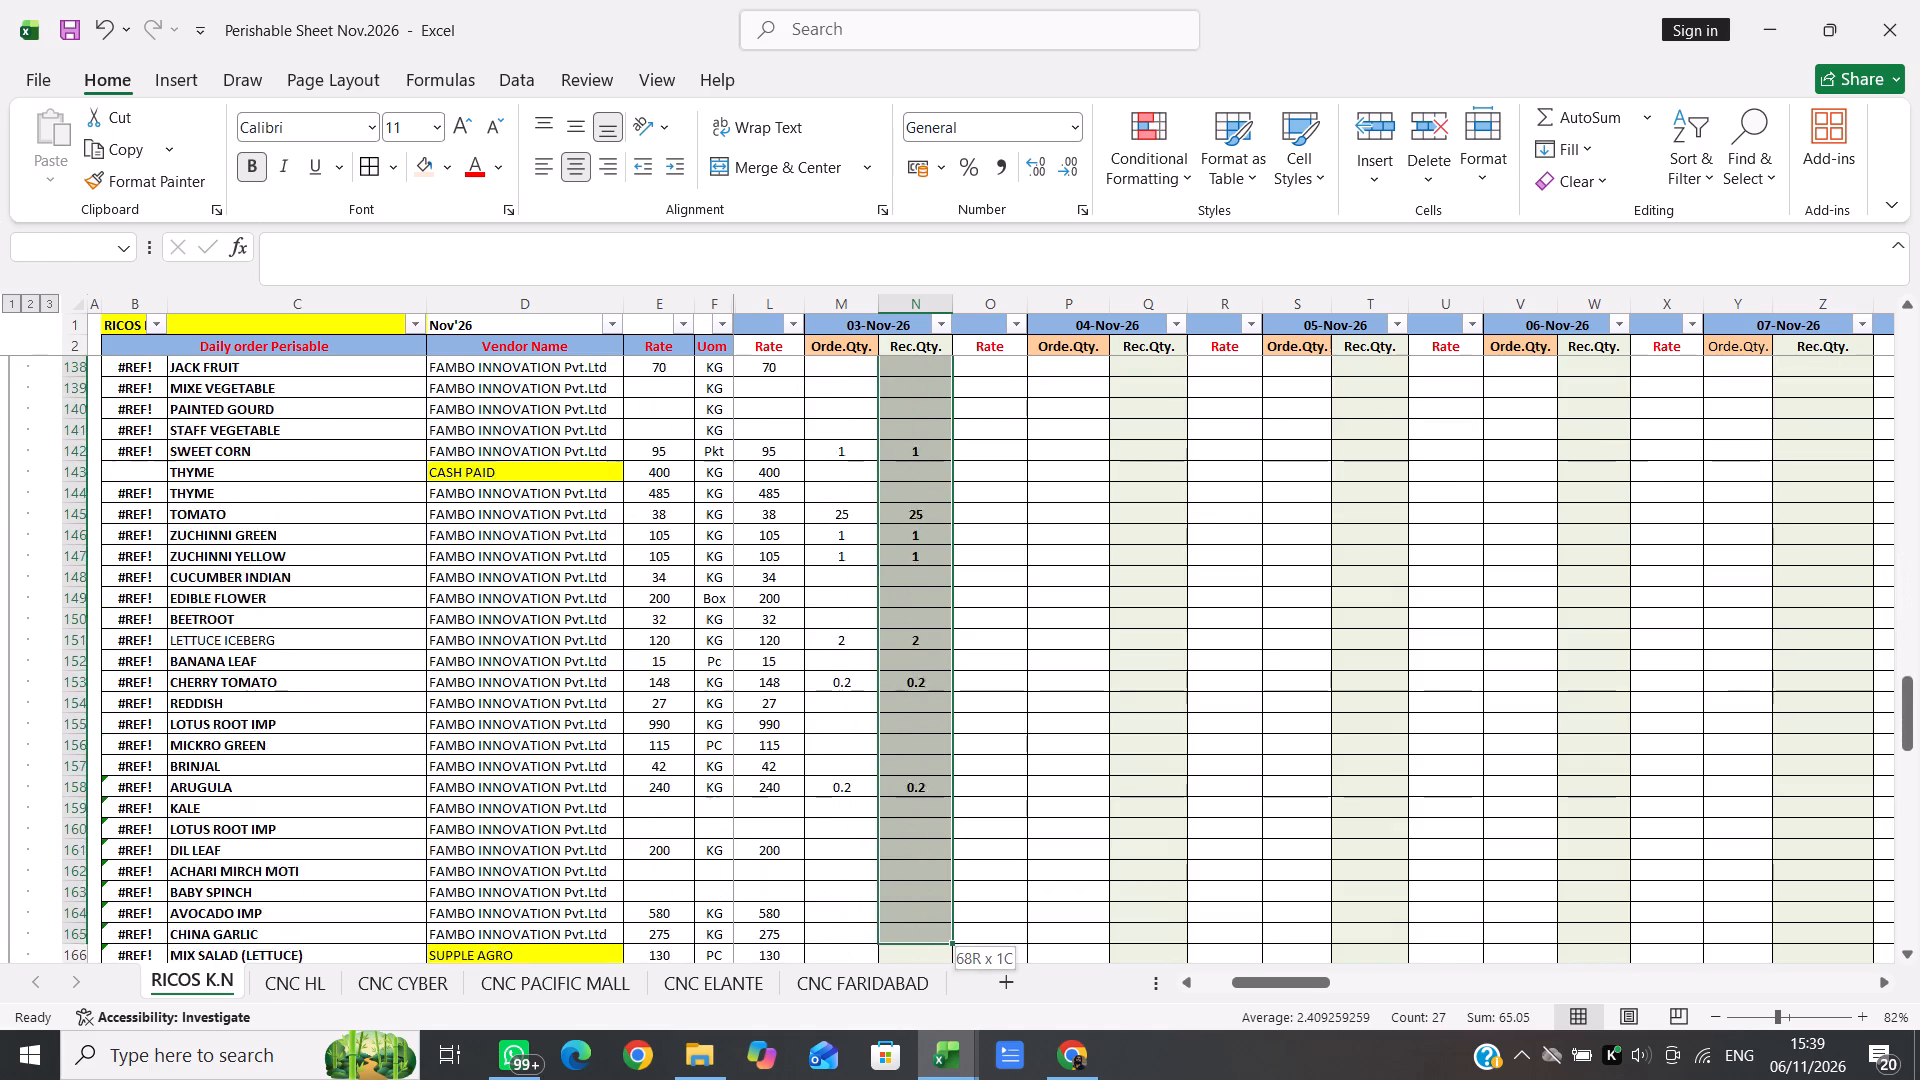
key("shift+Up")
key("shift+Up")
key("shift+Up")
key("shift+Up")
key("shift+Up")
key("shift+Up")
key("shift+Up")
key("shift+Up")
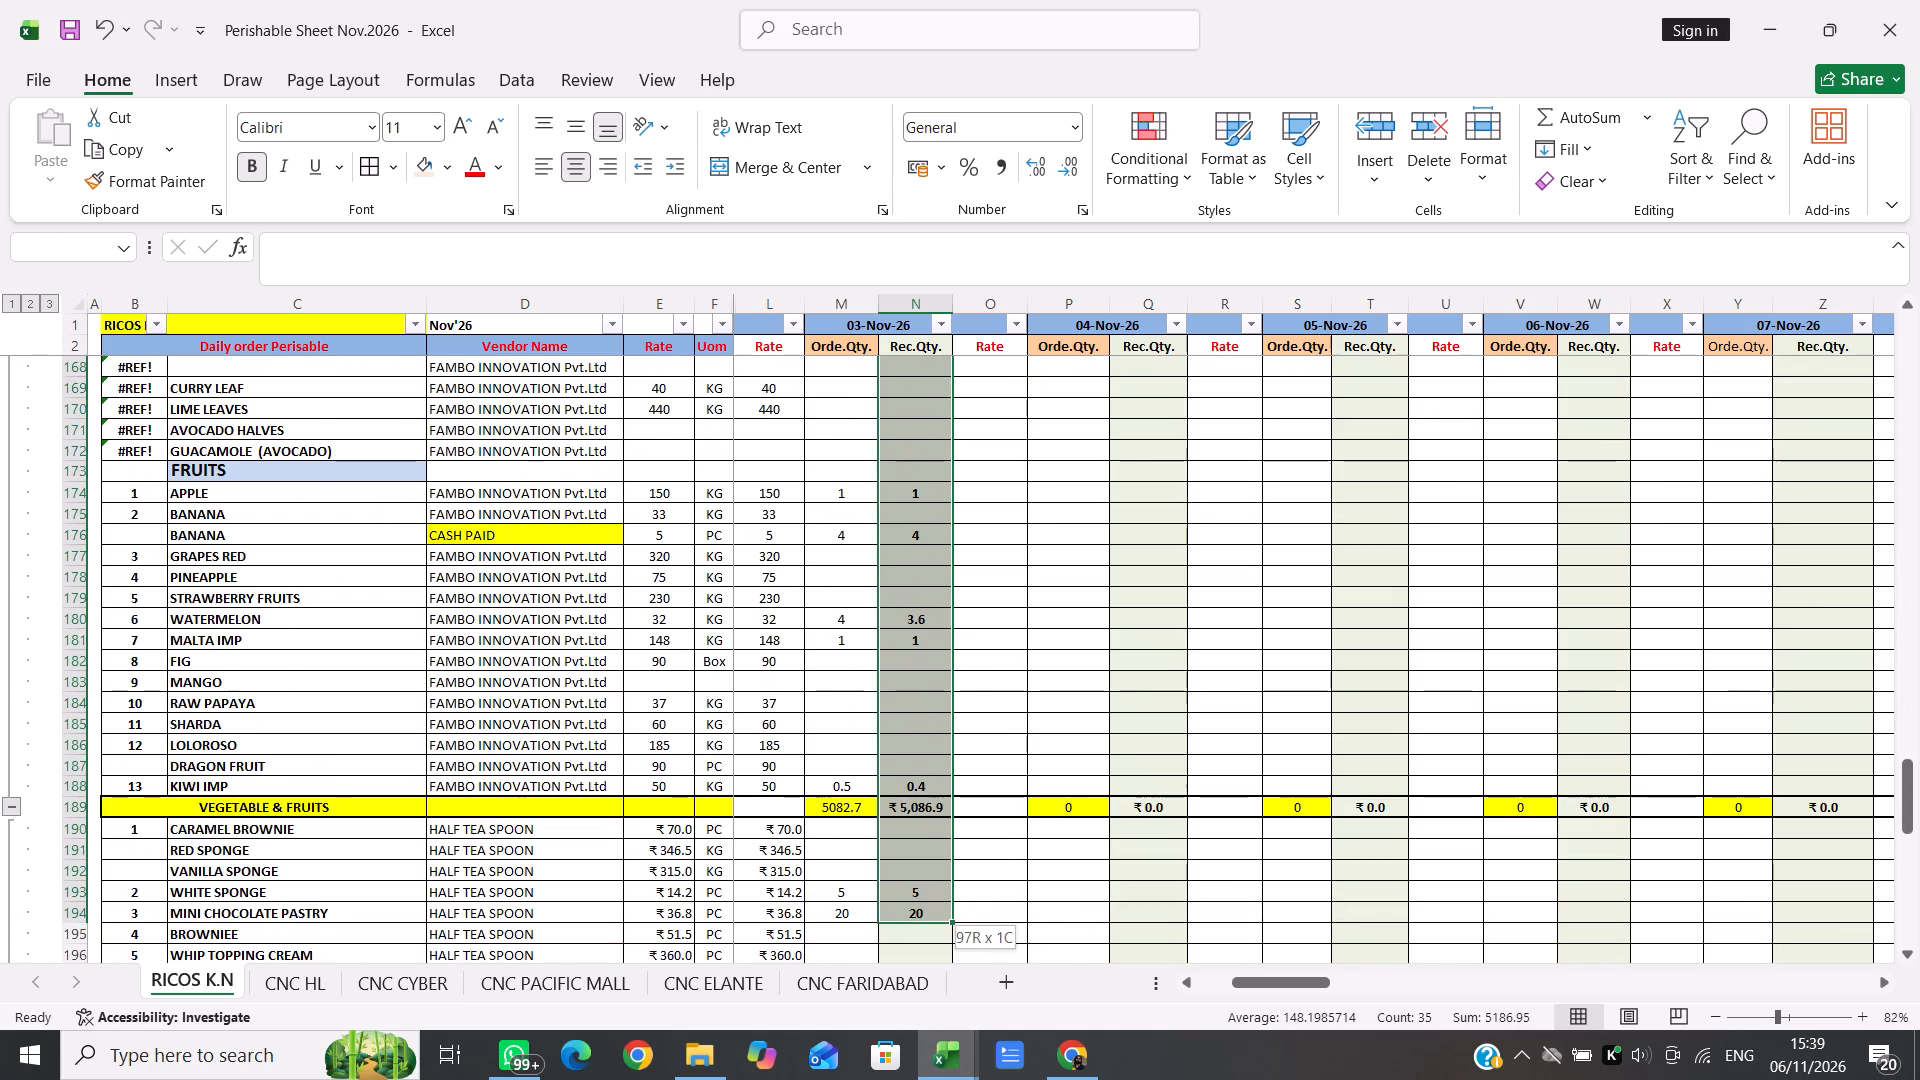
key("shift+Down")
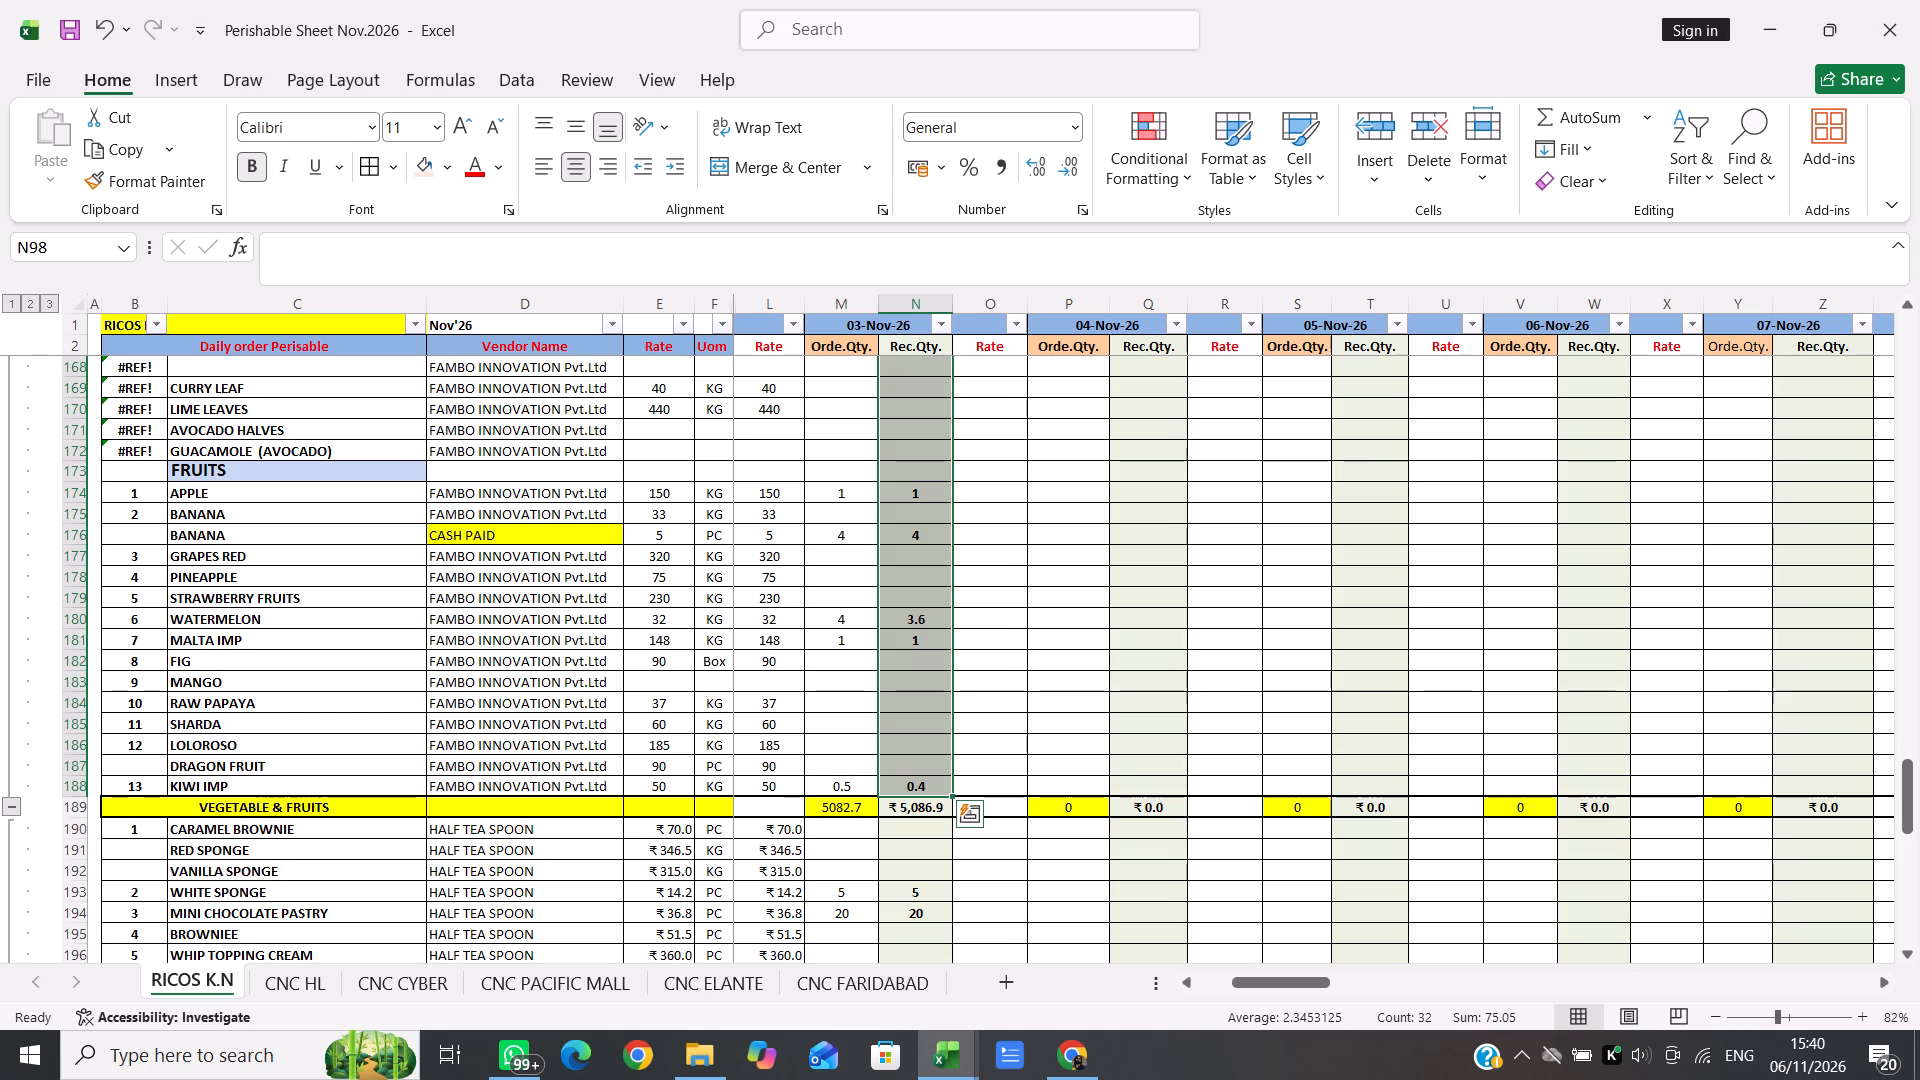
Clear the range selection and review the 03-Nov-26 order and received quantities across the vegetable, fruit and dairy rows.
left_click(900, 565)
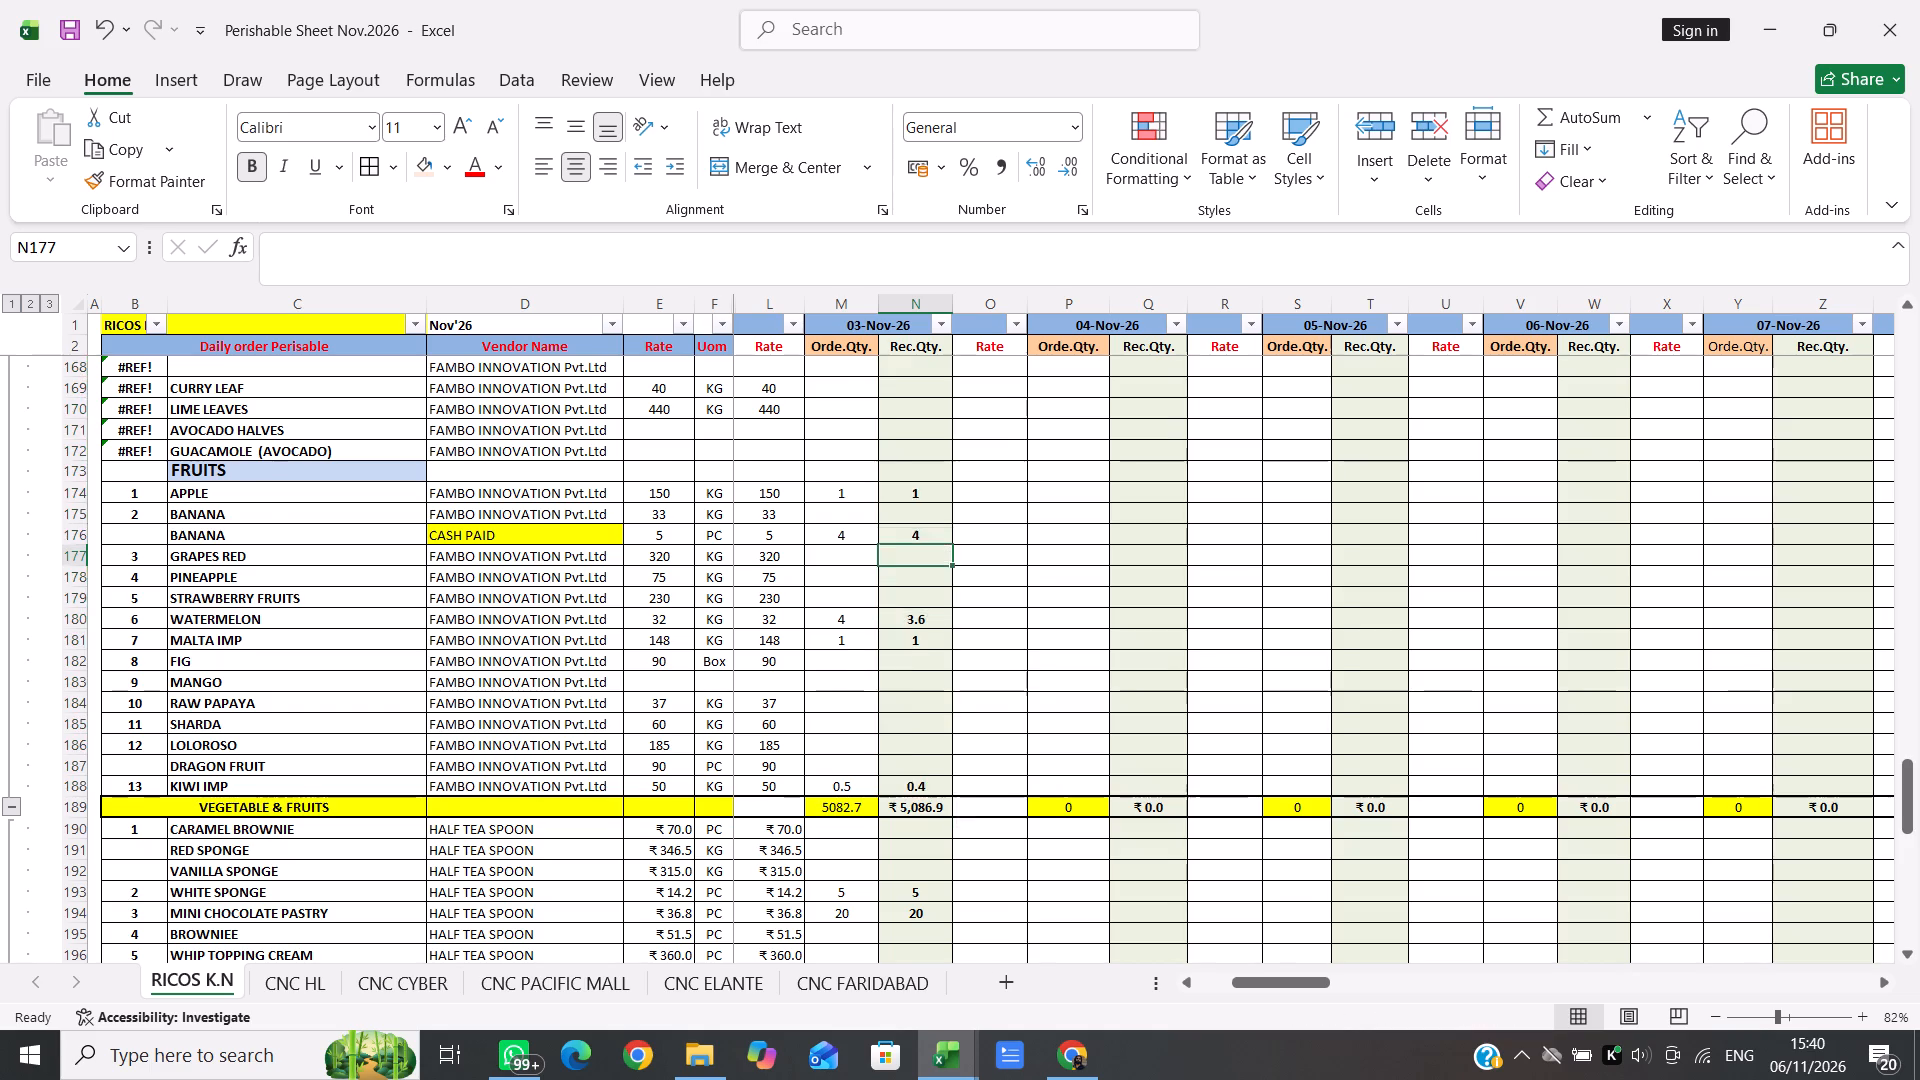
scroll(900, 565, "up", 9)
scroll(900, 565, "down", 1)
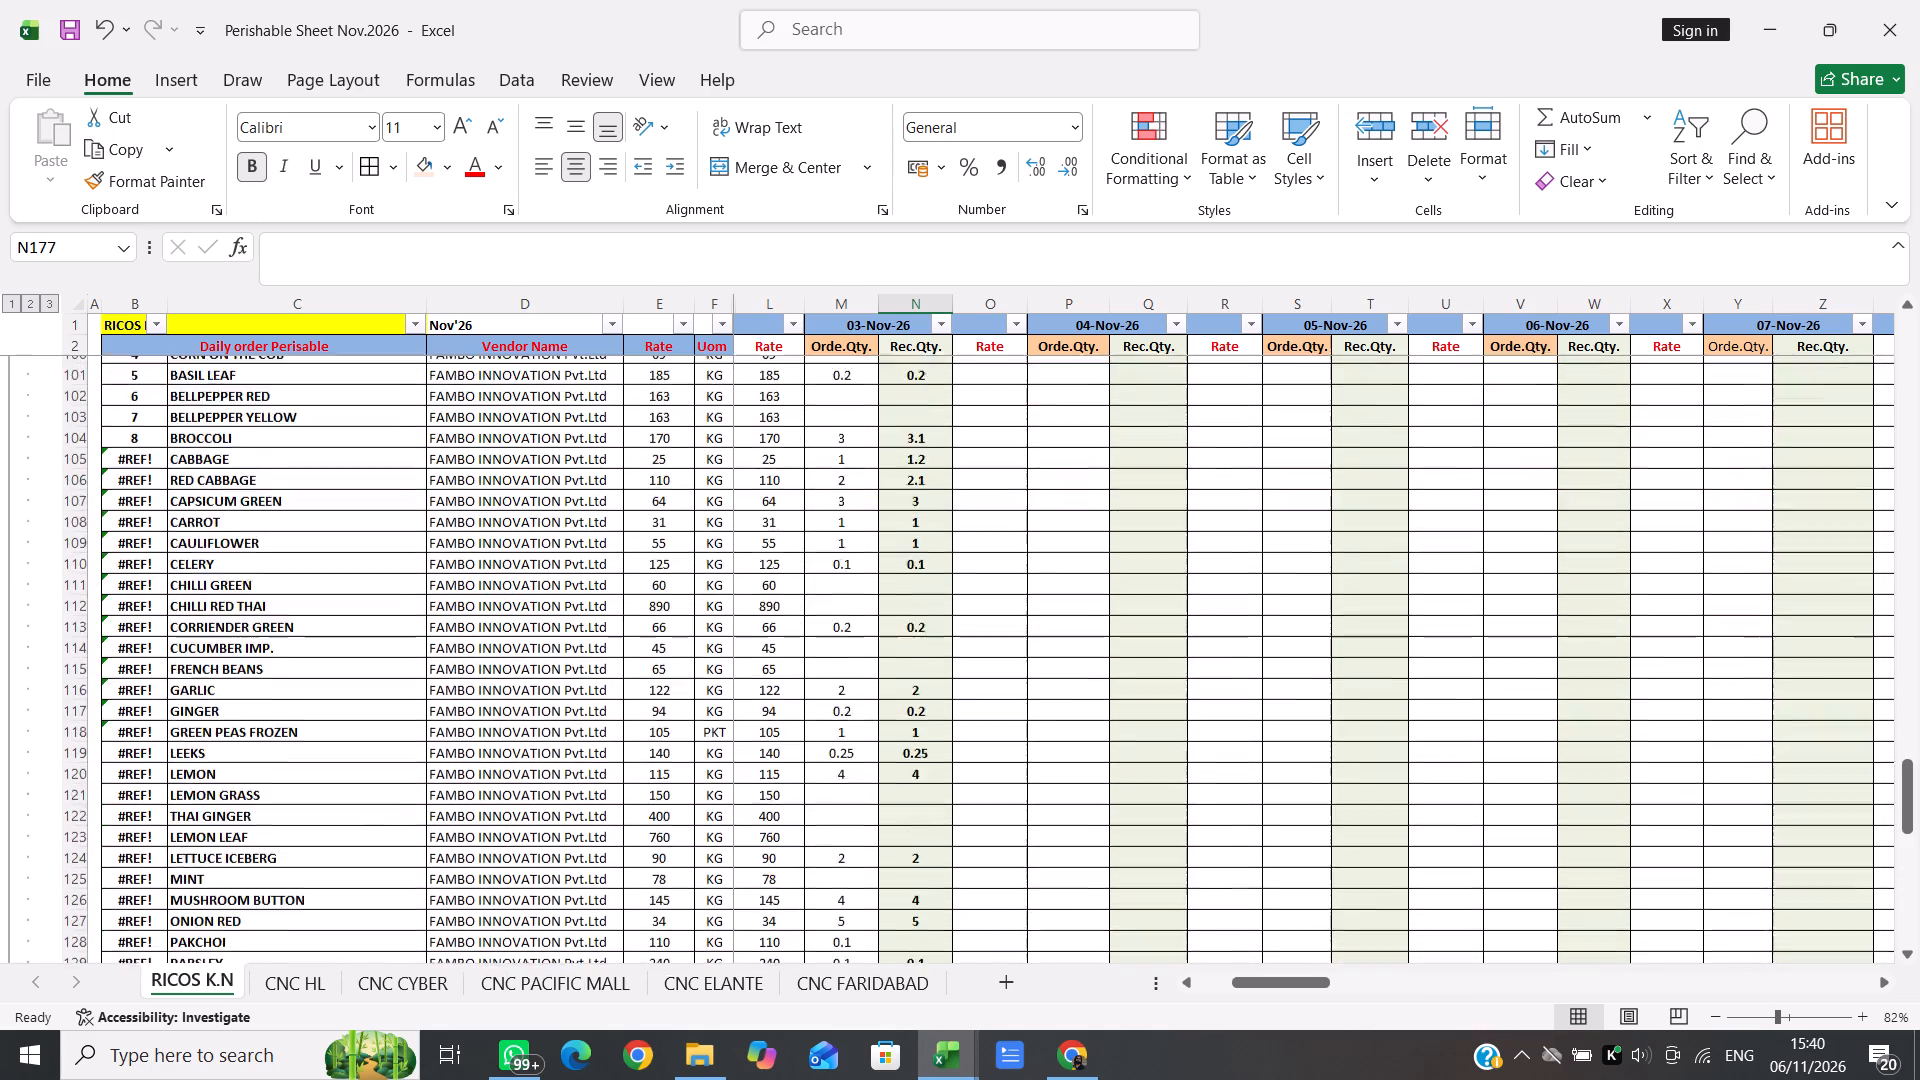
scroll(900, 565, "down", 7)
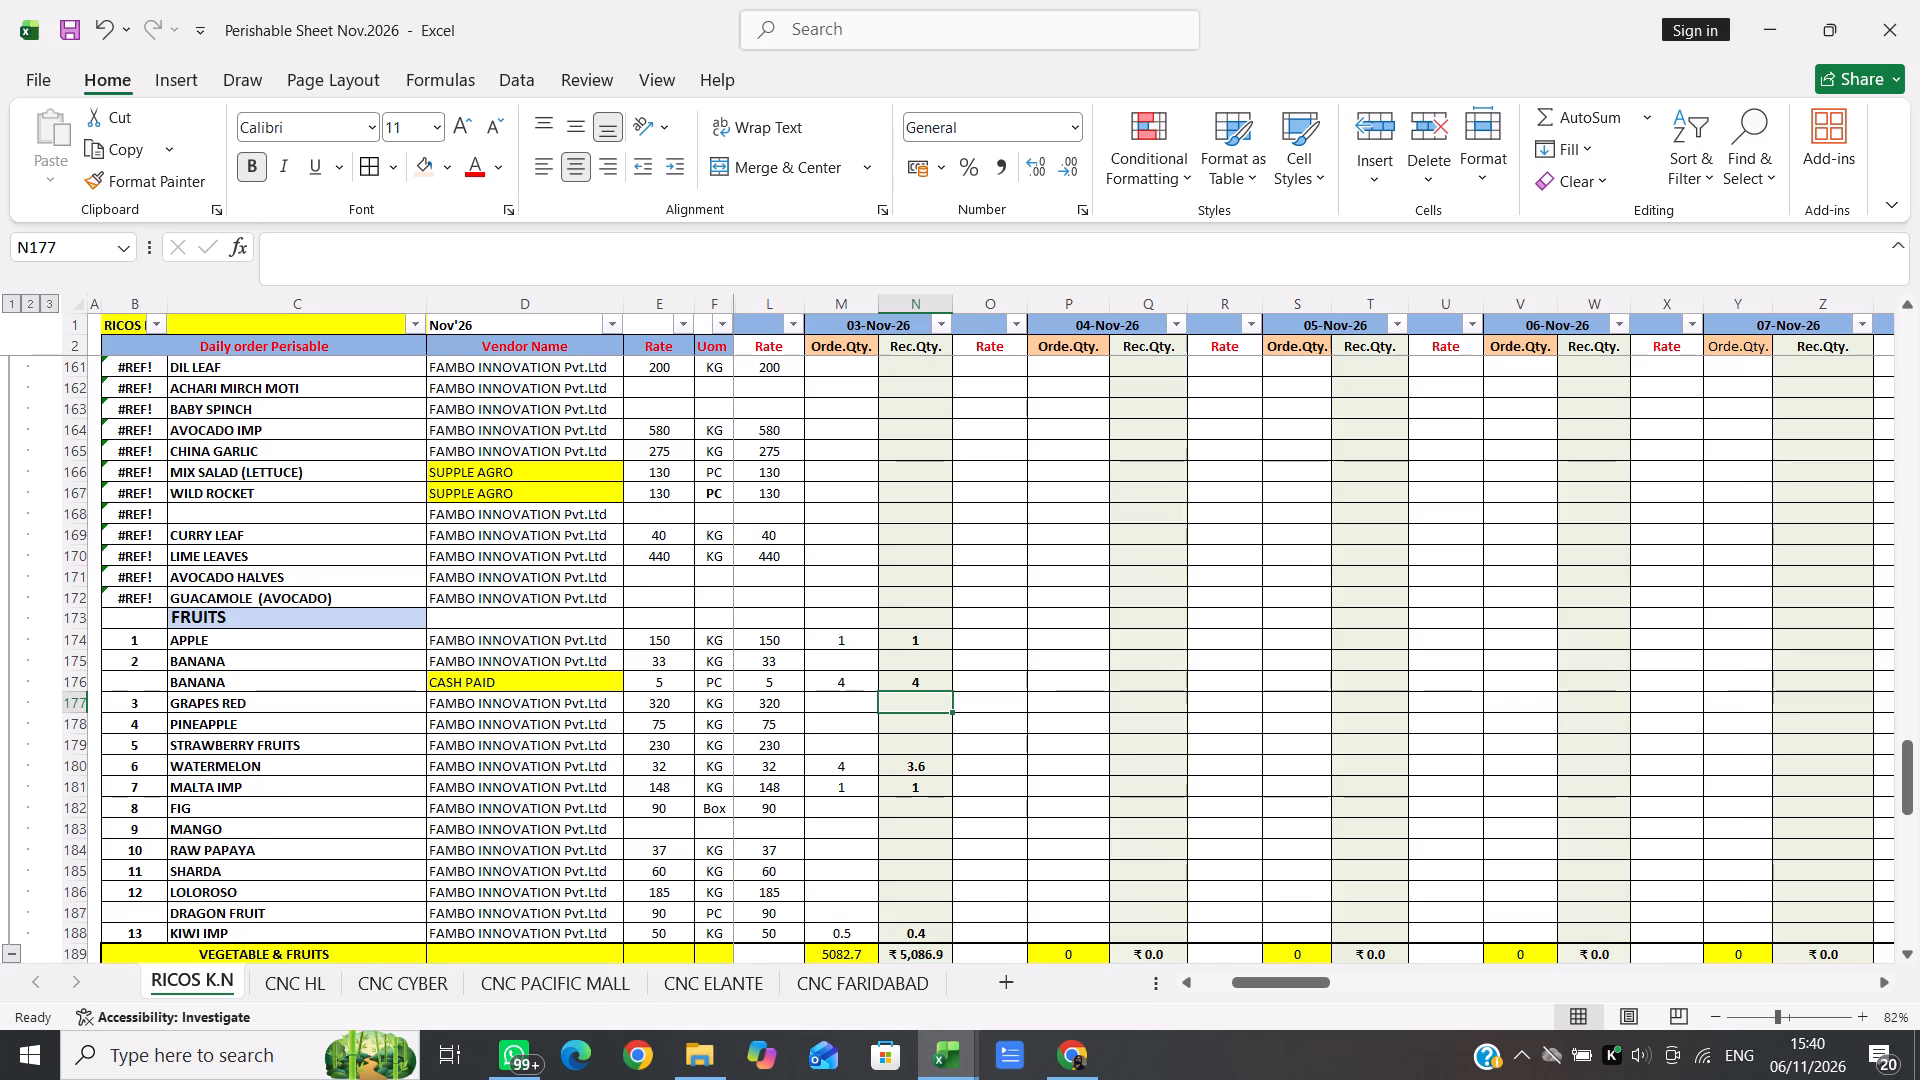
scroll(893, 713, "down", 3)
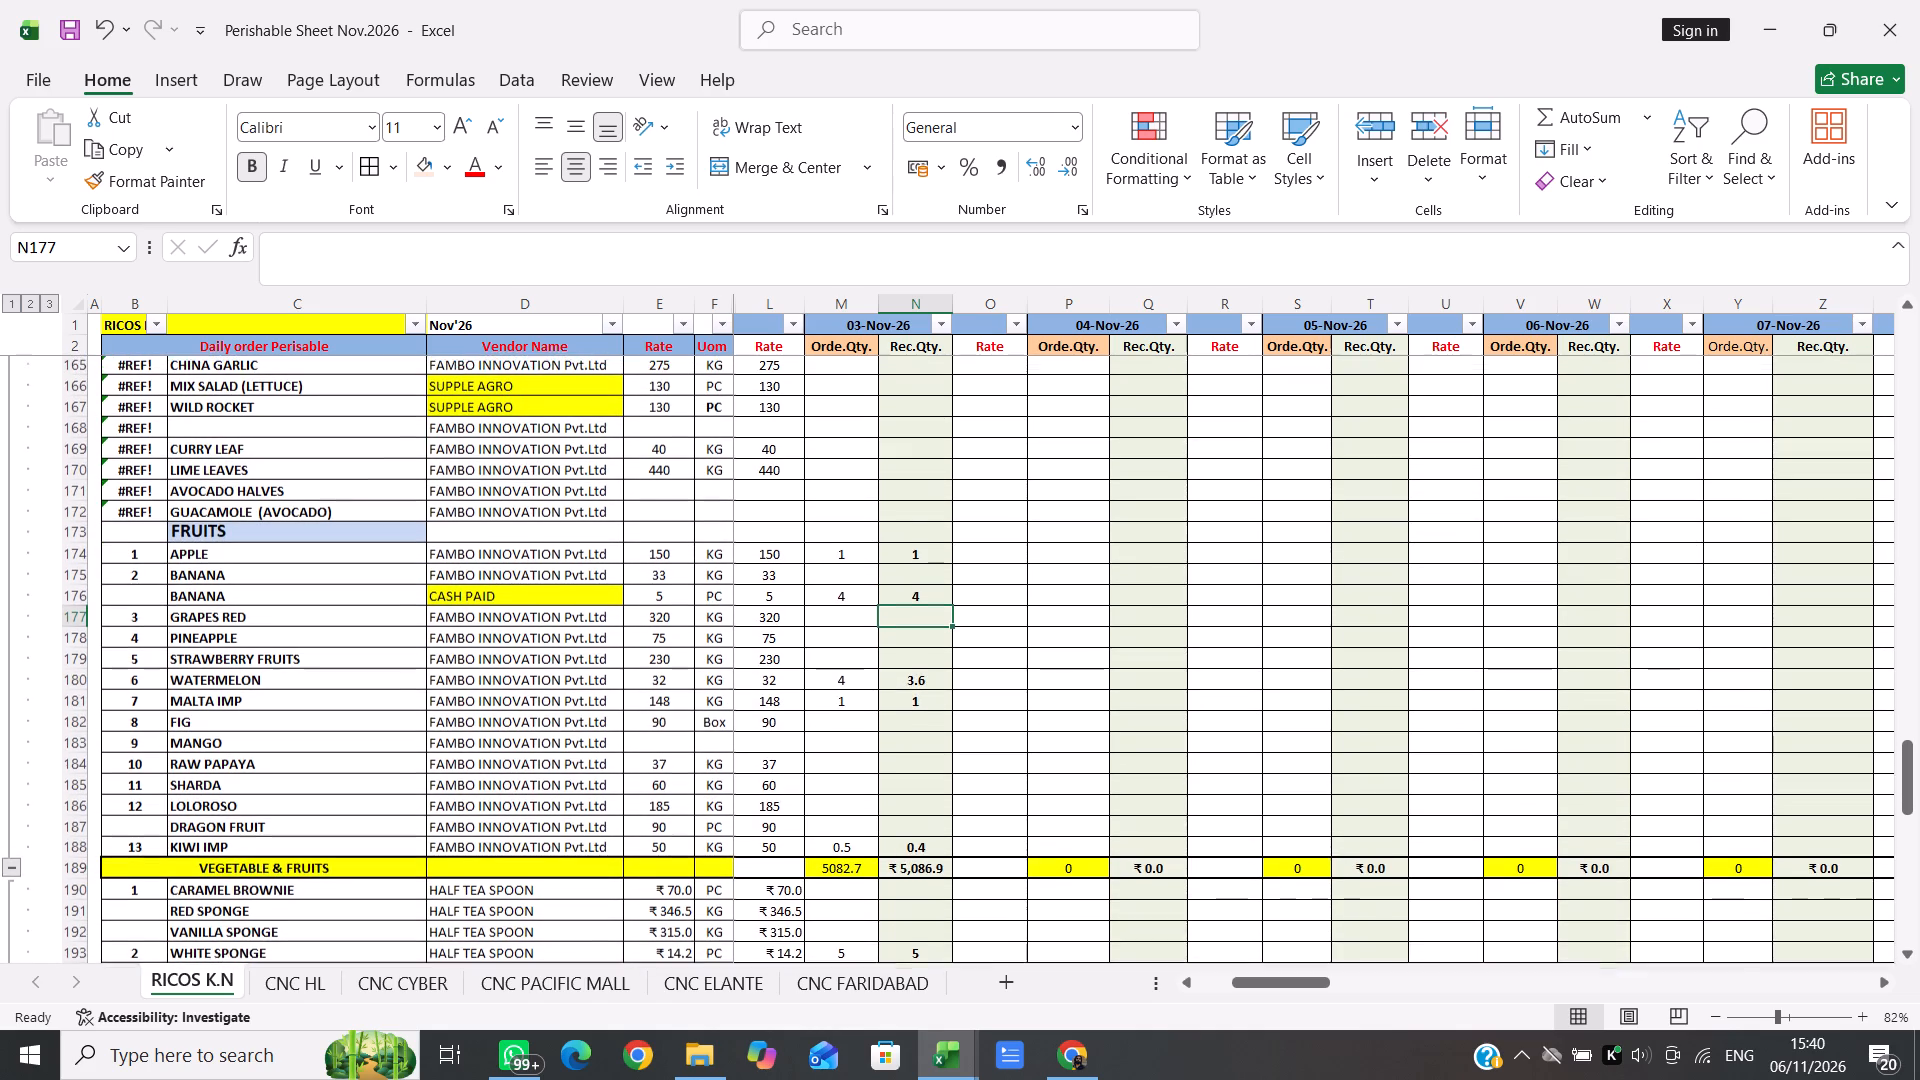
scroll(893, 713, "down", 1)
scroll(893, 713, "up", 9)
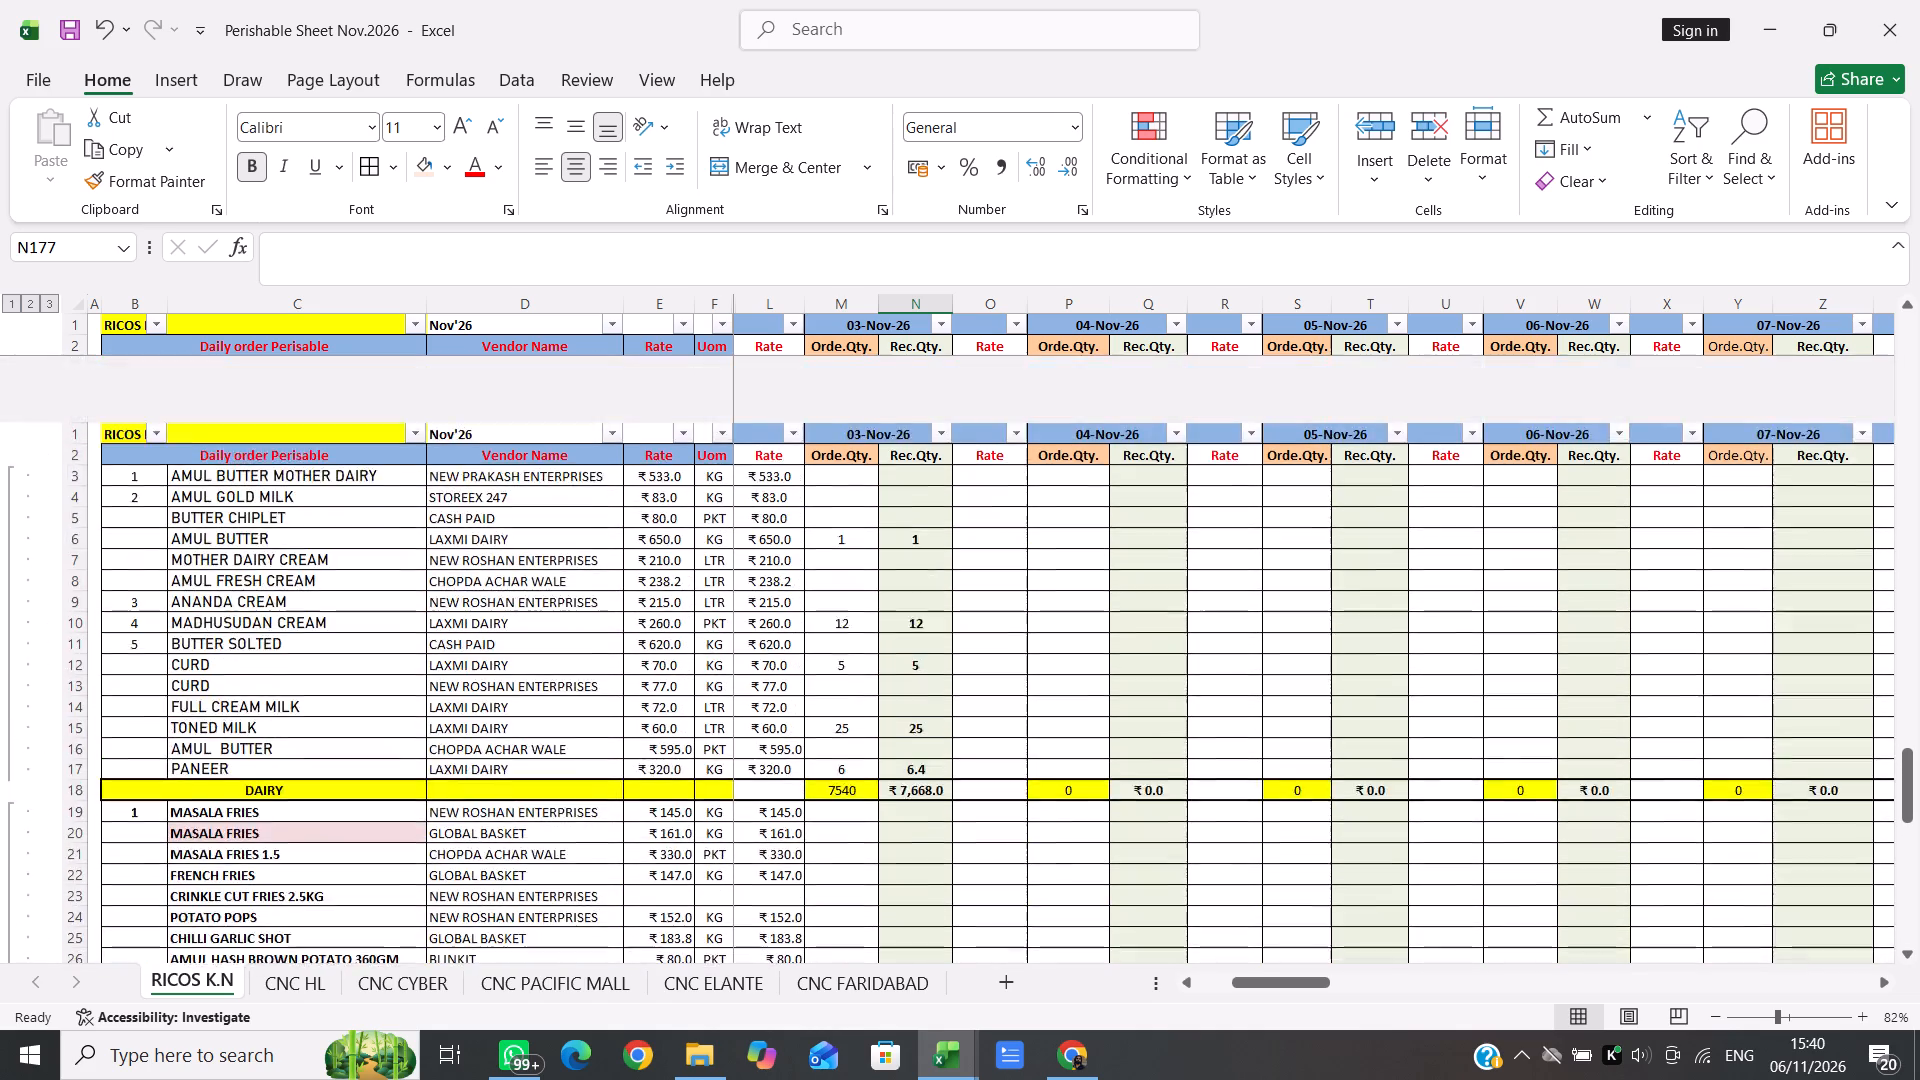
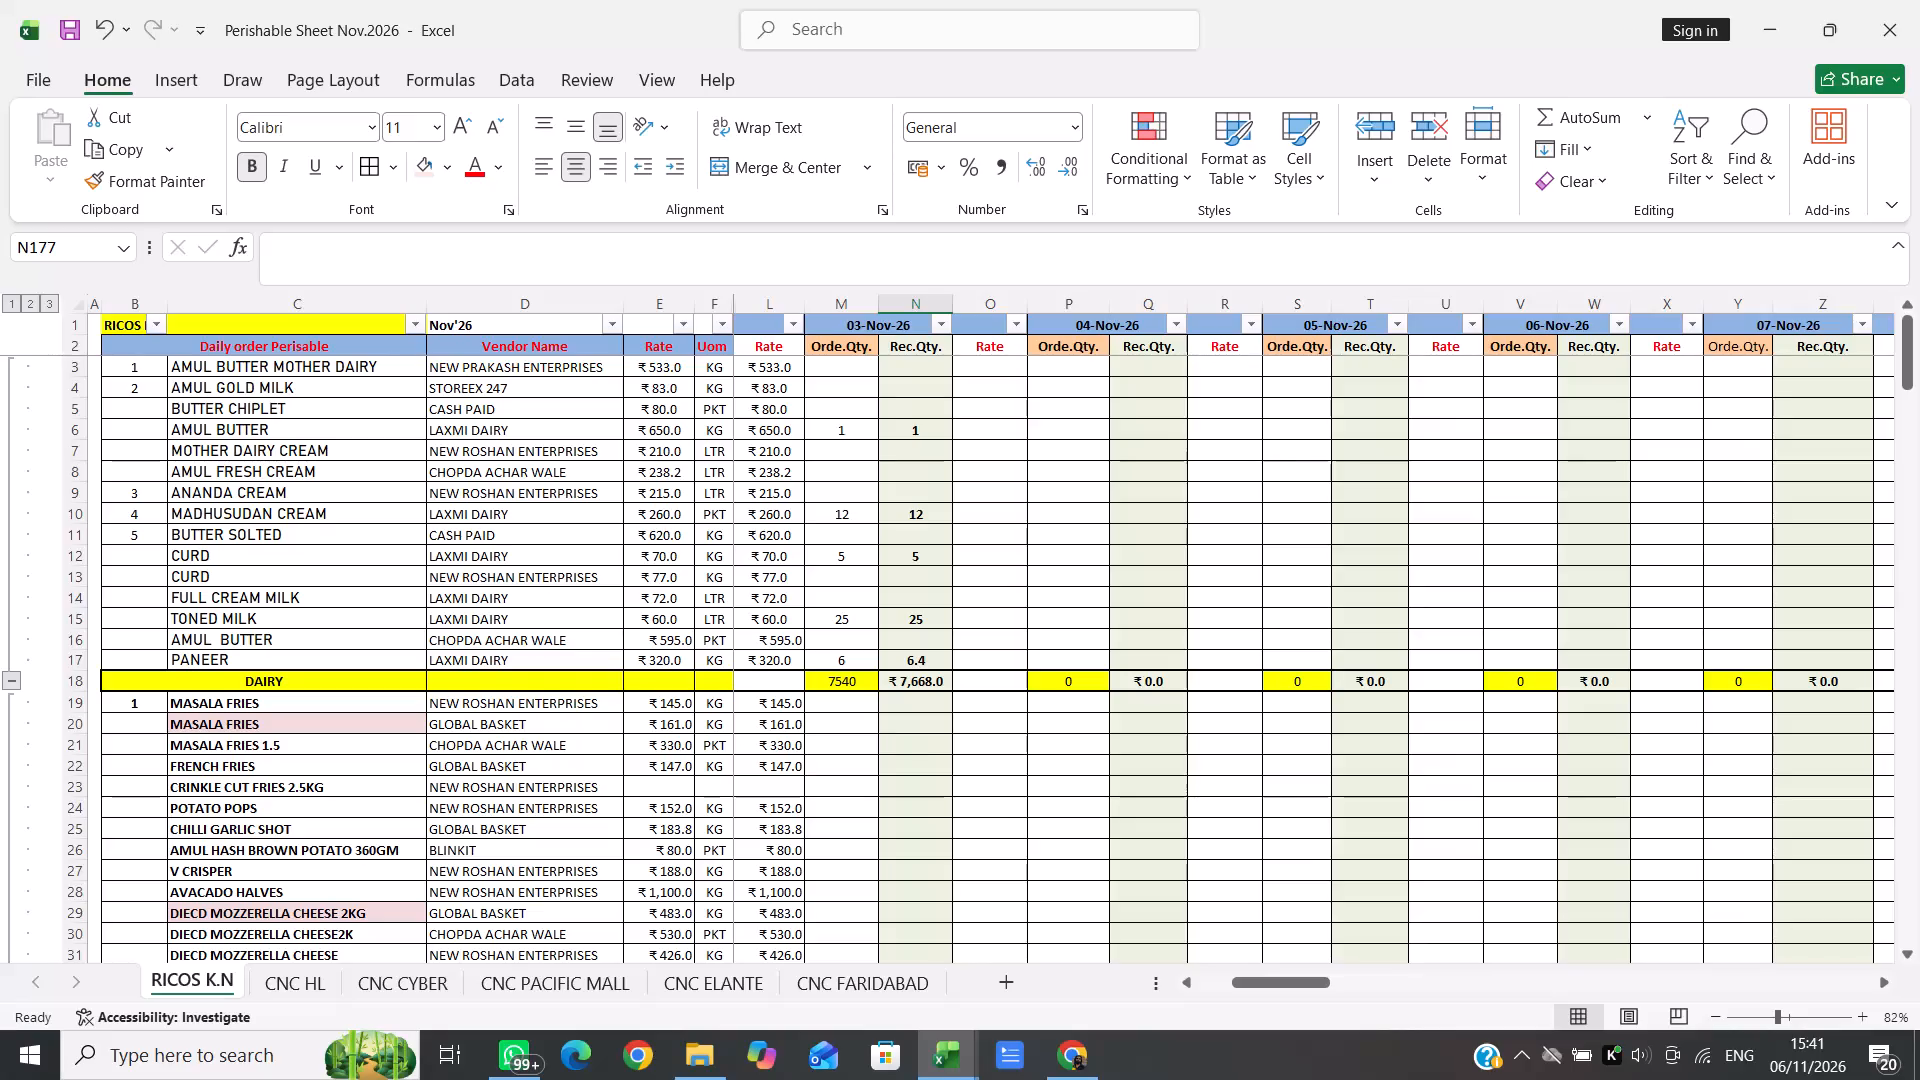
Hide the 03-Nov-26 order quantity and received quantity columns (M and N).
scroll(876, 642, "down", 6)
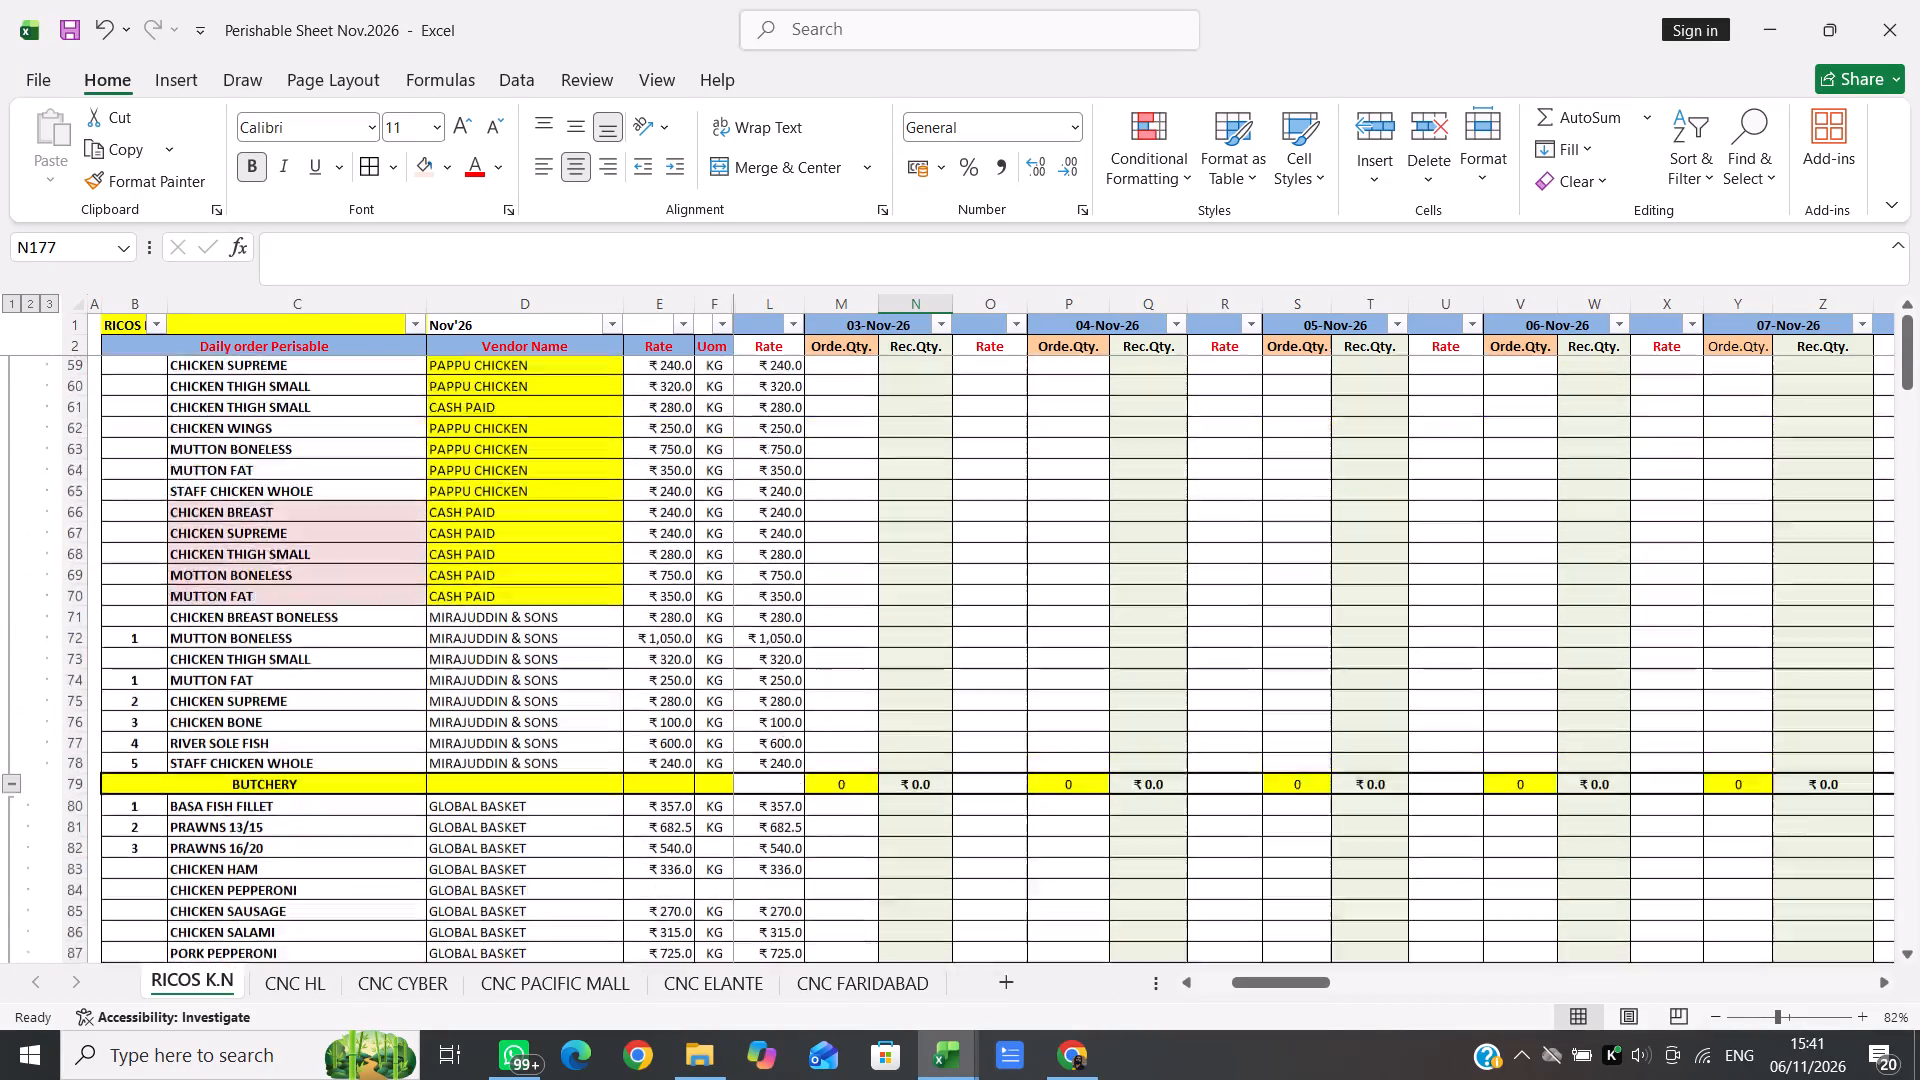
scroll(876, 642, "down", 4)
scroll(876, 642, "up", 6)
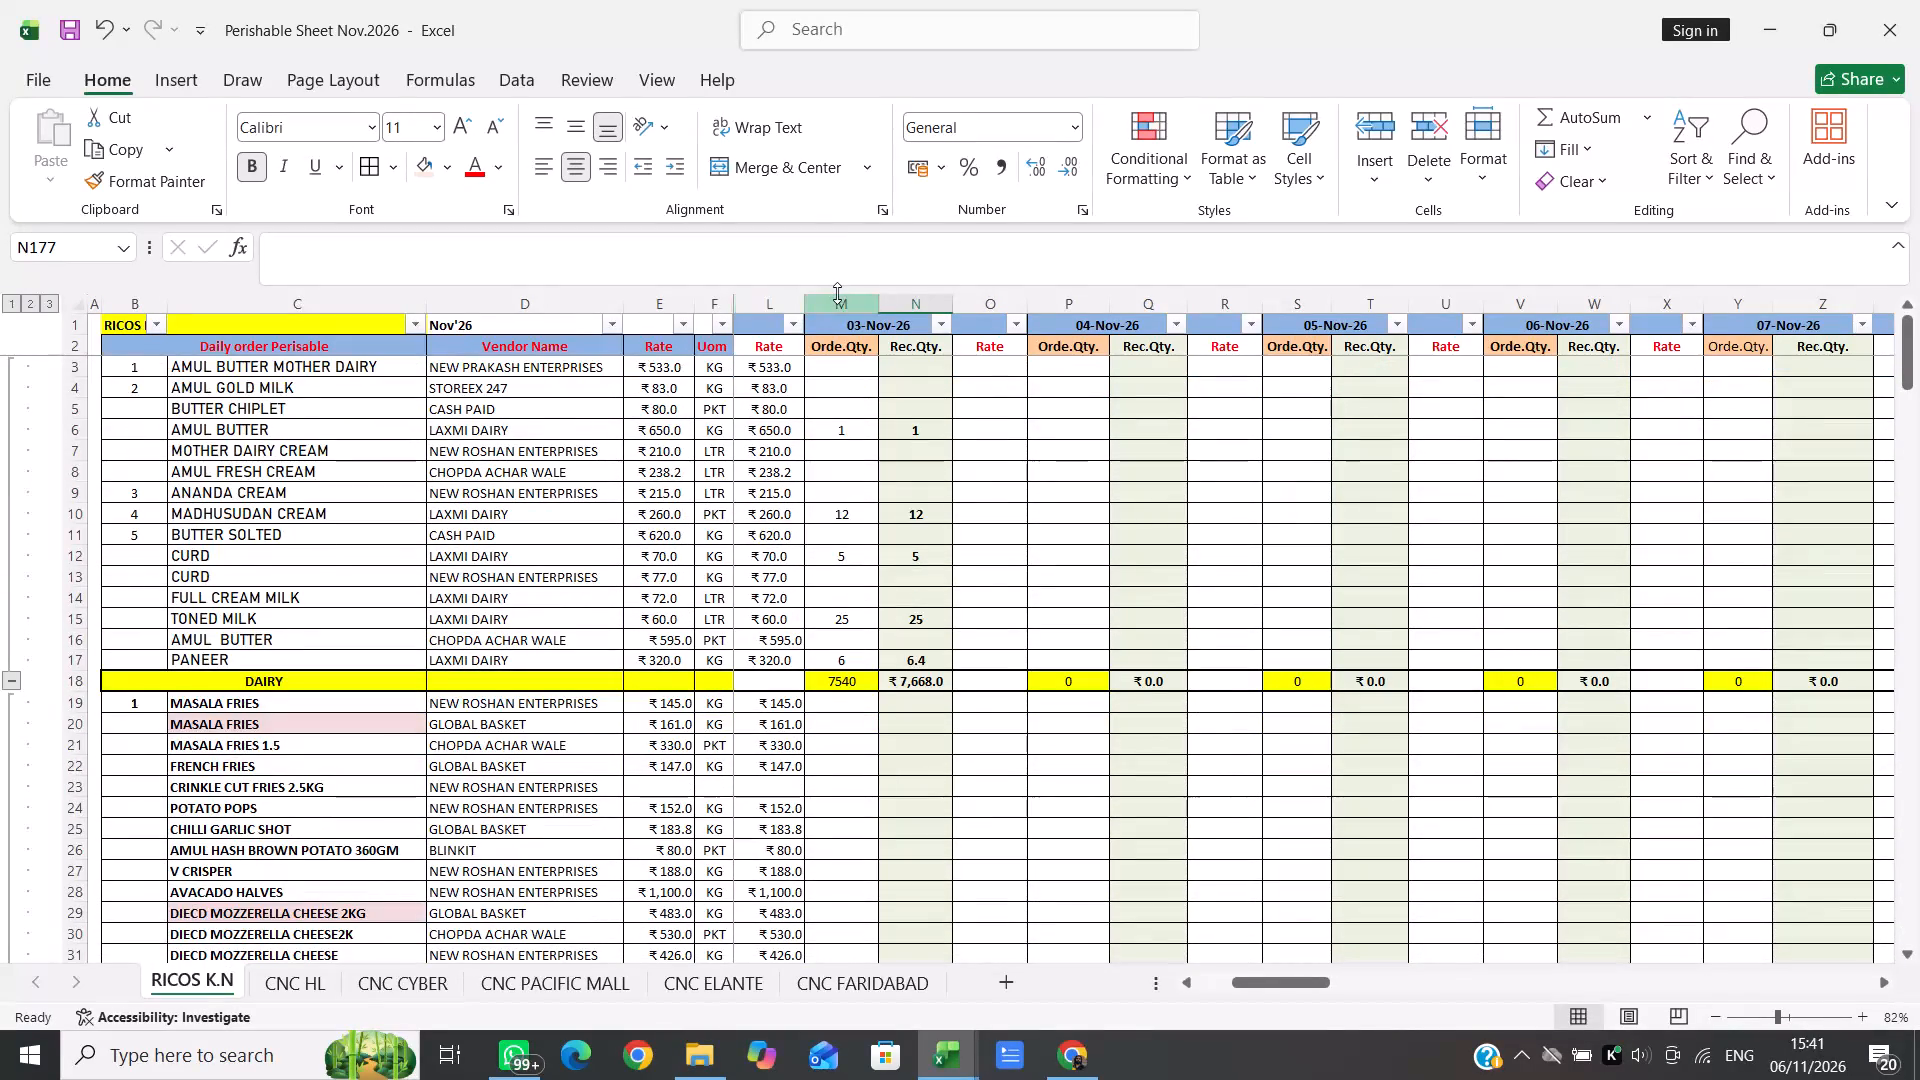
left_click(837, 293)
left_click(841, 307)
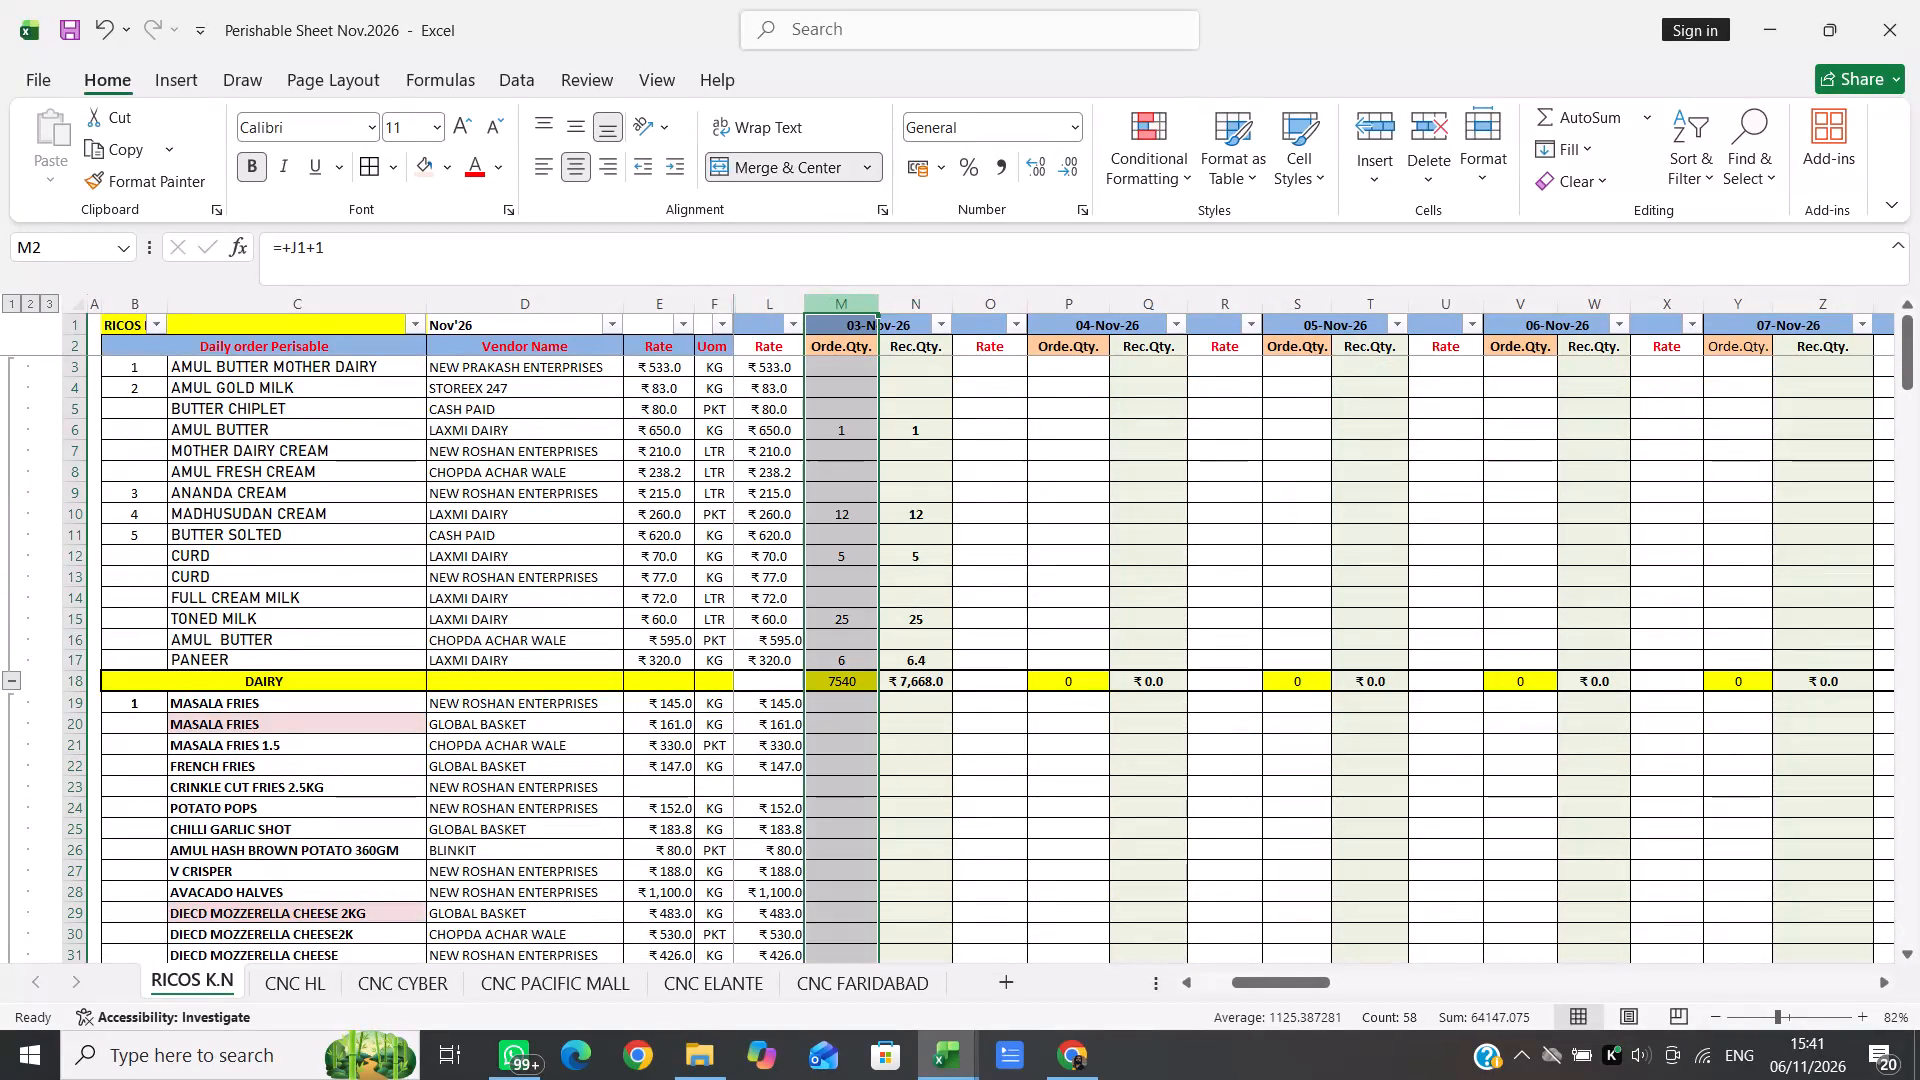
key("shift+Right")
key("shift+Left")
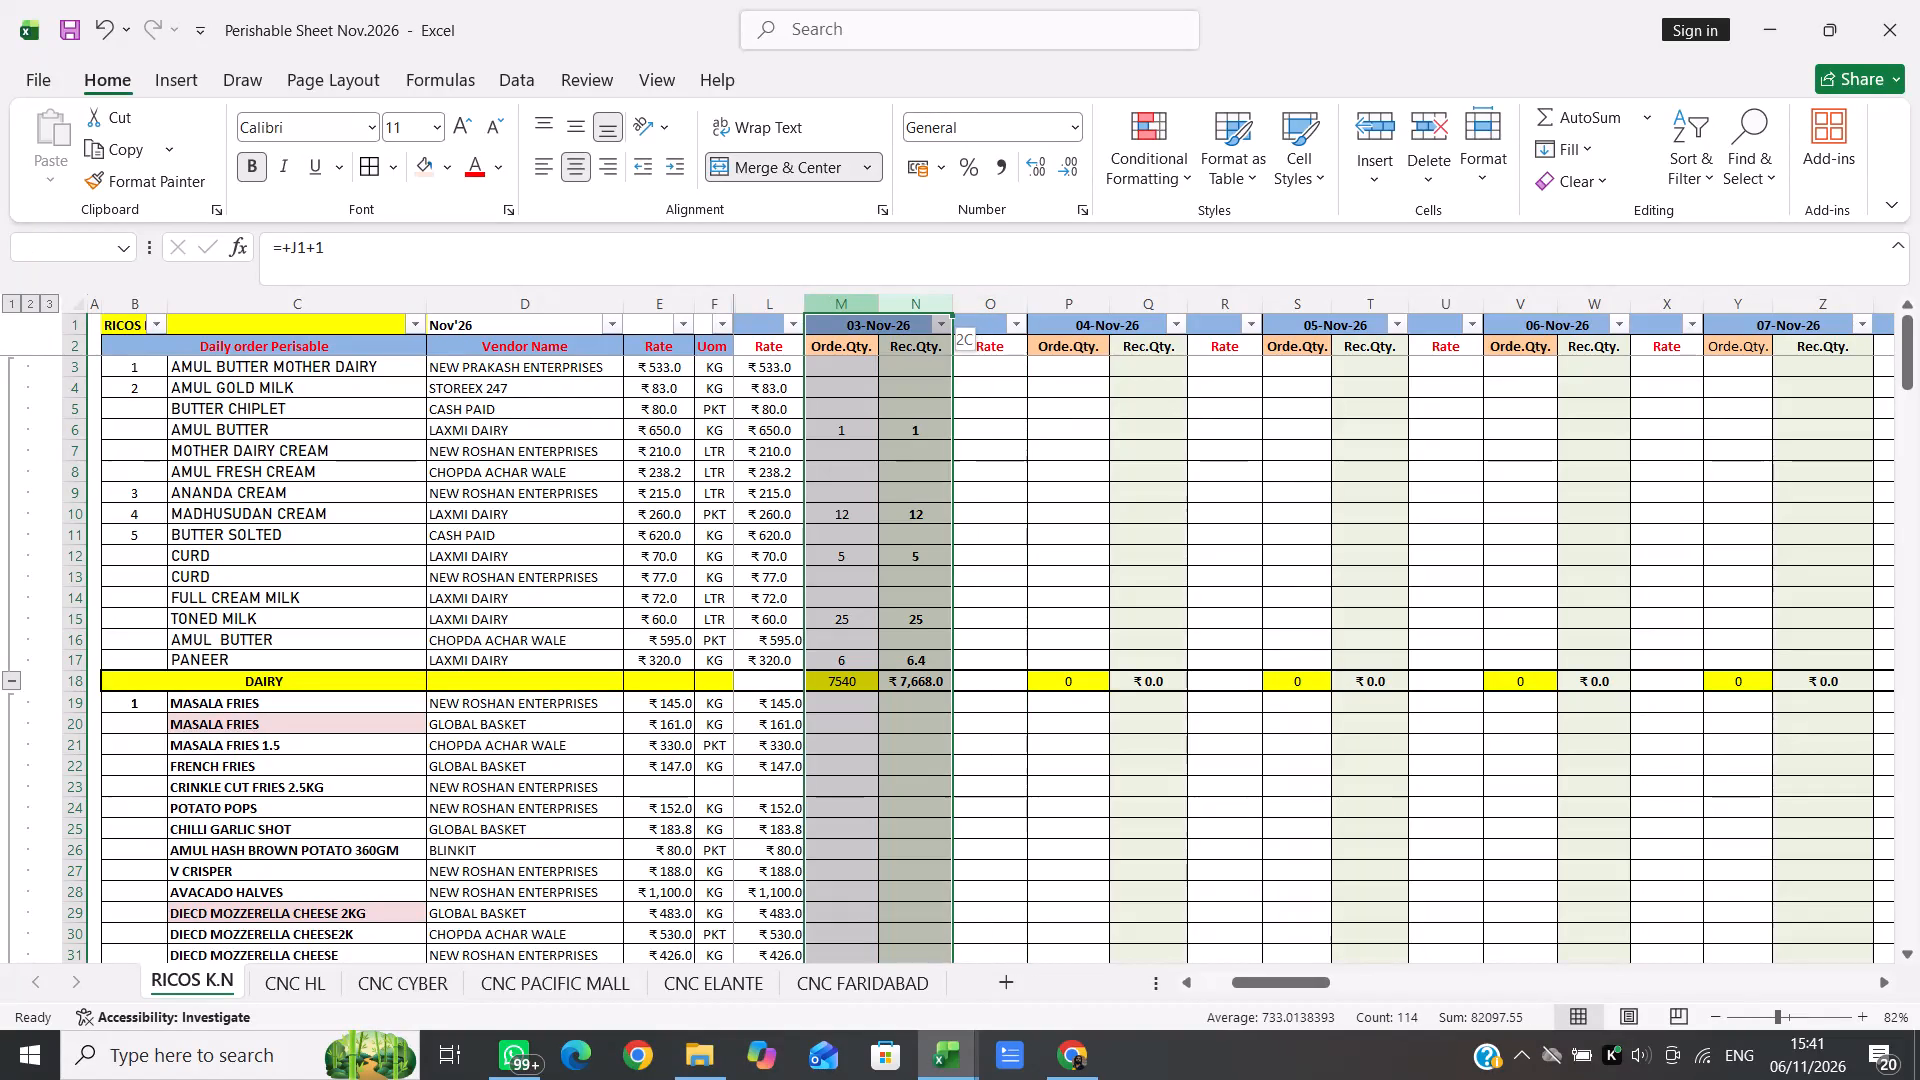
right_click(841, 307)
left_click(920, 742)
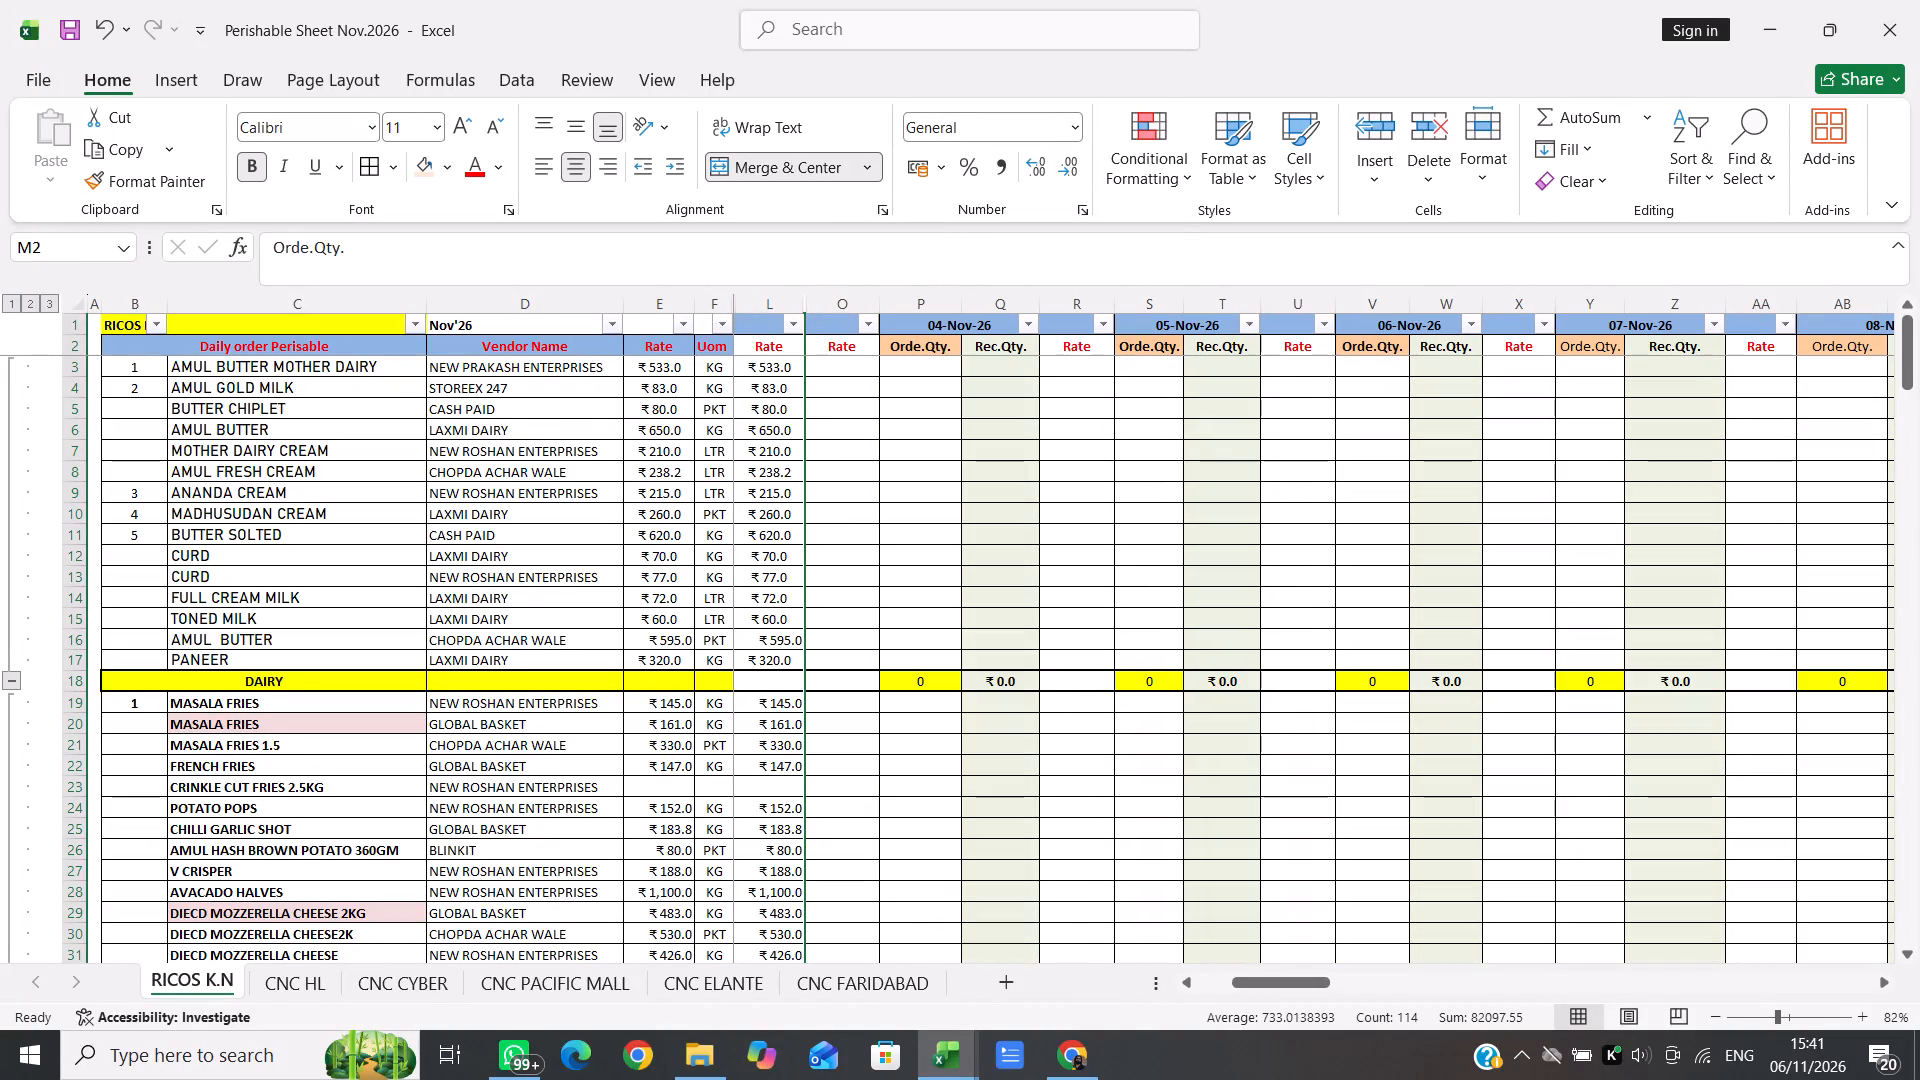
Copy the dairy rates from AMUL BUTTER MOTHER DAIRY through PANEER in column L into the 04-Nov-26 Rate column O.
scroll(740, 381, "up", 2)
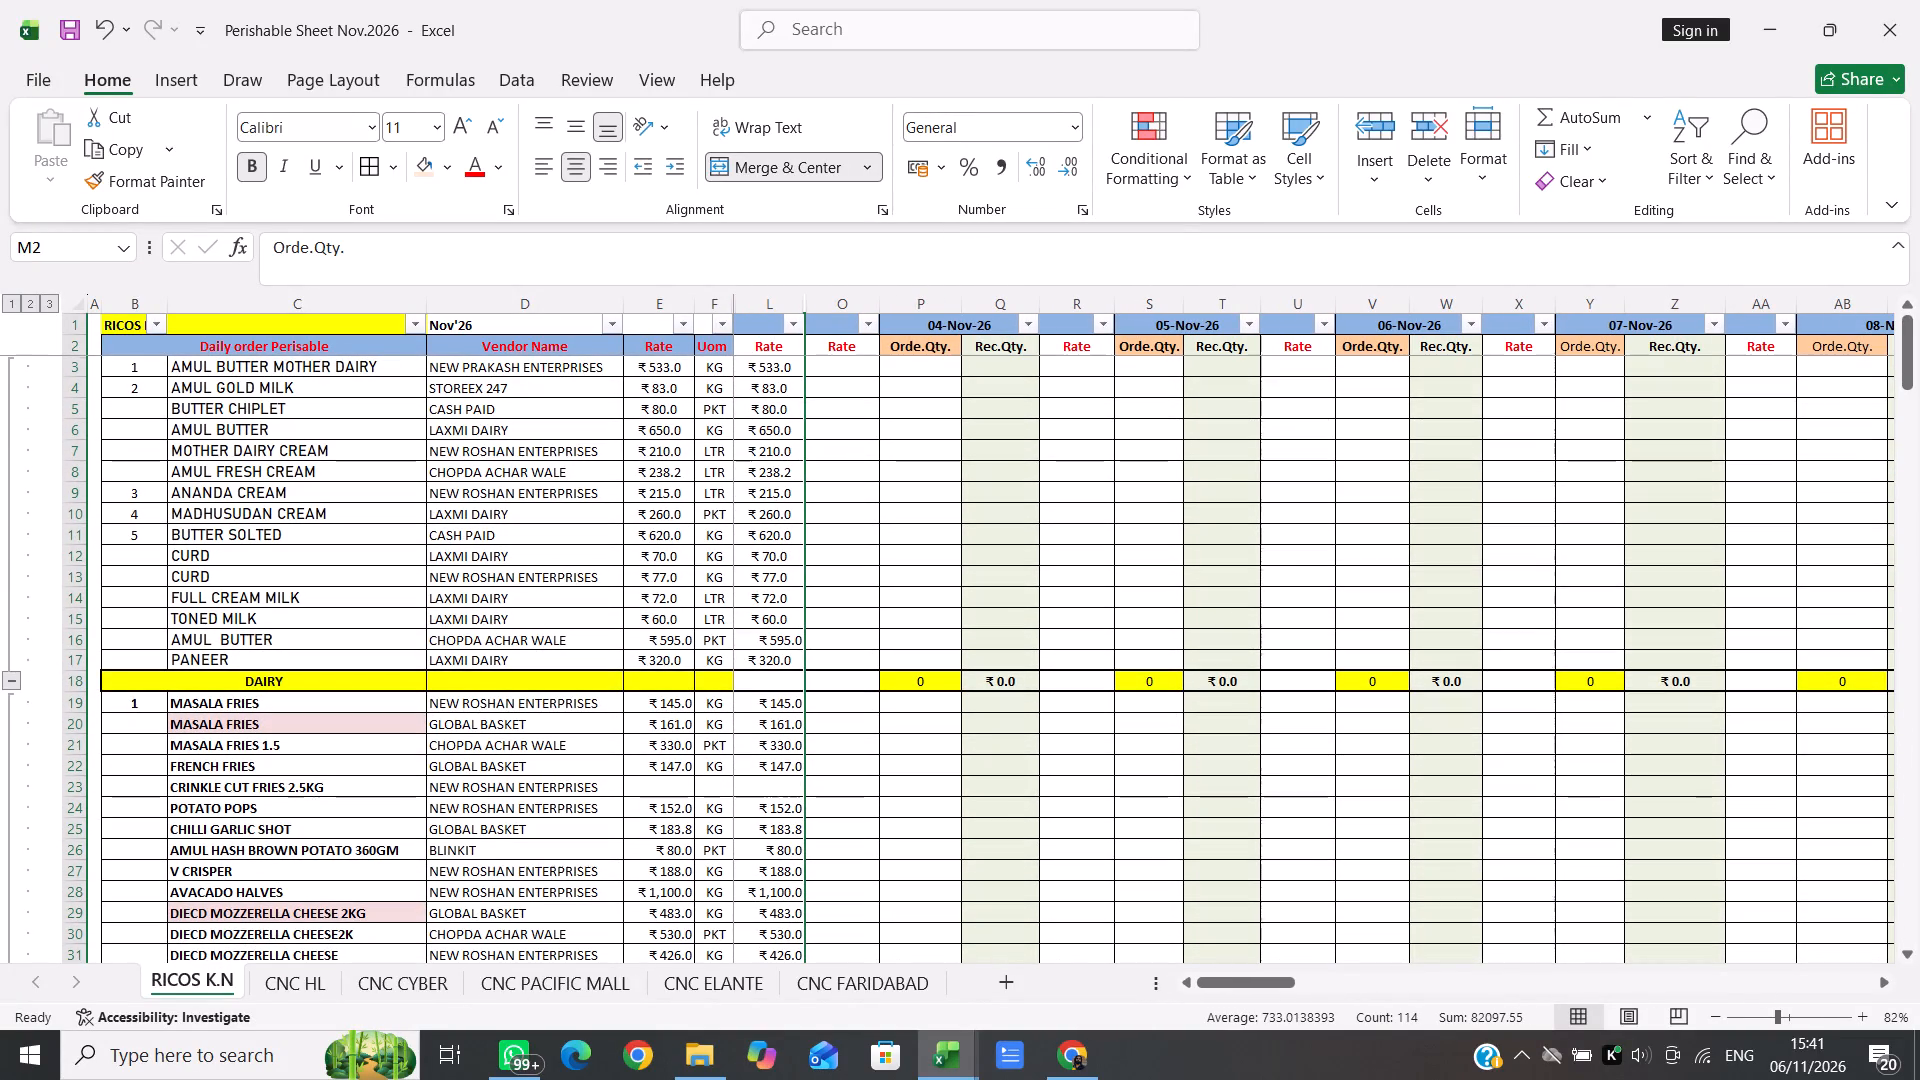
left_click(771, 371)
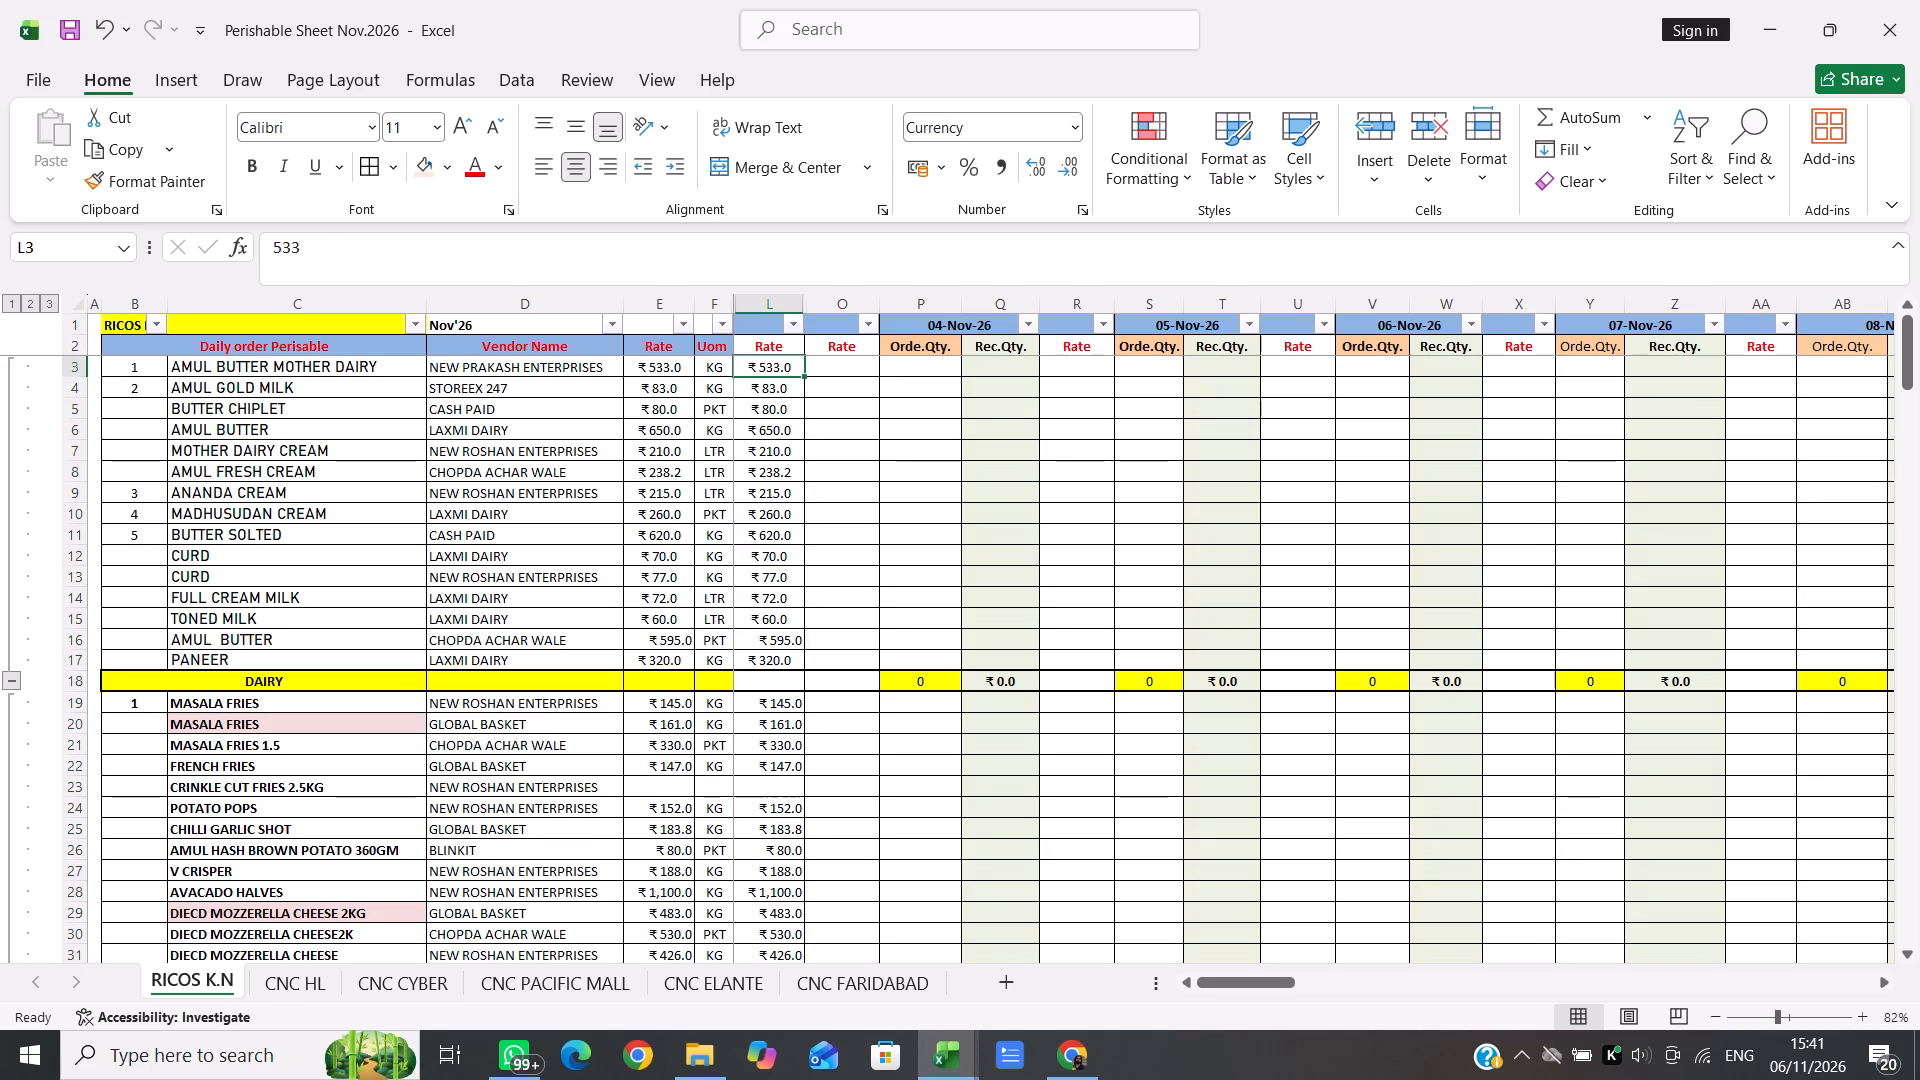
key("shift+Down")
key("shift+Down")
key("shift+Down")
key("shift+Down")
key("shift+Down")
key("shift+Down")
key("shift+Down")
key("shift+Down")
key("shift+Down")
key("shift+Down")
key("shift+Down")
key("shift+Down")
key("shift+Down")
key("shift+Down")
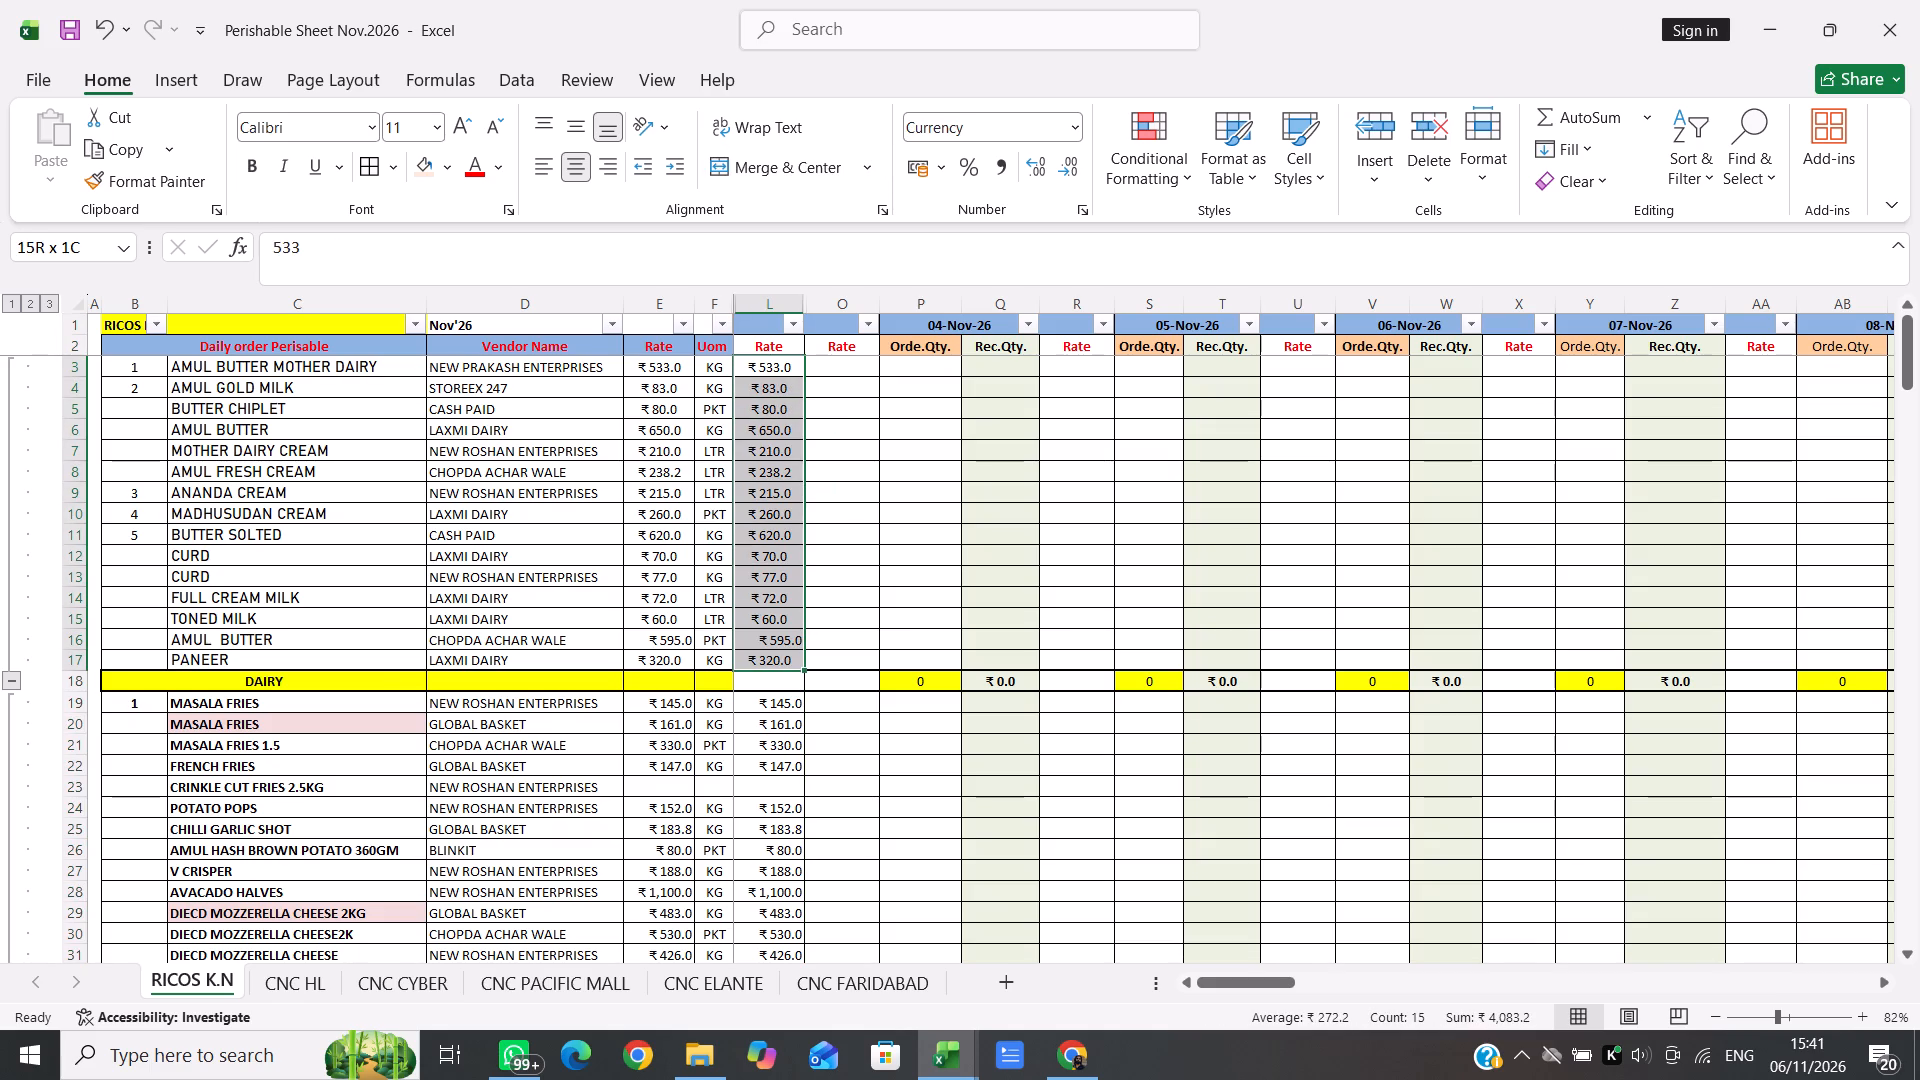
key("ctrl+c")
key("Right")
key("Return")
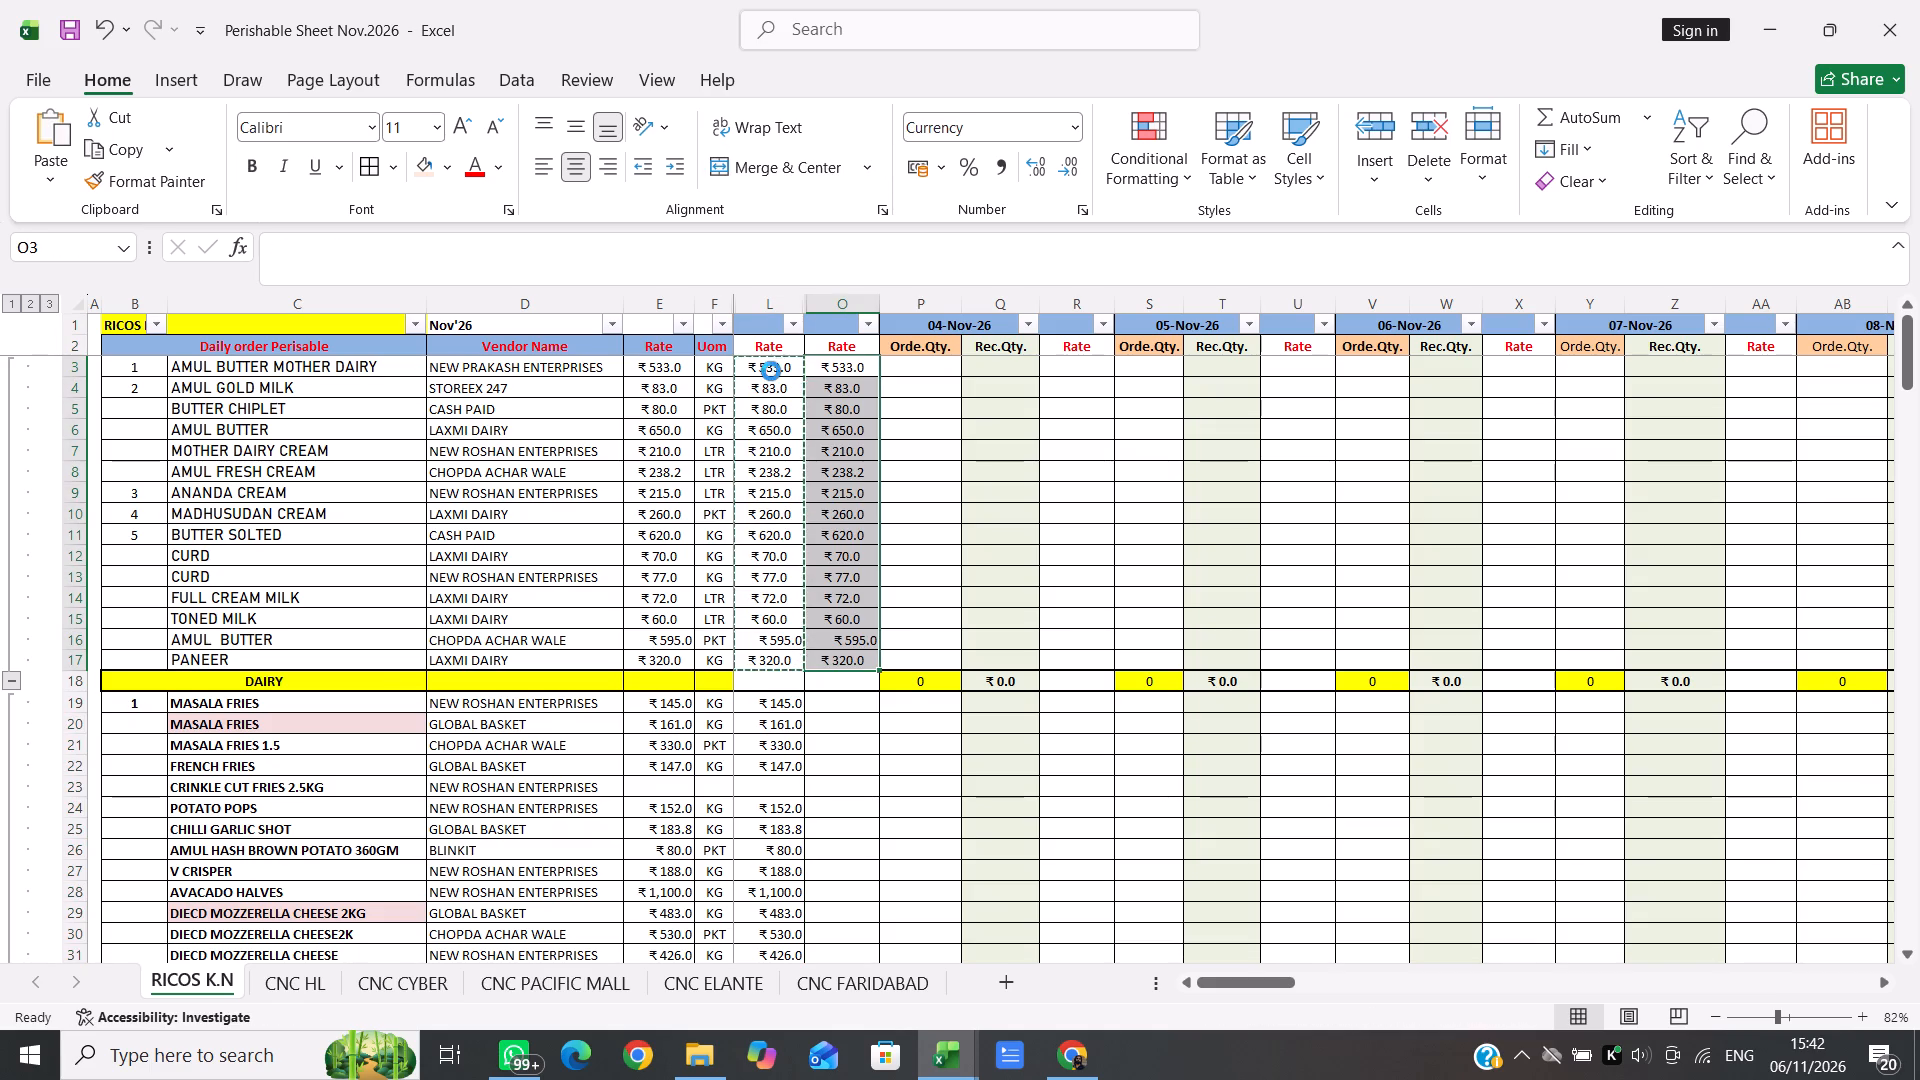
Copy the fries and cheese rates from MASALA FRIES through D'LECTA - CREAM CHEESE in column L into the 04-Nov-26 Rate column O.
key("Down")
key("Down")
key("Down")
key("Down")
key("Down")
key("Down")
key("Down")
key("Down")
key("Down")
key("Down")
key("Down")
key("Down")
key("Down")
key("Down")
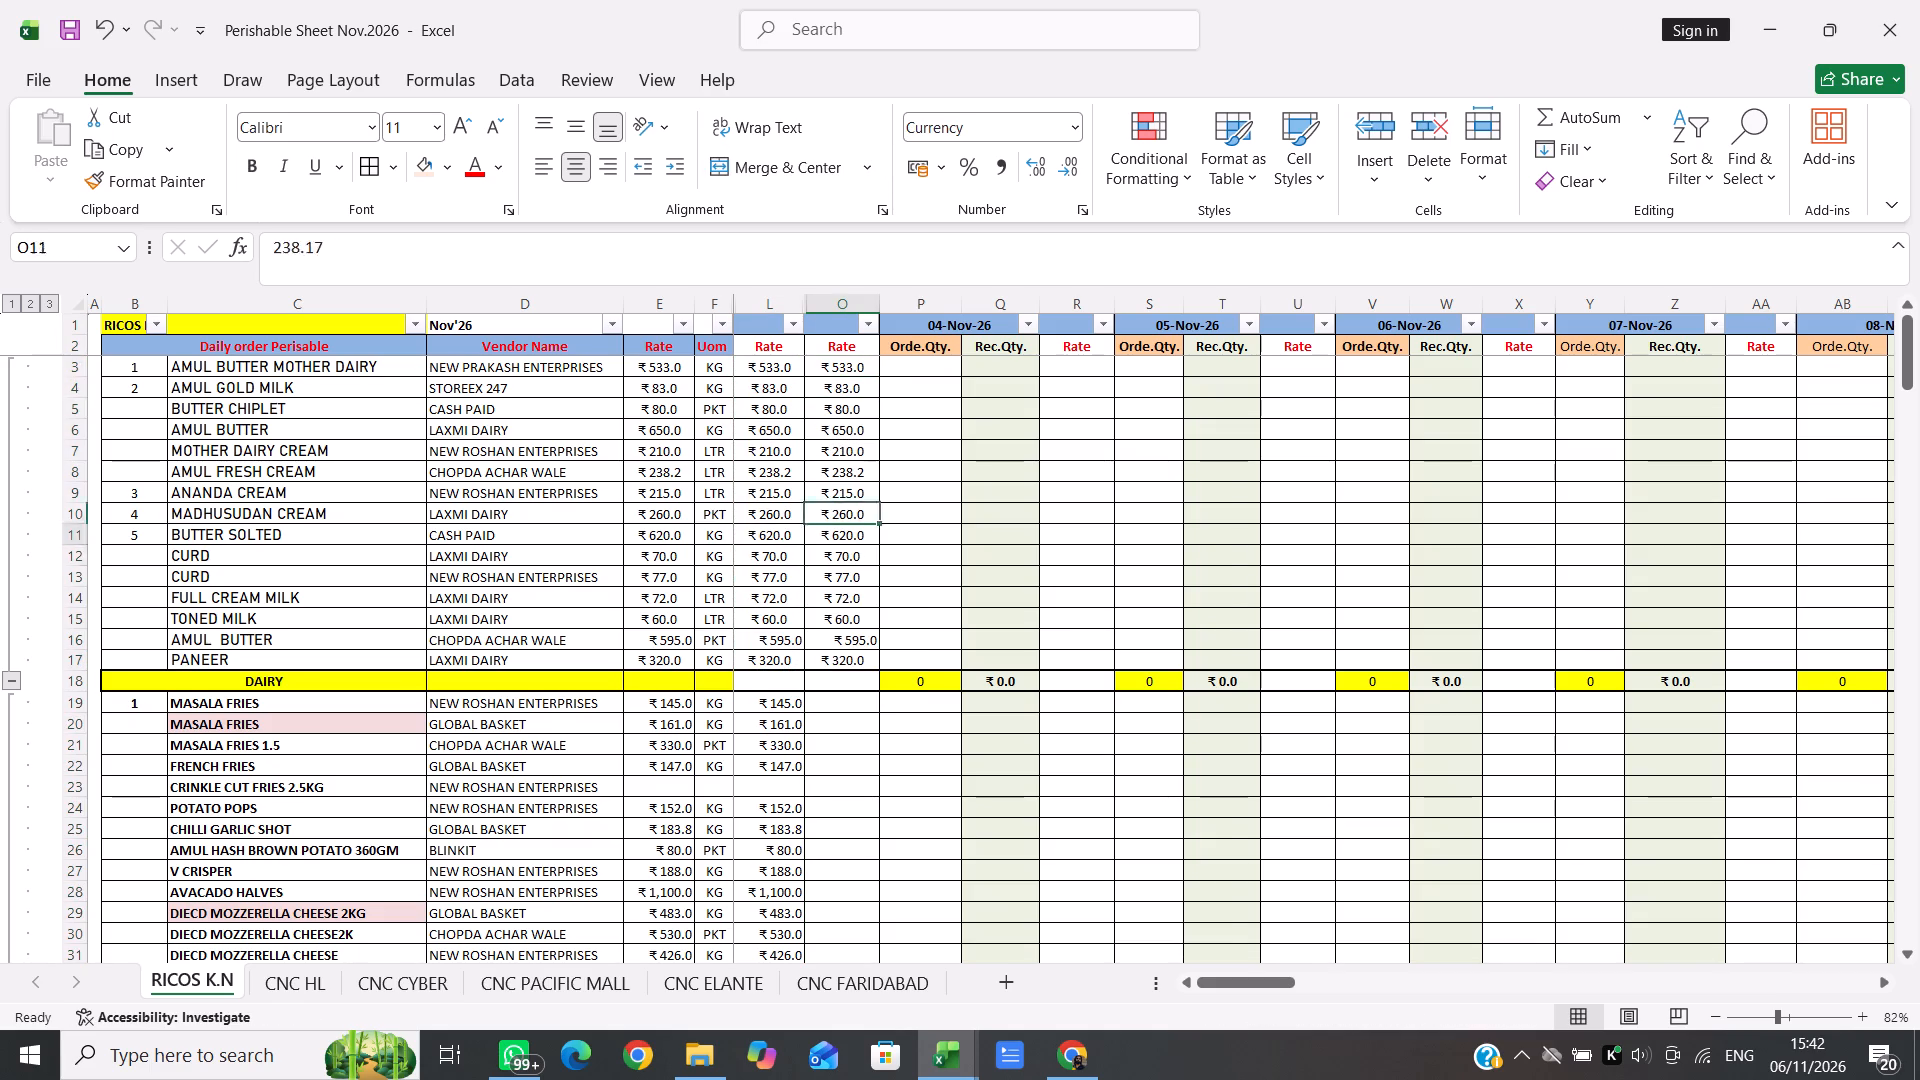
key("Down")
key("Down")
key("Left")
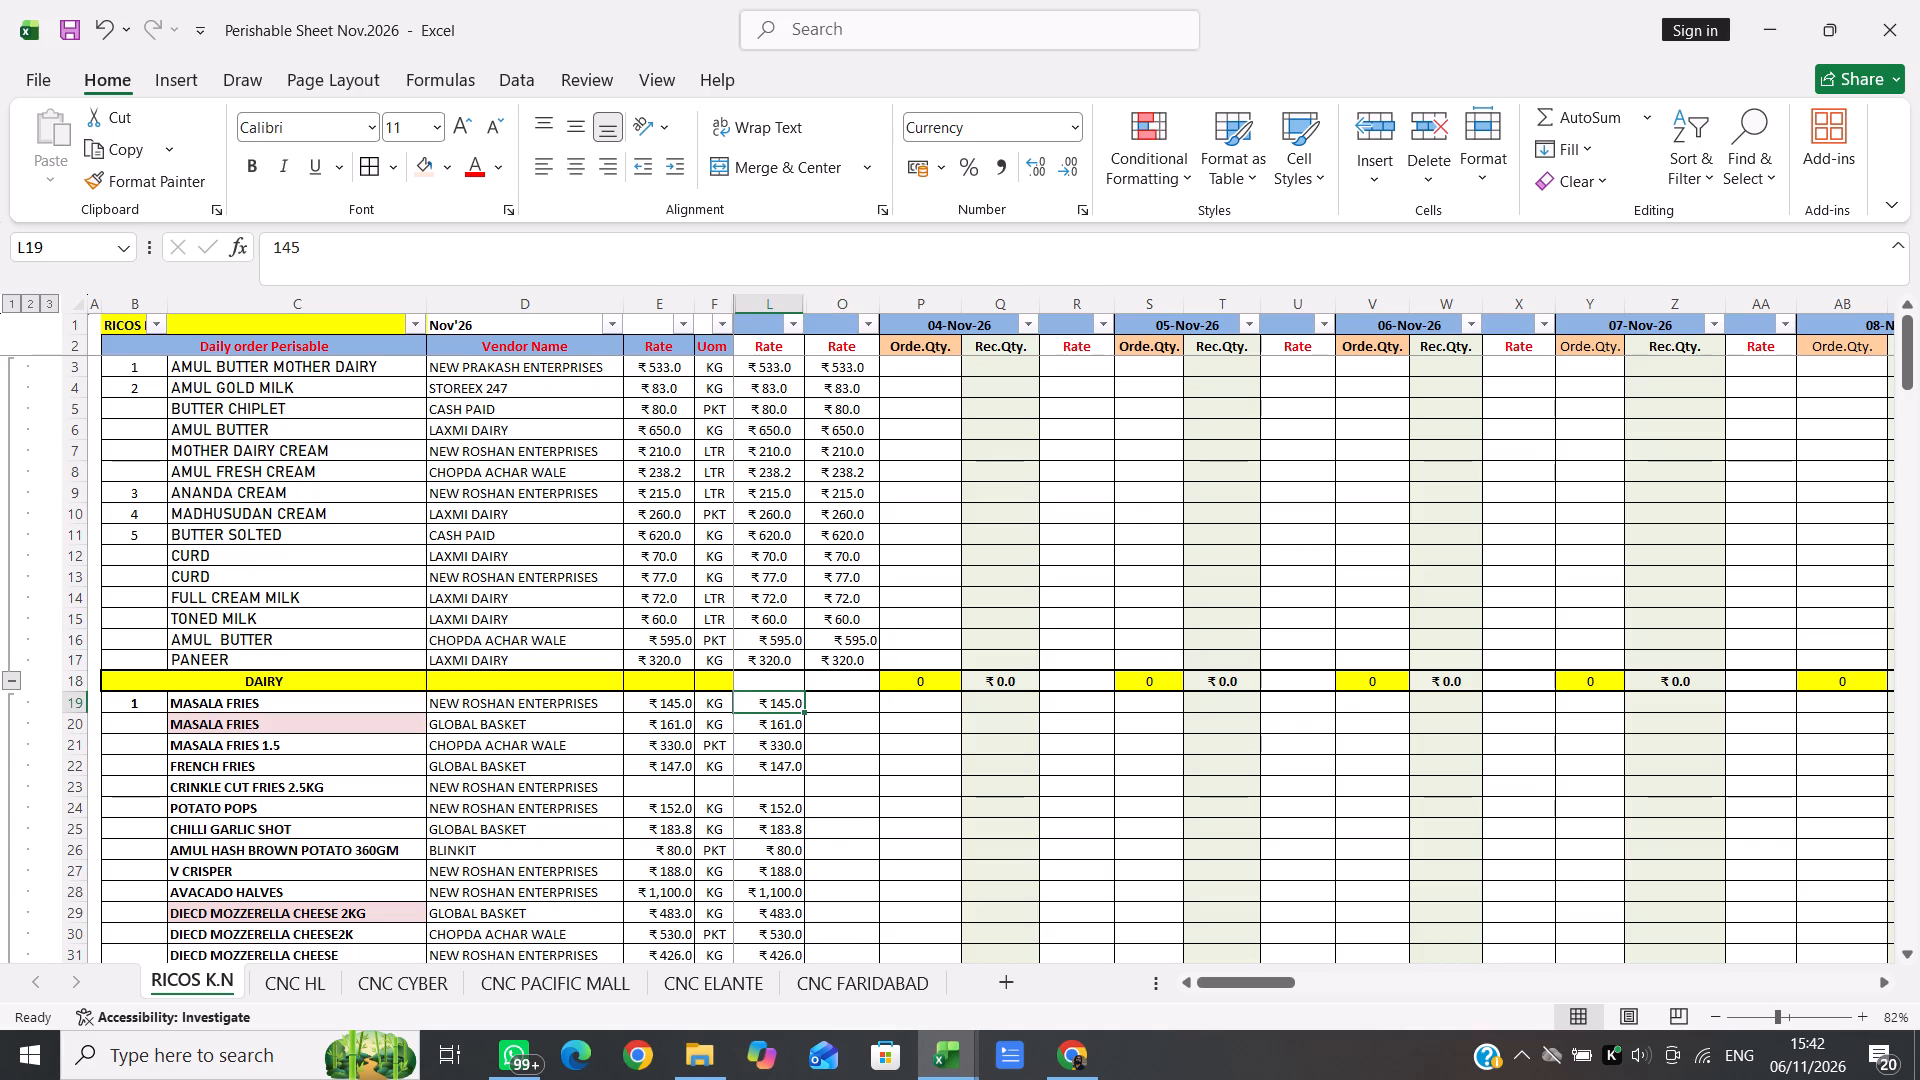
key("shift+Down")
key("shift+Down")
key("shift+Down")
key("shift+Down")
key("shift+Down")
key("shift+Down")
key("shift+Down")
key("shift+Down")
key("shift+Down")
key("shift+Down")
key("shift+Down")
key("shift+Down")
key("shift+Down")
key("shift+Down")
key("shift+Down")
key("shift+Down")
key("shift+Down")
key("shift+Down")
key("shift+Down")
key("shift+Down")
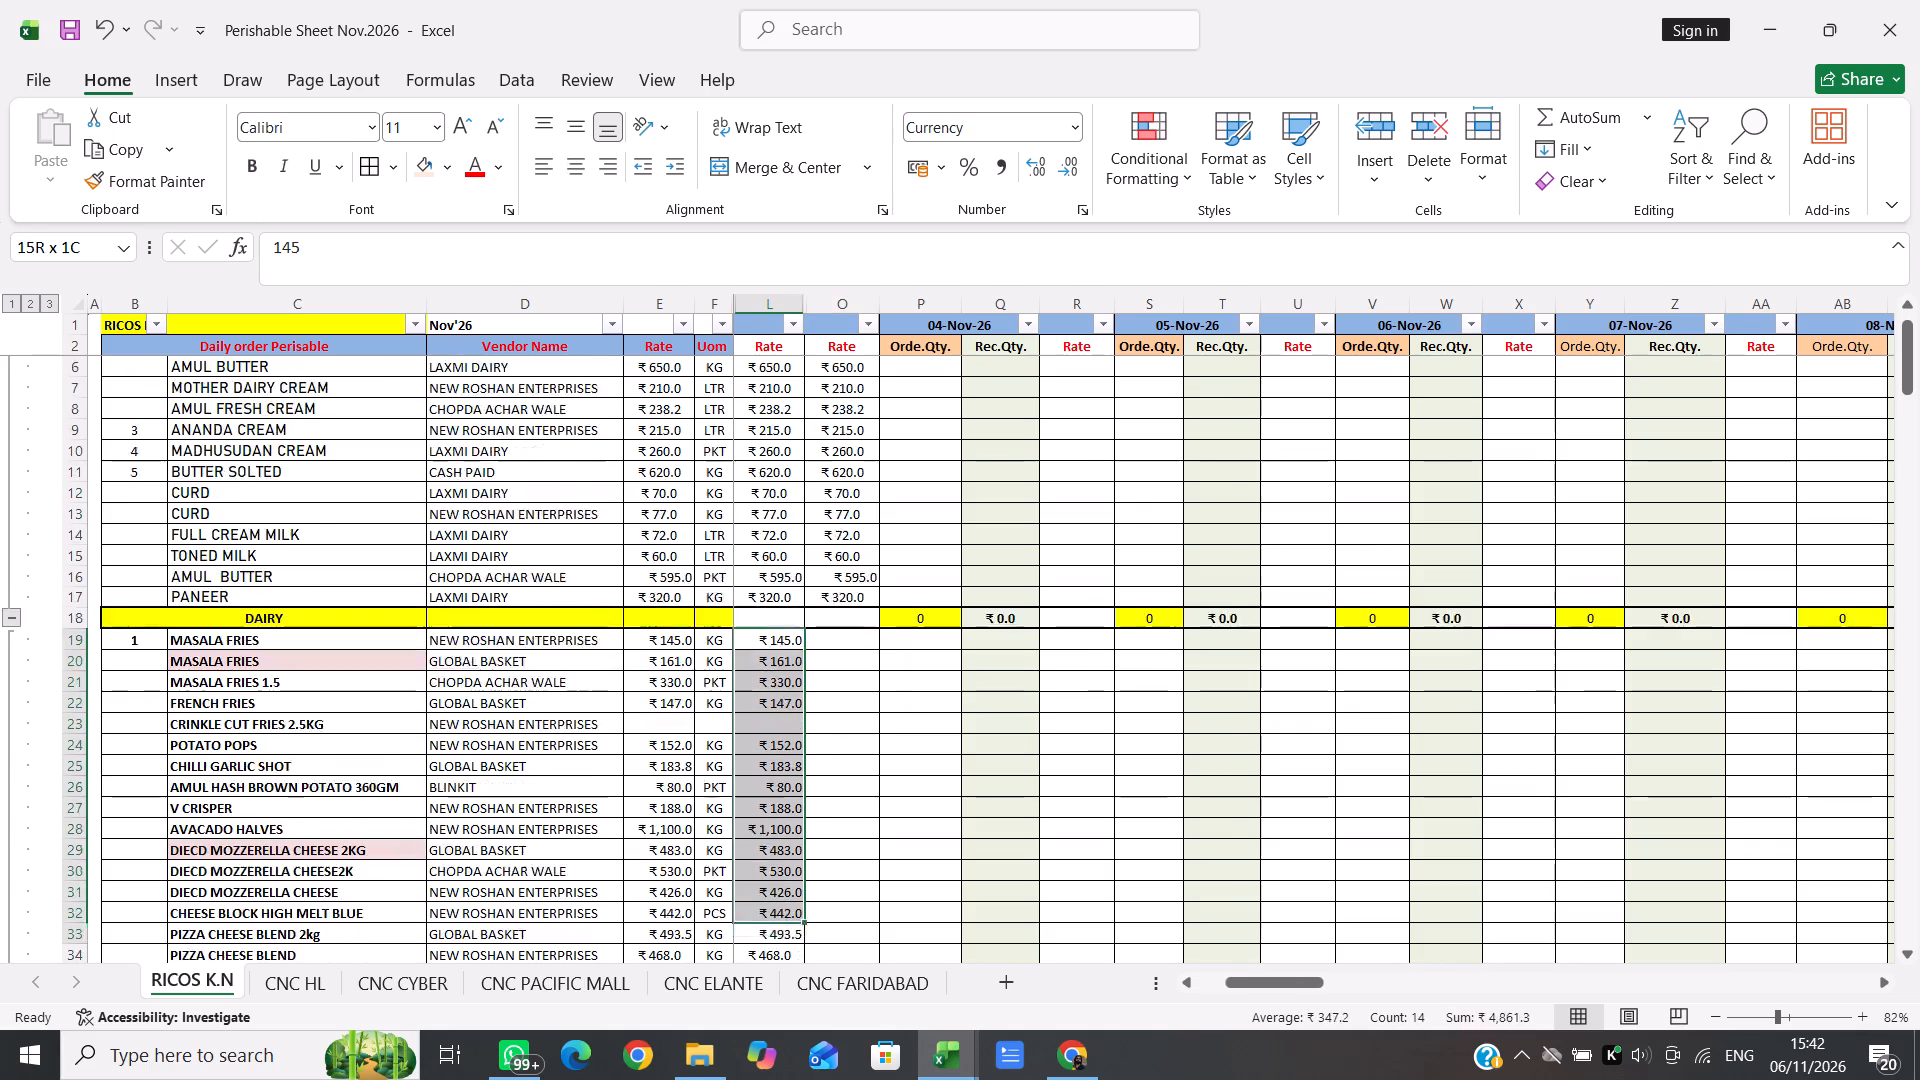
key("shift+Up")
key("shift+Up")
key("shift+Up")
key("shift+Up")
key("shift+Up")
key("shift+Up")
key("shift+Up")
key("shift+Up")
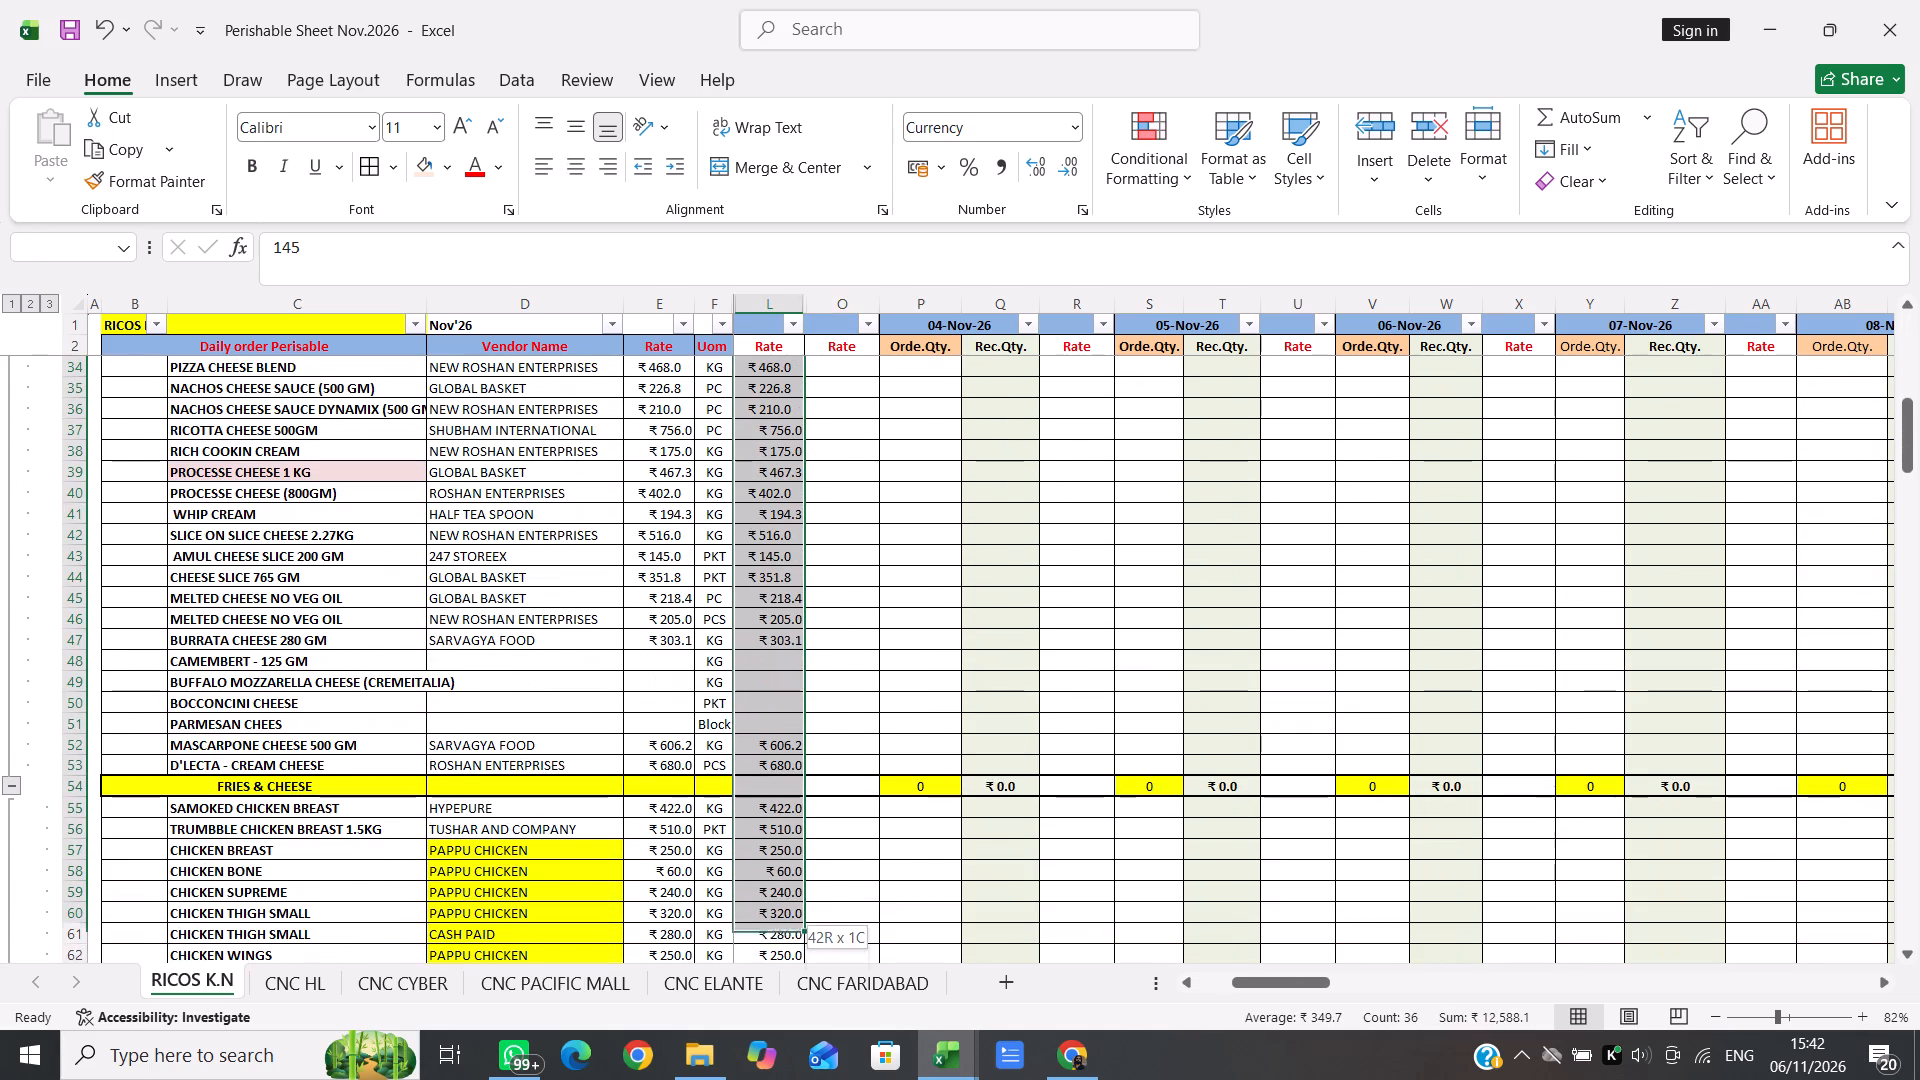
key("ctrl+c")
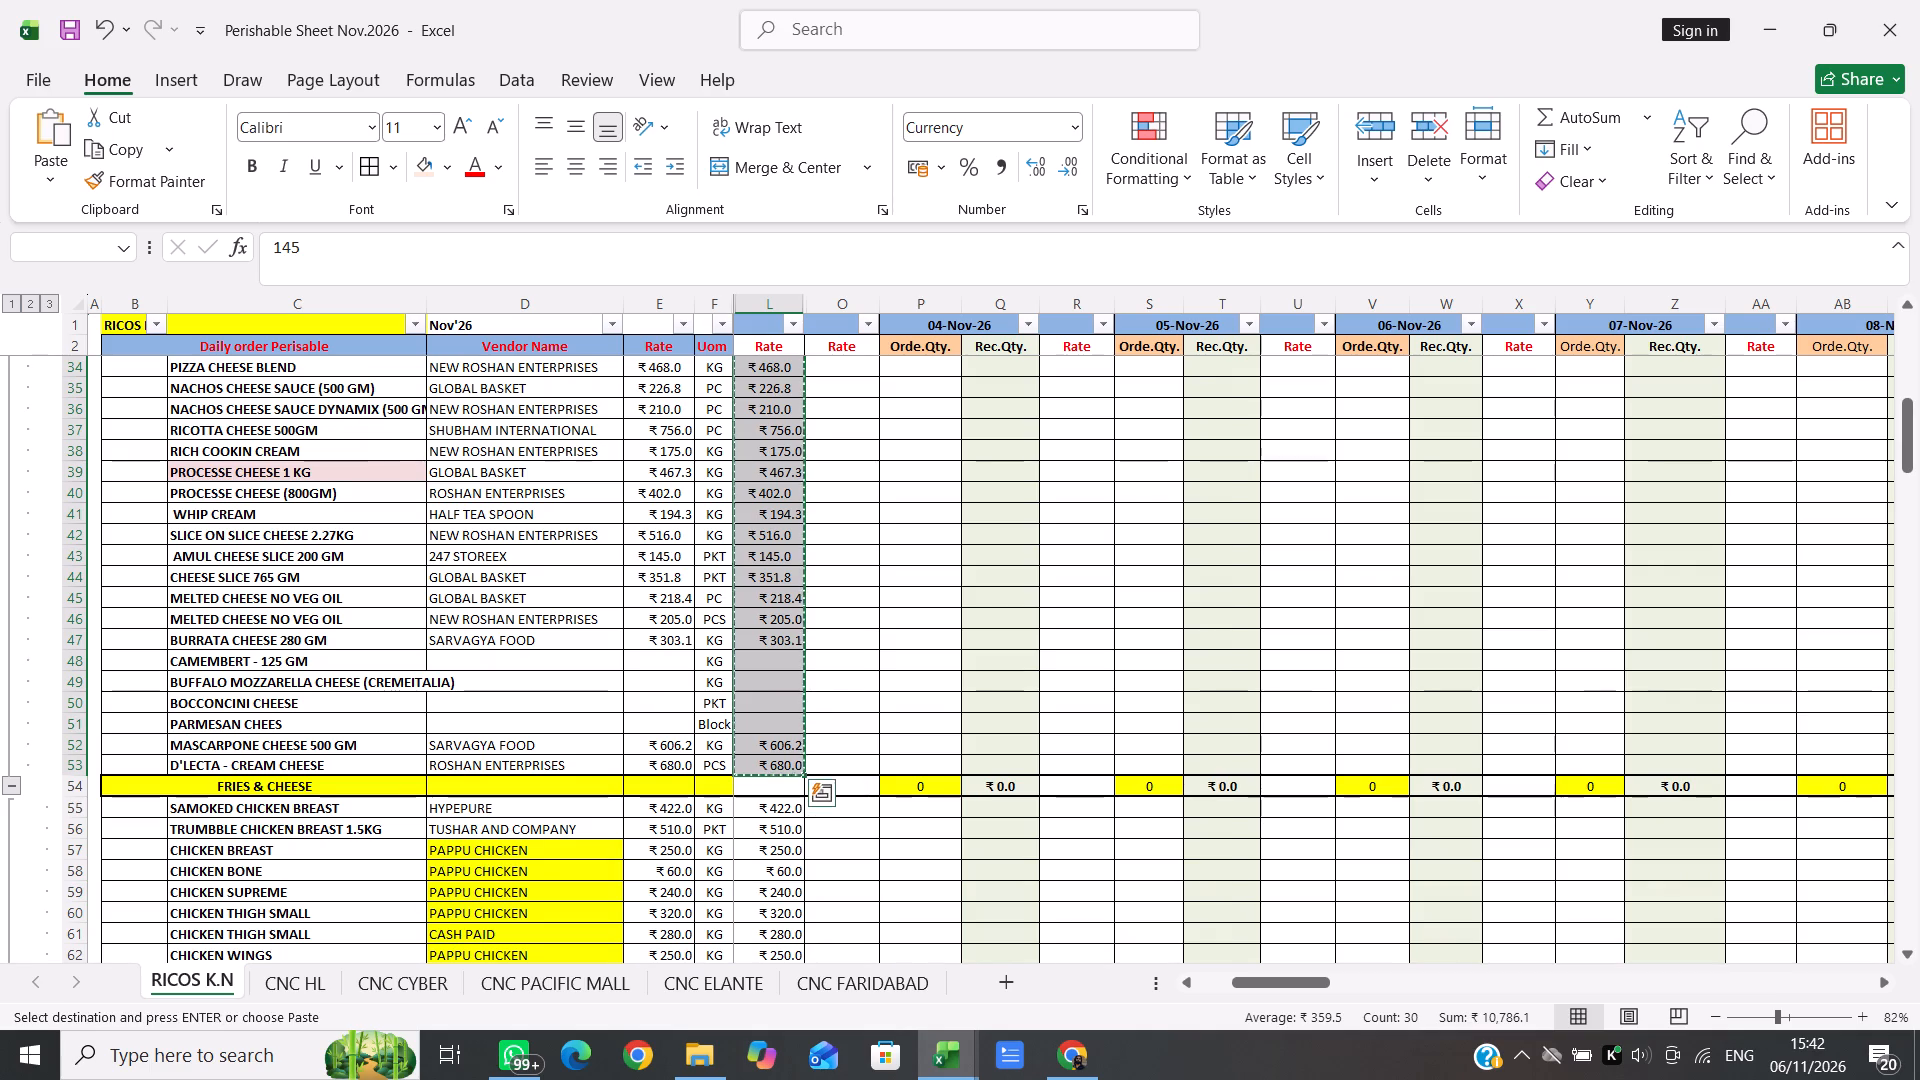
key("Right")
key("Return")
Copy the butchery rates from SAMOKED CHICKEN BREAST through STAFF CHICKEN WHOLE in column L into the 04-Nov-26 Rate column O.
key("Down")
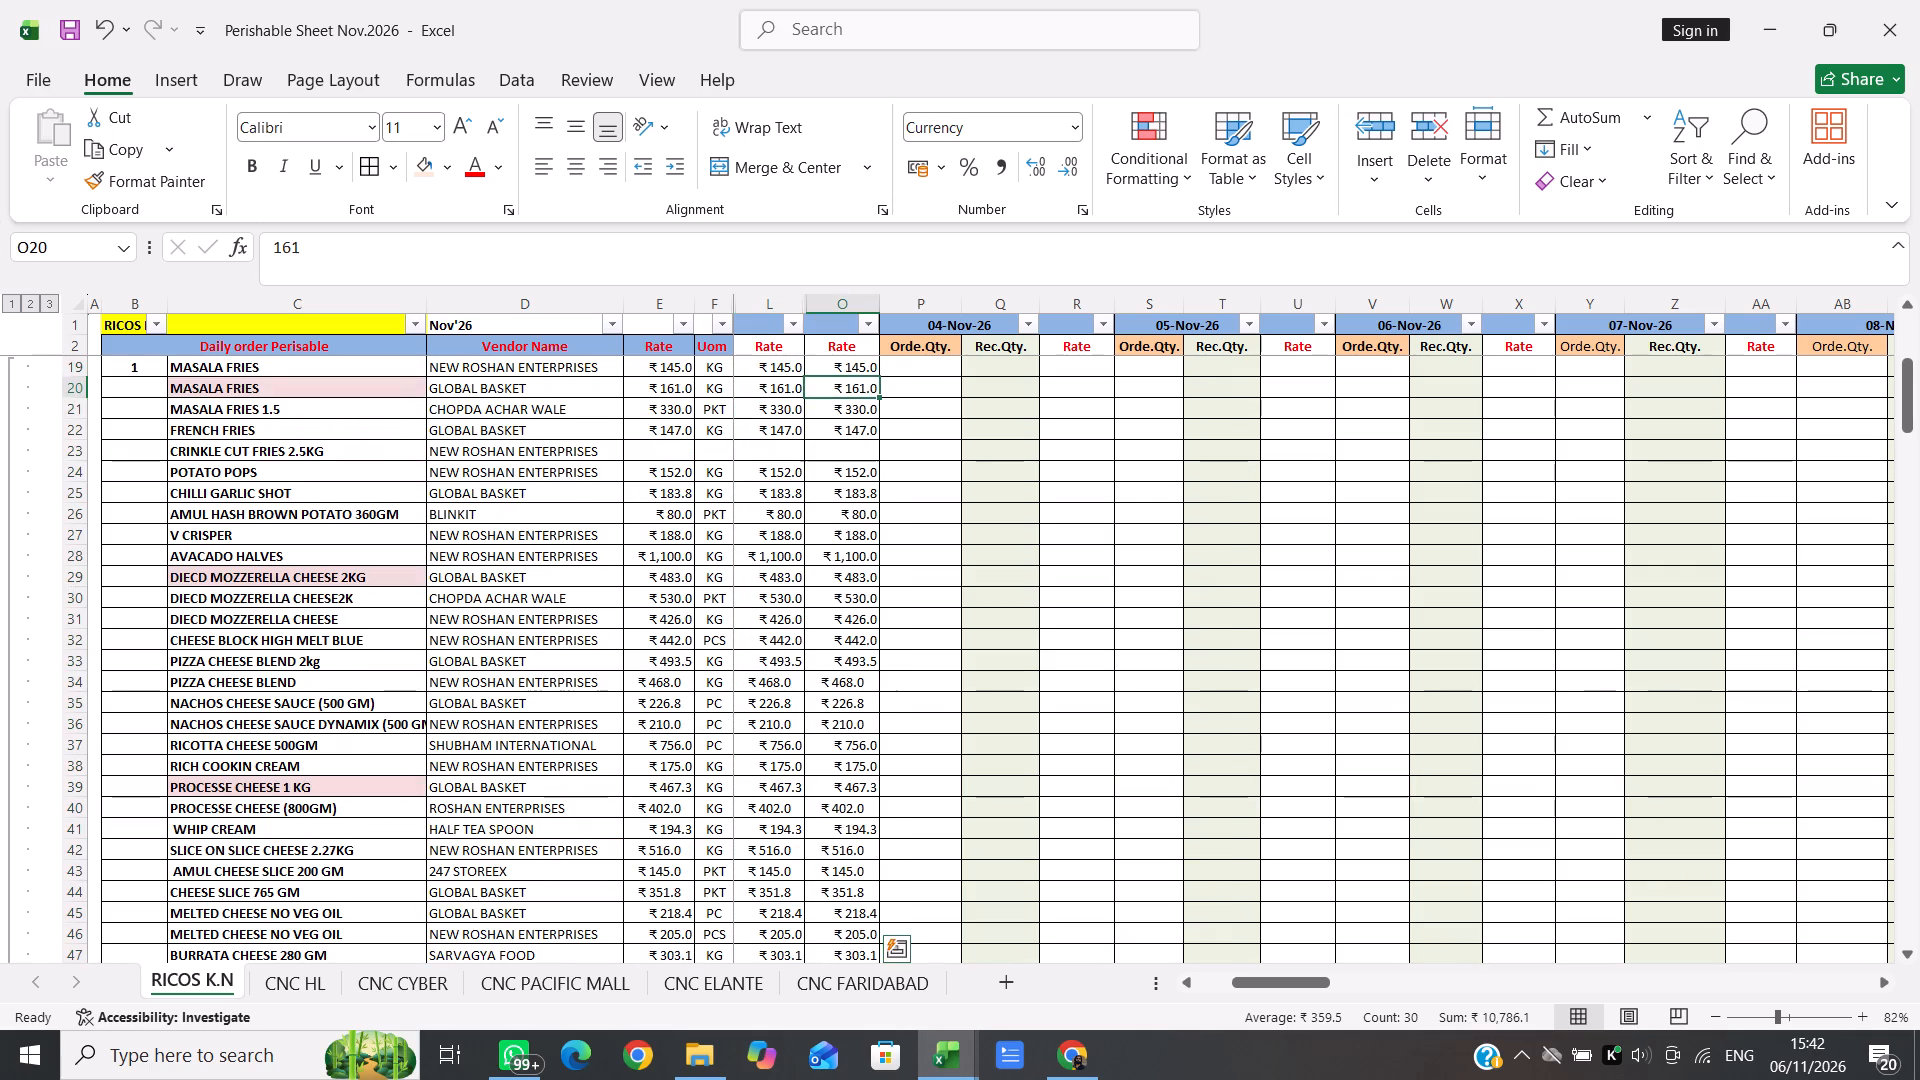
key("Down")
key("Down")
key("Down")
key("Down")
key("Down")
key("Down")
key("Down")
key("Down")
key("Down")
key("Down")
key("Down")
key("Down")
key("Down")
key("Down")
key("Down")
key("Down")
key("Down")
key("Down")
key("Down")
key("Down")
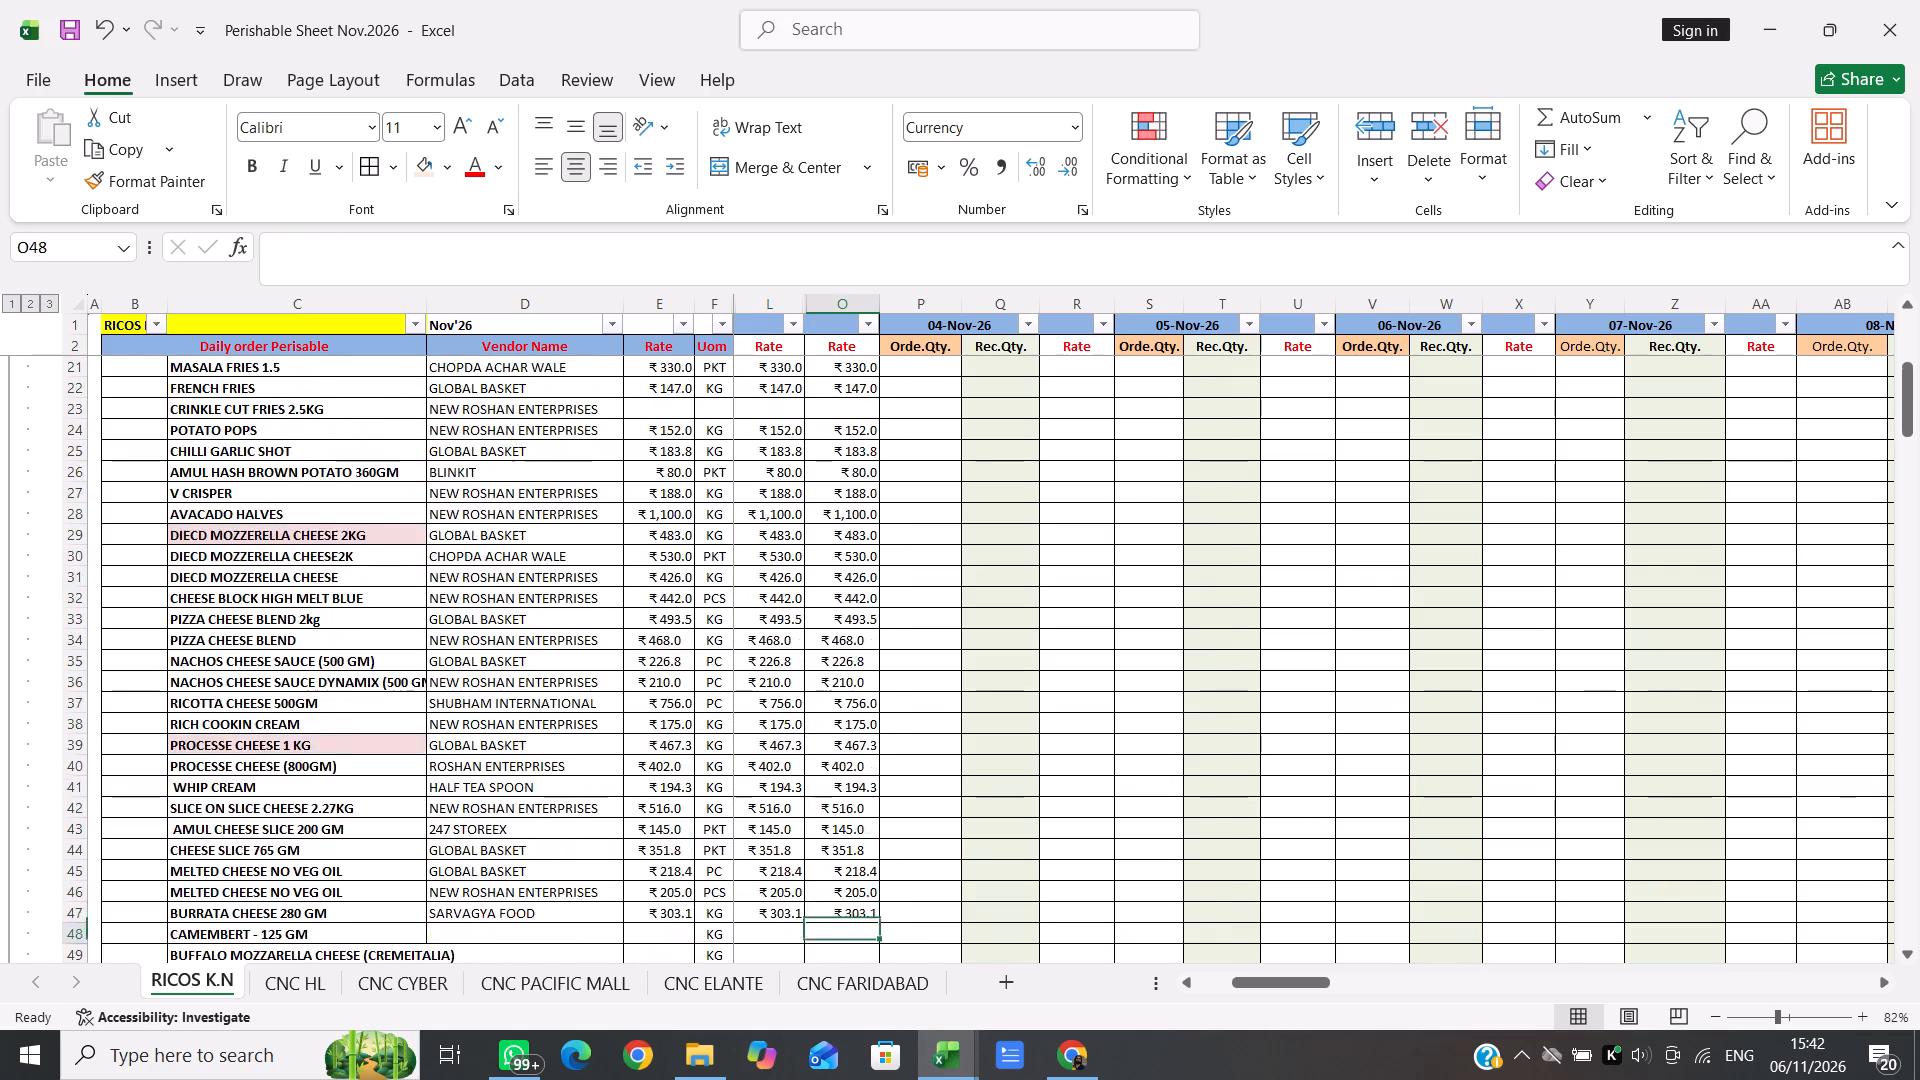
key("Up")
key("Up")
key("Up")
key("Up")
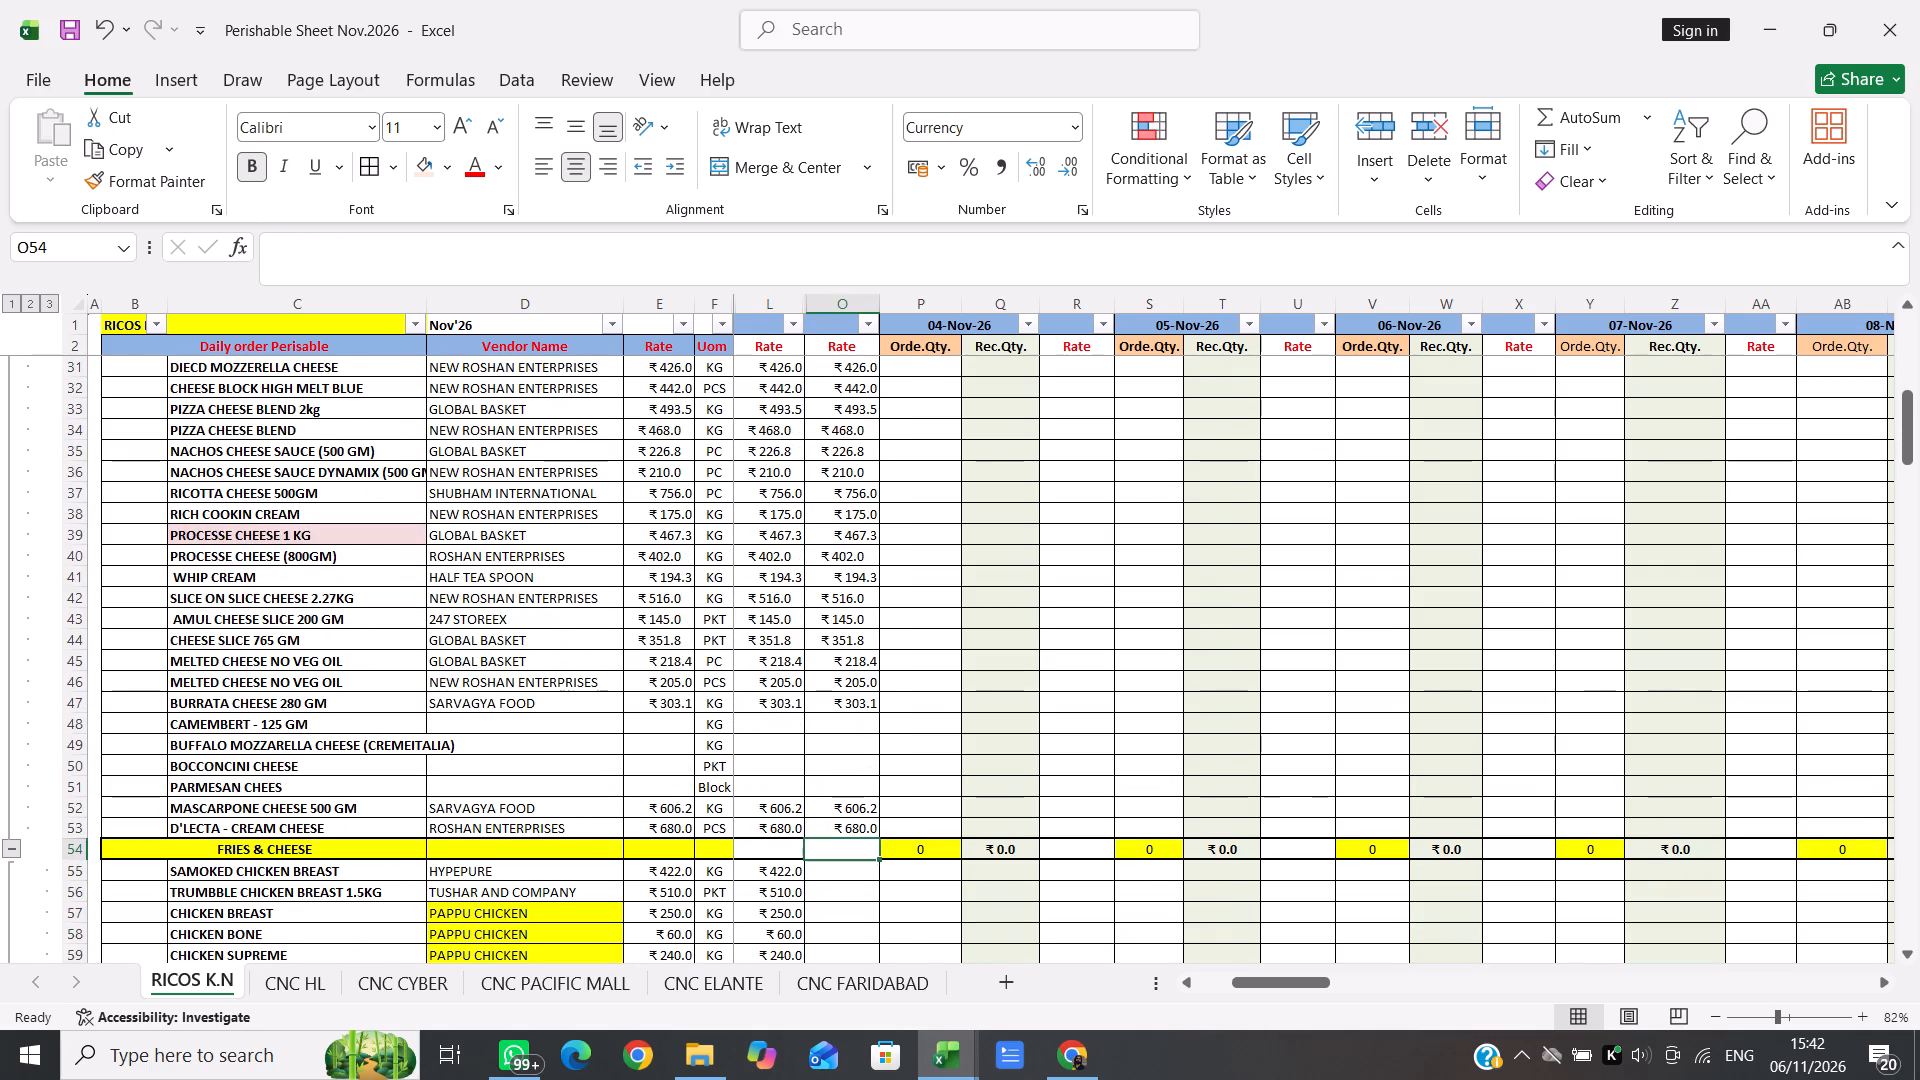
key("Down")
key("Left")
key("shift+Down")
key("shift+Down")
key("shift+Down")
key("shift+Down")
key("shift+Down")
key("shift+Down")
key("shift+Down")
key("shift+Down")
key("shift+Down")
key("shift+Down")
key("shift+Down")
key("shift+Down")
key("shift+Down")
key("shift+Down")
key("shift+Down")
key("shift+Down")
key("shift+Down")
key("shift+Down")
key("shift+Down")
key("shift+Down")
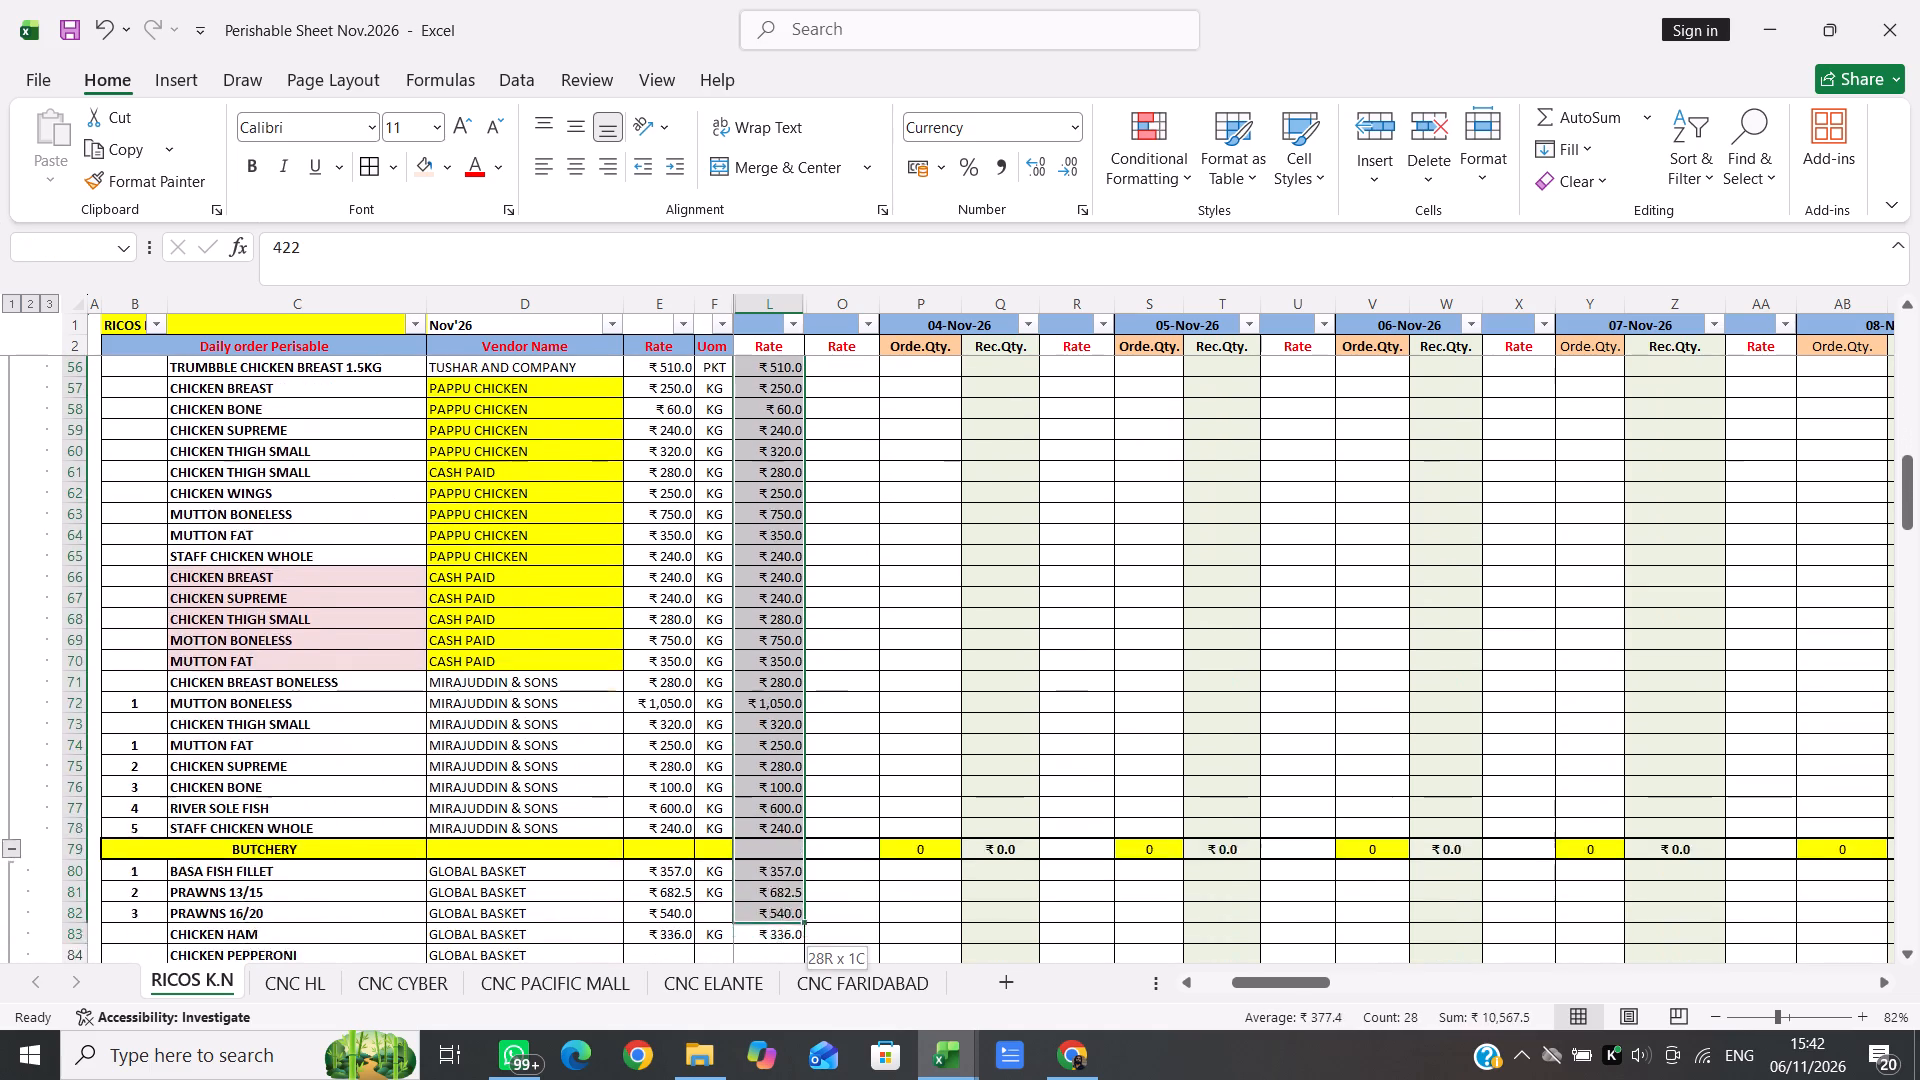
key("shift+Up")
key("shift+Up")
key("shift+Up")
key("shift+Up")
key("shift+Up")
key("shift+Up")
key("shift+Up")
key("shift+Up")
key("shift+Up")
key("shift+Up")
key("shift+Up")
key("shift+Up")
key("shift+Up")
key("shift+Up")
key("shift+Up")
key("shift+Down")
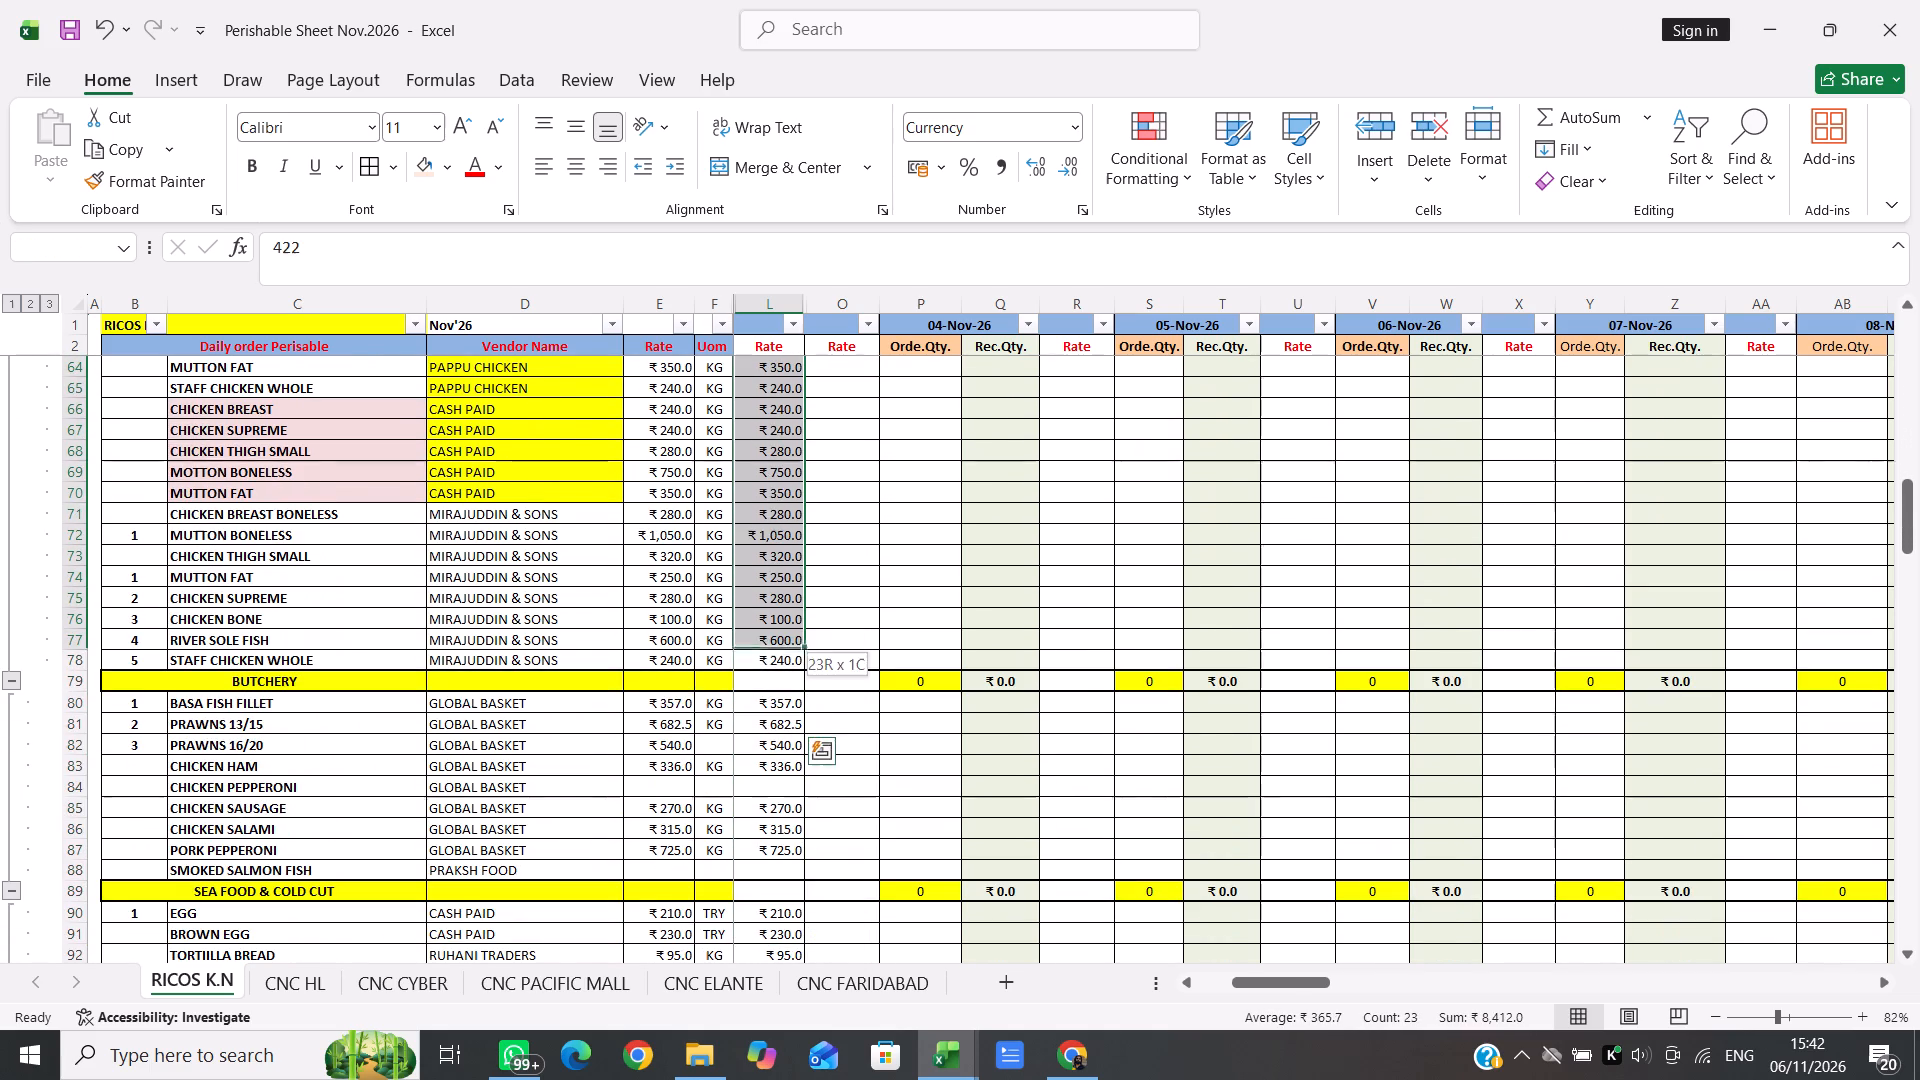
key("shift+Down")
key("ctrl+c")
key("Right")
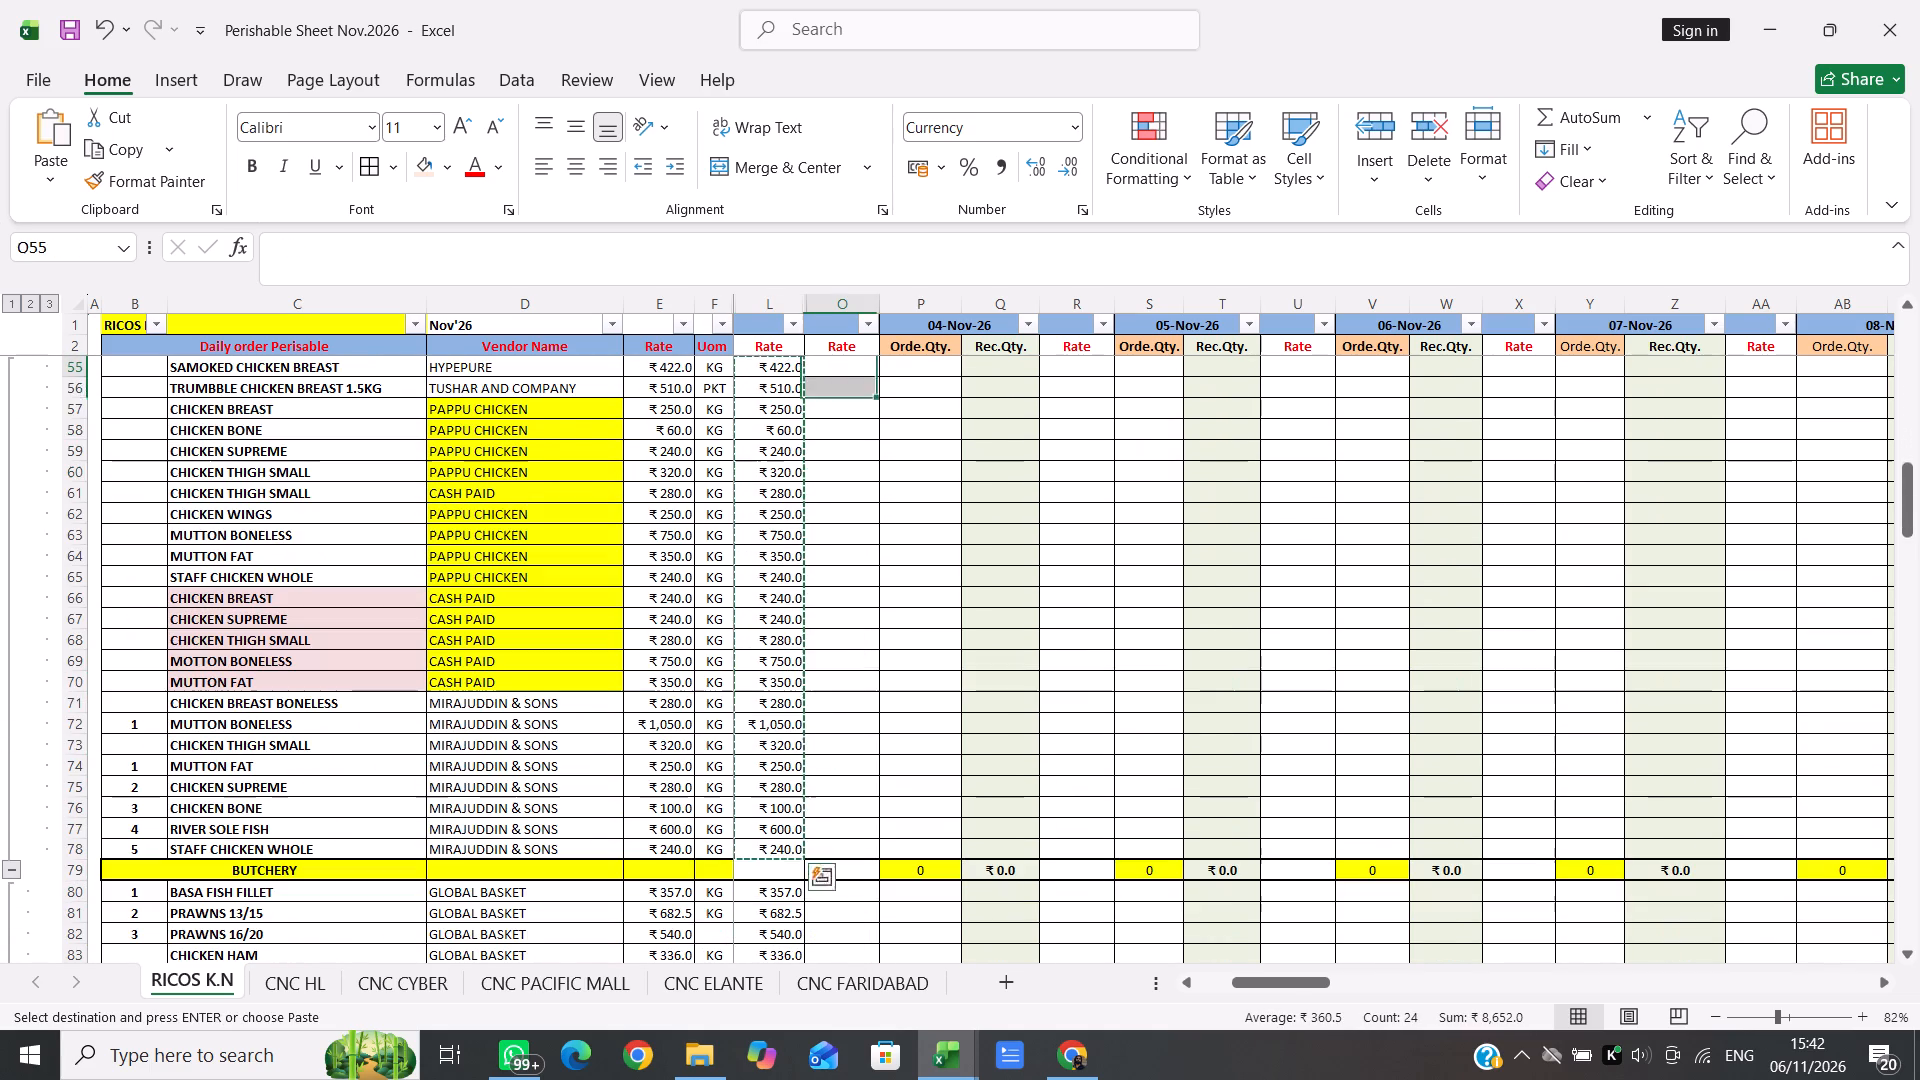
key("Return")
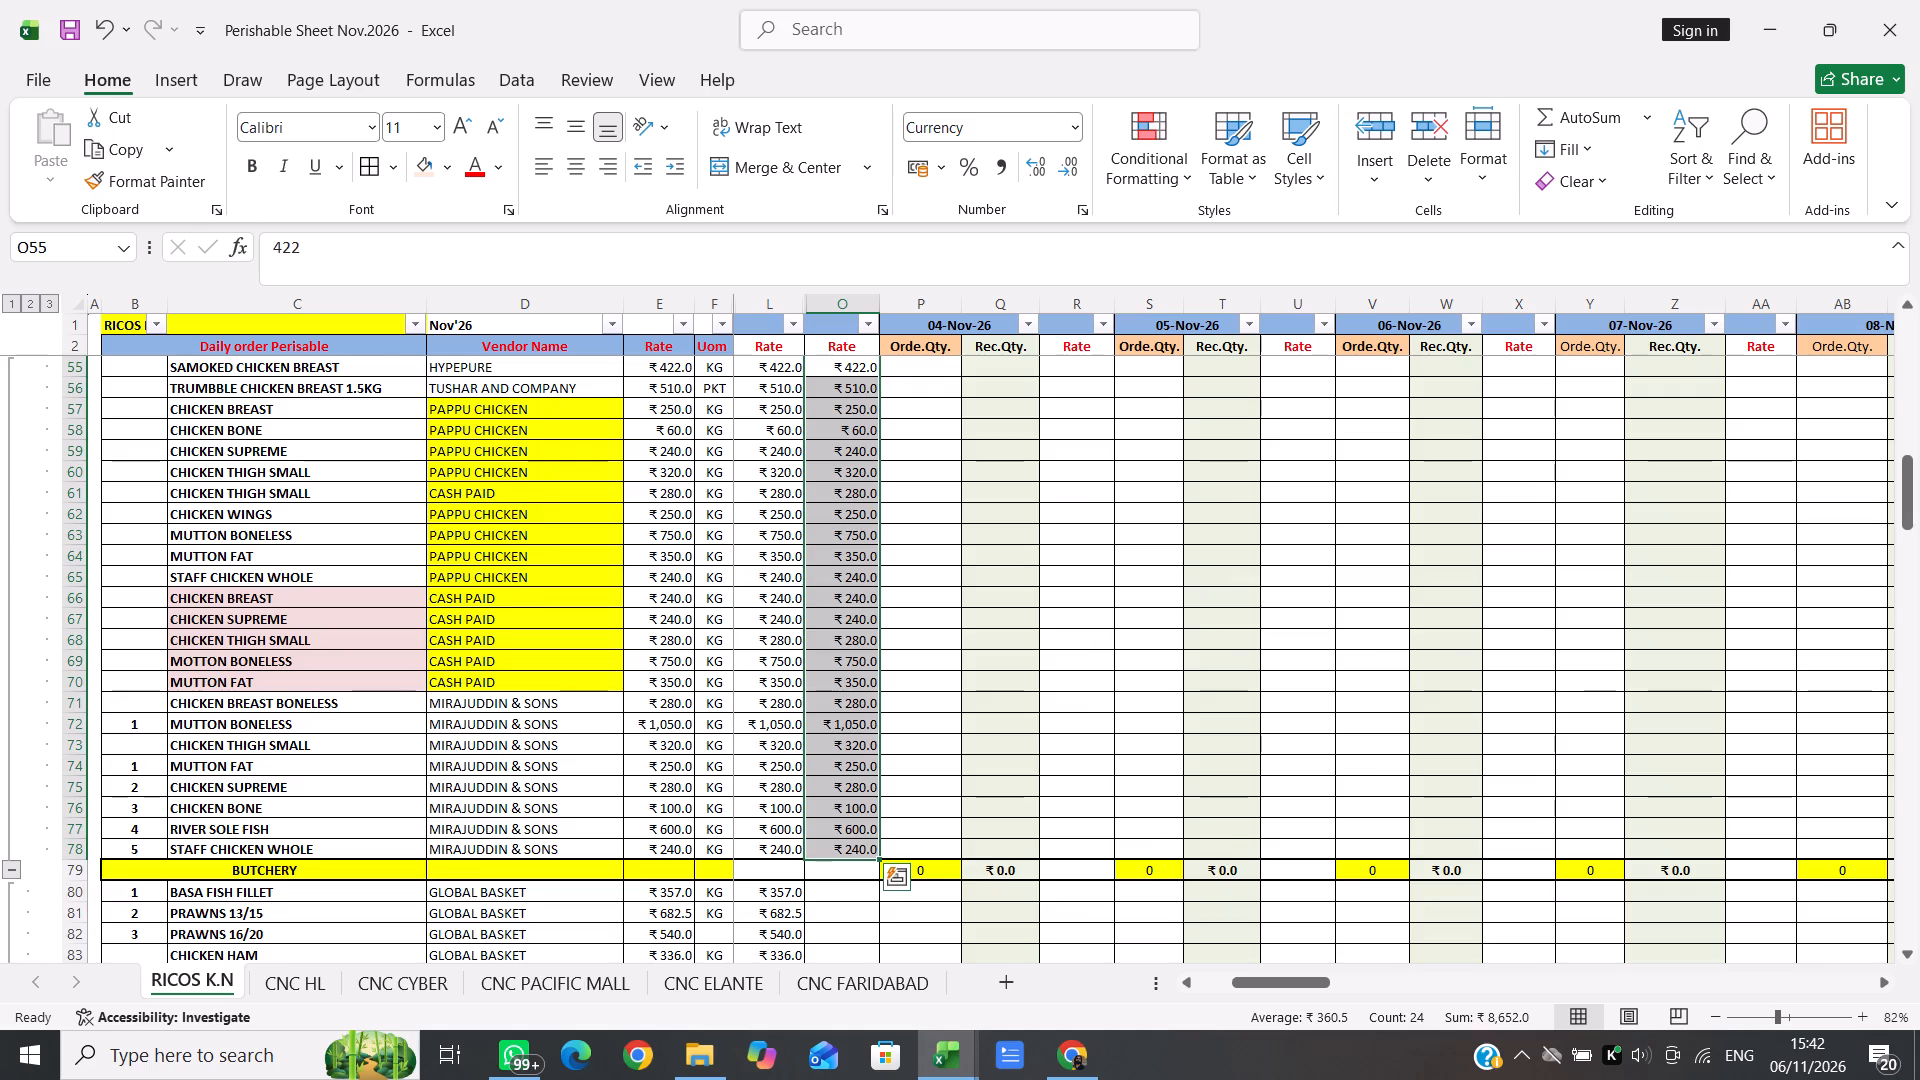
Copy the seafood and cold cut rates from BASA FISH FILLET through SMOKED SALMON FISH in column L into the 04-Nov-26 Rate column O.
scroll(825, 635, "down", 2)
left_click(828, 572)
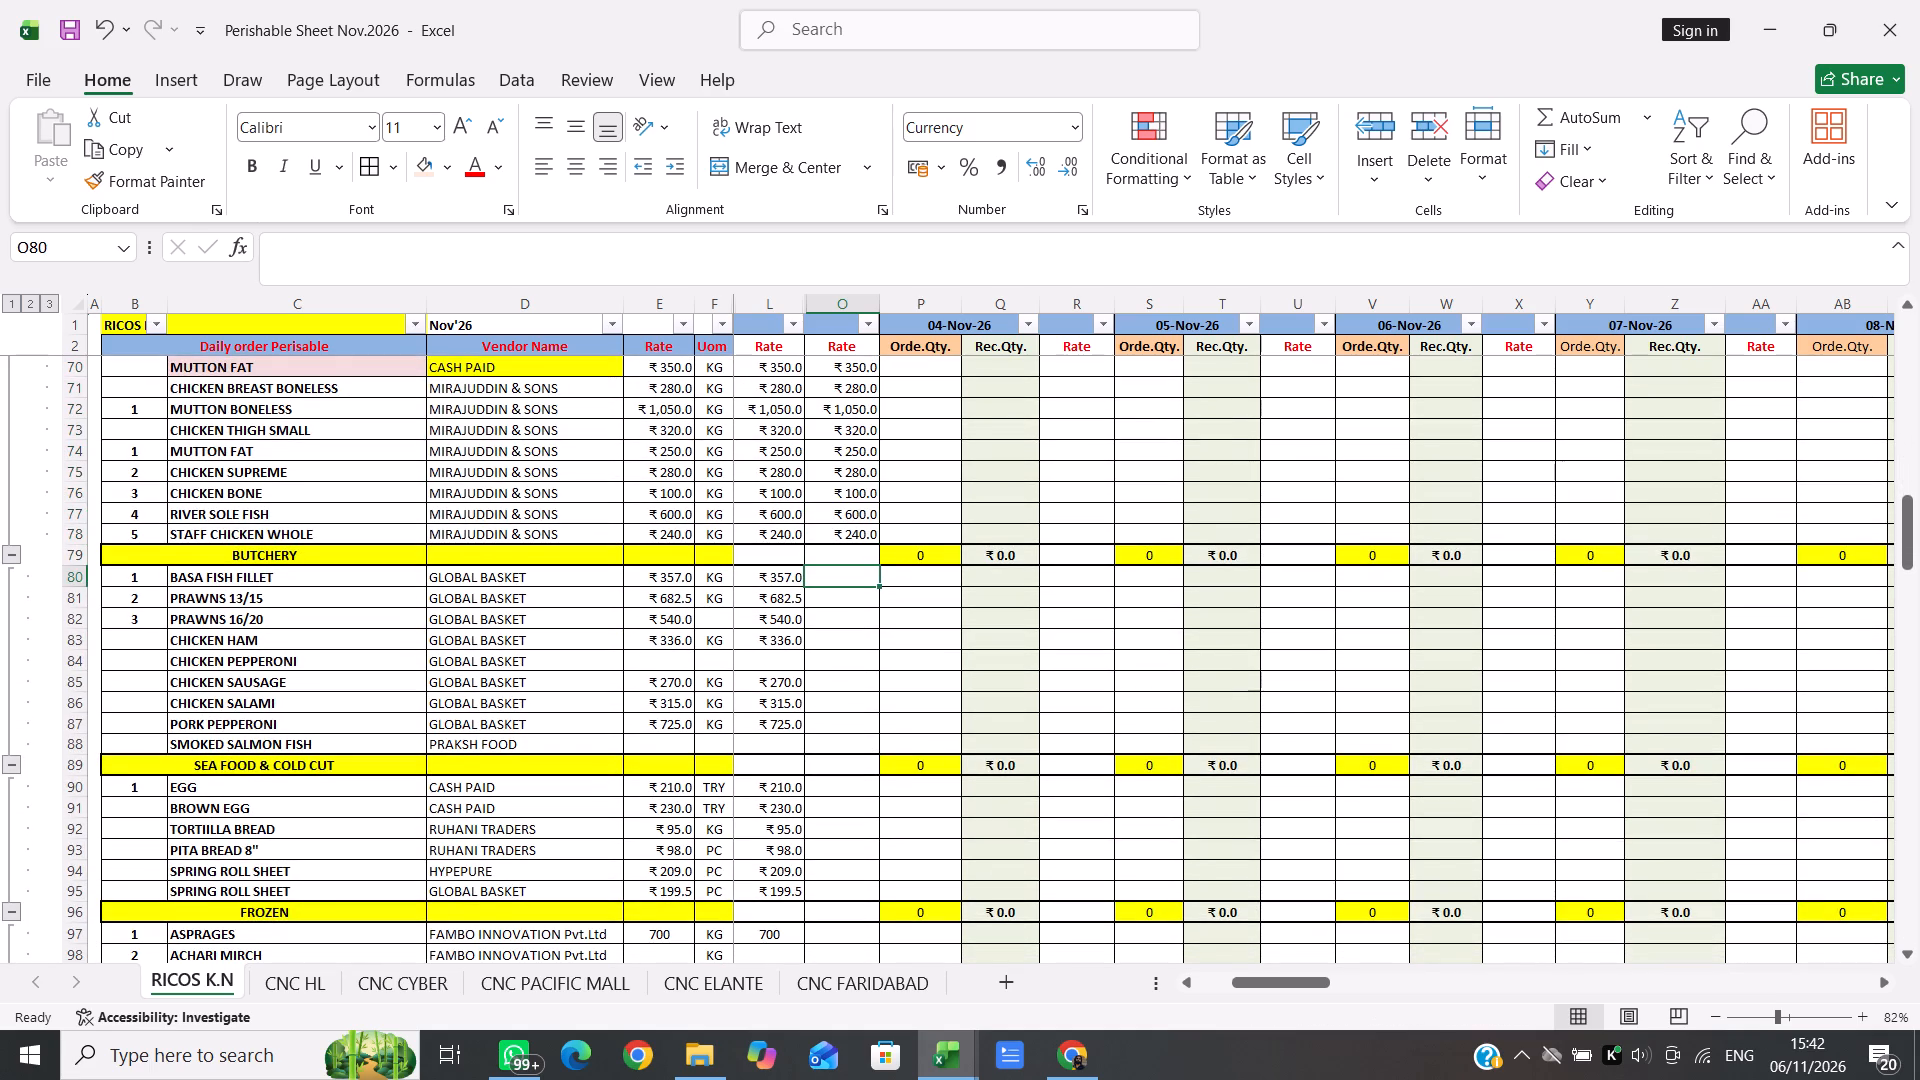
key("Left")
key("shift+Down")
key("shift+Down")
key("shift+Down")
key("shift+Down")
key("shift+Down")
key("shift+Down")
key("shift+Down")
key("shift+Down")
key("shift+Down")
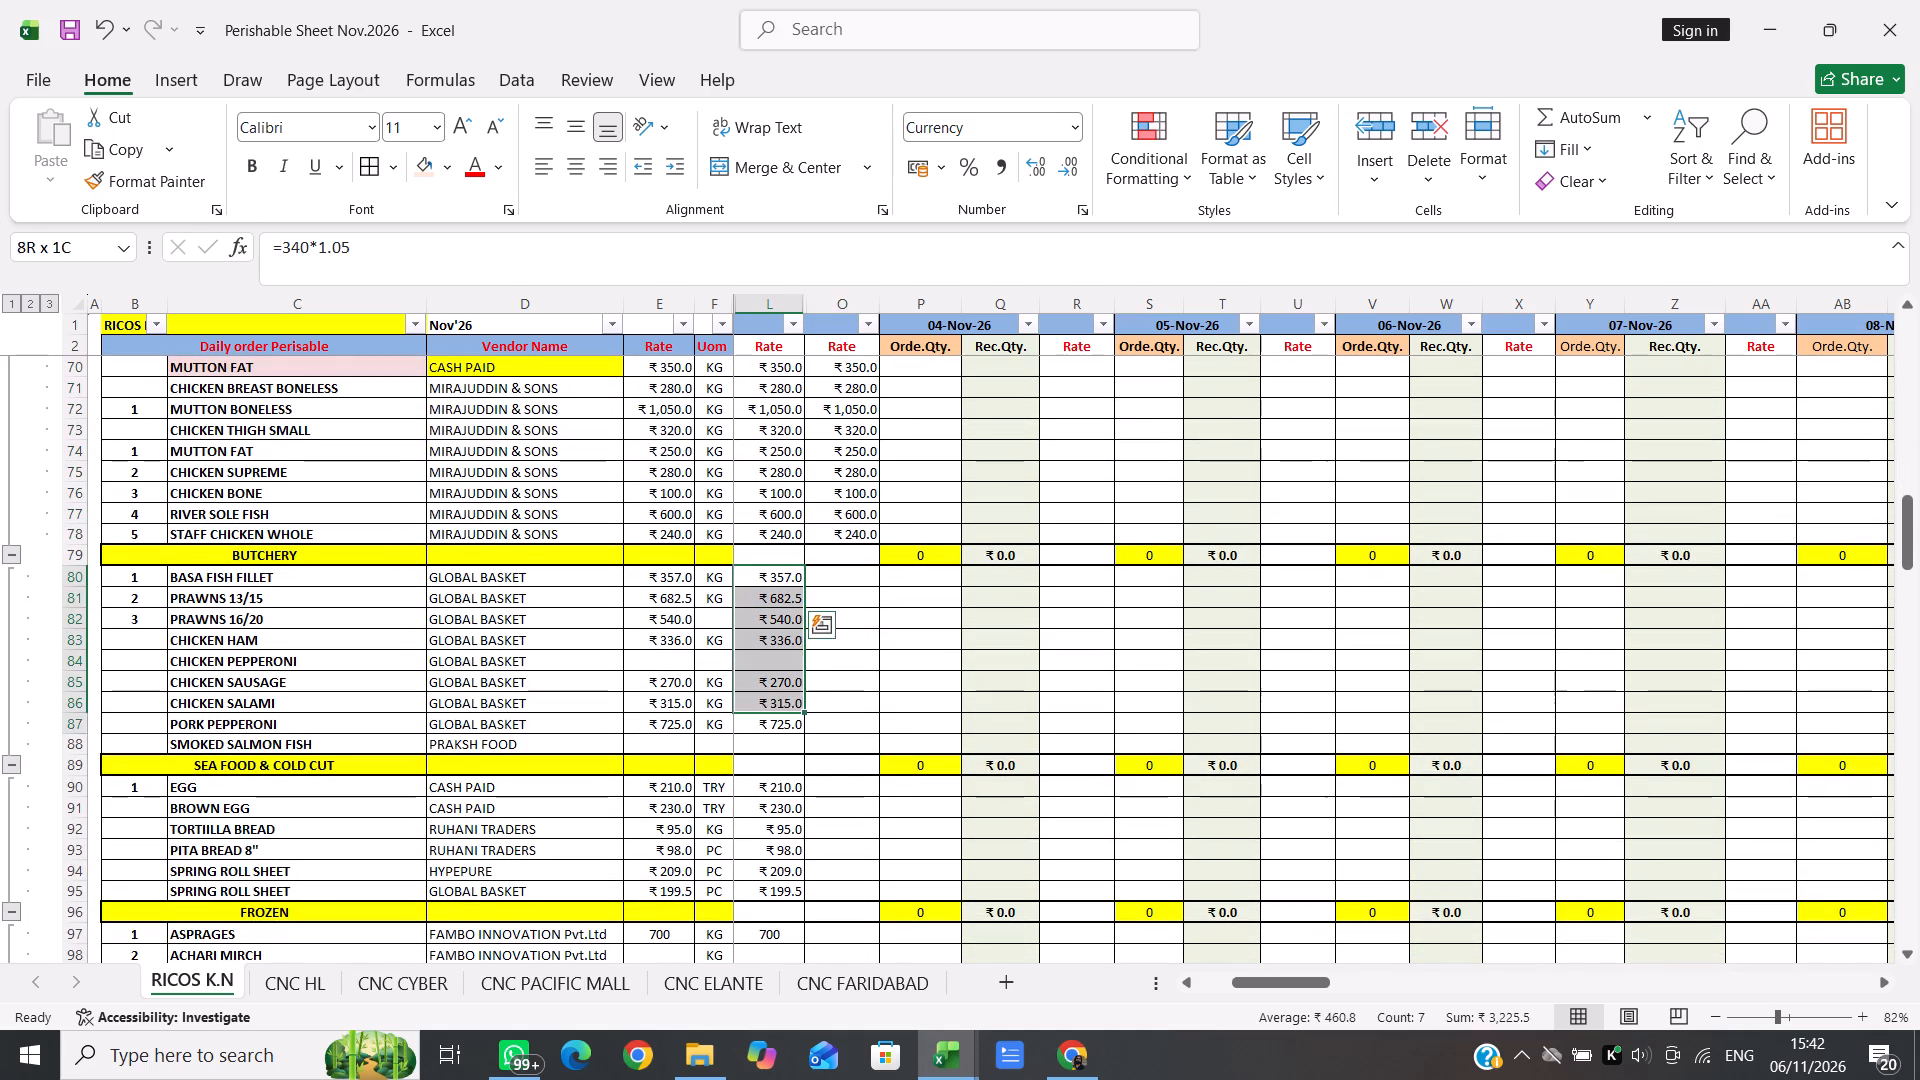
key("shift+Up")
key("shift+Up")
key("shift+Down")
key("ctrl+c")
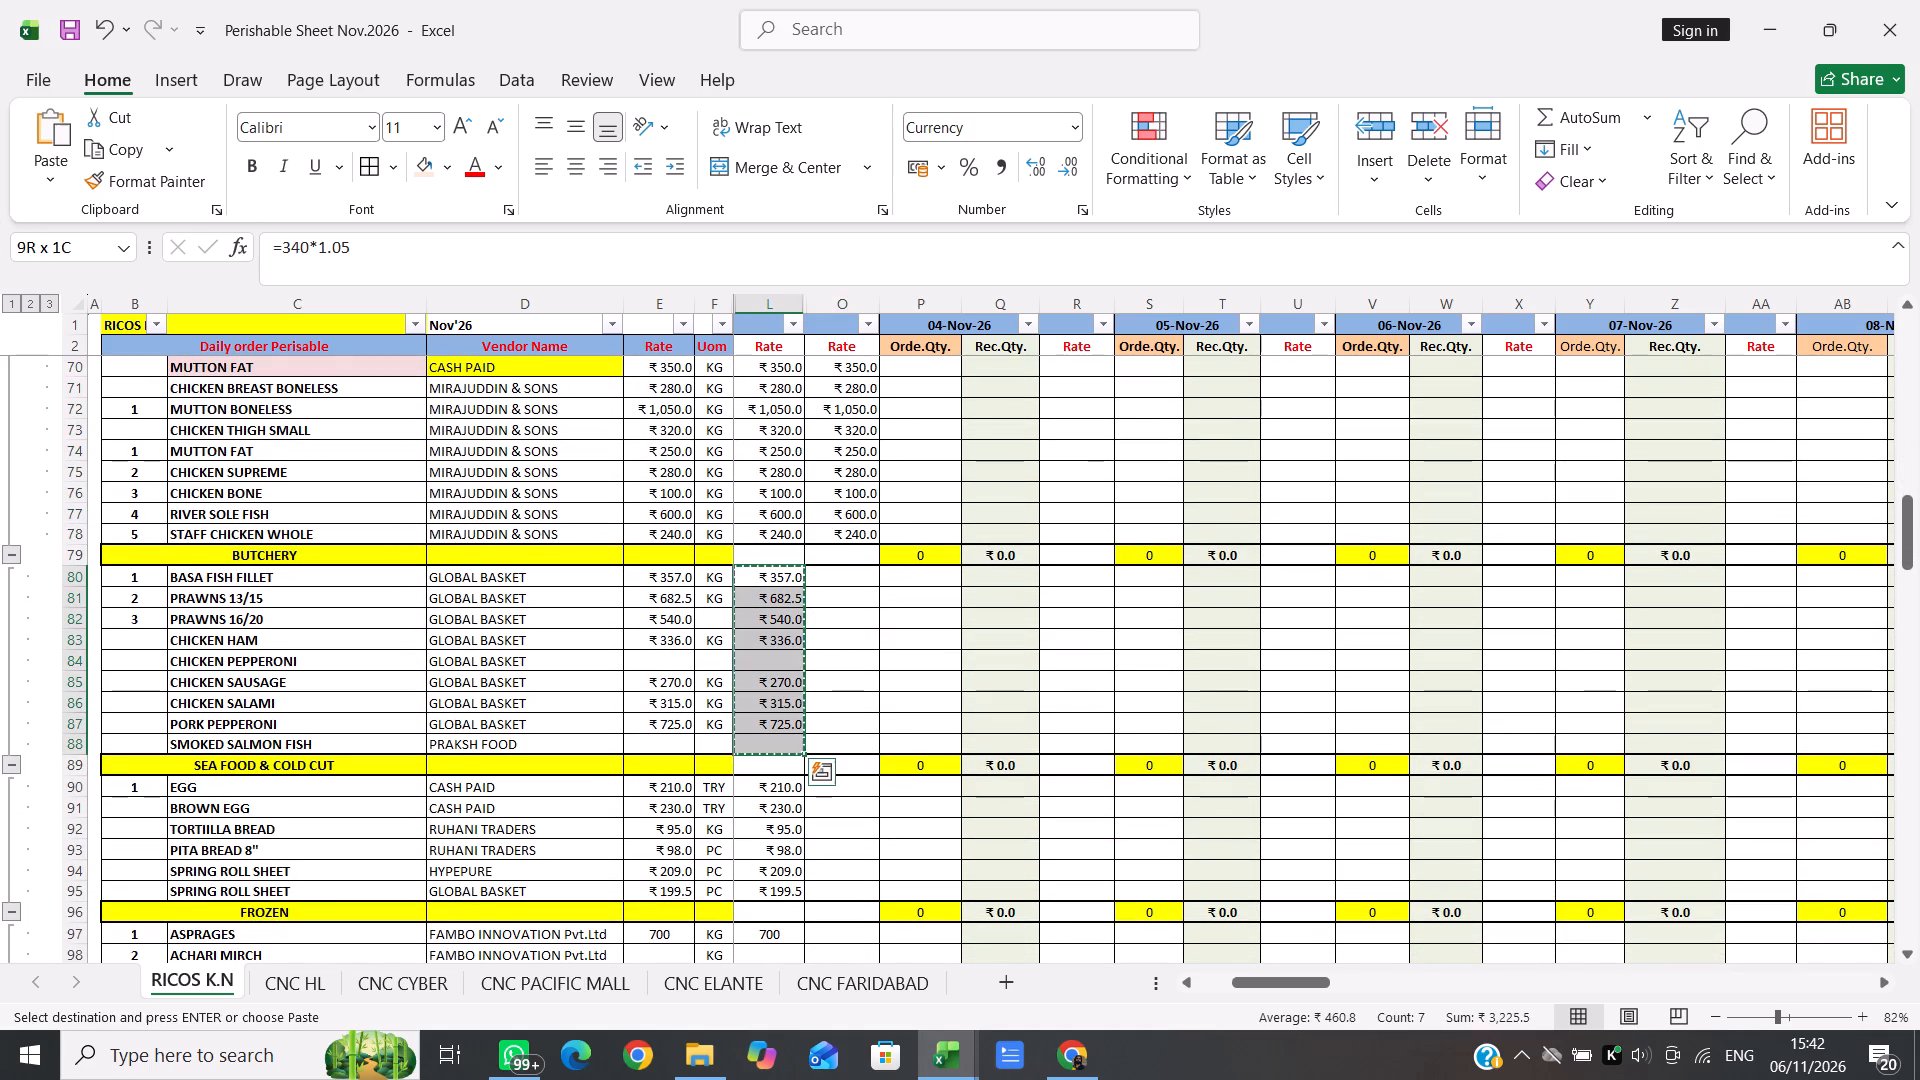
key("Right")
key("Return")
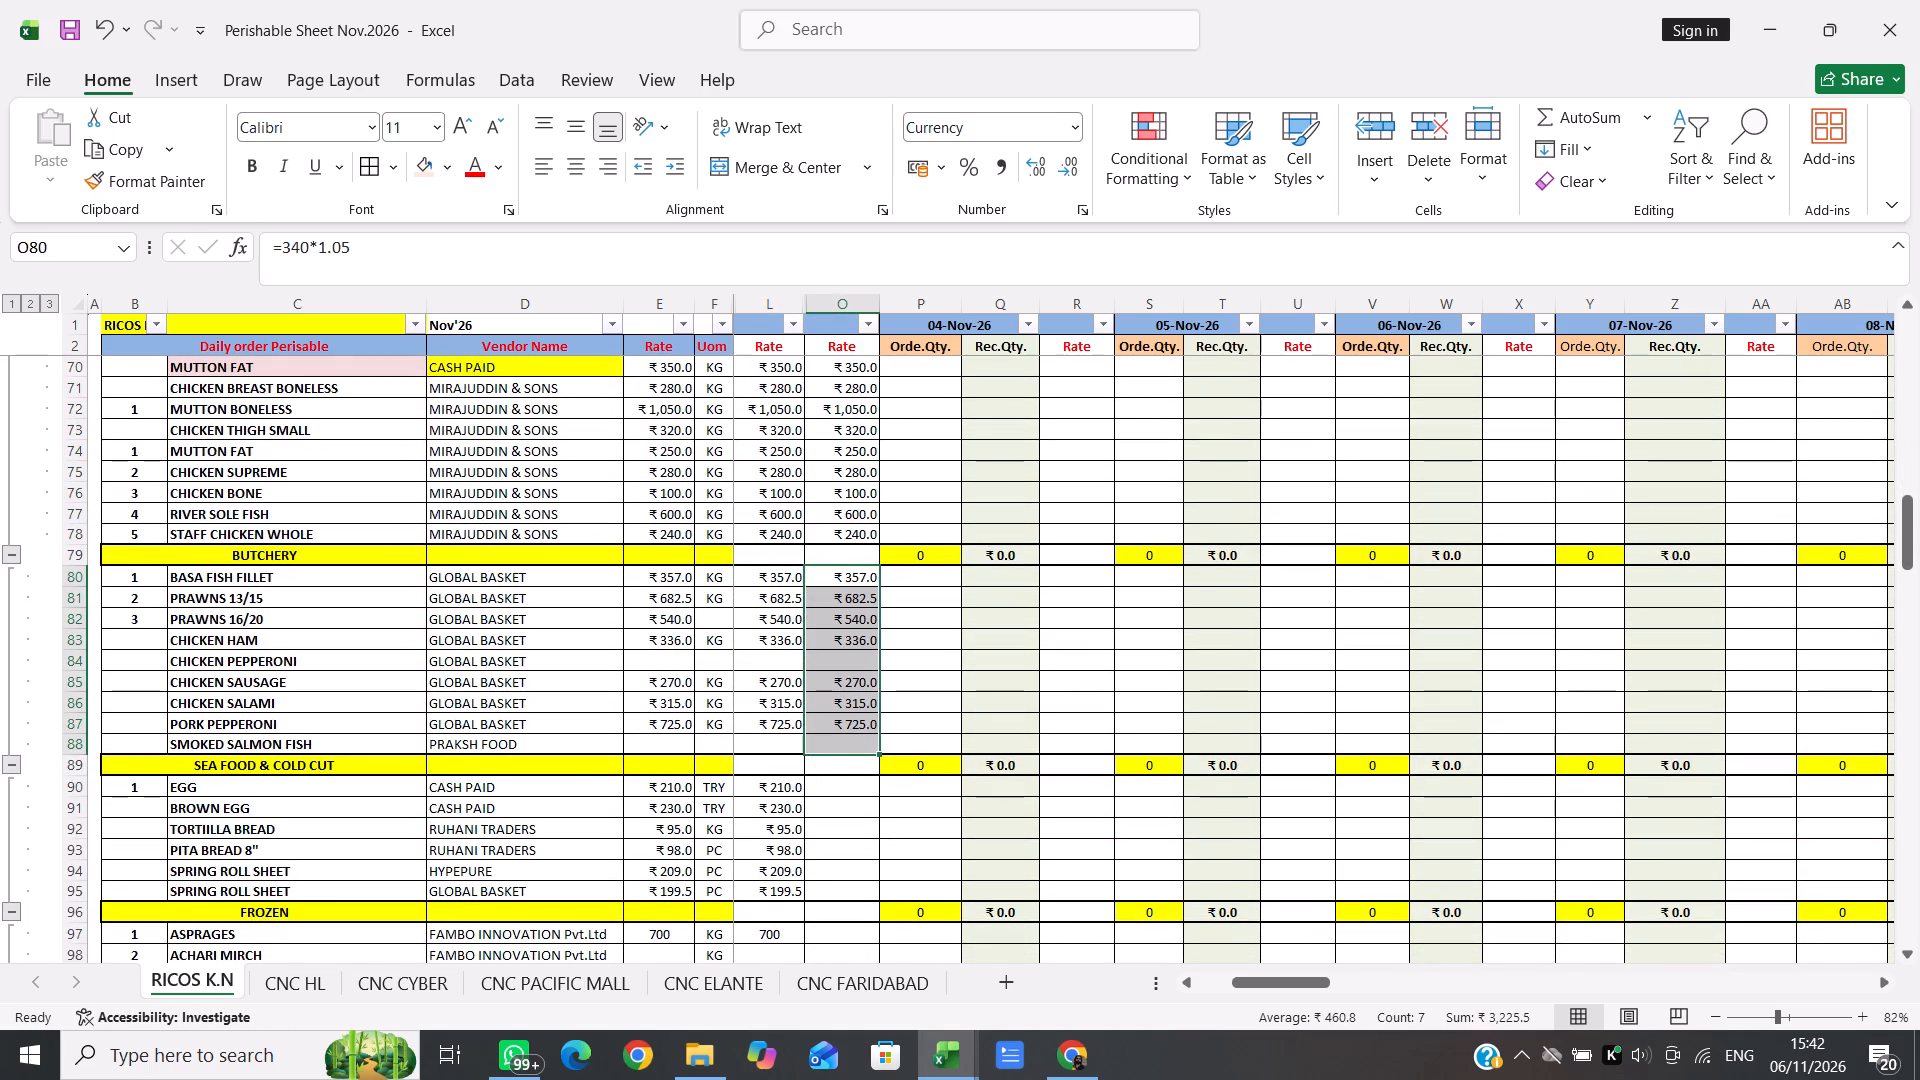
Copy the frozen section rates from EGG through the last SPRING ROLL SHEET in column L into the 04-Nov-26 Rate column O.
left_click(845, 790)
key("Left")
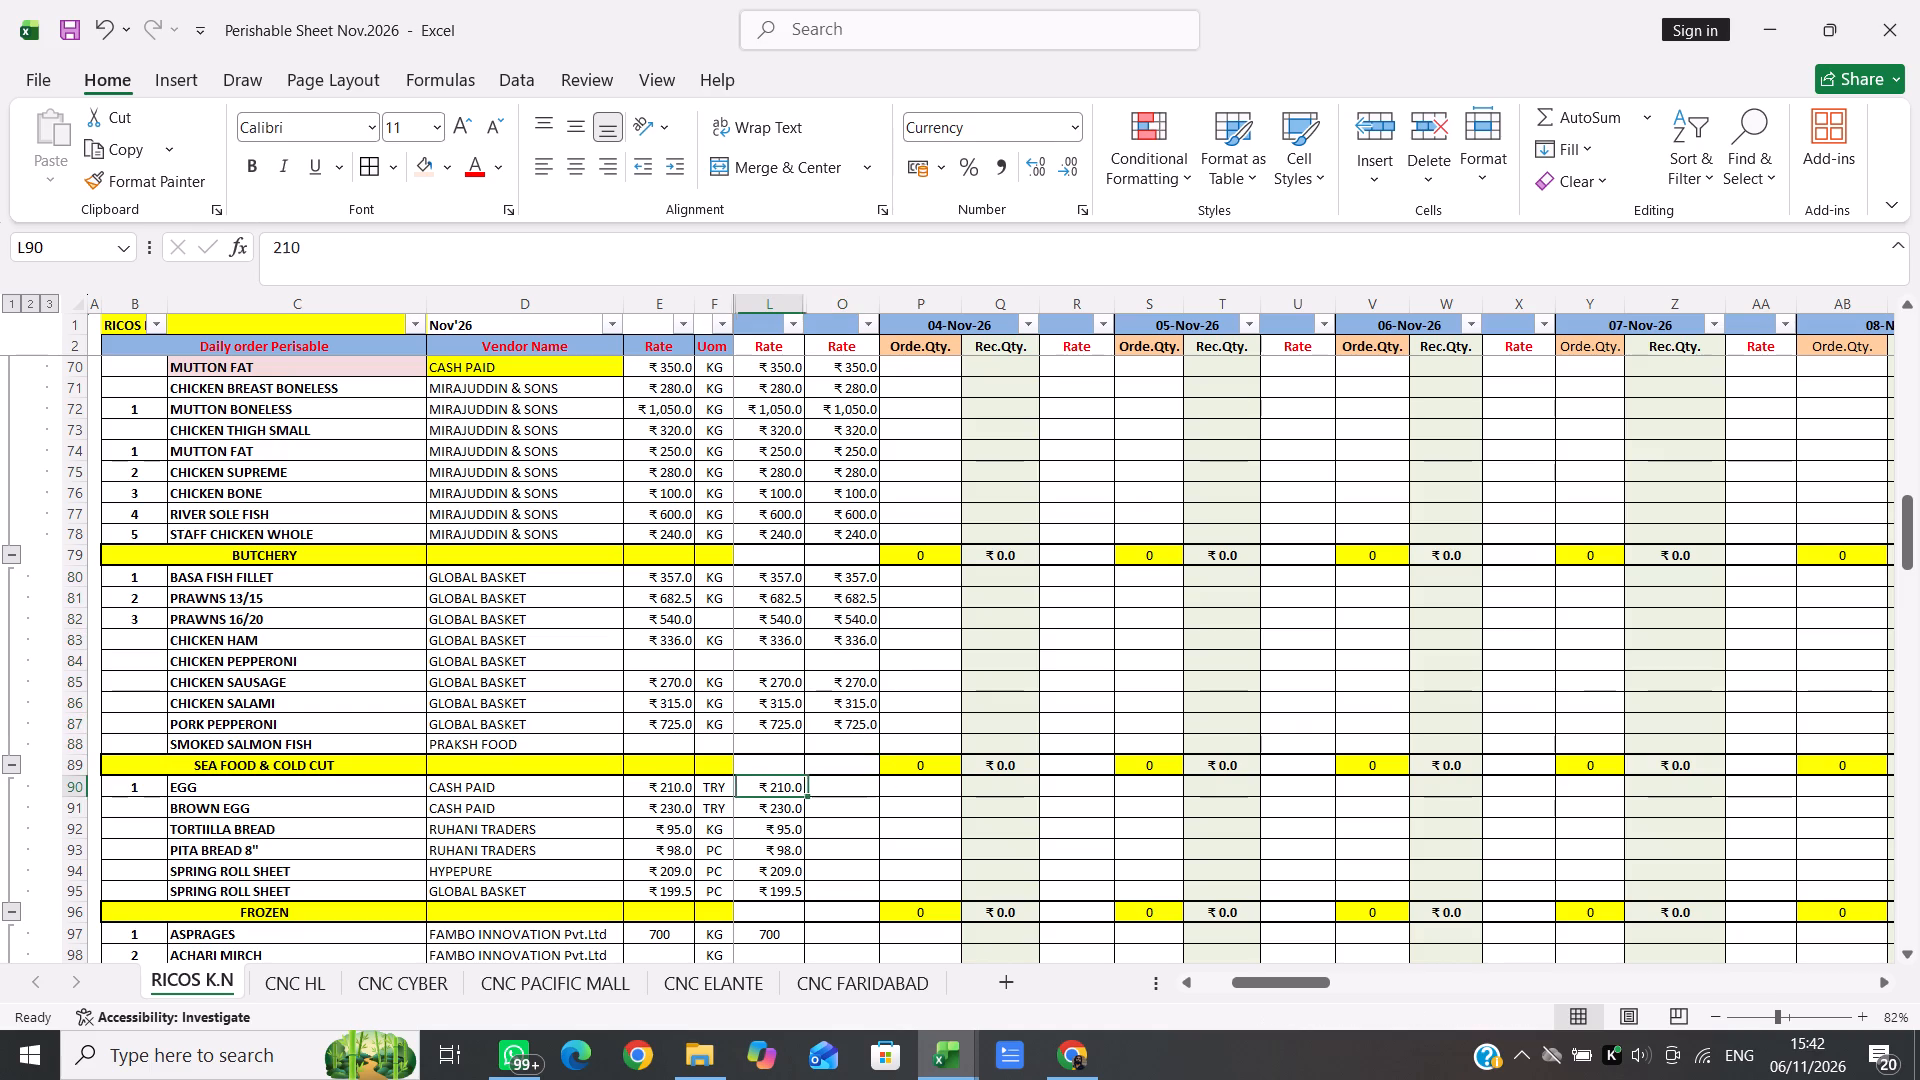
key("shift+Down")
key("shift+Down")
key("shift+Down")
key("shift+Down")
key("shift+Down")
key("shift+Down")
key("shift+Down")
key("shift+Down")
key("shift+Down")
key("shift+Up")
key("shift+Up")
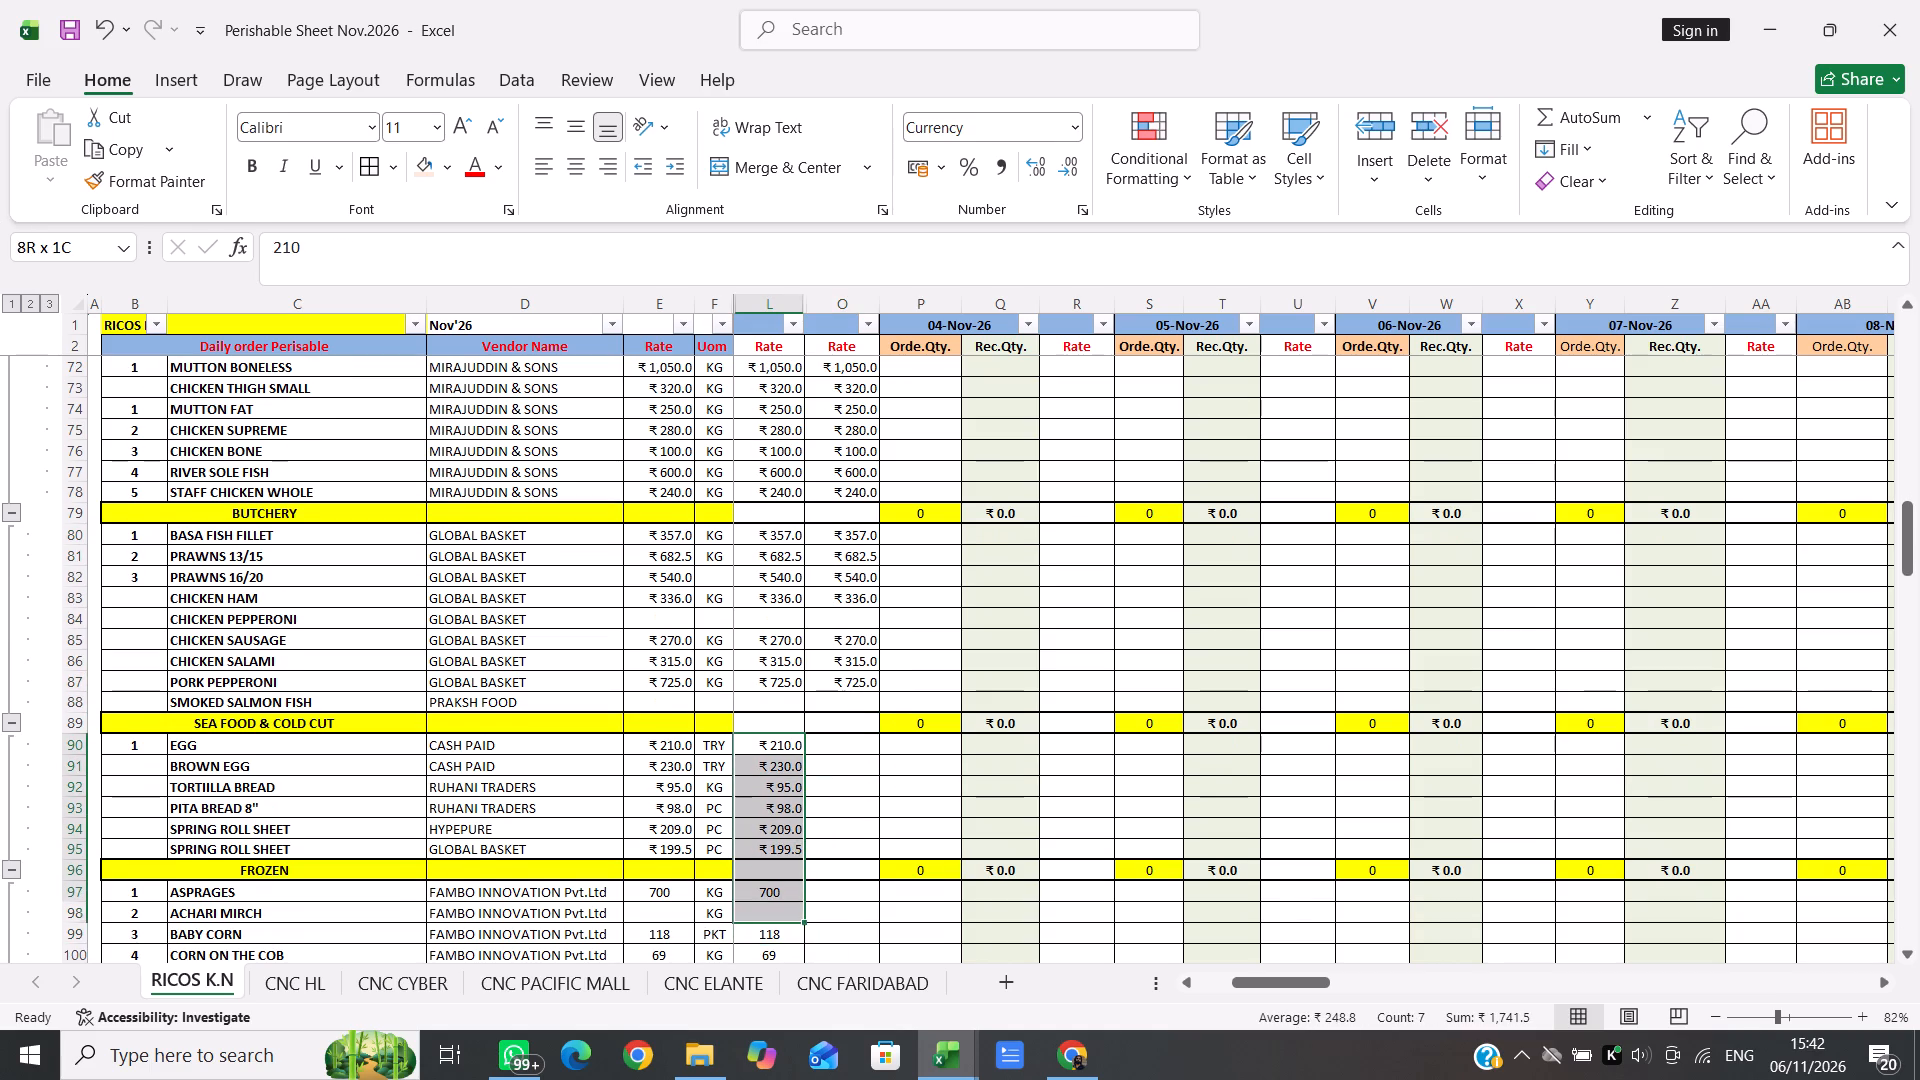
key("shift+Up")
key("shift+Up")
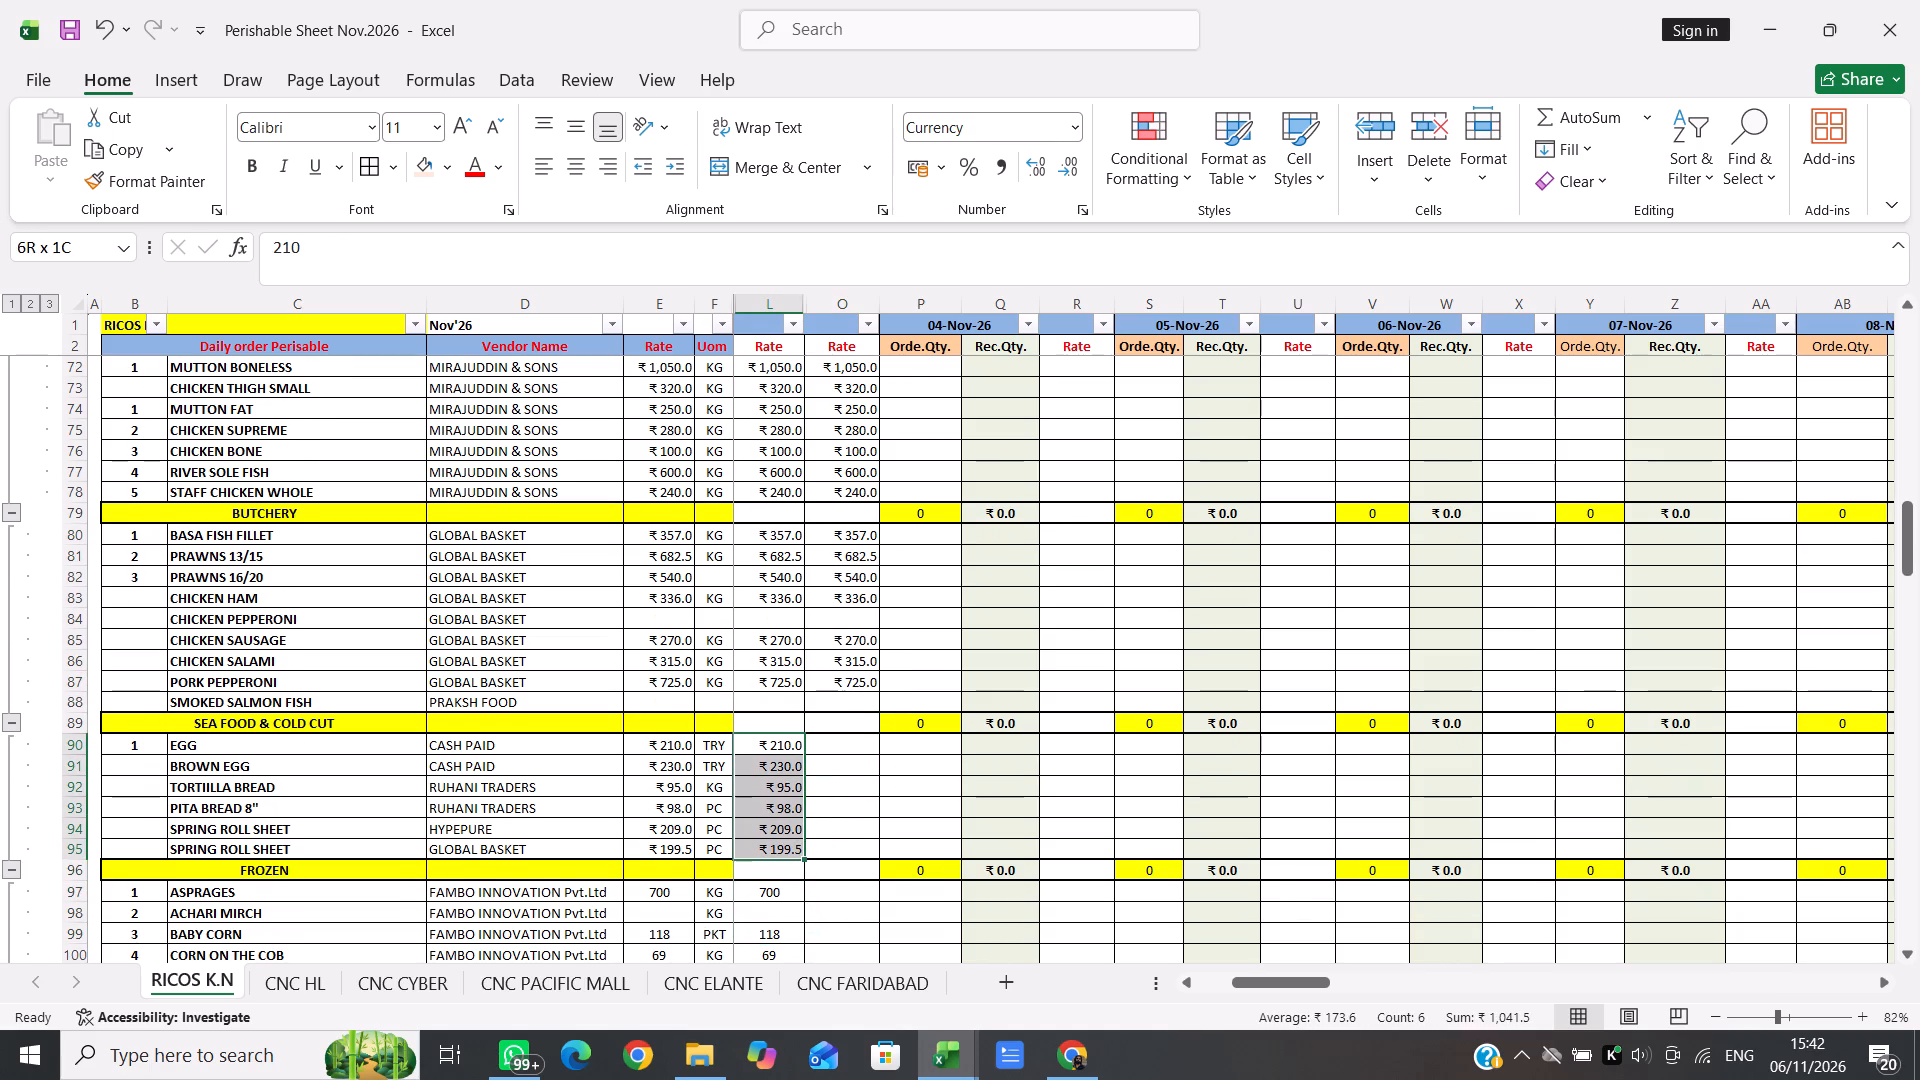
key("ctrl+c")
key("Right")
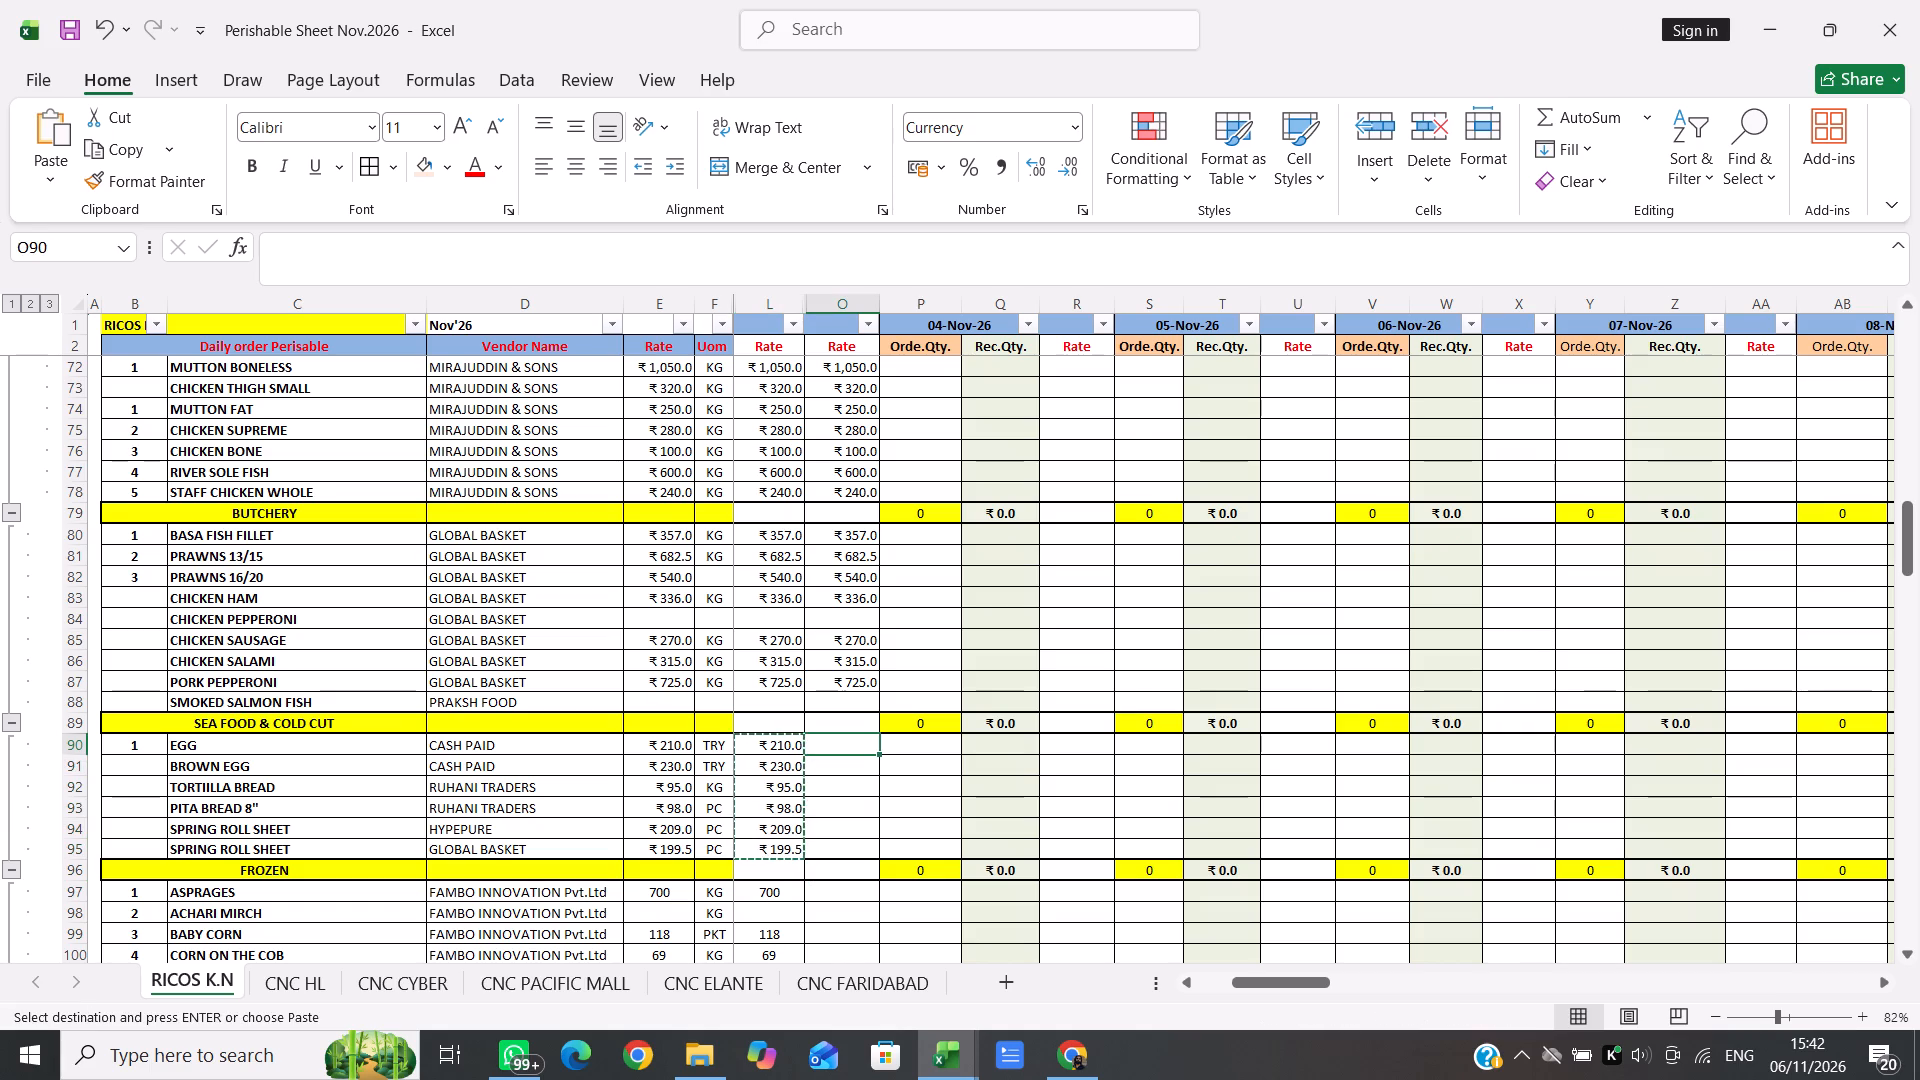
key("Return")
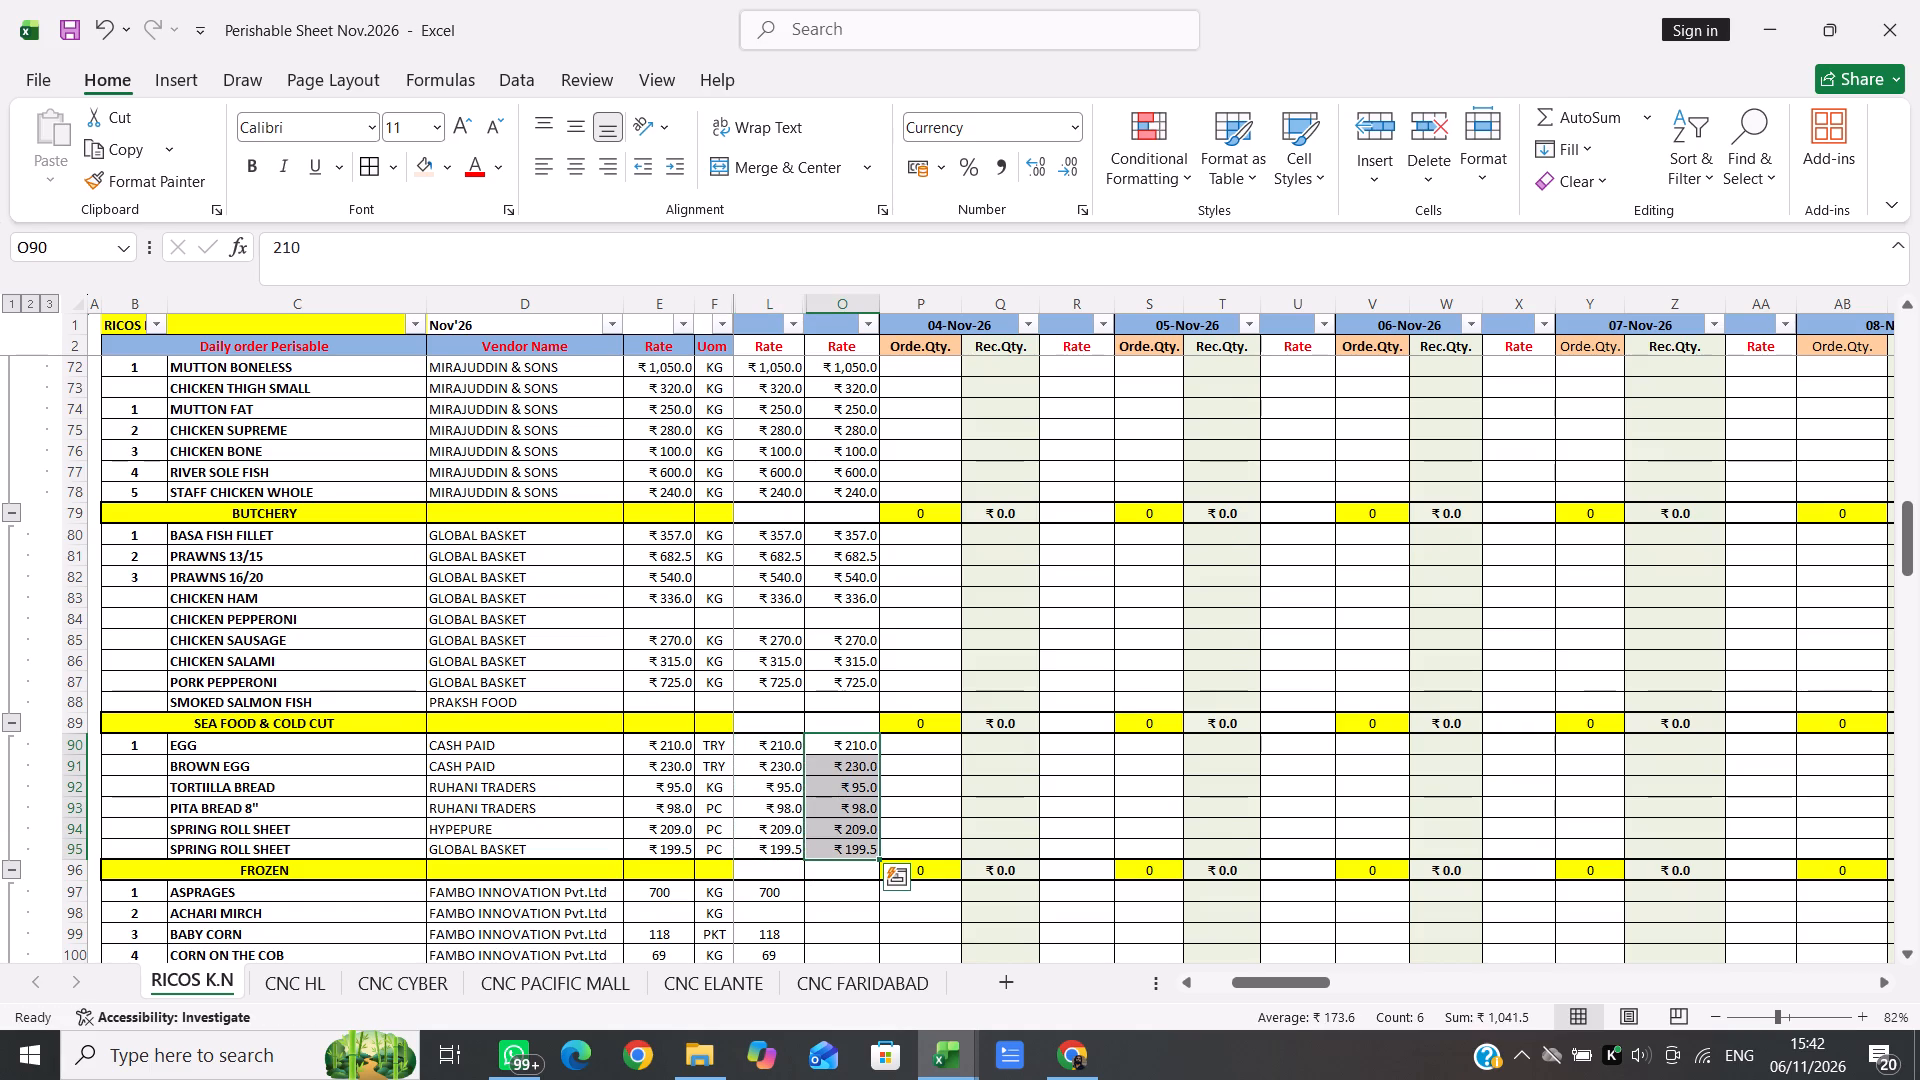
Copy the vegetable and fruit rates from ASPRAGES through KIWI IMP in column L into the 04-Nov-26 Rate column O.
left_click(774, 897)
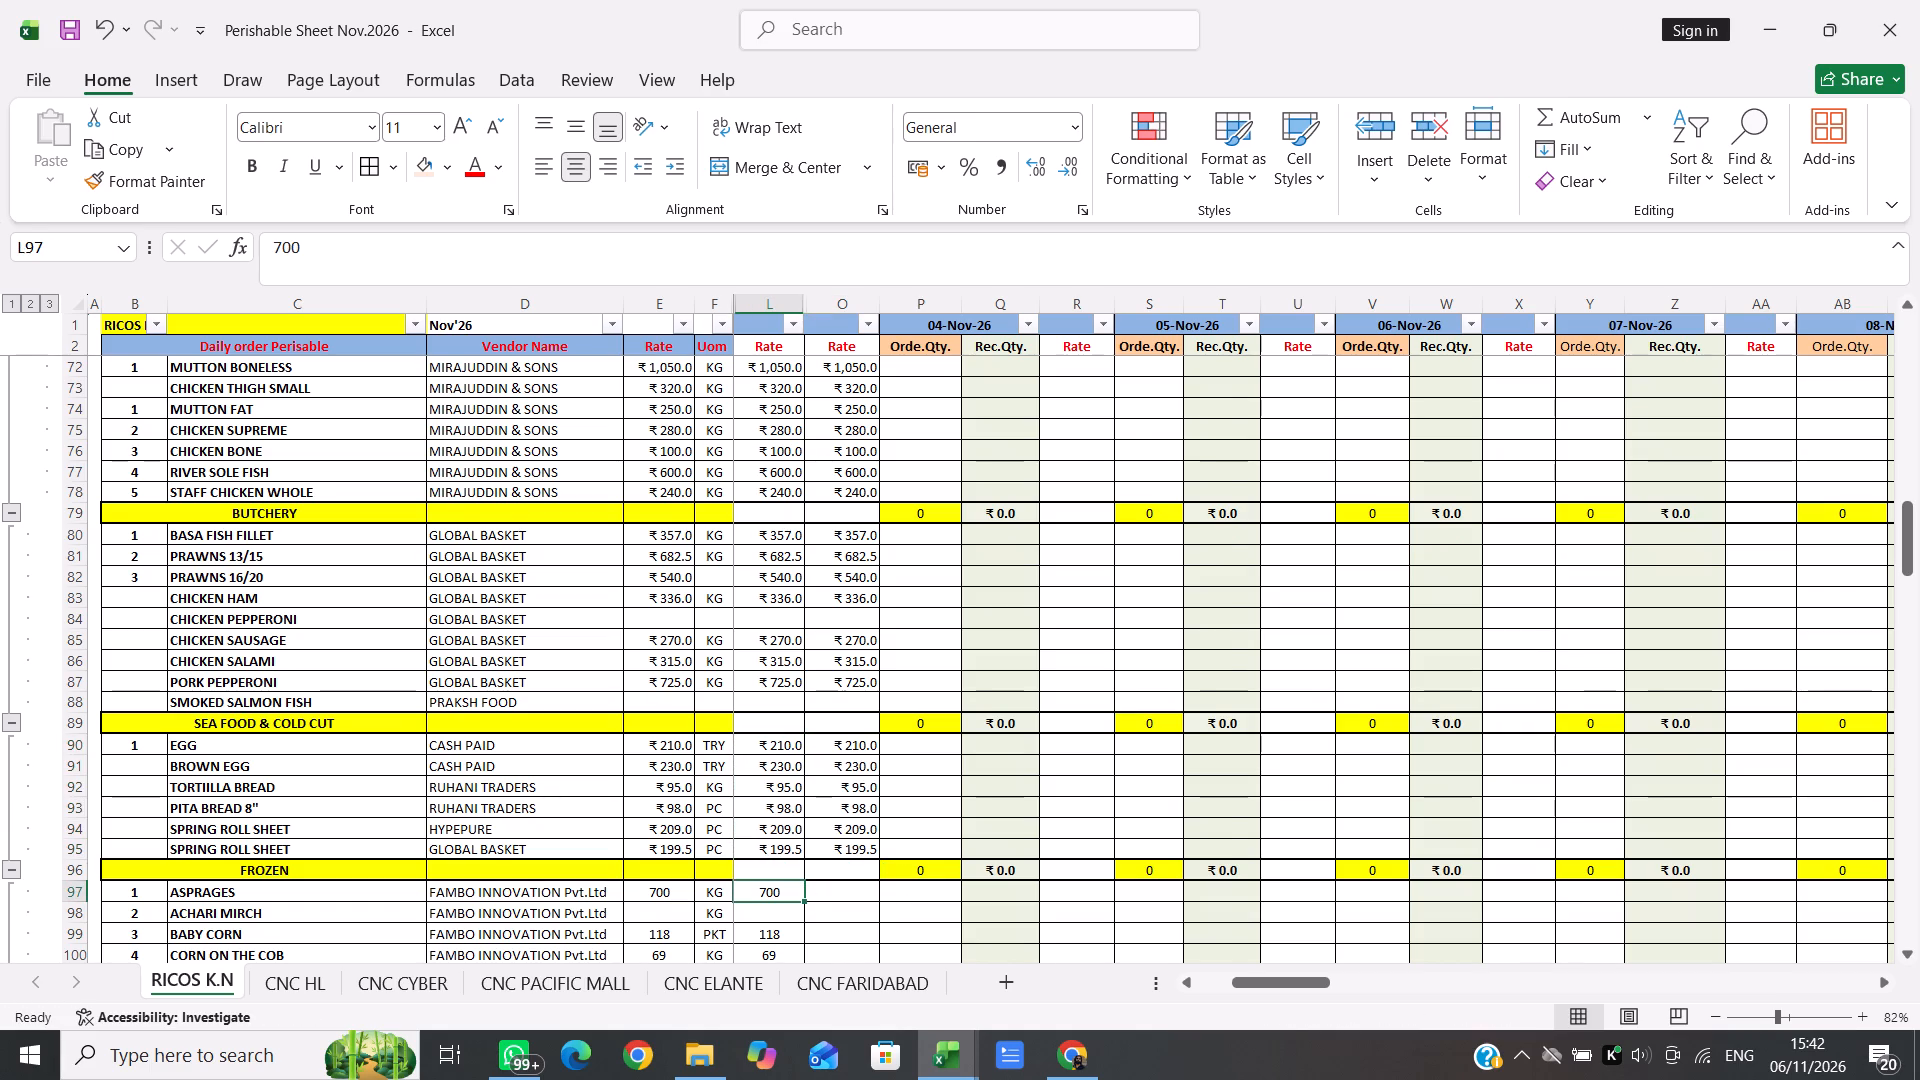
key("shift+Down")
key("shift+Down")
key("shift+Down")
key("shift+Down")
key("shift+Down")
key("shift+Down")
key("shift+Down")
key("shift+Down")
key("shift+Down")
key("shift+Down")
key("shift+Down")
key("shift+Down")
key("shift+Down")
key("shift+Down")
key("shift+Down")
key("shift+Down")
key("shift+Down")
key("shift+Down")
key("shift+Down")
key("shift+Down")
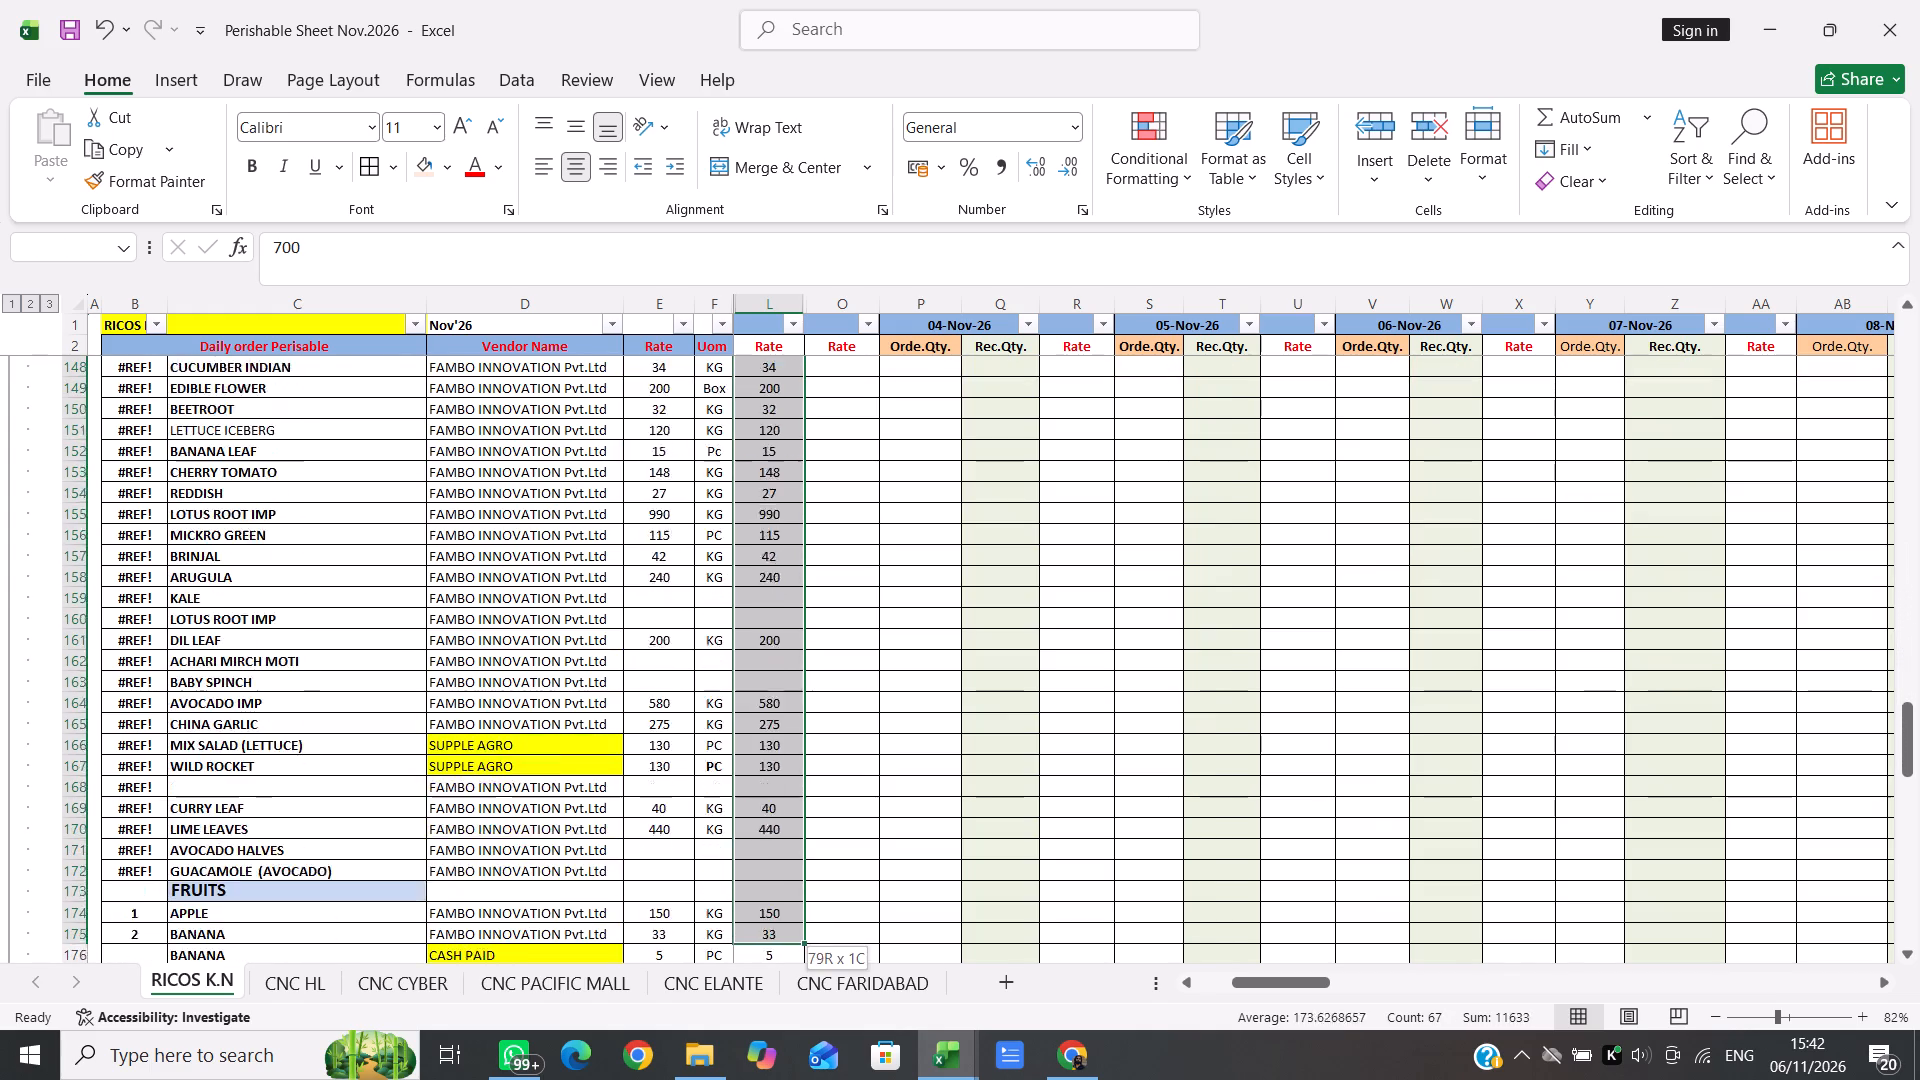
key("shift+Up")
key("shift+Up")
key("shift+Up")
key("shift+Up")
key("shift+Up")
key("shift+Up")
key("shift+Up")
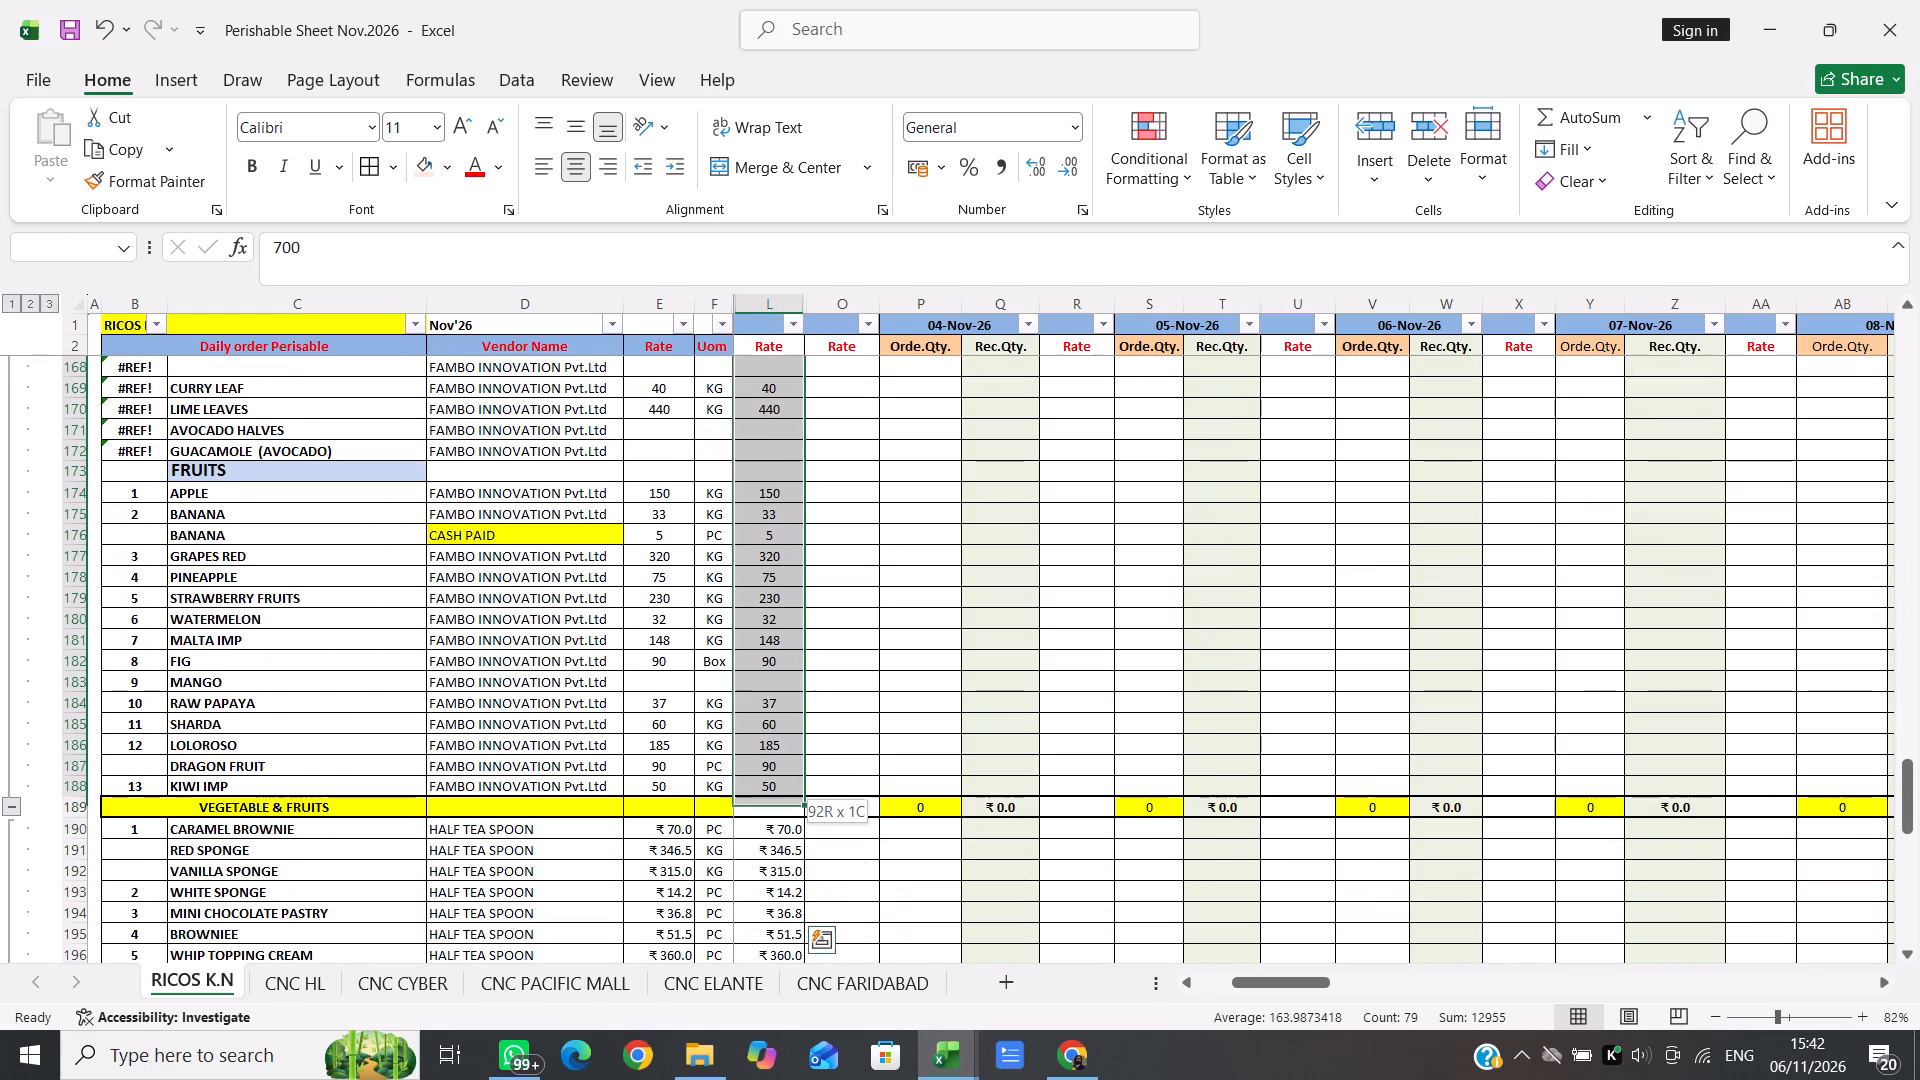
key("shift+Up")
key("shift+Down")
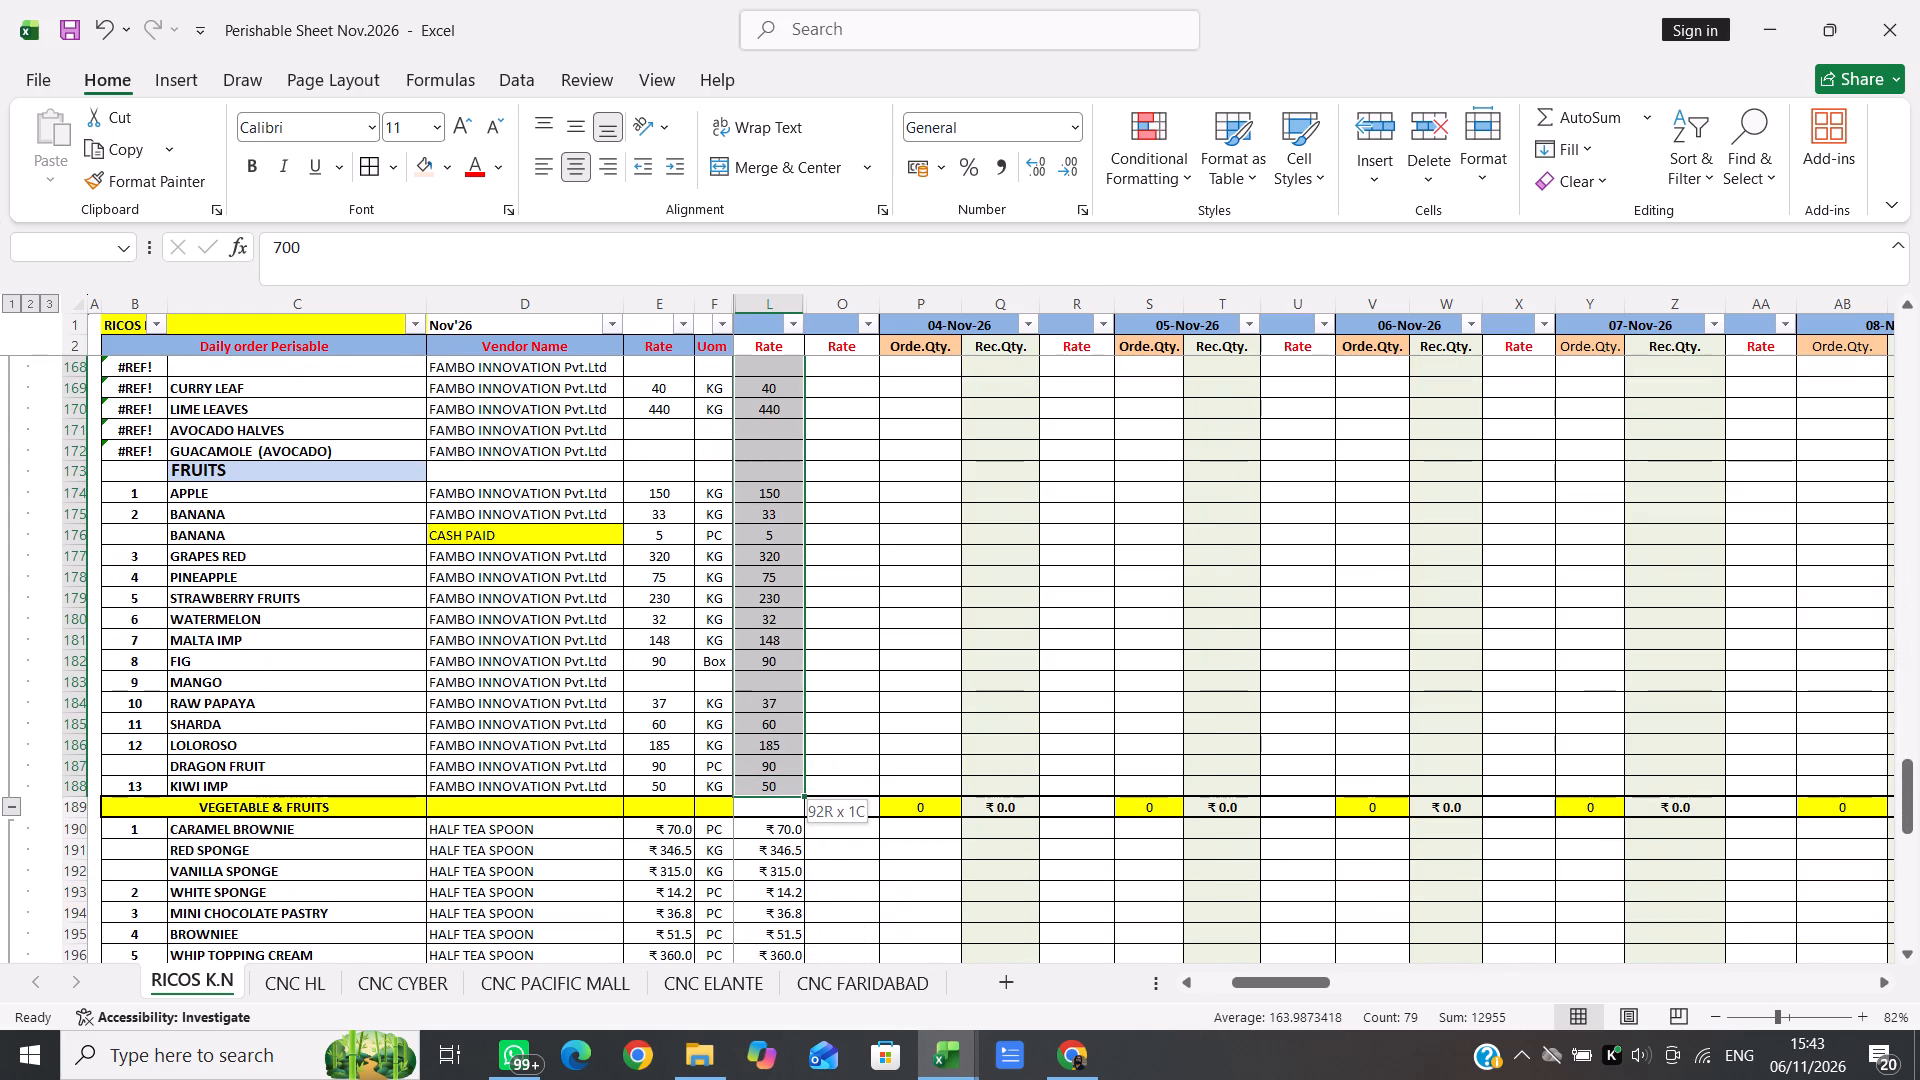
key("ctrl+c")
key("Right")
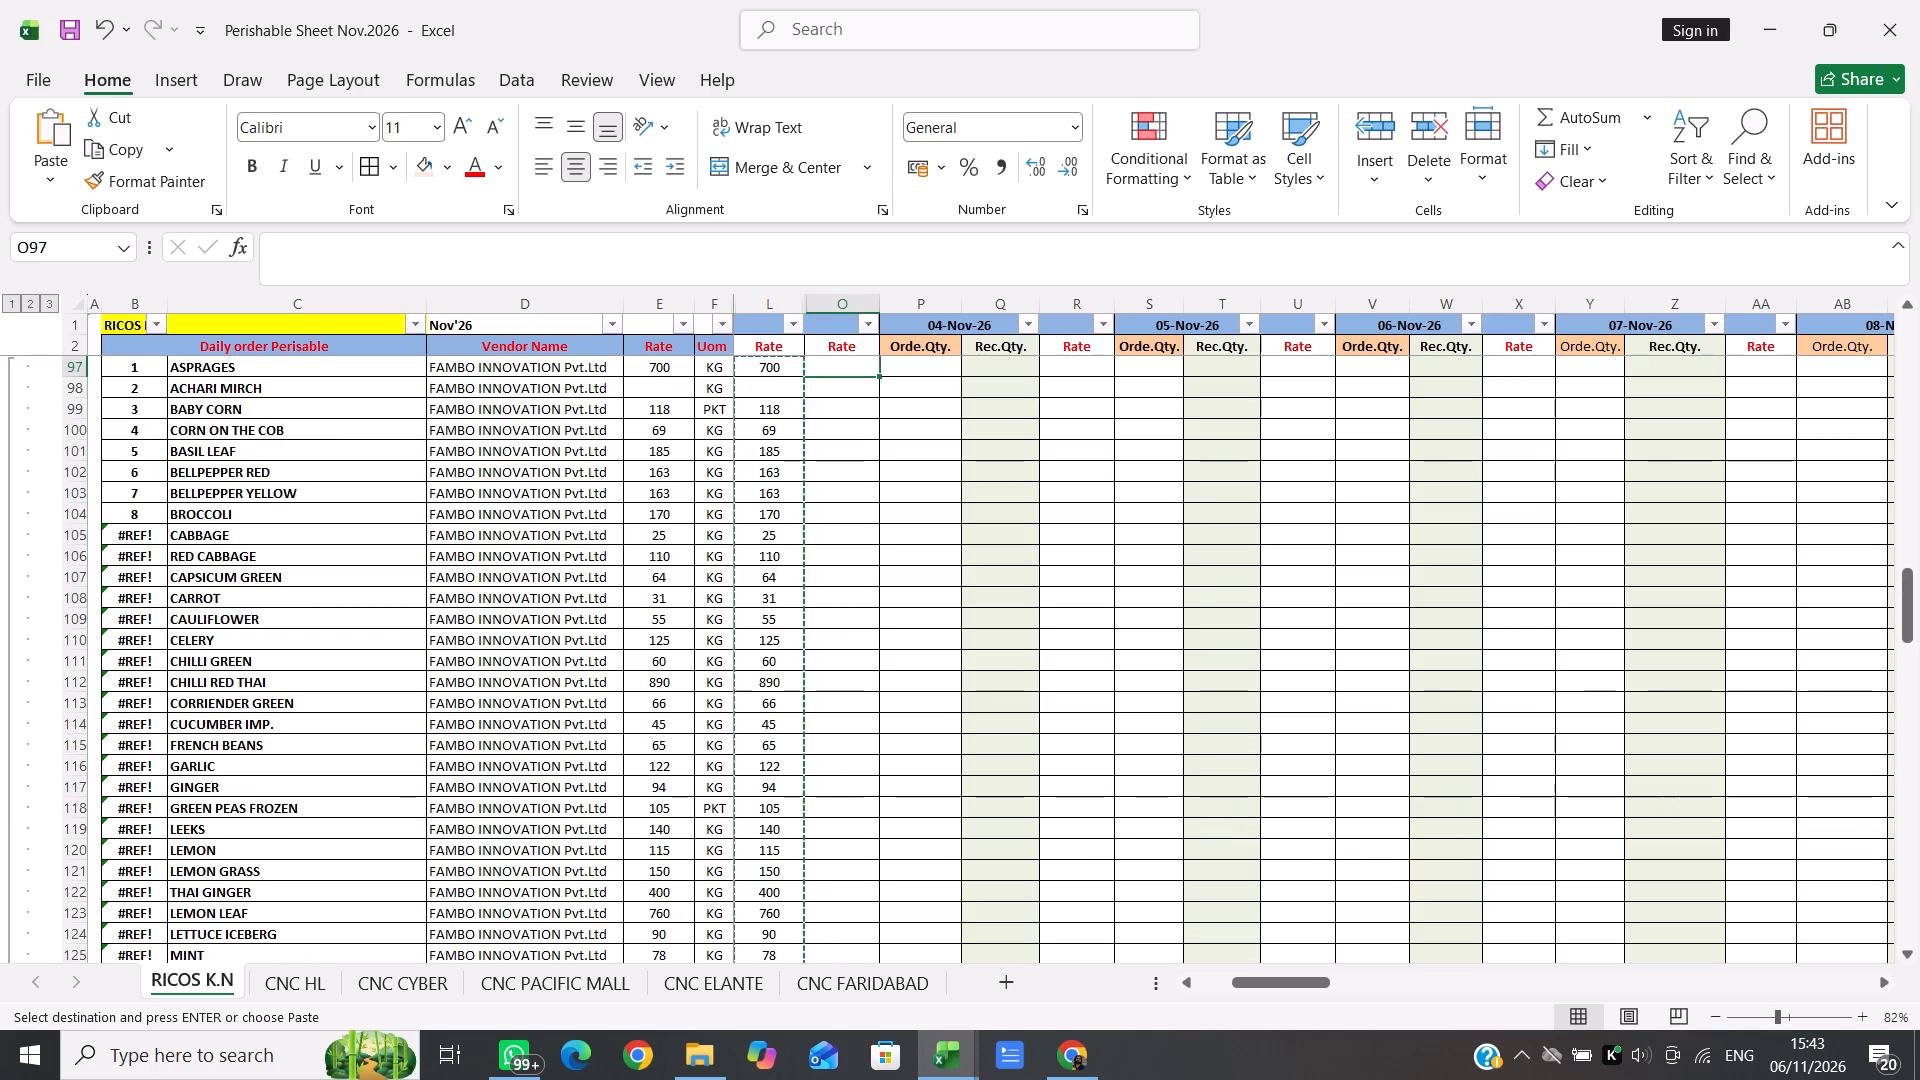
key("Return")
Copy the bakery rates from CARAMEL BROWNIE through the last MANGO(4000ML) in column L into the 04-Nov-26 Rate column O.
scroll(742, 862, "down", 2)
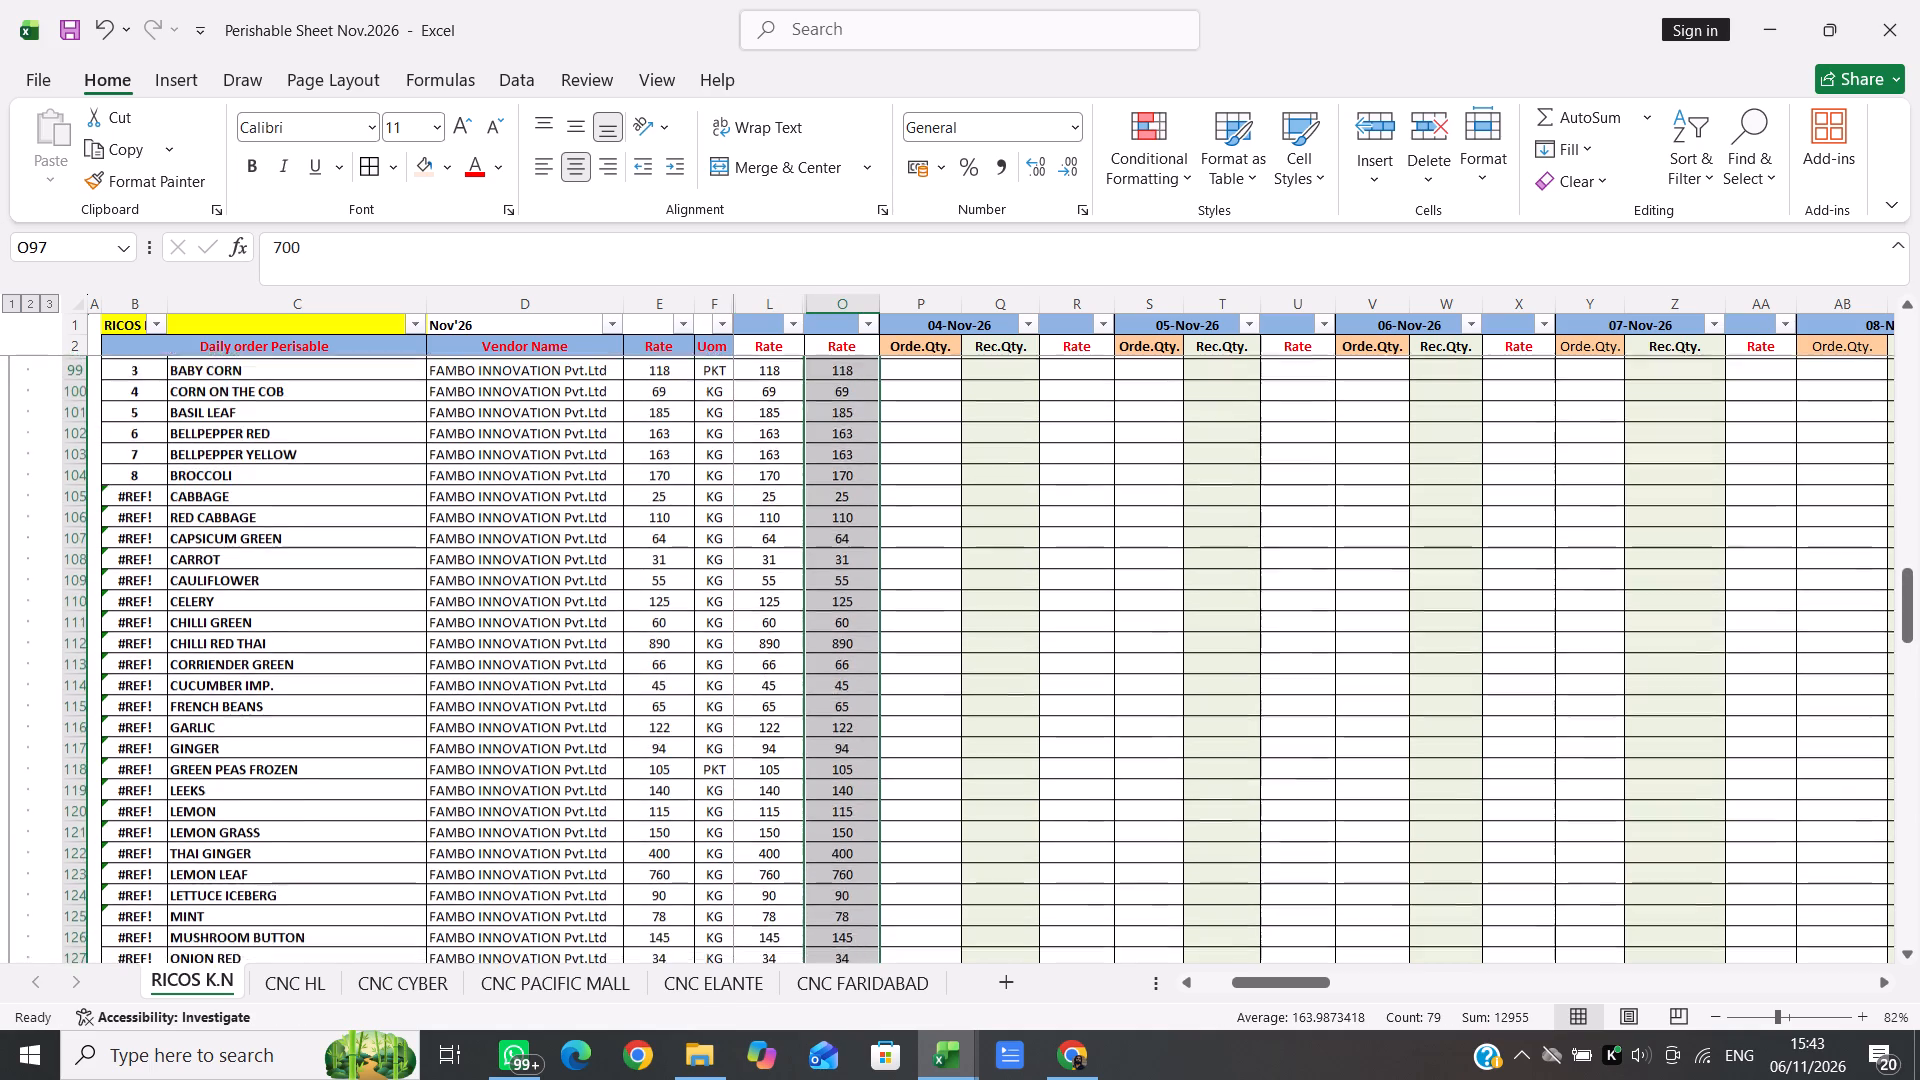
scroll(742, 862, "down", 5)
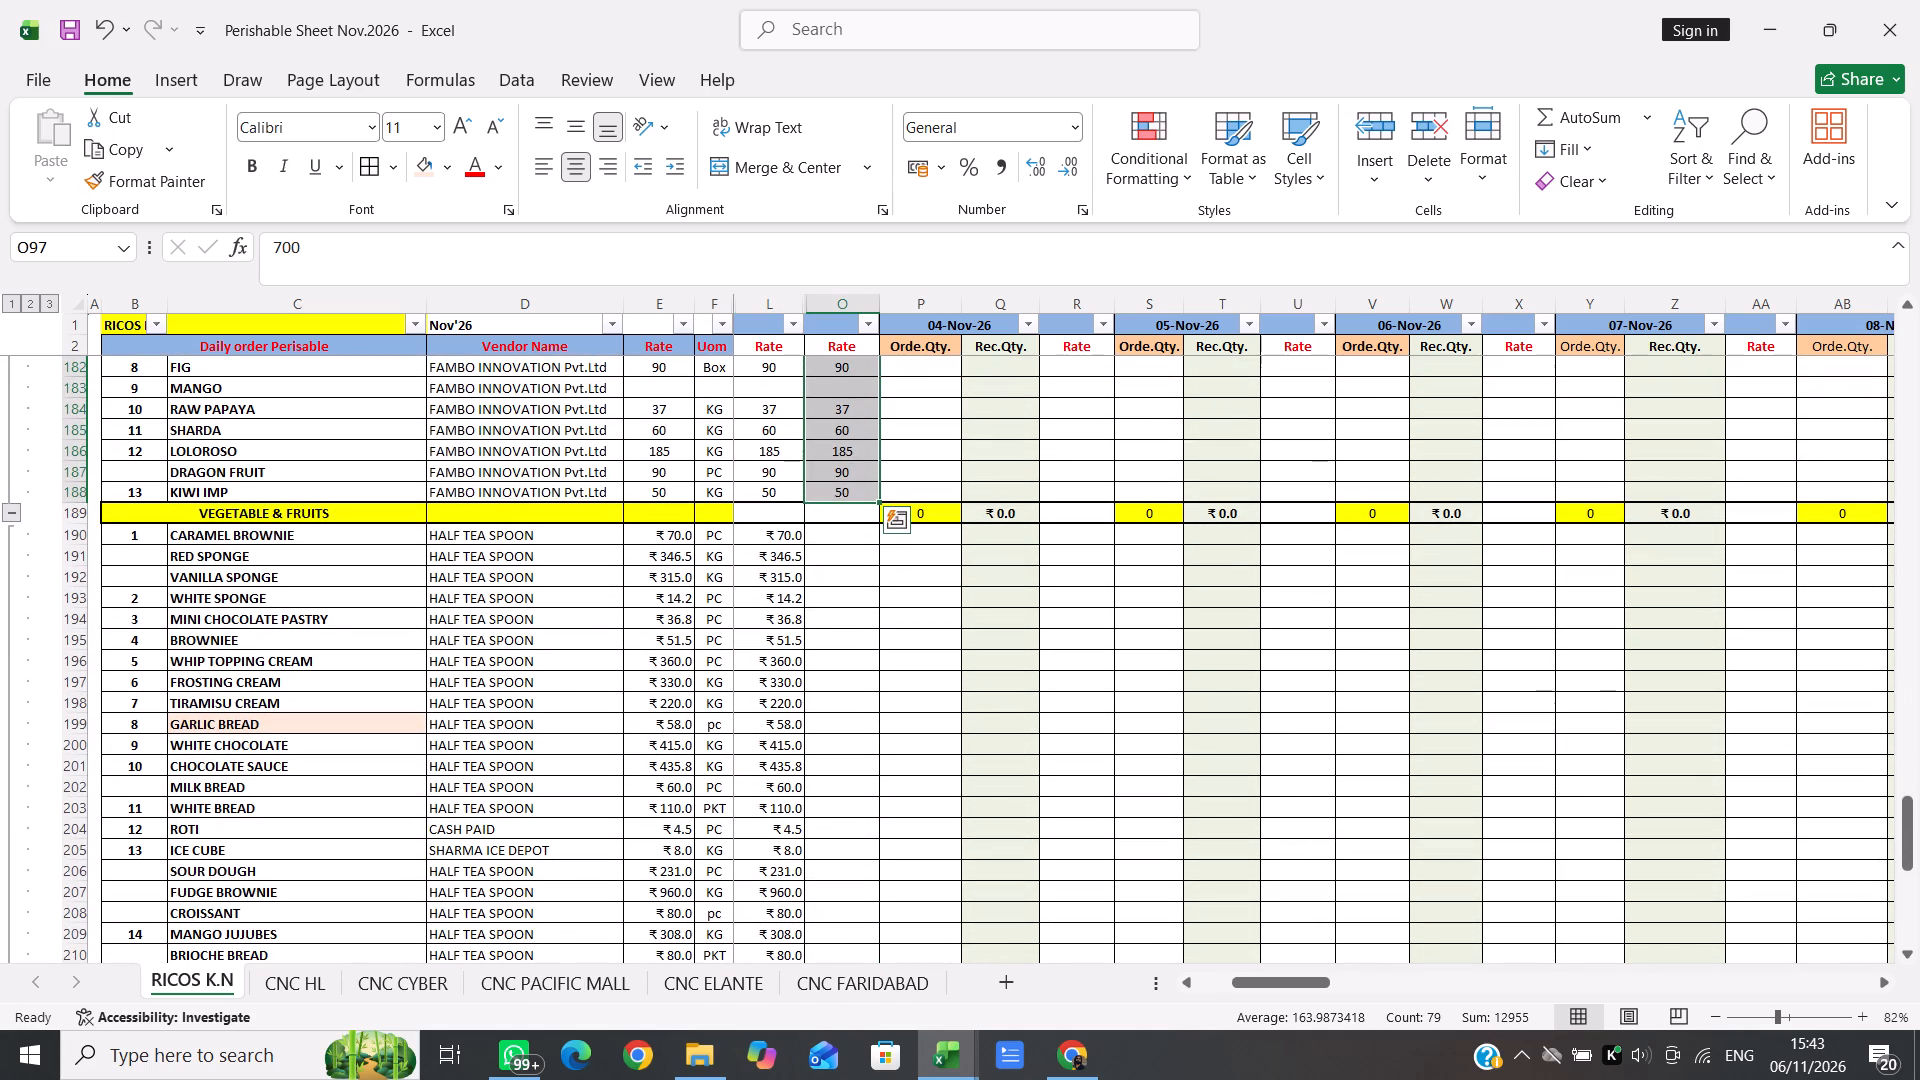
left_click(786, 541)
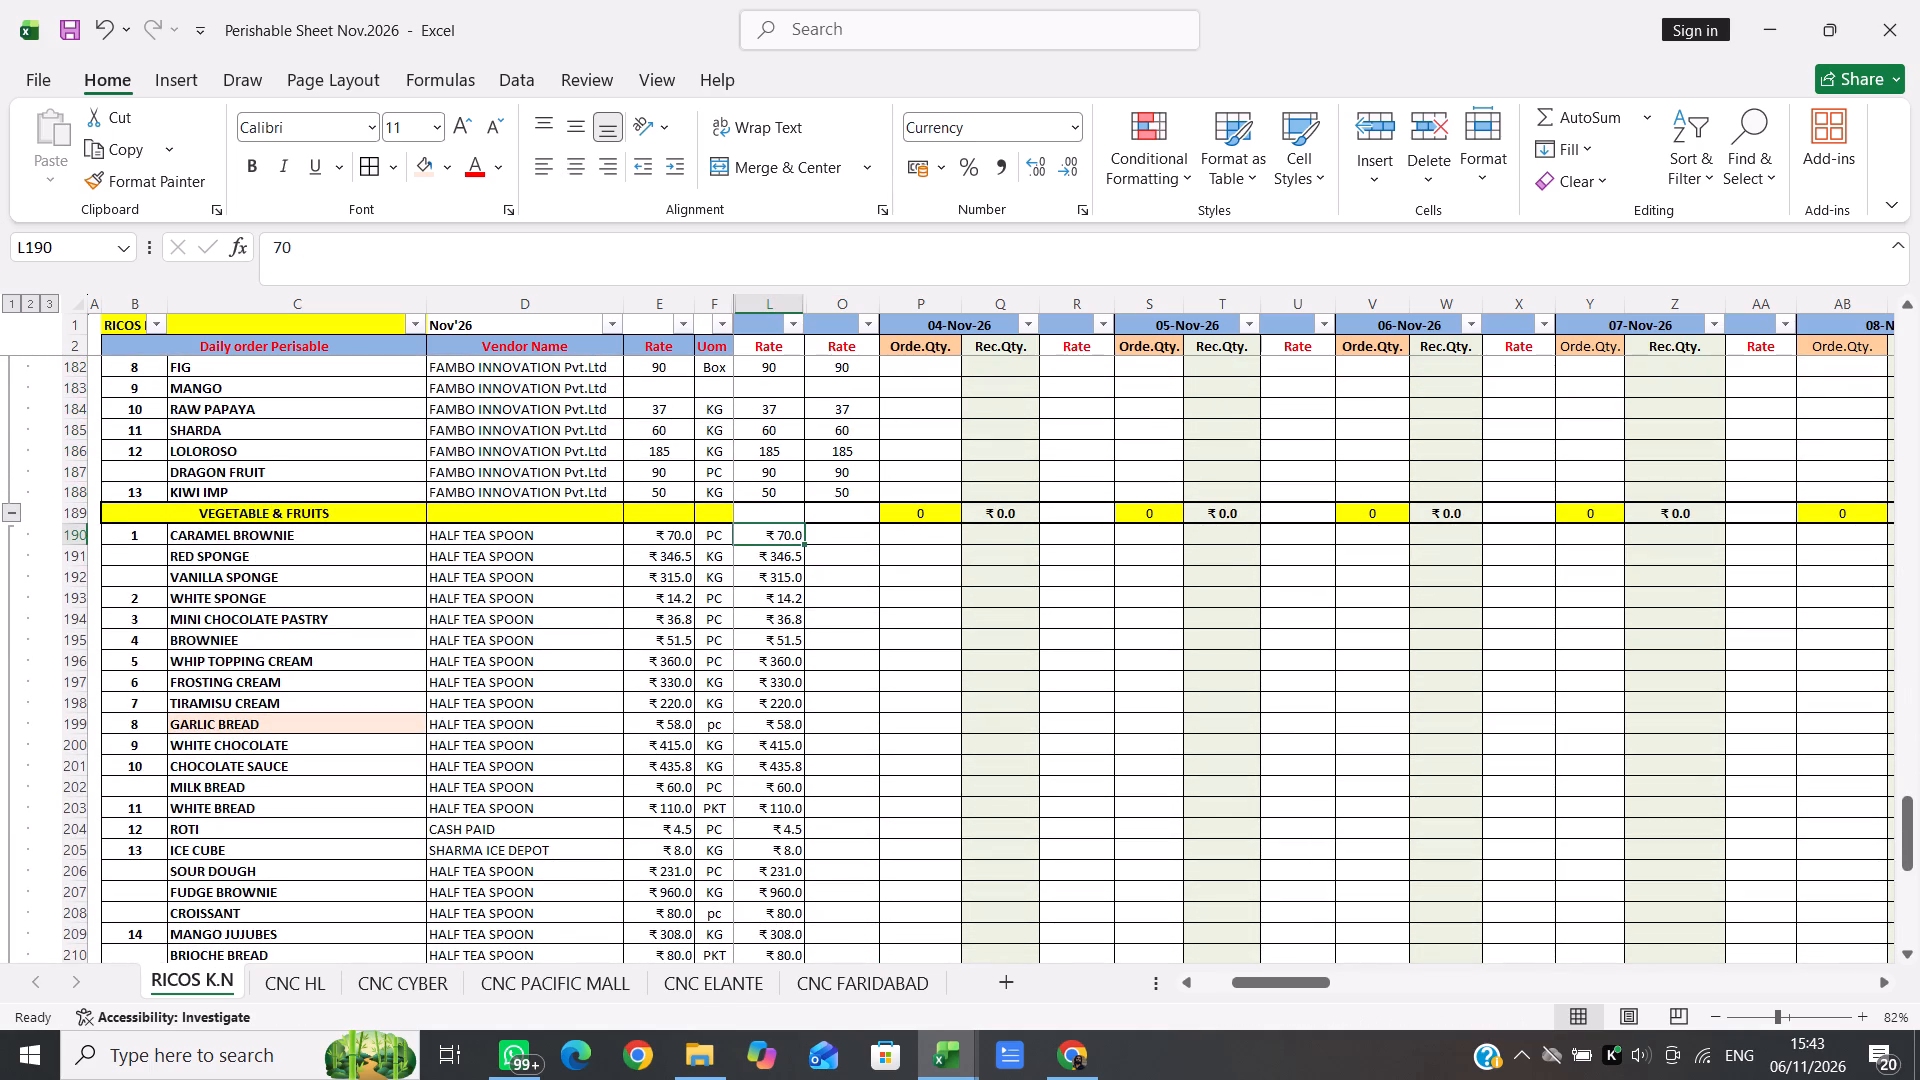
key("shift+Down")
key("shift+Down")
key("shift+Down")
key("shift+Down")
key("shift+Down")
key("shift+Down")
key("shift+Down")
key("shift+Down")
key("shift+Down")
key("shift+Down")
key("shift+Down")
key("shift+Down")
key("shift+Down")
key("shift+Down")
key("shift+Down")
key("shift+Down")
key("shift+Down")
key("shift+Down")
key("shift+Down")
key("shift+Down")
key("shift+Down")
key("shift+Down")
key("shift+Down")
key("shift+Down")
key("shift+Down")
key("shift+Down")
key("shift+Down")
key("shift+Down")
key("shift+Down")
key("shift+Down")
key("shift+Down")
key("shift+Down")
key("shift+Down")
key("shift+Down")
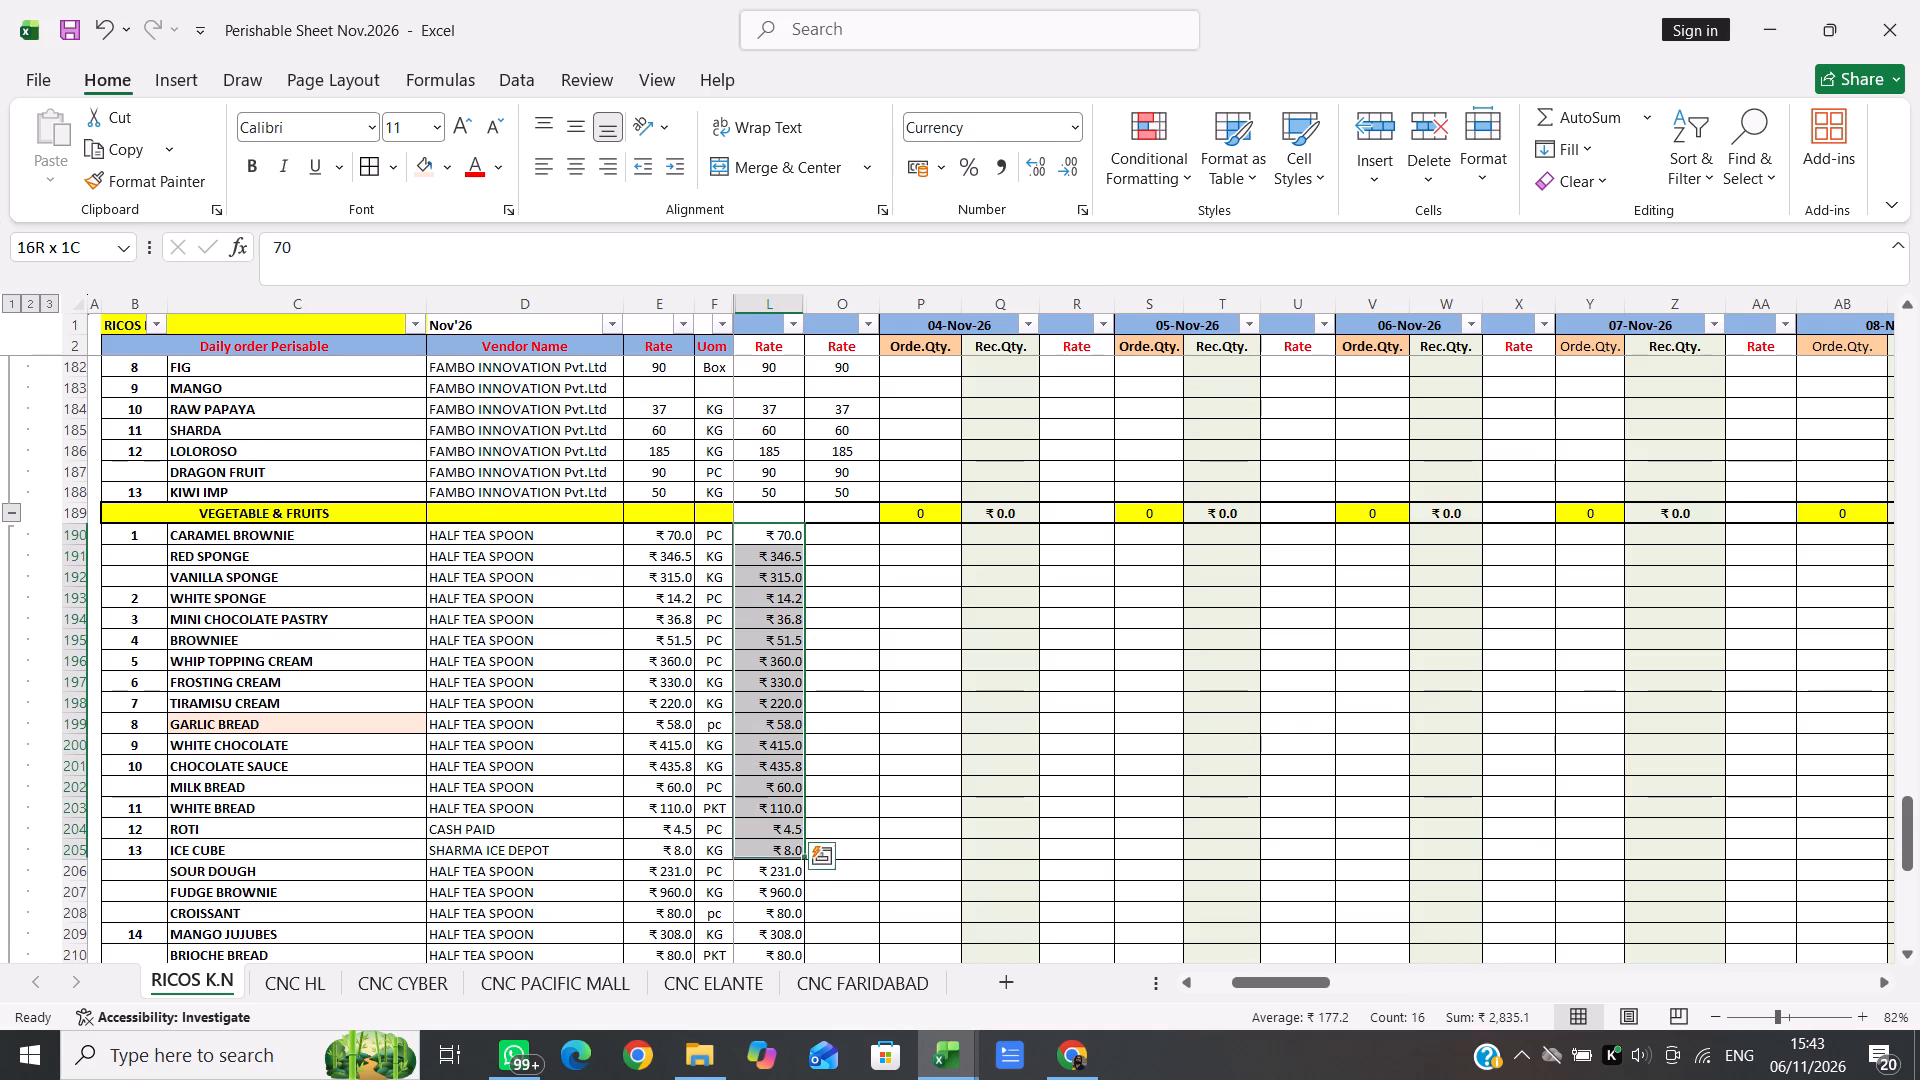
key("shift+Down")
key("shift+Down")
key("shift+Down")
key("shift+Down")
key("shift+Down")
key("shift+Down")
key("shift+Down")
key("shift+Down")
key("shift+Down")
key("shift+Down")
key("shift+Down")
key("shift+Down")
key("shift+Down")
key("shift+Down")
key("shift+Down")
key("shift+Down")
key("shift+Down")
key("shift+Down")
key("shift+Down")
key("shift+Down")
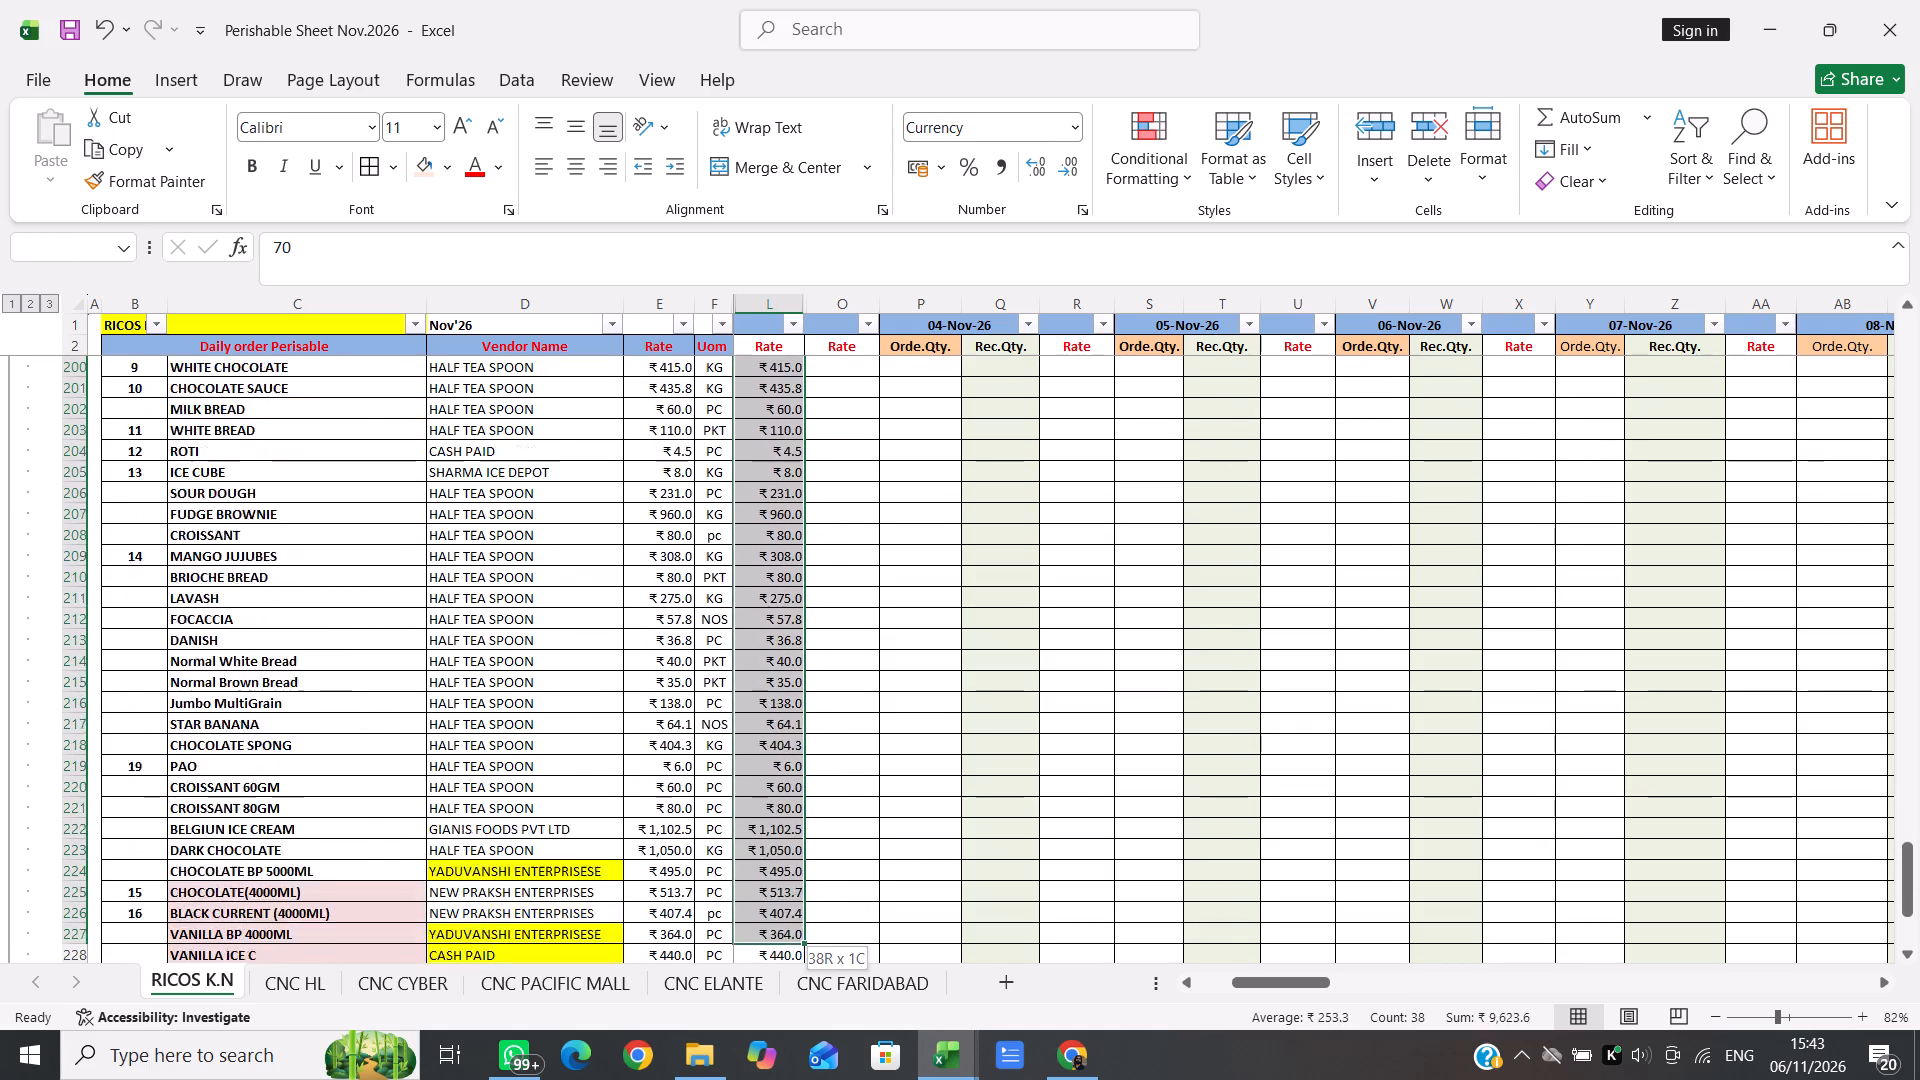
key("shift+Up")
key("shift+Up")
key("shift+Up")
key("shift+Up")
key("shift+Up")
key("shift+Up")
key("shift+Up")
key("shift+Up")
key("shift+Up")
key("shift+Up")
key("shift+Up")
key("shift+Up")
key("shift+Up")
key("shift+Up")
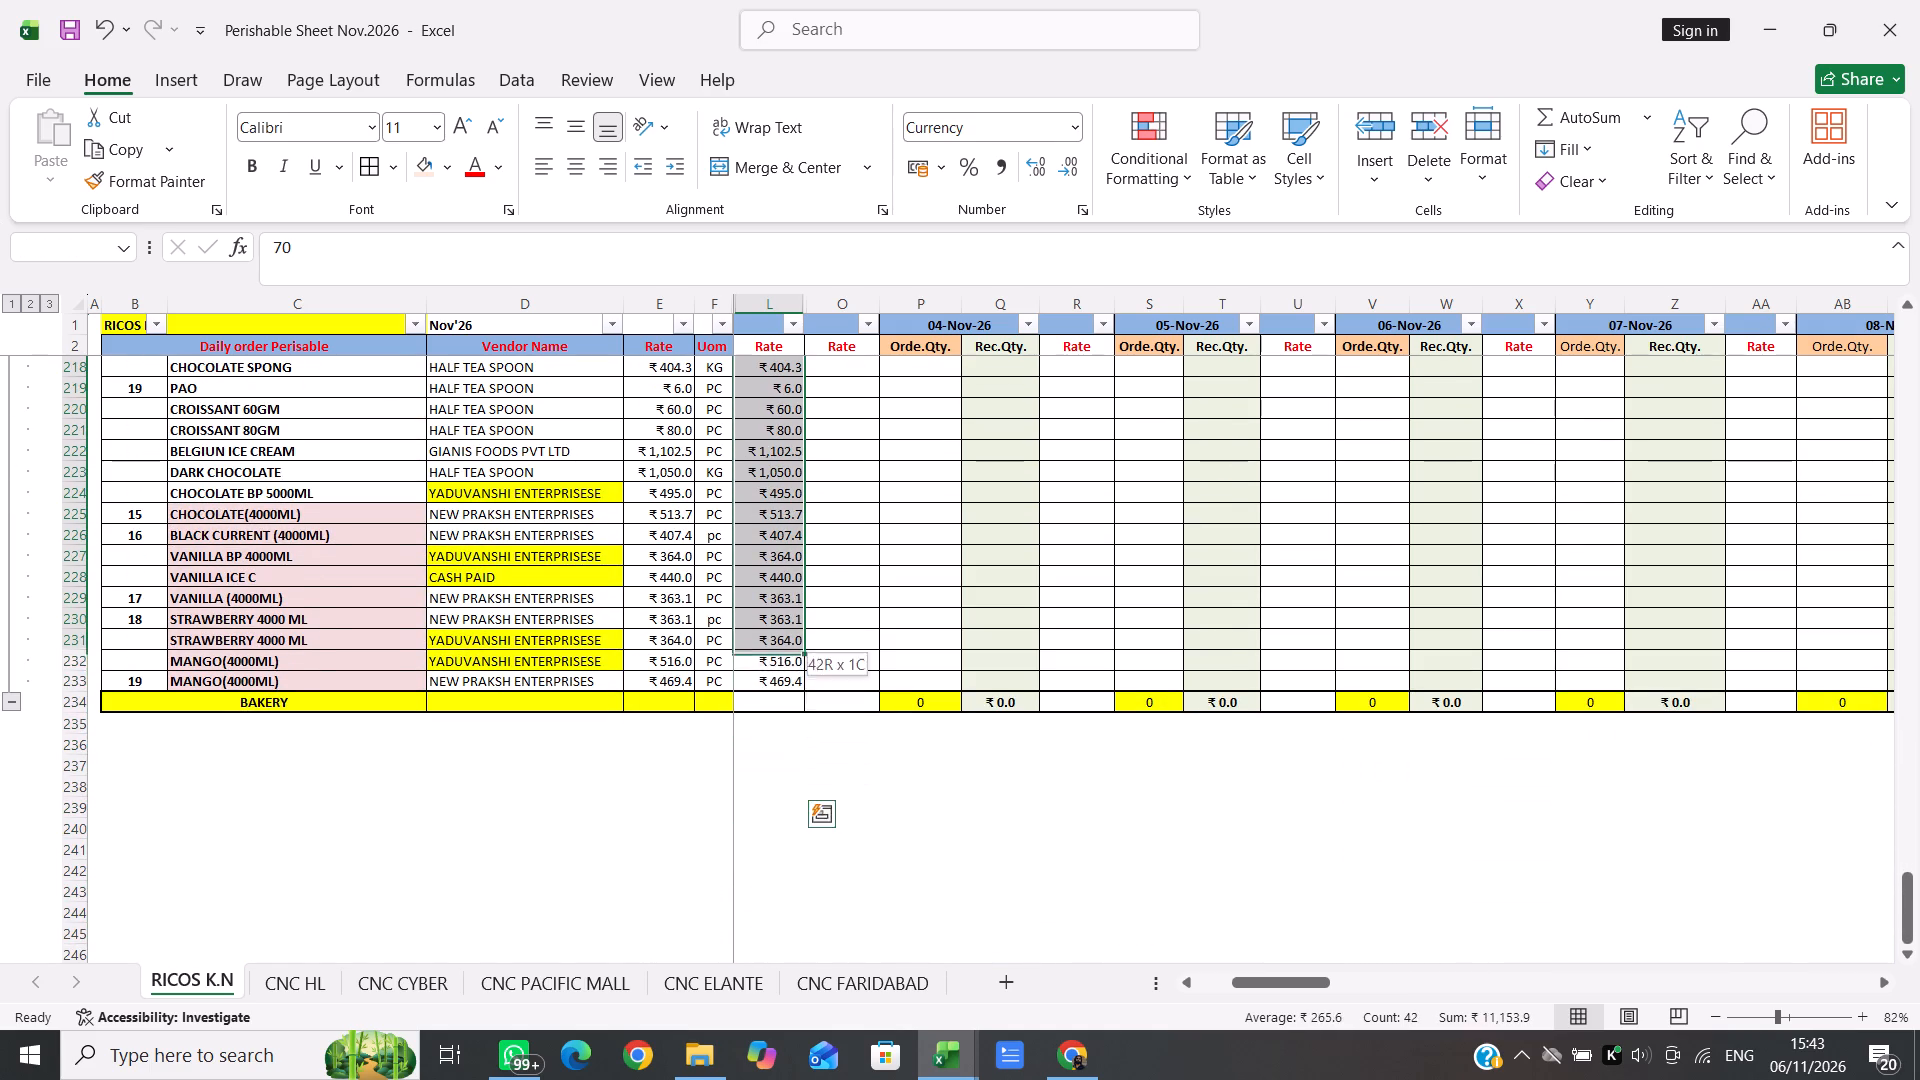
key("shift+Down")
key("shift+Down")
key("ctrl+c")
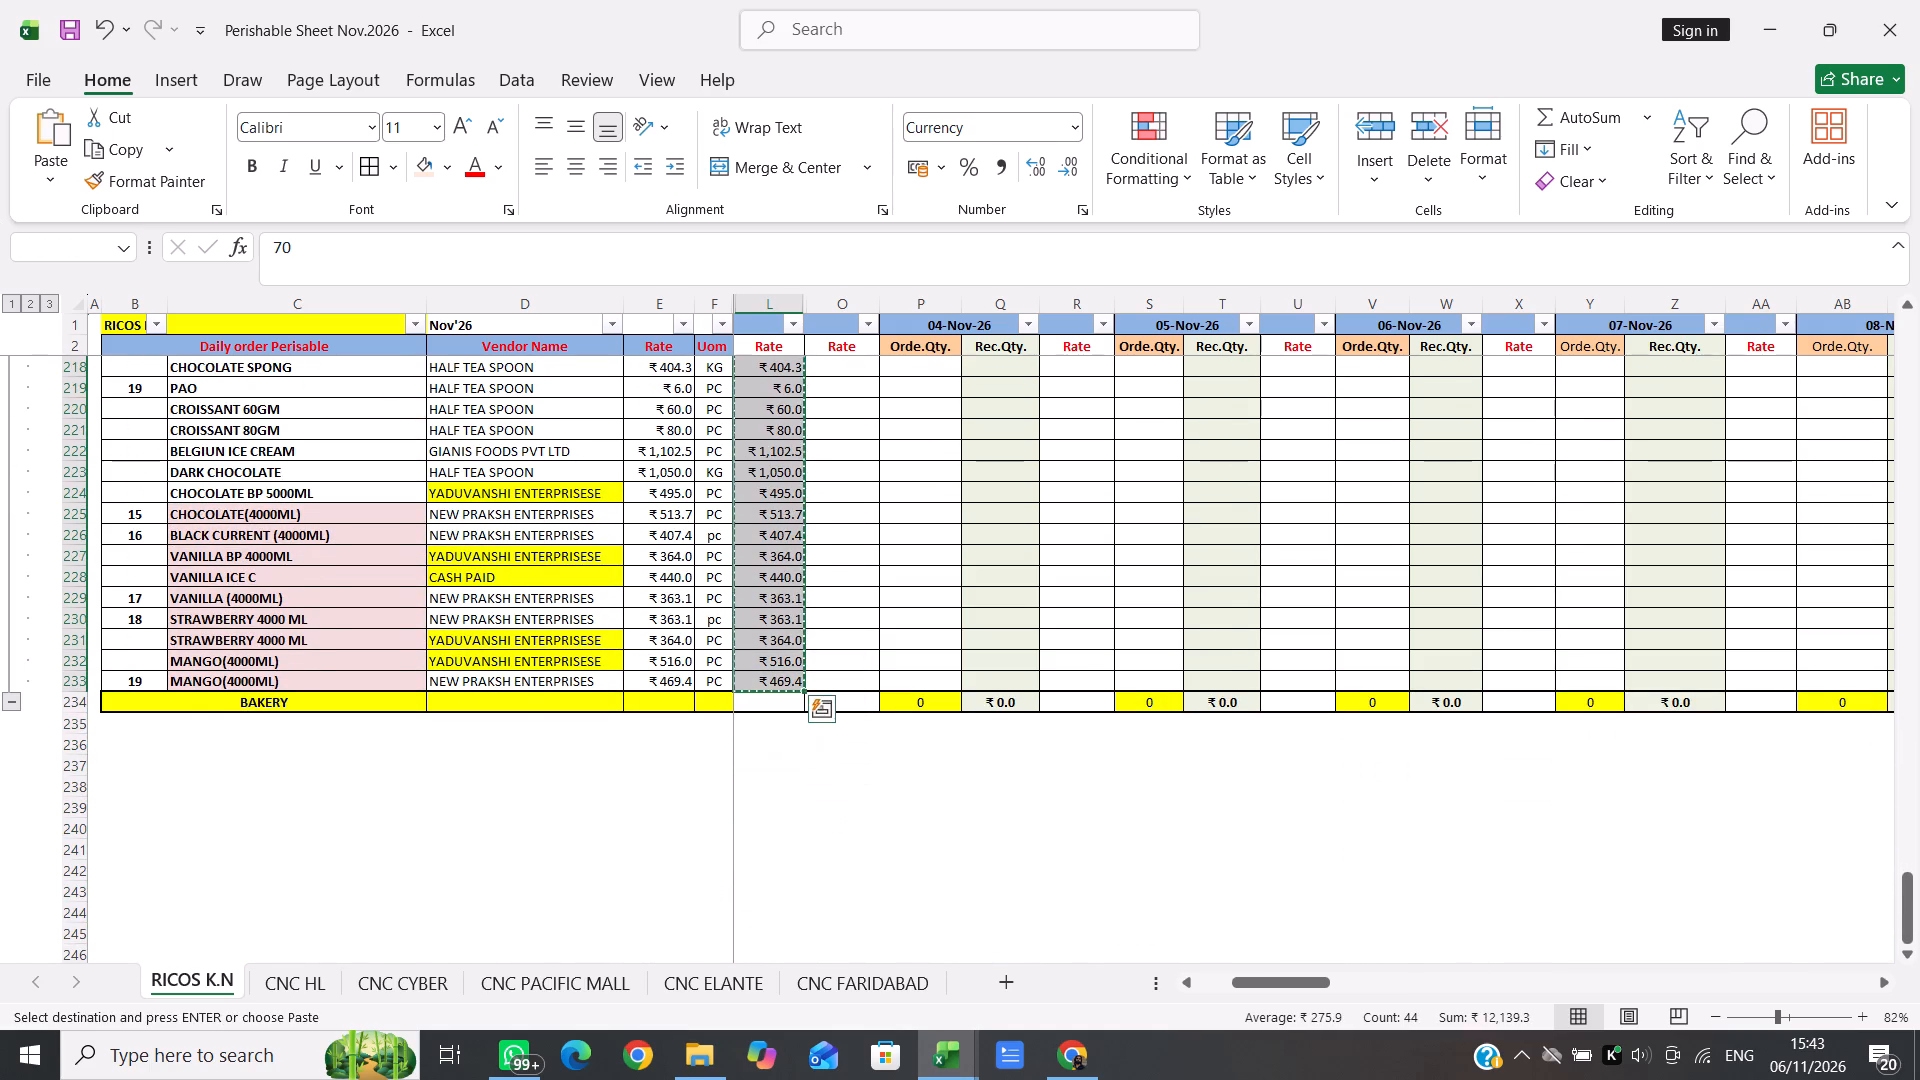
key("Right")
key("Return")
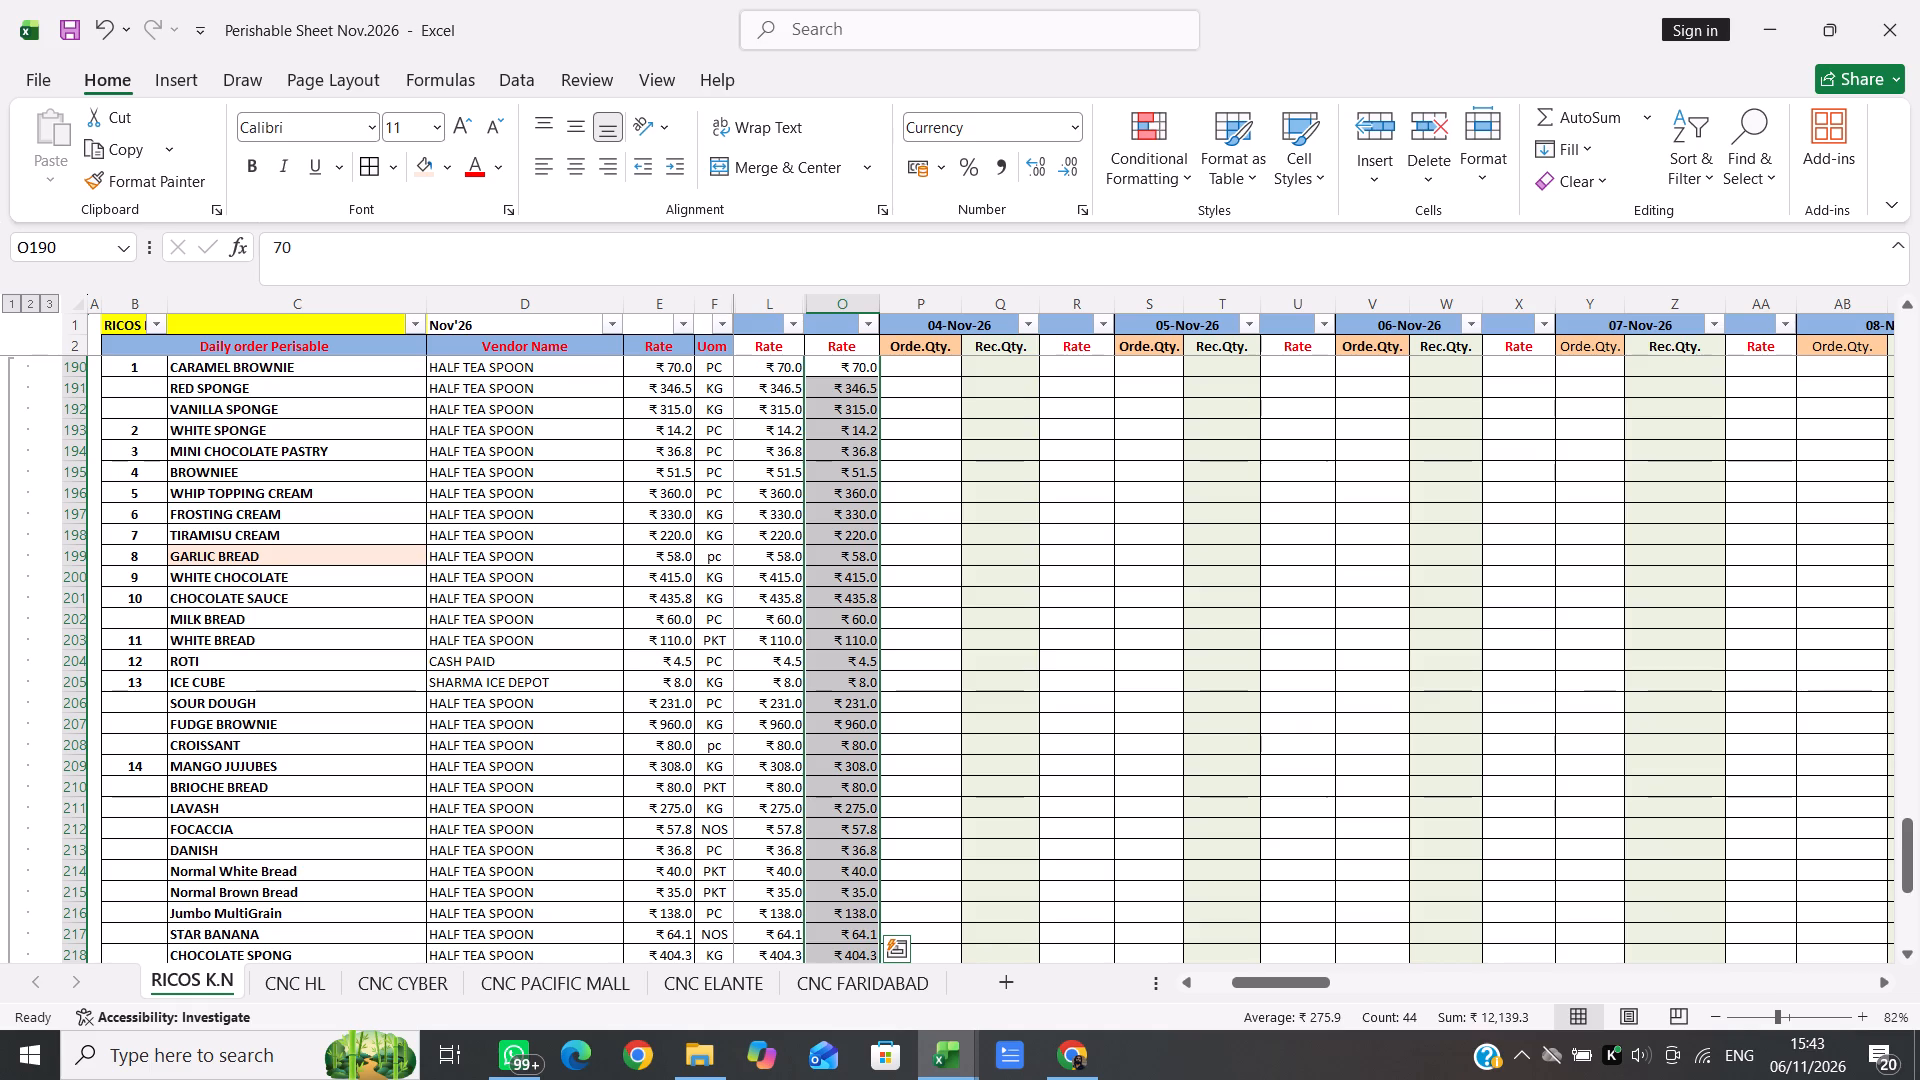
Hide the old Rate column L.
left_click(947, 634)
scroll(947, 634, "down", 3)
scroll(947, 634, "up", 11)
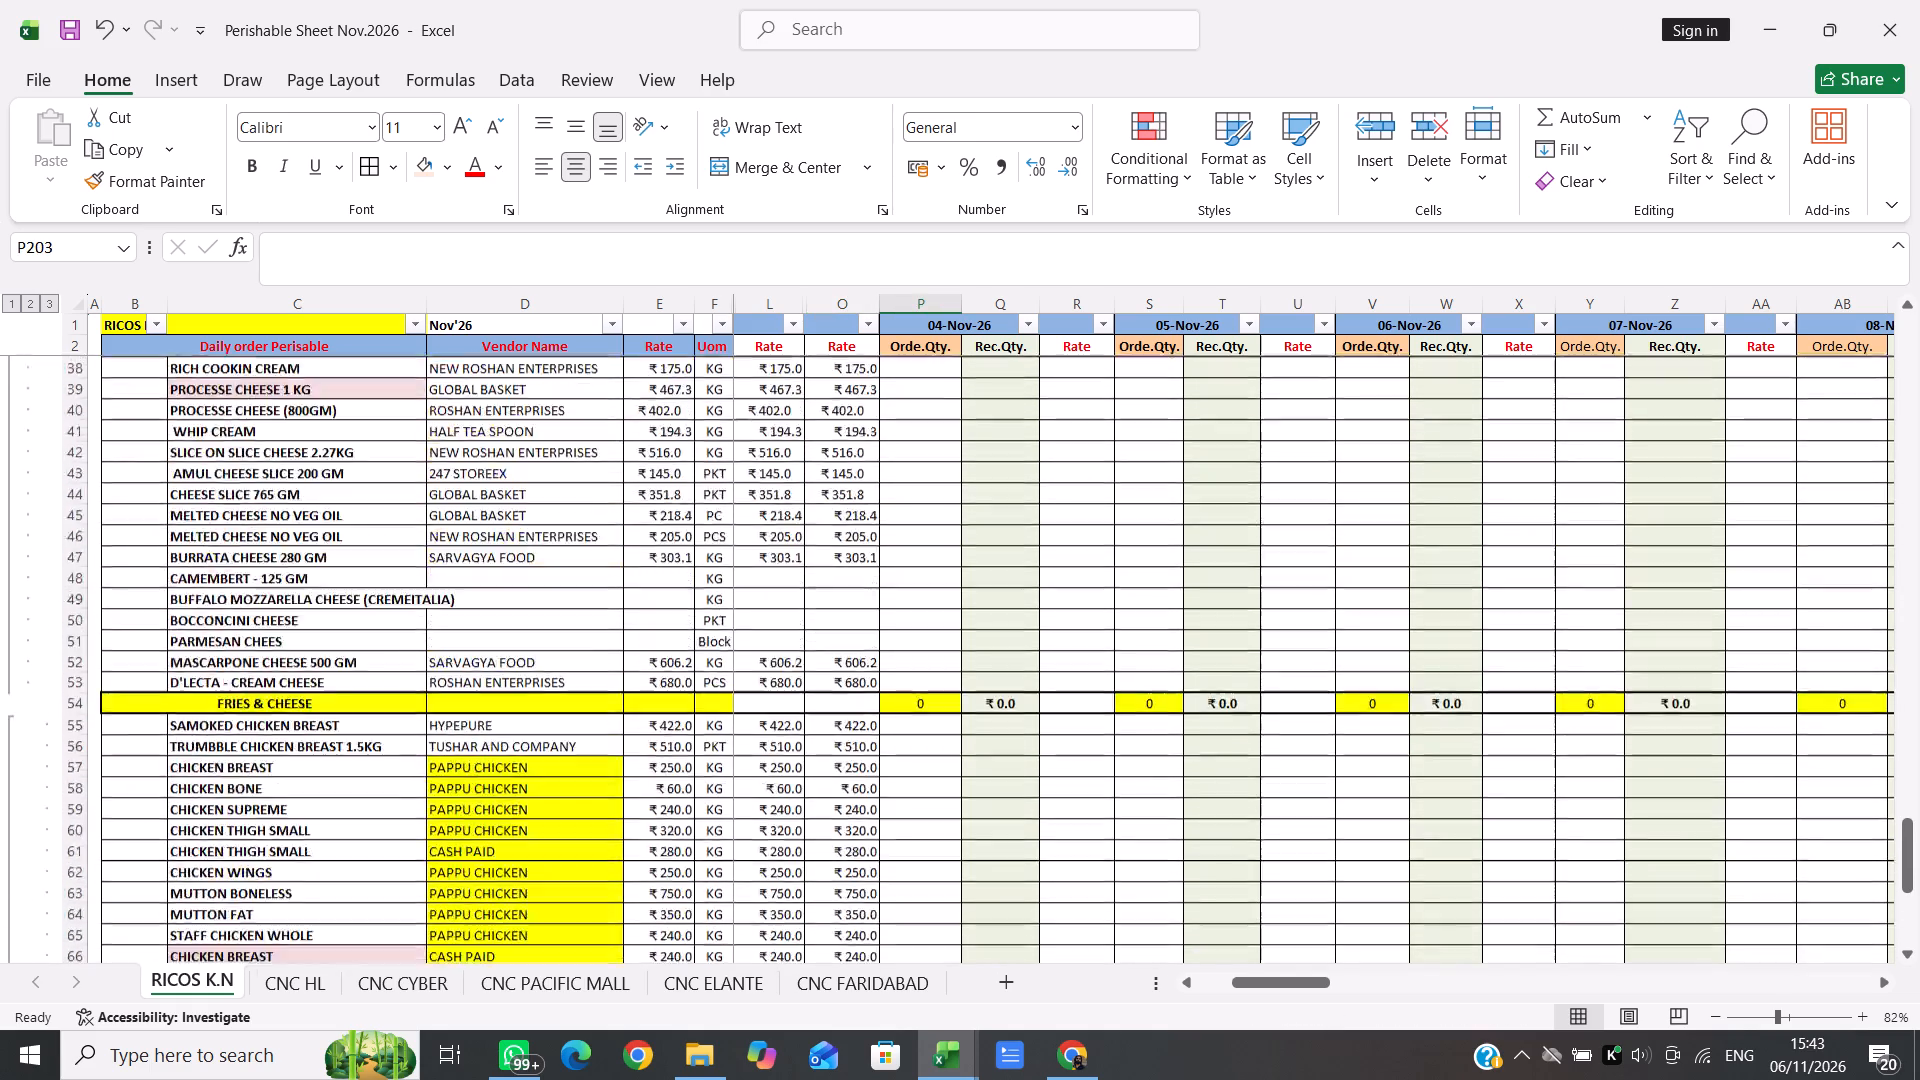
left_click(762, 299)
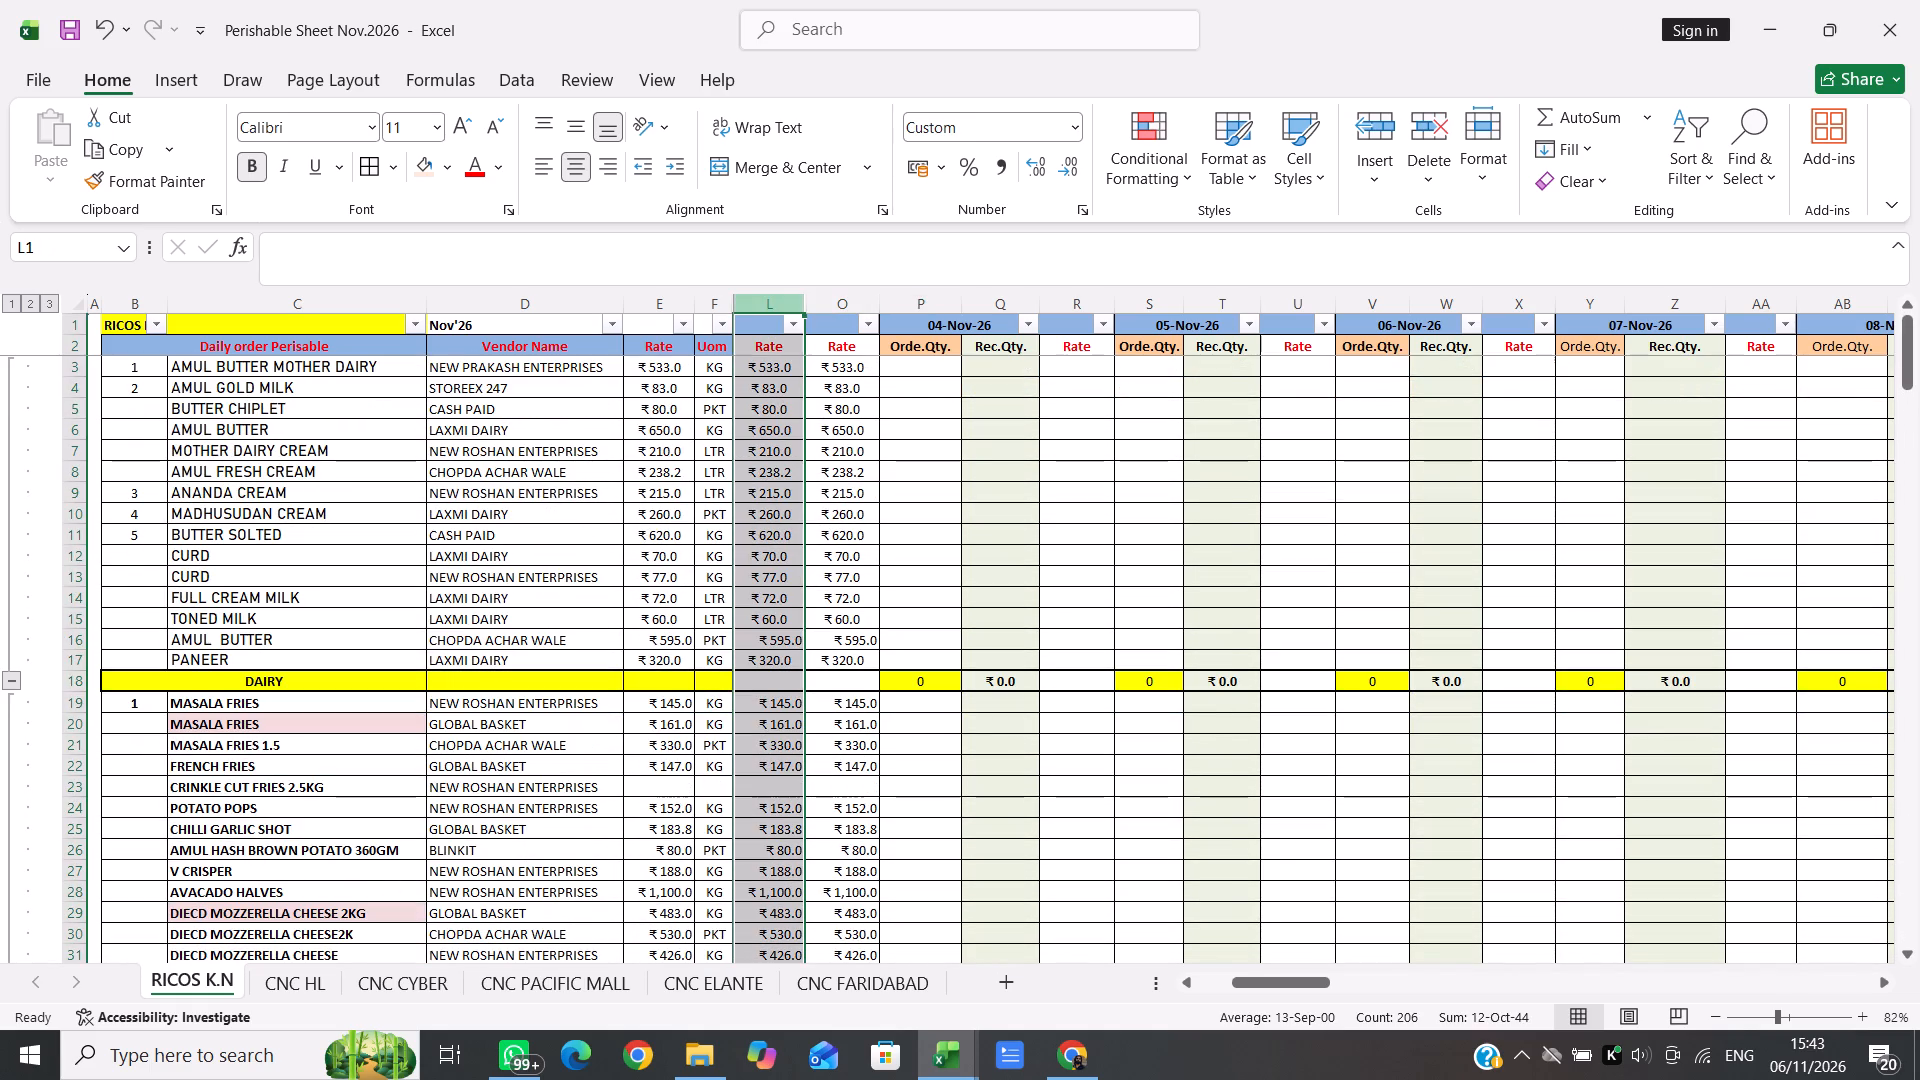
right_click(762, 299)
left_click(856, 741)
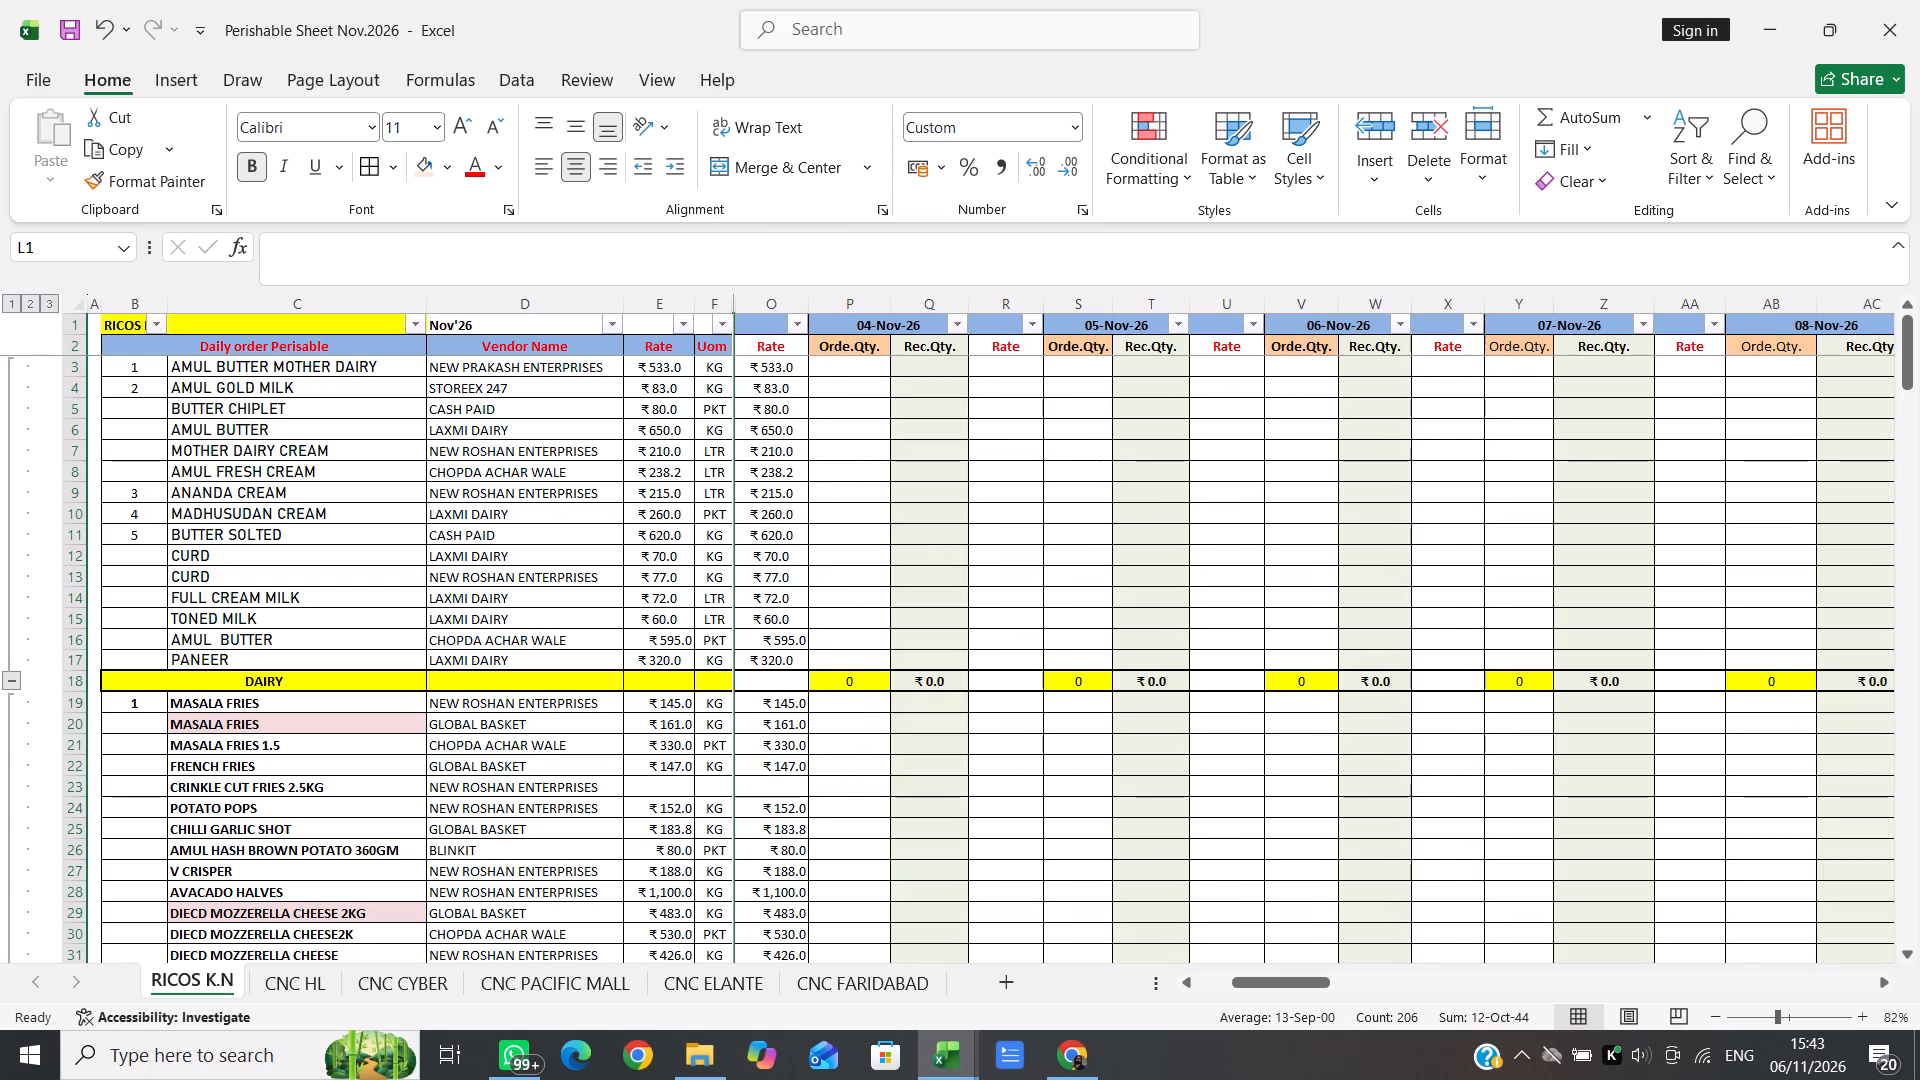
Narrow the 04-Nov-26 Rate column O slightly.
left_click_drag(811, 298, 802, 298)
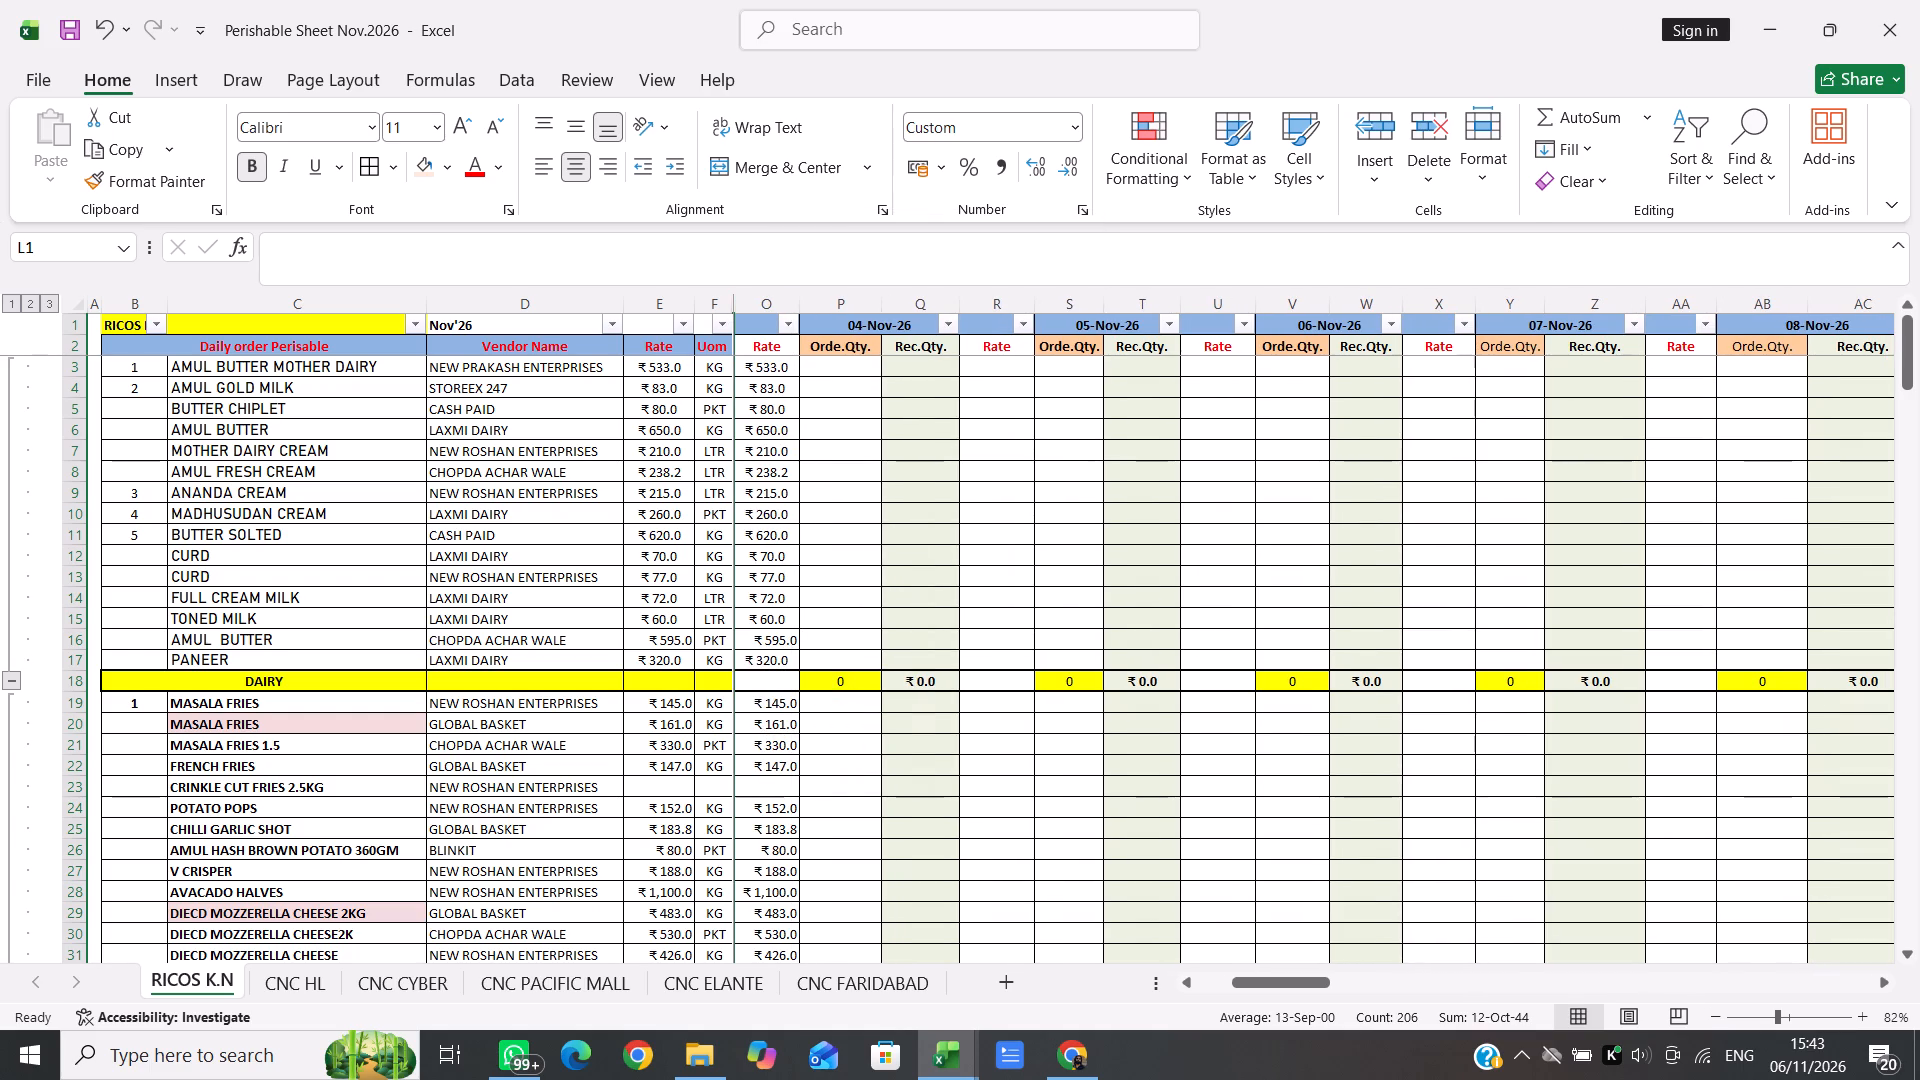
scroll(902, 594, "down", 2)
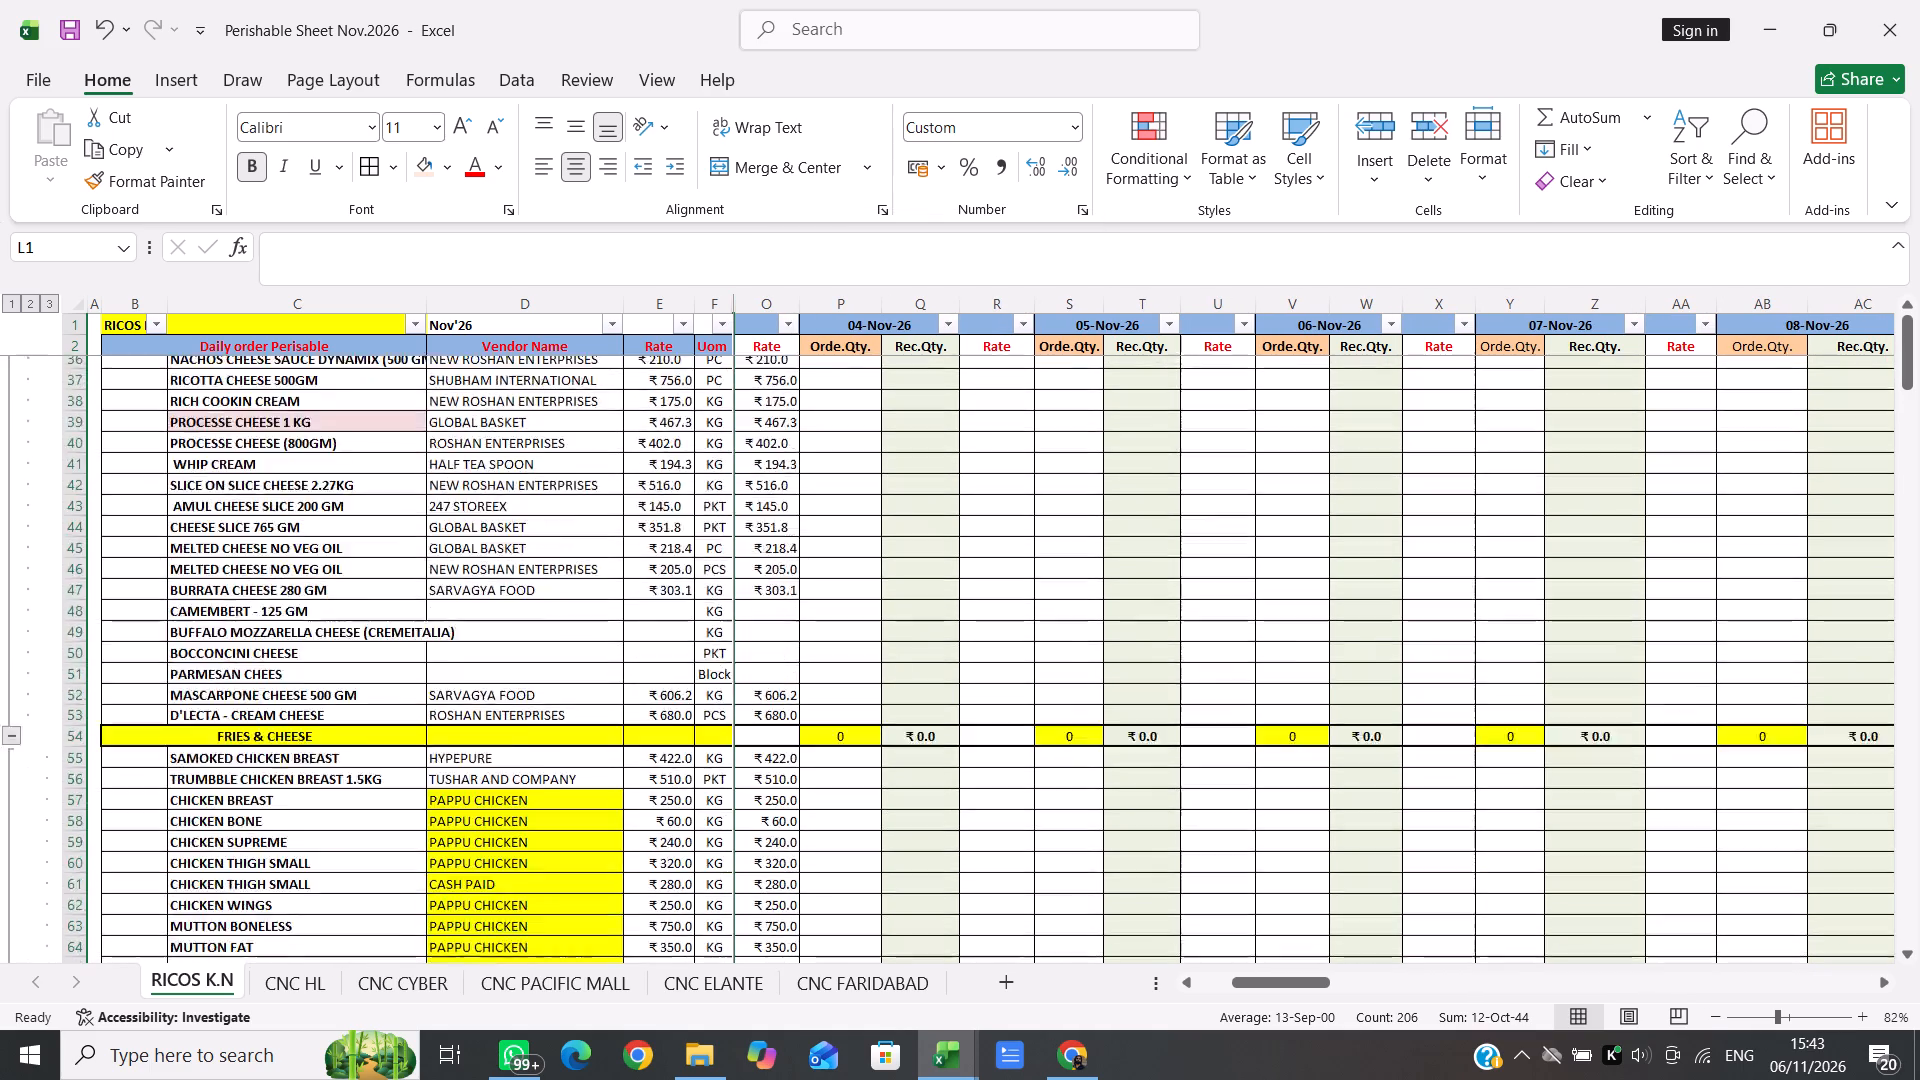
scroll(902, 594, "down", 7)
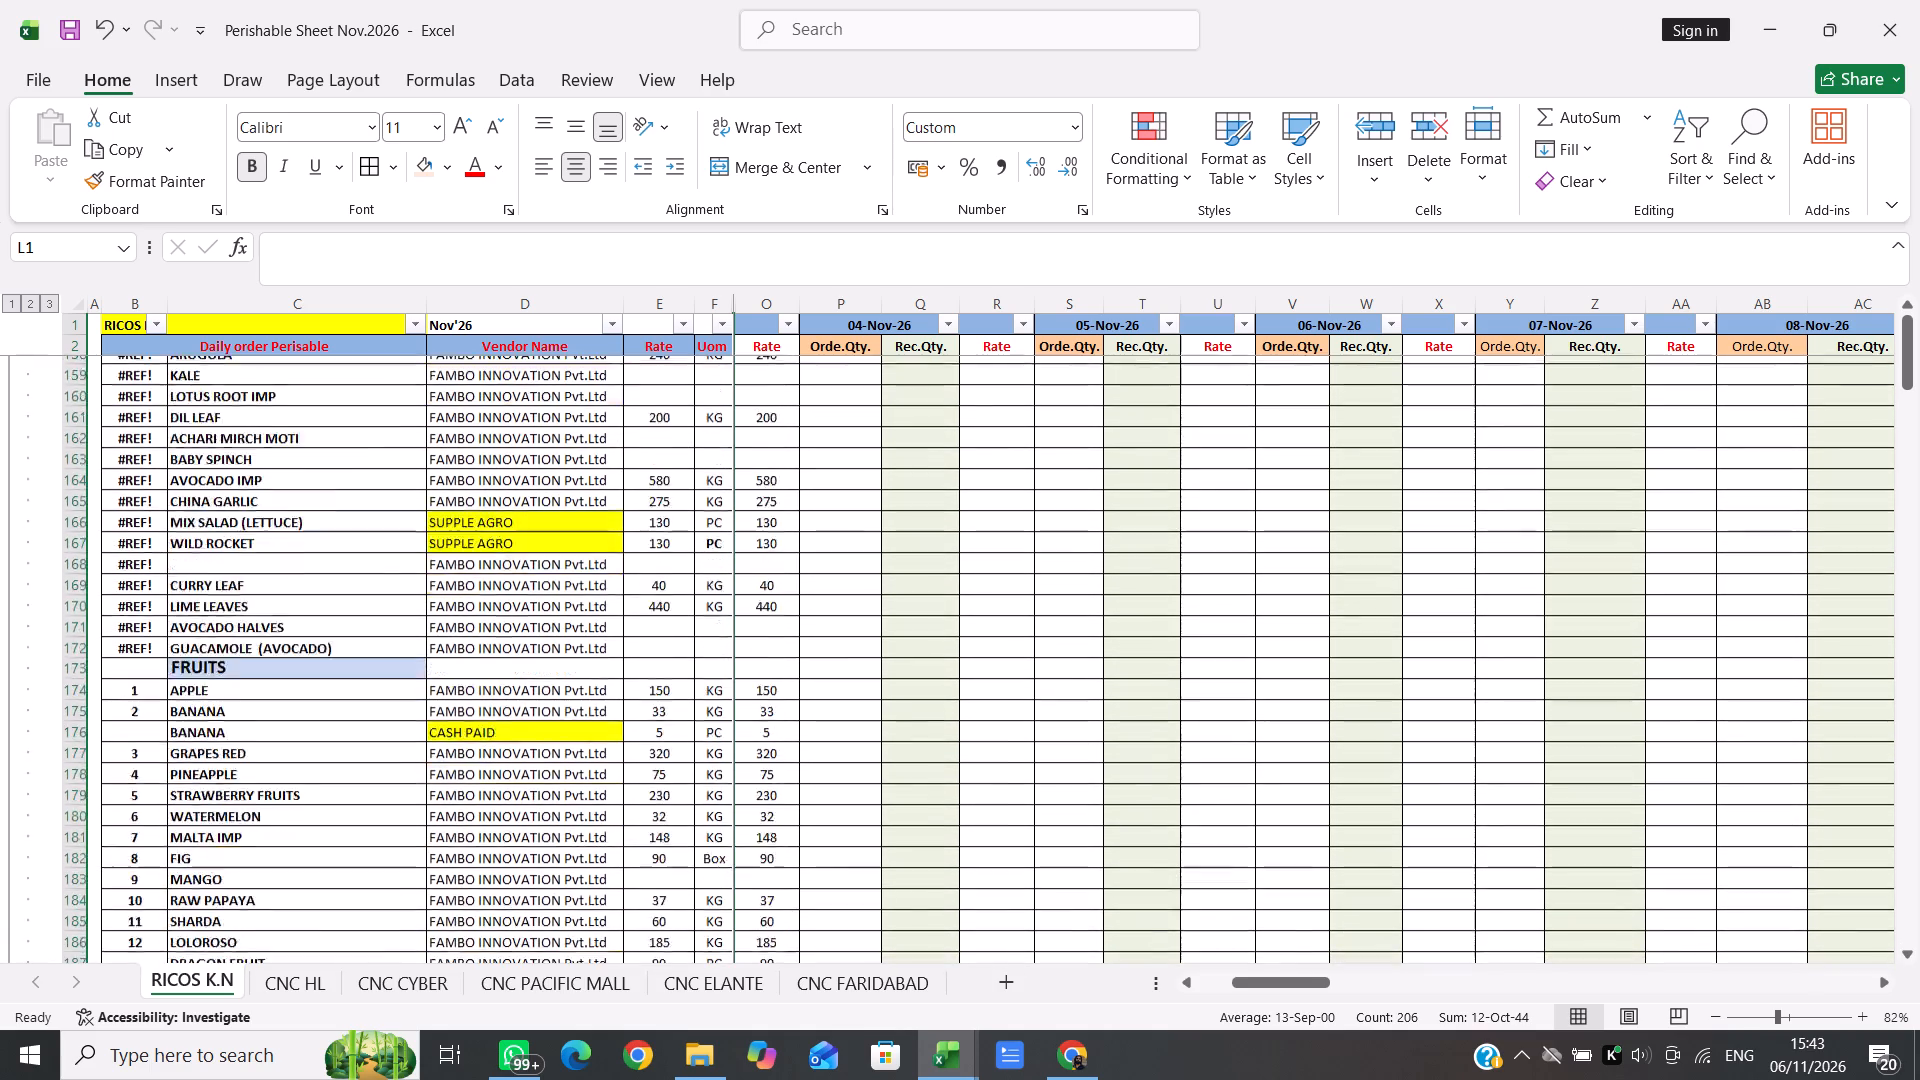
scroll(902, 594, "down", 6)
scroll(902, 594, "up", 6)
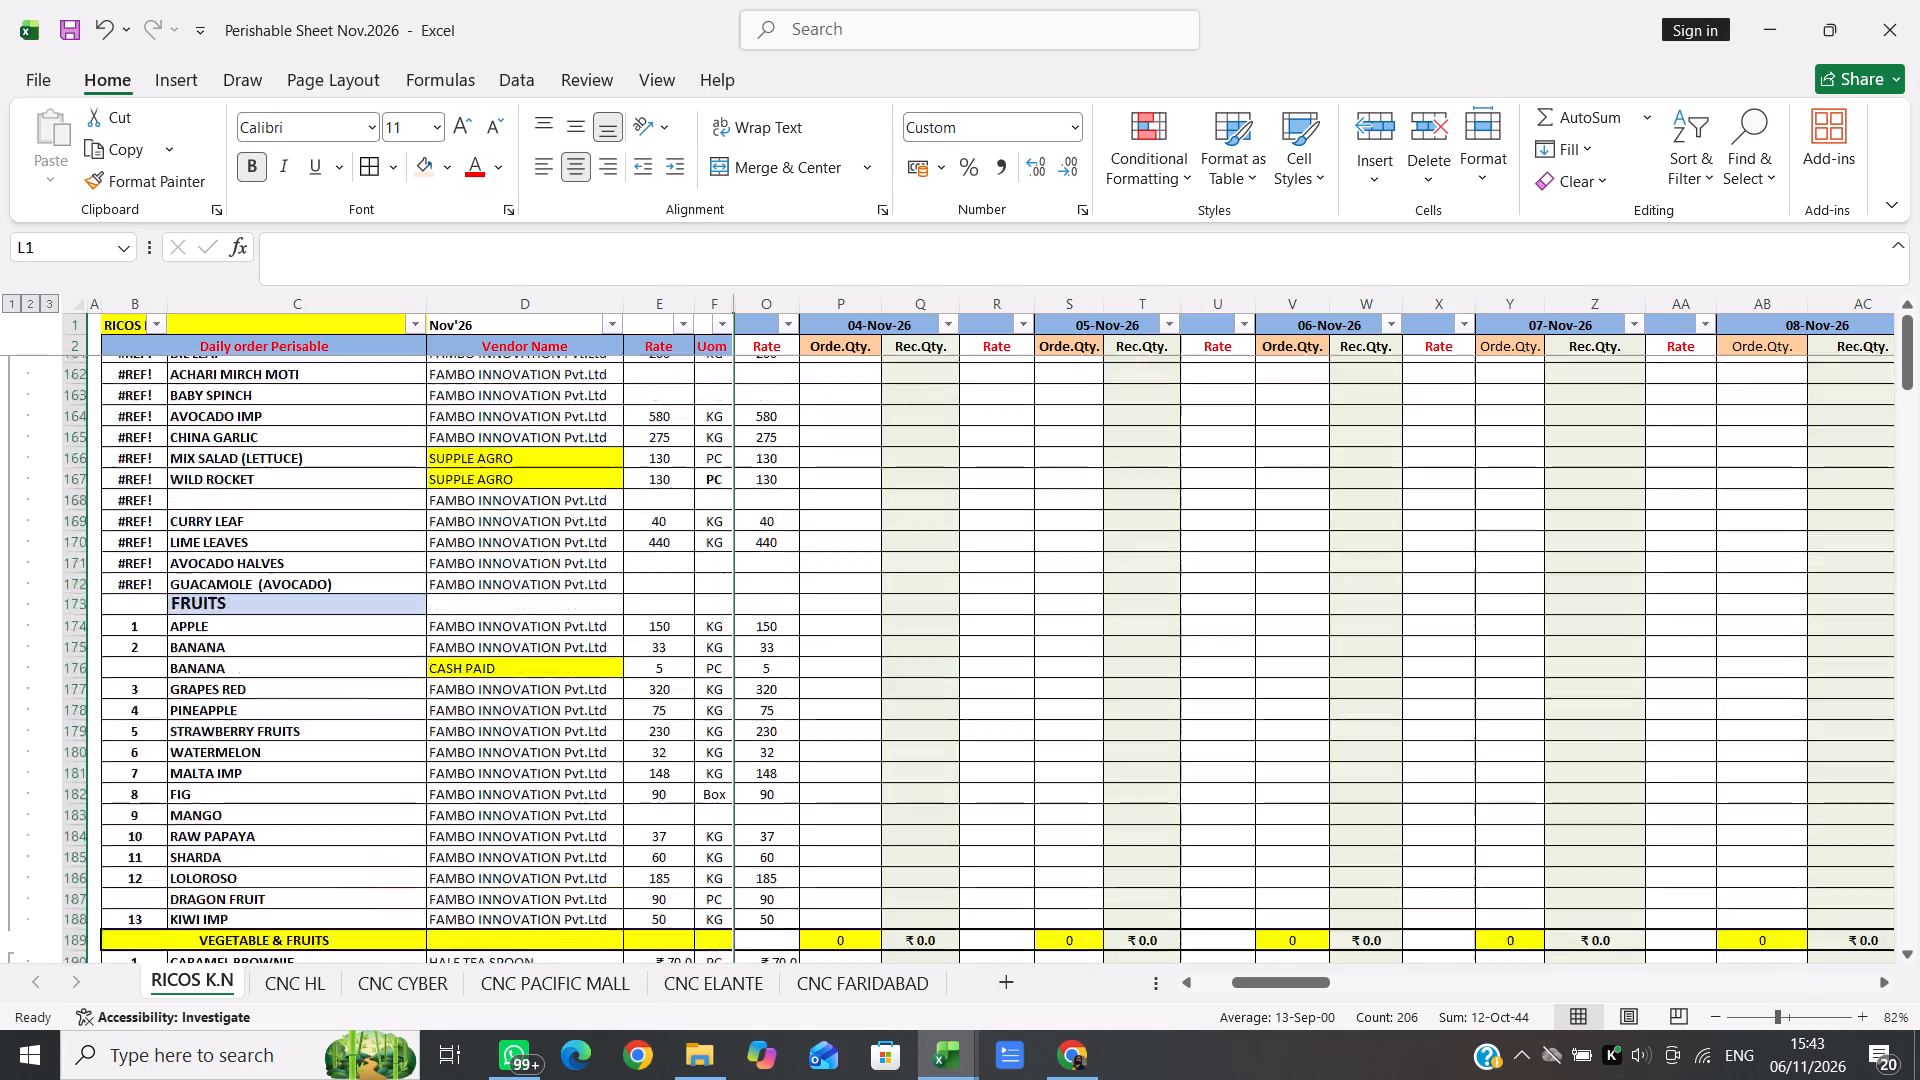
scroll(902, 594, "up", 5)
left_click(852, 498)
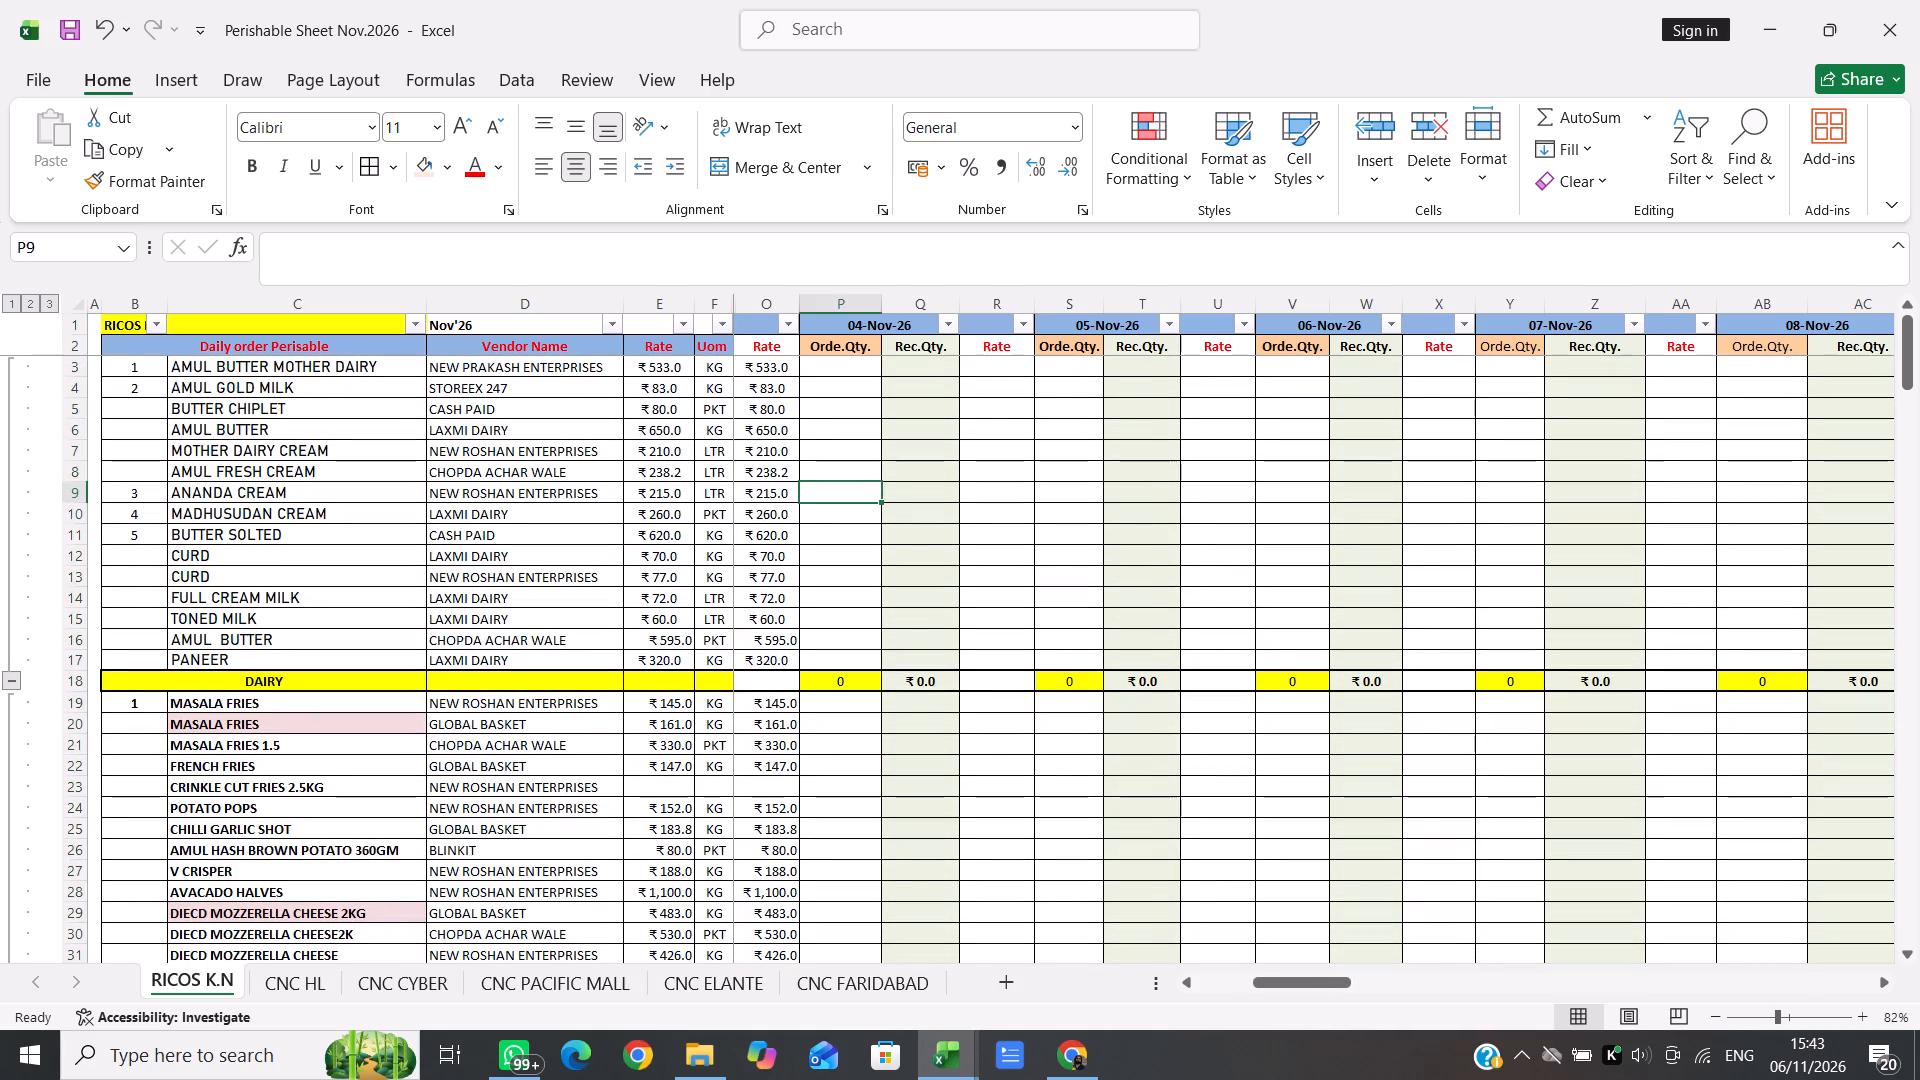
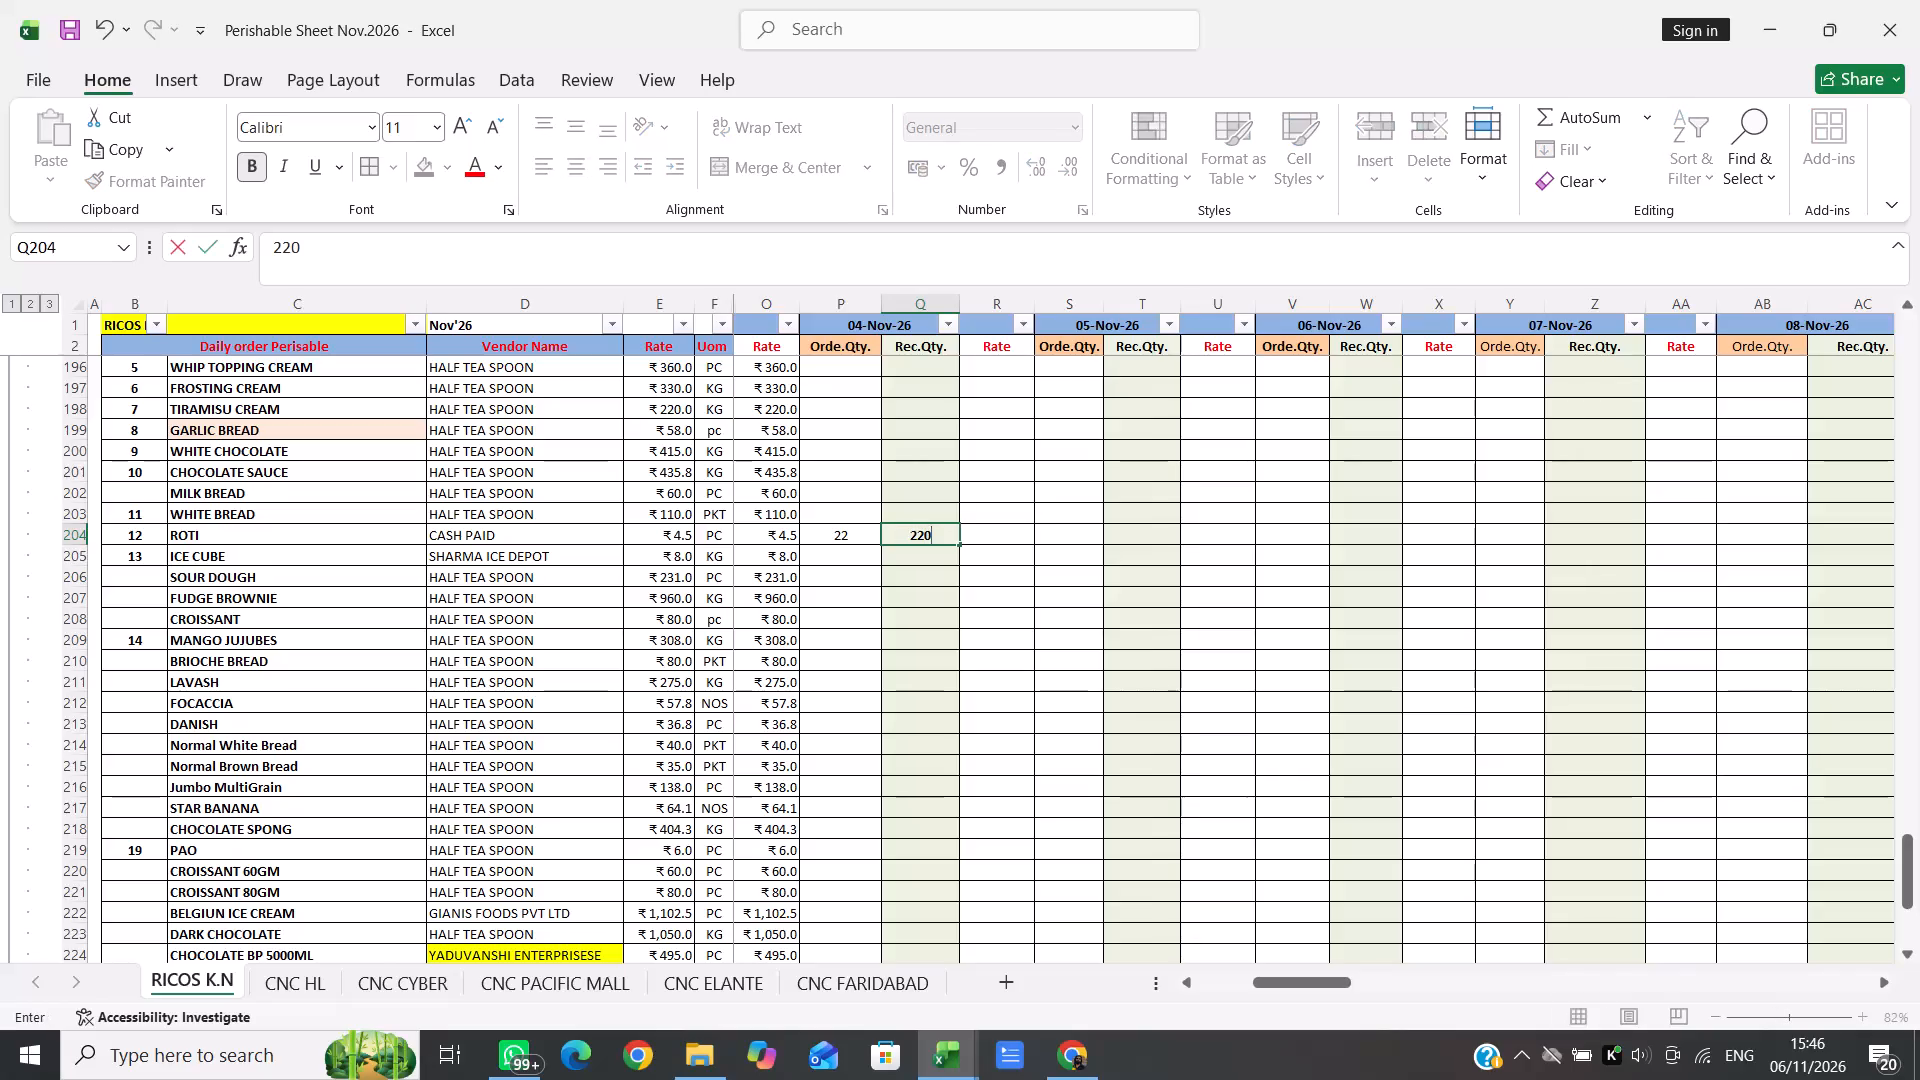
Set the 04-Nov-26 order quantity for ROTI to 220.
key("Left")
type("220")
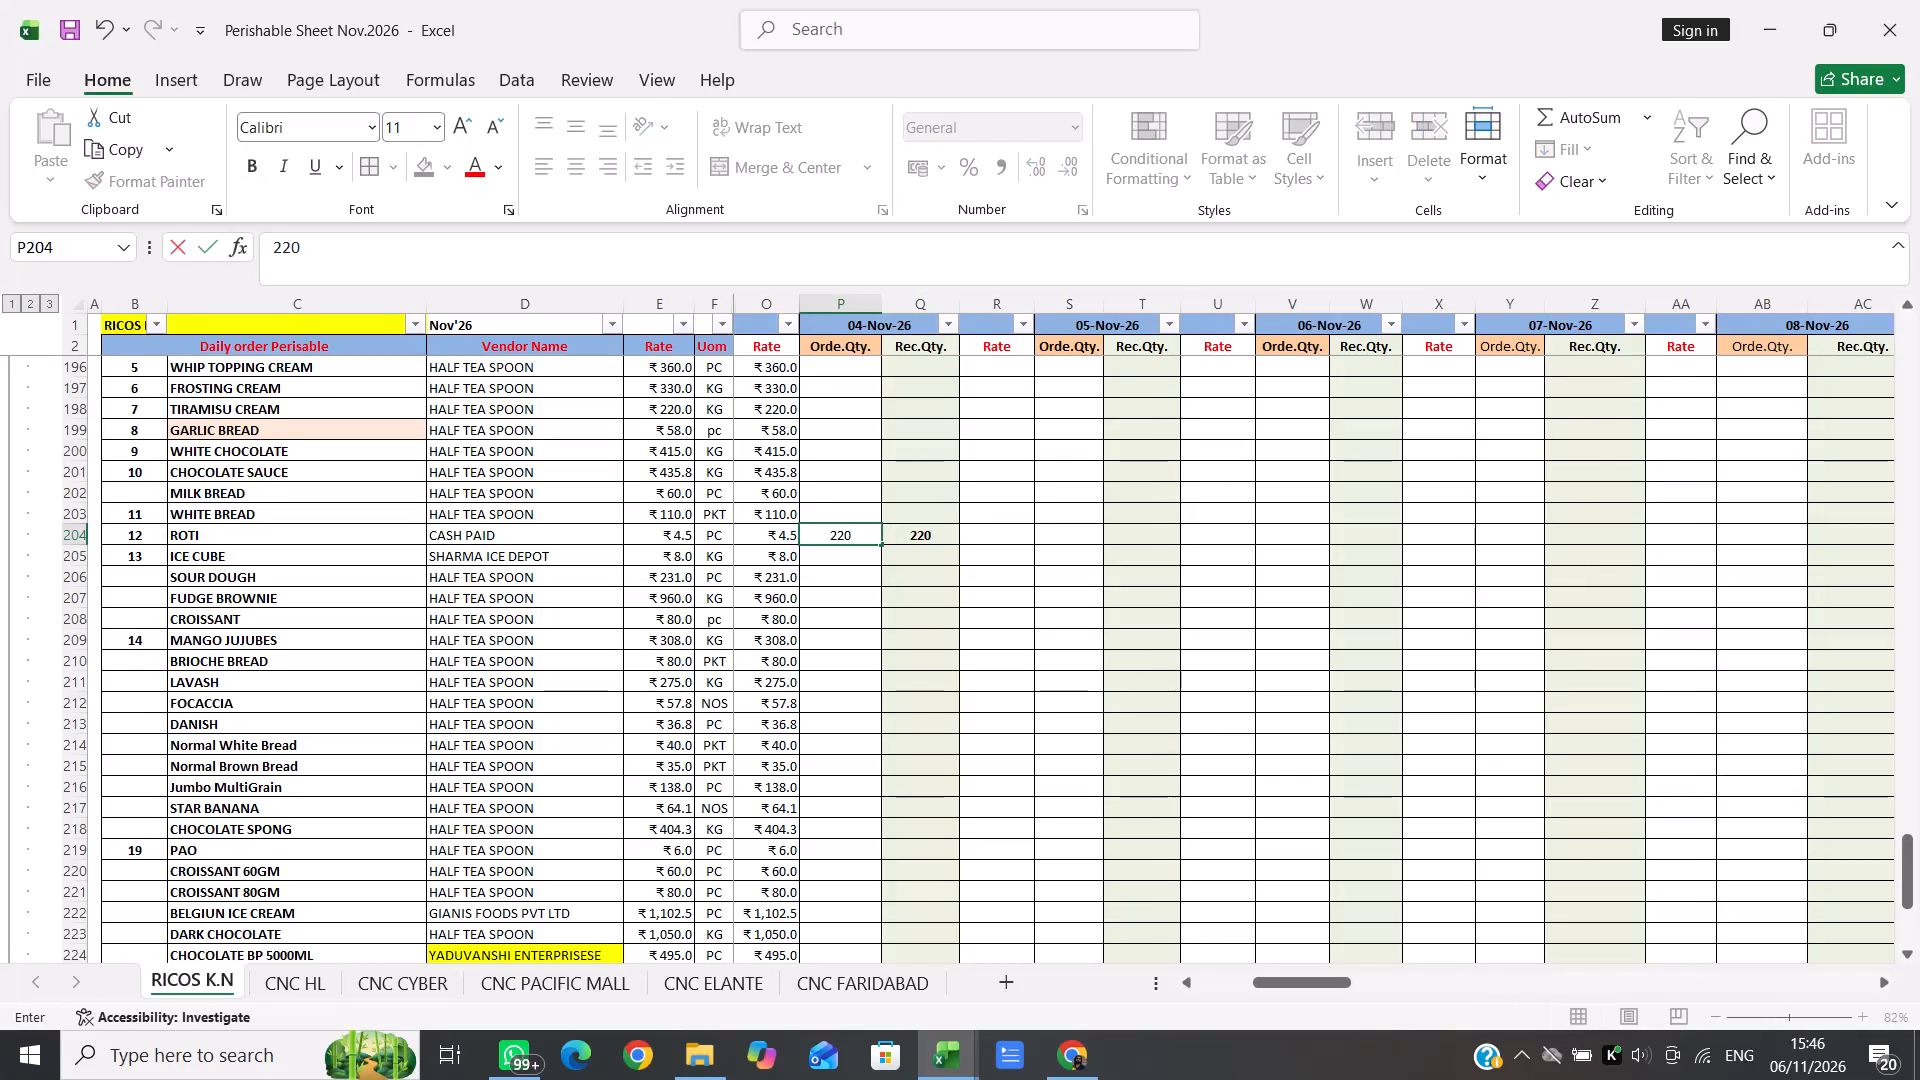
key("Right")
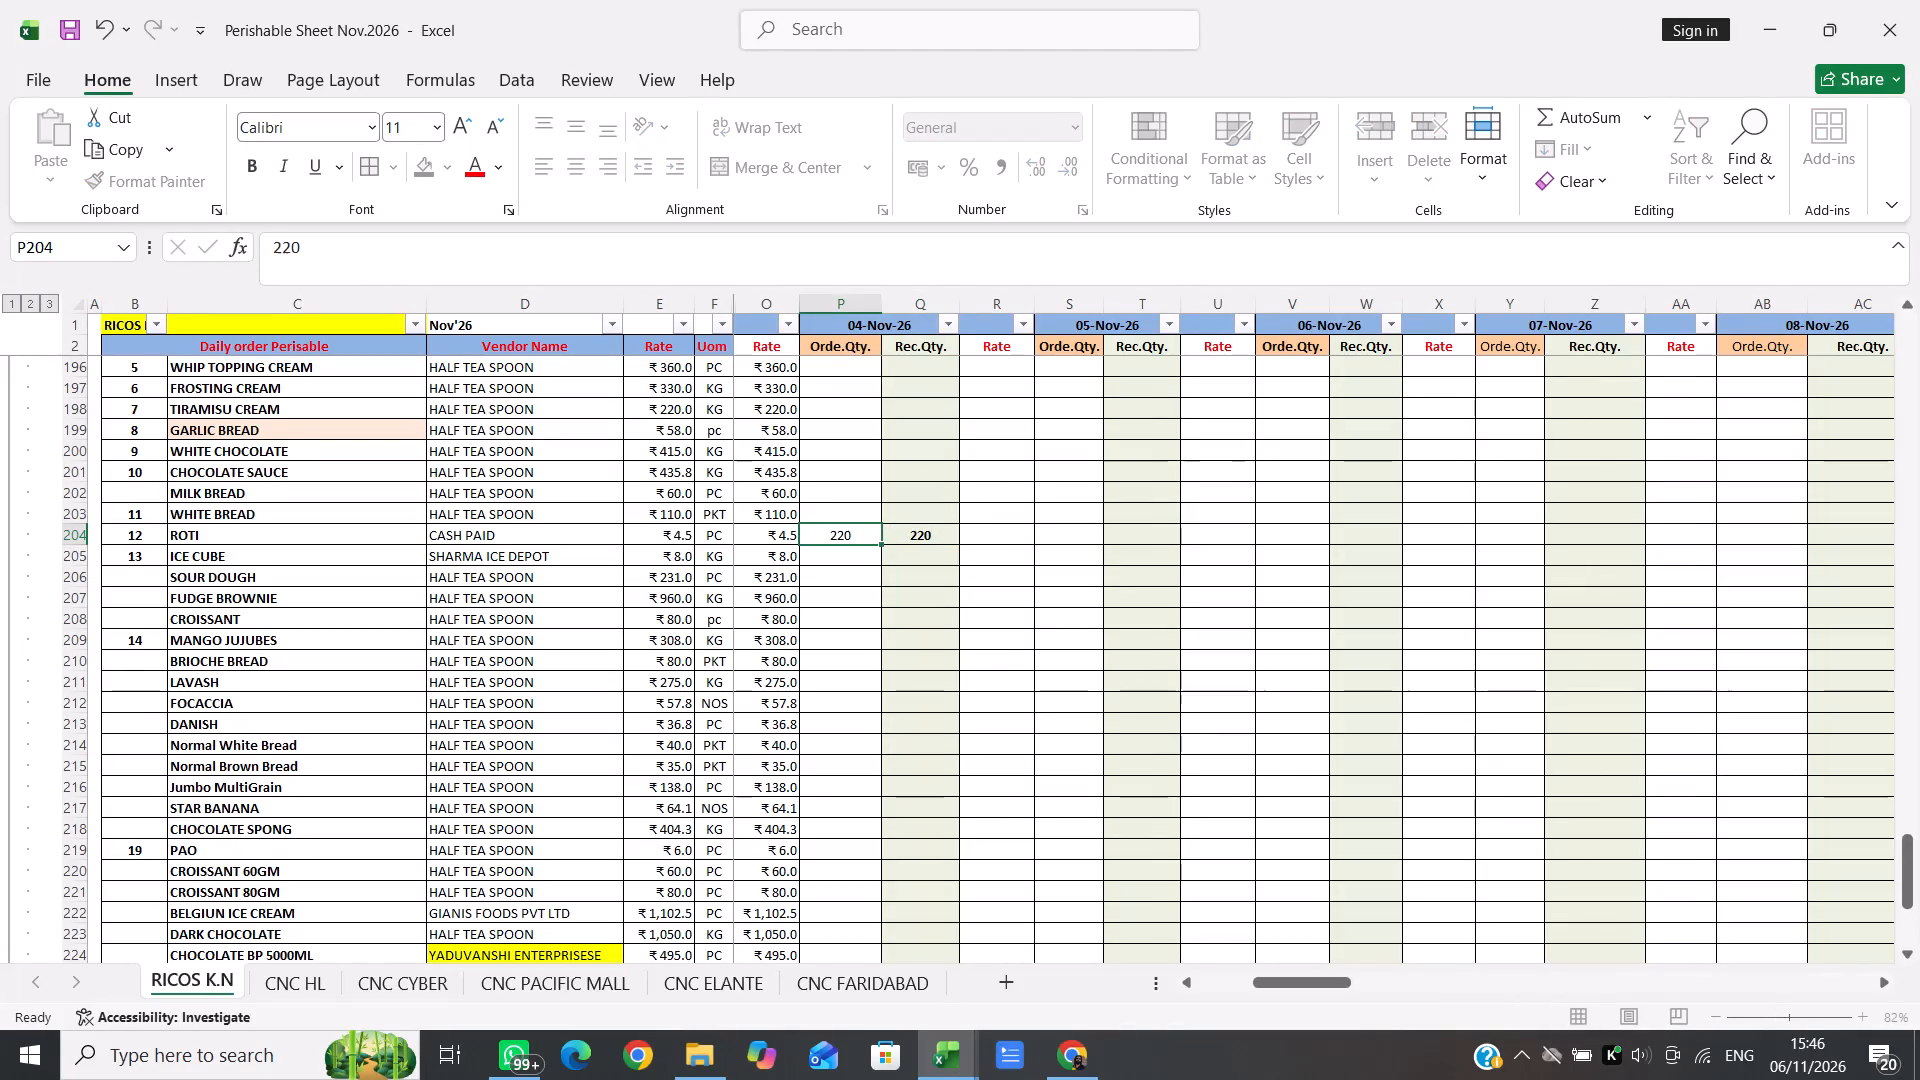
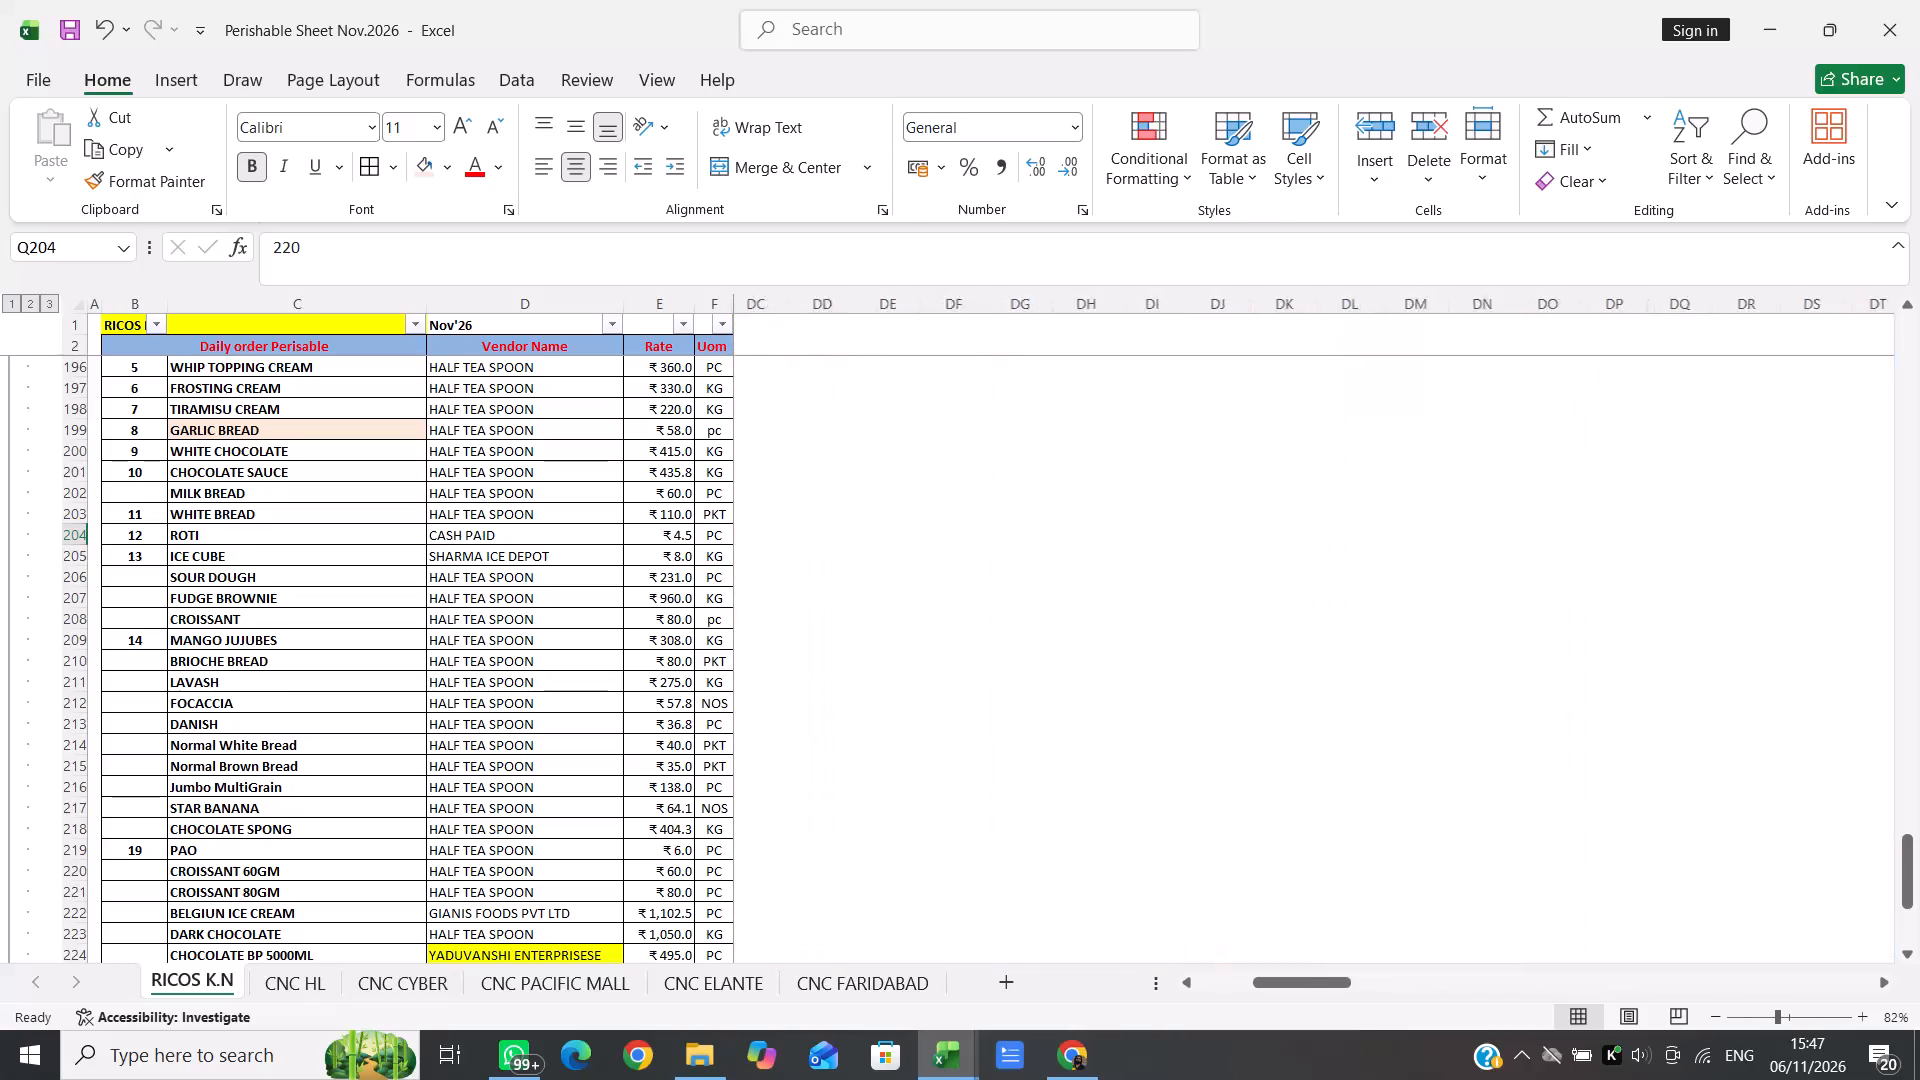
Review the month-to-date total order and total received columns for the bakery and fruit items on the RICOS K.N sheet.
scroll(780, 507, "right", 5)
scroll(780, 507, "up", 1)
scroll(780, 507, "down", 1)
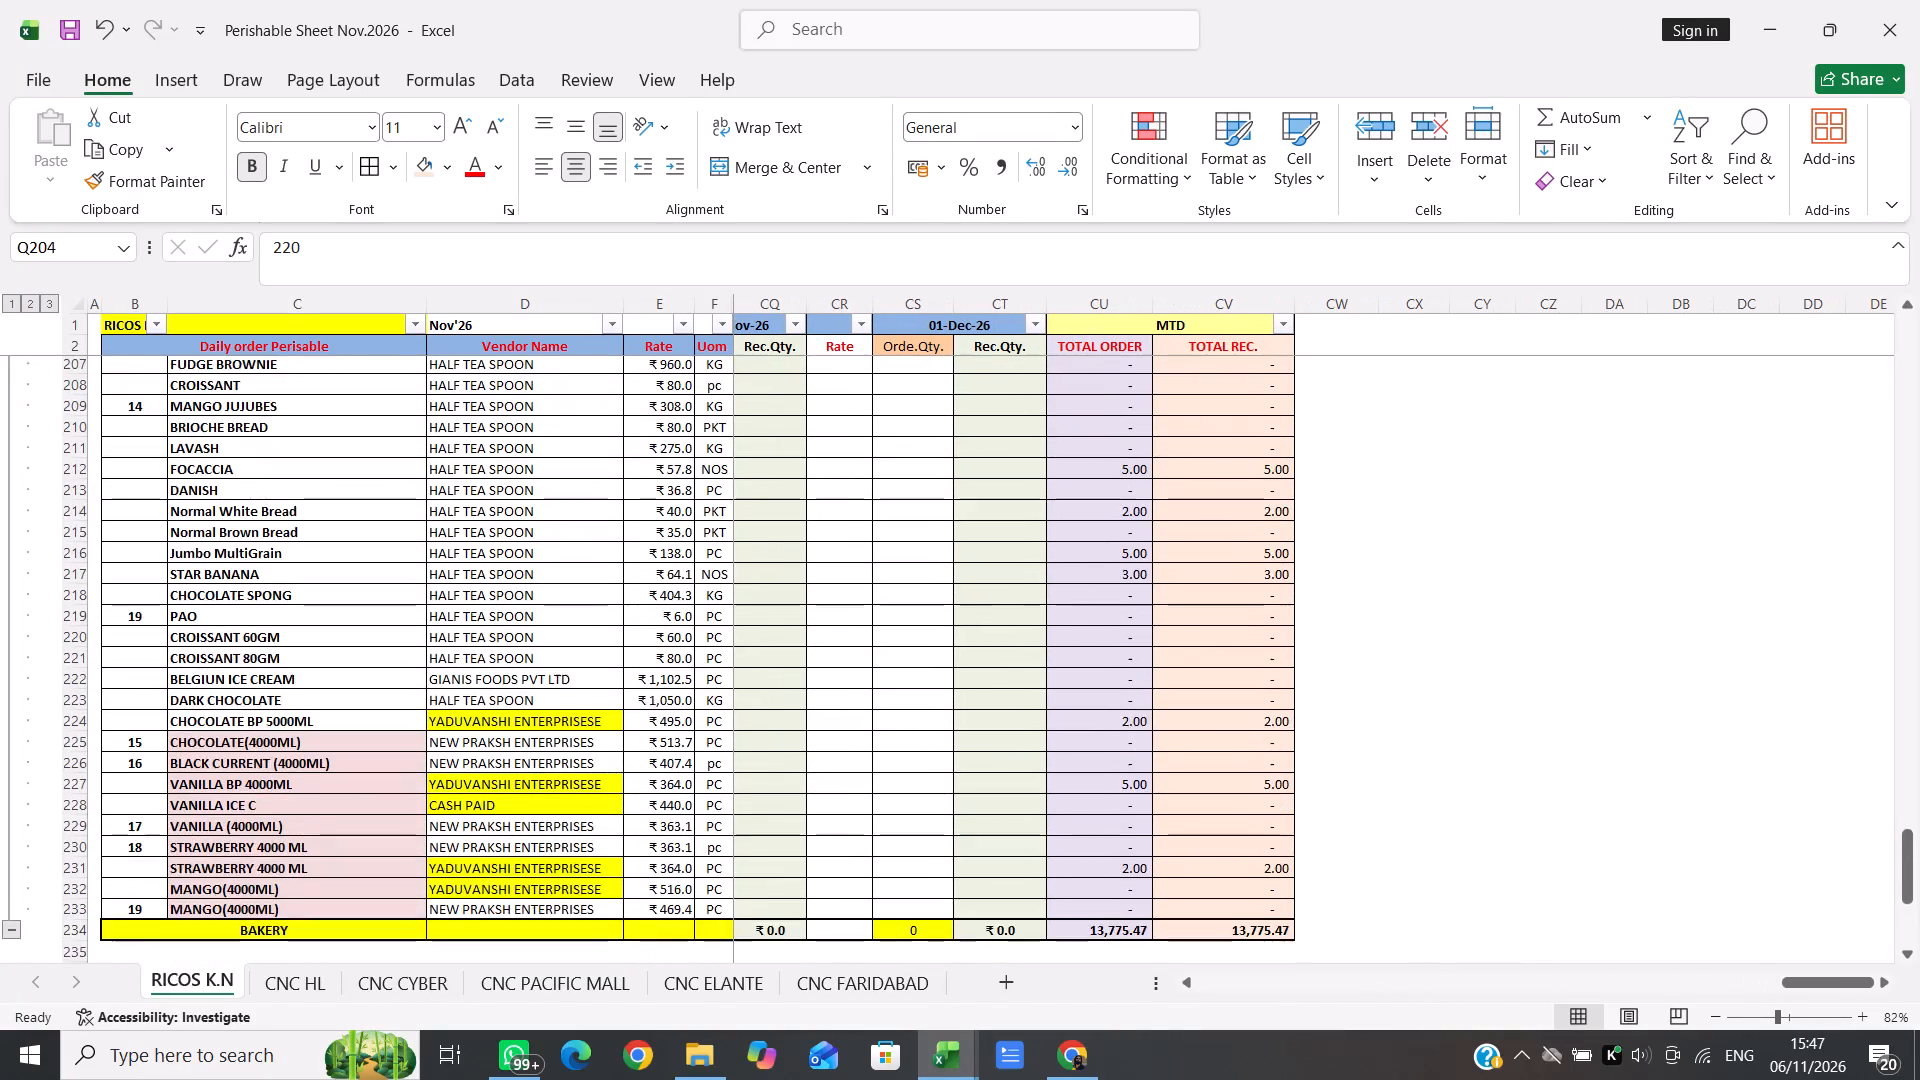
scroll(780, 507, "down", 1)
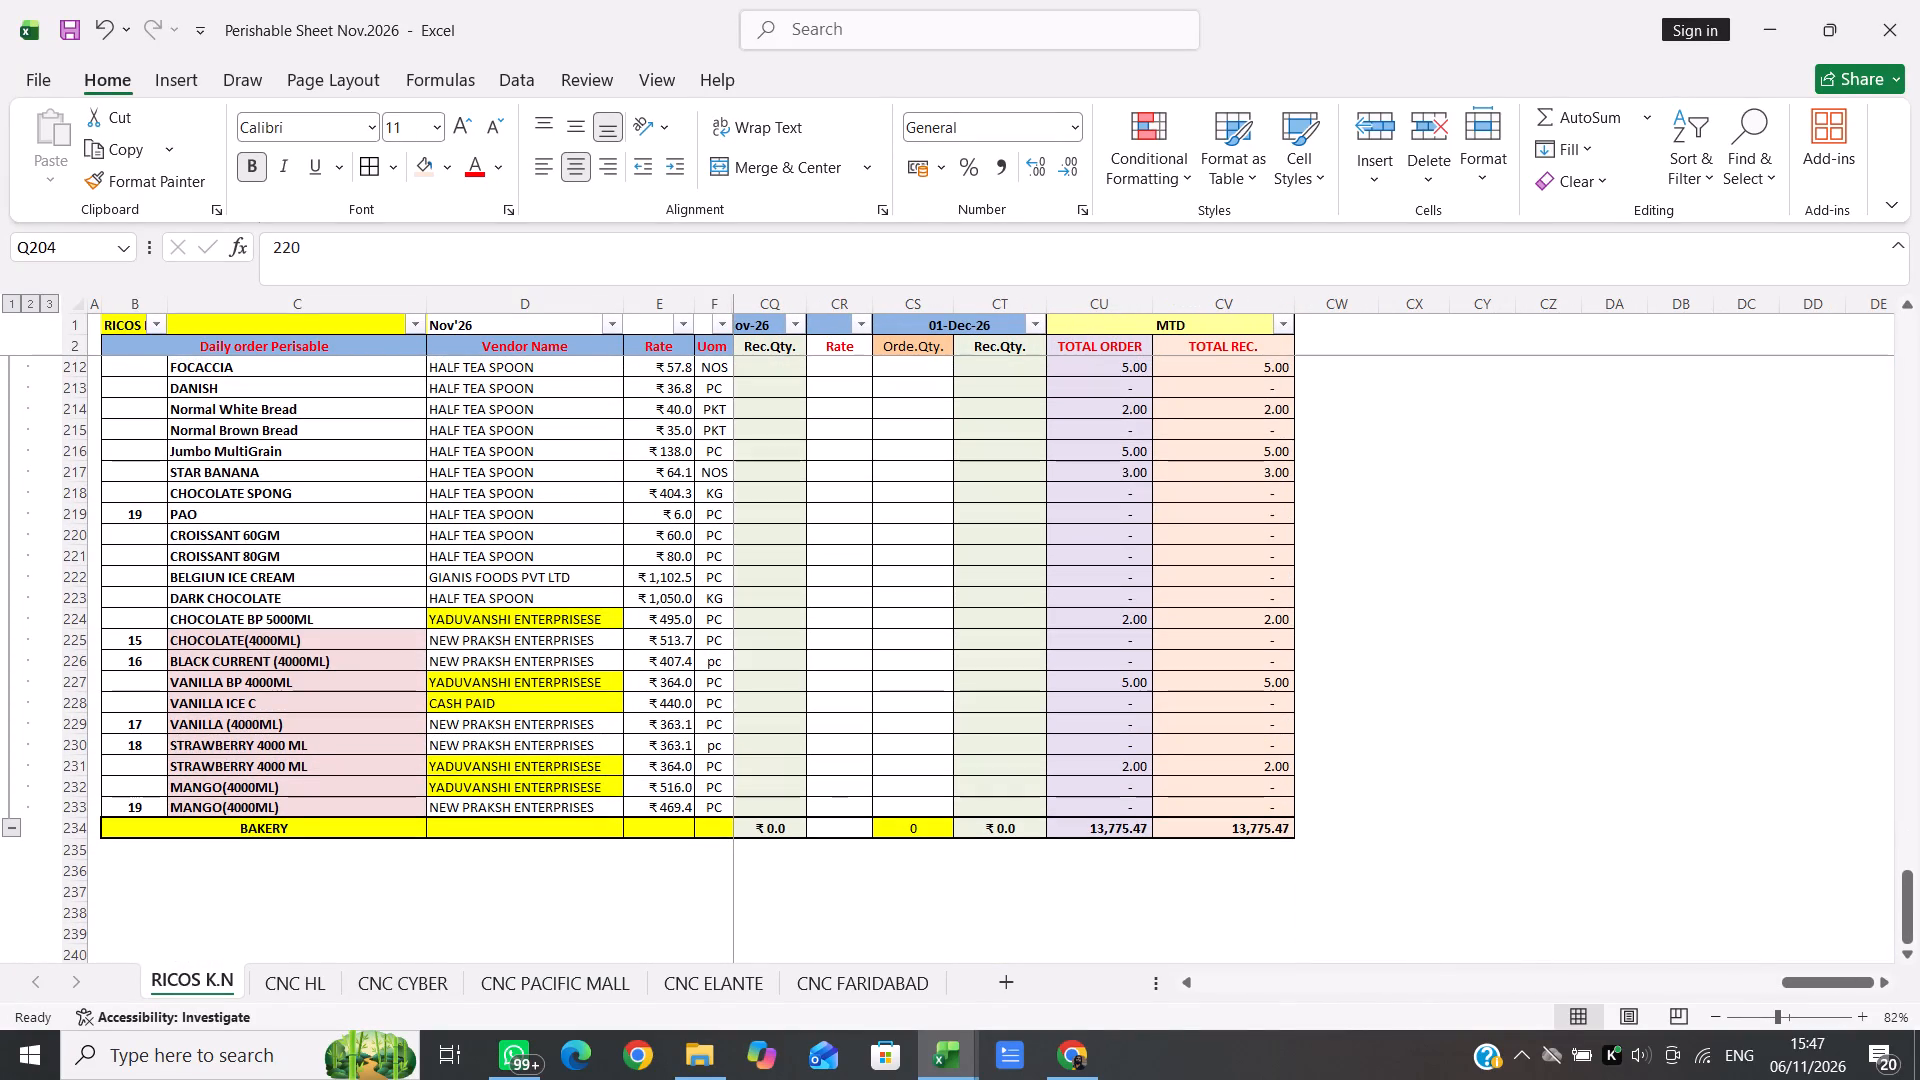
scroll(1039, 655, "up", 3)
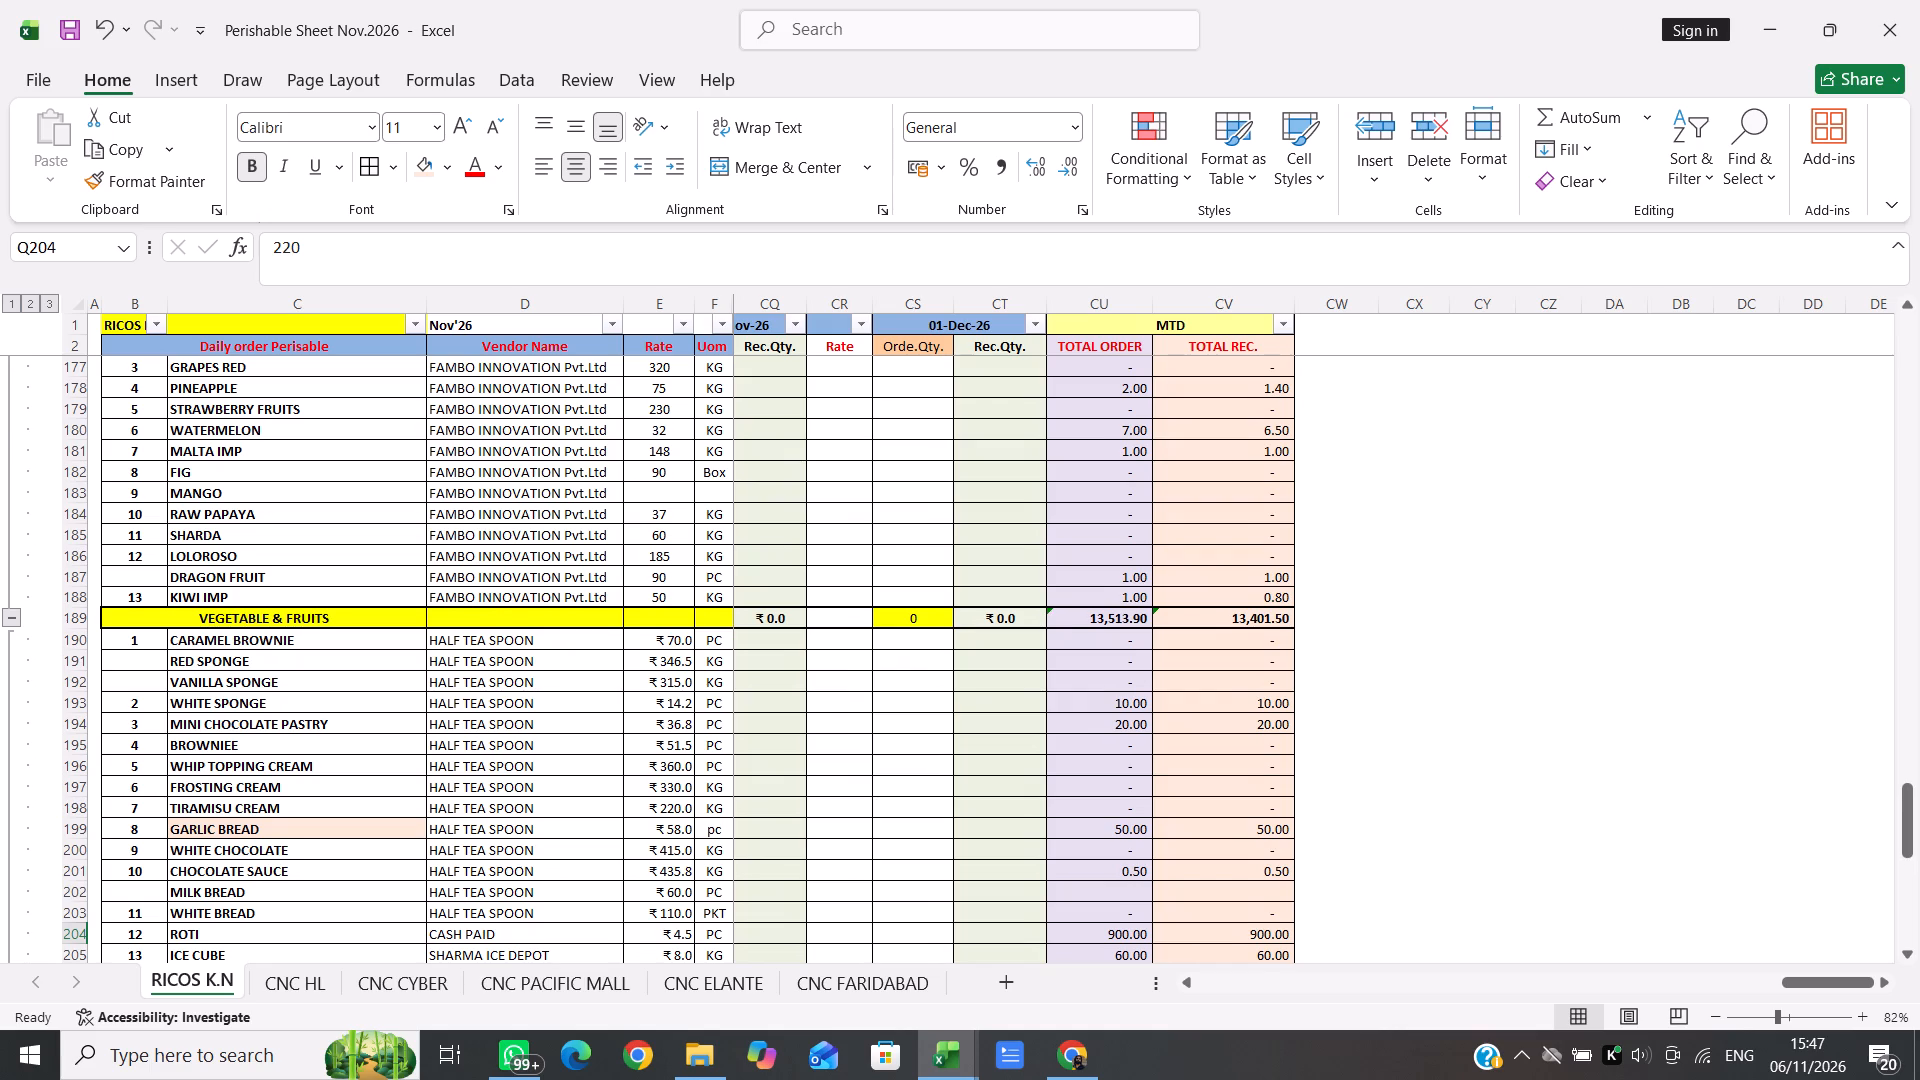
scroll(1039, 655, "right", 3)
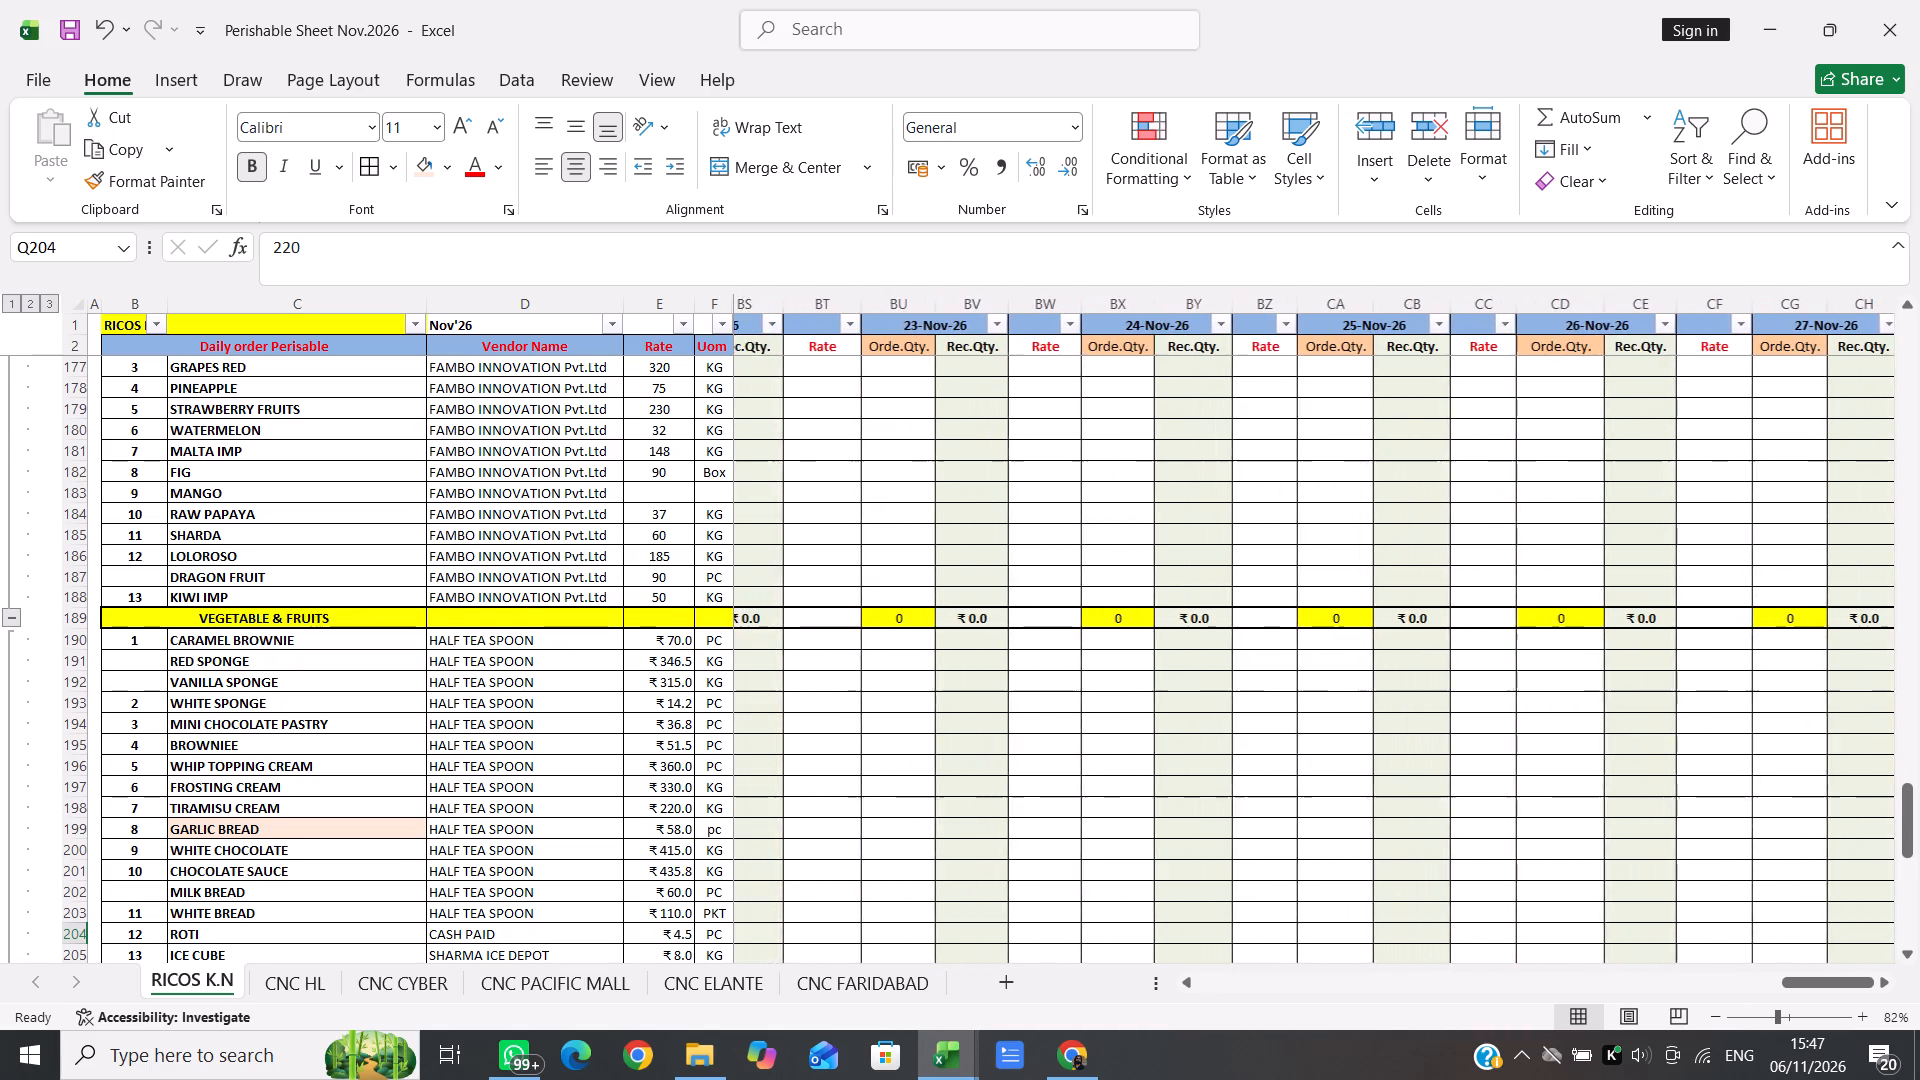
scroll(1039, 655, "right", 2)
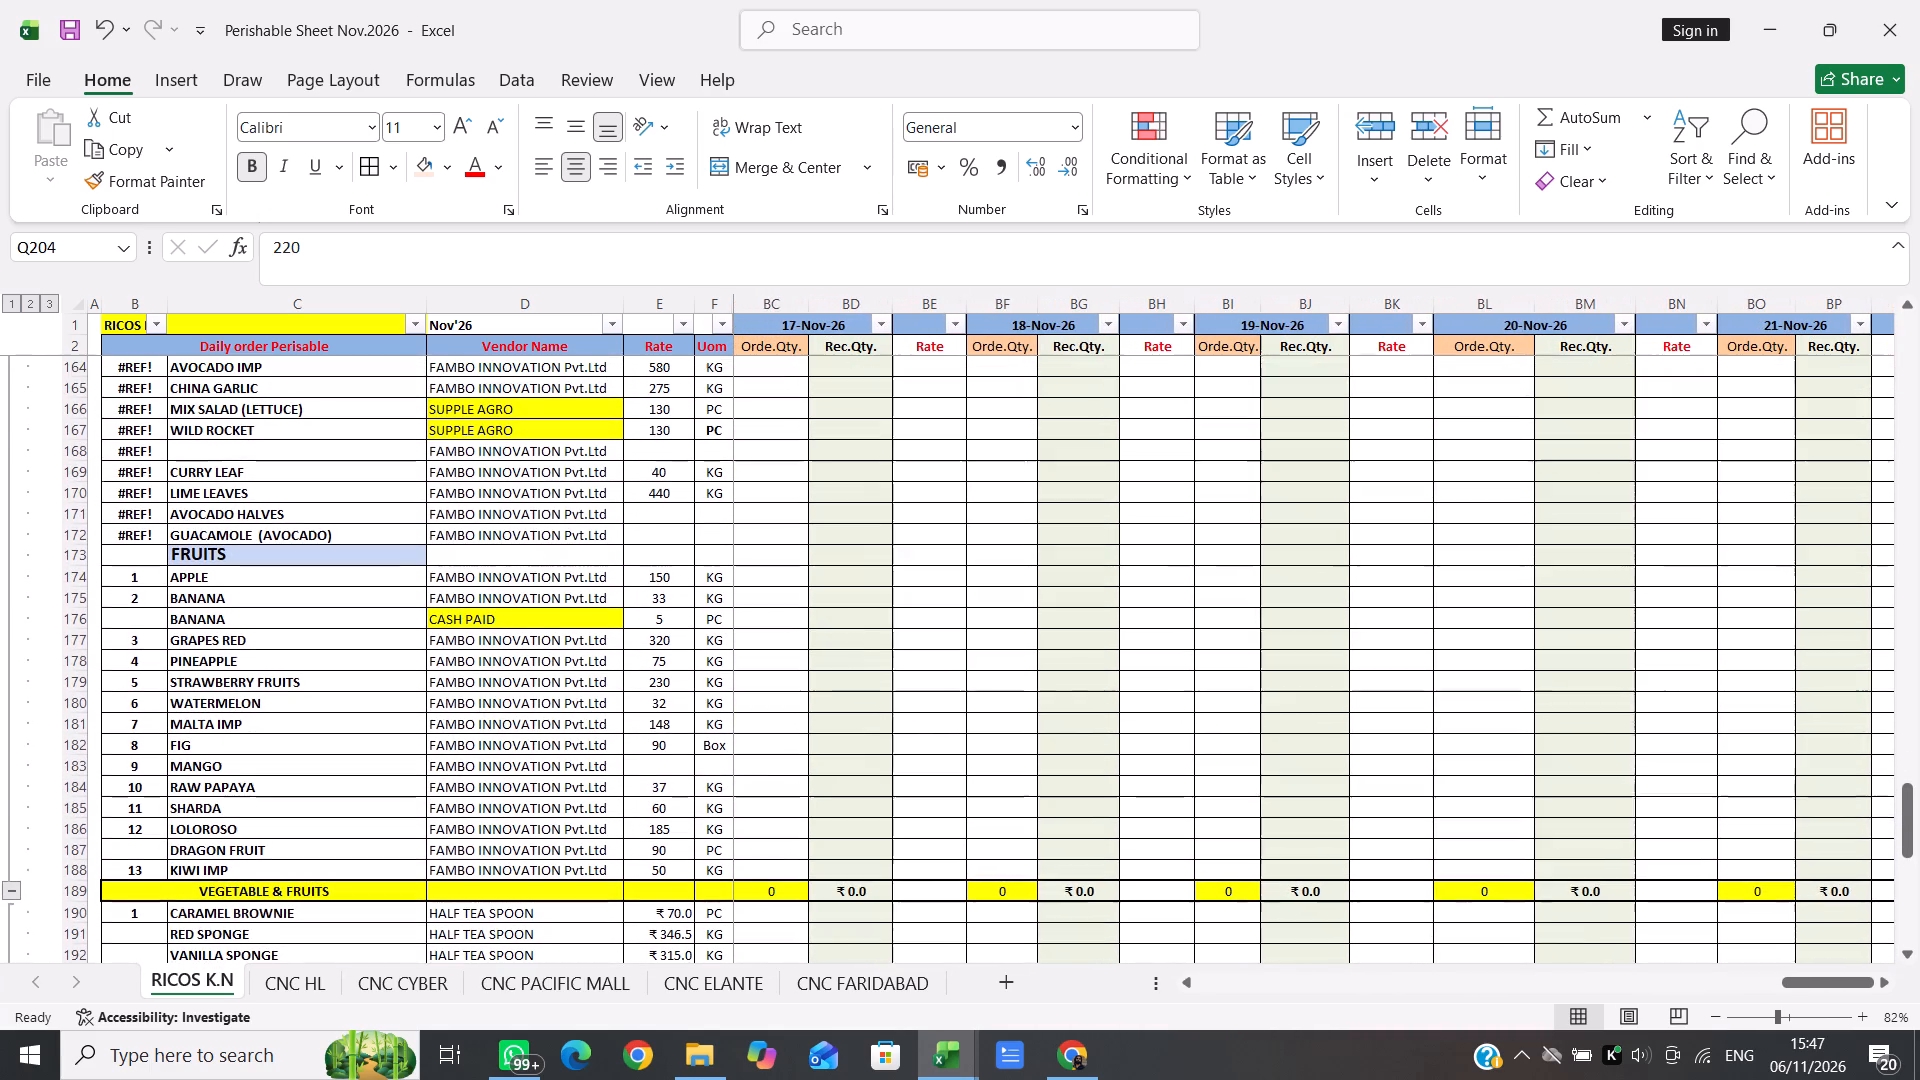
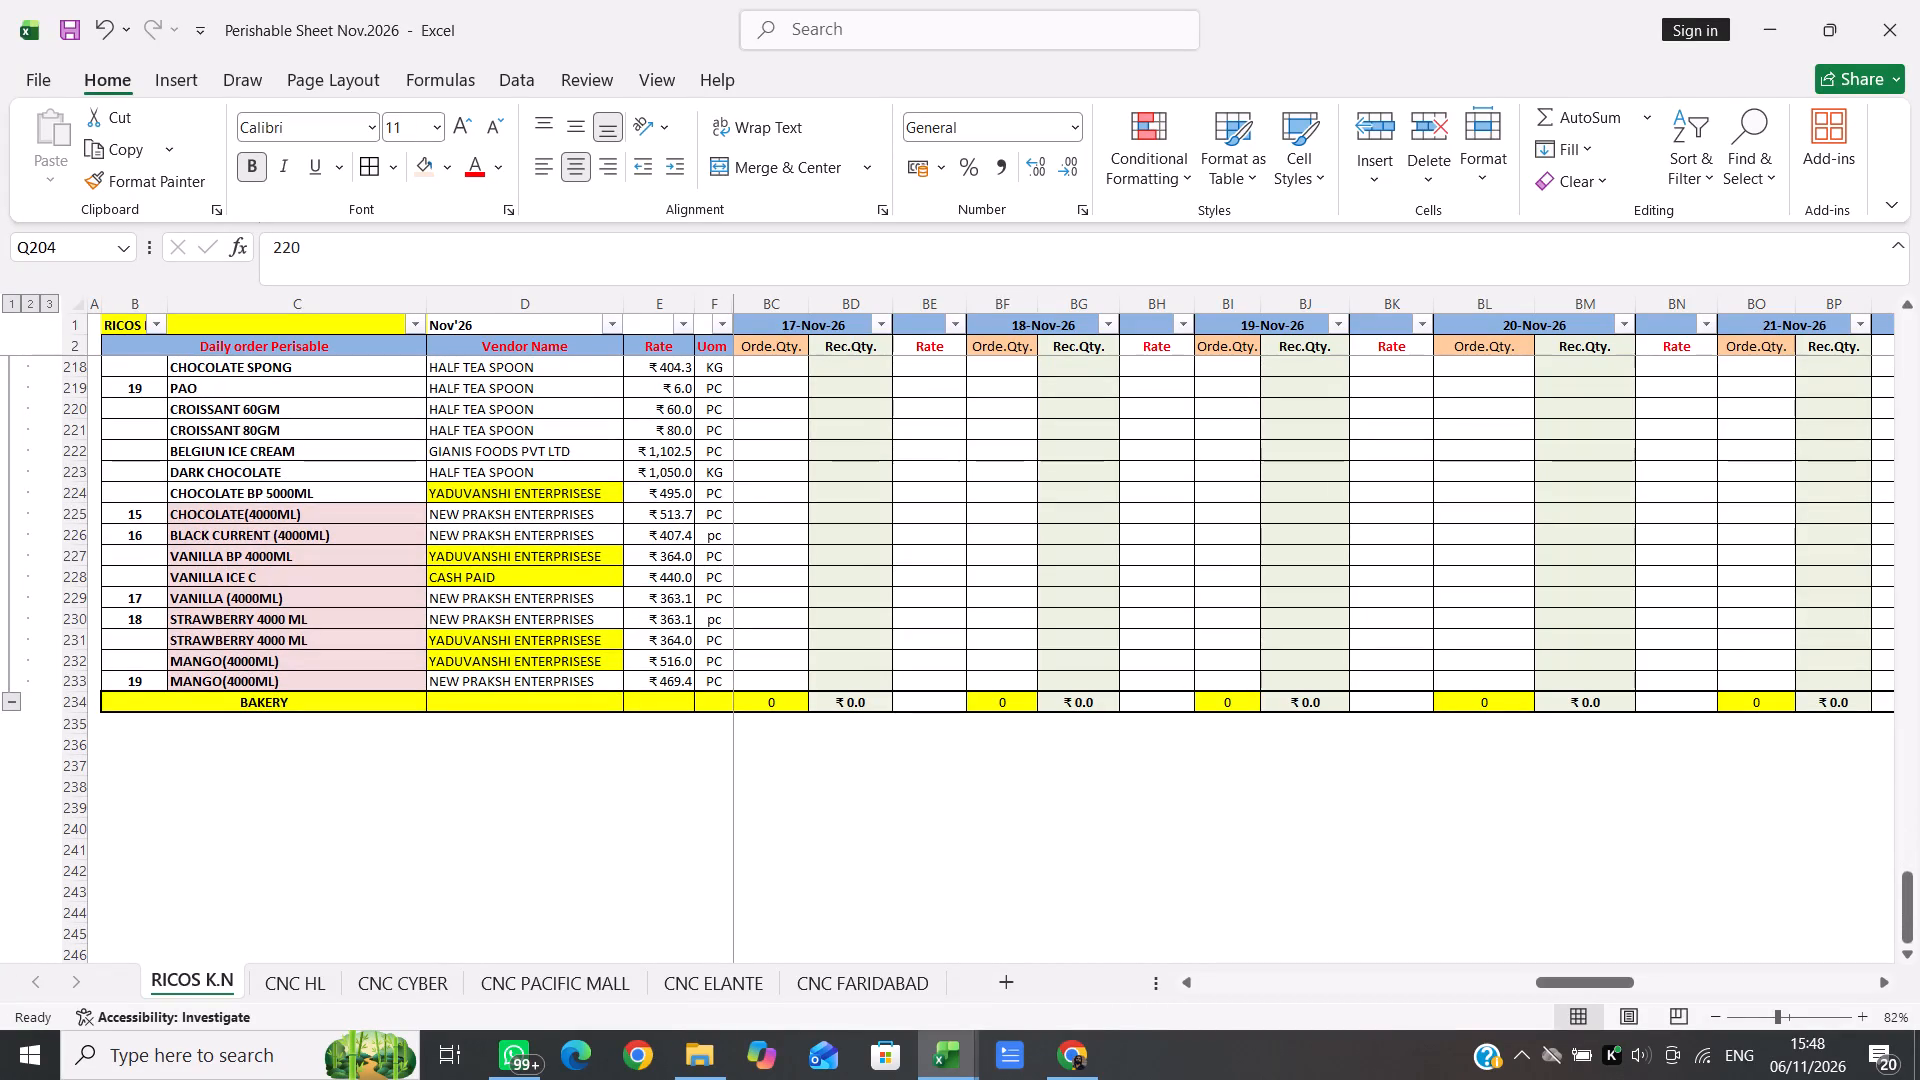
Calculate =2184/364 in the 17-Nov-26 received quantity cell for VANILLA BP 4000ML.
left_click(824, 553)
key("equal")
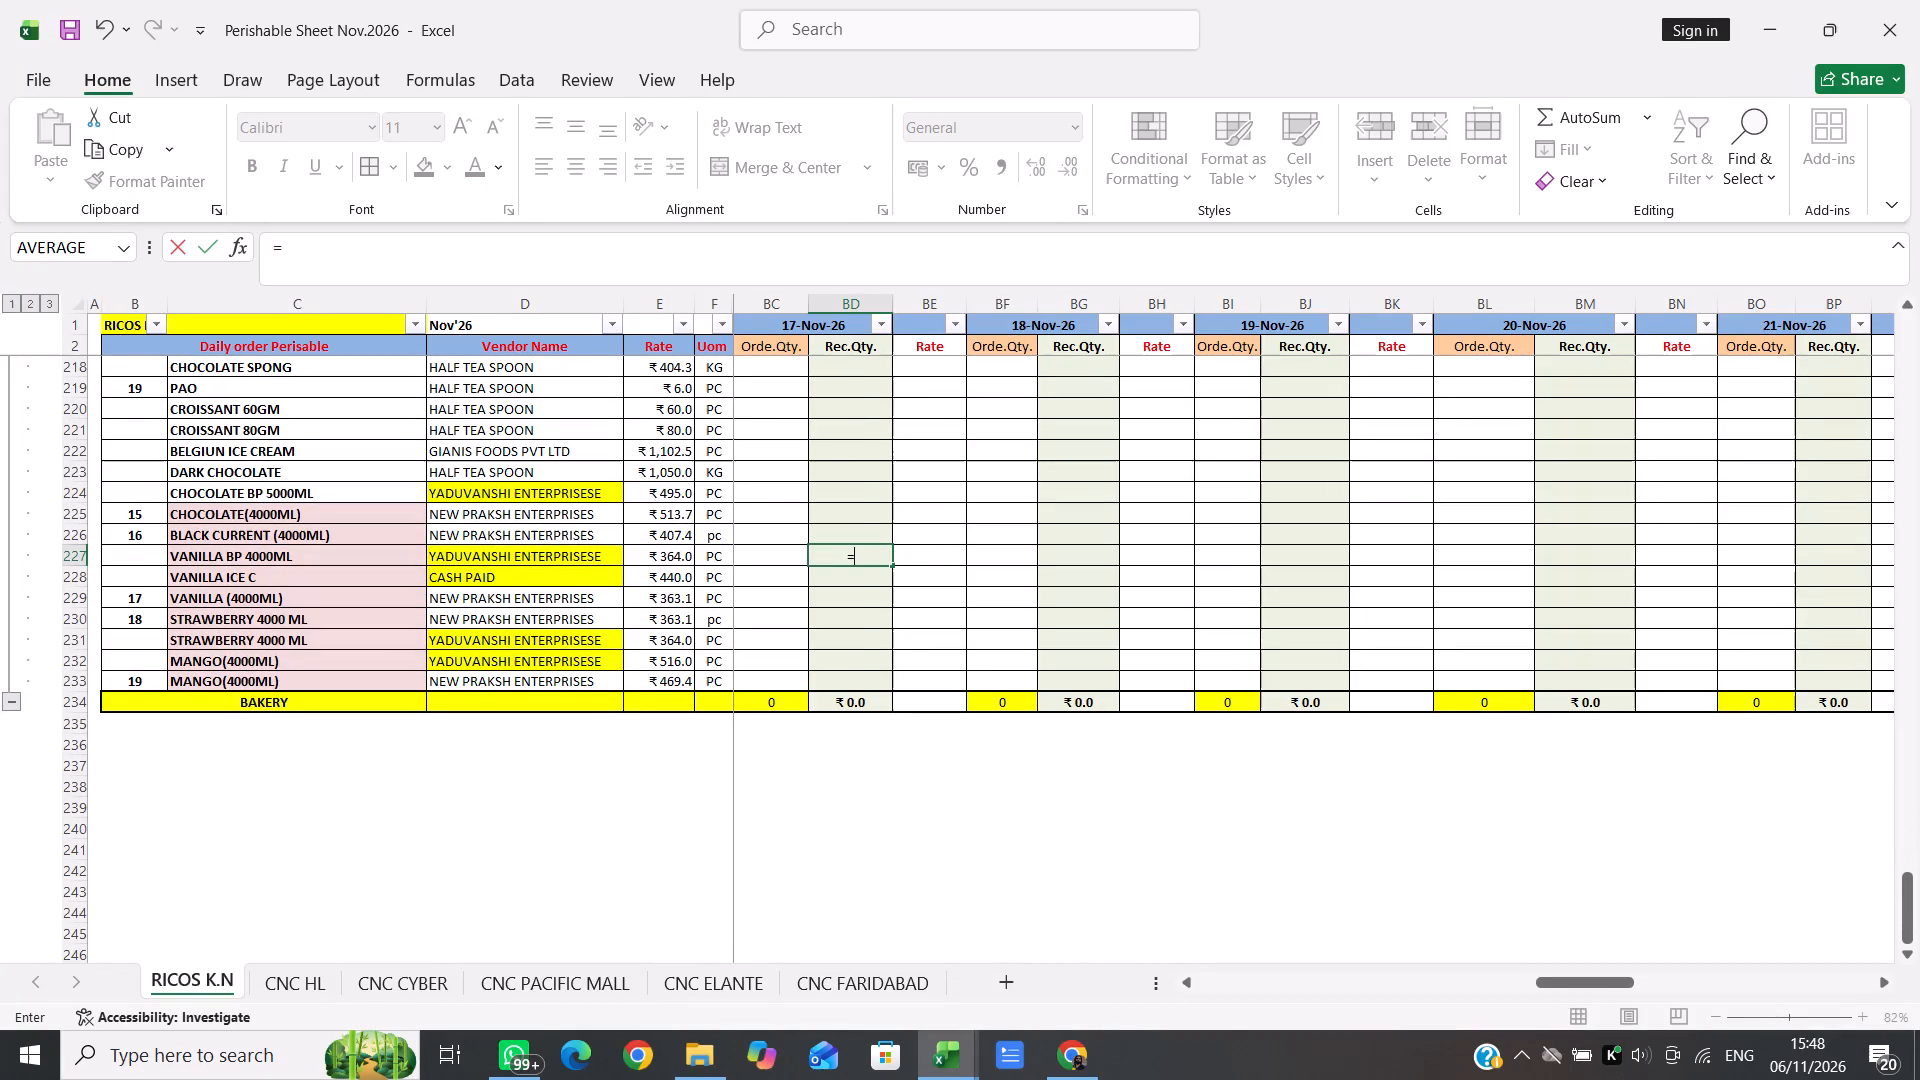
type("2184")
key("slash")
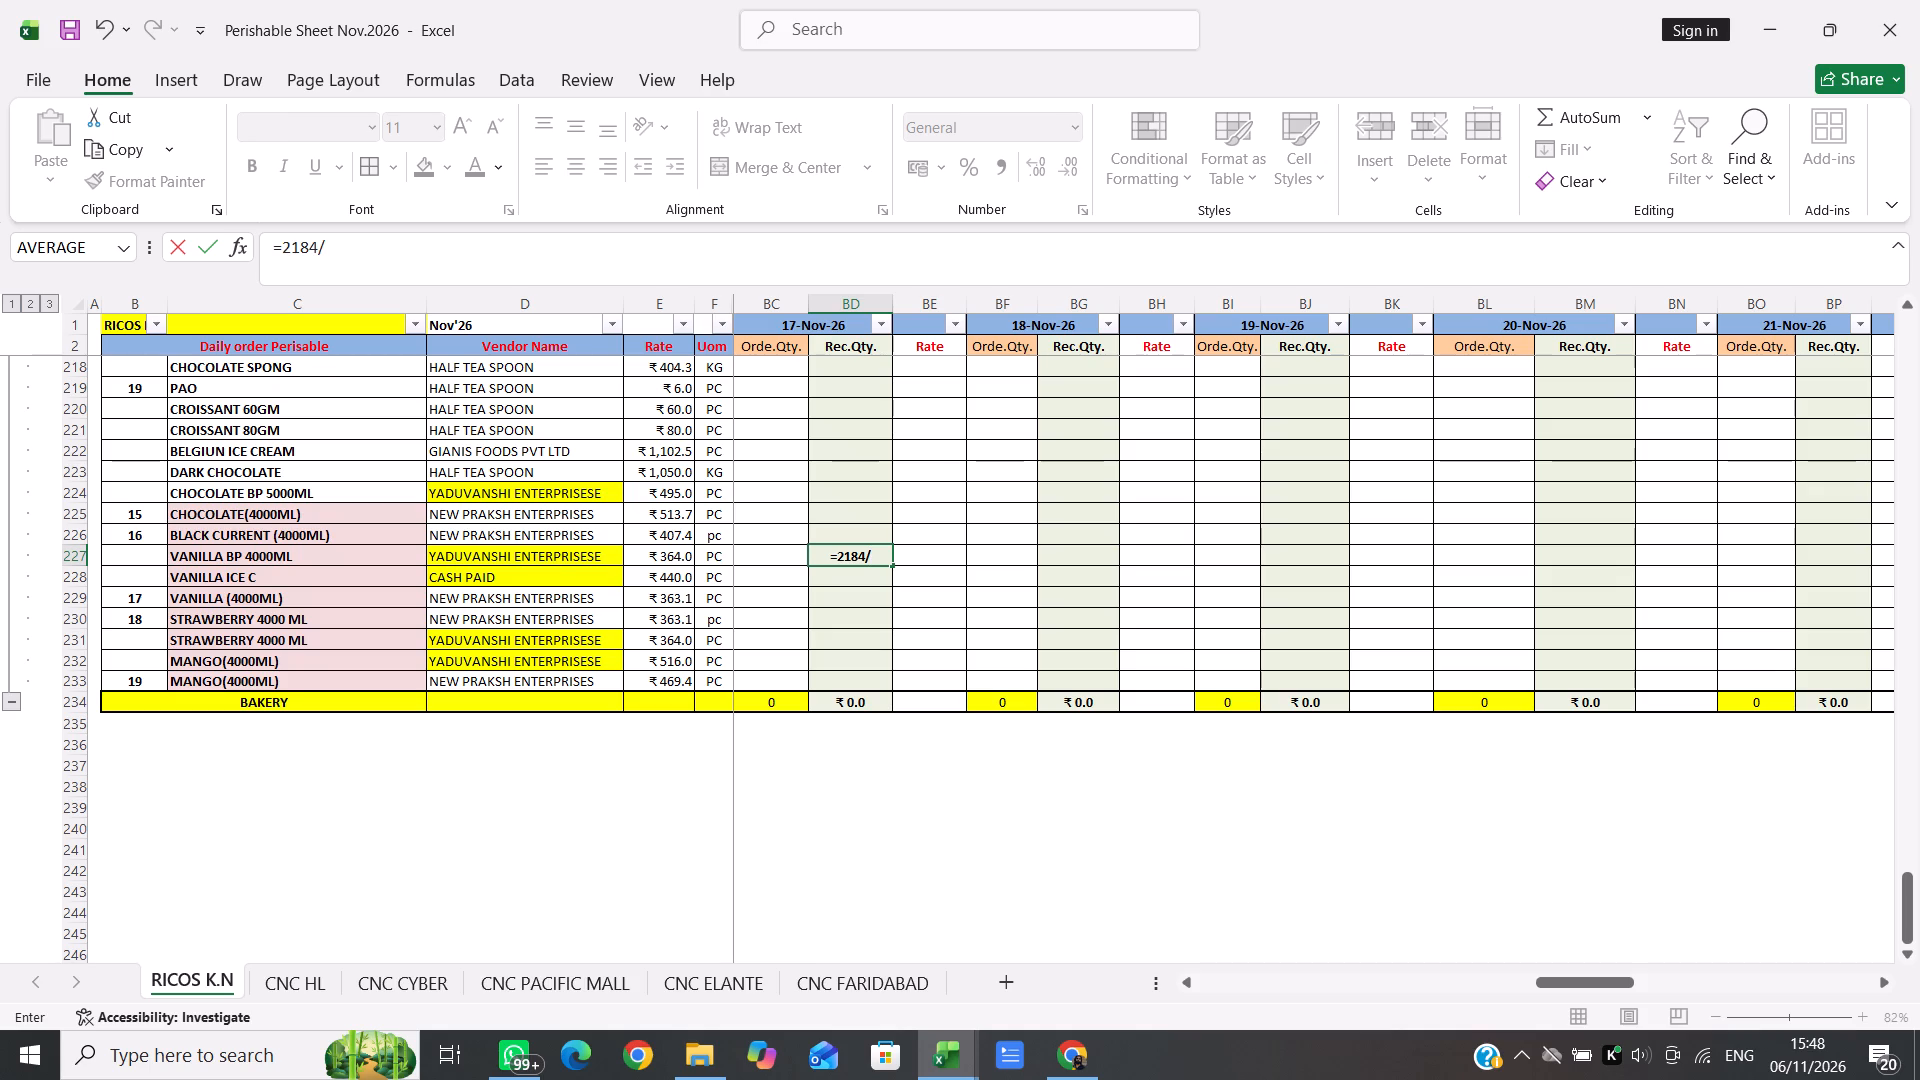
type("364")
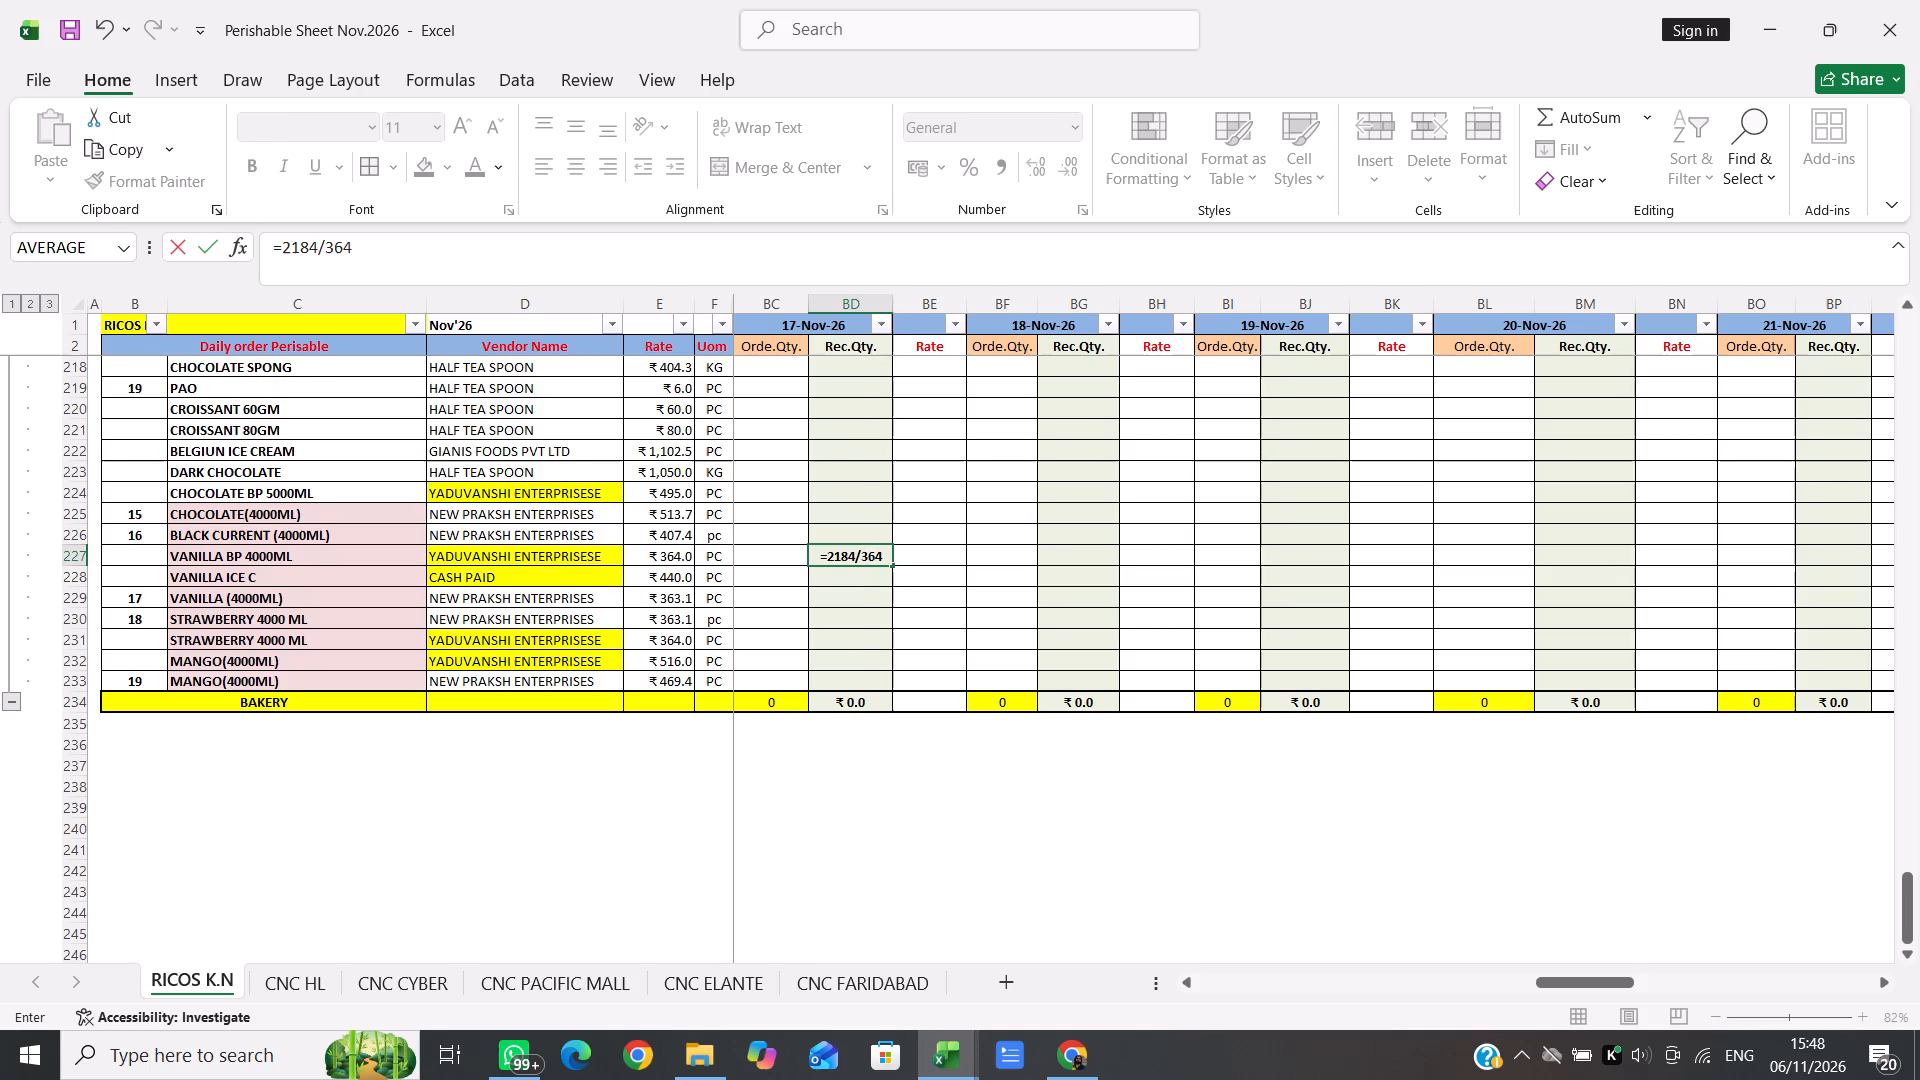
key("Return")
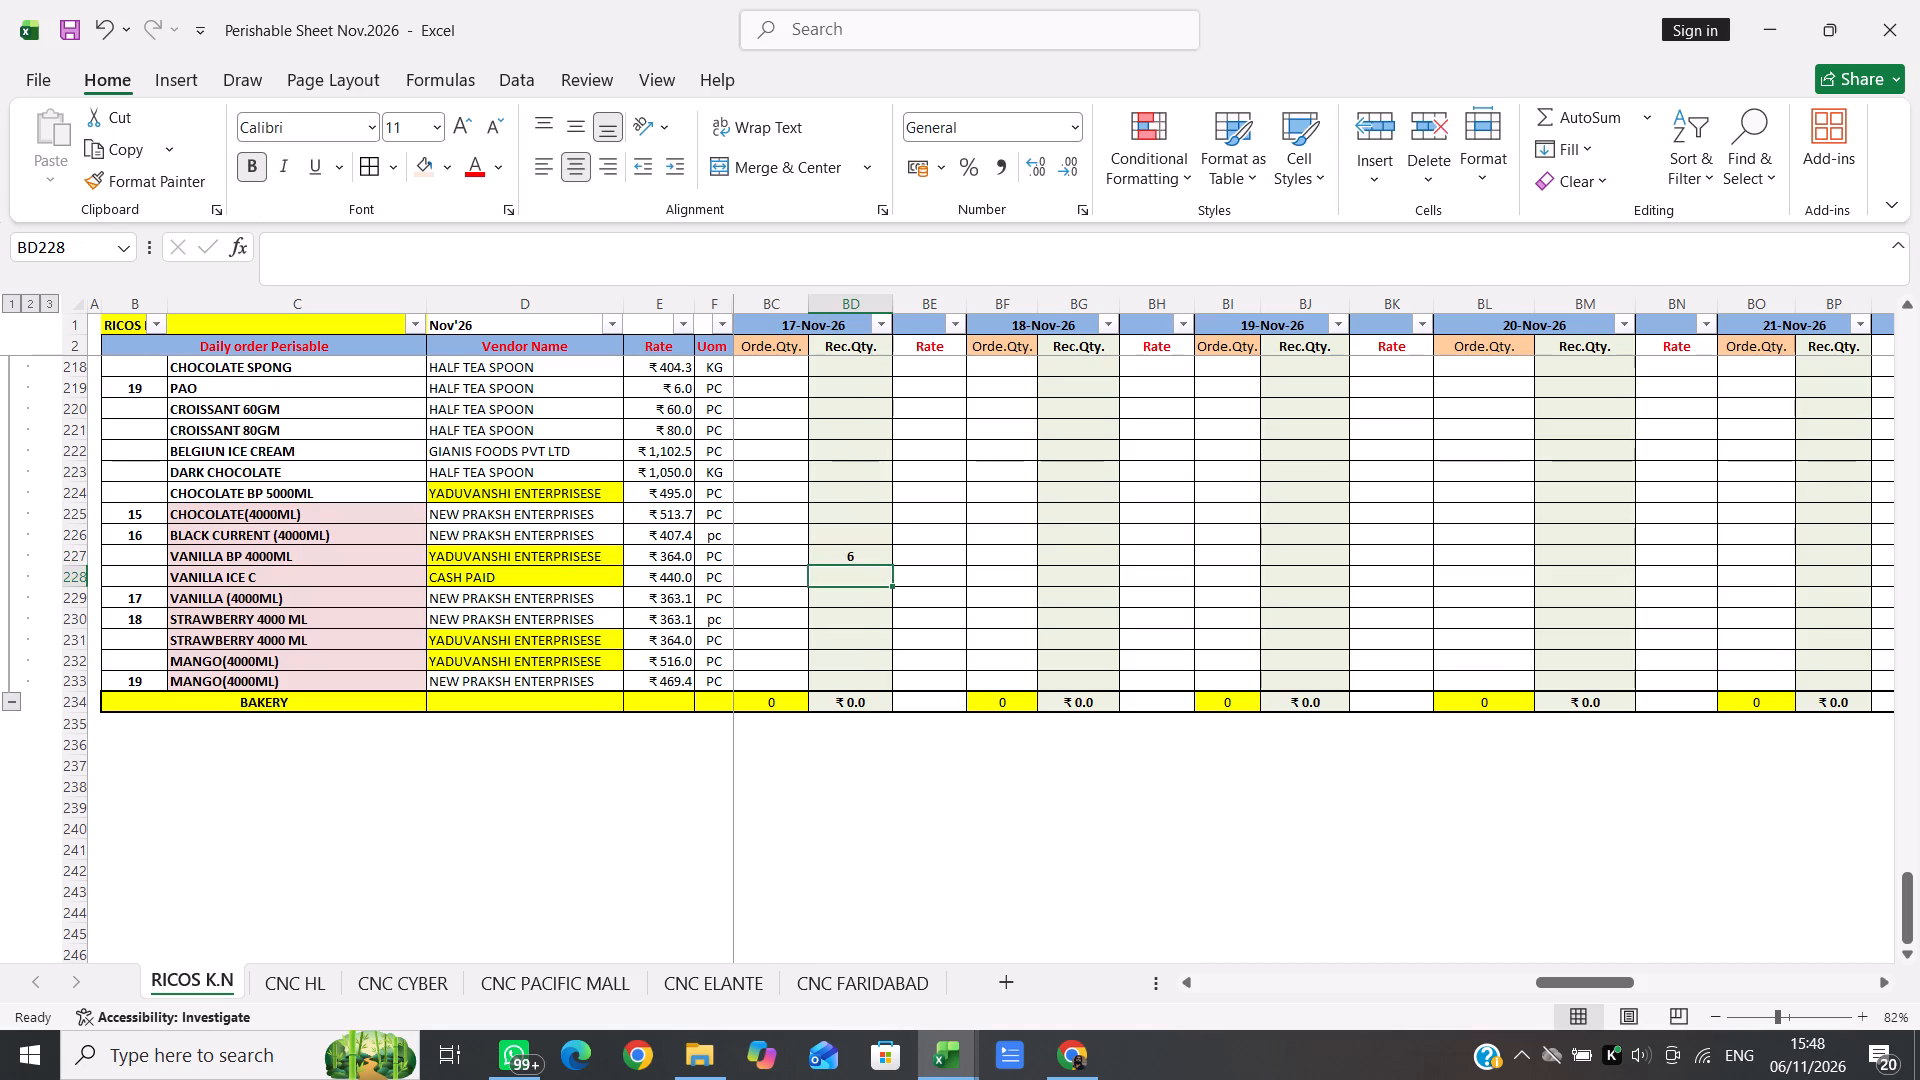
Enter 6 as both the order quantity and the received quantity for VANILLA BP 4000ML under 17-Nov-26.
left_click(757, 557)
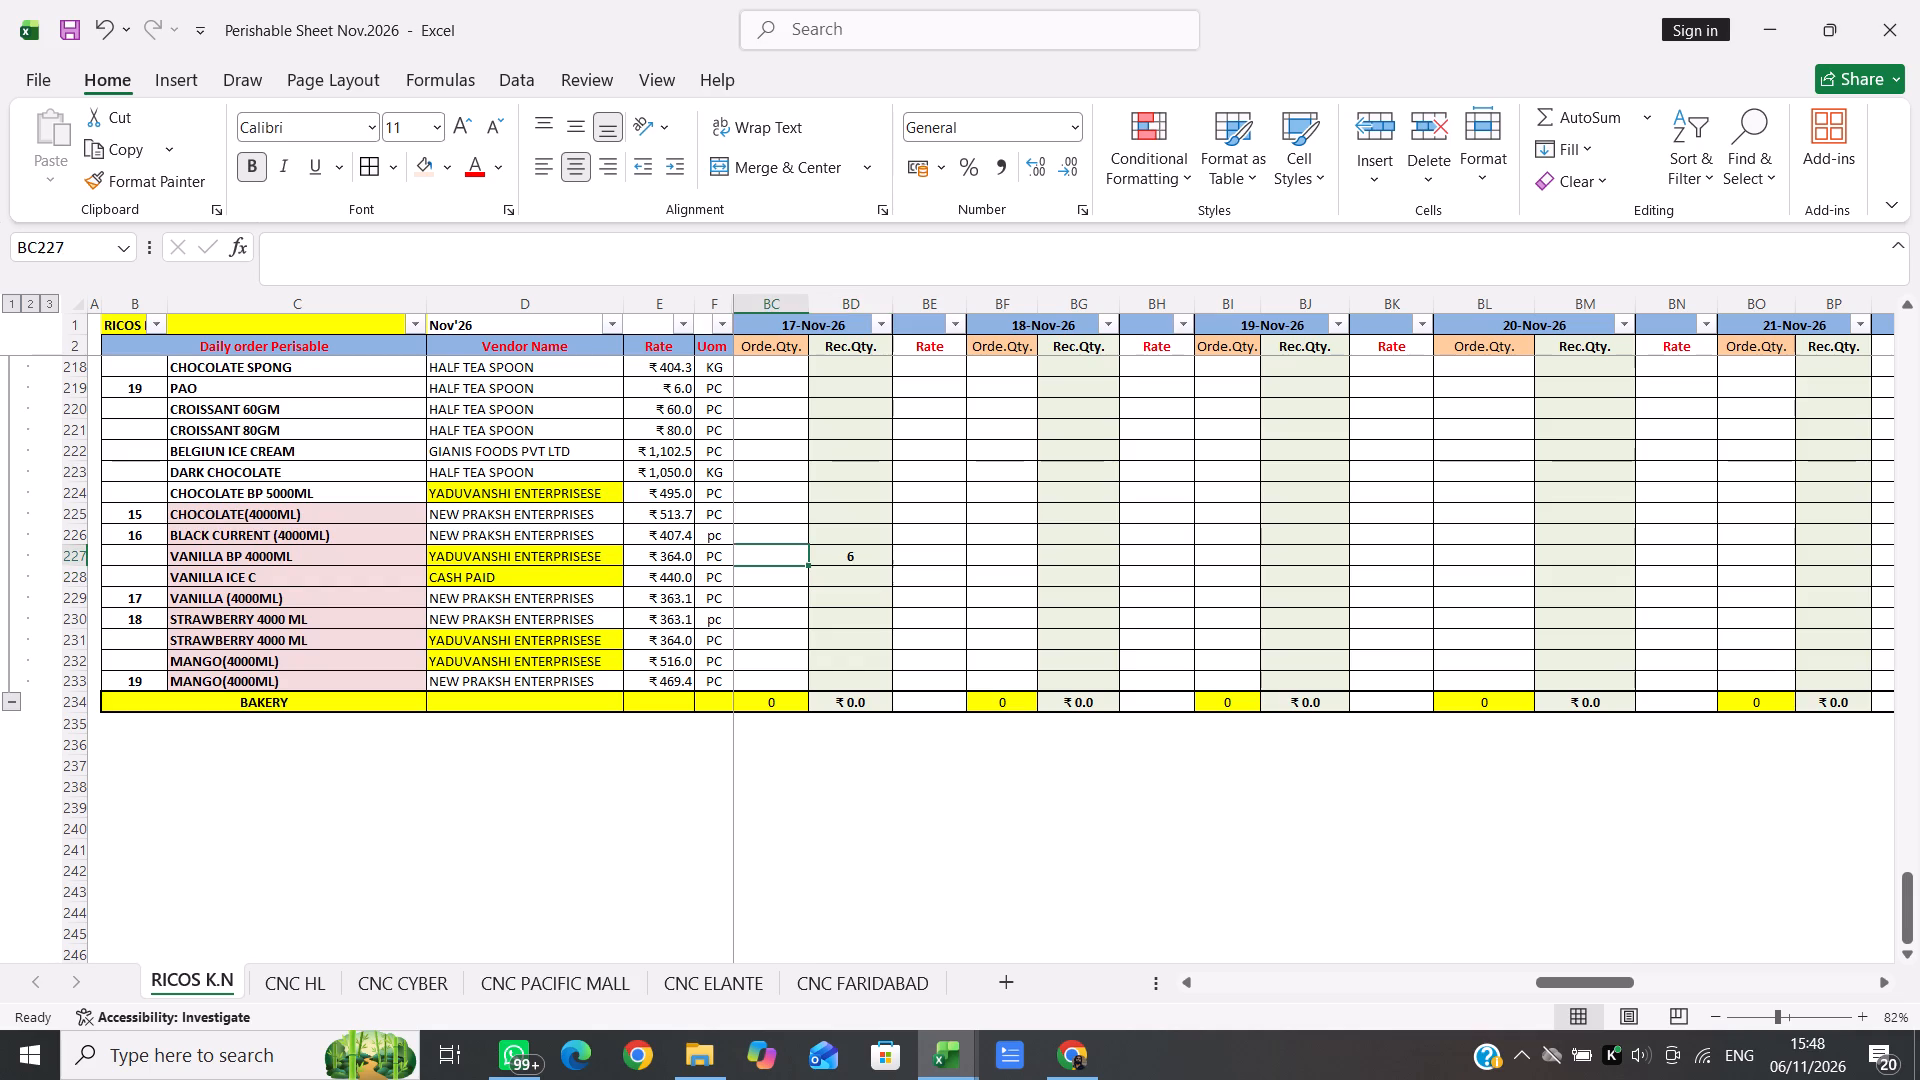
key("6")
key("Right")
key("6")
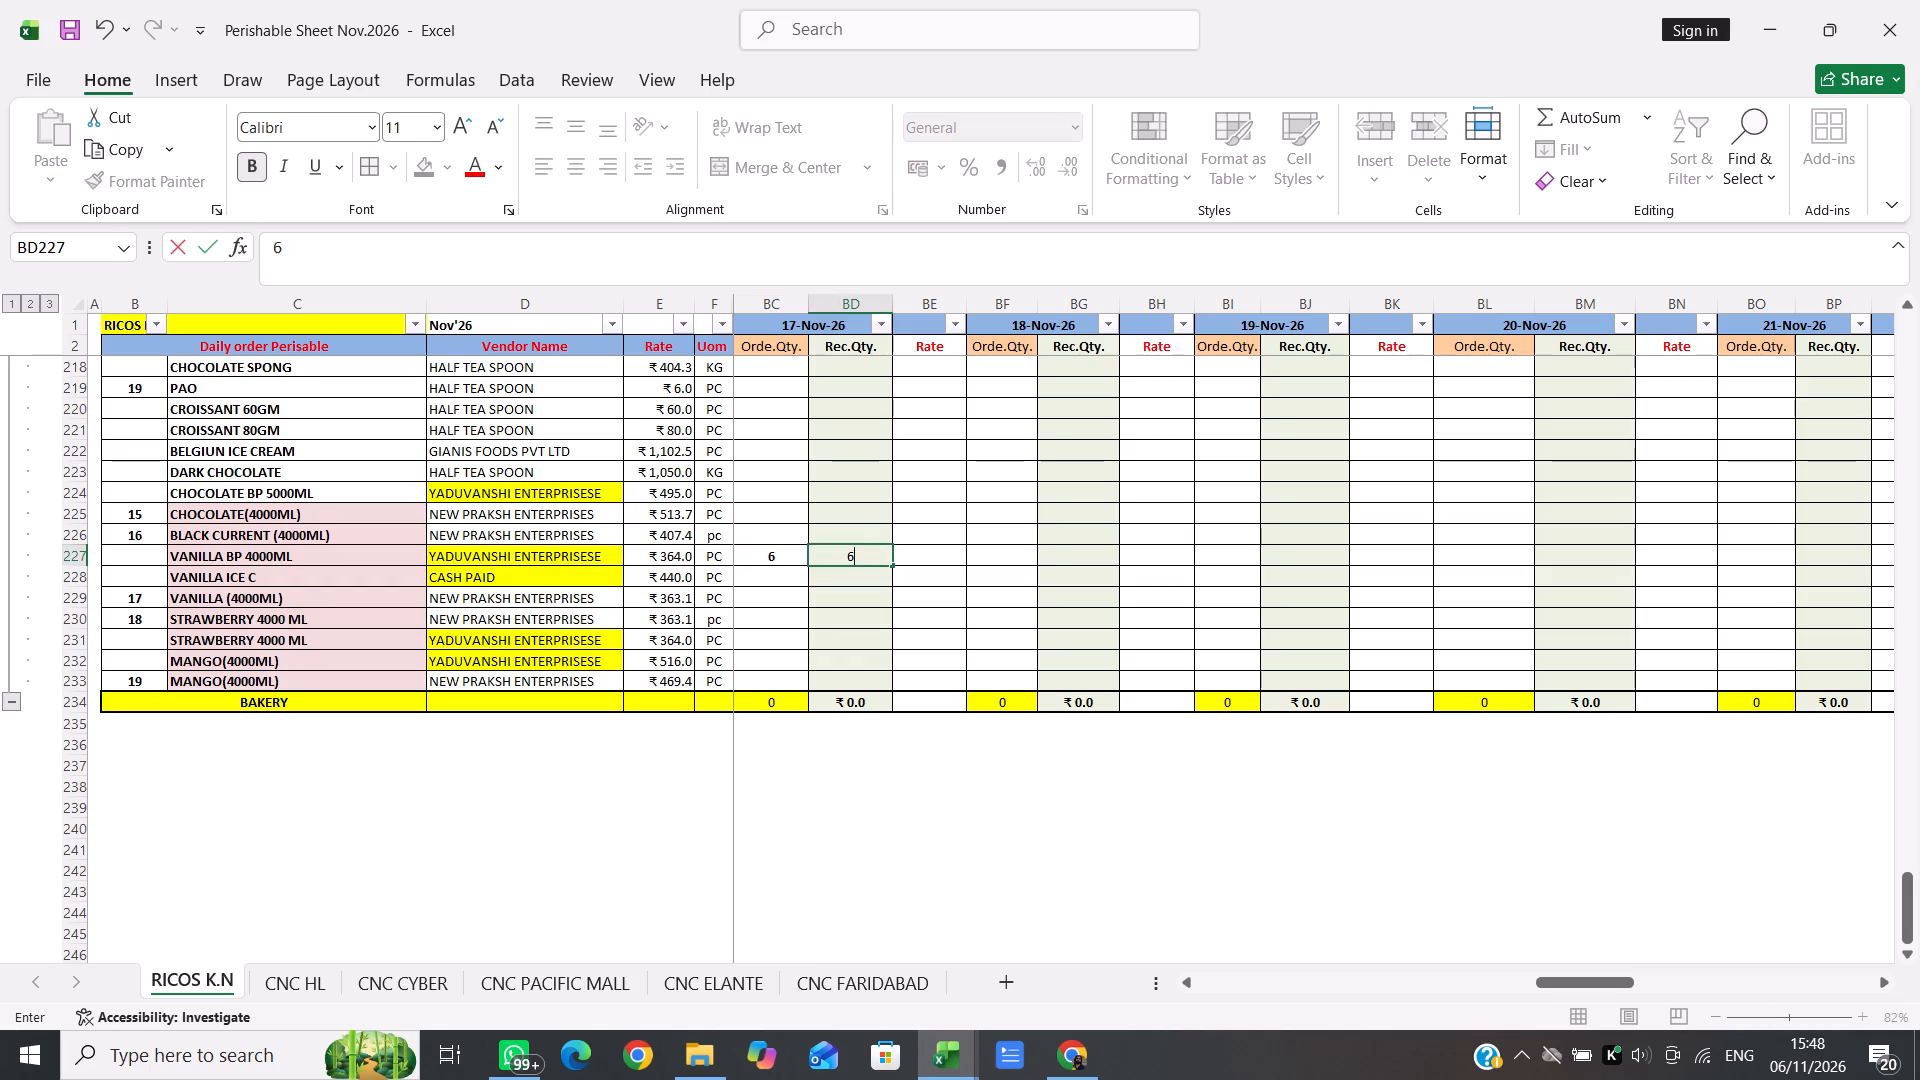
key("Down")
key("Up")
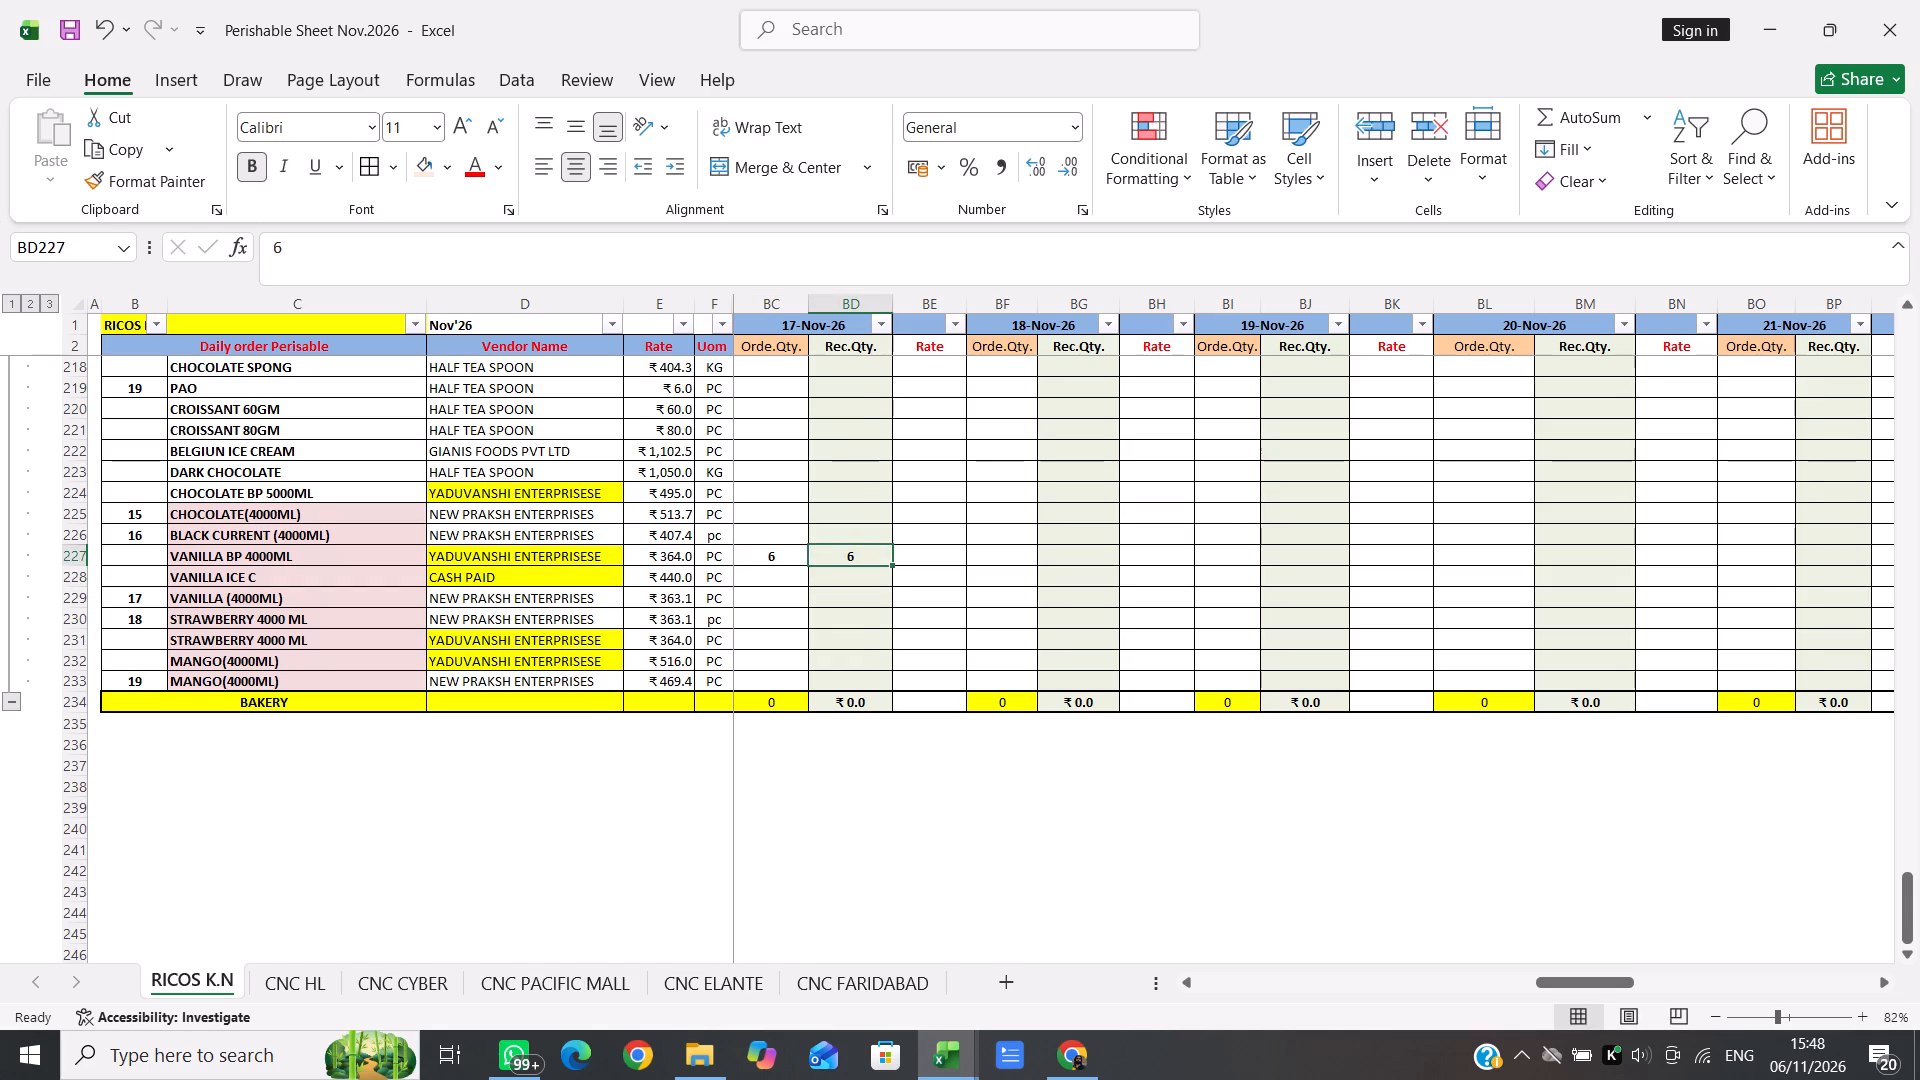
key("Left")
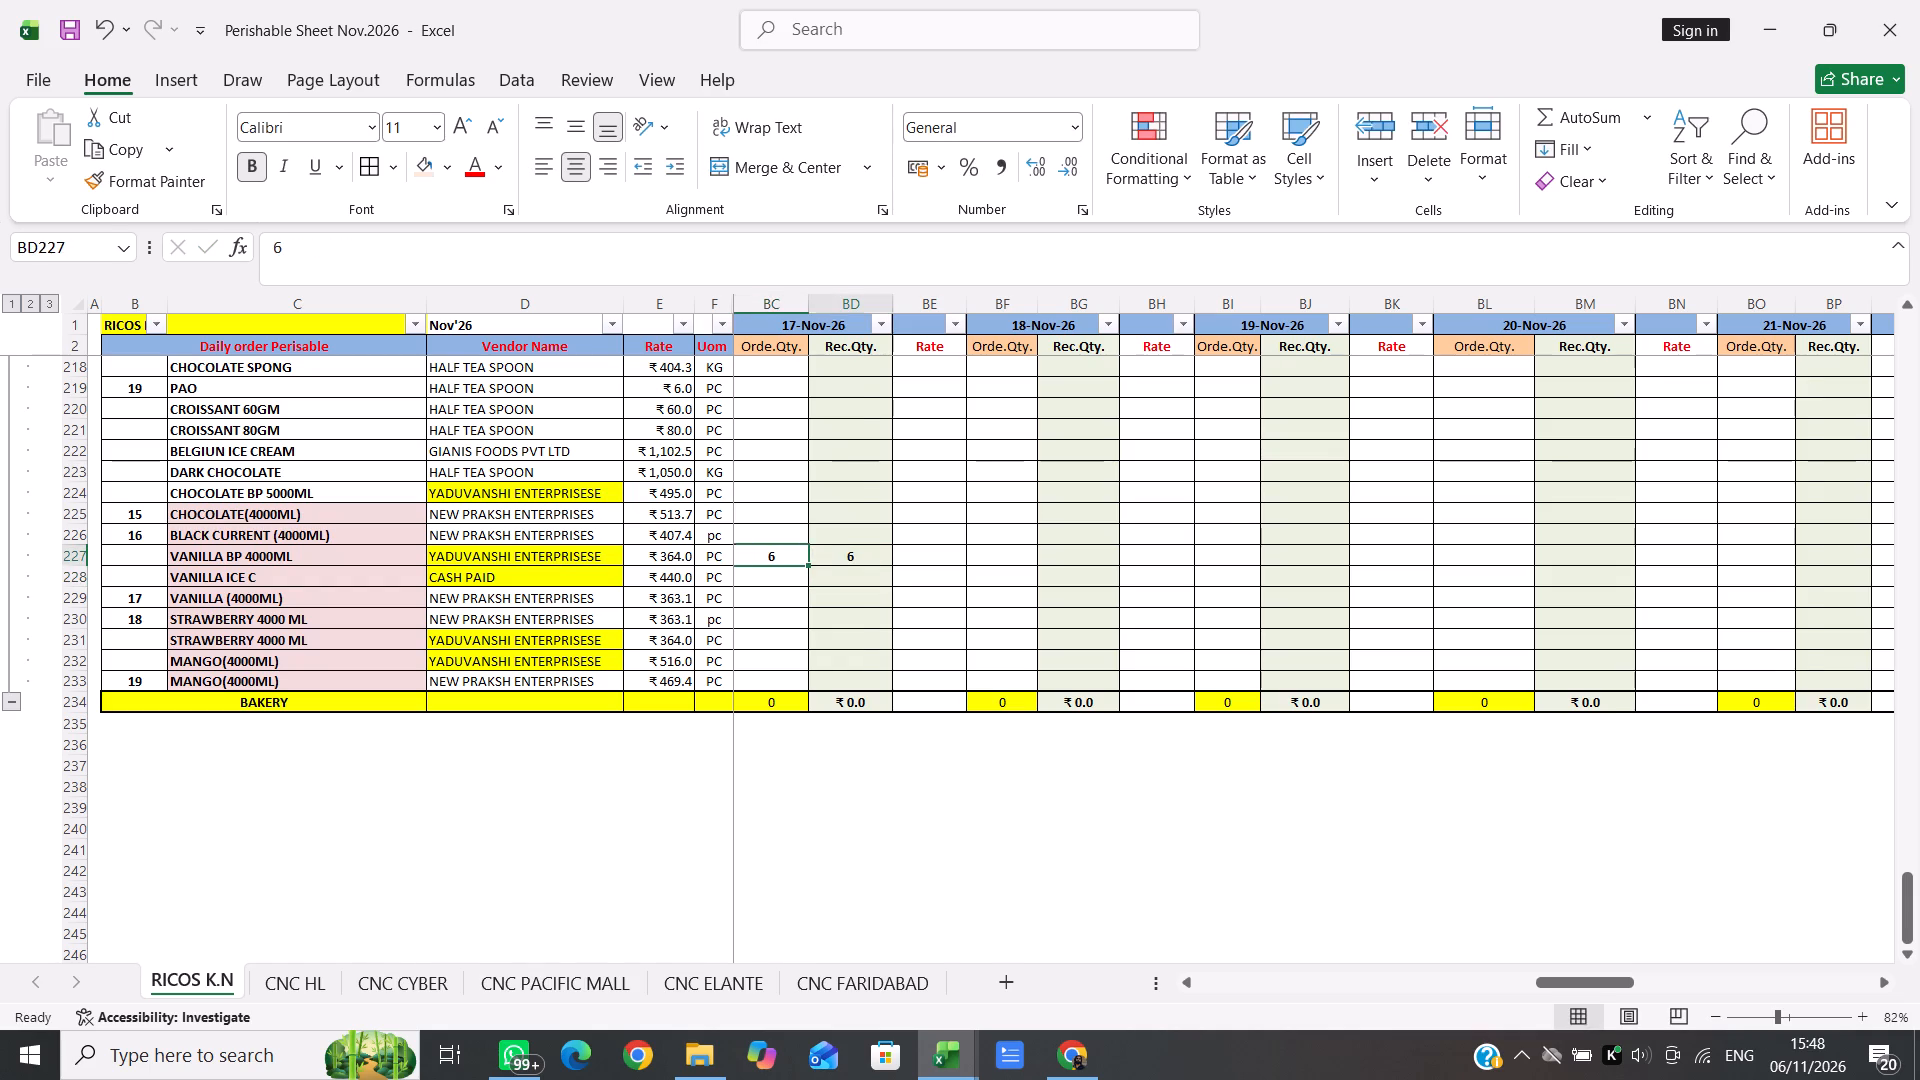
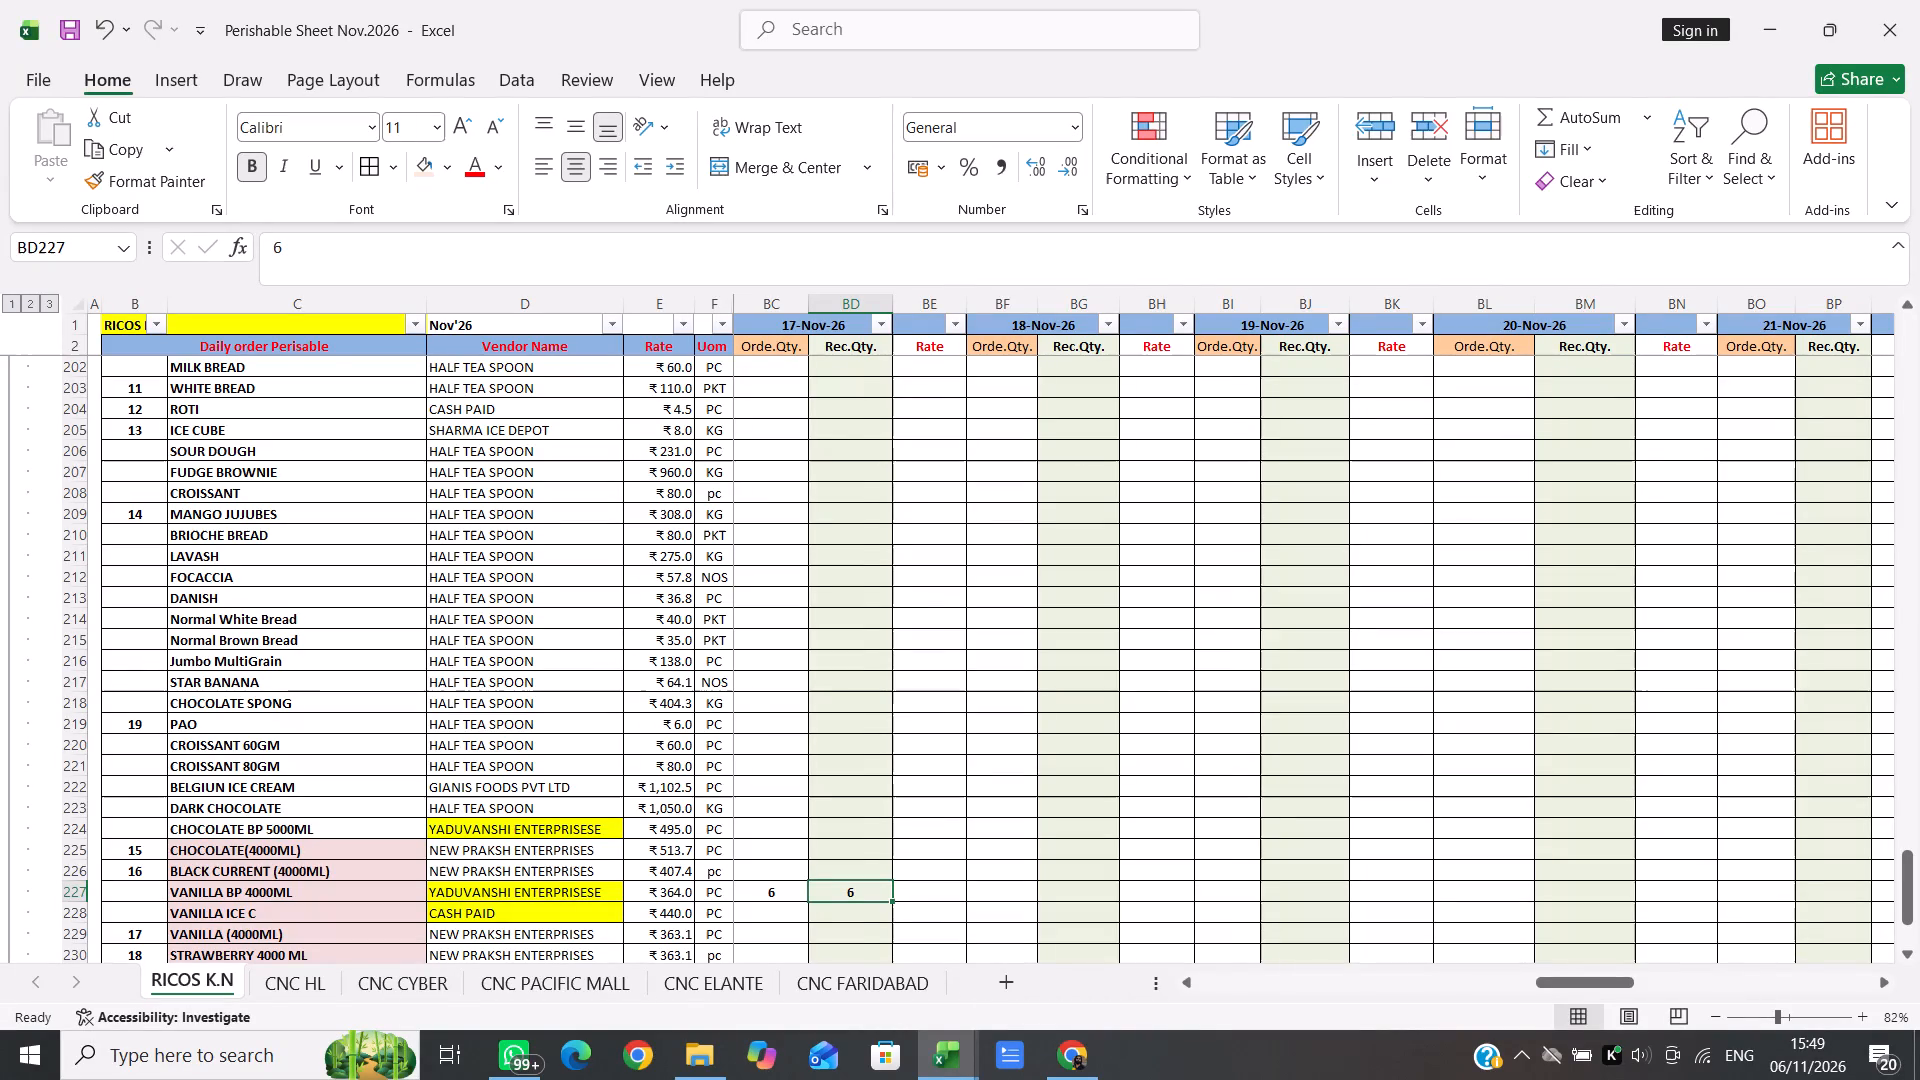
Enter 30 as the order quantity for ICE CUBE under 17-Nov-26.
left_click(758, 434)
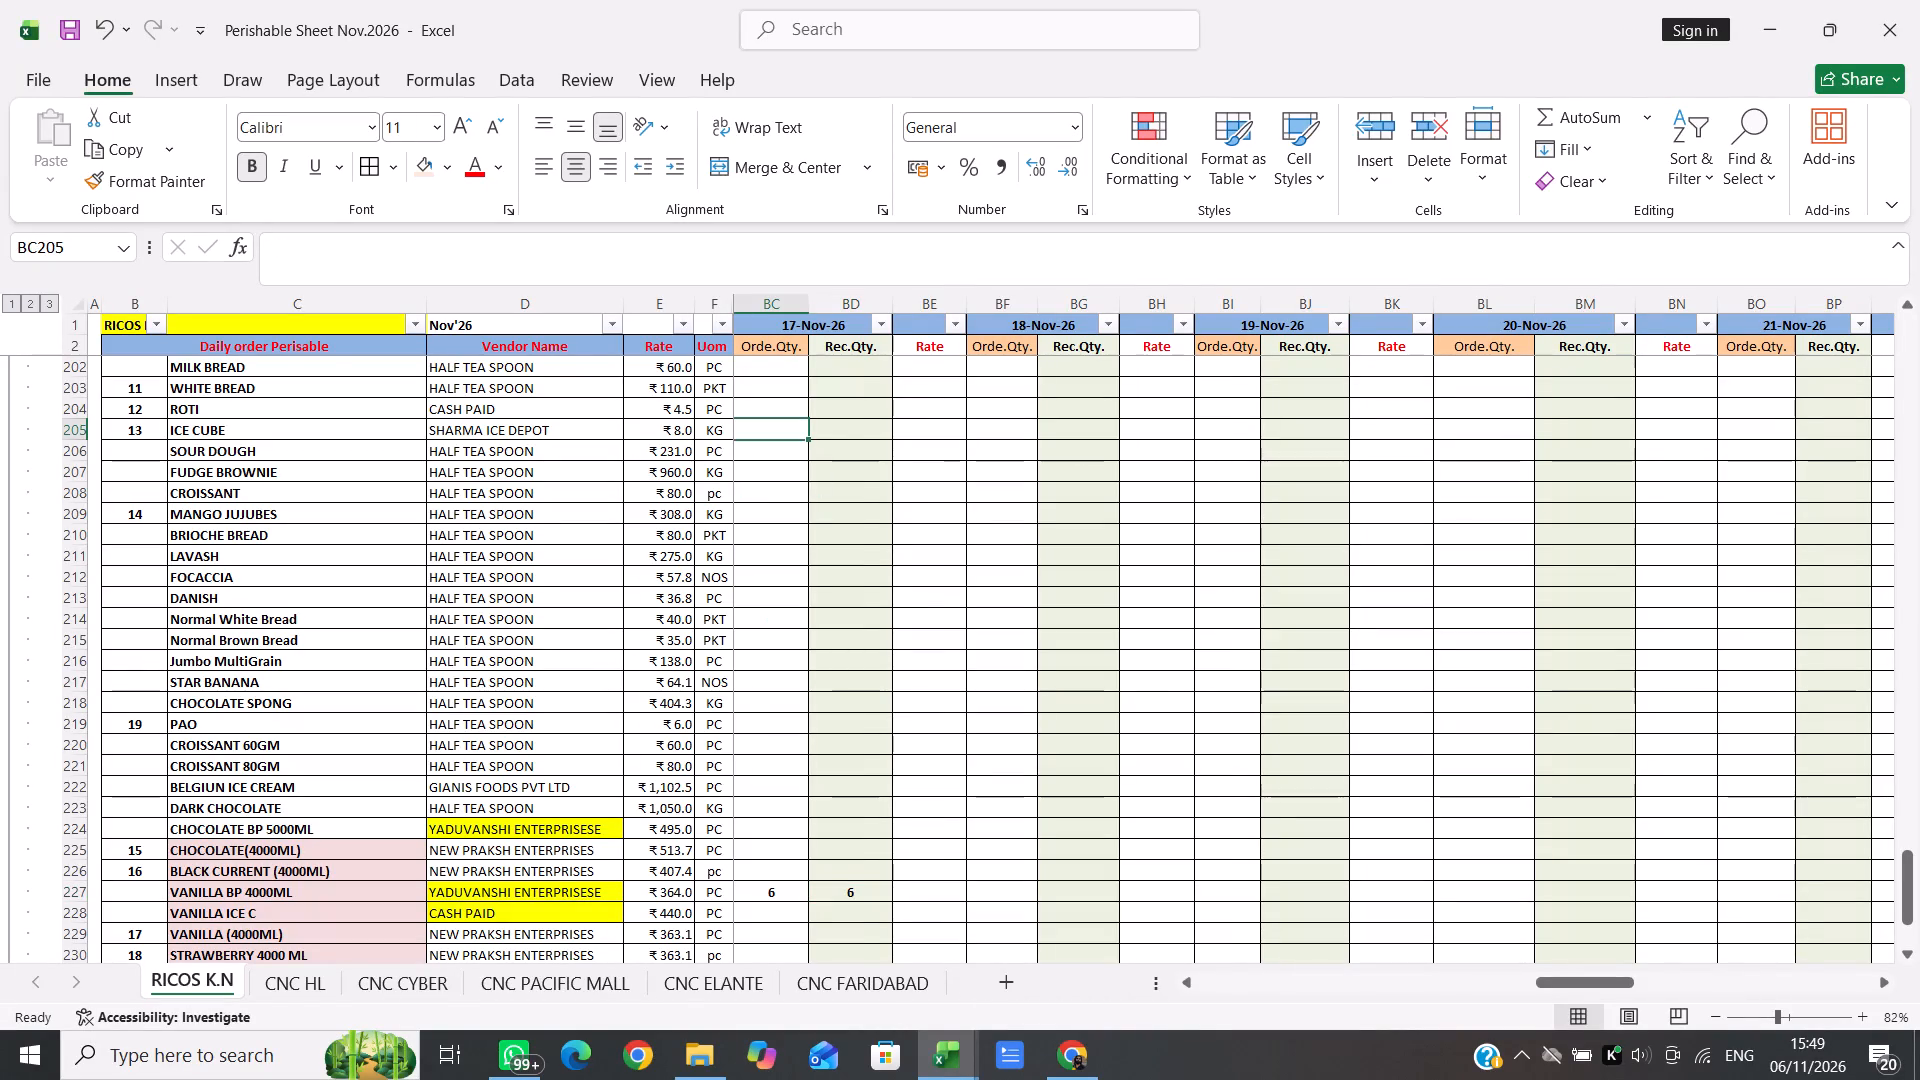
type("30")
key("Right")
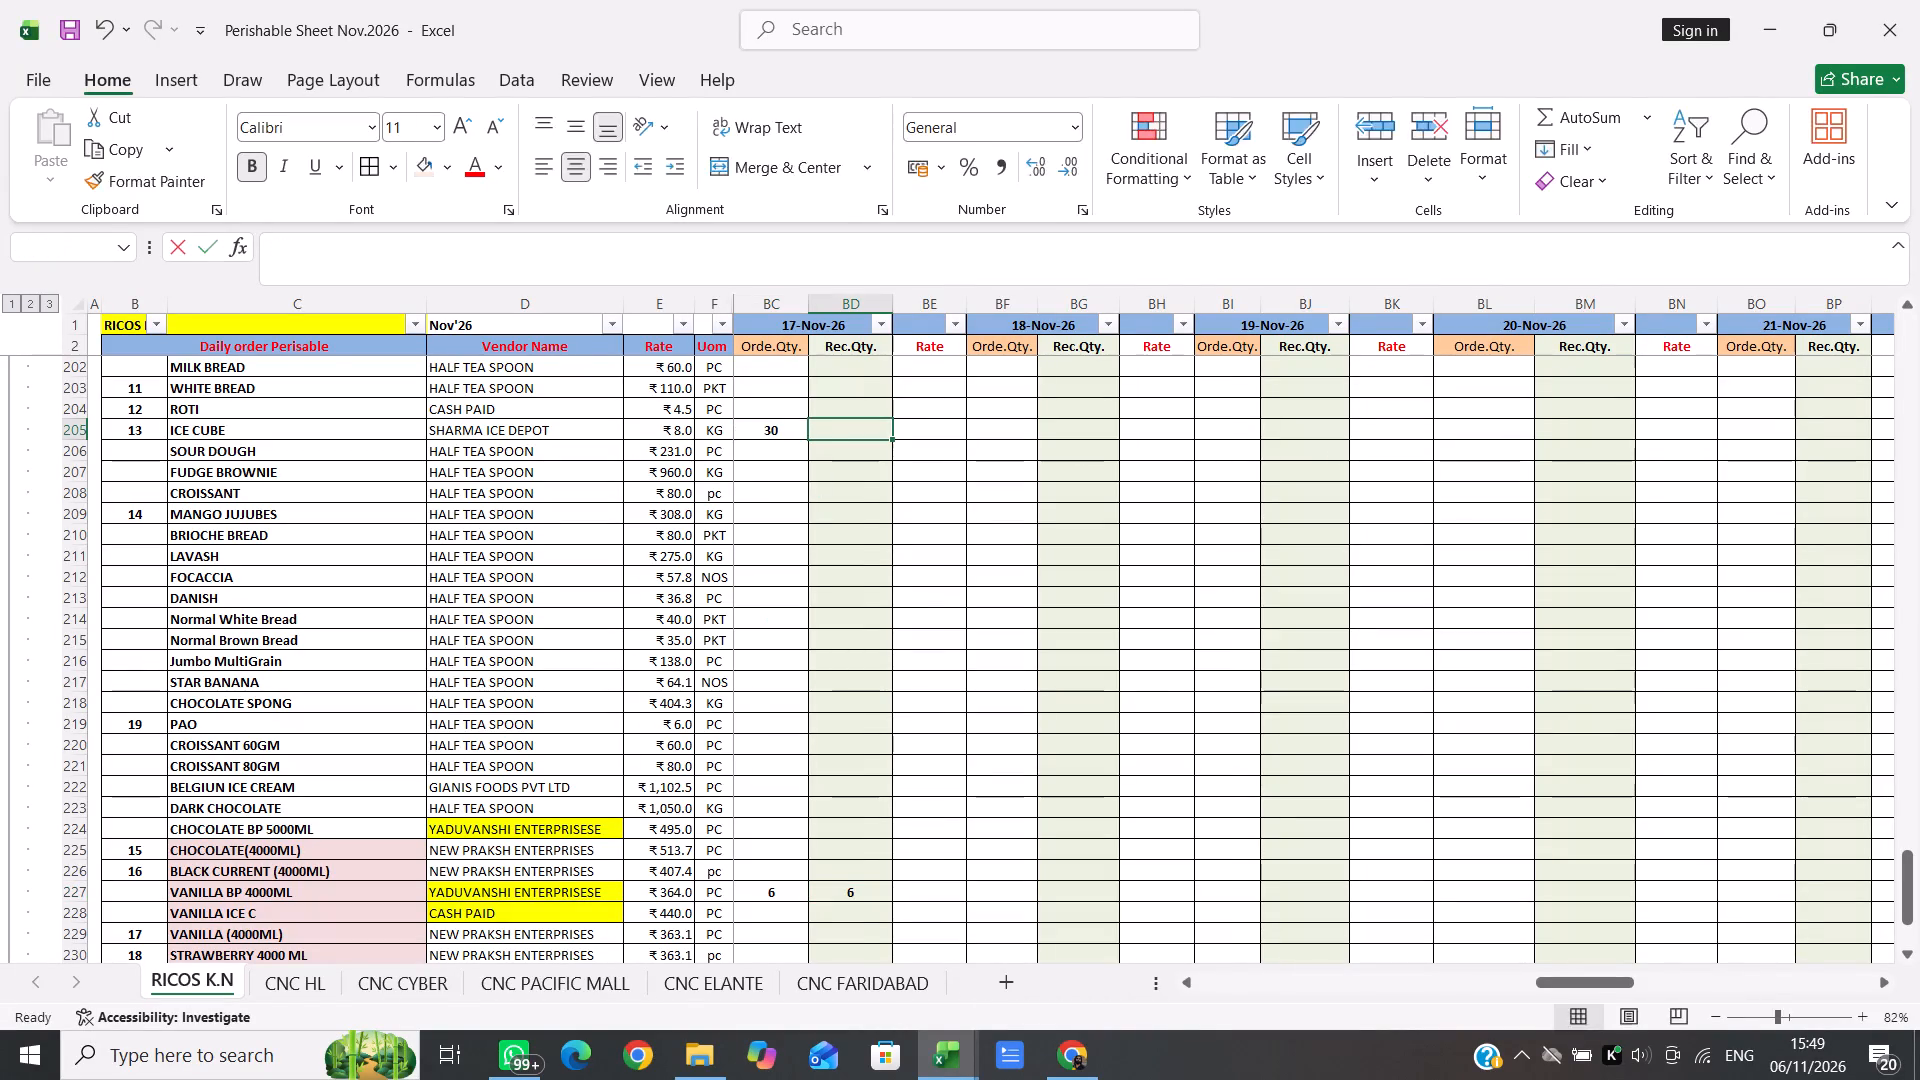
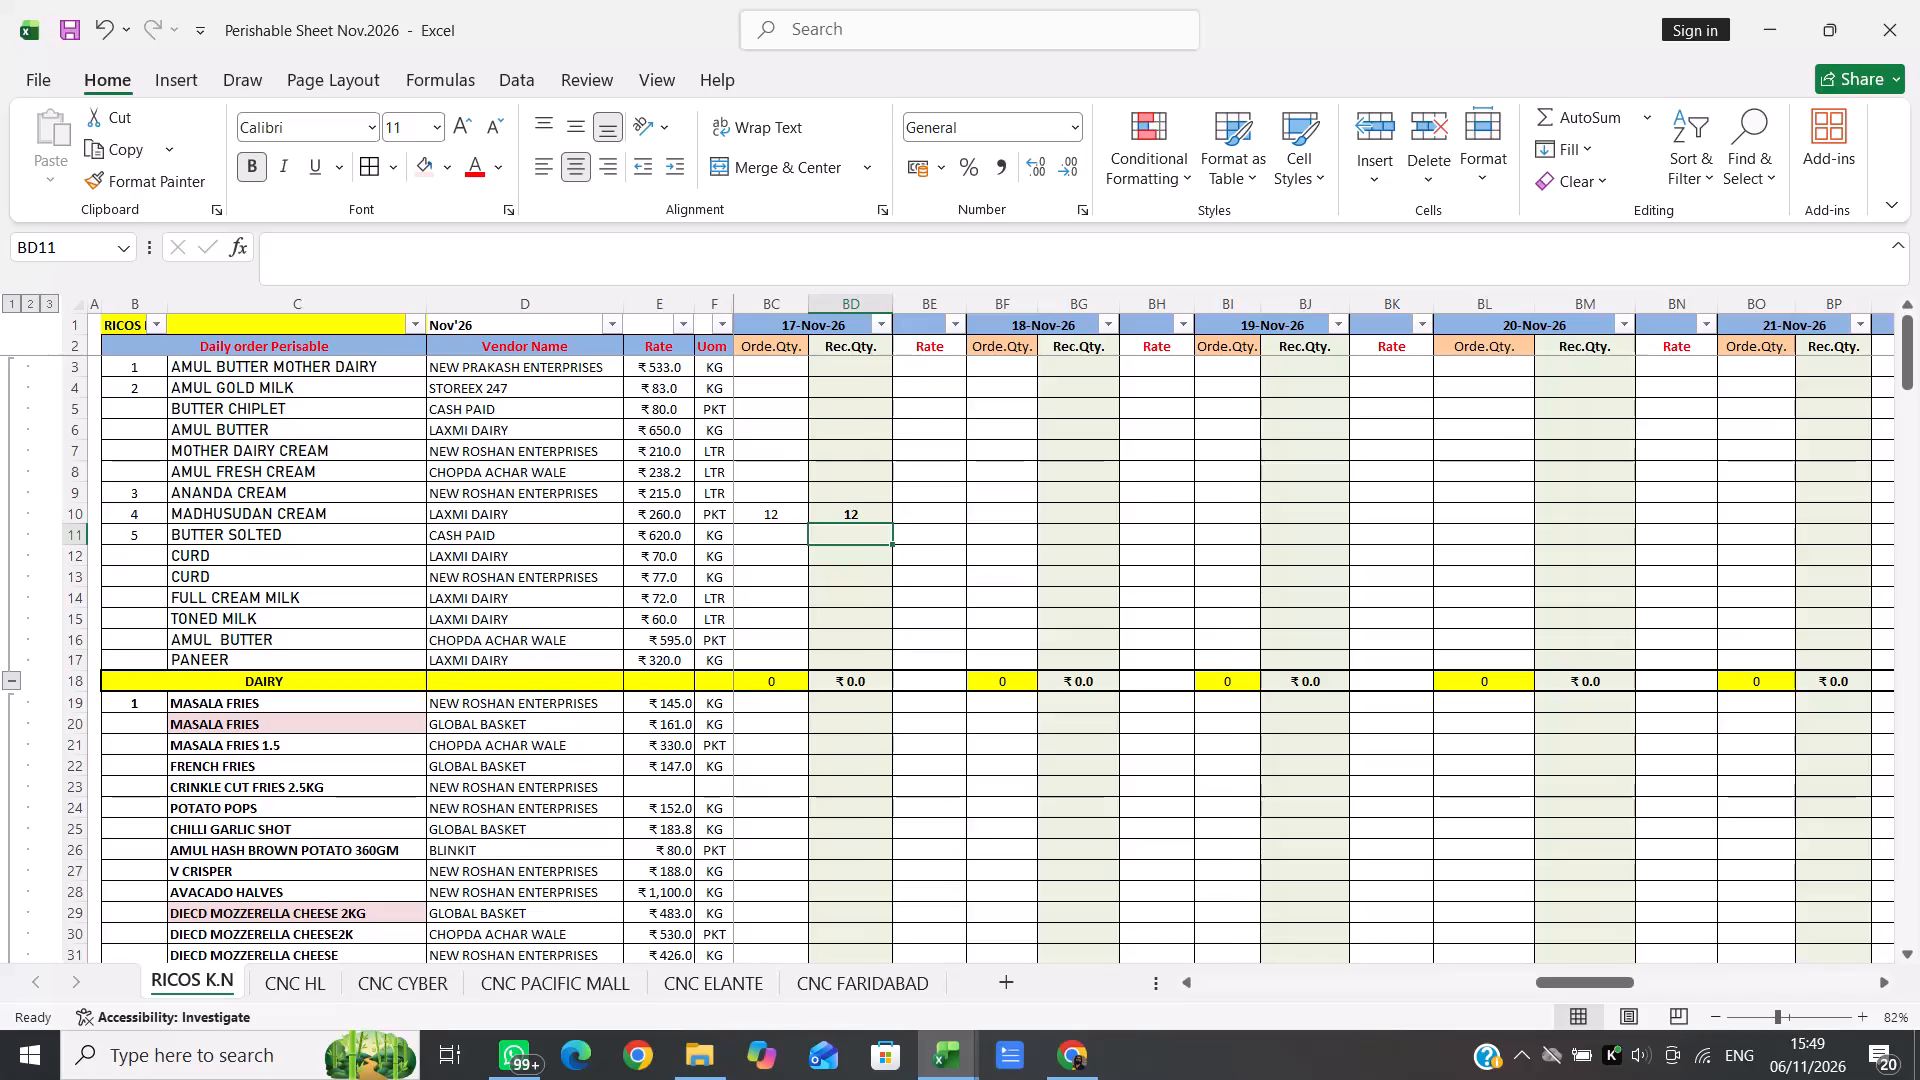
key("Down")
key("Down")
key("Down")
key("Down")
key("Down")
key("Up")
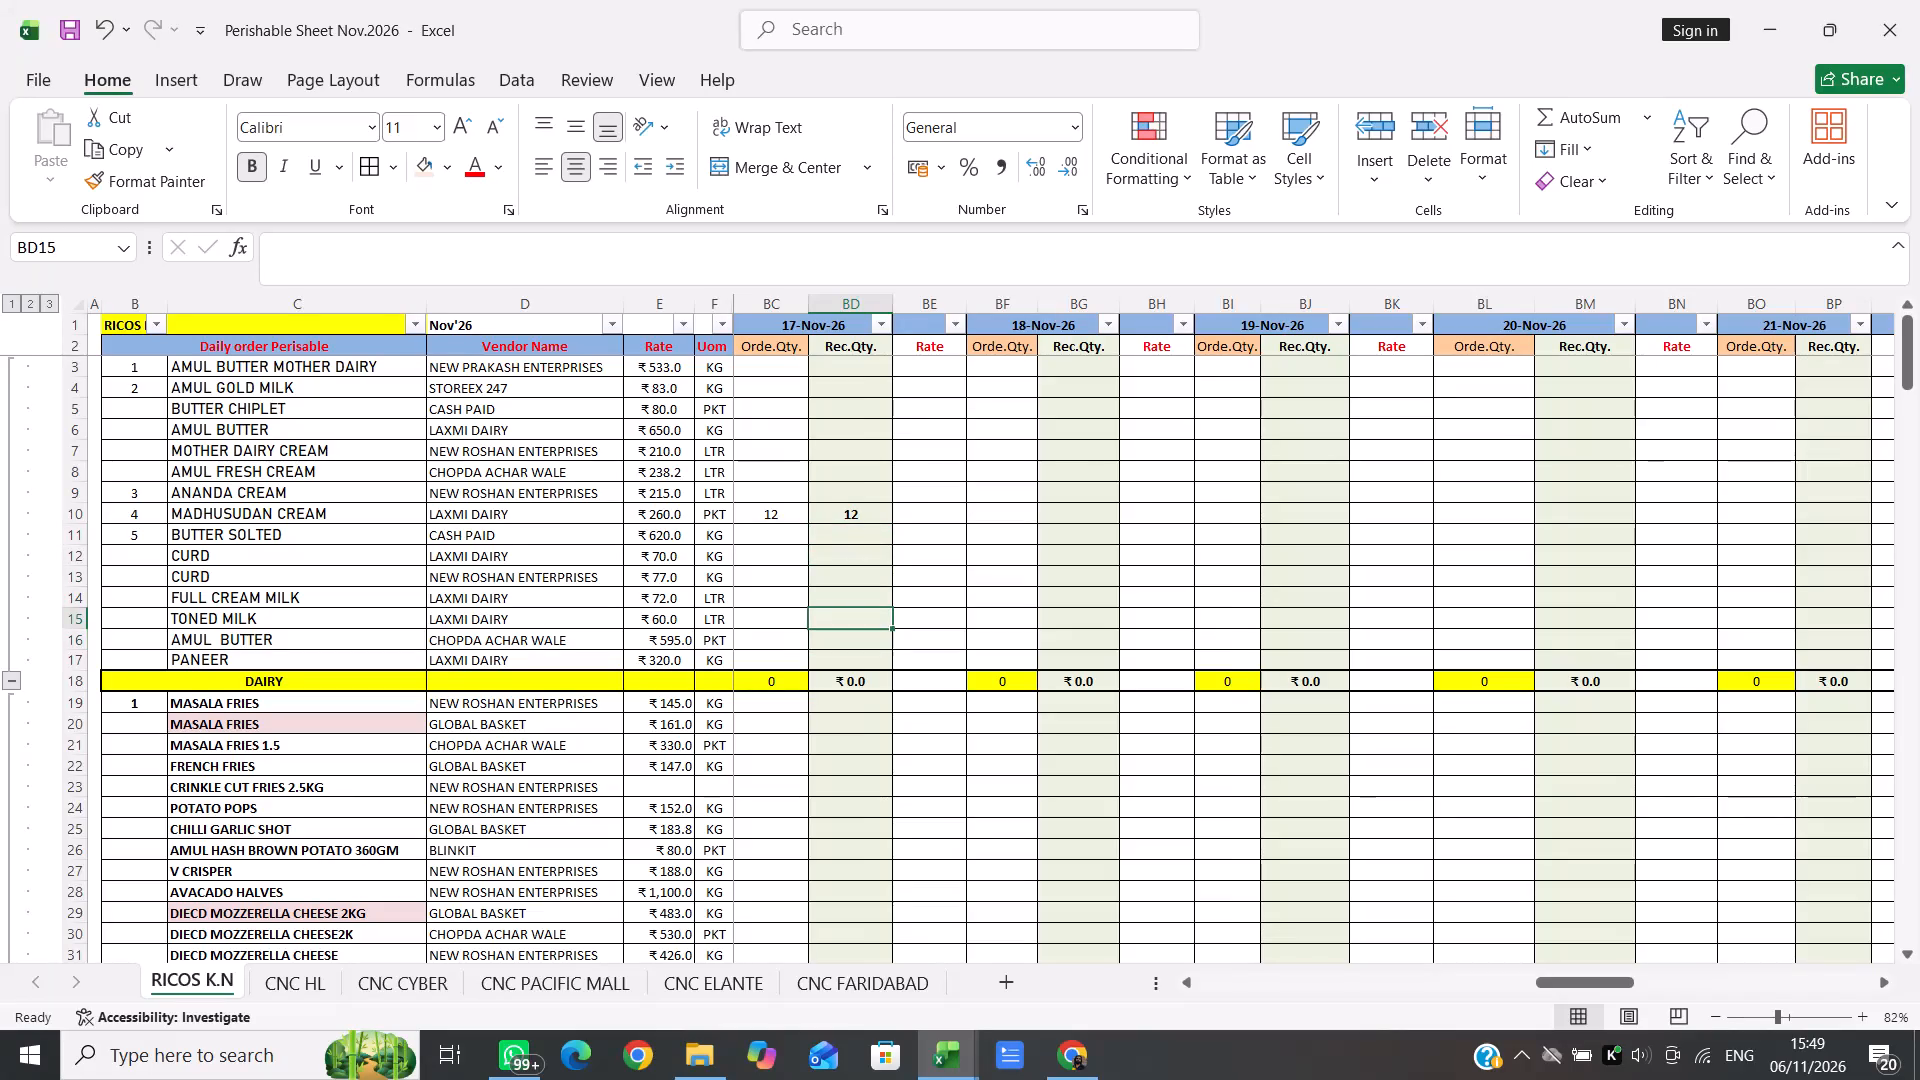
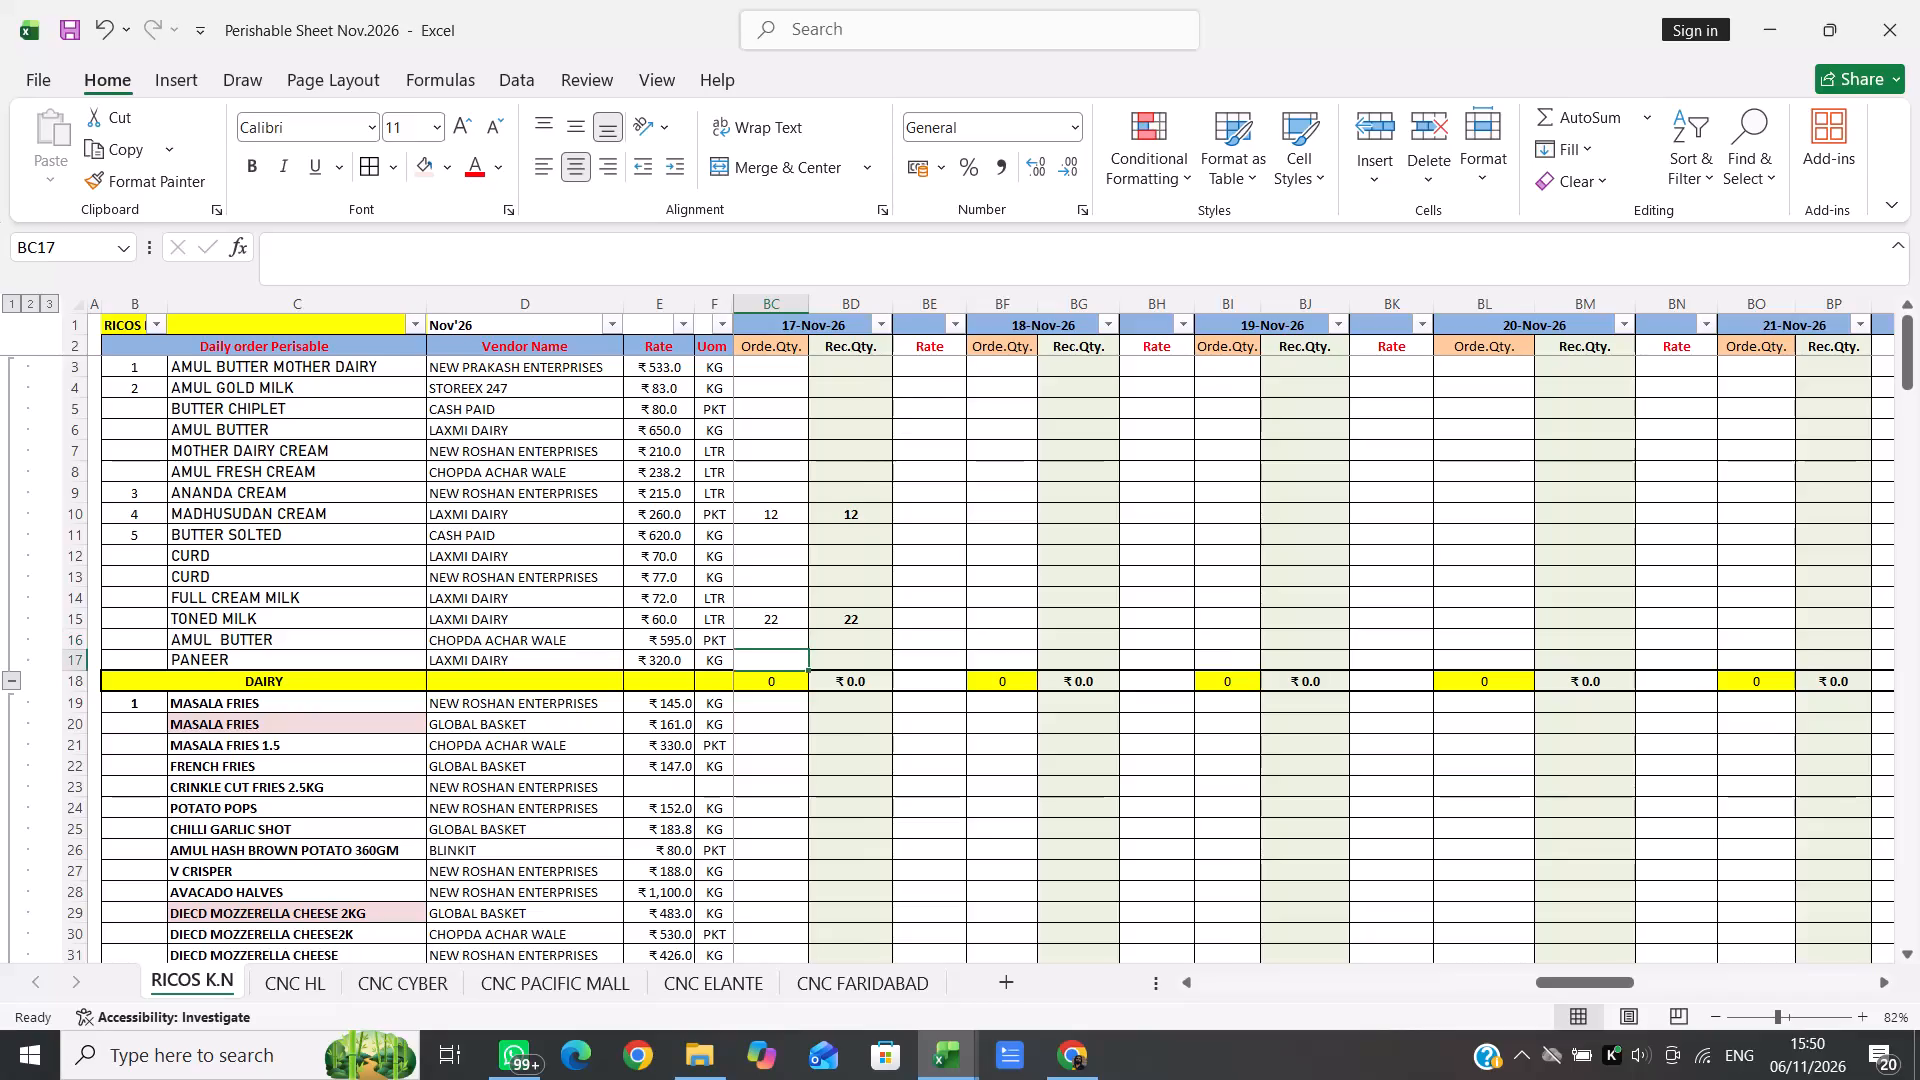
Enter the 17-Nov-26 quantities for Paneer as 5 ordered and 5.1 received.
type("5.1")
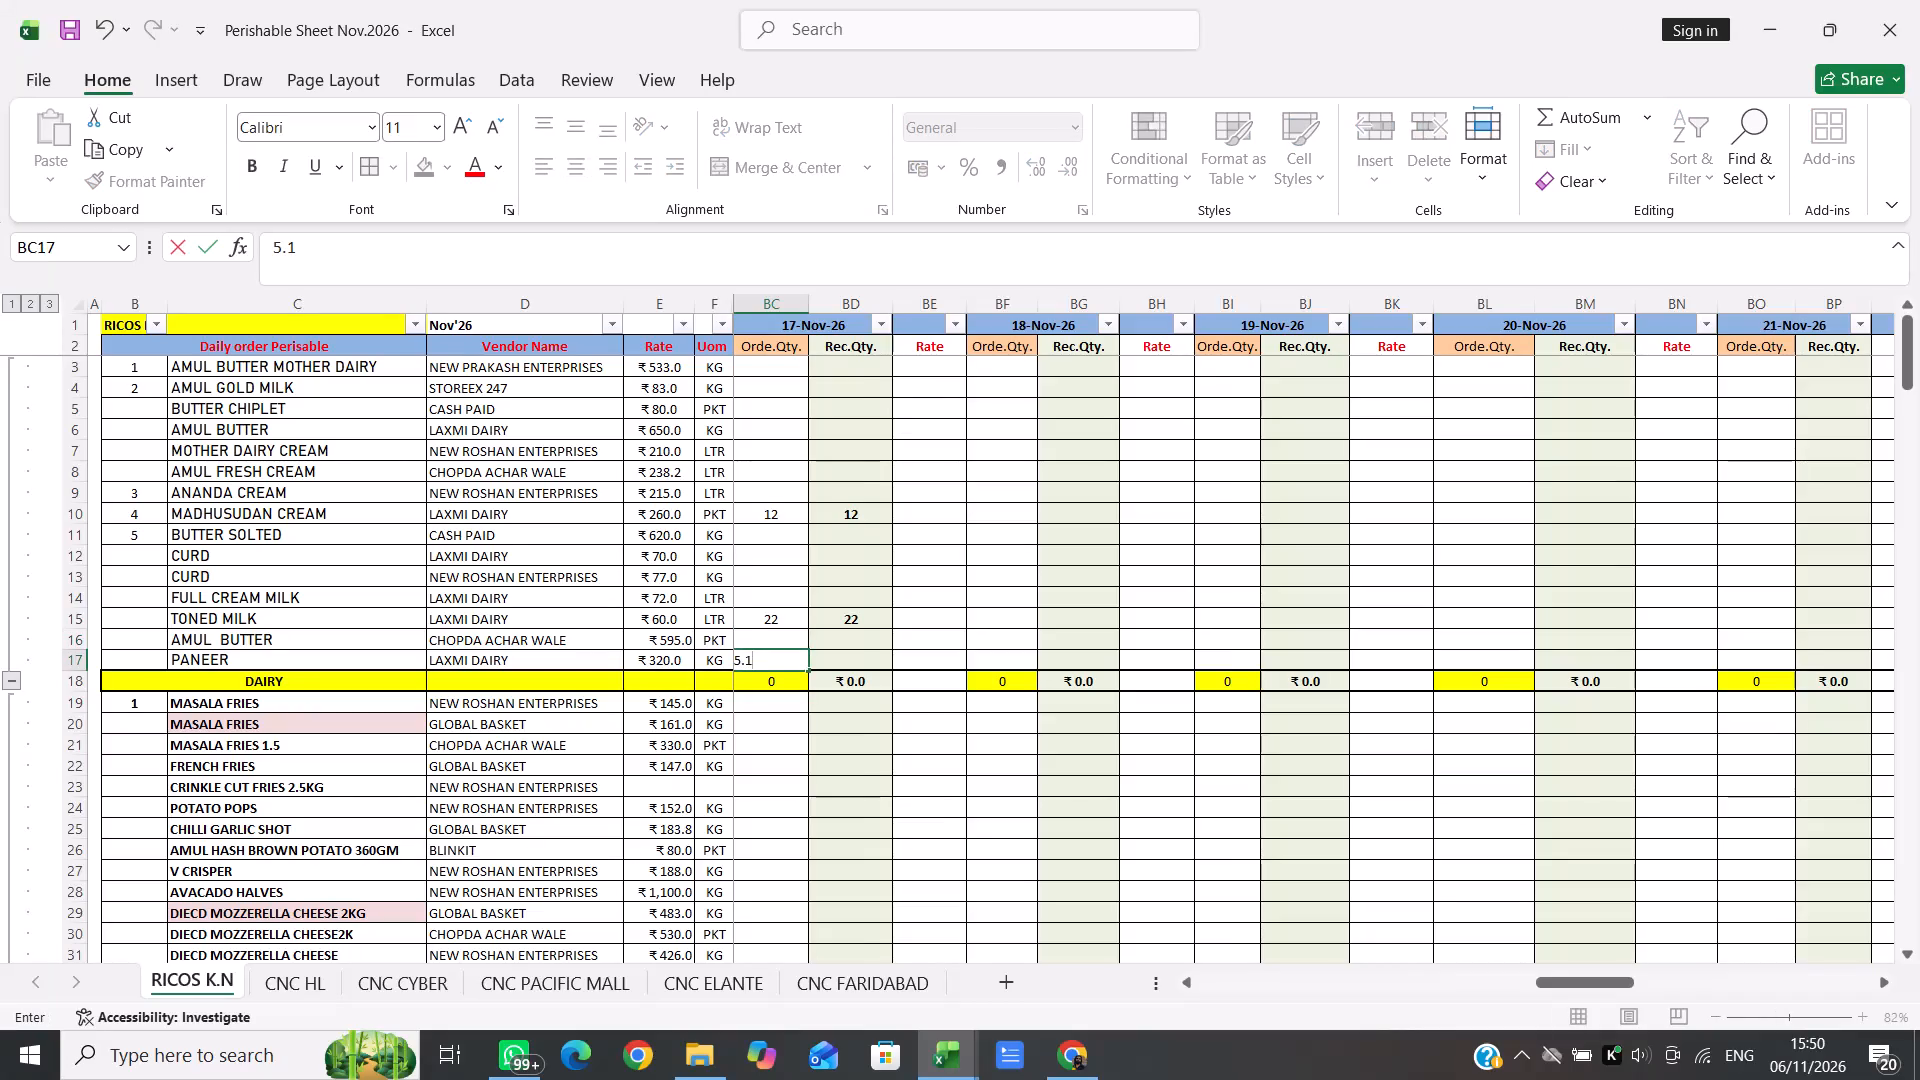
key("Right")
type("5.1")
key("Up")
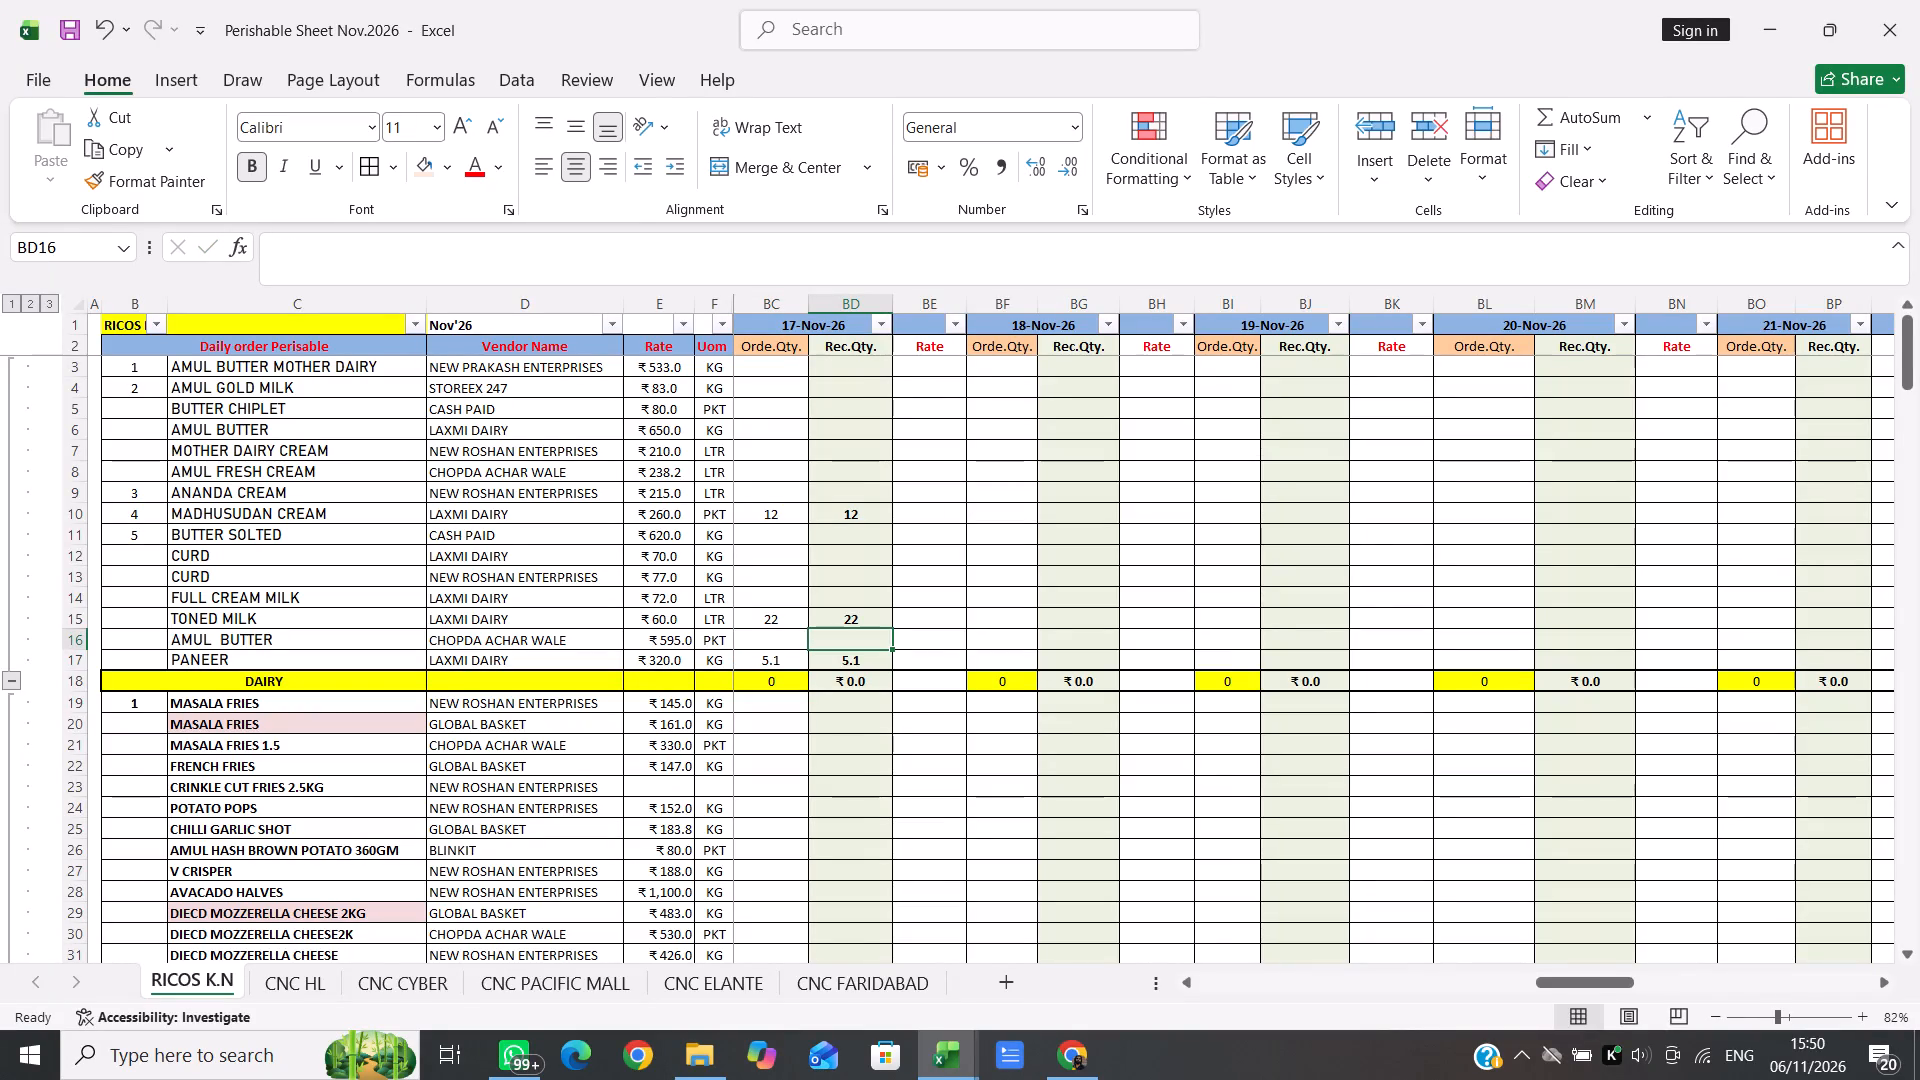
key("Down")
key("Left")
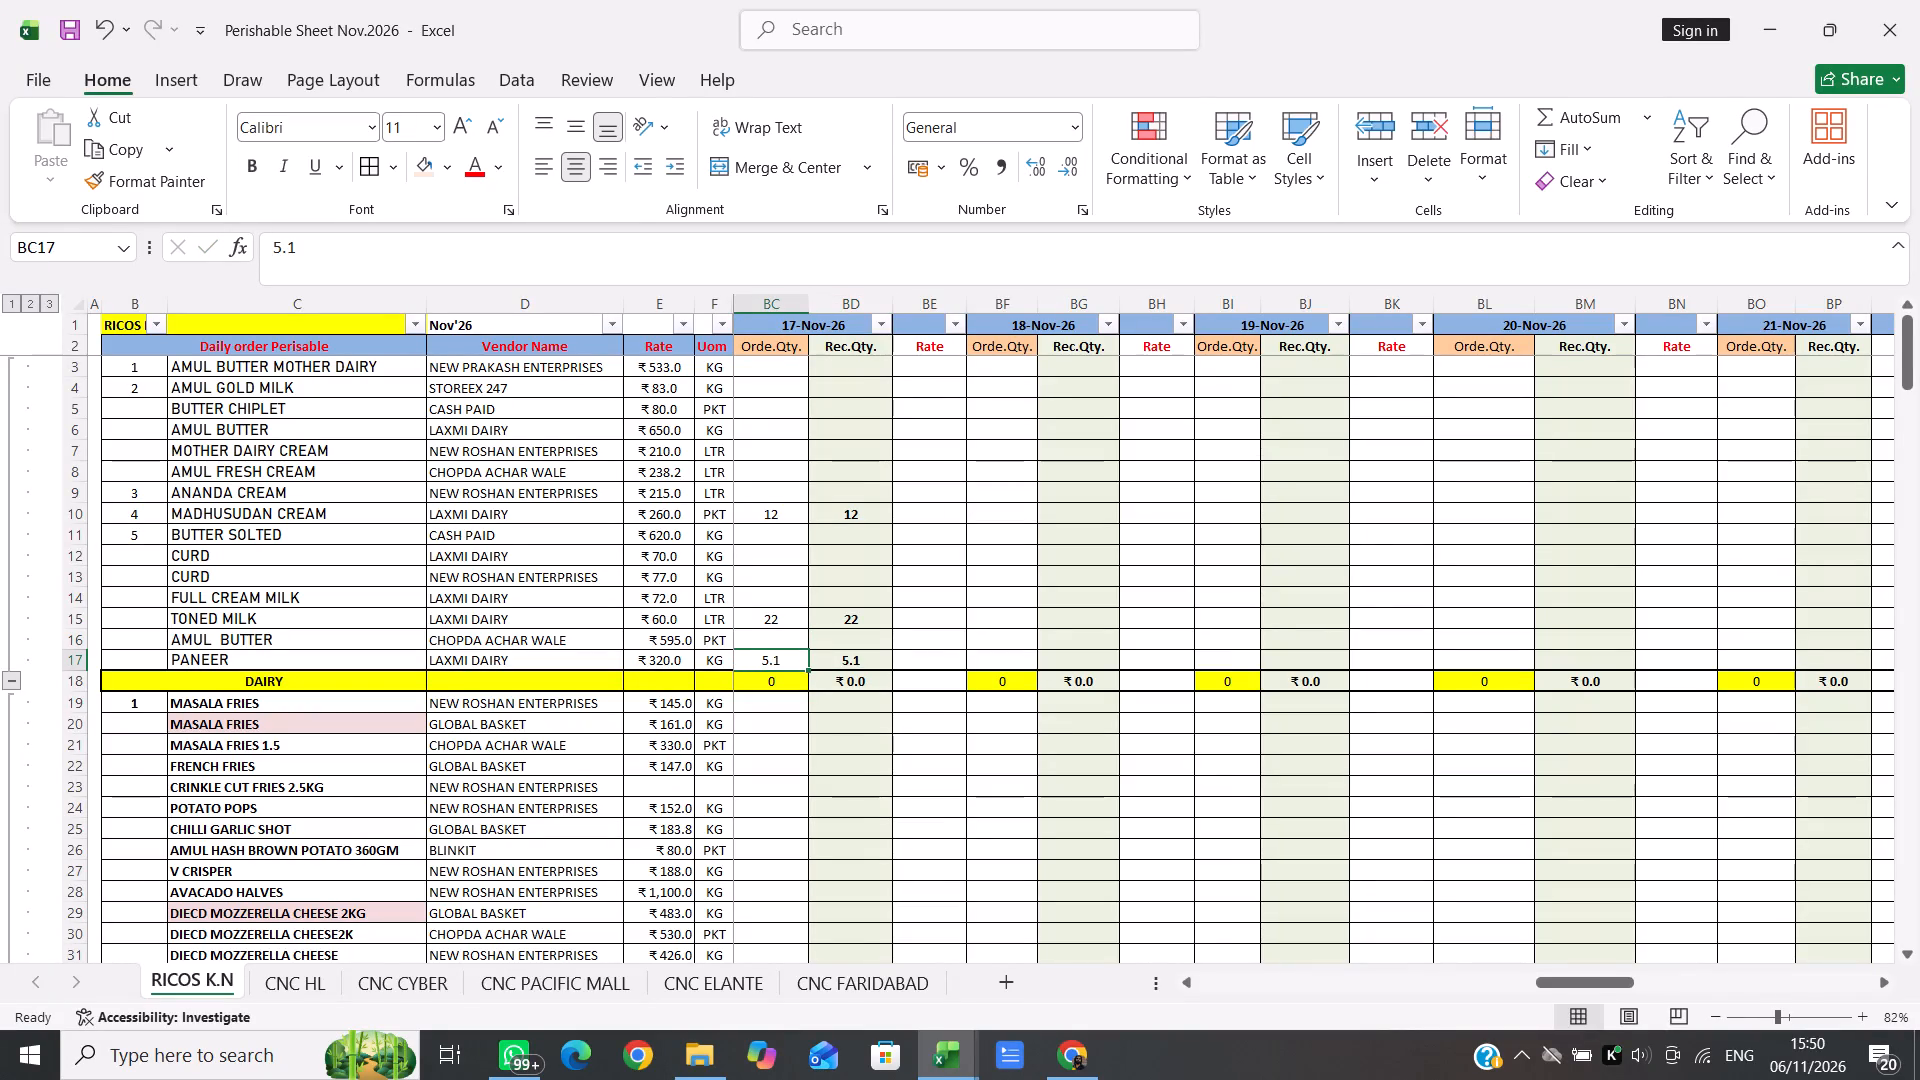
key("5")
key("Right")
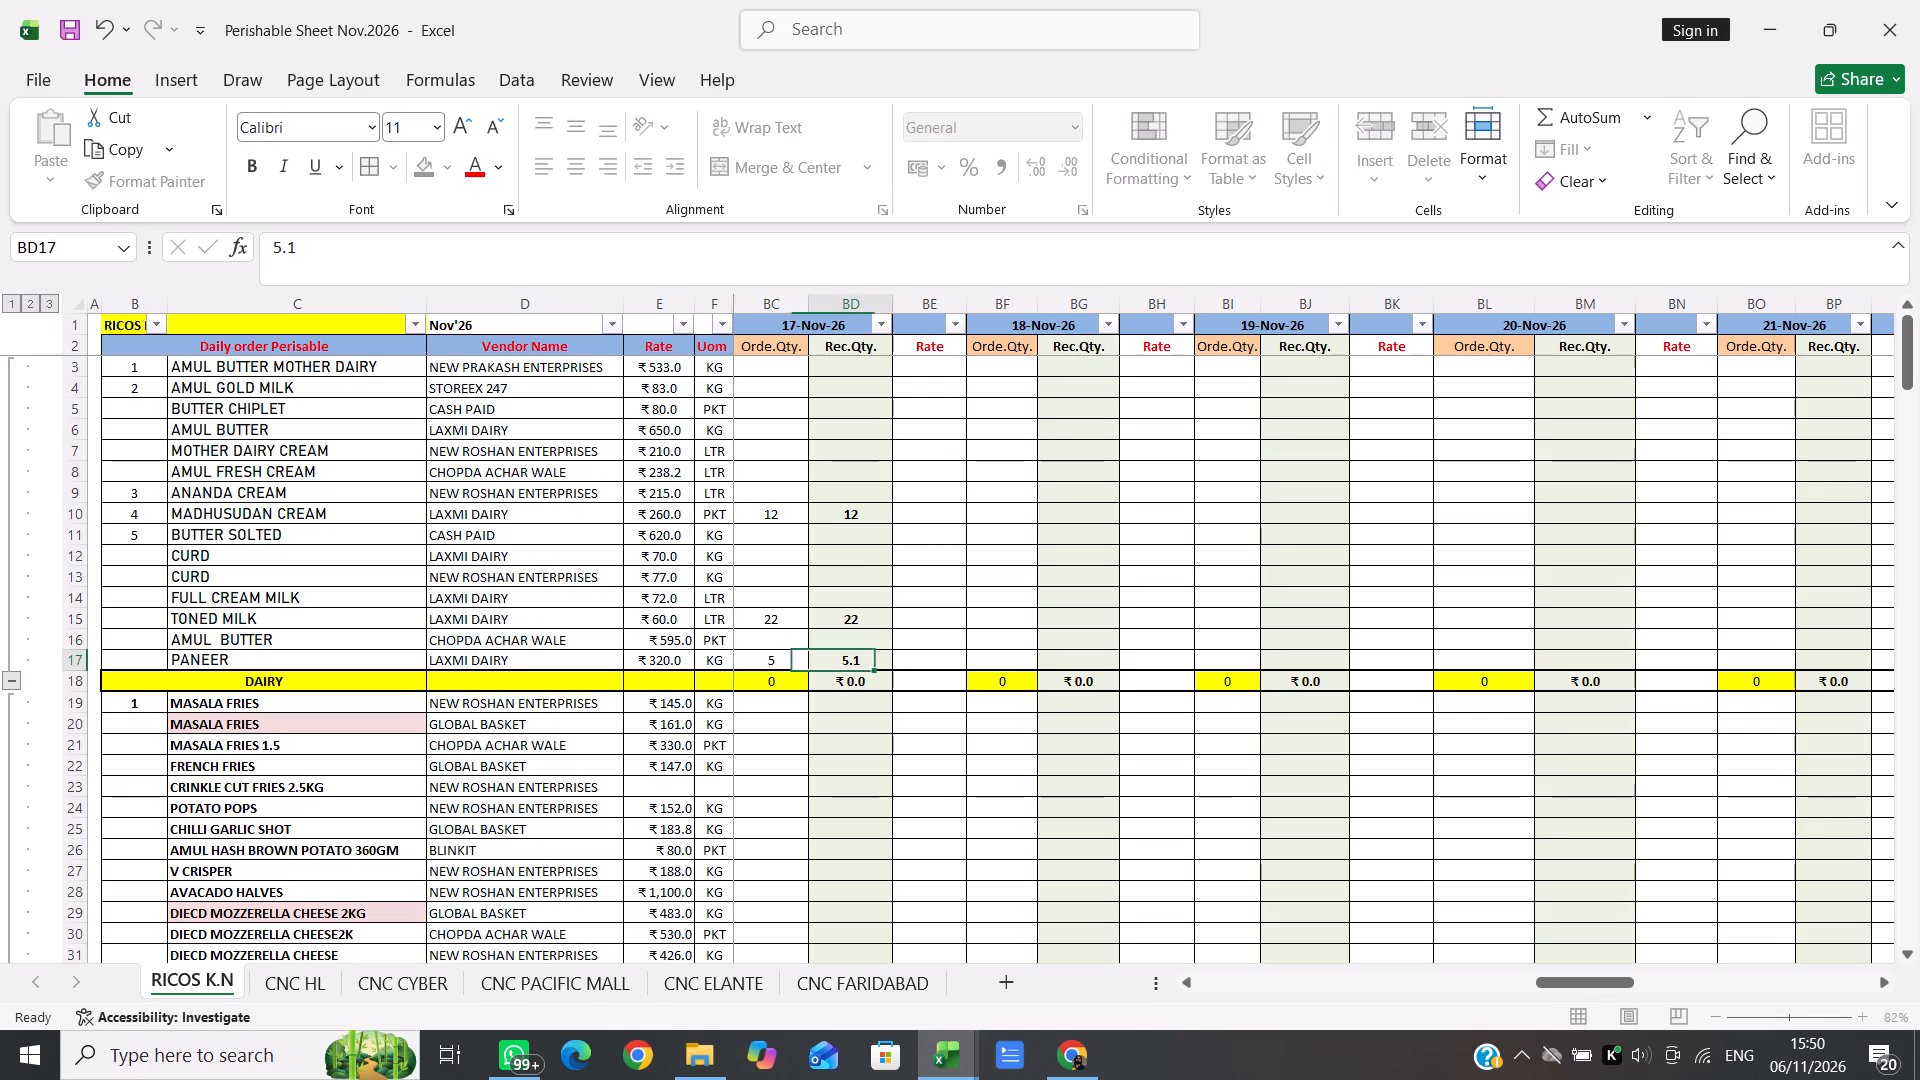
Copy the 17-Nov-26 order and received quantities from Madhusudan Cream through Paneer into the same rows under 04-Nov-26.
scroll(767, 515, "right", 1)
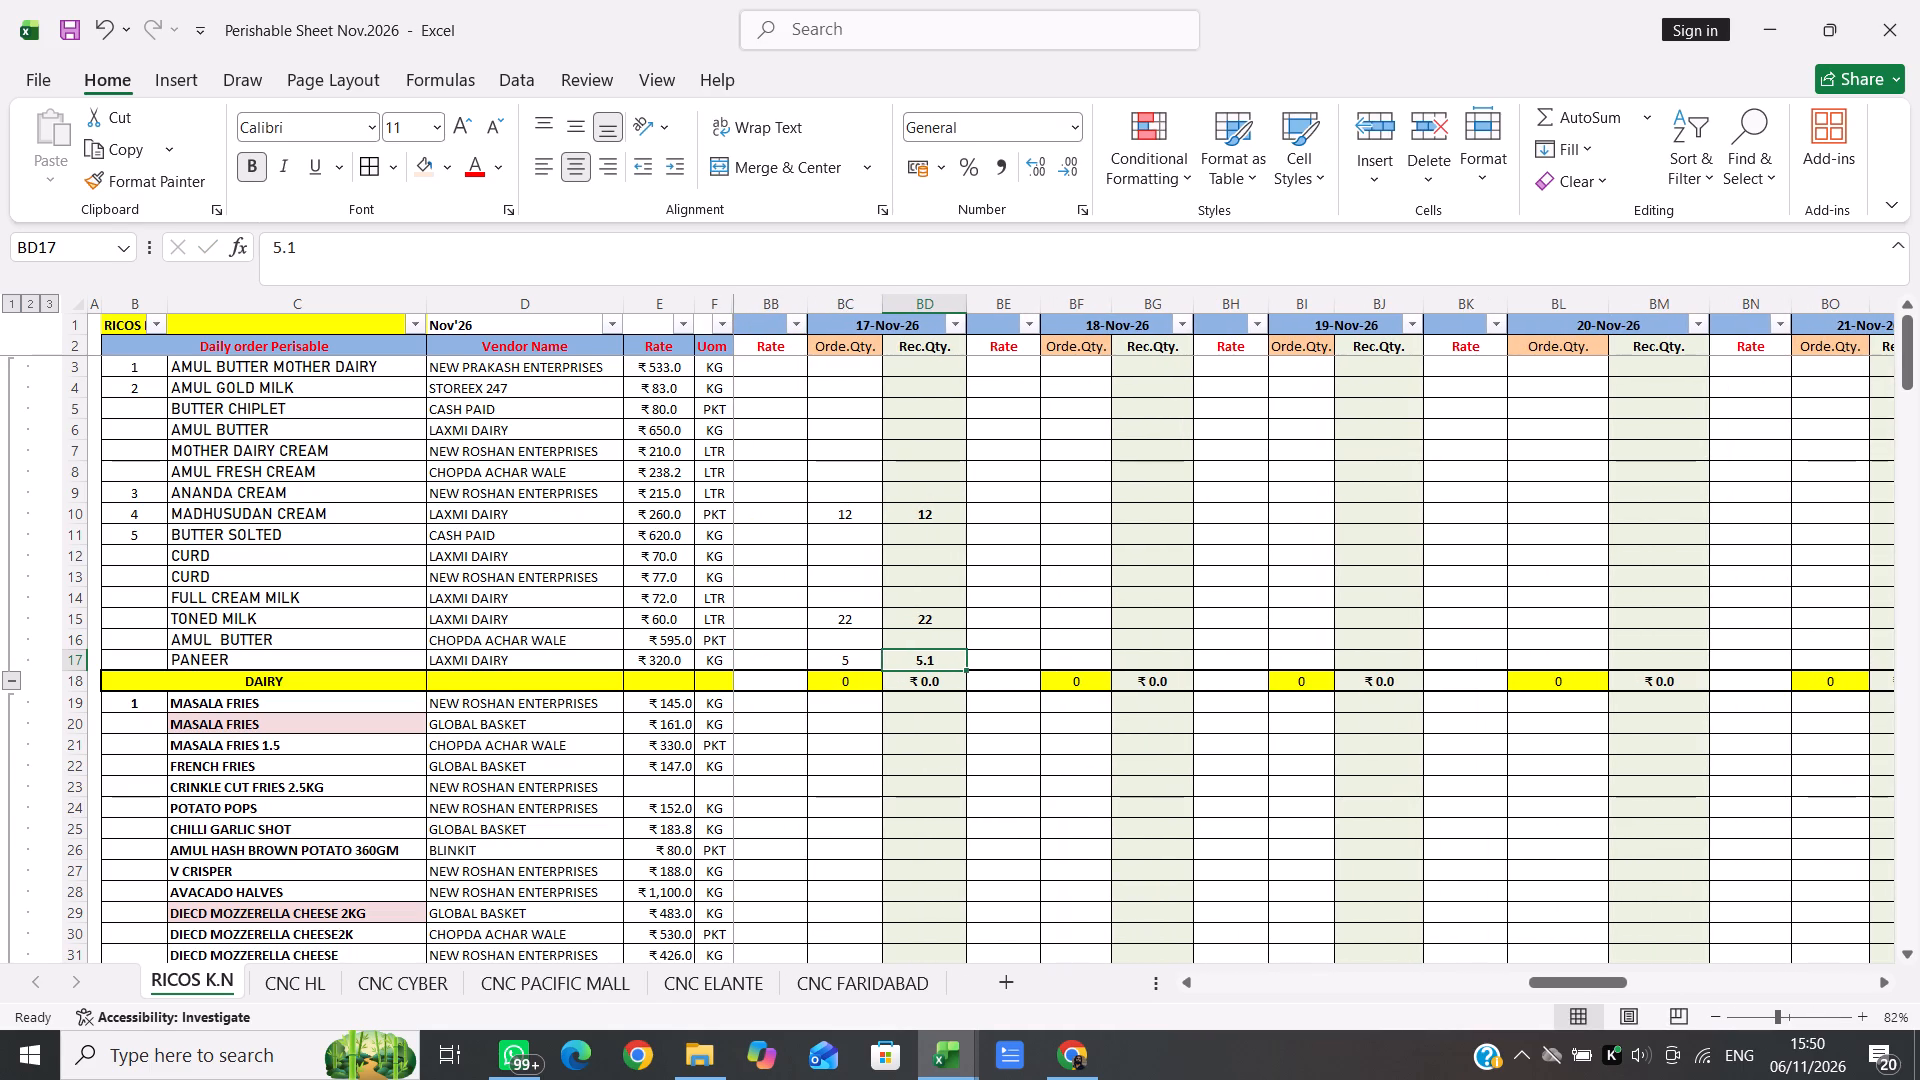
left_click(842, 513)
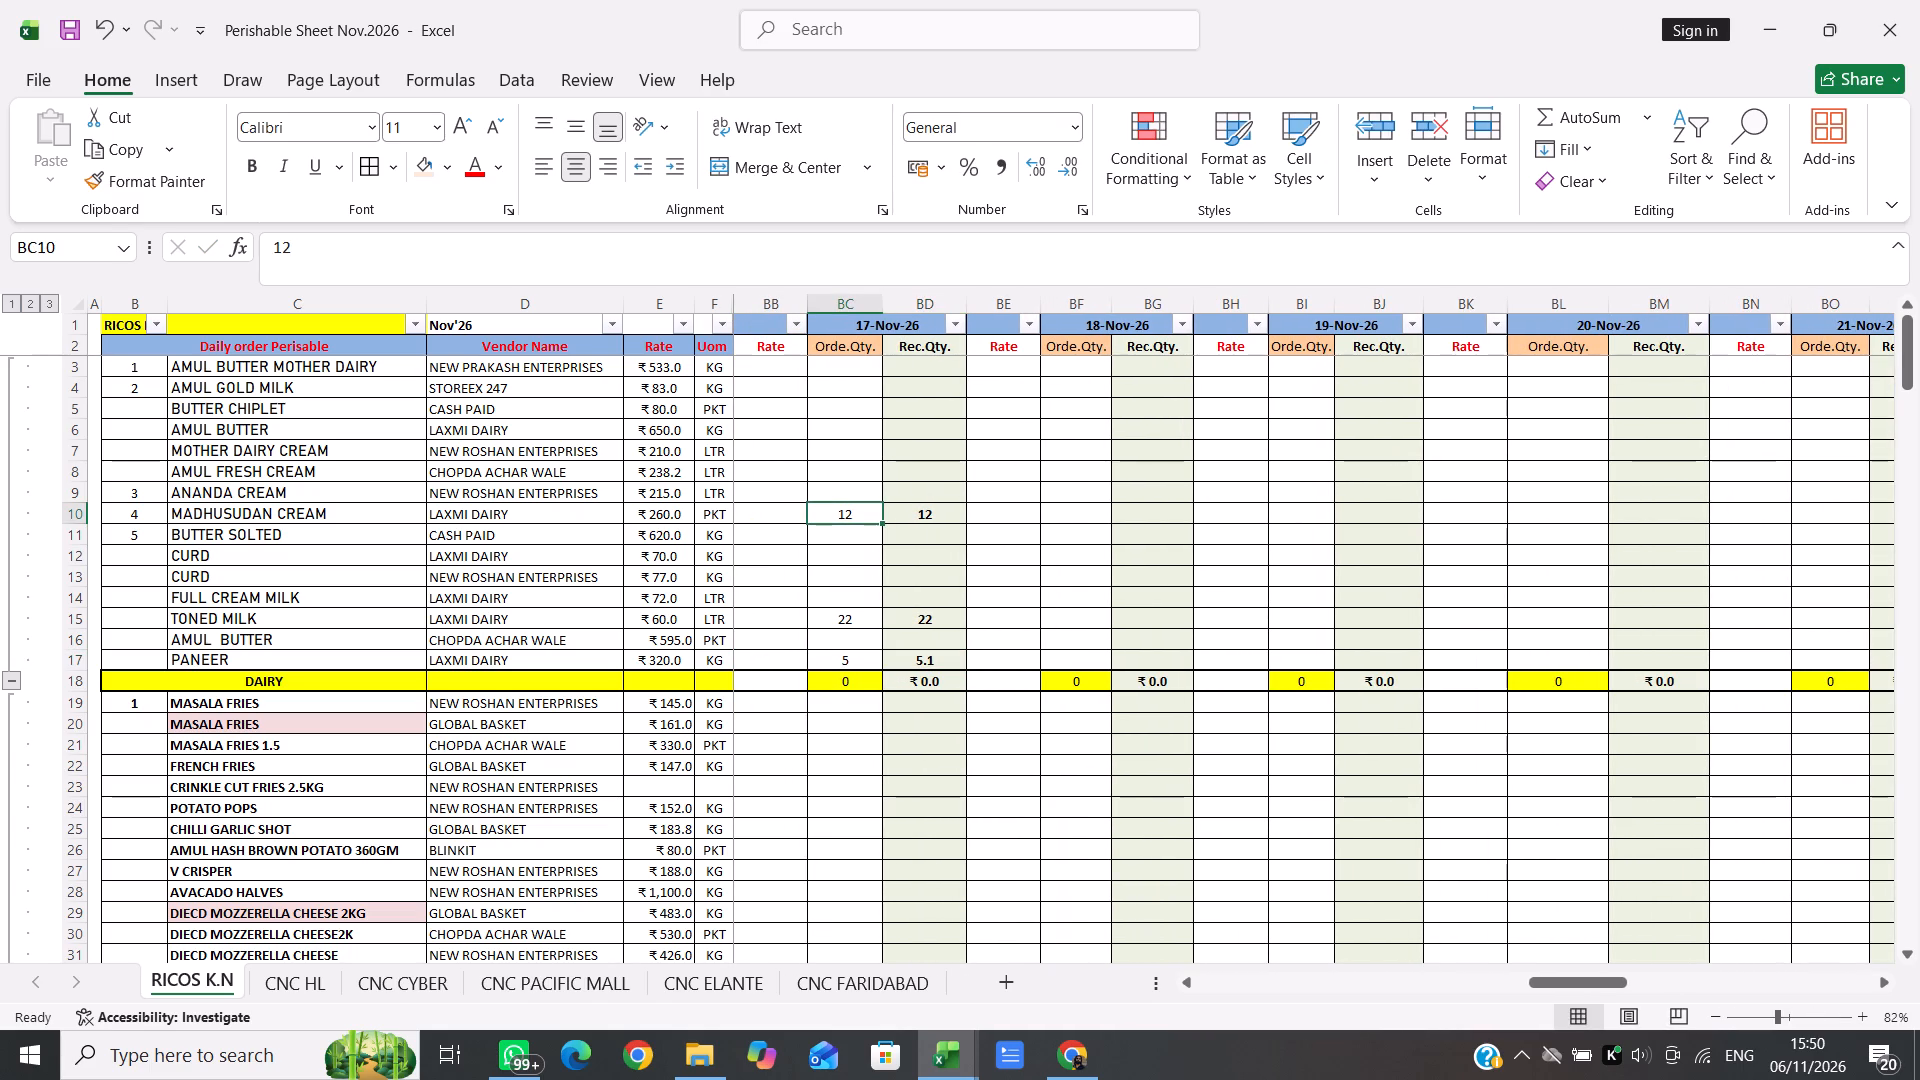
key("shift+Right")
key("shift+Down")
key("shift+Down")
key("shift+Down")
key("shift+Down")
key("shift+Down")
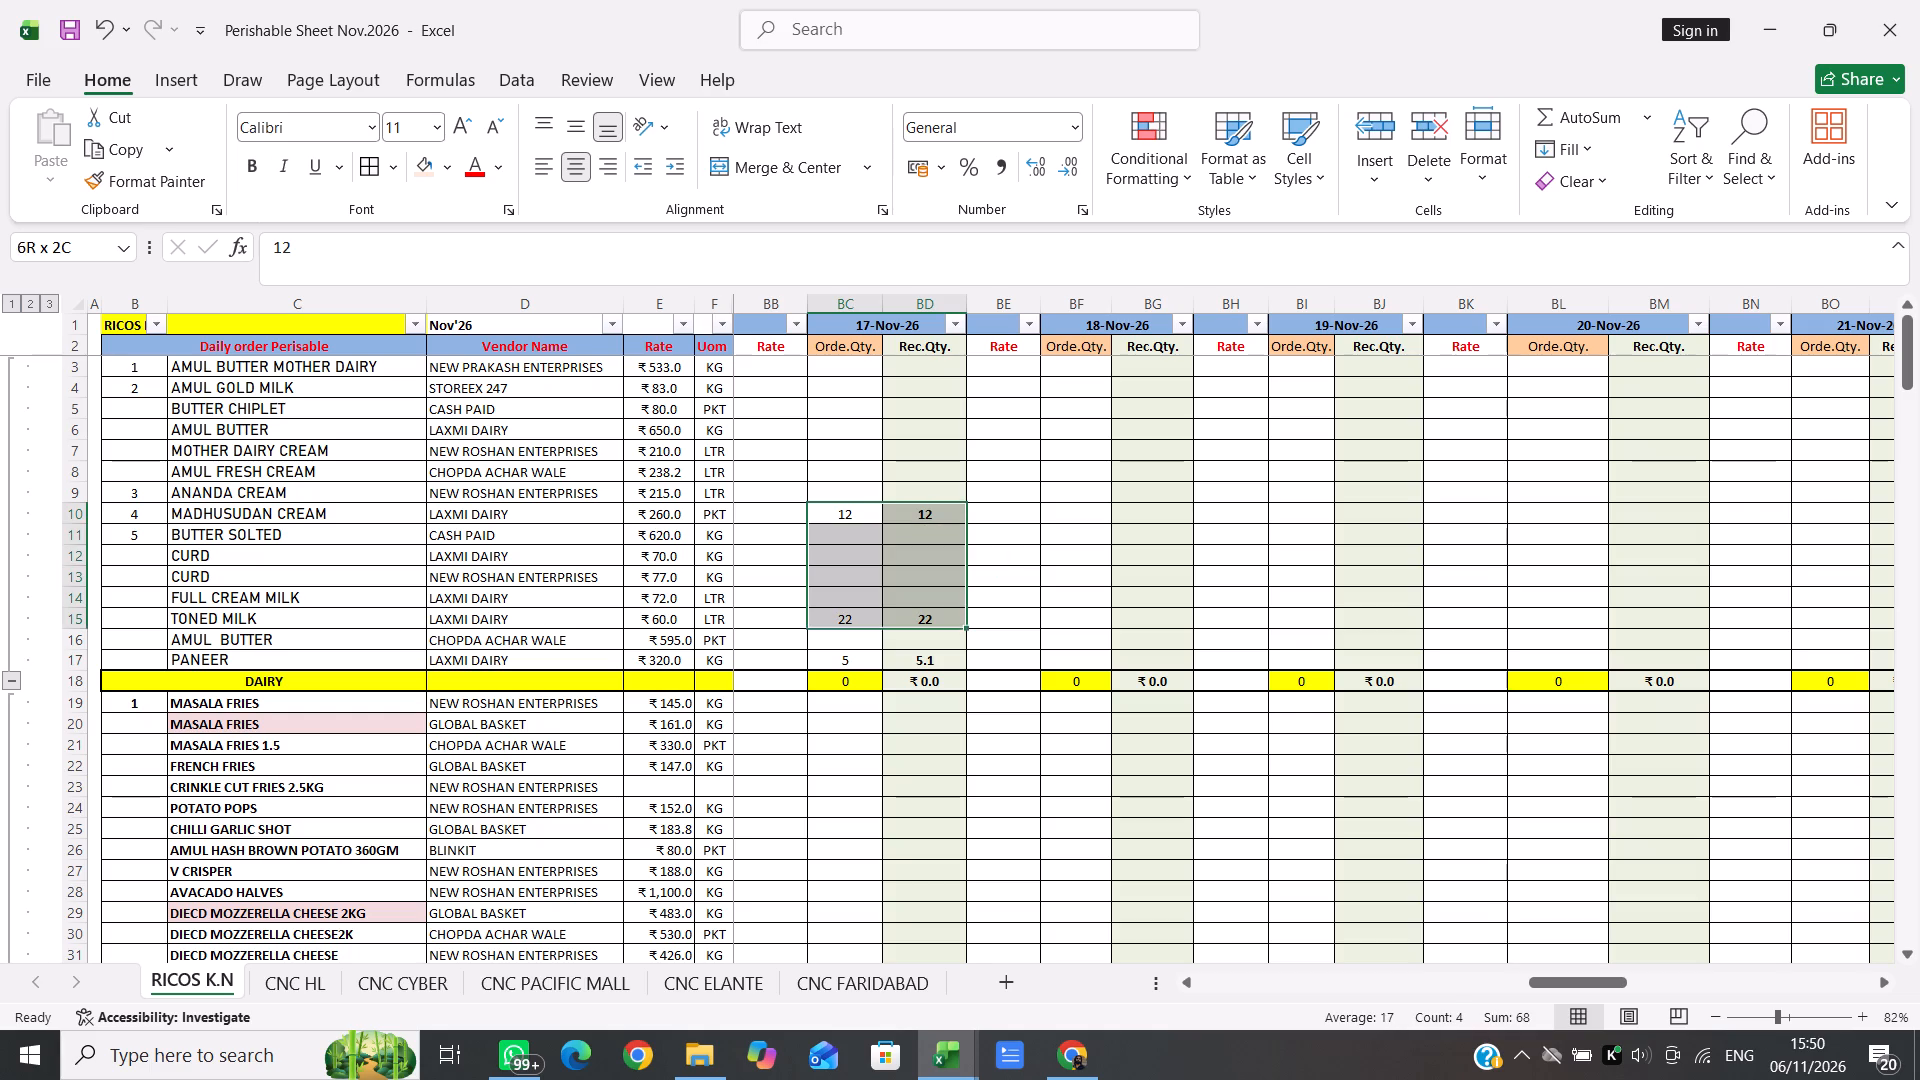
key("shift+Down")
key("shift+Down")
key("ctrl+c")
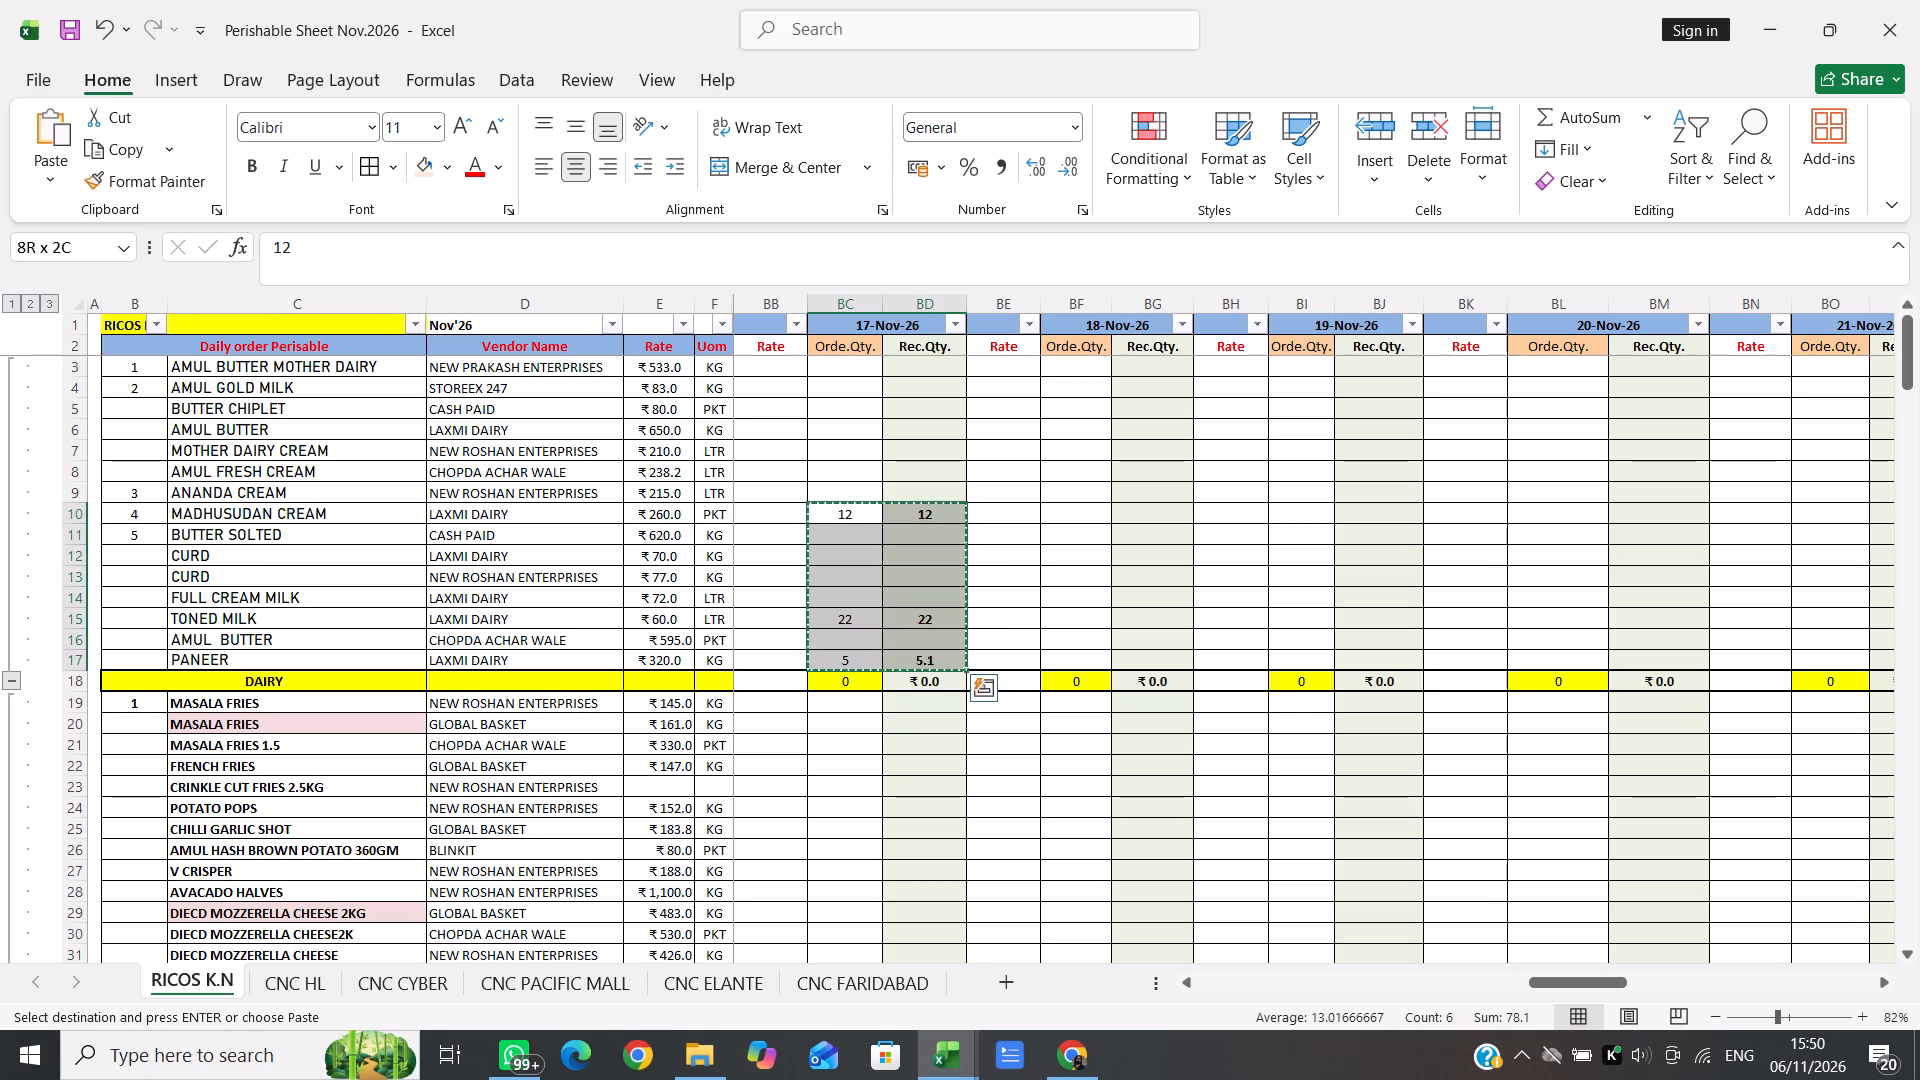
scroll(842, 513, "right", 5)
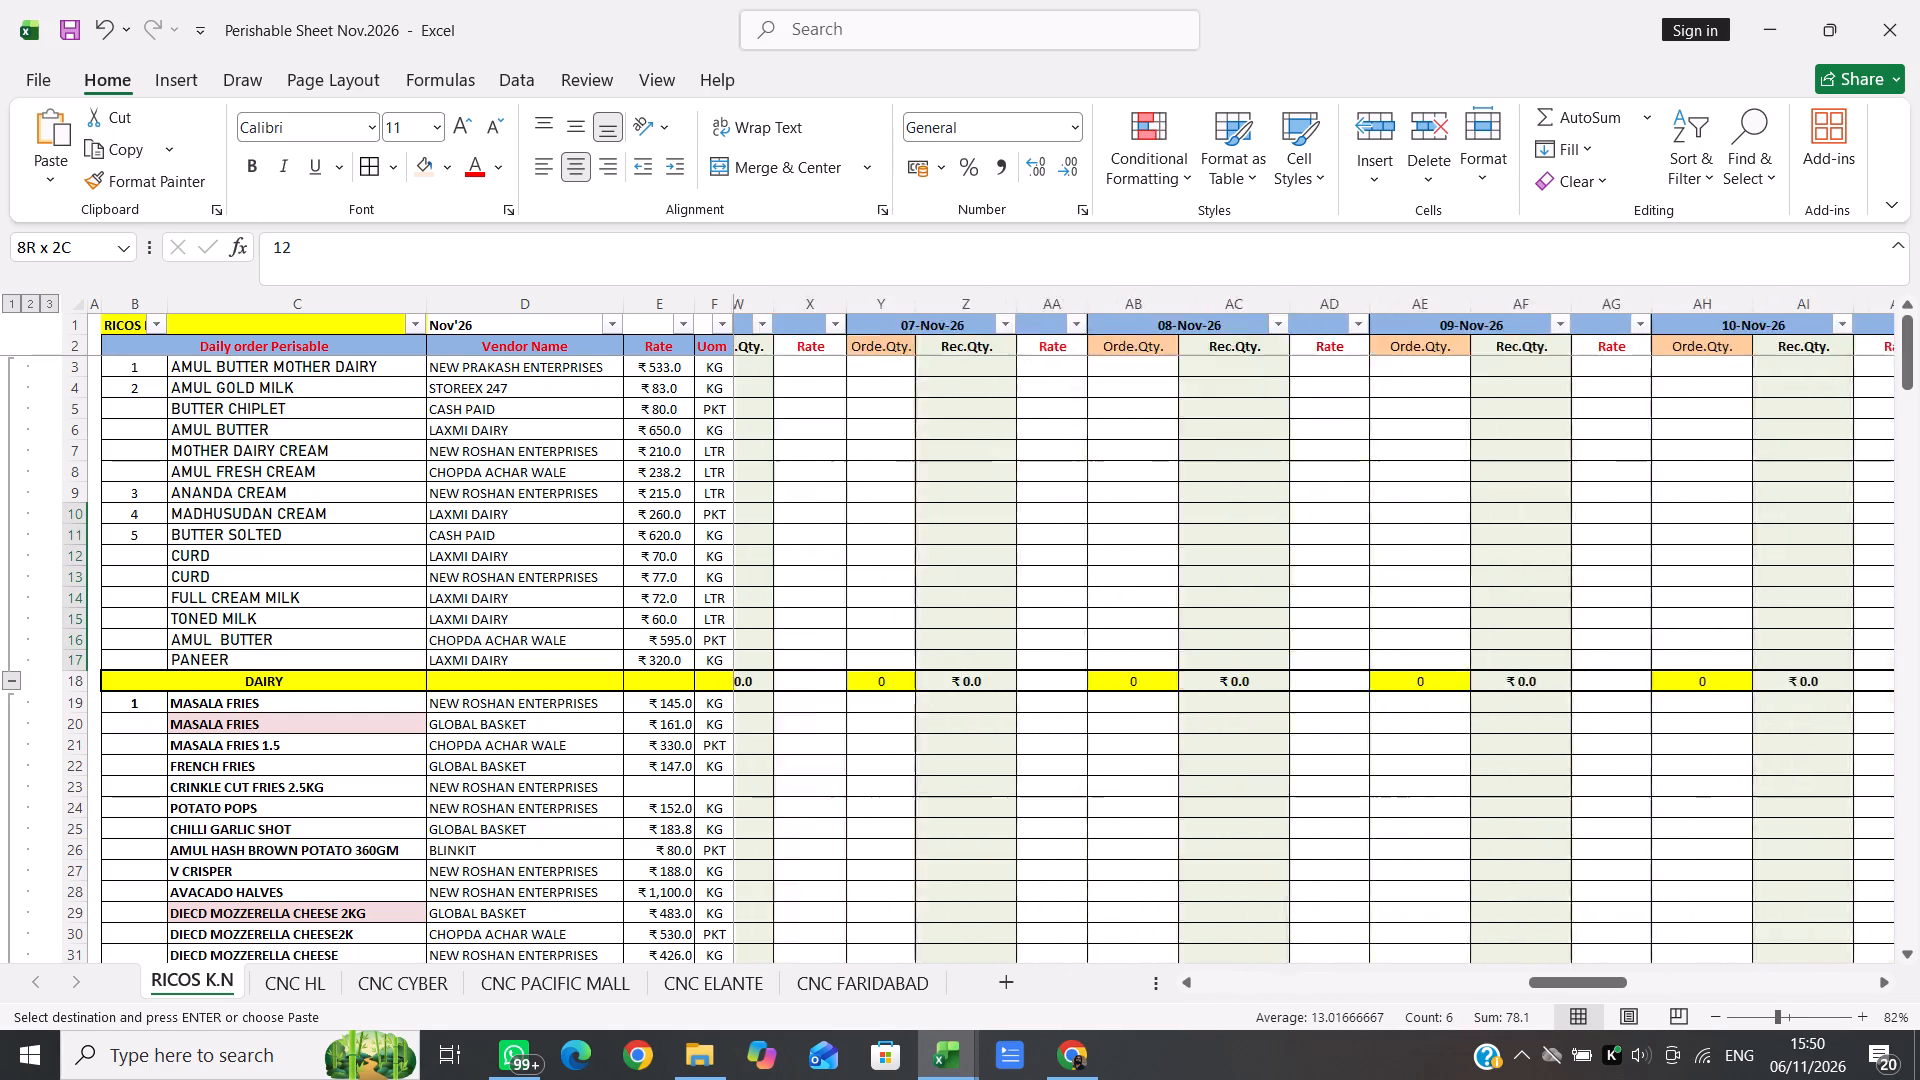
scroll(842, 513, "right", 3)
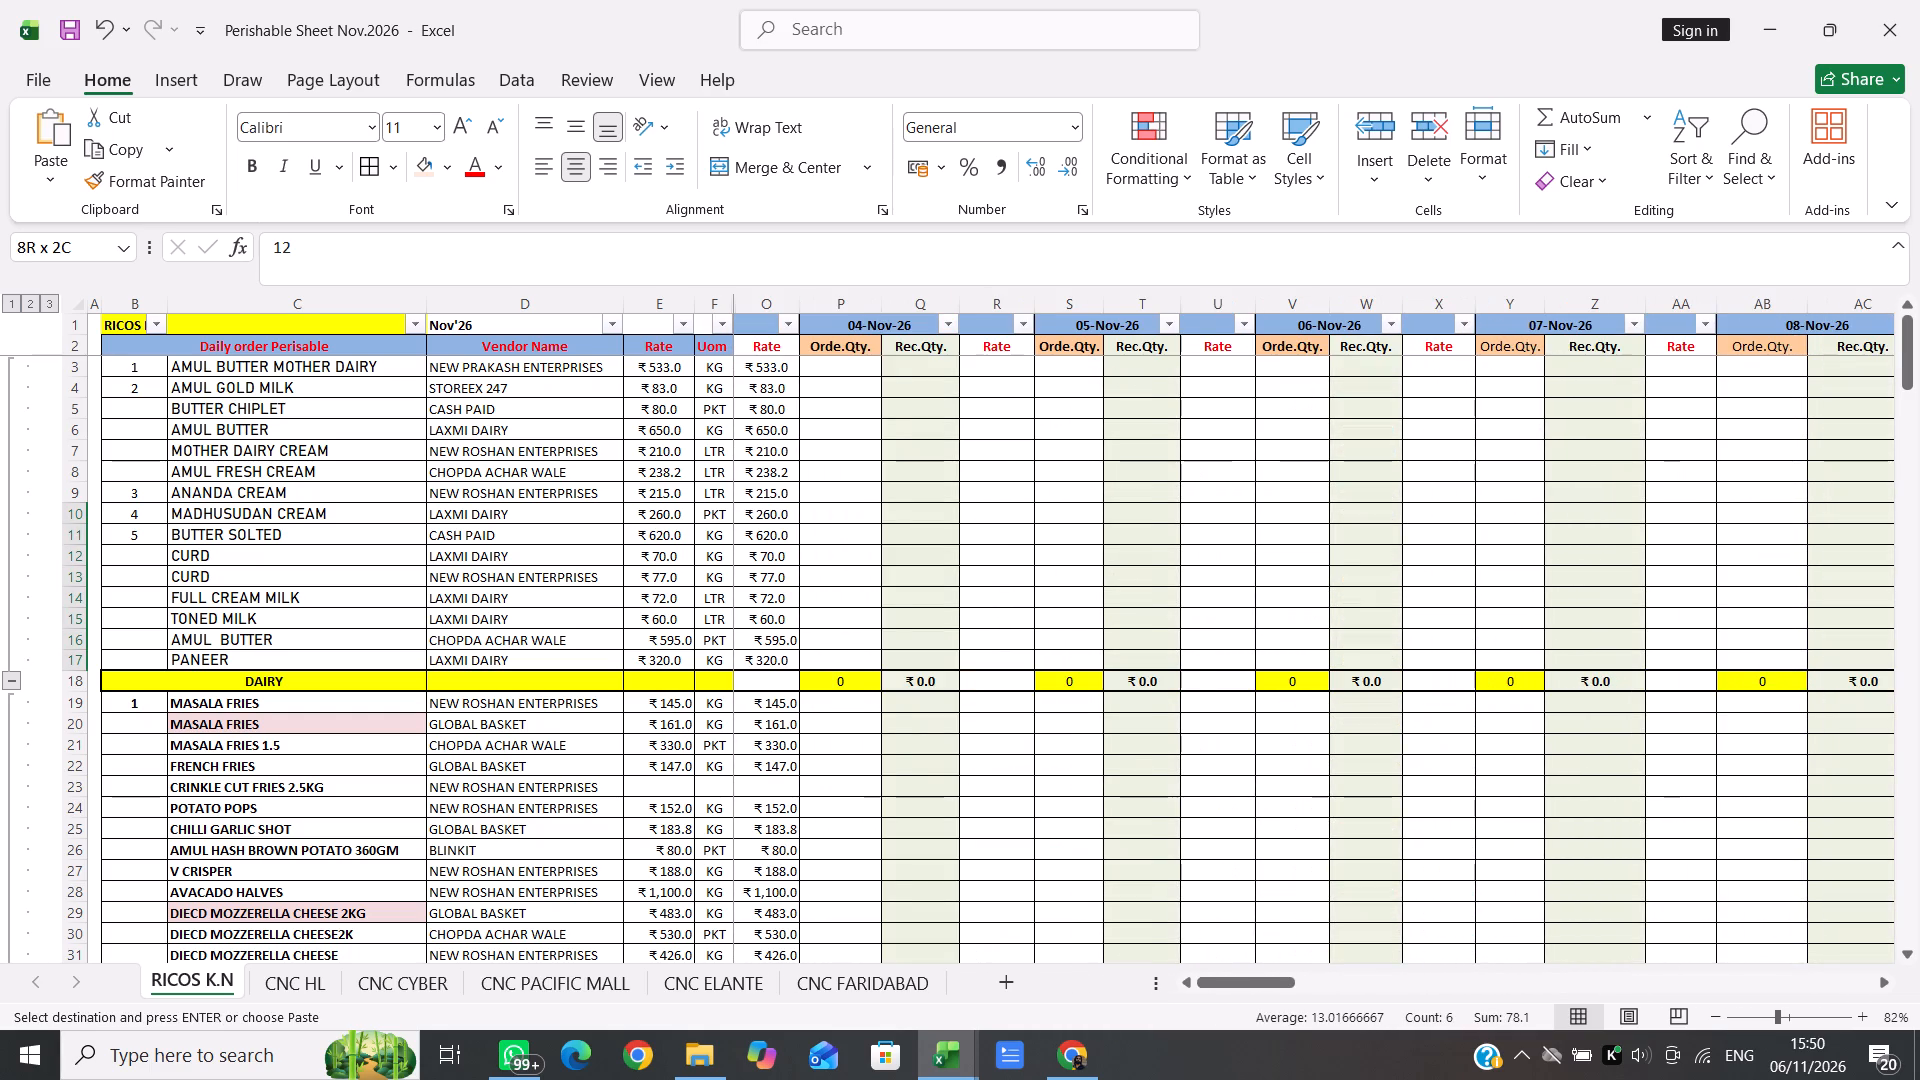
scroll(842, 513, "up", 1)
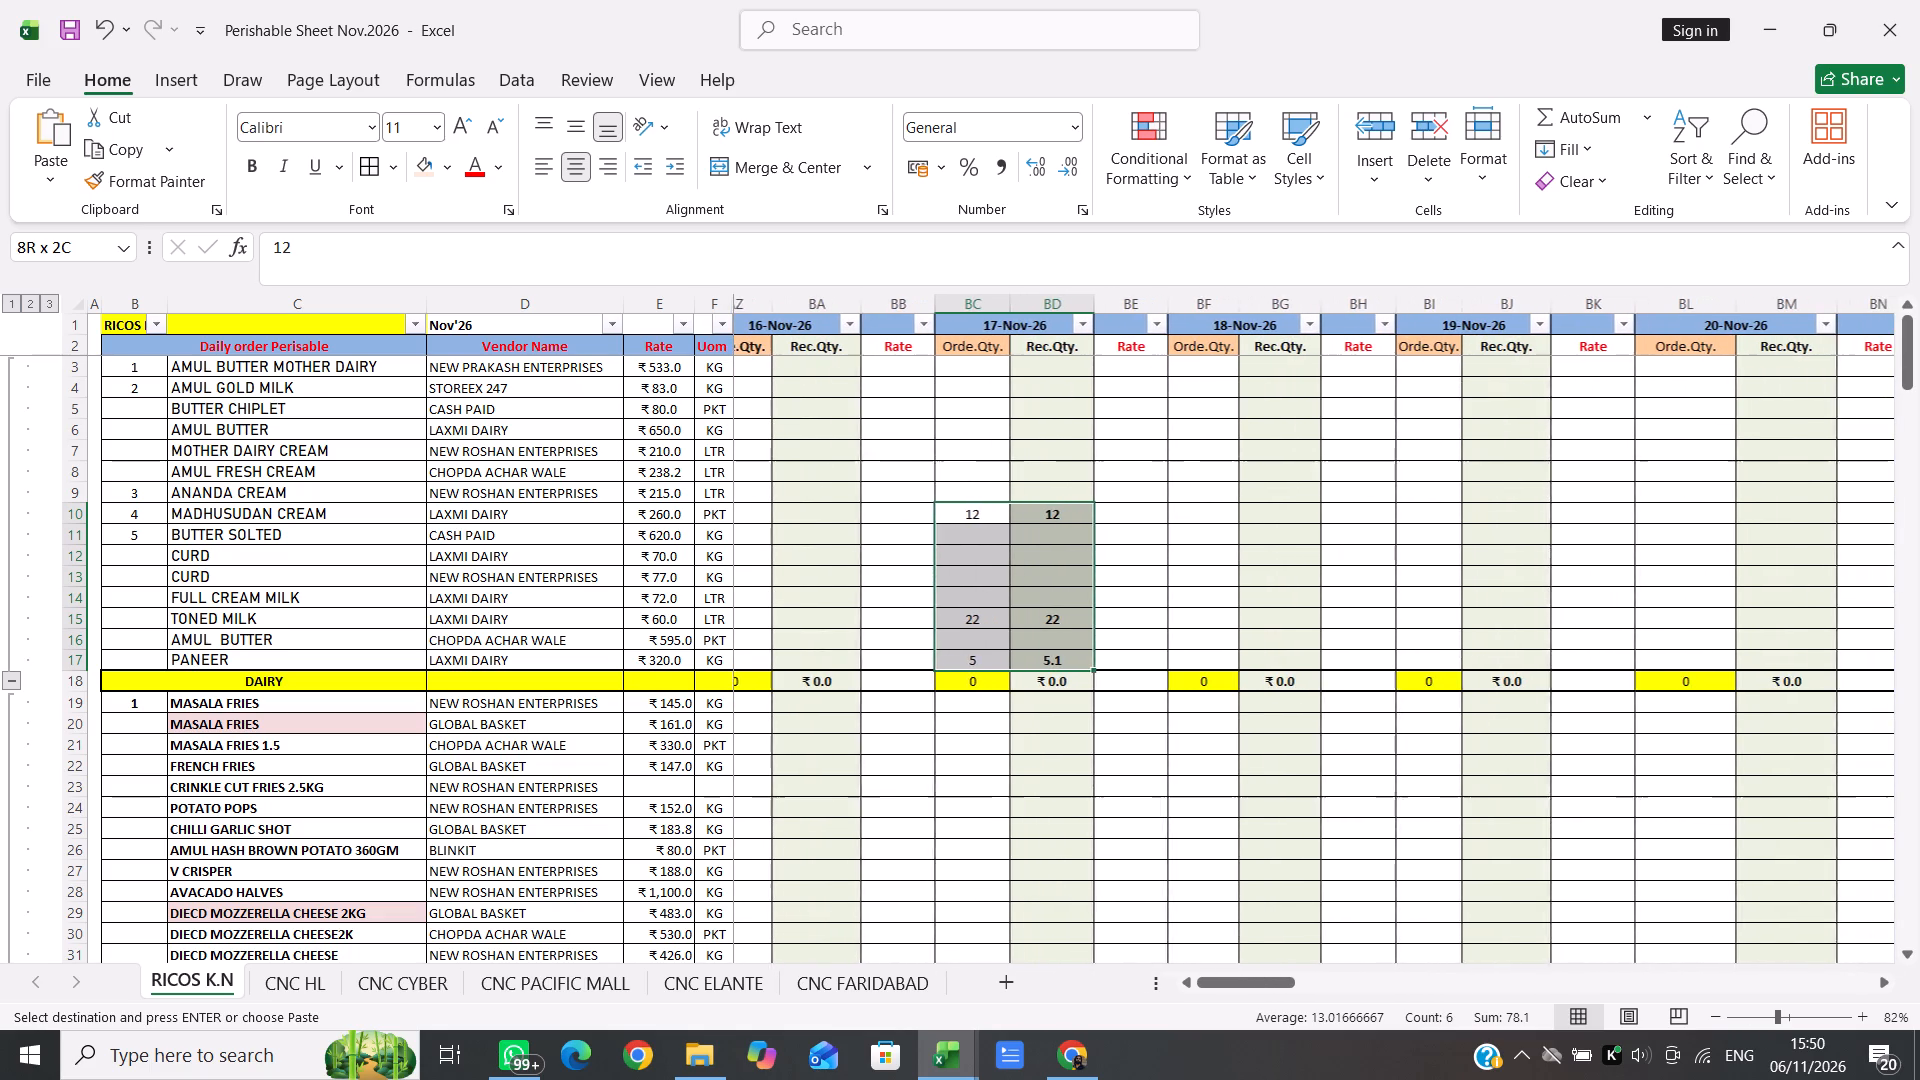
scroll(842, 513, "up", 2)
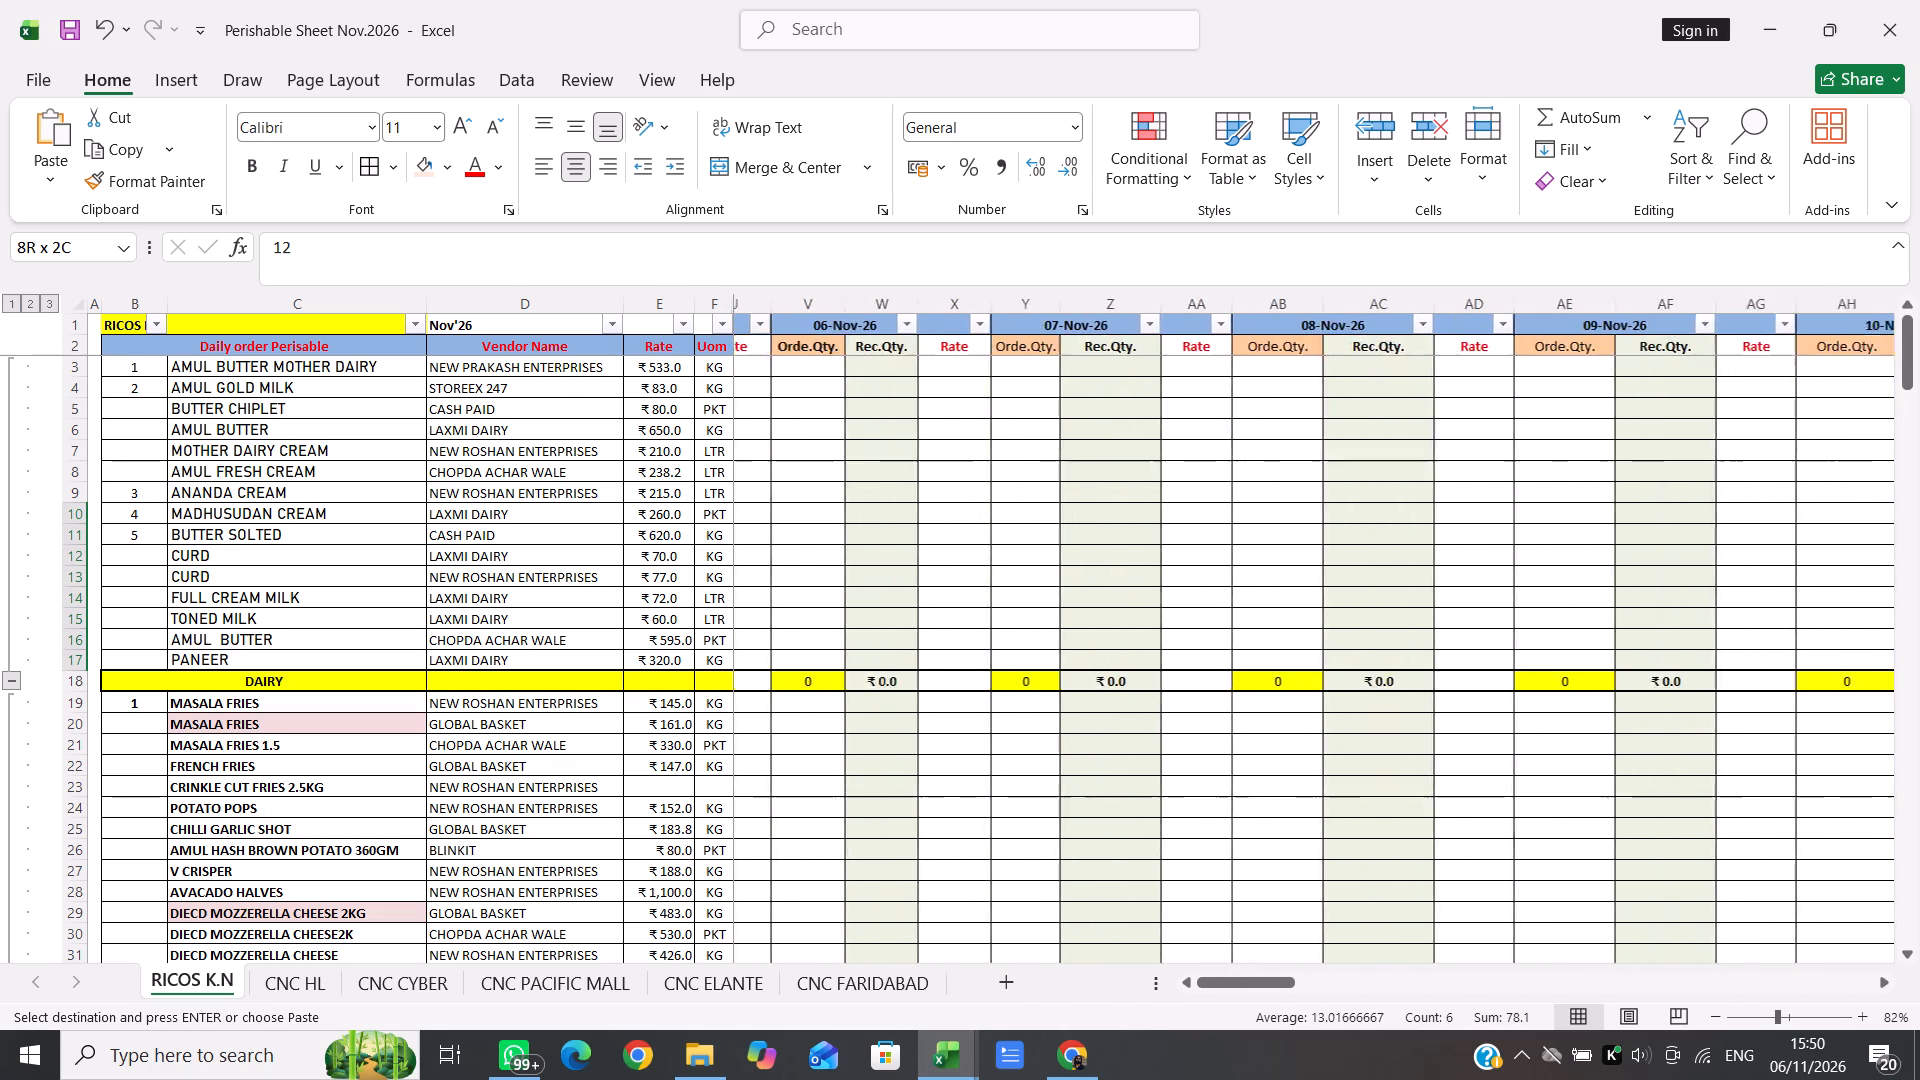
scroll(842, 513, "right", 4)
left_click(815, 513)
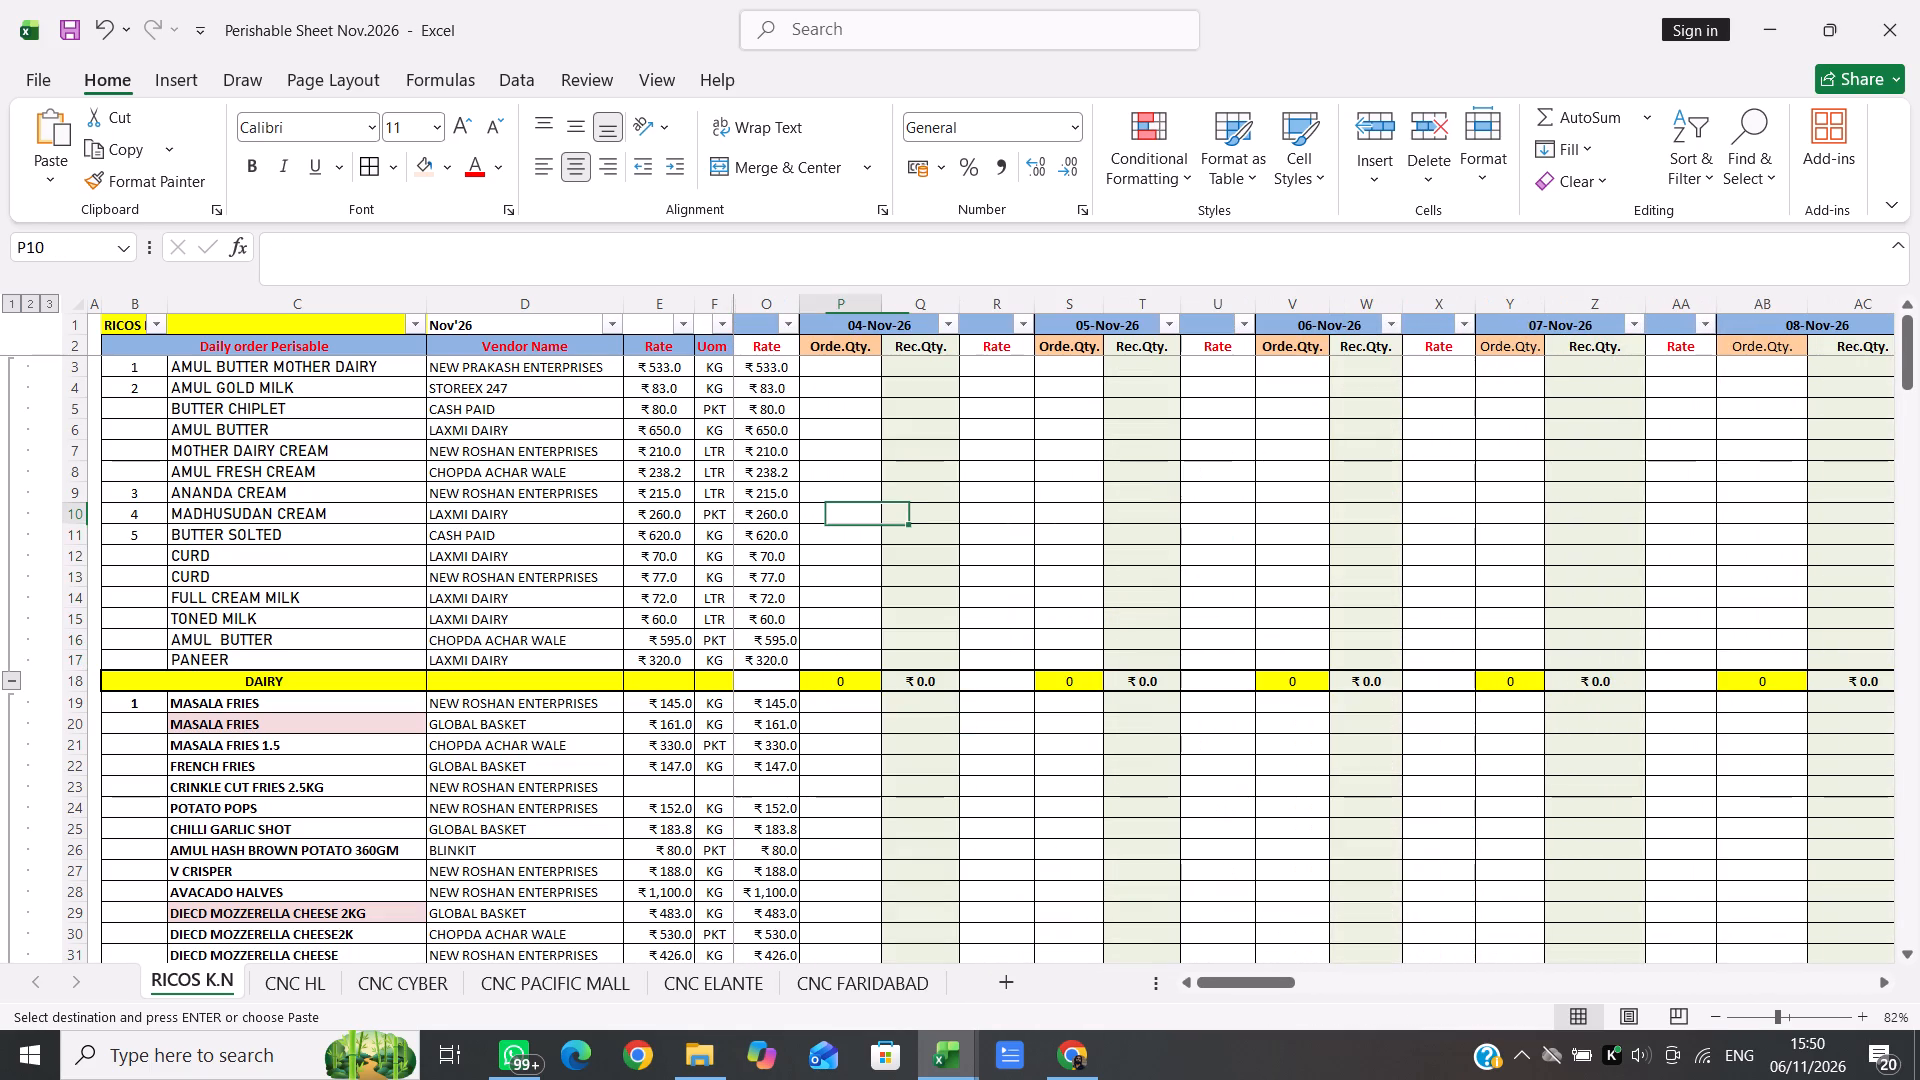
key("Return")
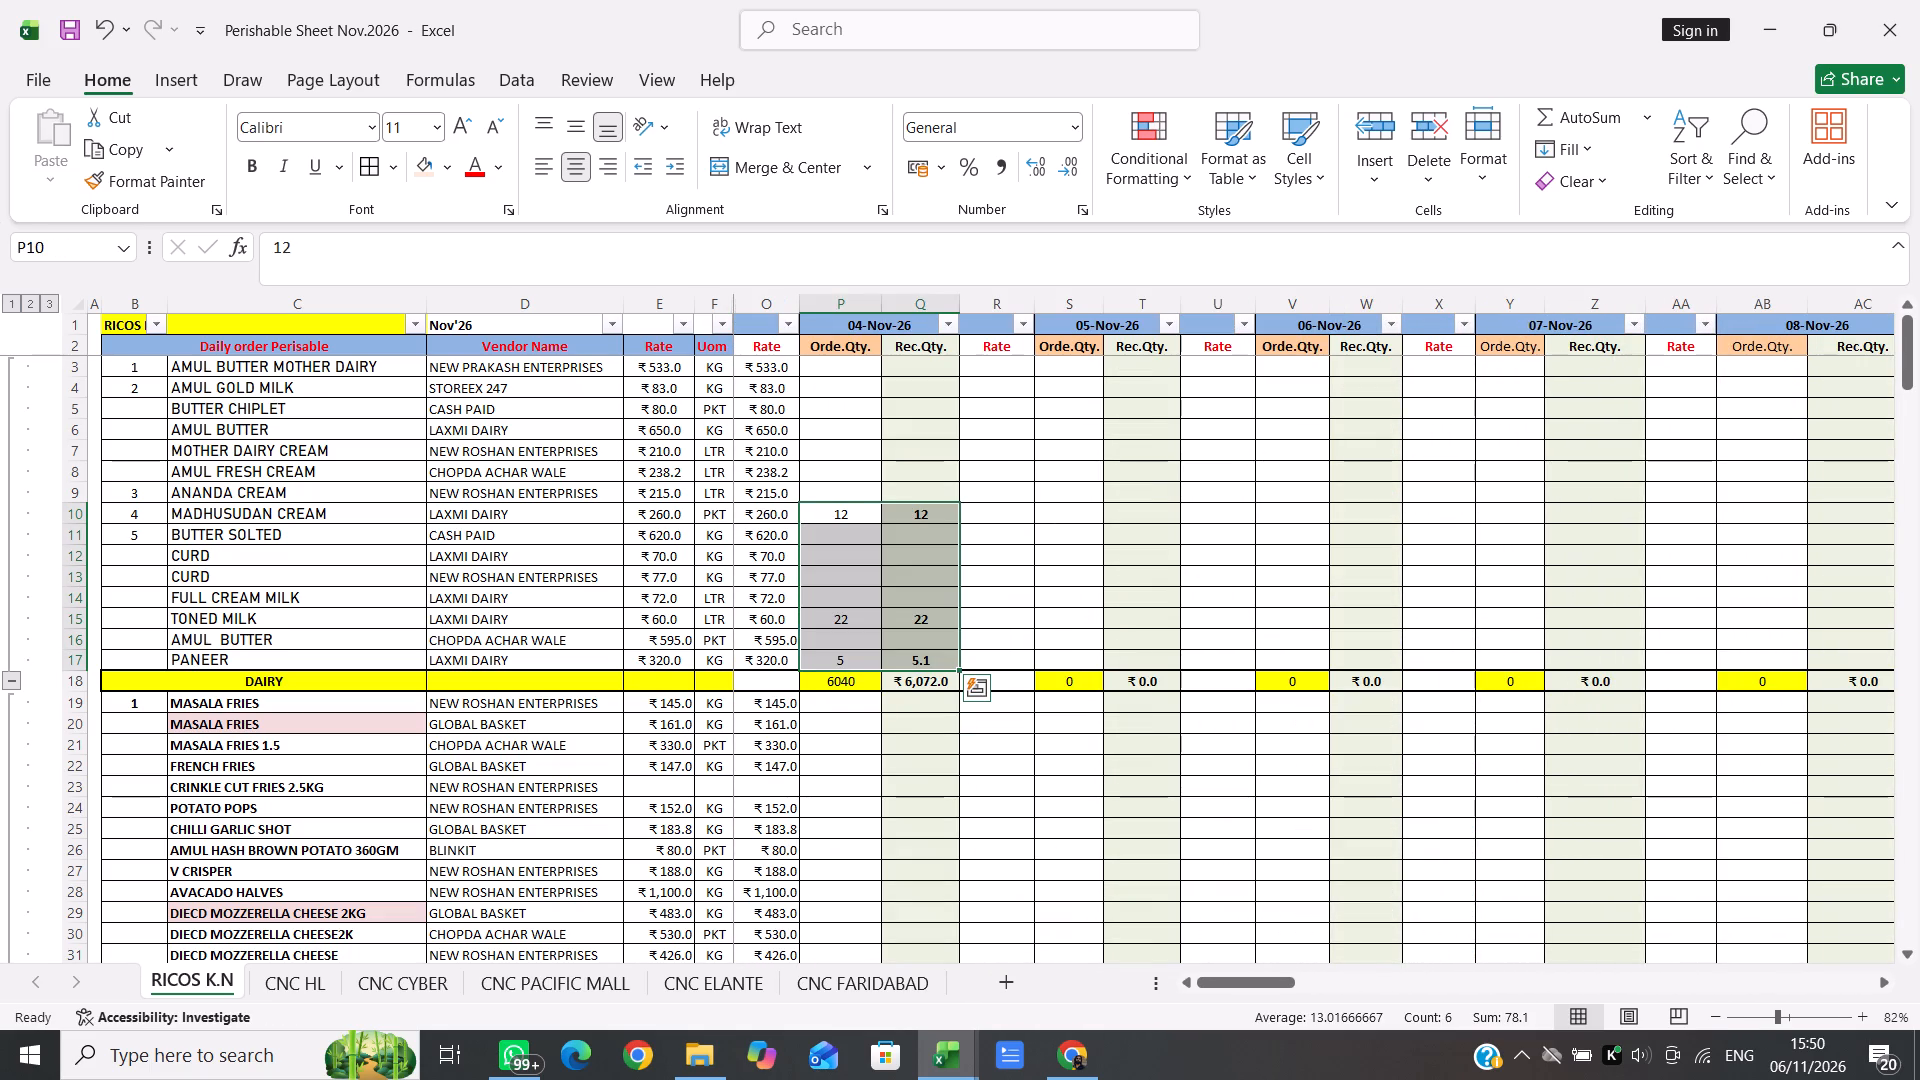
Clear the 17-Nov-26 order and received quantities from Madhusudan Cream through Paneer.
scroll(1238, 569, "left", 11)
scroll(1238, 569, "right", 1)
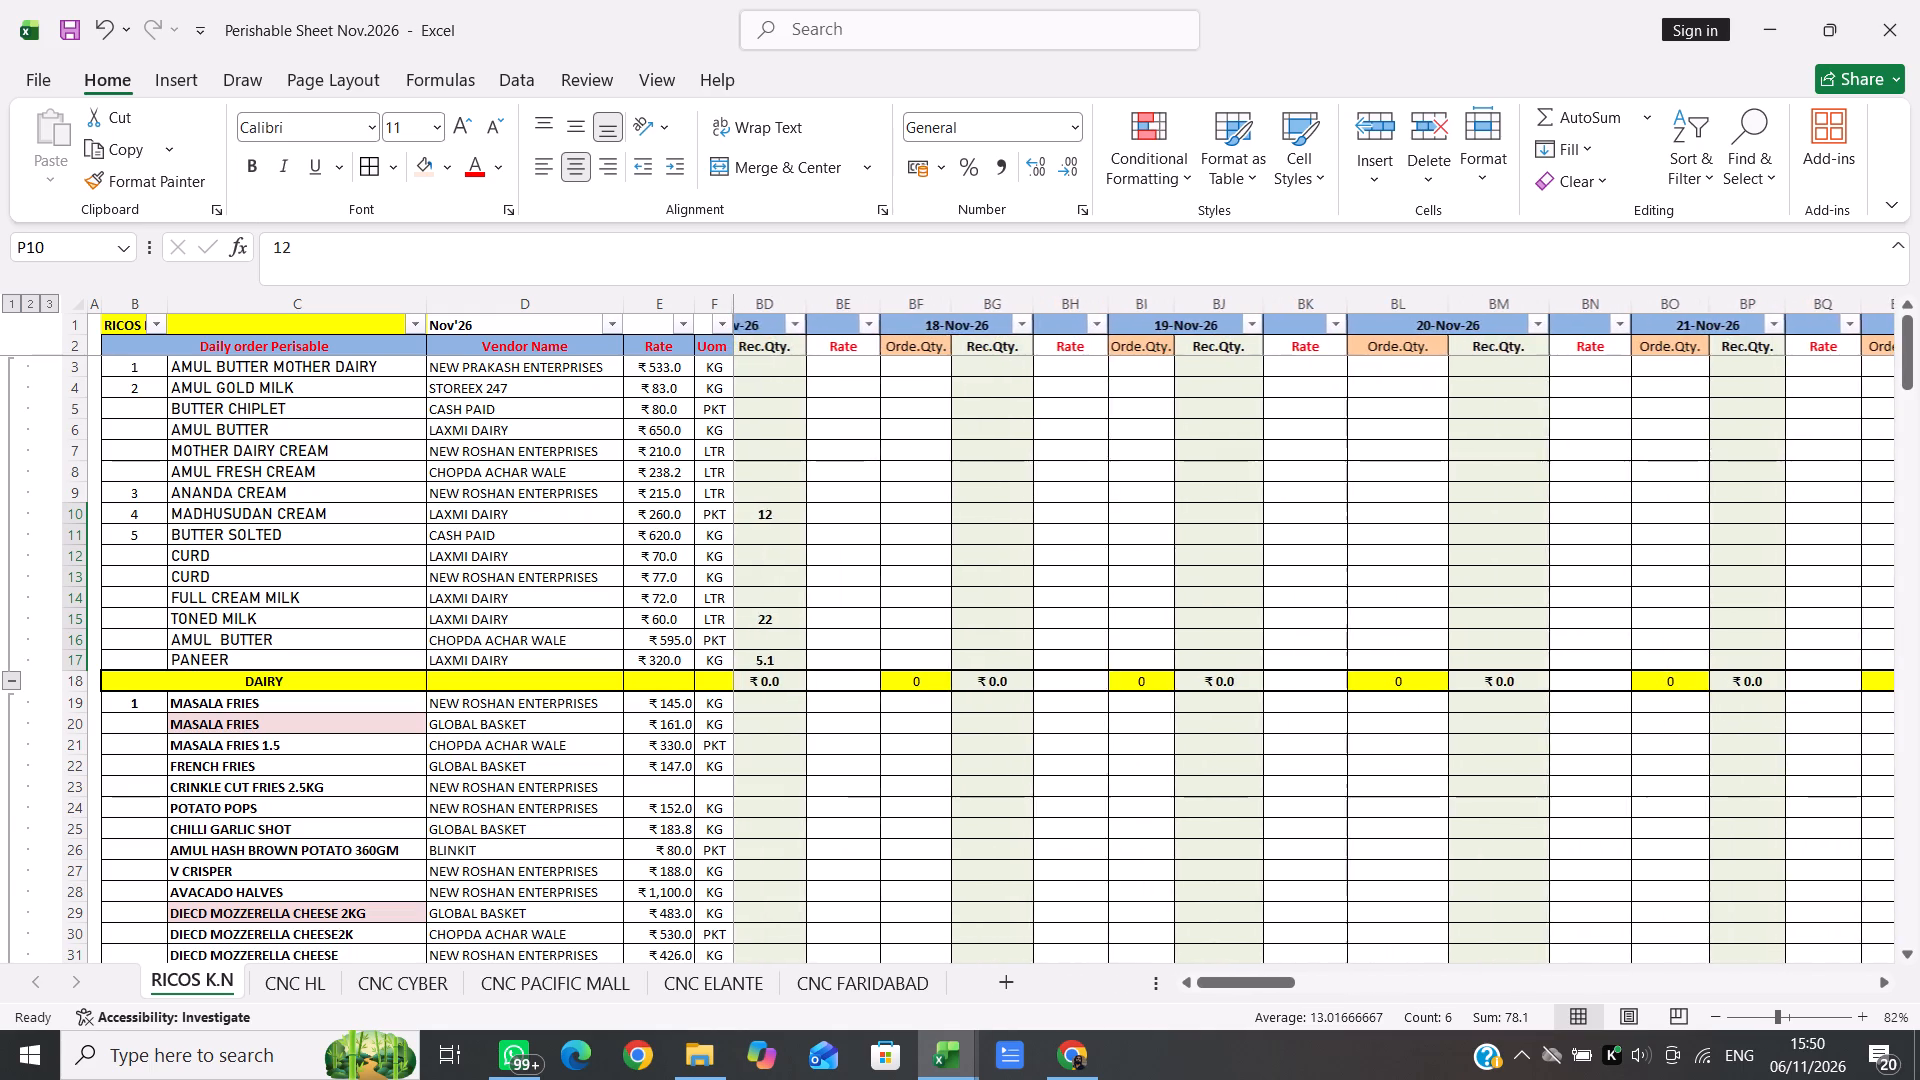
scroll(1238, 569, "right", 1)
left_click(828, 515)
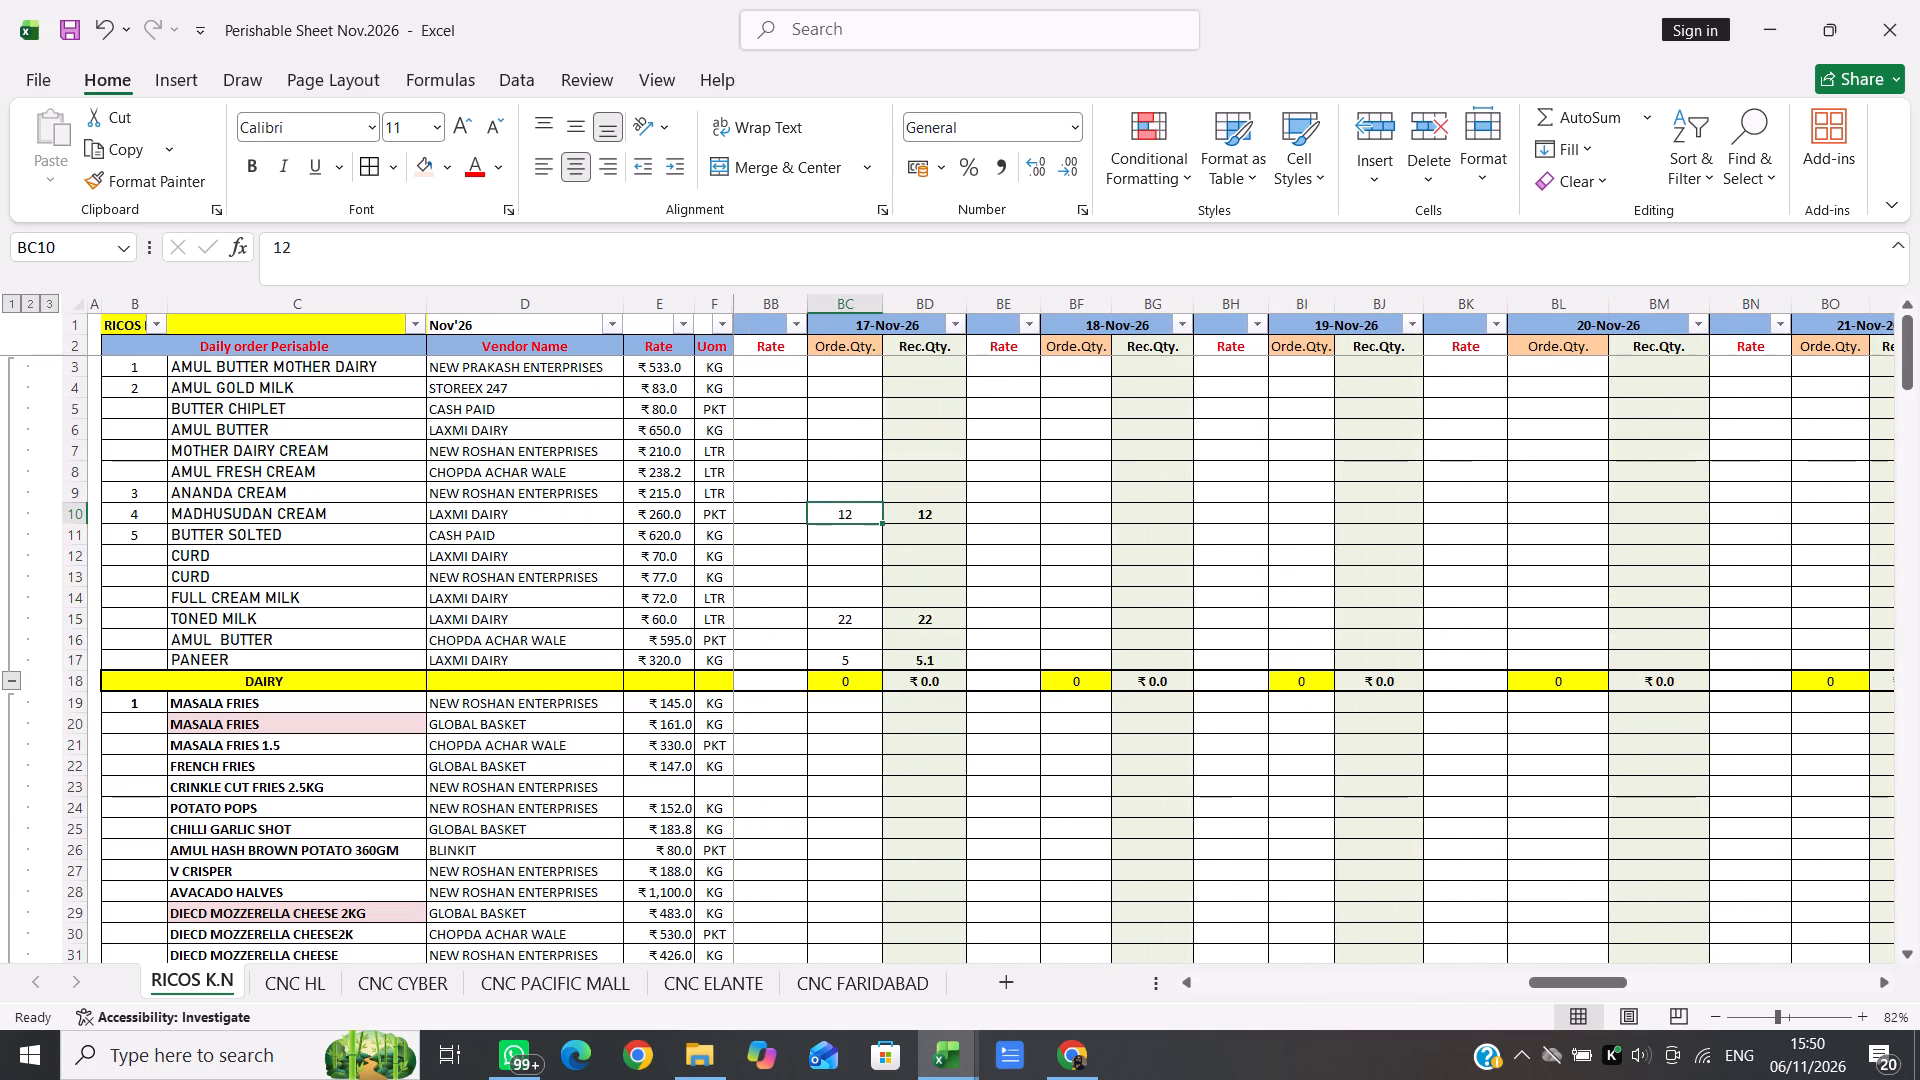
key("shift+Right")
key("shift+Down")
key("shift+Down")
key("shift+Down")
key("shift+Down")
key("shift+Down")
key("shift+Down")
key("shift+Down")
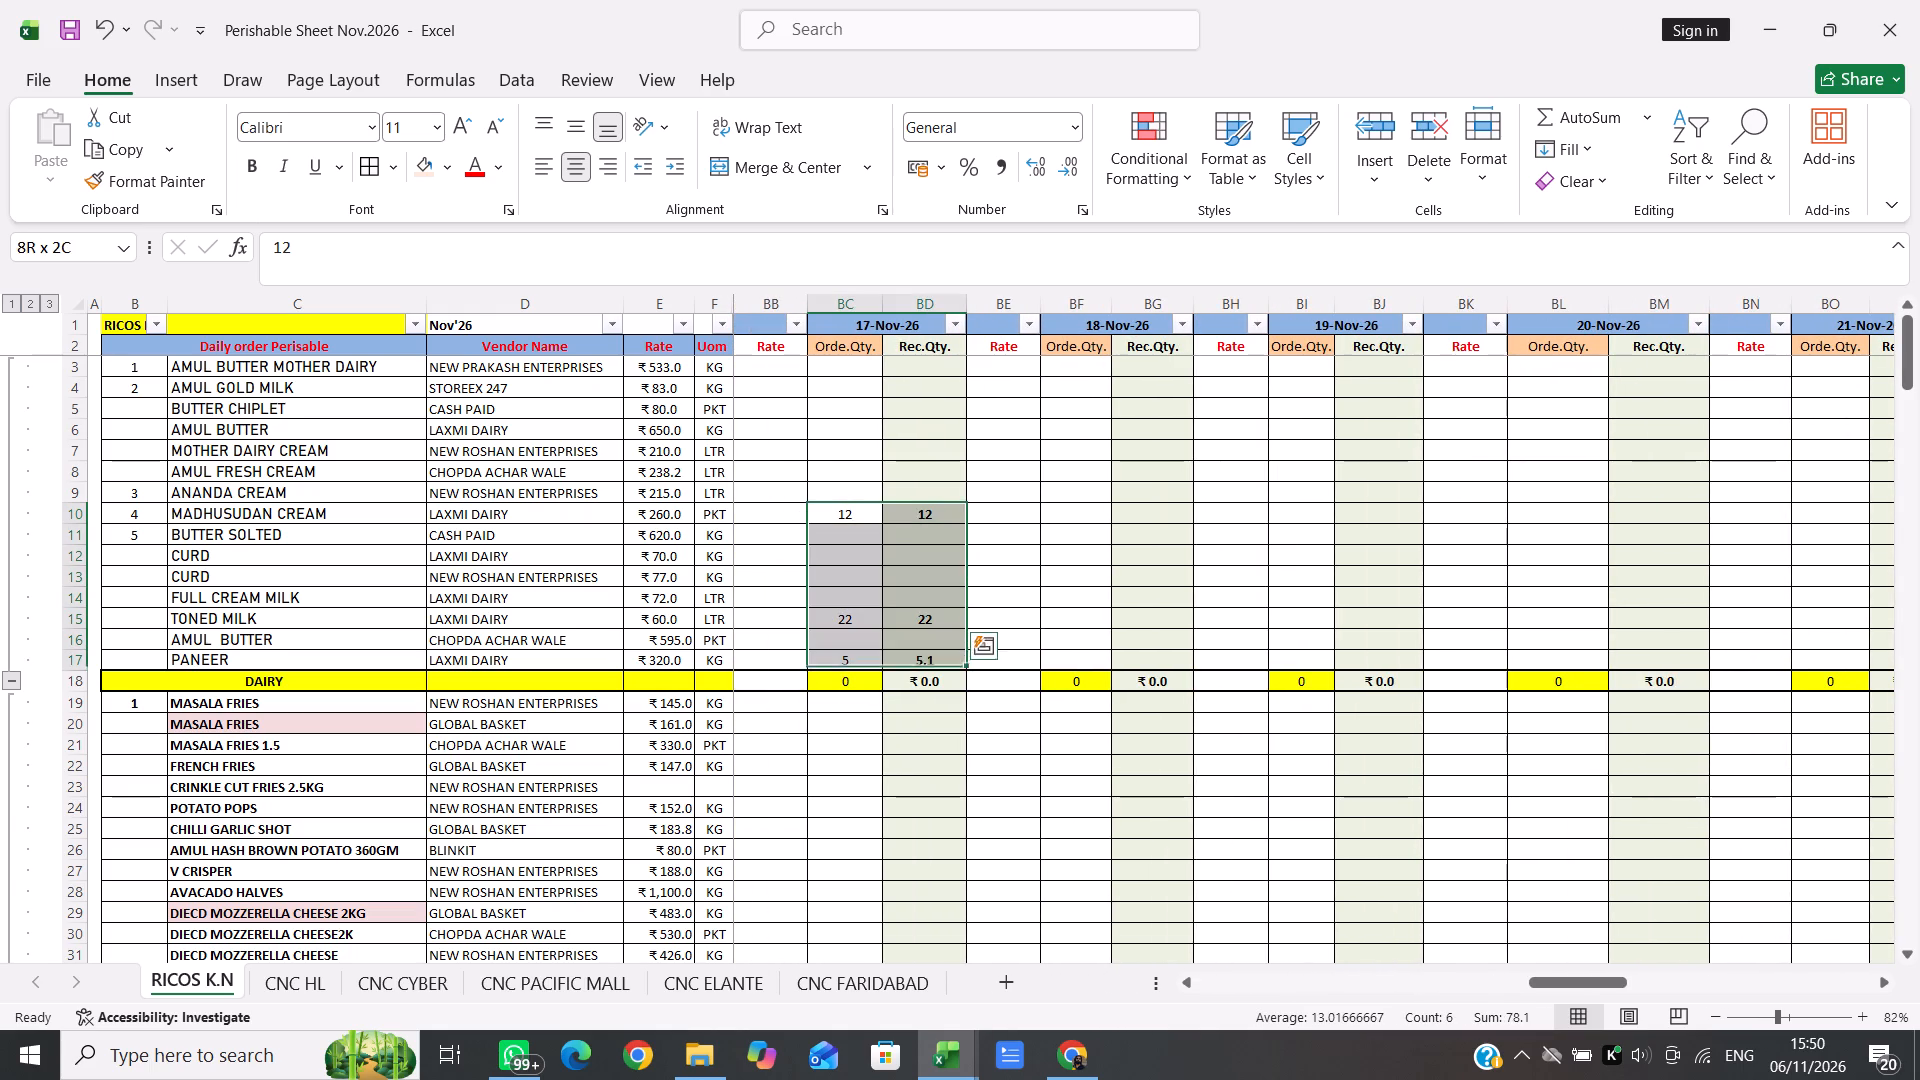
key("Delete")
Clear the 17-Nov-26 order and received quantities for Ice Cube and Vanilla BP 4000ML.
scroll(828, 515, "down", 3)
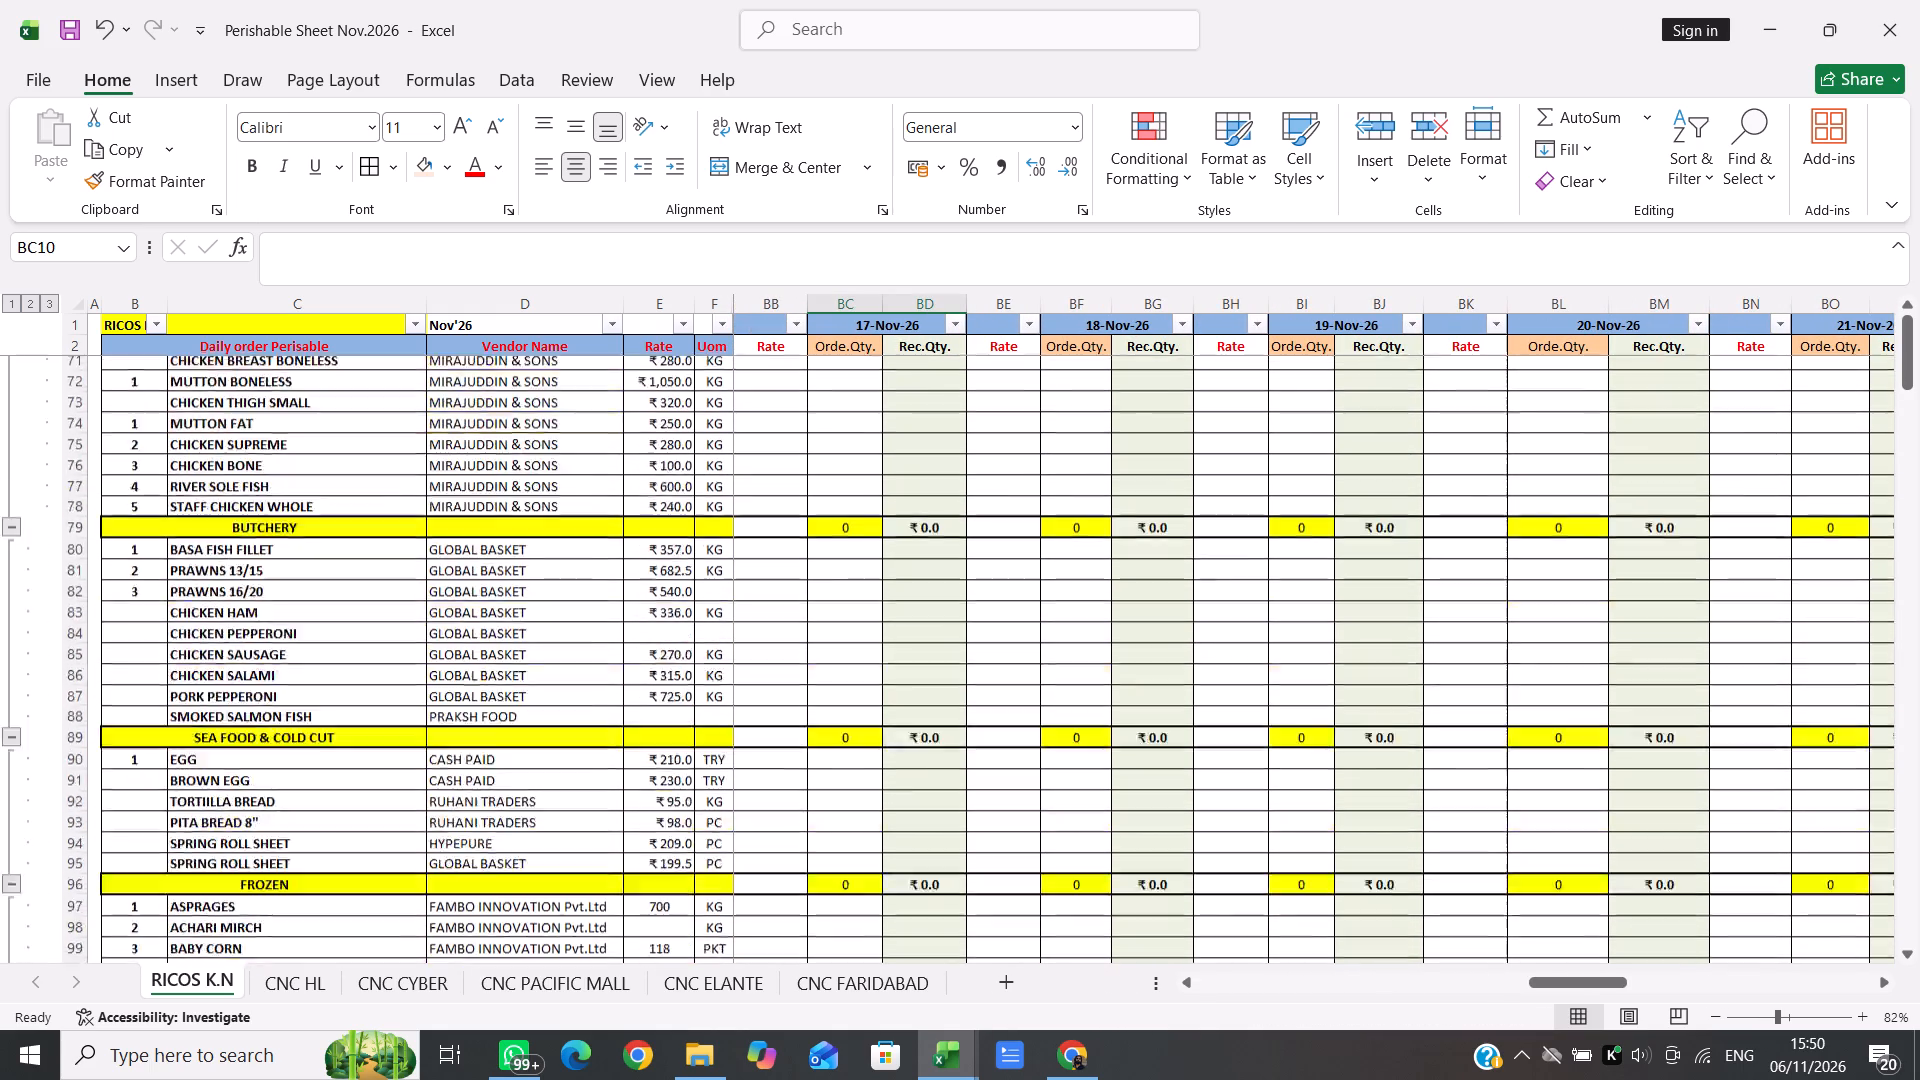
scroll(828, 515, "up", 1)
scroll(828, 515, "down", 6)
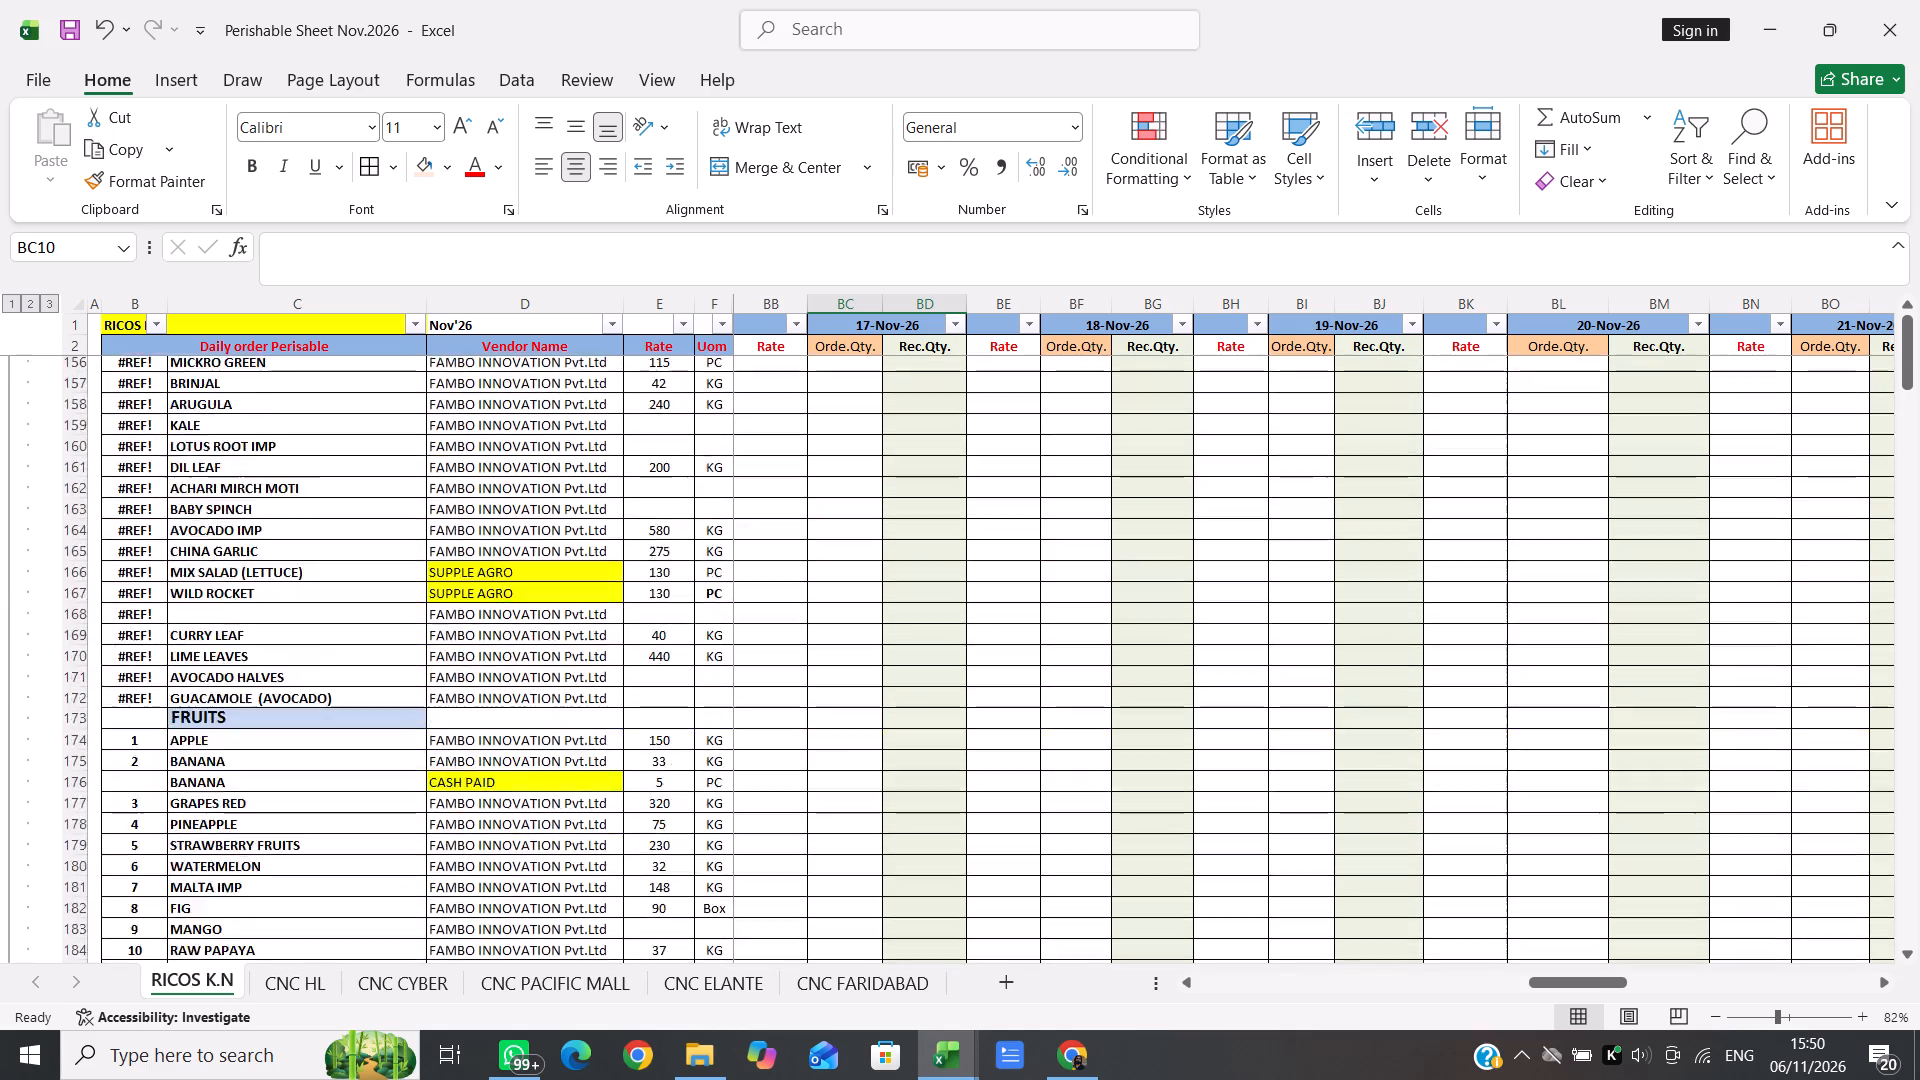
scroll(828, 515, "down", 5)
scroll(828, 515, "up", 4)
scroll(828, 515, "down", 1)
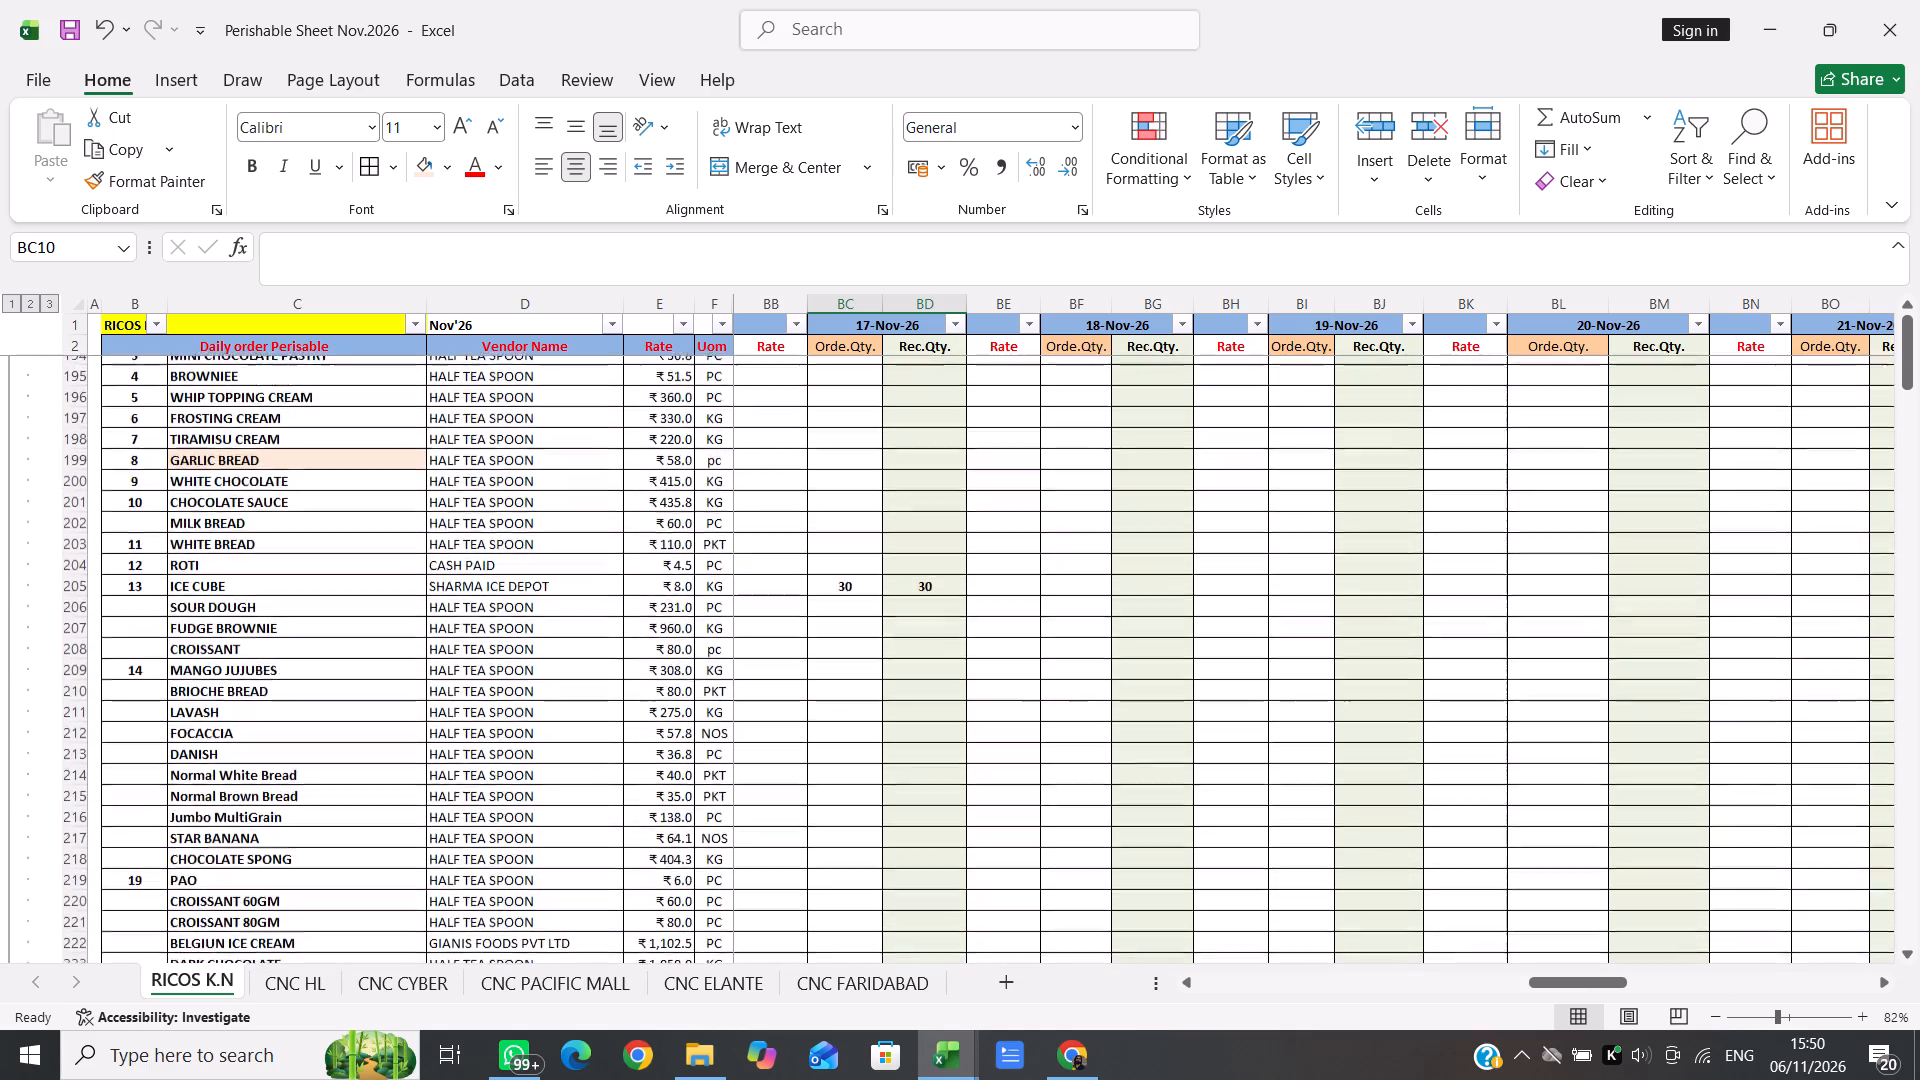
scroll(828, 515, "down", 1)
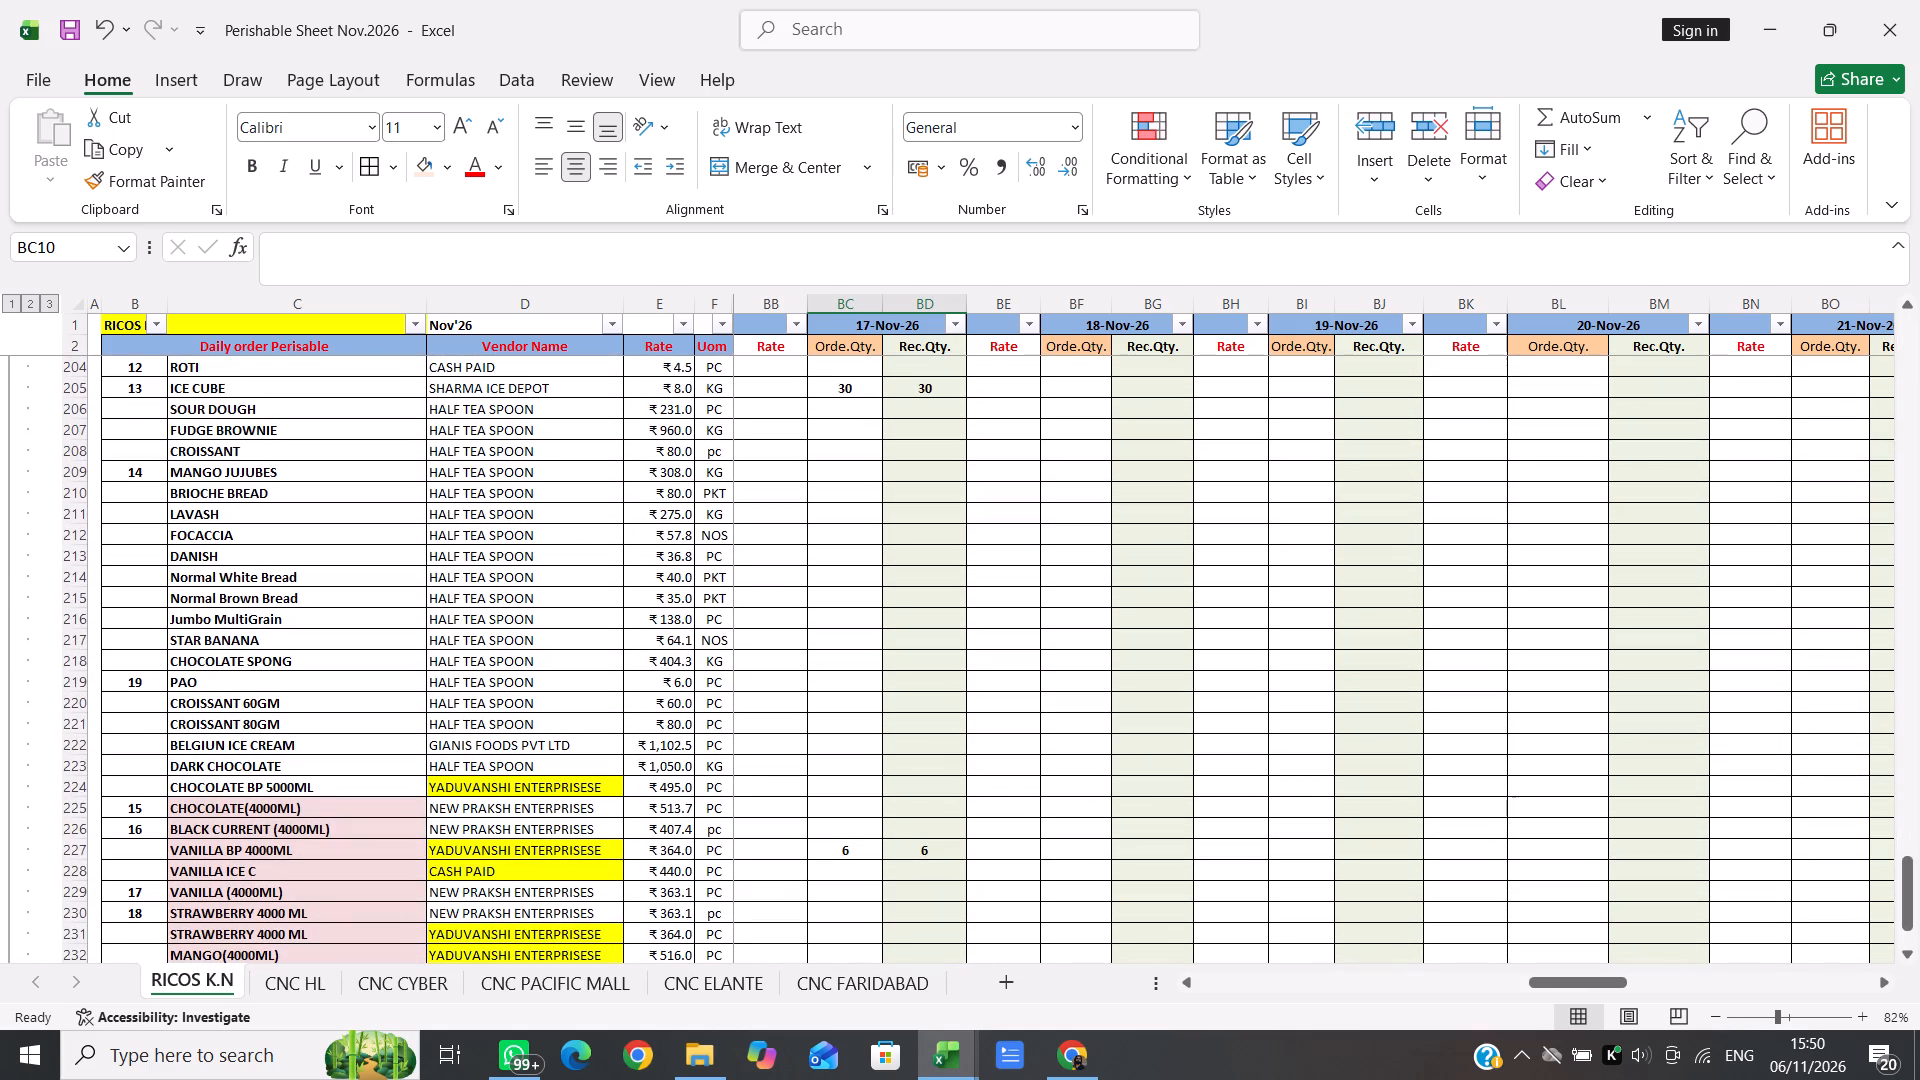
left_click(839, 391)
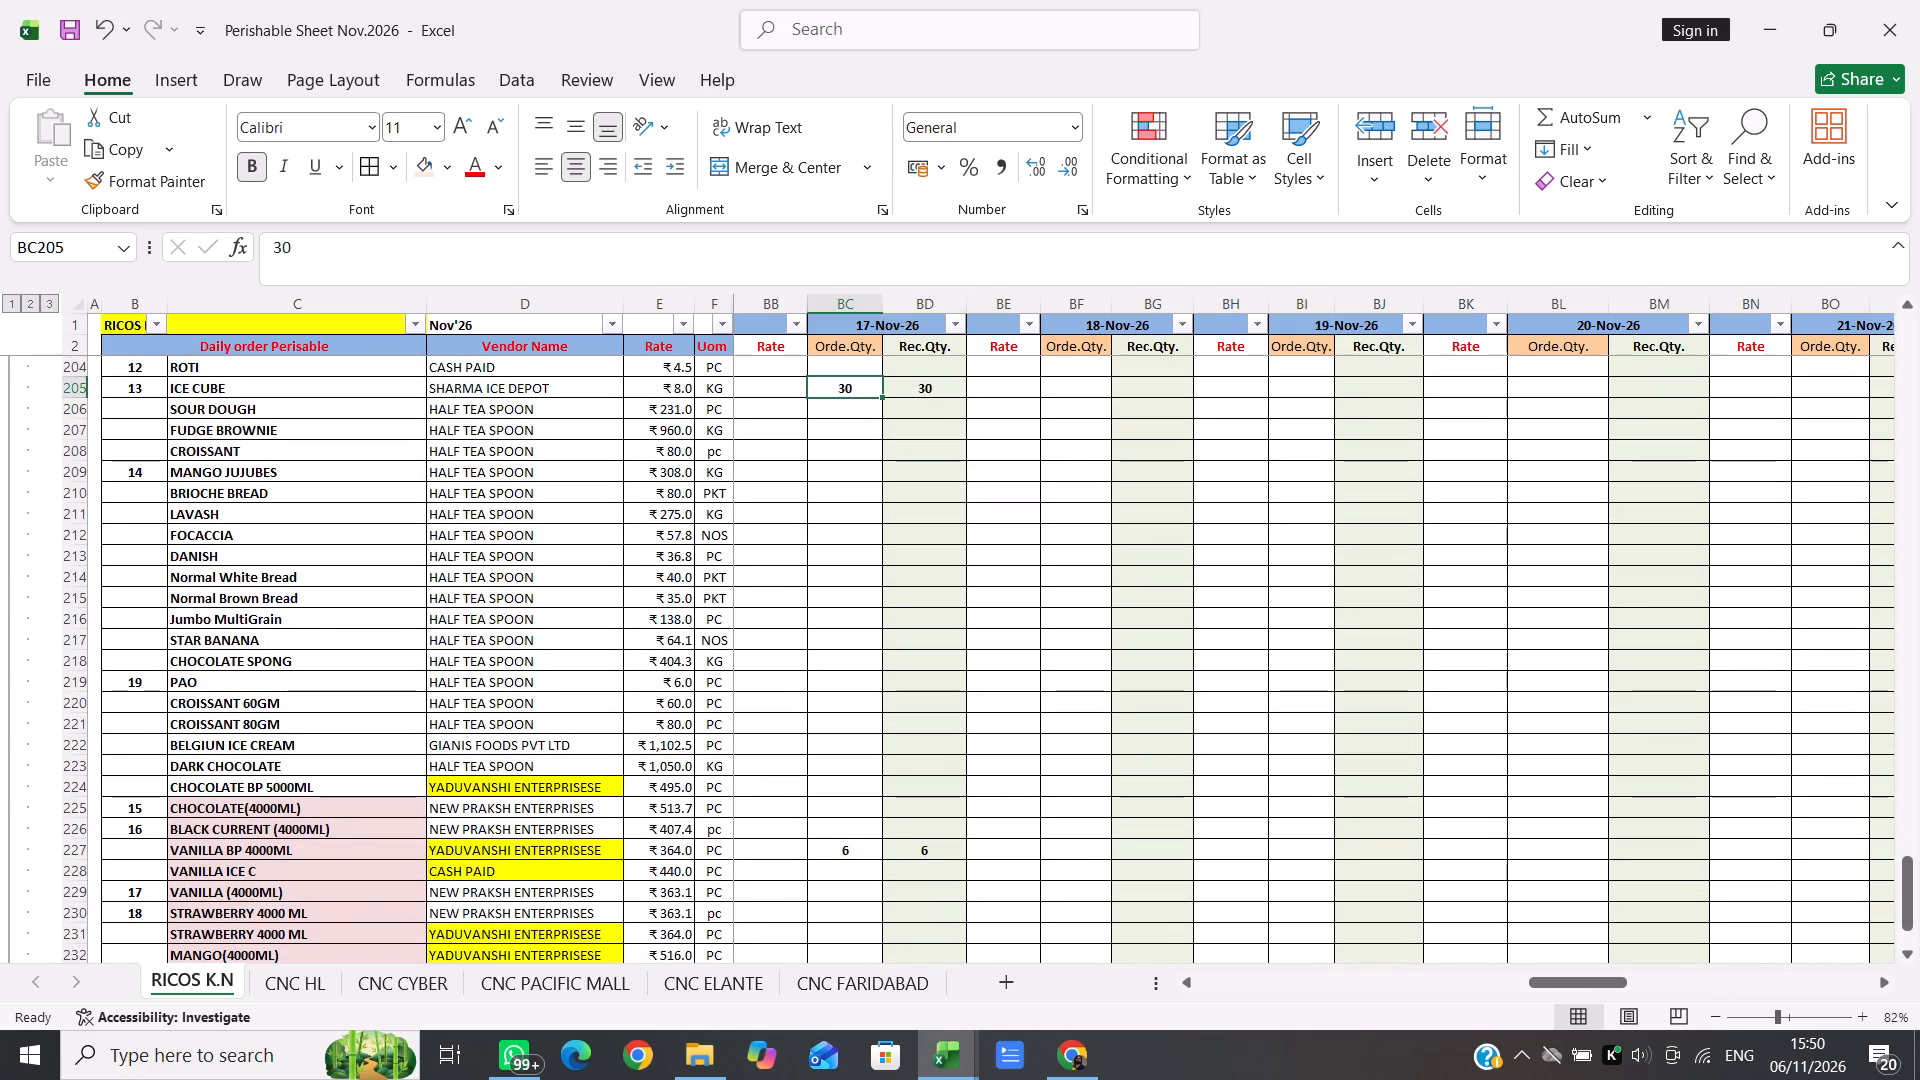
key("shift+Right")
key("Delete")
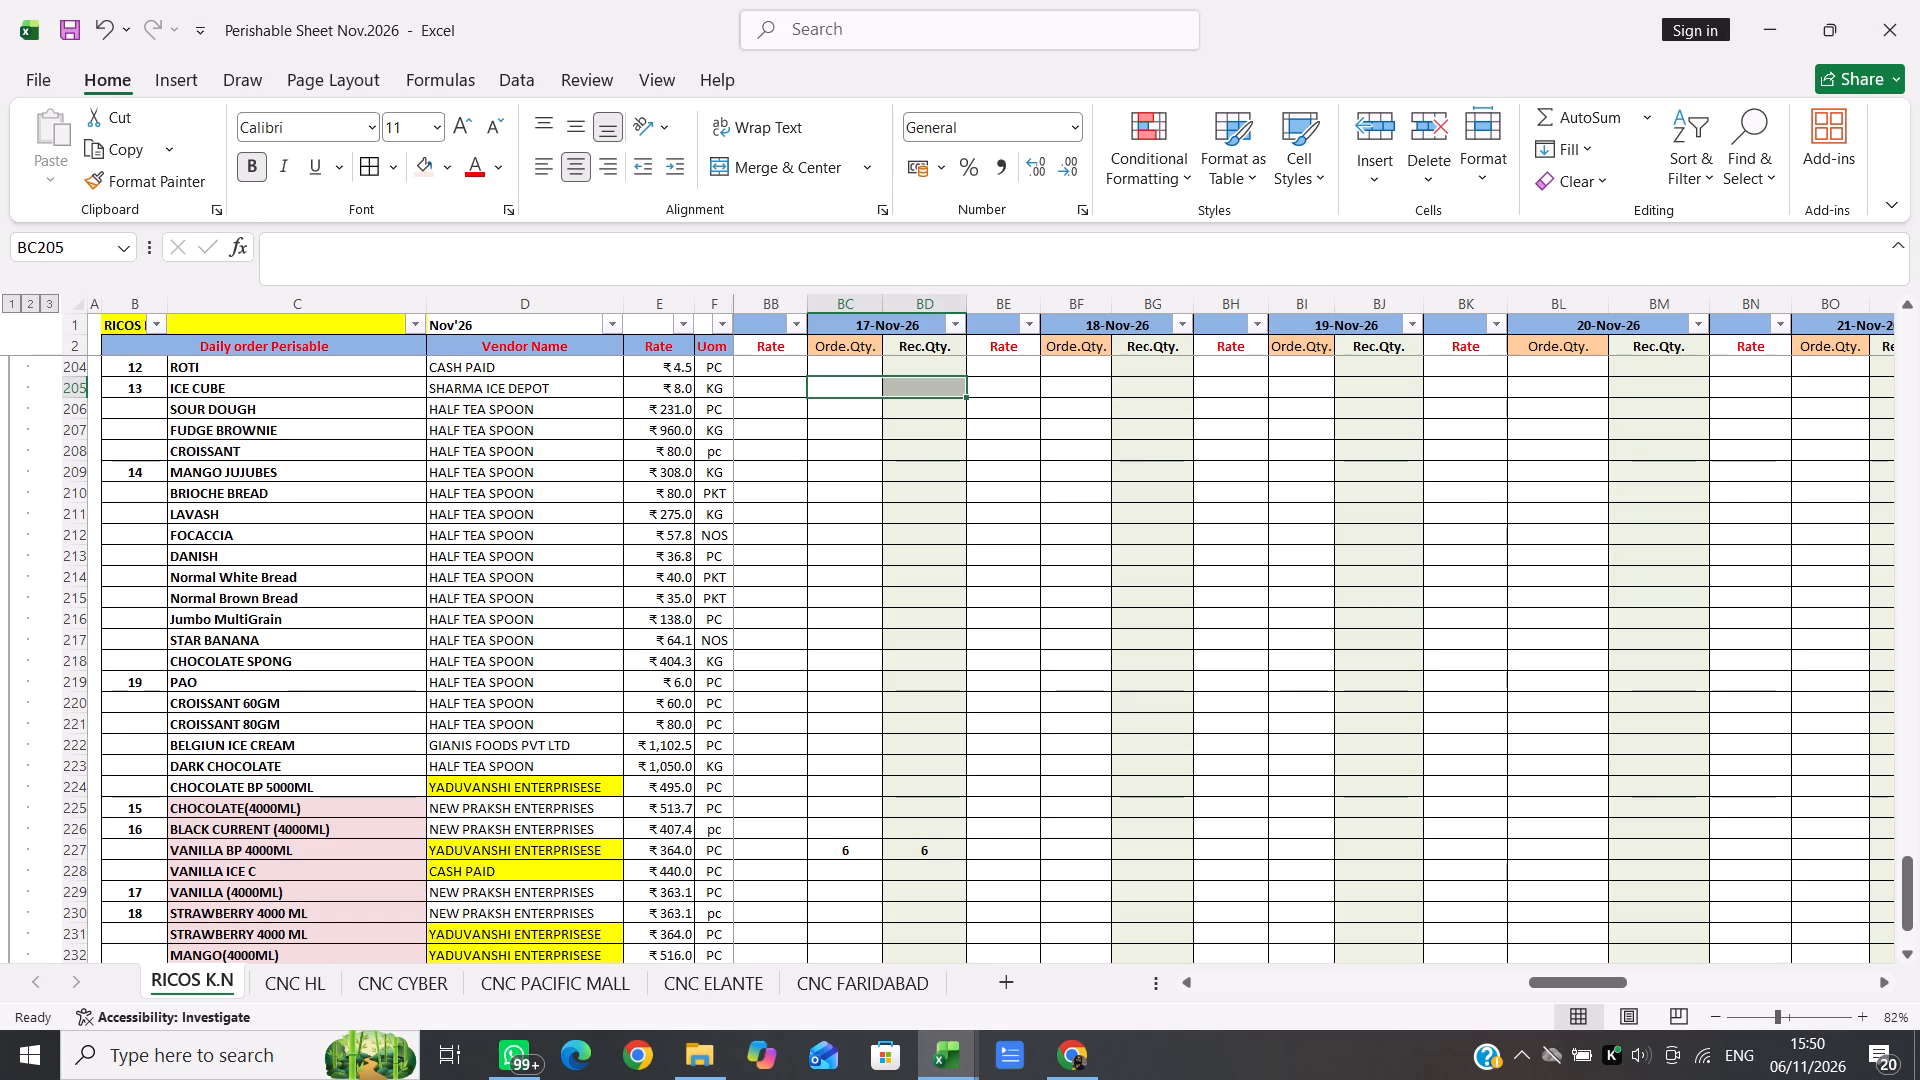
left_click(848, 849)
key("shift+Right")
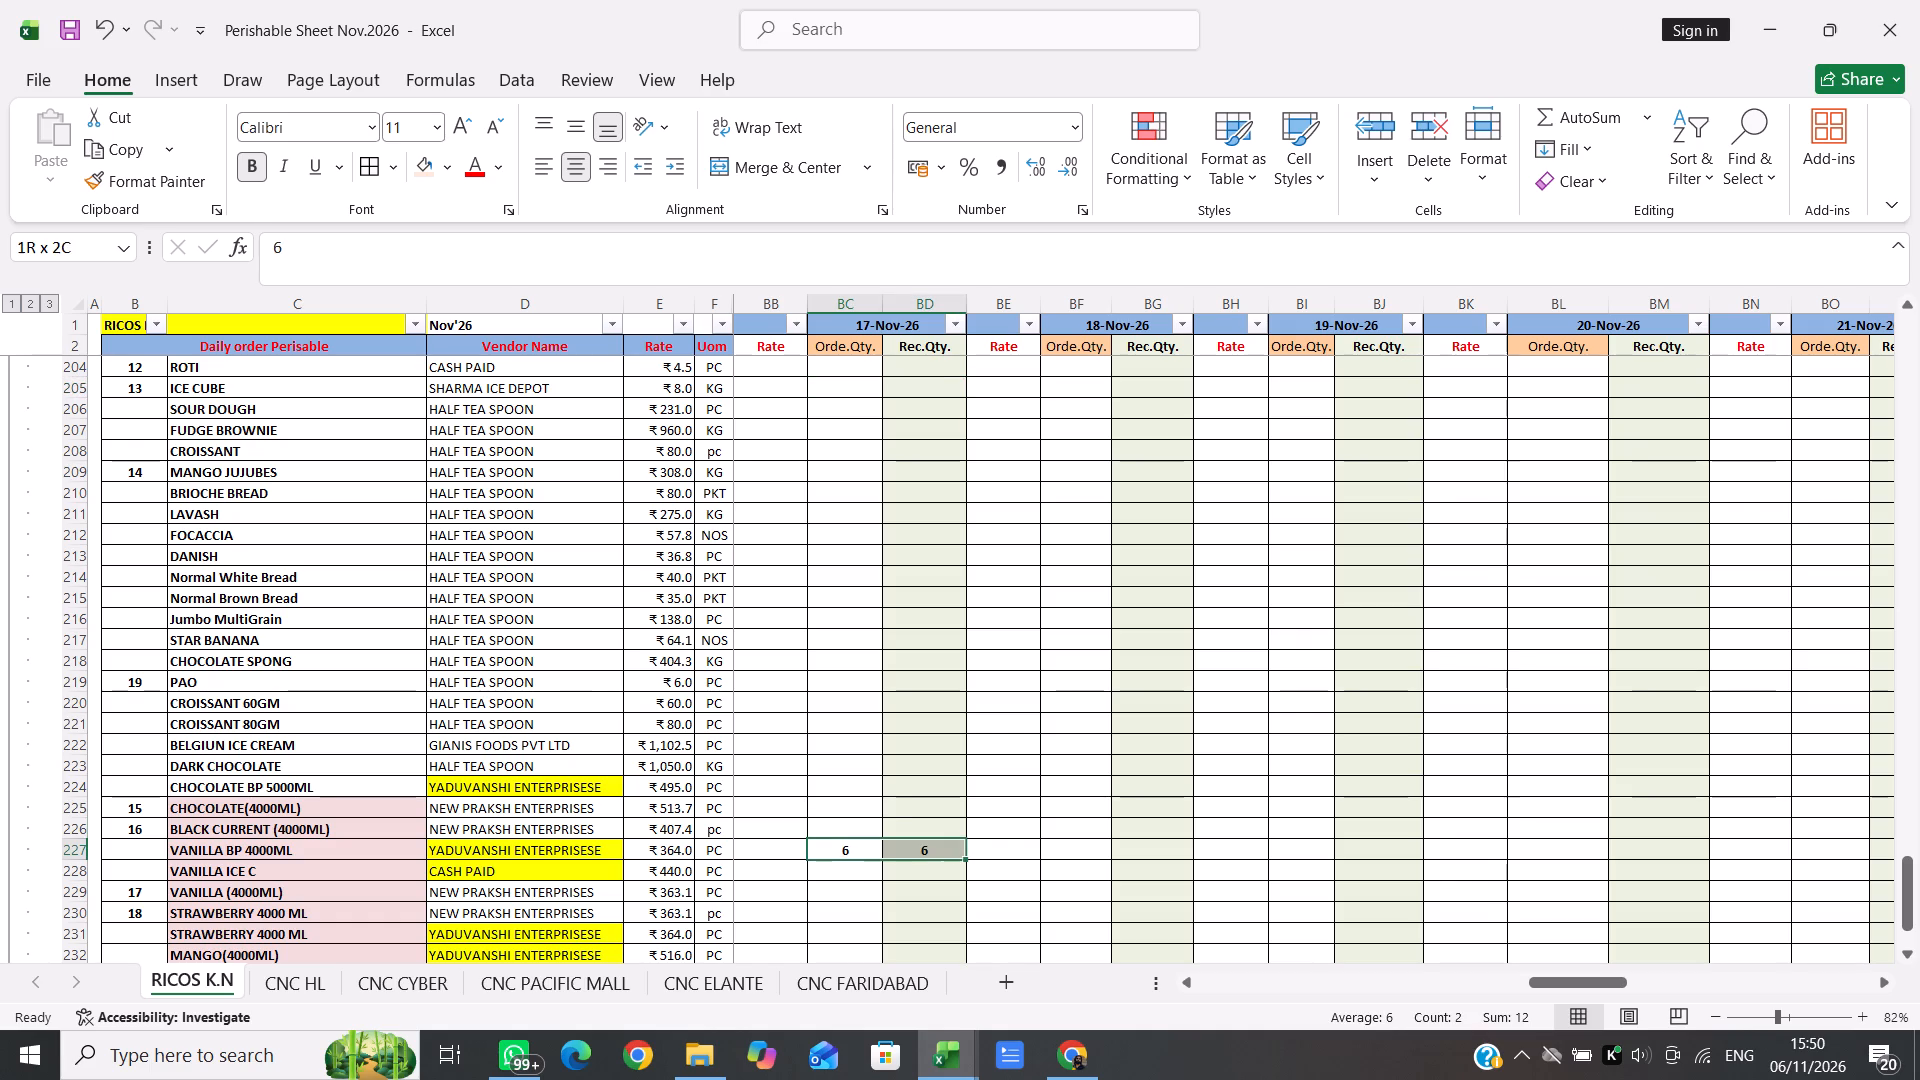
key("Delete")
Enter 6 as both the order and received quantity for Vanilla BP 4000ML under 04-Nov-26.
scroll(848, 849, "right", 8)
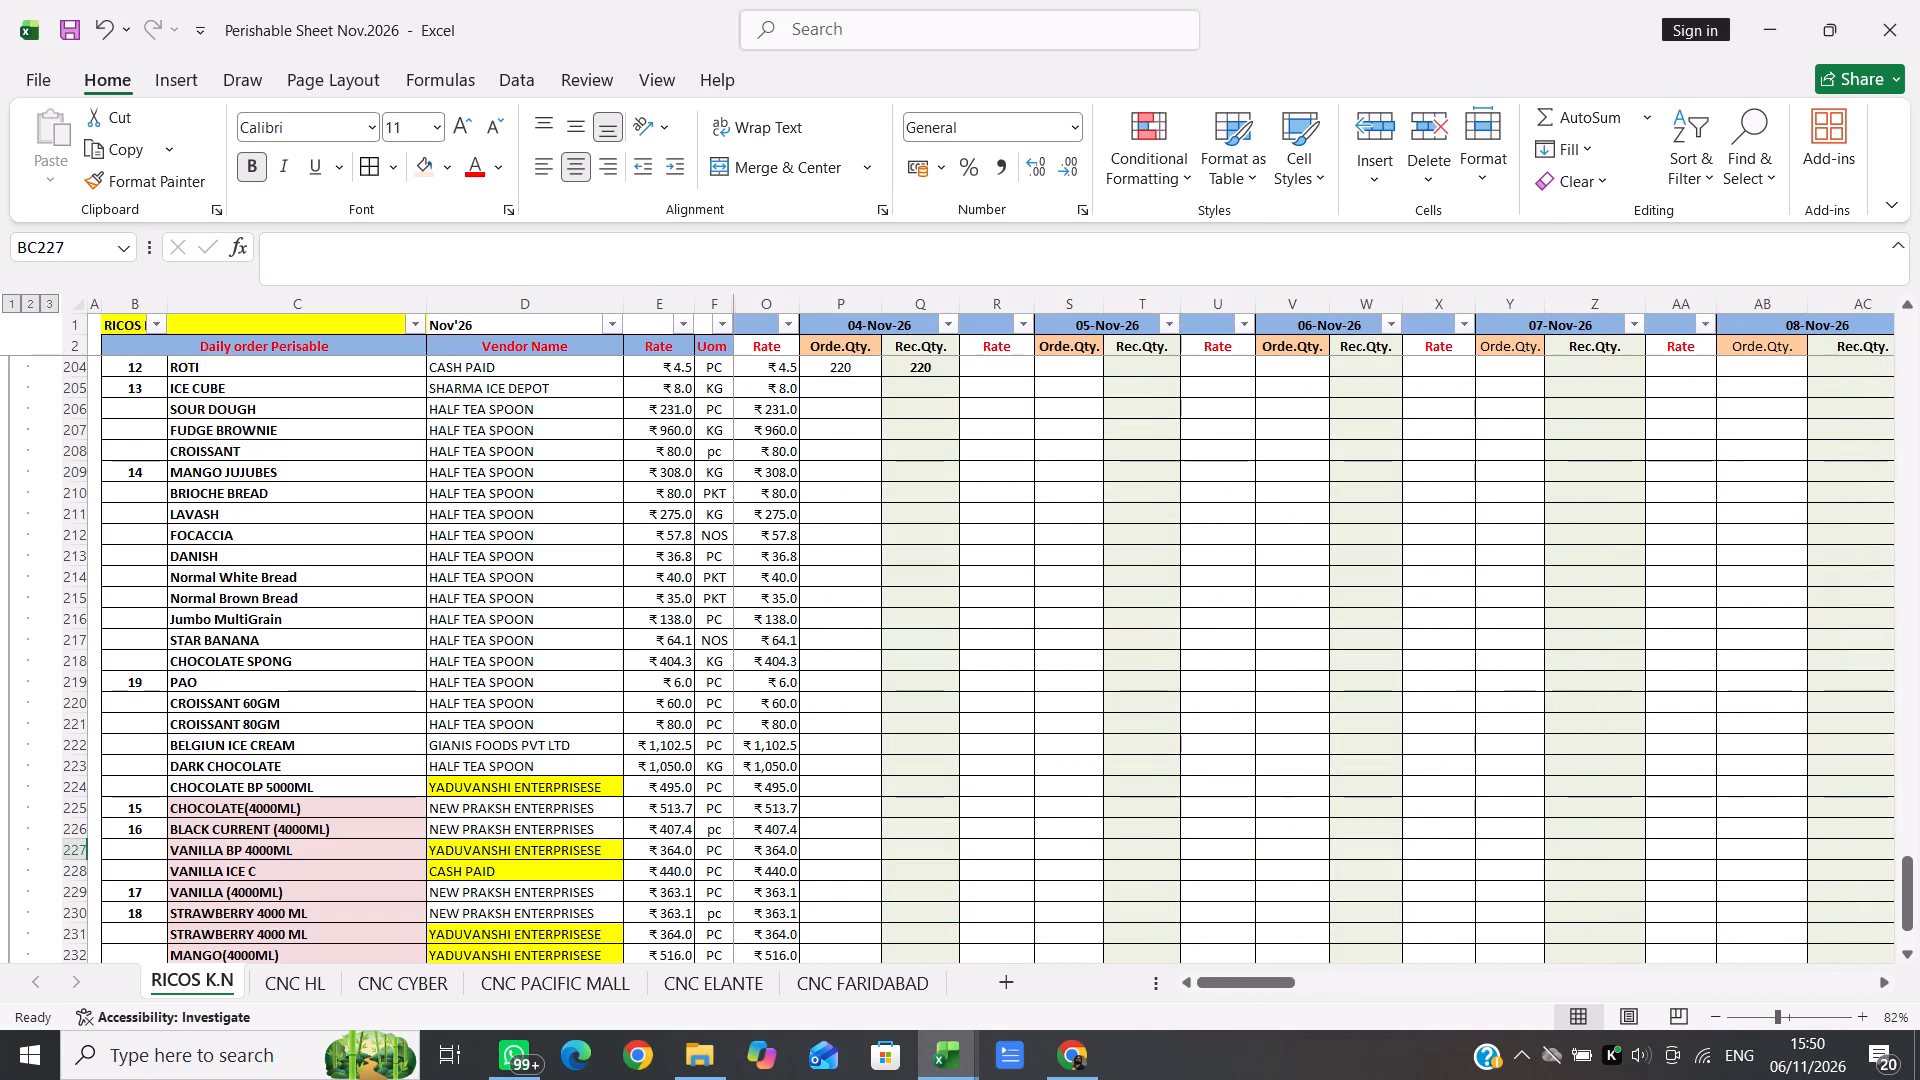
left_click(829, 847)
key("6")
key("Right")
key("6")
scroll(829, 847, "up", 1)
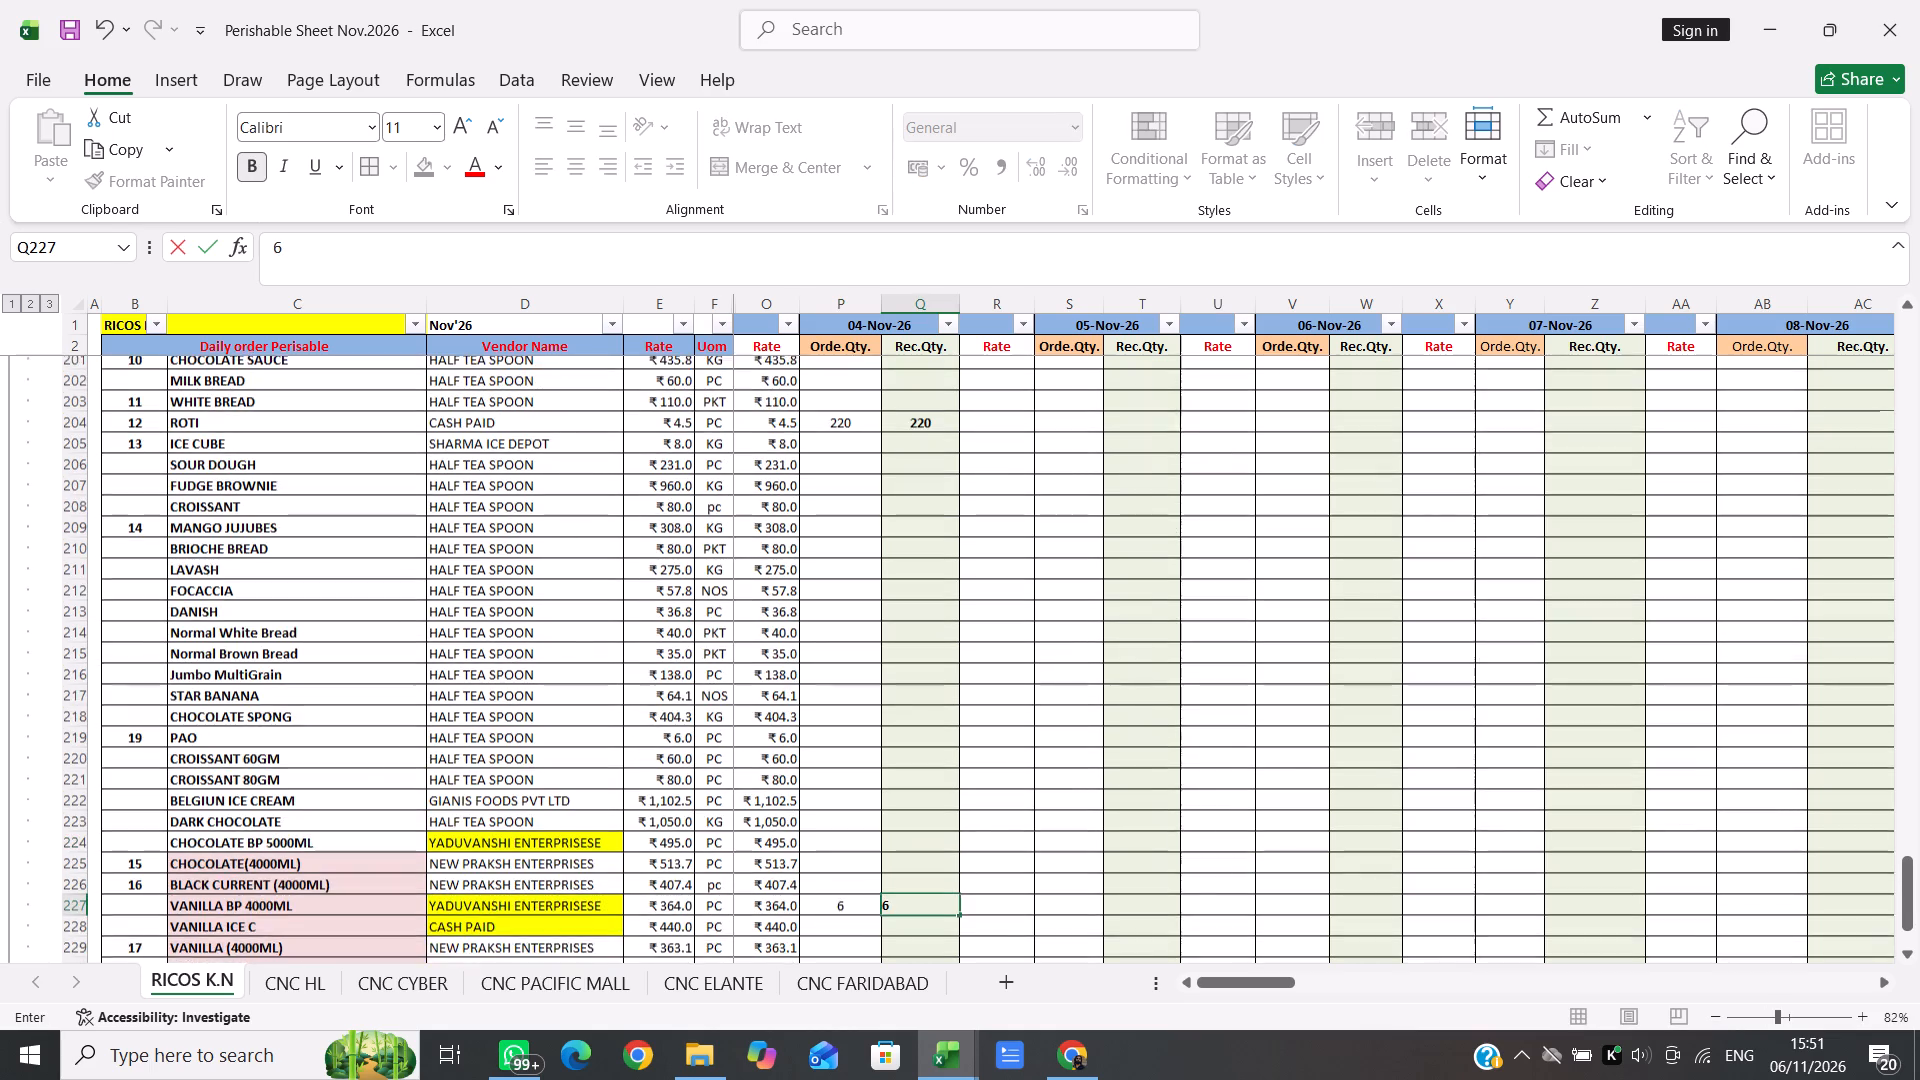
scroll(829, 847, "up", 1)
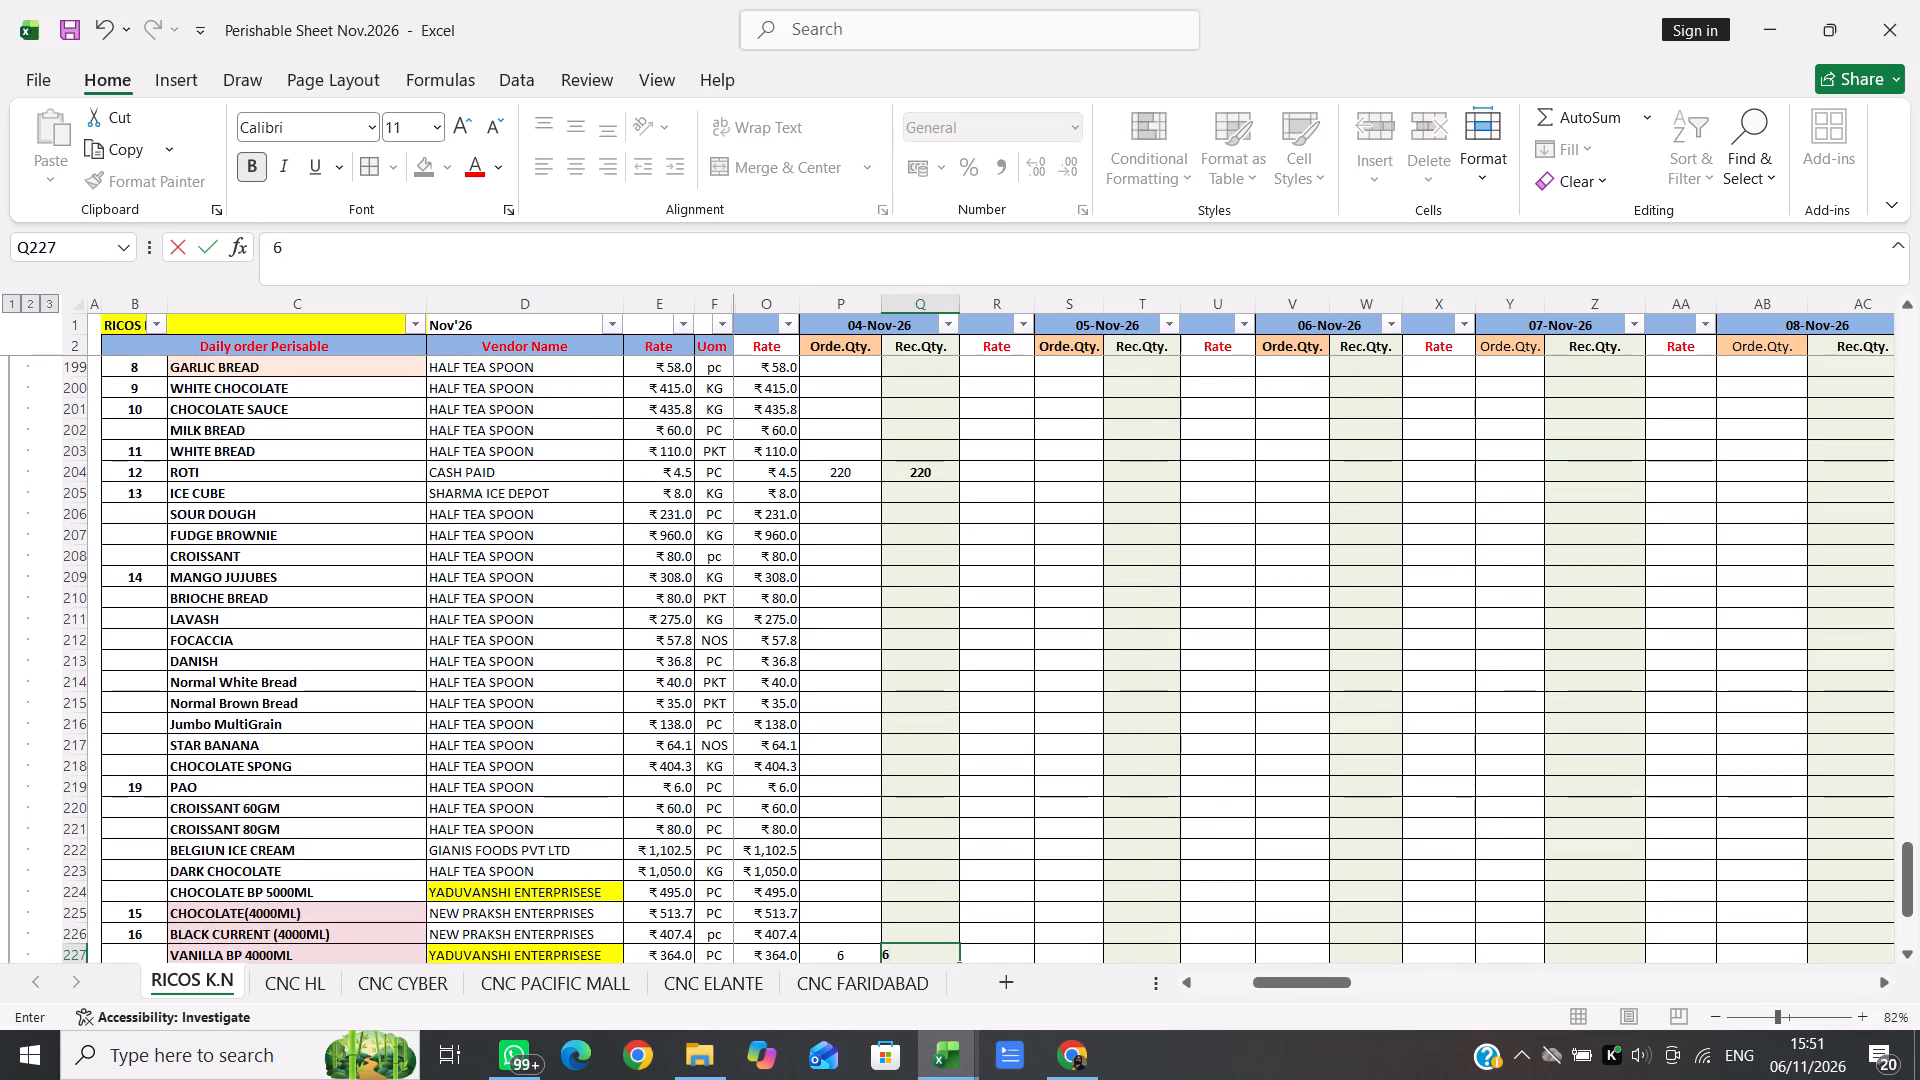
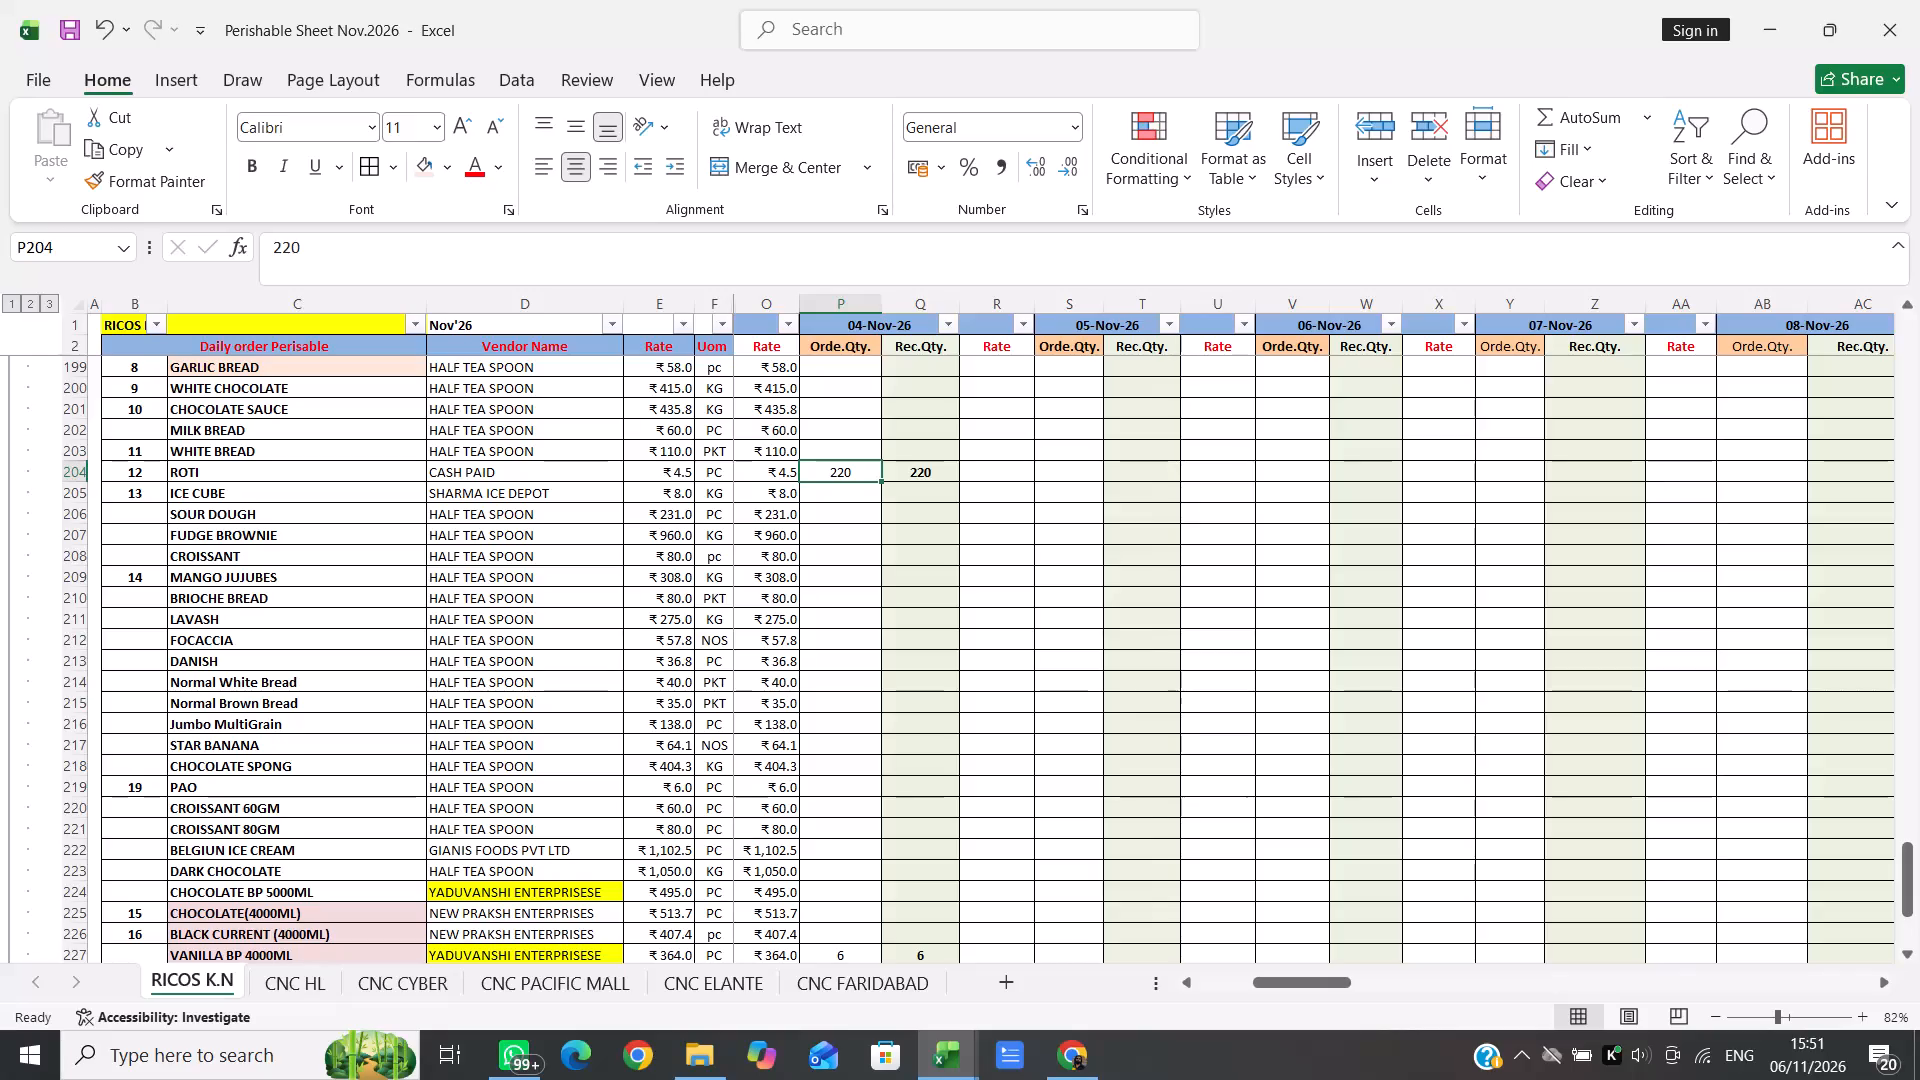
Enter 30 as both the order and received quantity for Ice Cube under 04-Nov-26.
left_click(841, 497)
type("30")
key("Right")
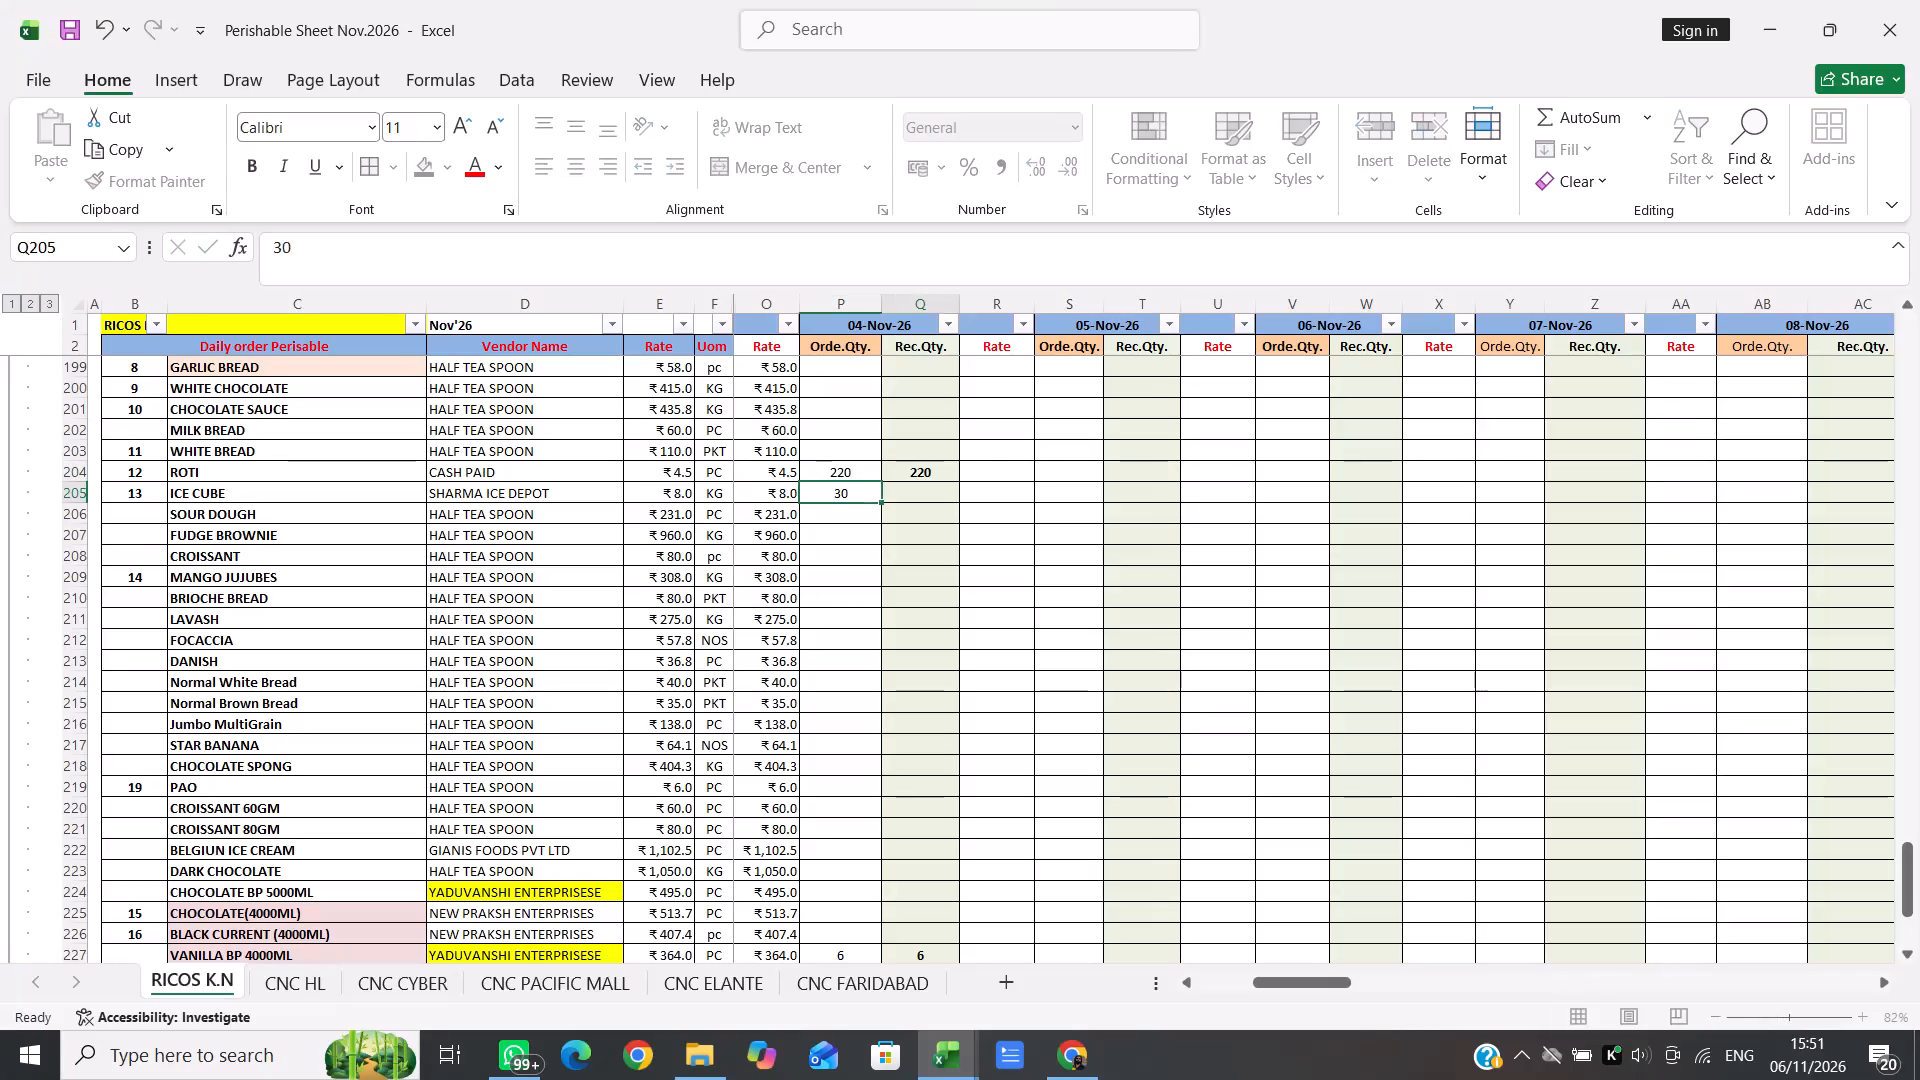
type("30")
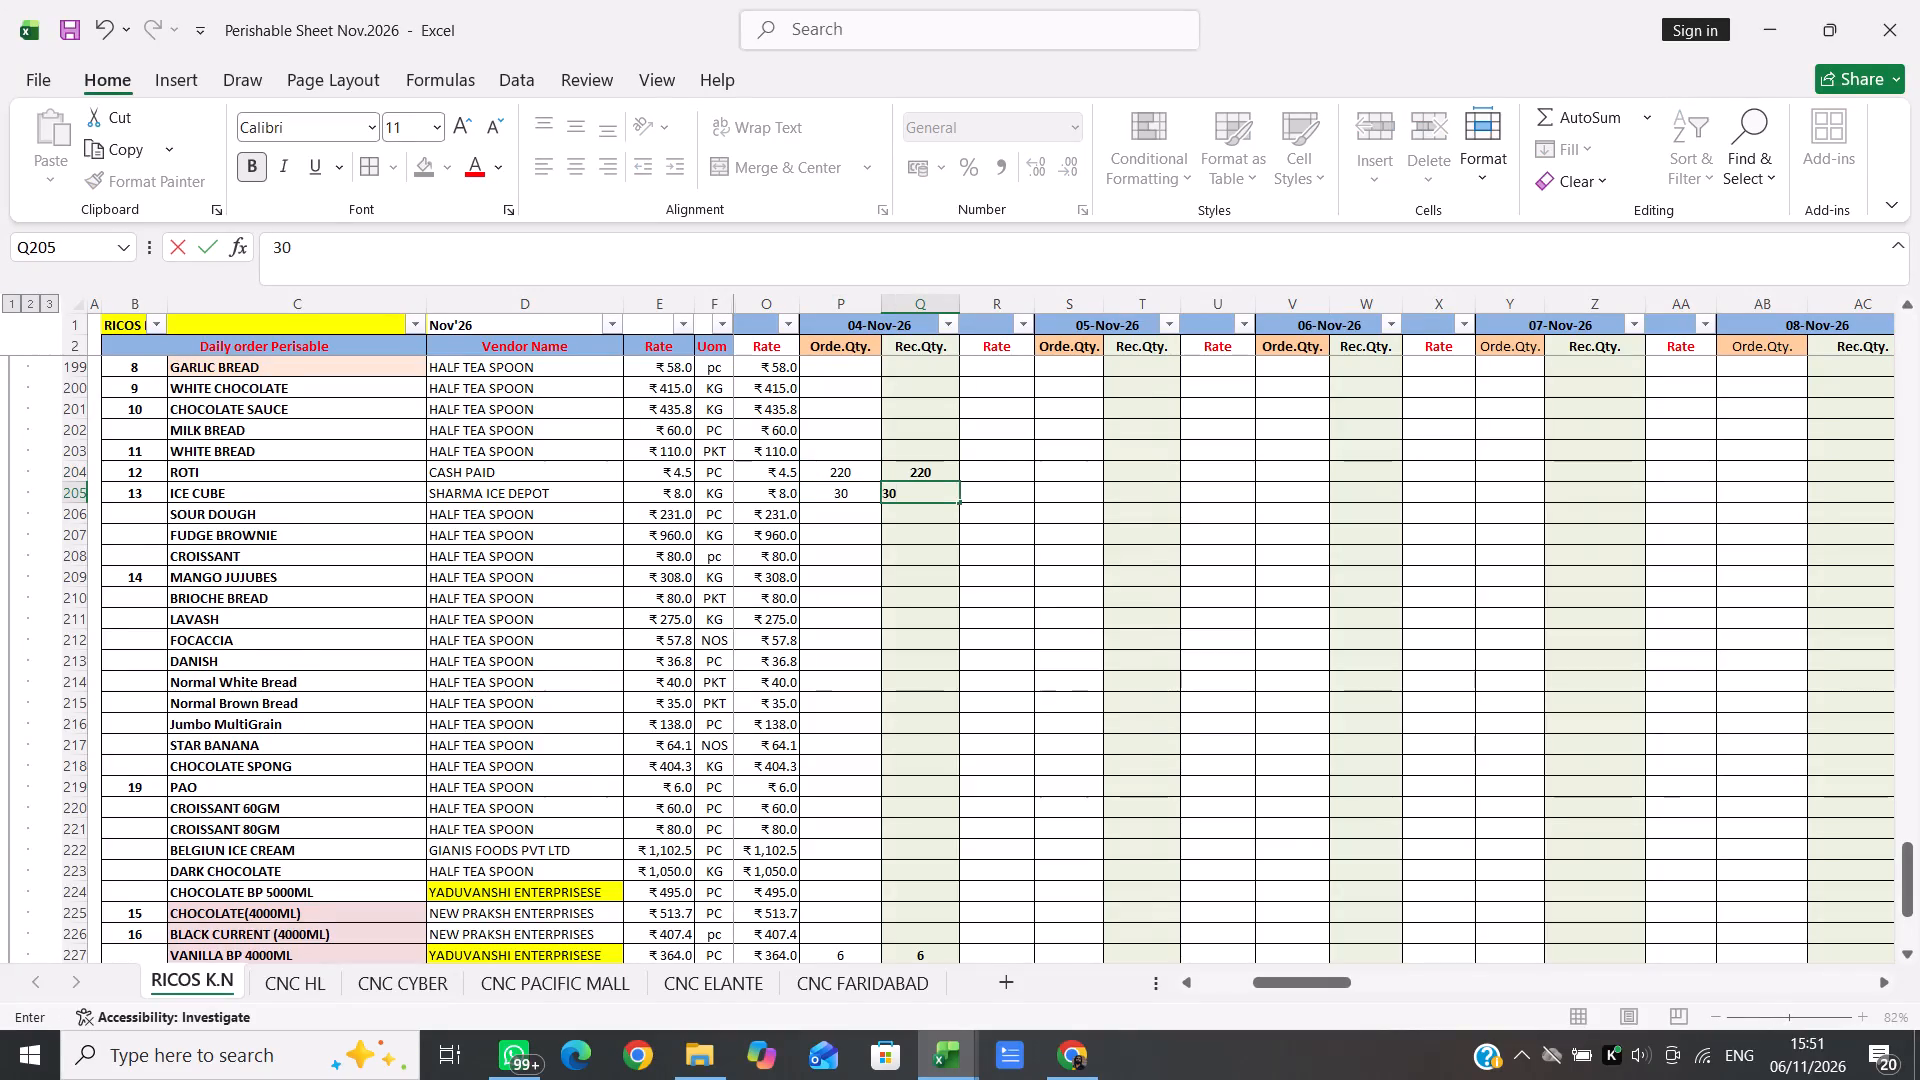
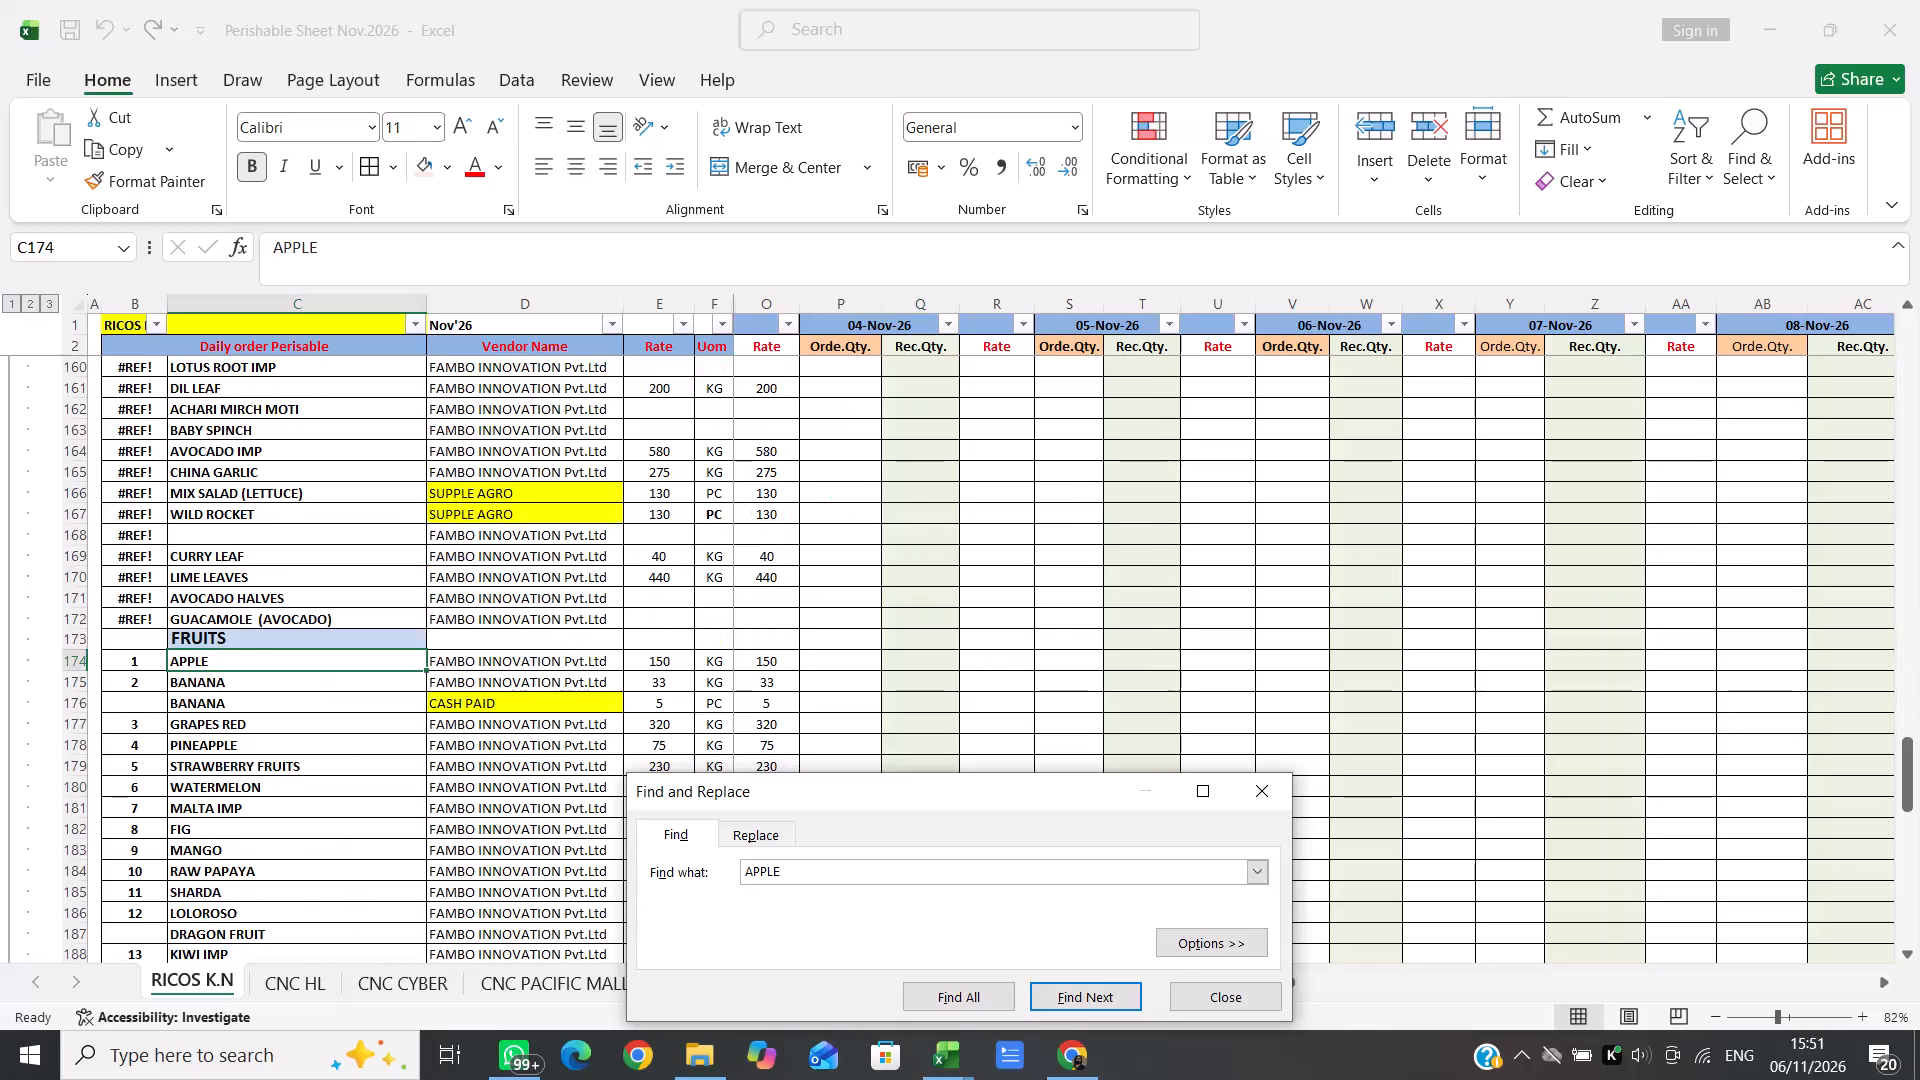
Finish the search at APPLE in the FRUITS section and move along its row toward the 04-Nov-26 order quantity.
left_click(1268, 795)
key("Right")
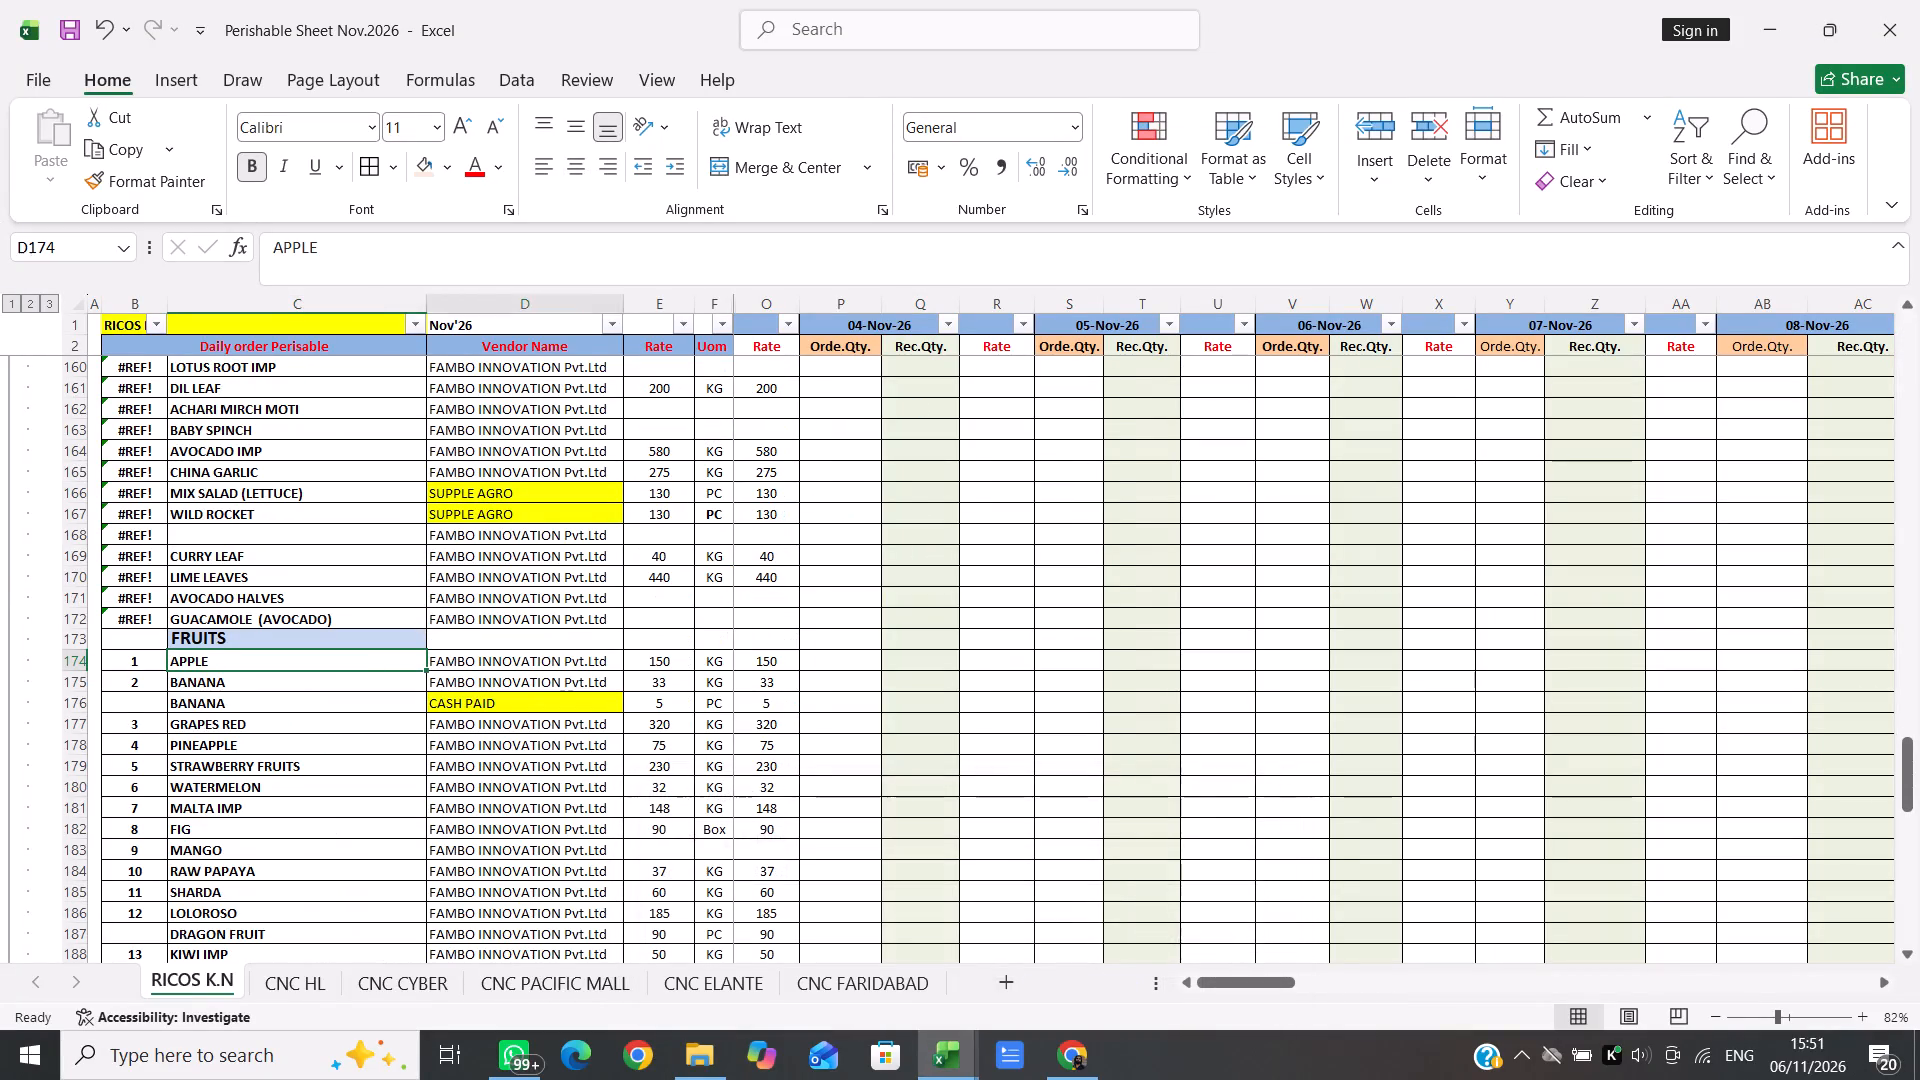
key("Right")
key("Right")
key("Right")
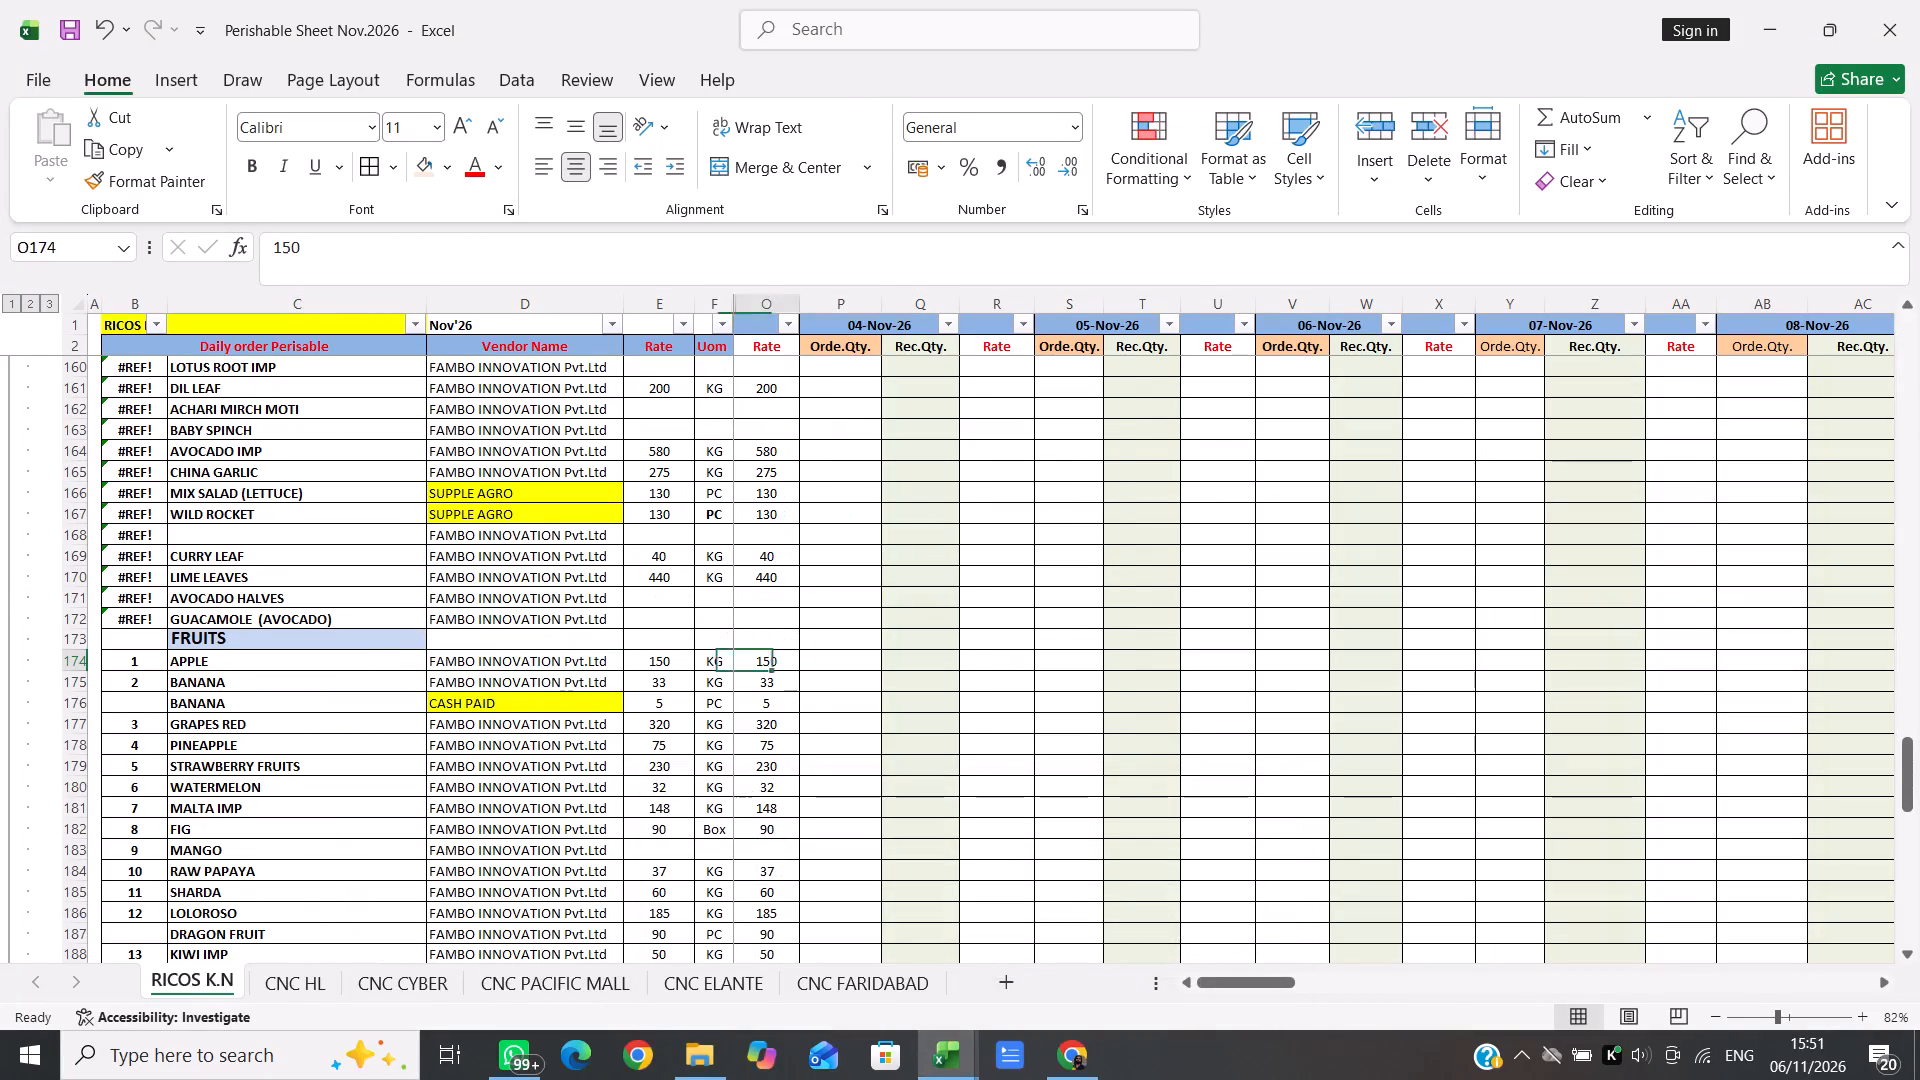
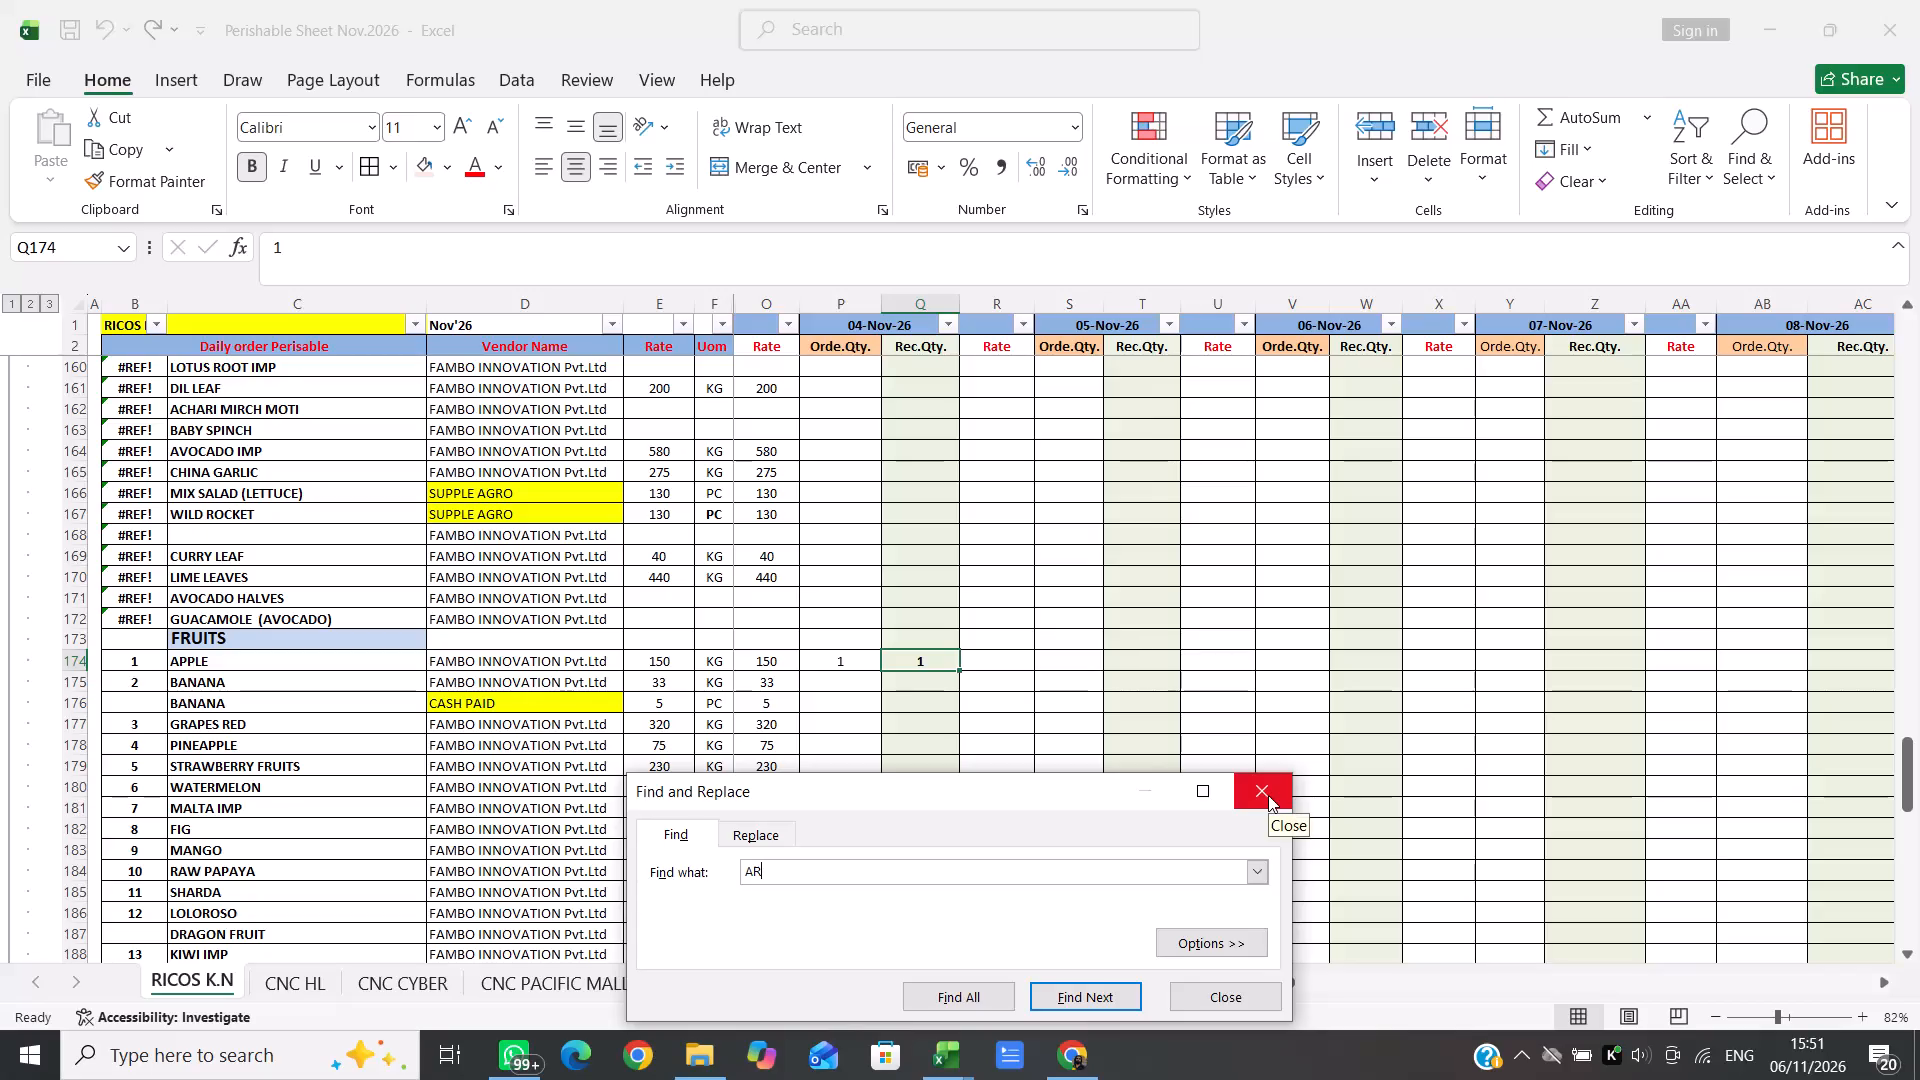
Find the ARUGULA row by searching for ARUG and go to its 04-Nov-26 order quantity cell.
key("Return")
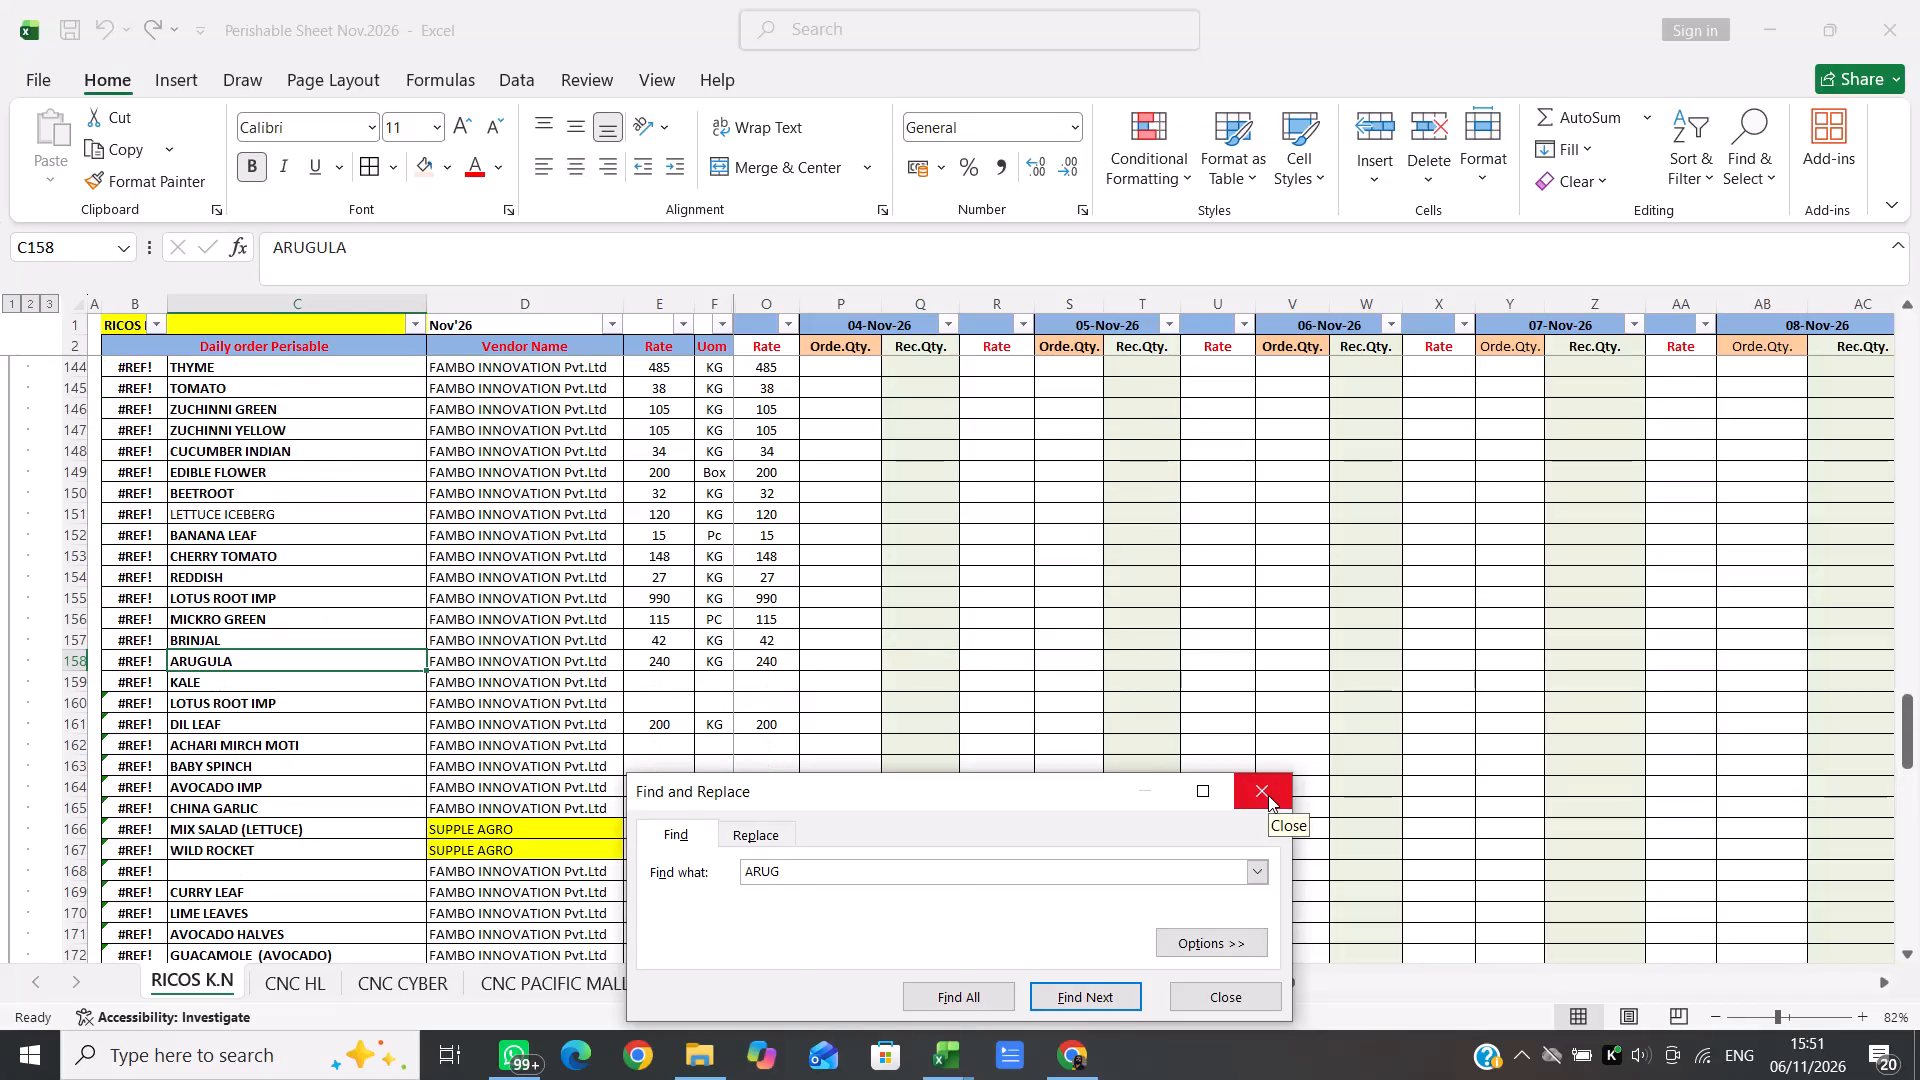
left_click(1268, 795)
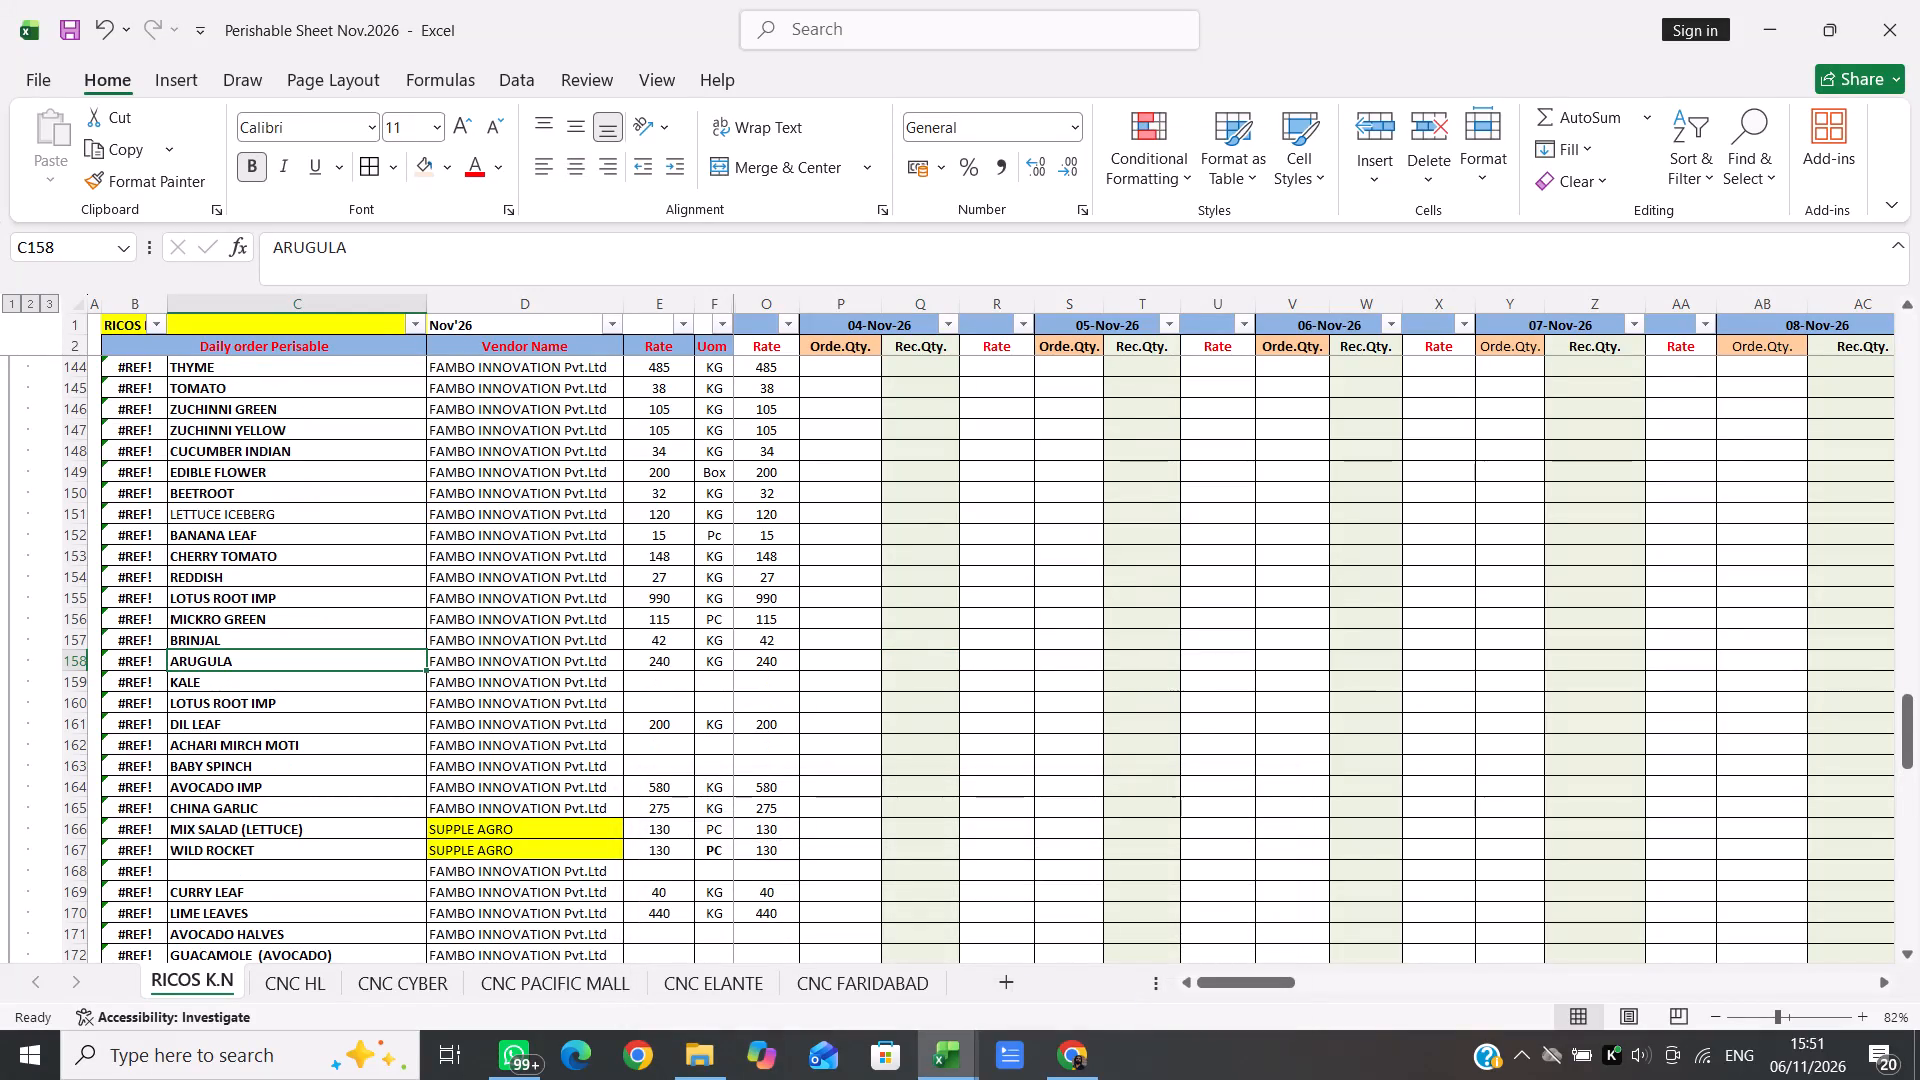
key("Right")
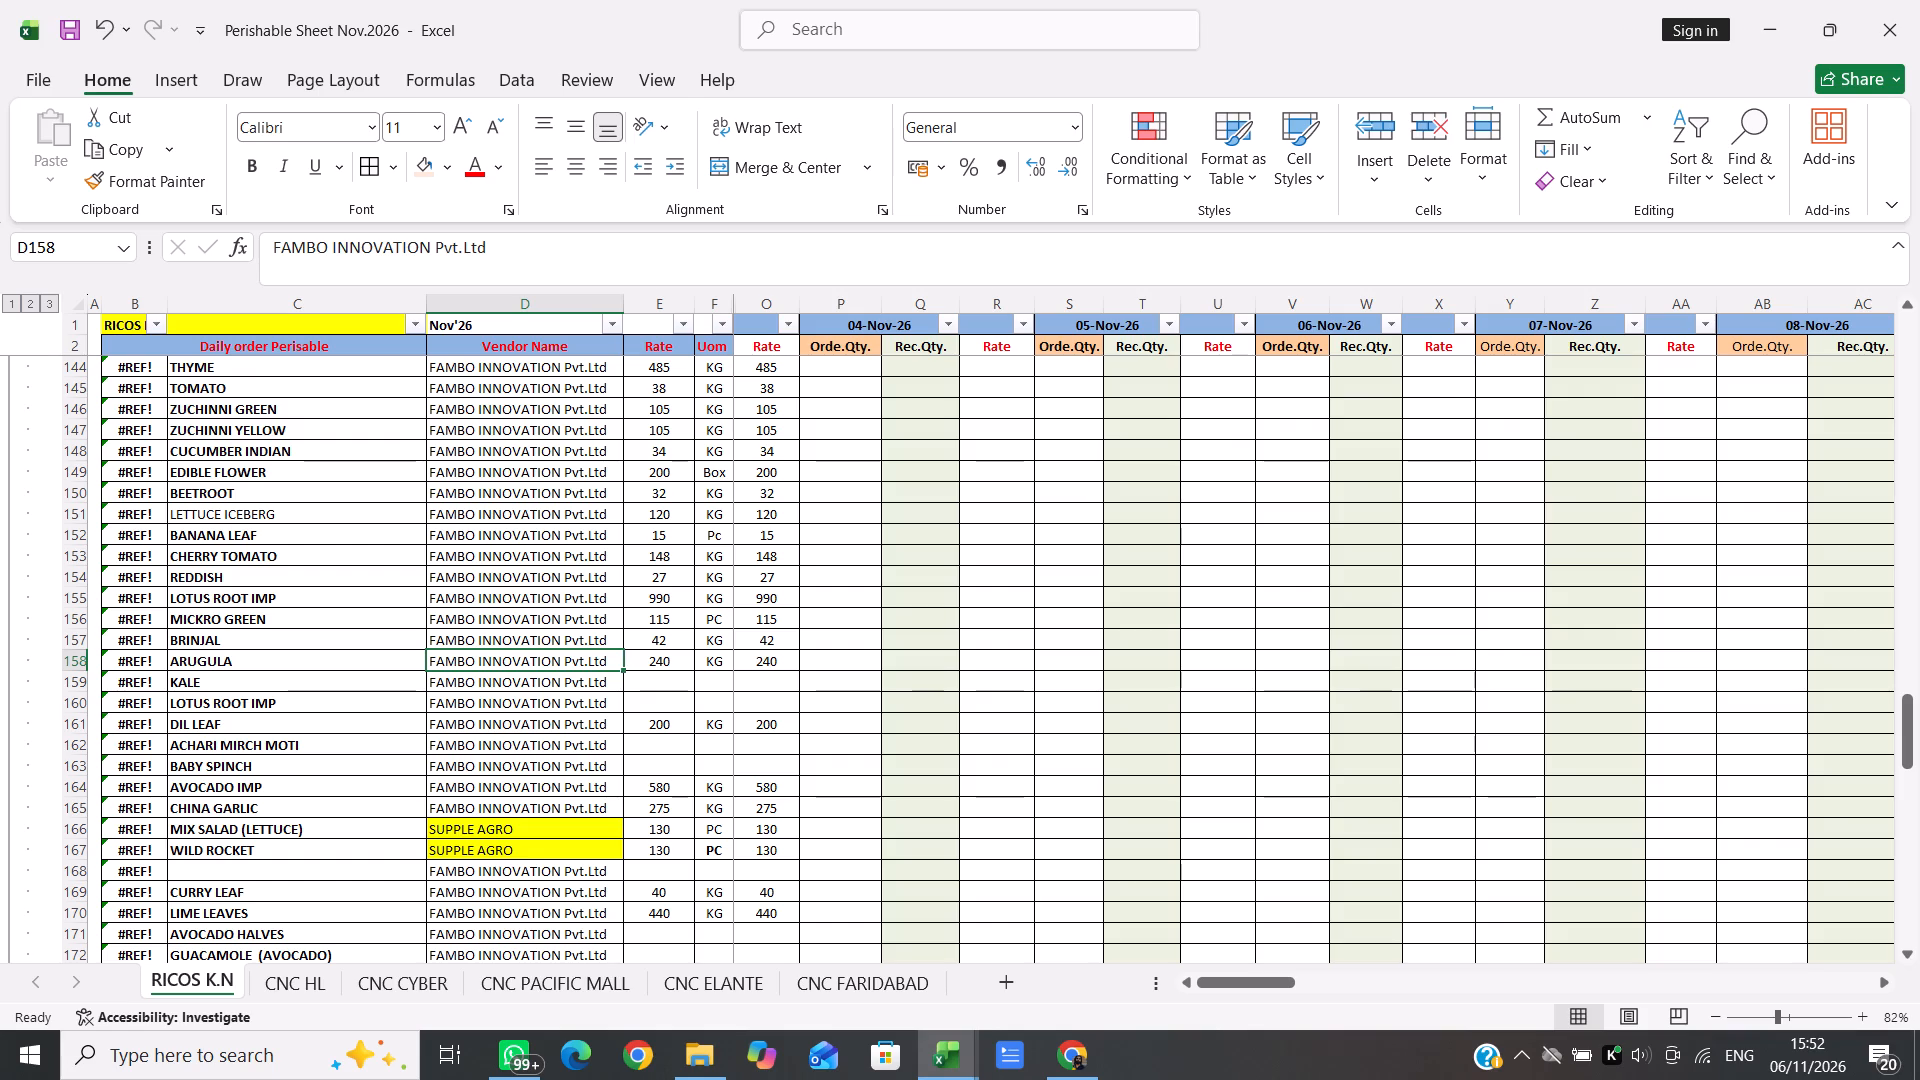
key("Right")
key("Right")
key("Right")
key("Right")
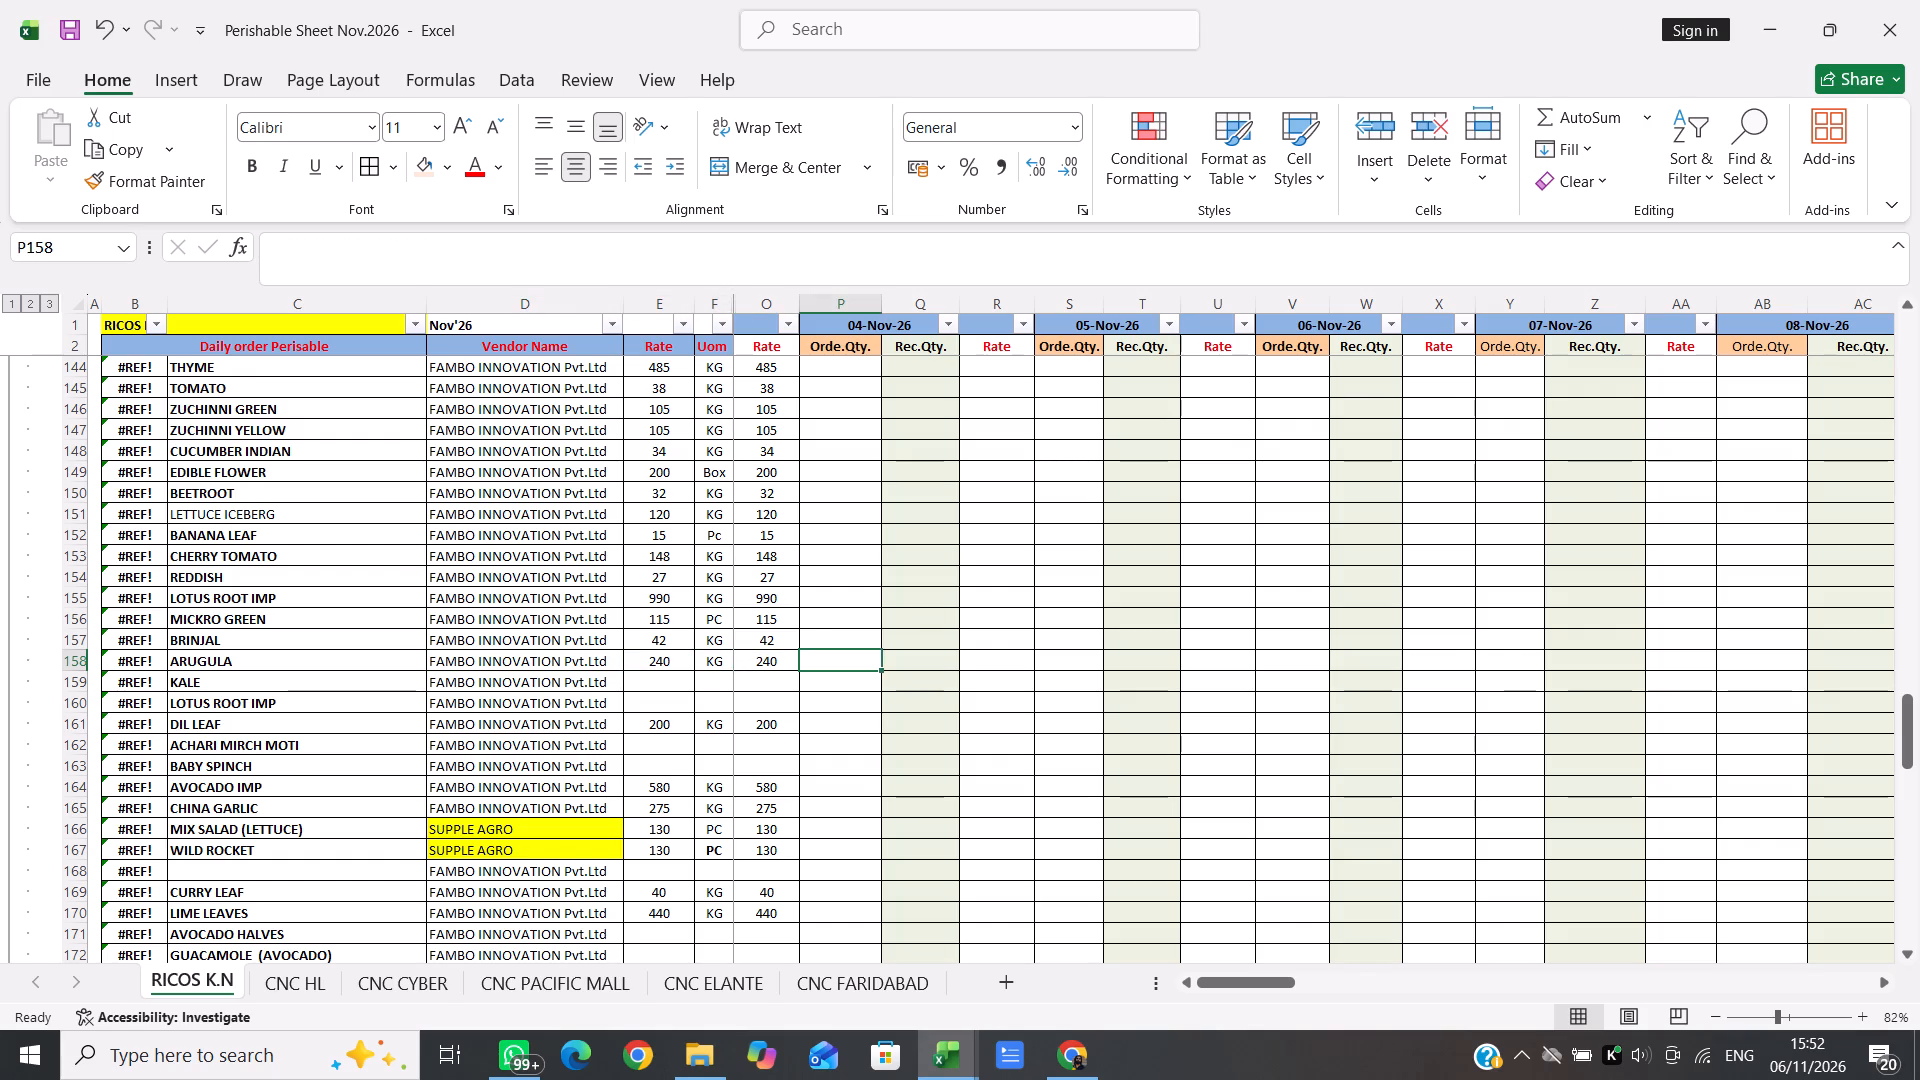
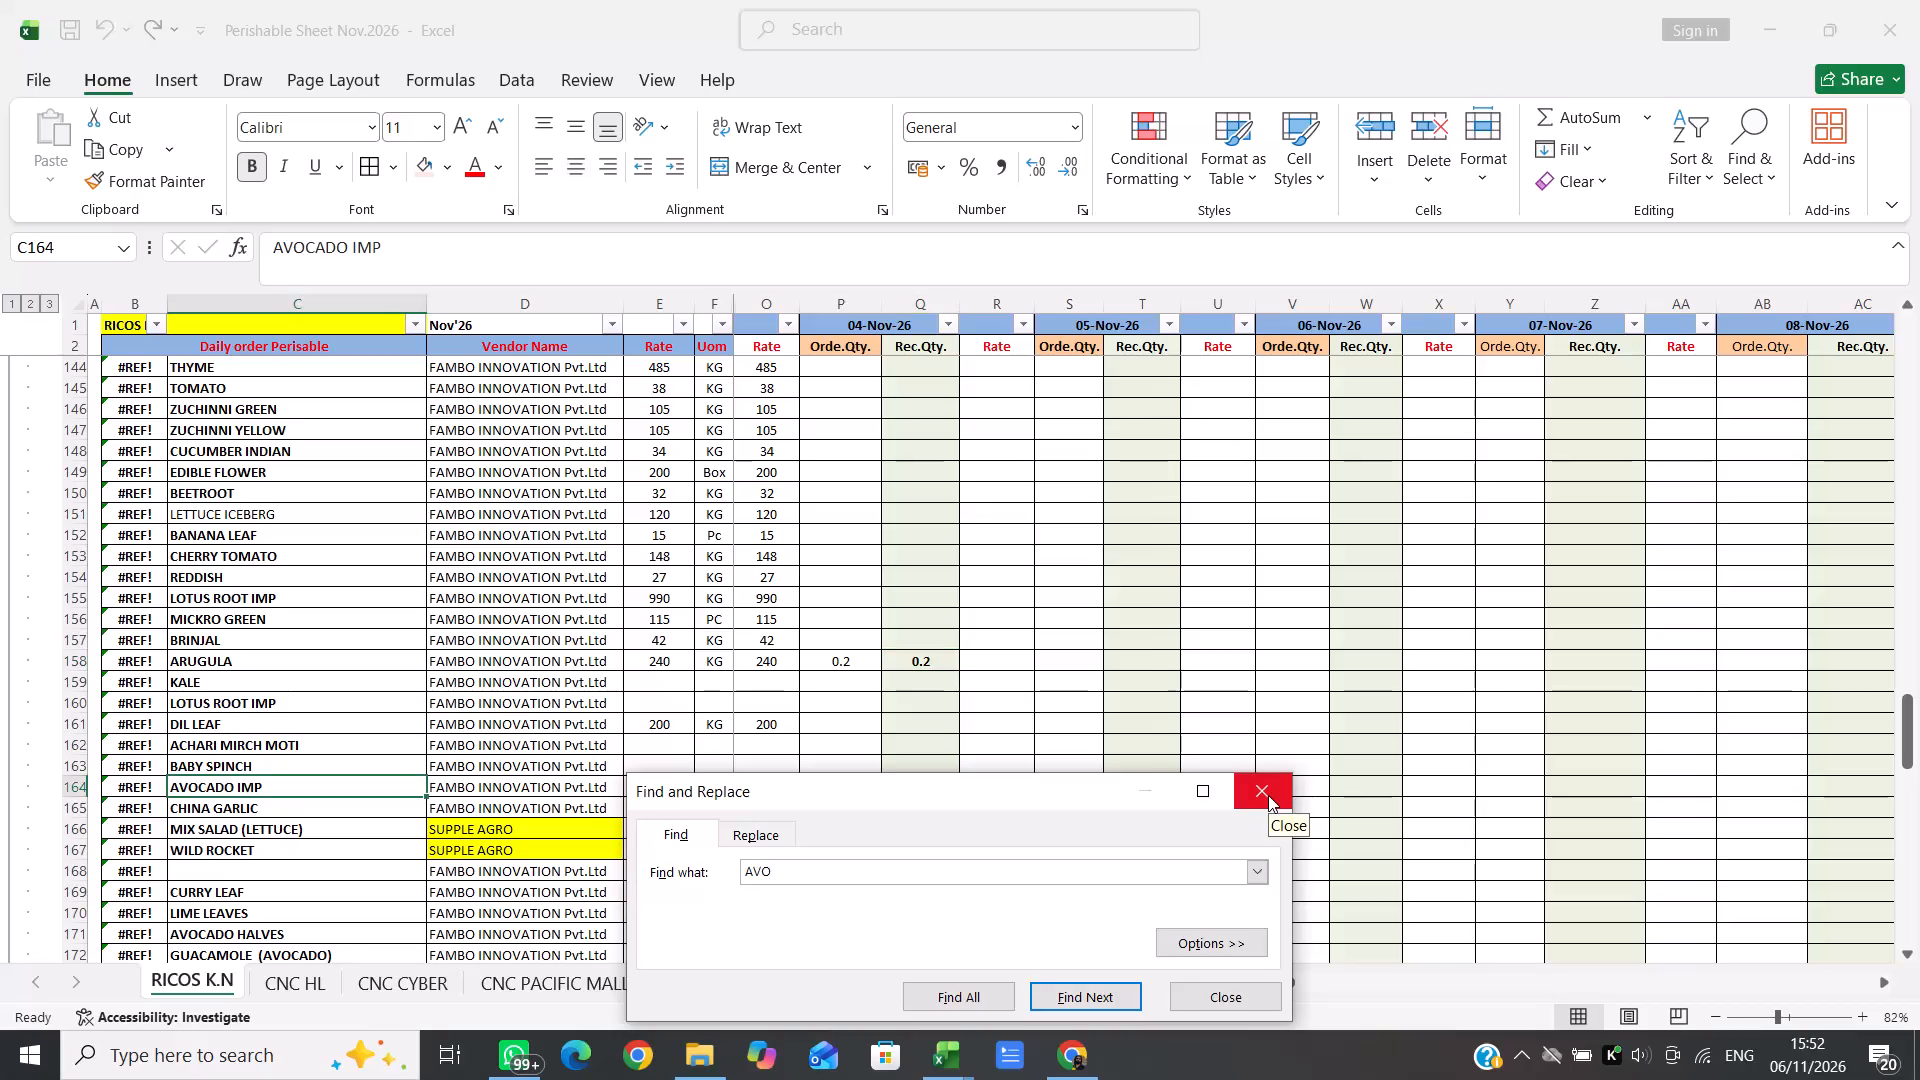
Enter 1 as the 04-Nov-26 order quantity in the AVOCADO IMP row.
key("Right")
key("Right")
key("Right")
left_click(1268, 795)
key("Right")
key("Right")
key("Right")
key("Right")
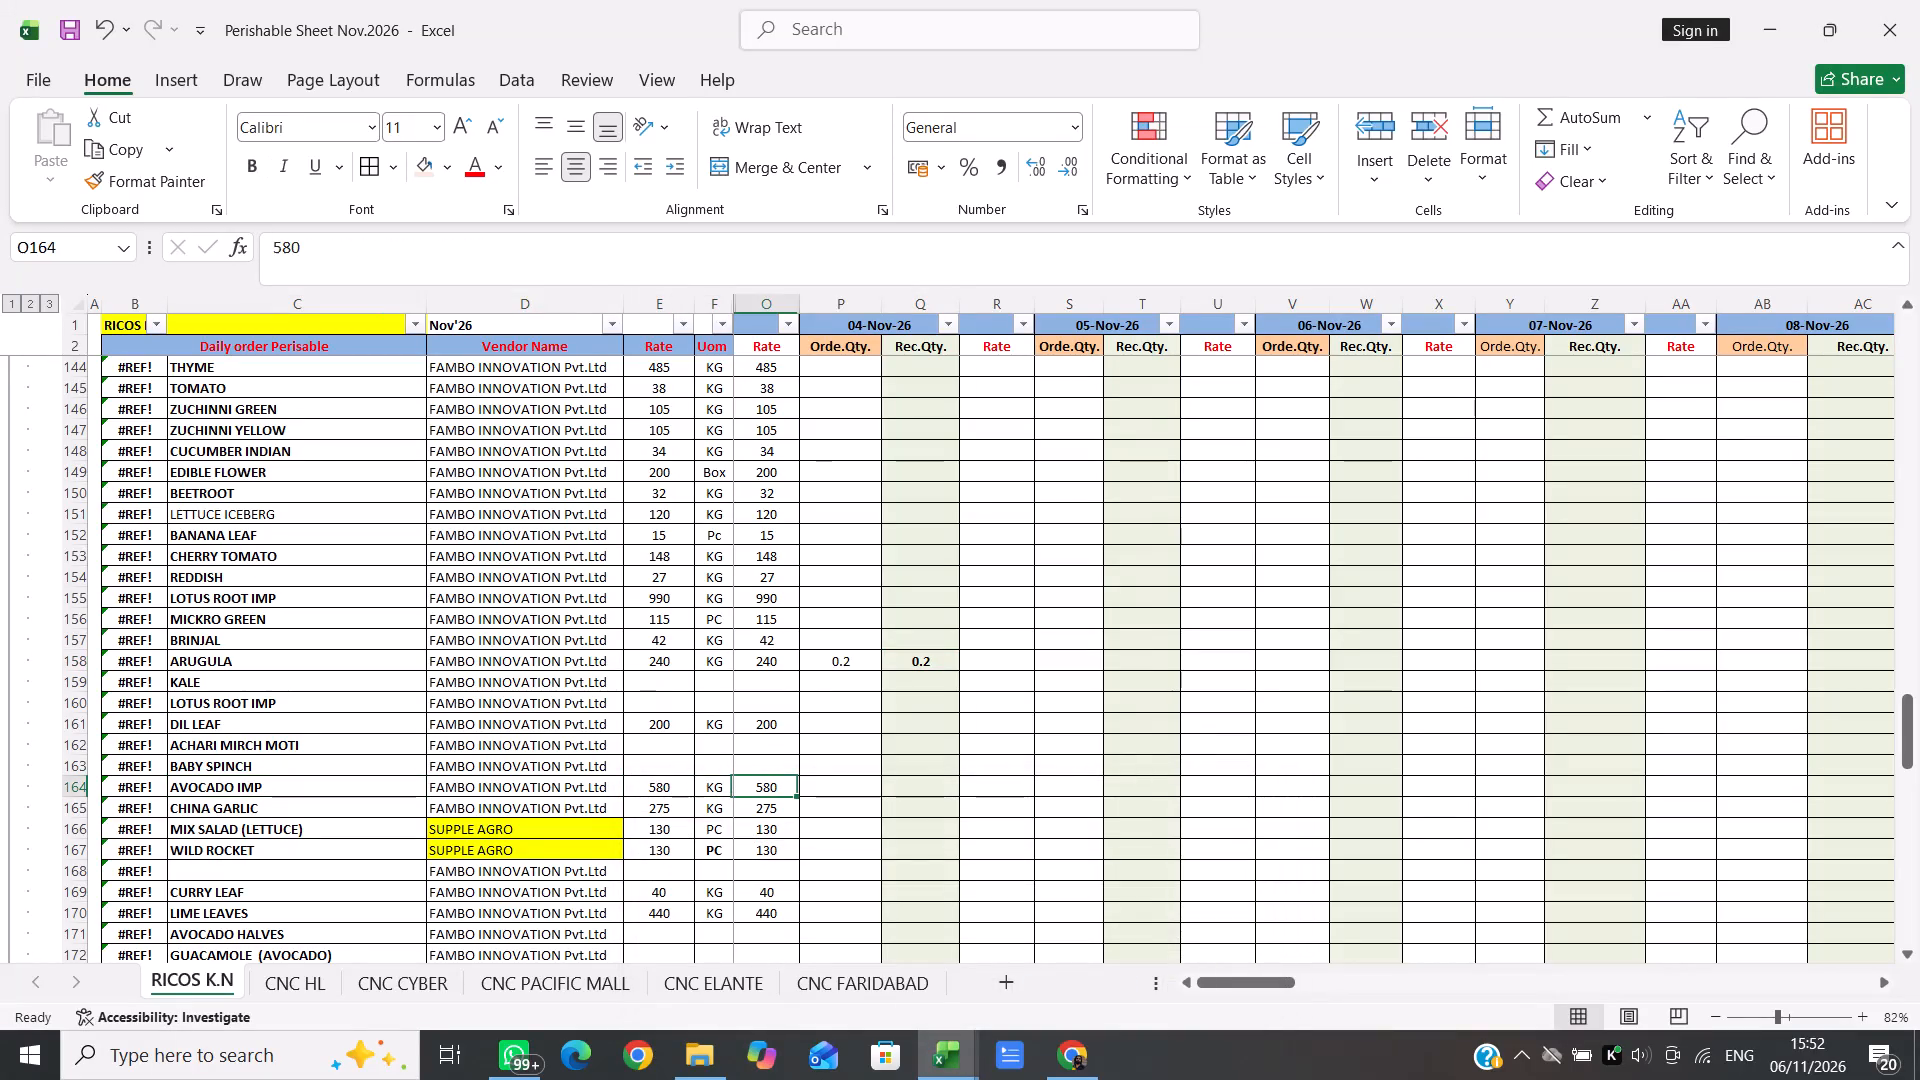
key("Right")
key("1")
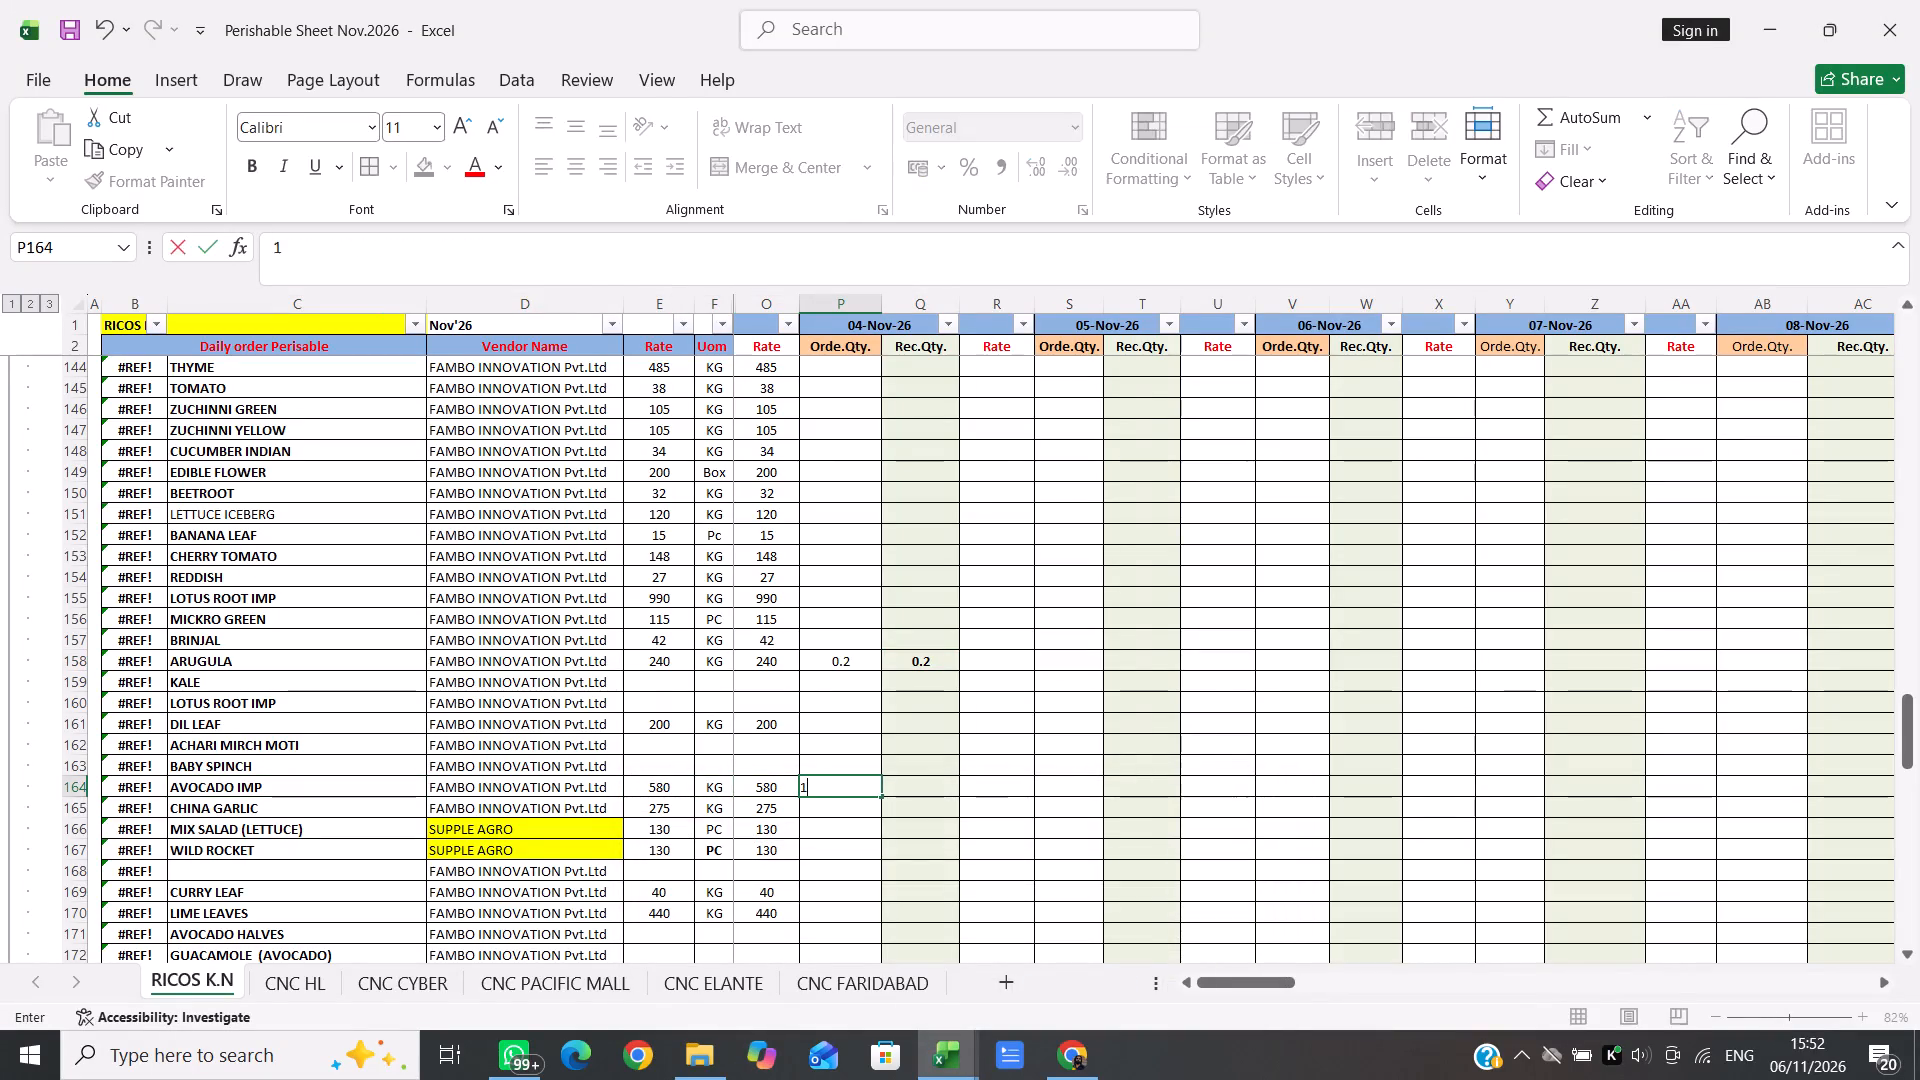
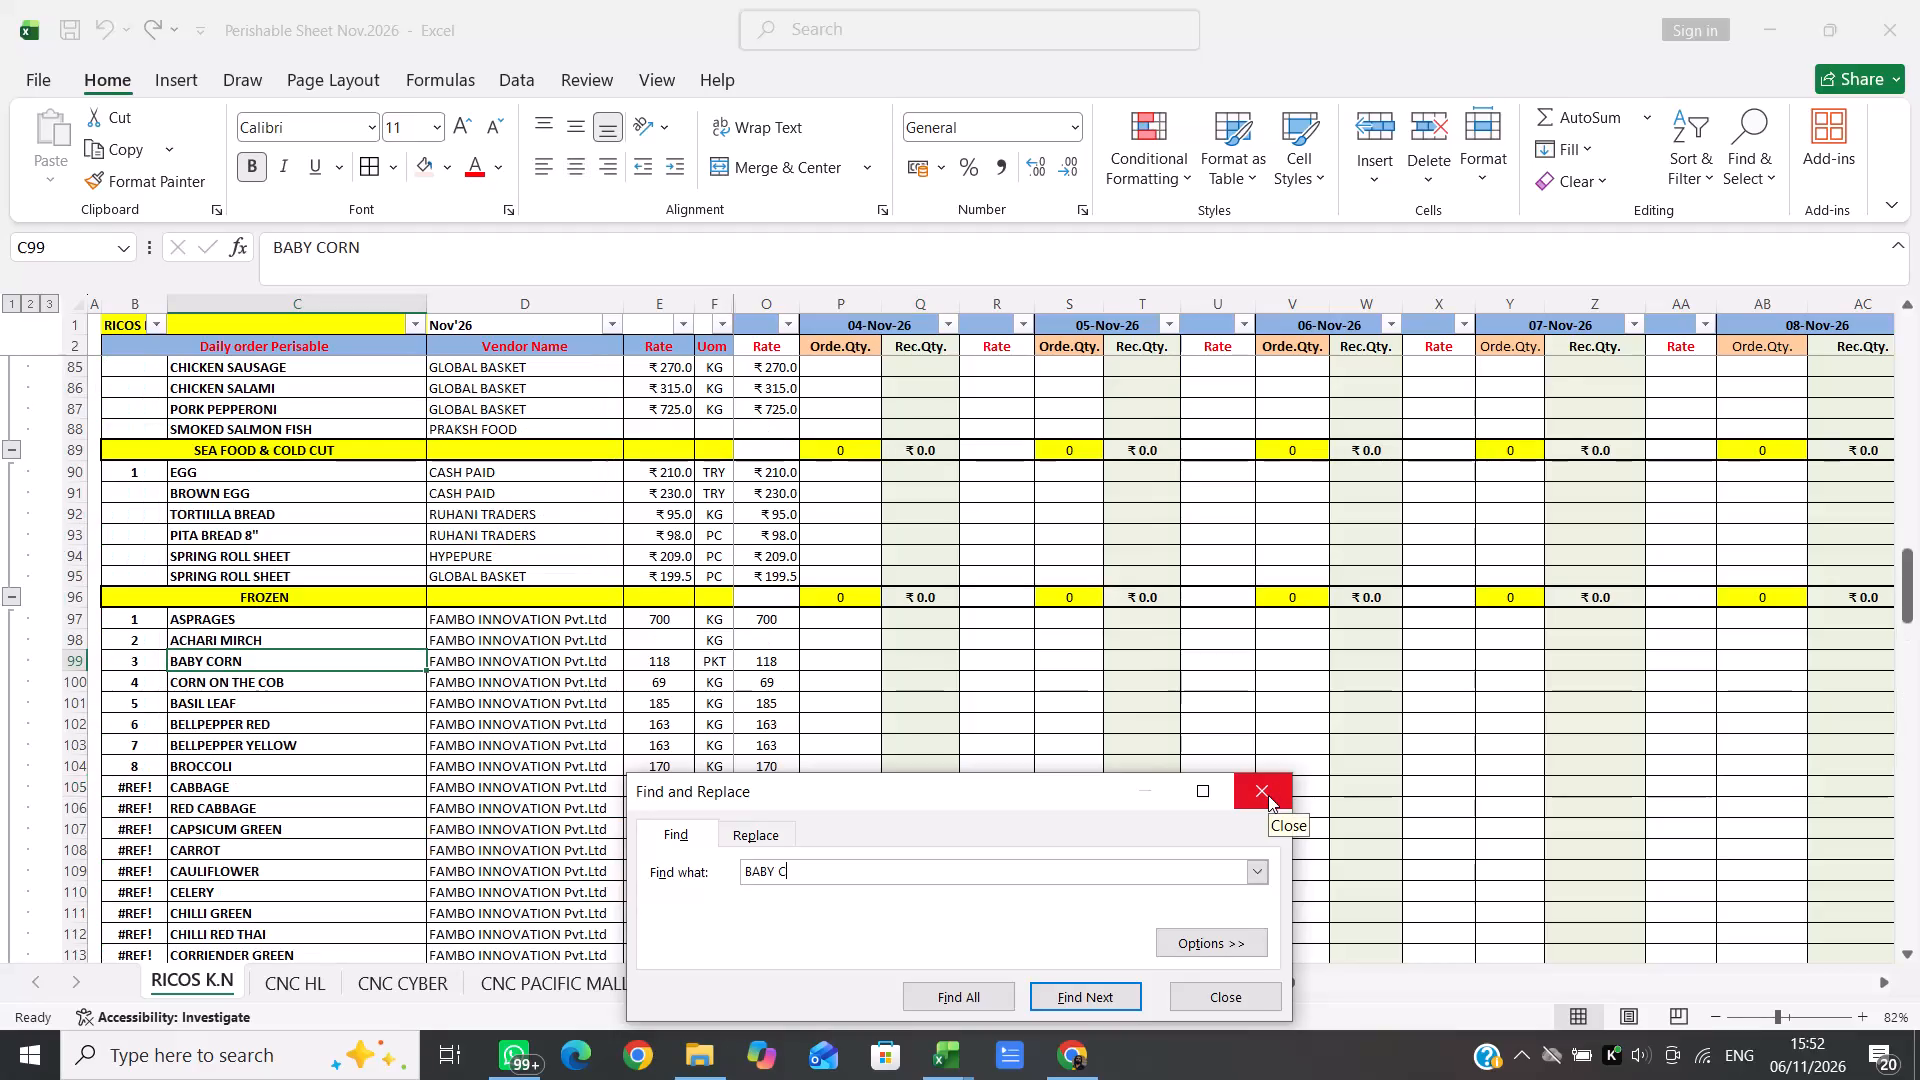
Enter 0.2 as the 04-Nov-26 order quantity in the BABY CORN row.
left_click(1268, 795)
key("Right")
key("Right")
key("Right")
key("Right")
key("Right")
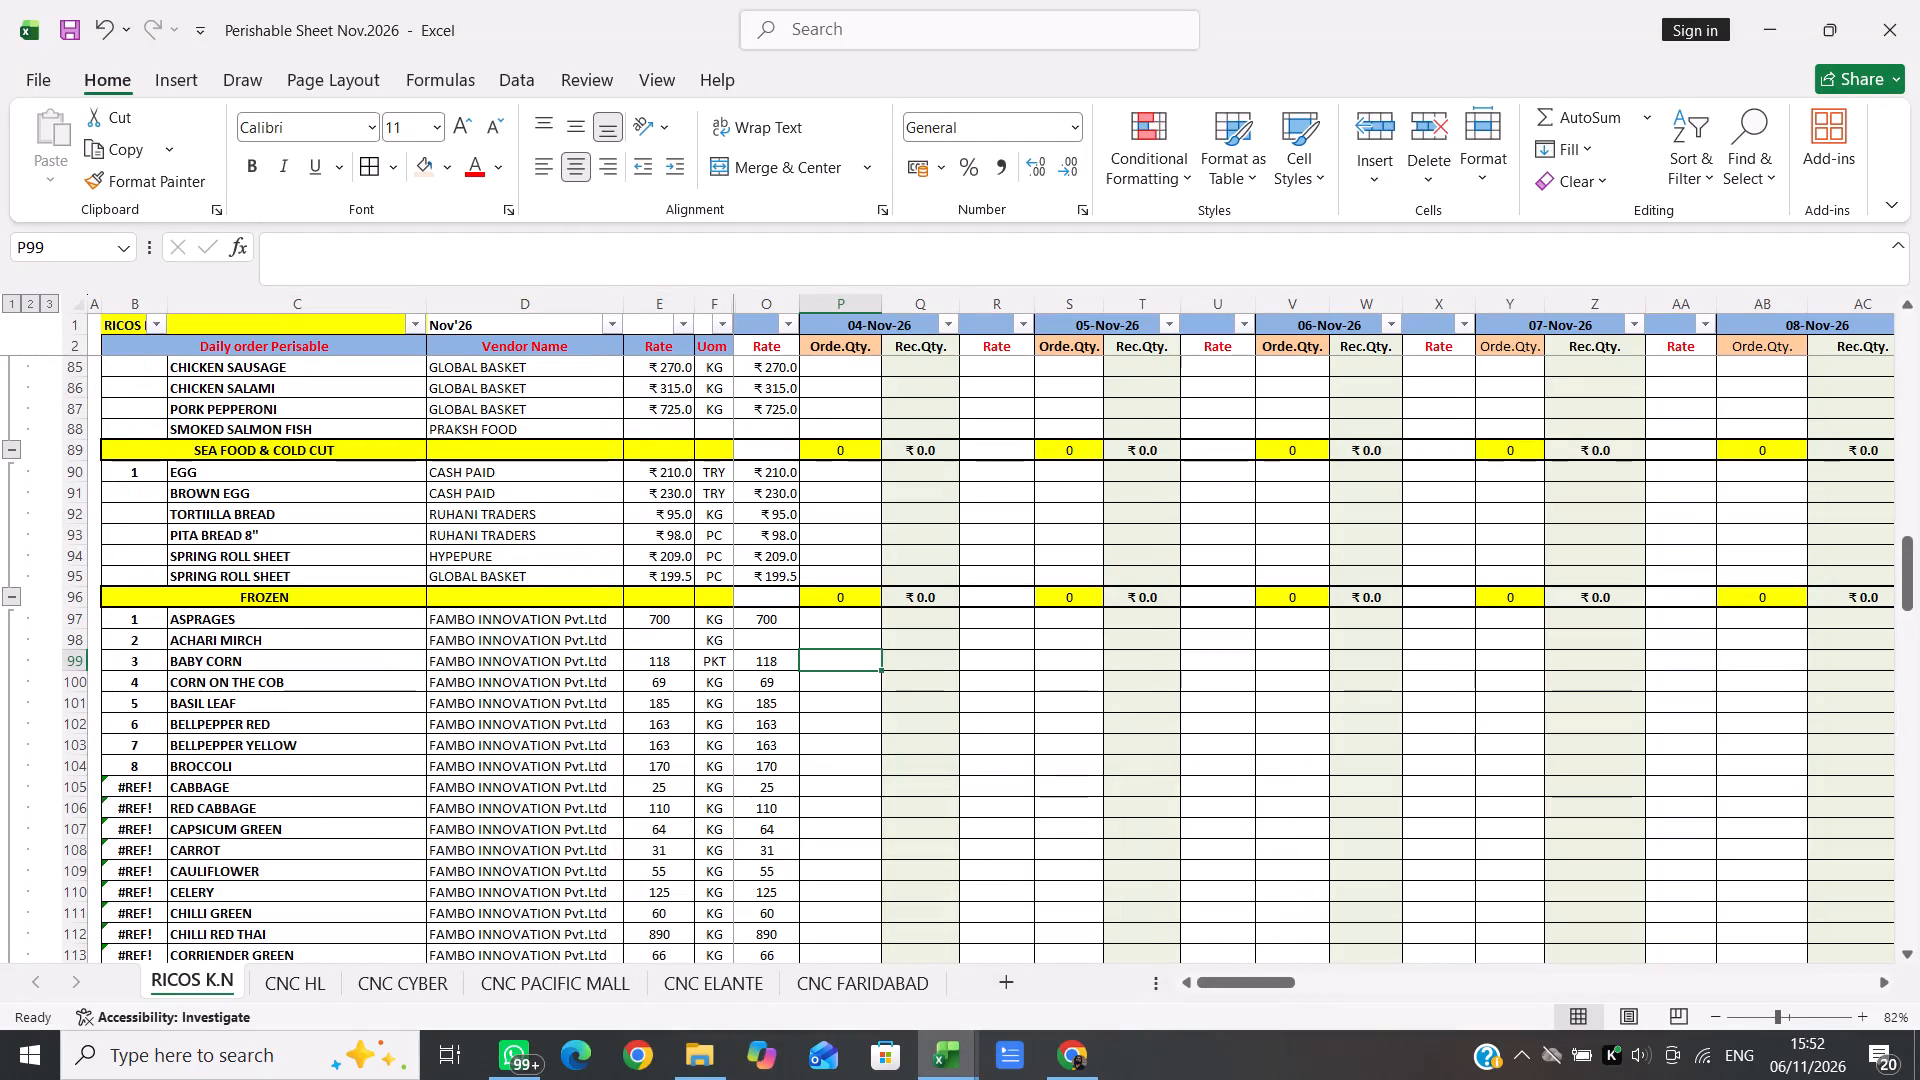
type("0.2")
key("Right")
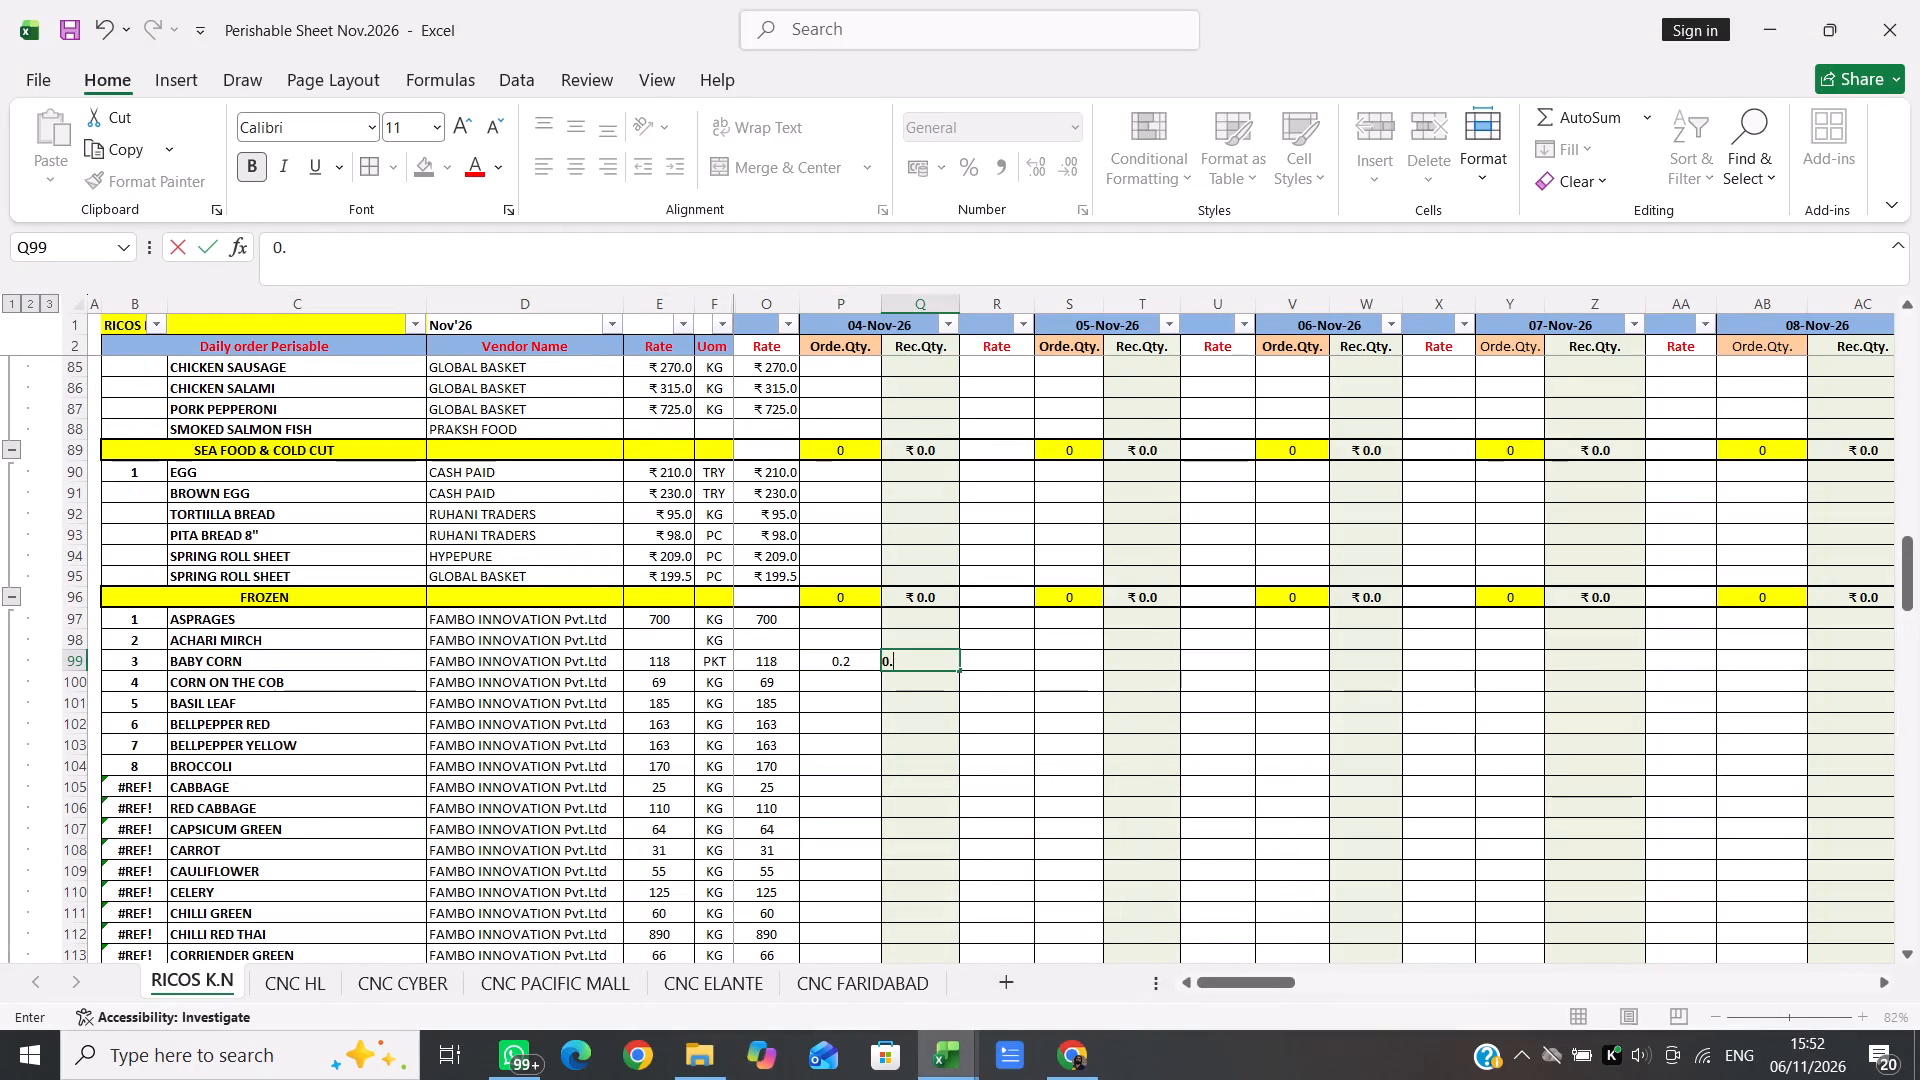
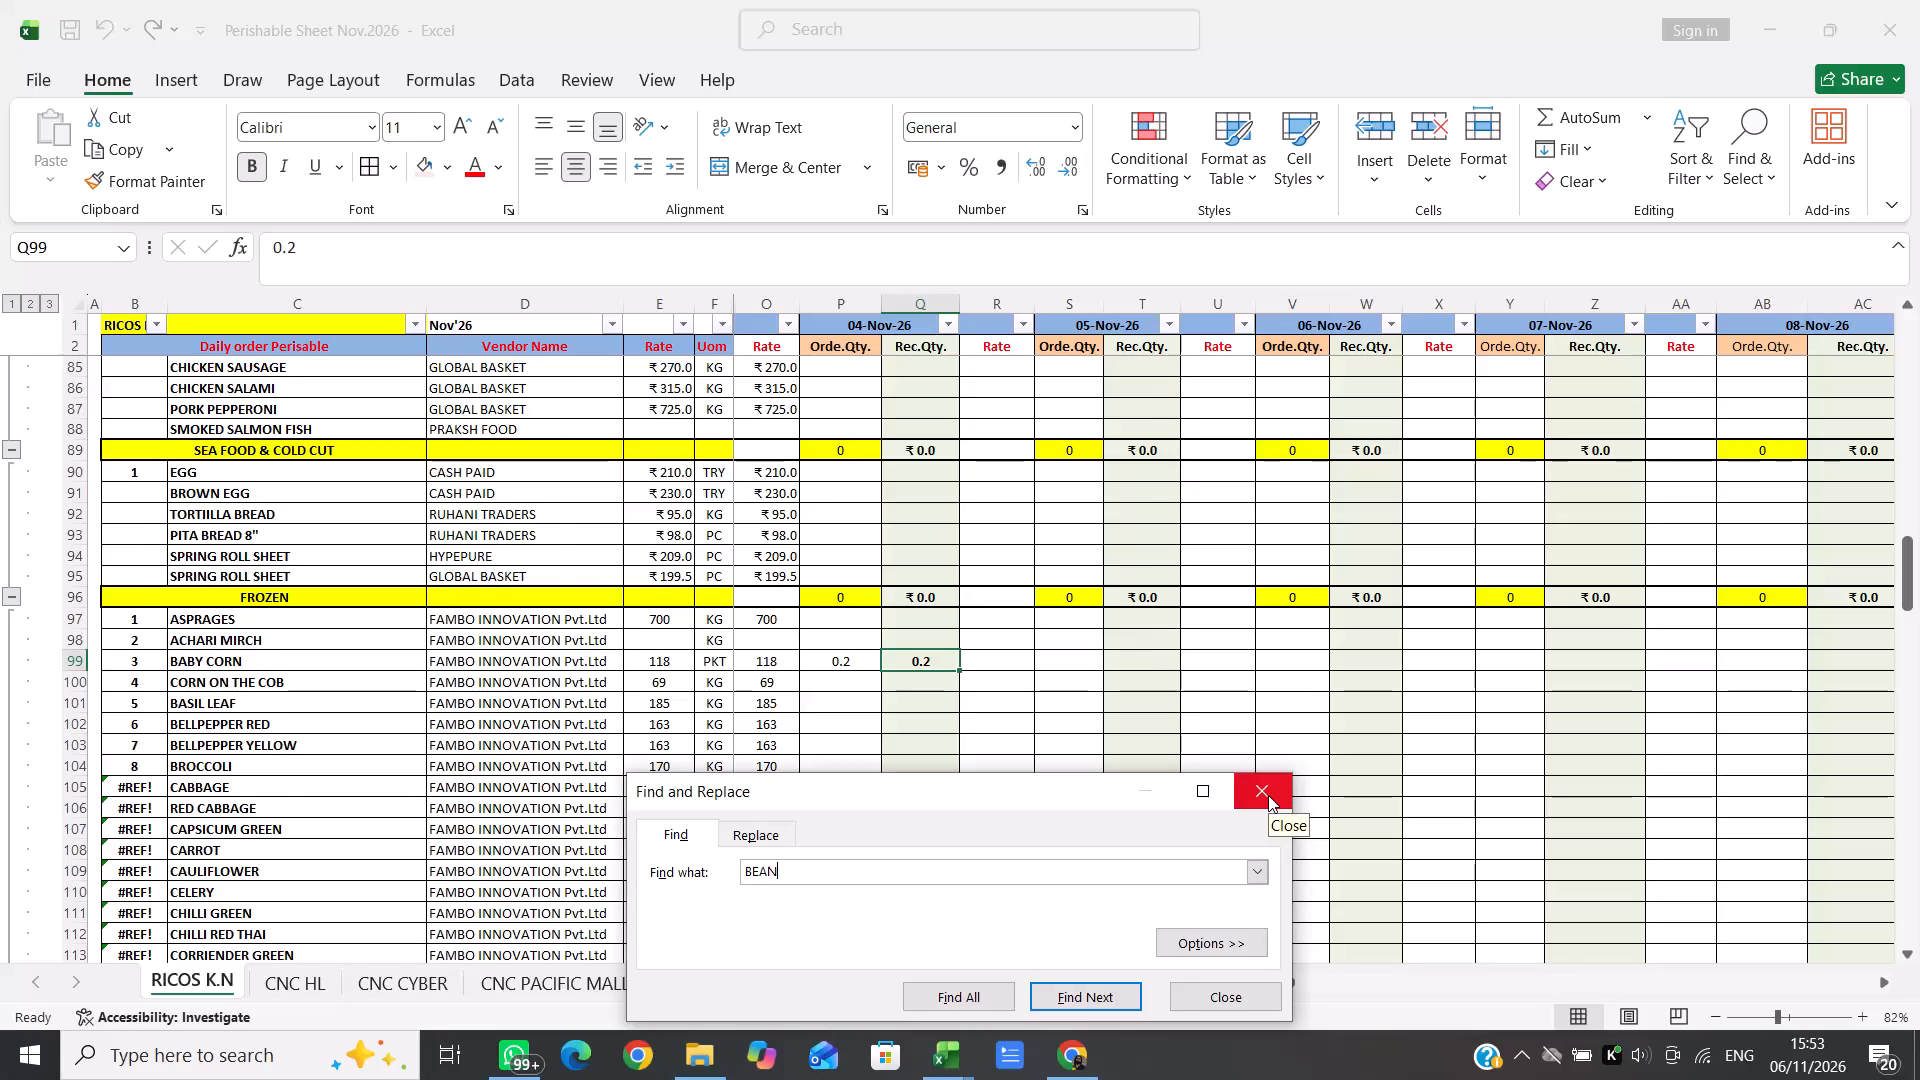
Find the FRENCH BEANS row by searching for BEANS and enter 0.5 as its 04-Nov-26 order quantity.
key("Return")
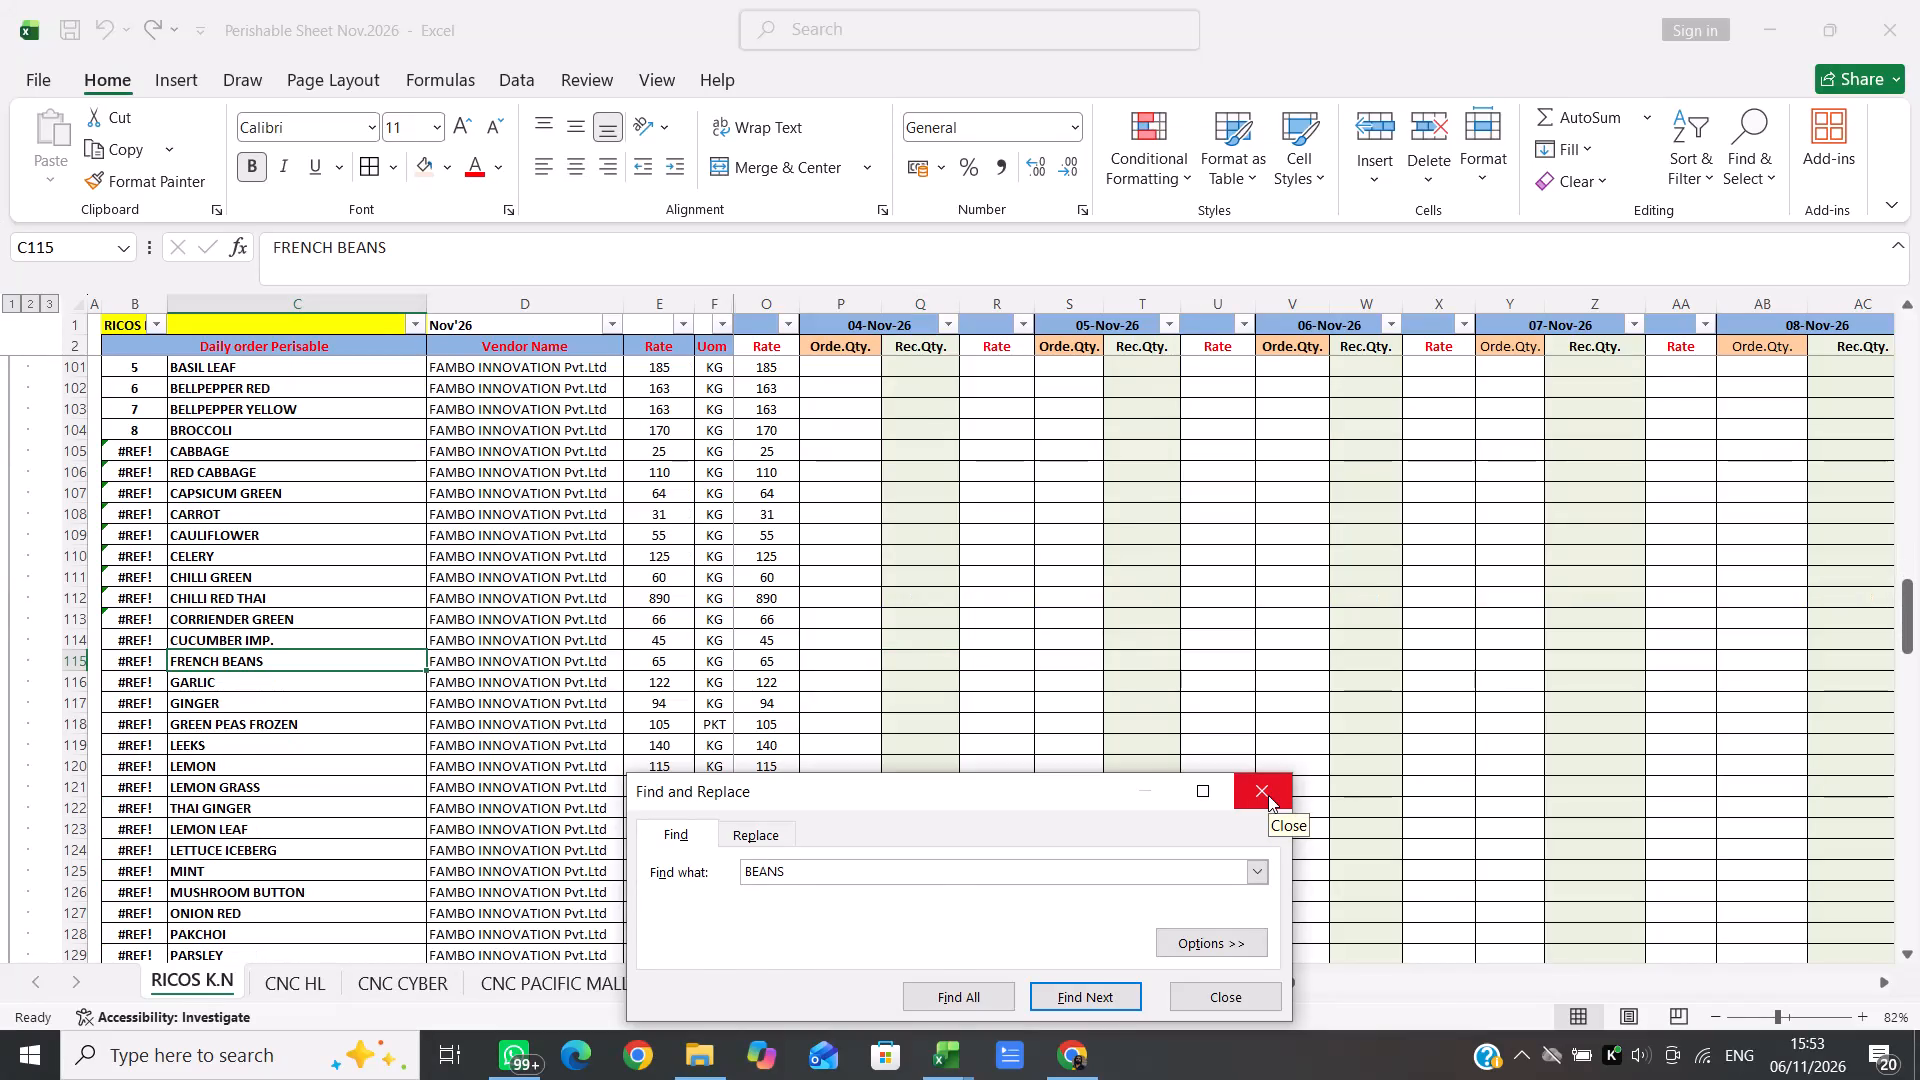
left_click(1268, 795)
key("Right")
key("Right")
key("Right")
key("Right")
key("Right")
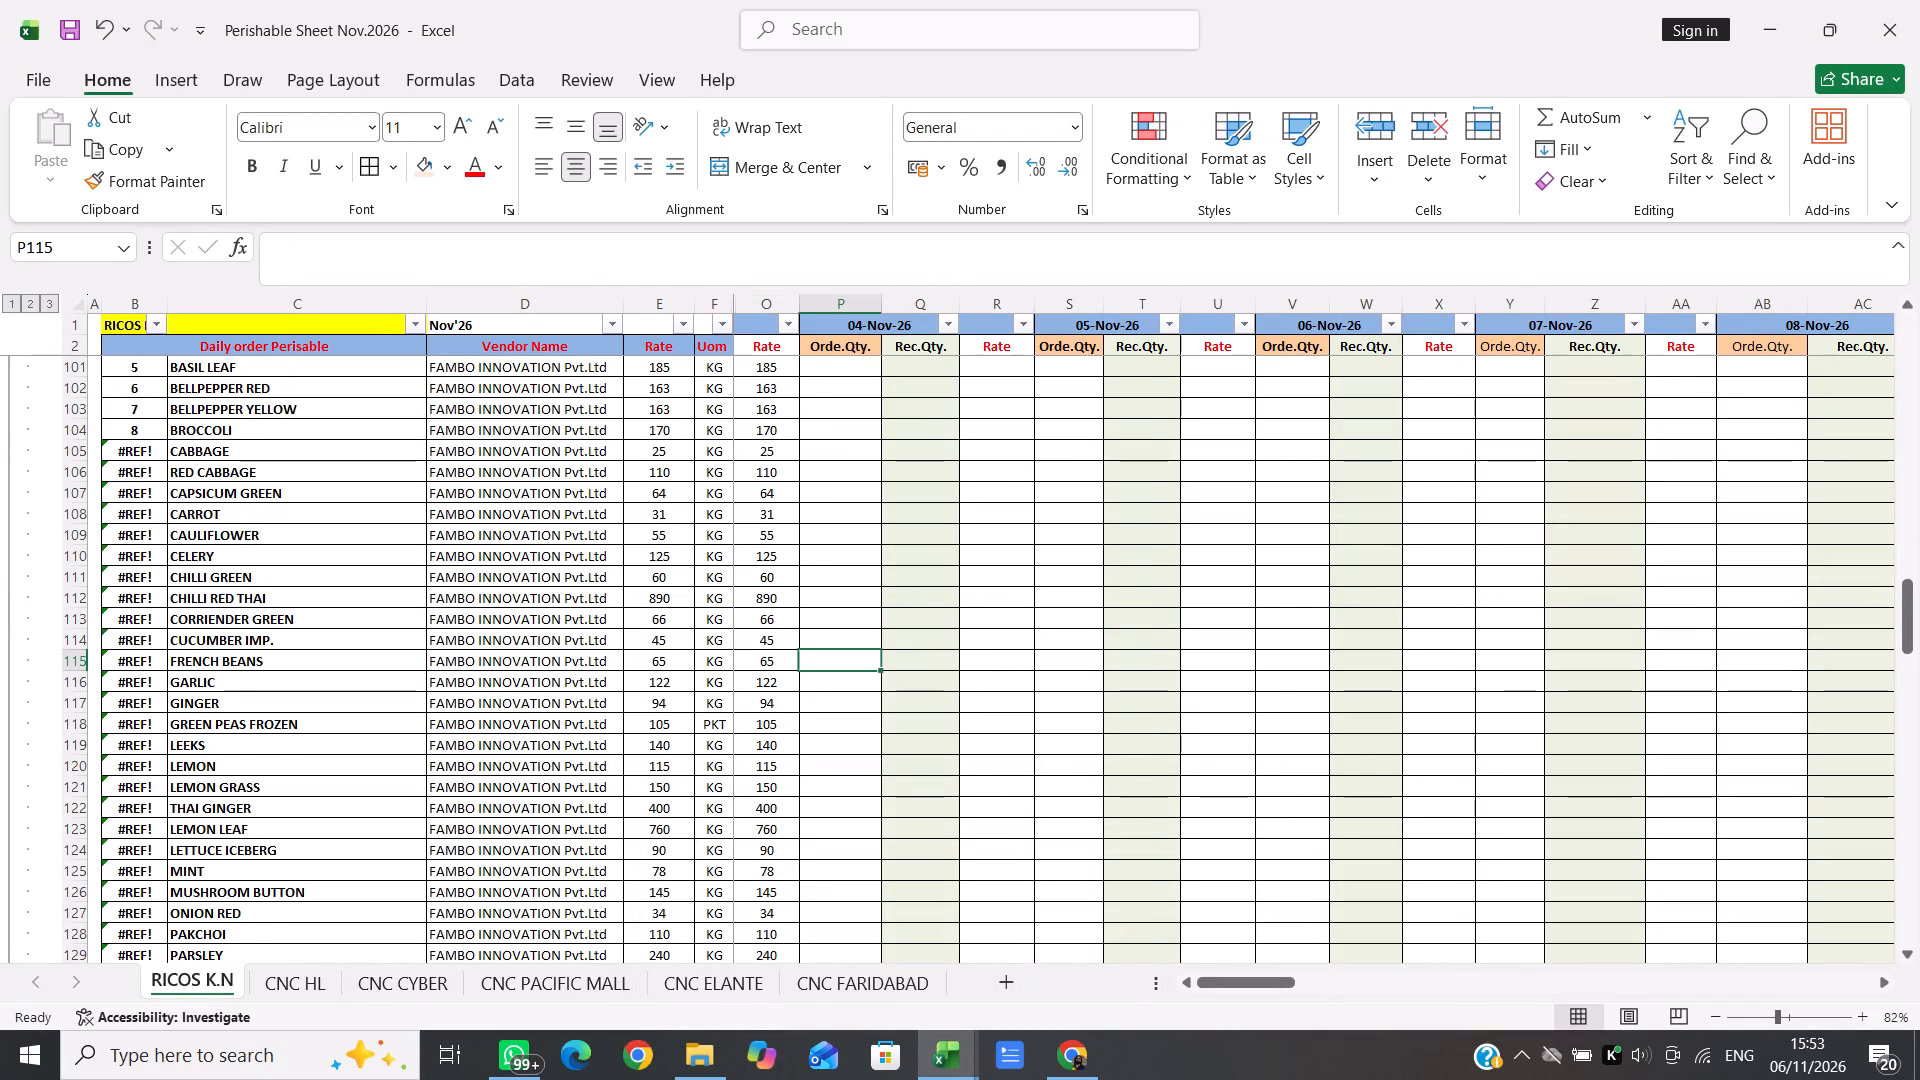
type("0.5")
key("Right")
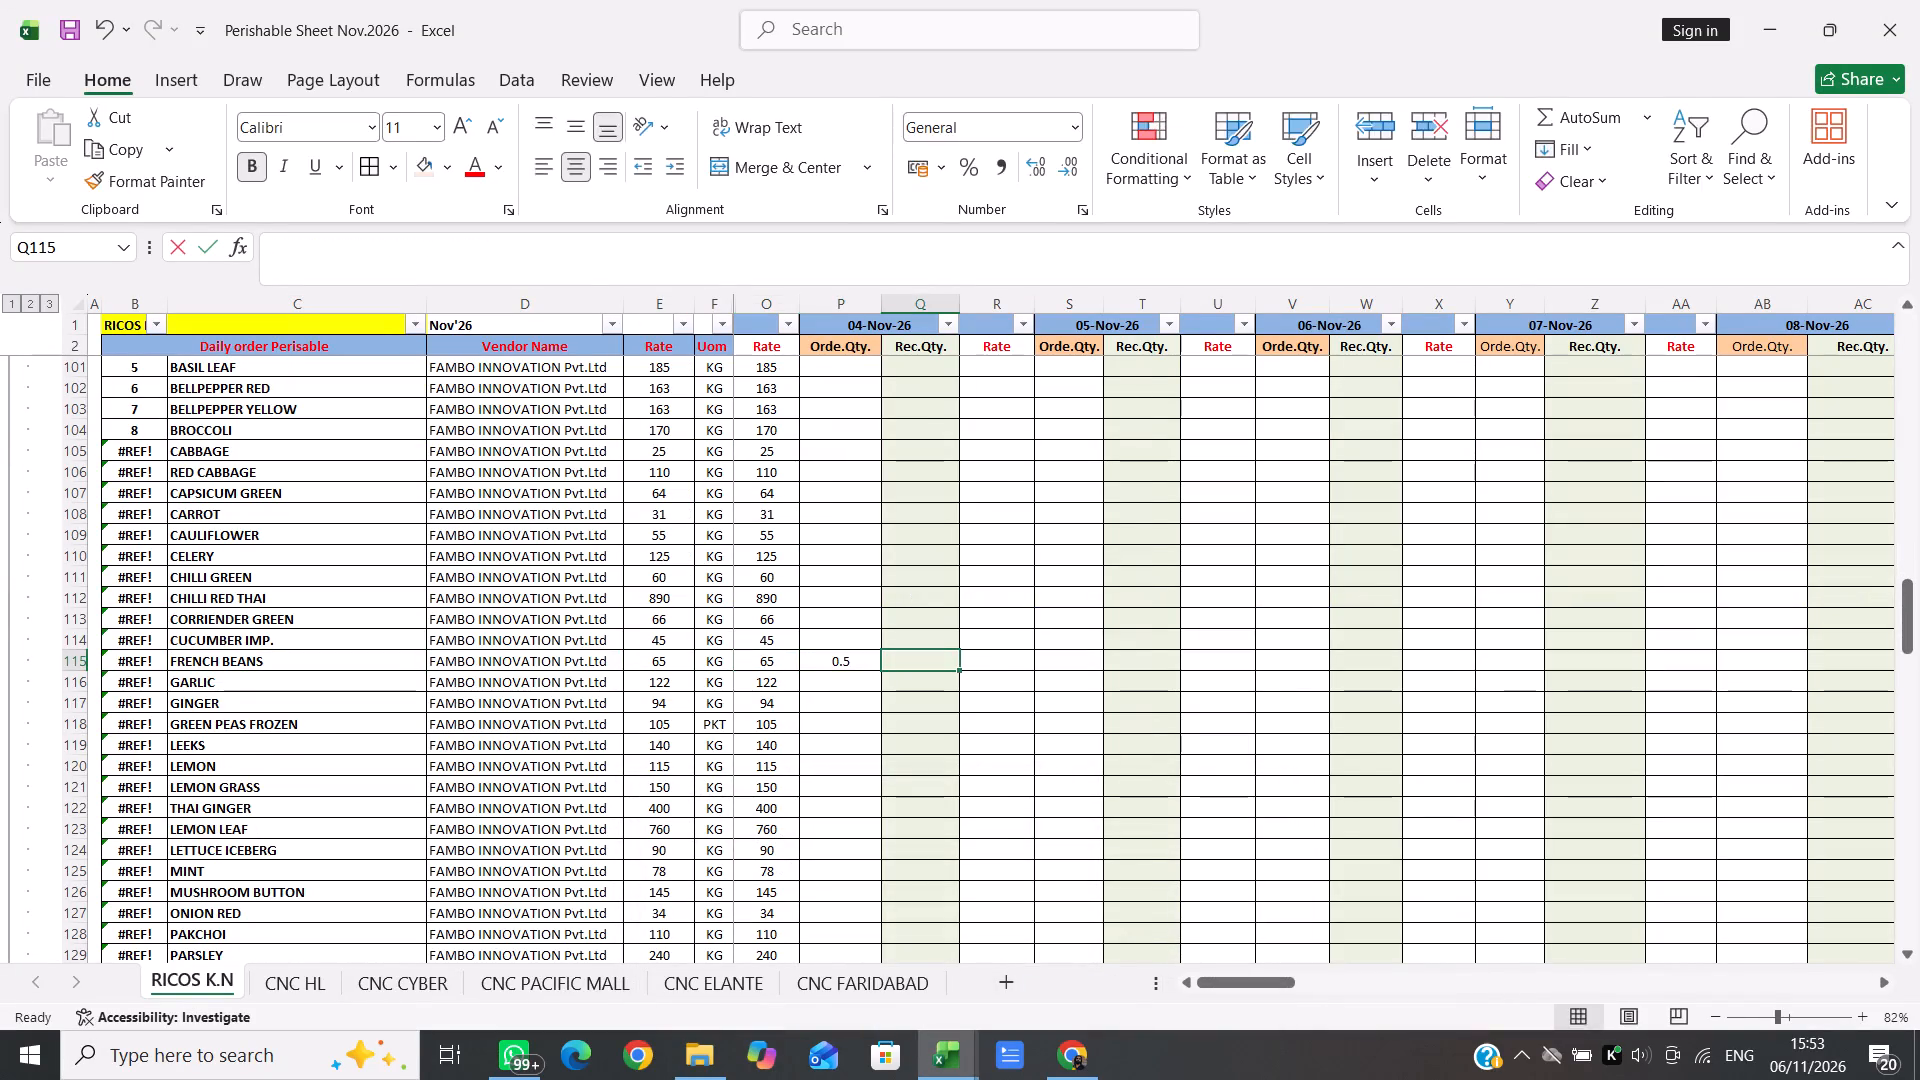
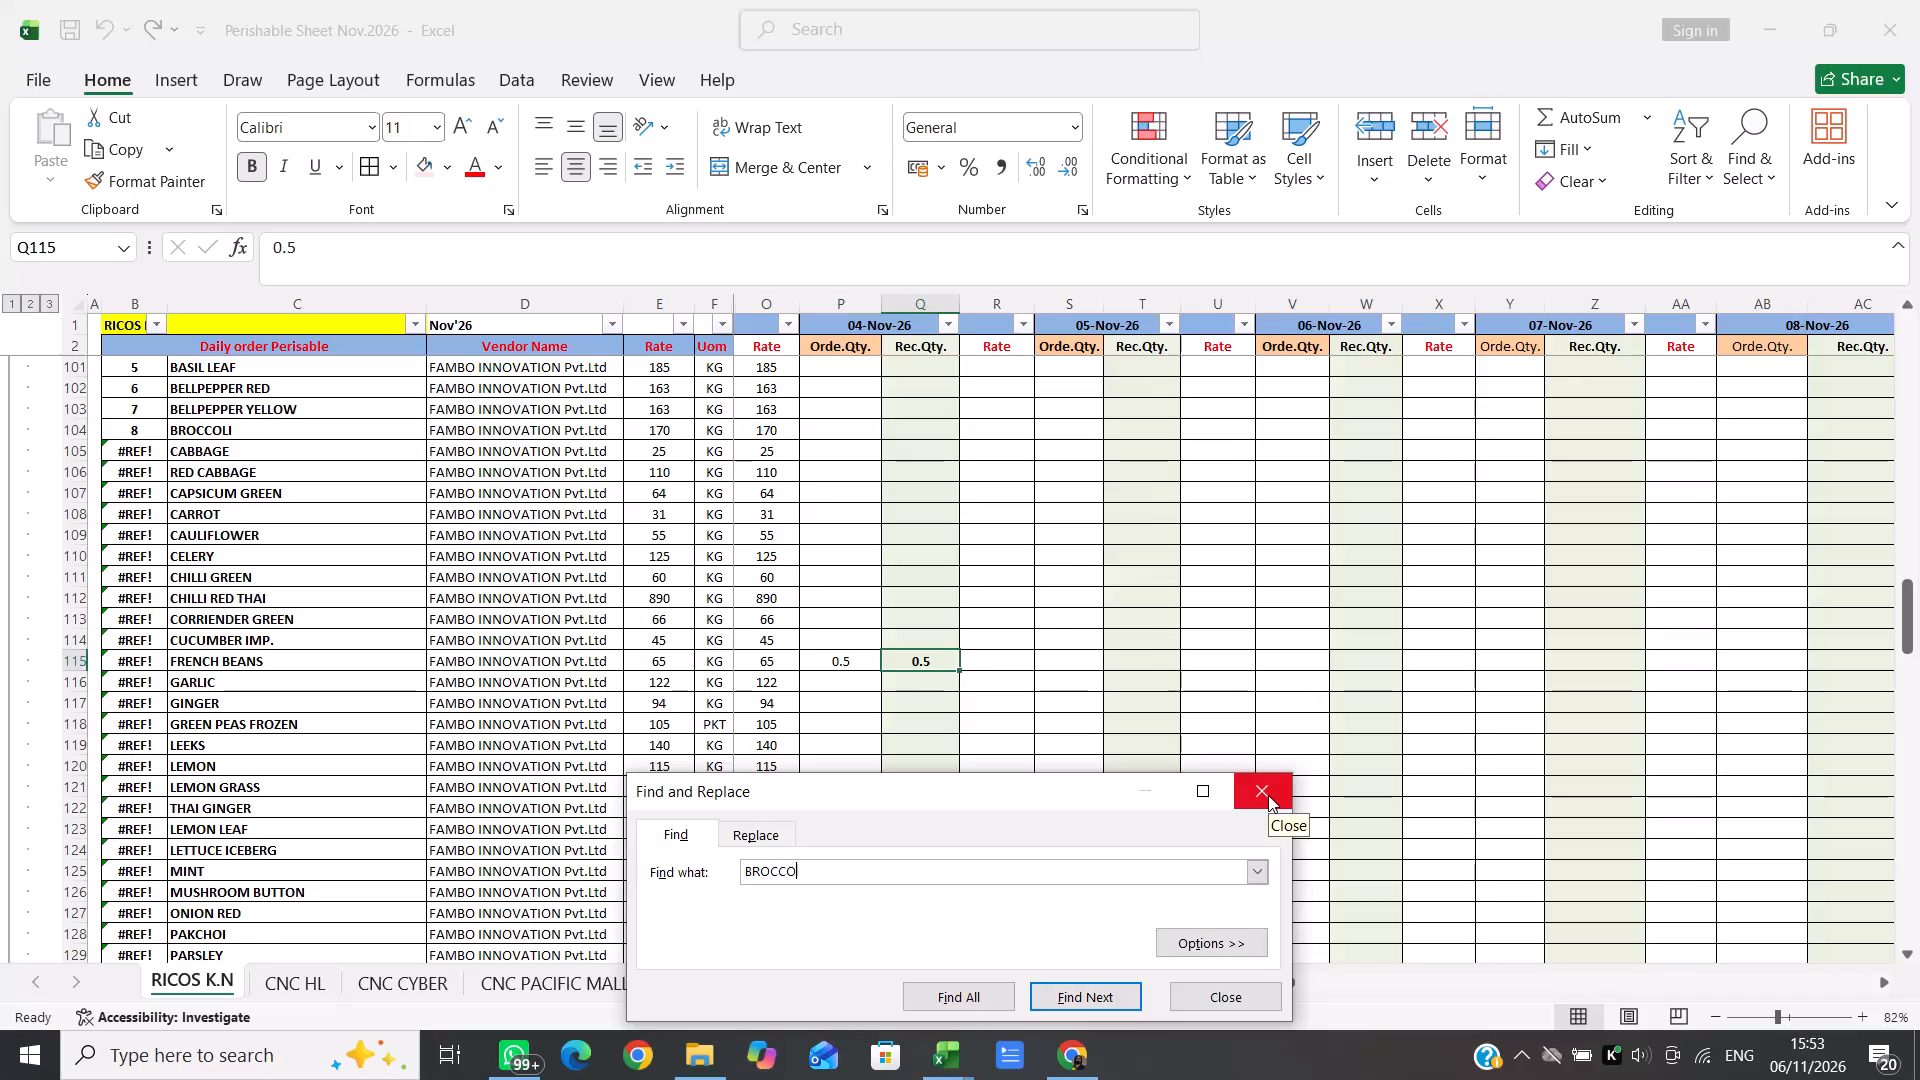
Find the BROCCOLI row by searching for BROCCO and enter 3 as its 04-Nov-26 order quantity.
key("Return")
left_click(1268, 795)
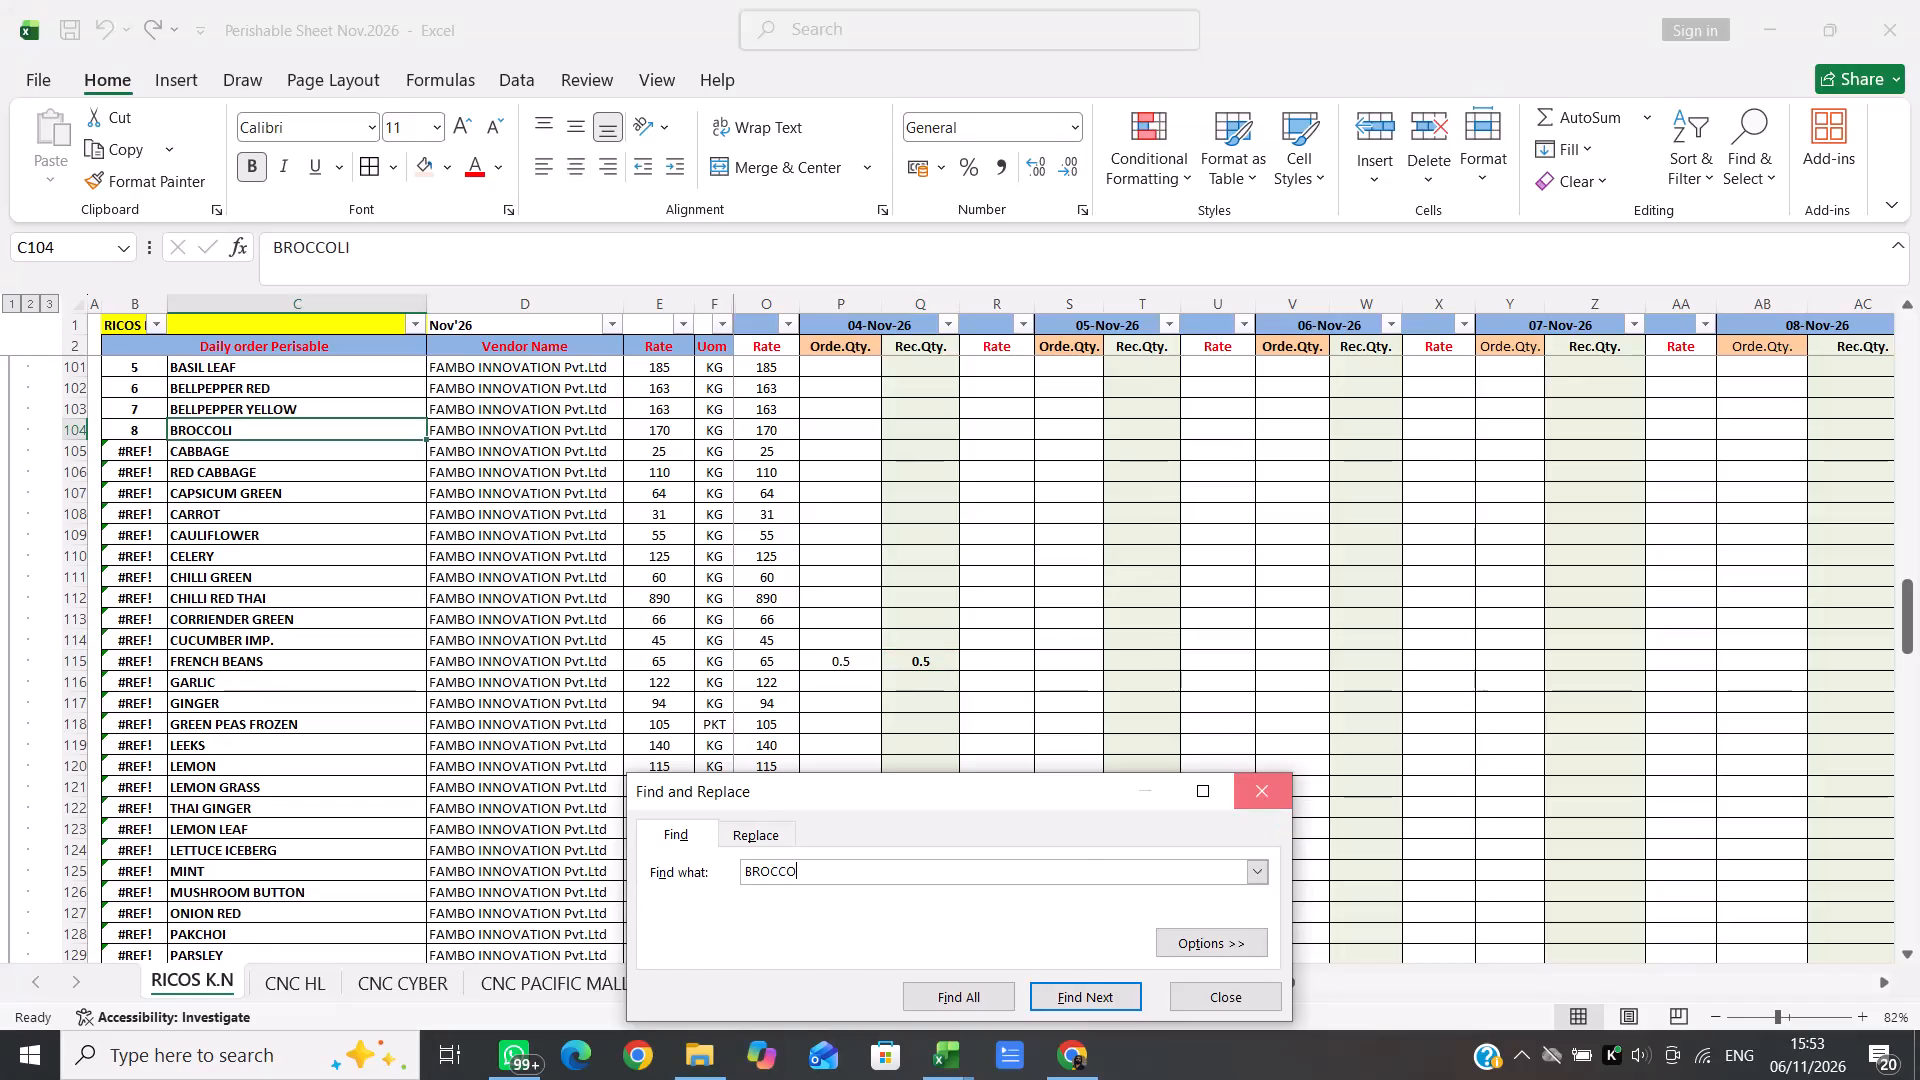
key("Right")
key("Right")
key("Right")
key("Right")
key("Right")
key("3")
key("Right")
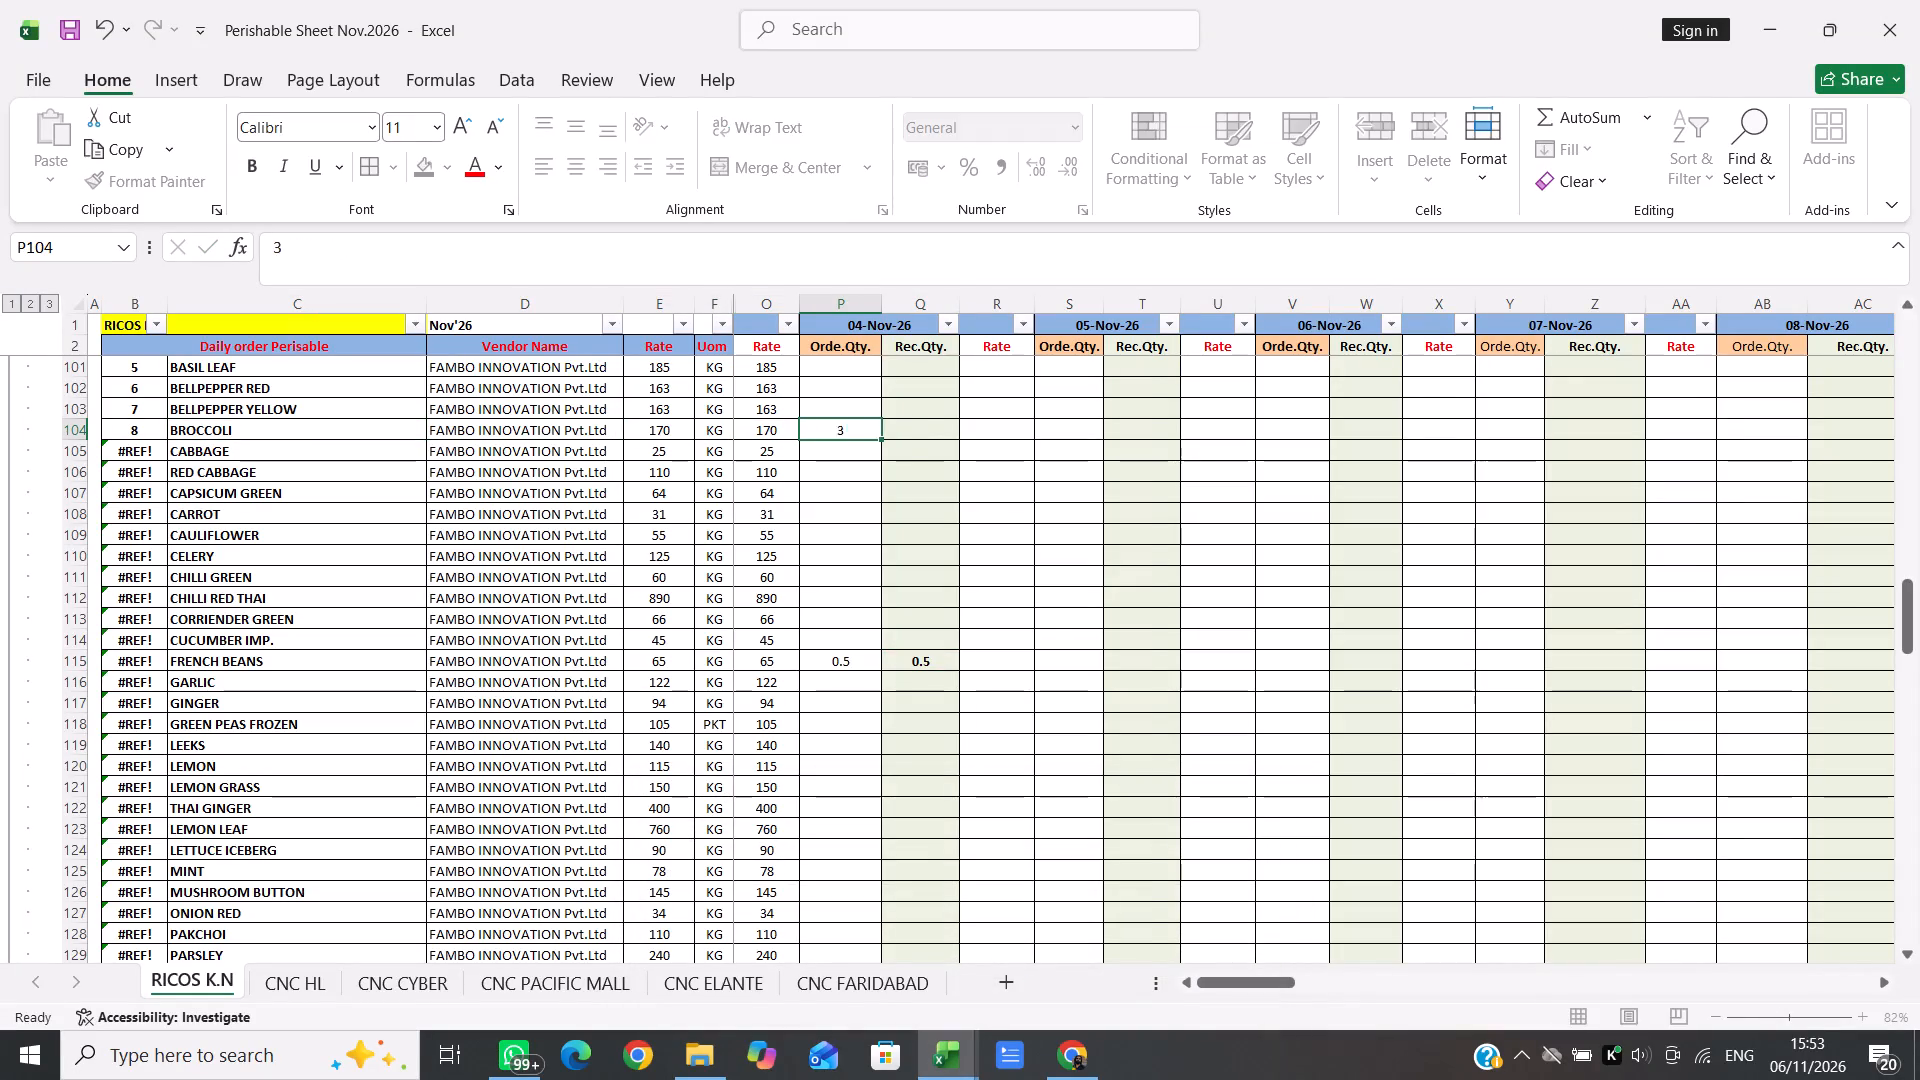
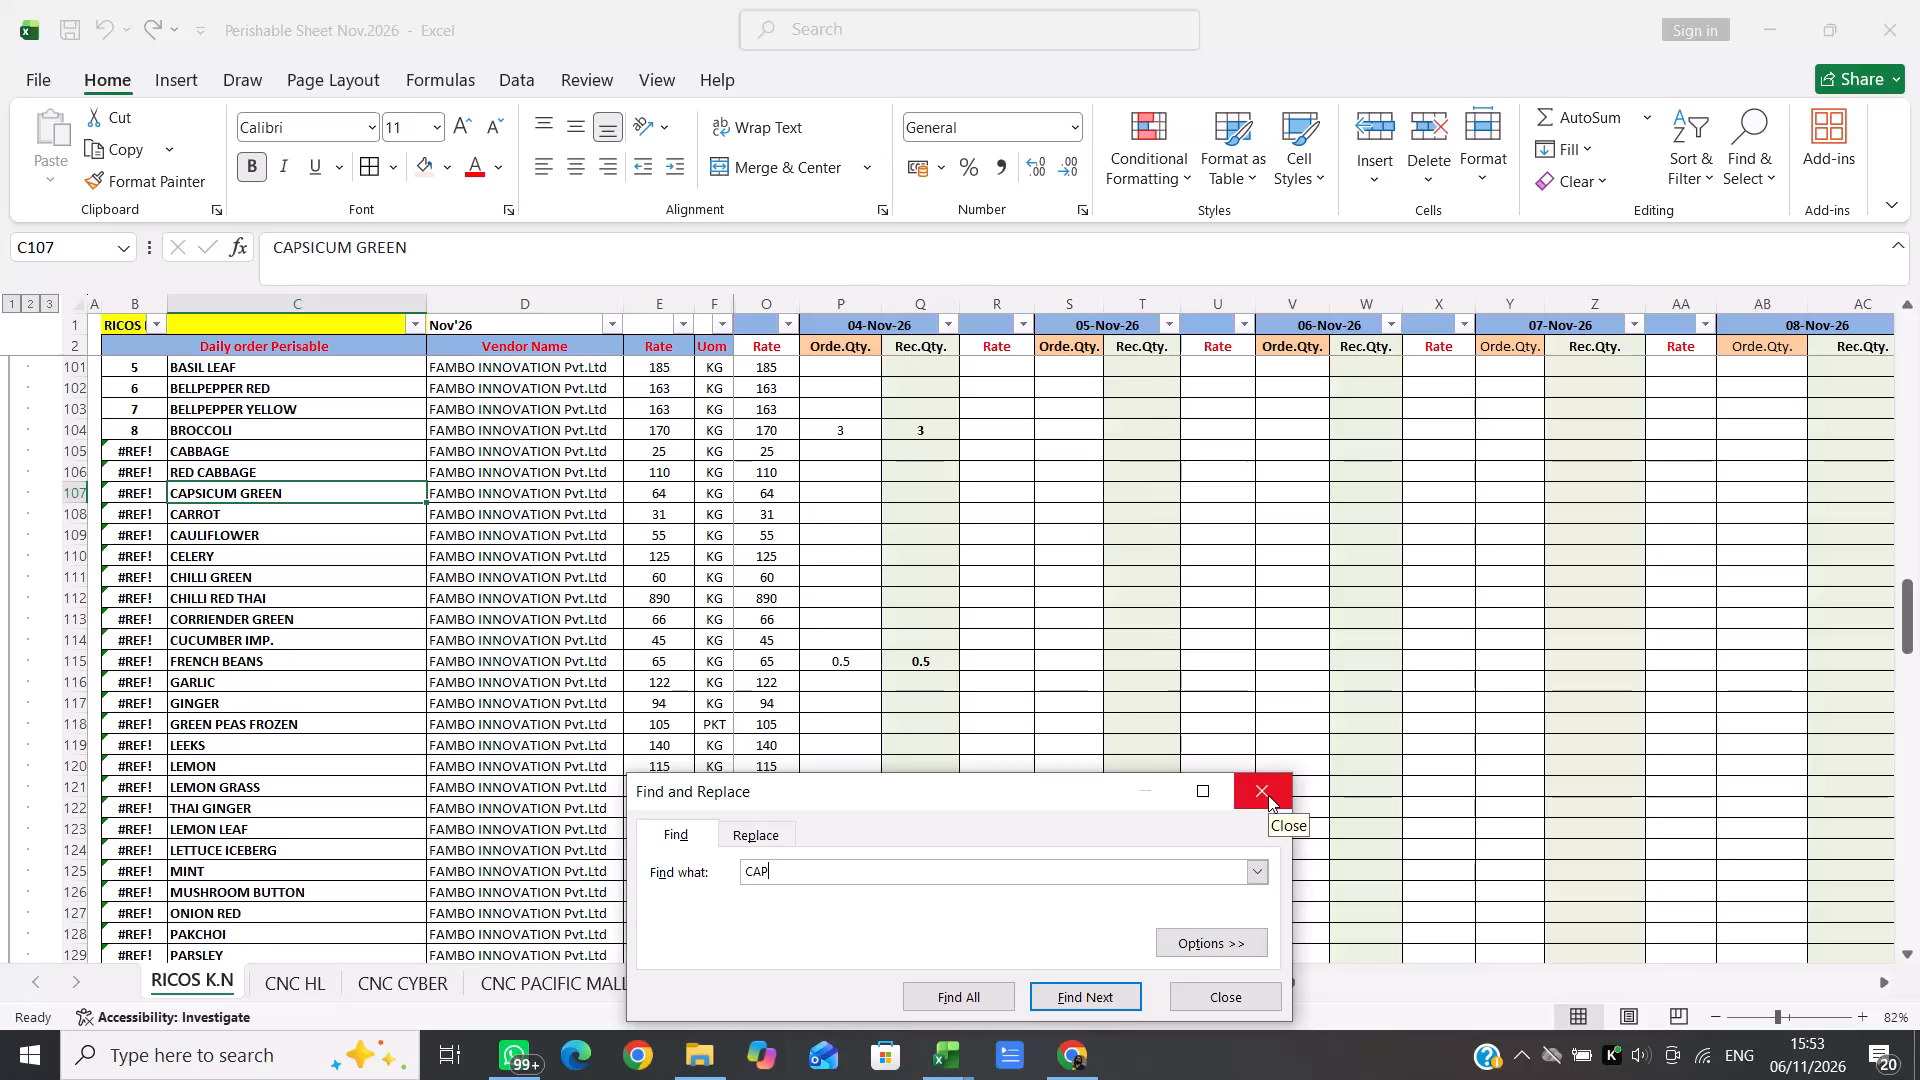
Close the search and move along the CAPSICUM GREEN row toward its 04-Nov-26 order quantity cell.
left_click(1268, 795)
key("Right")
key("Right")
key("Right")
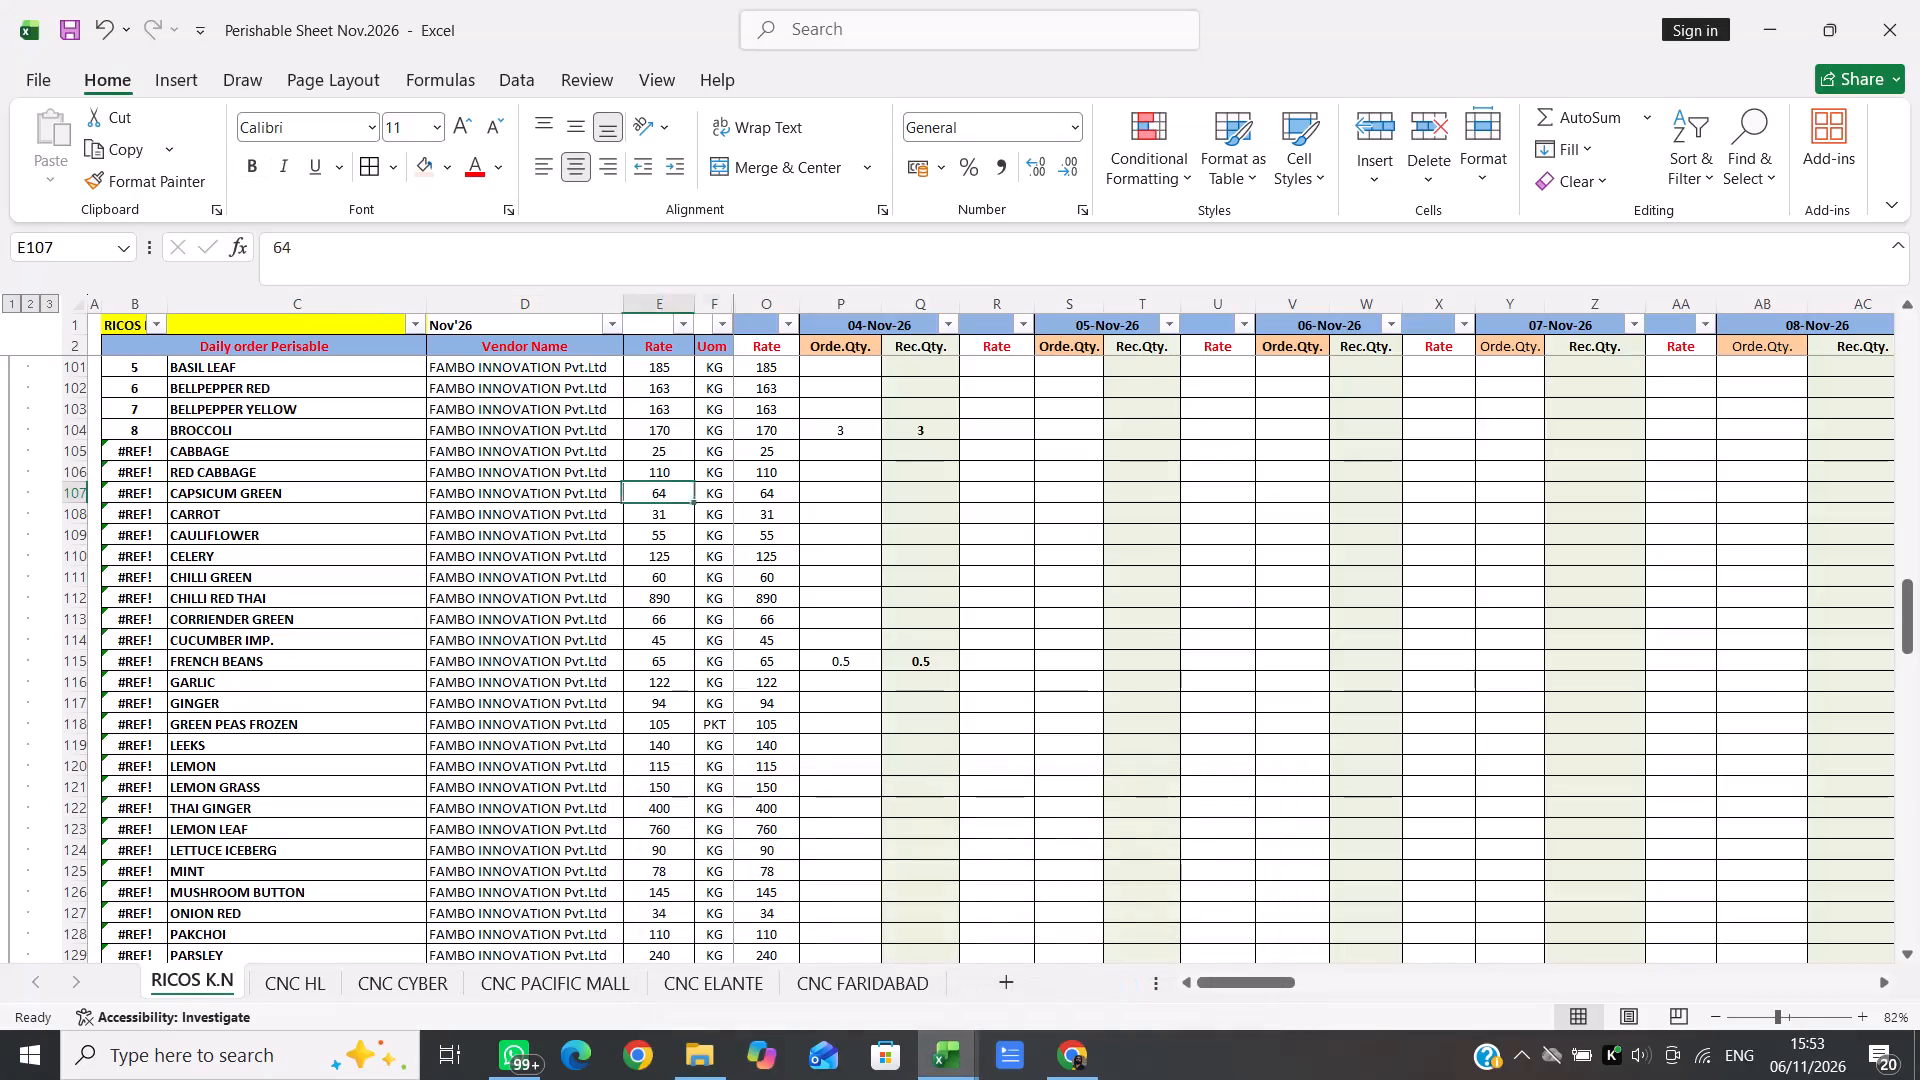
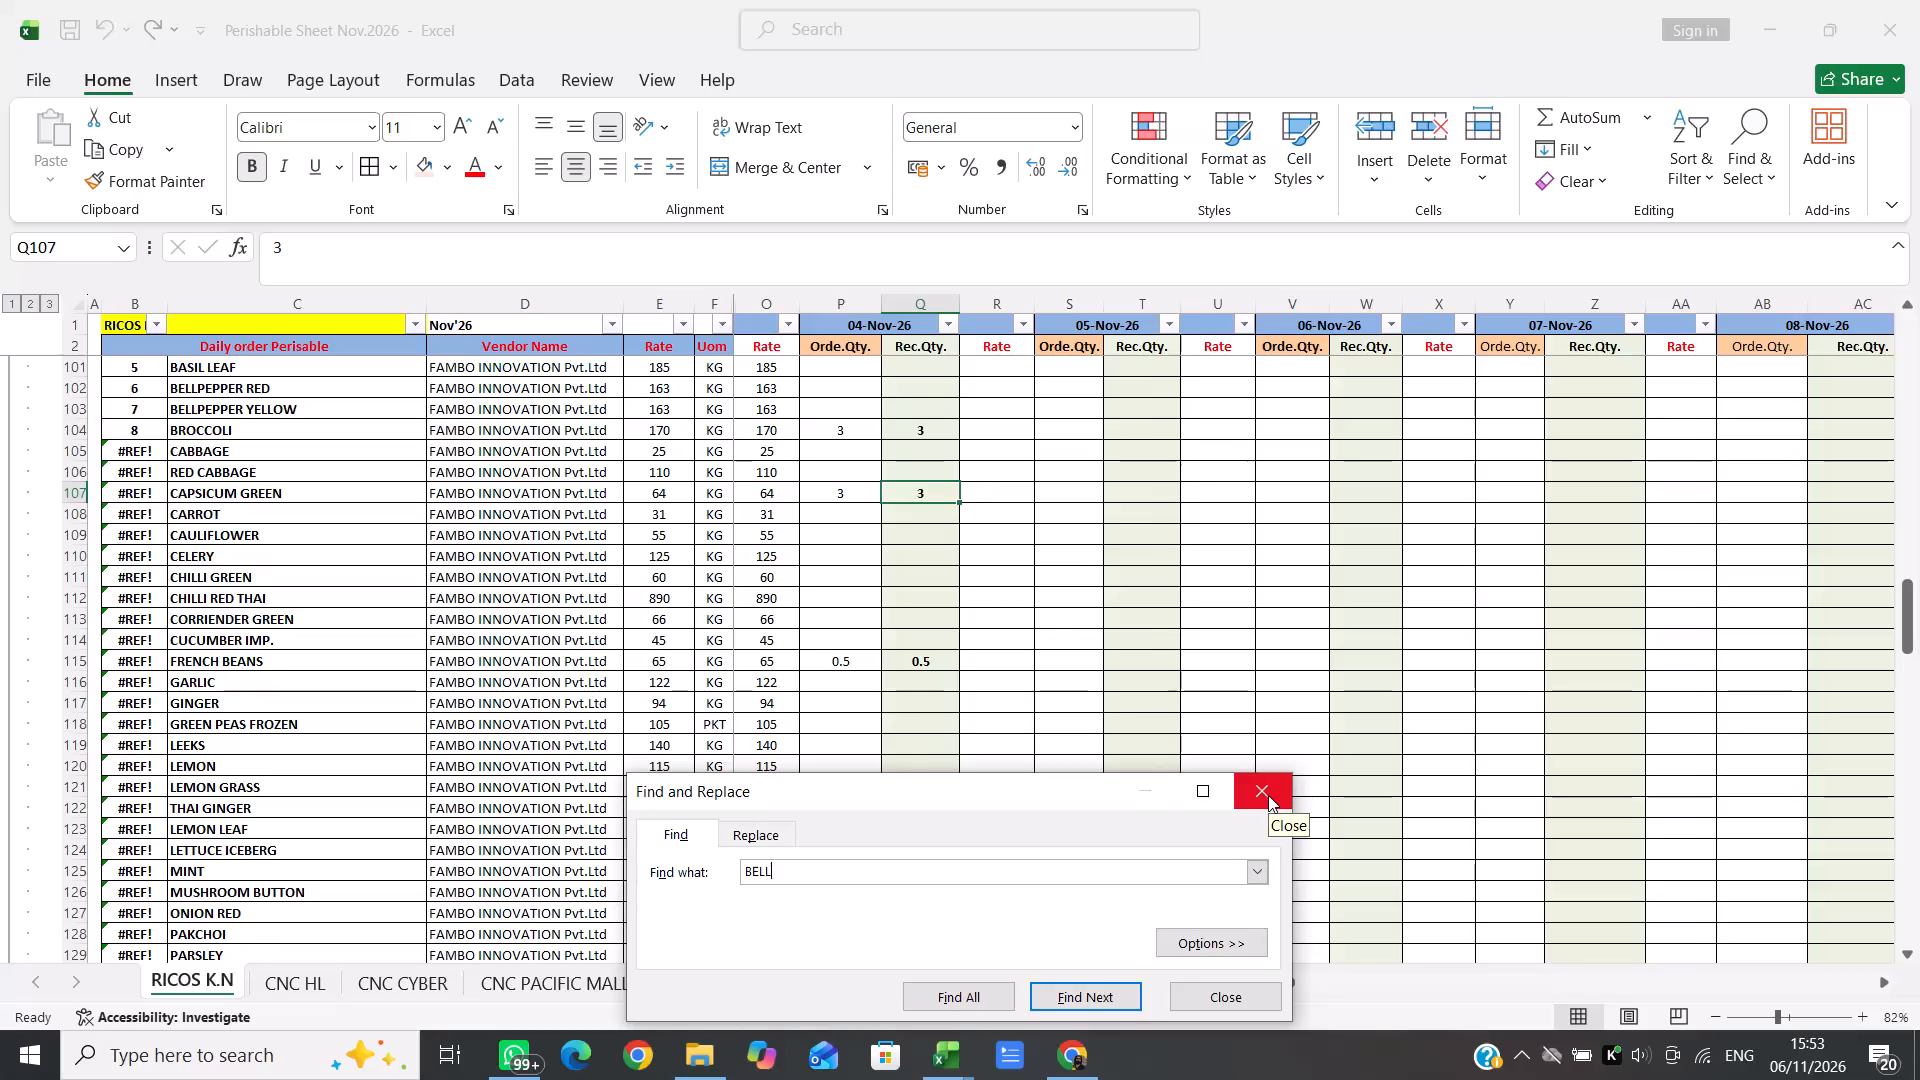
Find the BELLPEPPER RED row by searching for BELL, and enter 2 as both its 04-Nov-26 order and received quantities.
key("Return")
left_click(1268, 795)
key("Right")
key("Right")
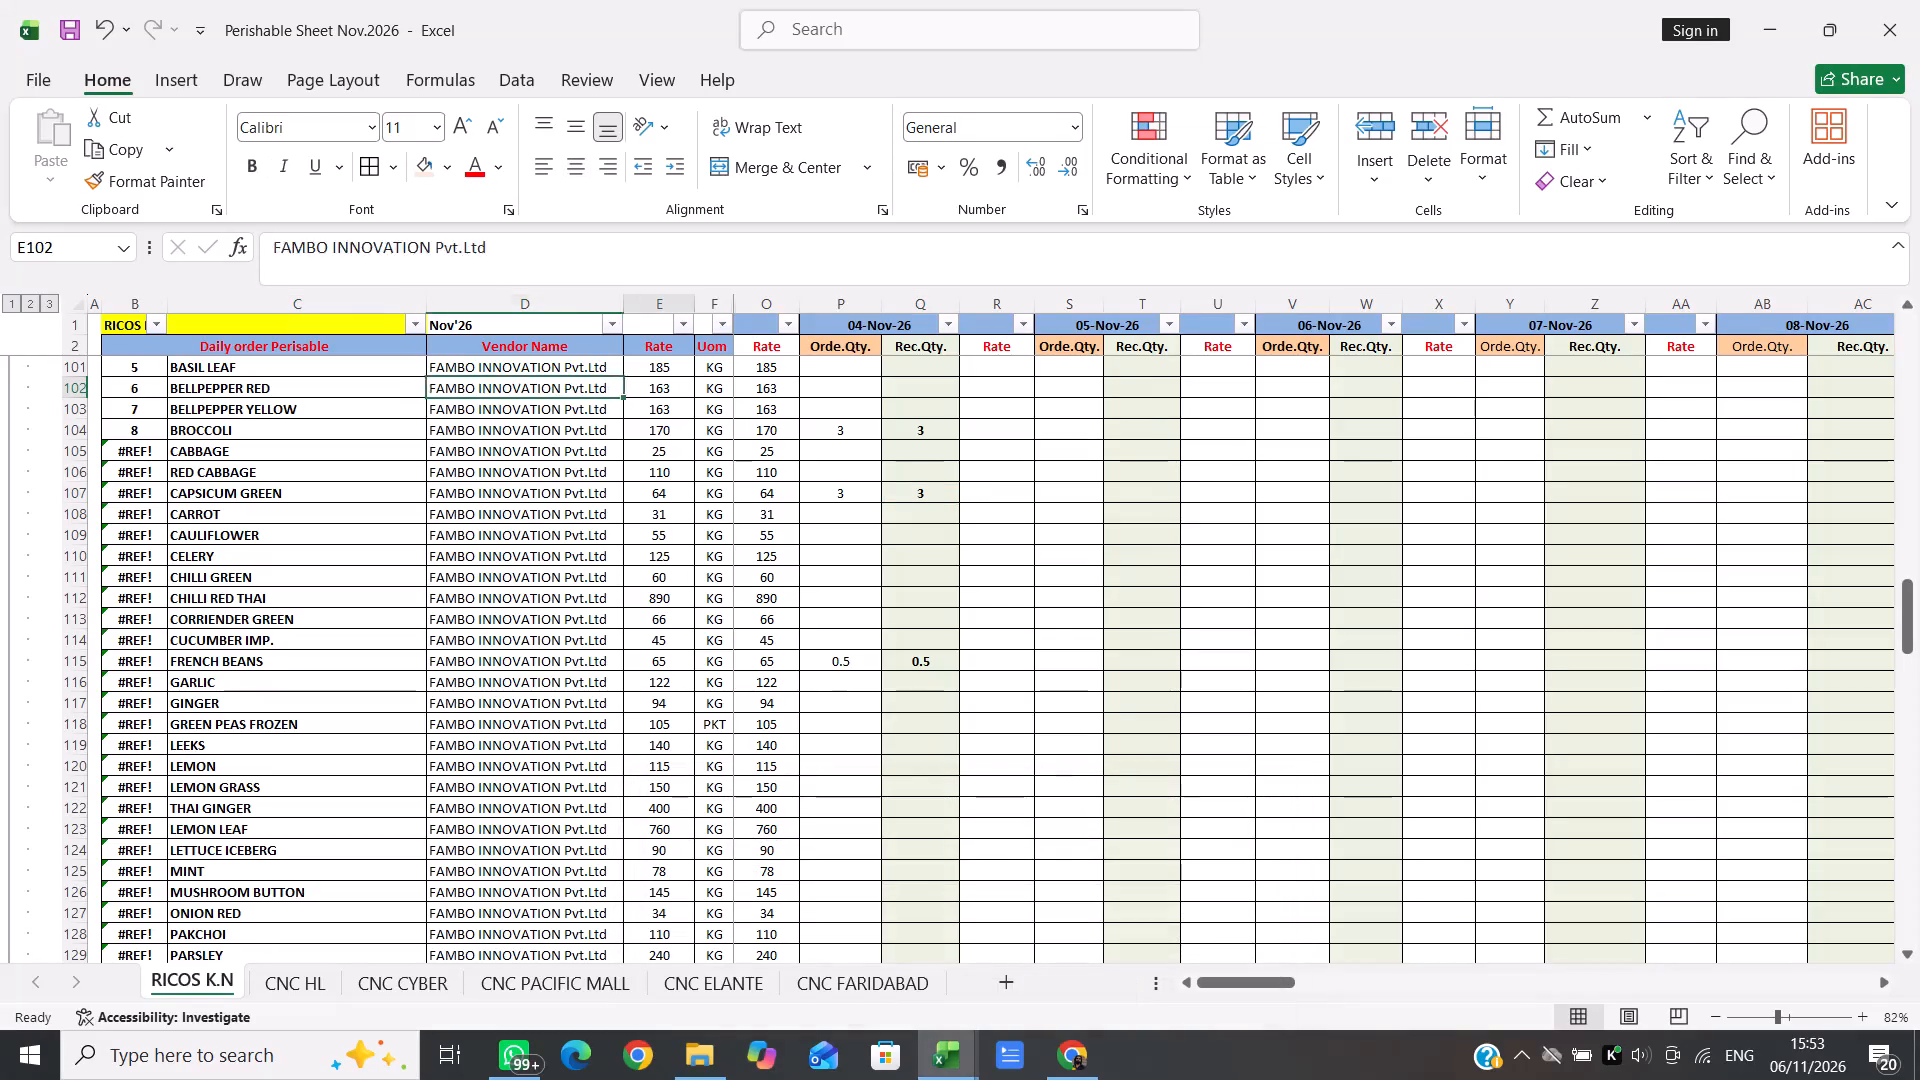
key("Right")
key("Right")
key("Right")
key("2")
key("Right")
key("2")
key("Down")
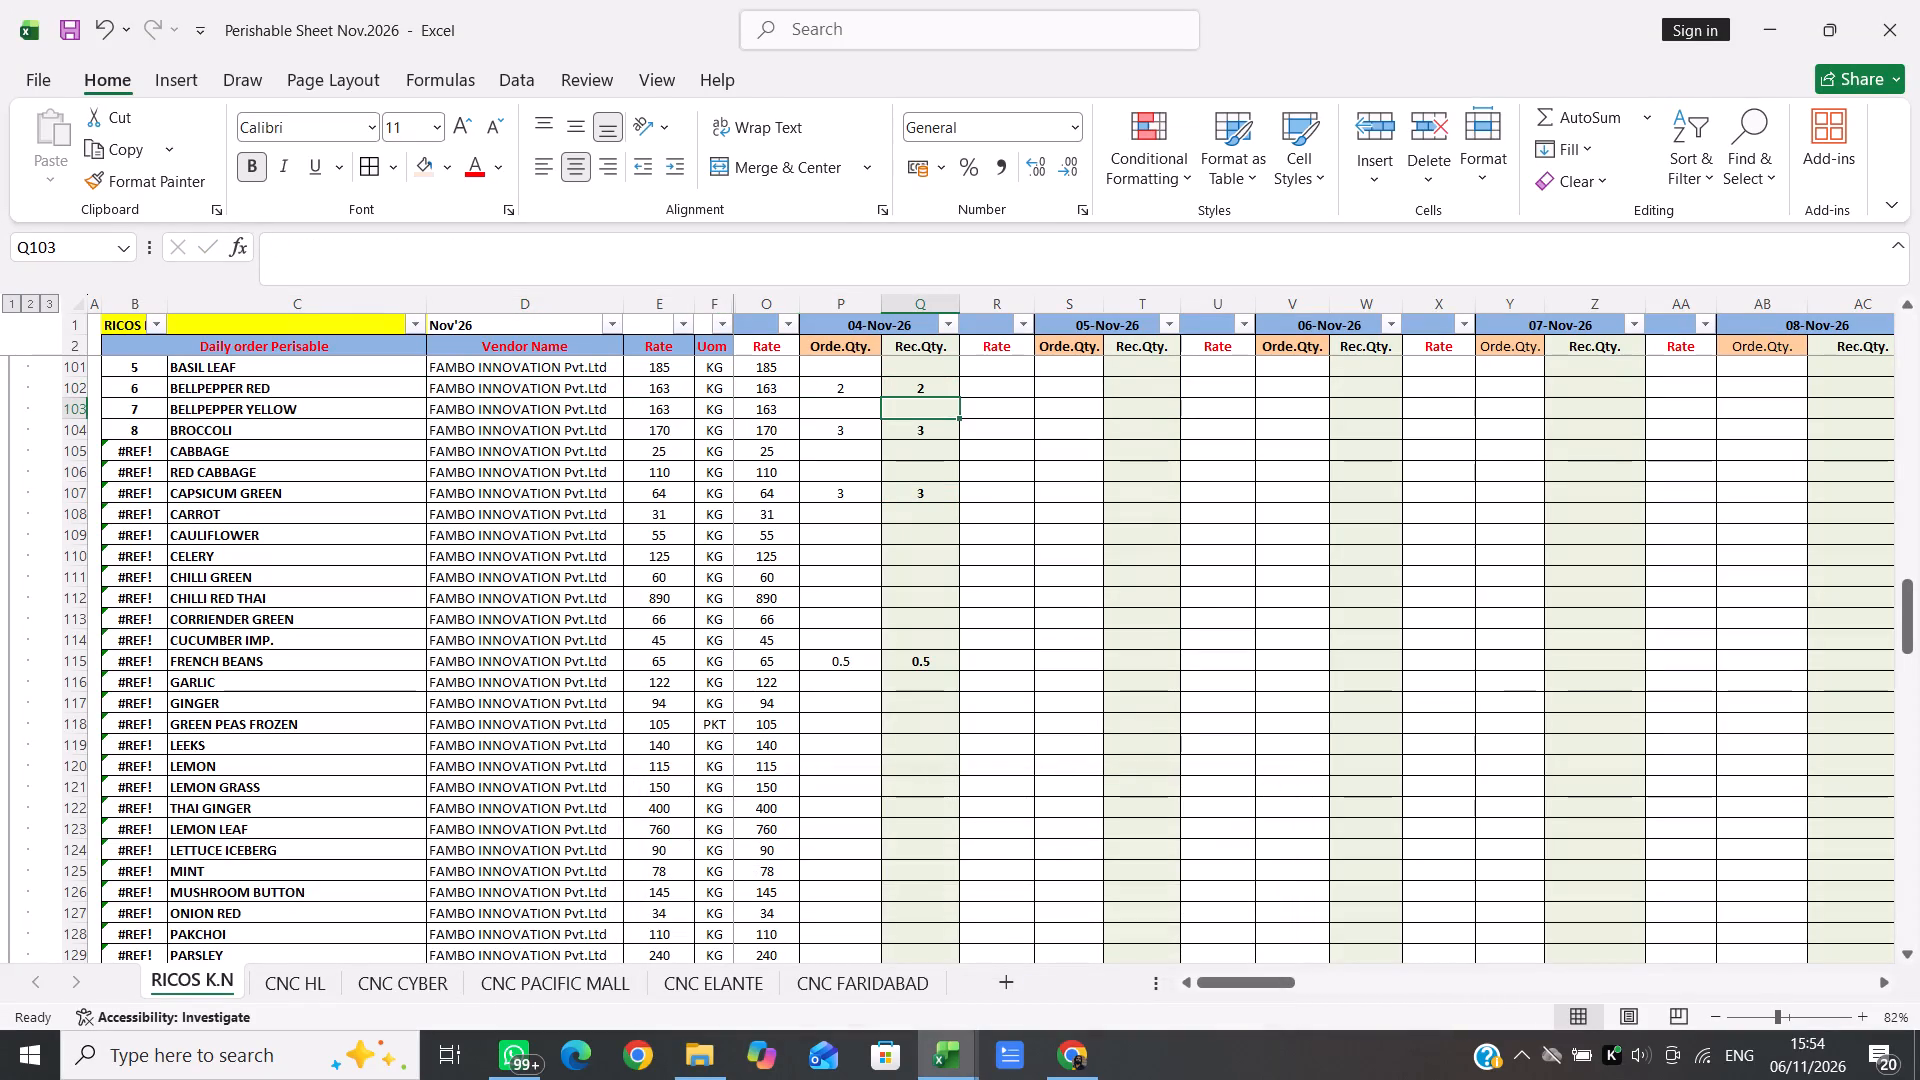
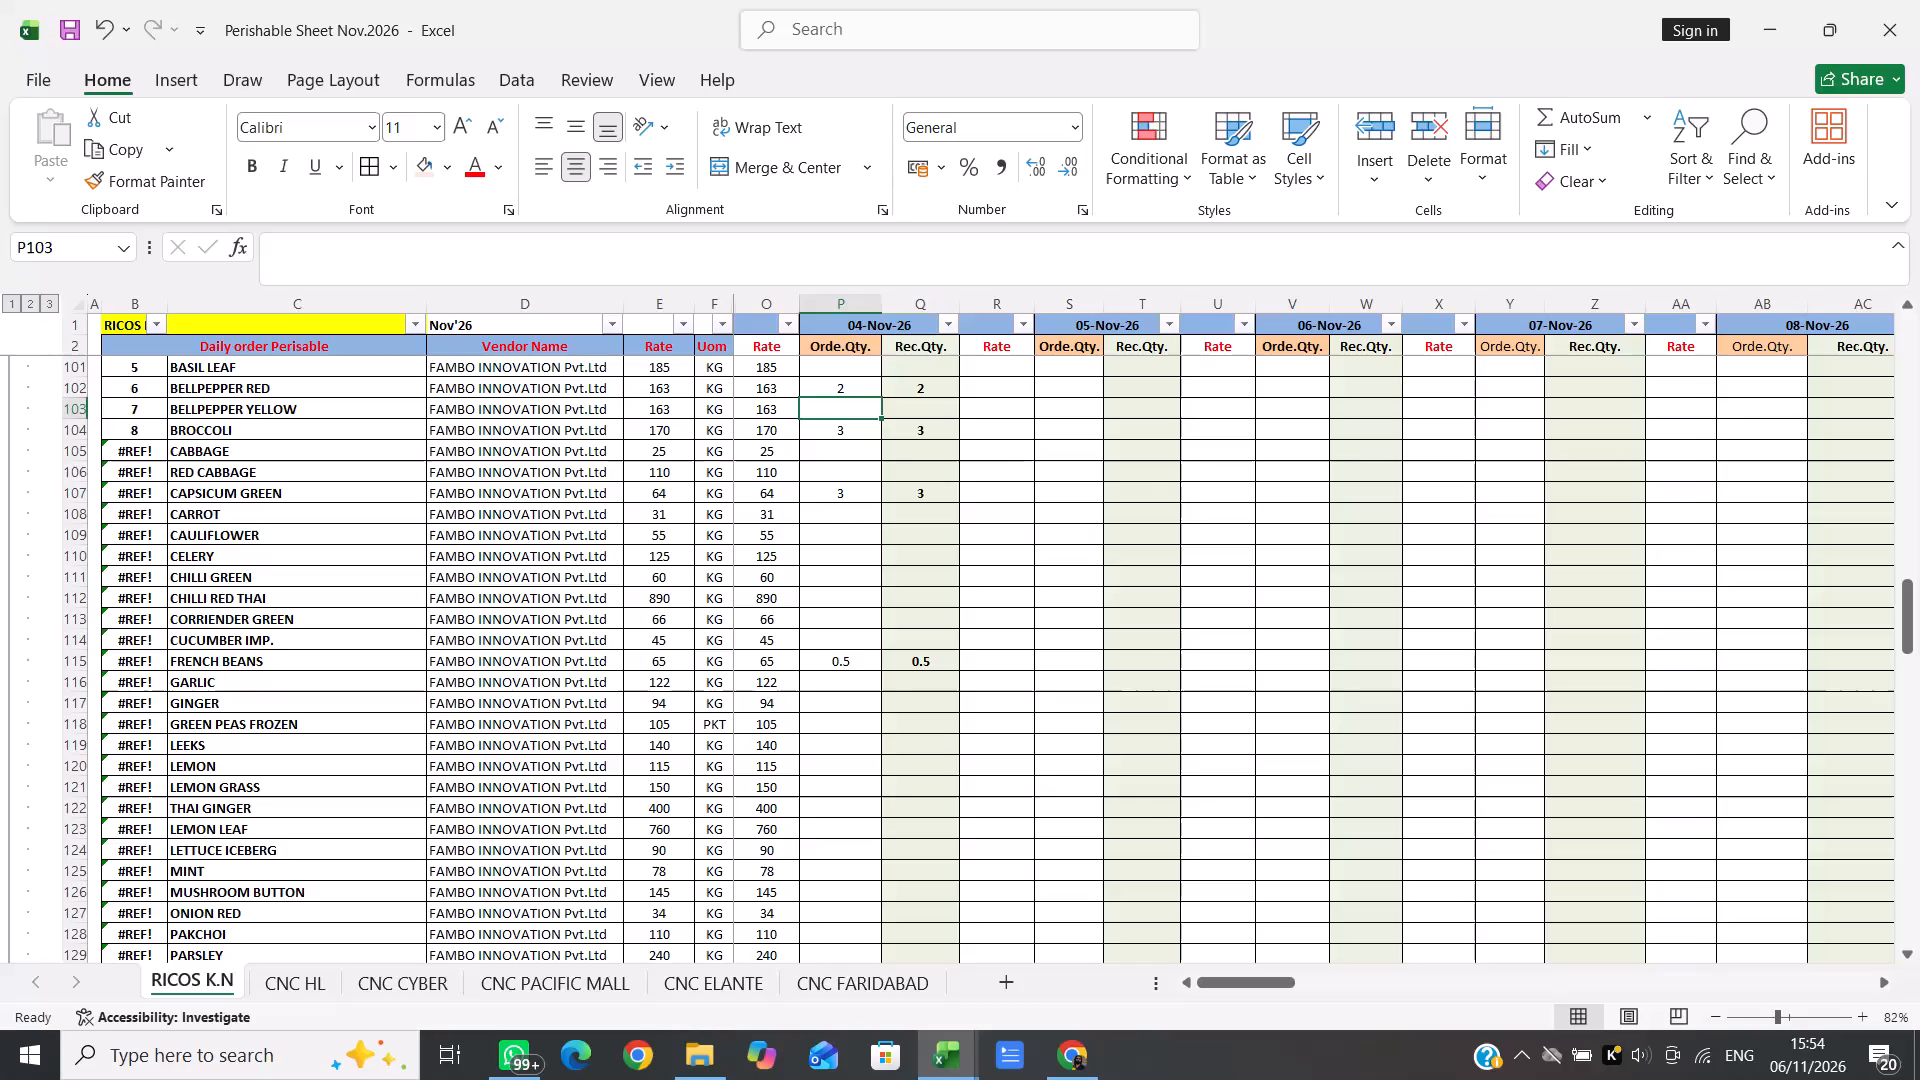
Enter 0.5 as both the 04-Nov-26 order and received quantities for BELLPEPPER YELLOW.
type("0.5")
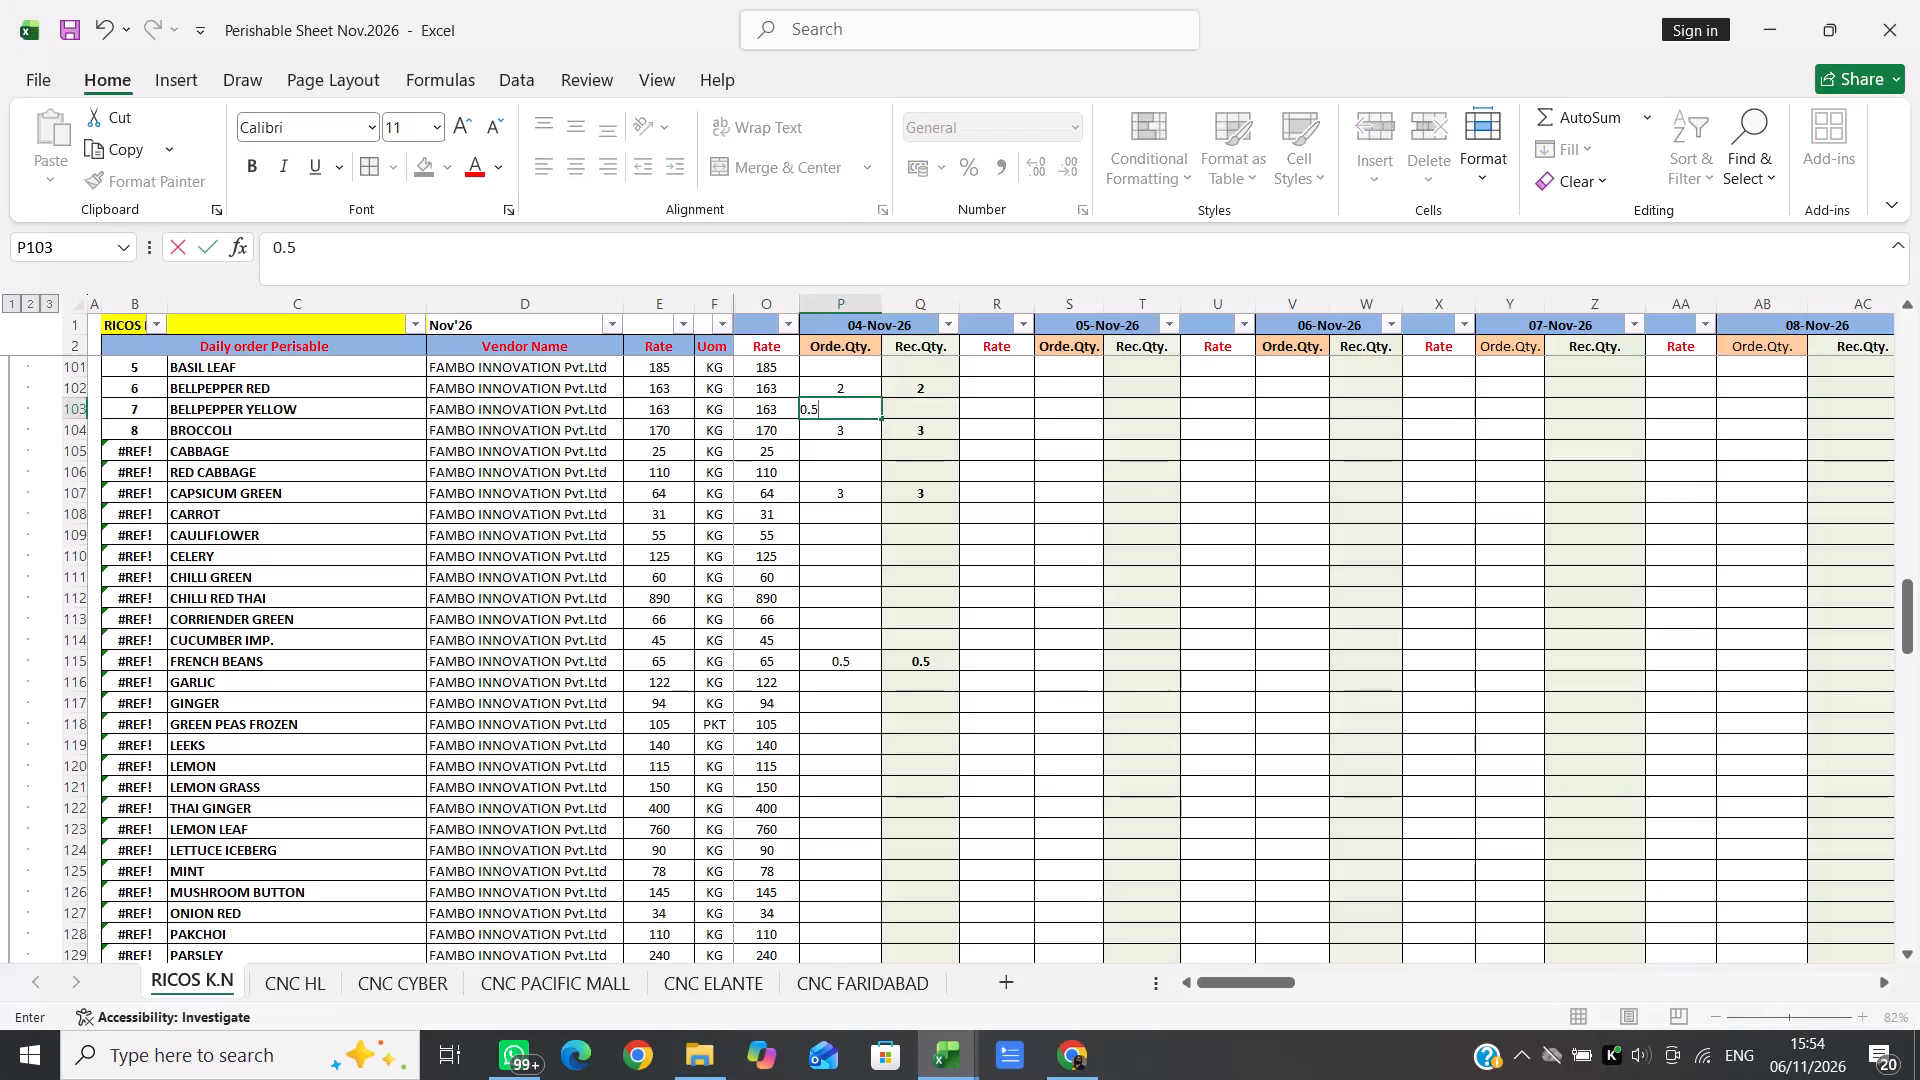
key("Right")
type("0.5")
key("Up")
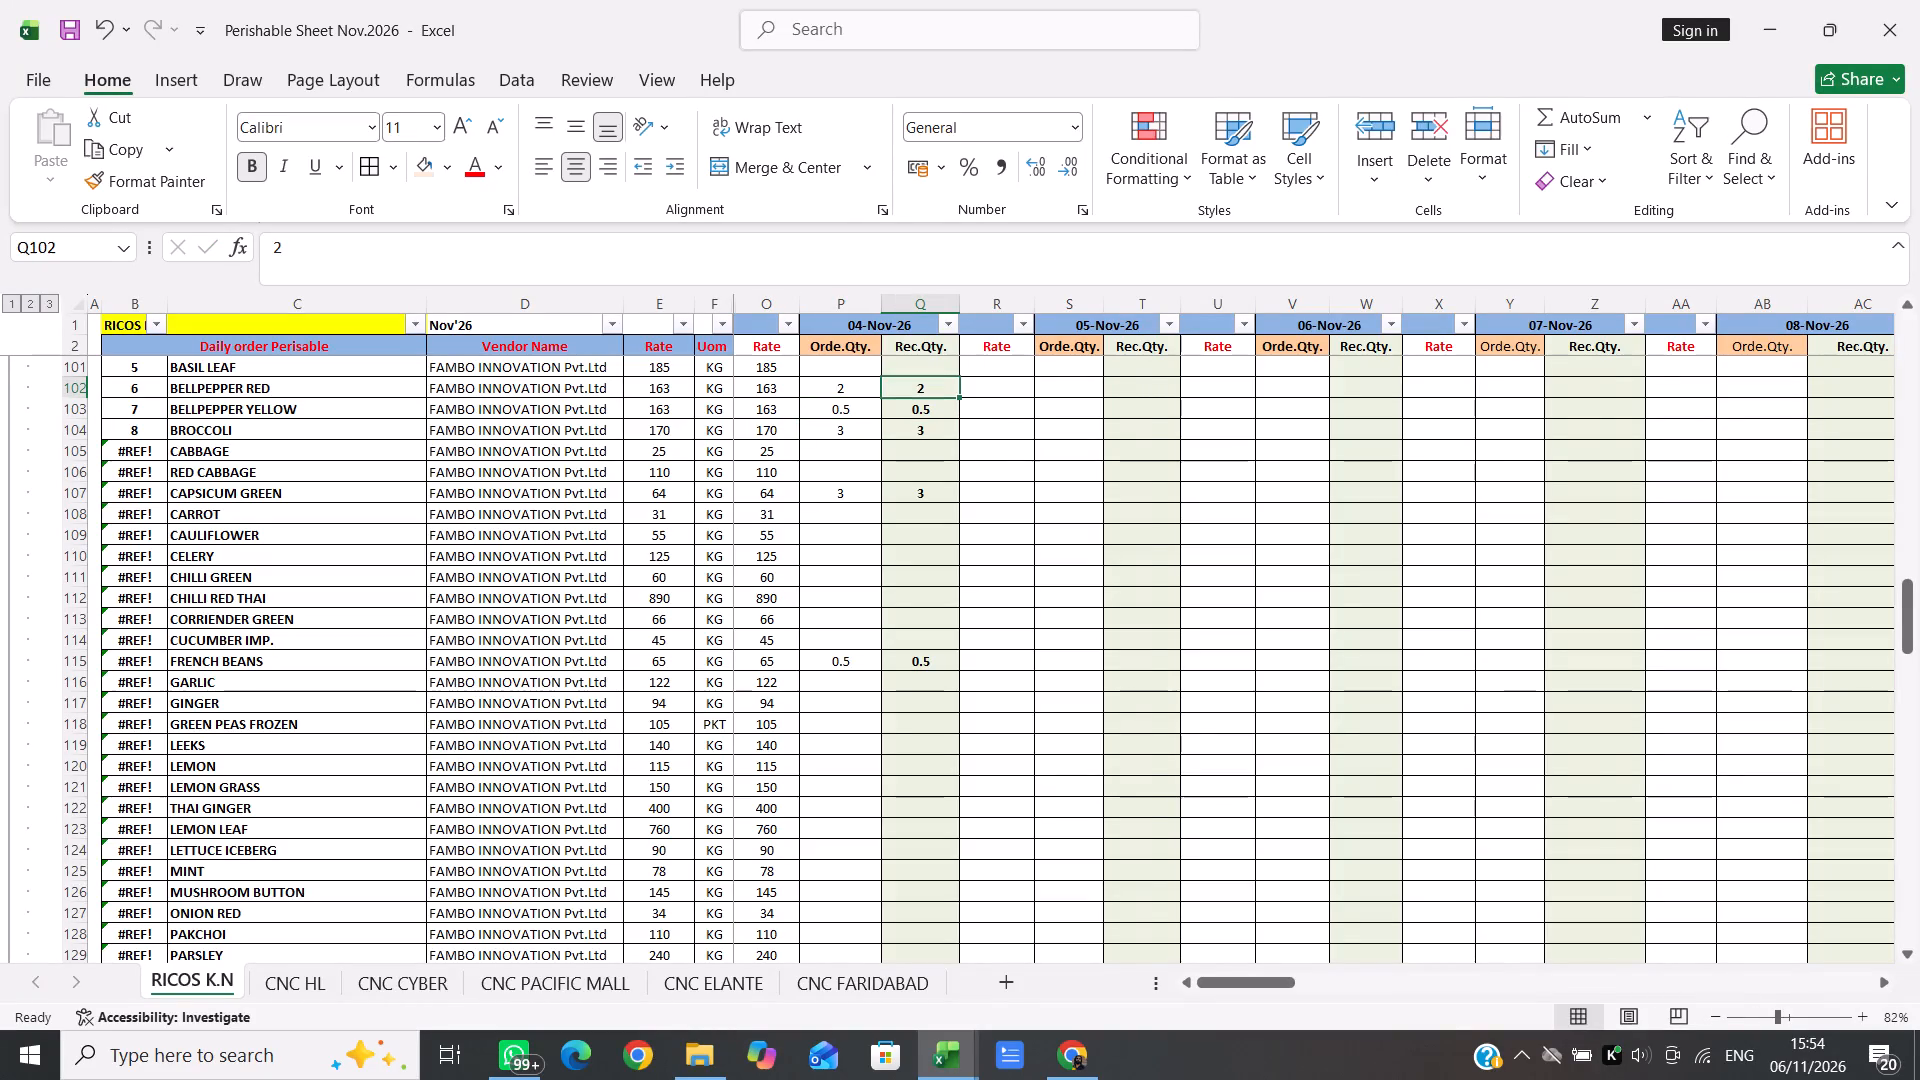
Change both the 04-Nov-26 received and order quantities for BELLPEPPER RED to 0.5.
type("0.5")
key("Left")
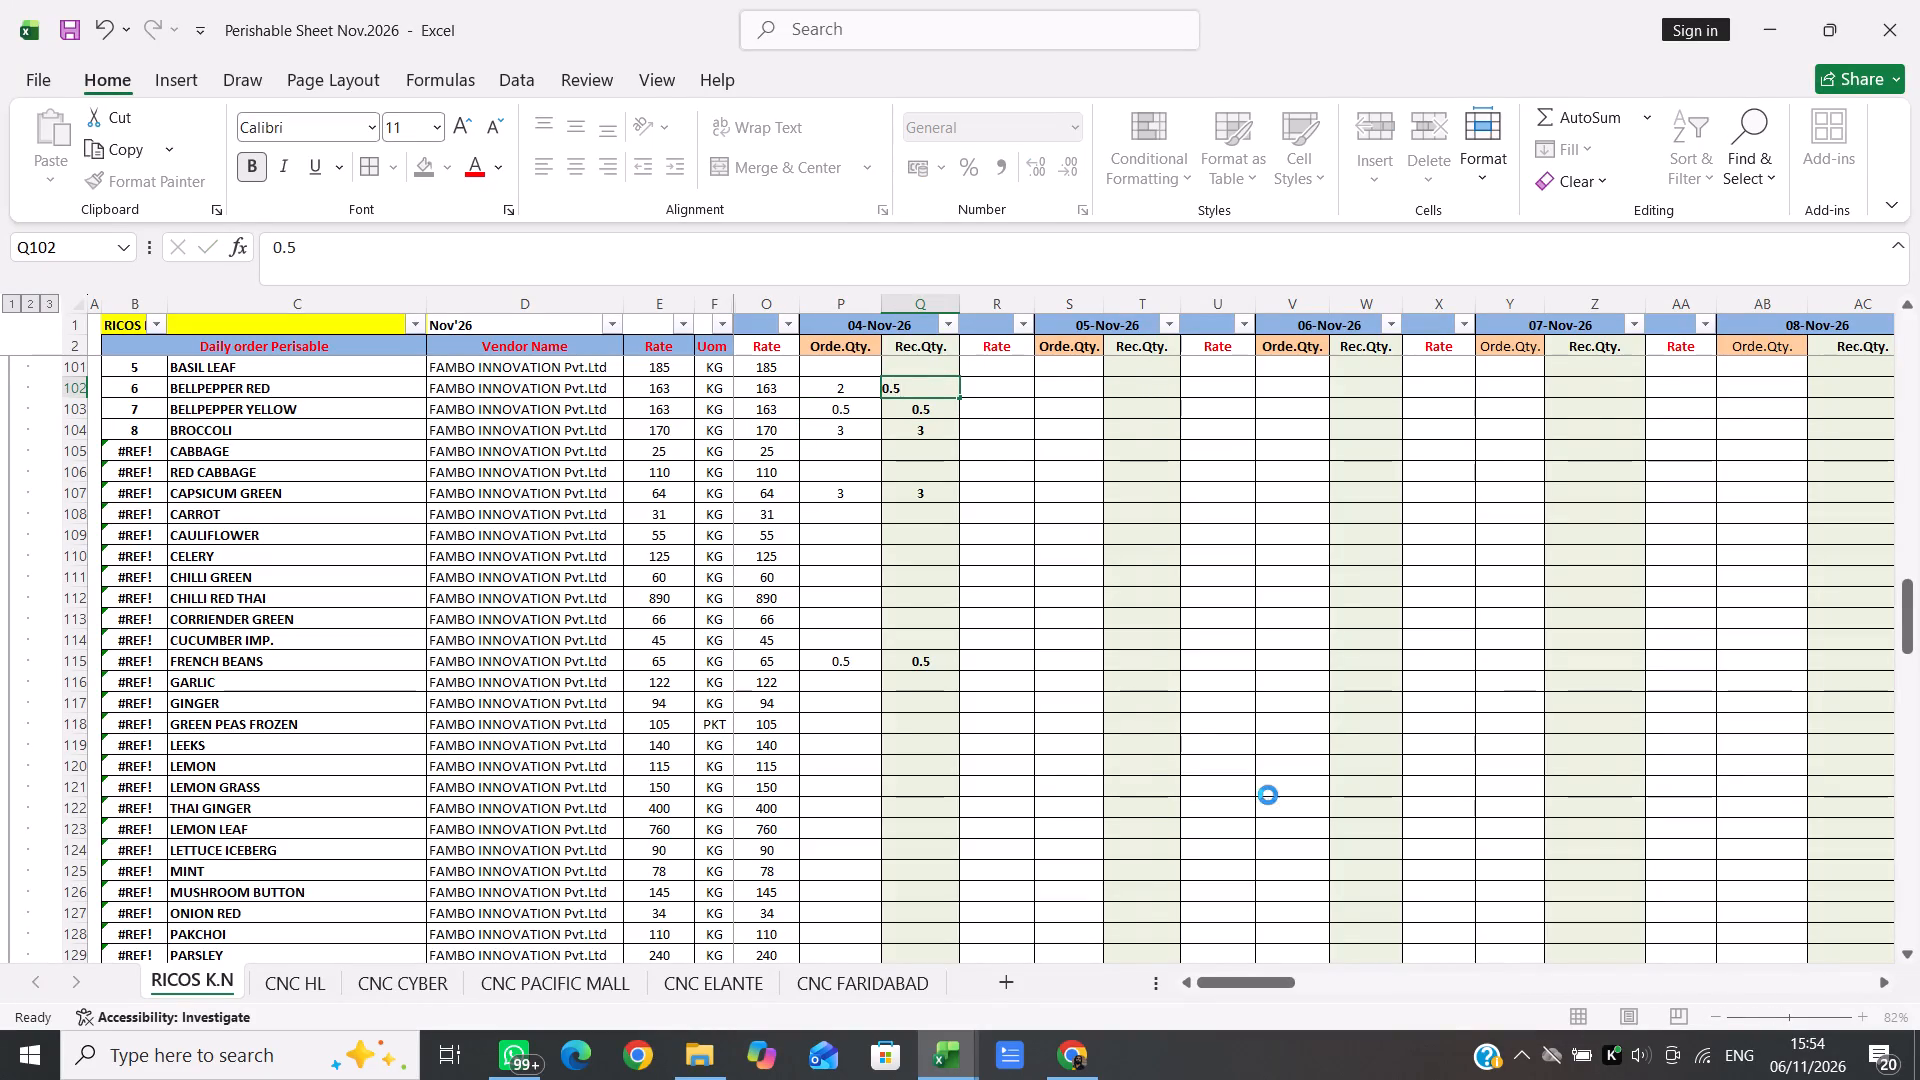
type("0.5")
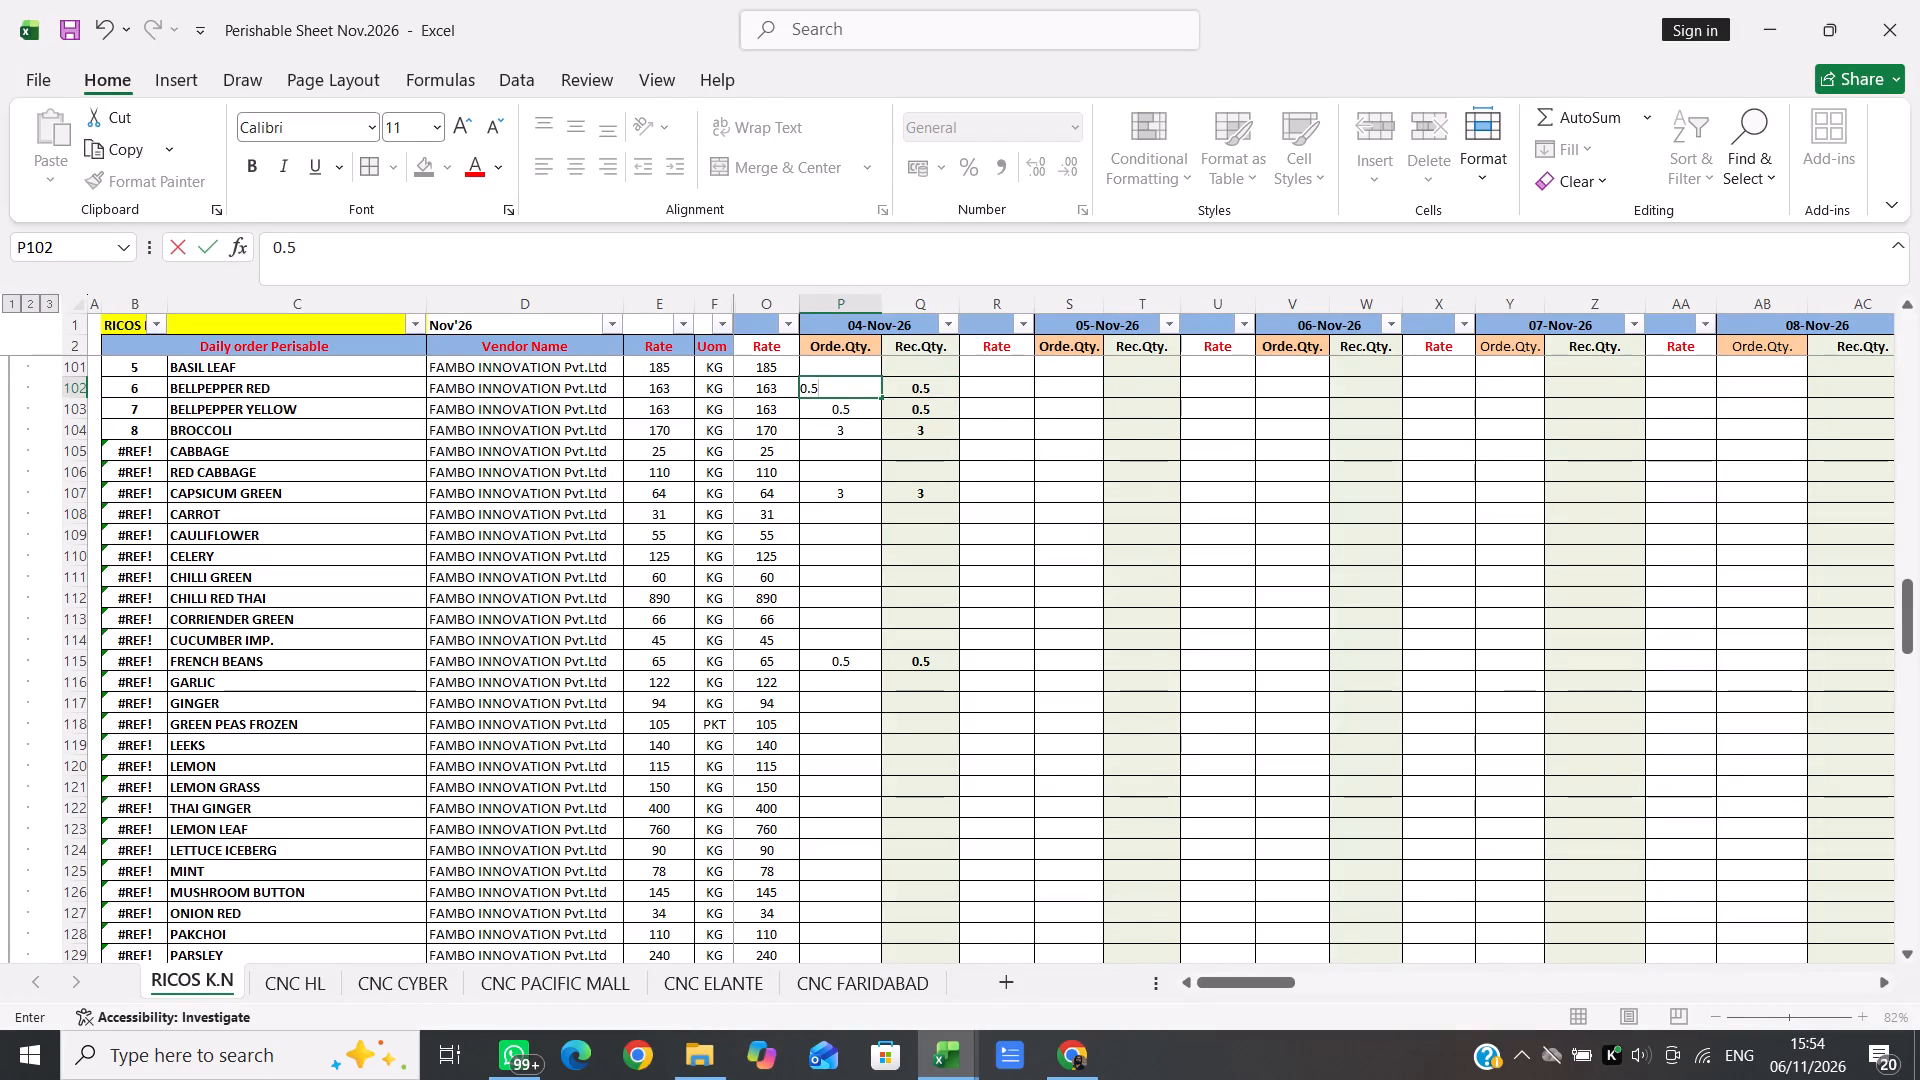
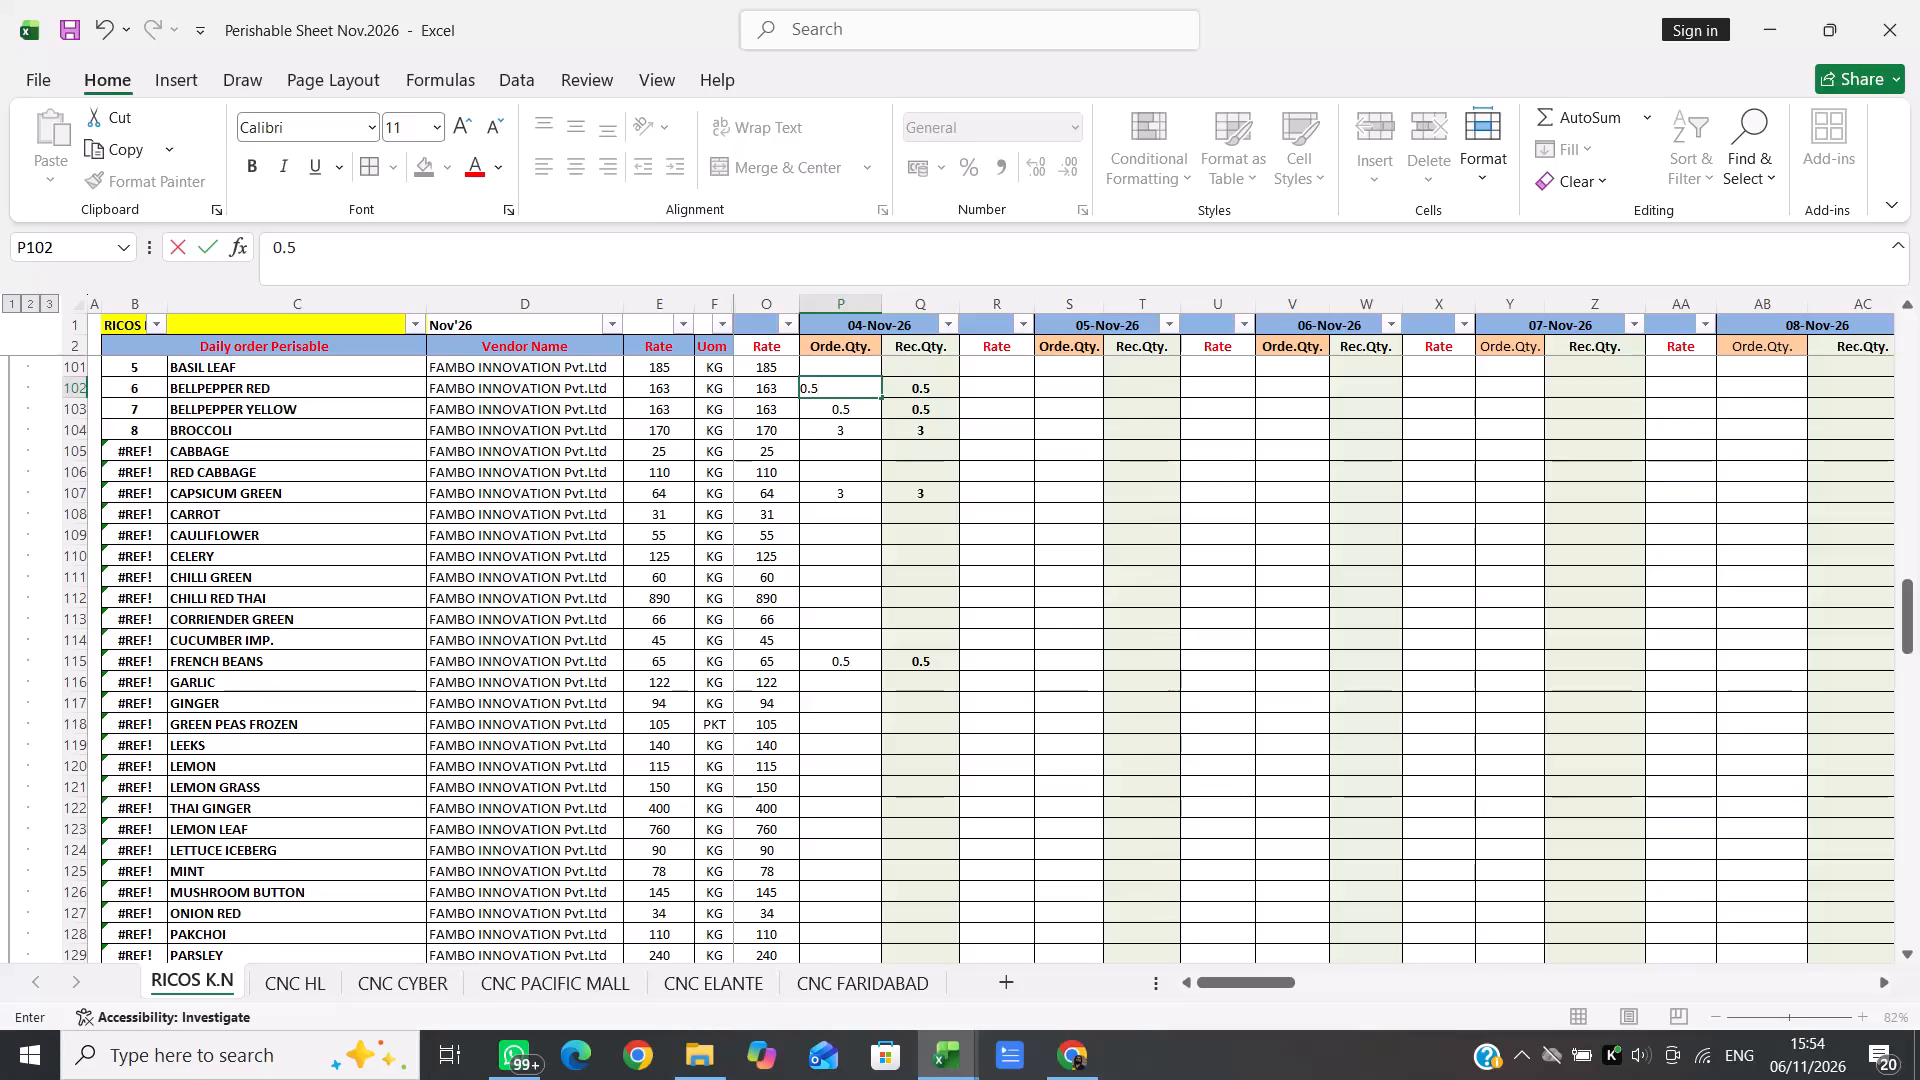
Complete the entry of 0.5 as the 04-Nov-26 order quantity for BELLPEPPER RED.
key("Down")
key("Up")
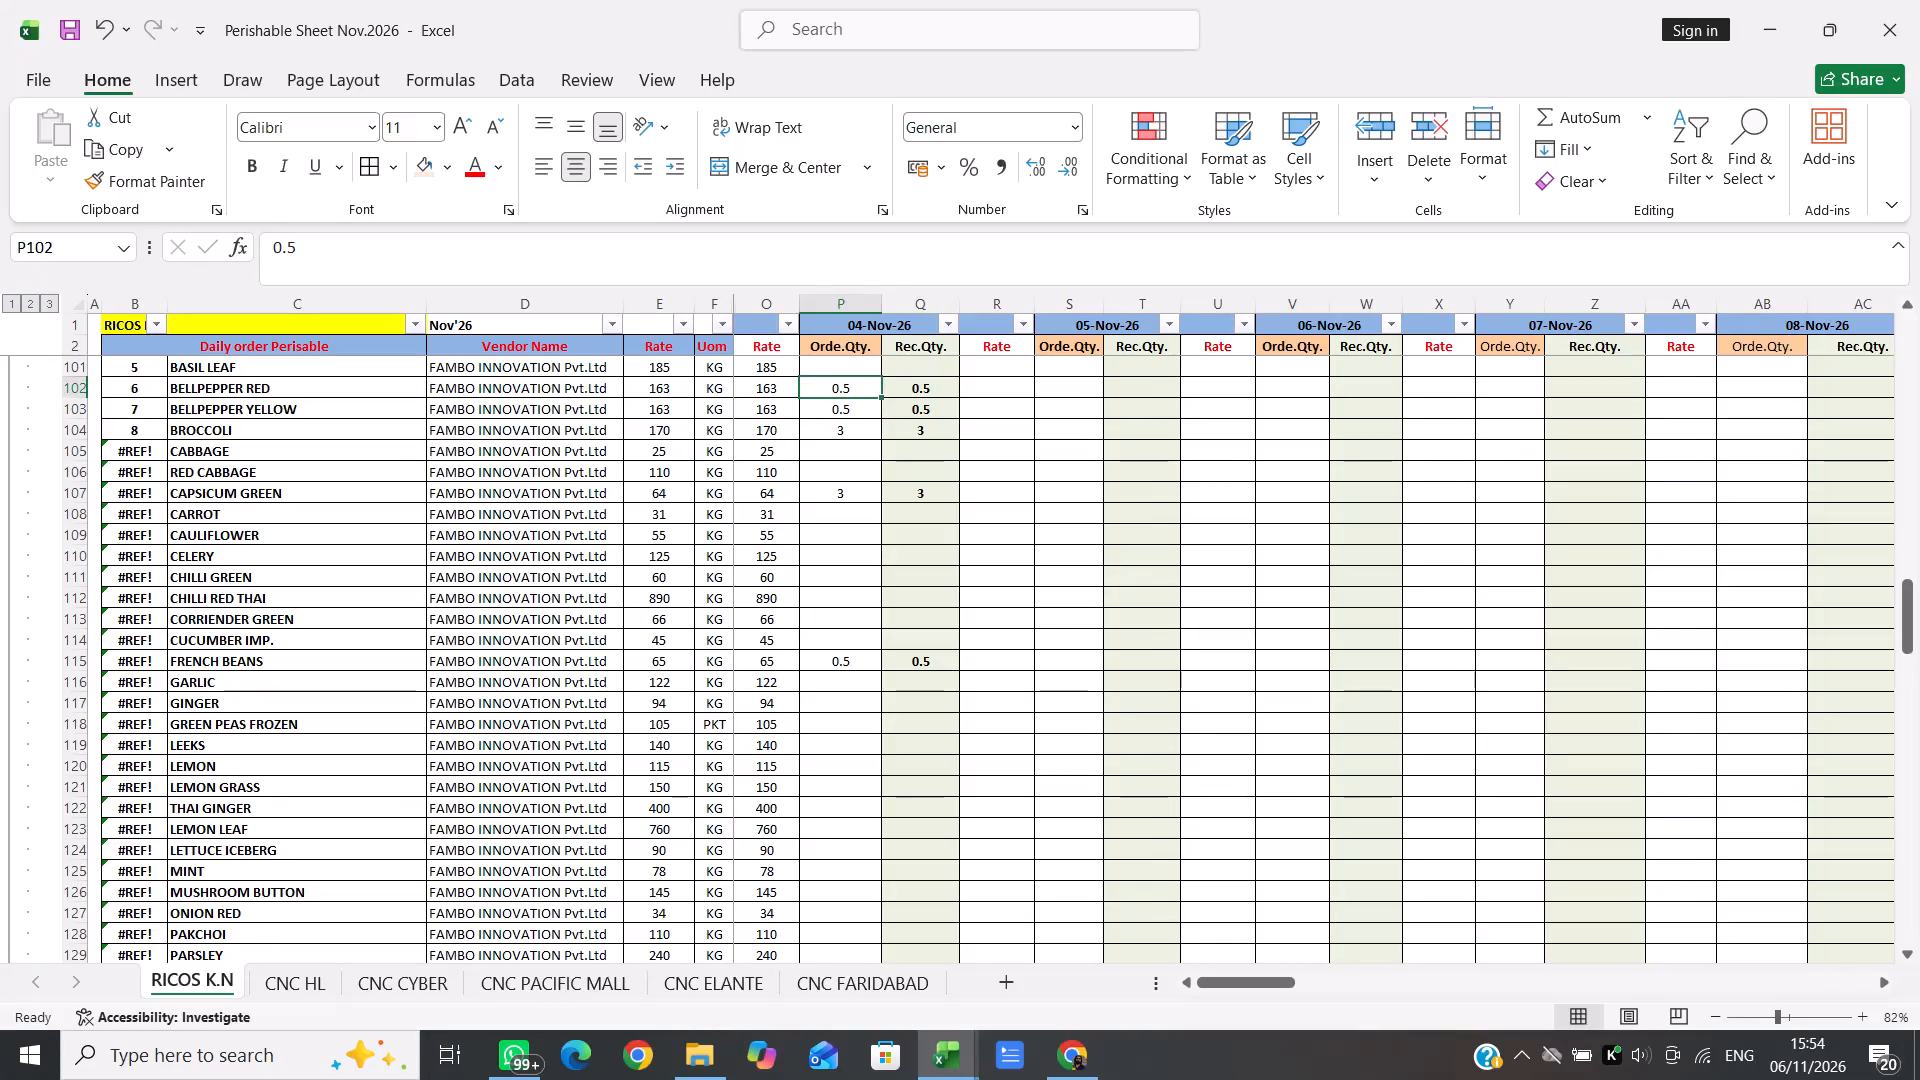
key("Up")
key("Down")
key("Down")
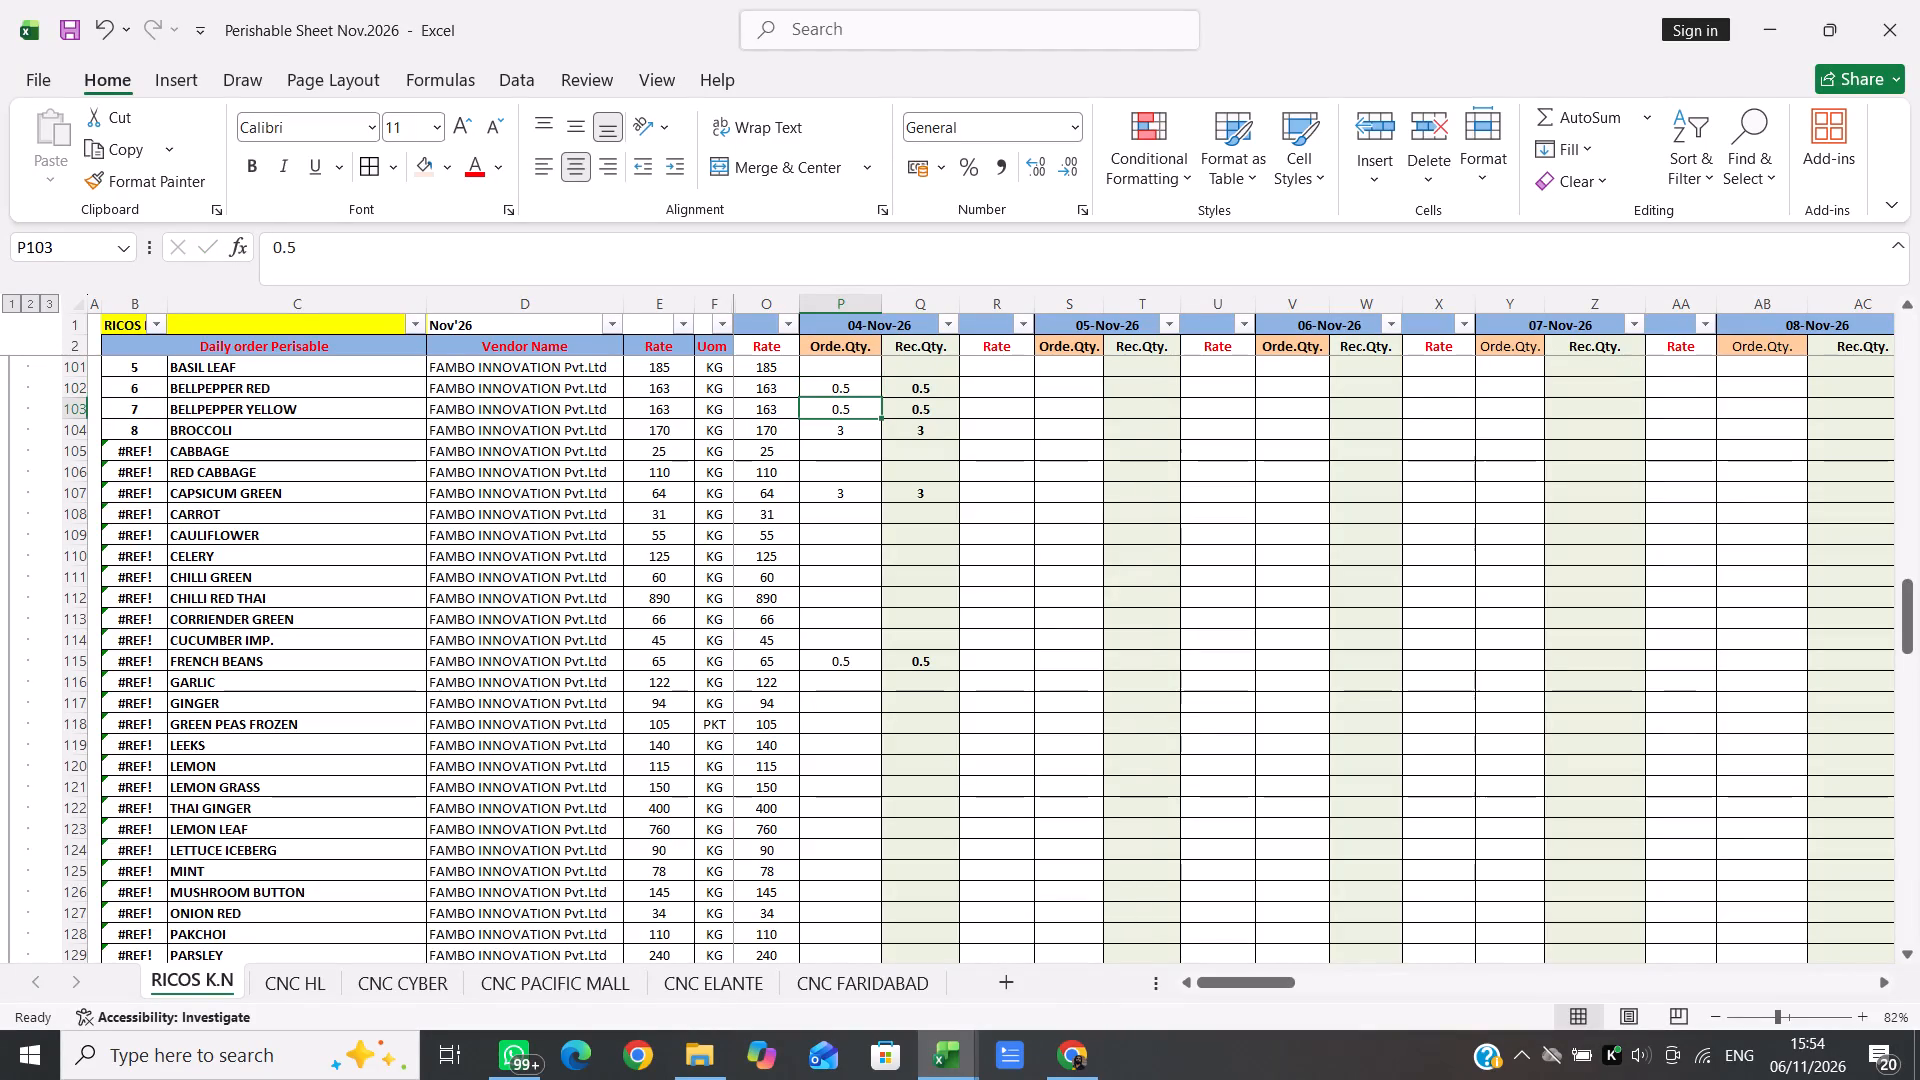
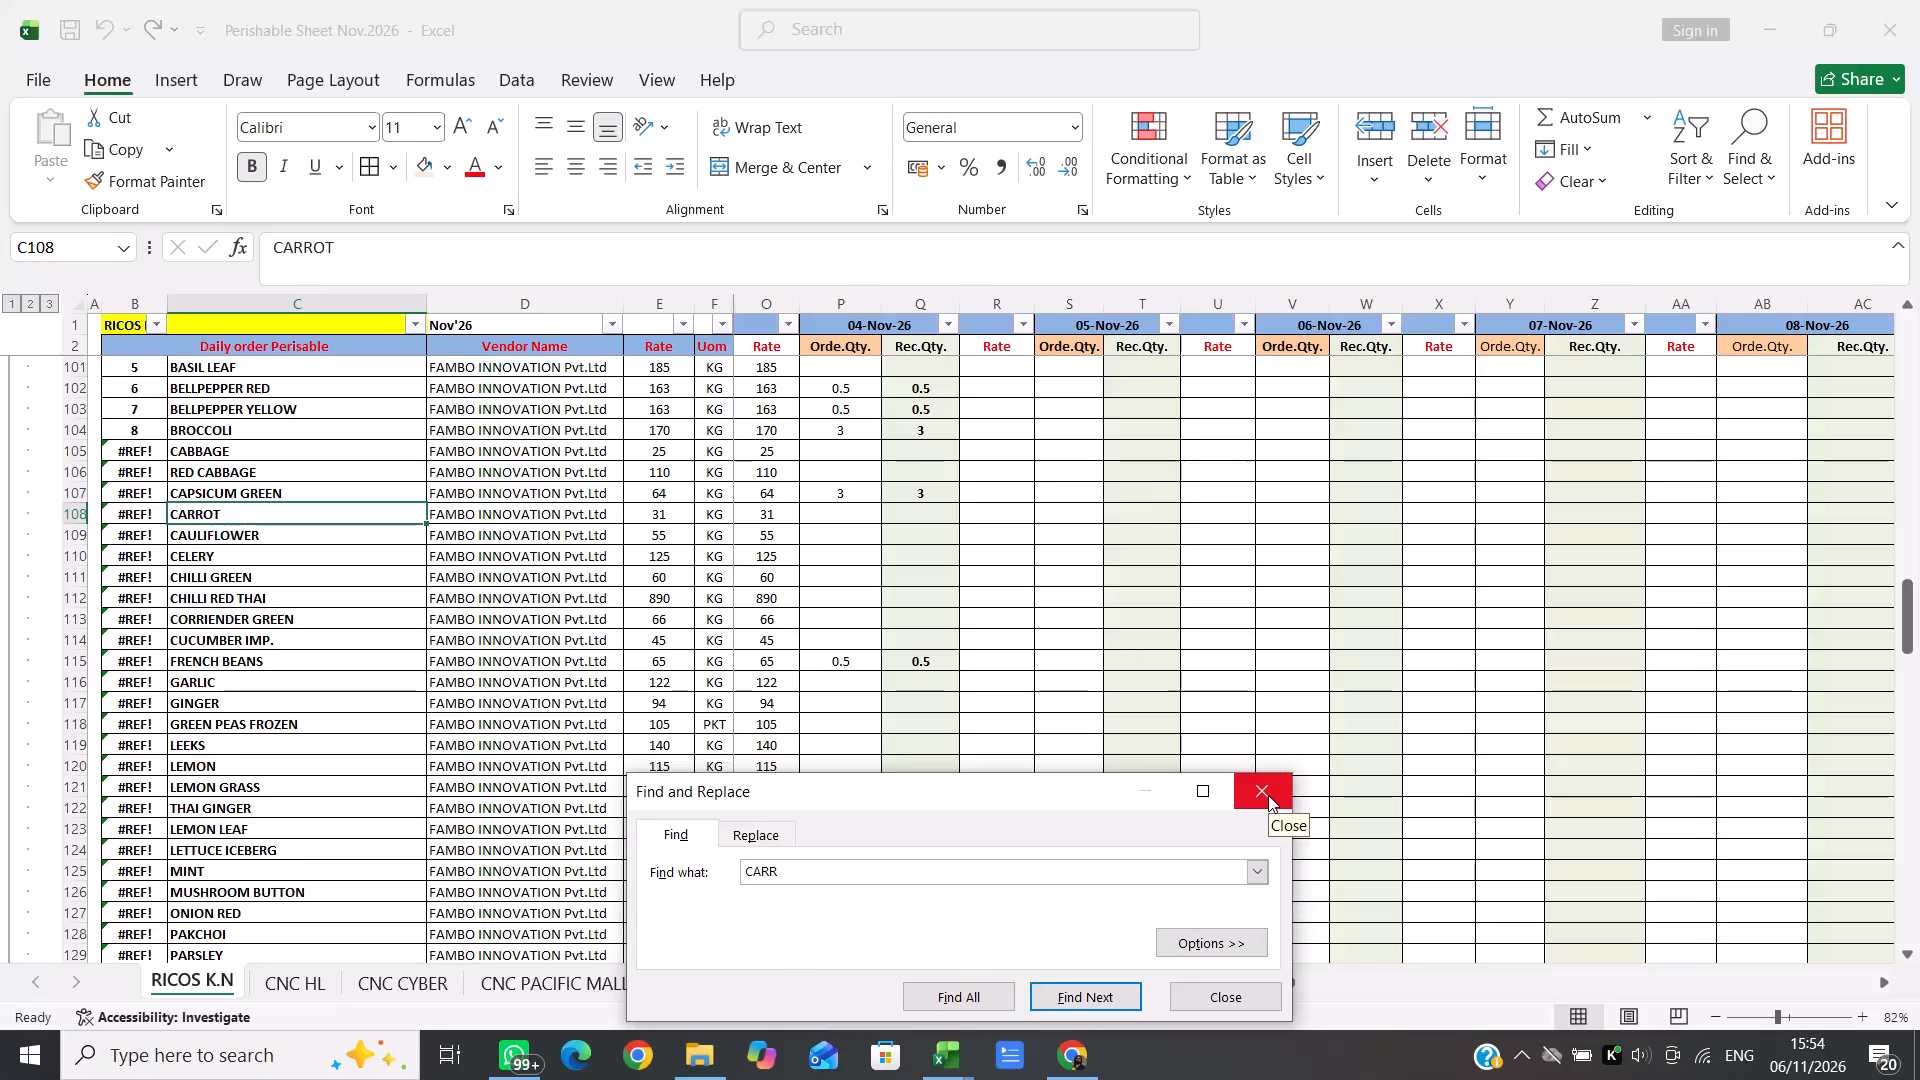
Enter 1 as the 04-Nov-26 order quantity for CARROT.
left_click(1268, 795)
key("Right")
key("Right")
key("Right")
key("Right")
key("Right")
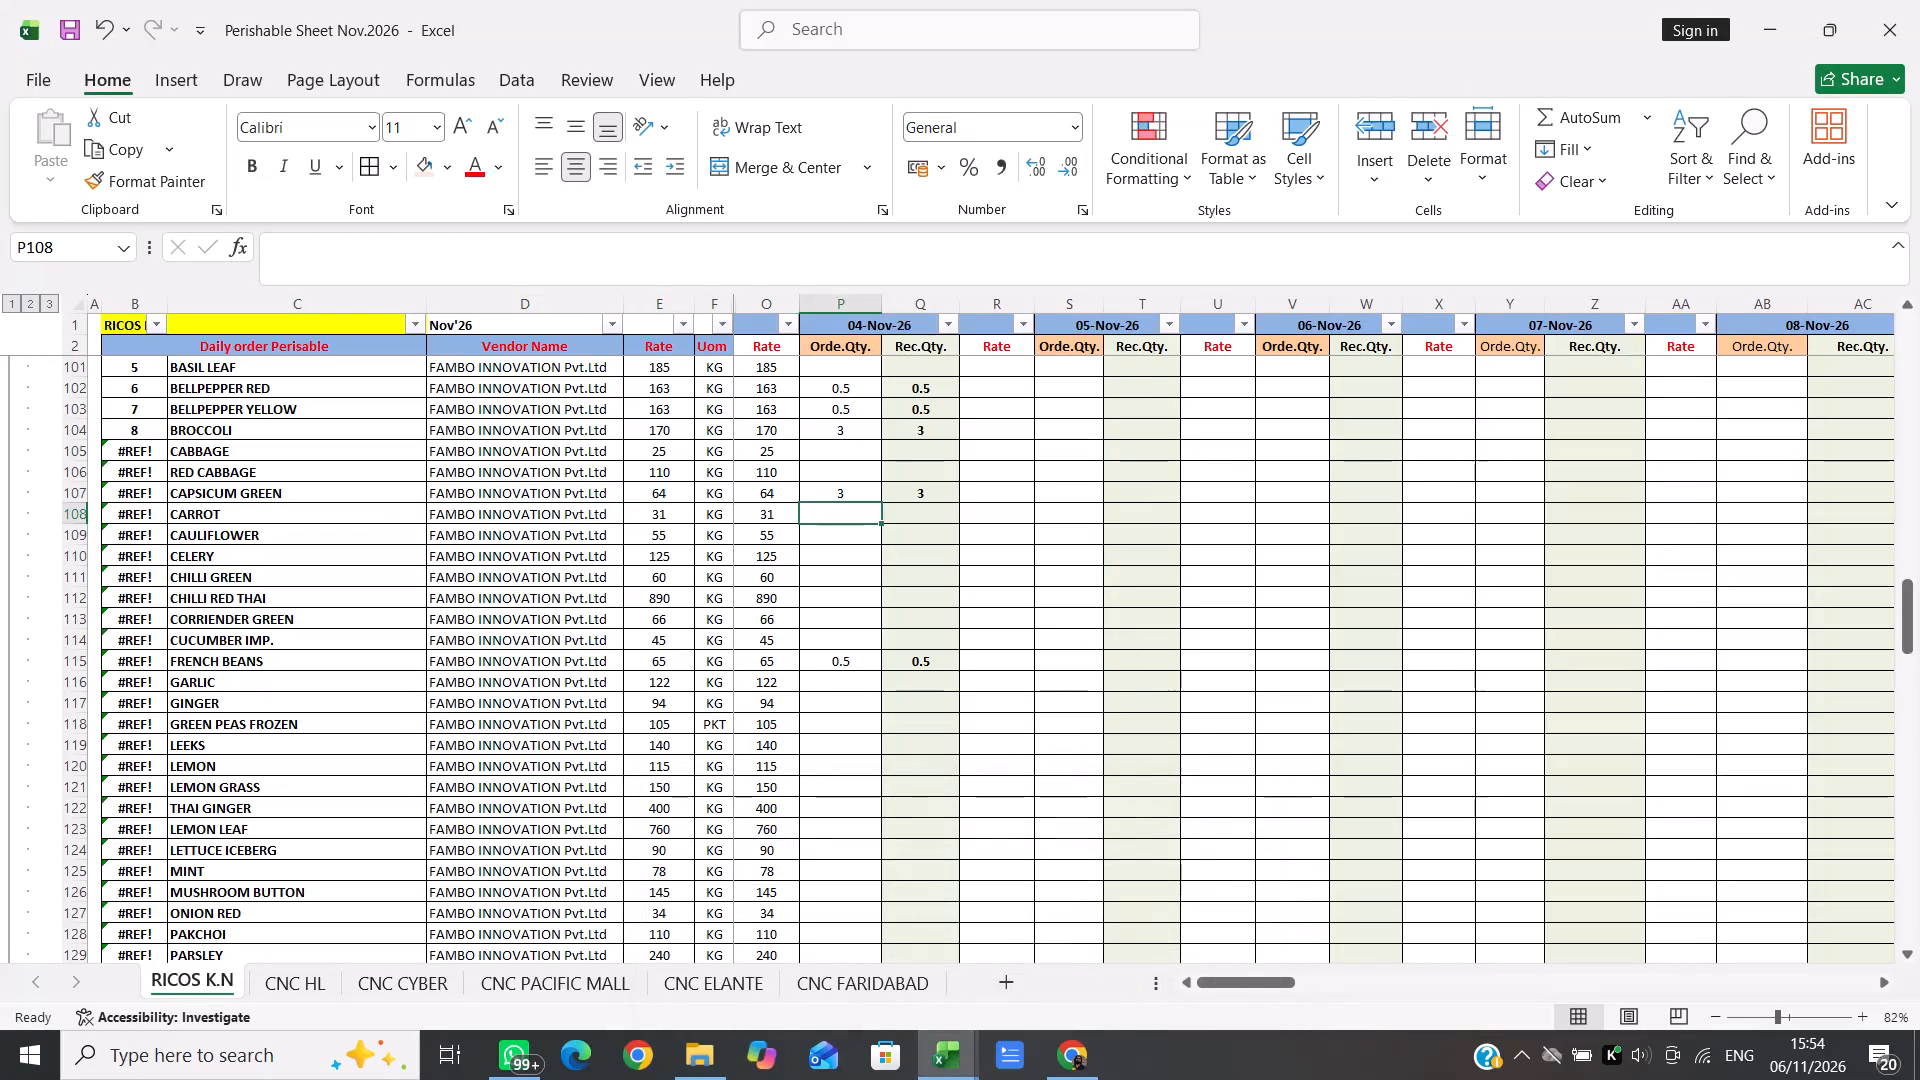
key("1")
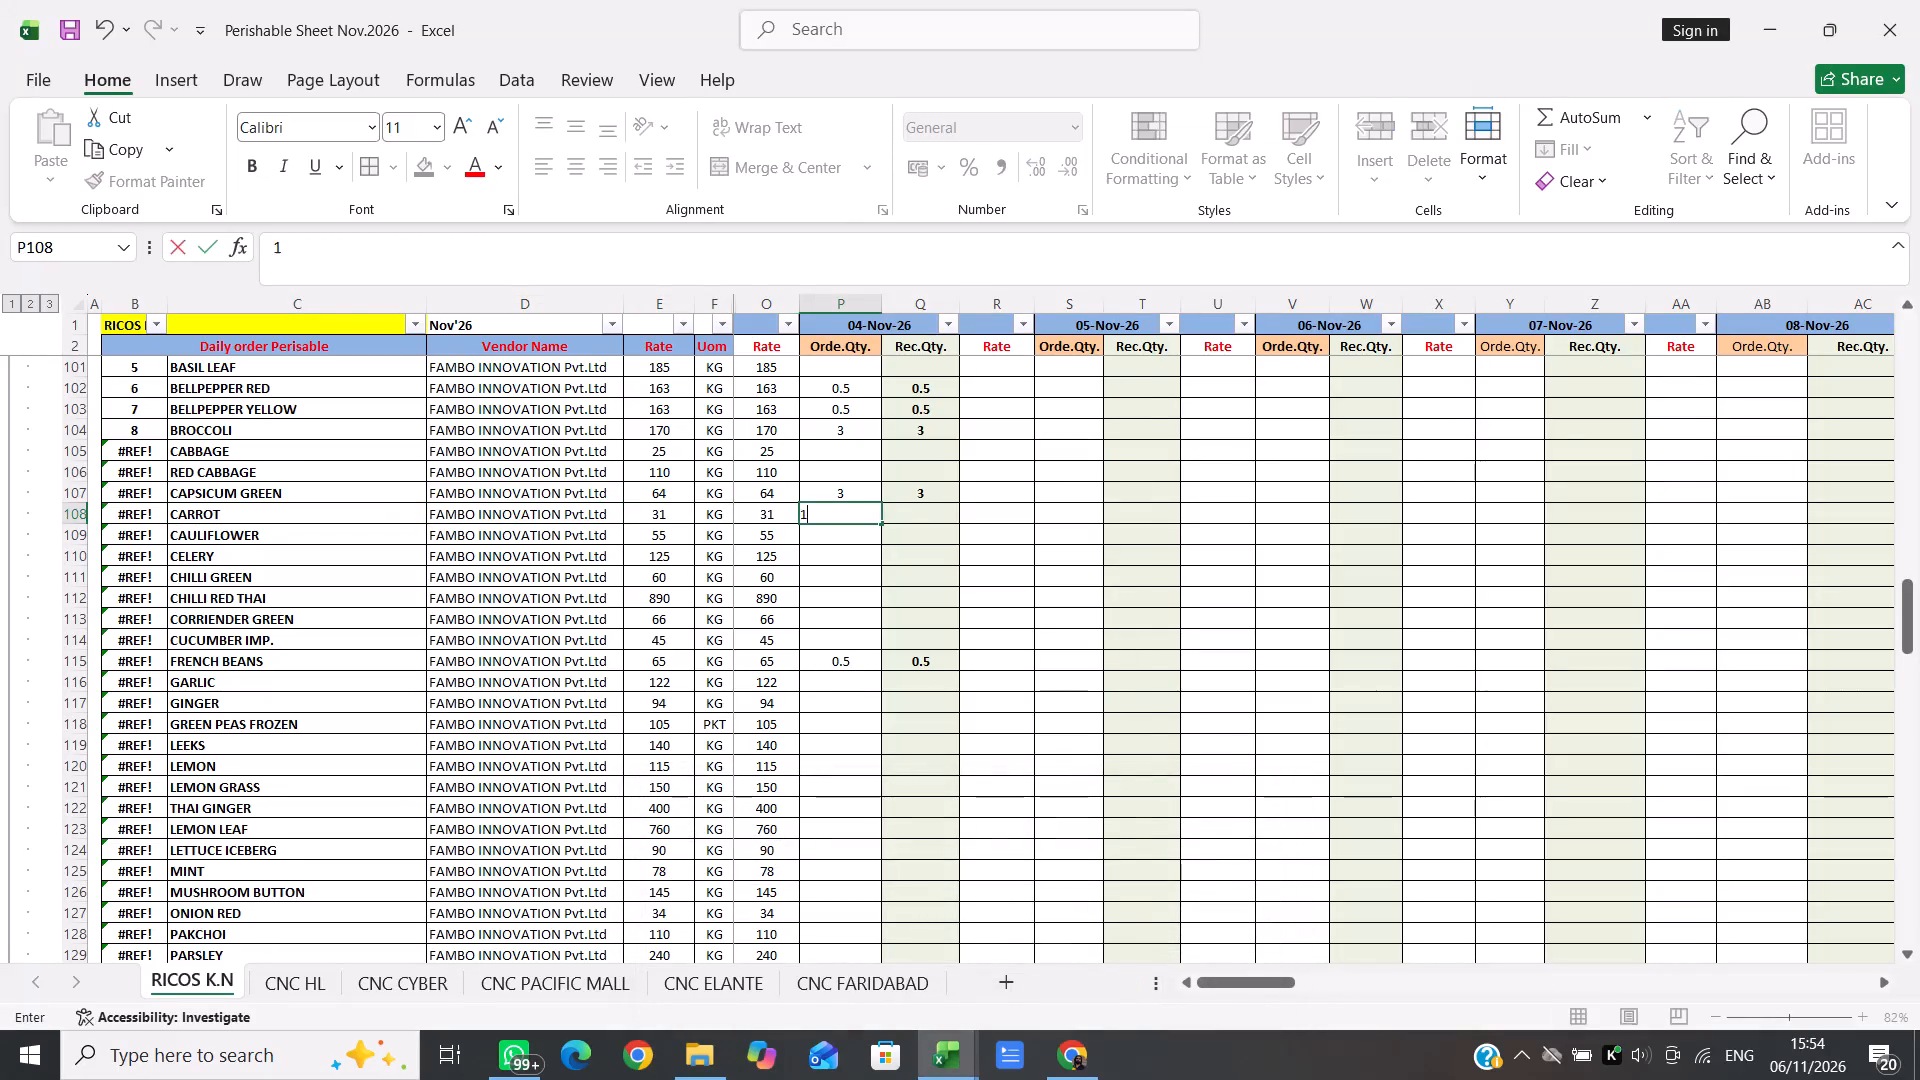
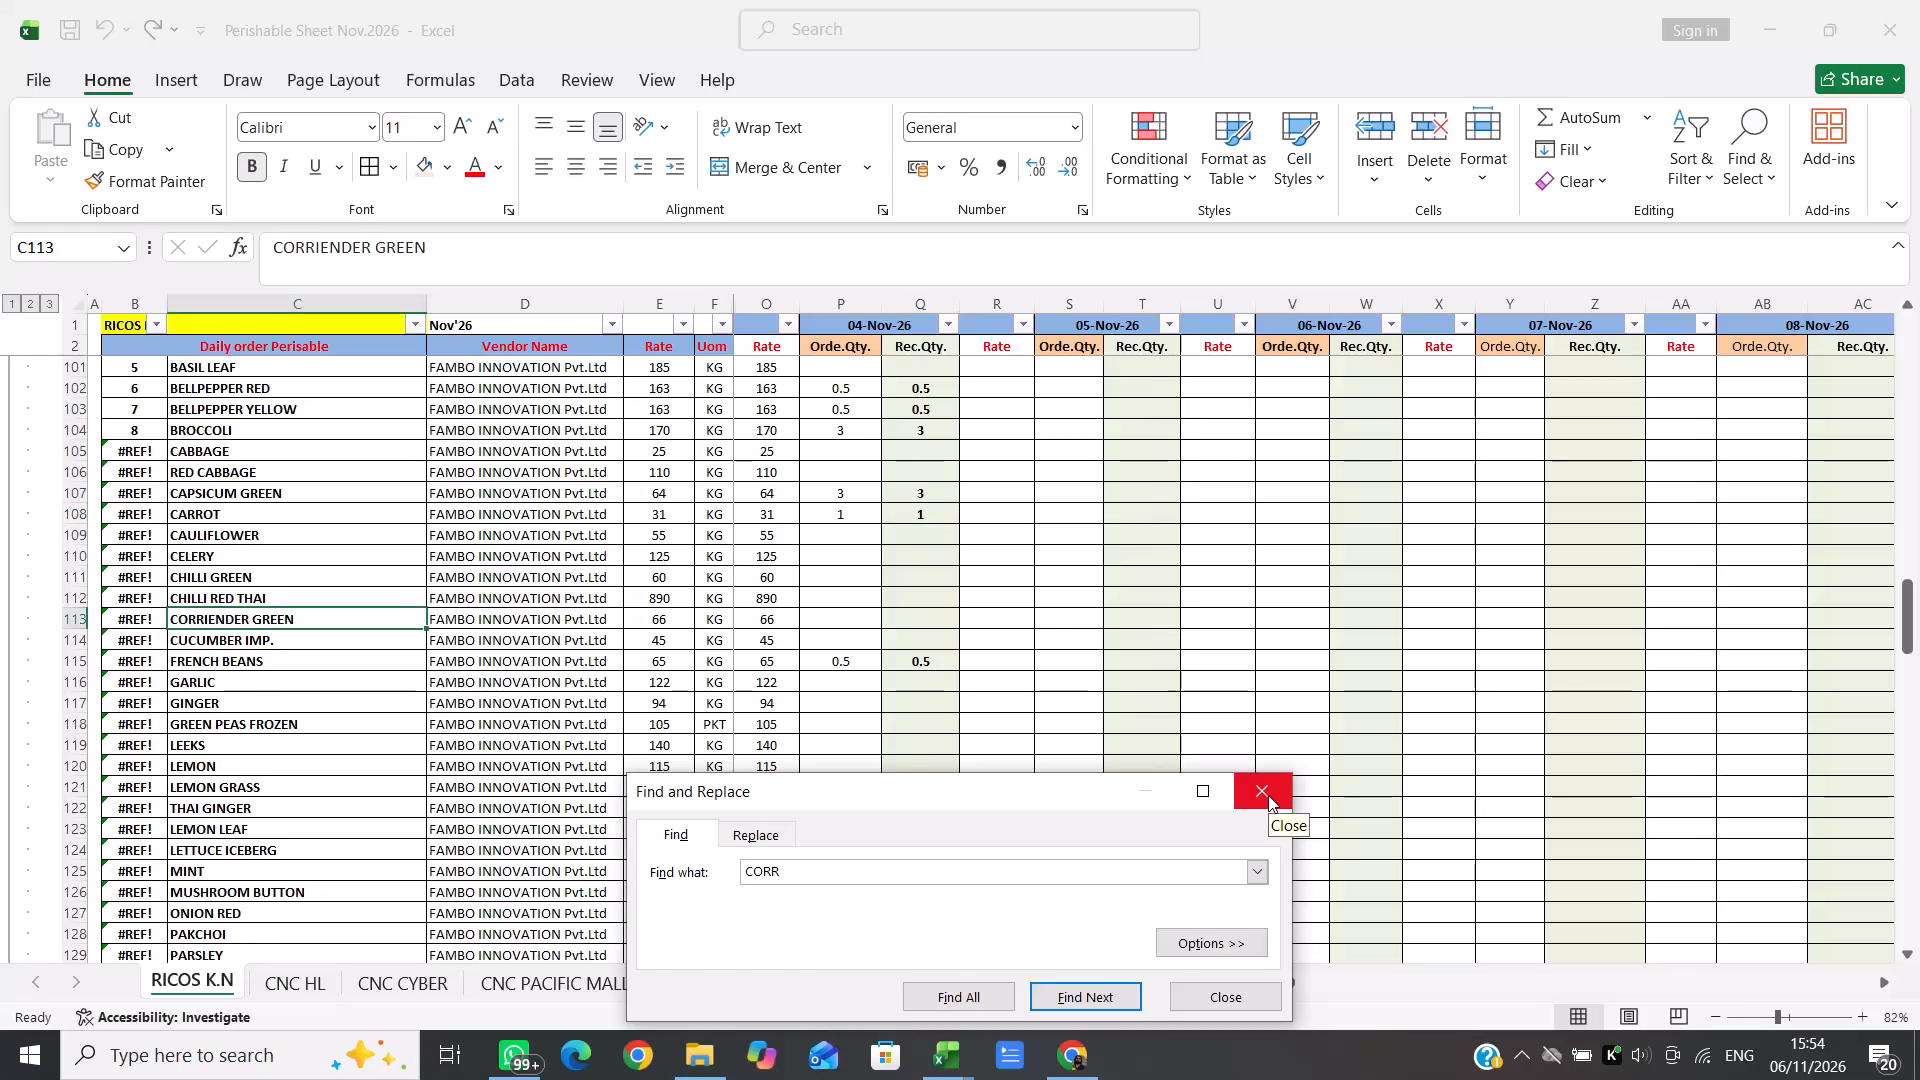
Enter 0.4 as the 04-Nov-26 order quantity for CORRIENDER GREEN and fill in its received quantity for the same date.
left_click(1268, 795)
key("Right")
key("Right")
key("Right")
key("Right")
key("Right")
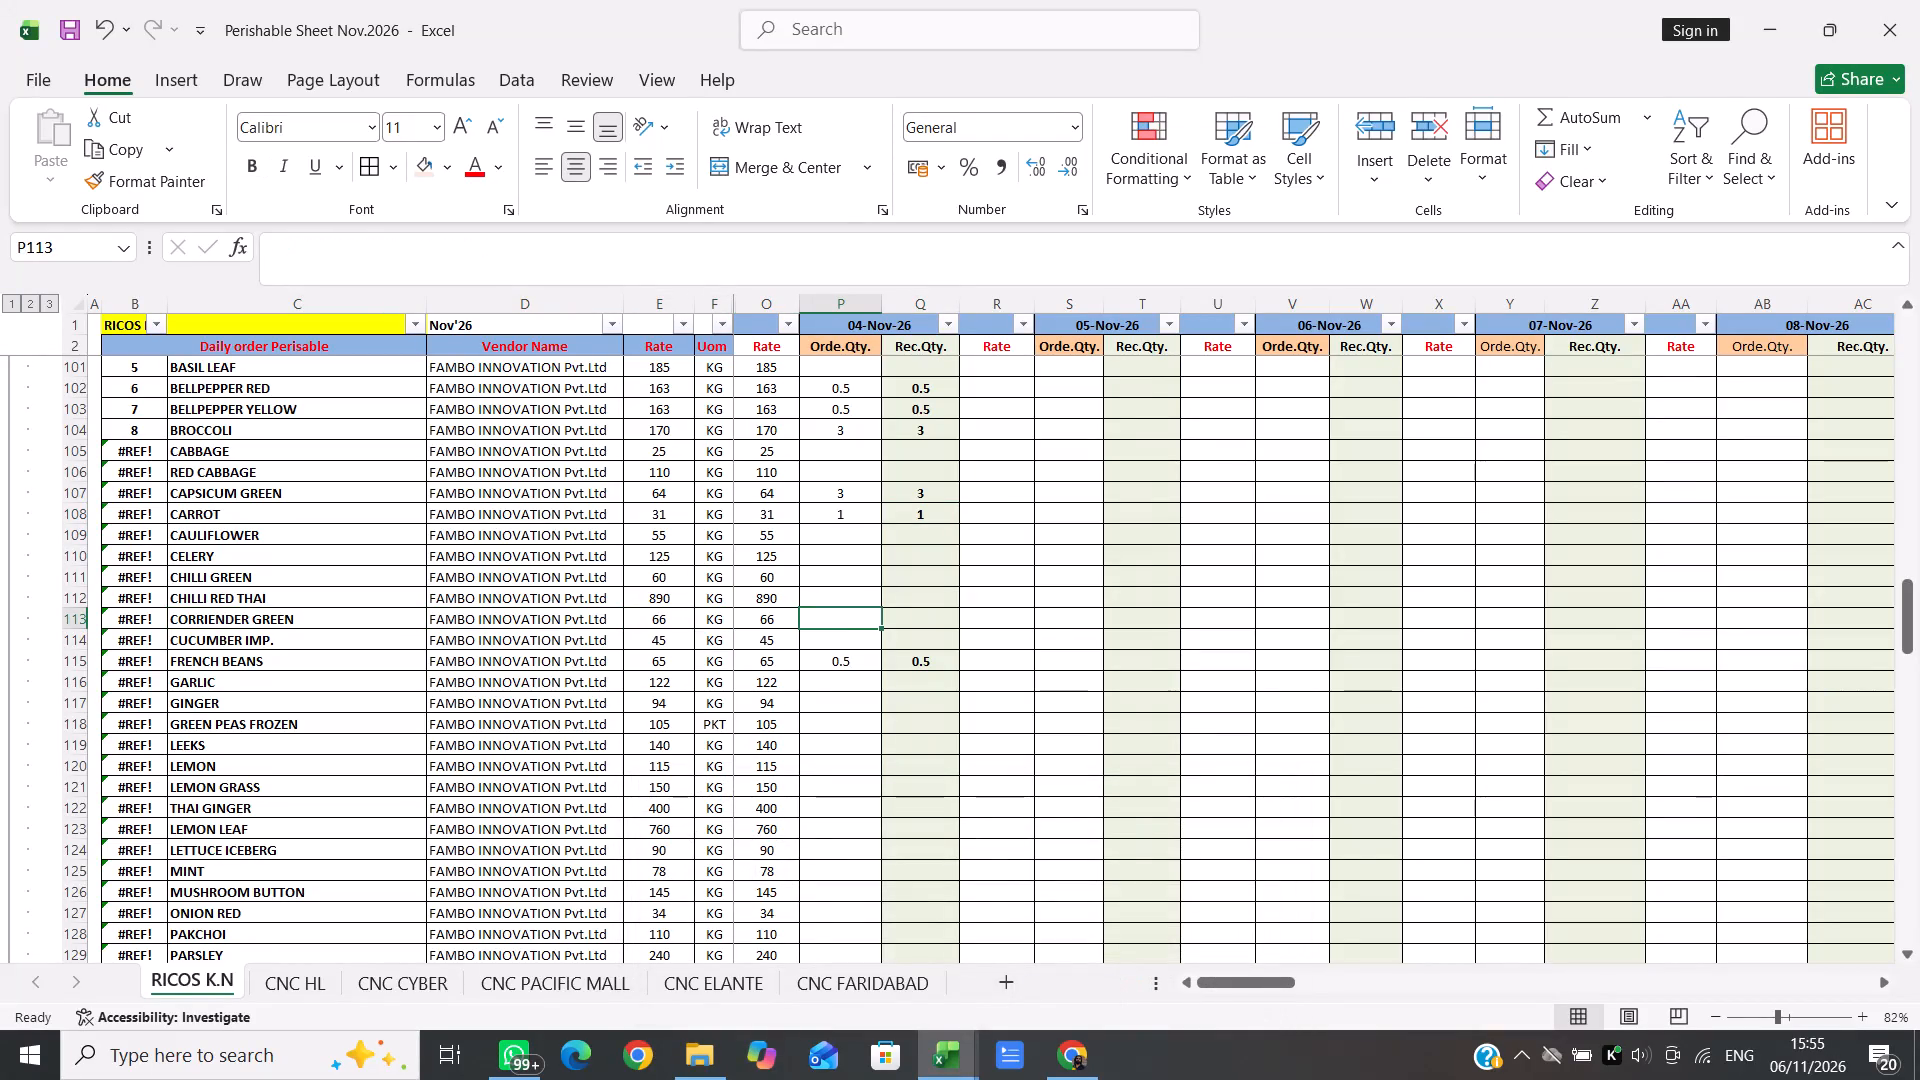
type("0.4")
key("Right")
type("0.5")
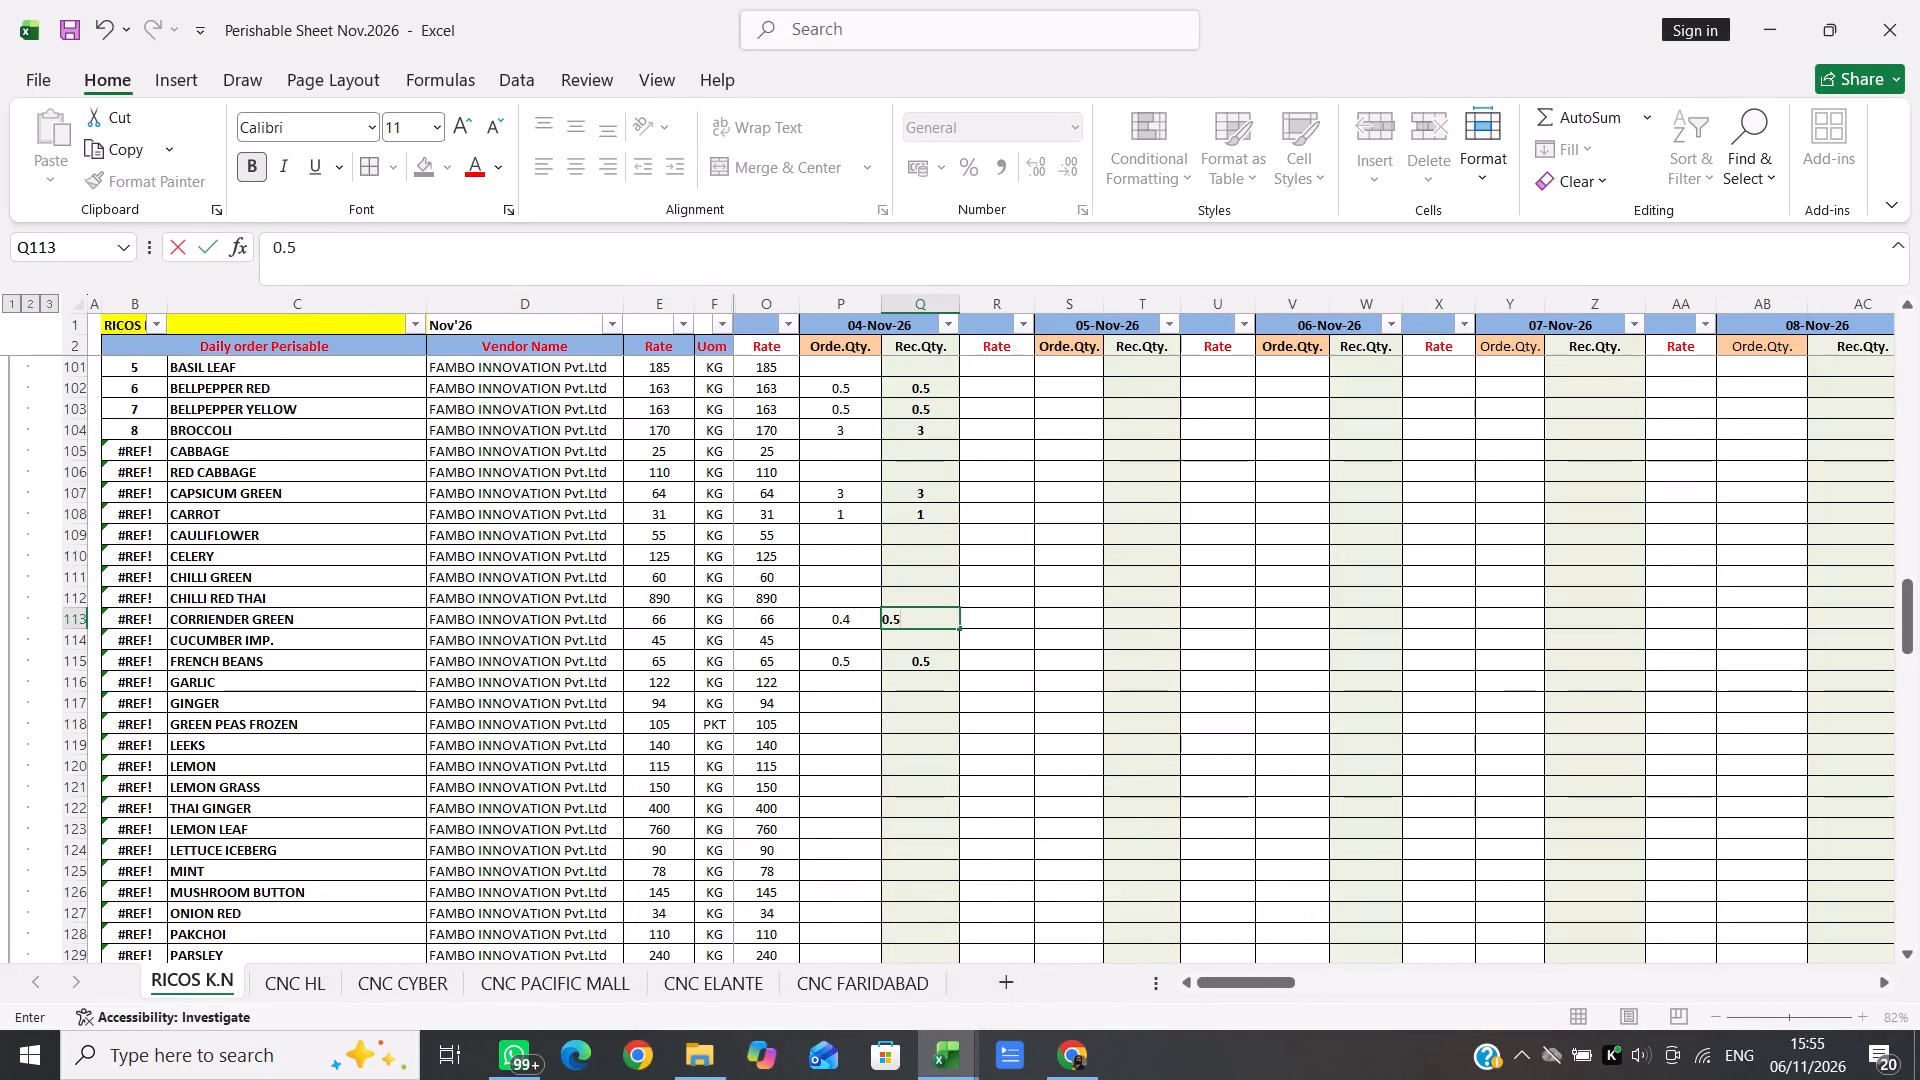
key("BackSpace")
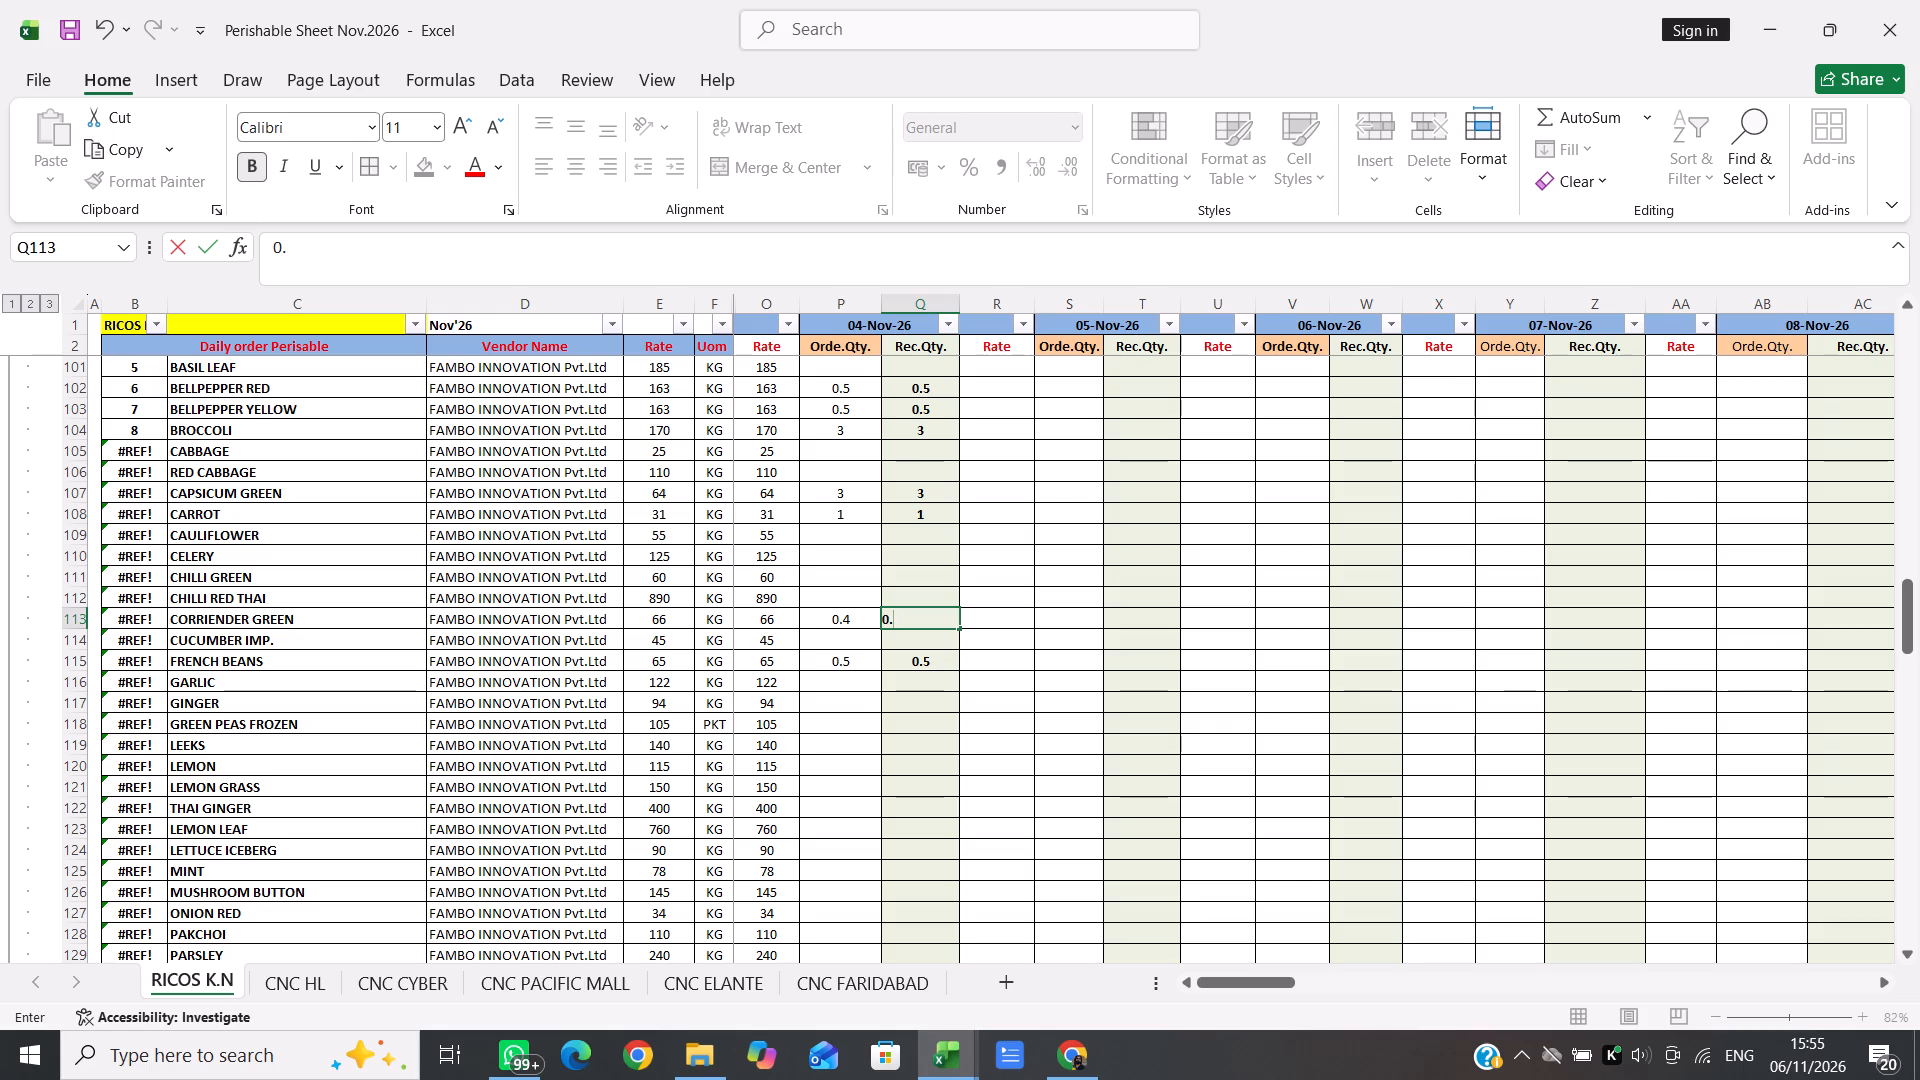
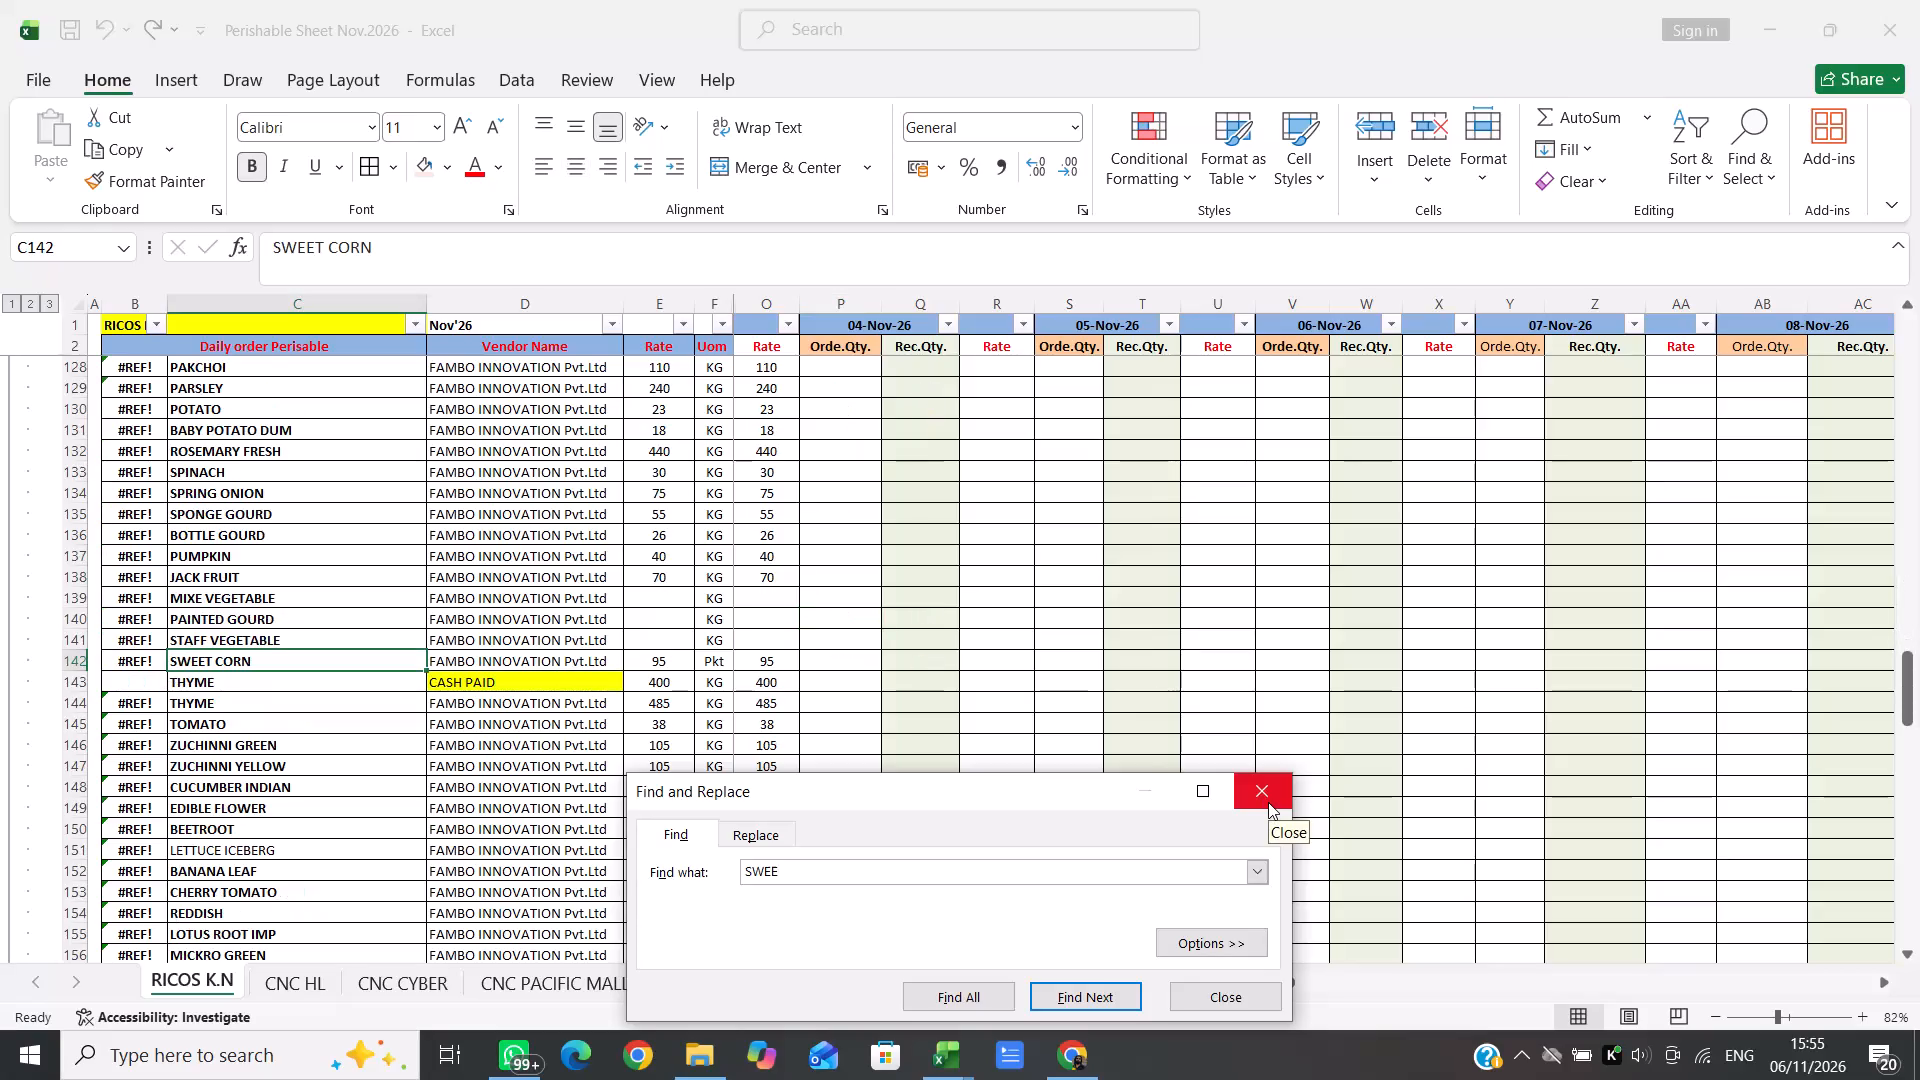
Enter 1 as the 04-Nov-26 order quantity for SWEET CORN.
left_click(1268, 802)
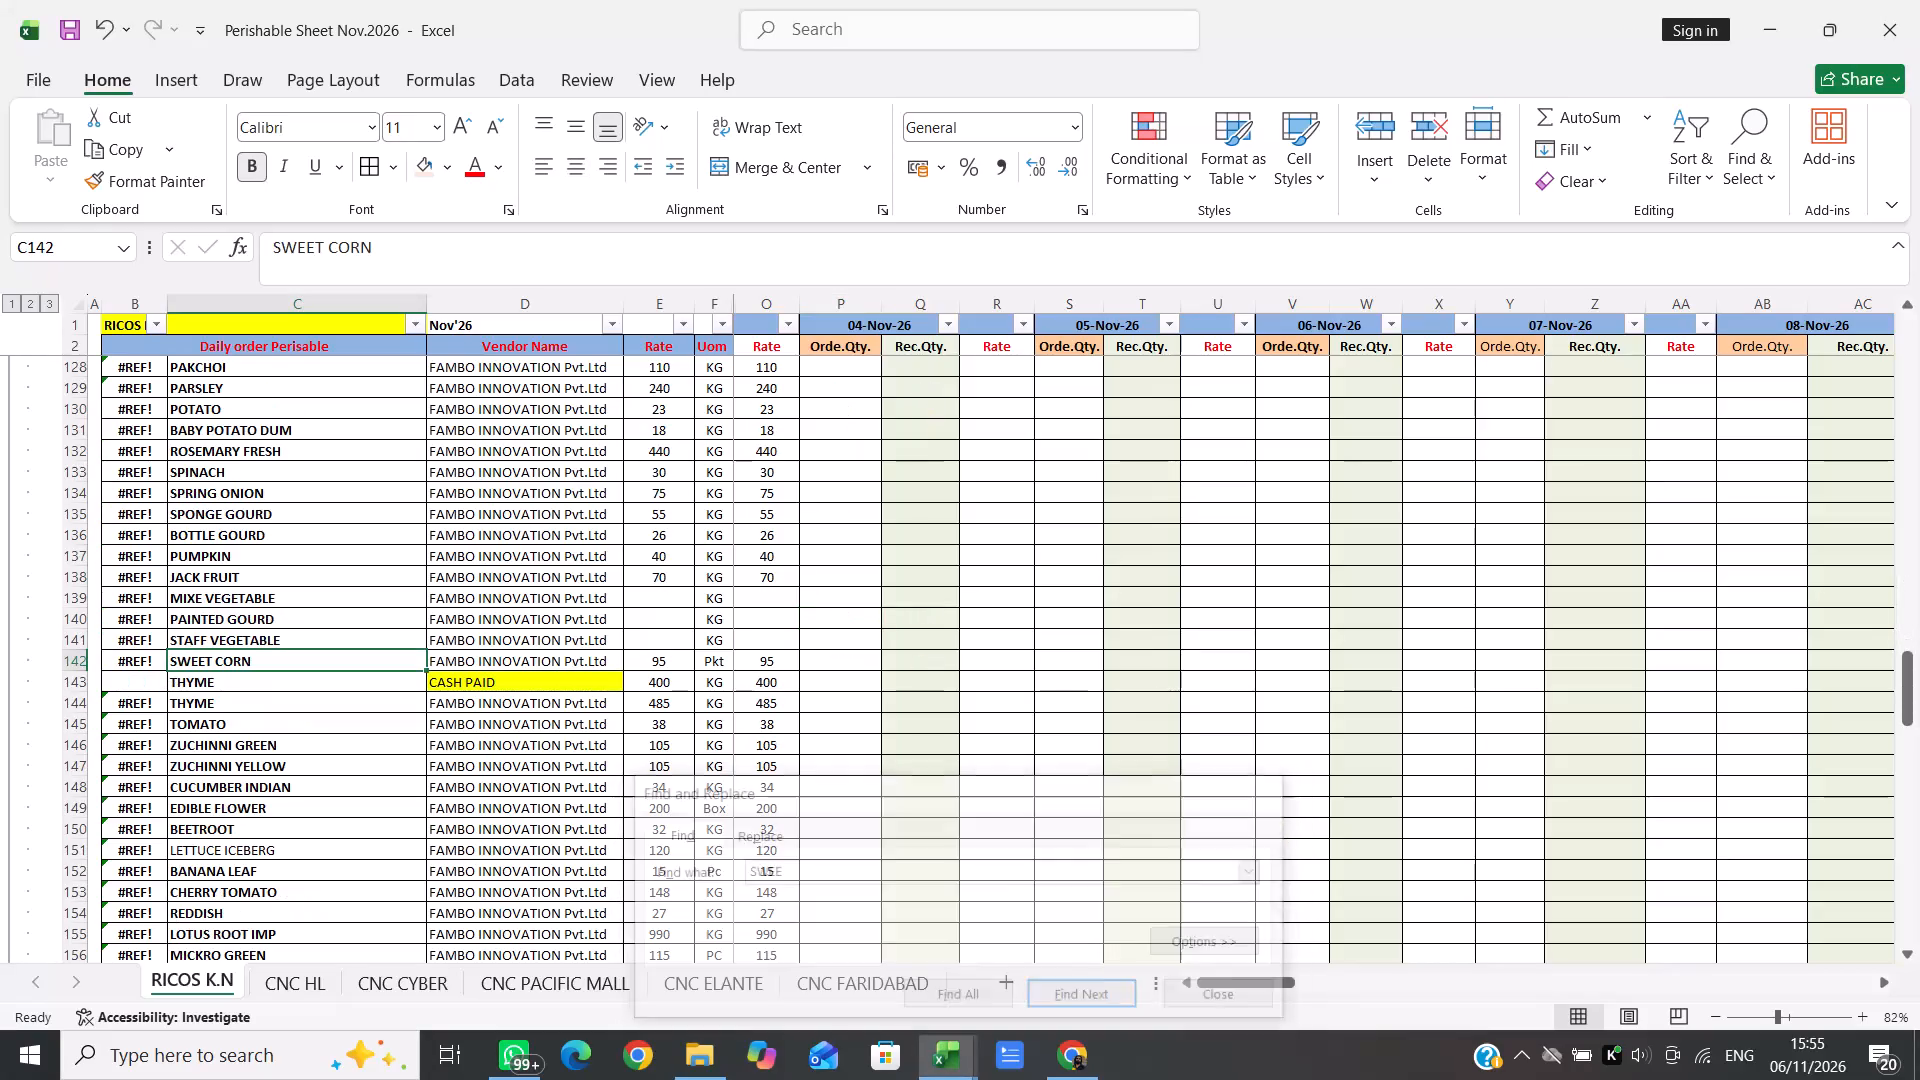
key("Right")
key("Right")
key("Right")
key("Right")
key("Right")
key("1")
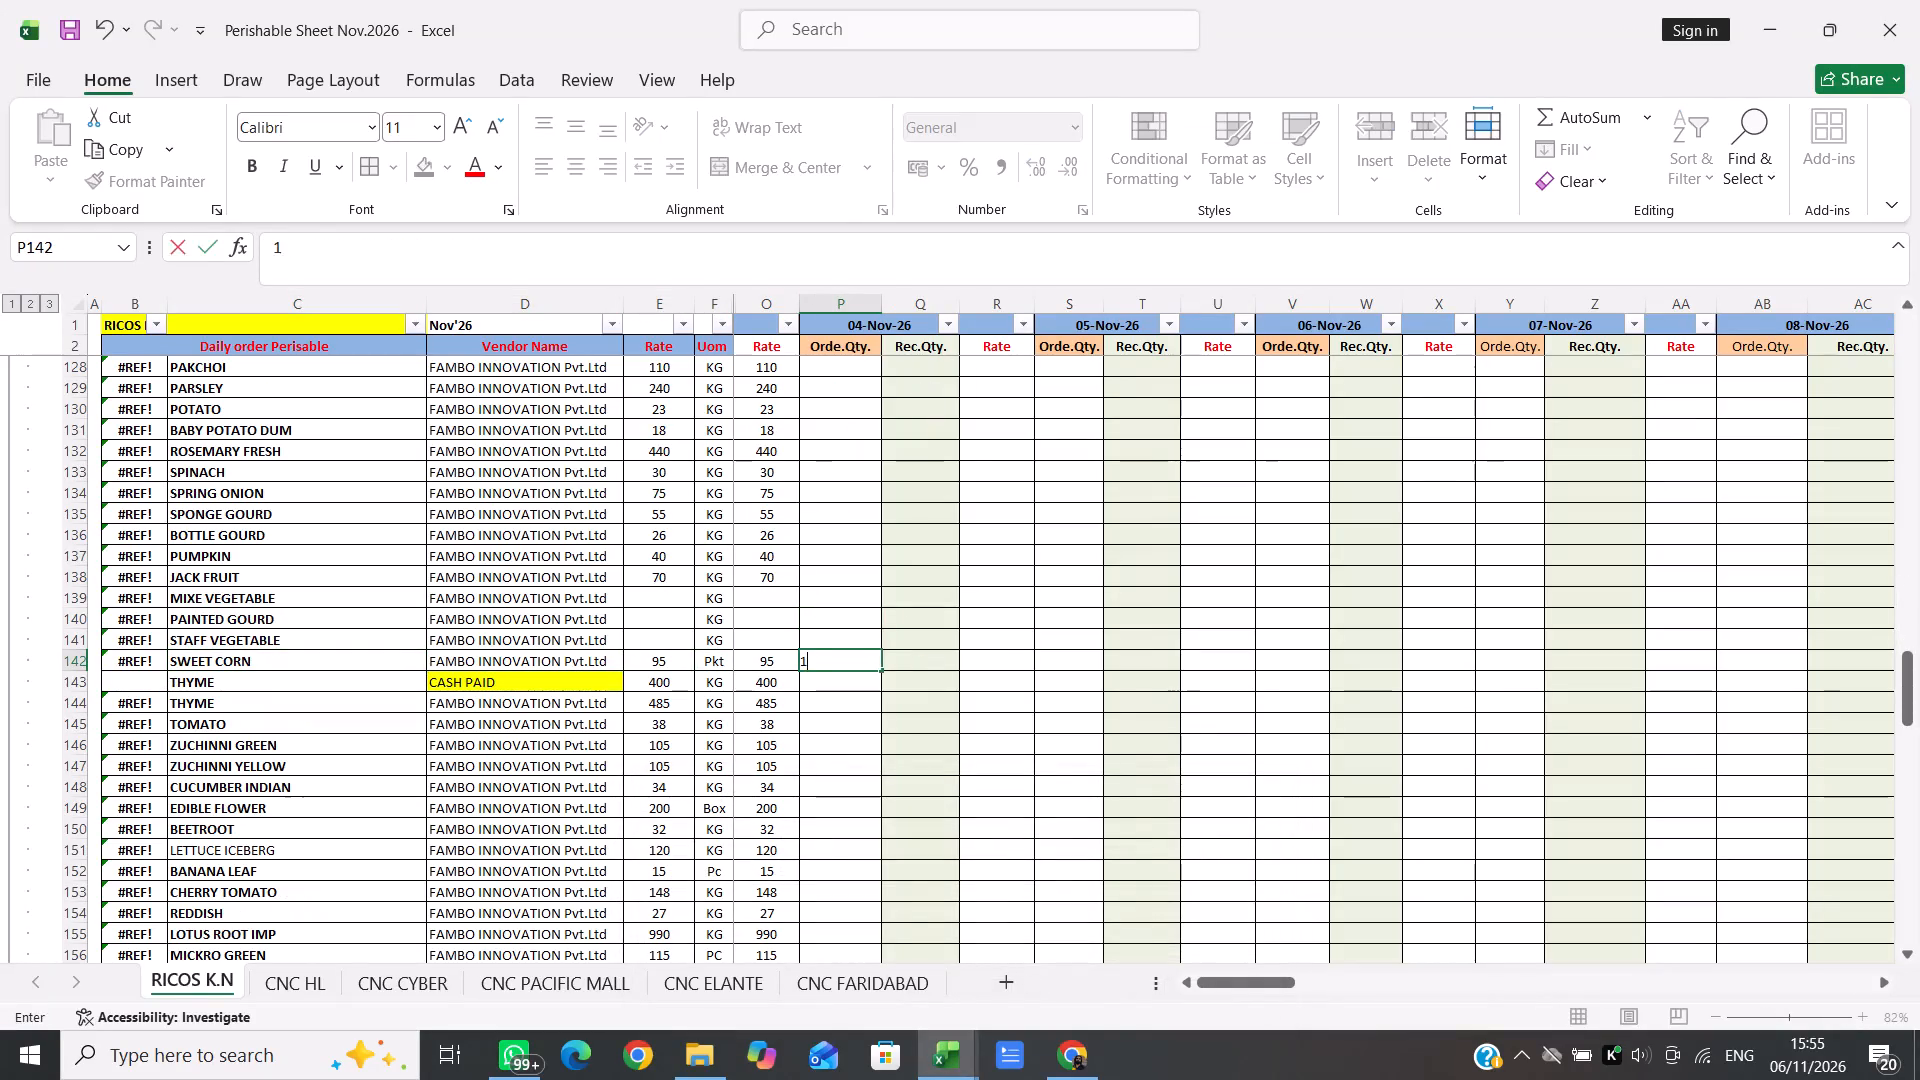
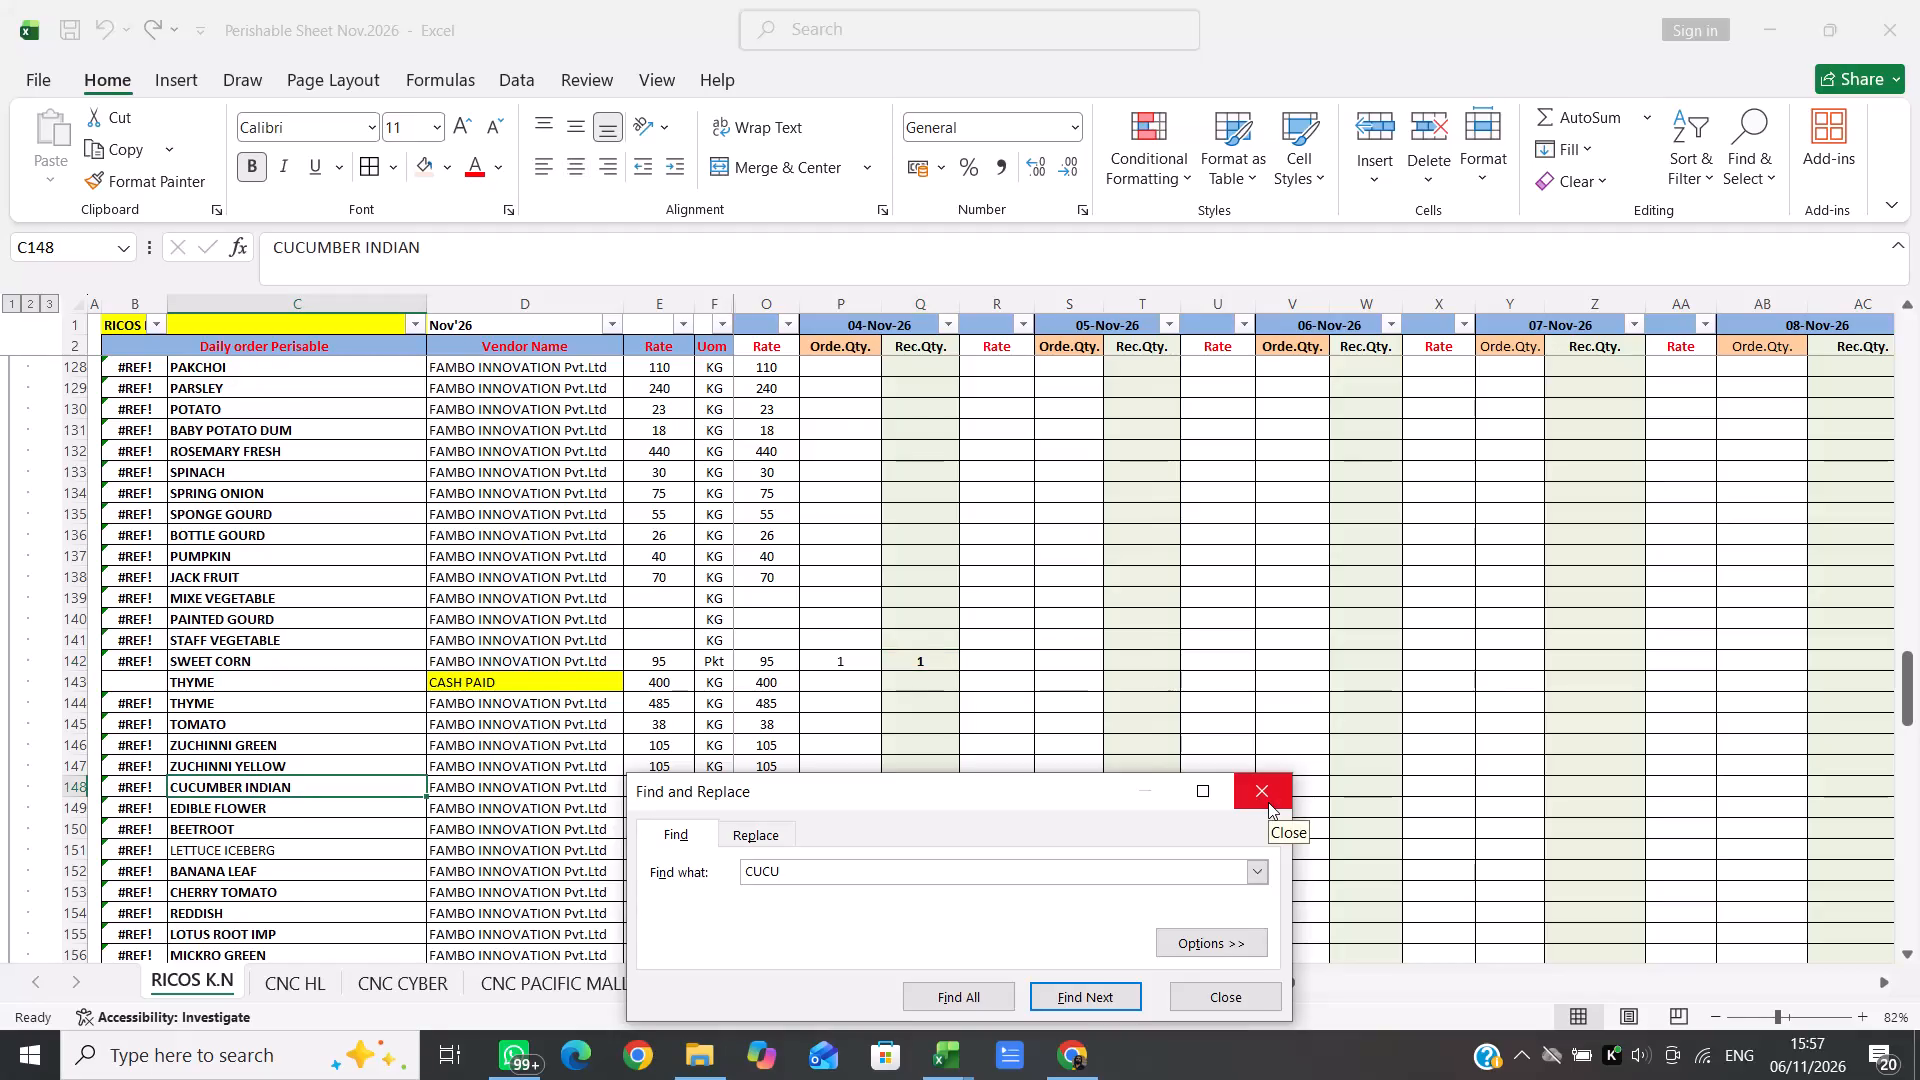
Find the CUCUMBER IMP. row using the CUCU search and go across to its 04-Nov-26 entry columns.
key("Return")
left_click(1266, 785)
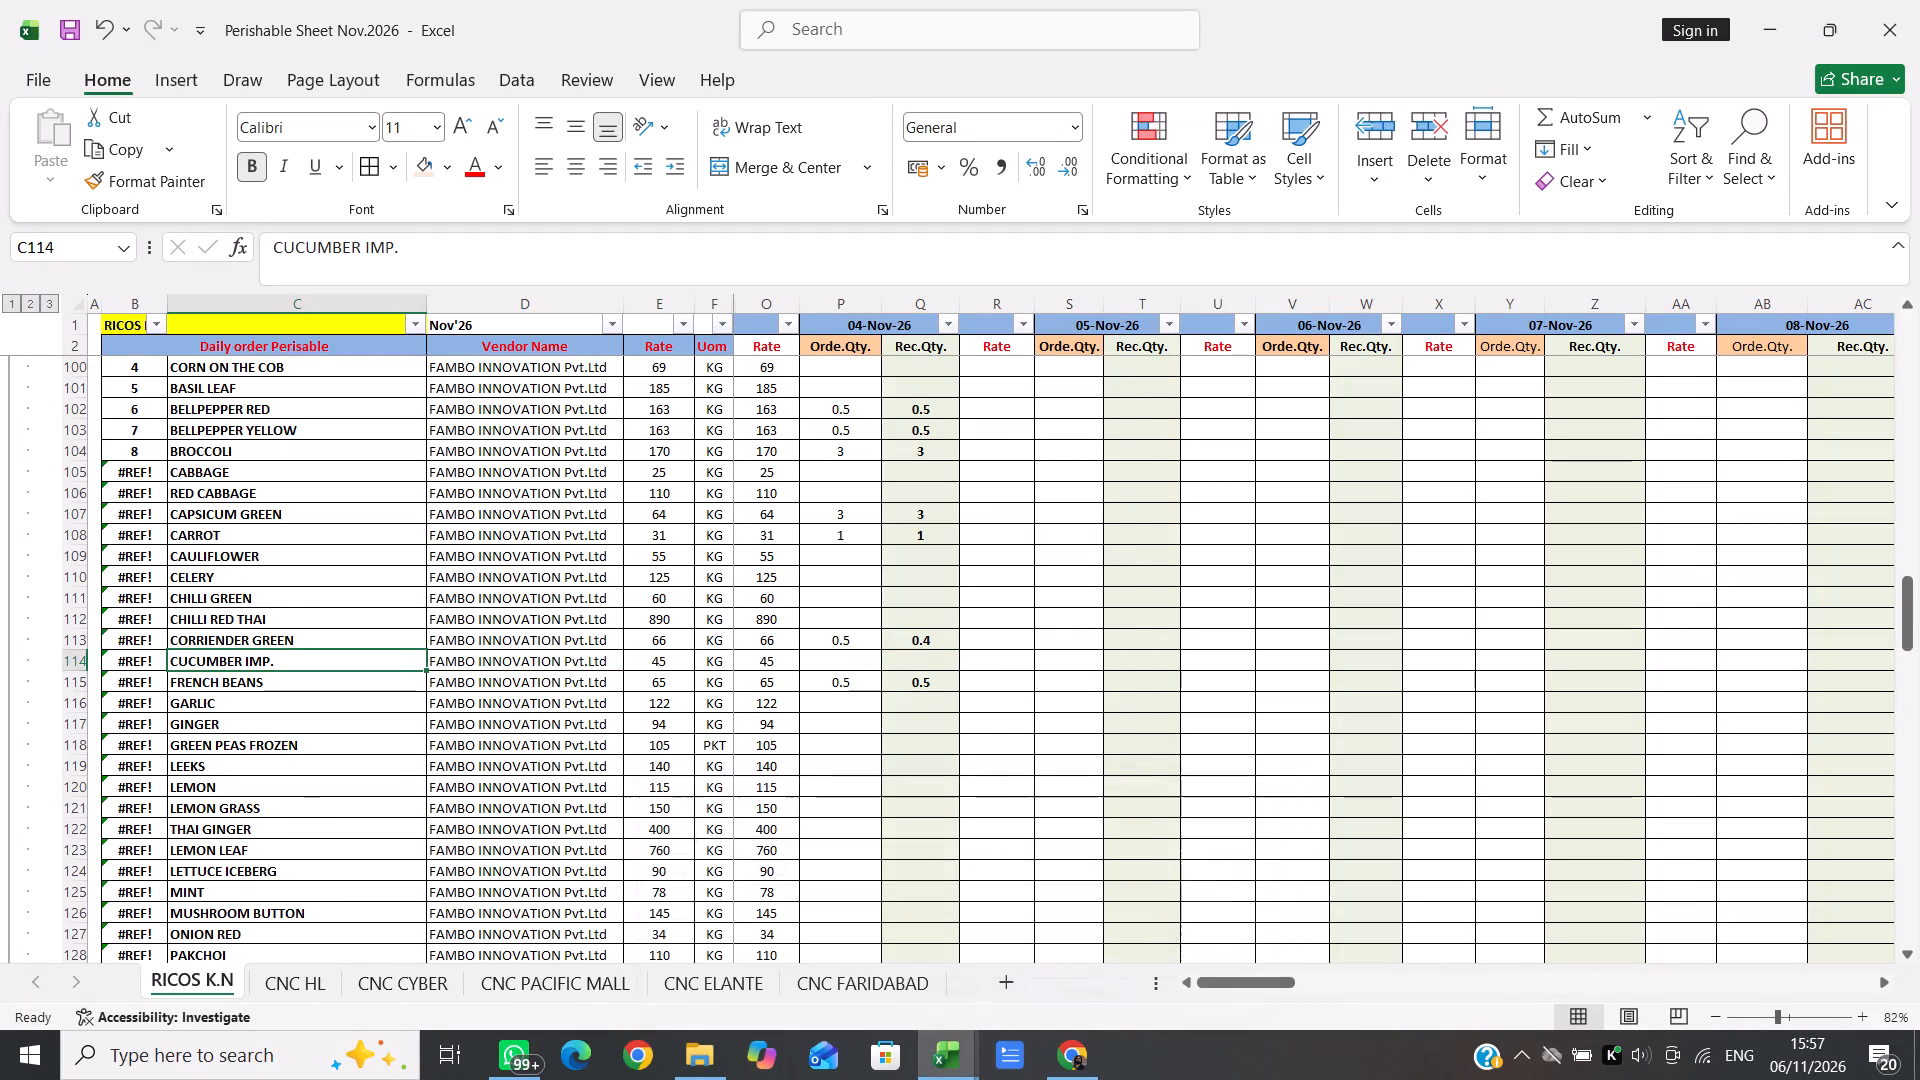
key("Right")
key("Right")
key("Right")
key("Right")
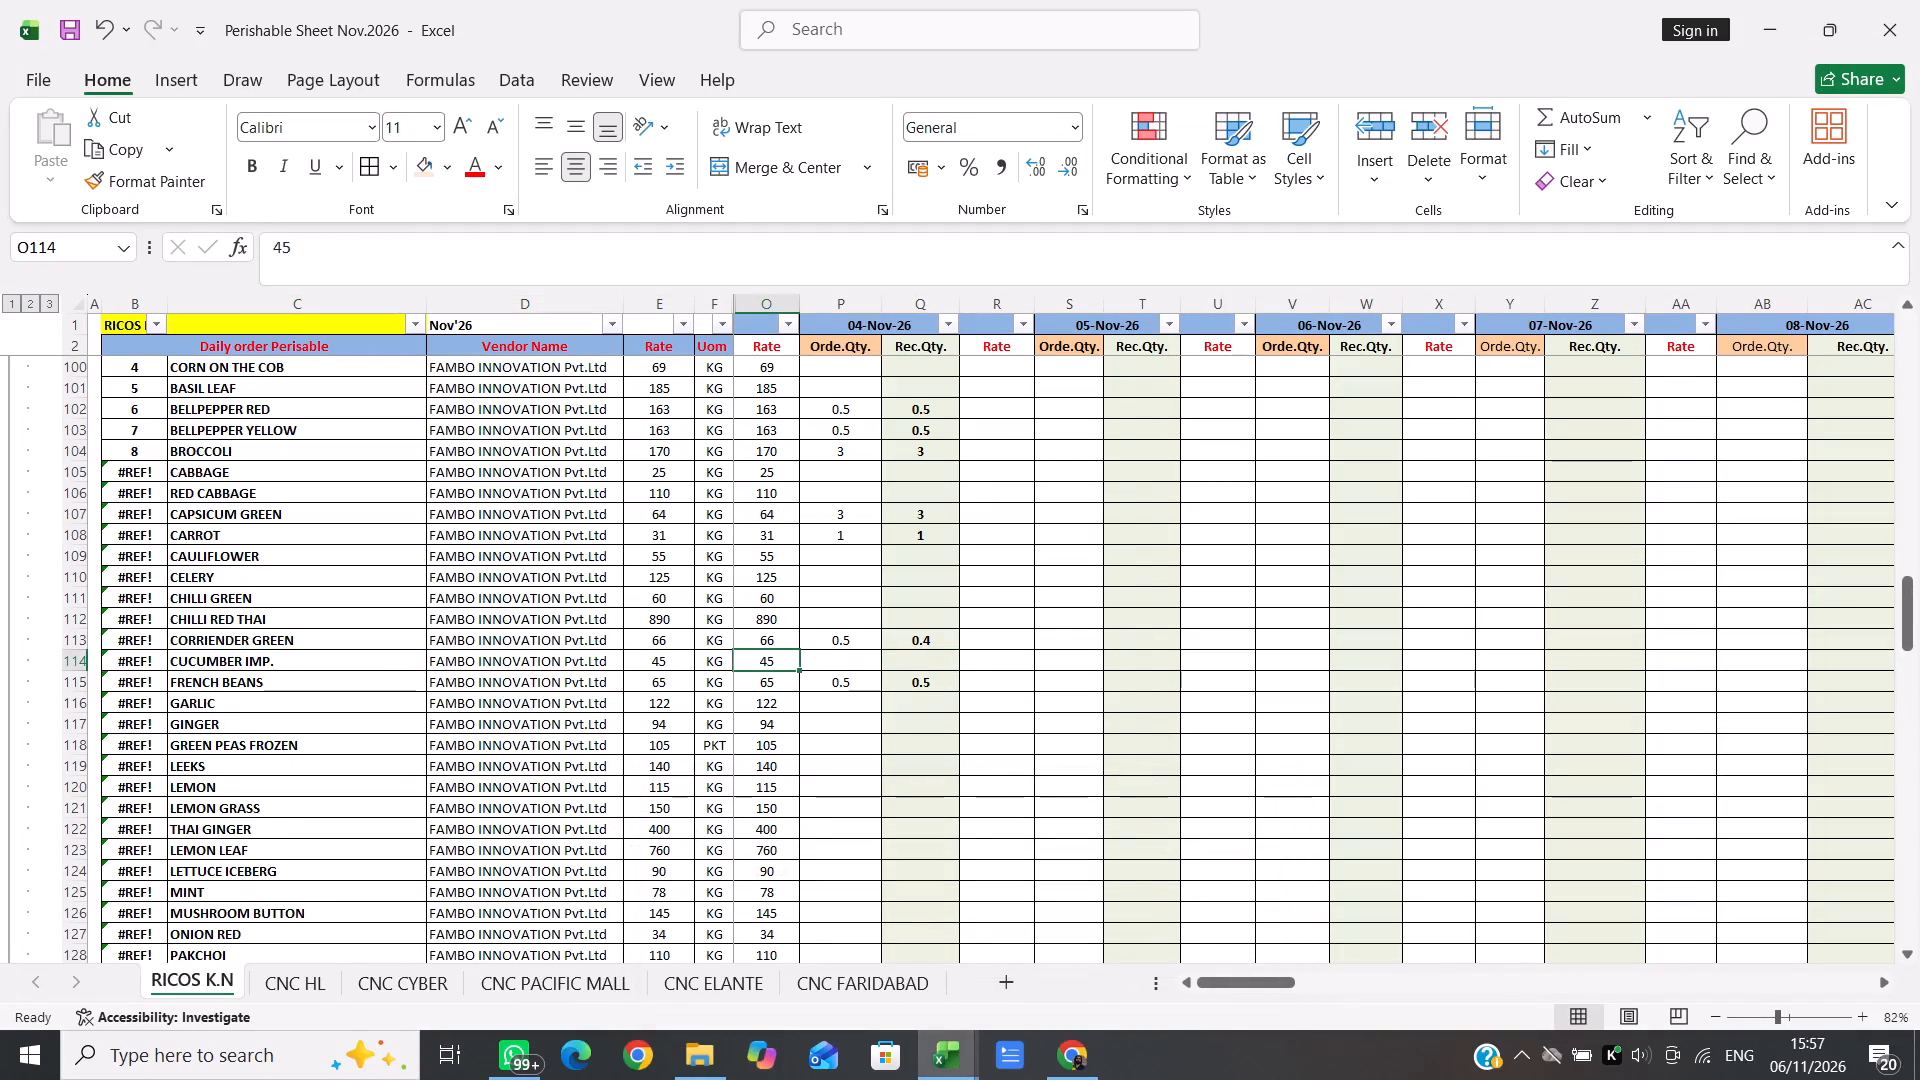
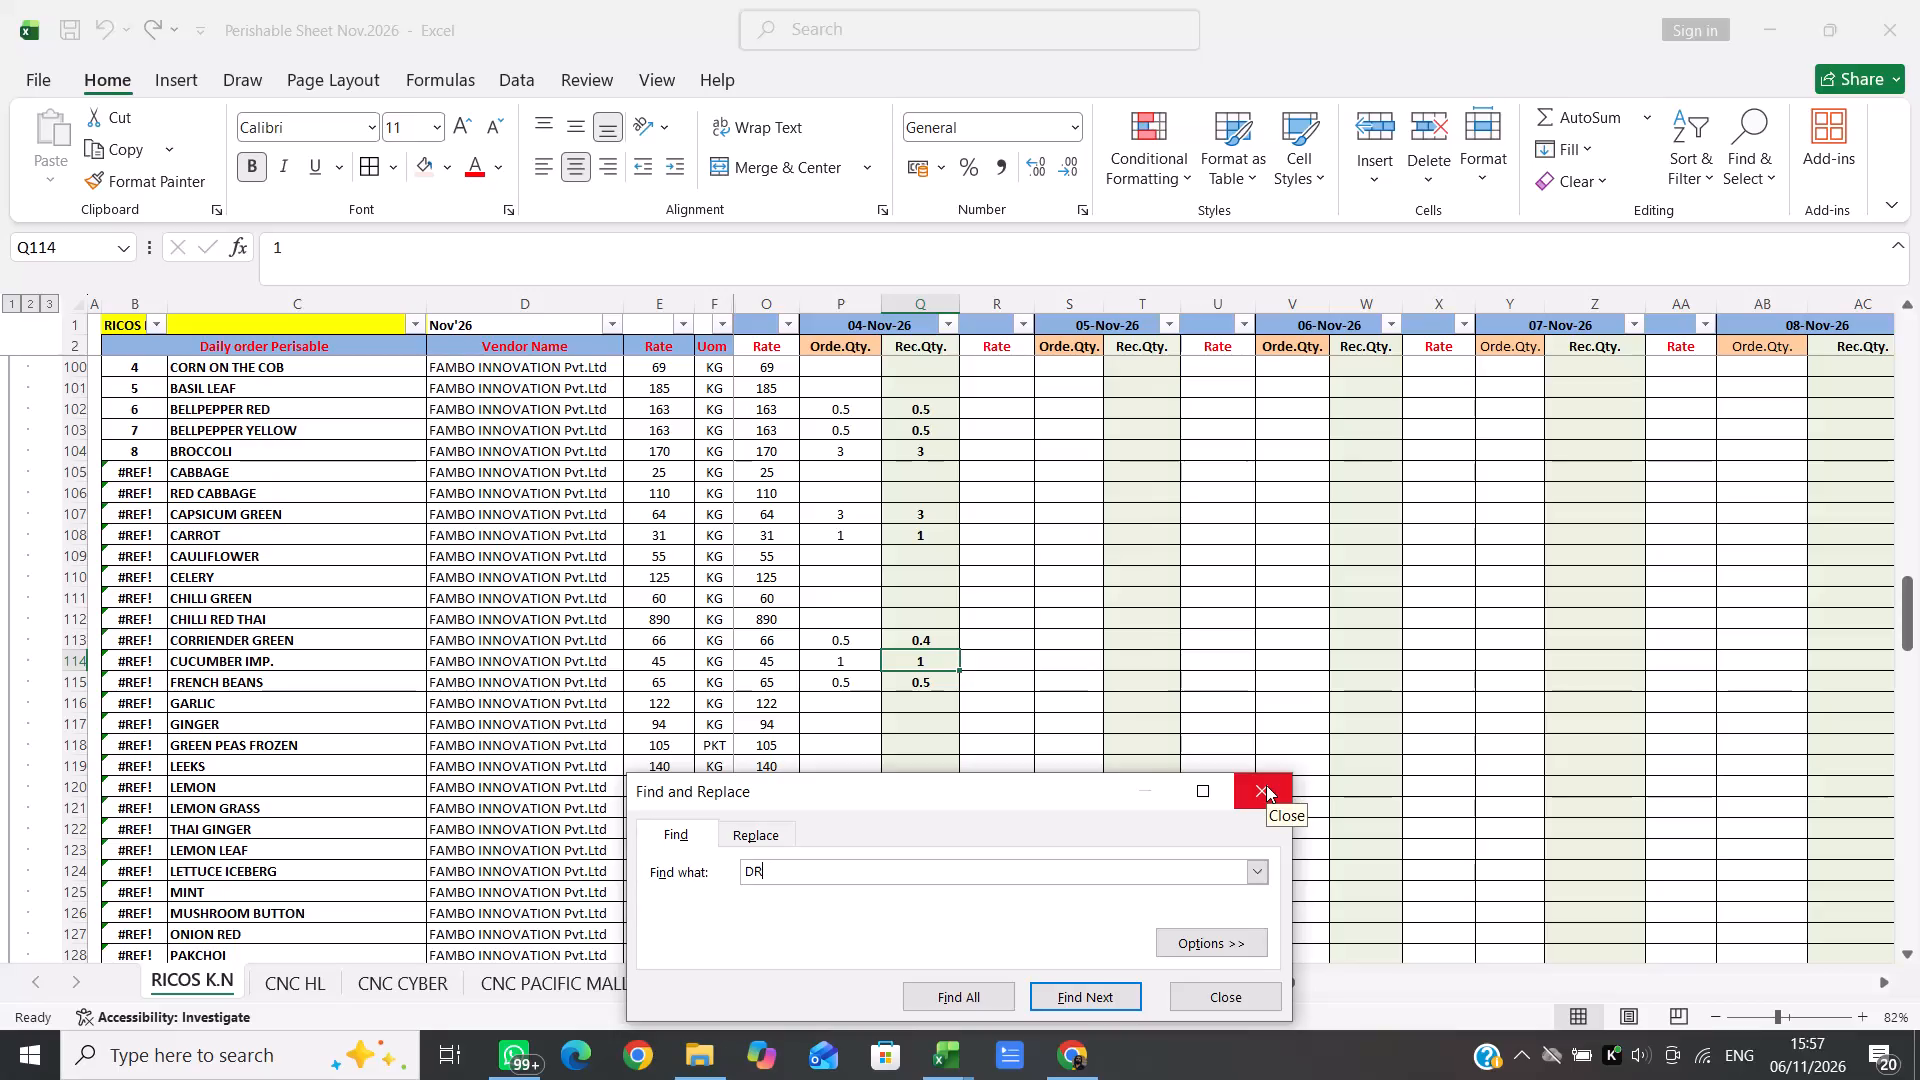
Find the DRAGON FRUIT row with the DRA search and enter 1 as its 04-Nov-26 order quantity.
key("Return")
left_click(1266, 785)
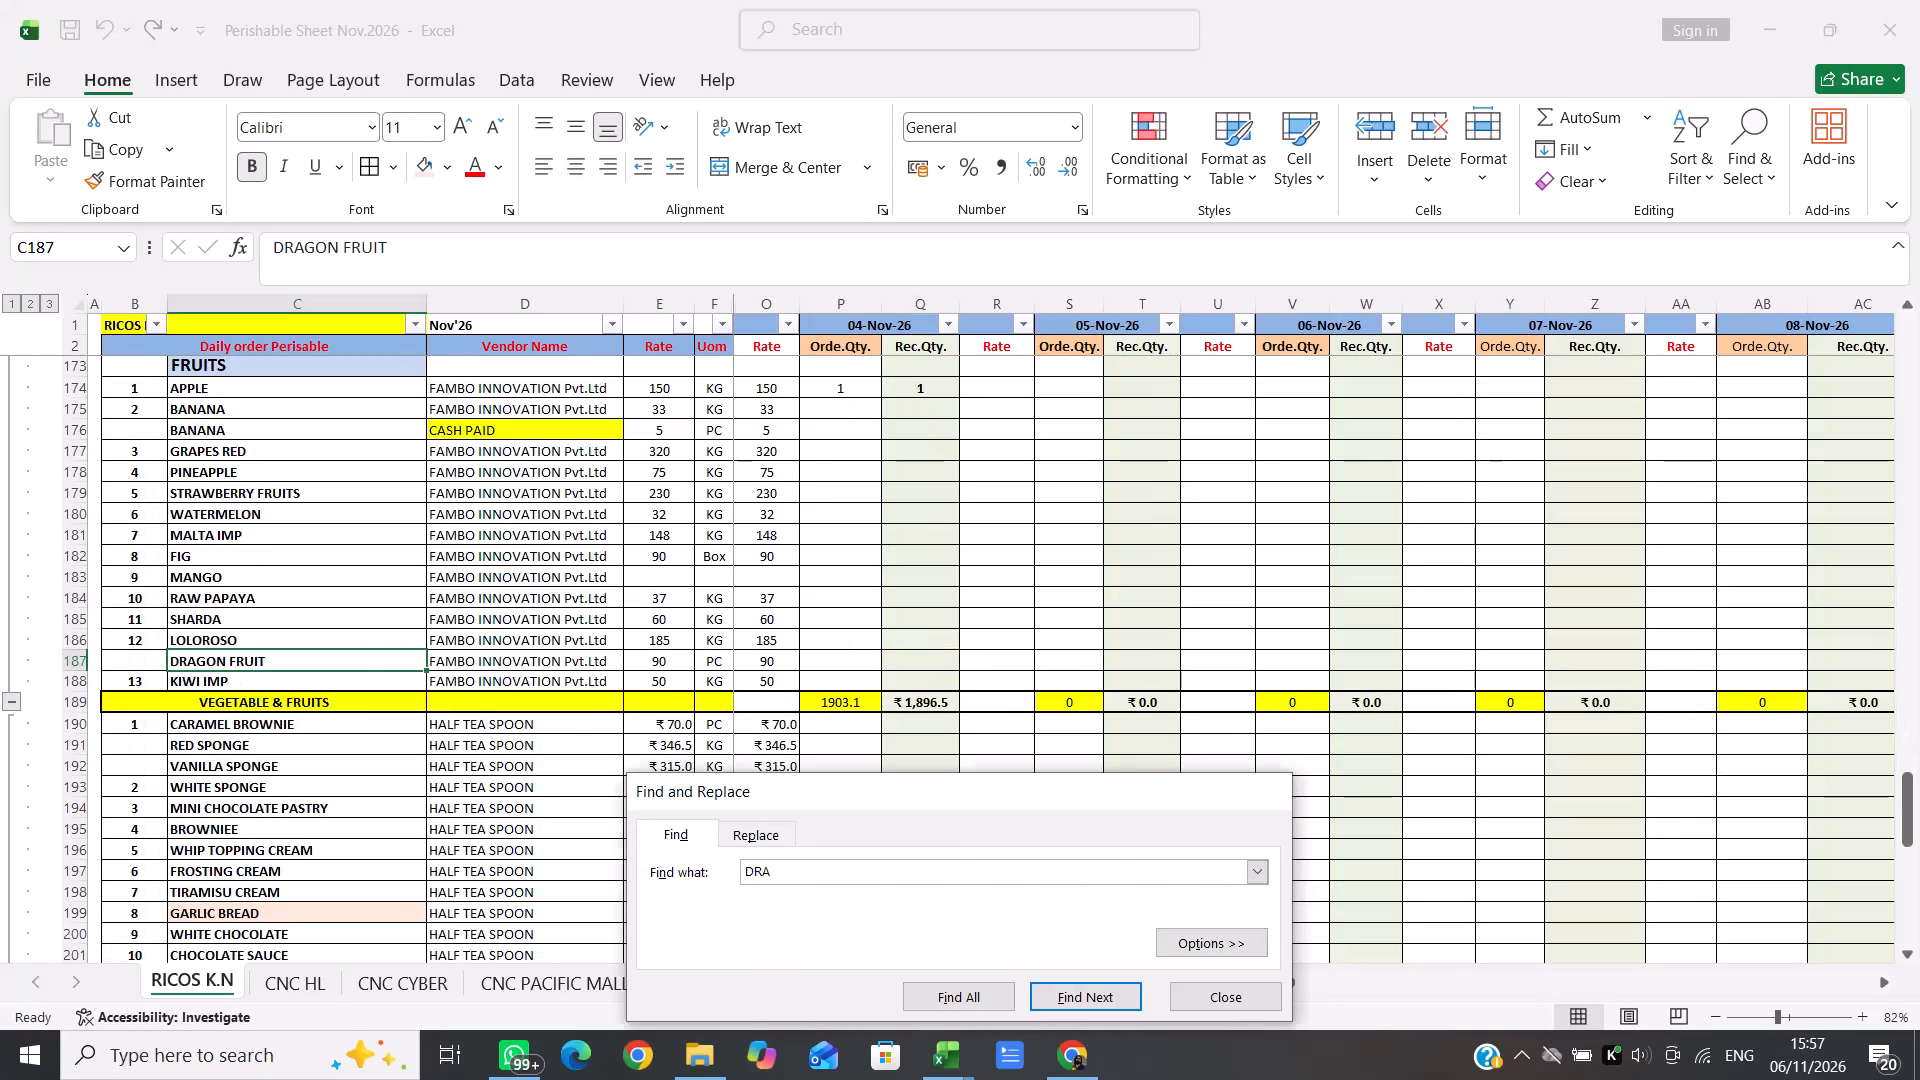
key("Right")
key("Right")
key("Right")
key("Right")
key("Right")
key("1")
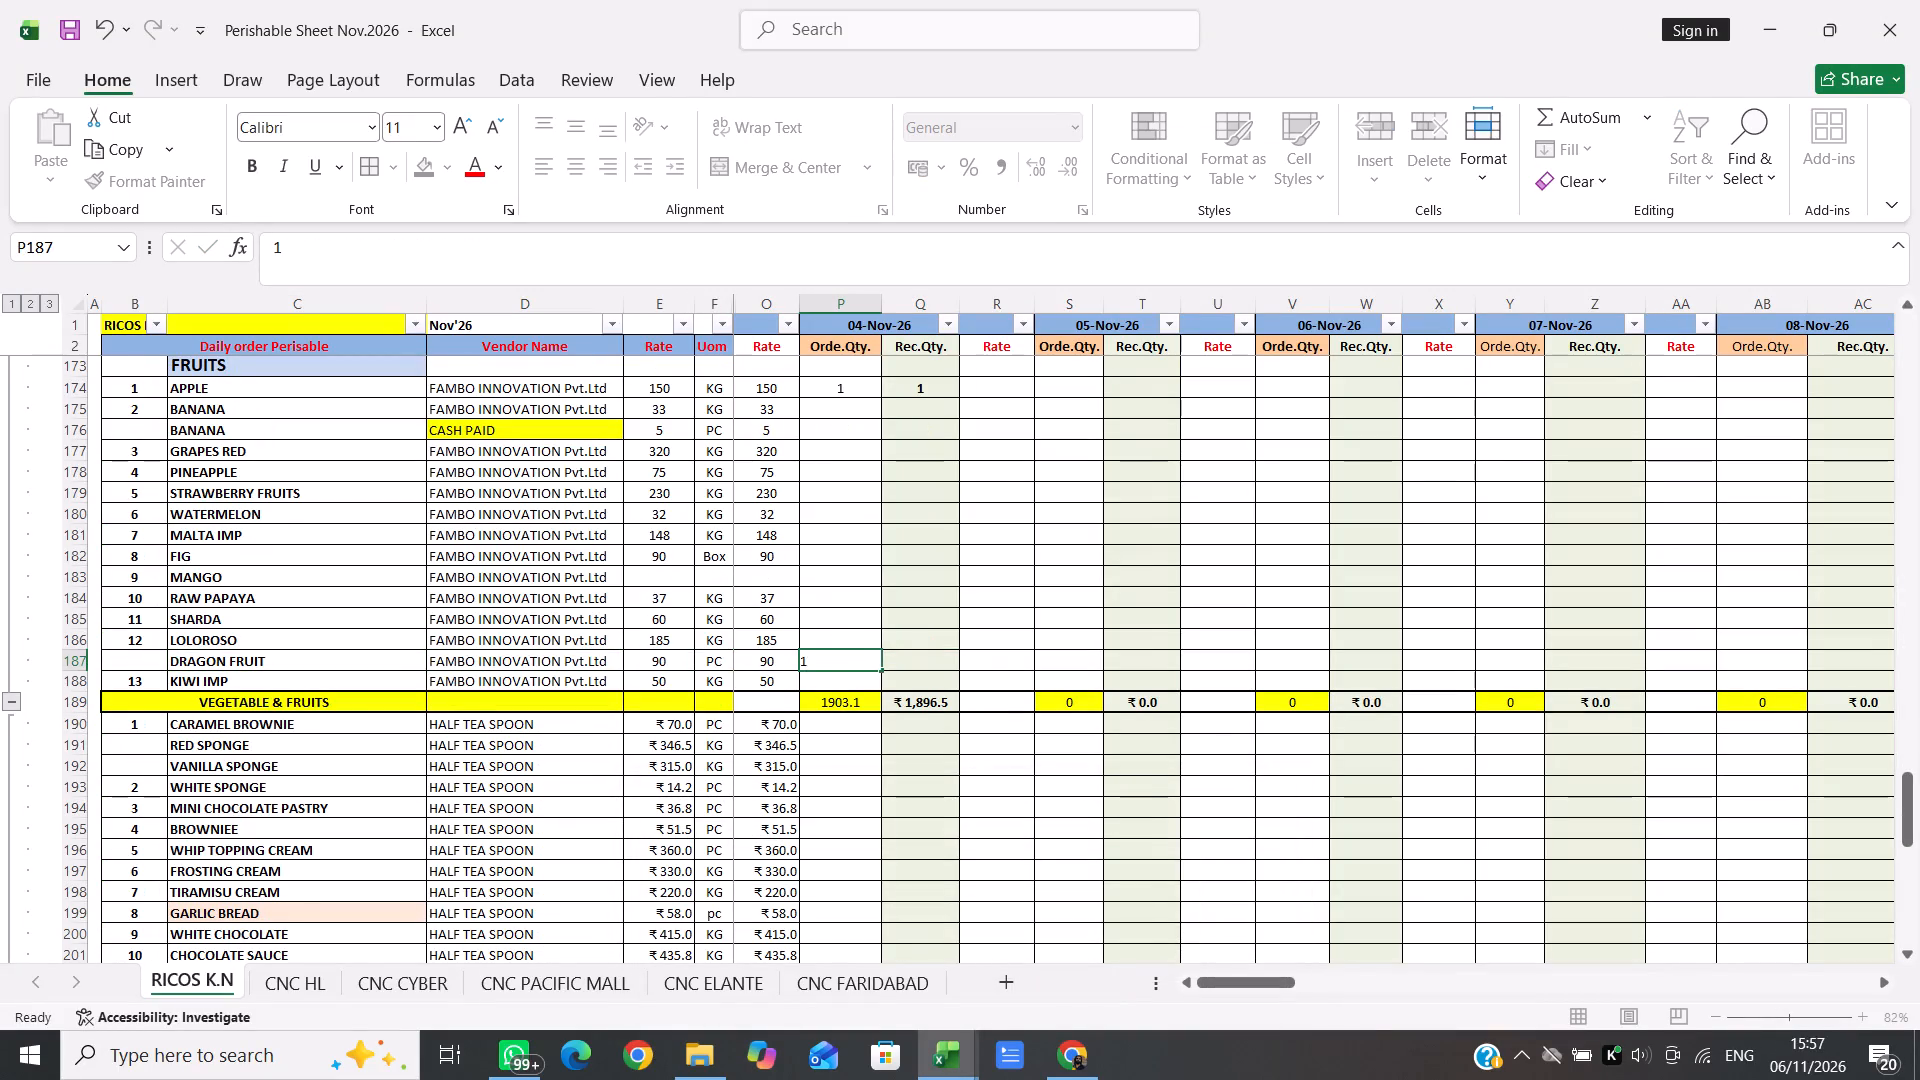
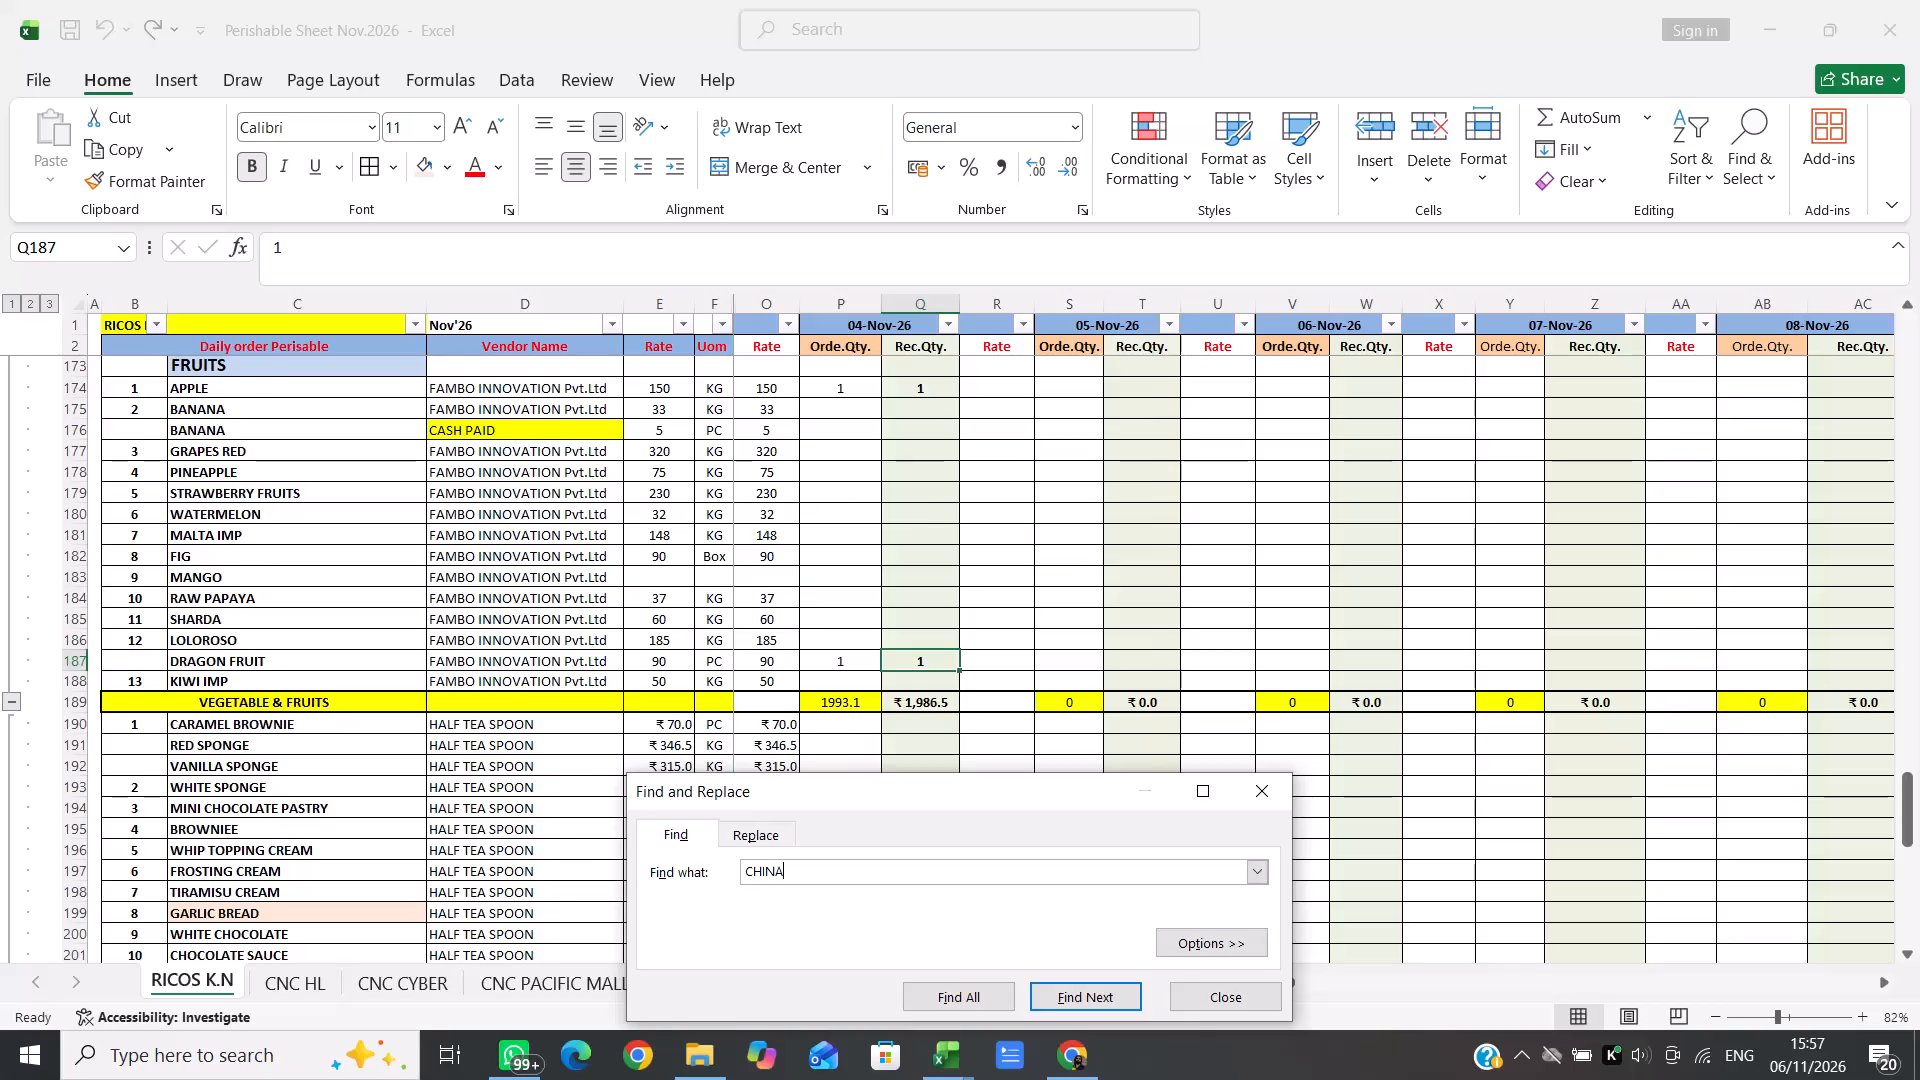
Find the CHINA GARLIC row with a CHINA search and enter 1 as its 04-Nov-26 order quantity.
key("Return")
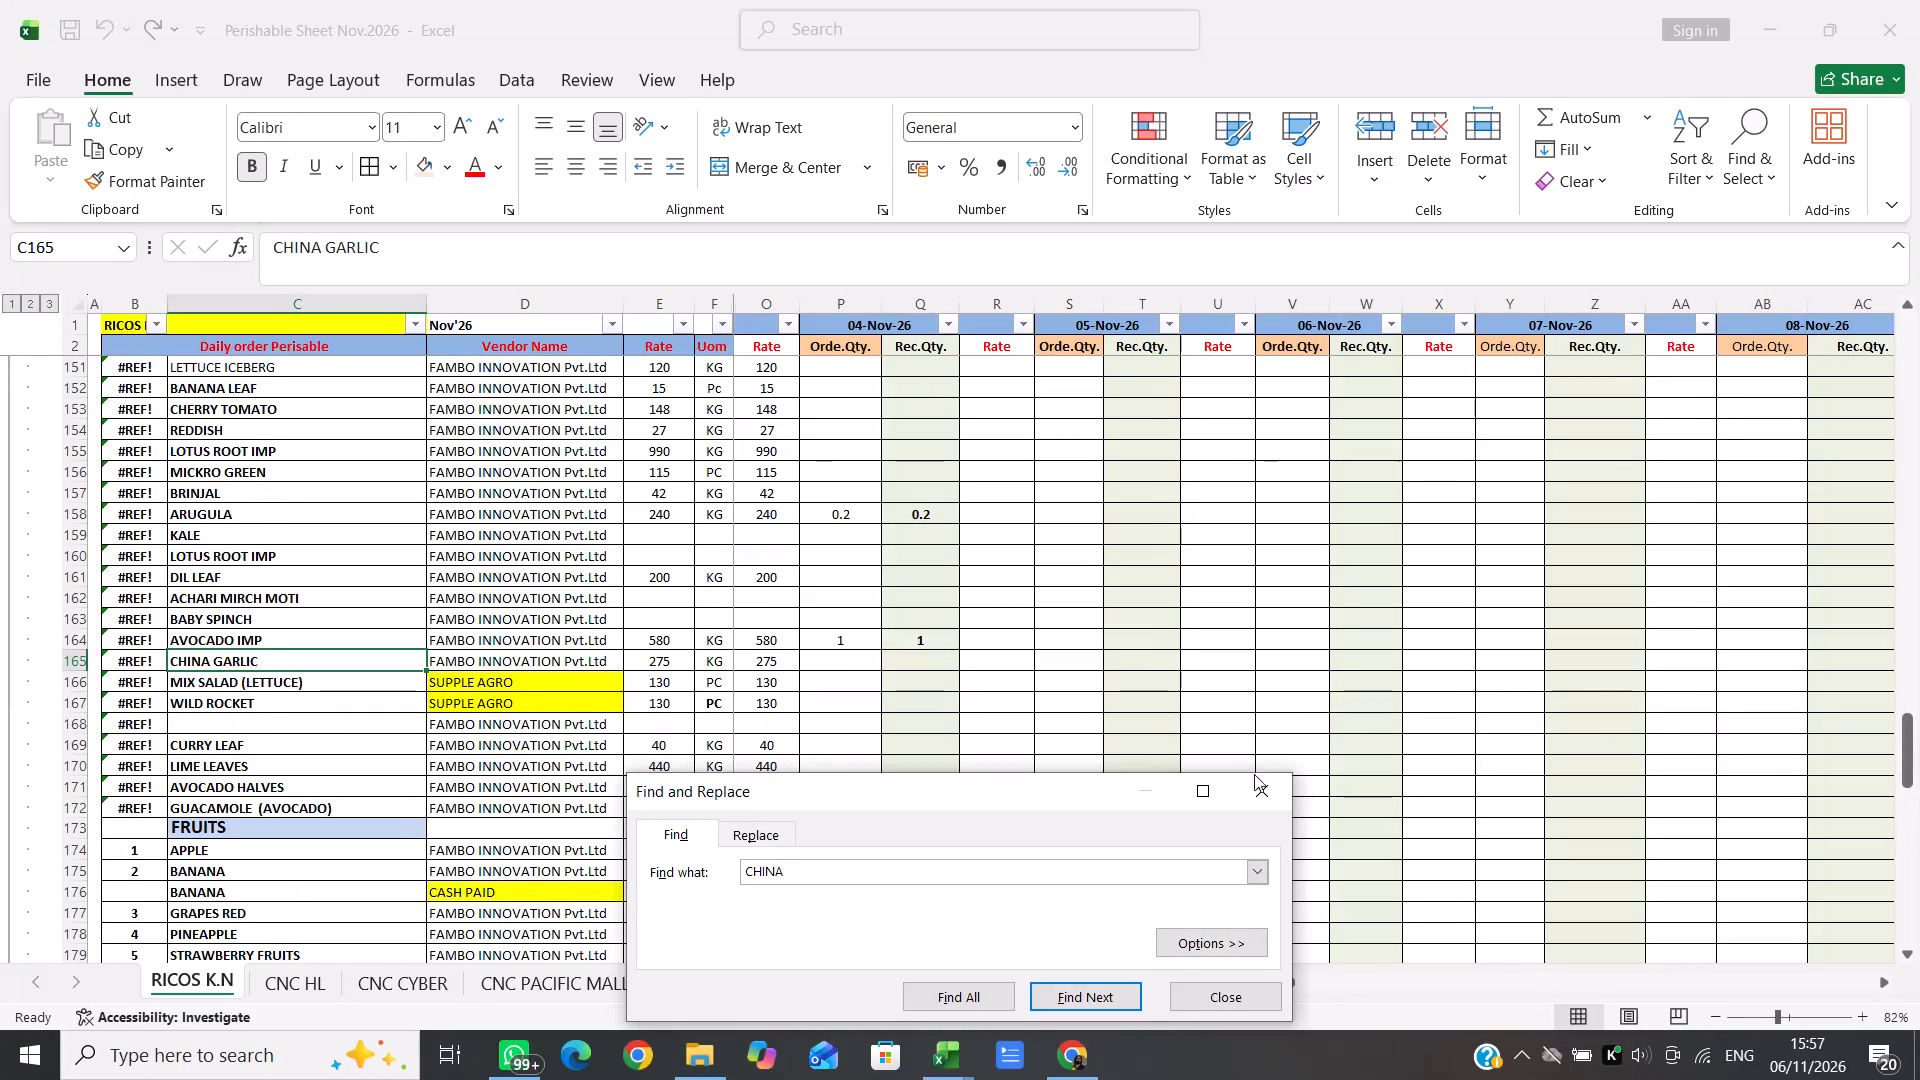
left_click(1257, 782)
key("Right")
key("Right")
key("Right")
key("Right")
key("Right")
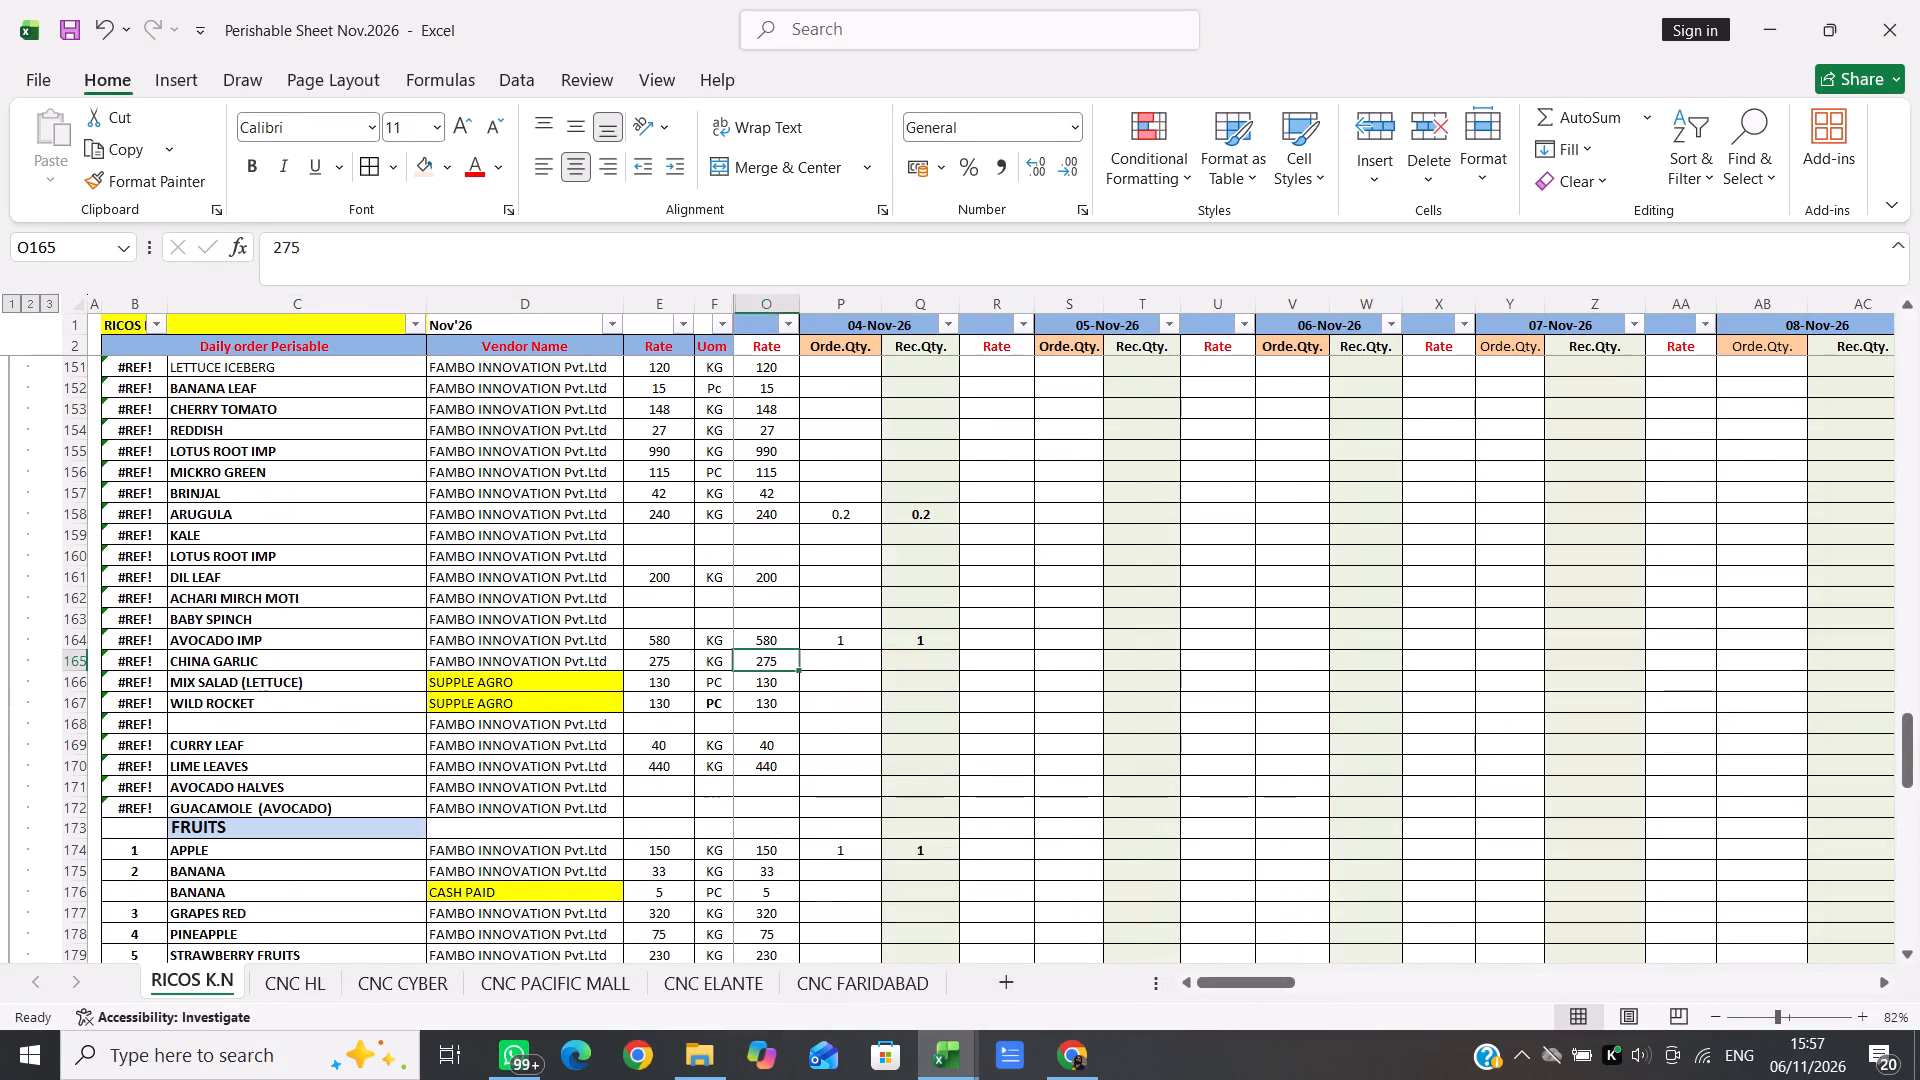
key("1")
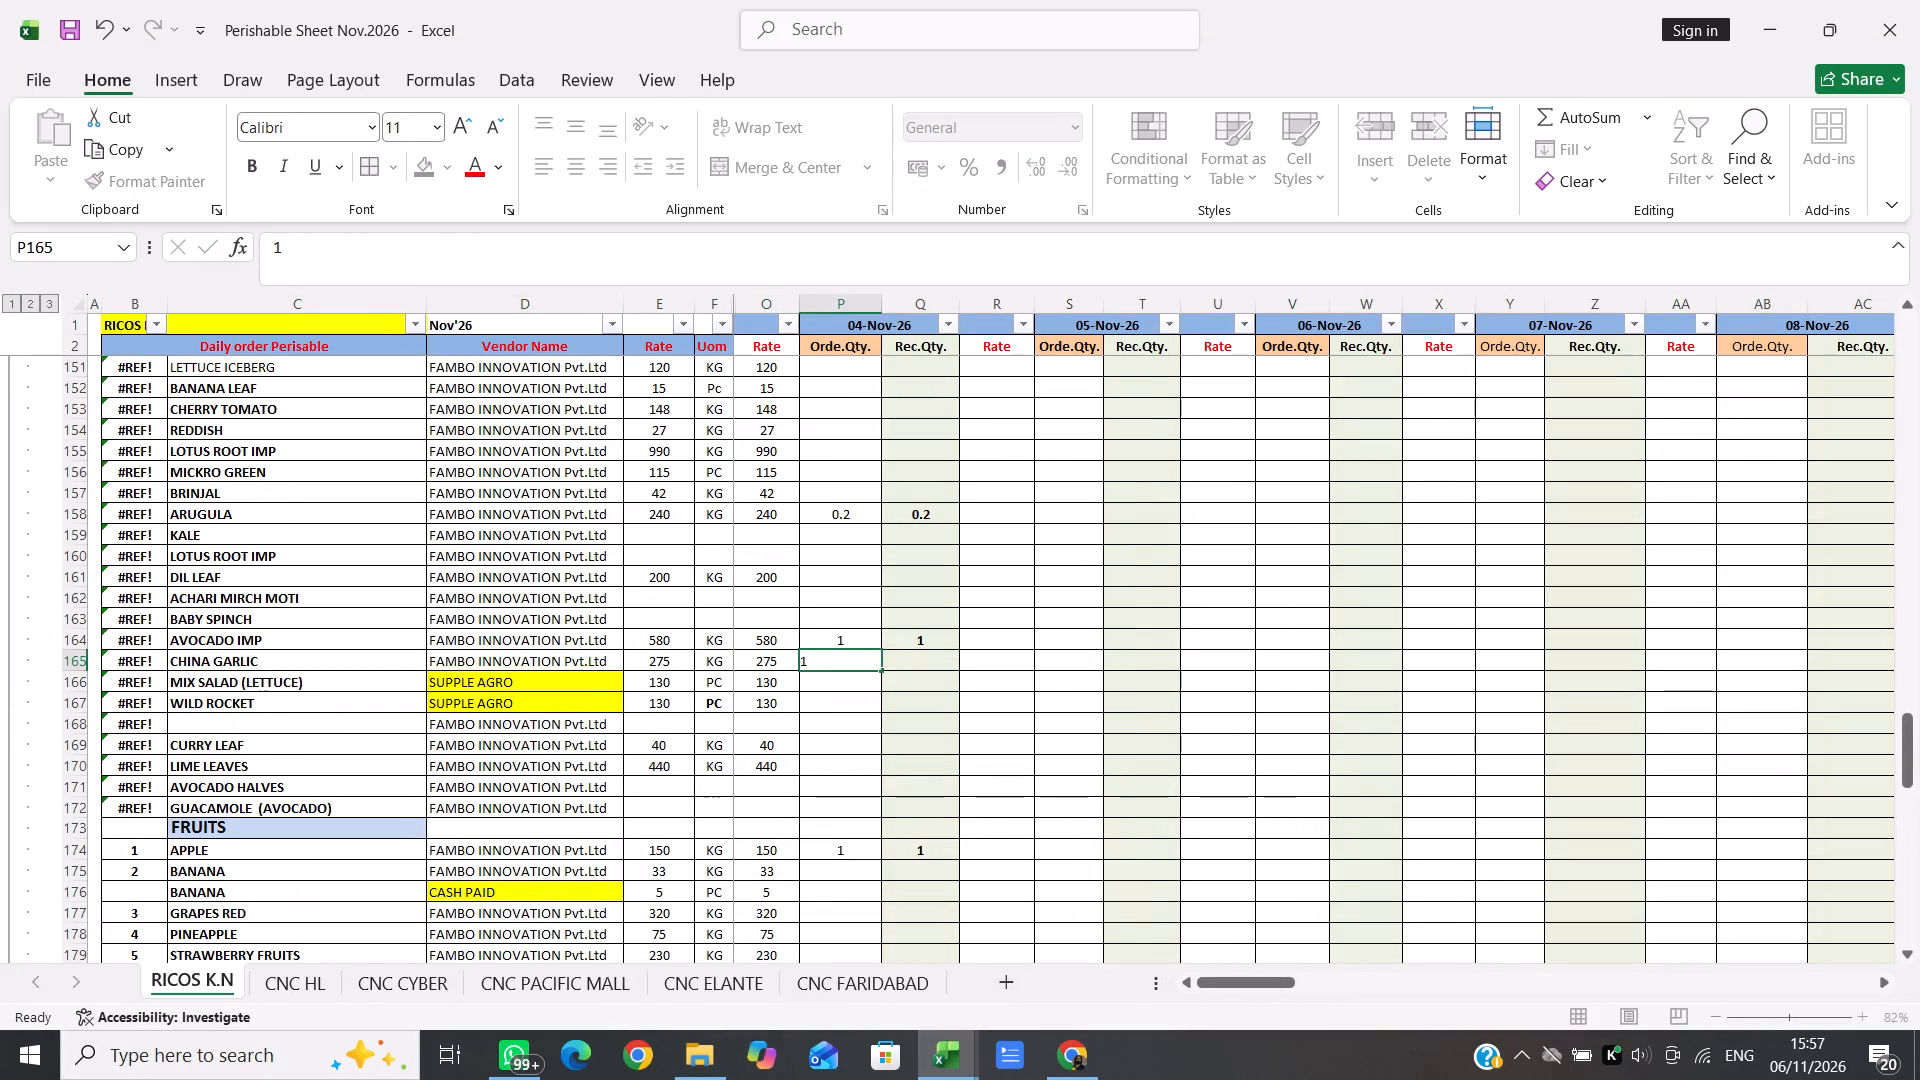
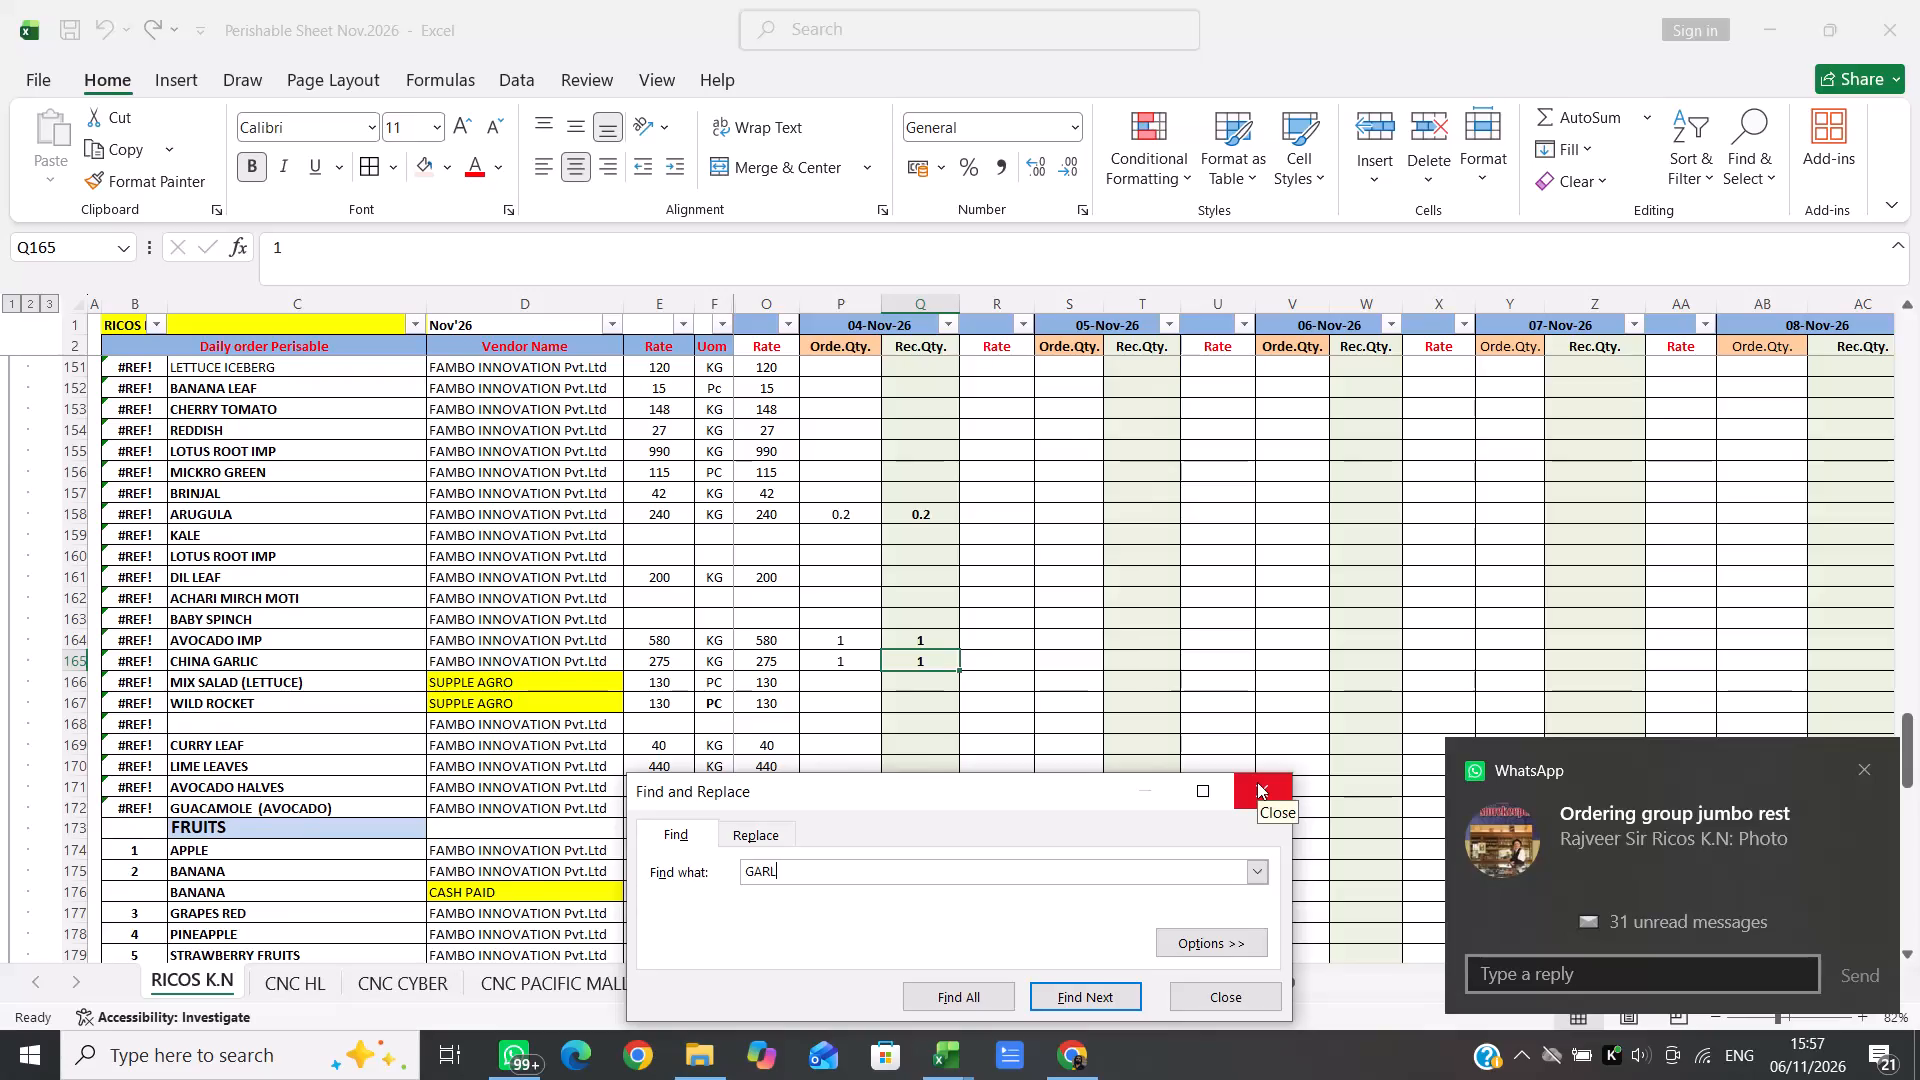
Find the GARLIC row of FAMBO INNOVATION with a GARL search and move along it towards its 04-Nov-26 quantity cells.
key("Return")
key("Return")
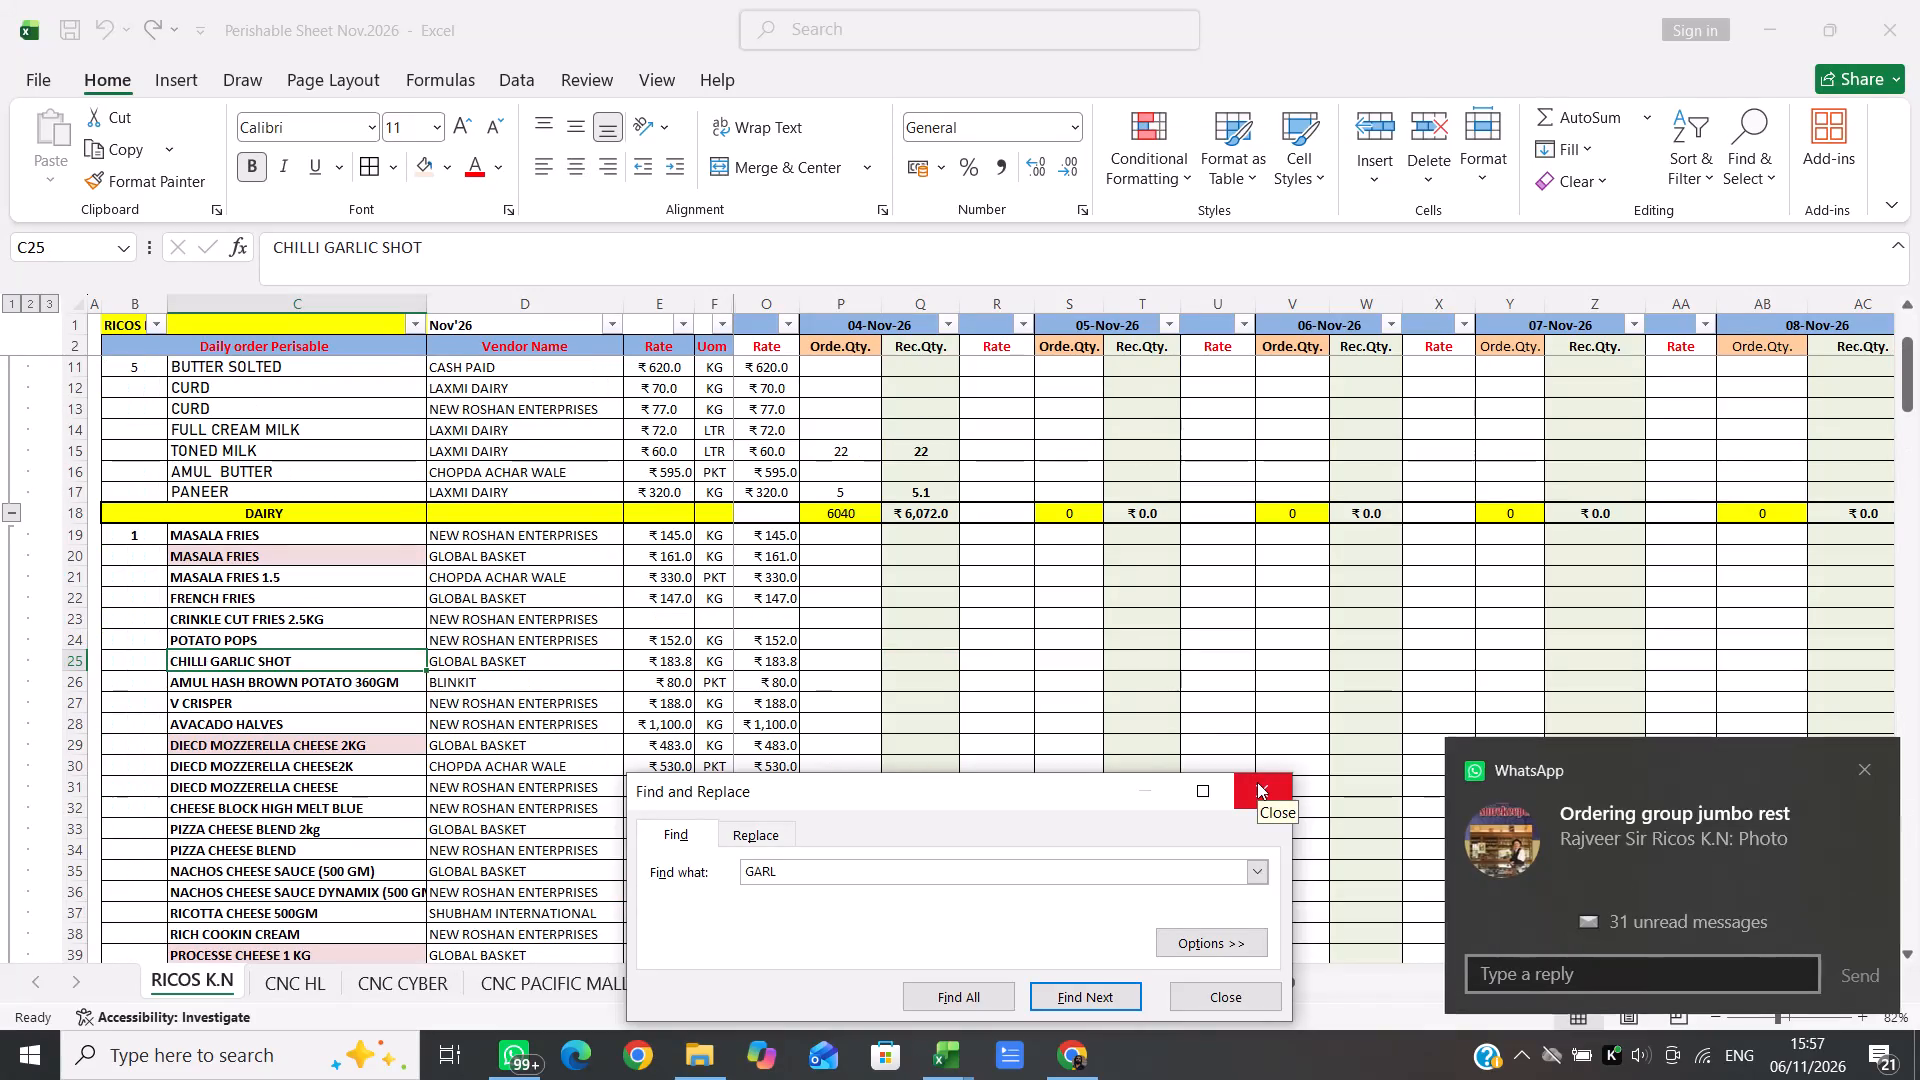
key("Return")
left_click(1257, 782)
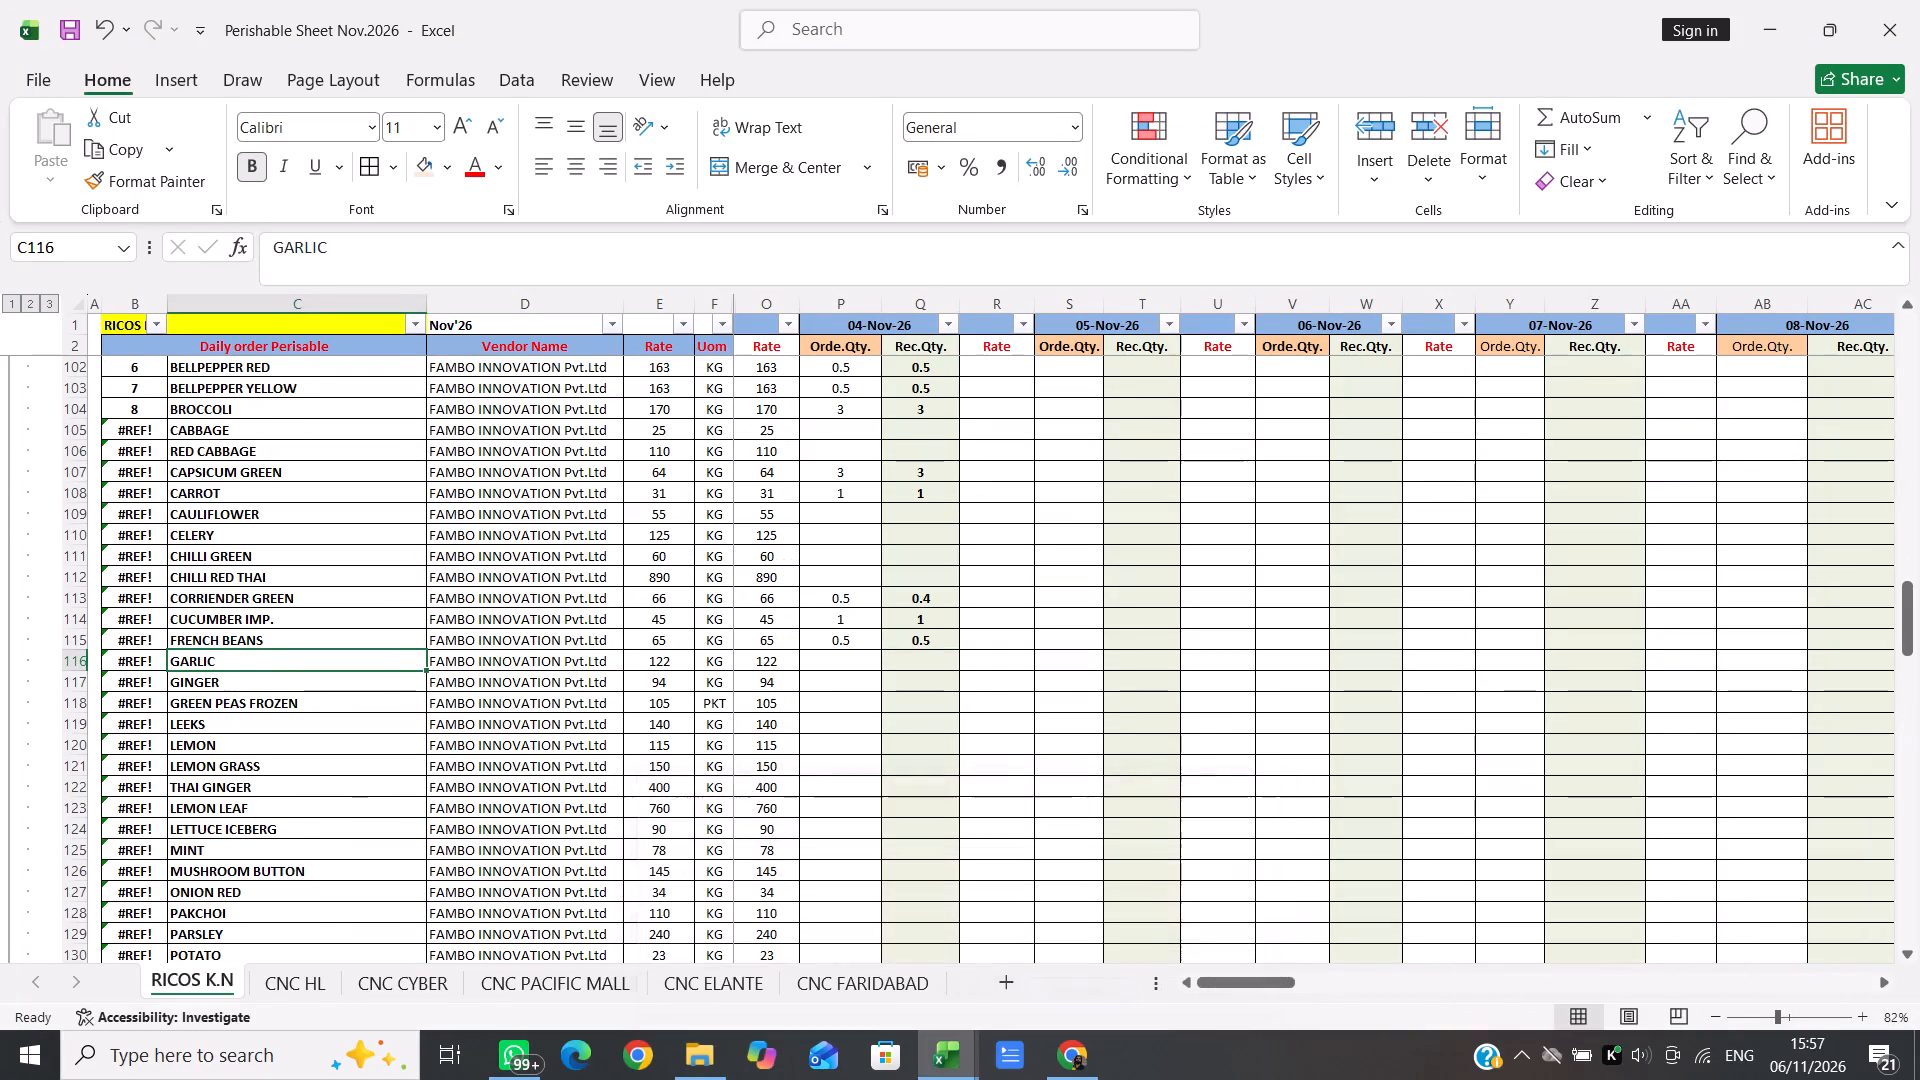
key("Right")
key("Right")
key("Right")
key("Right")
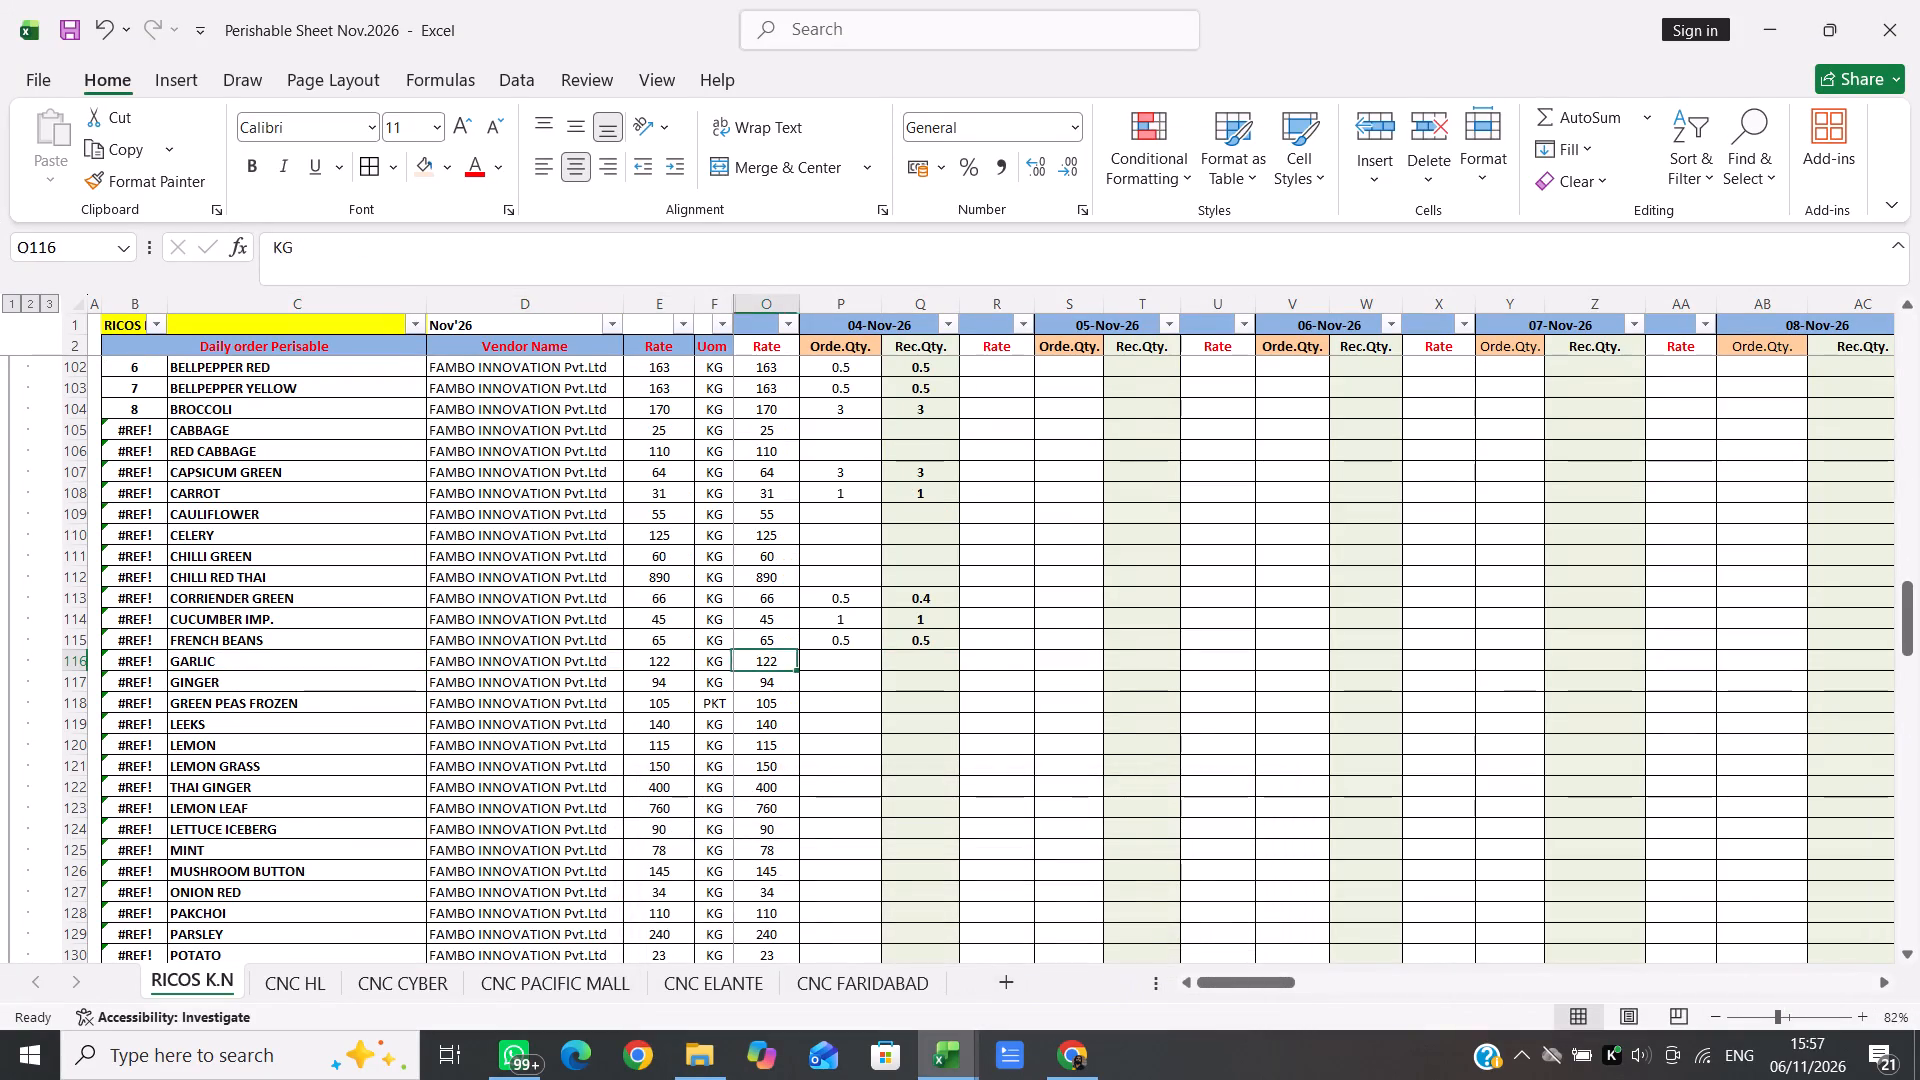
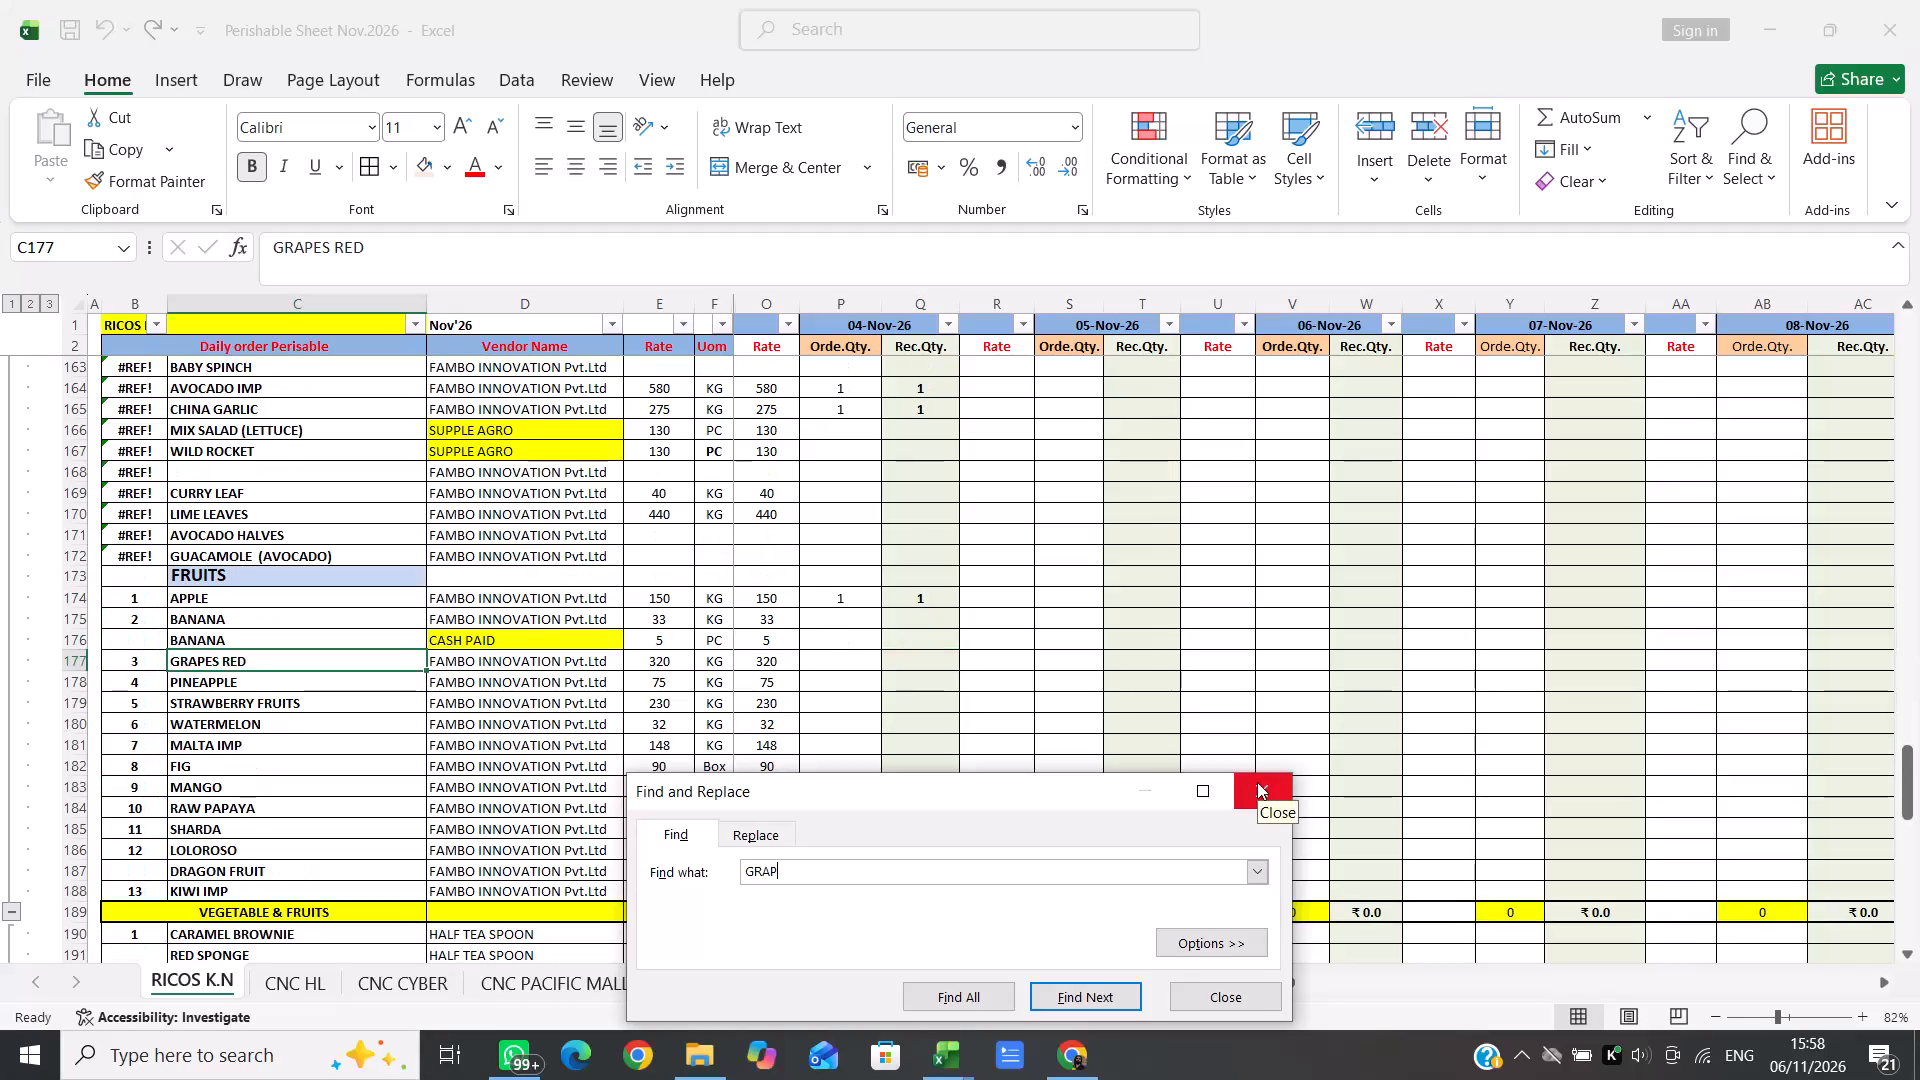
Close the GRAP search and go along the GRAPES RED row to its 04-Nov-26 order quantity cell.
left_click(1257, 782)
key("Right")
key("Right")
key("Right")
key("Right")
key("Right")
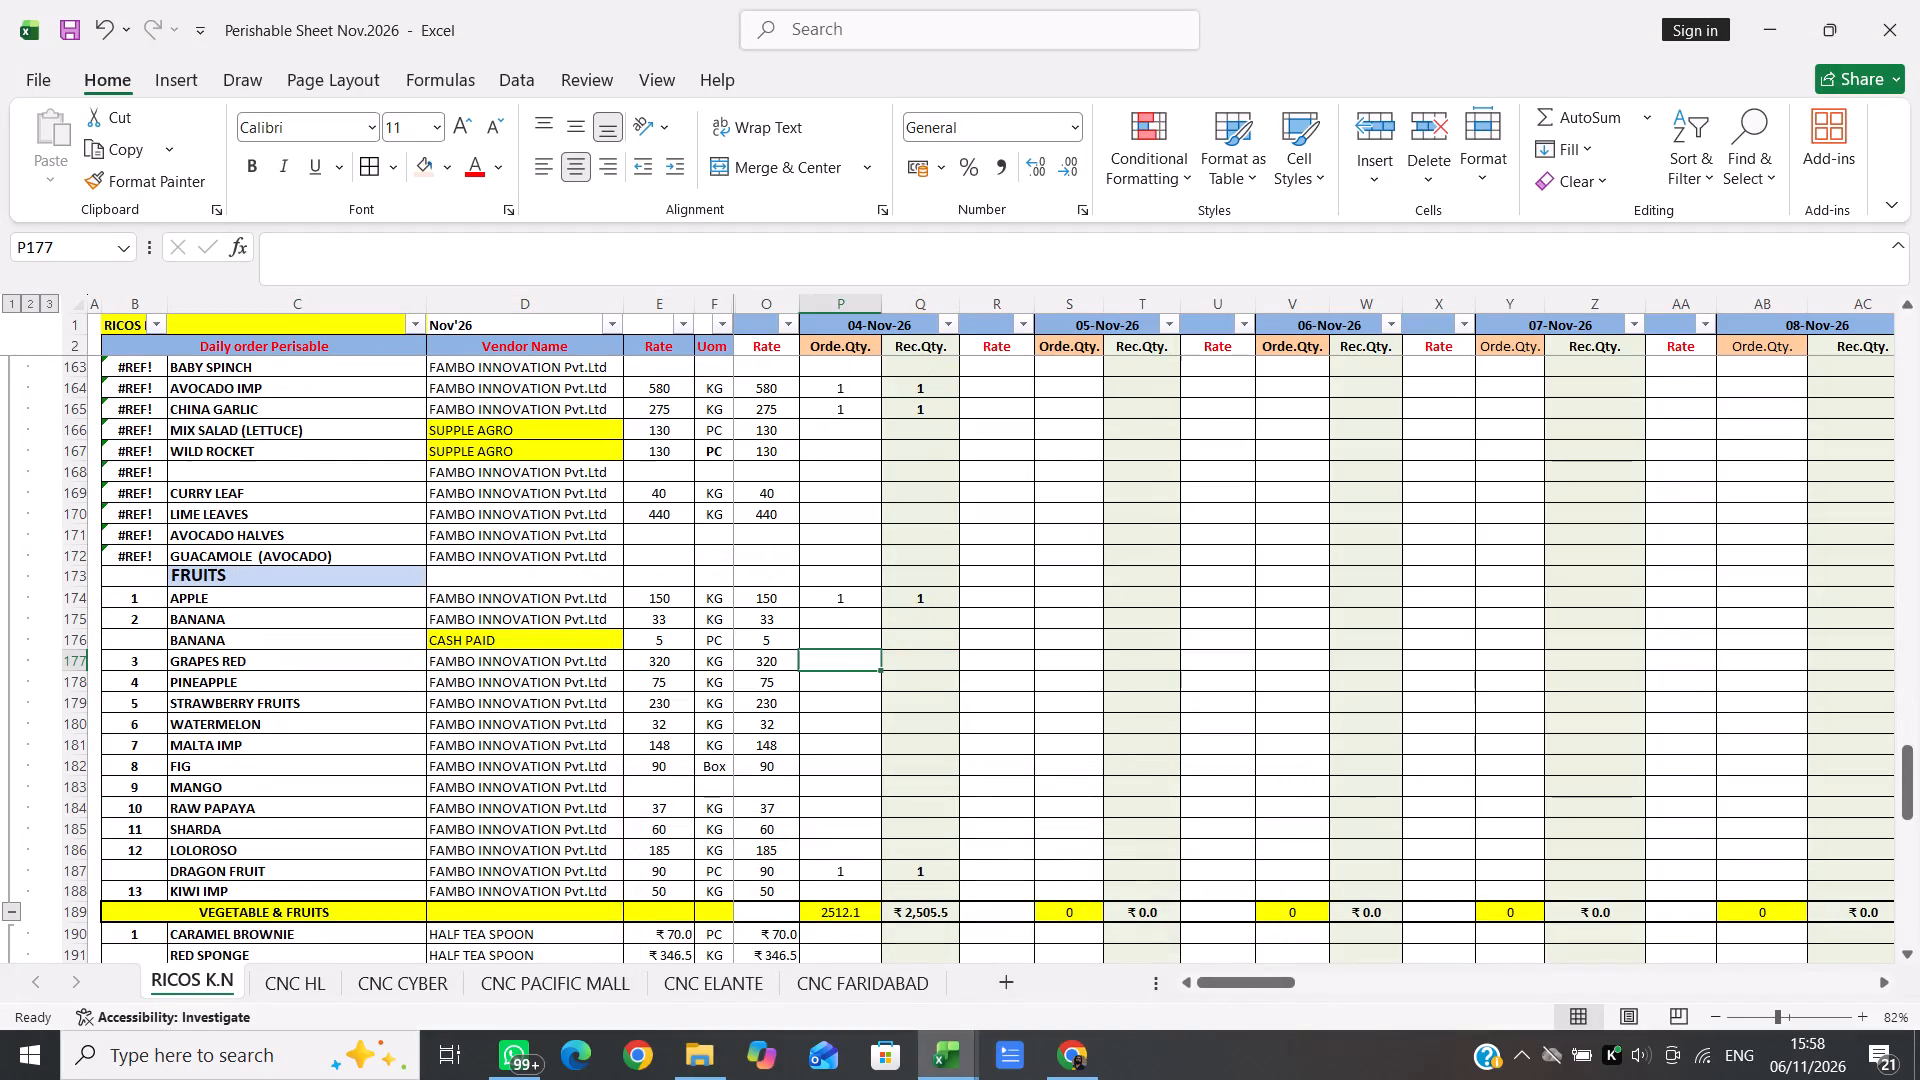
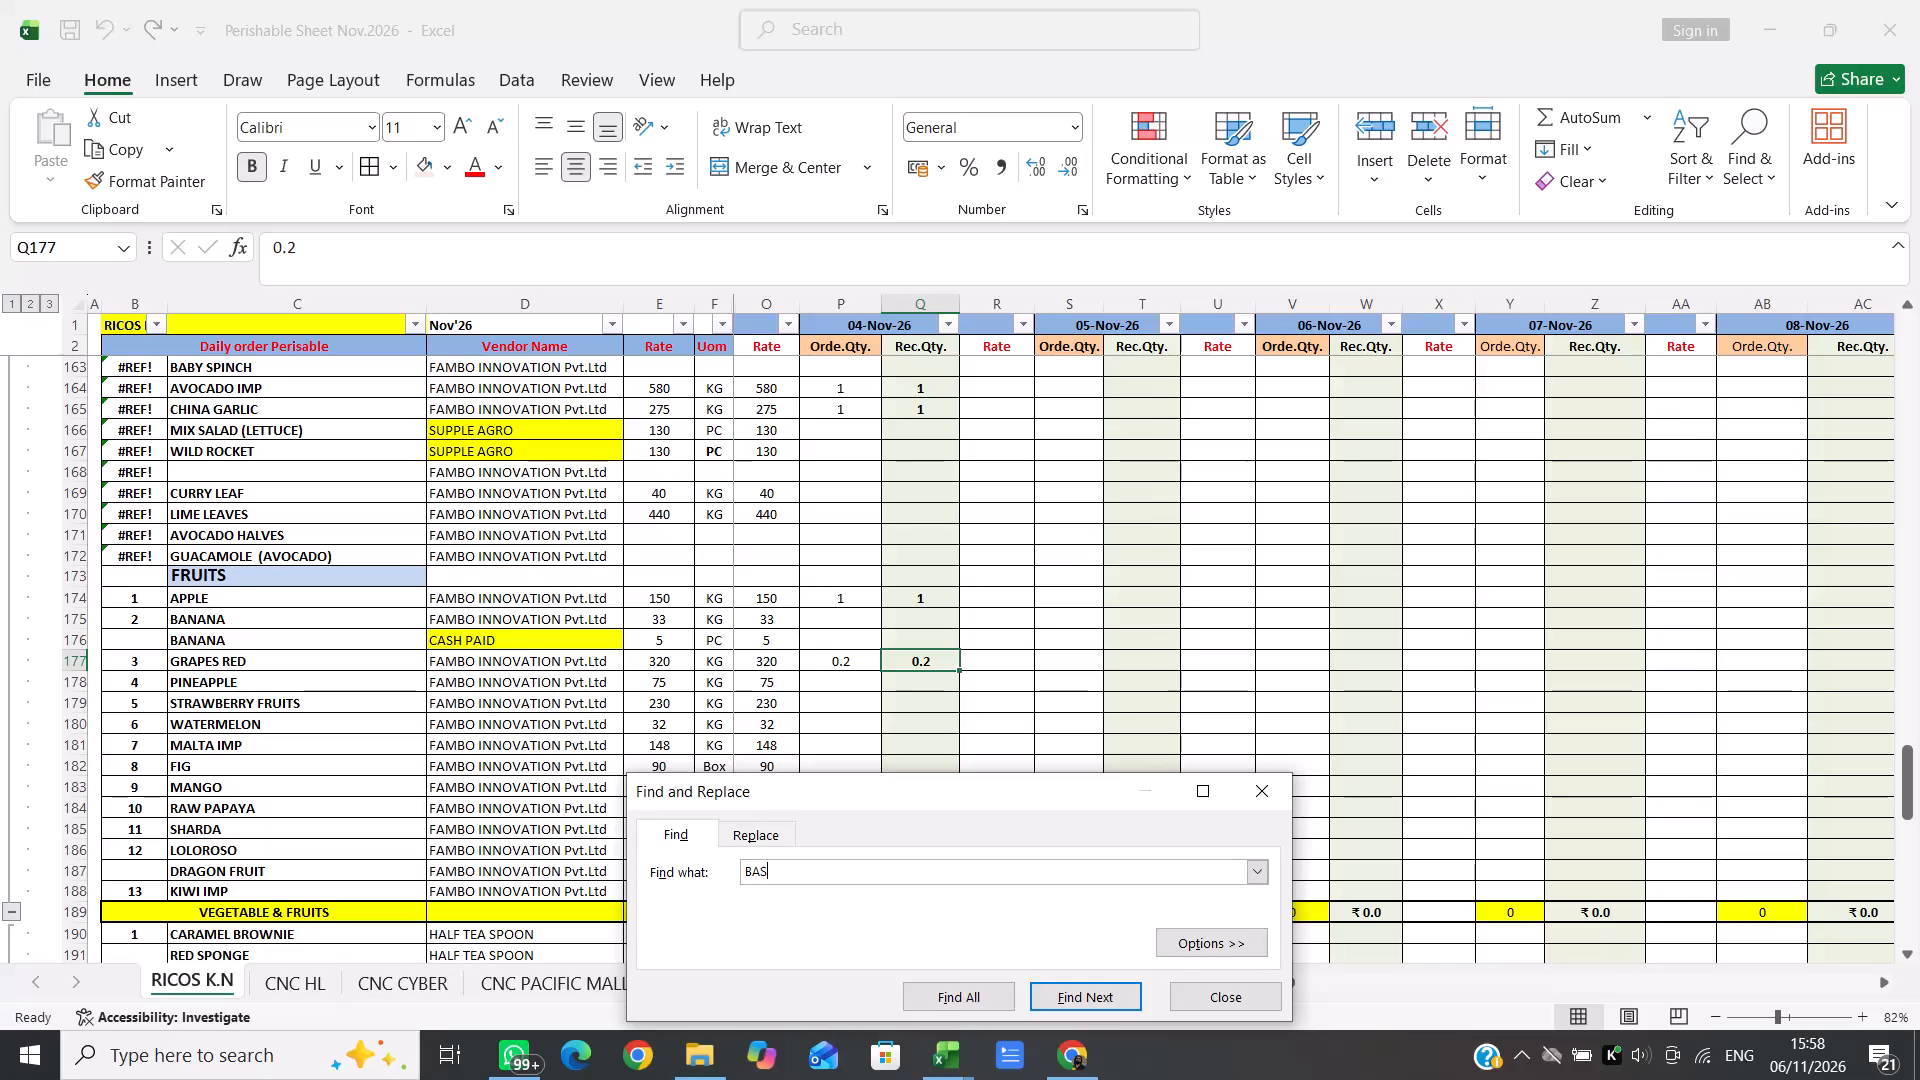
Find BASIL LEAF by searching for BASIL and enter 0.3 as its 04-Nov-26 order quantity.
key("Return")
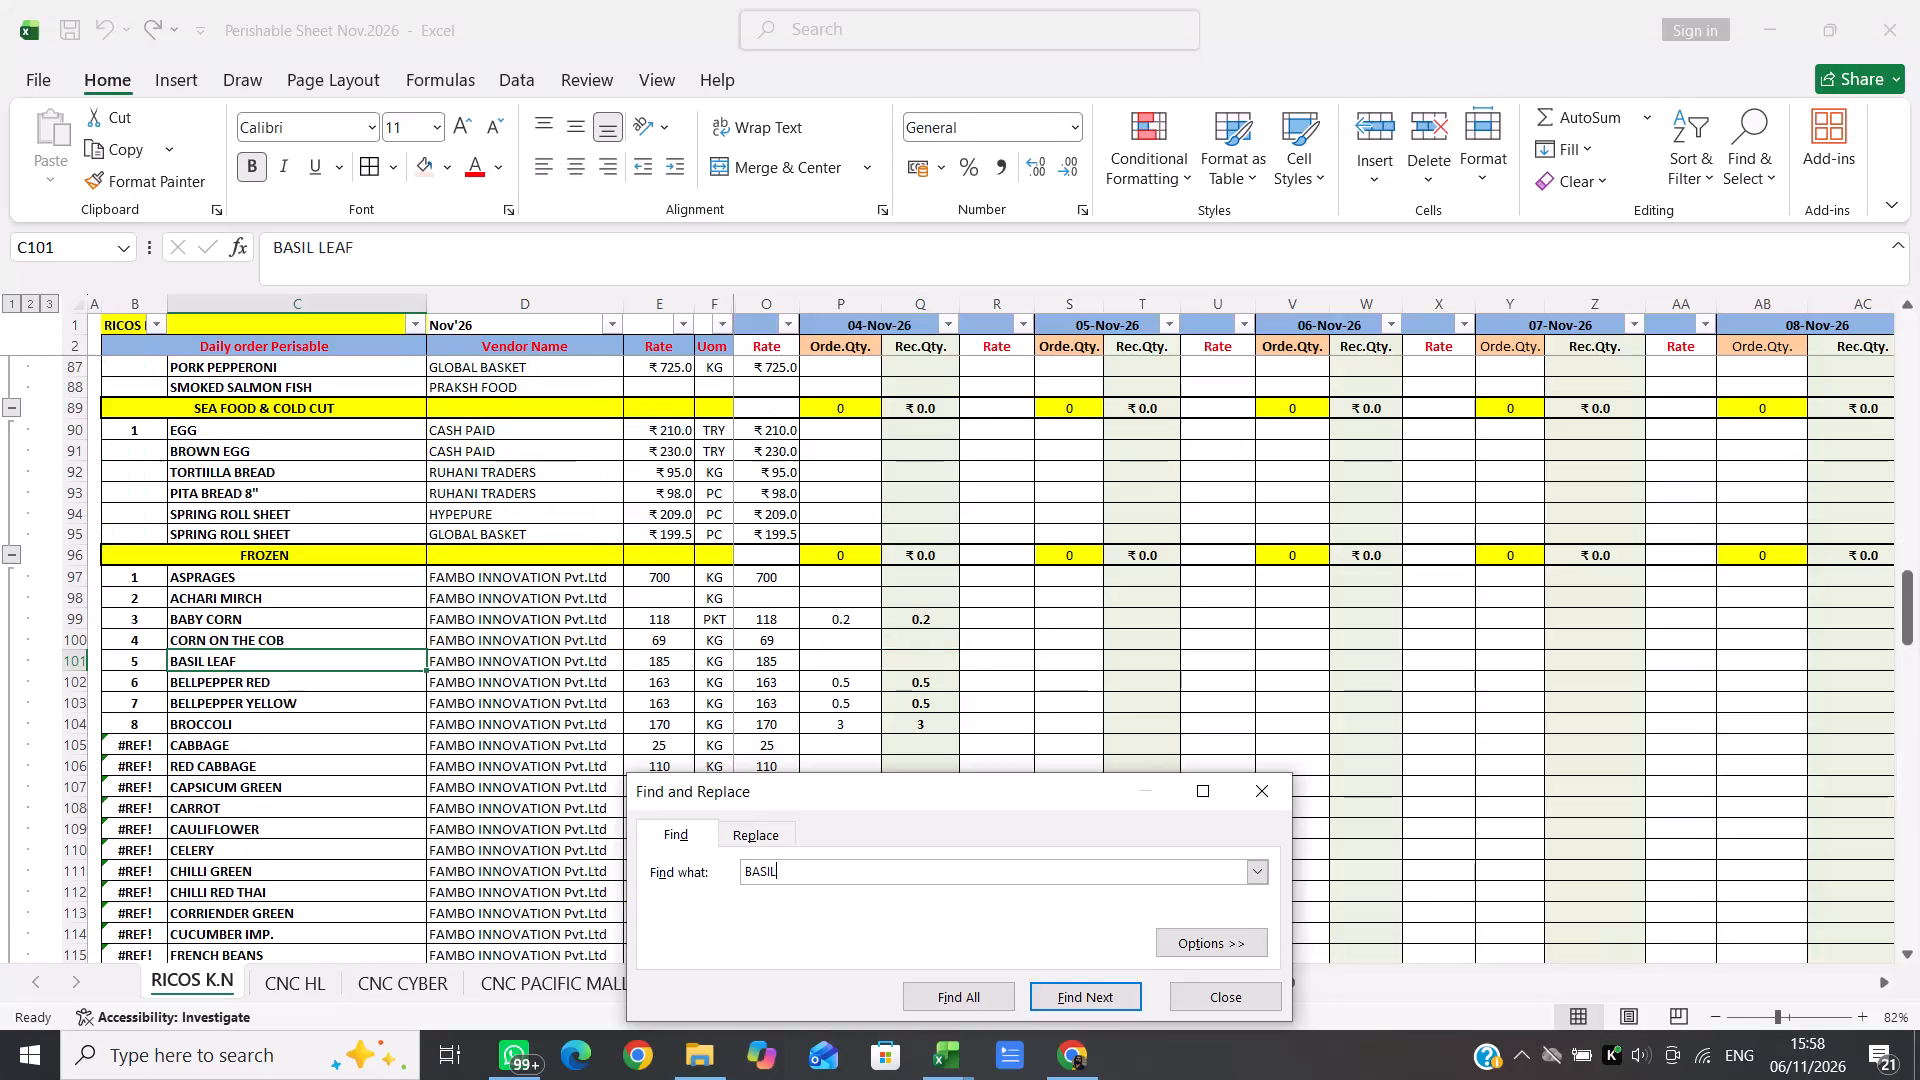
left_click(1265, 782)
key("Right")
key("Right")
key("Right")
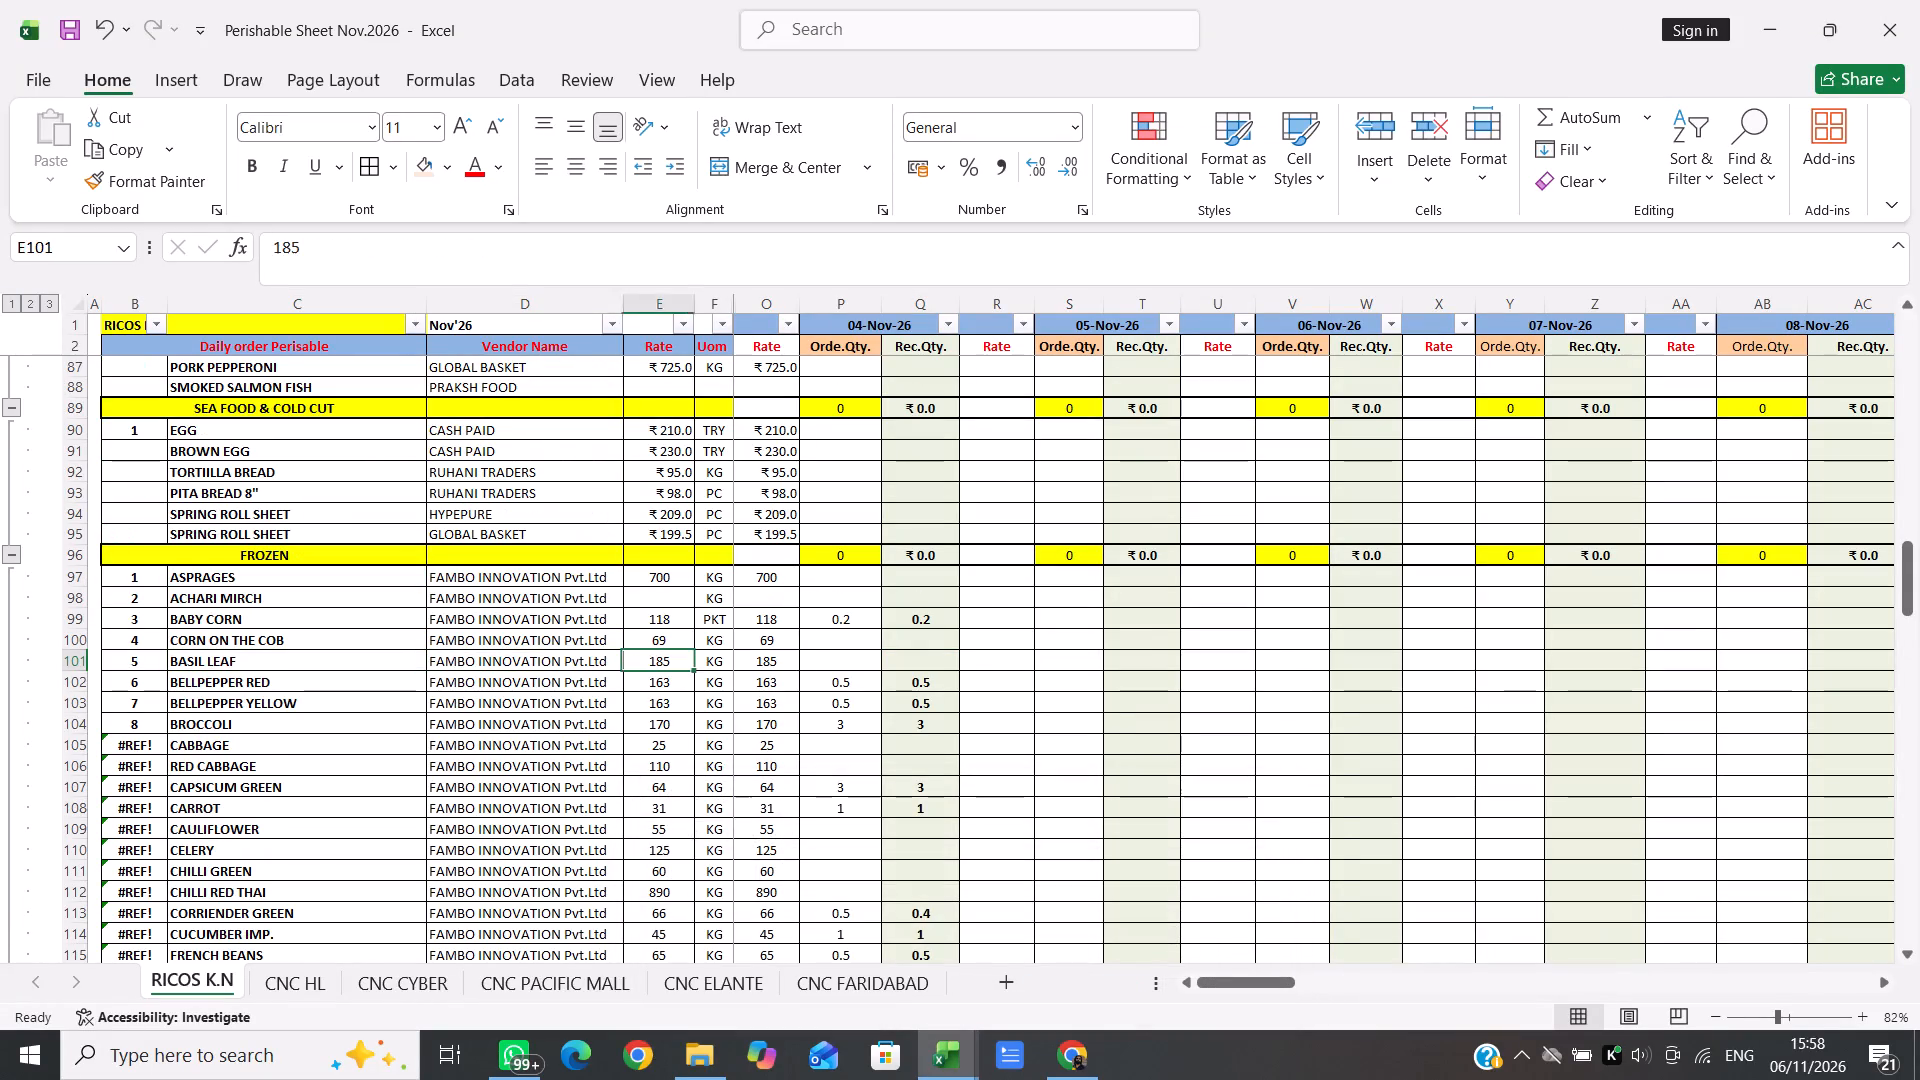
key("Right")
key("Right")
type("0.3")
key("Right")
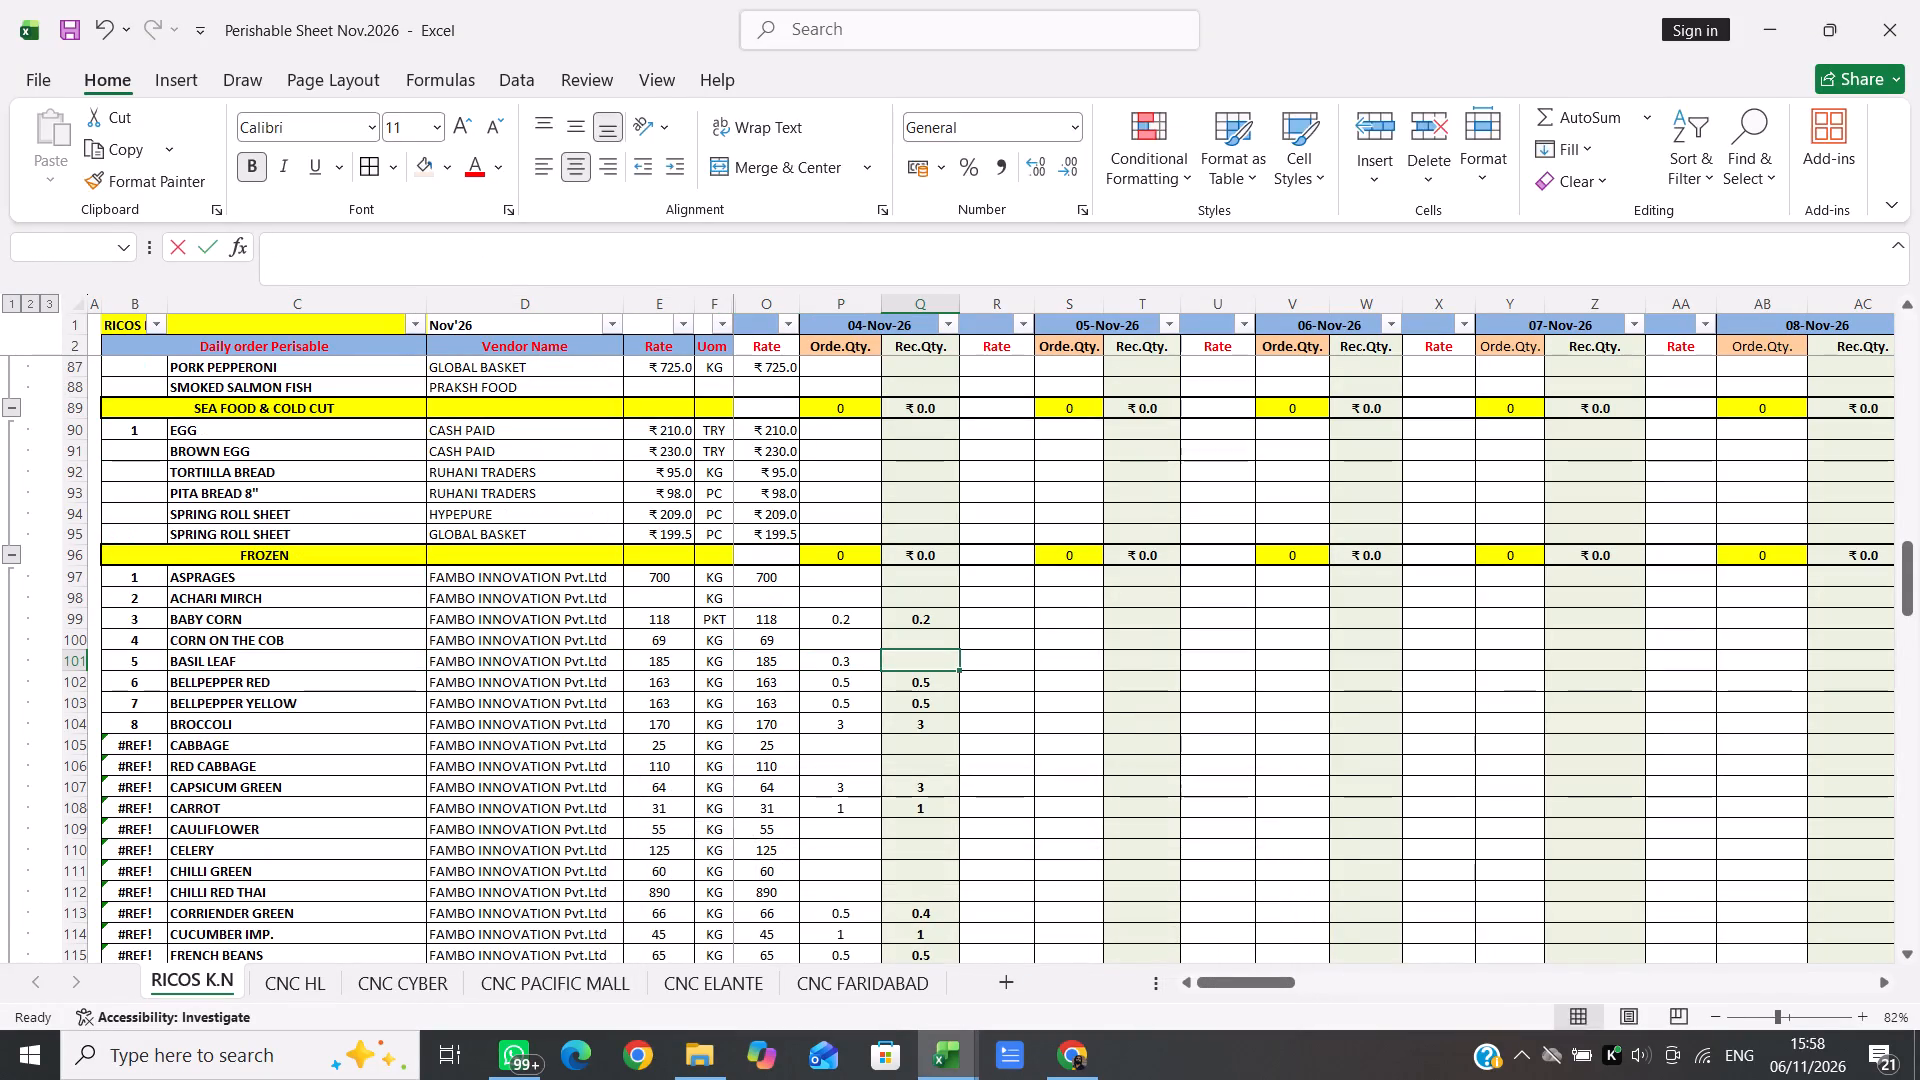
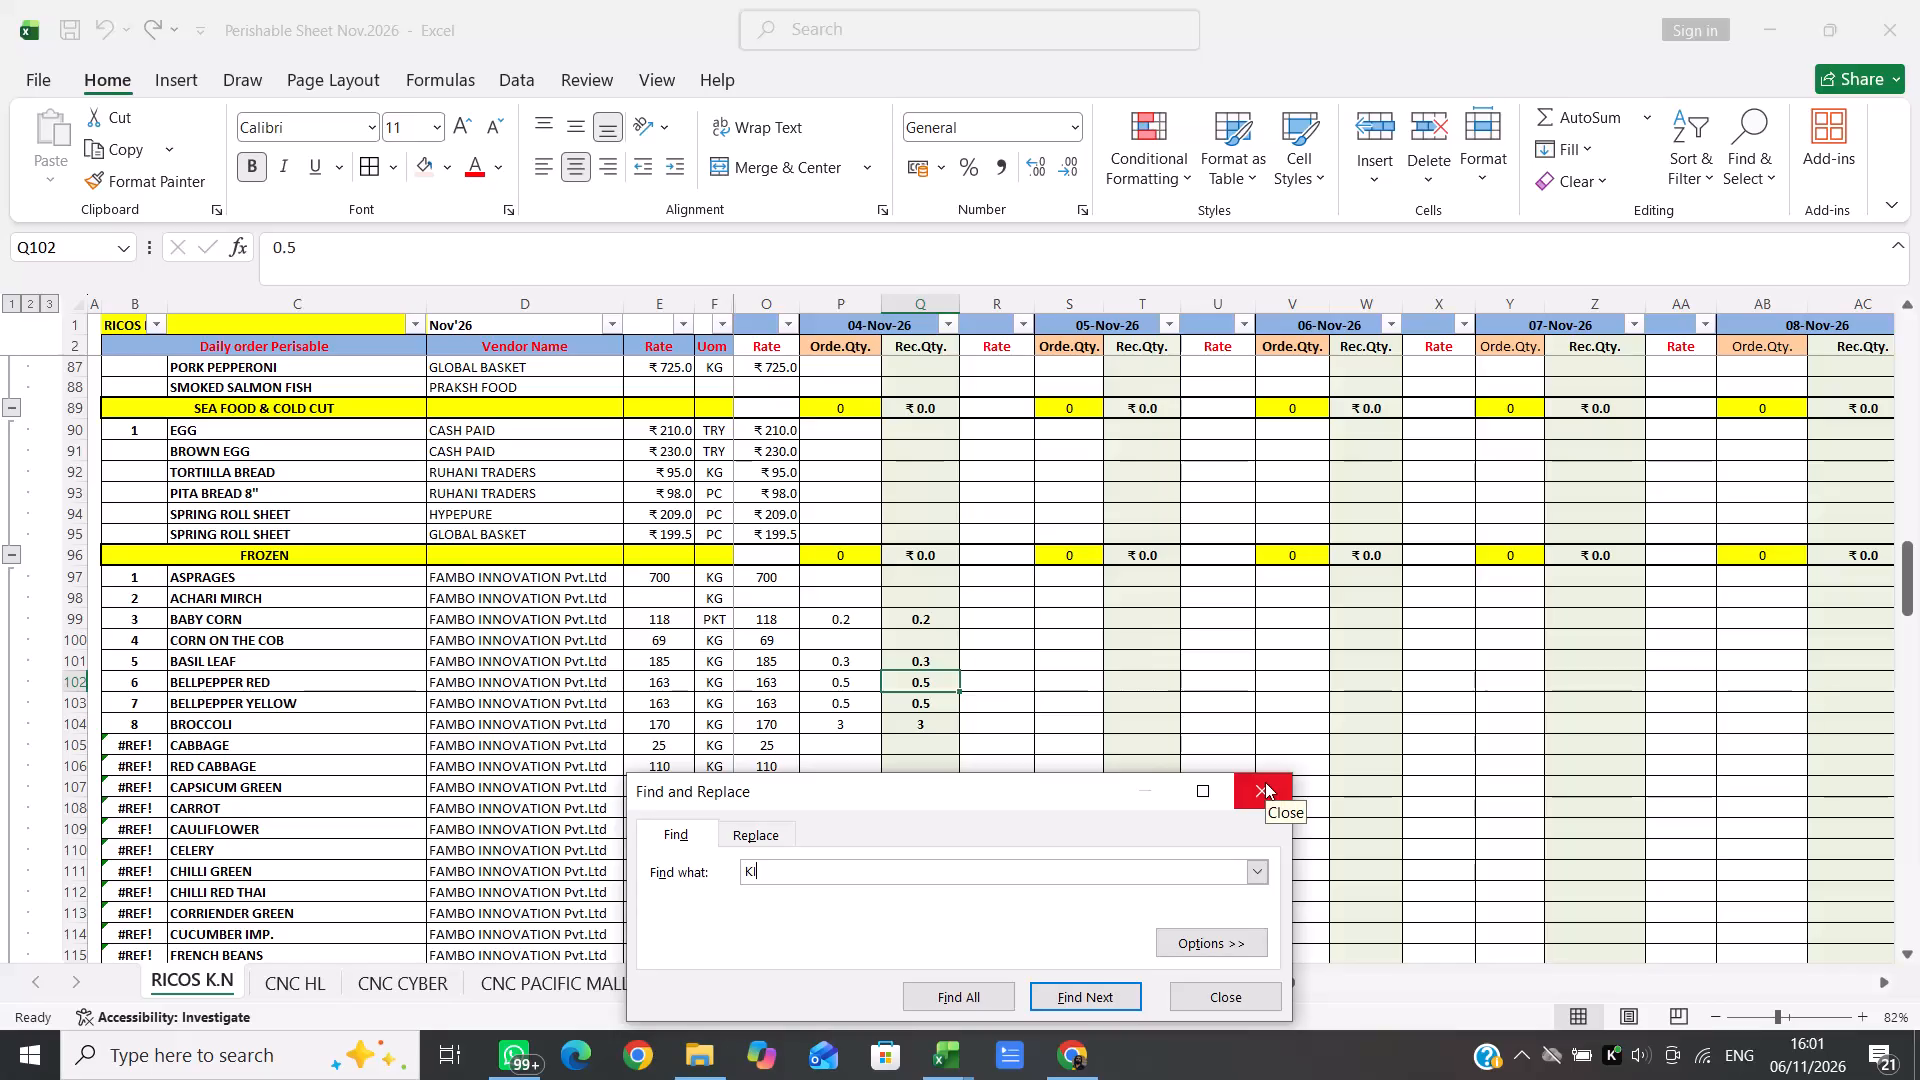
Find KIWI IMP by searching for KIWI and enter 1 as its 04-Nov-26 order quantity.
key("BackSpace")
type("WI")
key("Return")
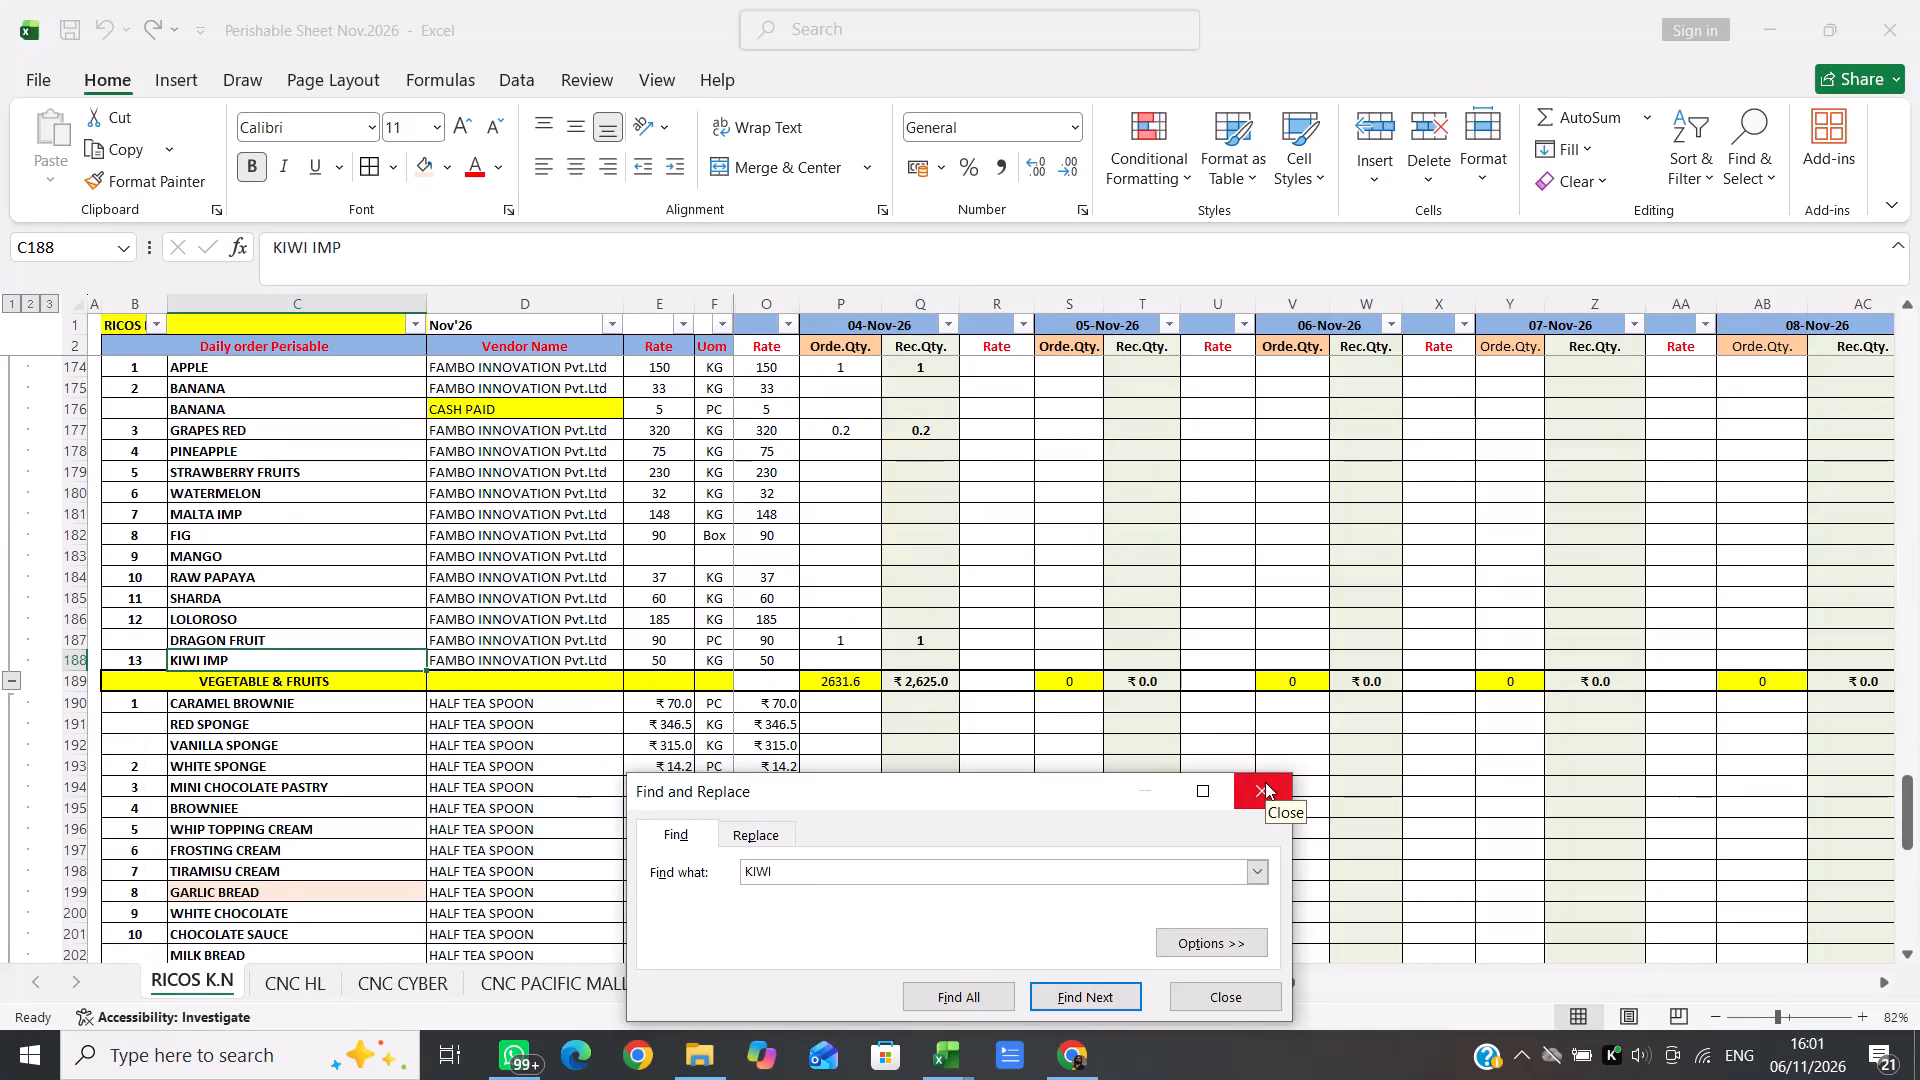
left_click(1265, 782)
key("Right")
key("Right")
key("Right")
key("Right")
key("Right")
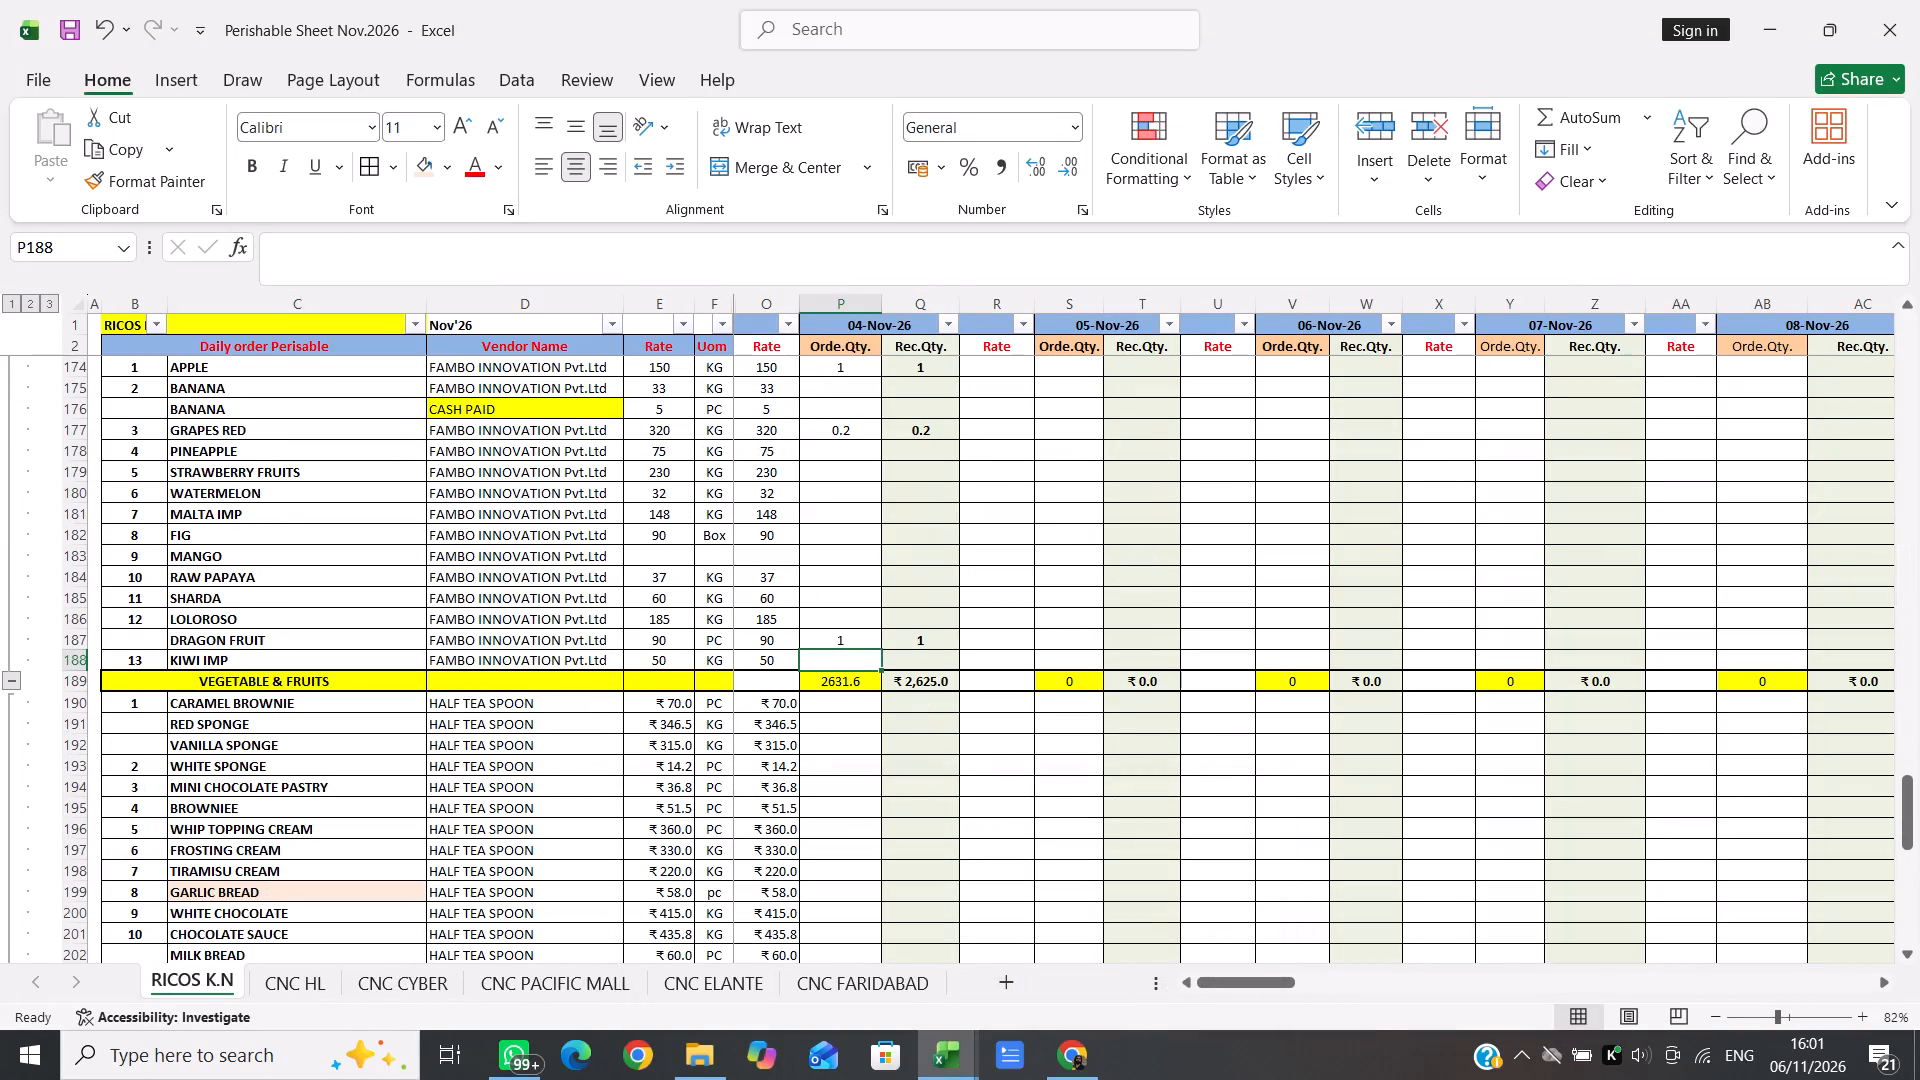
key("1")
key("Right")
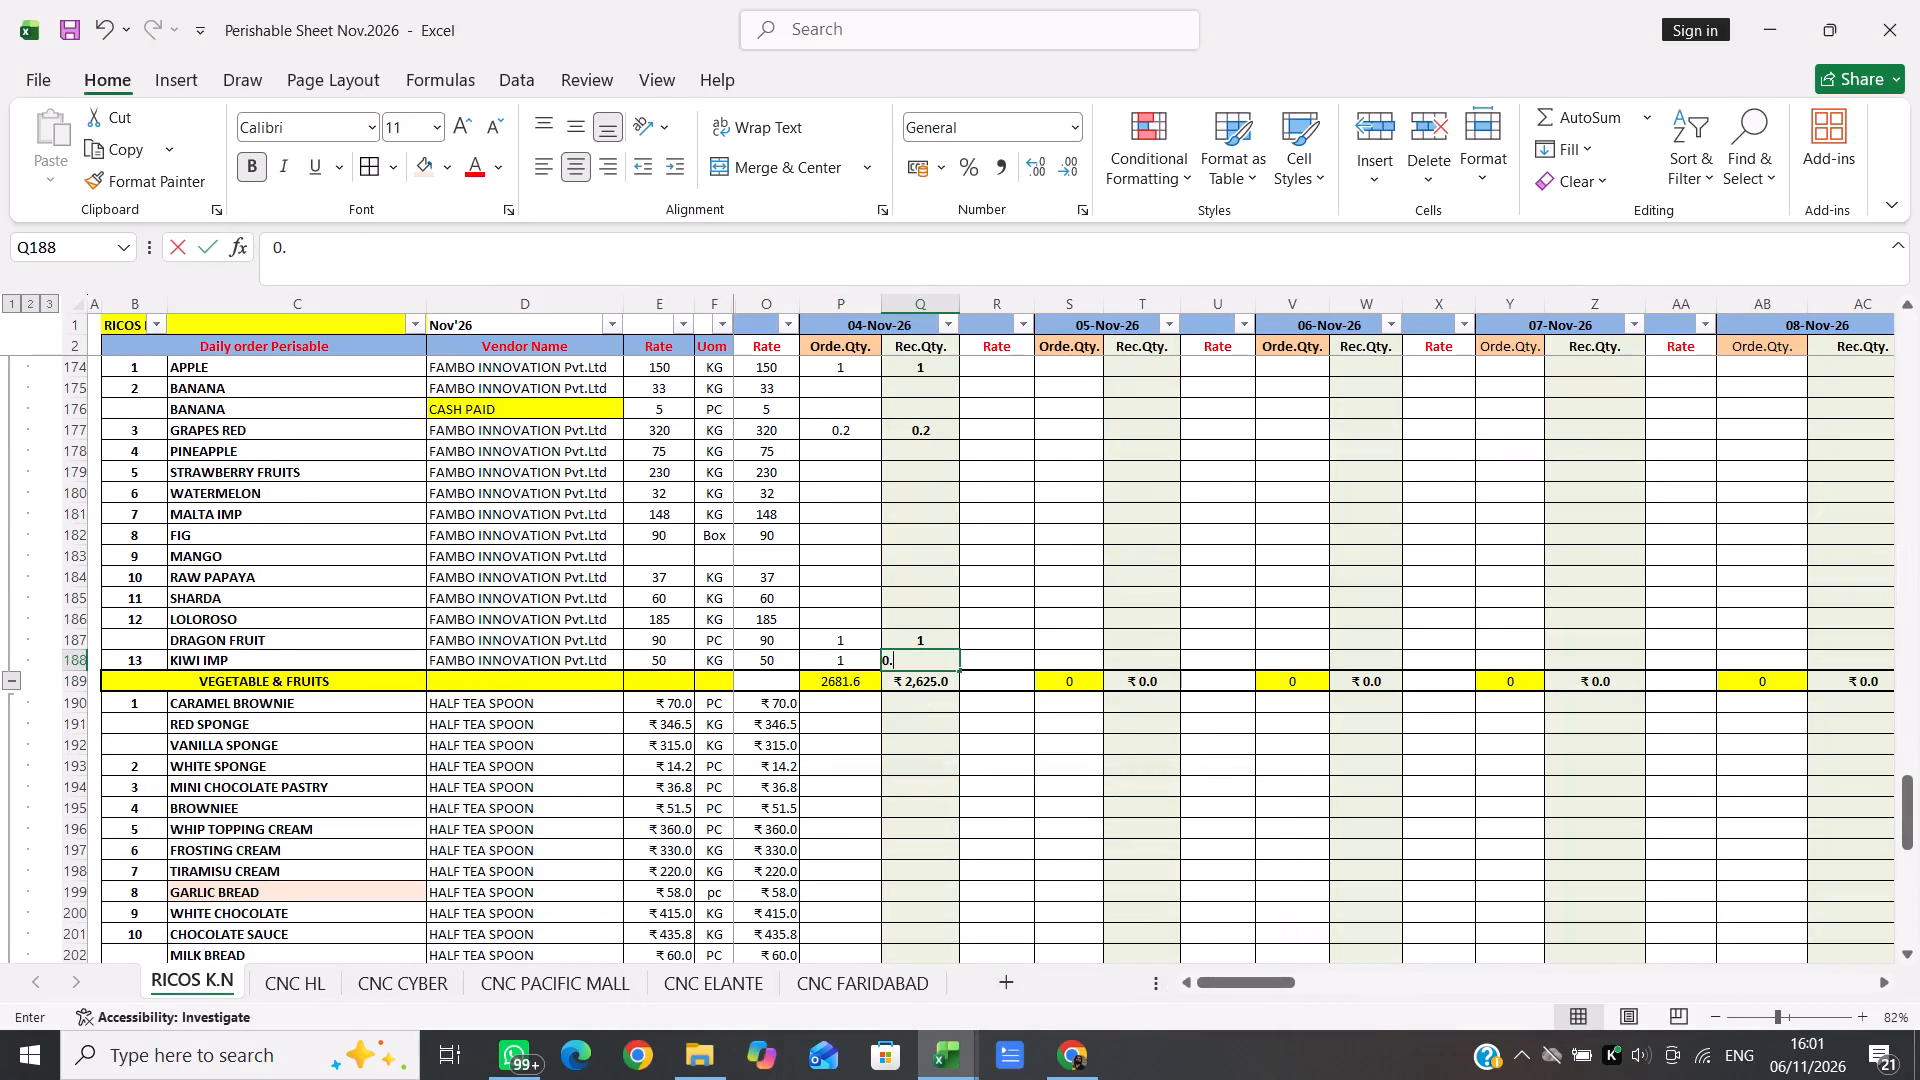
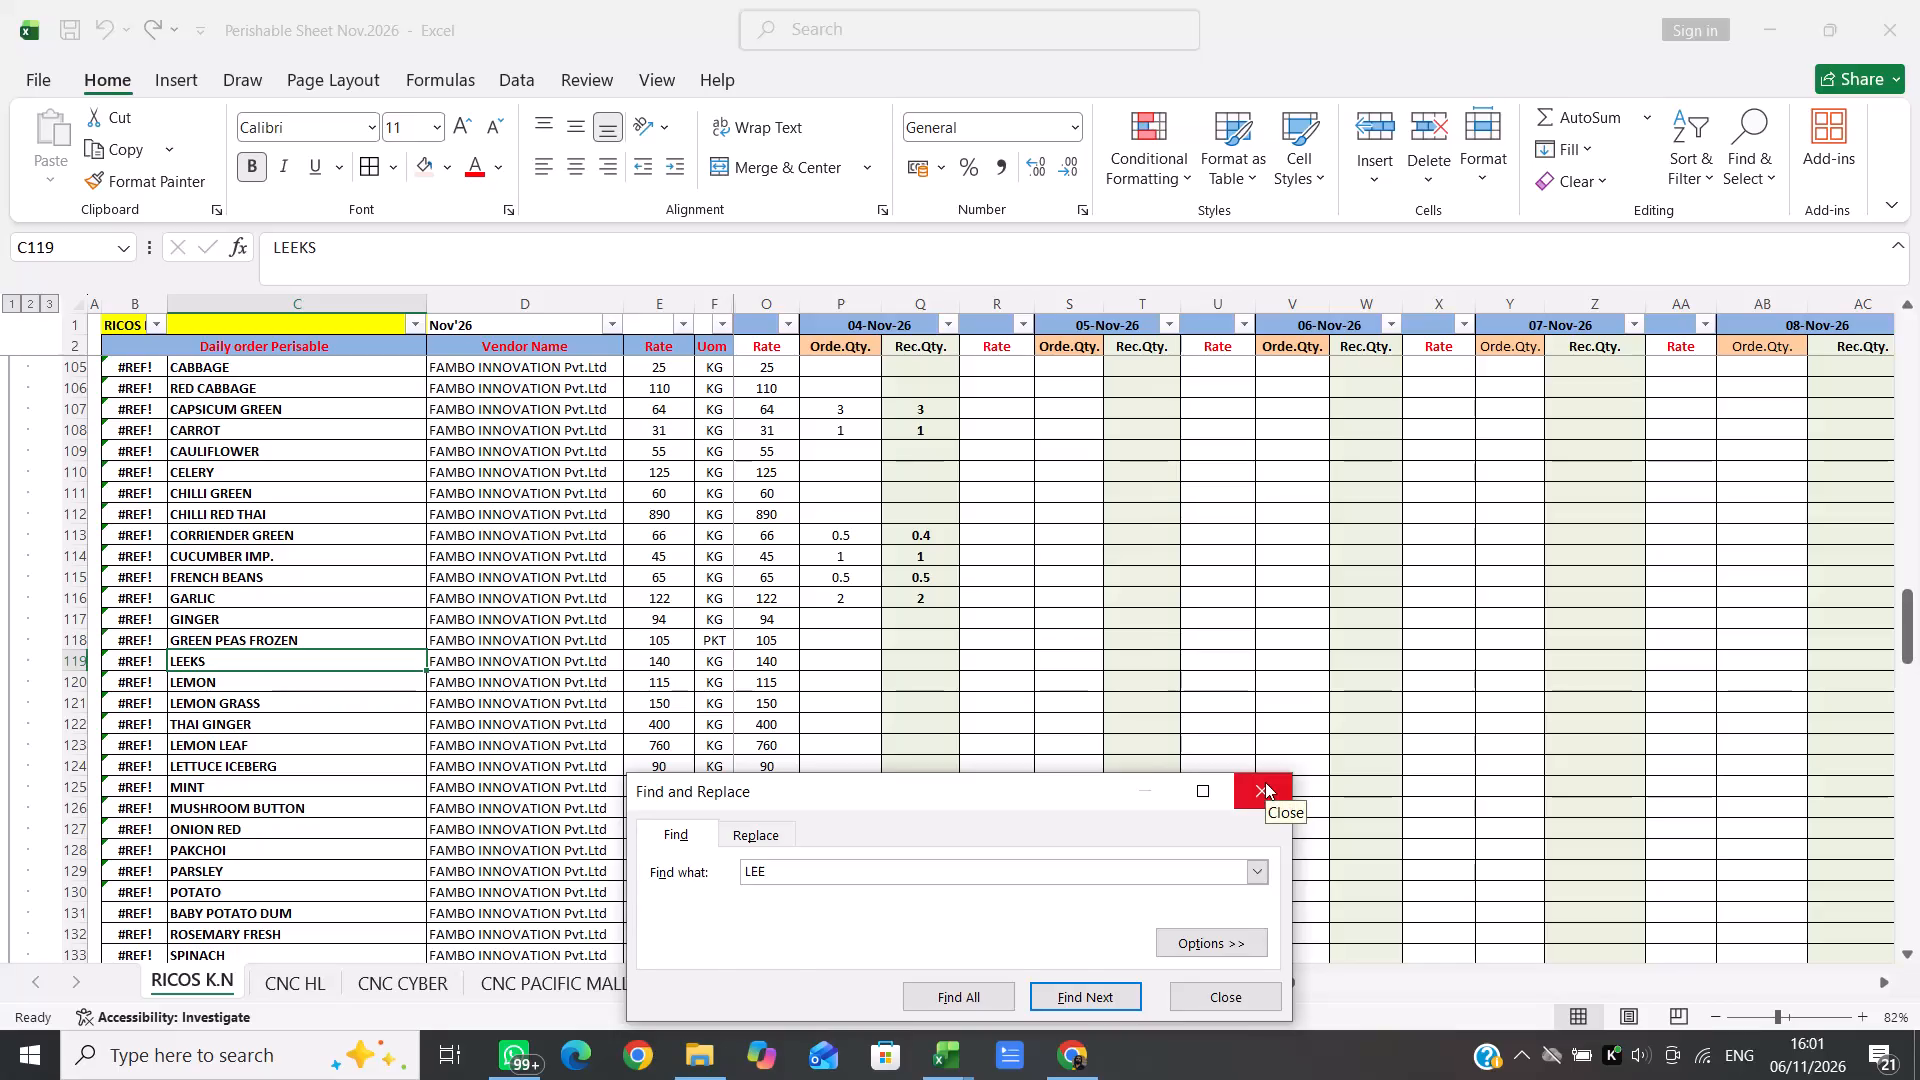
Close the search and enter 0.1 as the 04-Nov-26 order quantity for LEEKS.
left_click(1265, 782)
key("Right")
key("Right")
key("Right")
key("Right")
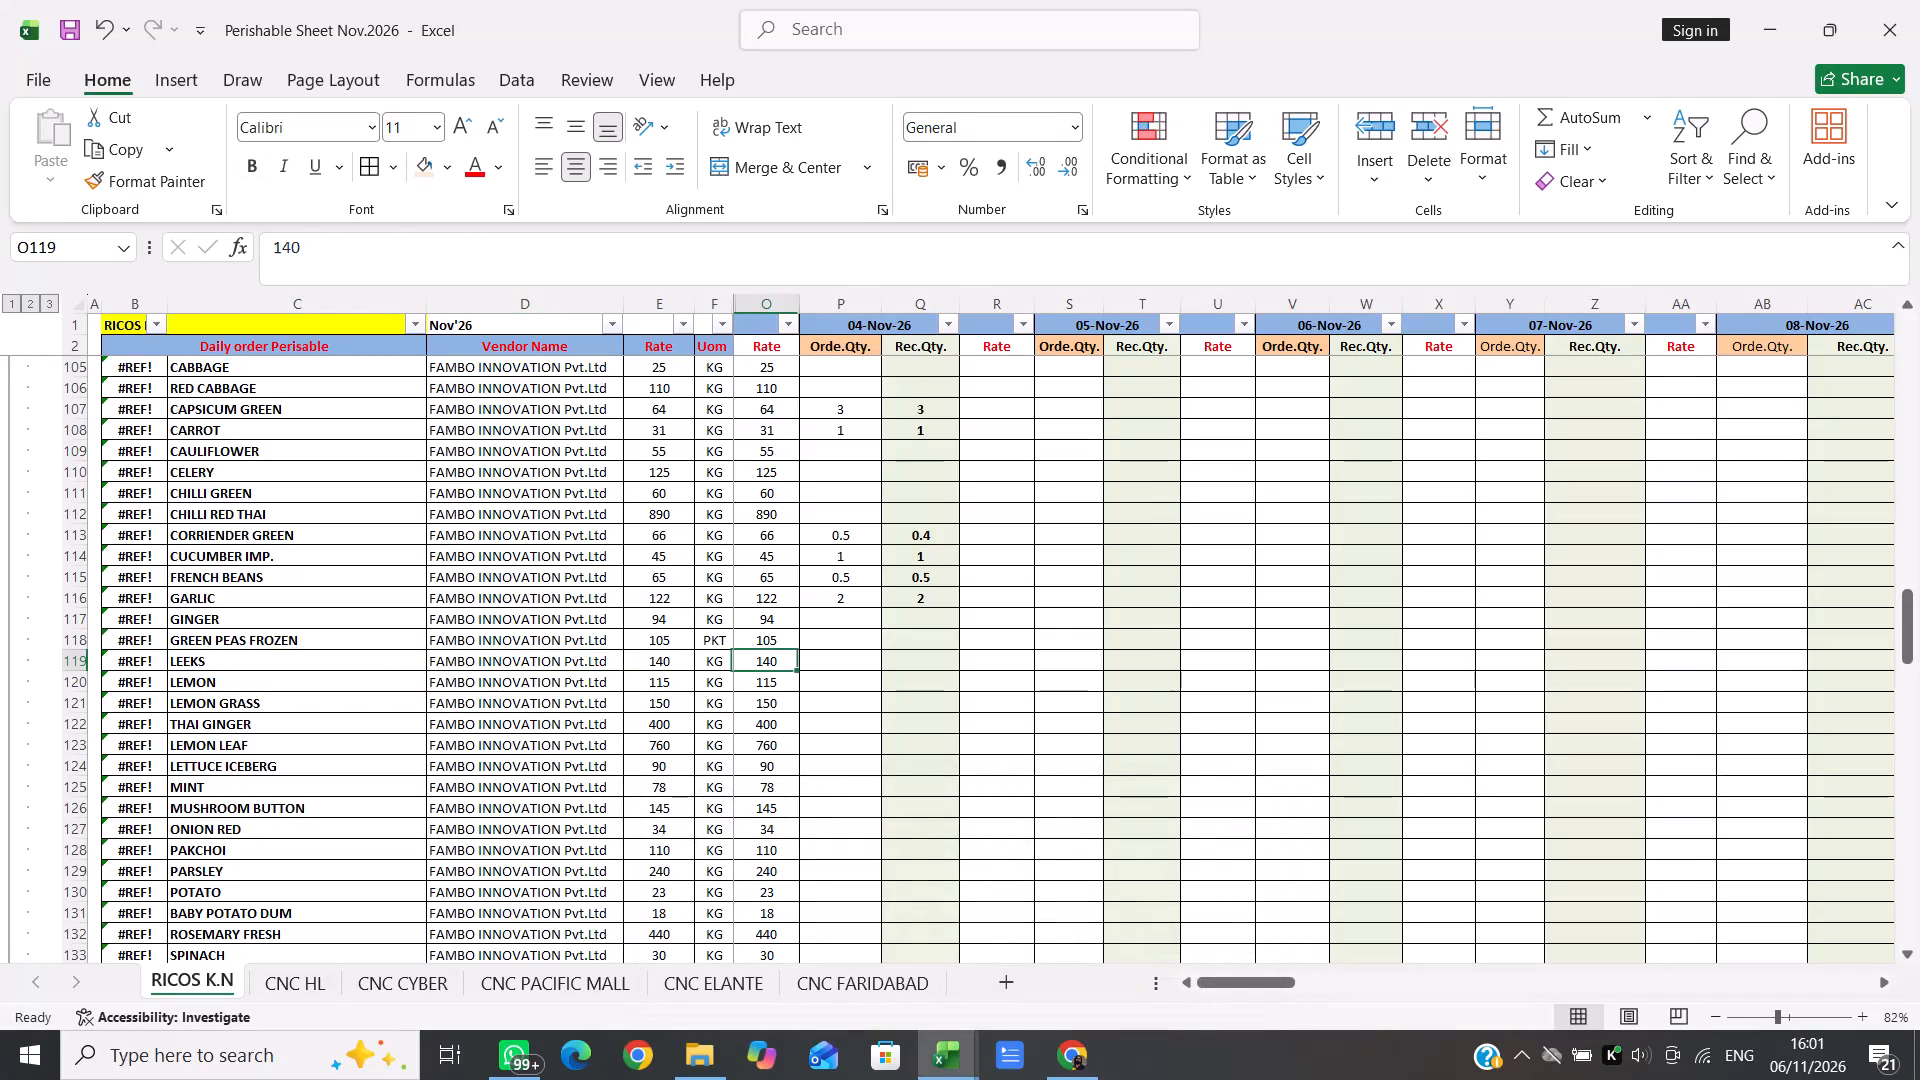
key("Right")
type("0.1")
key("Right")
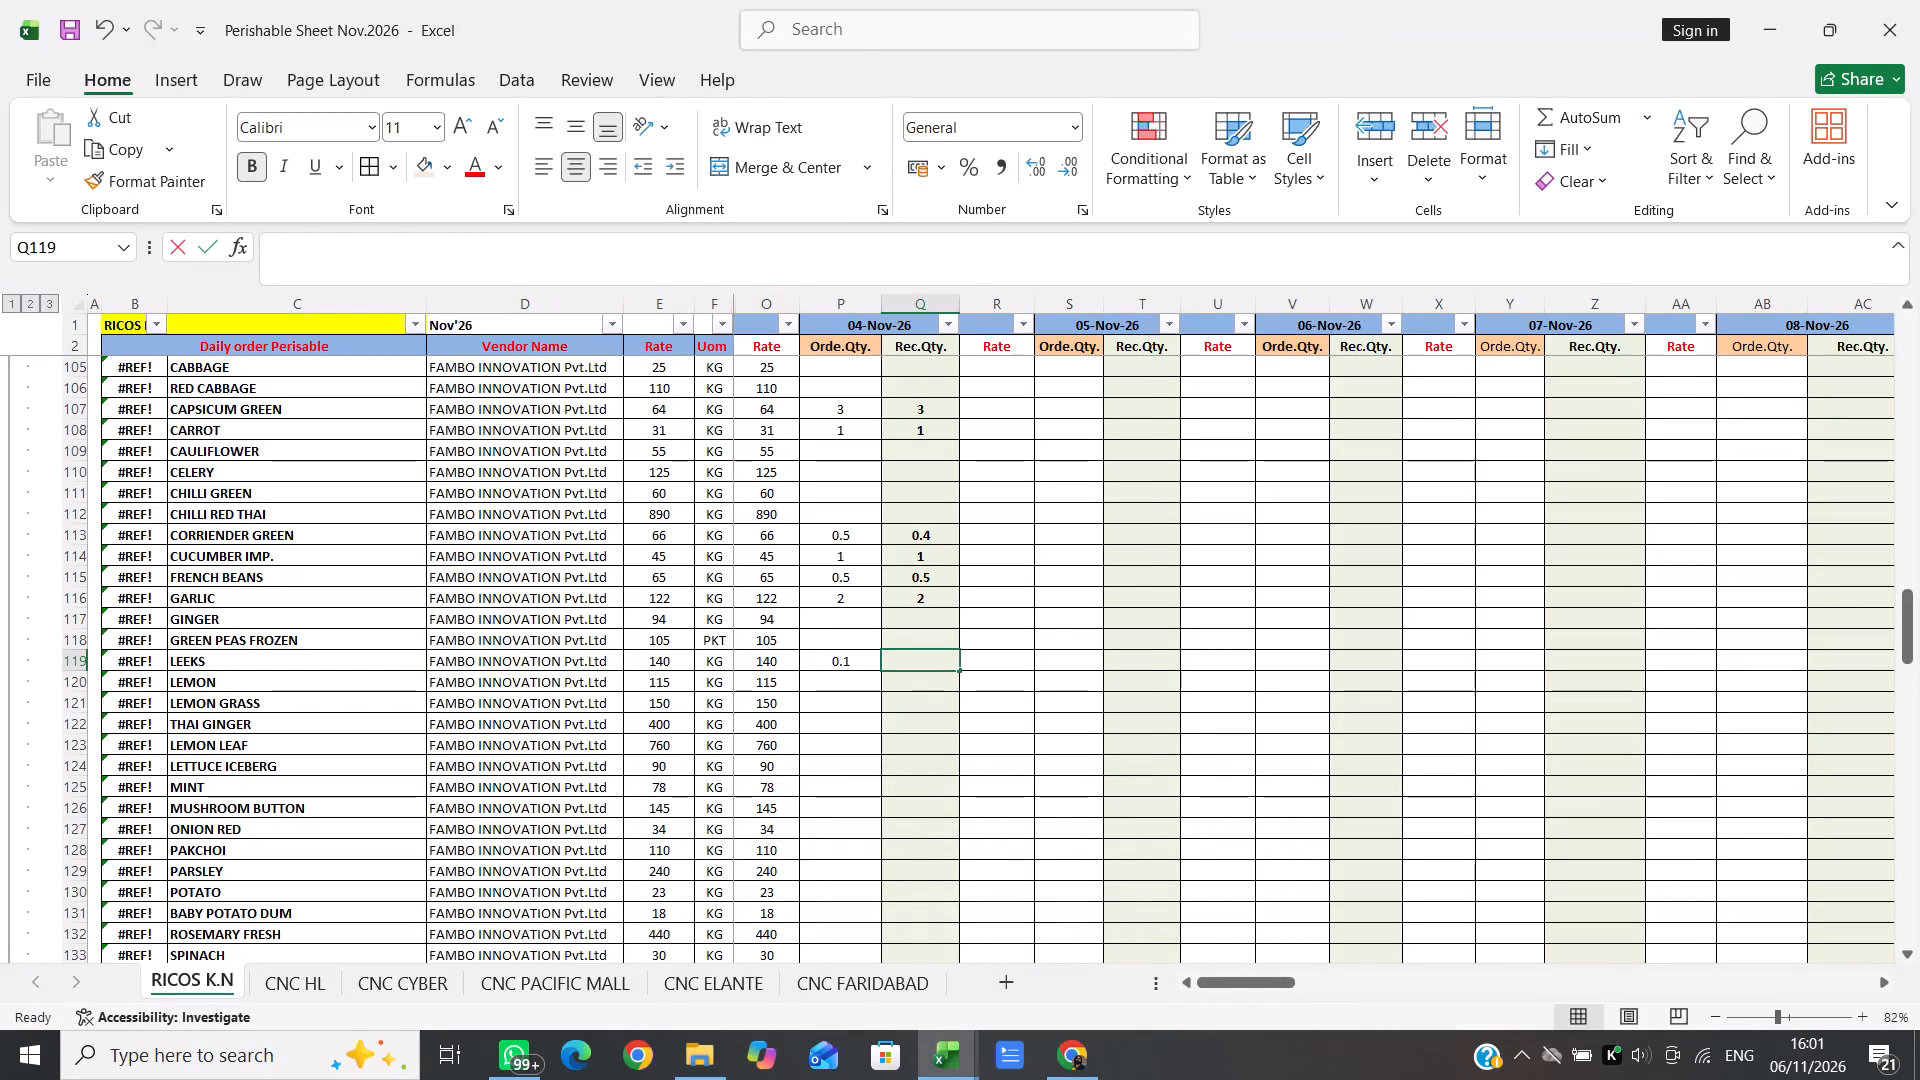
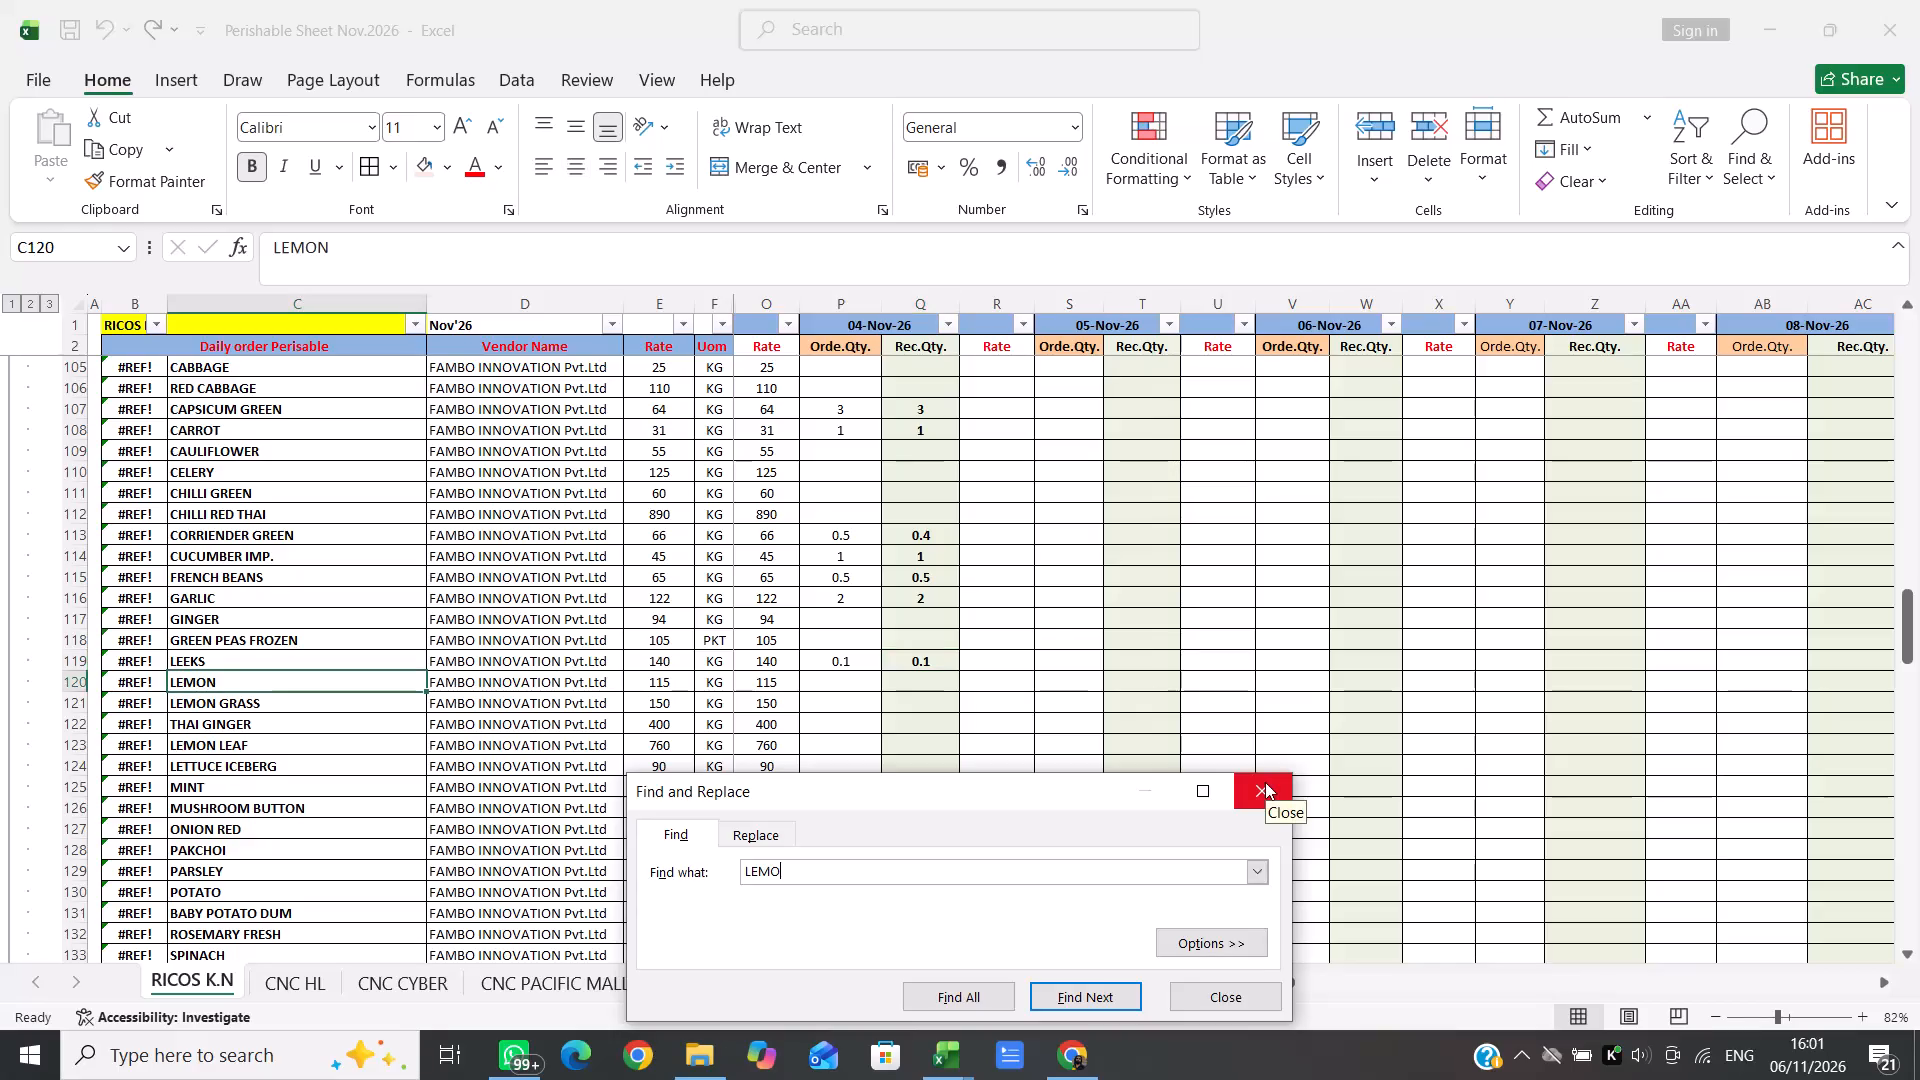
Close the search and enter 4 as the 04-Nov-26 order quantity for LEMON.
left_click(1265, 782)
key("Right")
key("Right")
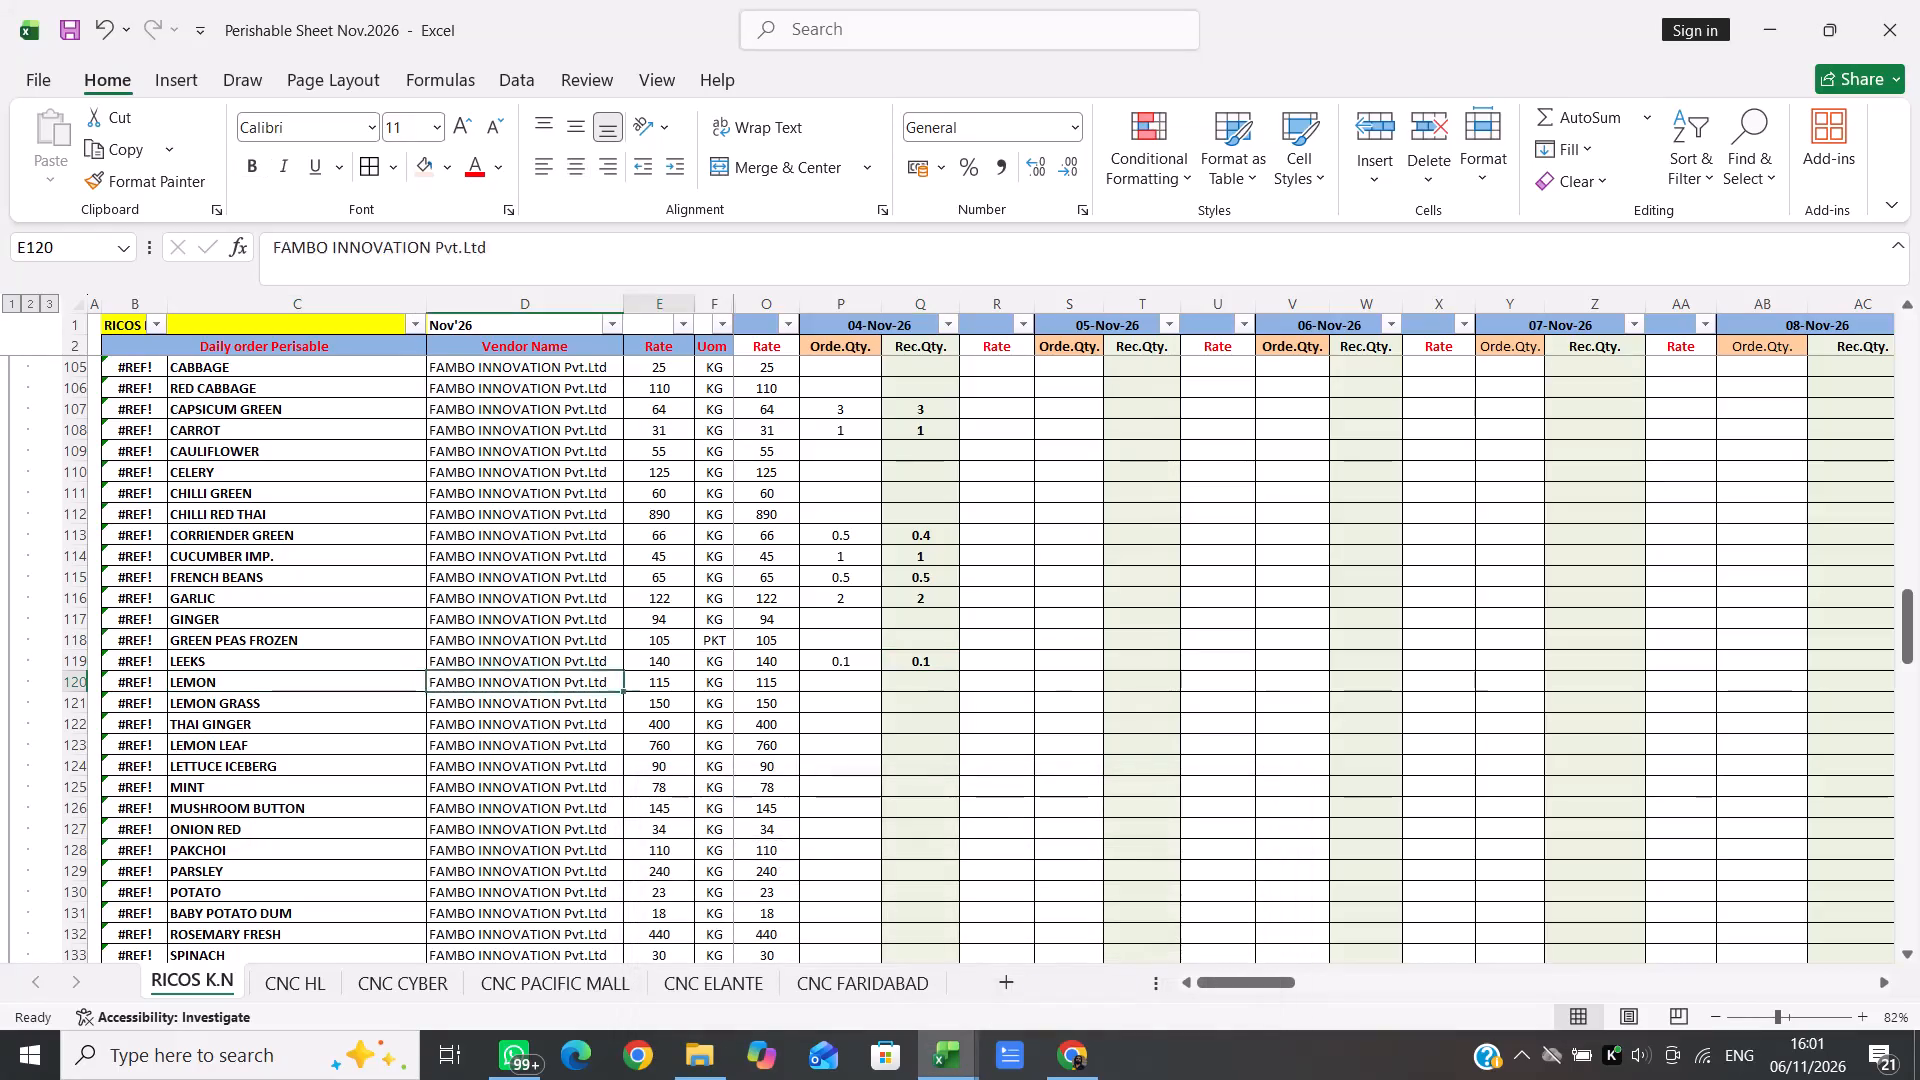
key("Right")
key("Right")
key("Right")
key("4")
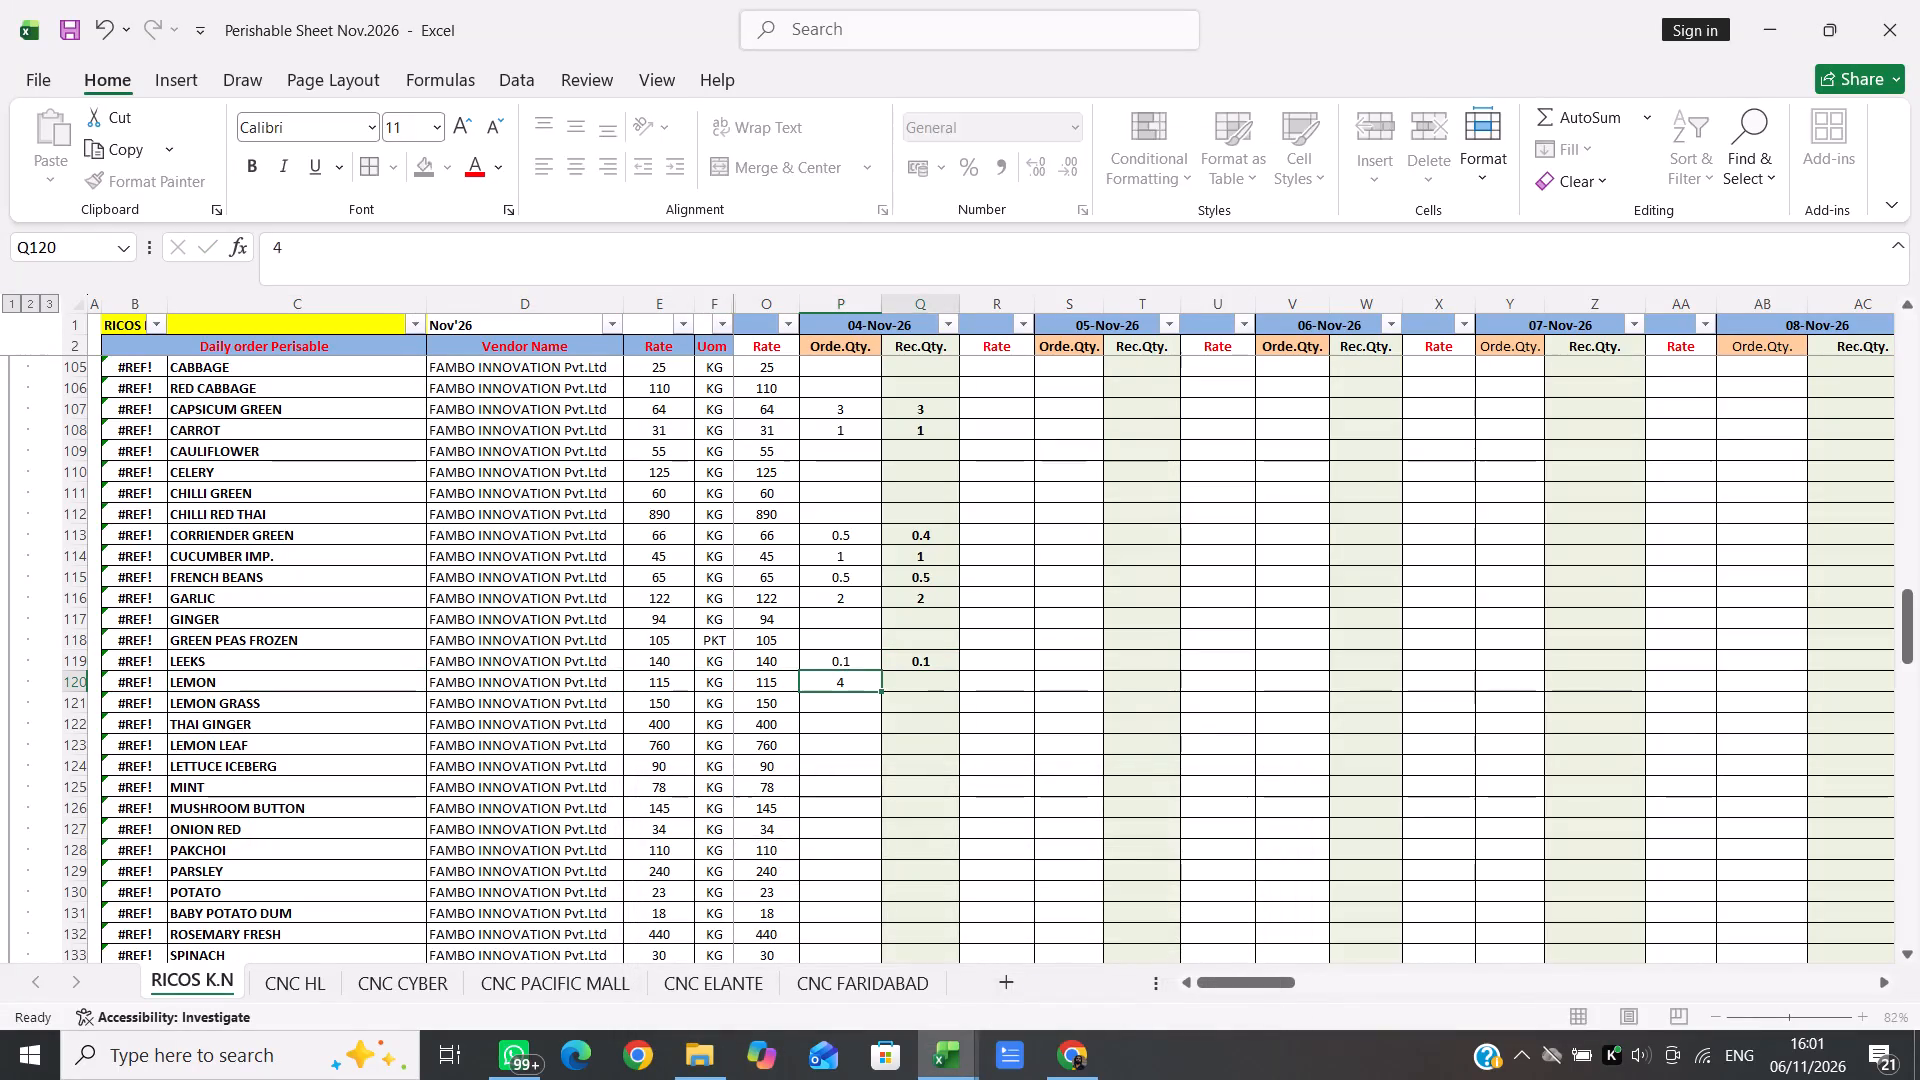
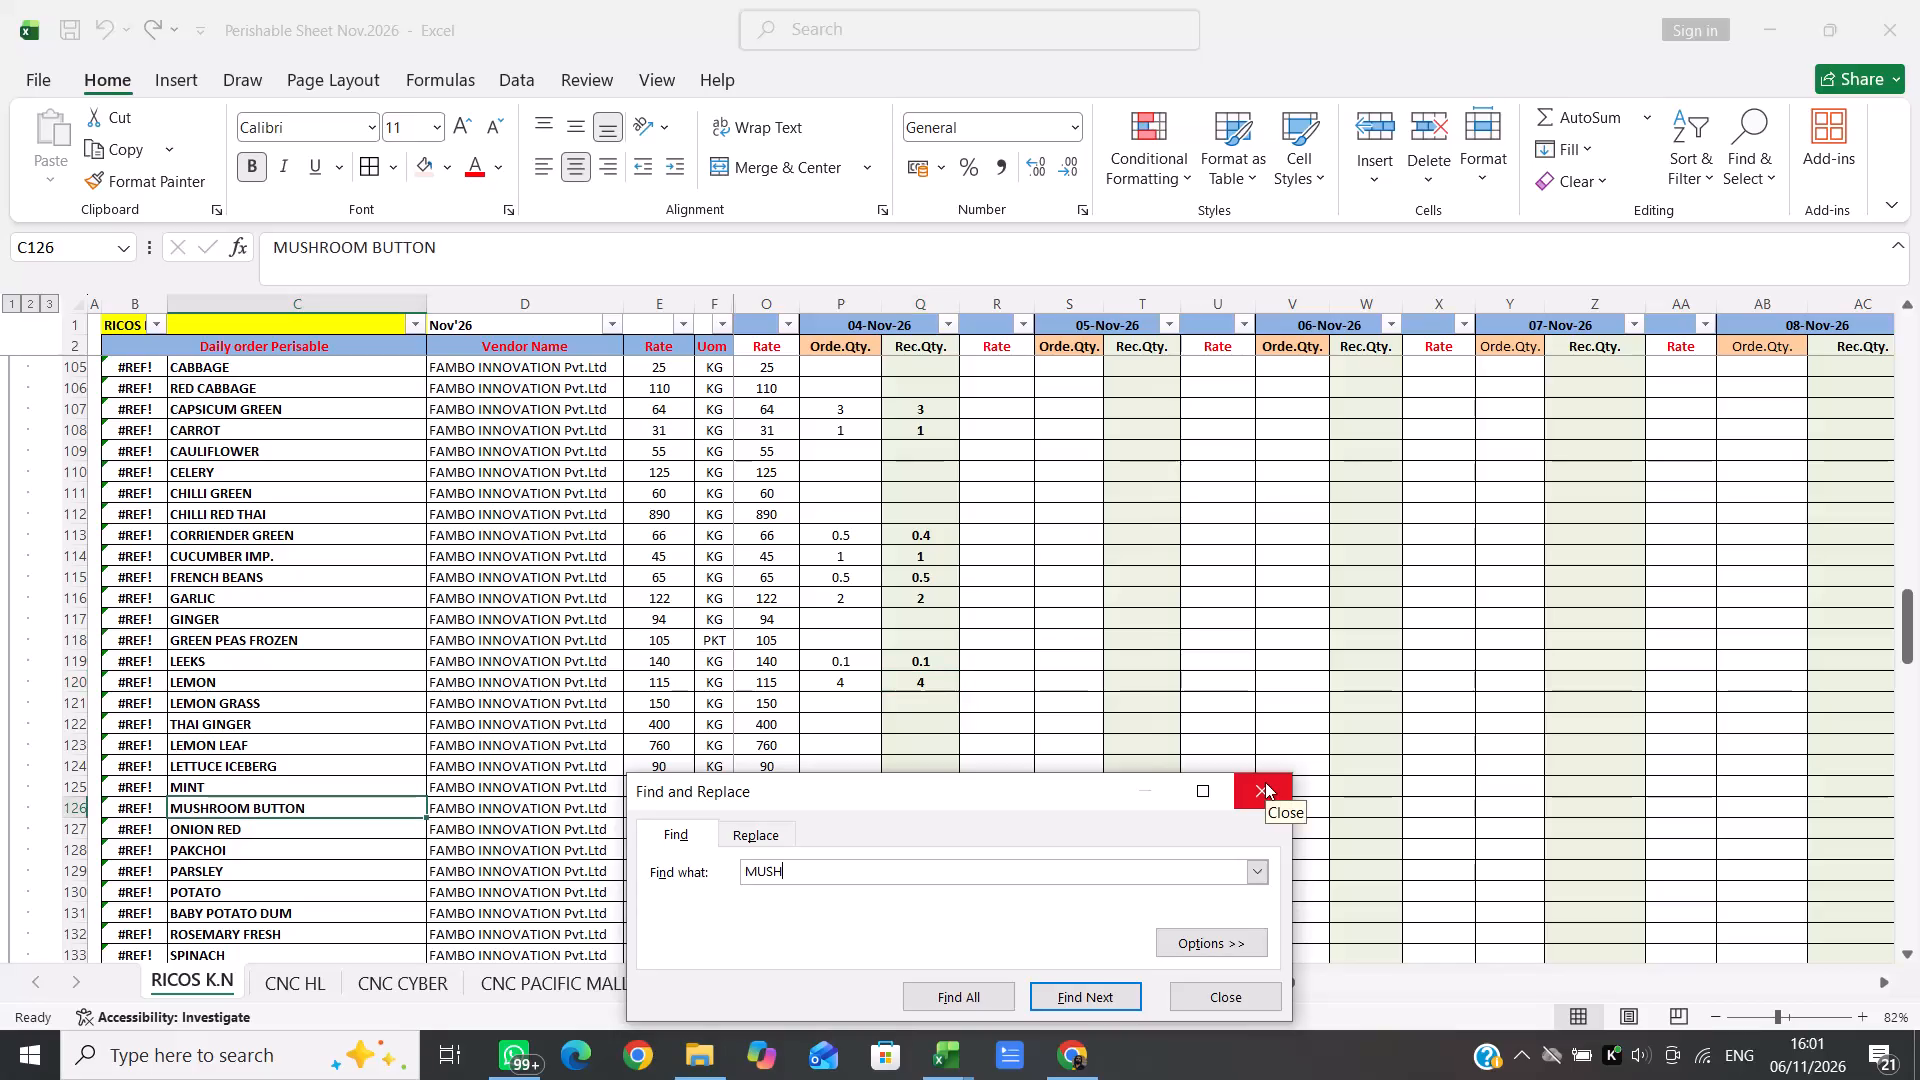
Close the search and enter 0.4 as the 04-Nov-26 order quantity for MUSHROOM BUTTON.
left_click(1265, 782)
key("Right")
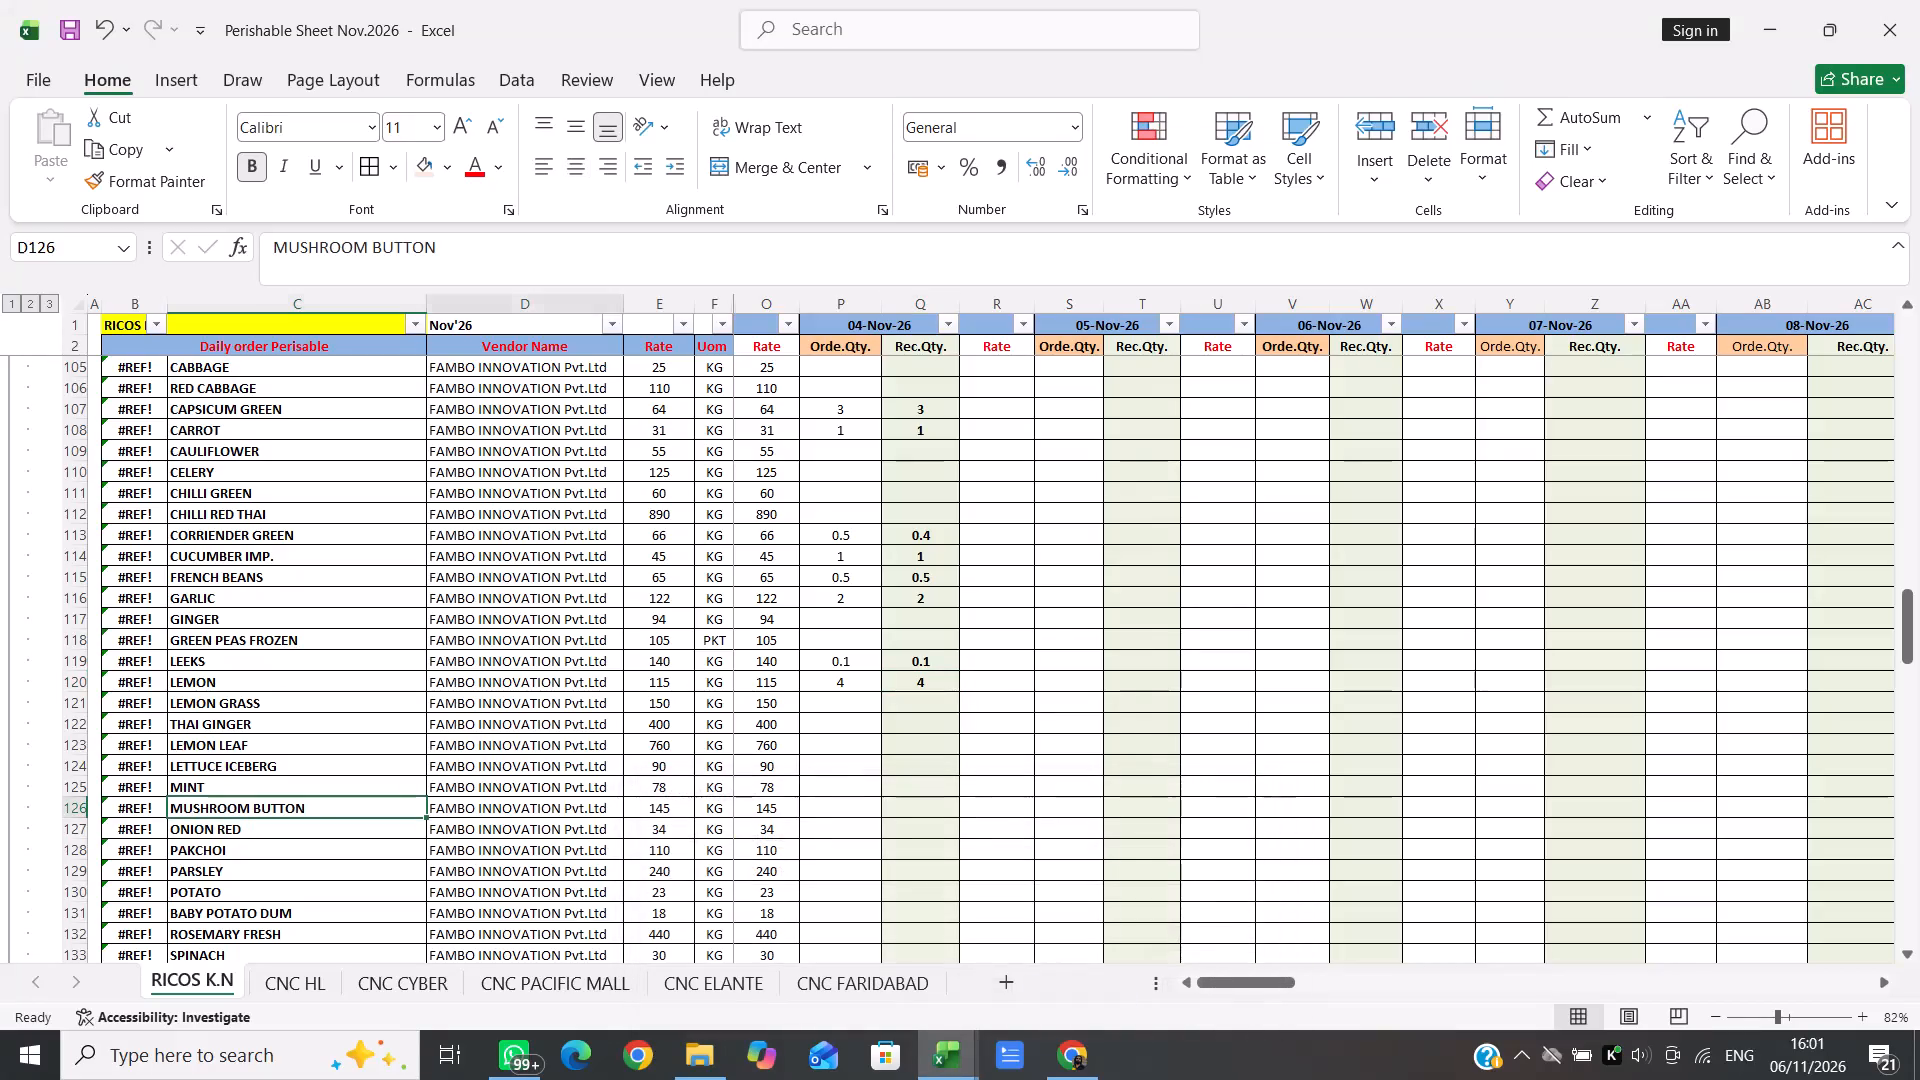
key("Right")
key("Right")
key("Right")
key("Right")
type("0.4")
key("Right")
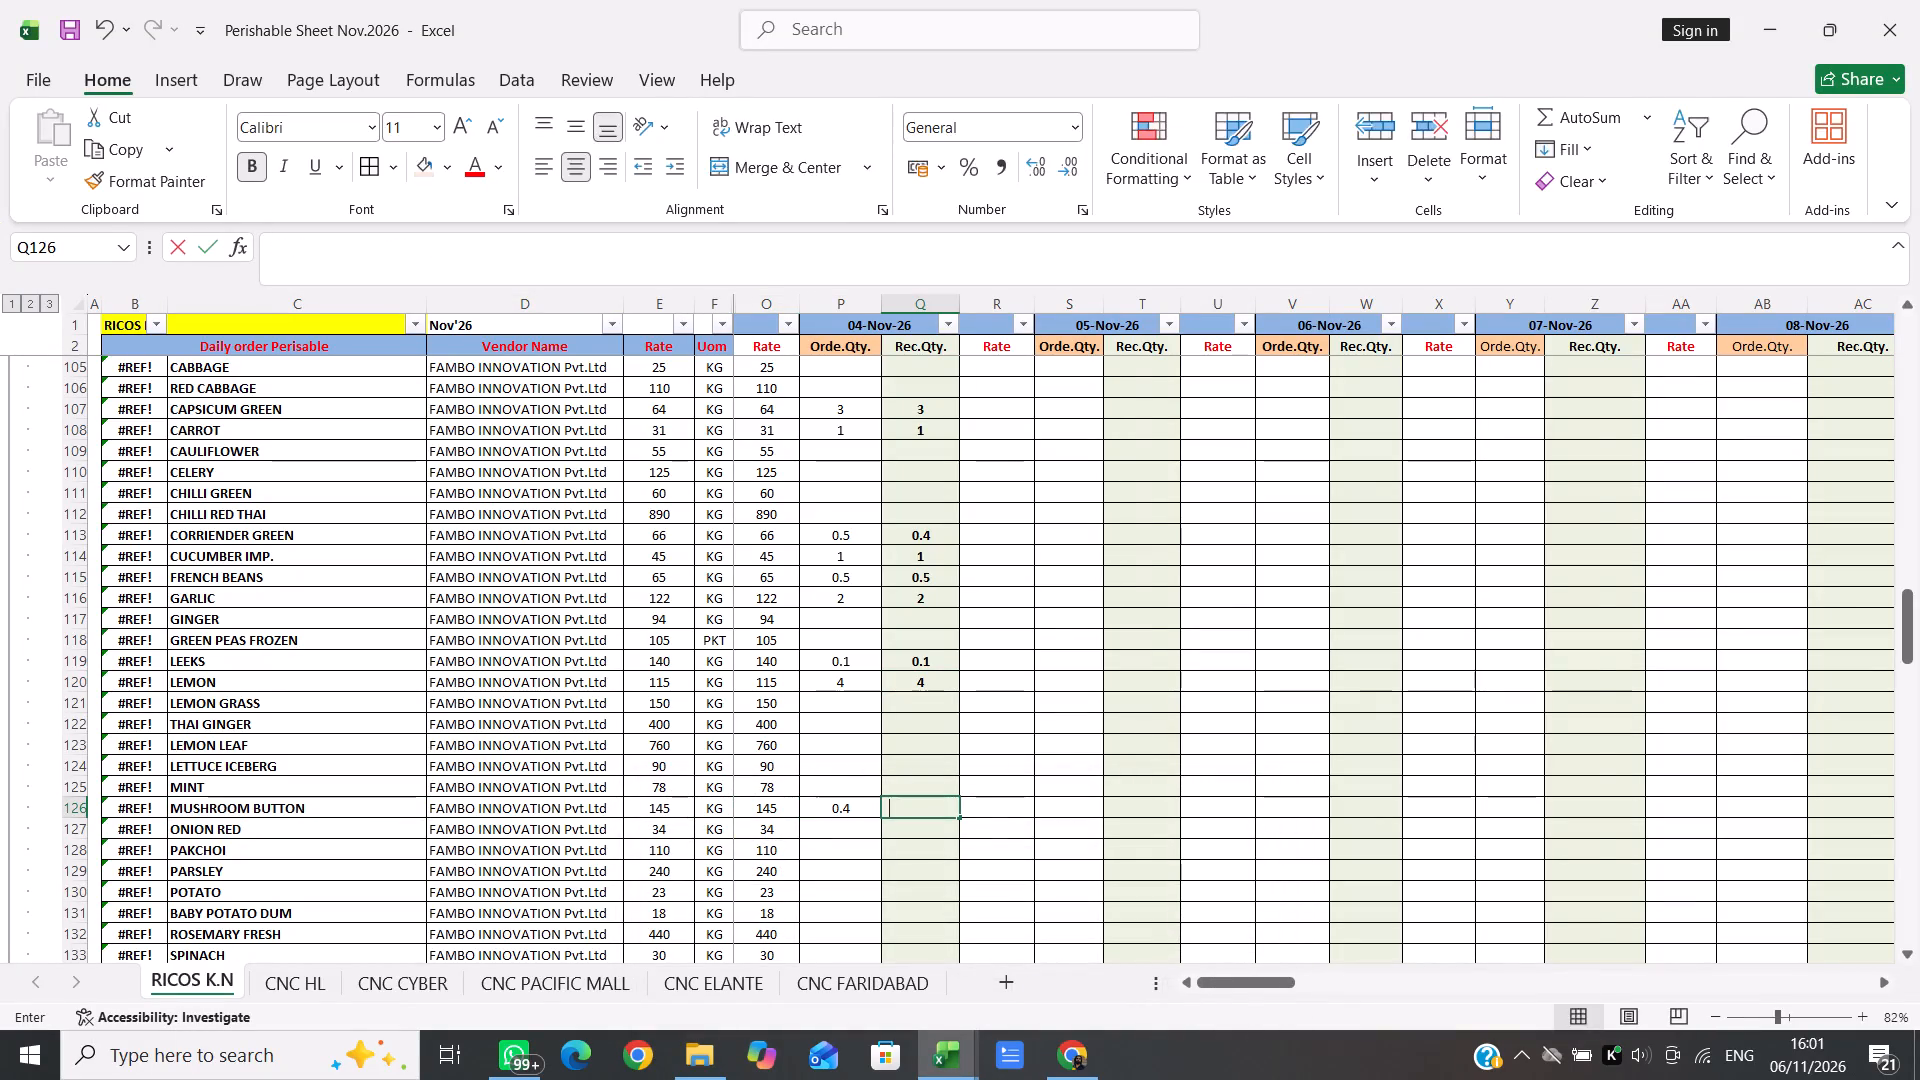
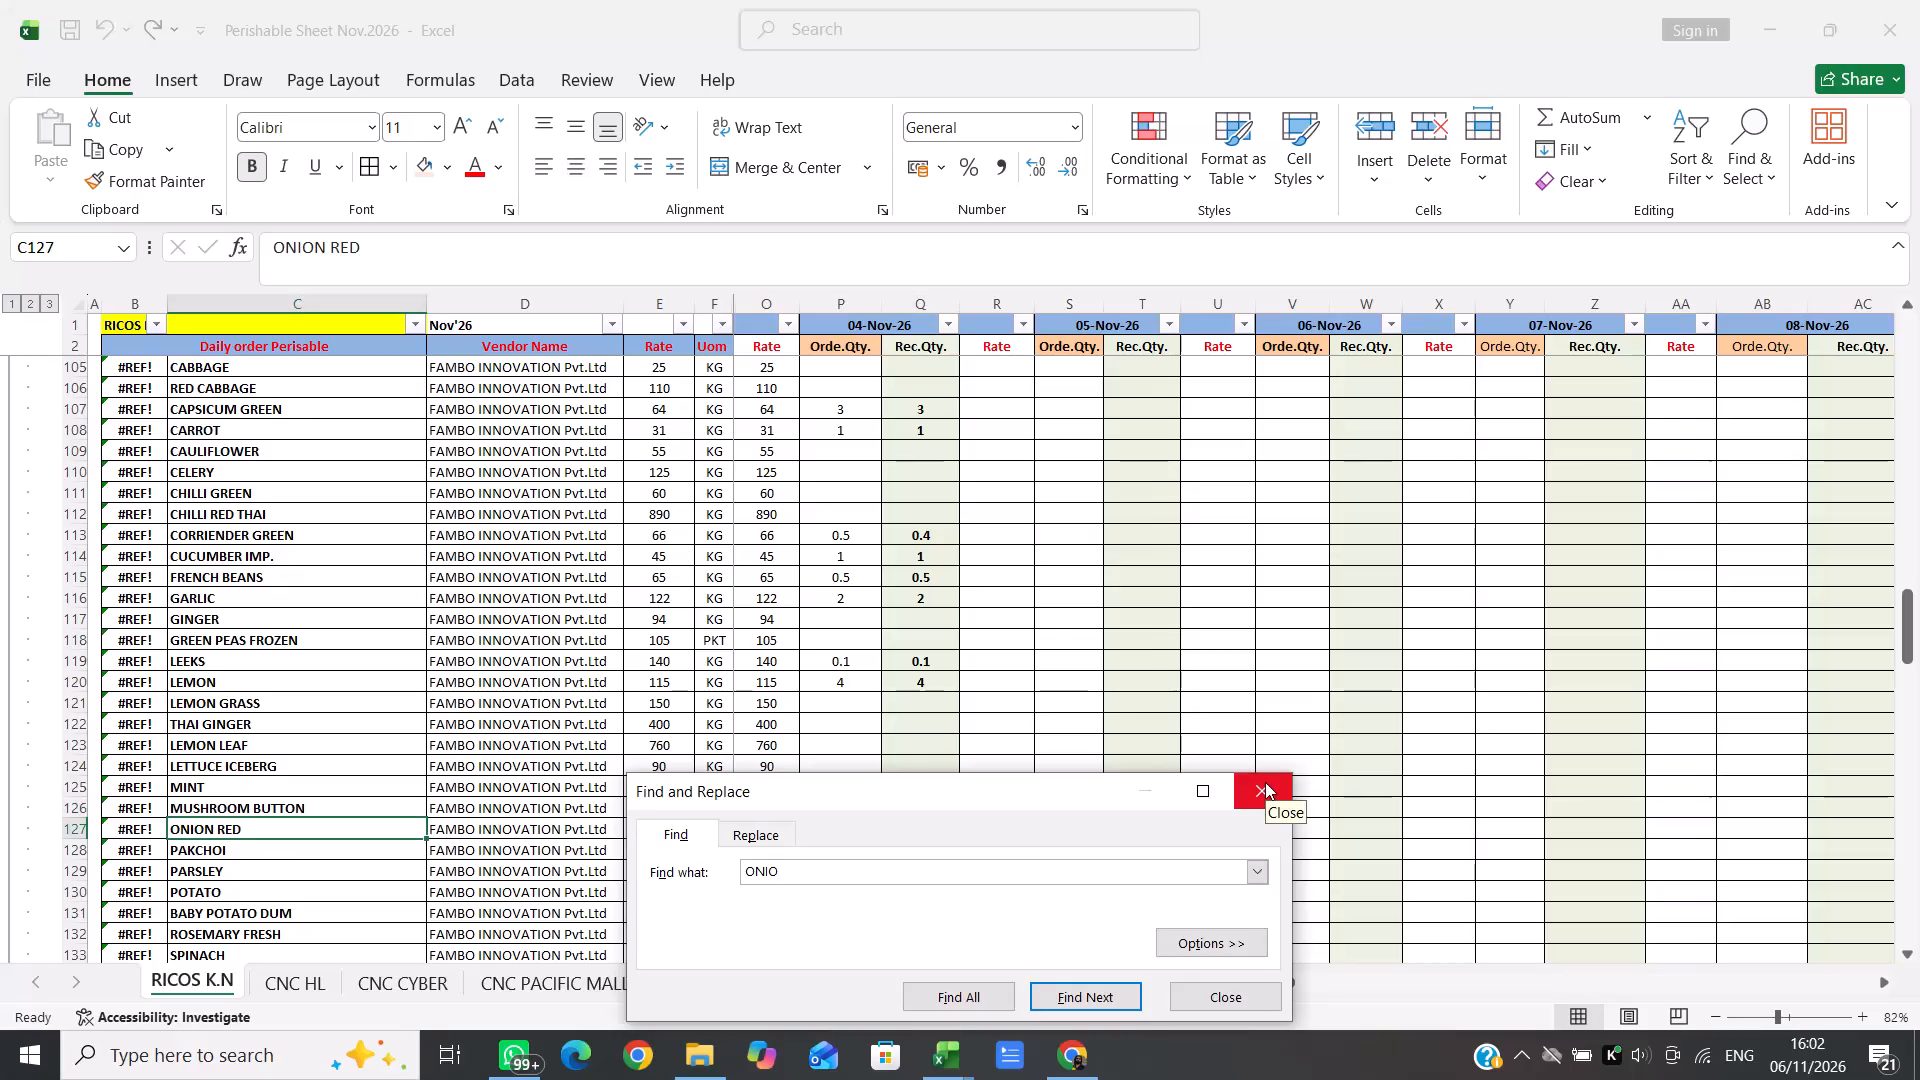
Close the search and enter 9 as the 04-Nov-26 order quantity for ONION RED.
left_click(1265, 782)
key("Right")
key("Right")
key("Right")
key("Right")
key("Right")
key("9")
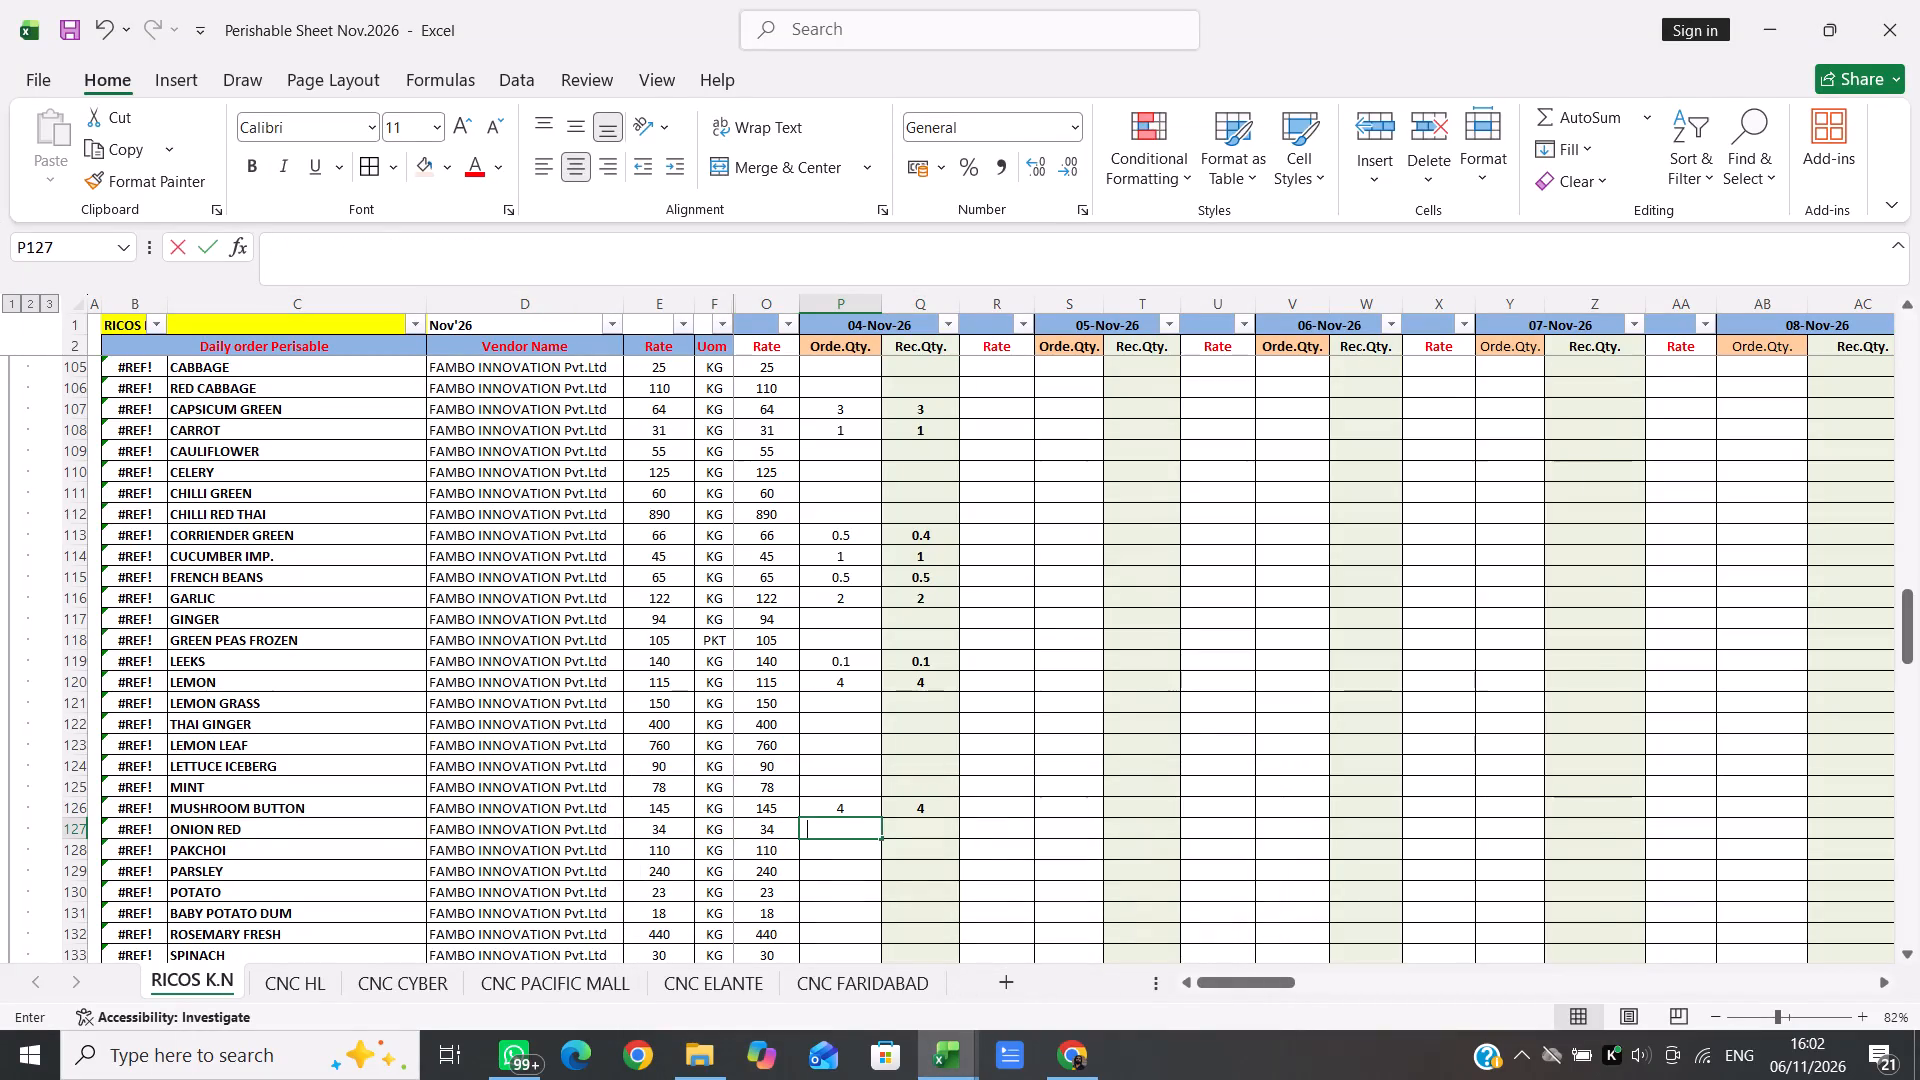
key("Right")
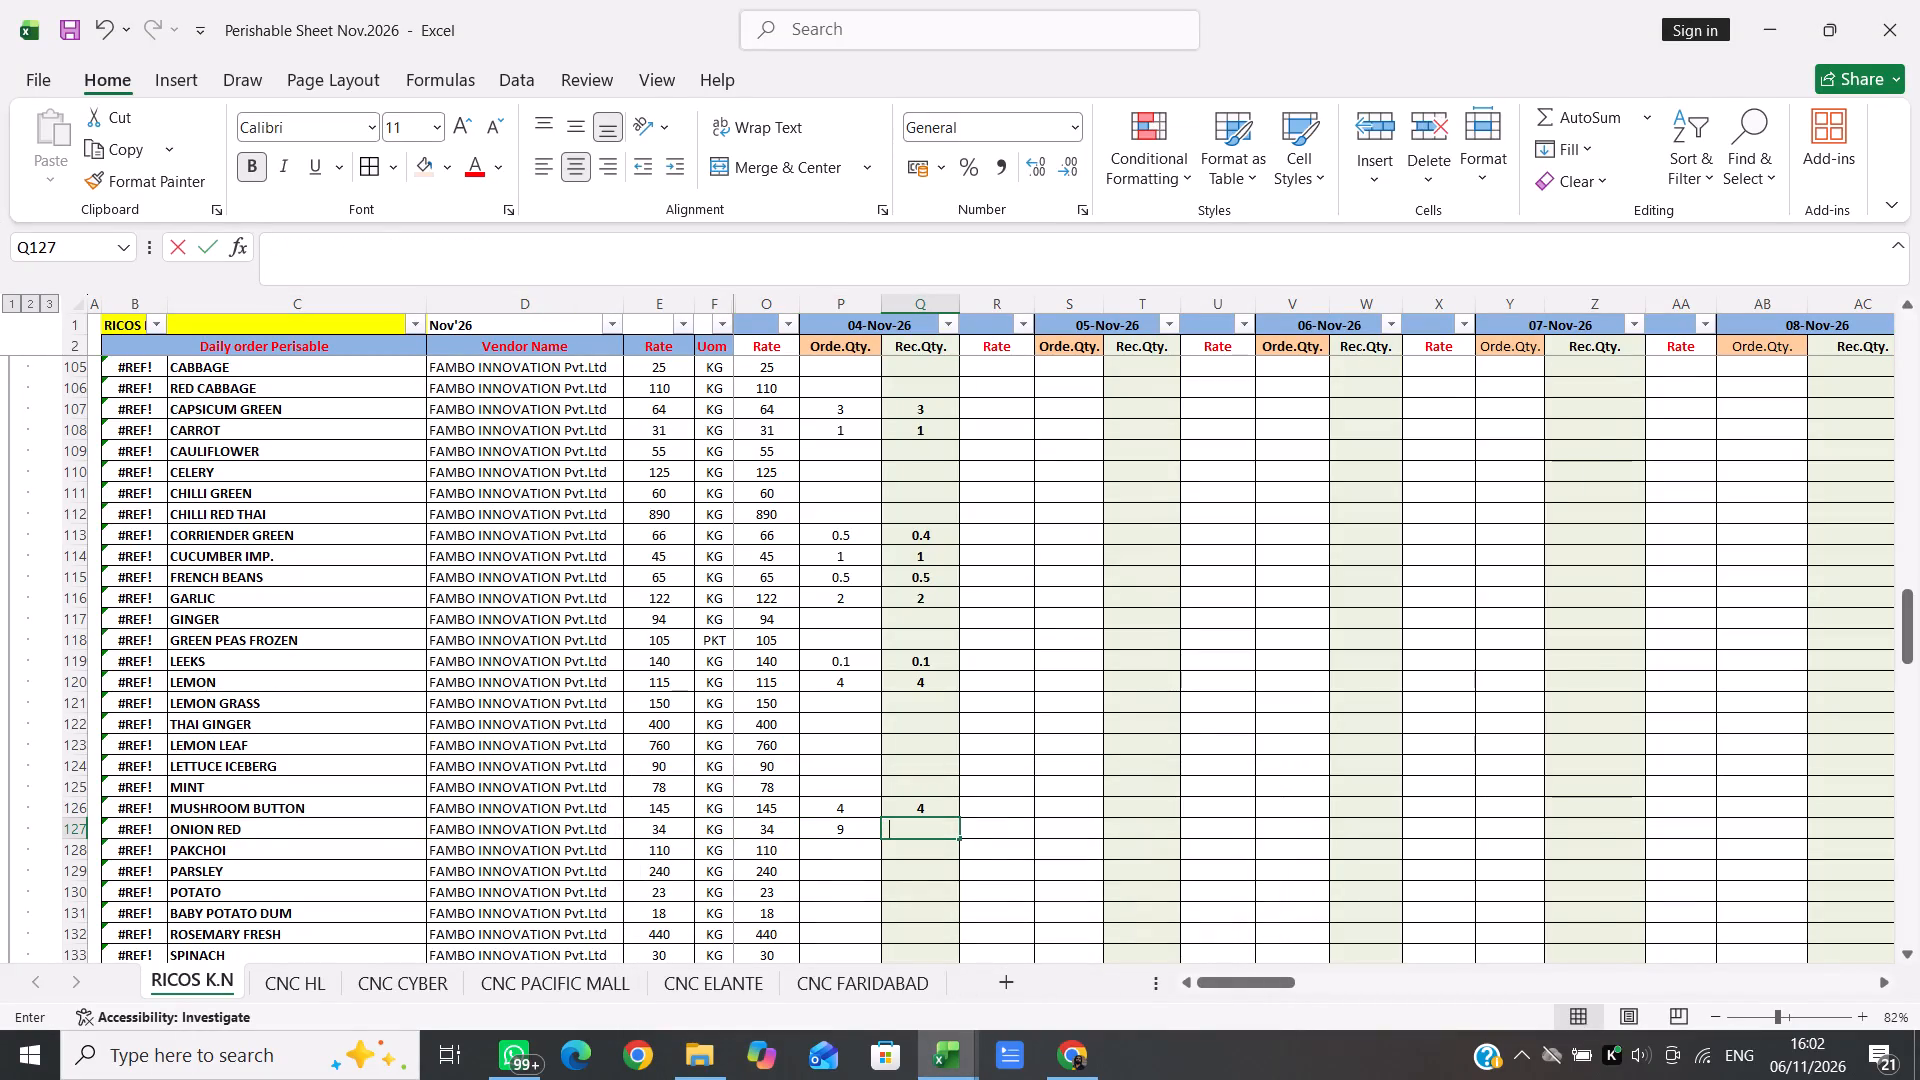
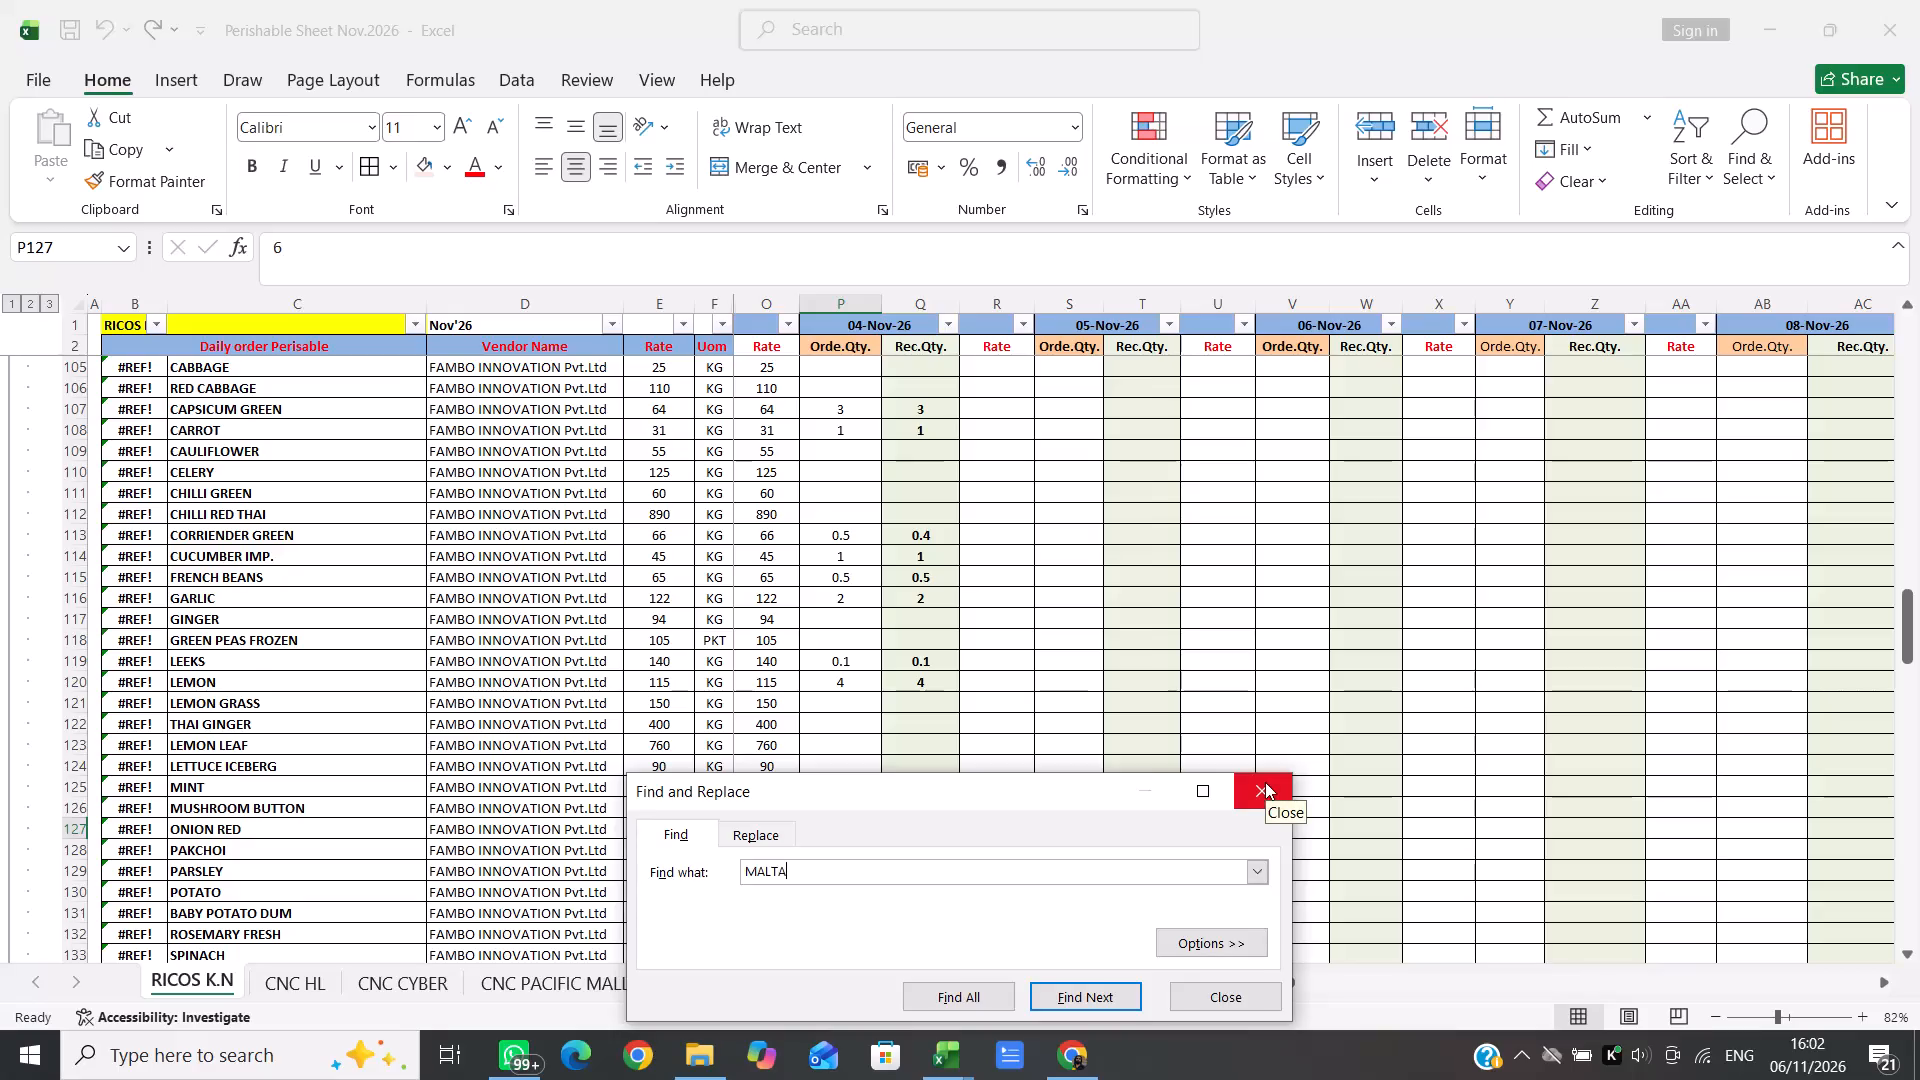
Find the MALTA IMP row by searching for MALTA and enter 1 as its 04-Nov-26 order quantity.
key("Return")
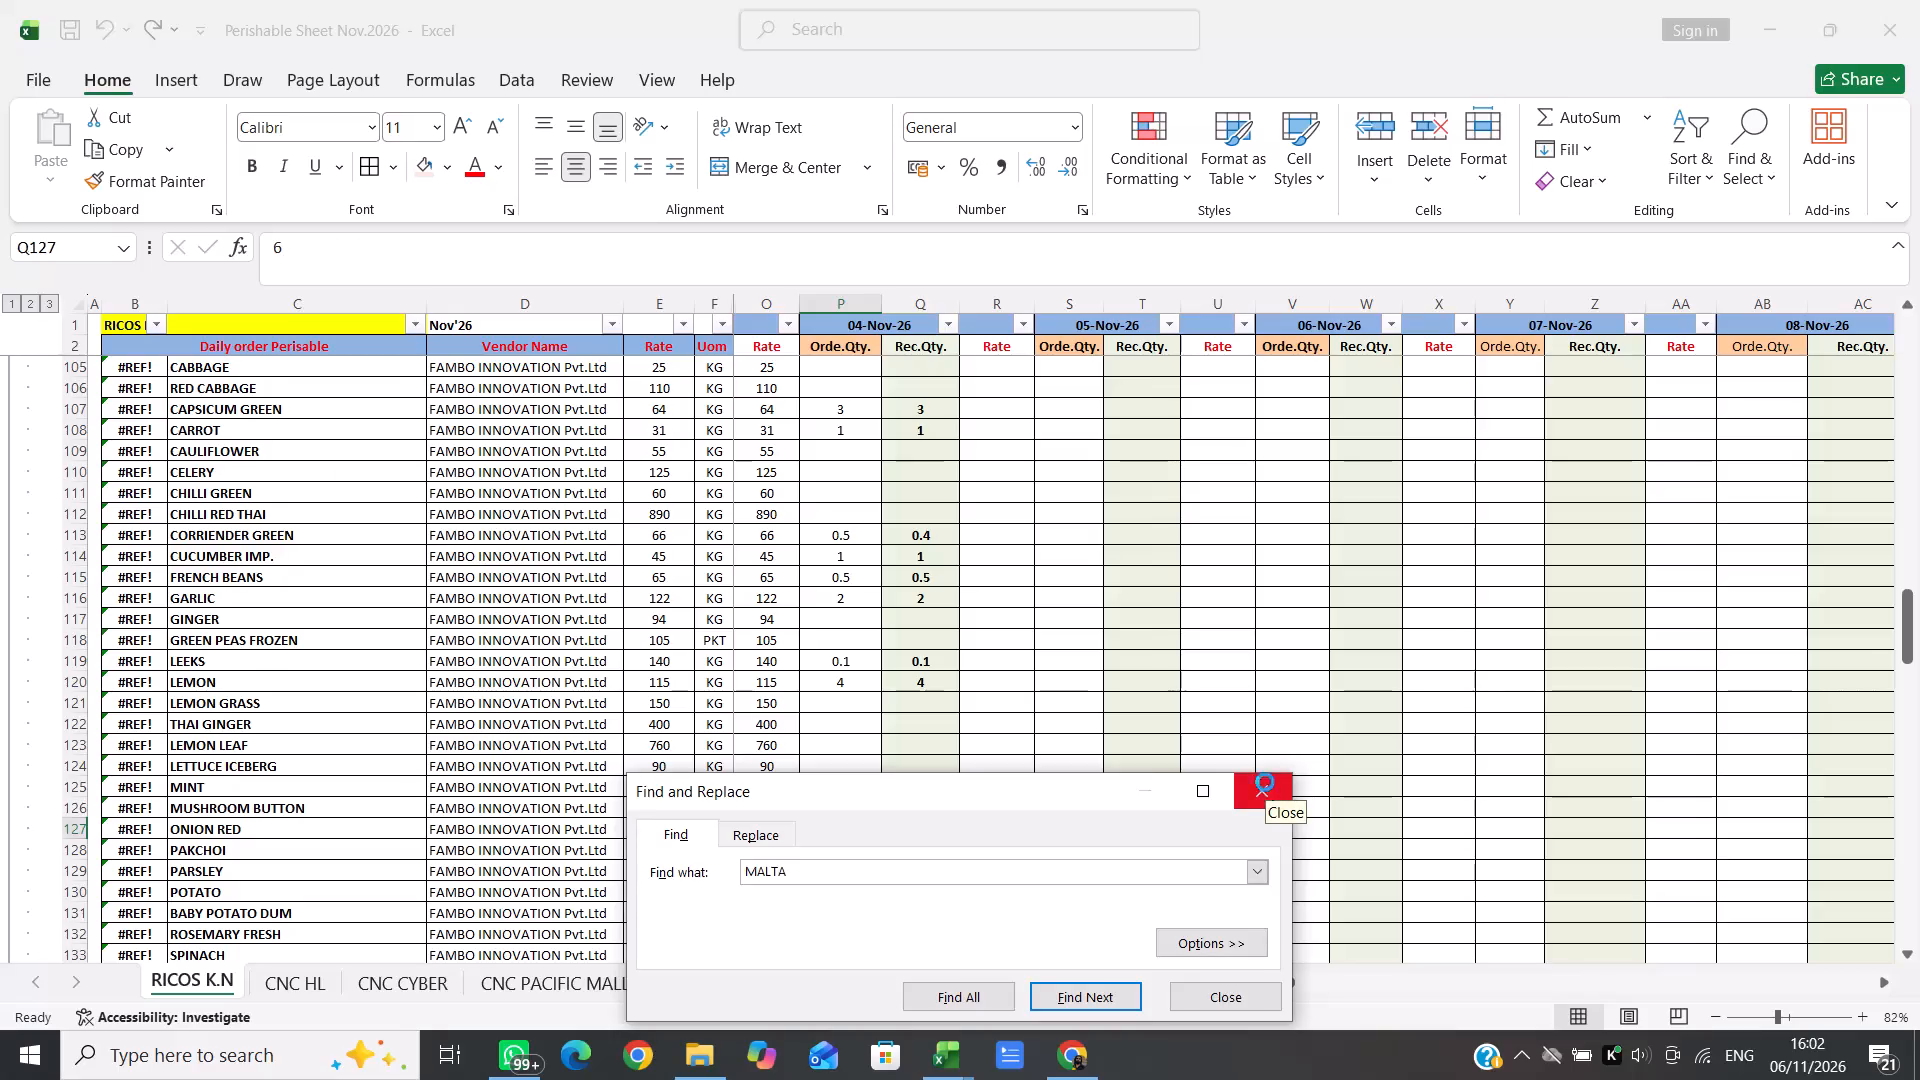
left_click(1265, 782)
key("Right")
key("Right")
key("Right")
key("Right")
key("Right")
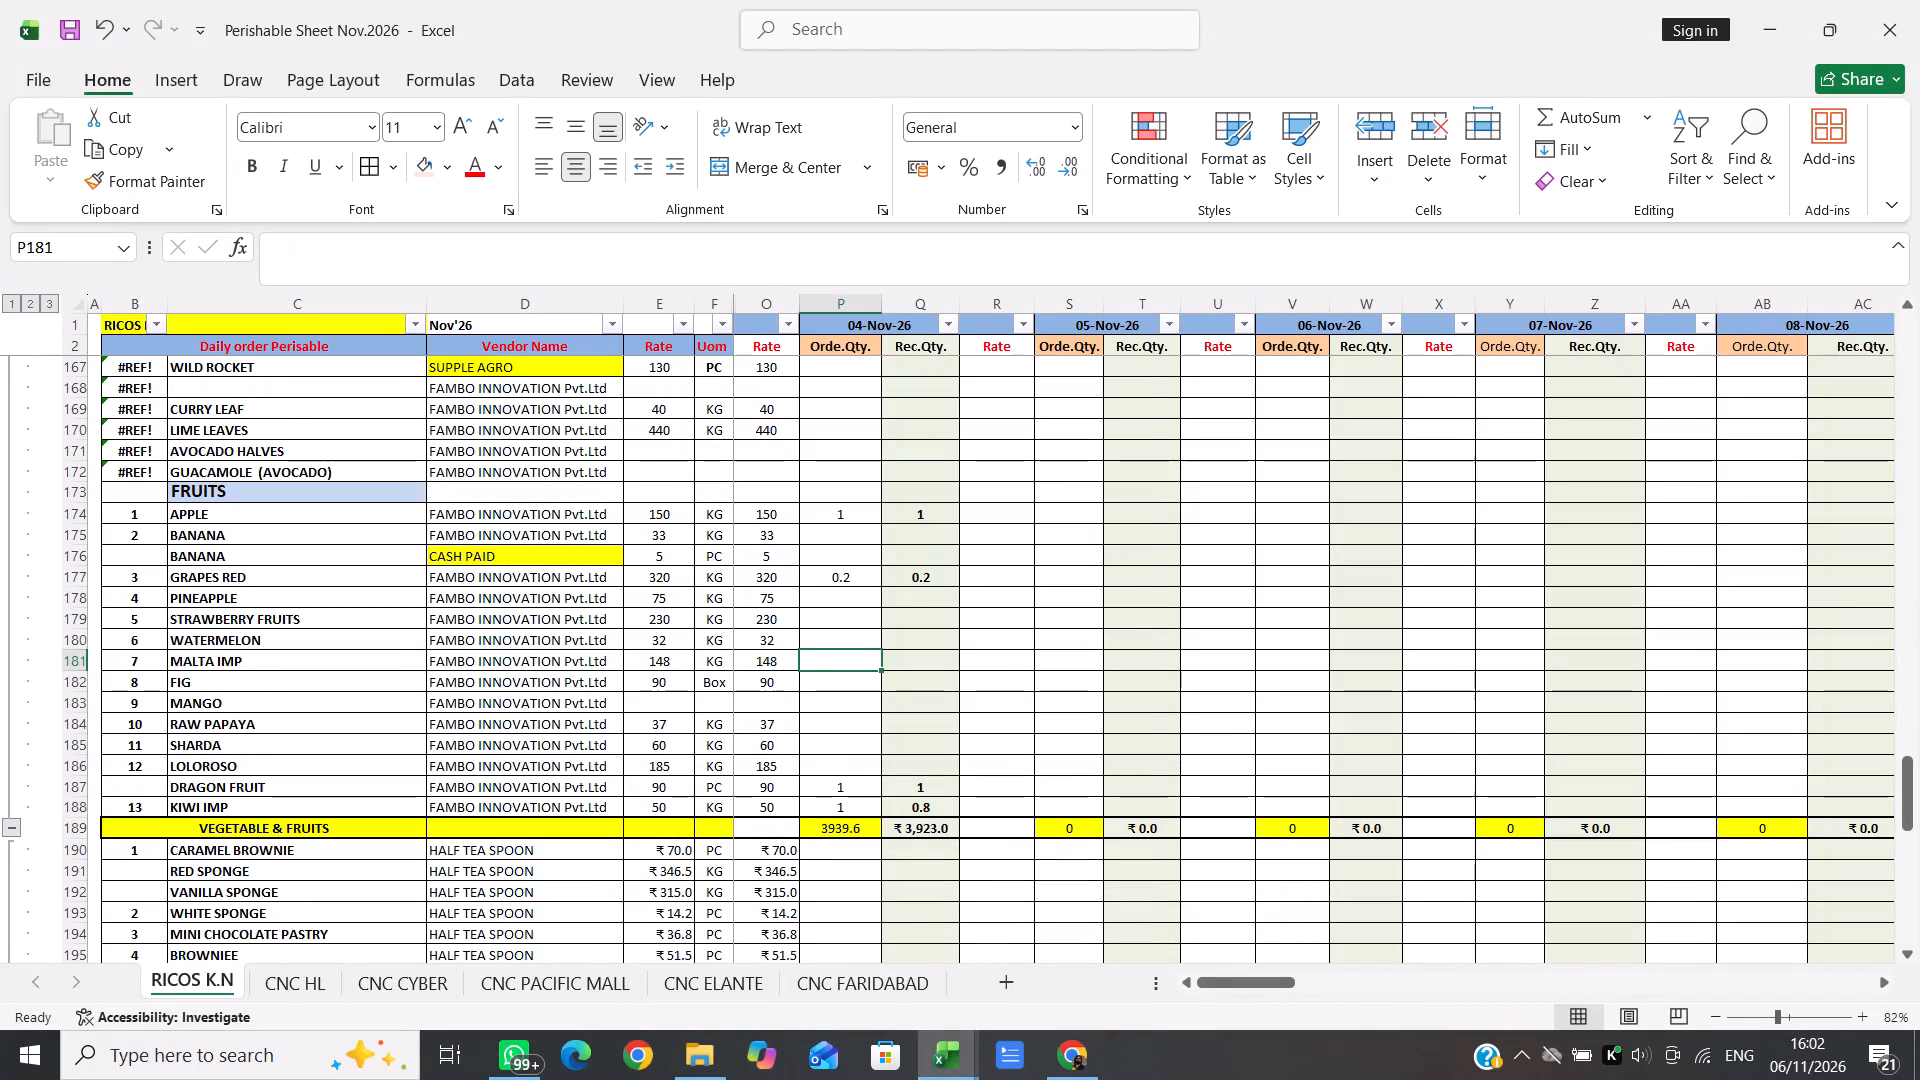
key("1")
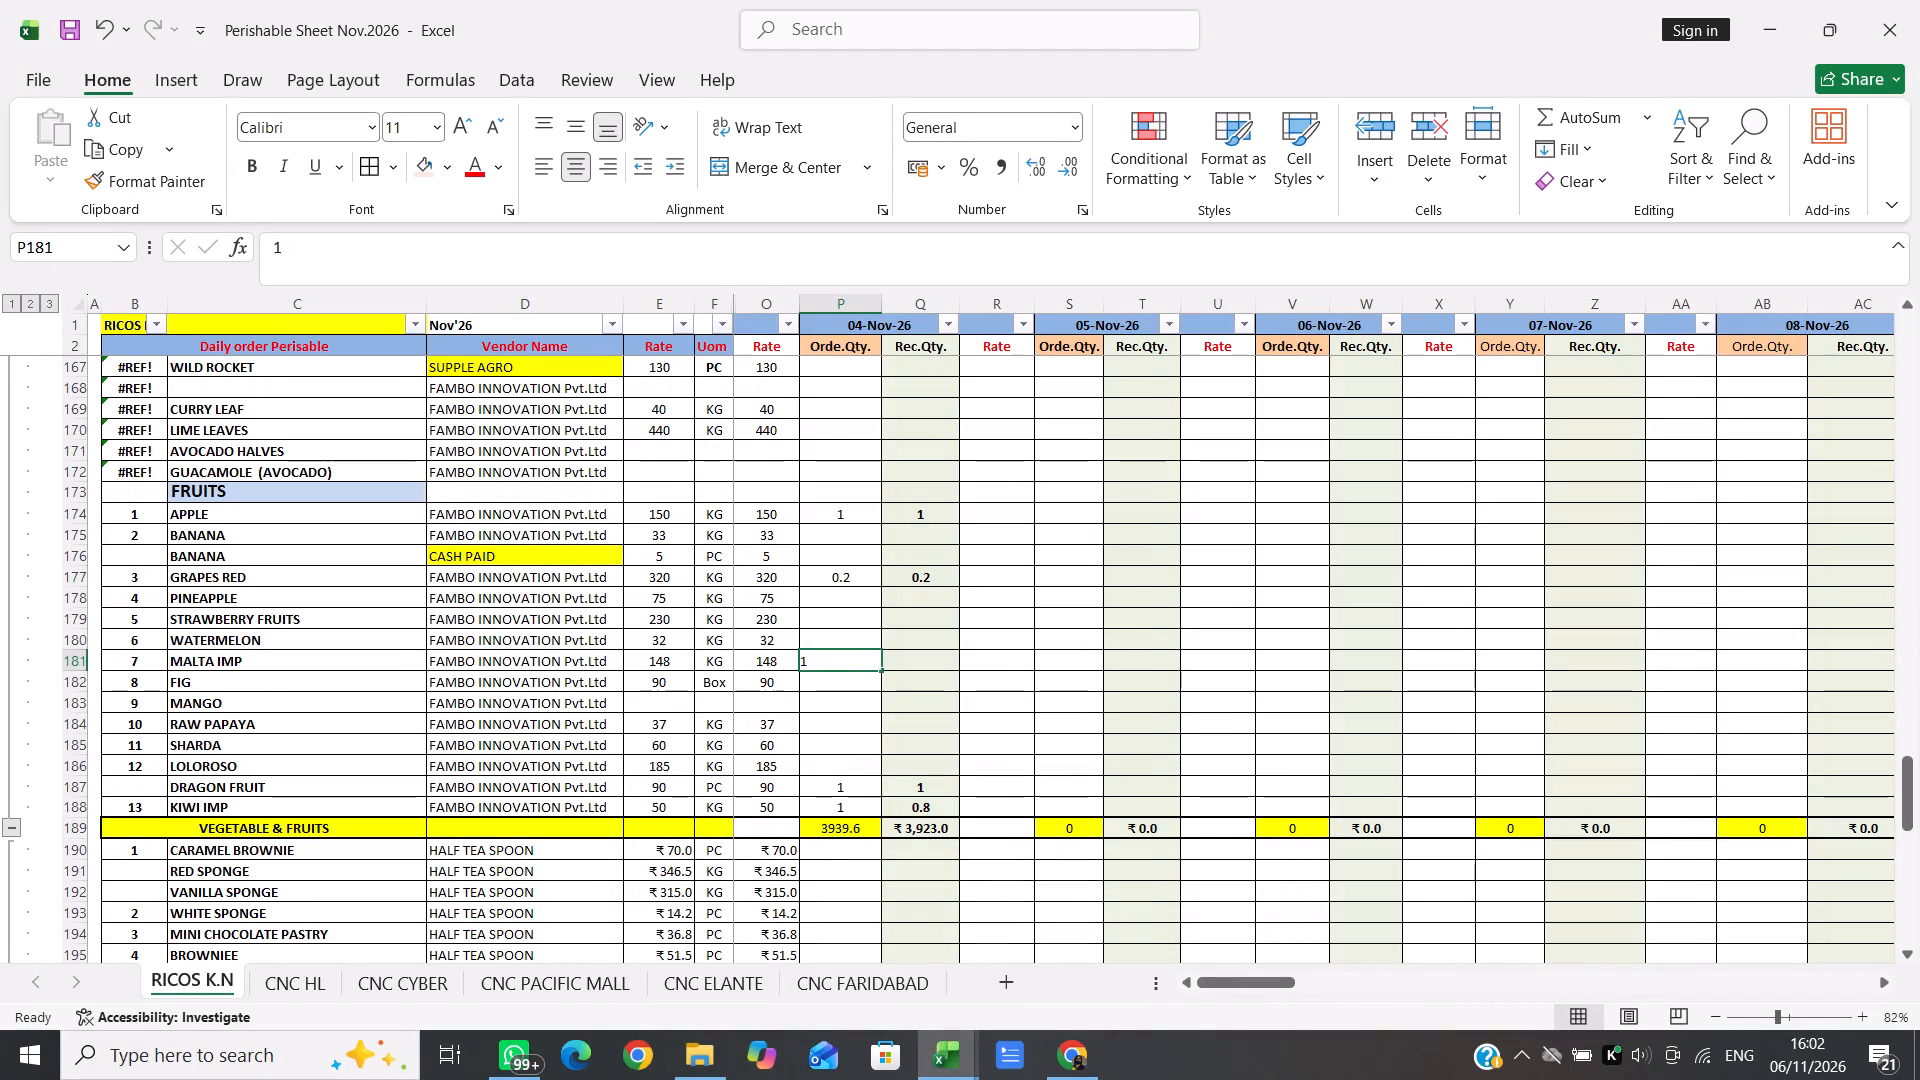
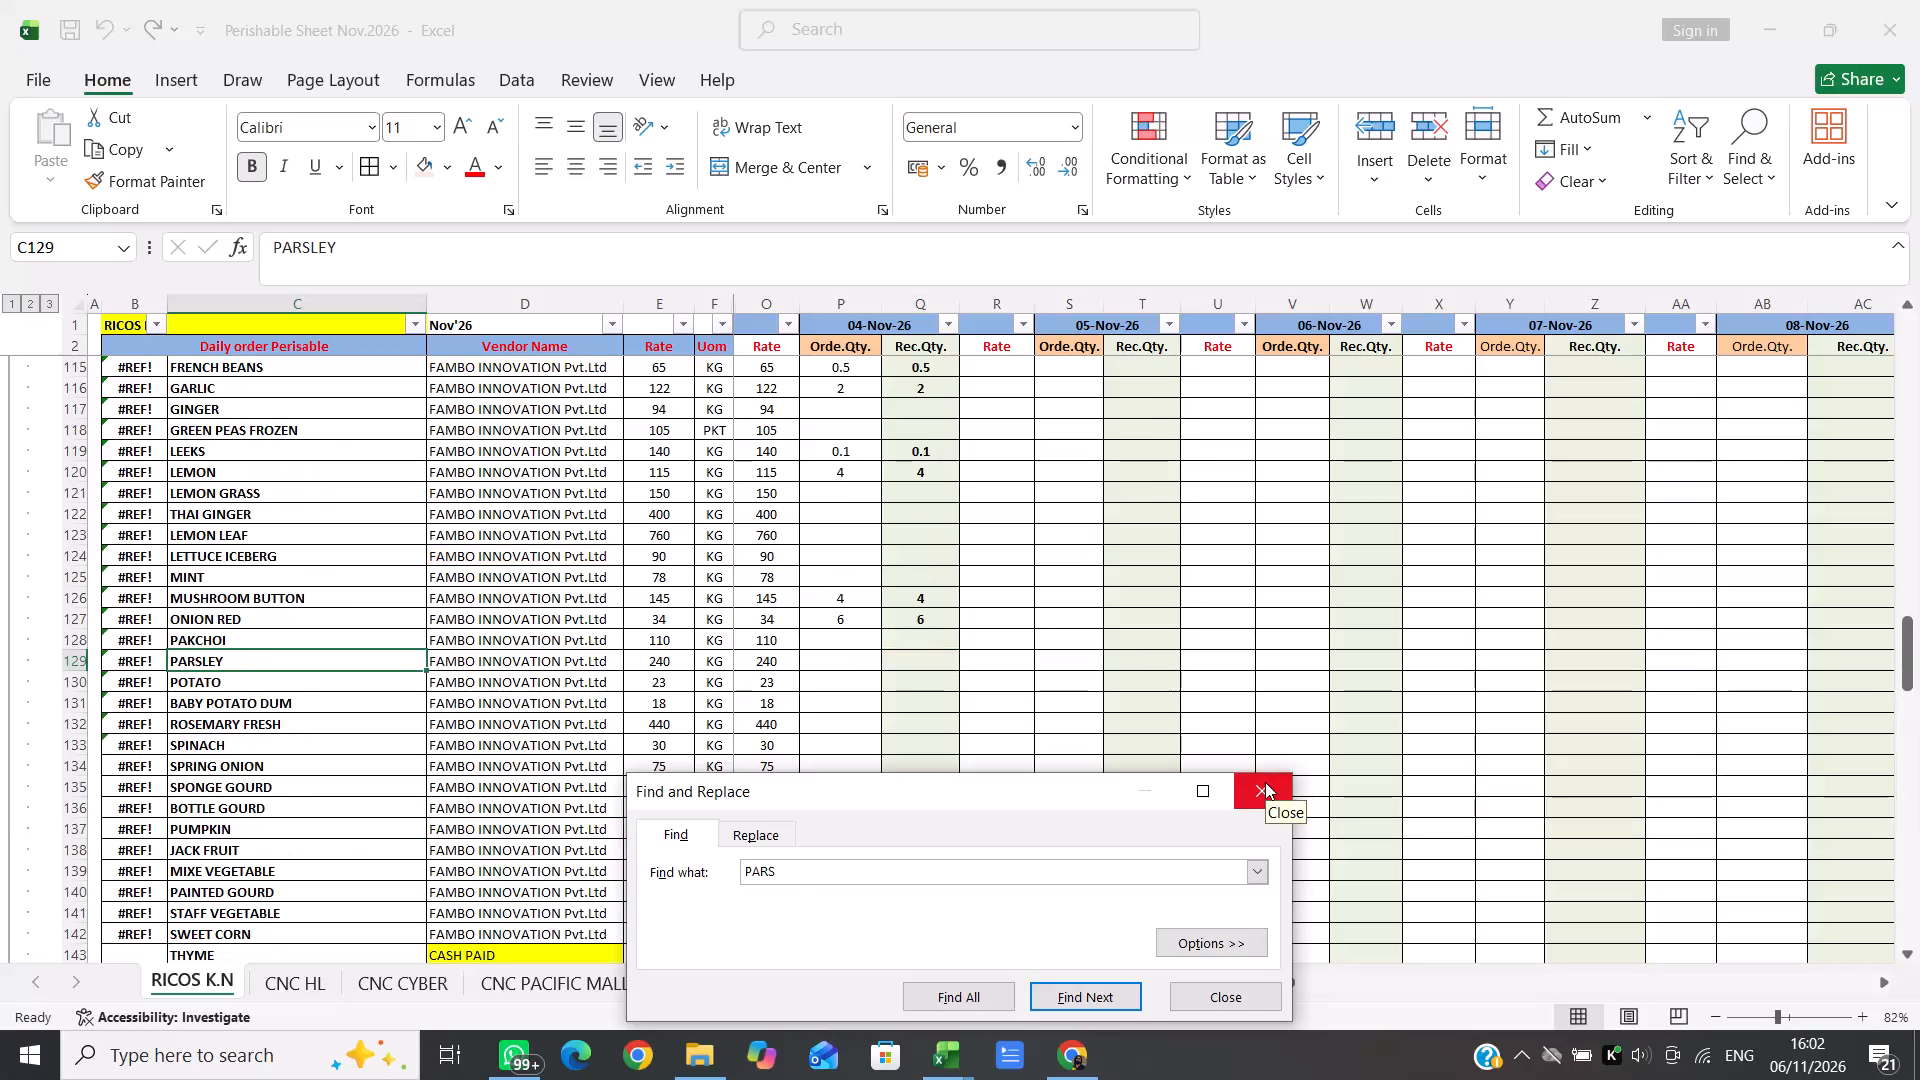
Enter 0.2 as the 04-Nov-26 order quantity in the PARSLEY row.
left_click(1265, 782)
key("Right")
key("Right")
key("Right")
key("Right")
key("Right")
type("0.2")
key("Right")
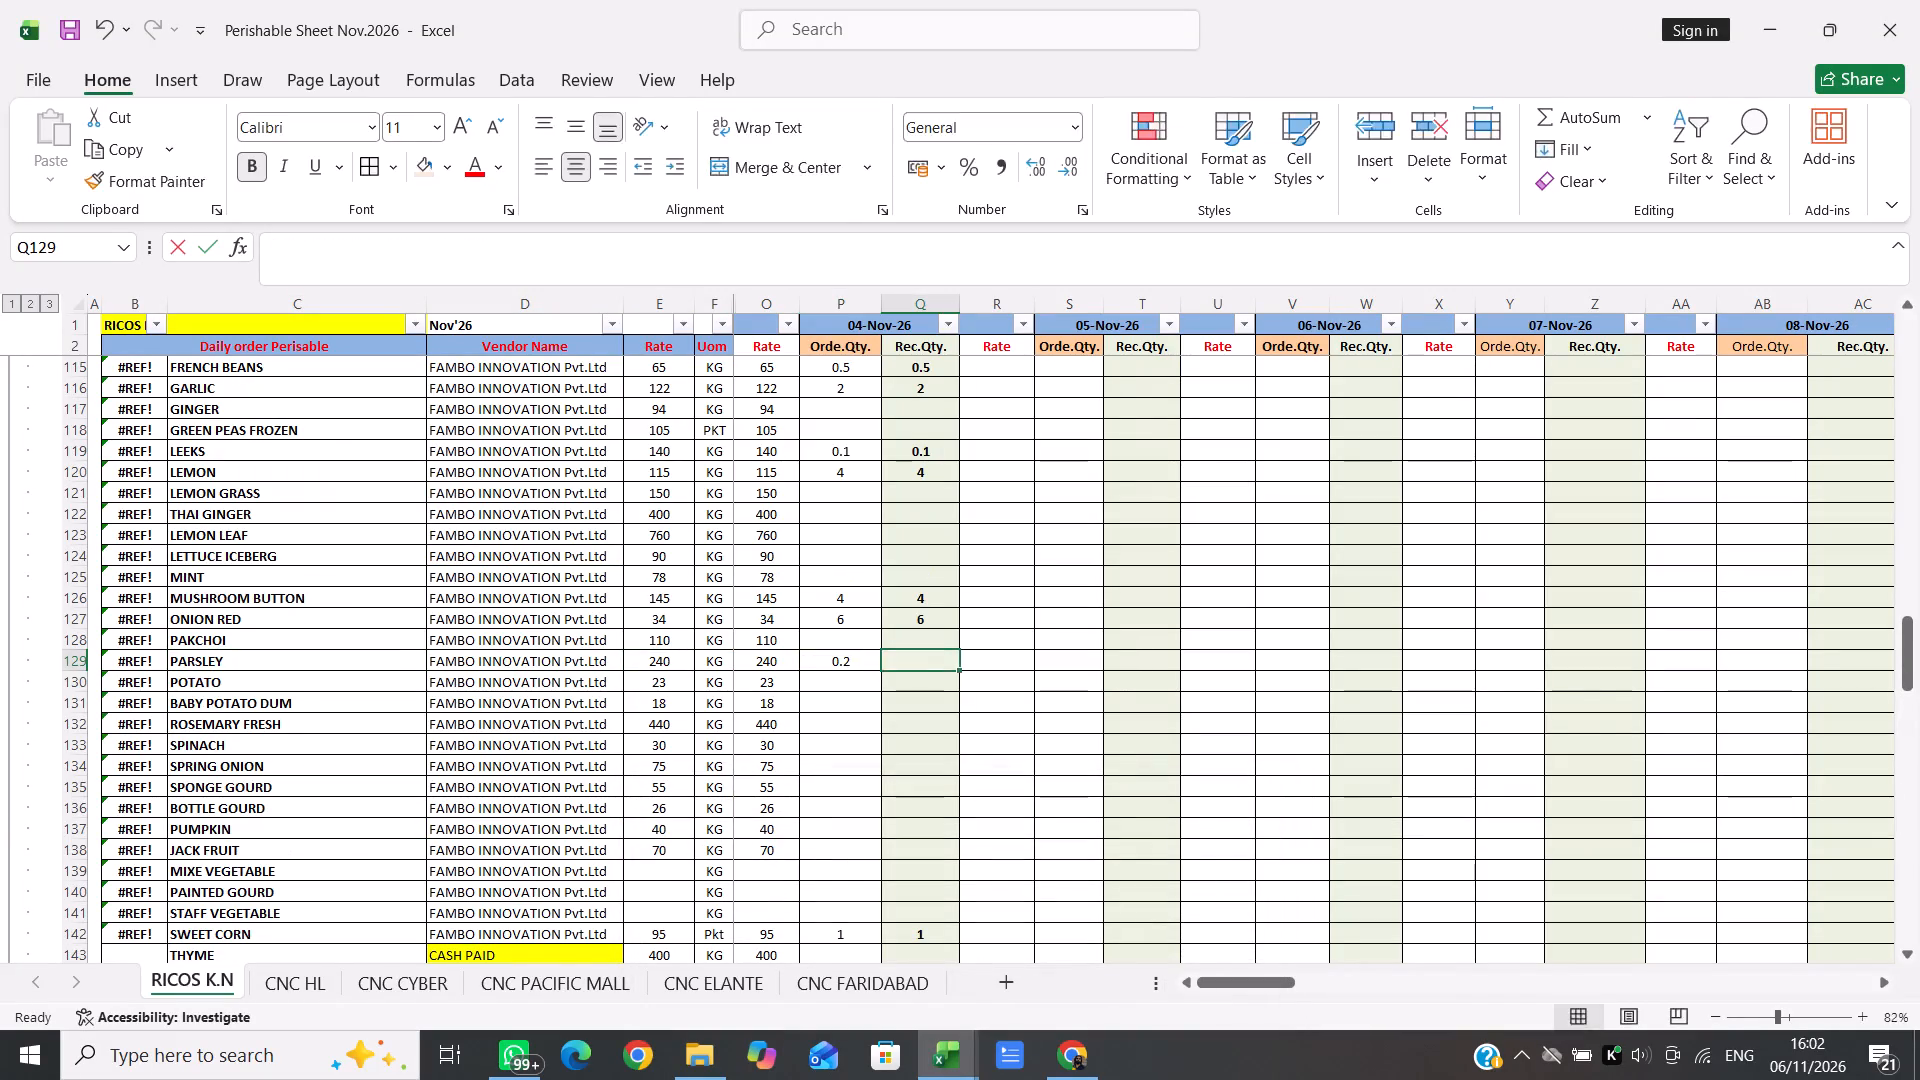
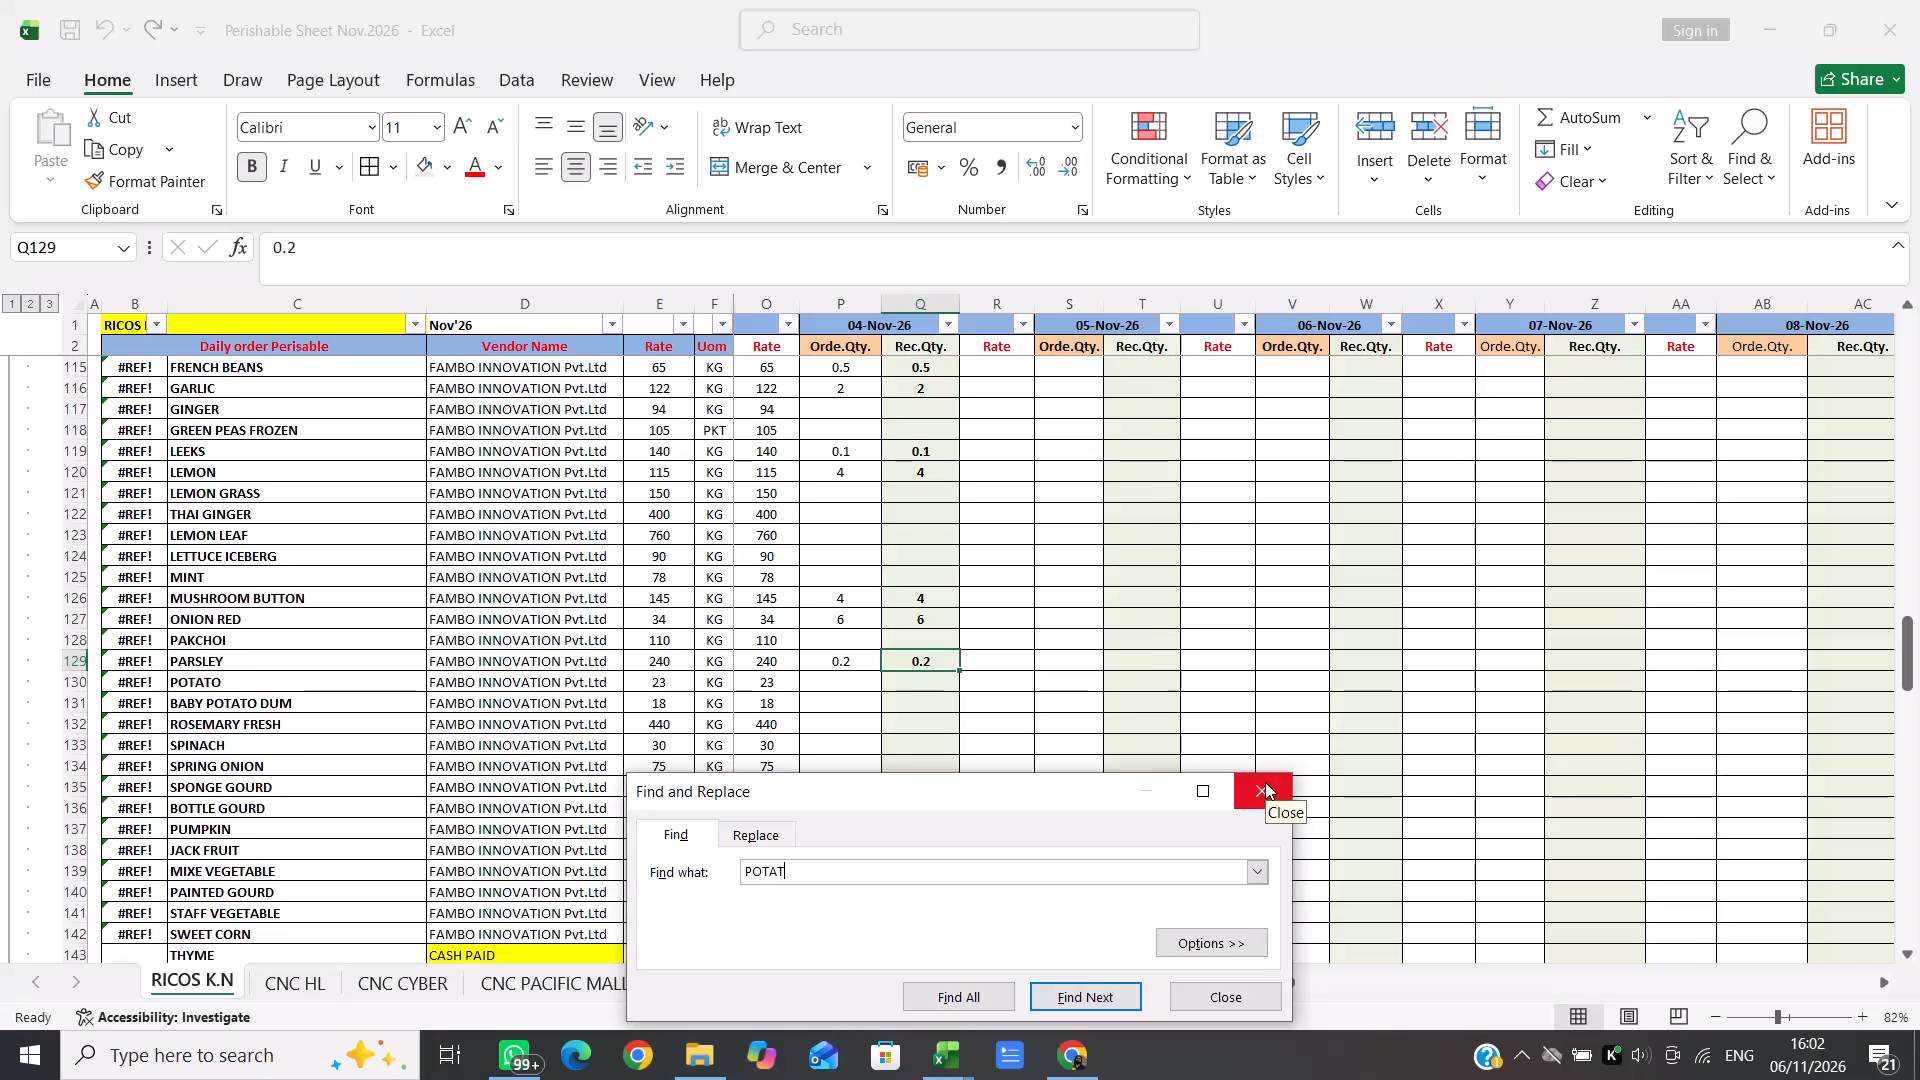
Find the POTATO row with the search term POTAT and move along it to the 04-Nov-26 order quantity cell.
key("Return")
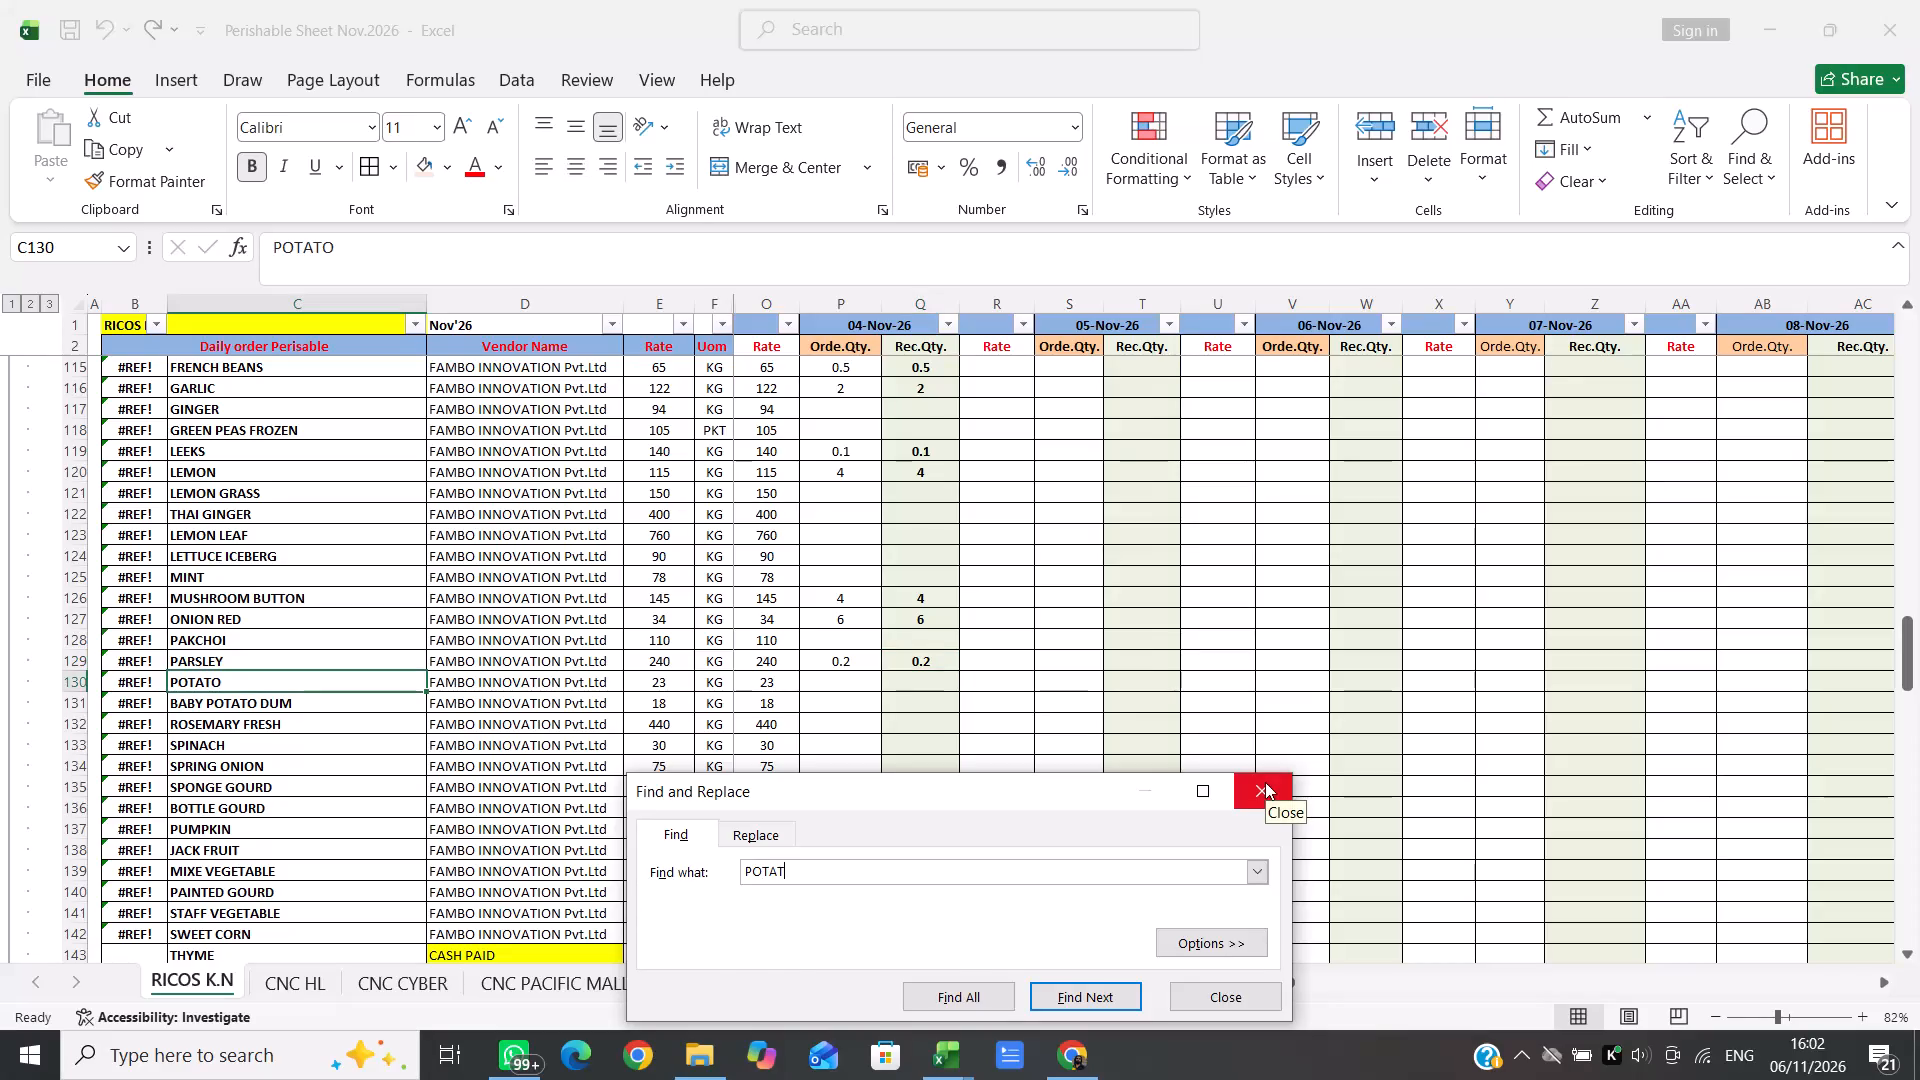
left_click(1265, 782)
key("Right")
key("Right")
key("Right")
key("Right")
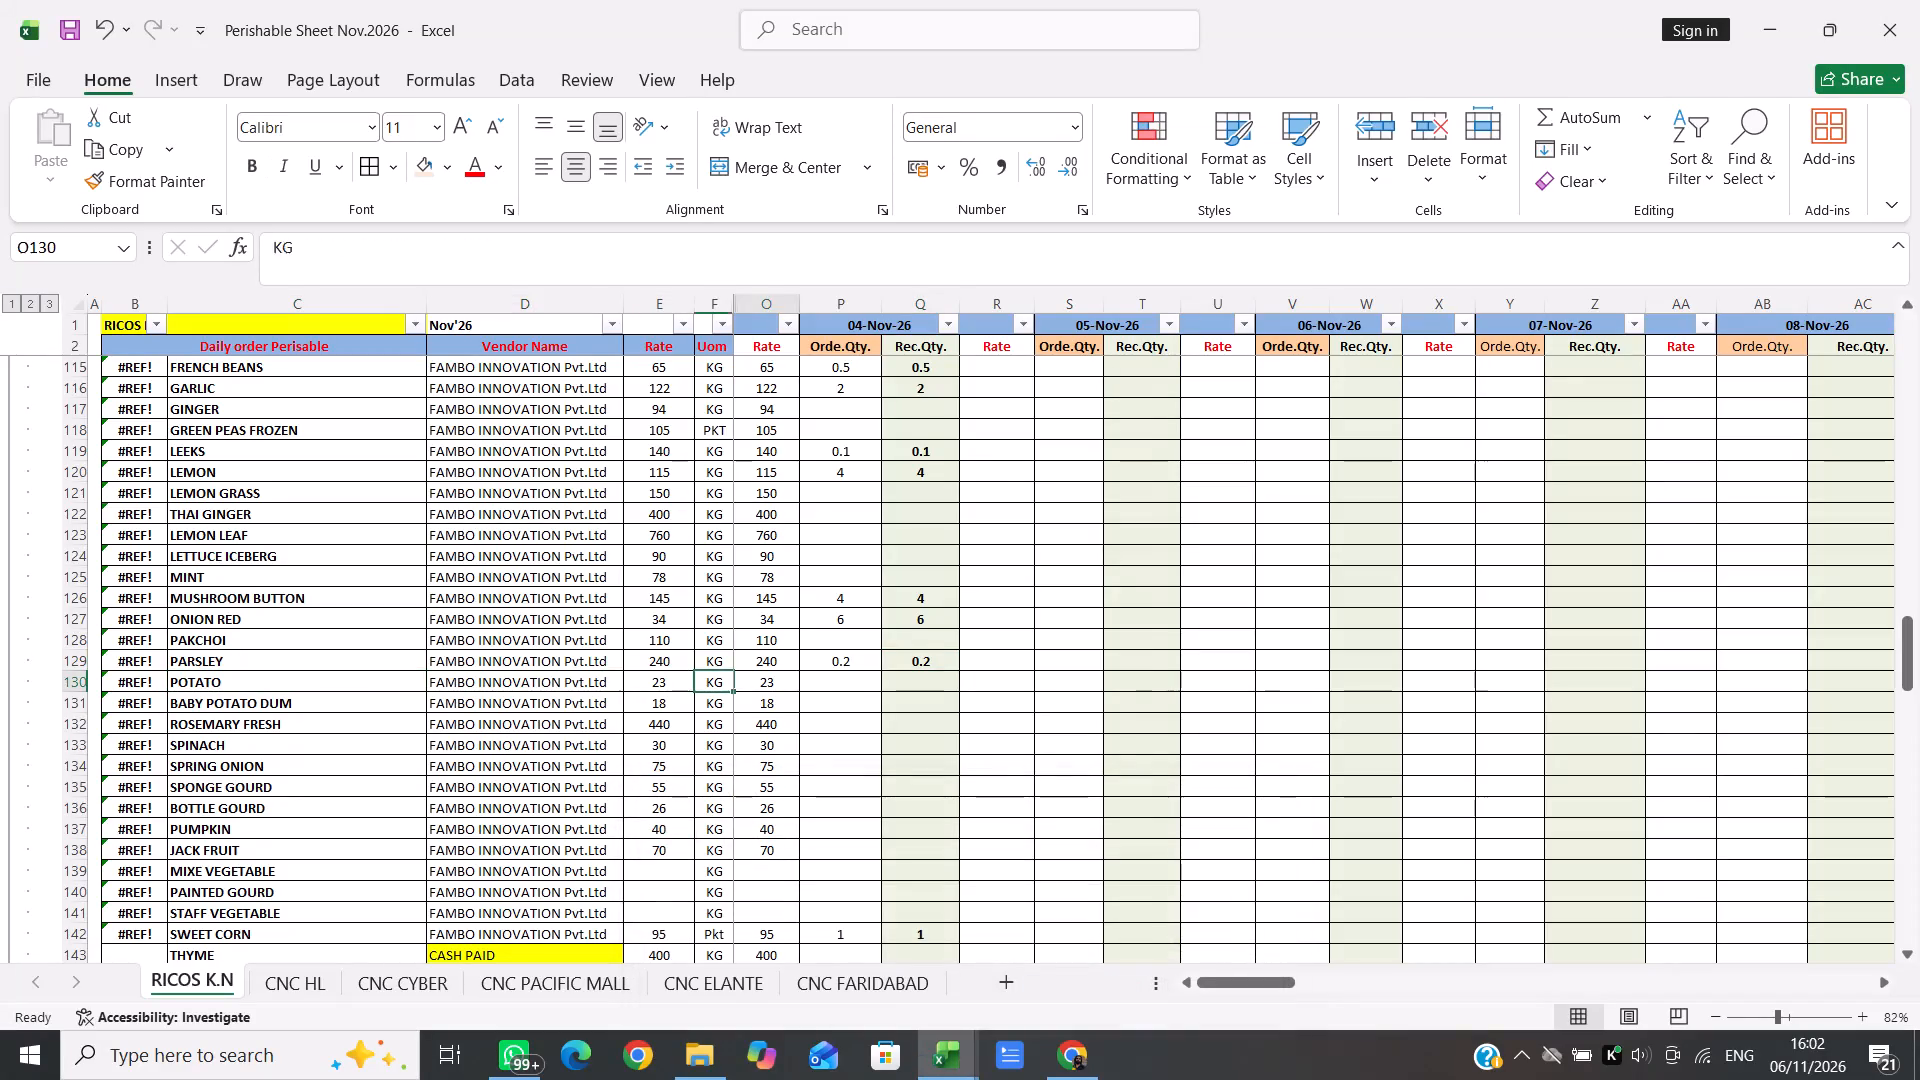
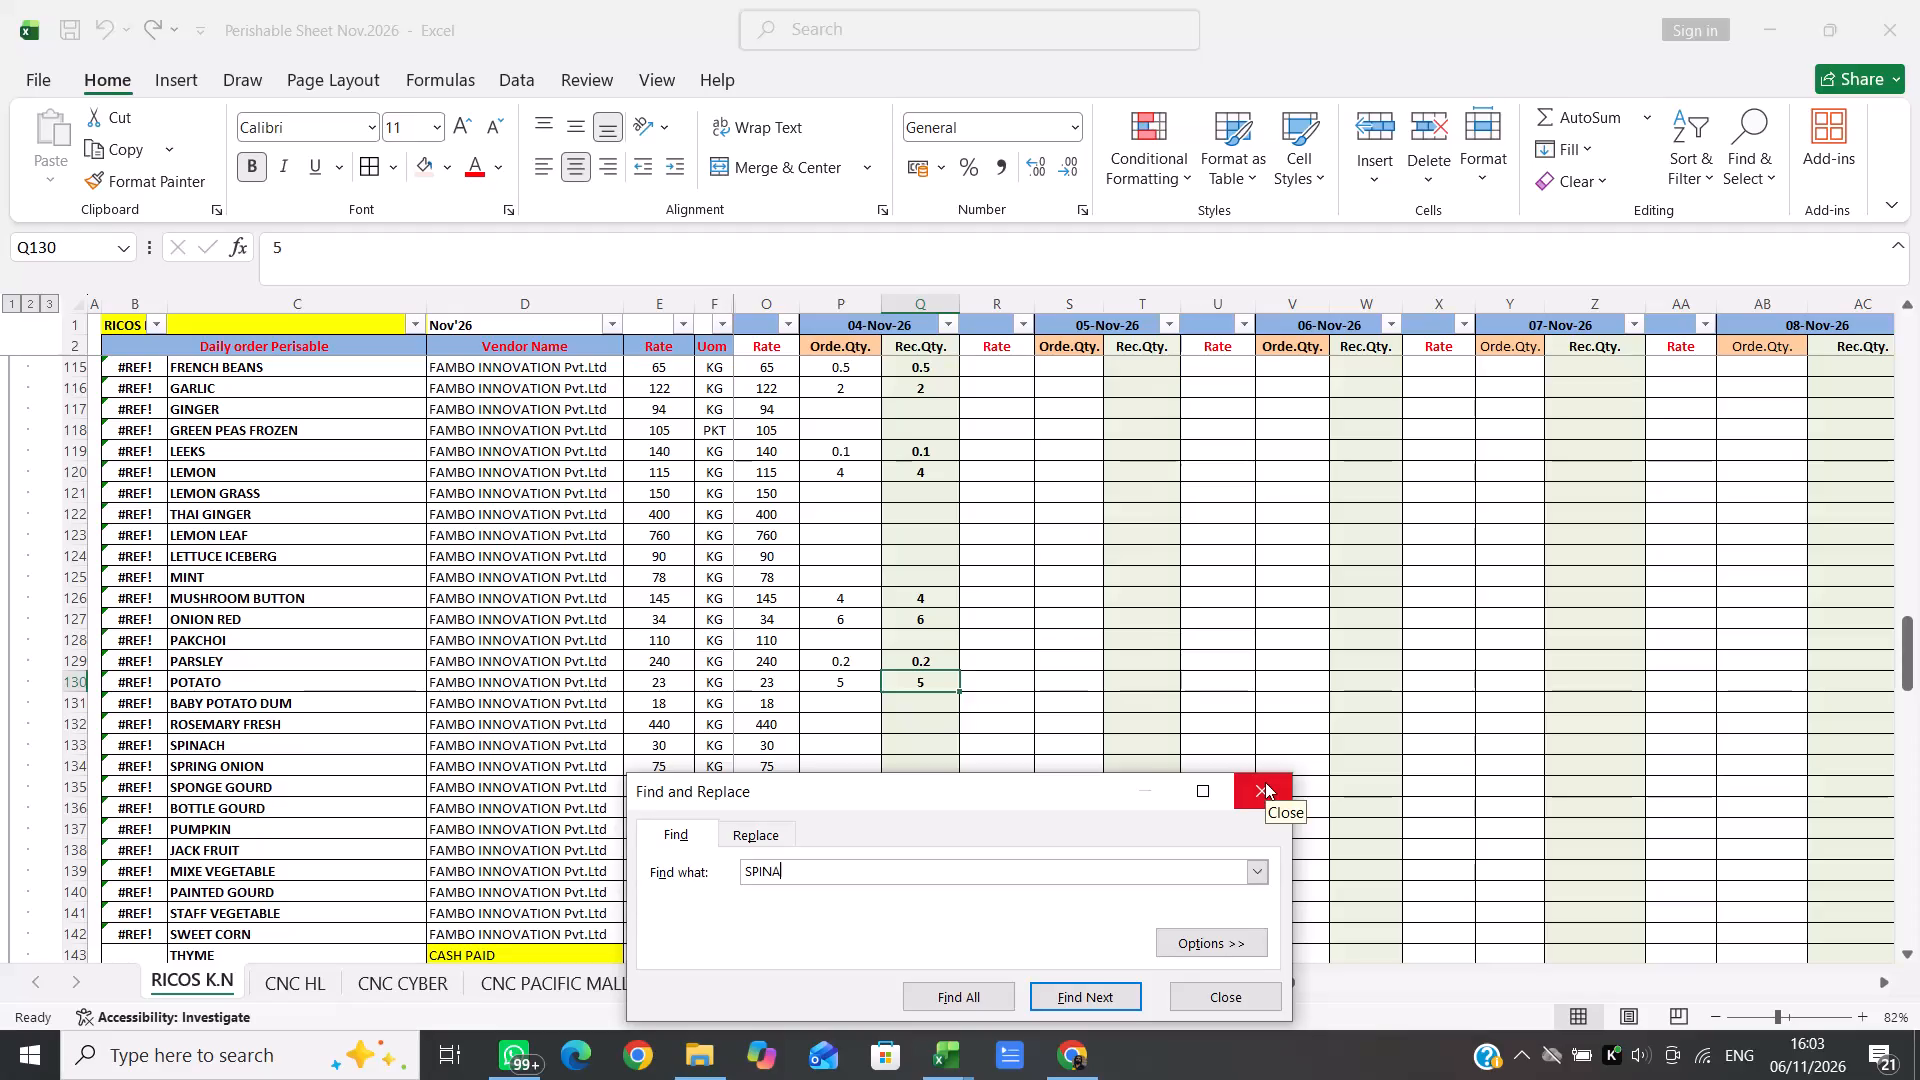
Leave the search at the SPINACH row and move along it toward the 04-Nov-26 order quantity cell.
left_click(1265, 782)
key("Right")
key("Right")
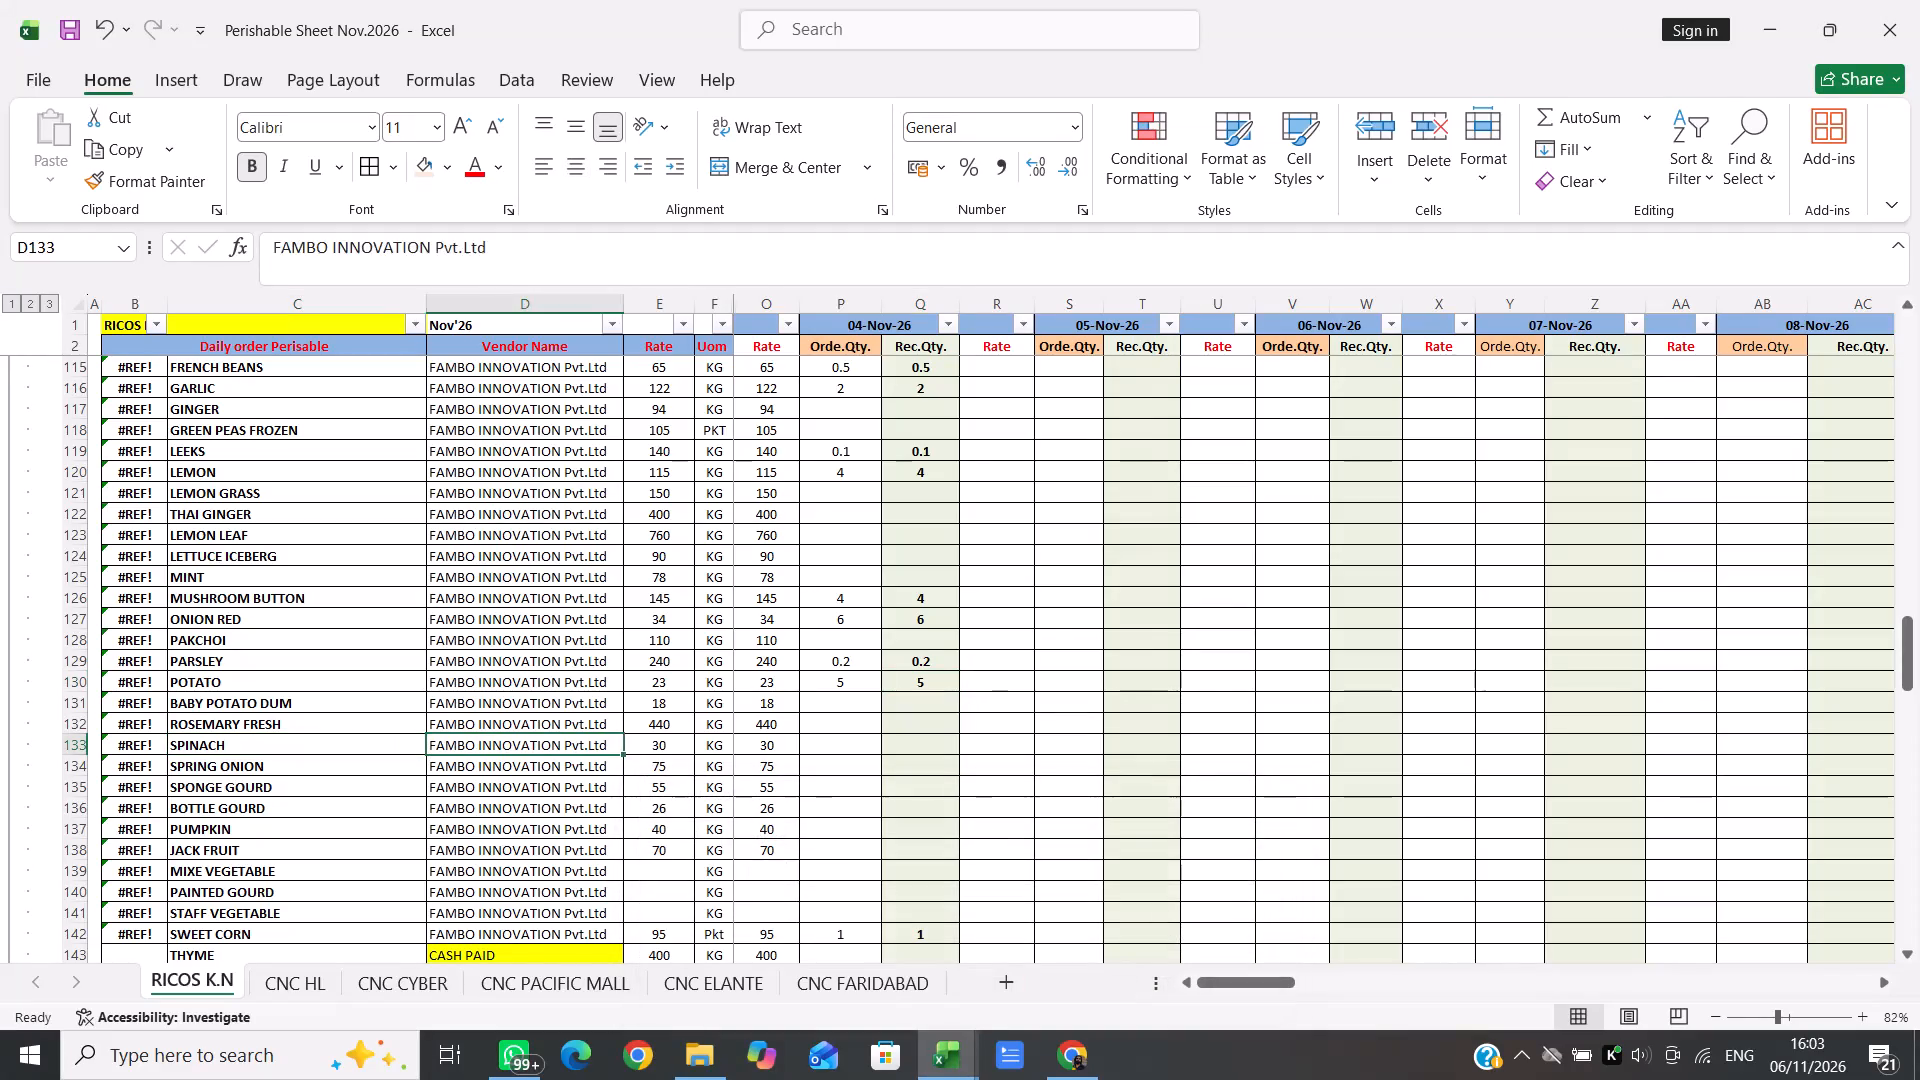
key("Right")
key("Right")
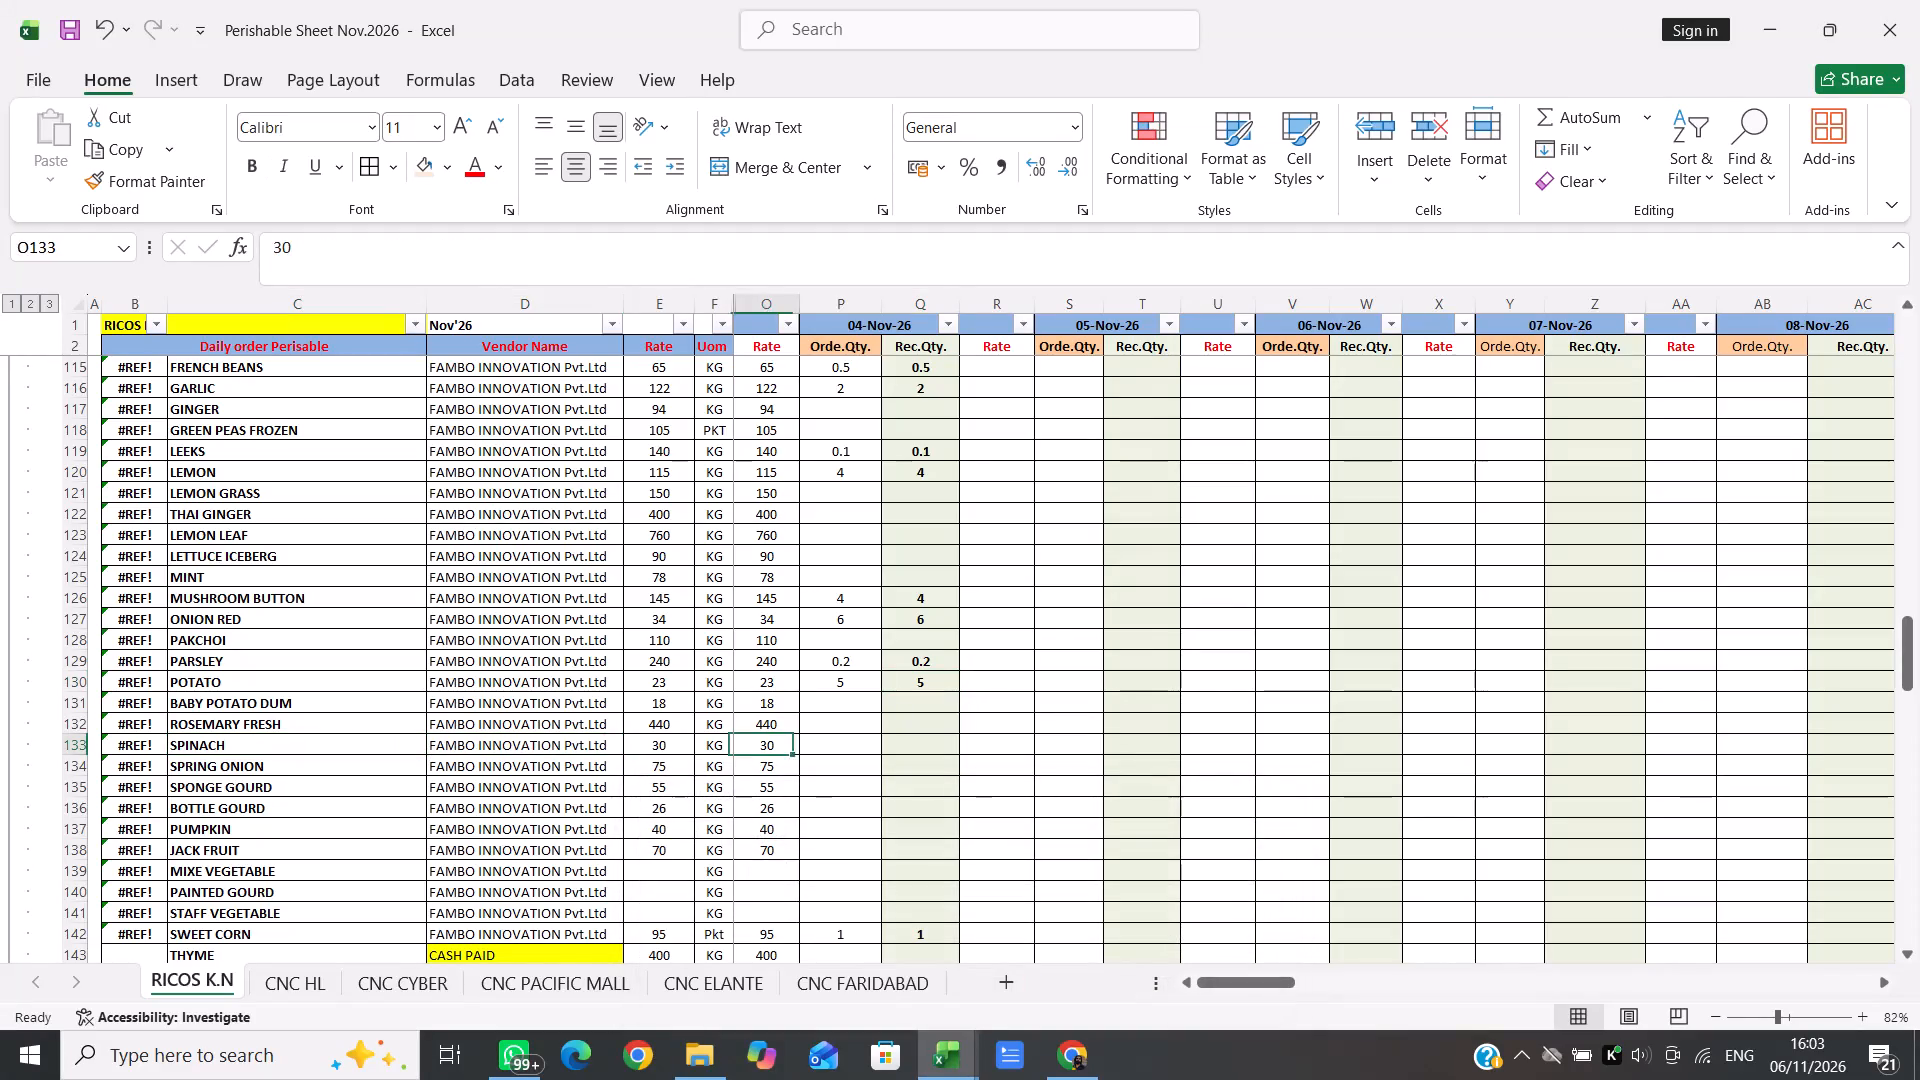
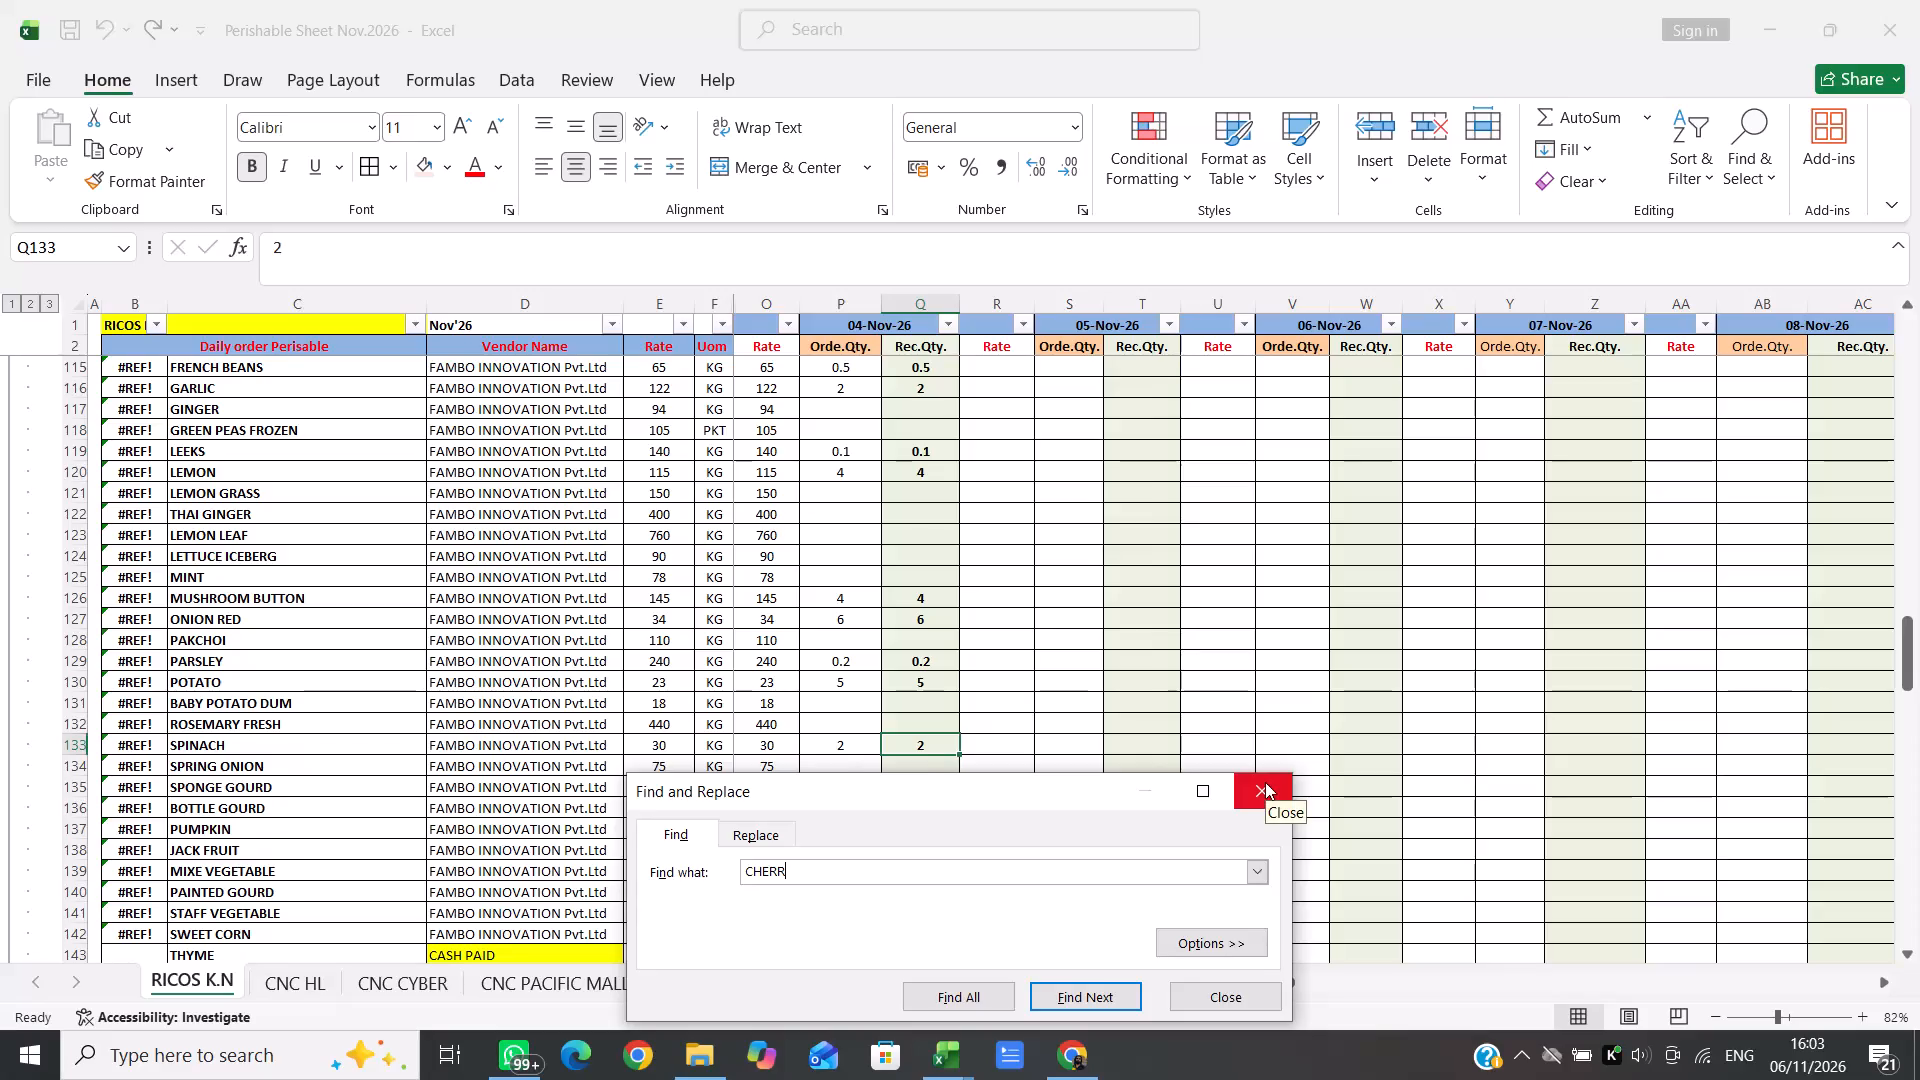
Search the sheet for CHERRY and move along the CHERRY TOMATO row toward its 04-Nov-26 order quantity cell.
key("Return")
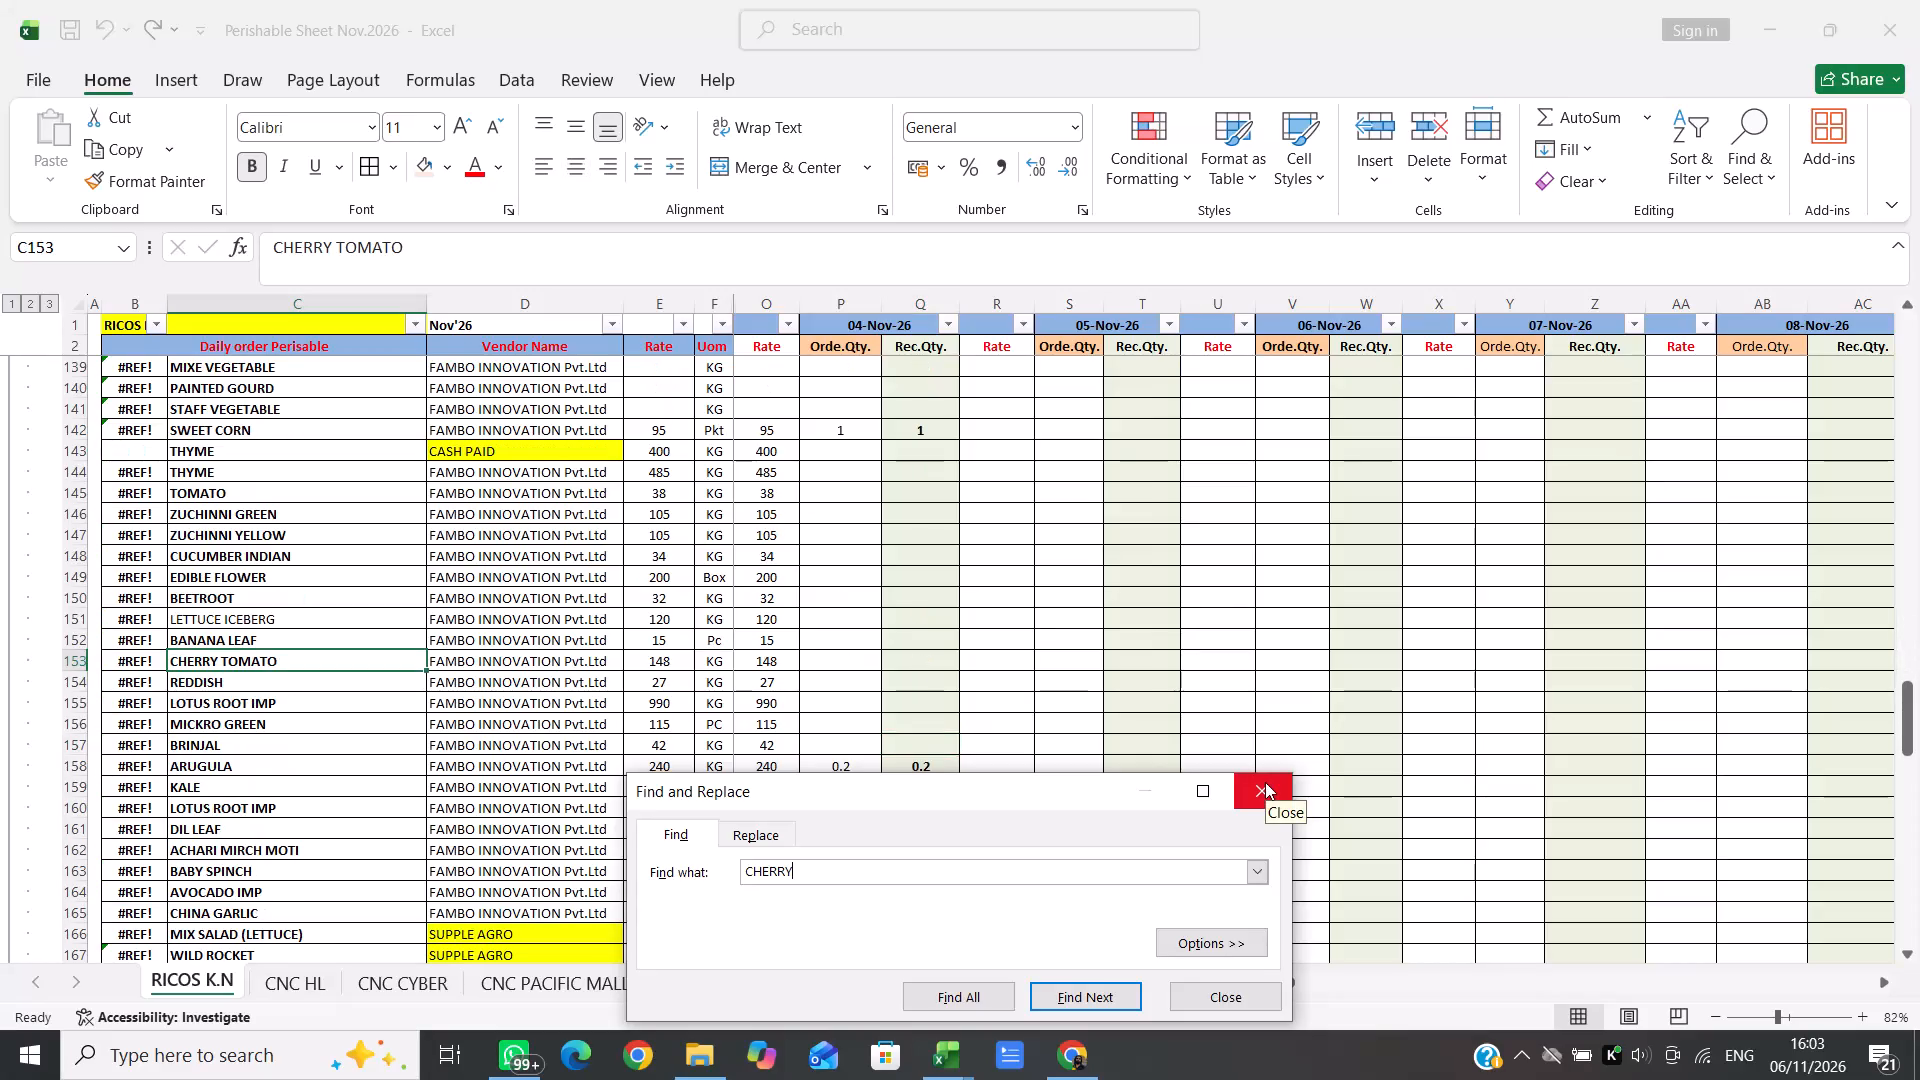
left_click(1265, 782)
key("Right")
key("Right")
key("Right")
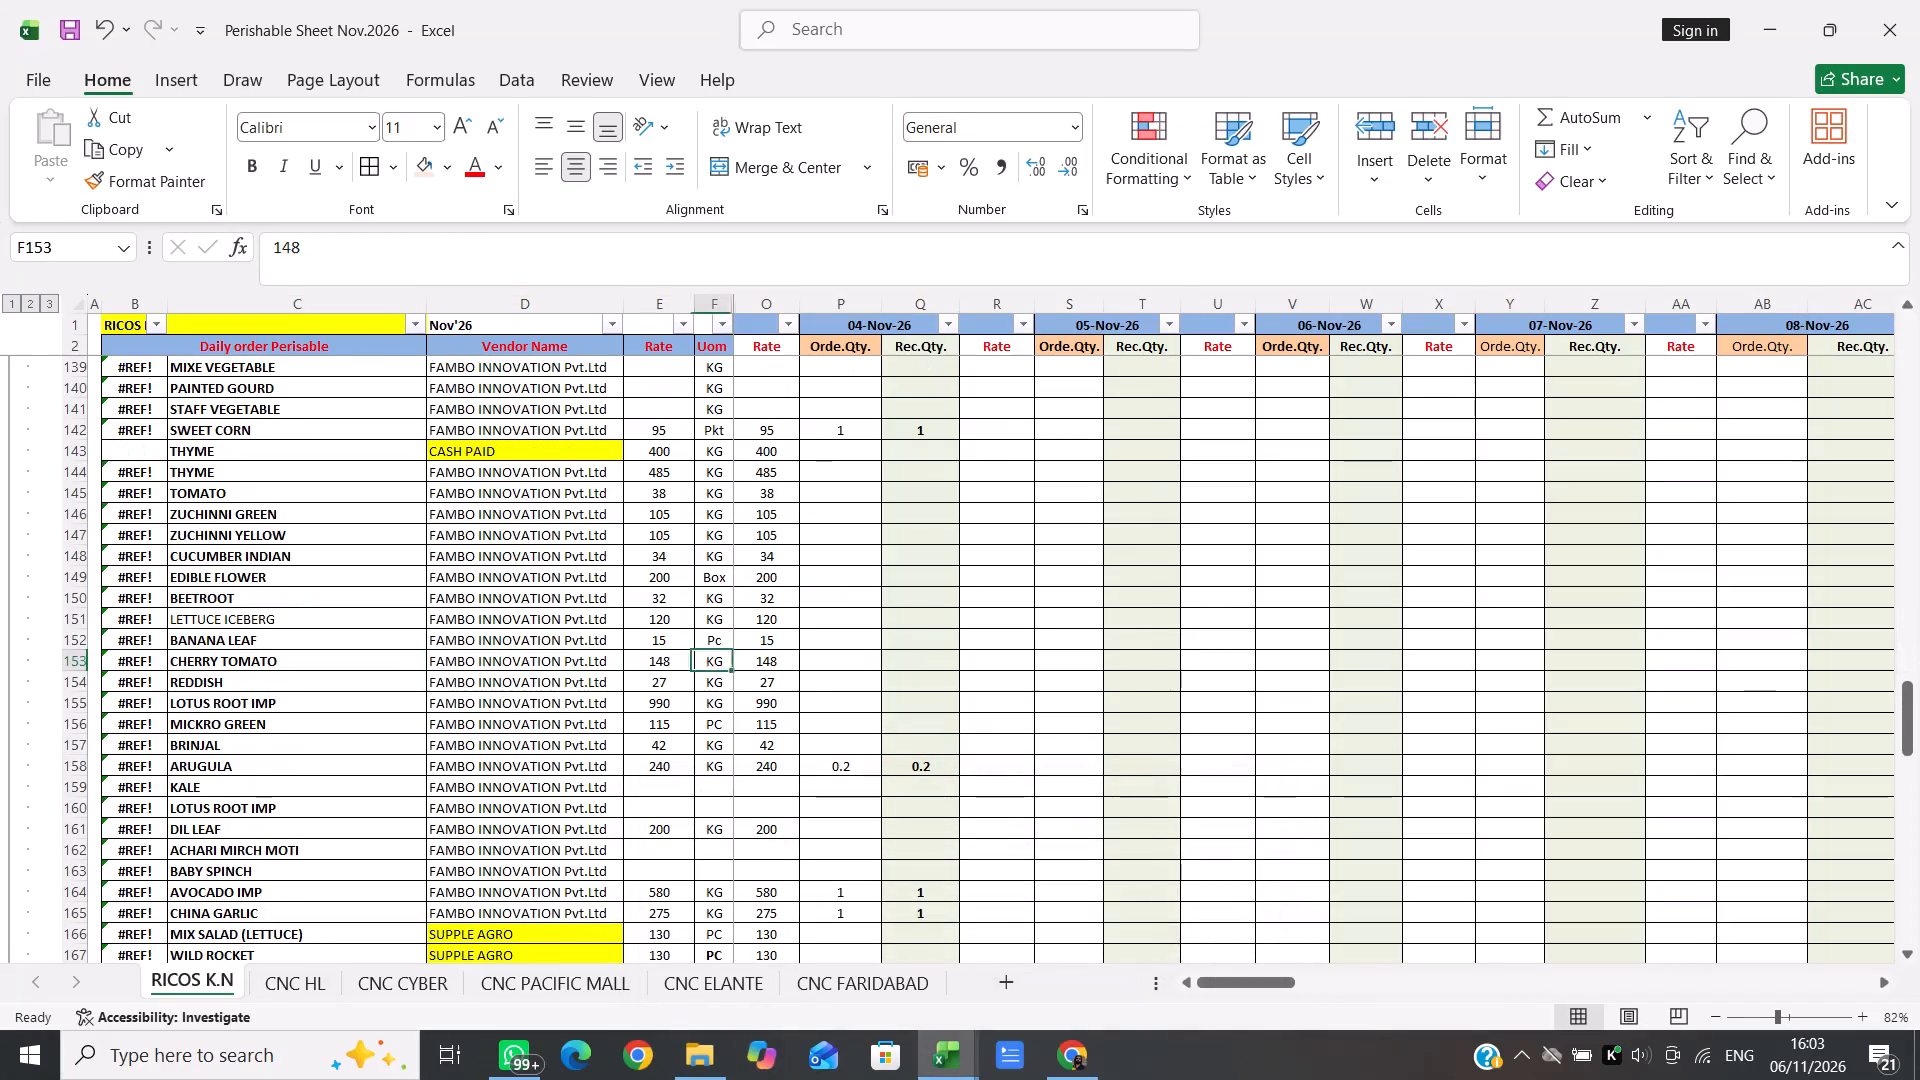
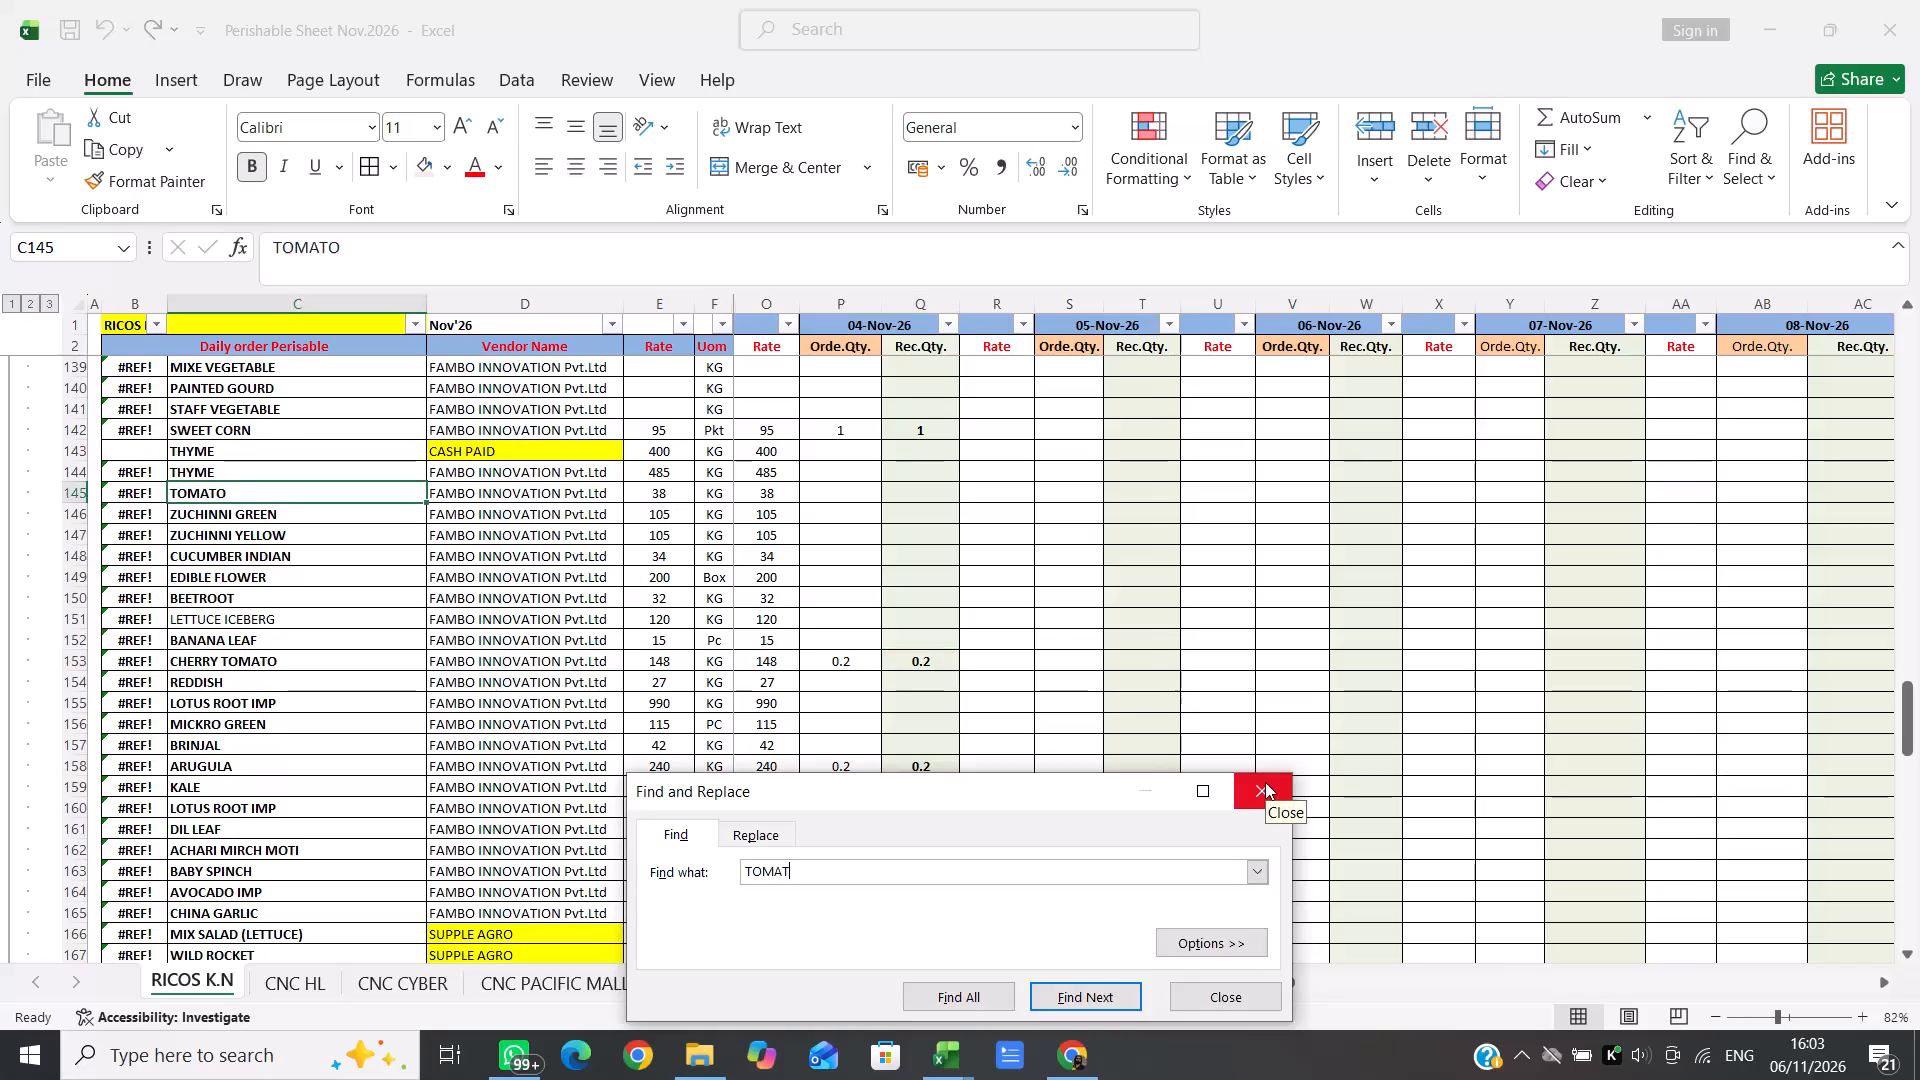
Enter an order quantity of 20 for TOMATO under 04-Nov-26.
left_click(1265, 782)
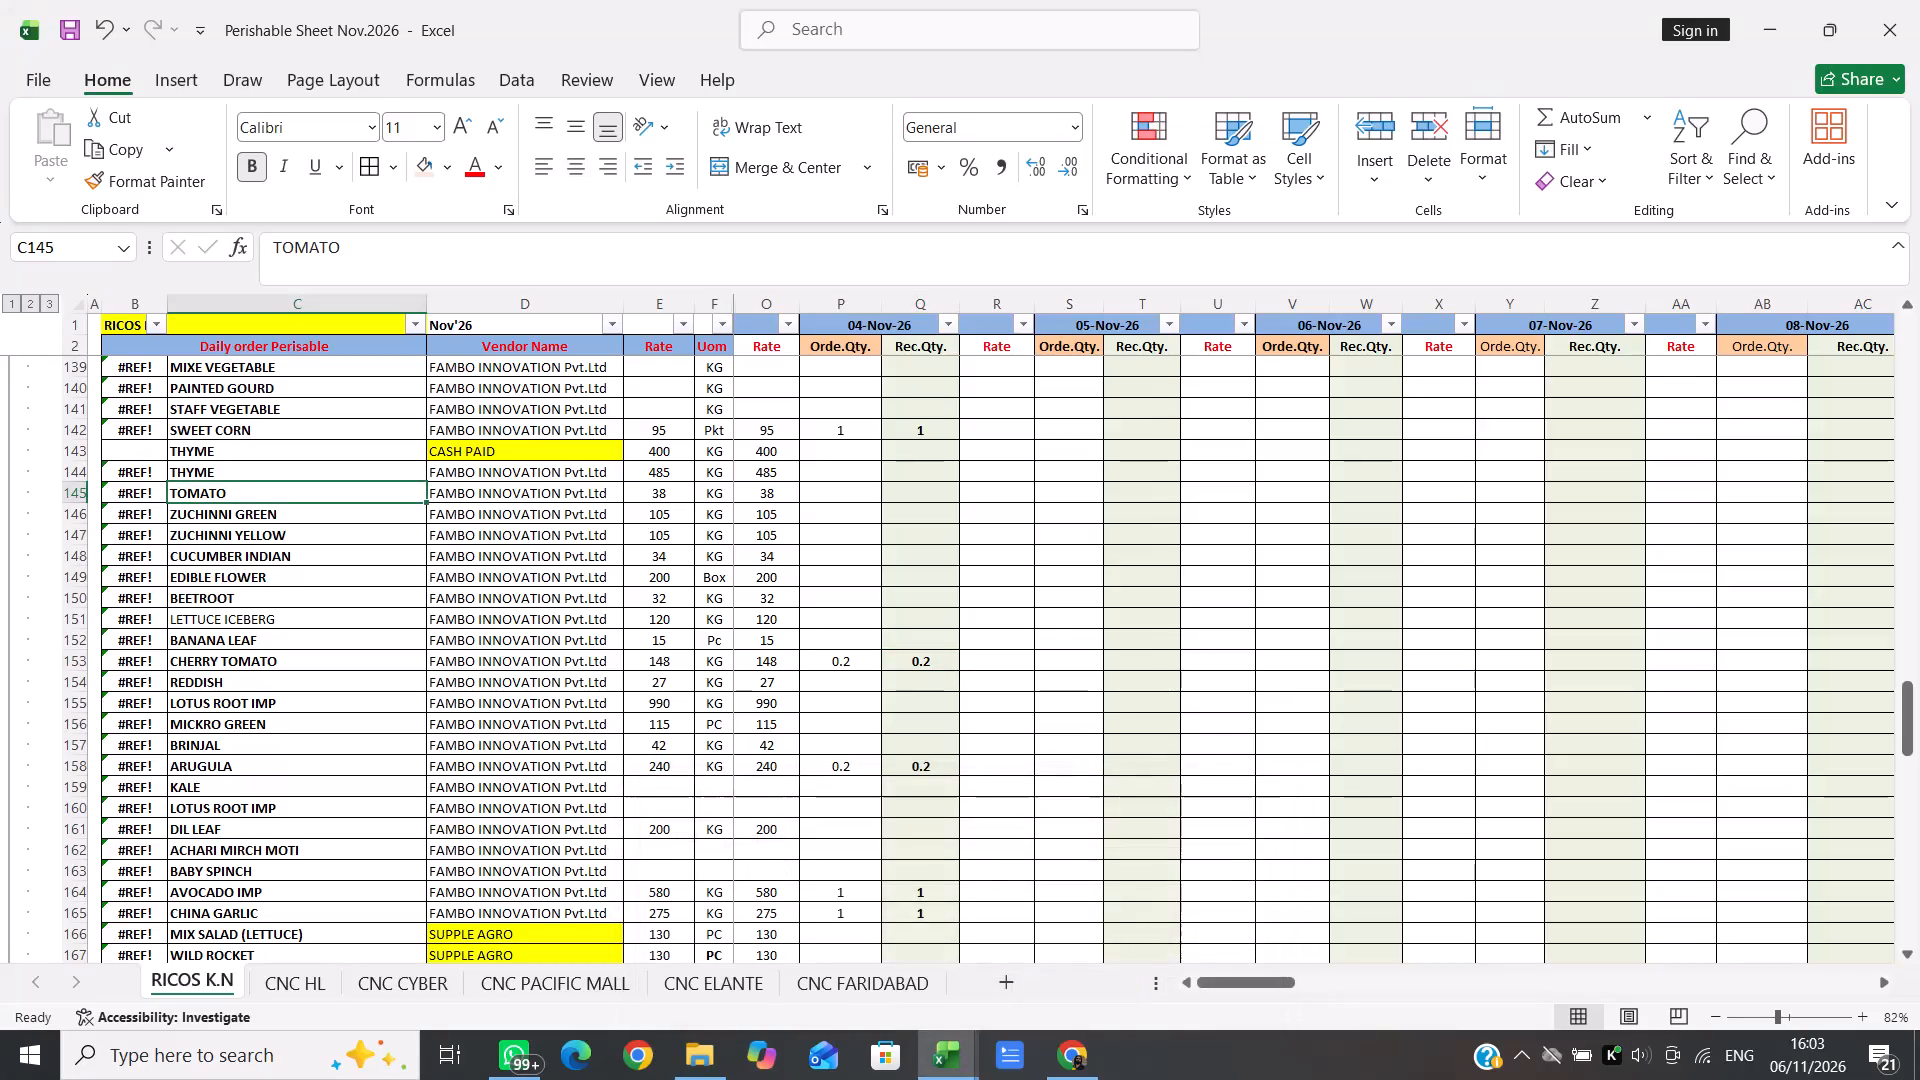
key("Right")
key("Right")
key("Right")
key("Right")
key("Right")
type("20")
key("Right")
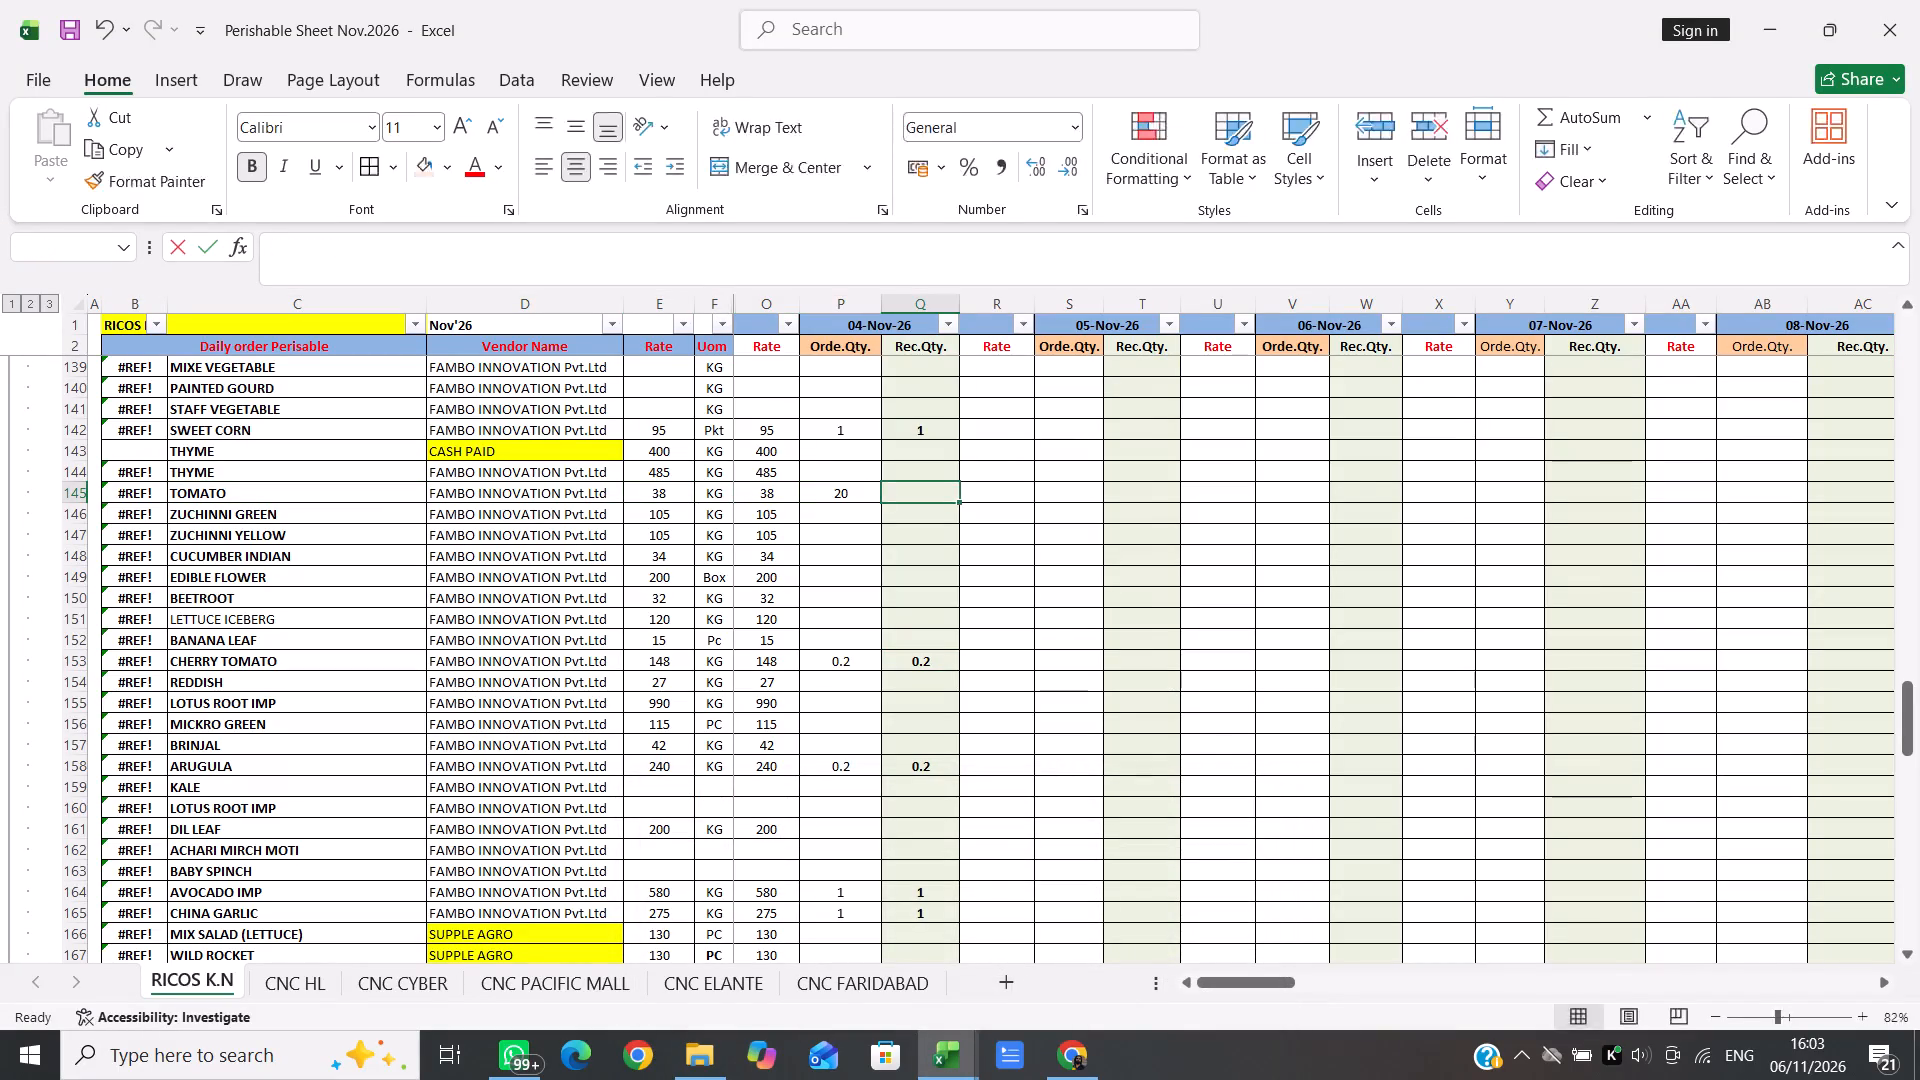
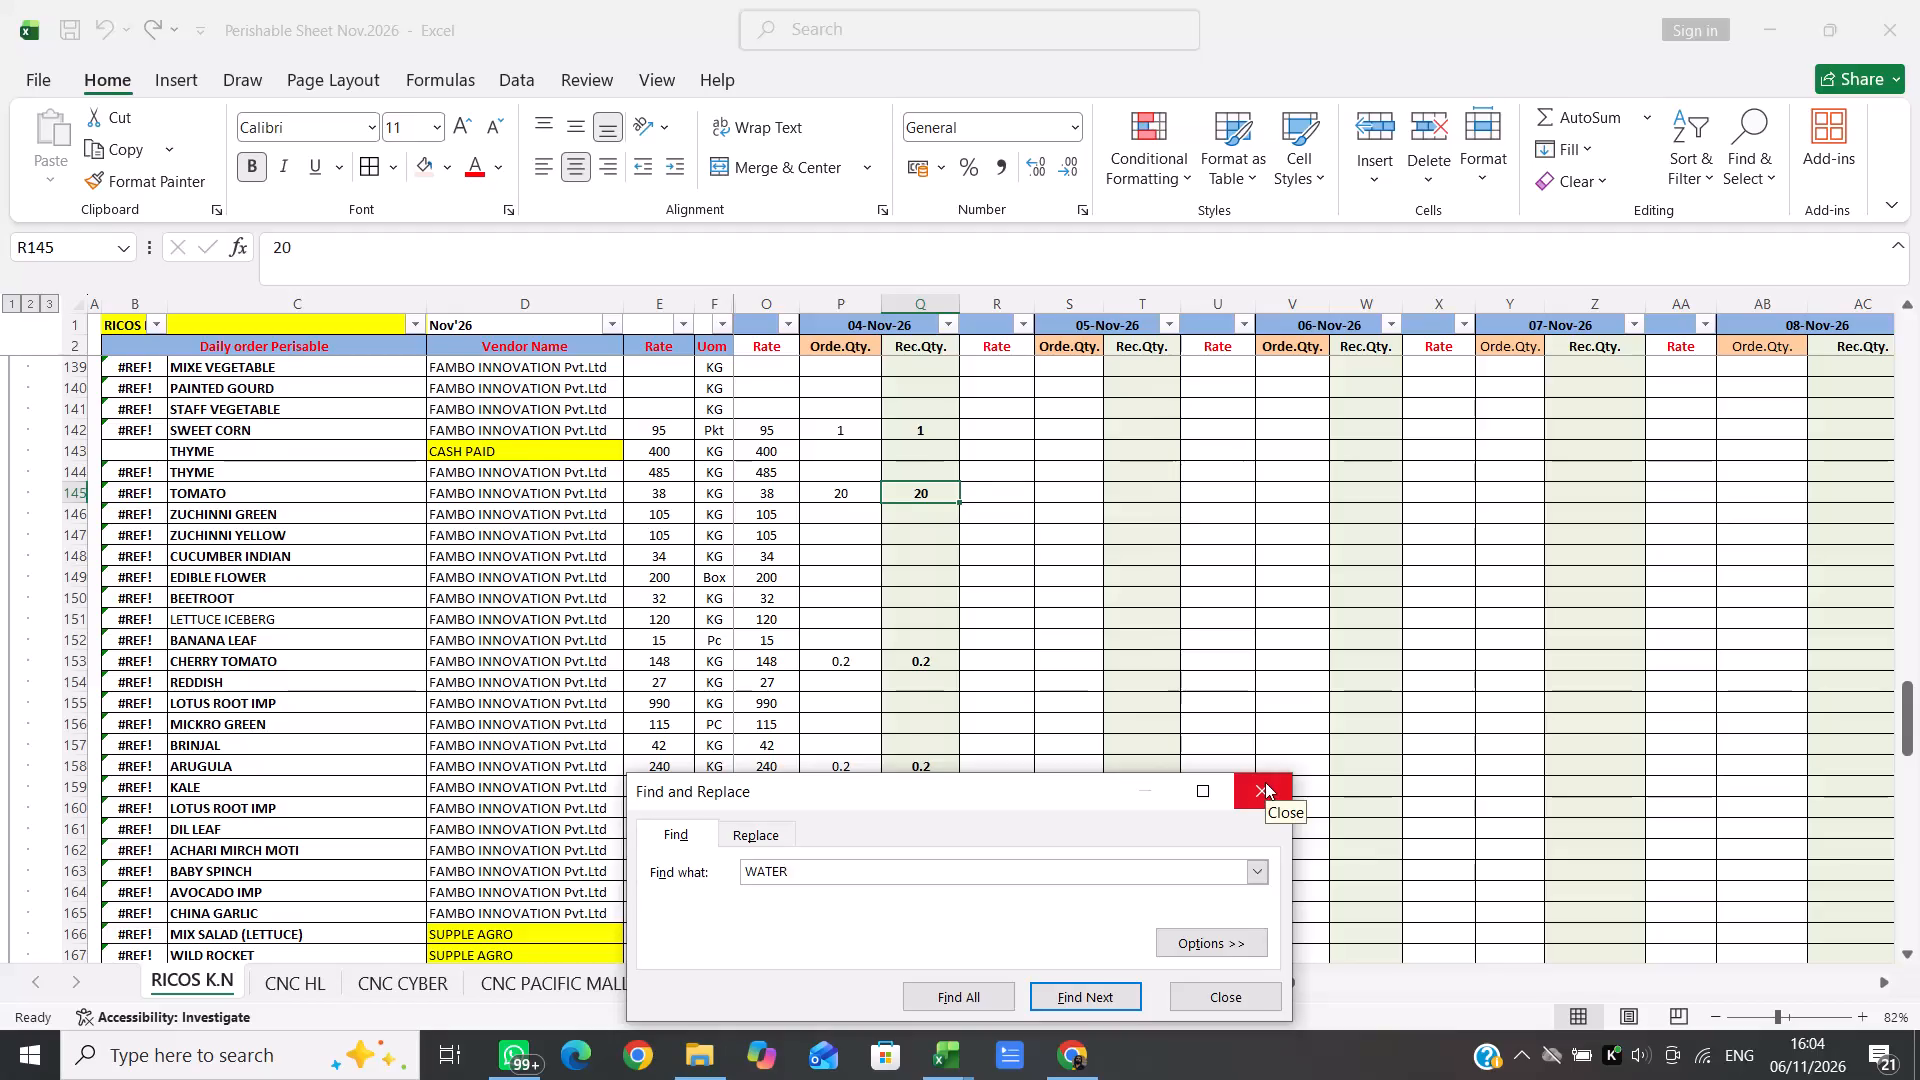
Enter an order quantity of 4 for WATERMELON under 04-Nov-26.
left_click(1265, 782)
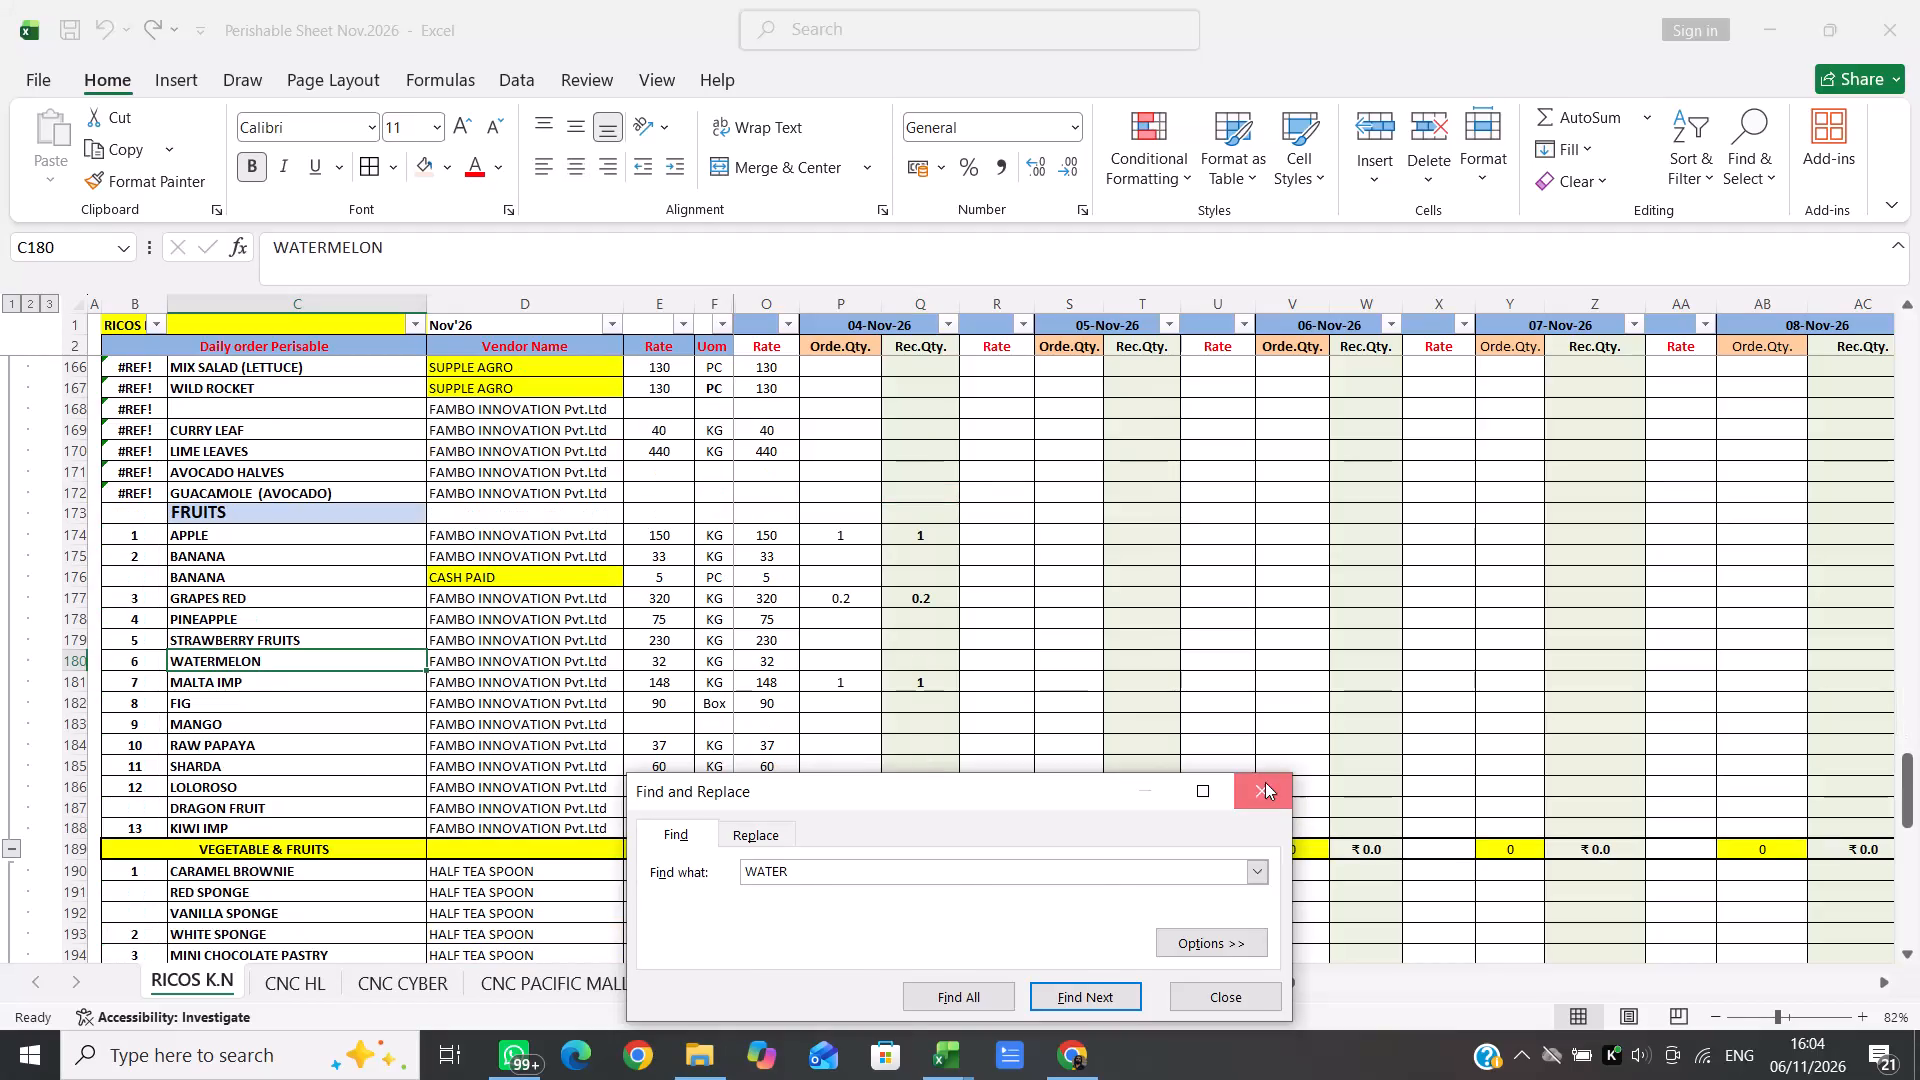
key("Right")
key("Right")
key("Right")
key("Right")
key("Right")
key("4")
key("Right")
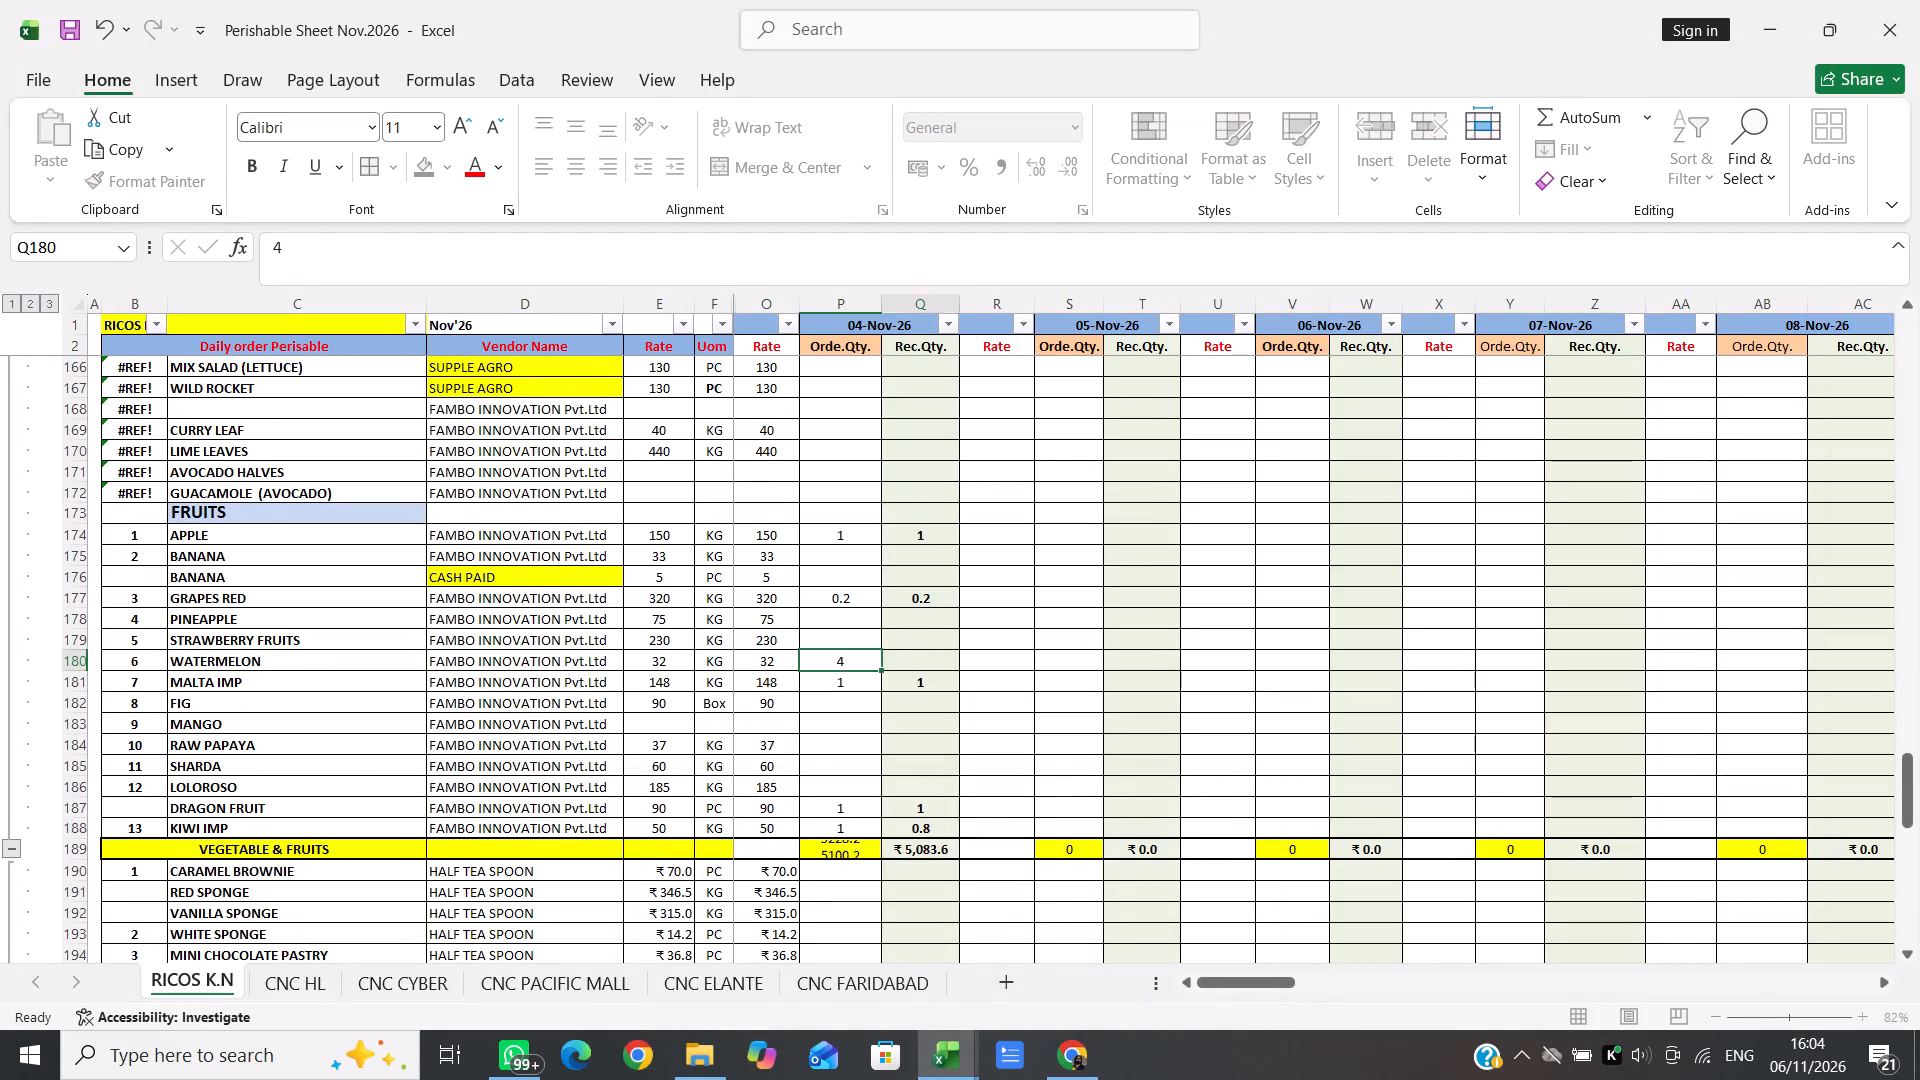
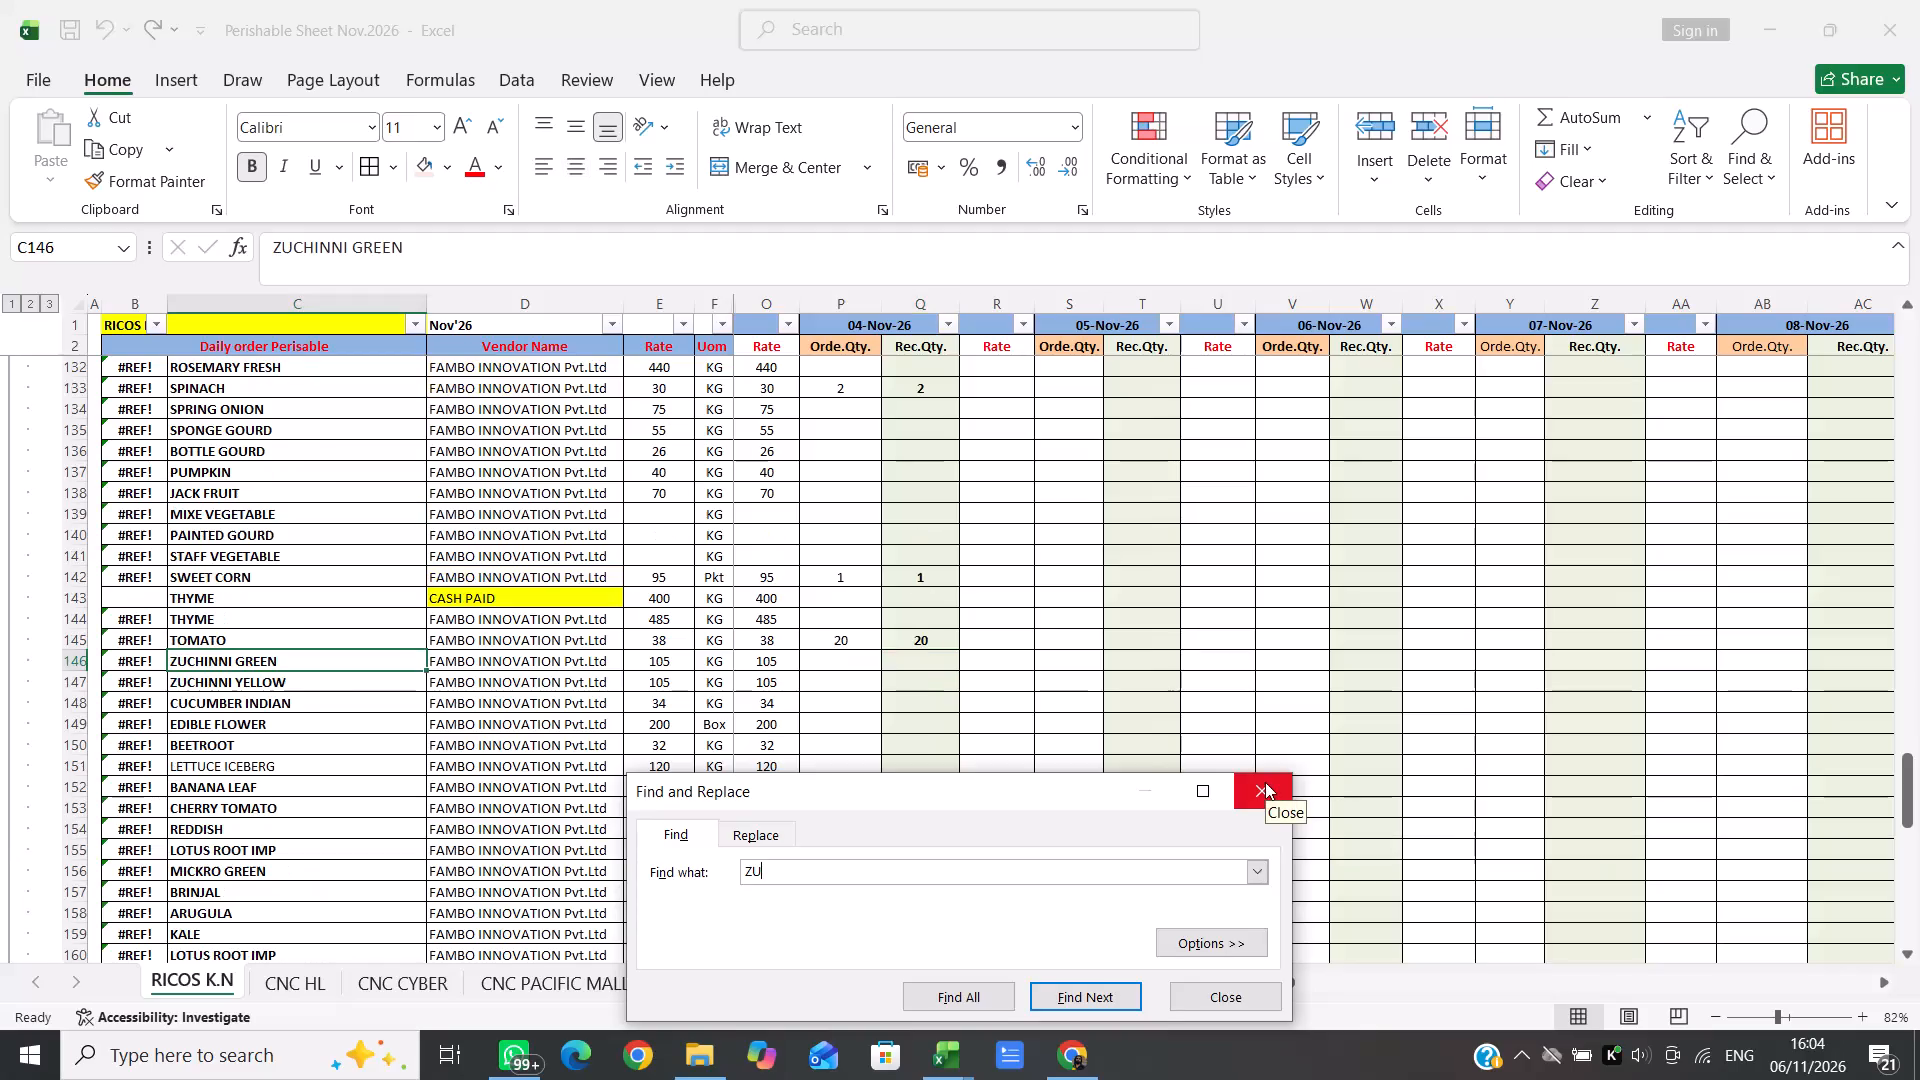
Enter the order quantity for ZUCHINNI GREEN under 04-Nov-26.
left_click(1265, 782)
key("Right")
key("Right")
key("Right")
key("Right")
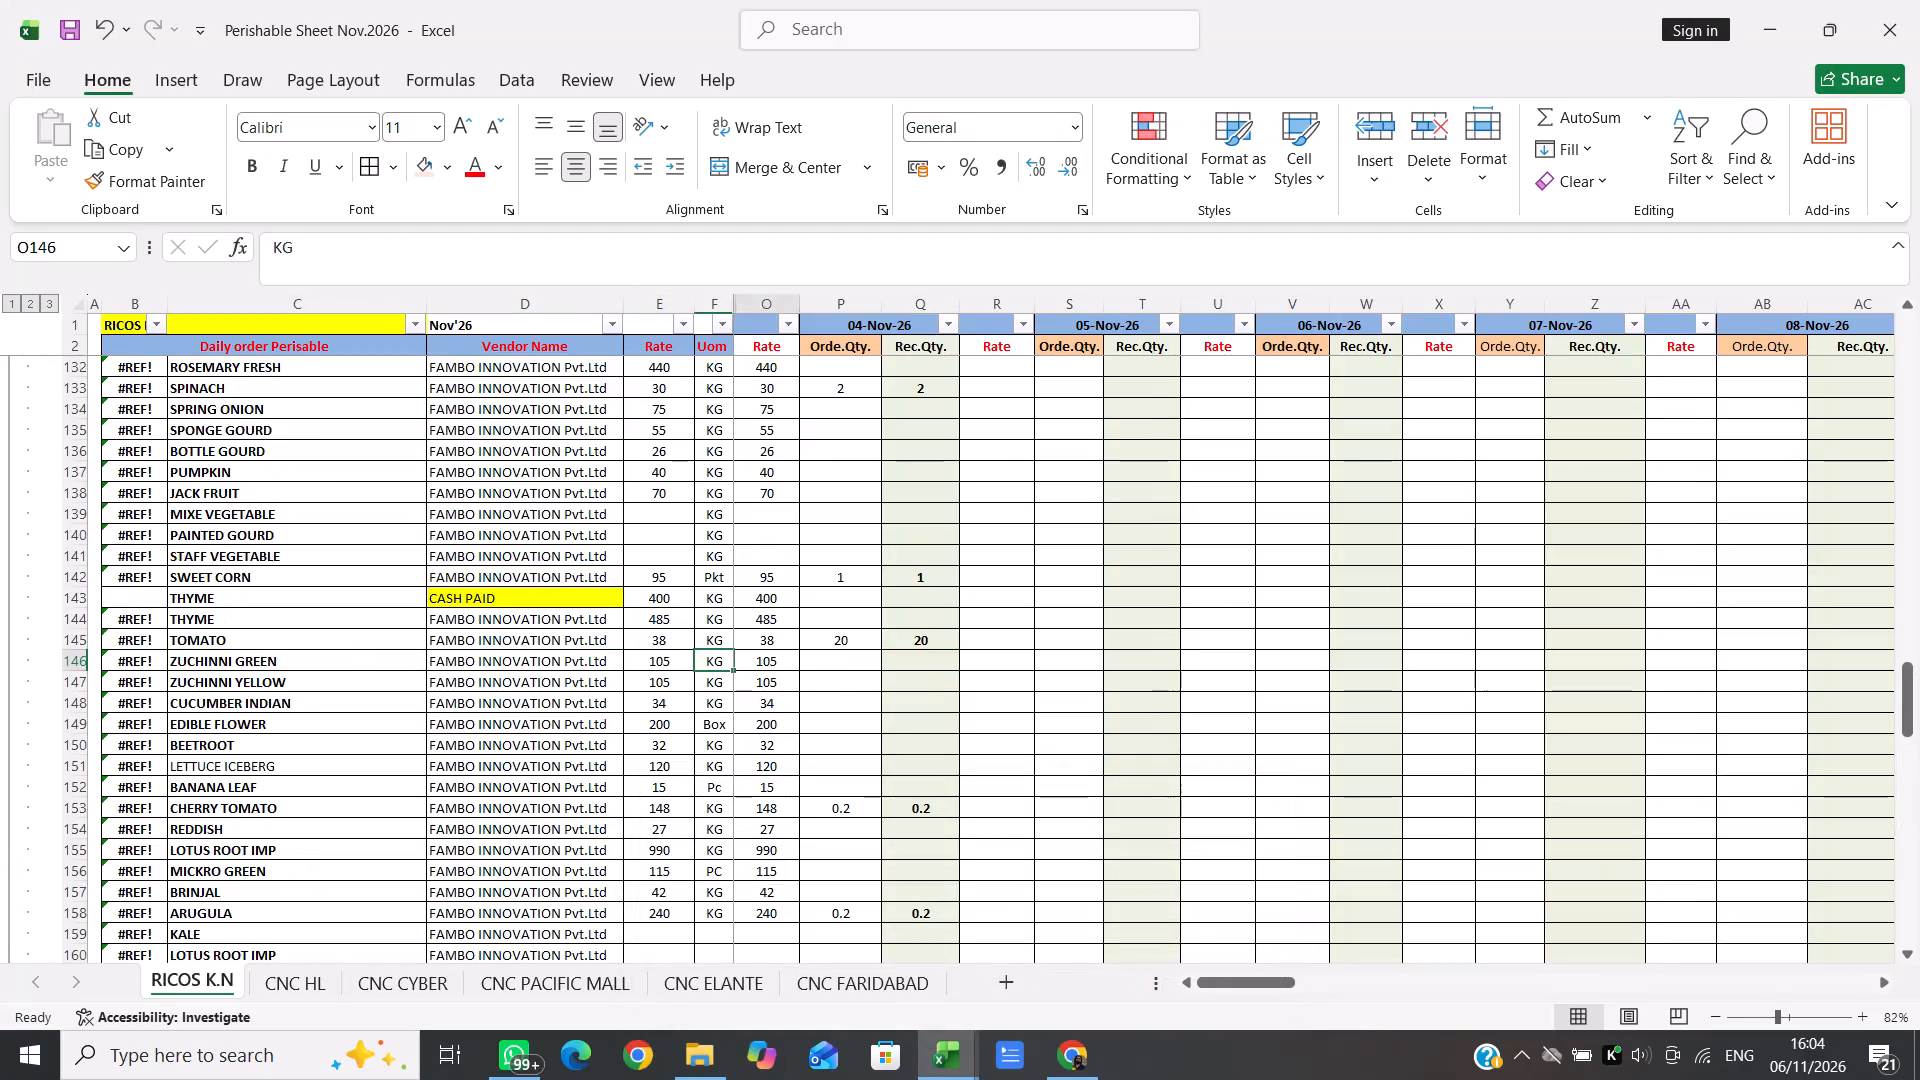
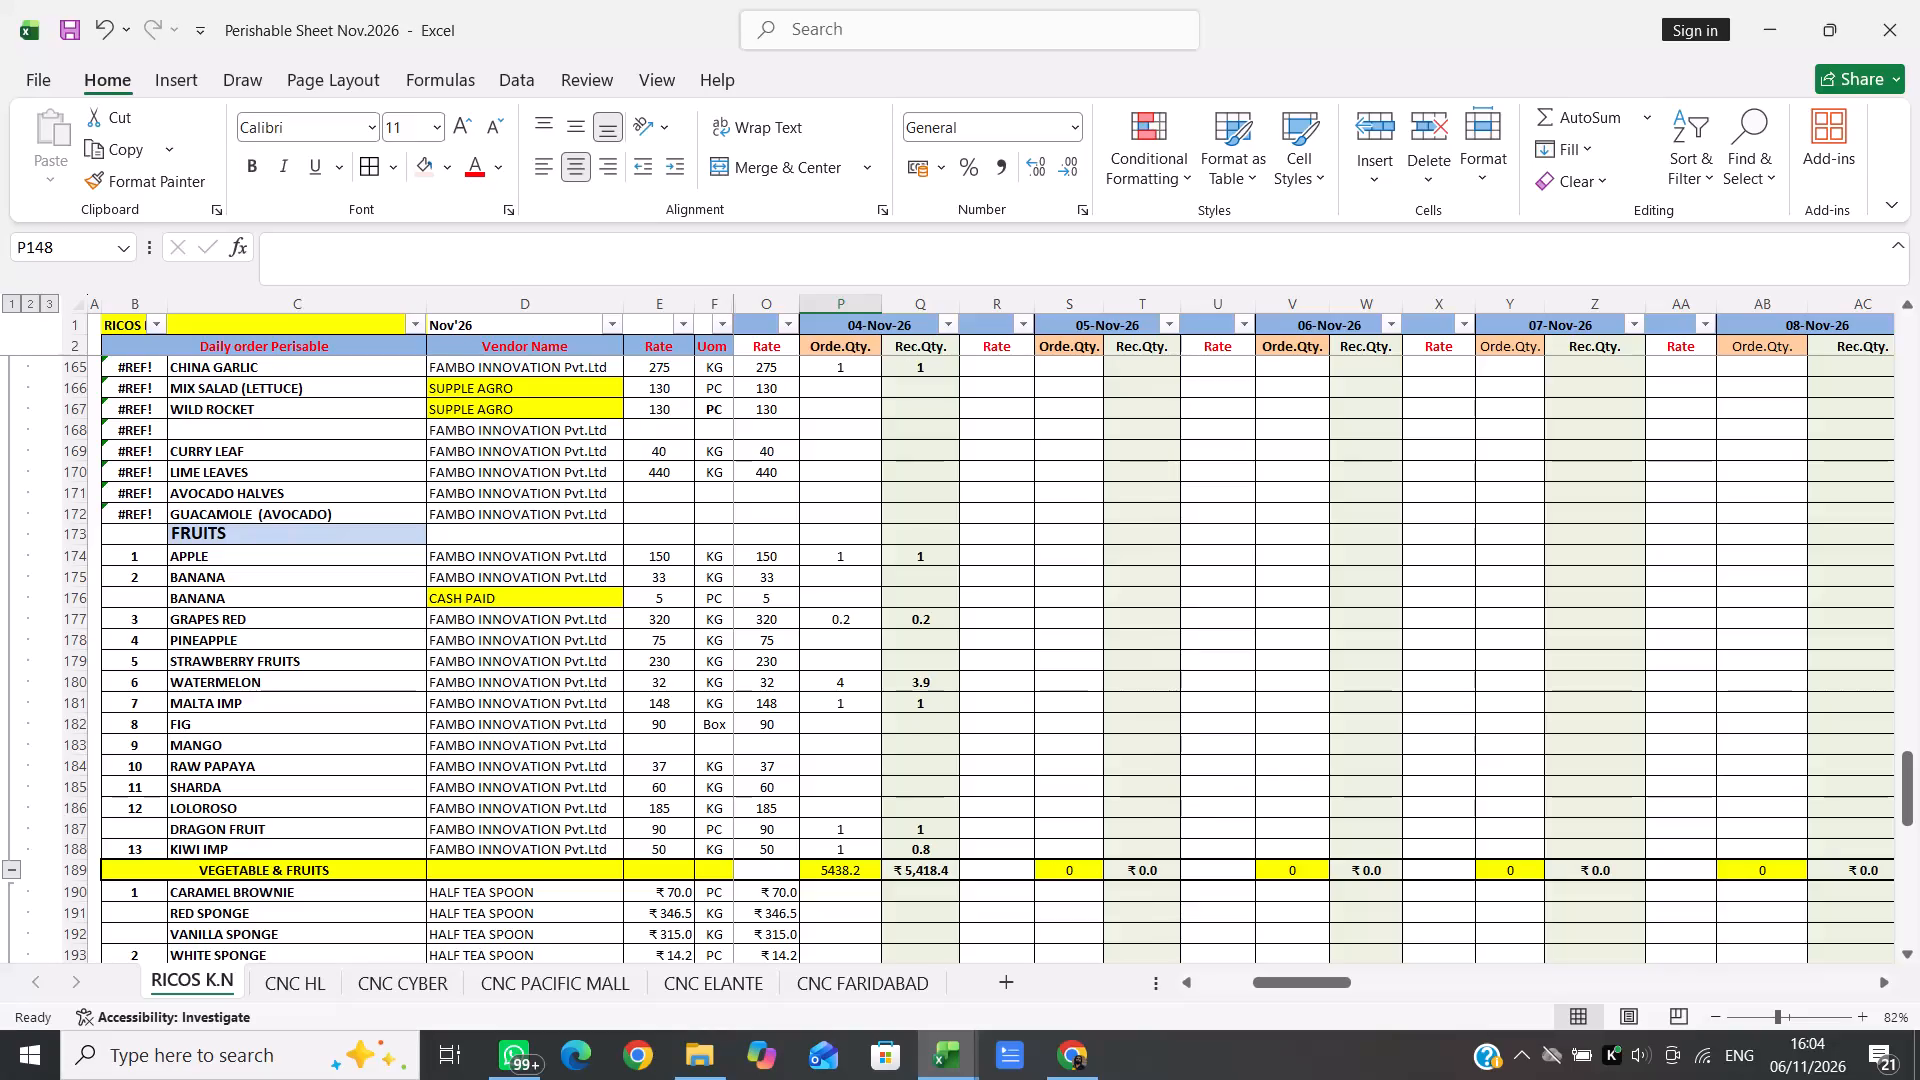
Select the 04-Nov-26 received quantity cell for the BANANA row measured in KG.
left_click(919, 581)
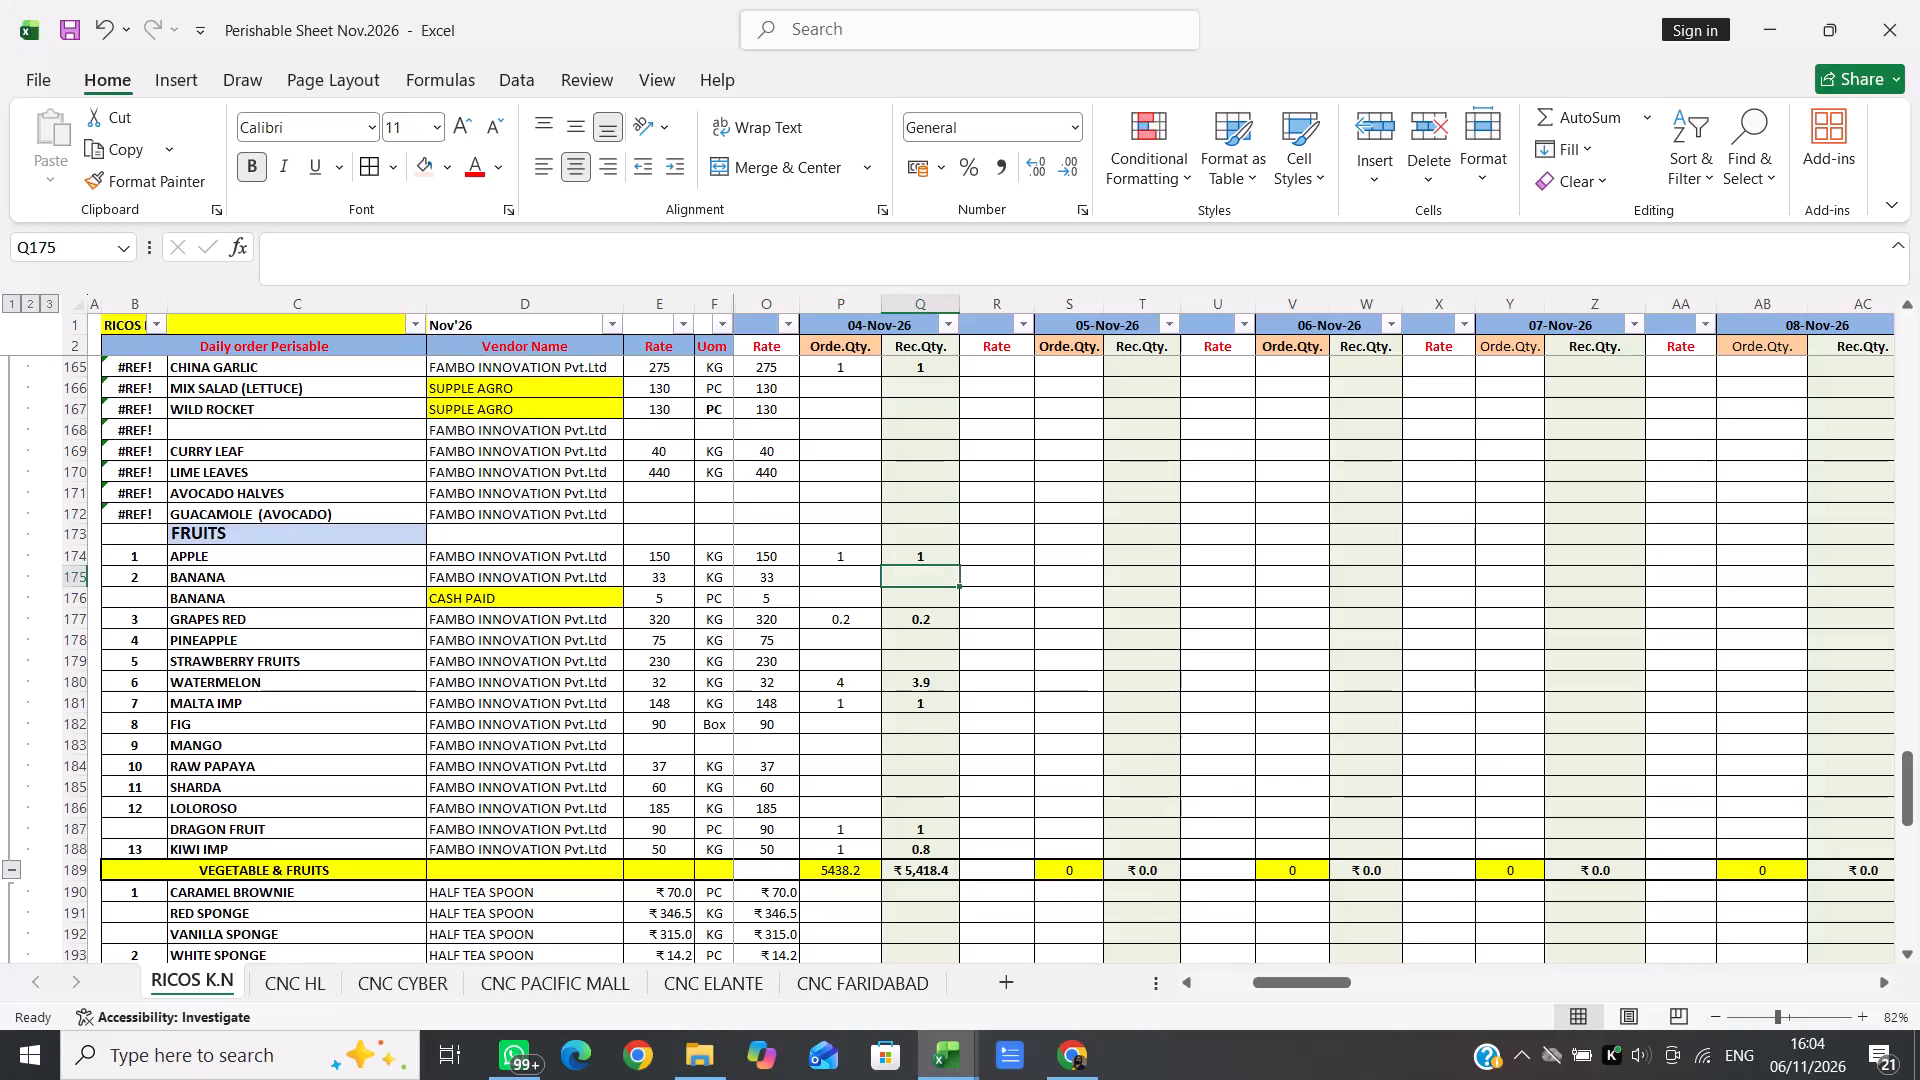
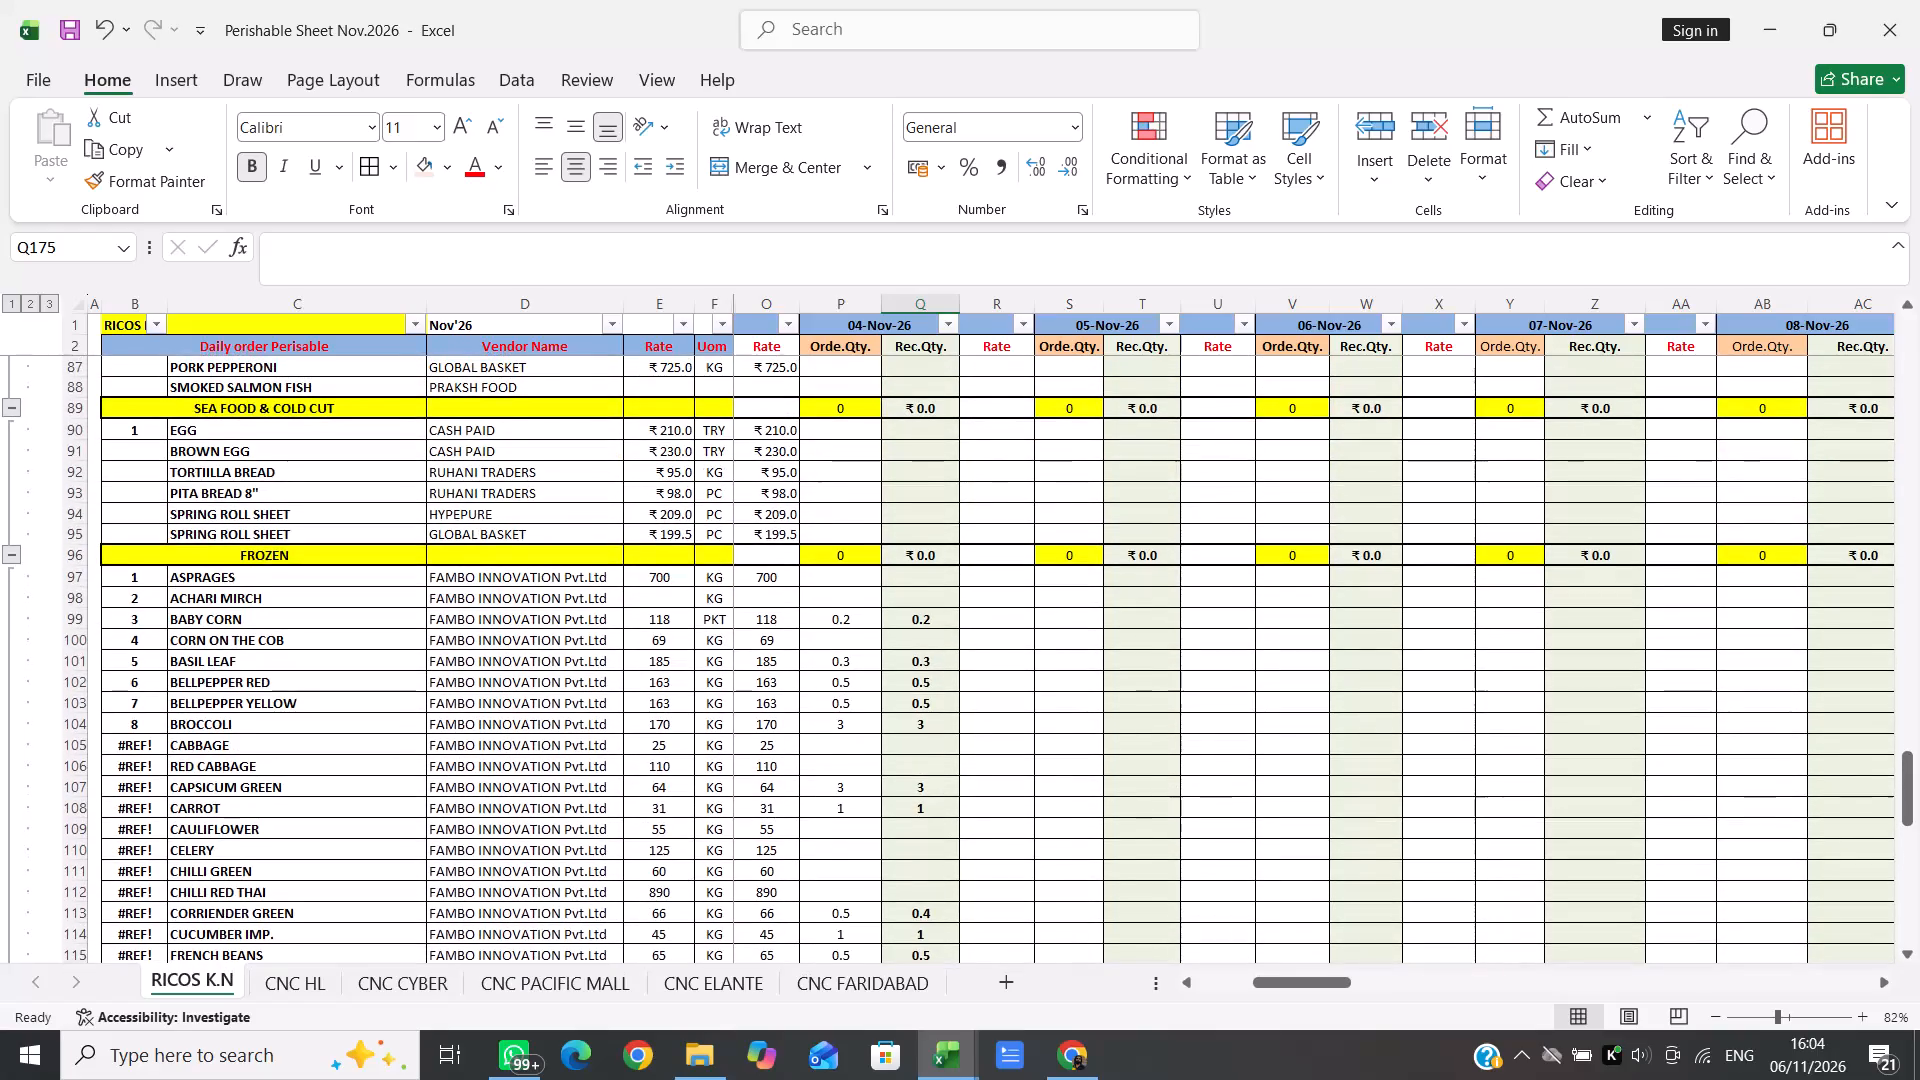
Select the 04-Nov-26 received quantity cells from the BABY CORN row down through the KIWI IMP row.
left_click(915, 613)
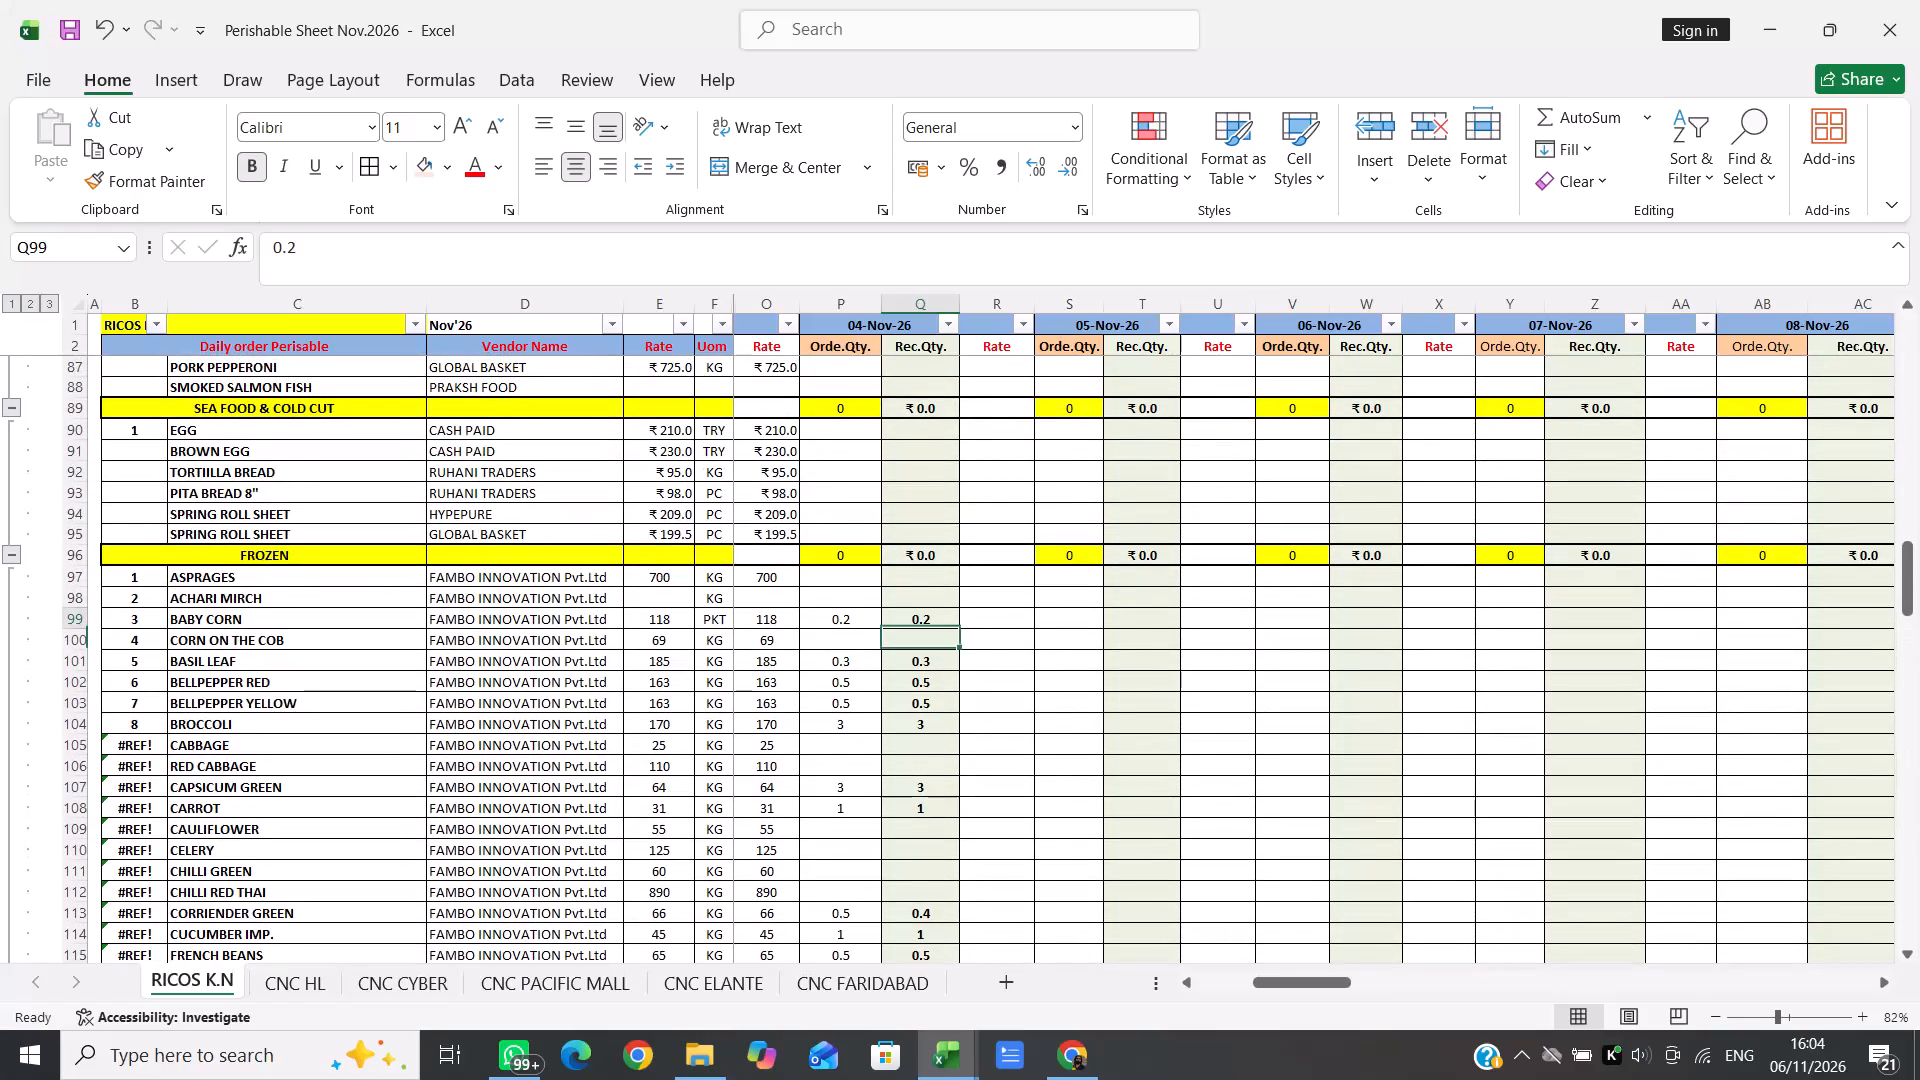
key("shift+Down")
key("shift+Down")
key("shift+Down")
key("shift+Down")
key("shift+Down")
key("shift+Down")
key("shift+Down")
key("shift+Down")
key("shift+Down")
key("shift+Down")
key("shift+Down")
key("shift+Down")
key("shift+Down")
key("shift+Down")
key("shift+Down")
key("shift+Down")
key("shift+Down")
key("shift+Down")
key("shift+Down")
key("shift+Down")
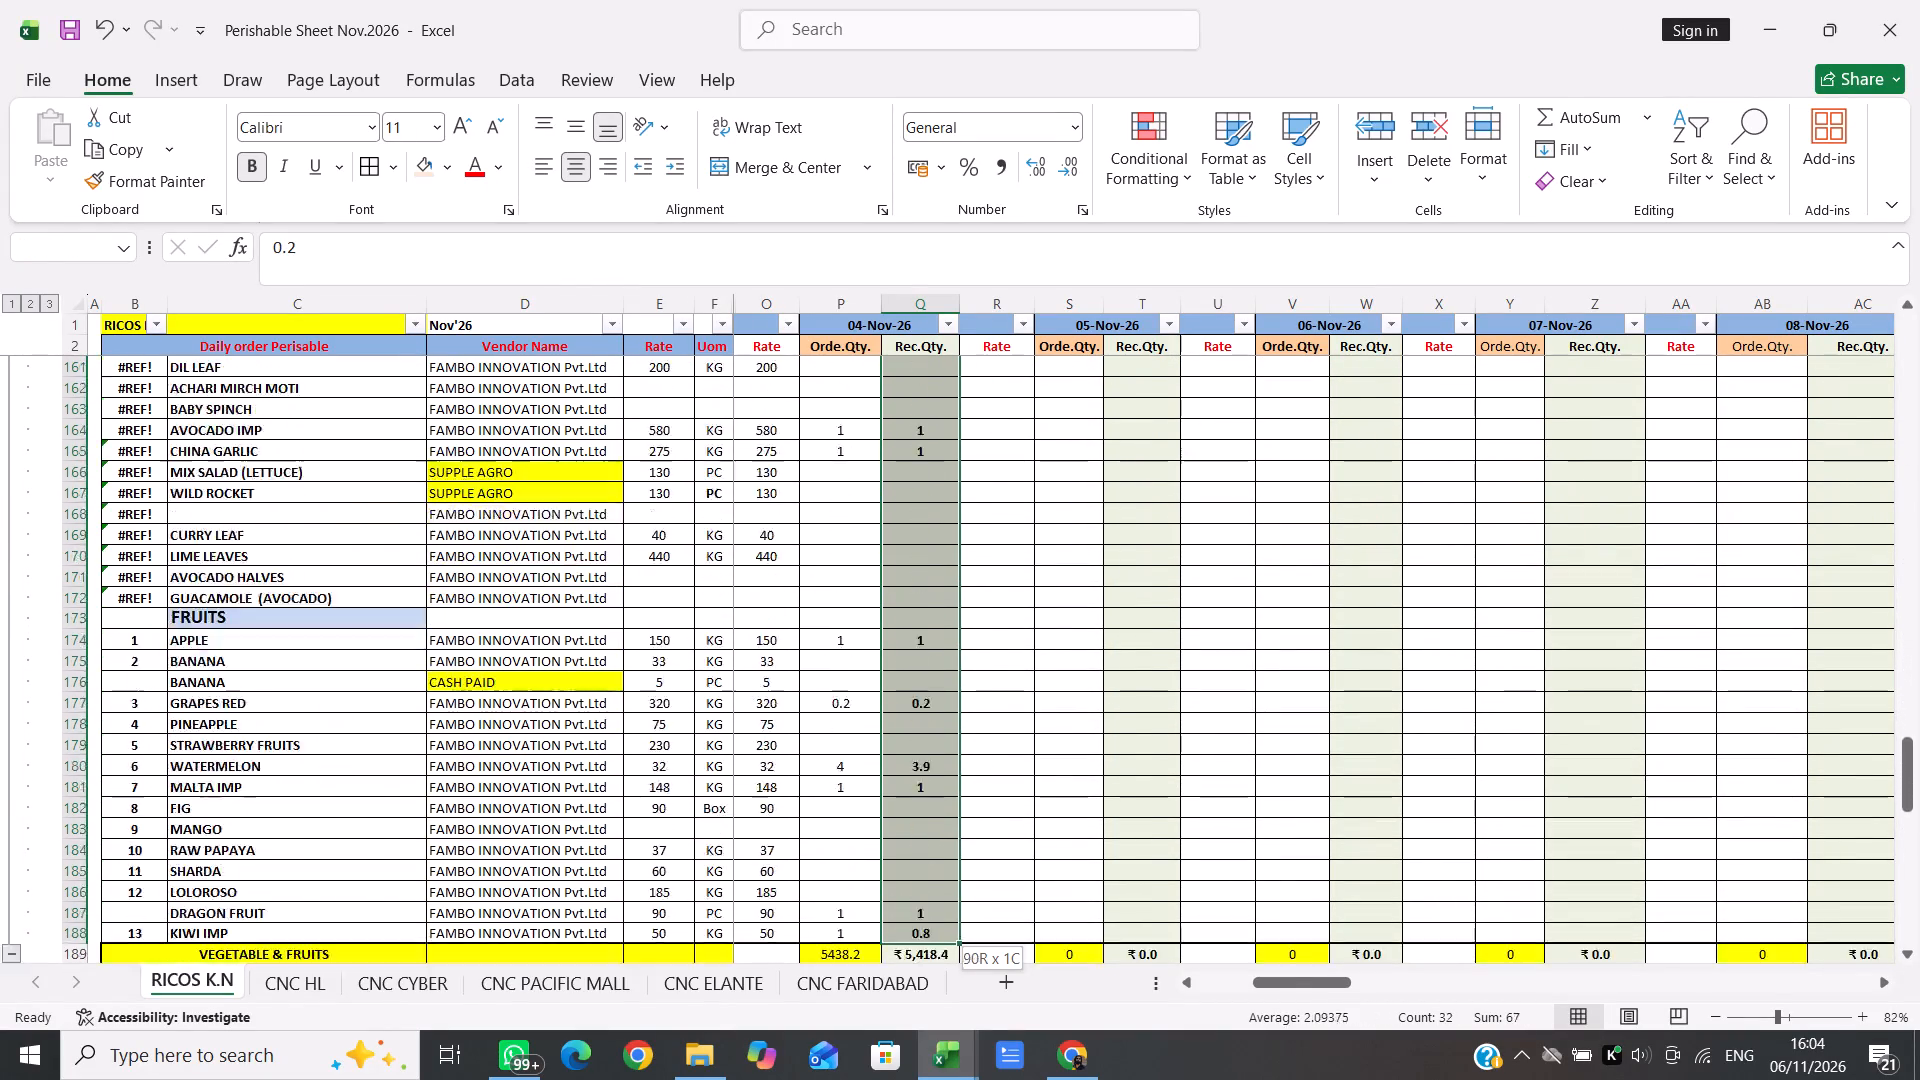
key("shift+Up")
key("shift+Up")
key("shift+Up")
key("shift+Up")
key("shift+Up")
key("shift+Up")
key("shift+Up")
key("shift+Up")
key("shift+Up")
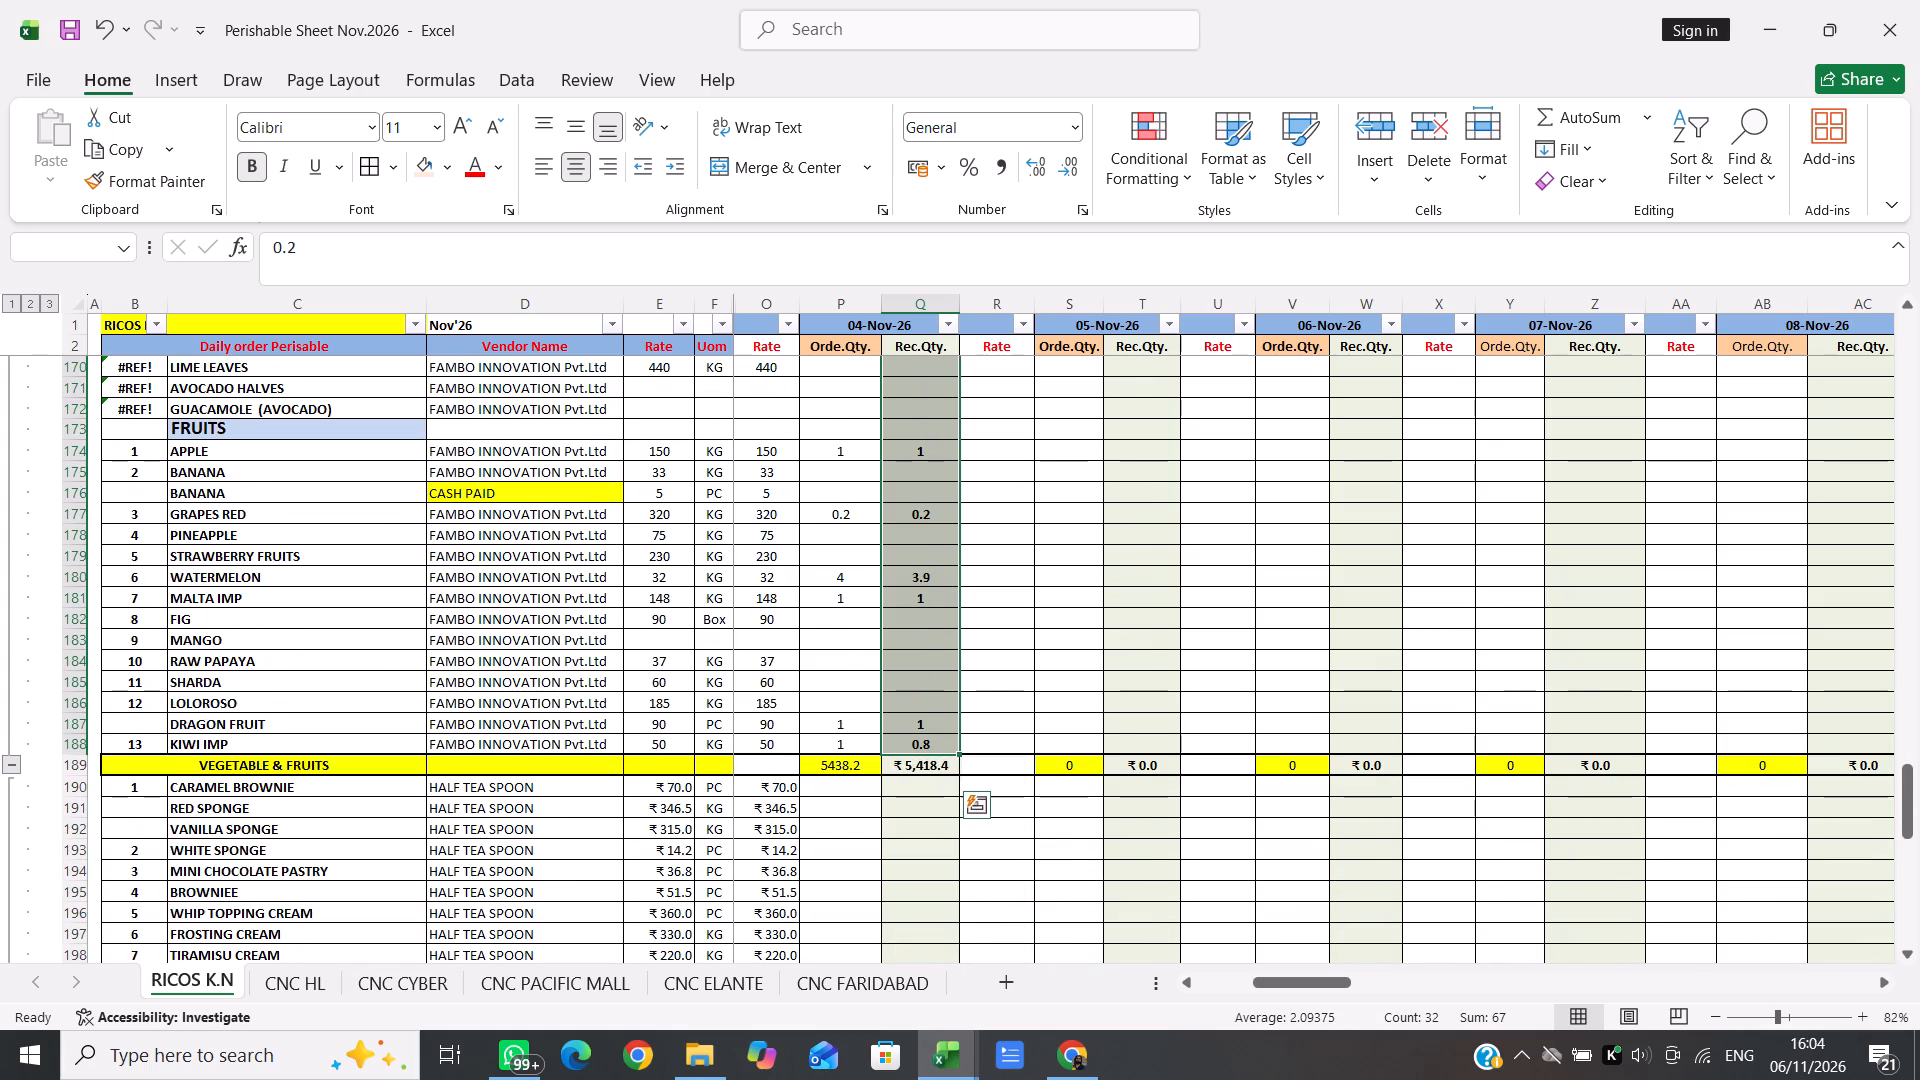
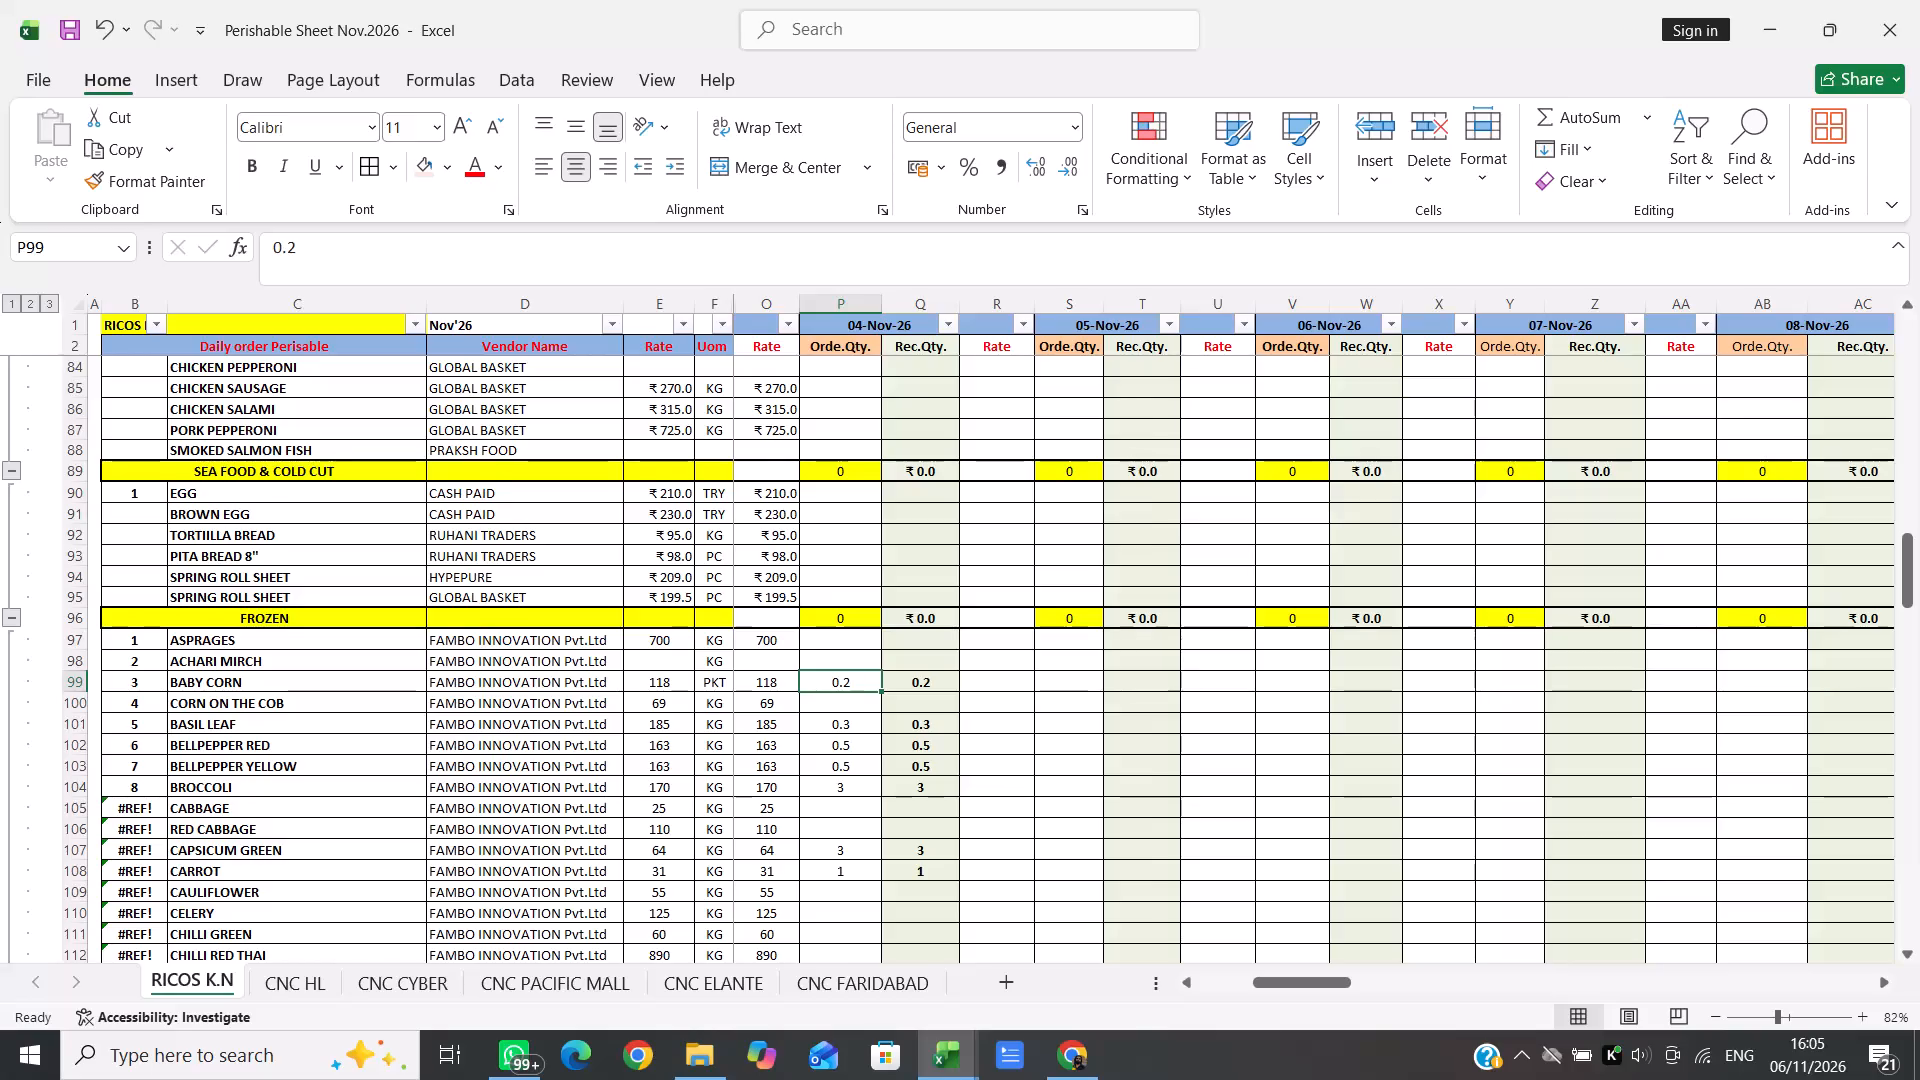
Review the 04-Nov-26 ordered and received vegetable and fruit quantities, and inspect the received total's formula in the VEGETABLE & FRUITS row.
scroll(915, 795, "down", 1)
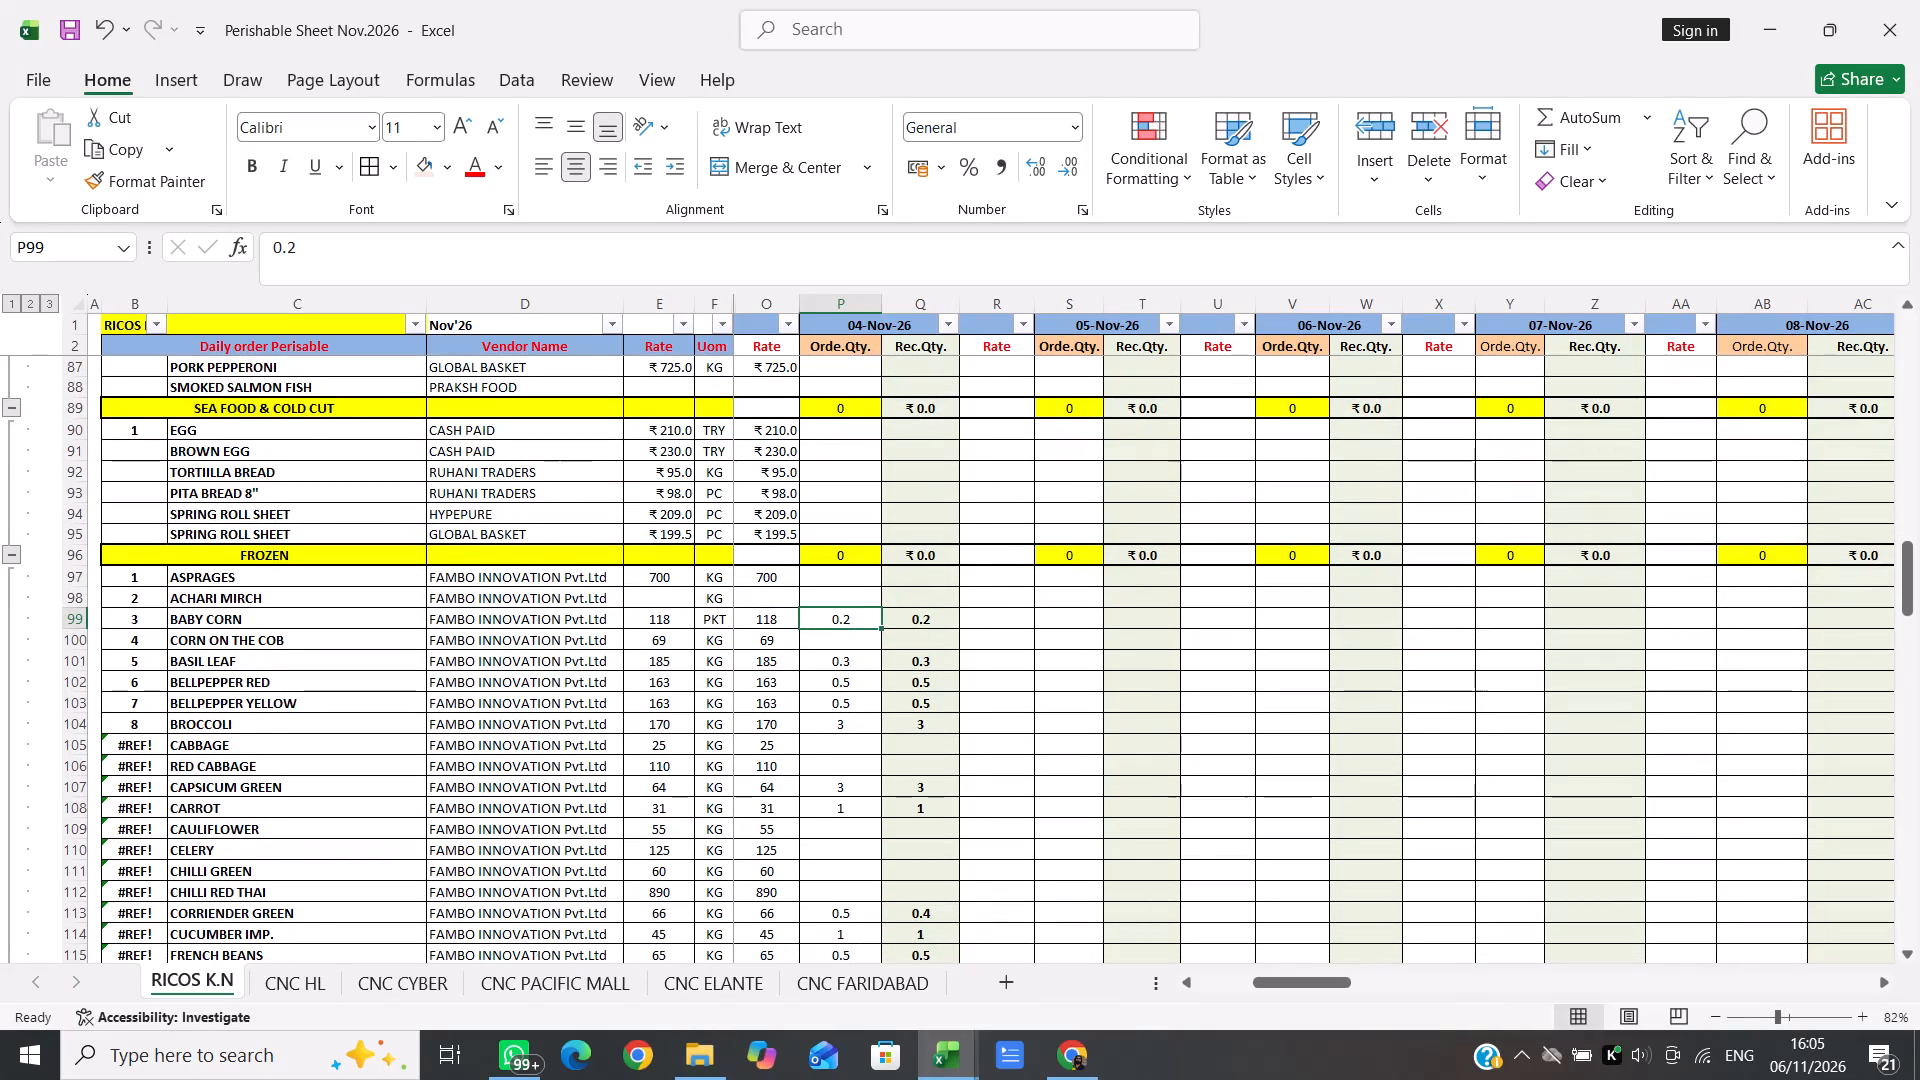
scroll(915, 795, "down", 6)
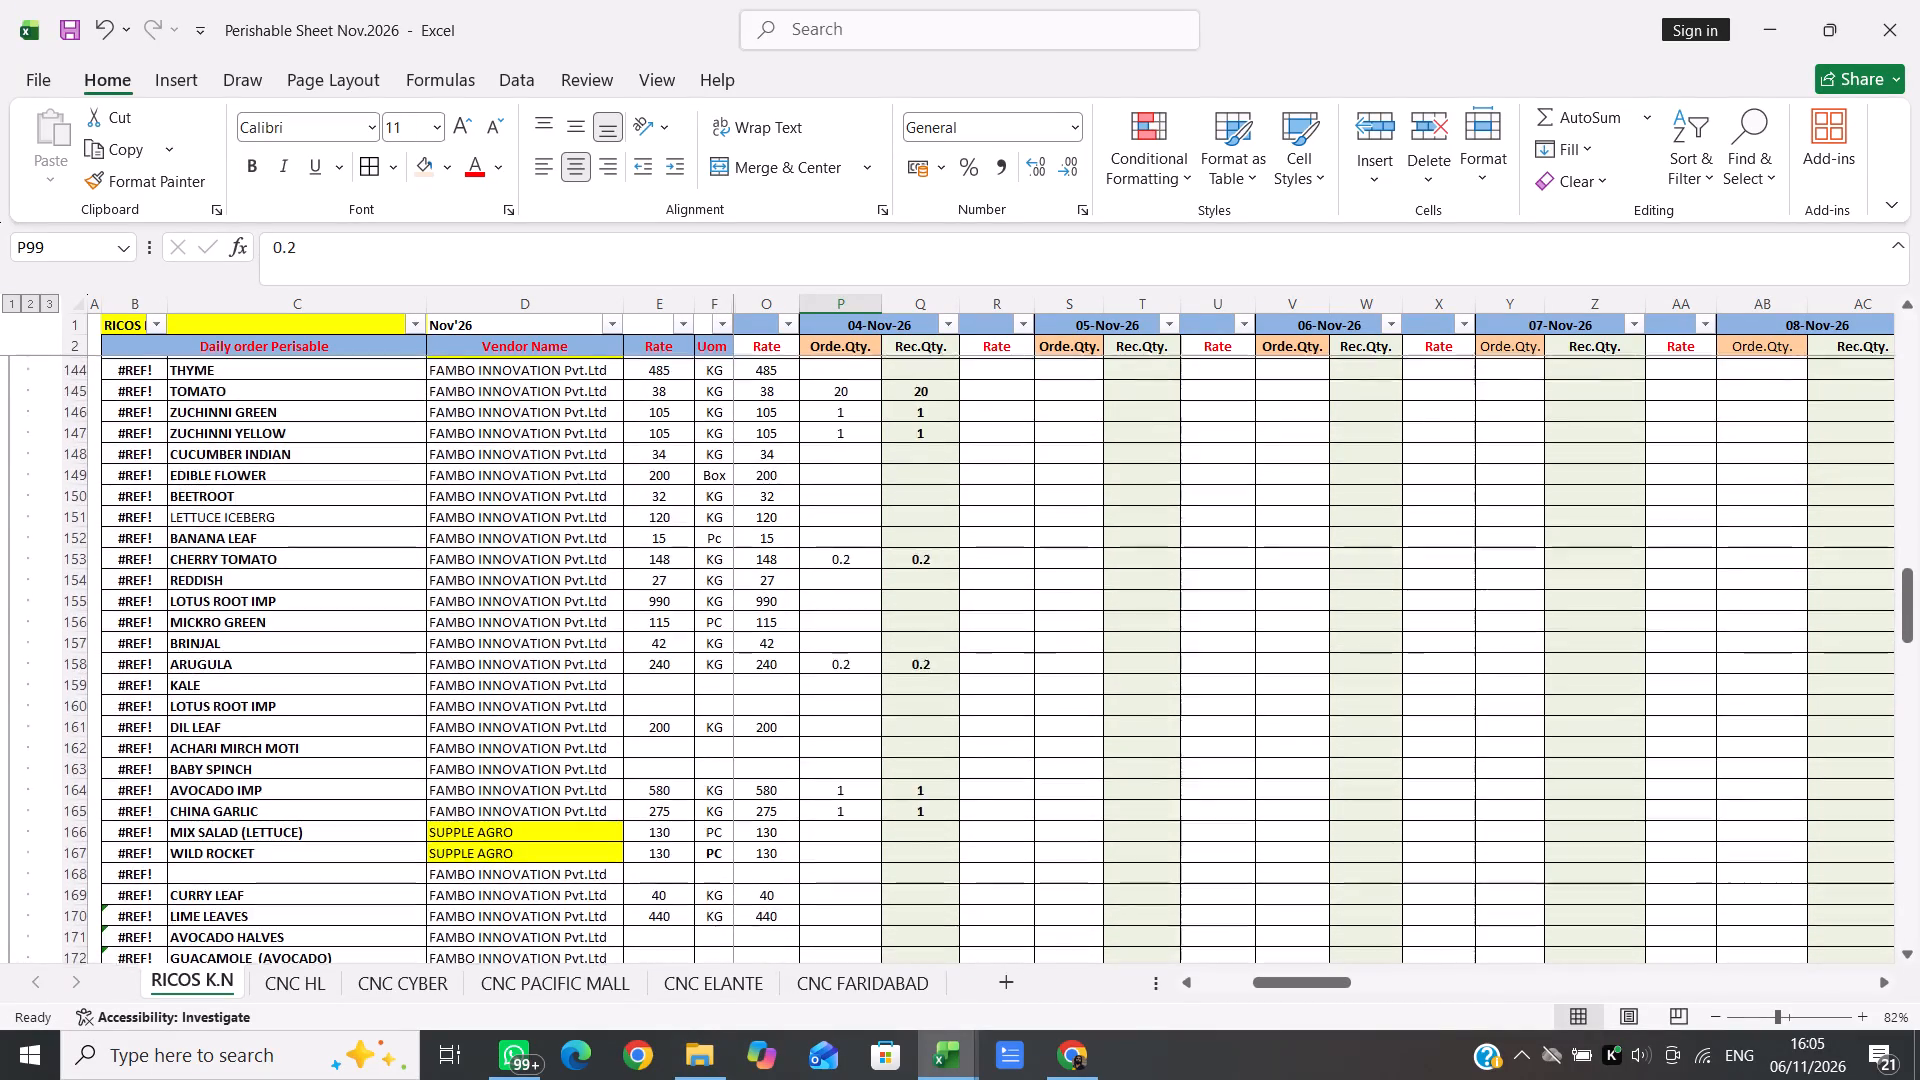
scroll(915, 795, "down", 4)
scroll(915, 795, "up", 1)
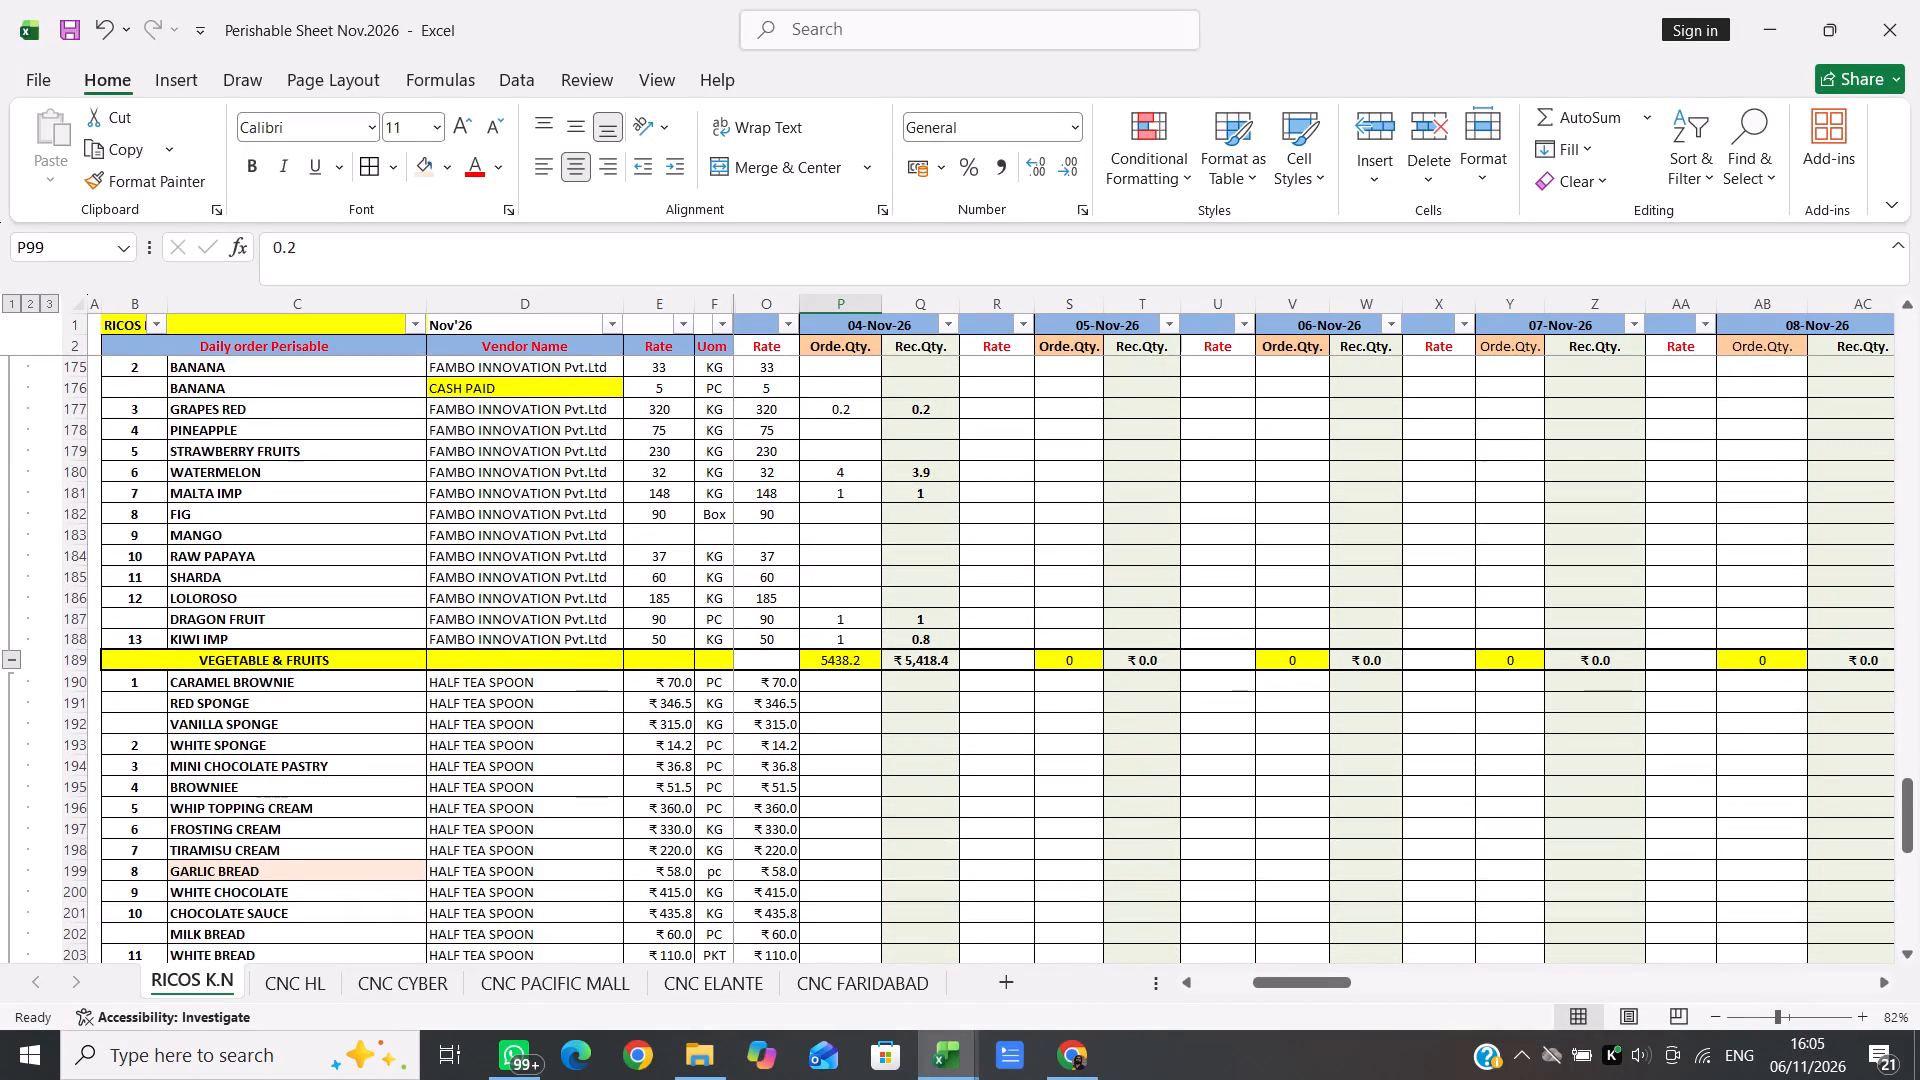
left_click(920, 654)
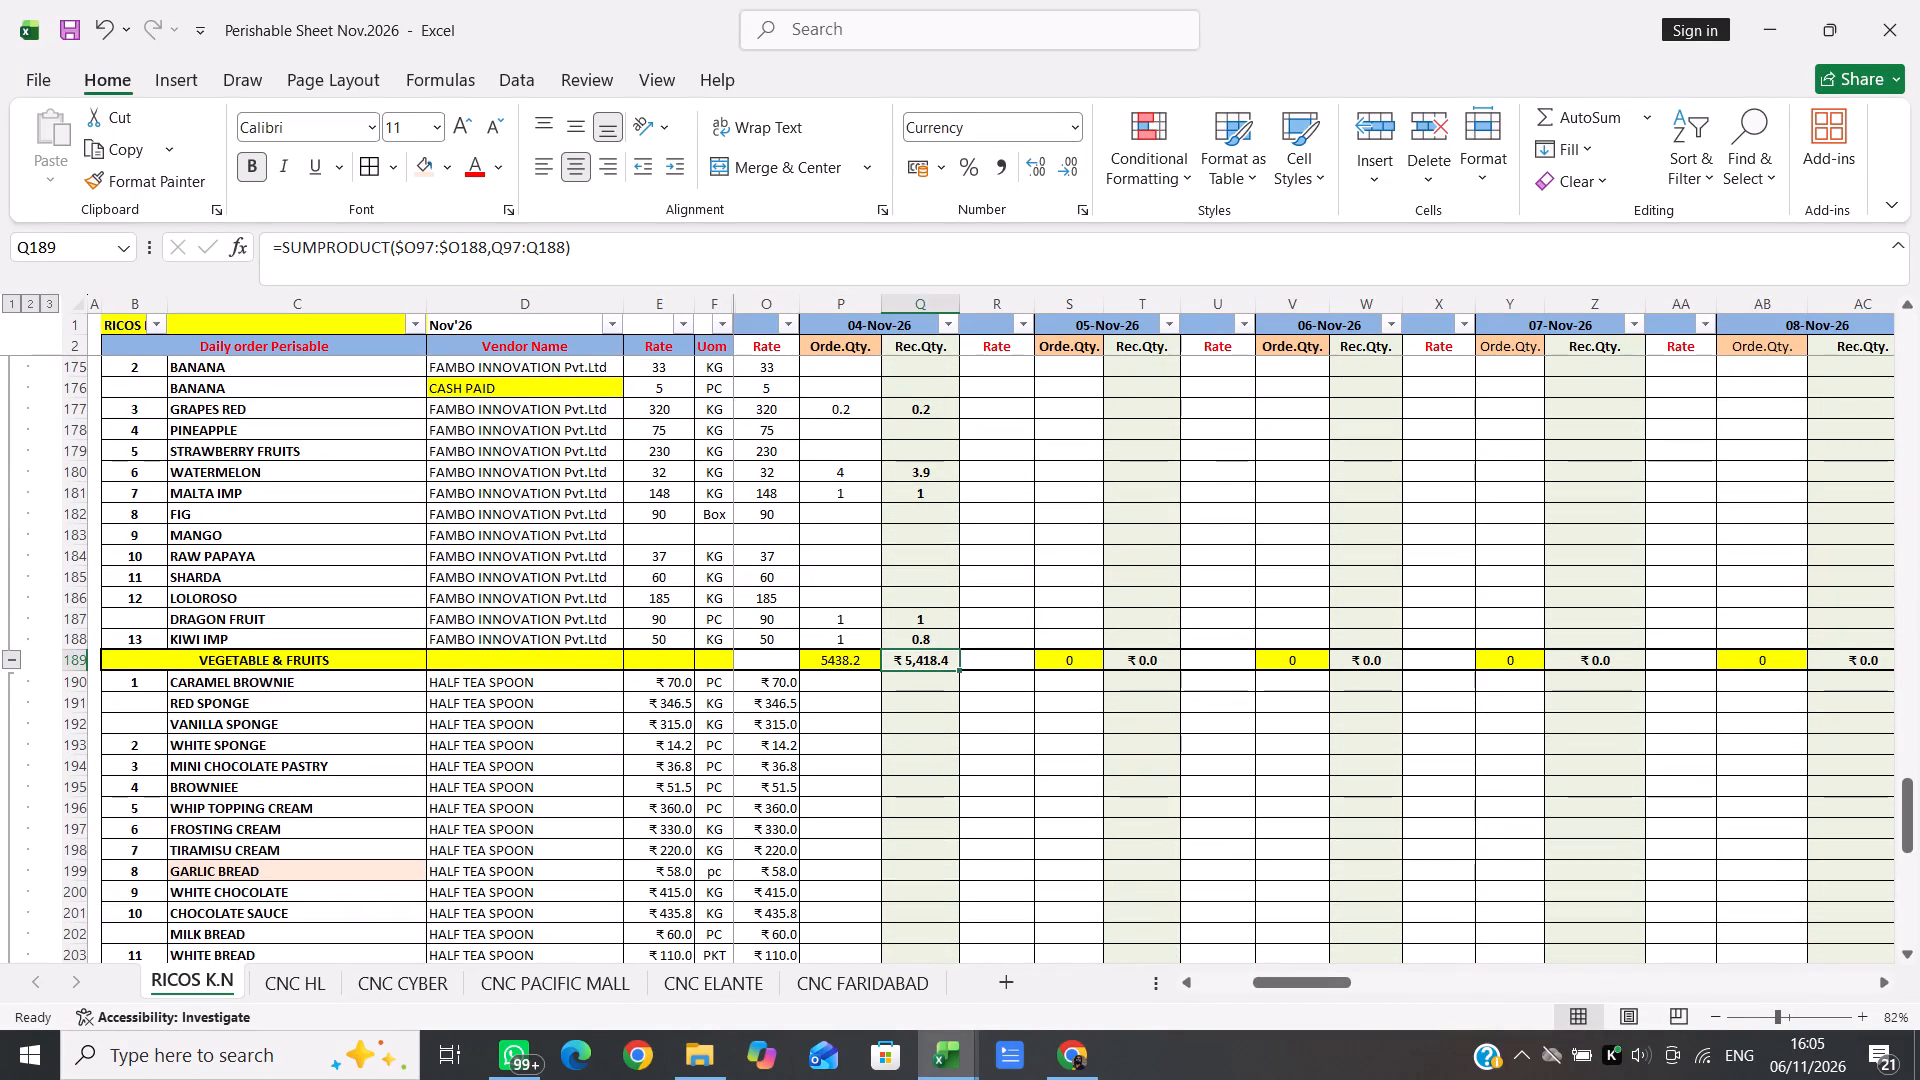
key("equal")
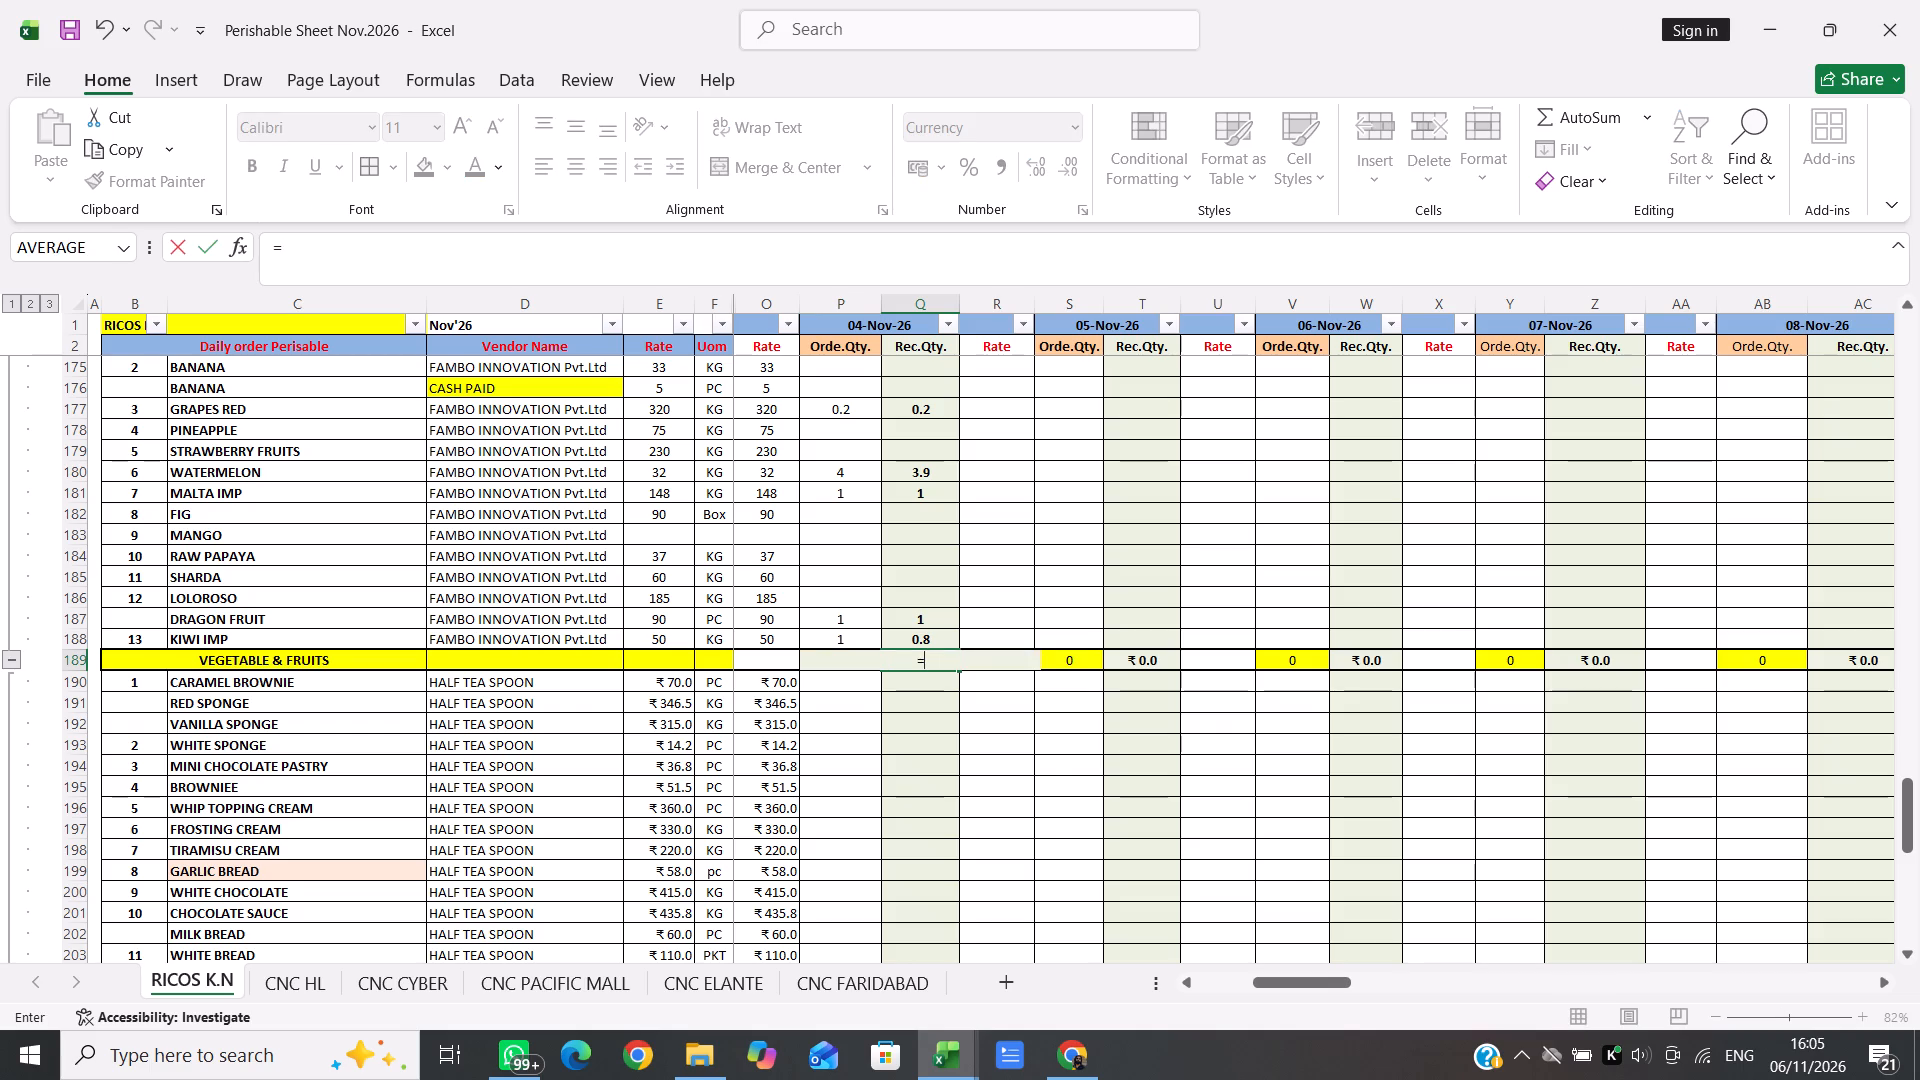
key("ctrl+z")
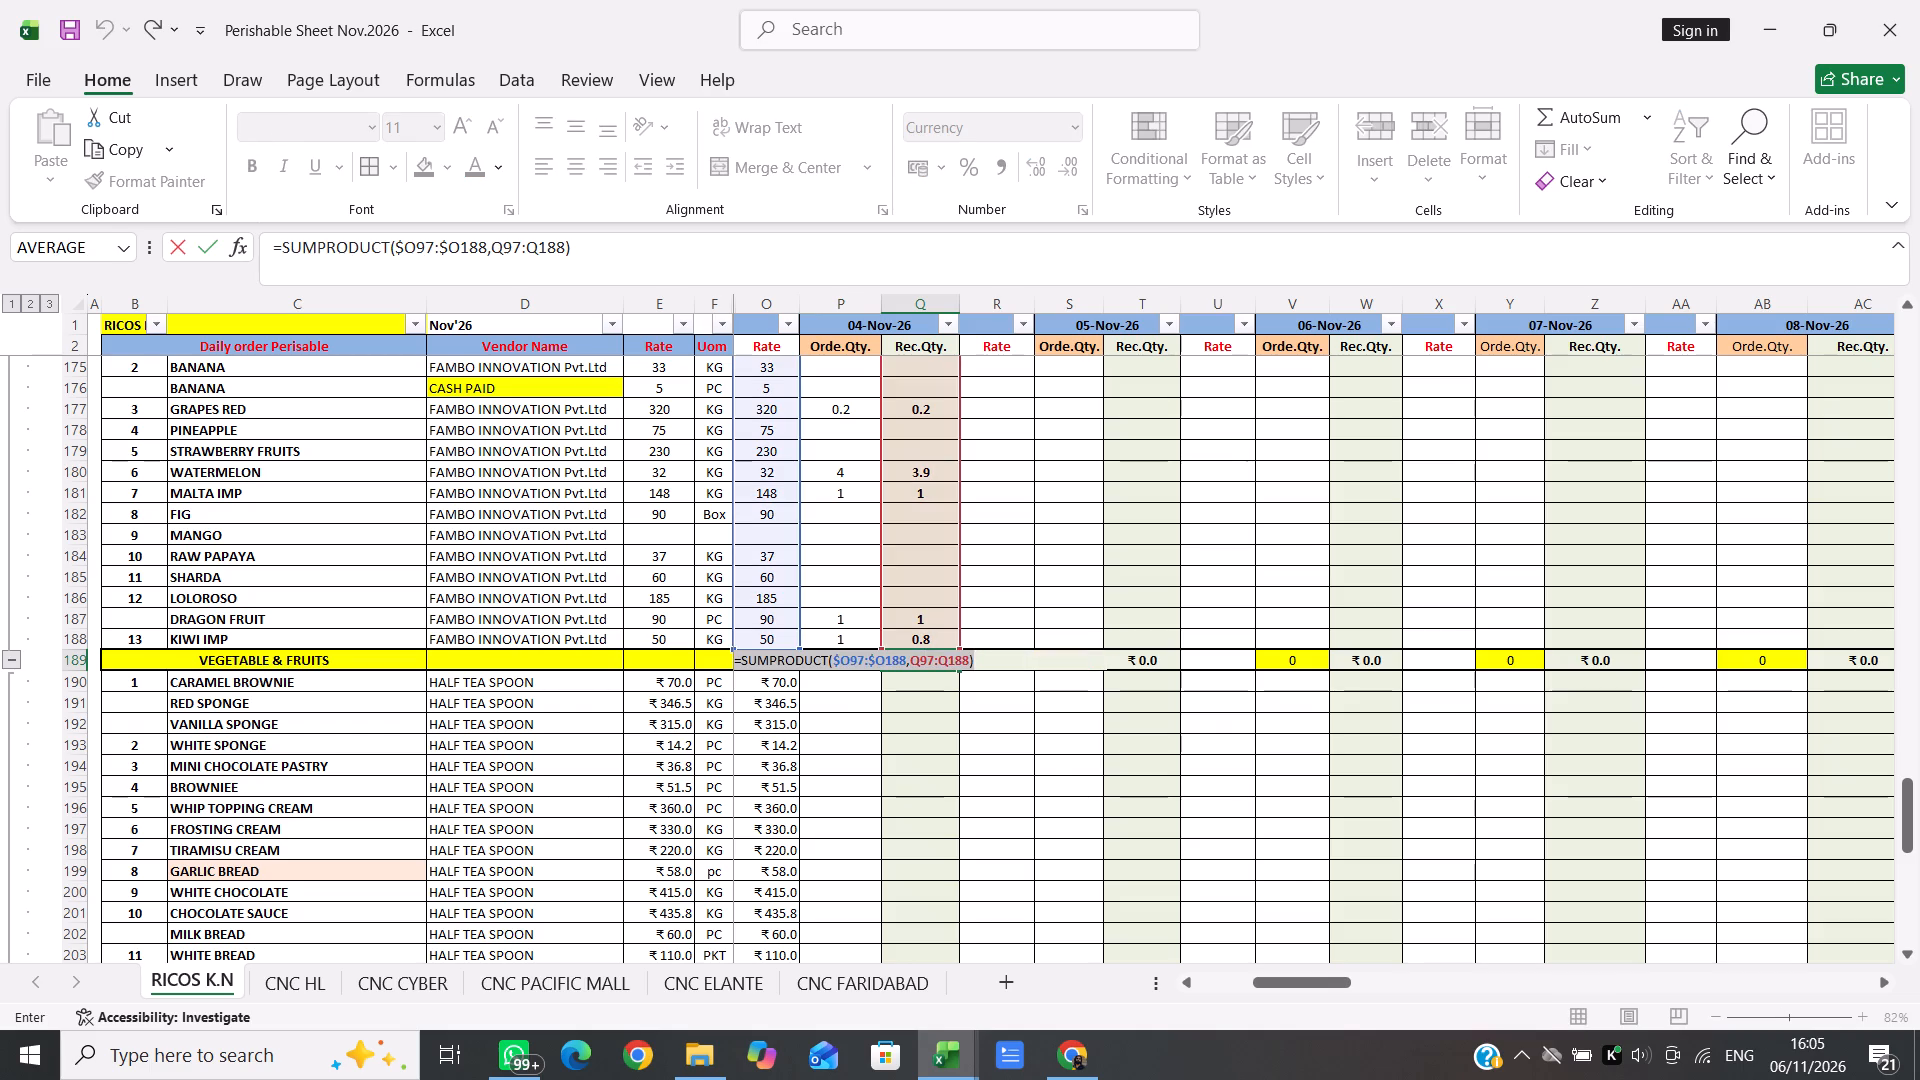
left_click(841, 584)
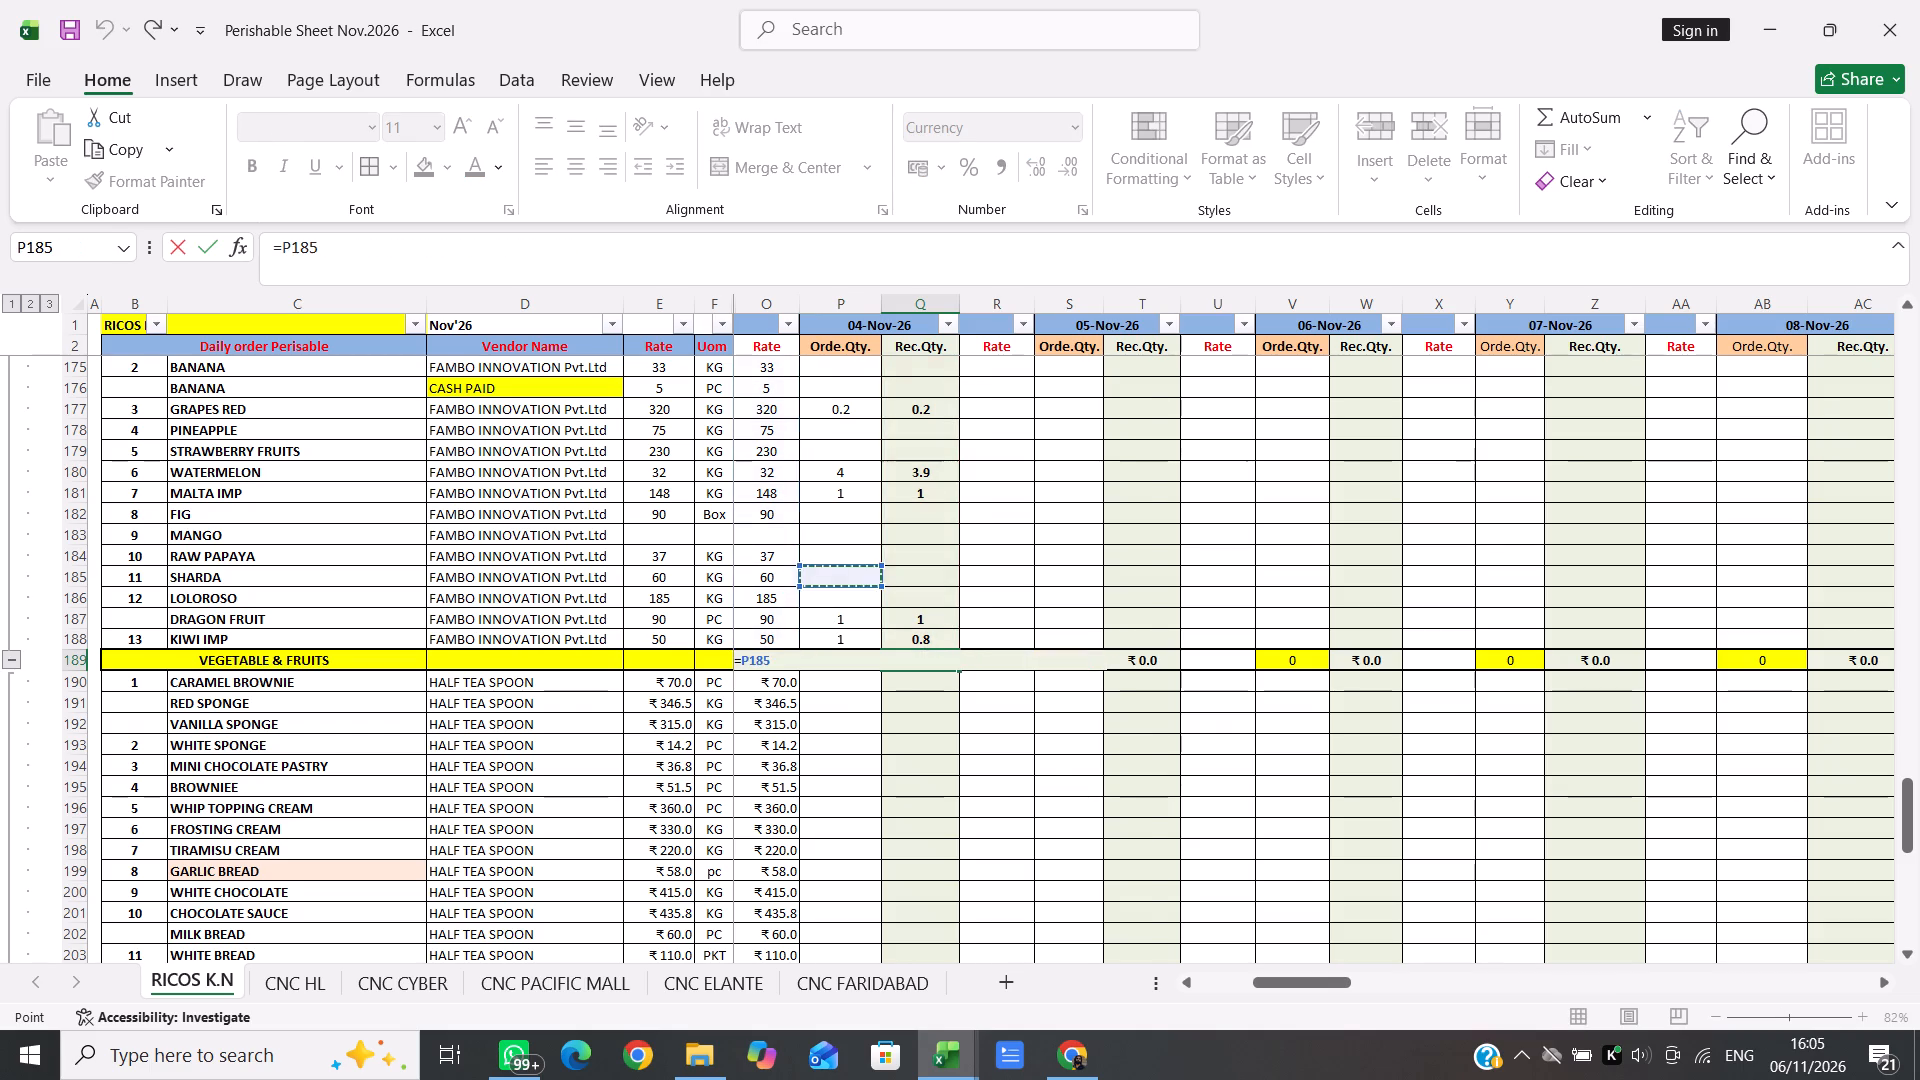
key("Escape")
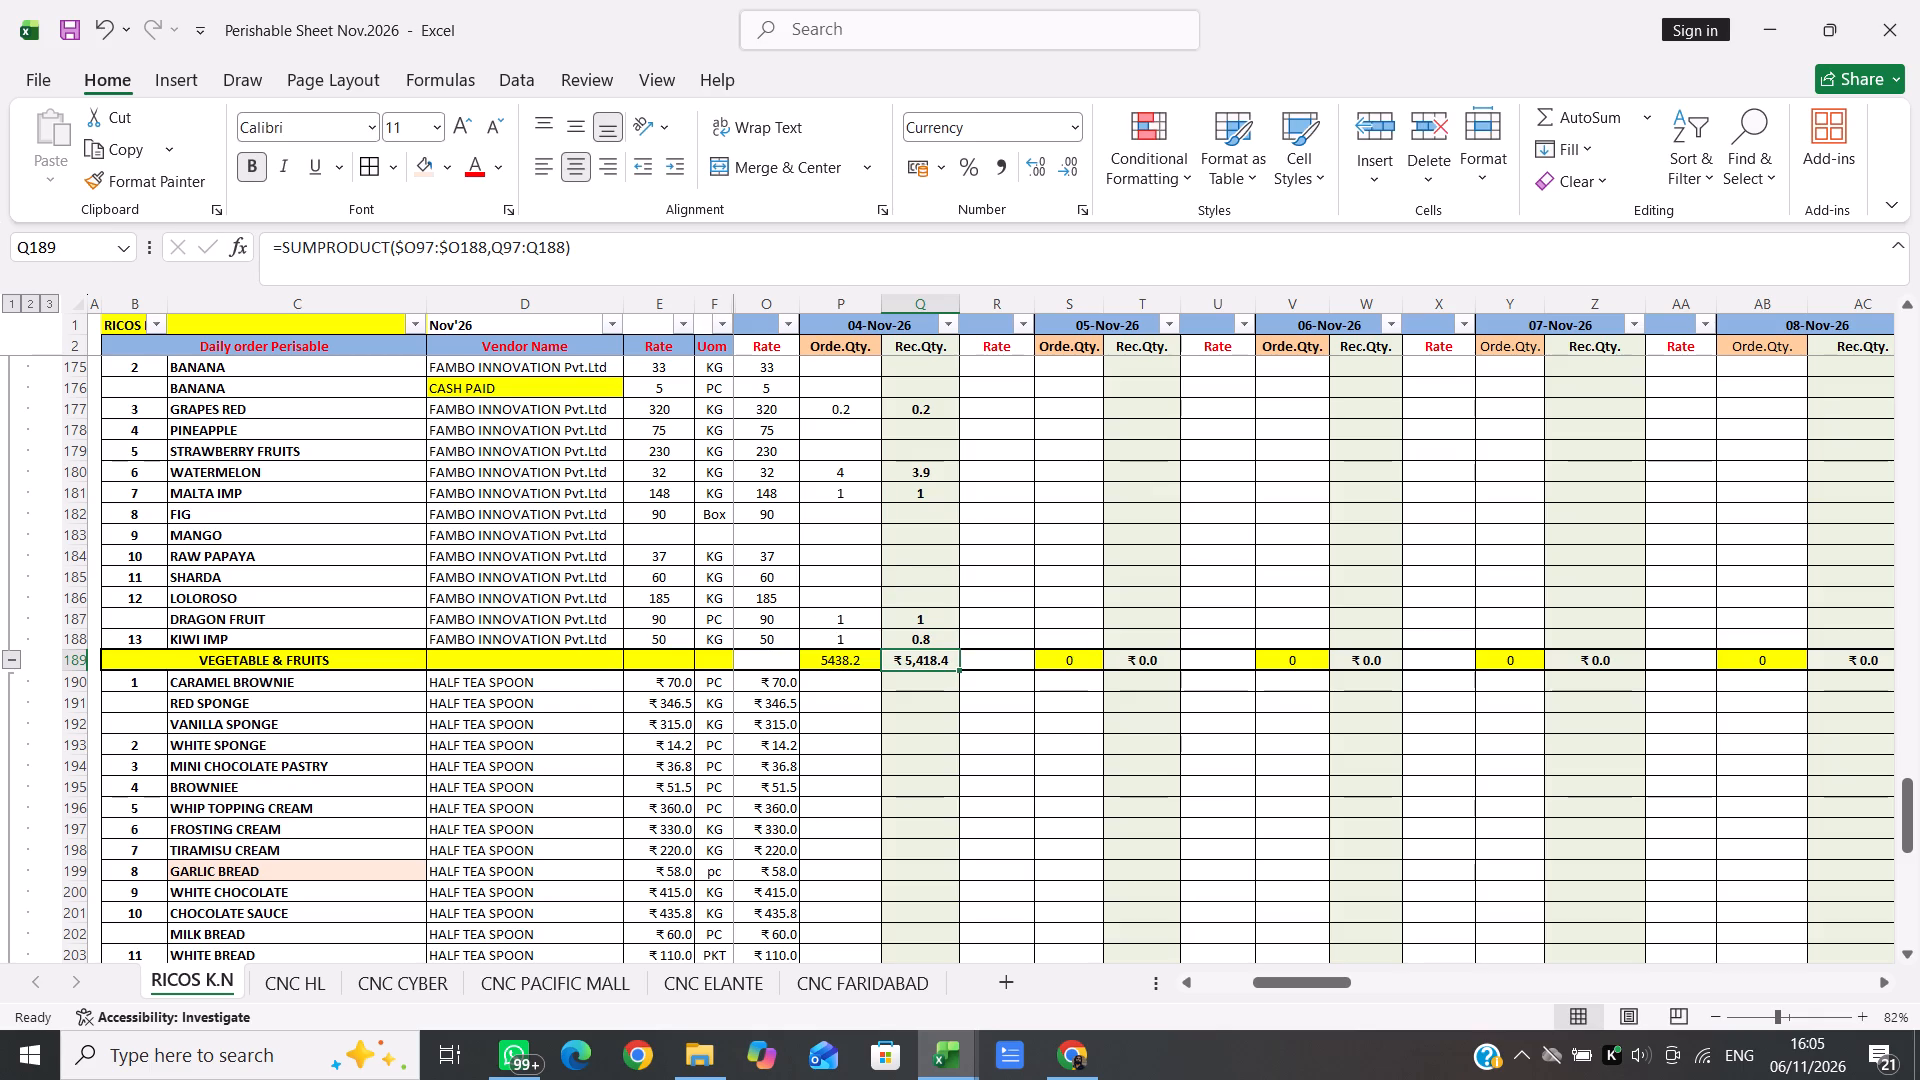
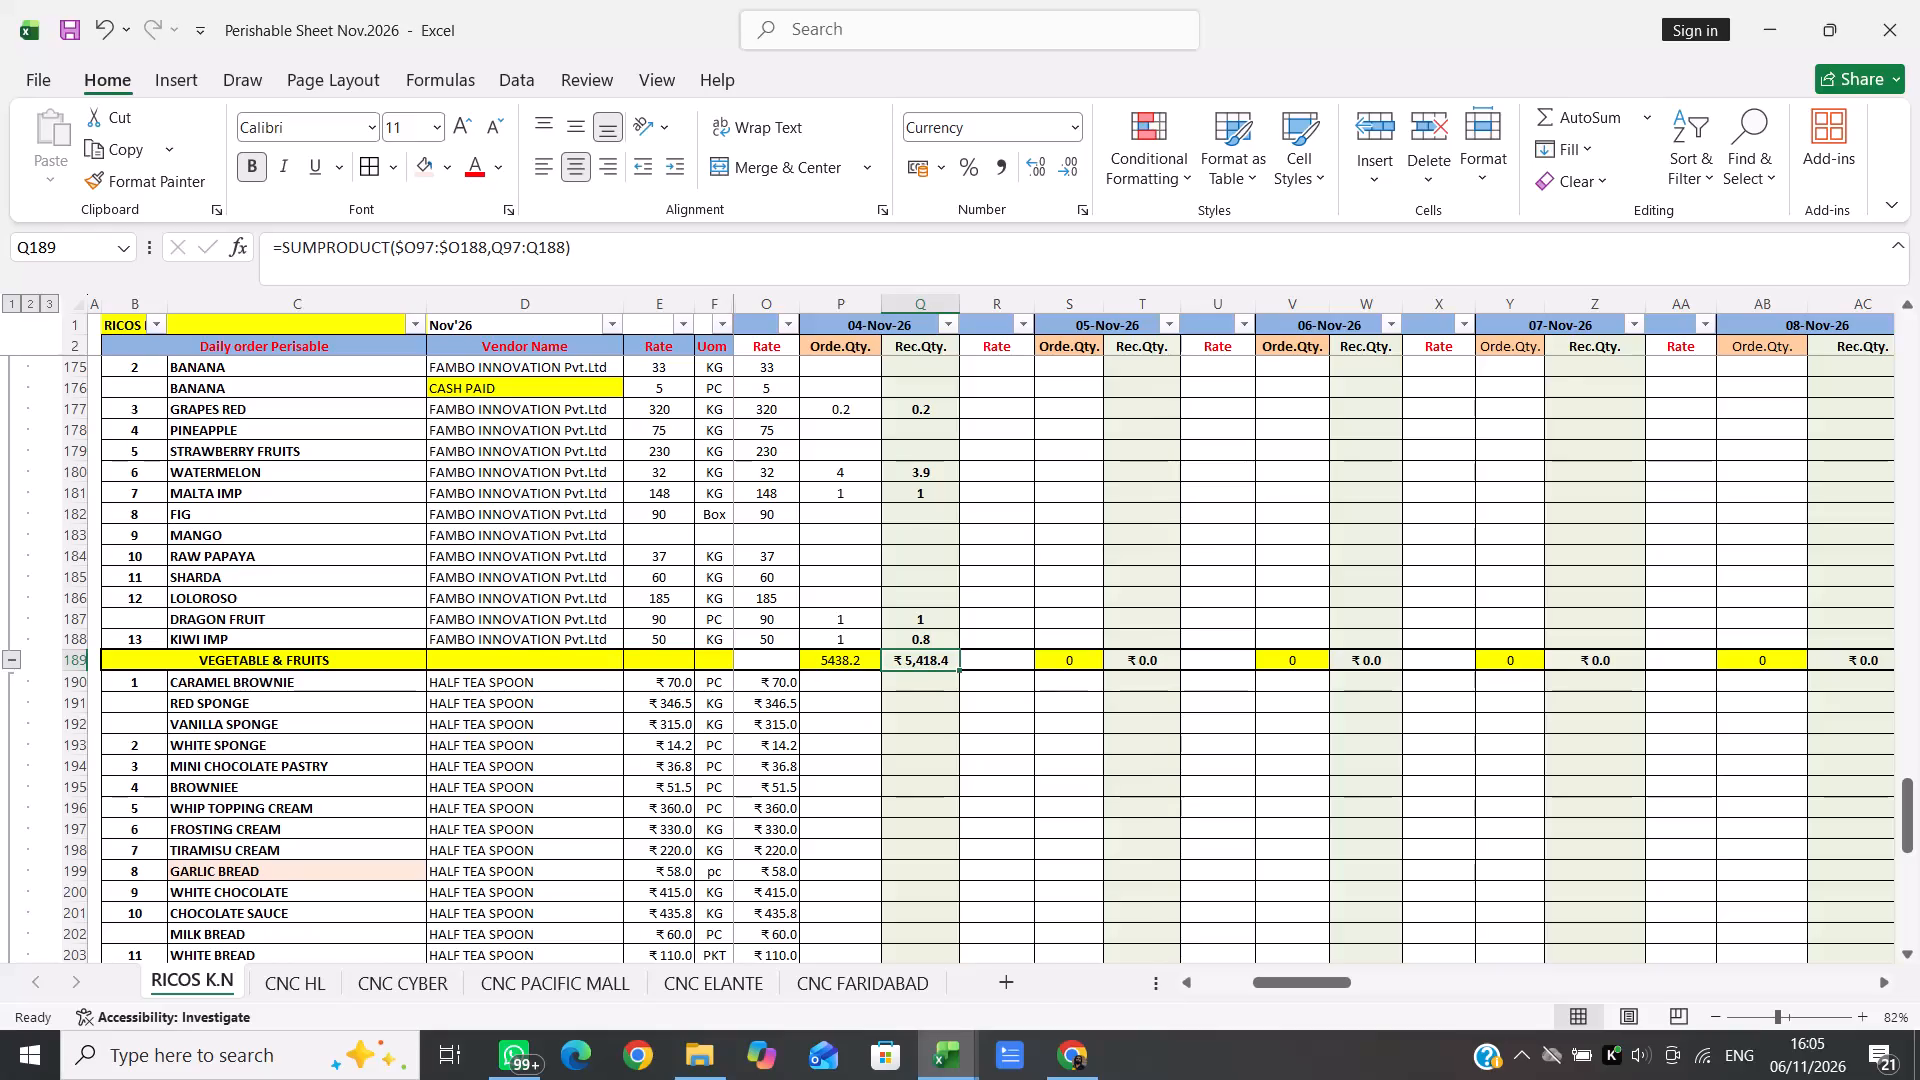
Set the KIWI IMP rate to 500 in both the main Rate column and the Rate column beside the 04-Nov-26 quantities.
left_click(667, 638)
type("500")
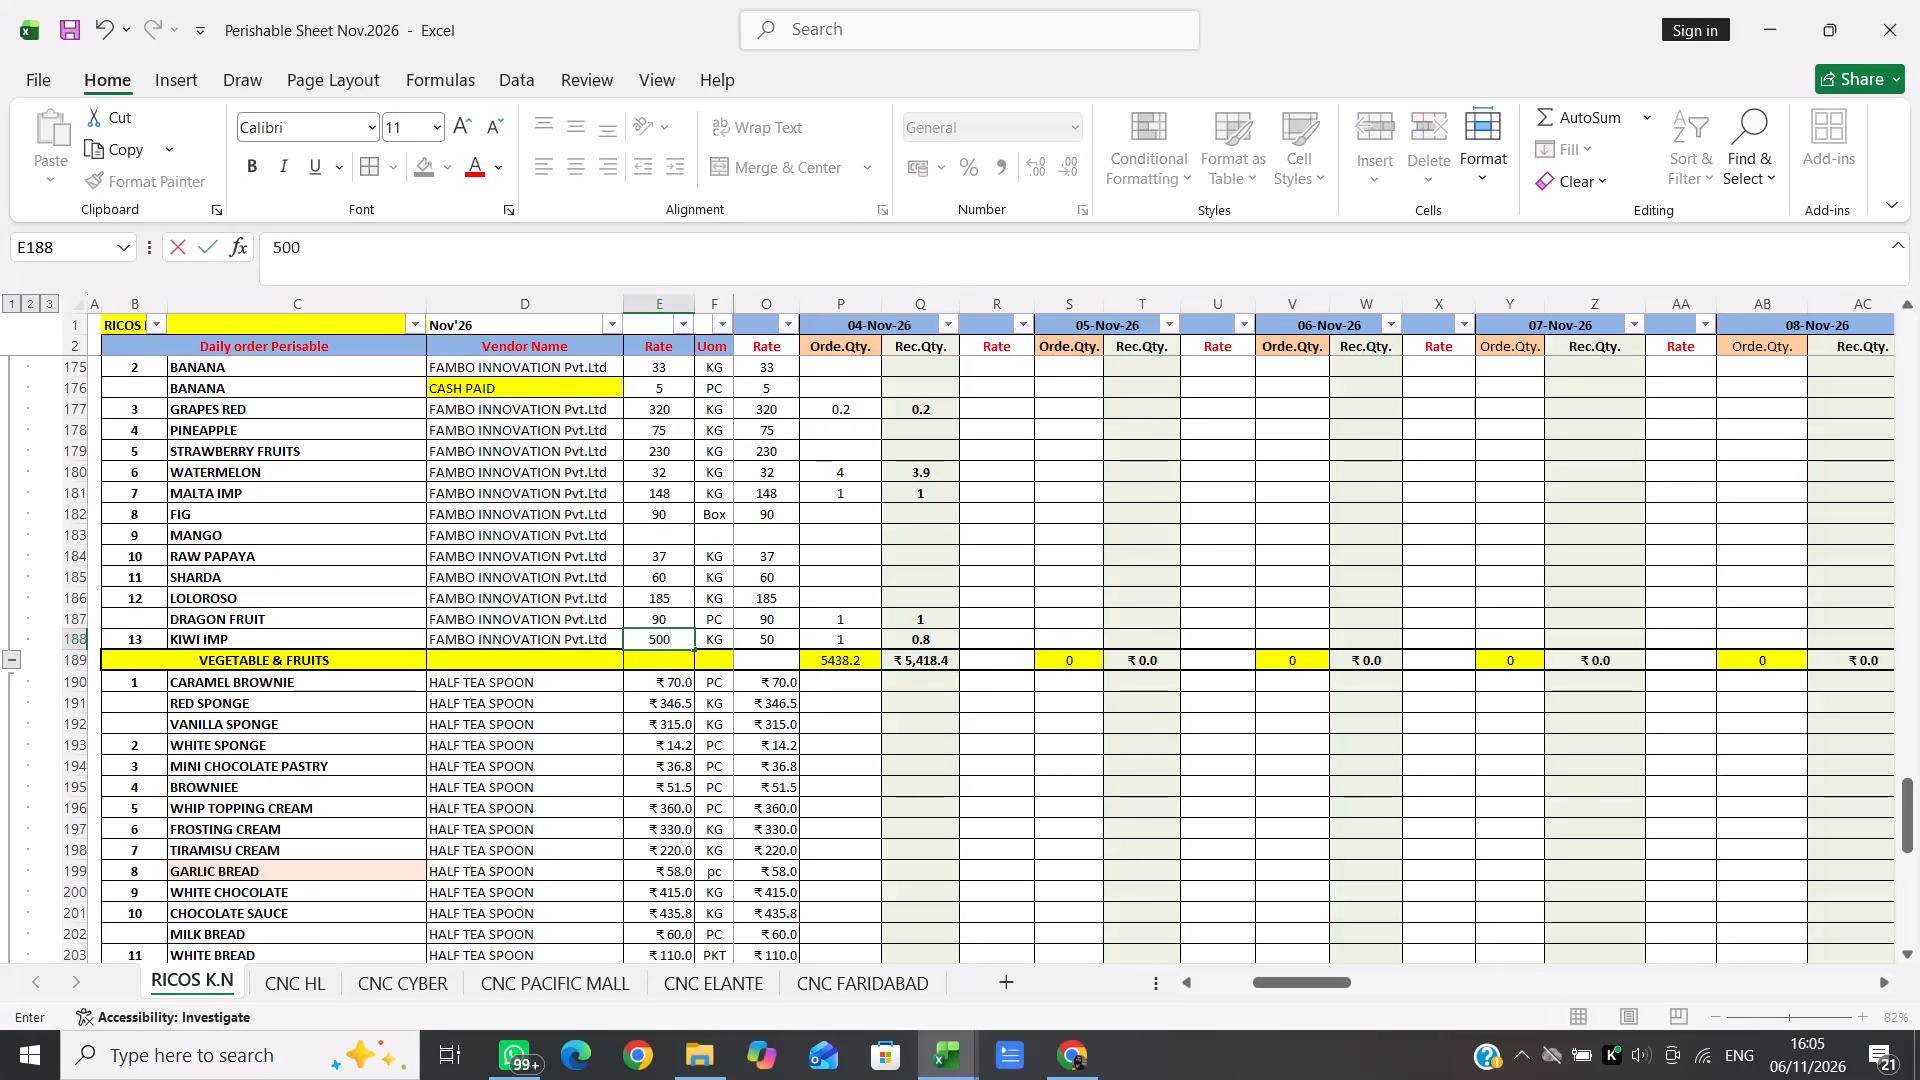
left_click(767, 634)
type("500")
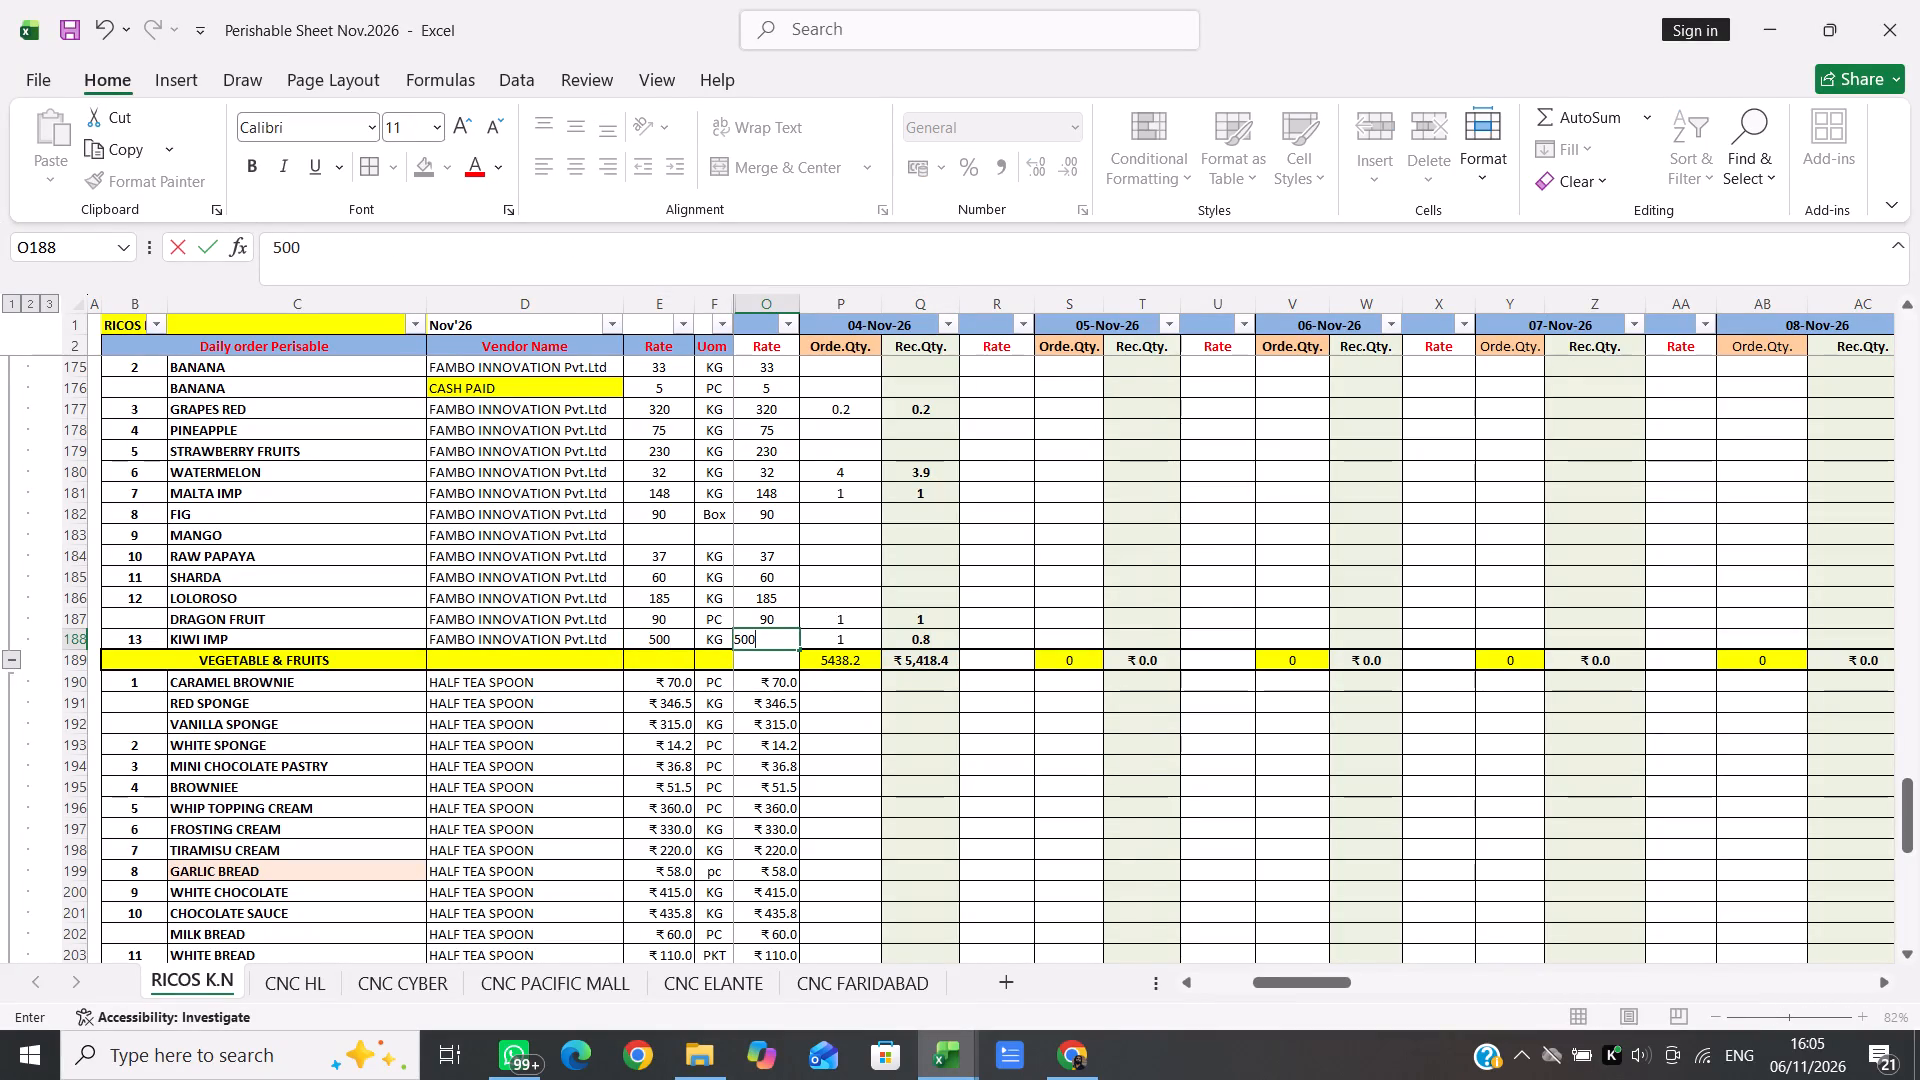
left_click(858, 640)
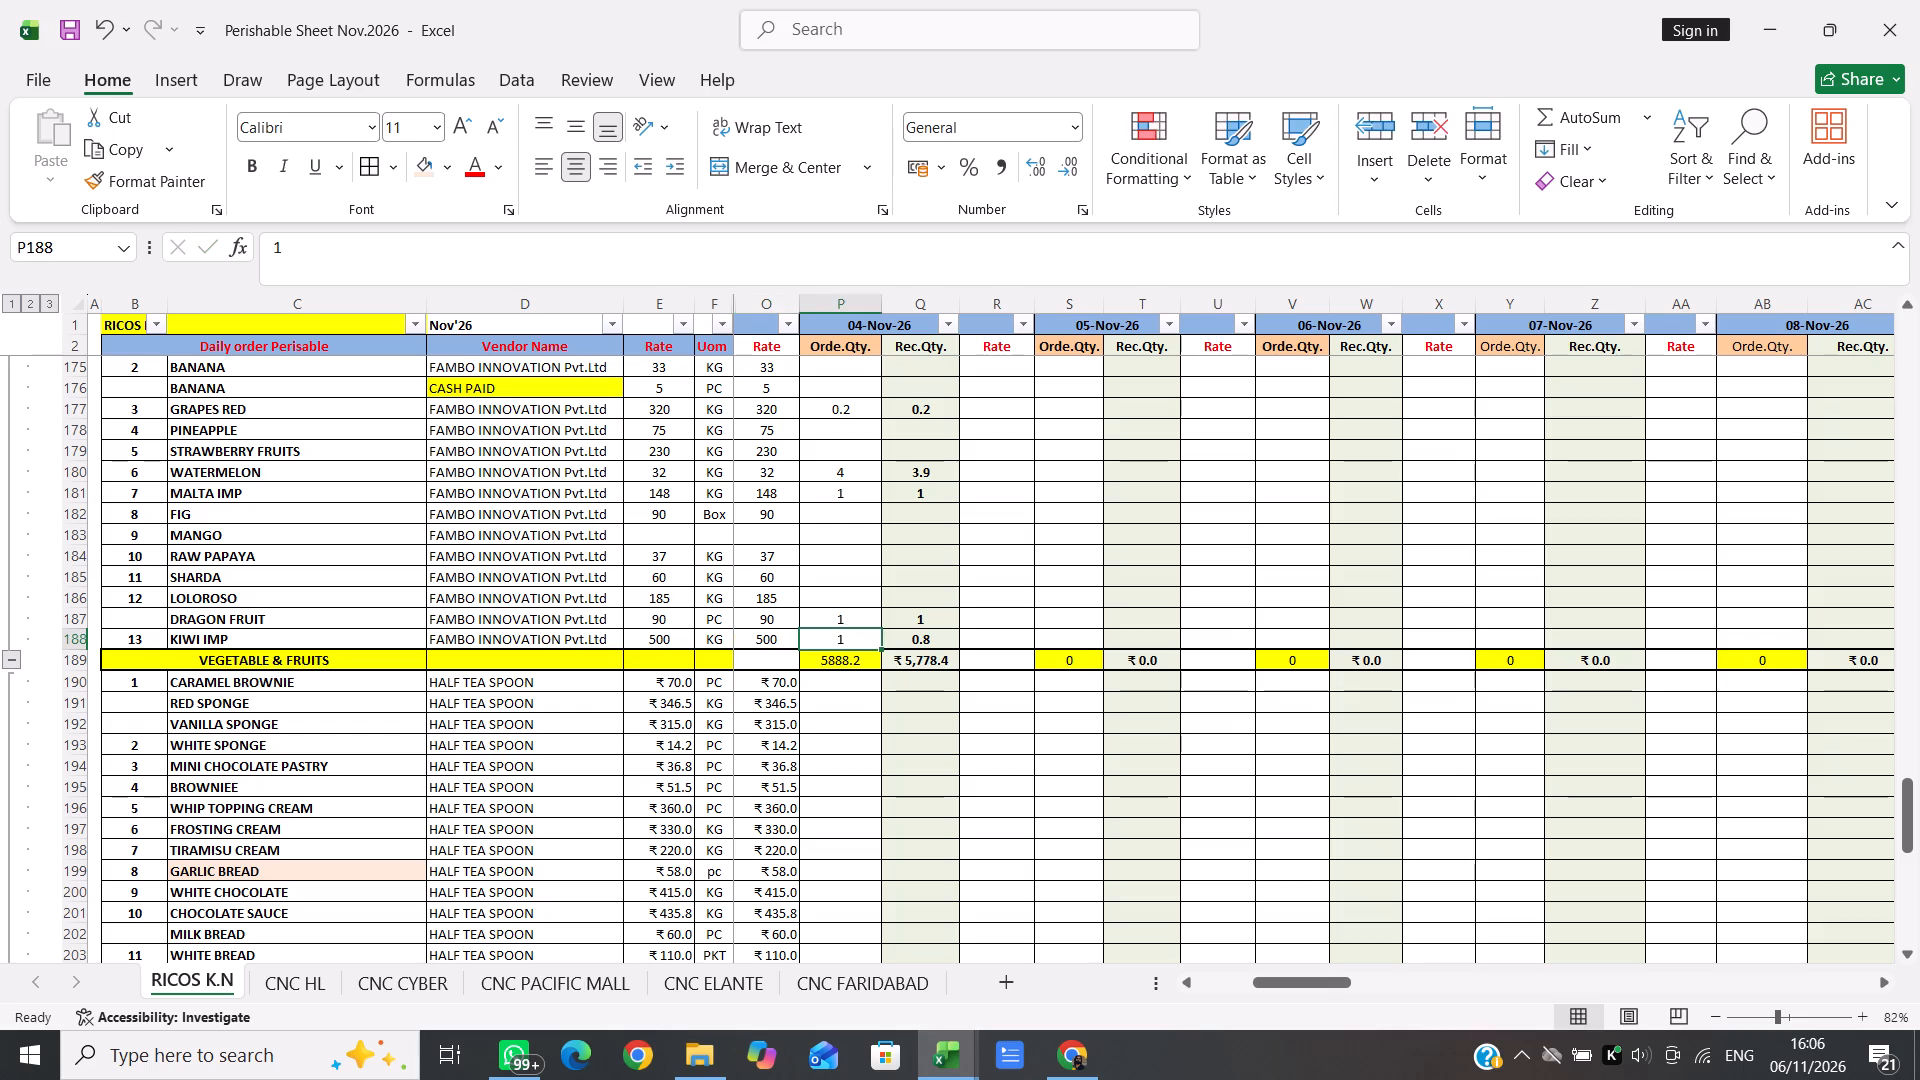
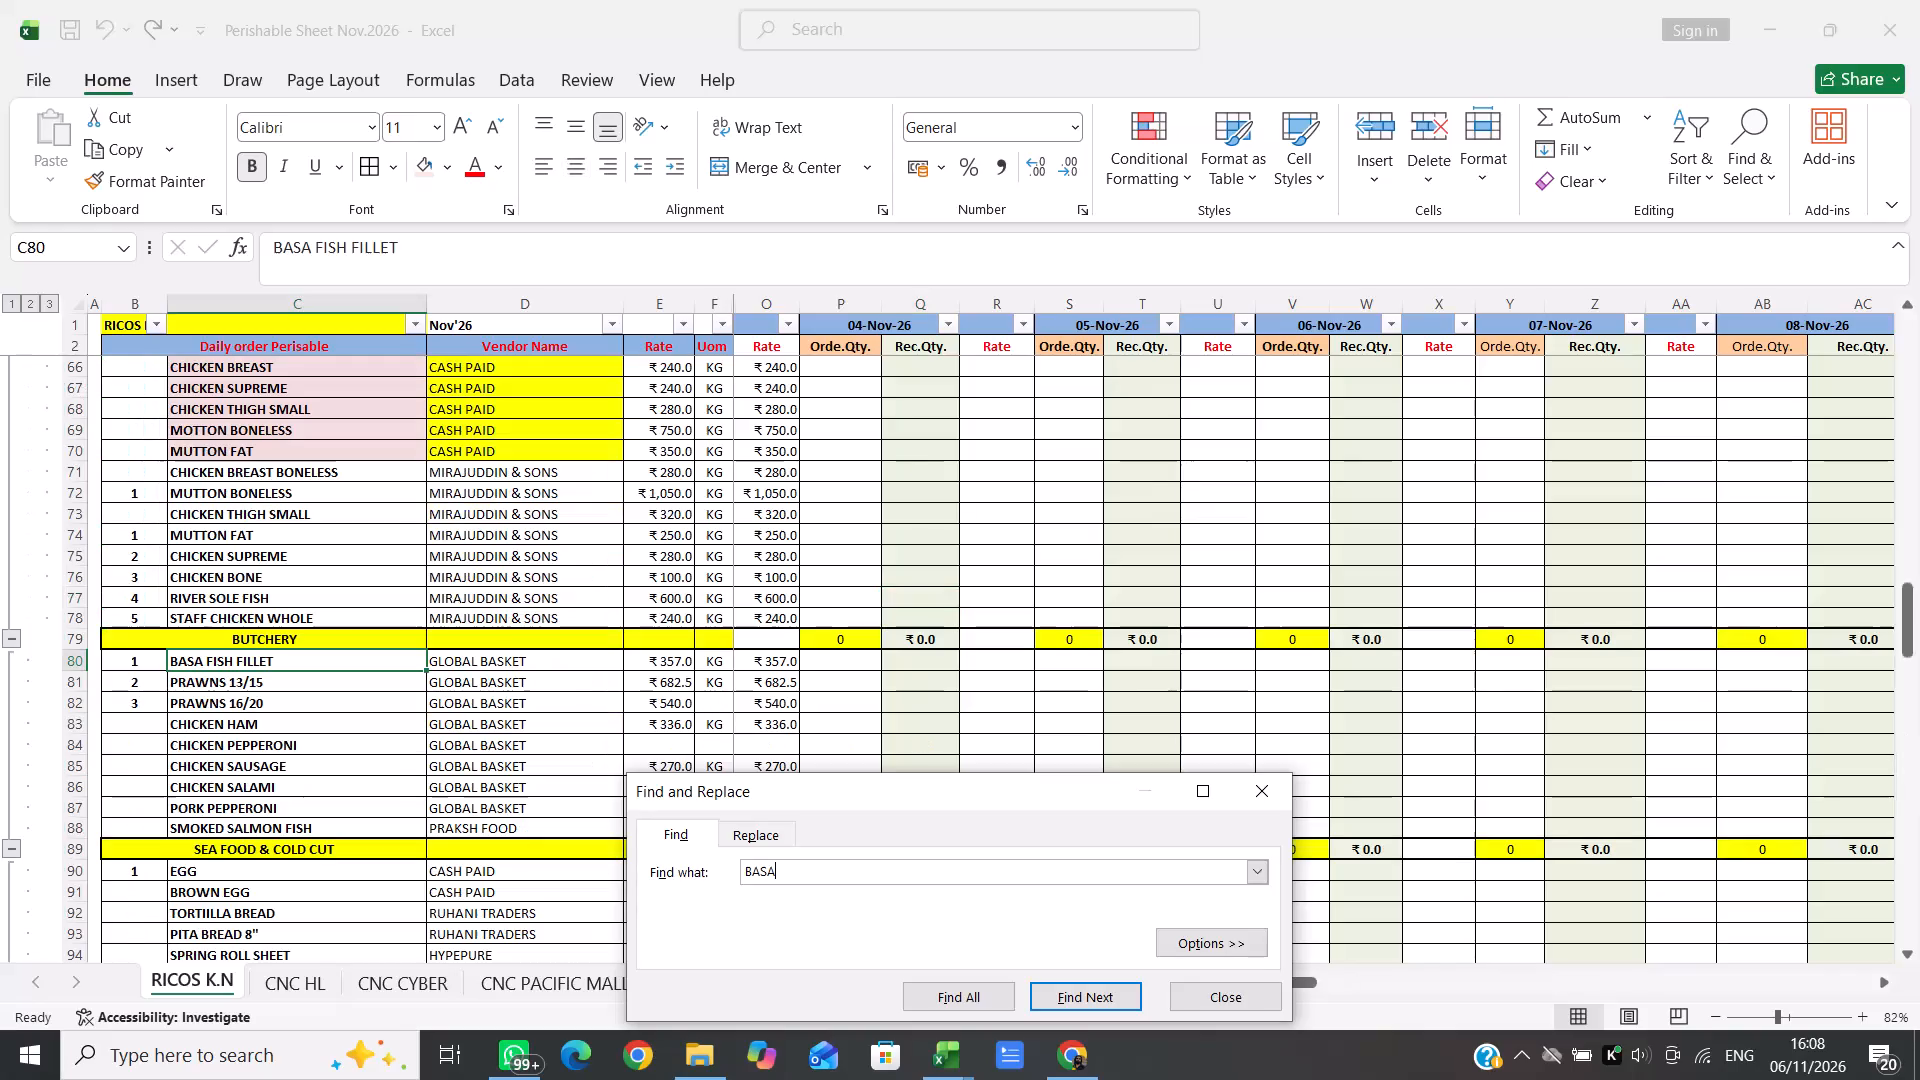
Close the item search and go to the 04-Nov-26 order quantity cell in the BASA FISH FILLET row.
left_click(1253, 779)
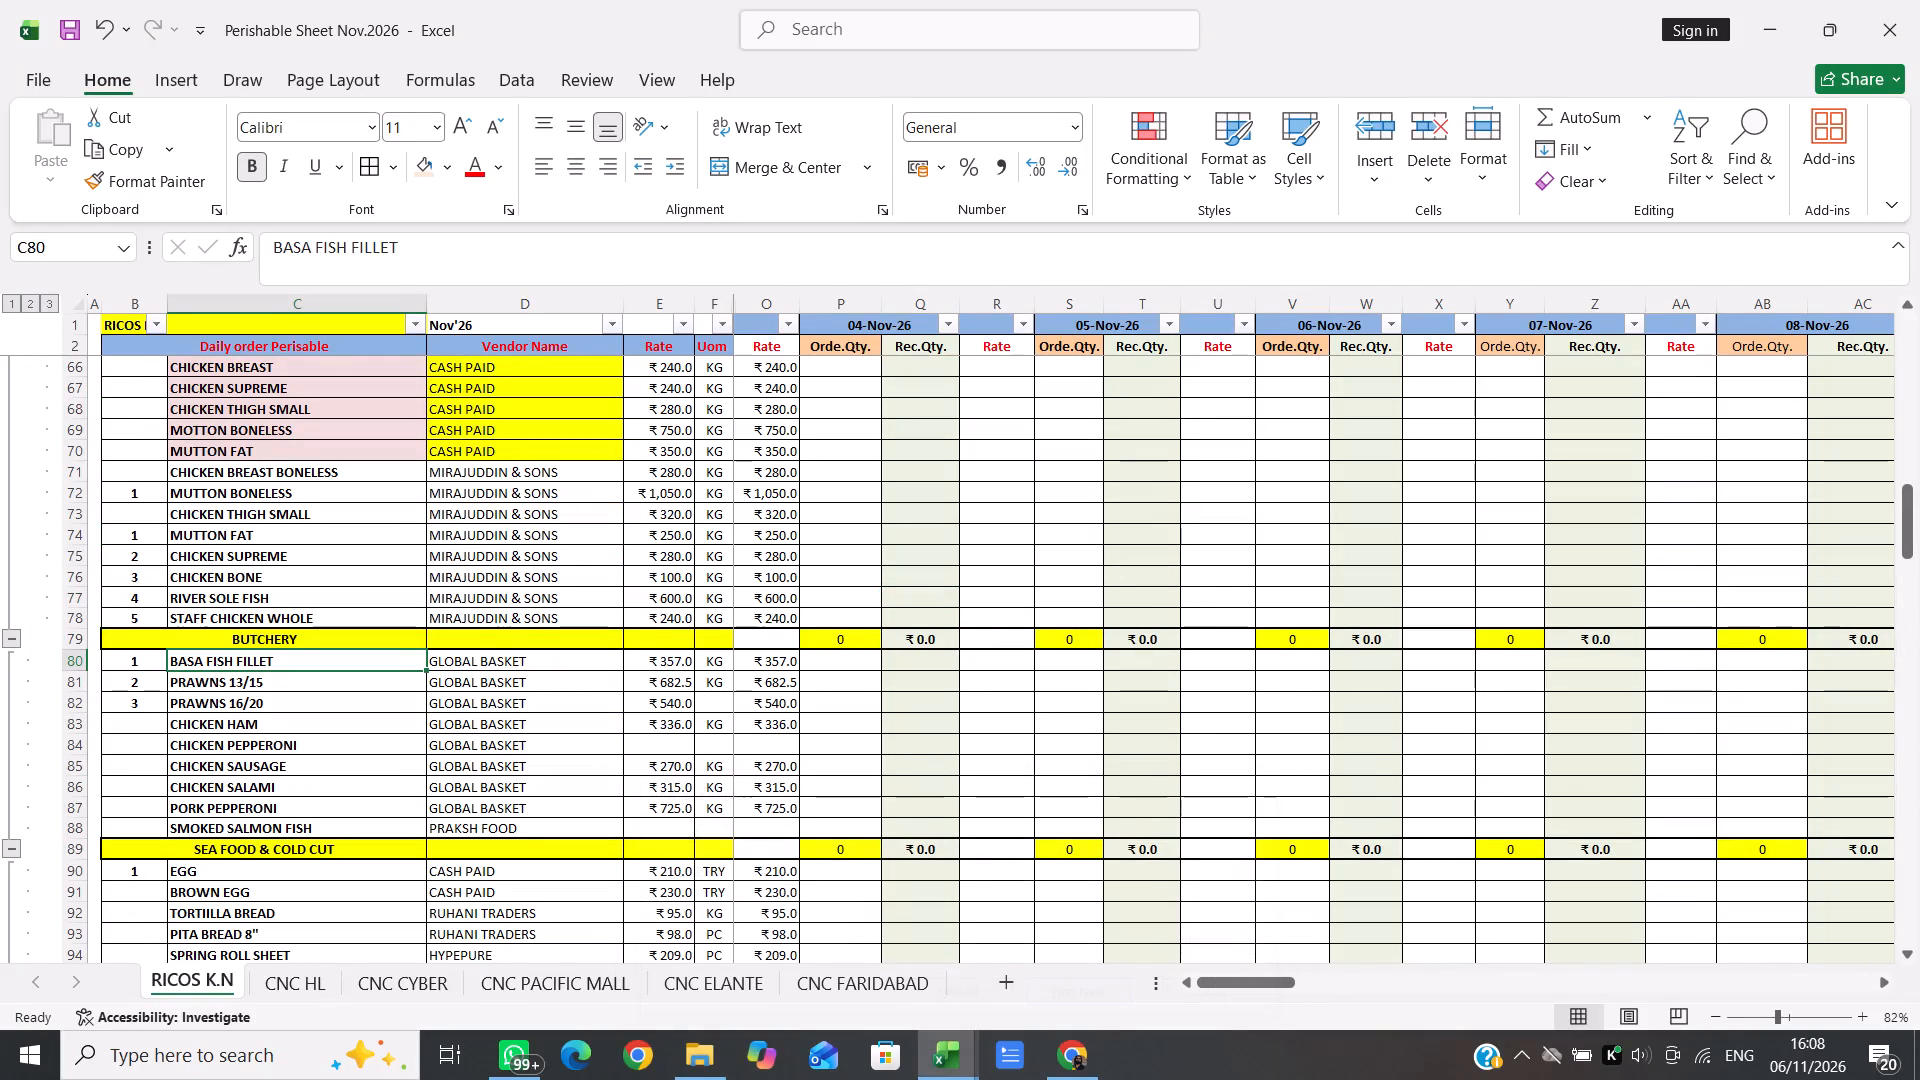
key("Right")
key("Right")
key("Right")
key("Right")
key("Right")
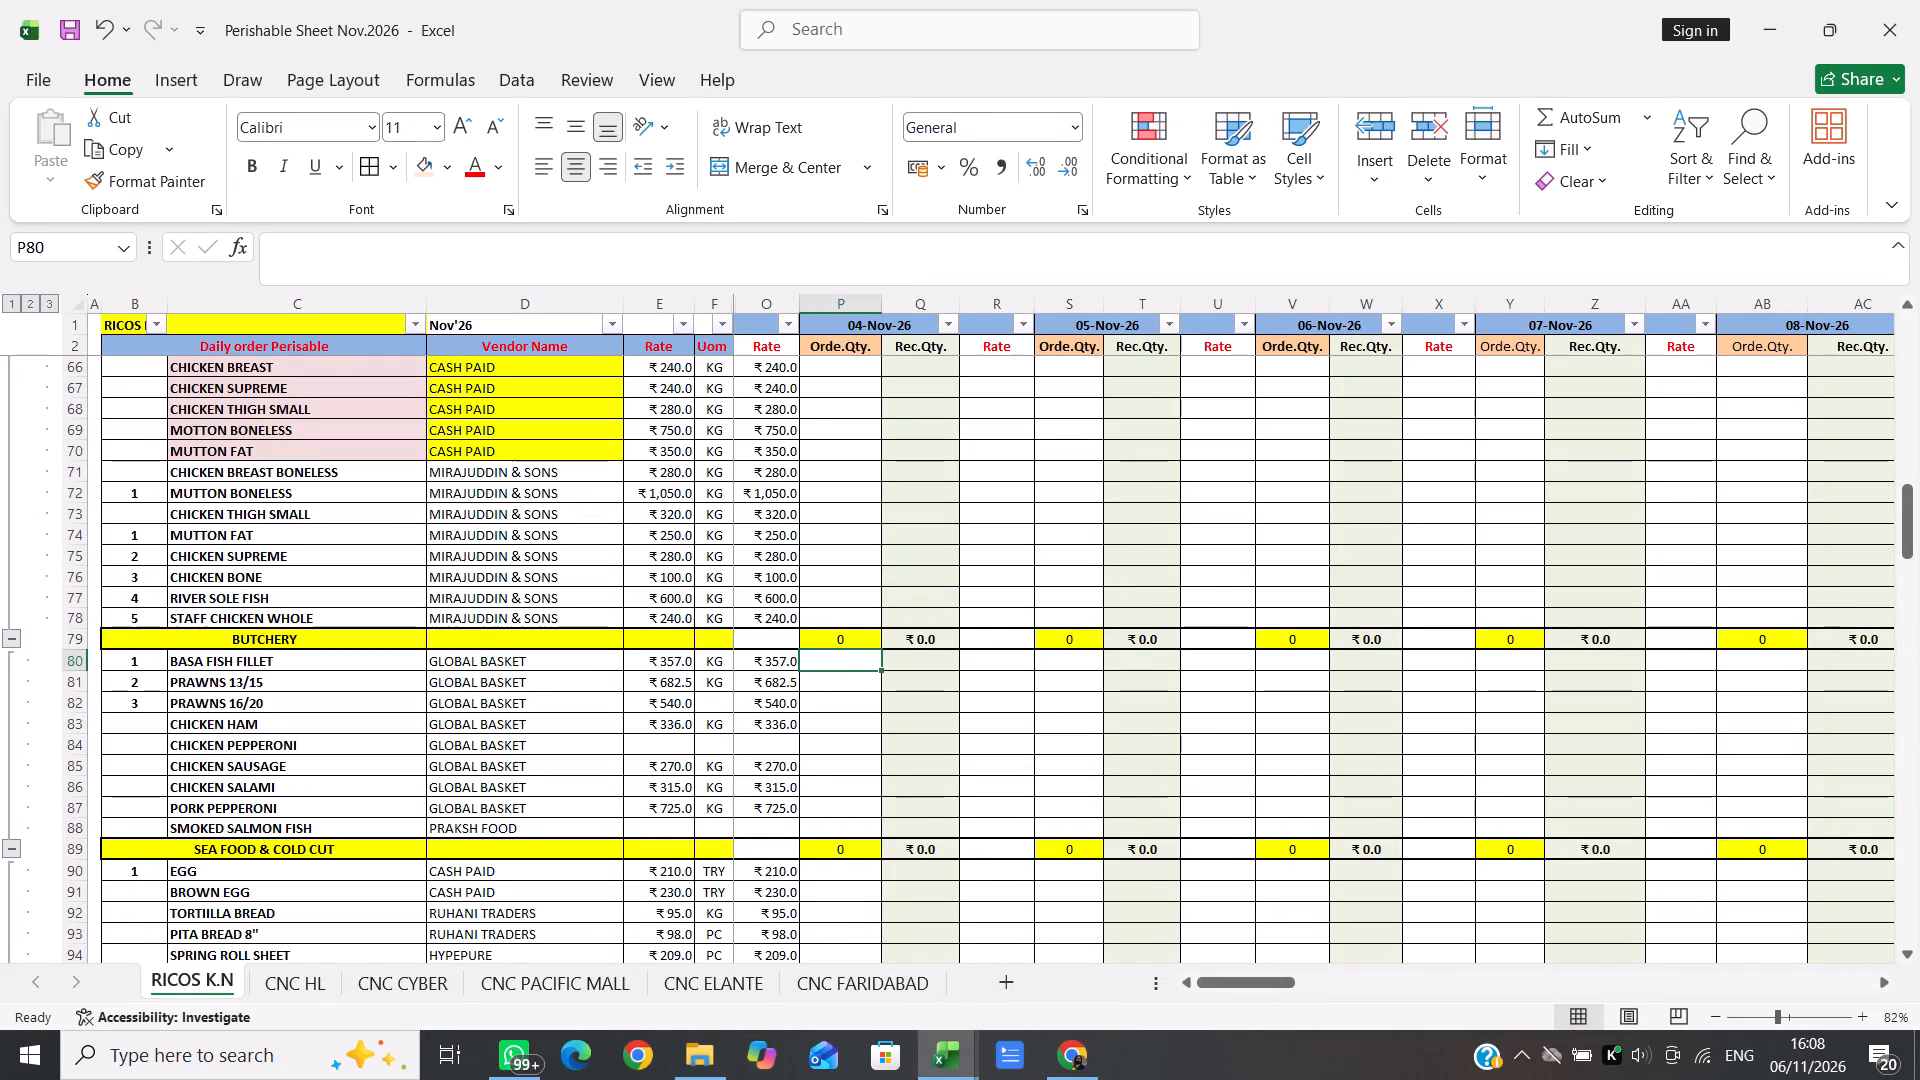
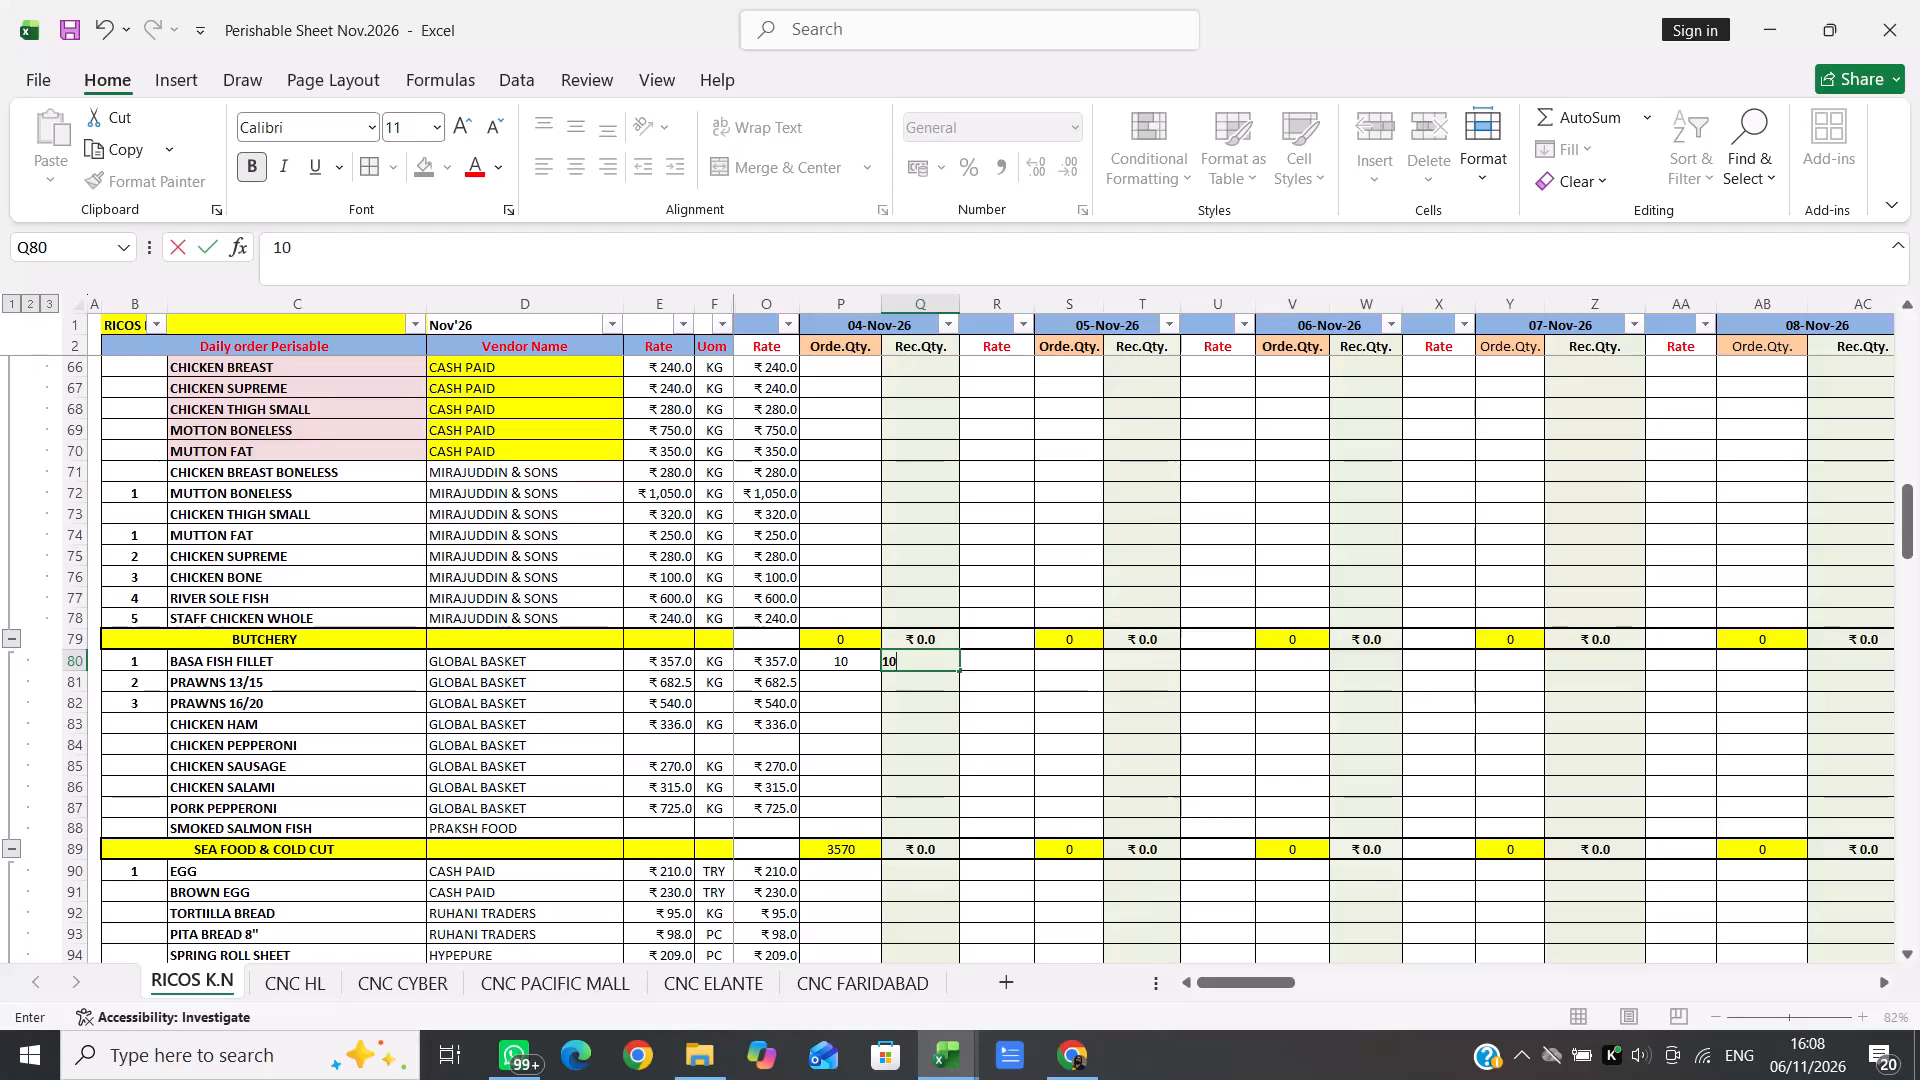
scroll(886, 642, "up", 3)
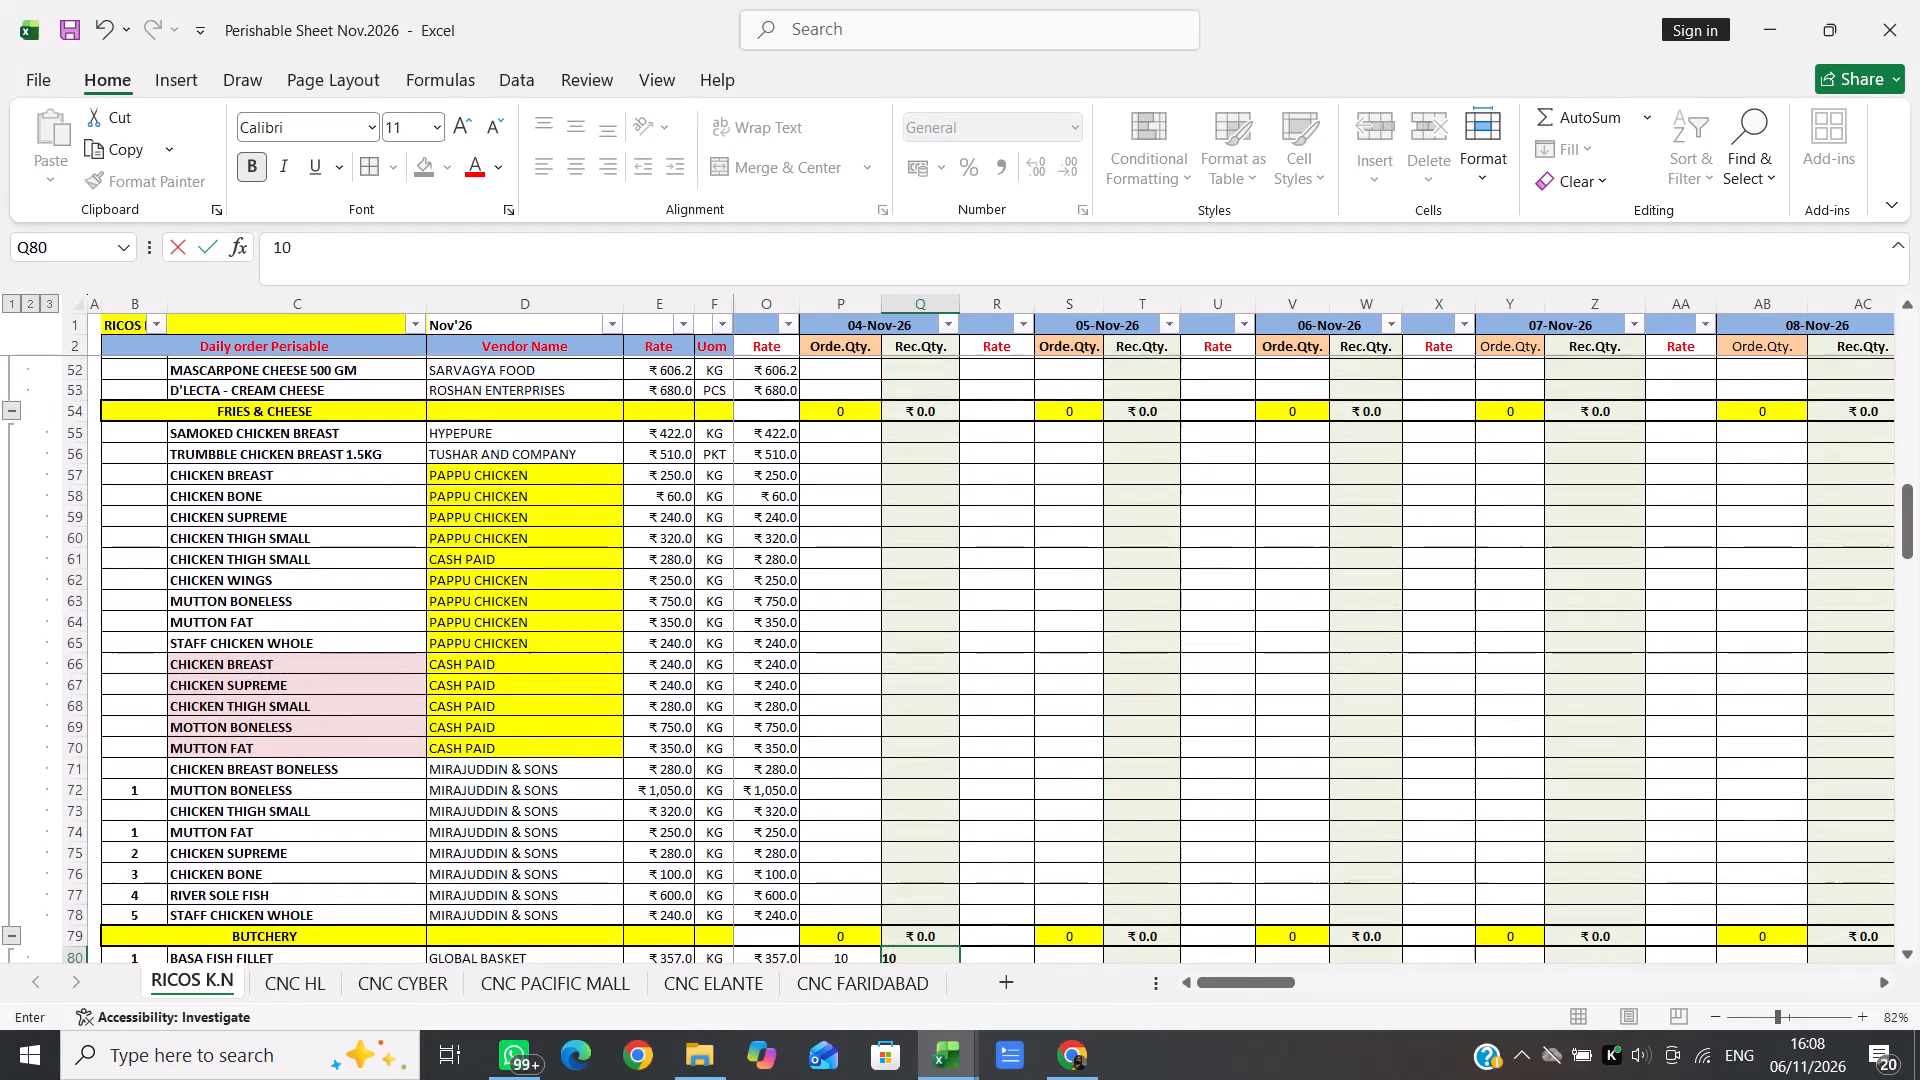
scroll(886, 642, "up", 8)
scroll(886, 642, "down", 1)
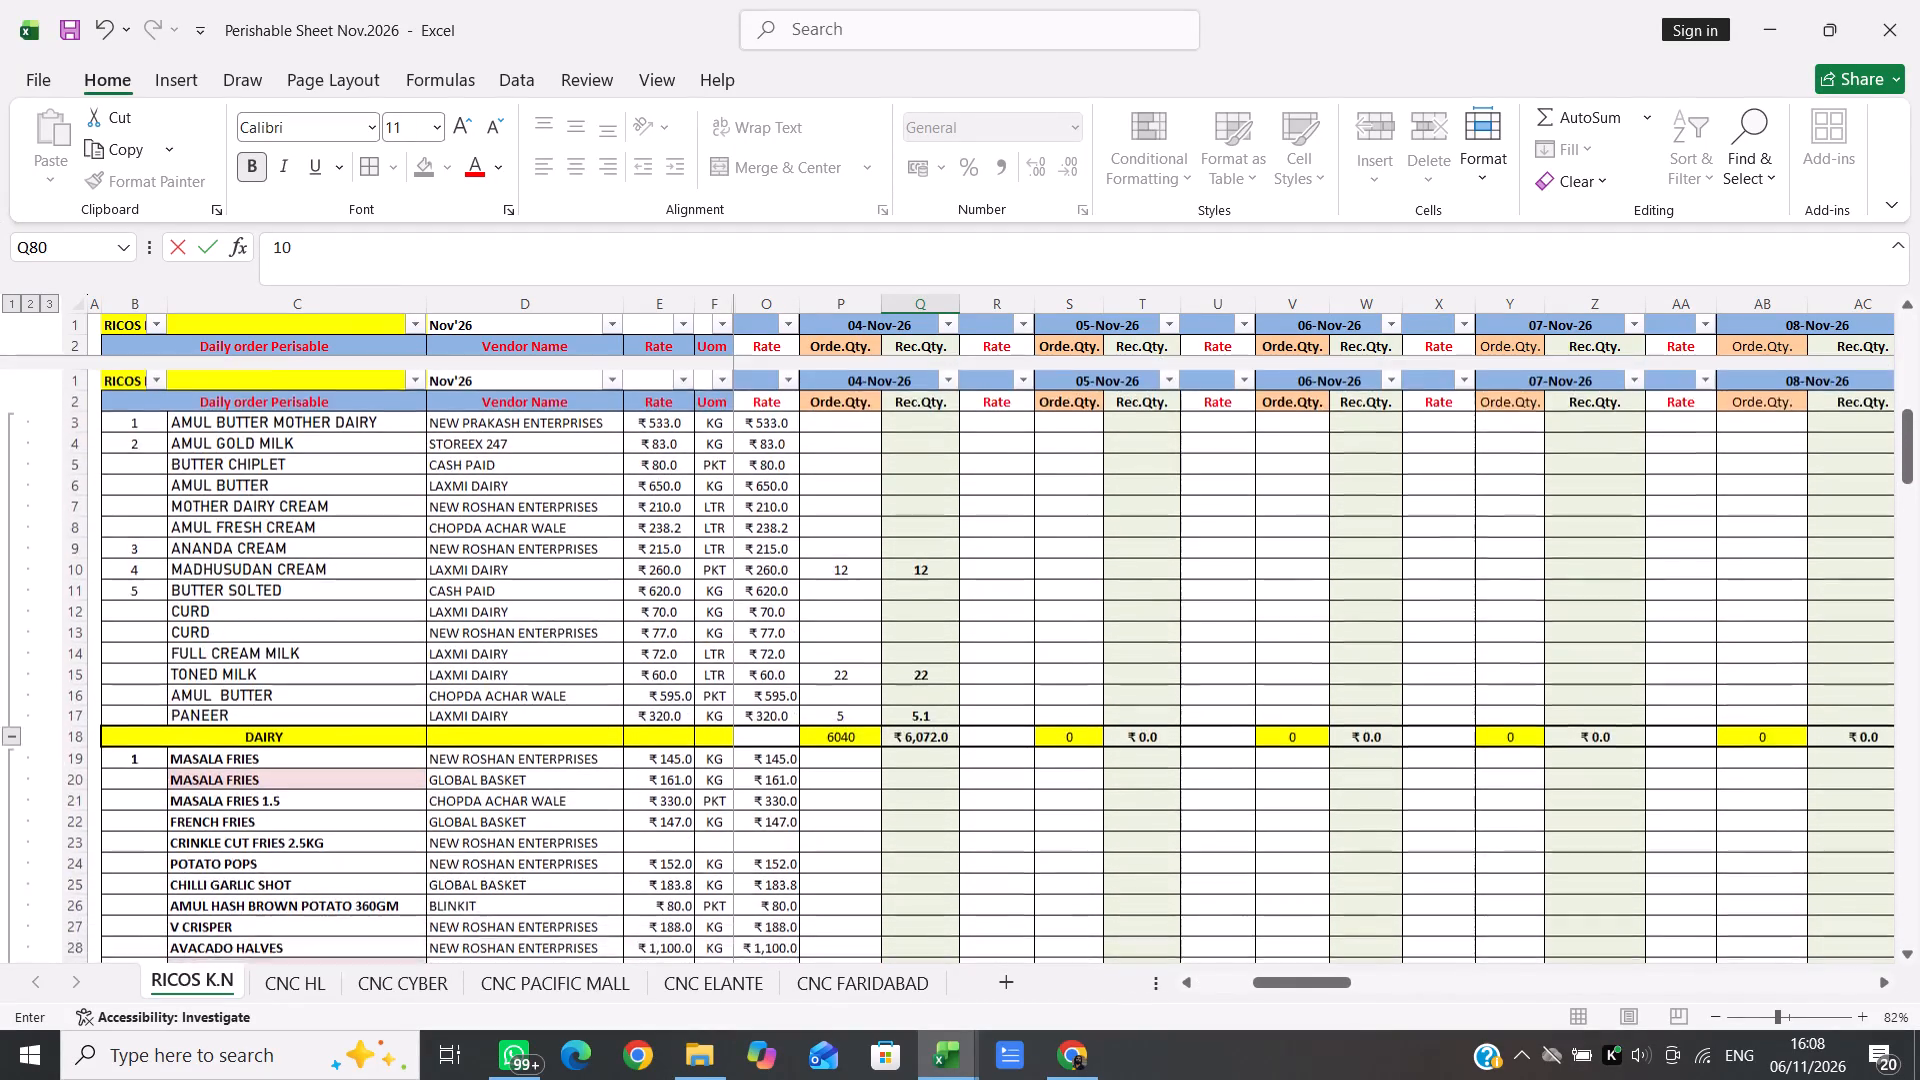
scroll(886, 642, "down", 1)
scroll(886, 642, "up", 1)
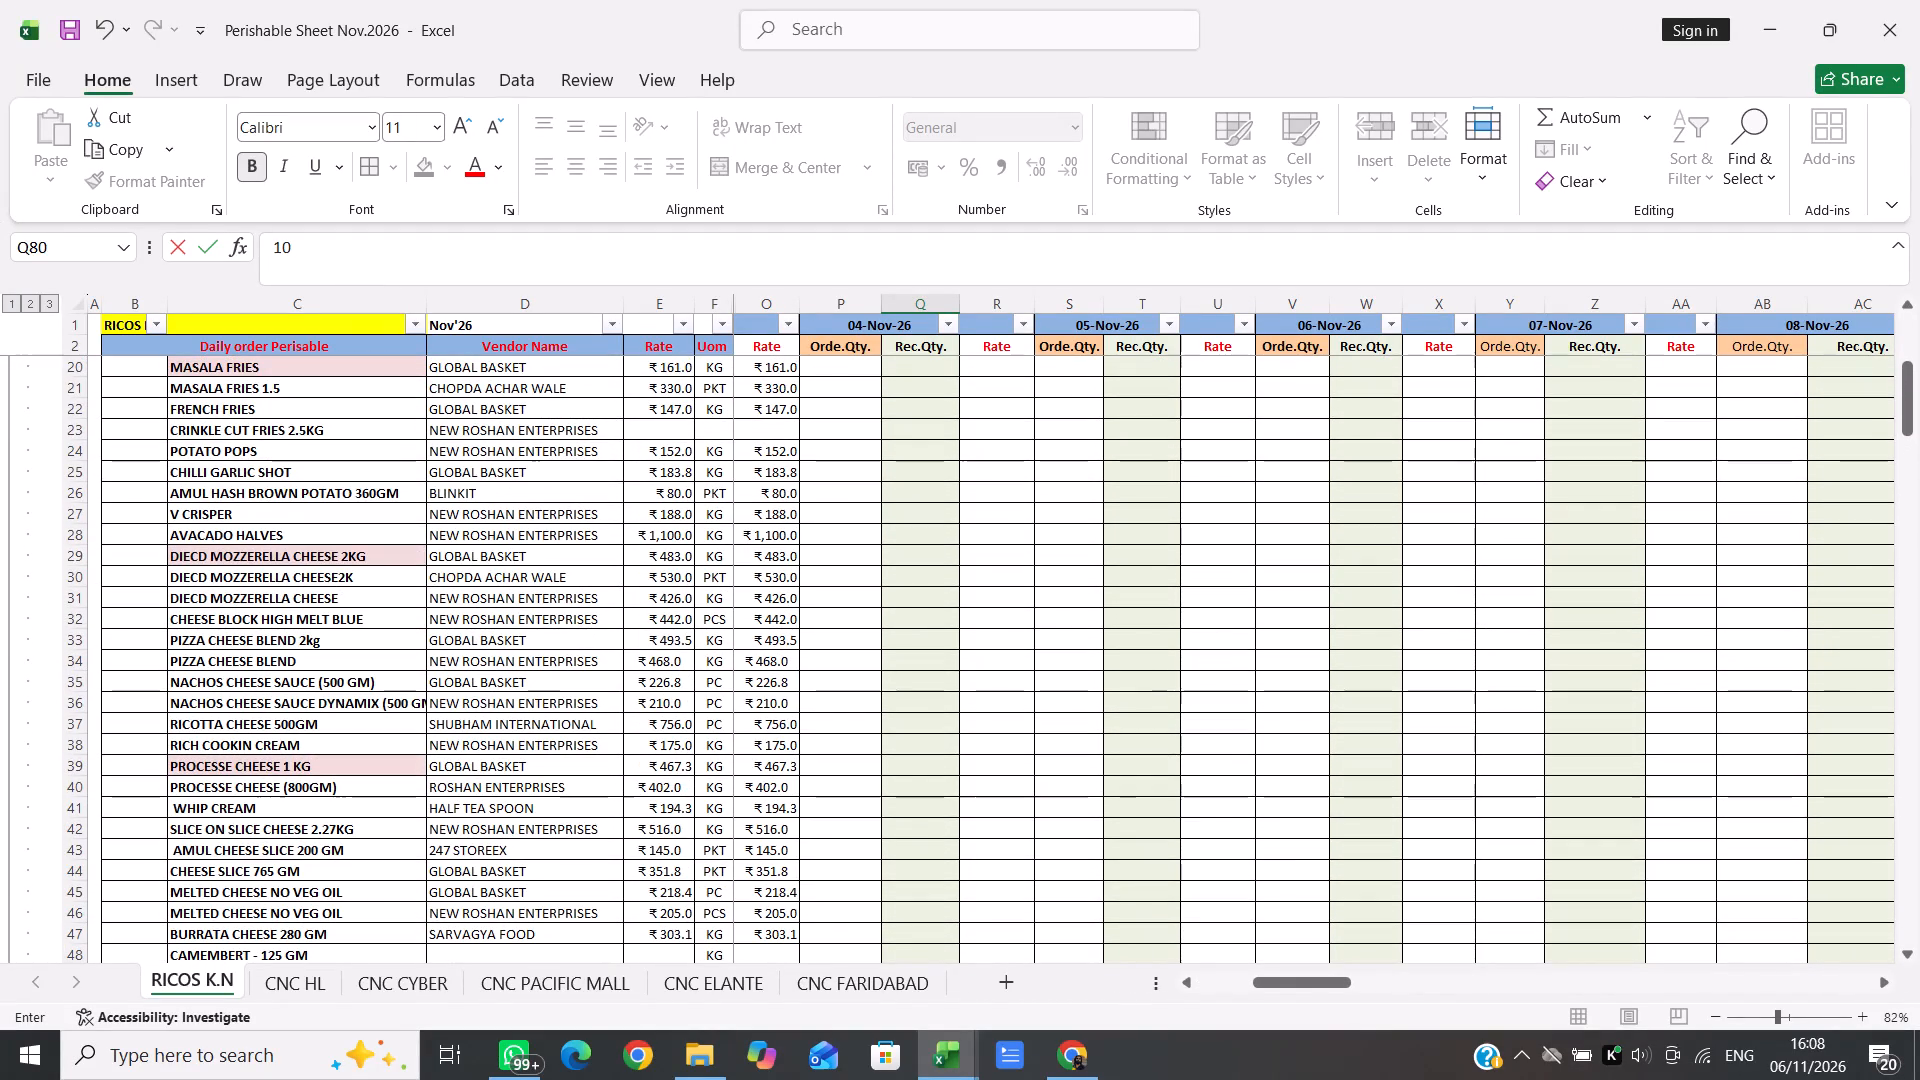
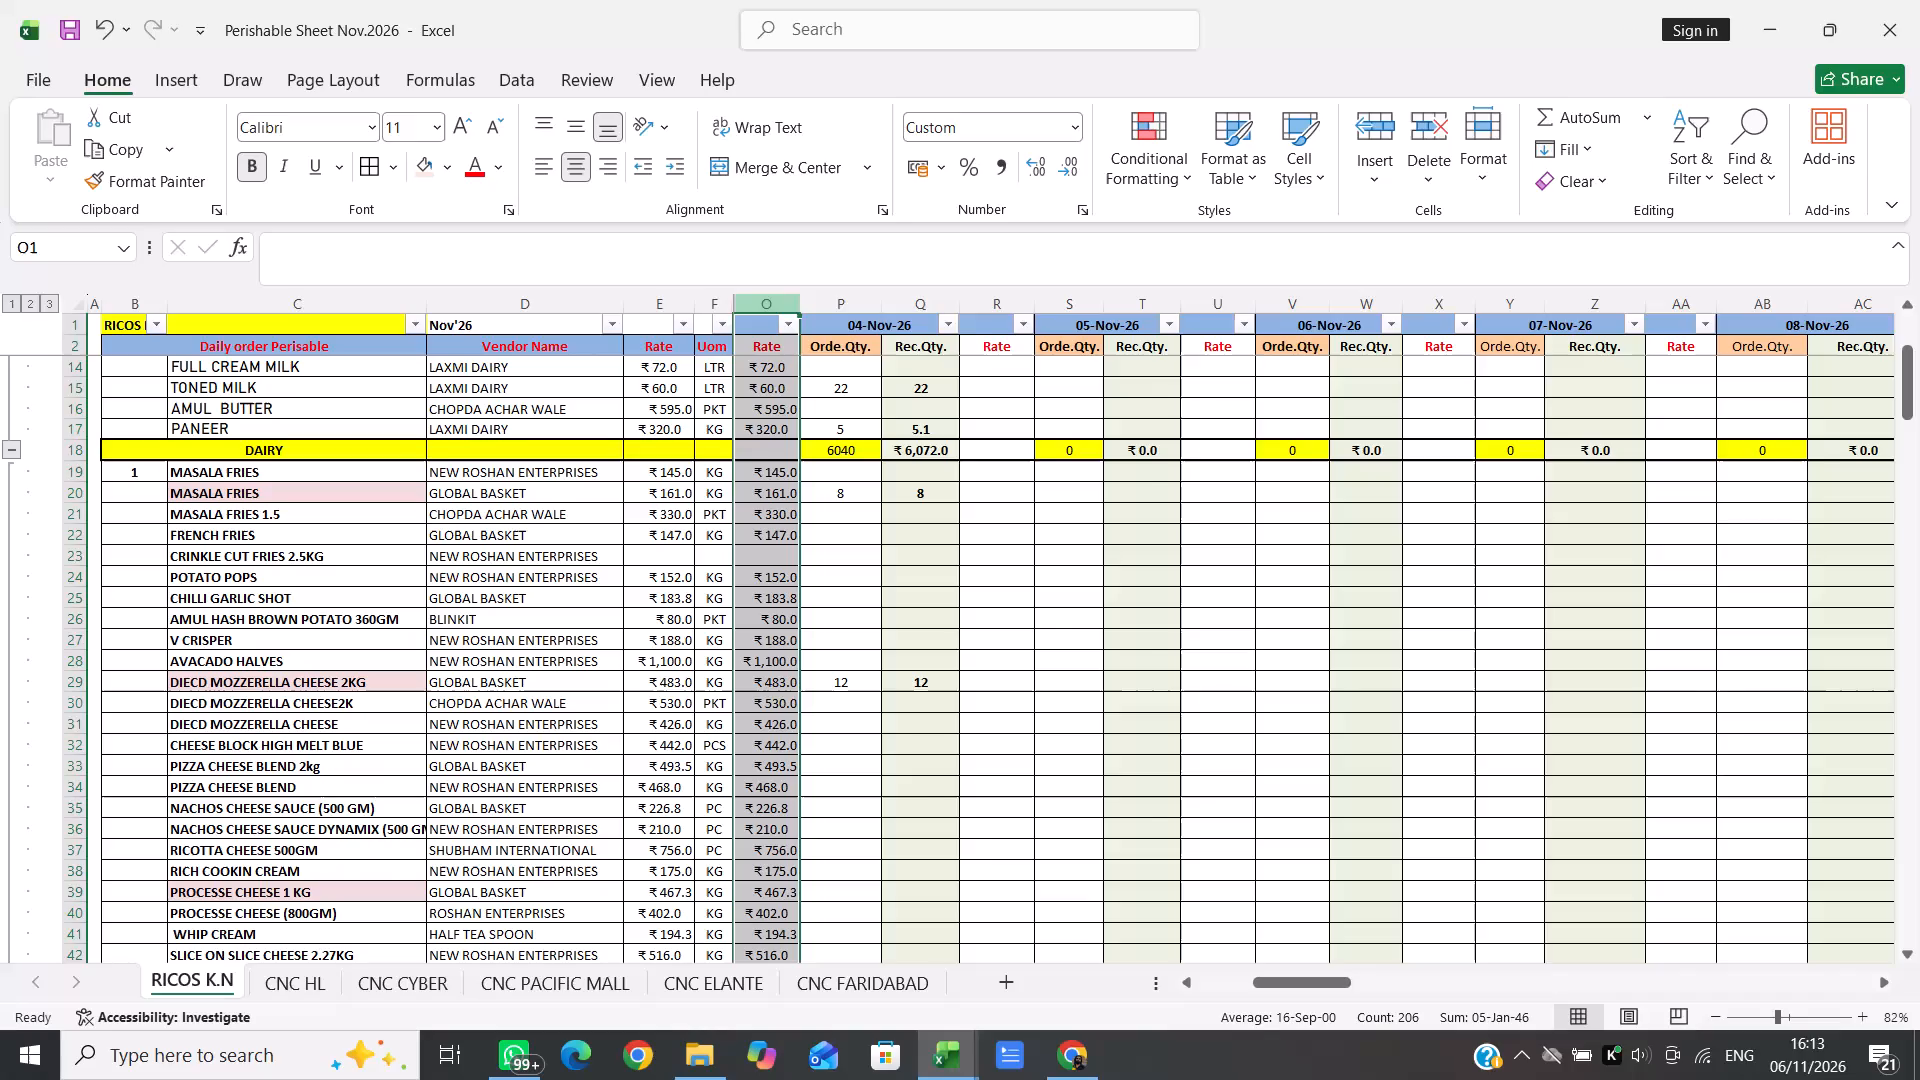
Unhide the 01-Nov-26 to 03-Nov-26 columns G to N, between the Uom column and Rate column O.
key("shift+Right")
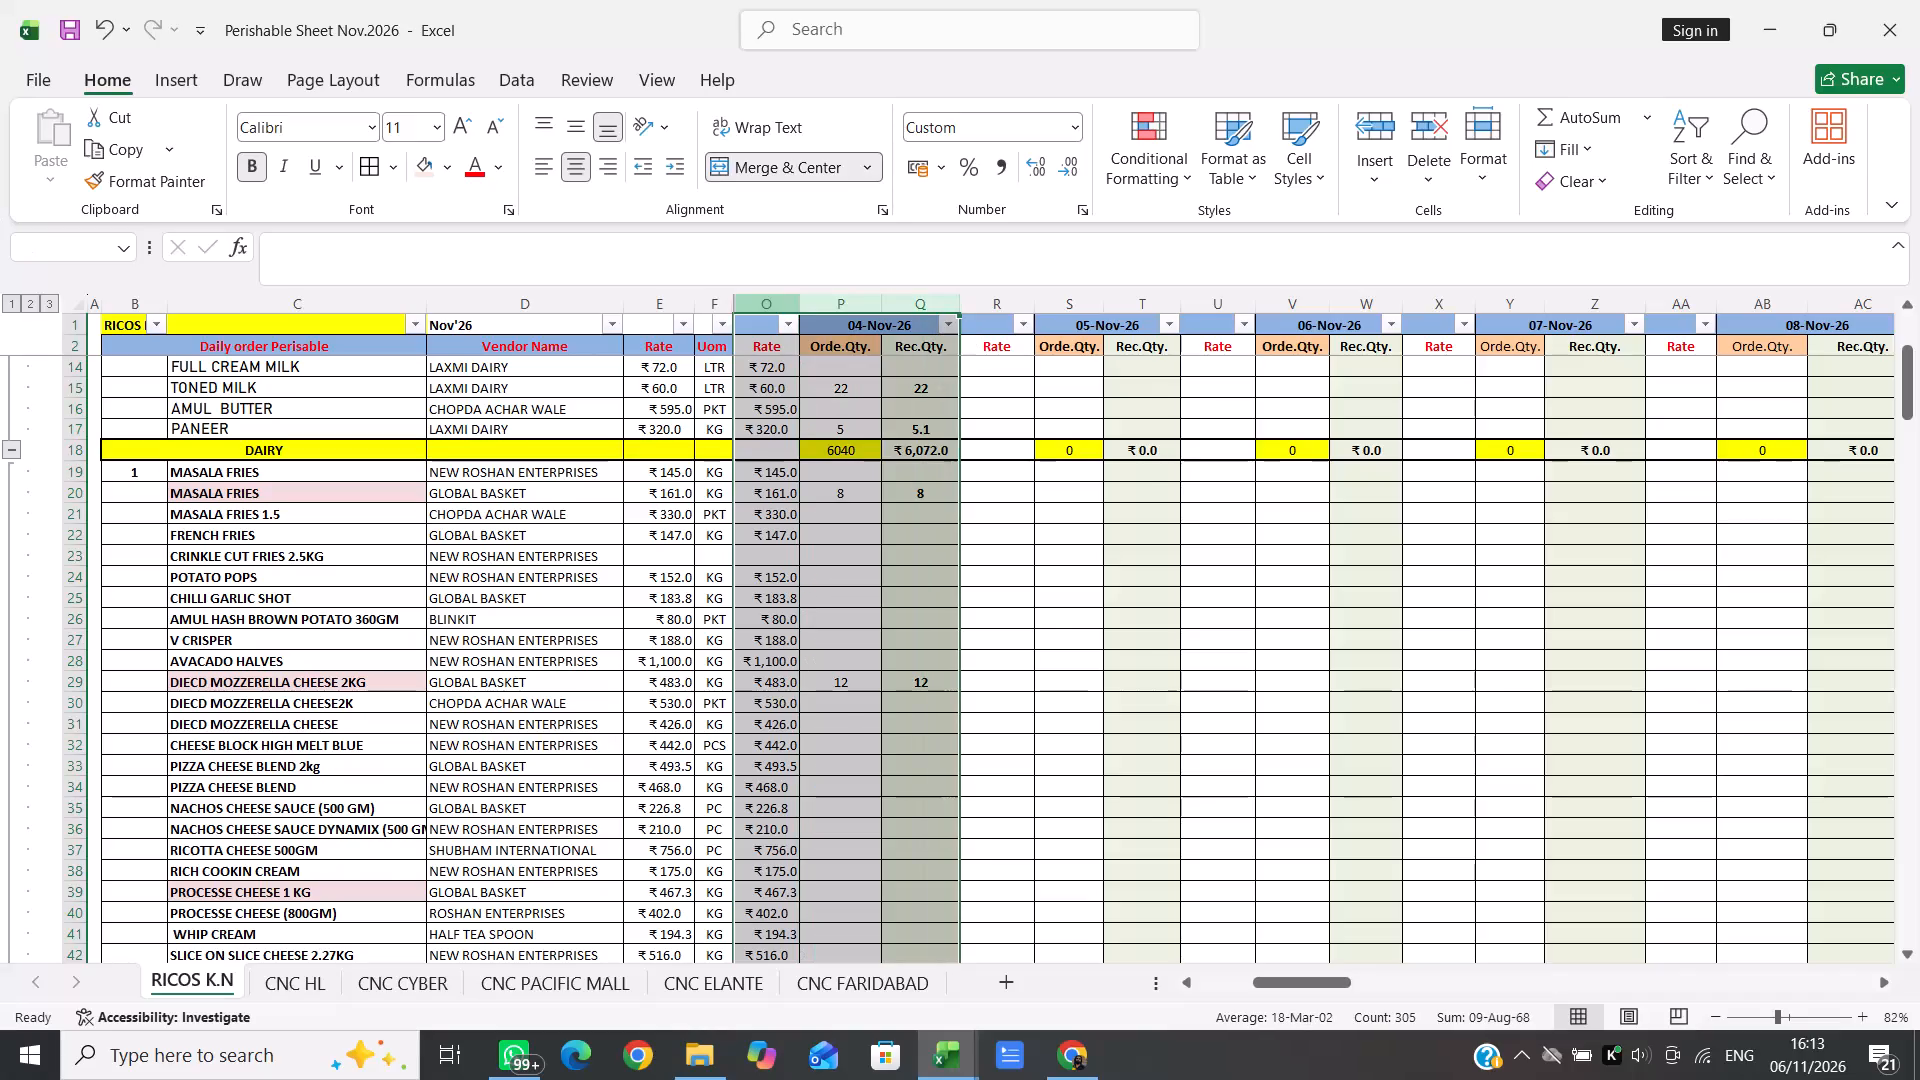
right_click(767, 294)
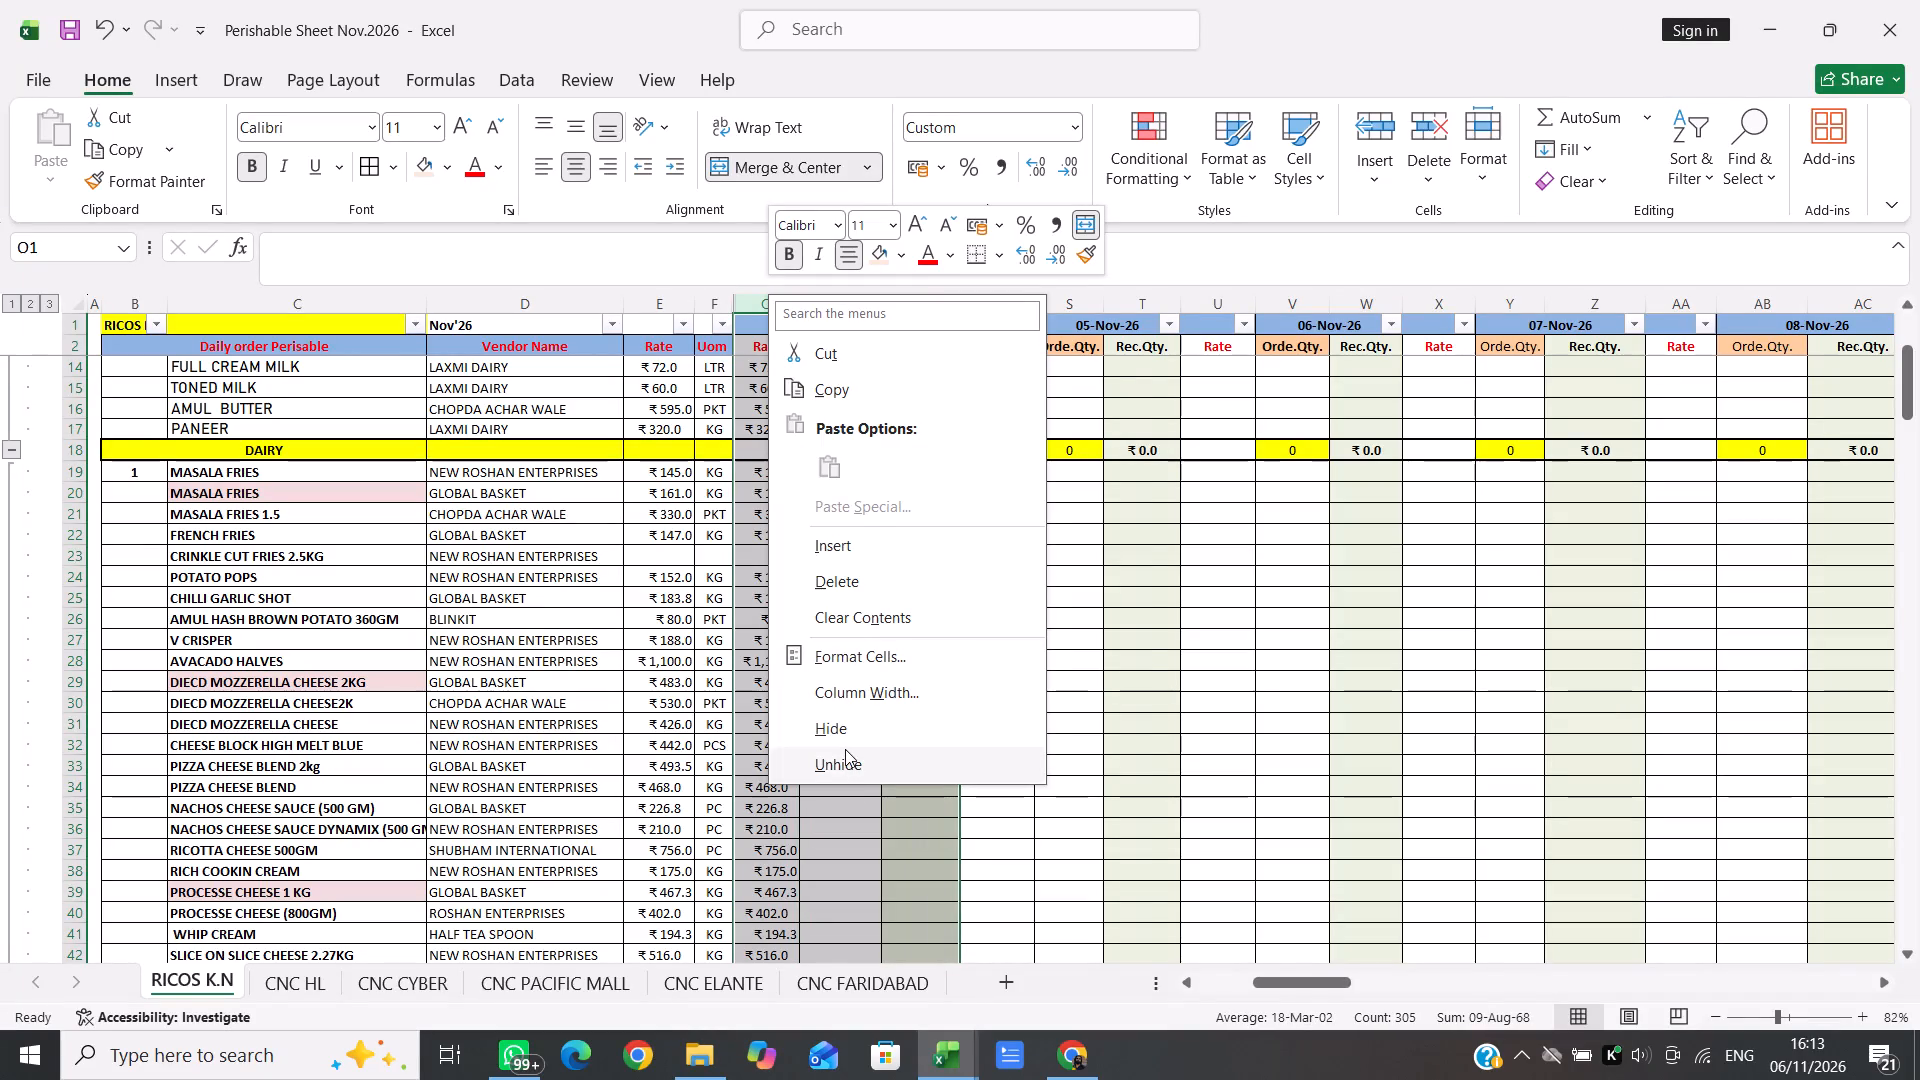
left_click(845, 755)
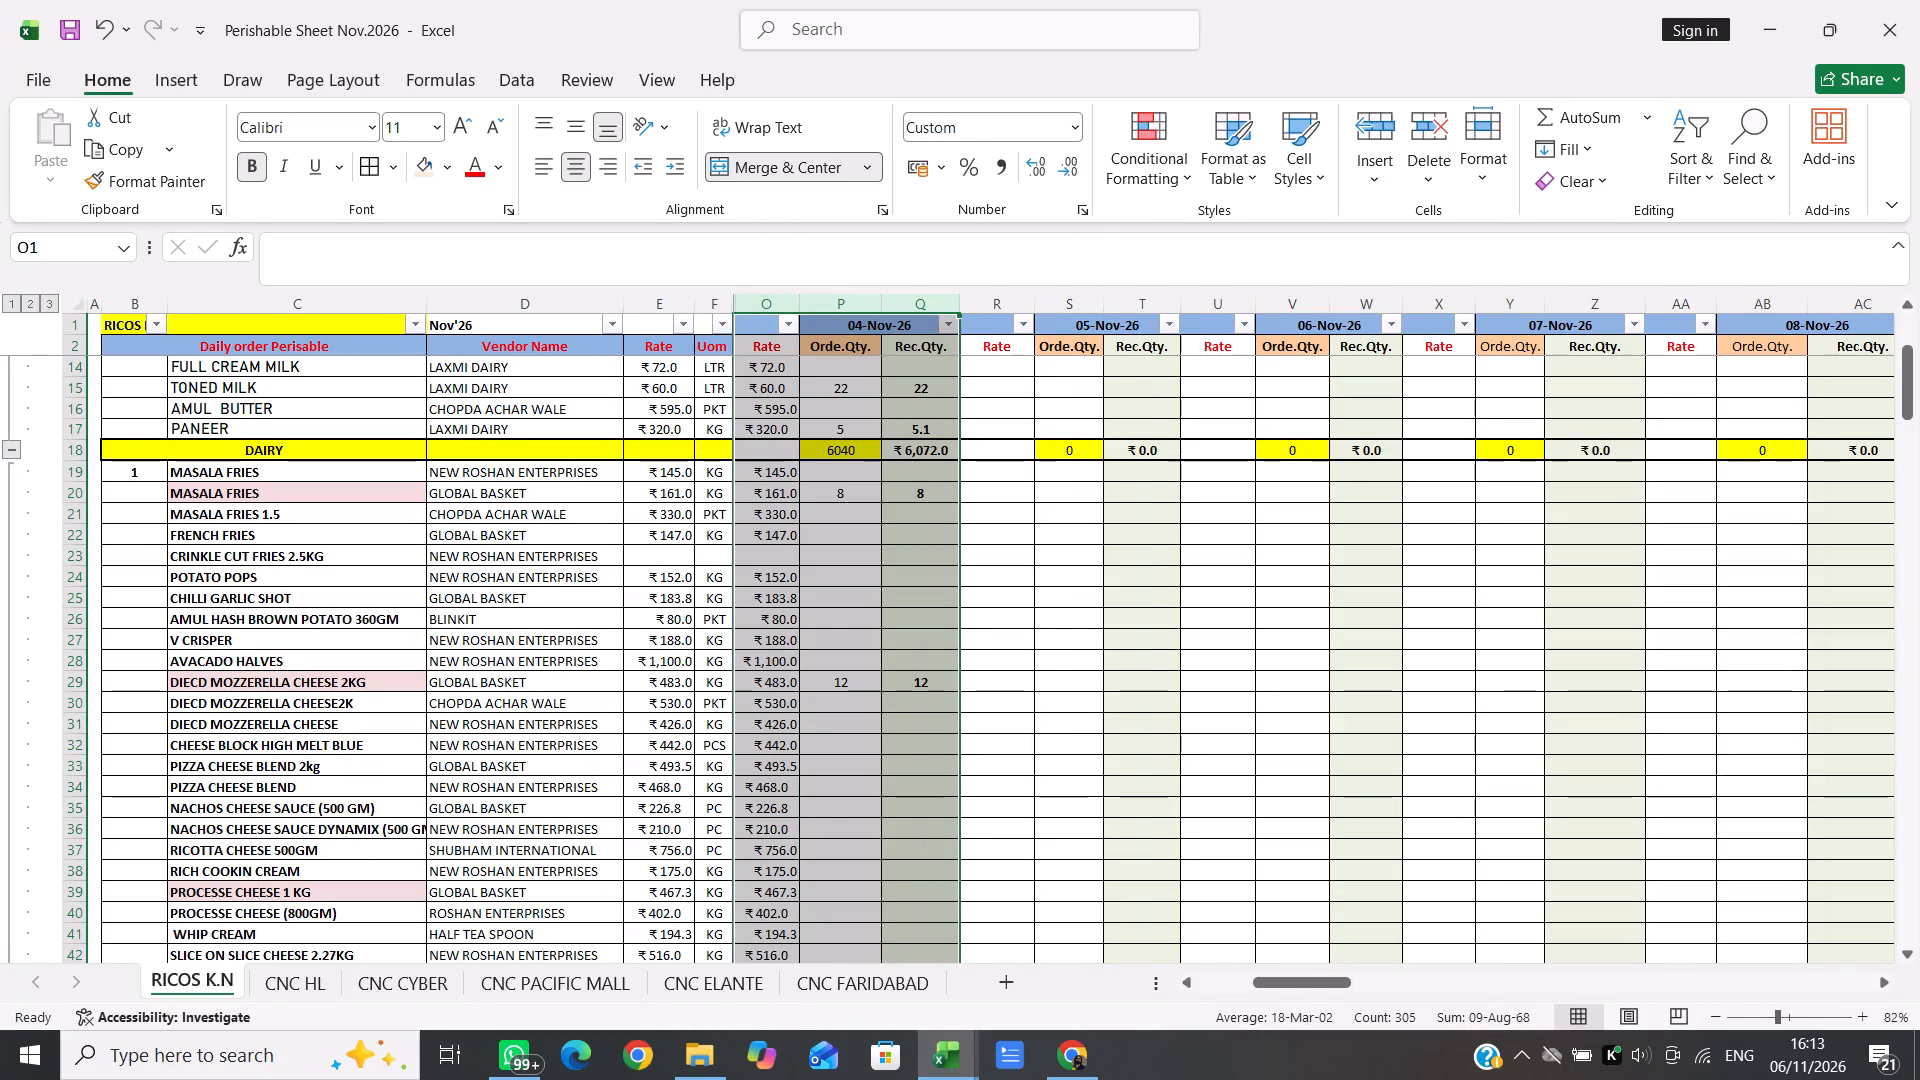
key("shift+Left")
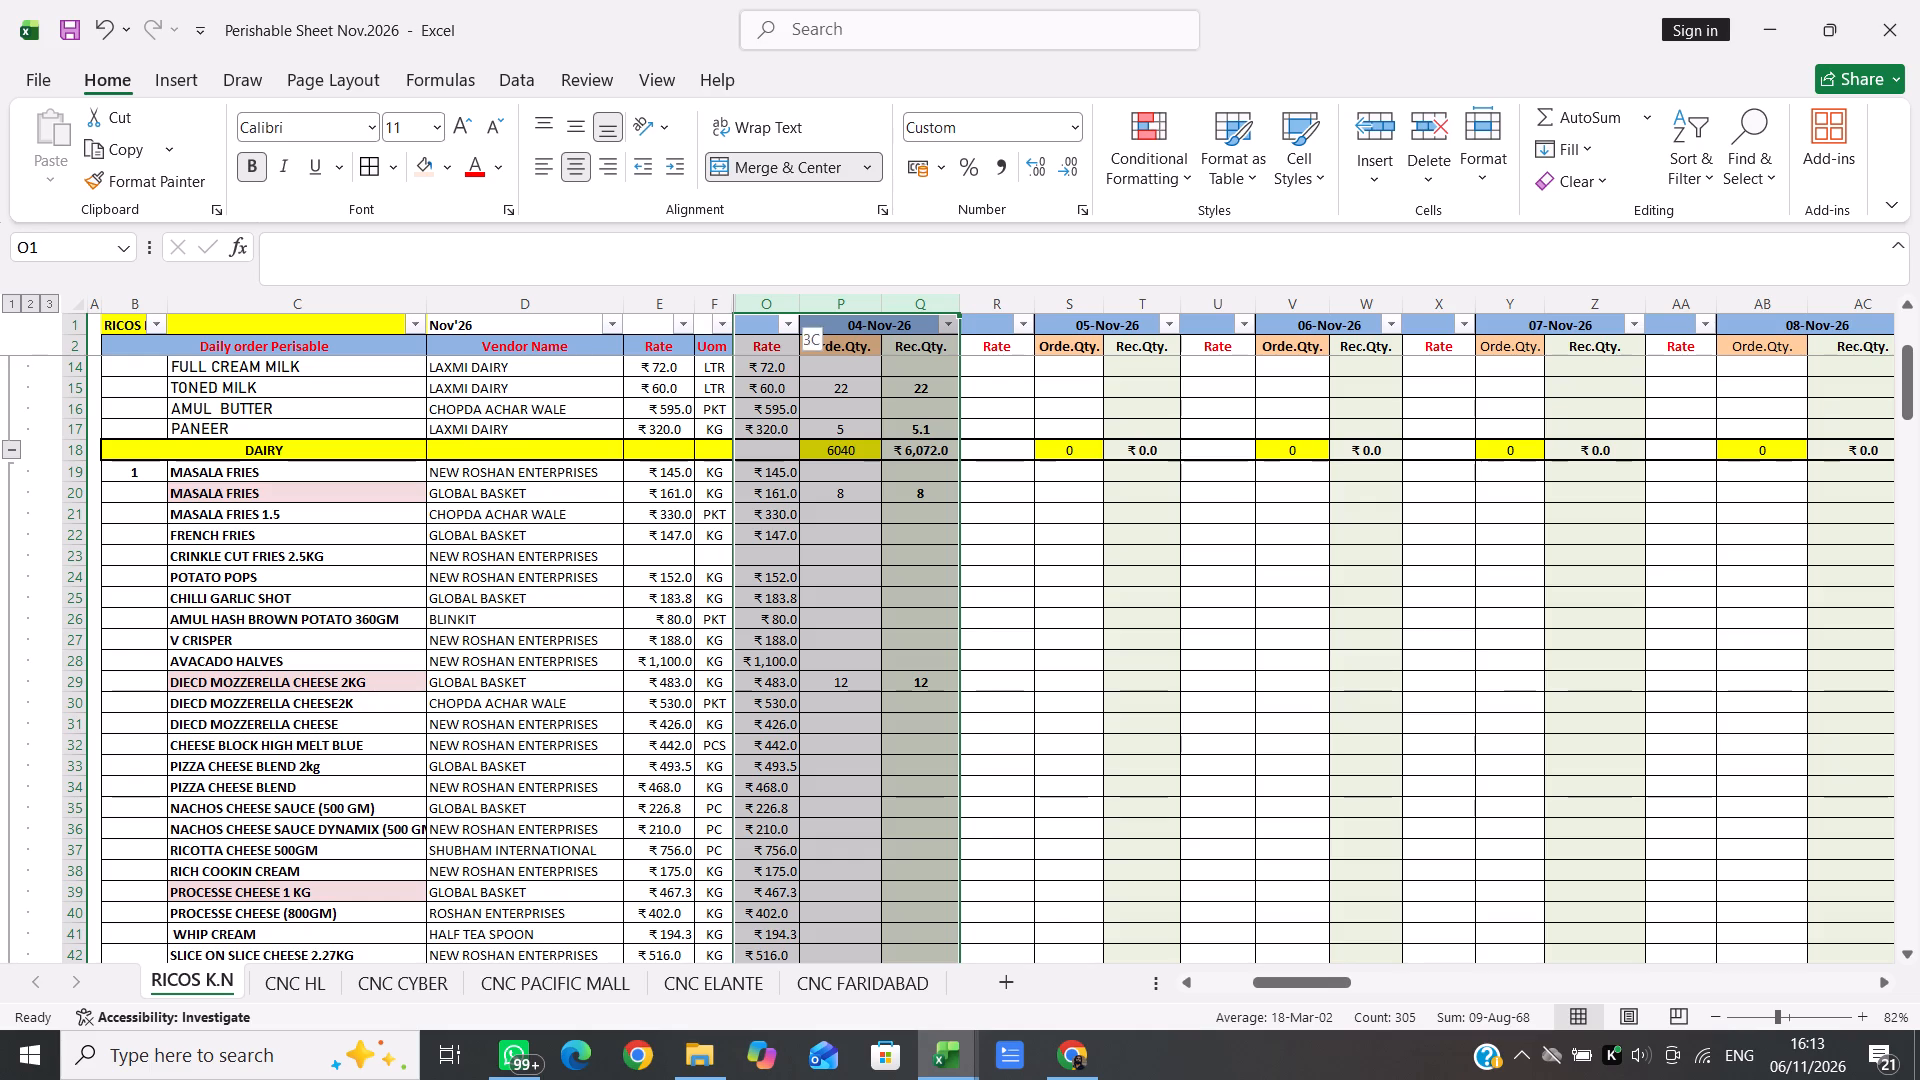
key("shift+Left")
key("shift+Left")
right_click(743, 299)
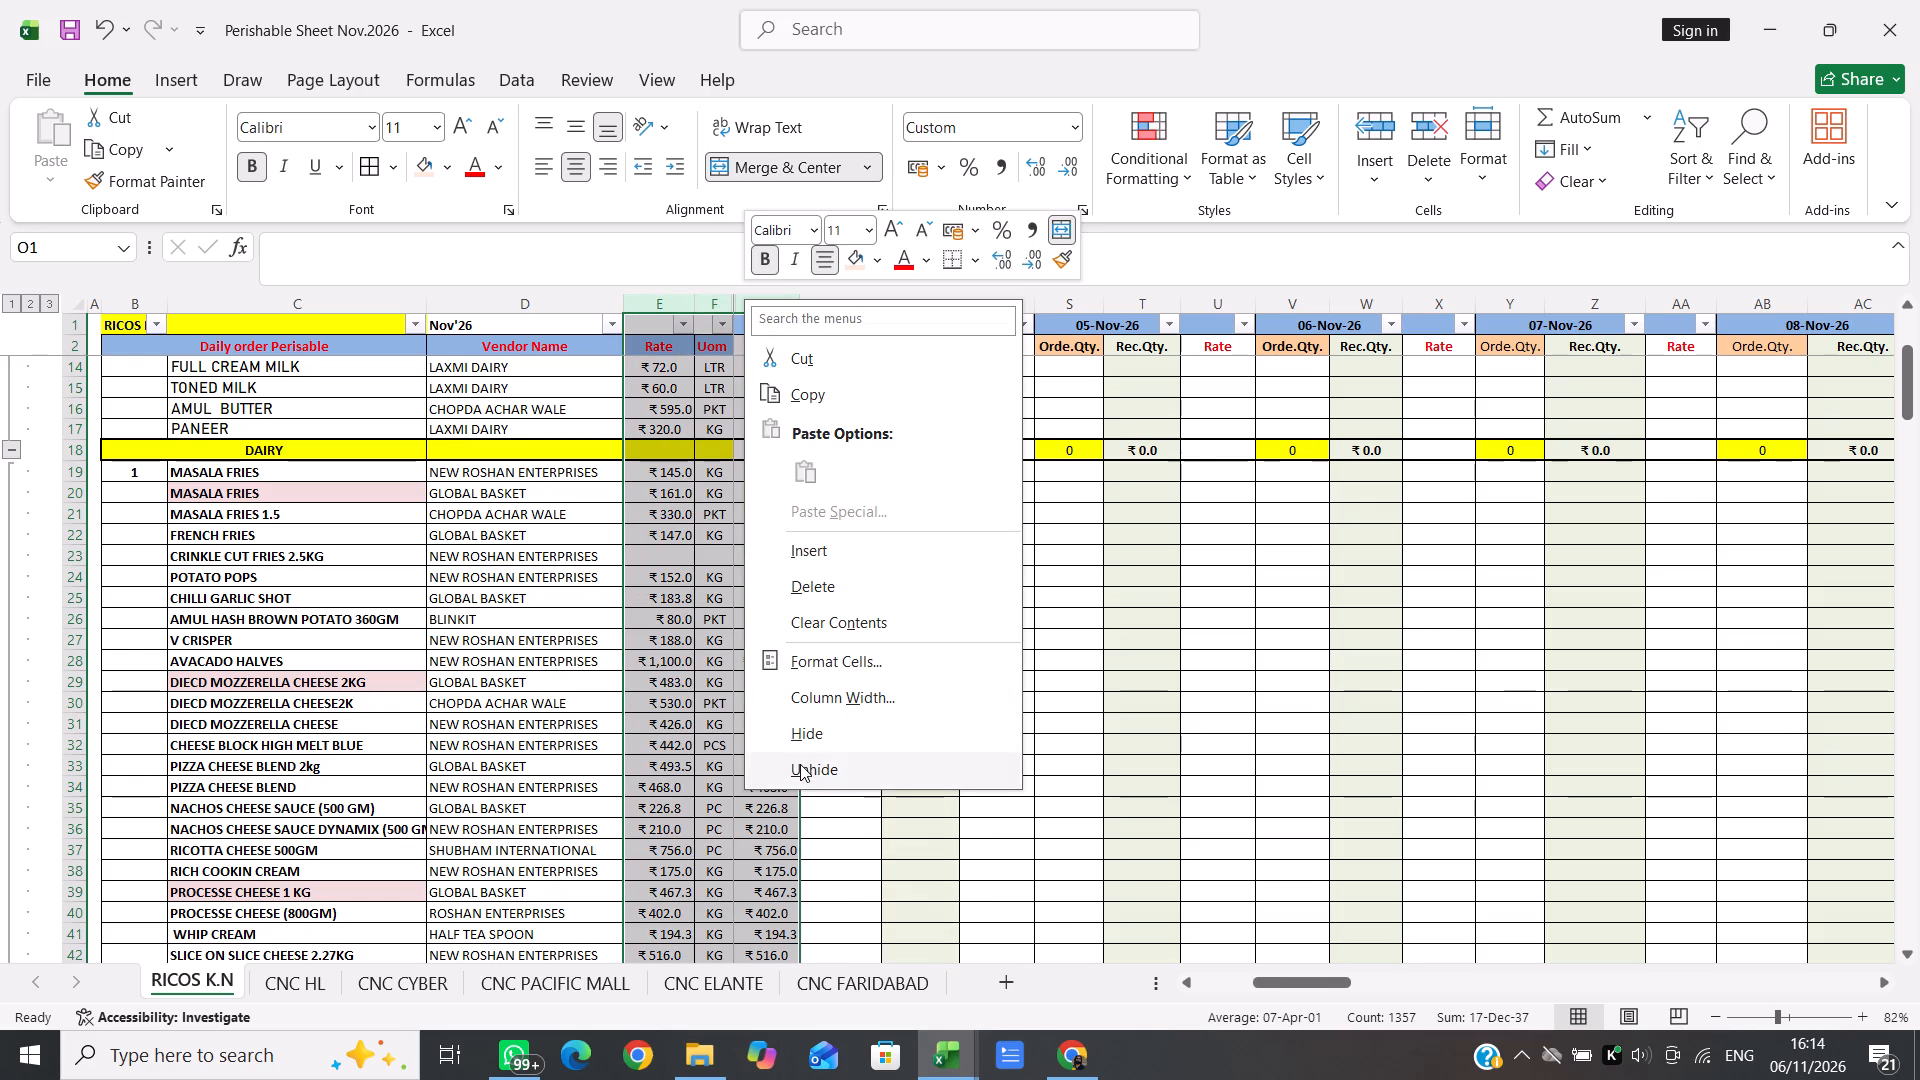
left_click(800, 764)
left_click(1021, 676)
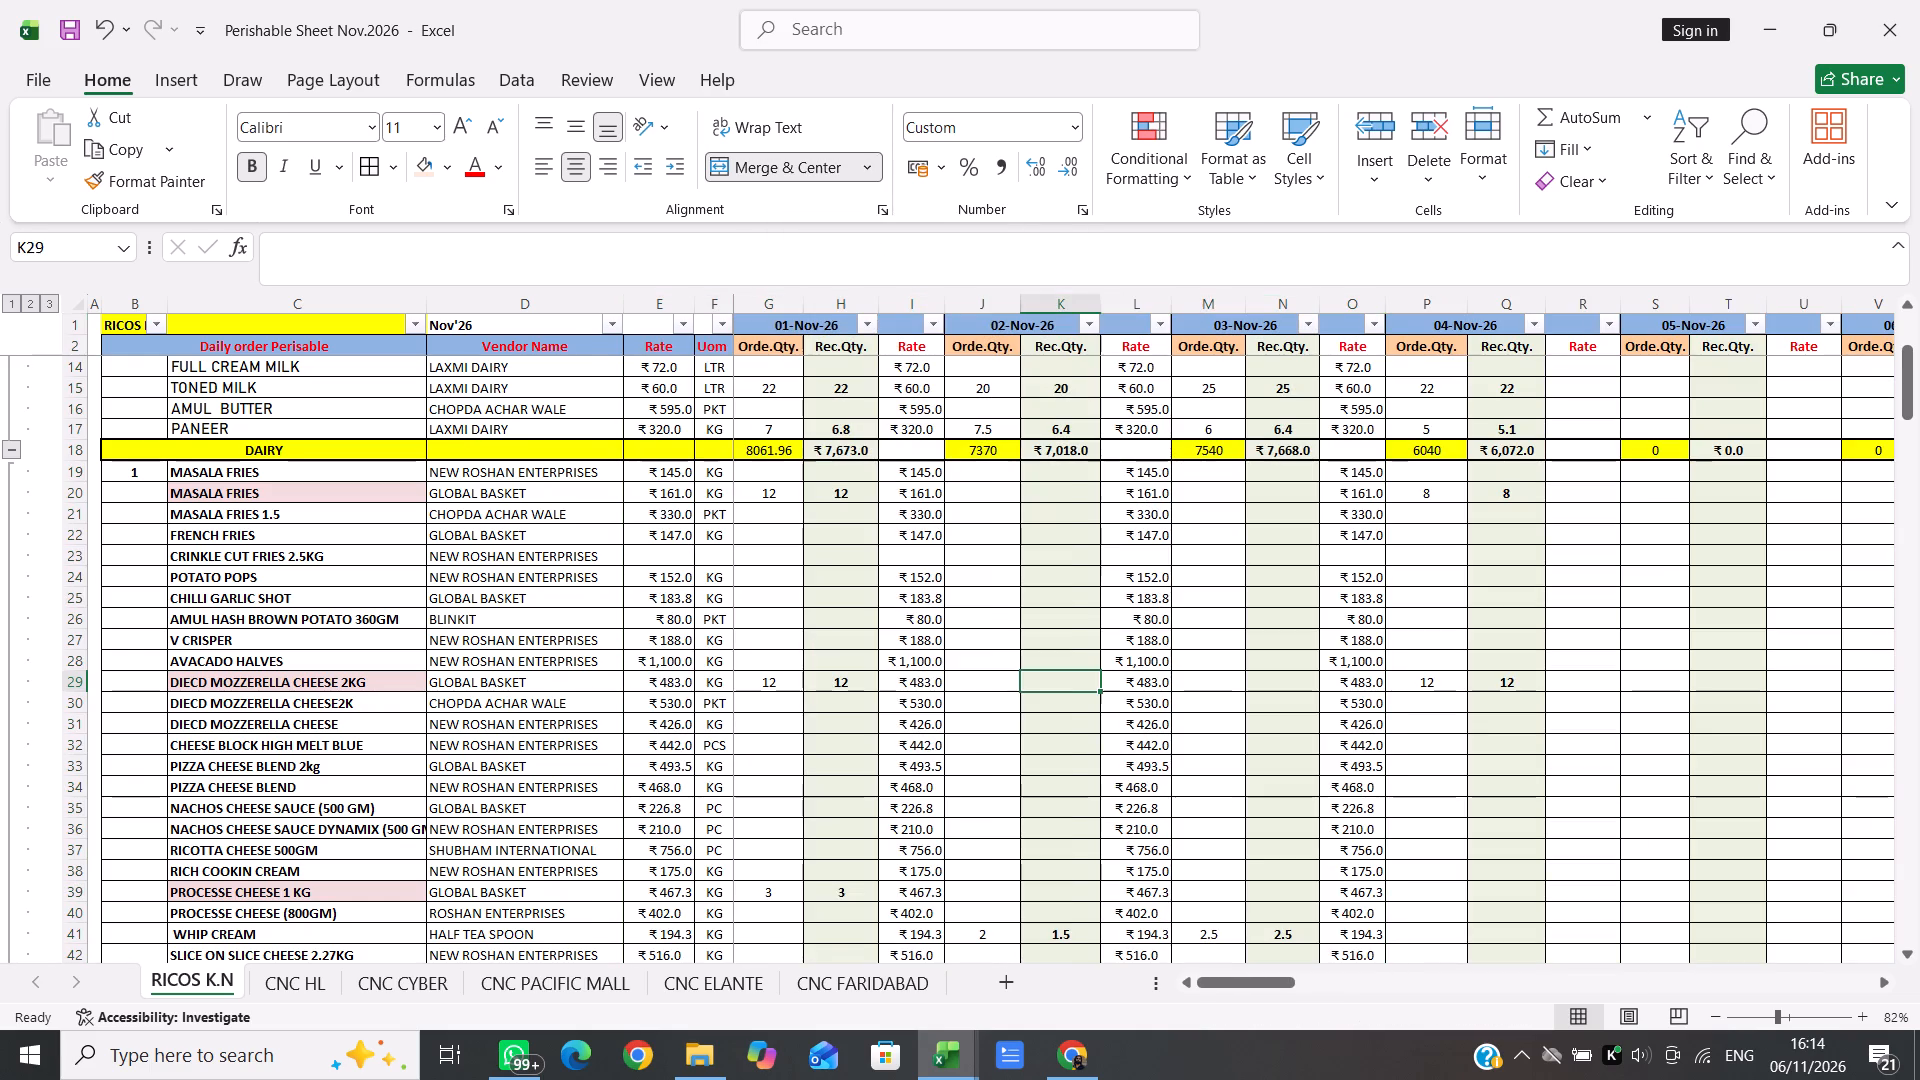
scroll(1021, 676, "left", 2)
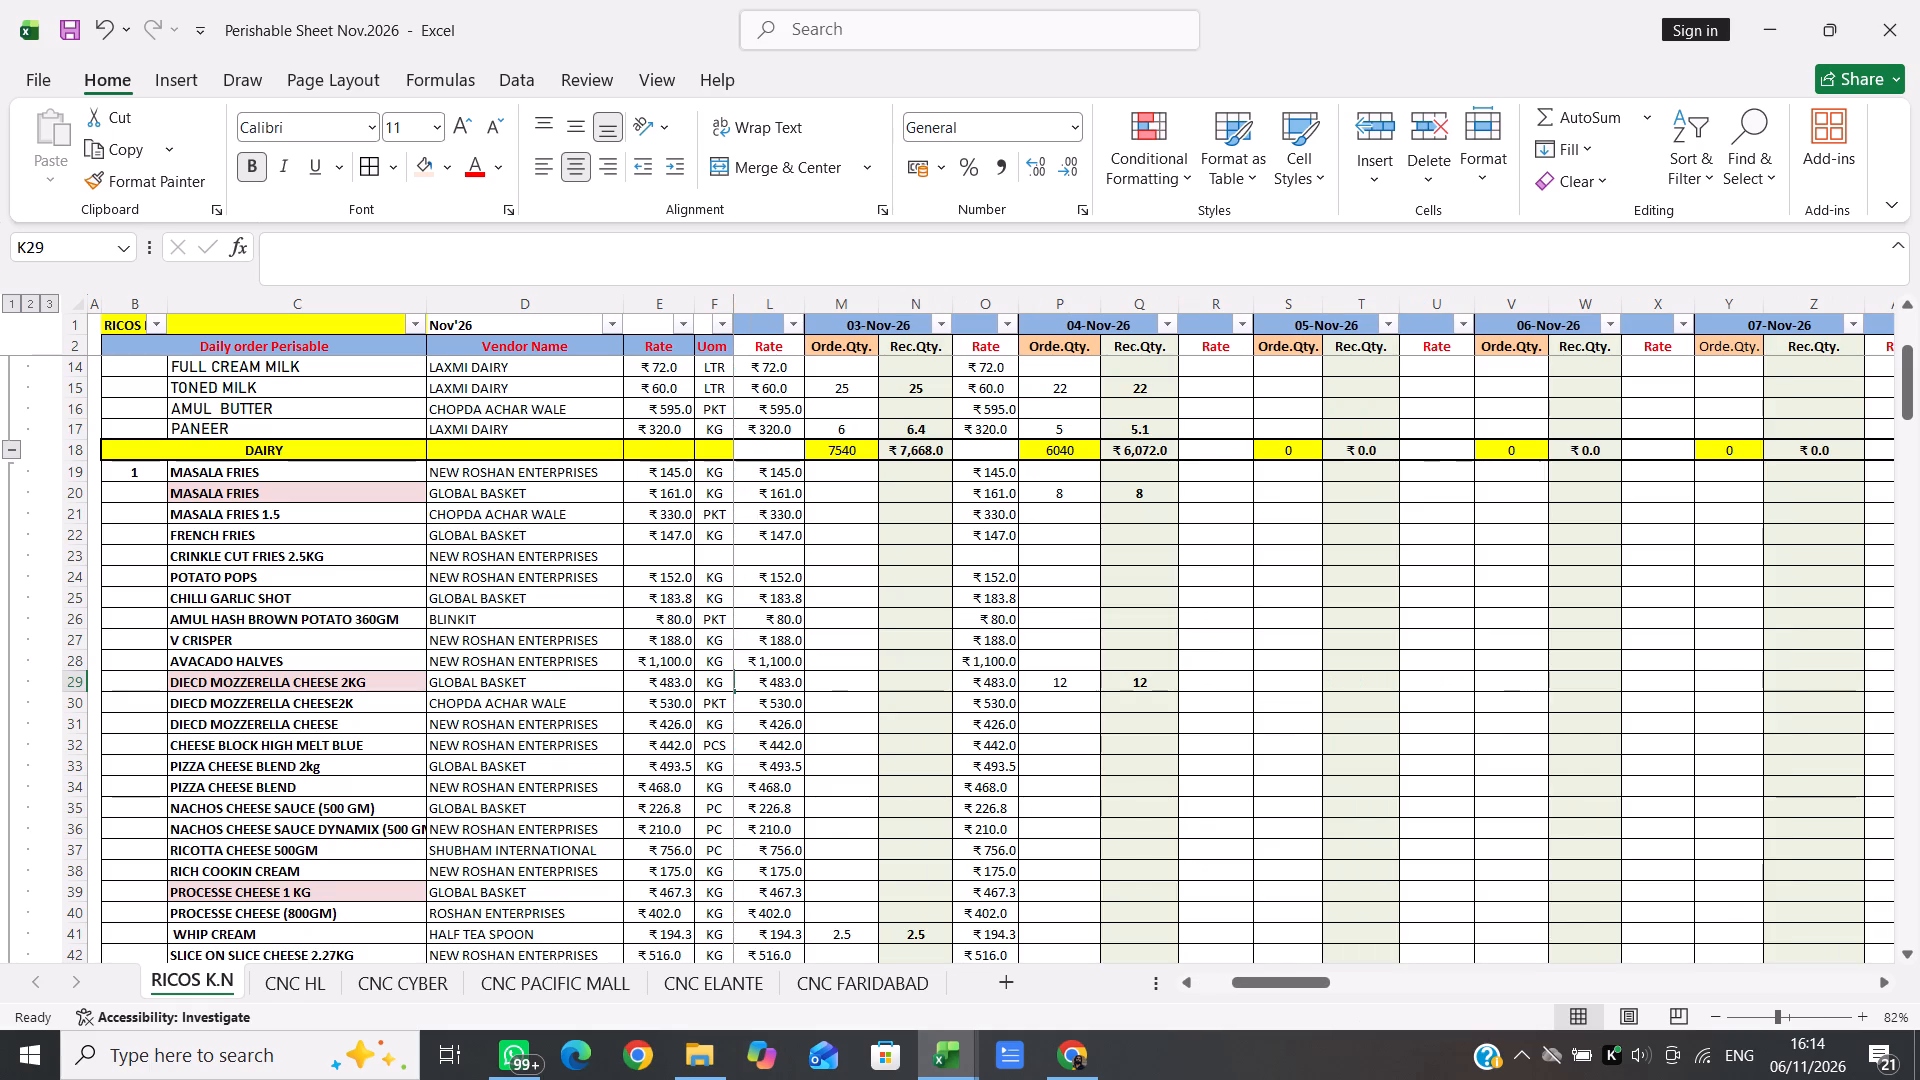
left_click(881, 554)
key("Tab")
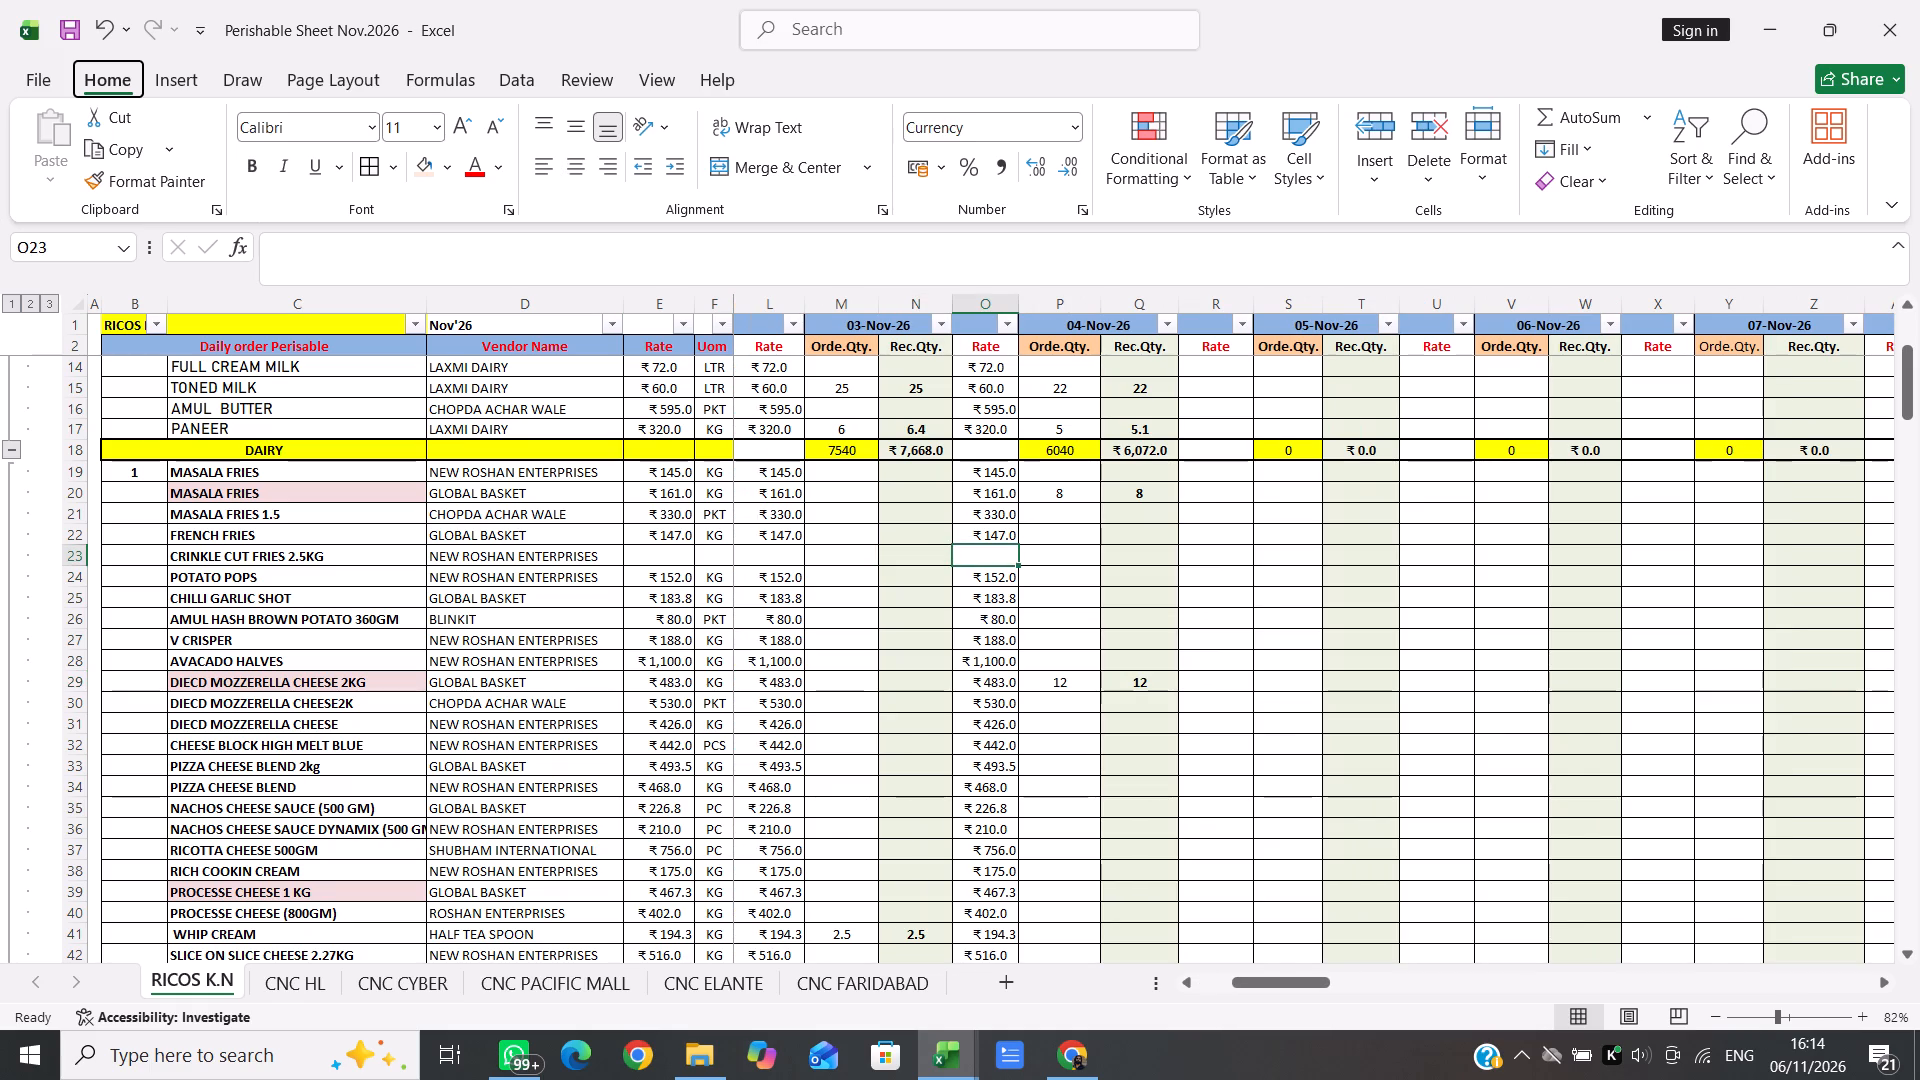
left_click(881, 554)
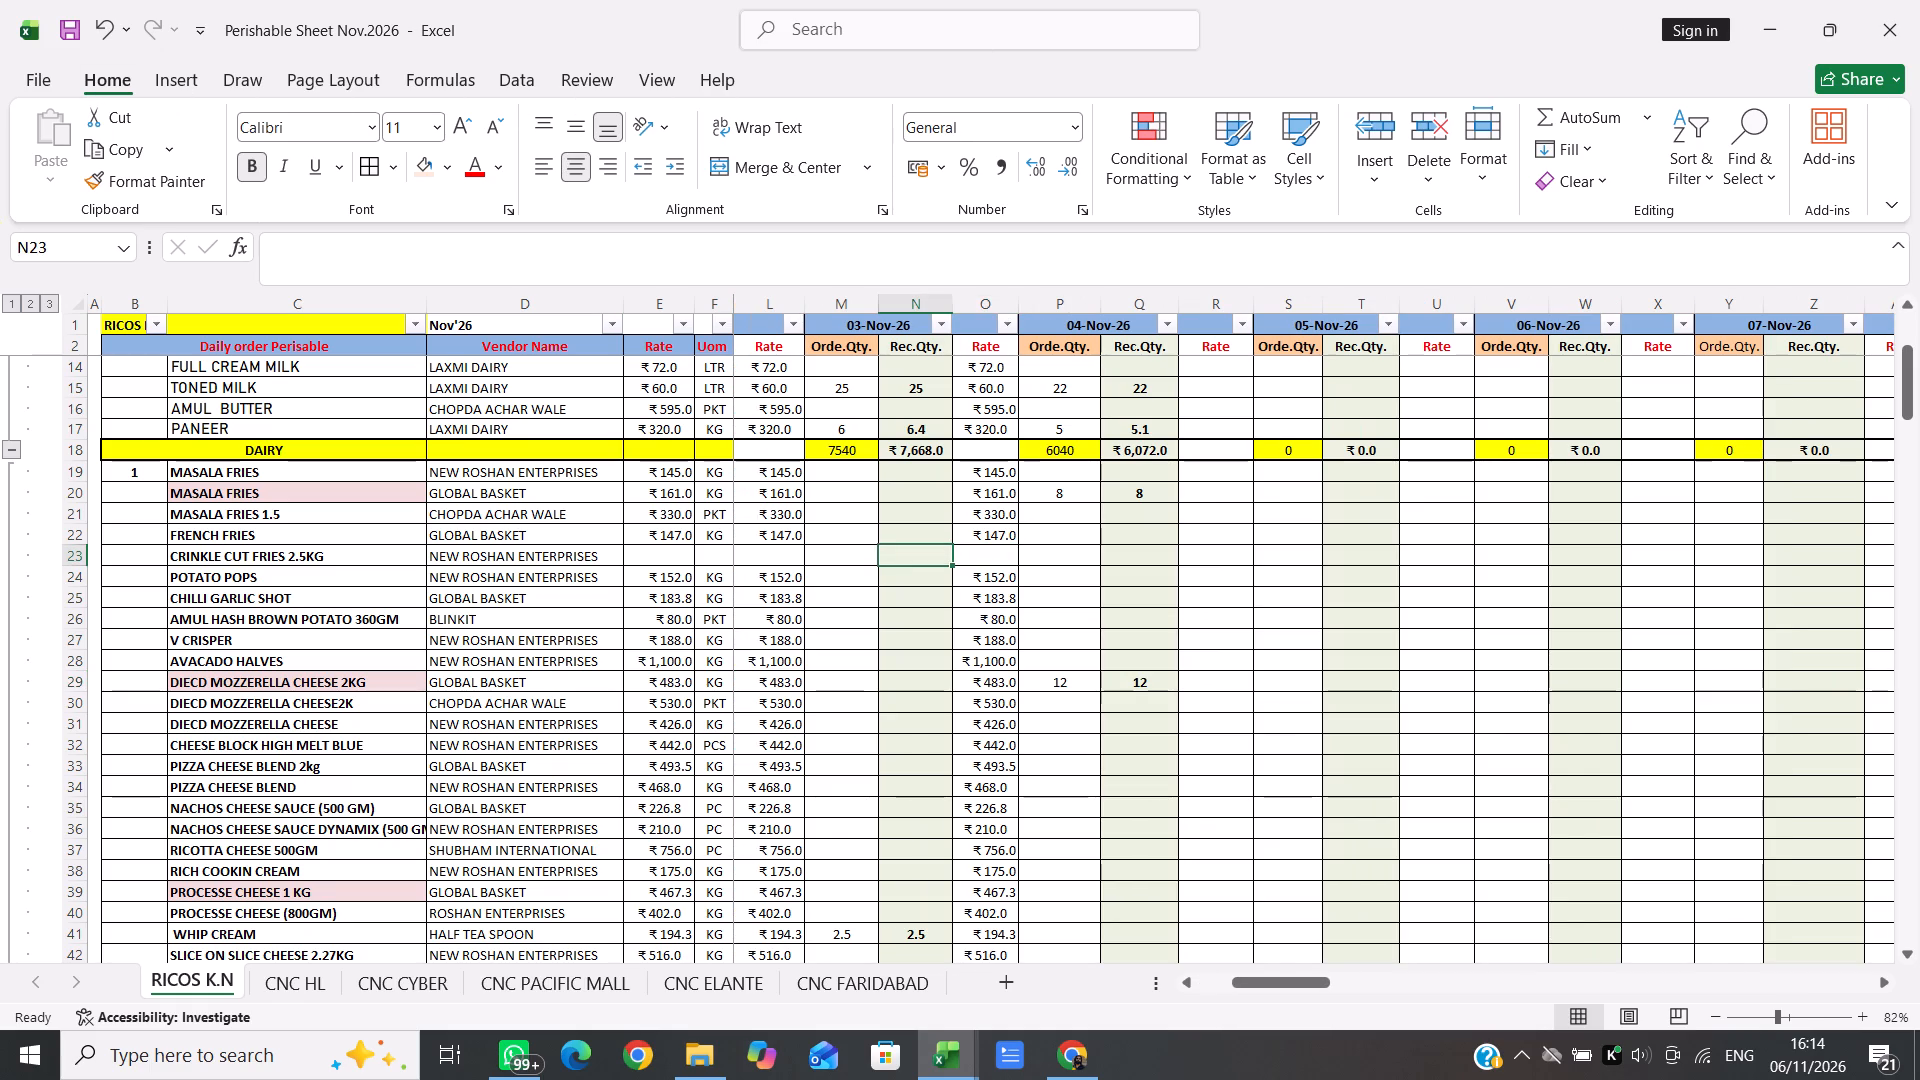
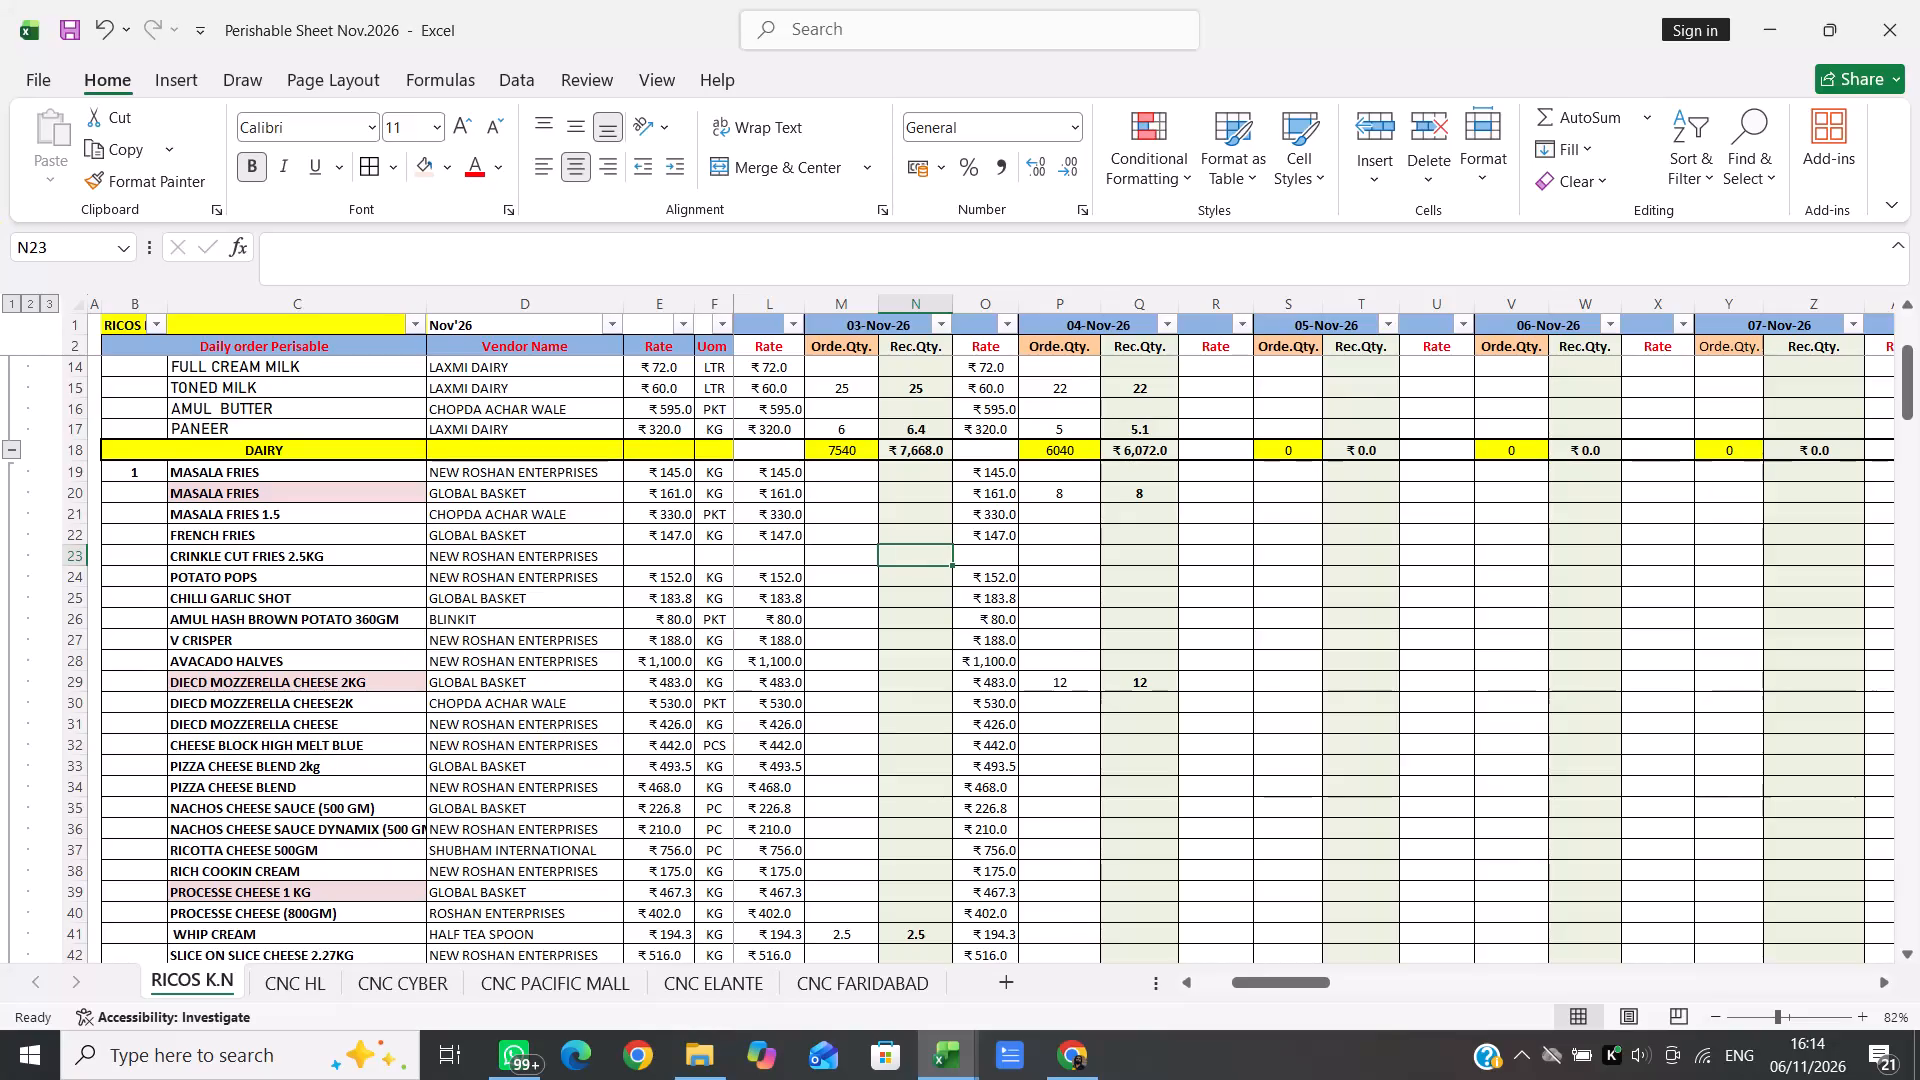
Delete the entire CRINKLE CUT FRIES 2.5KG row, between FRENCH FRIES and POTATO POPS.
left_click(314, 557)
key("shift+space")
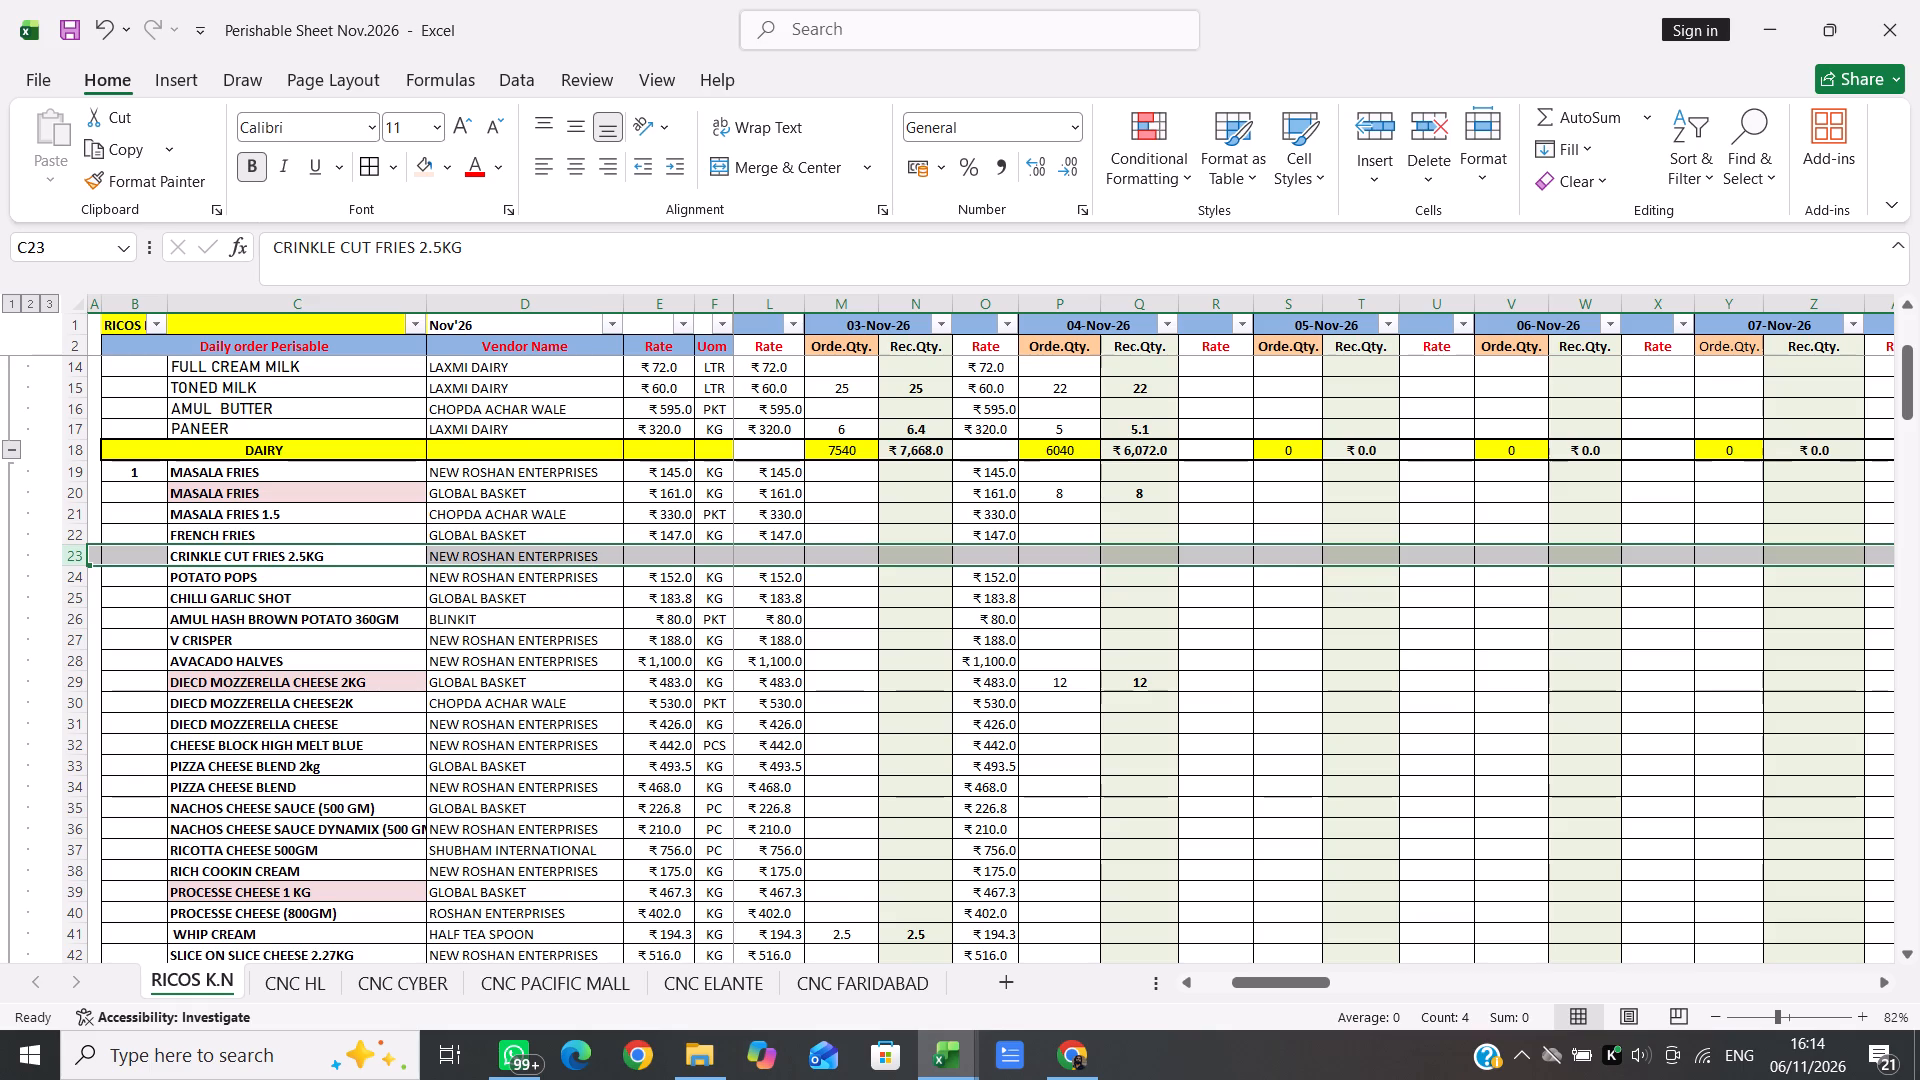
key("ctrl+minus")
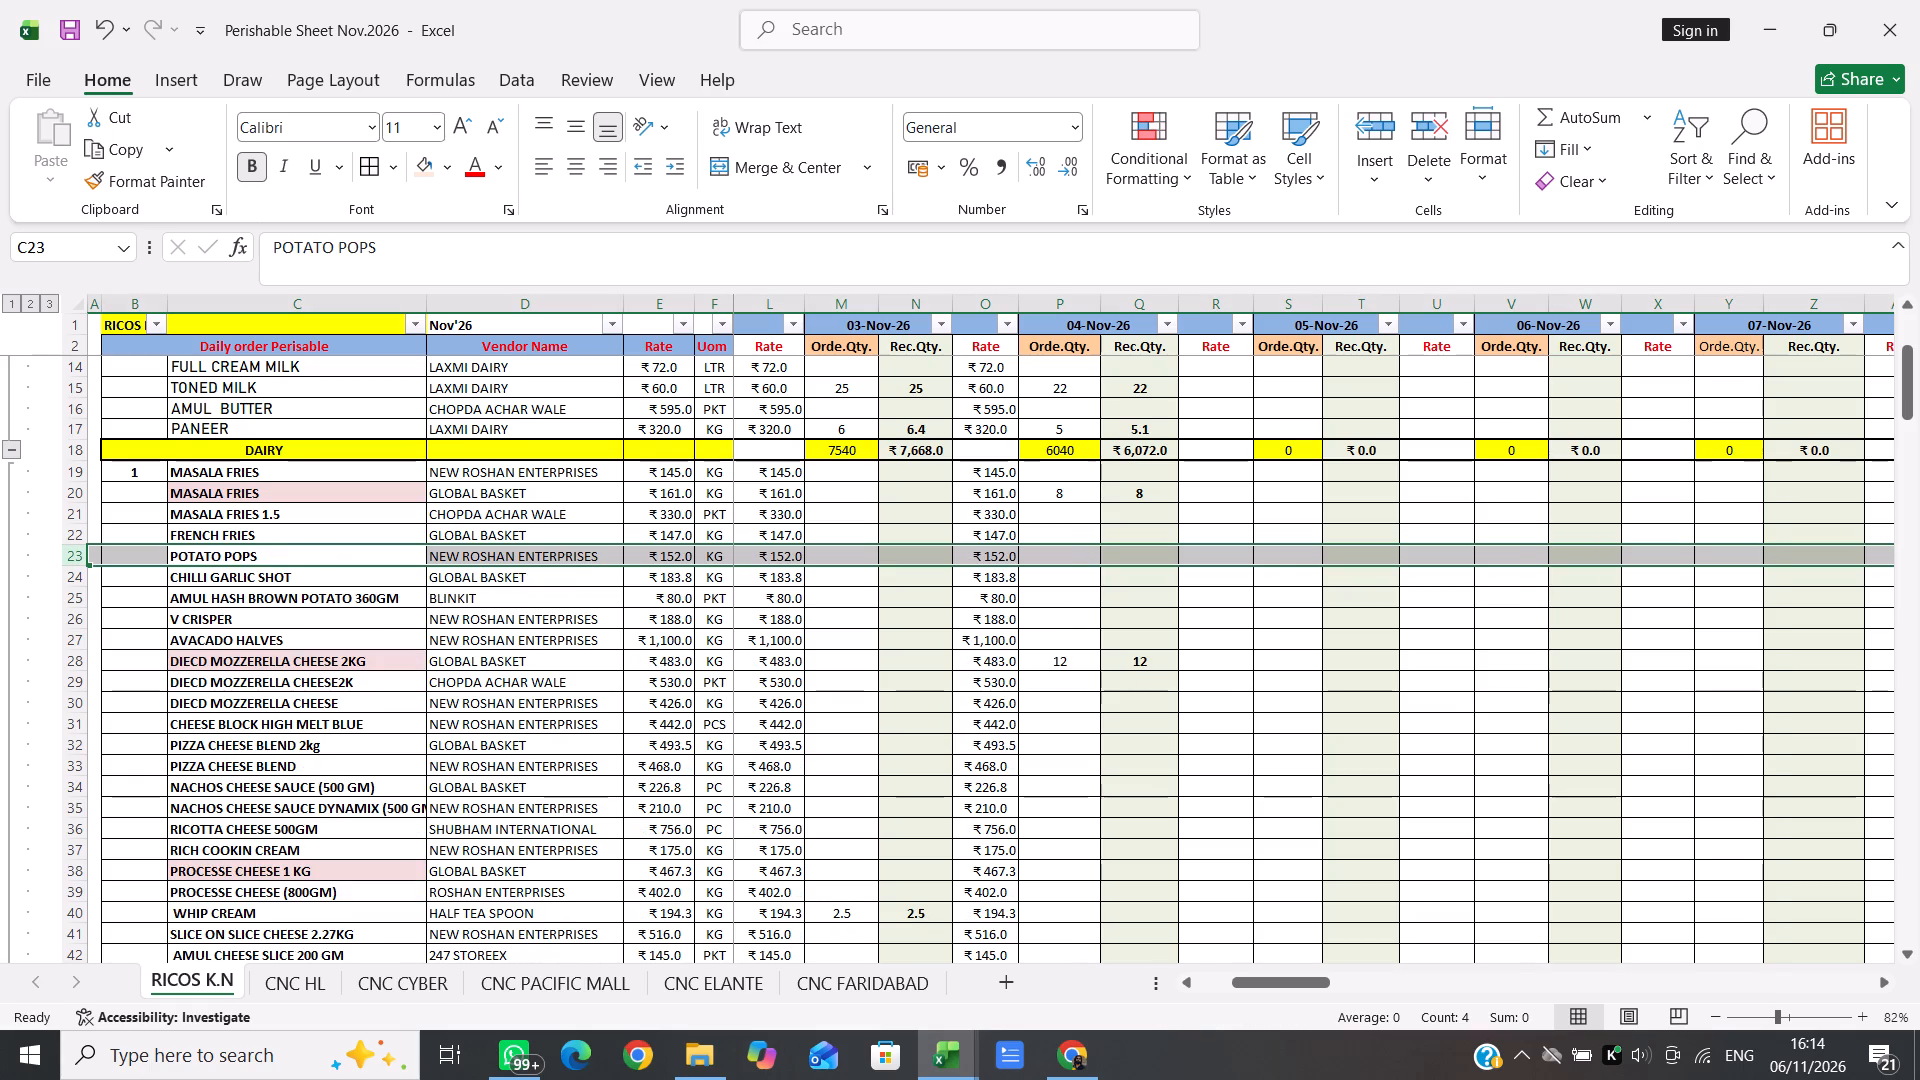
left_click(850, 559)
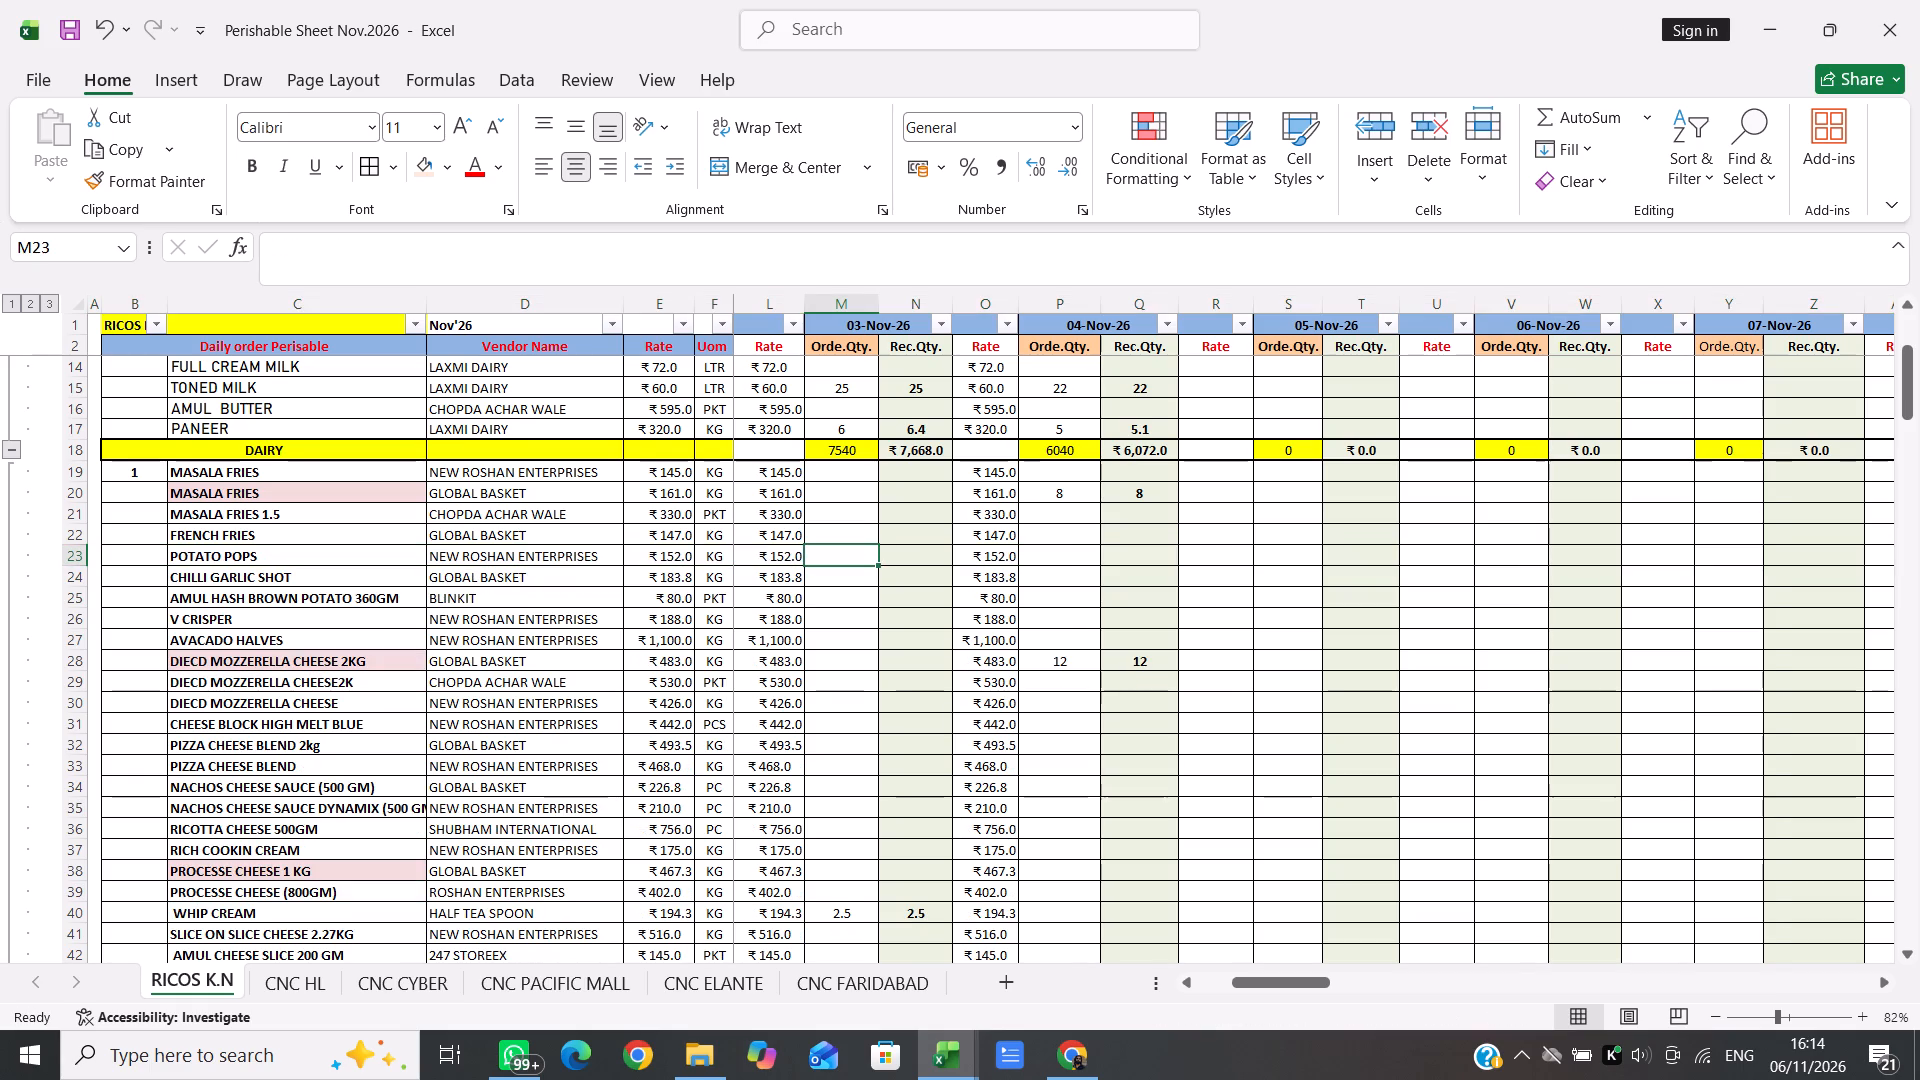
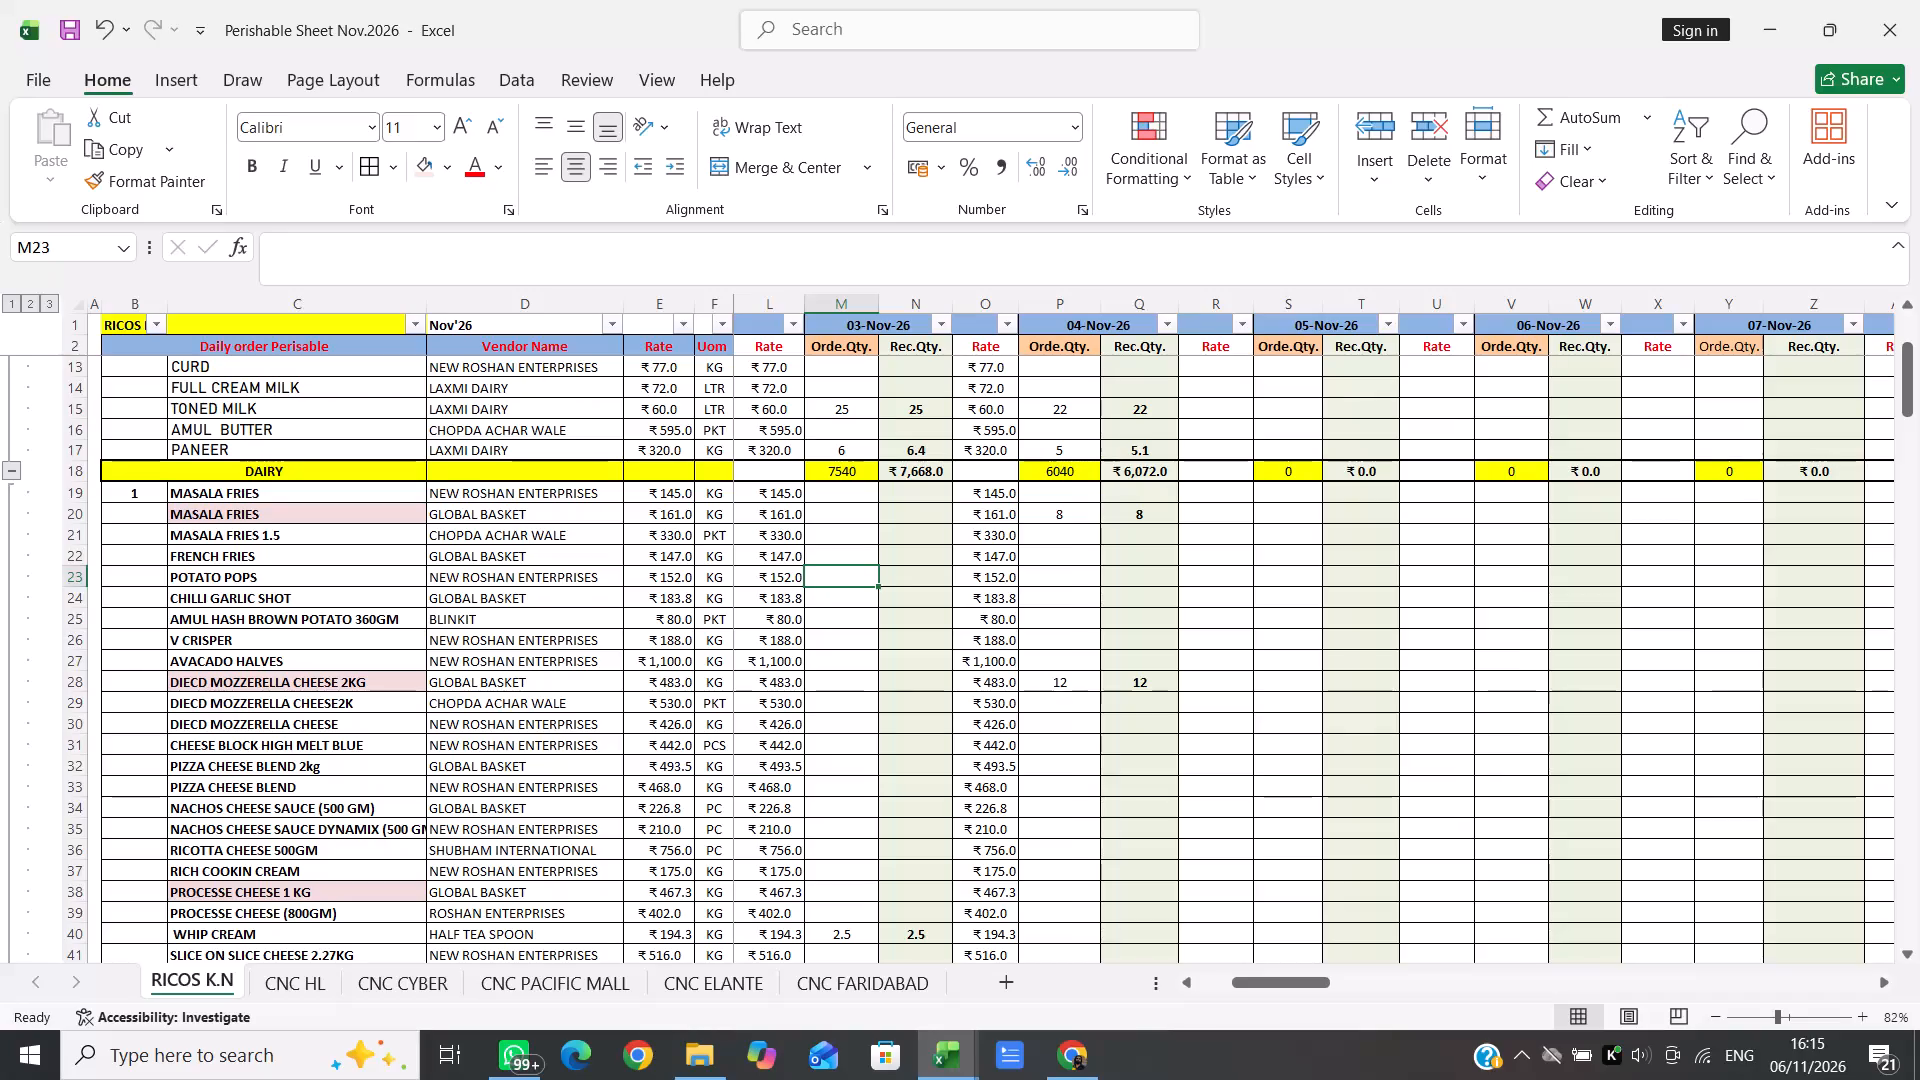
Enter 12 as the 03-Nov-26 order quantity for DIECD MOZZERELLA CHEESE 2KG from GLOBAL BASKET.
left_click(849, 678)
type("12")
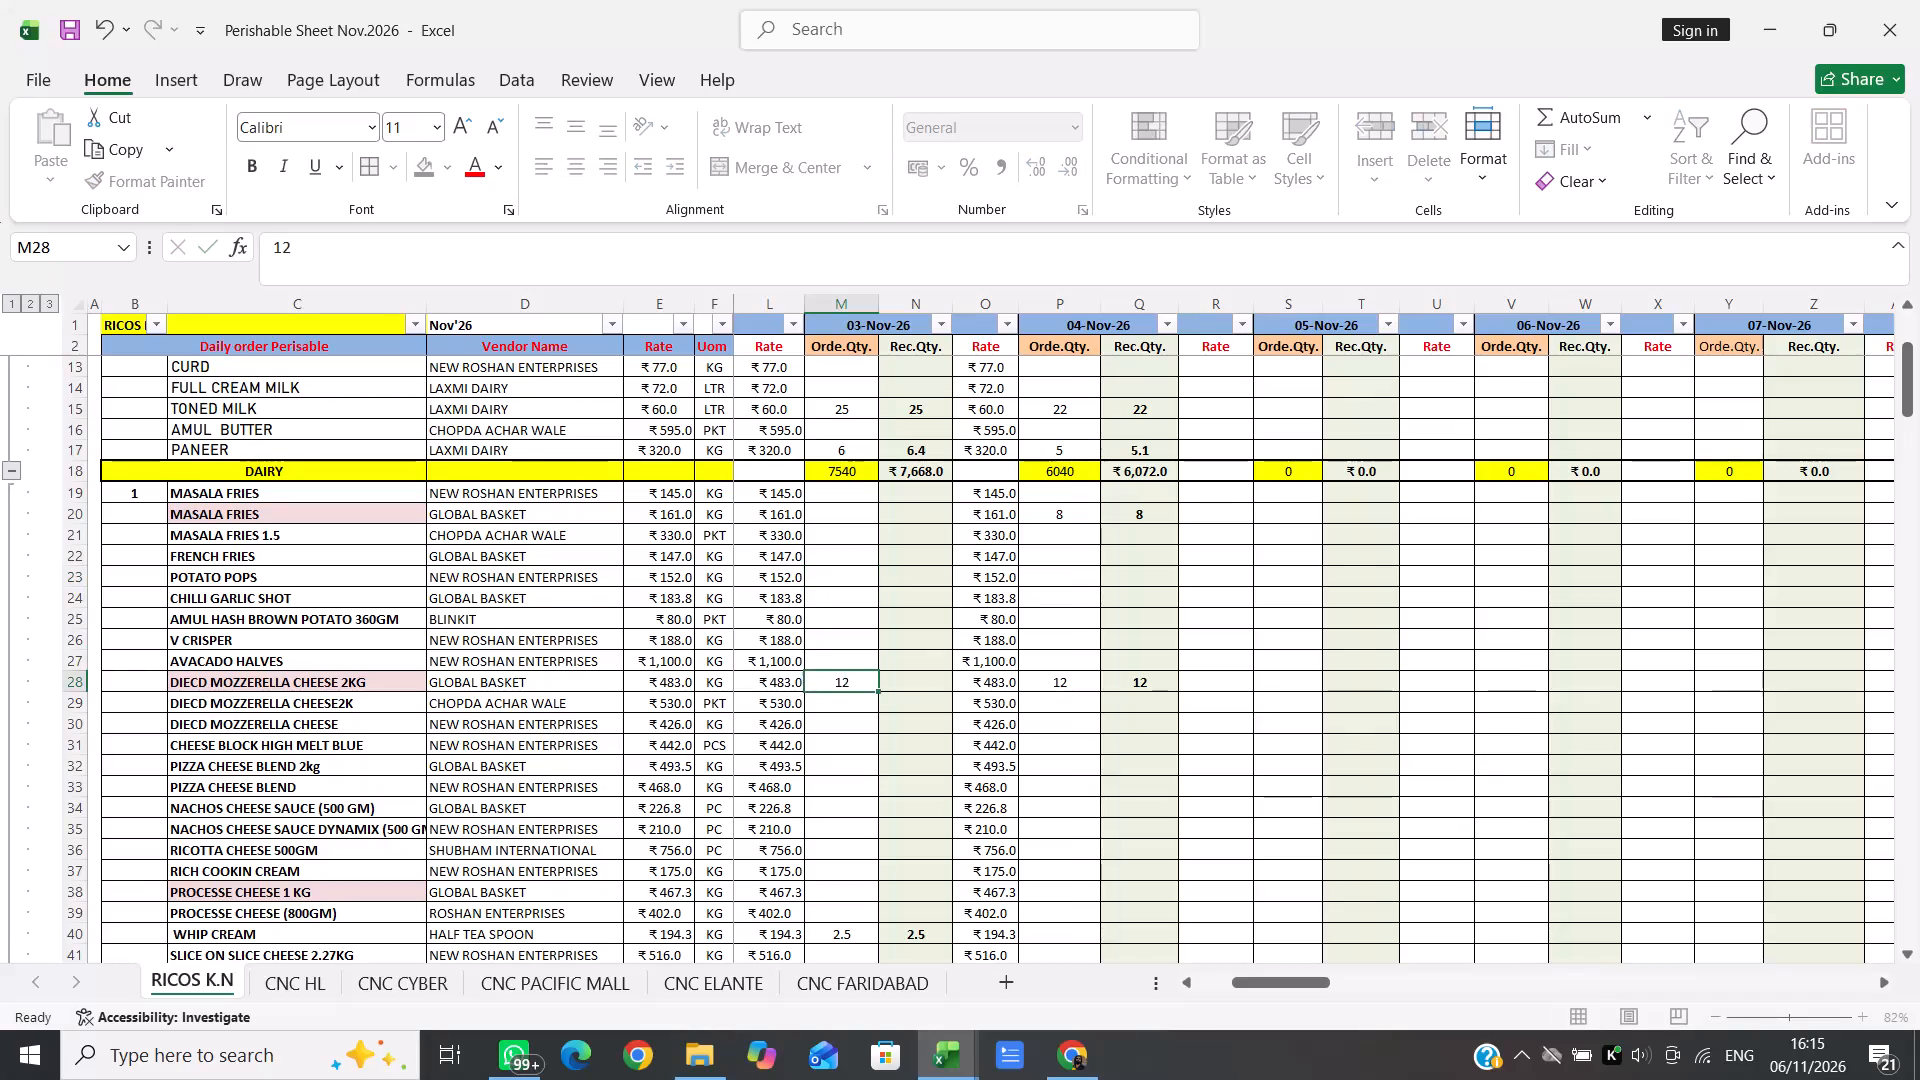
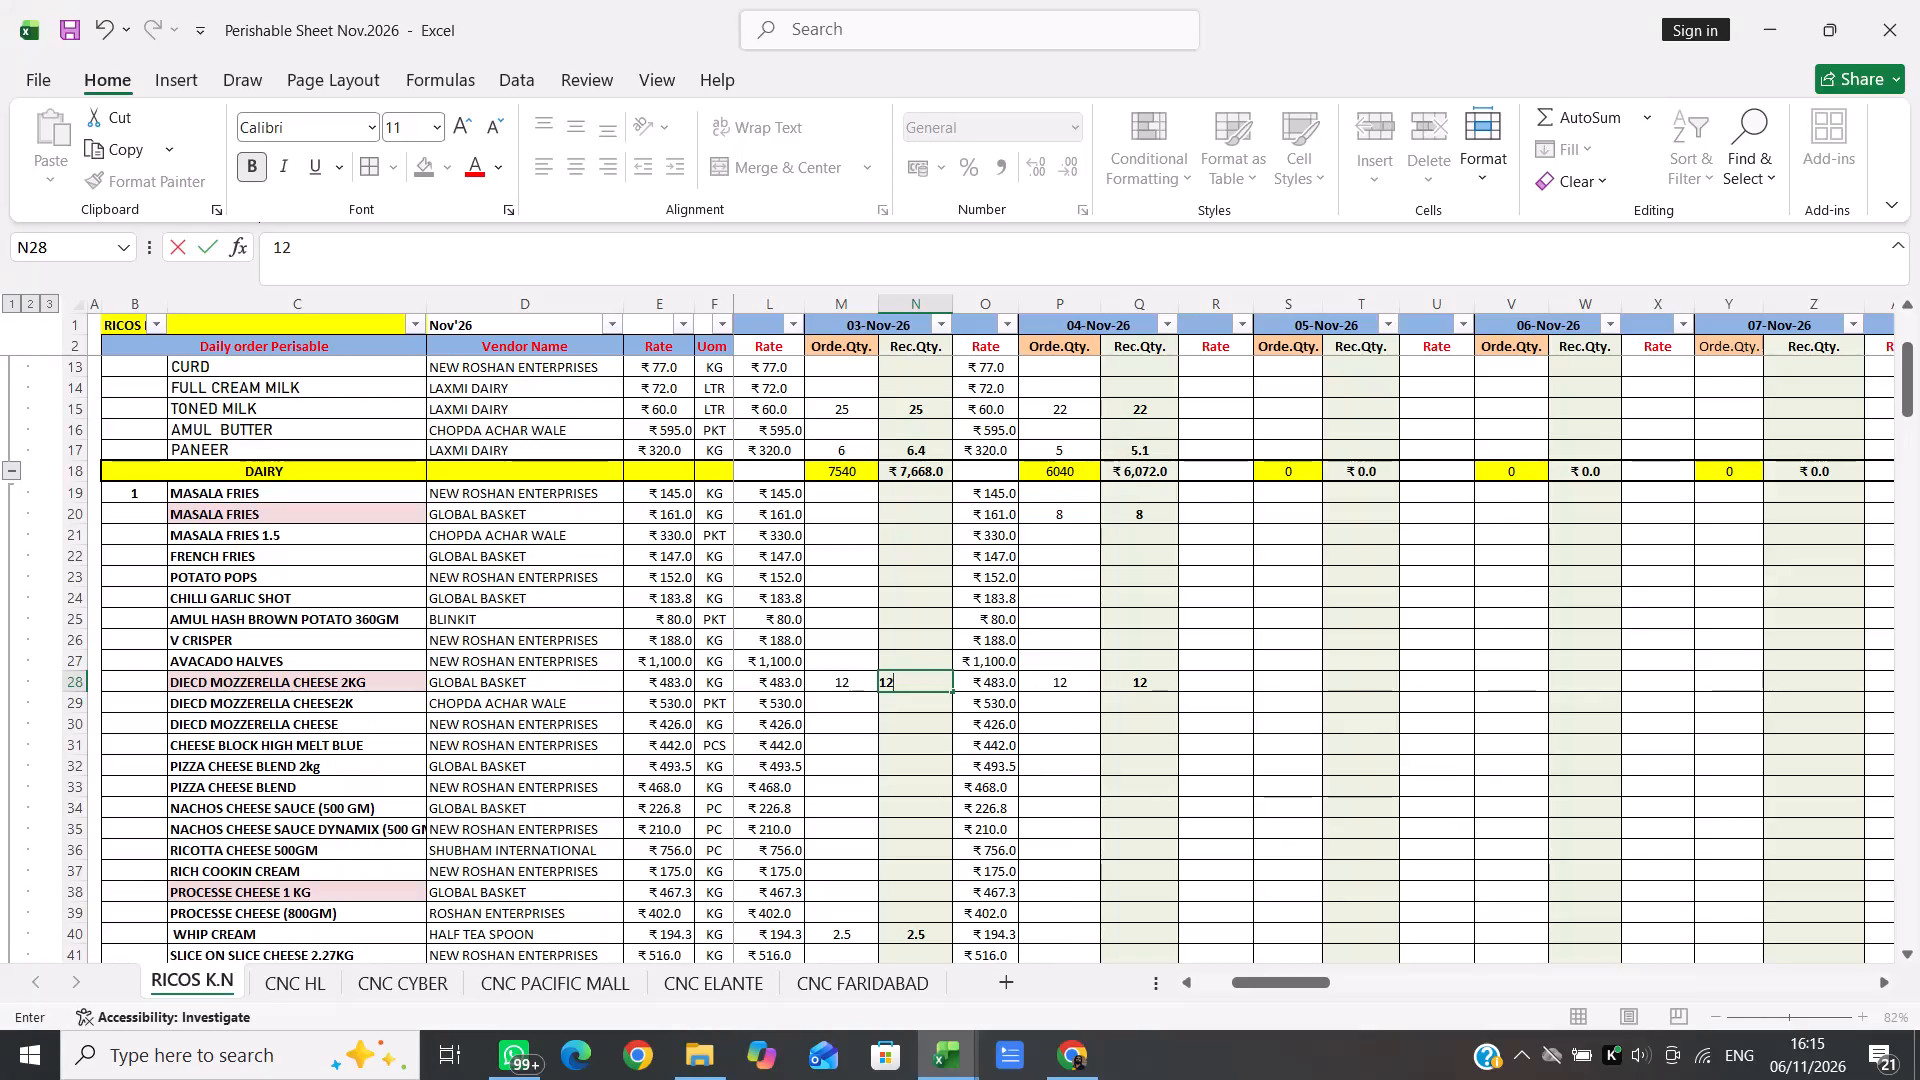
Highlight the PIZZA CHEESE BLEND 2kg item name from GLOBAL BASKET with the current fill colour.
scroll(838, 731, "down", 1)
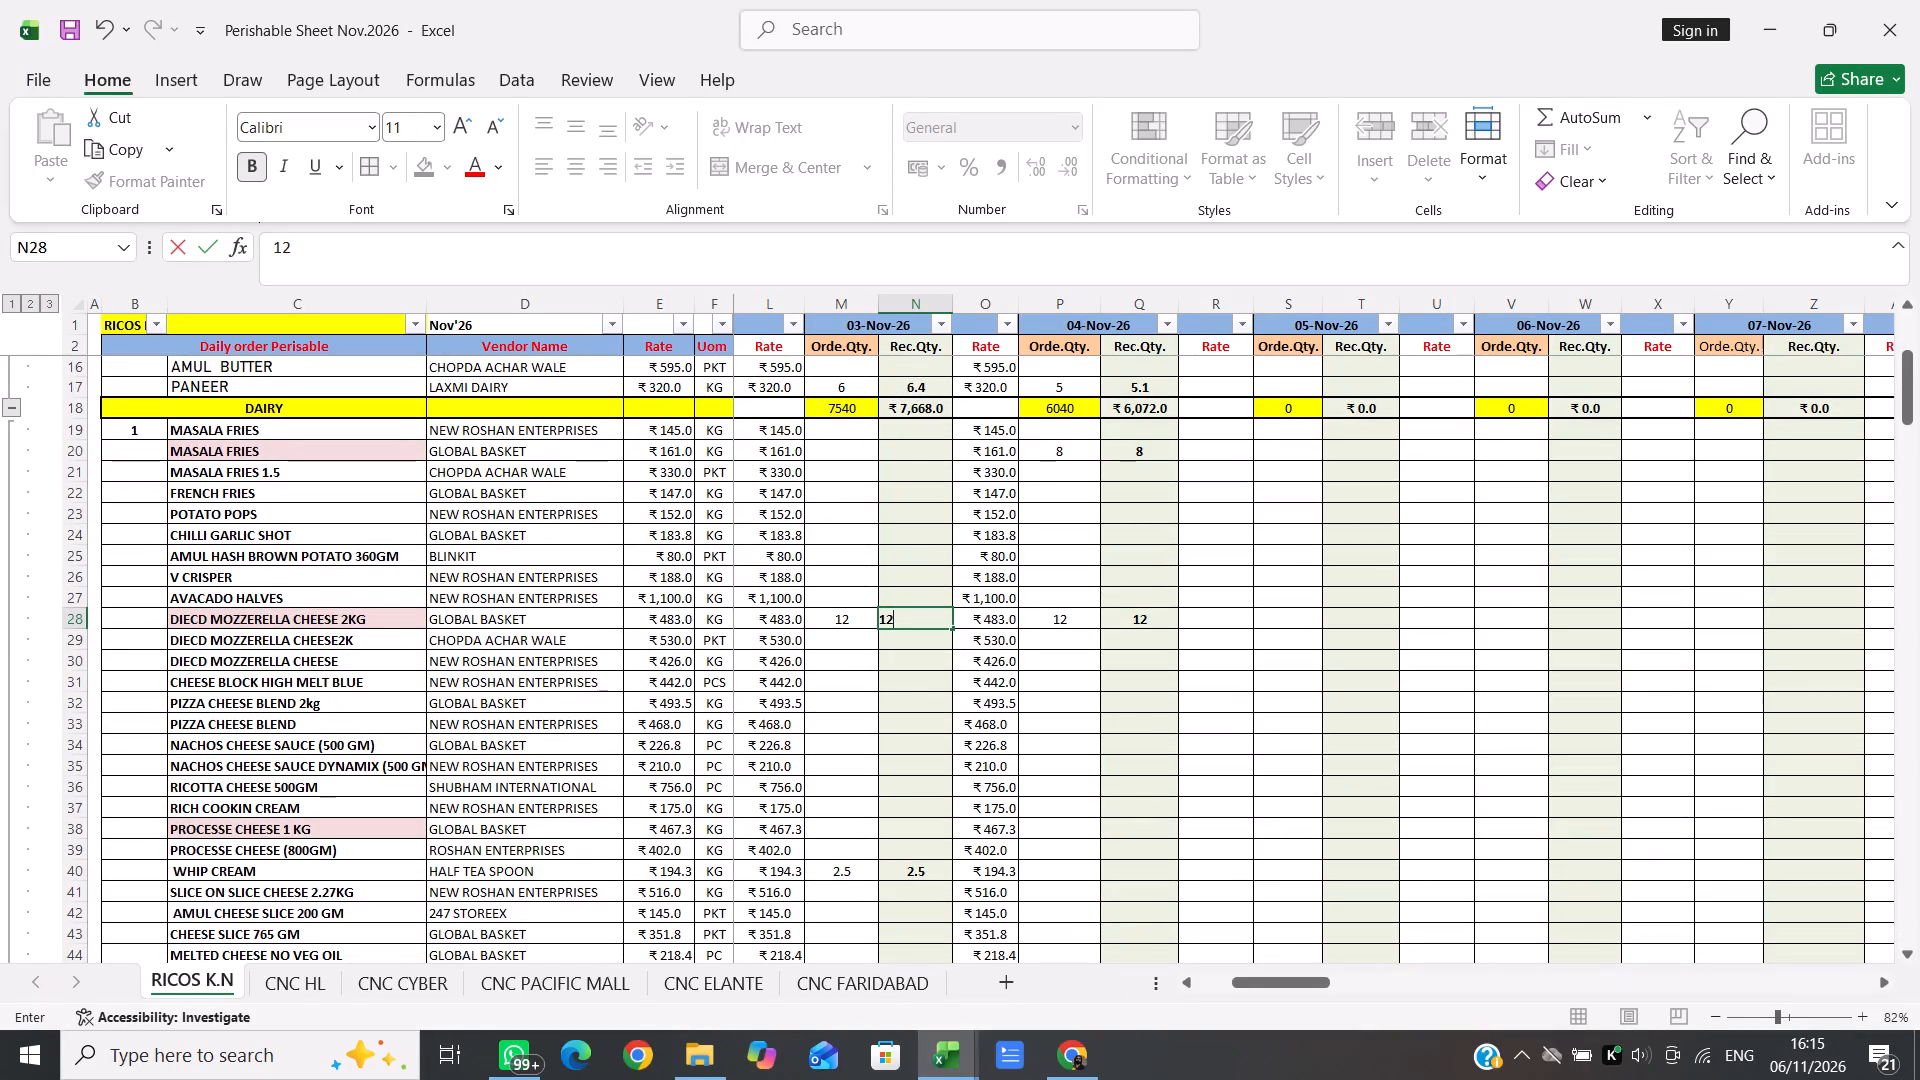
left_click(319, 706)
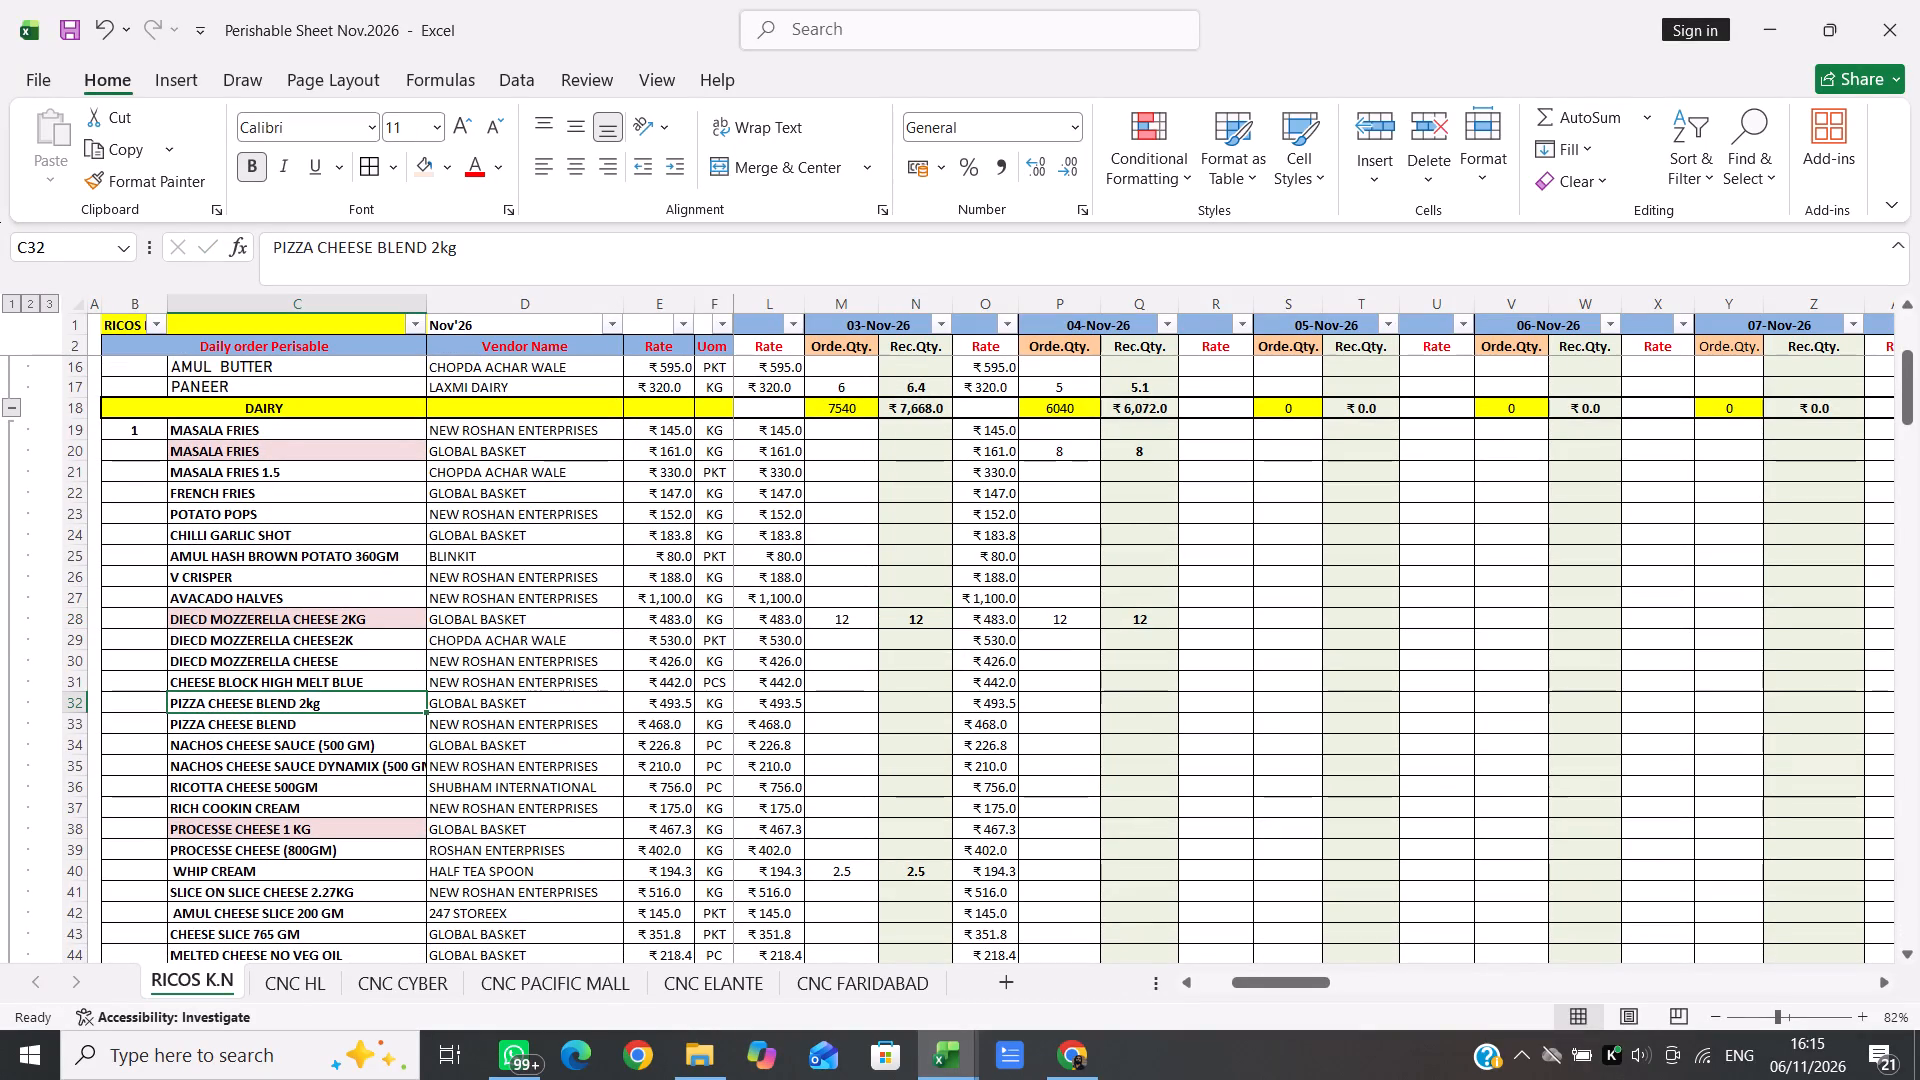
left_click(429, 173)
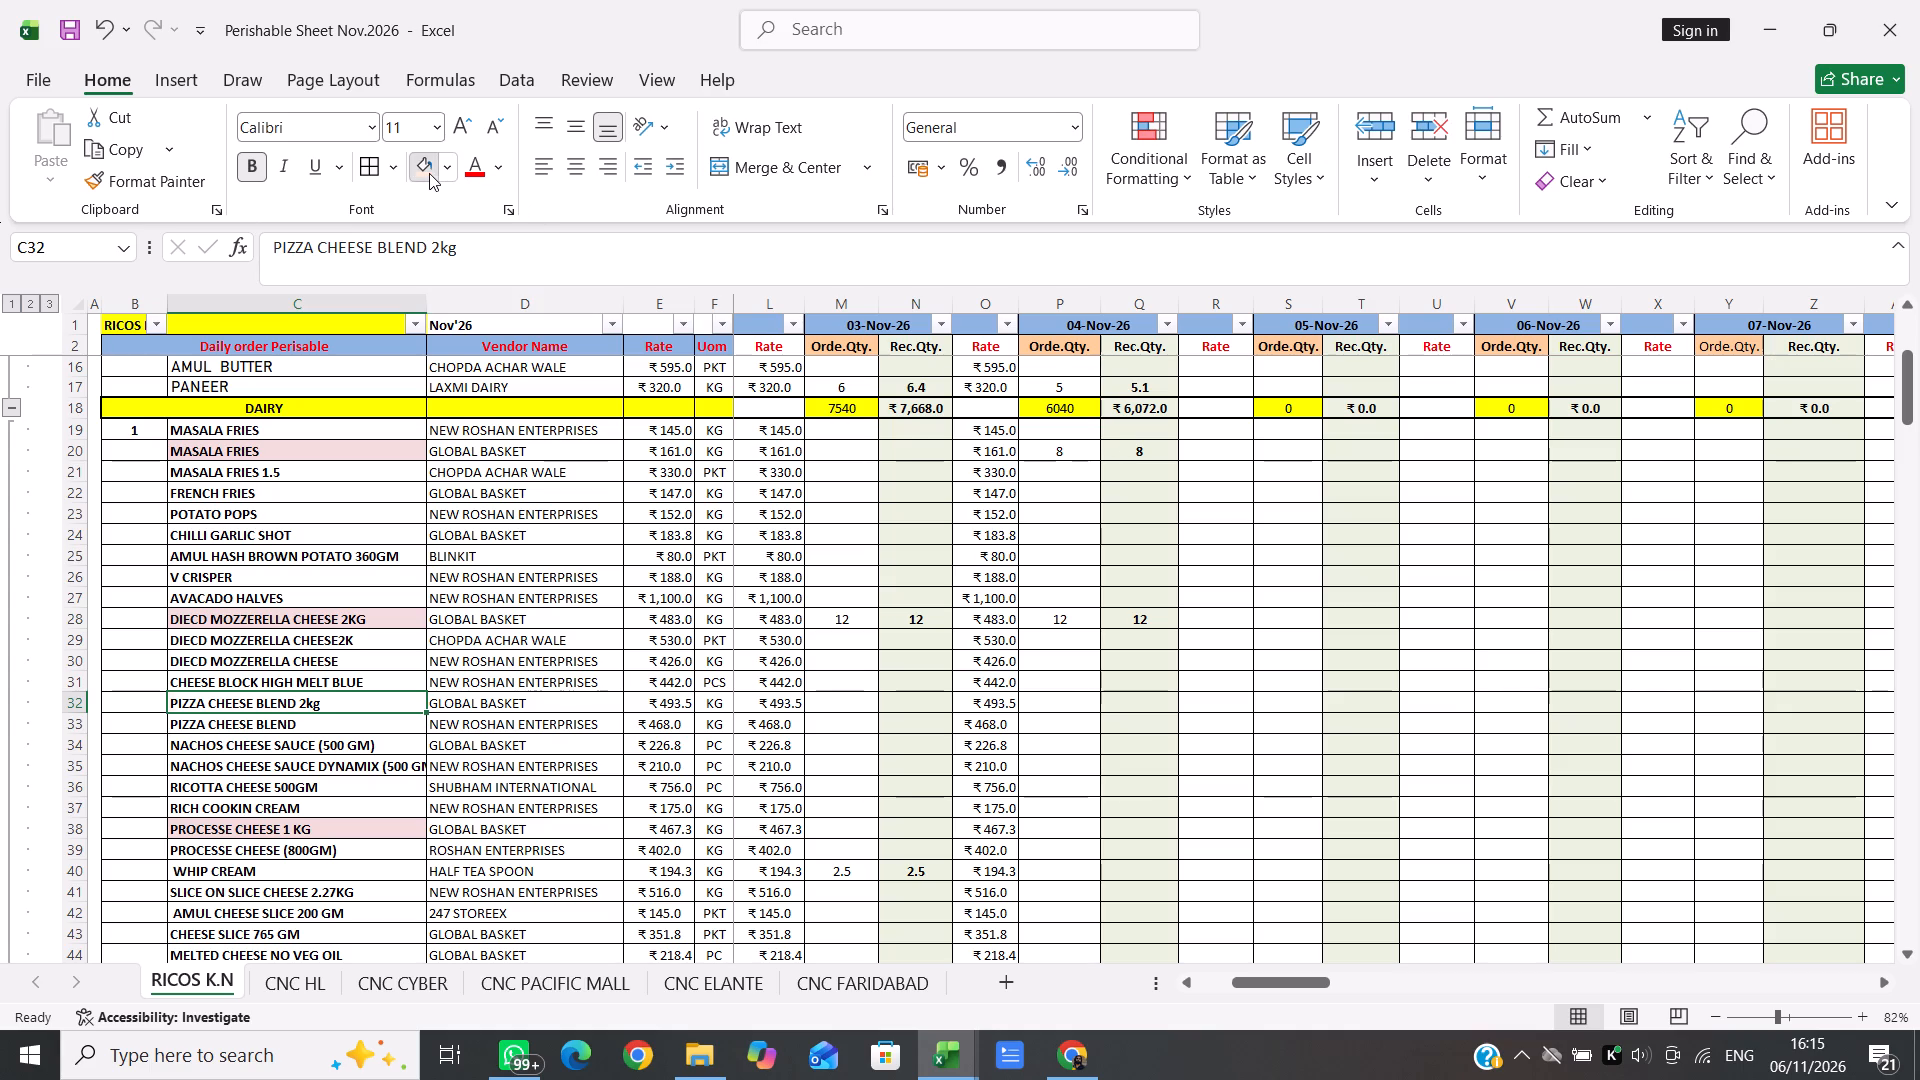
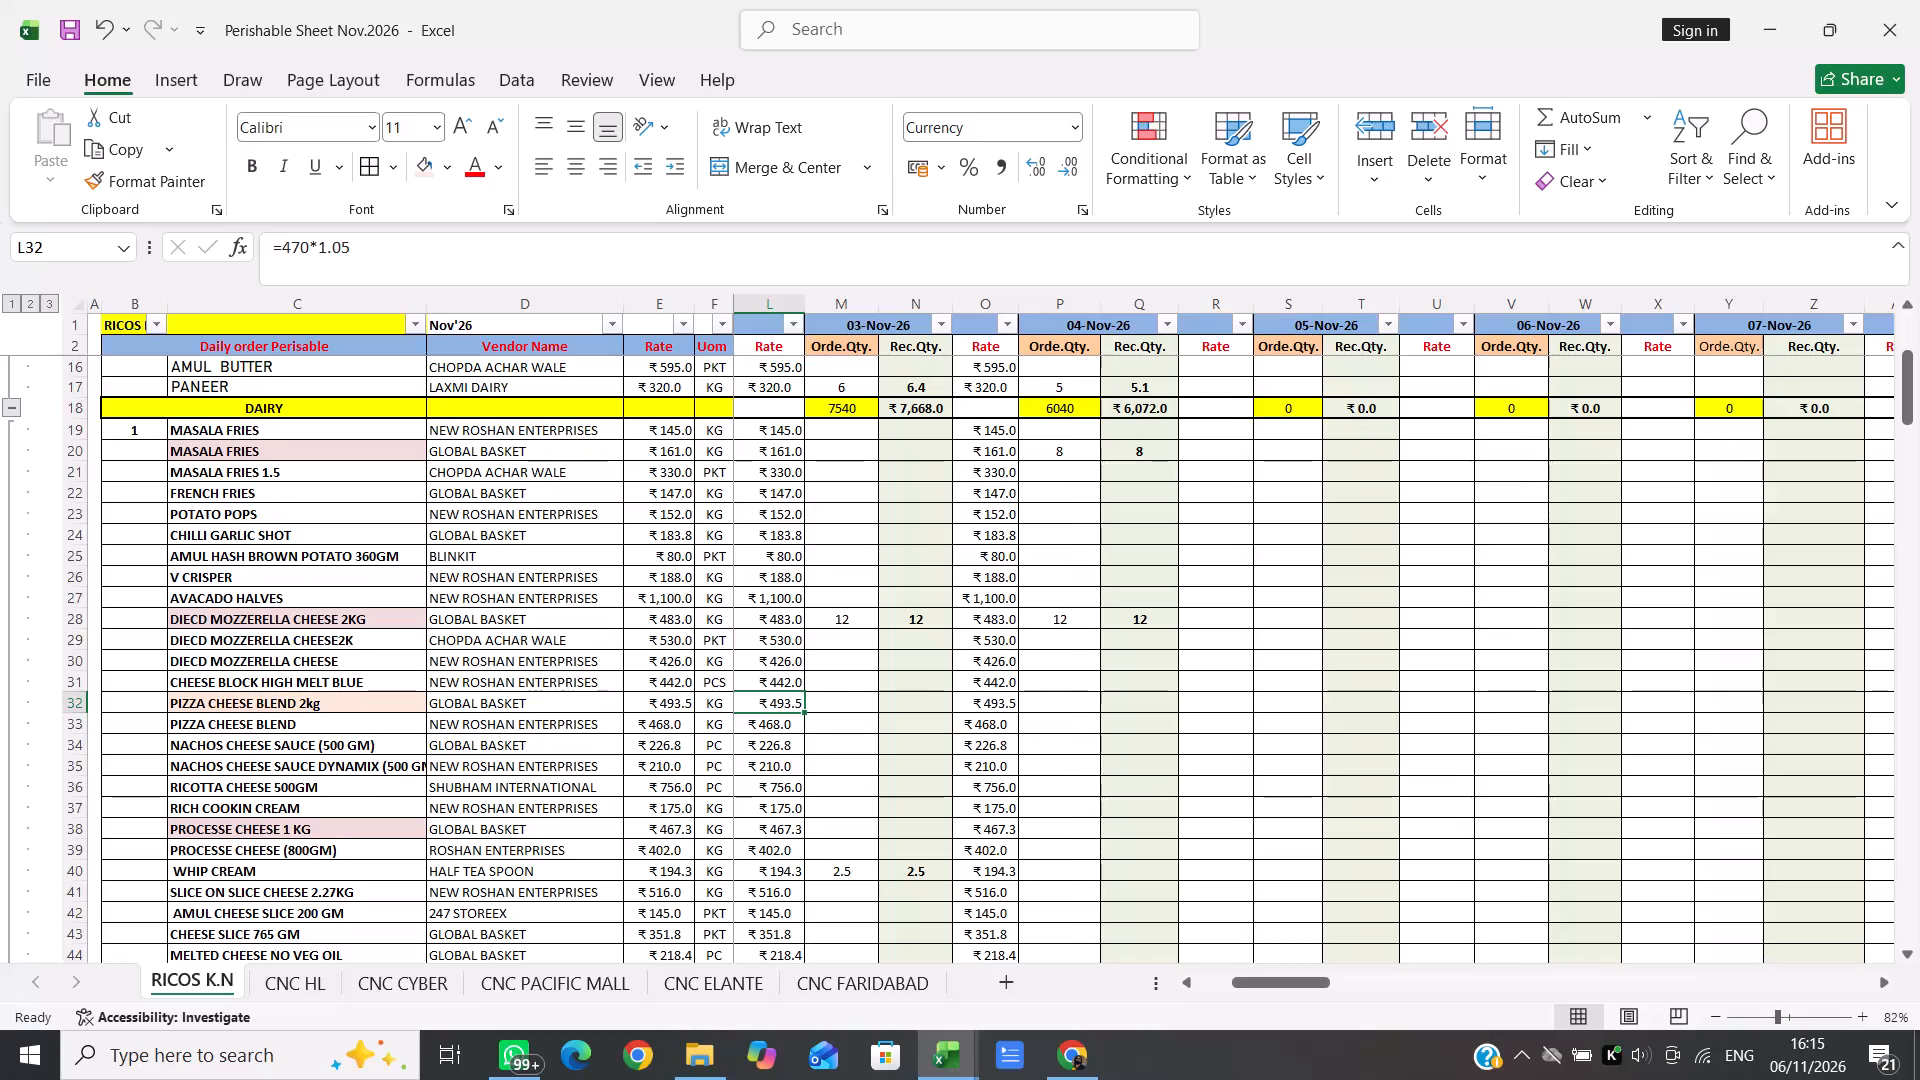
Set the 03-Nov rate of PIZZA CHEESE BLEND 2kg from GLOBAL BASKET to the formula =475*1.05.
type("475")
key("BackSpace")
key("BackSpace")
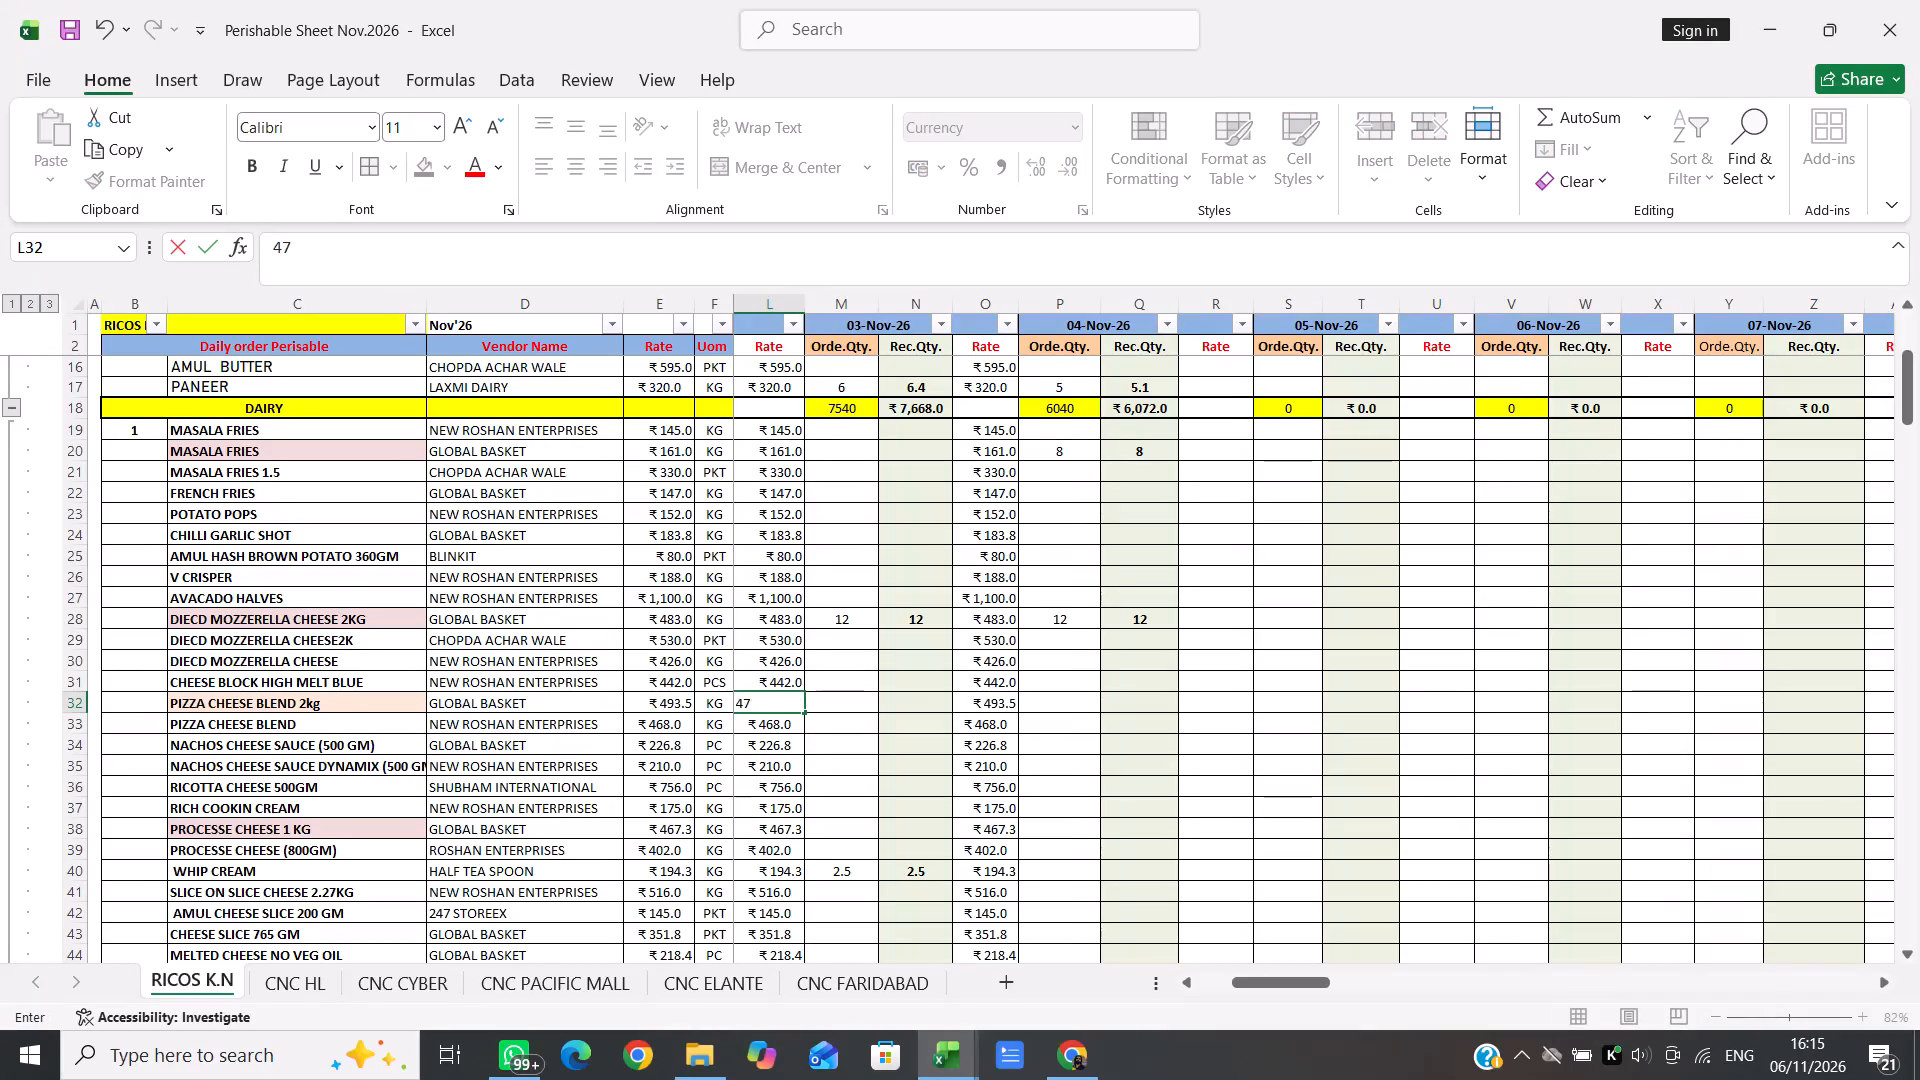
key("BackSpace")
key("BackSpace")
key("BackSpace")
key("equal")
type("475")
type("*1.05")
key("Return")
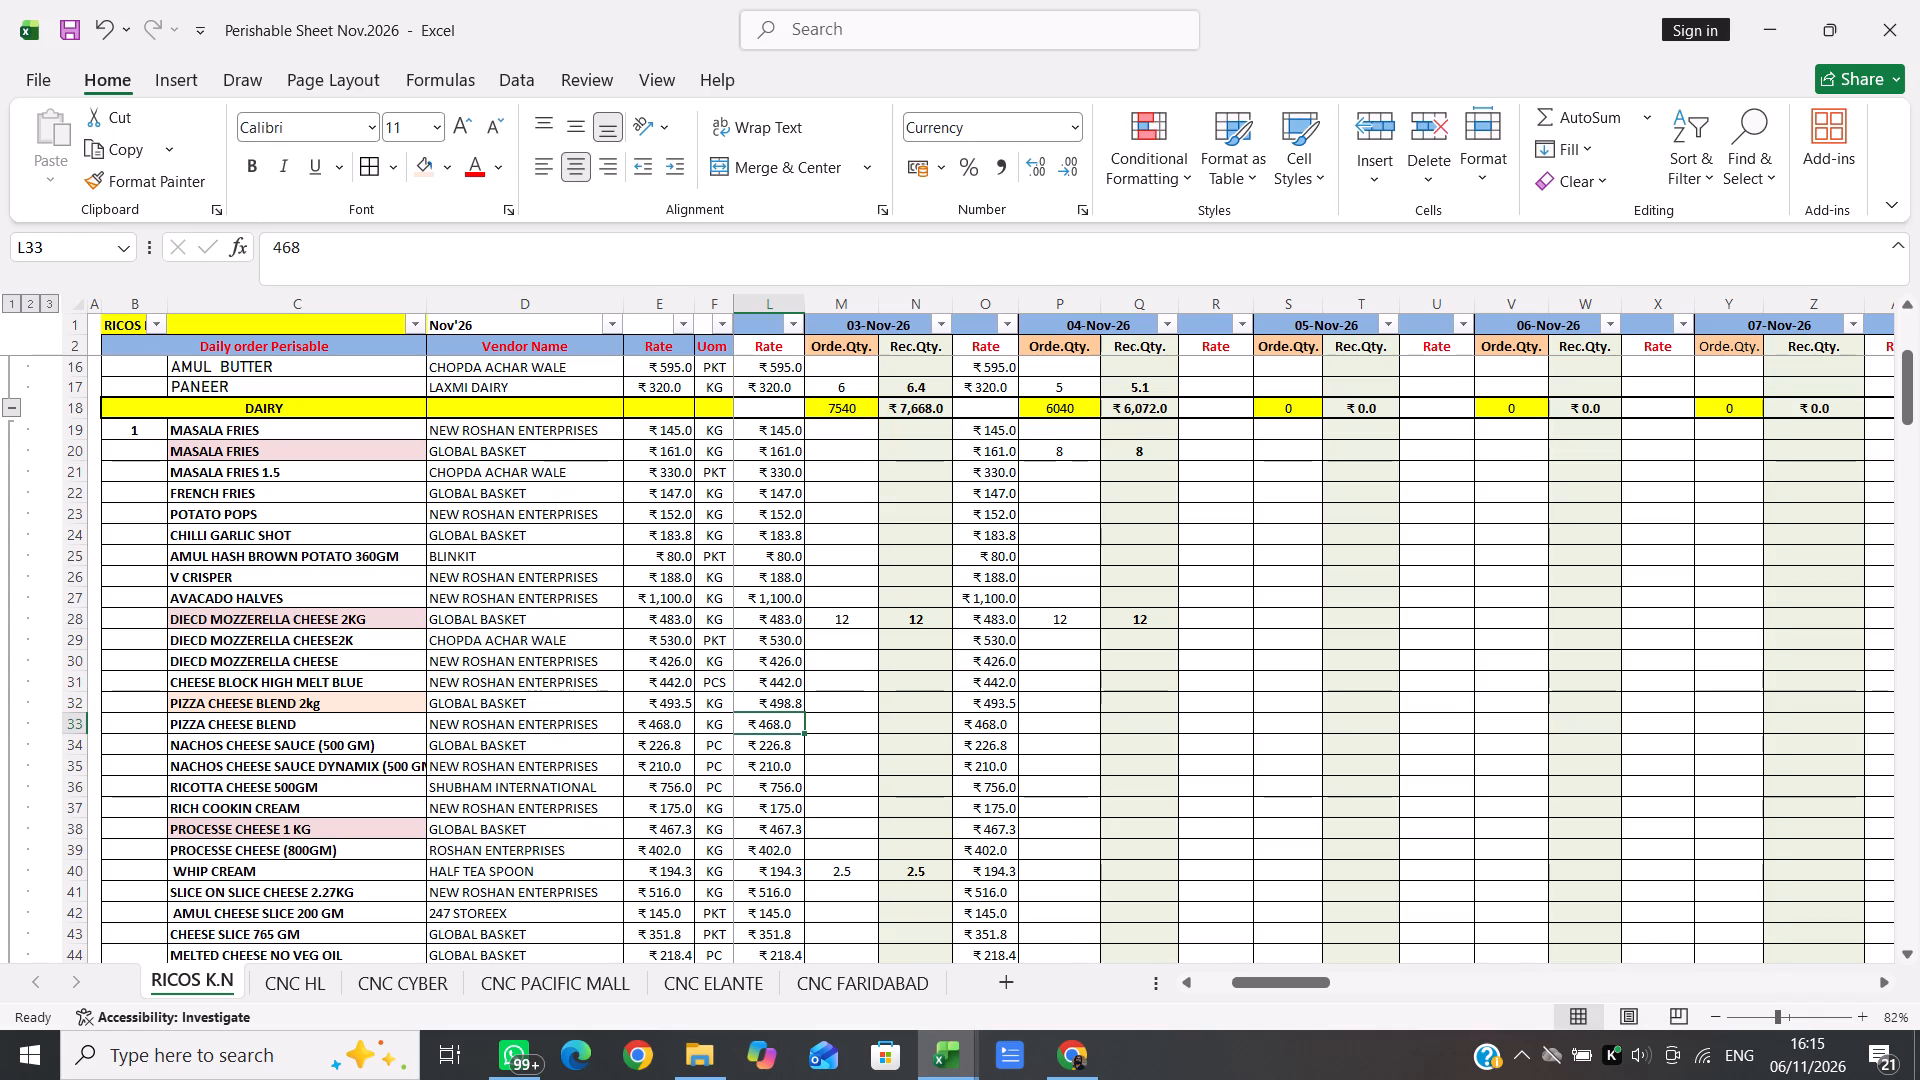
Copy the 03-Nov rate of PIZZA CHEESE BLEND 2kg into the same item's main Rate cell beside the vendor name.
left_click(789, 702)
key("ctrl+c")
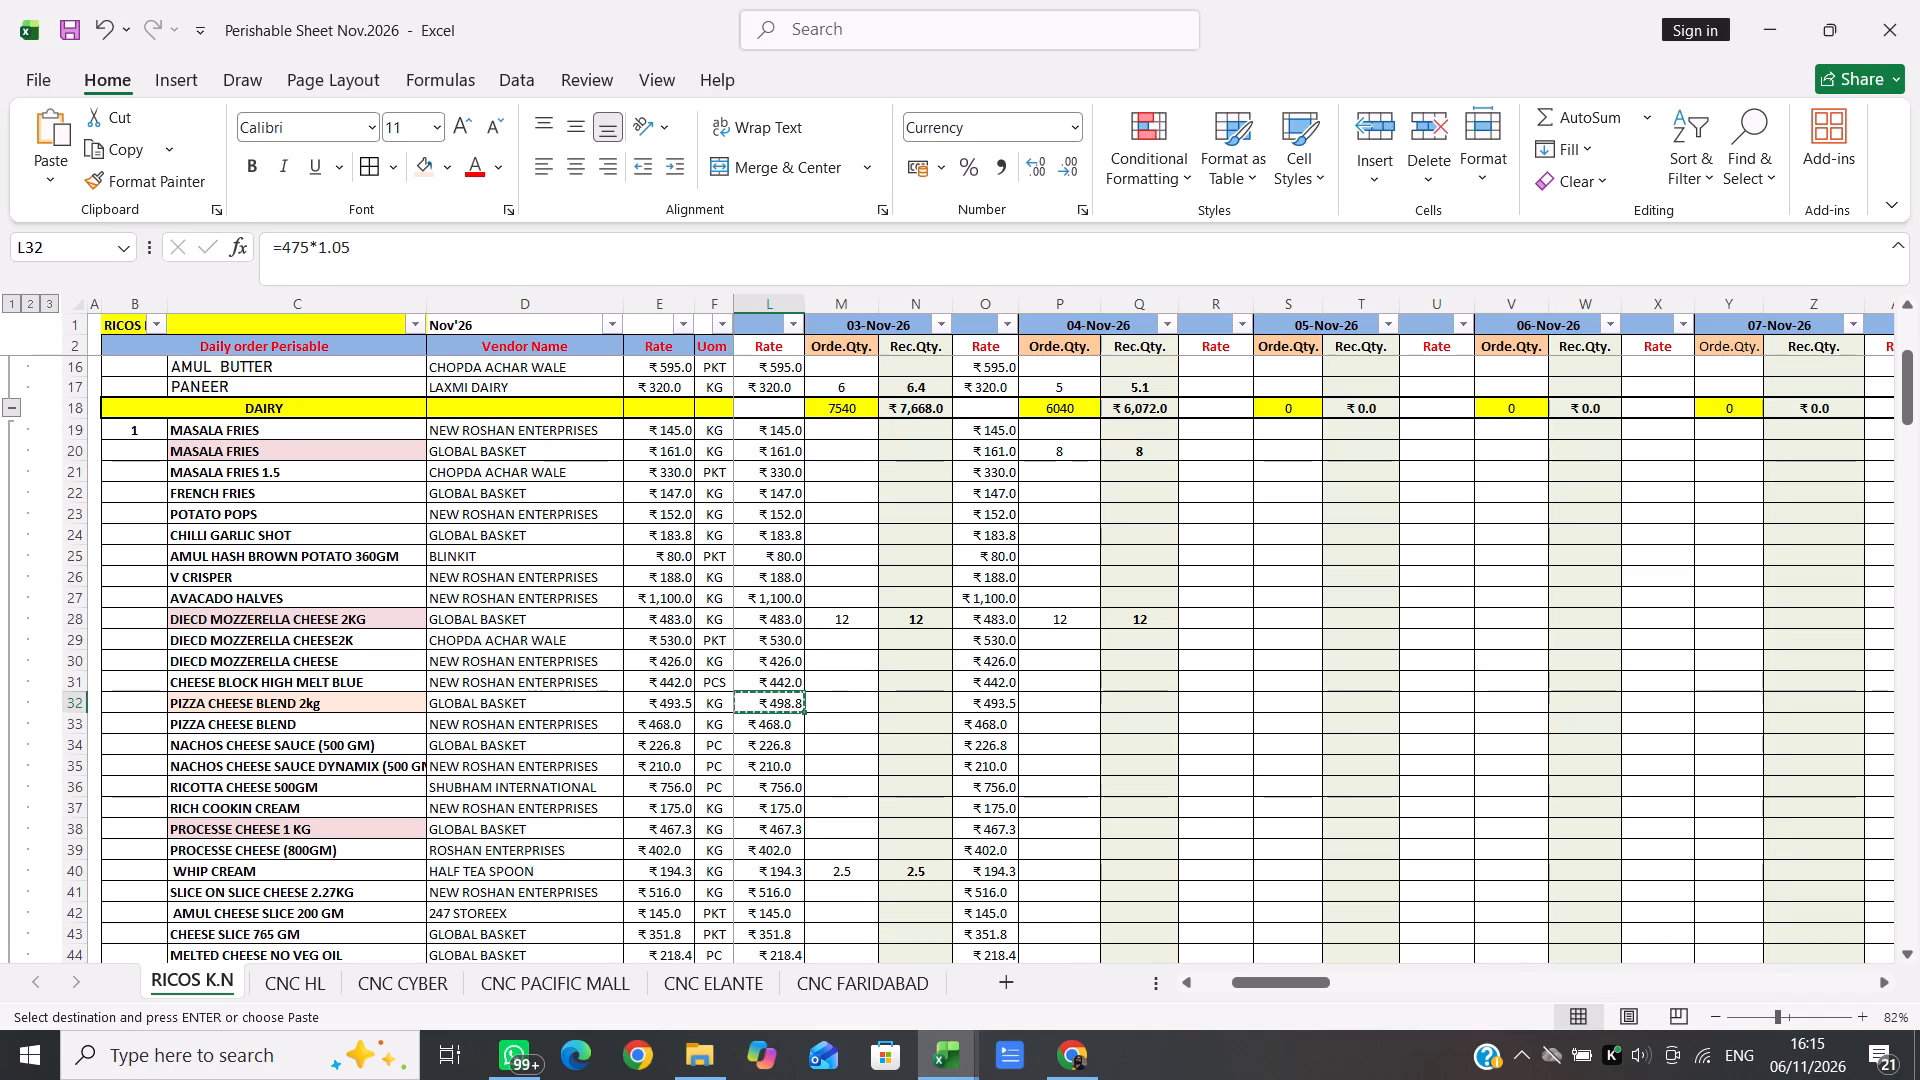
left_click(668, 699)
key("Return")
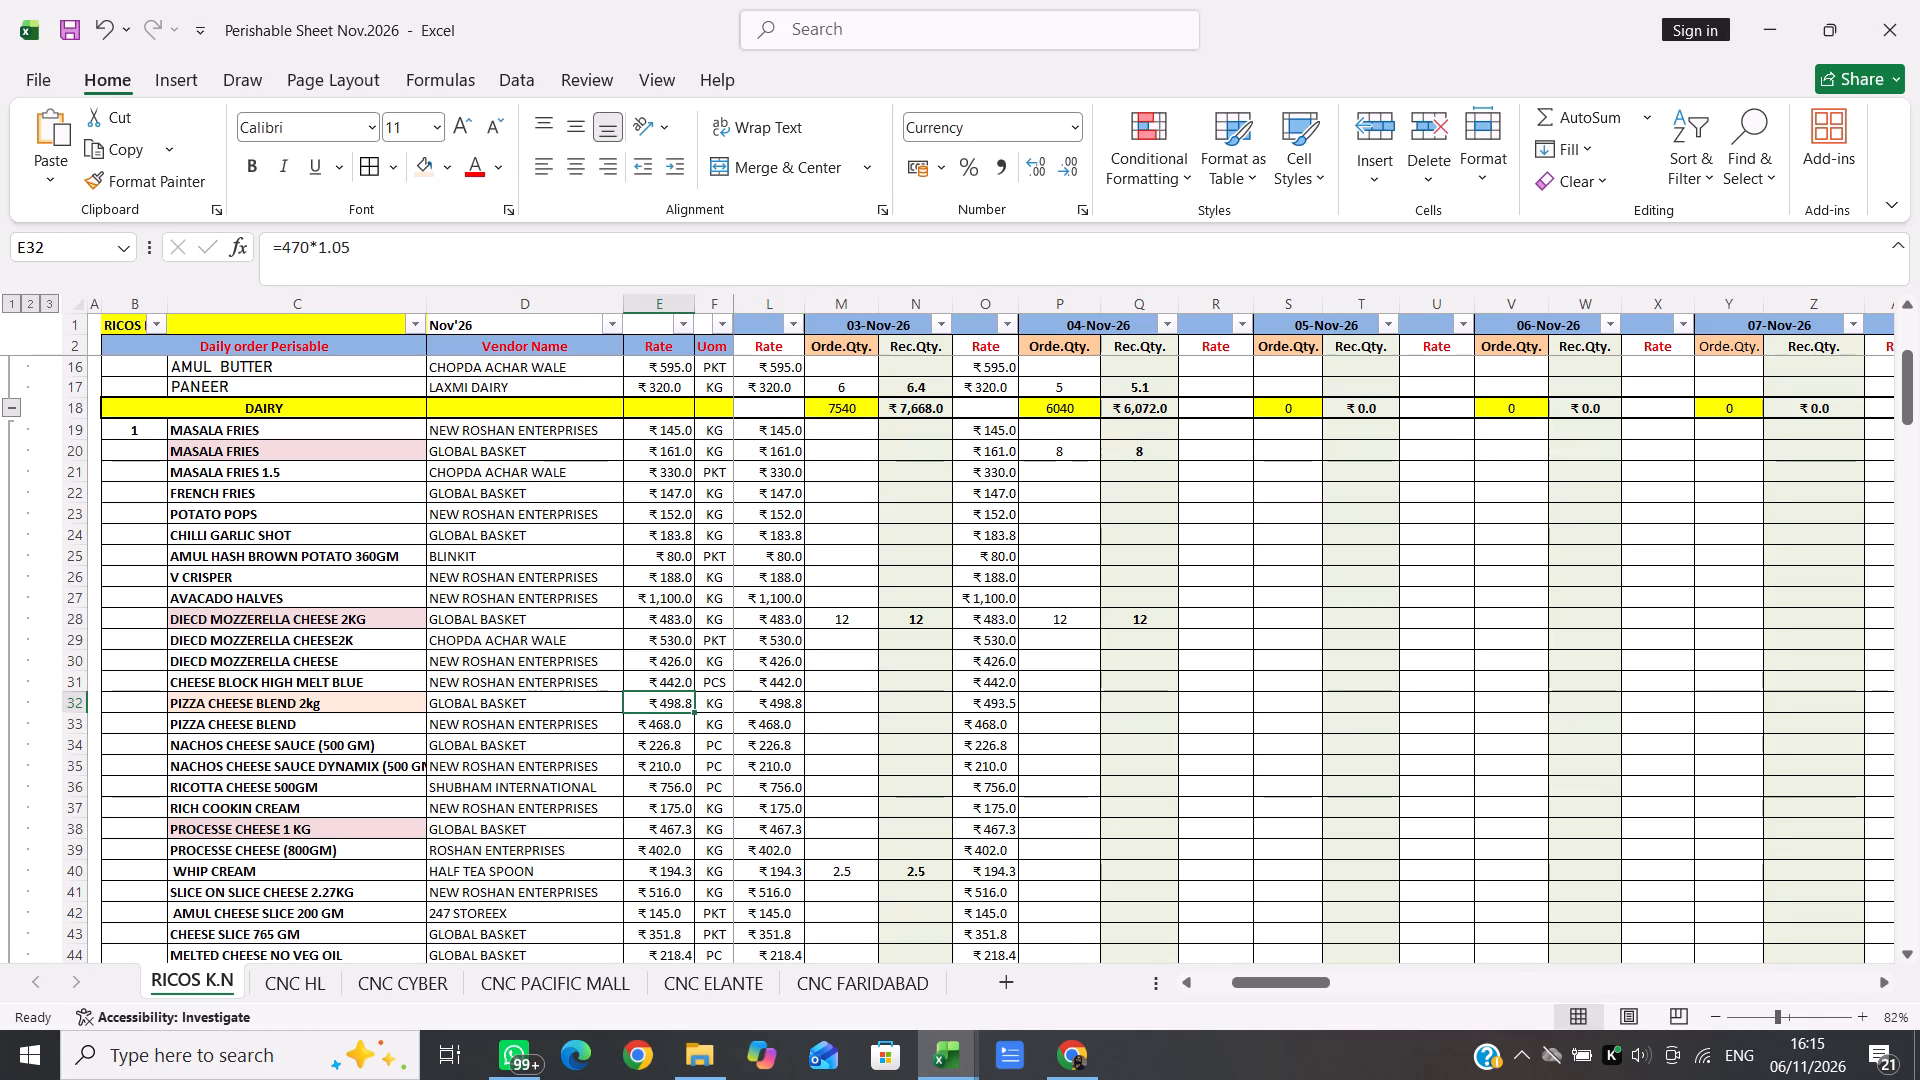
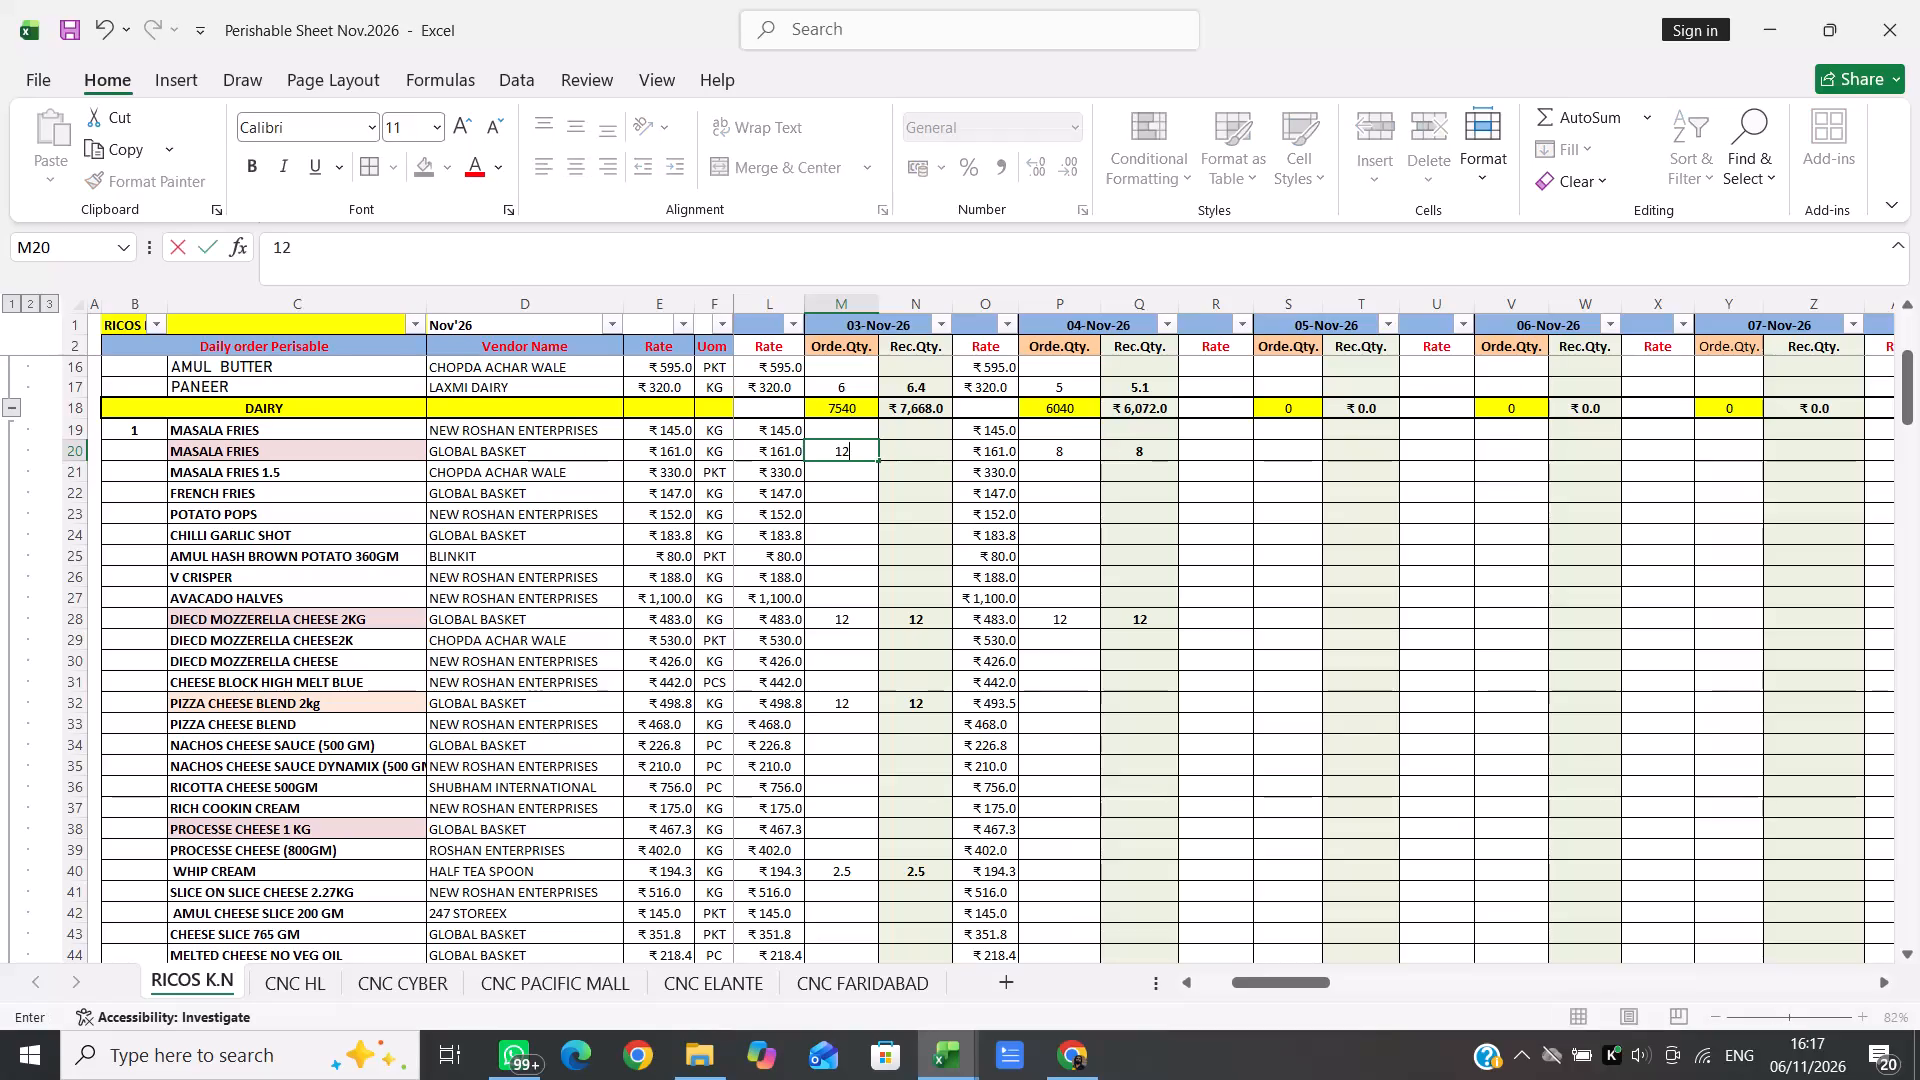
Enter 12 as both ordered and received quantity of MASALA FRIES from GLOBAL BASKET for 03-Nov and 04-Nov.
key("Right")
type("12")
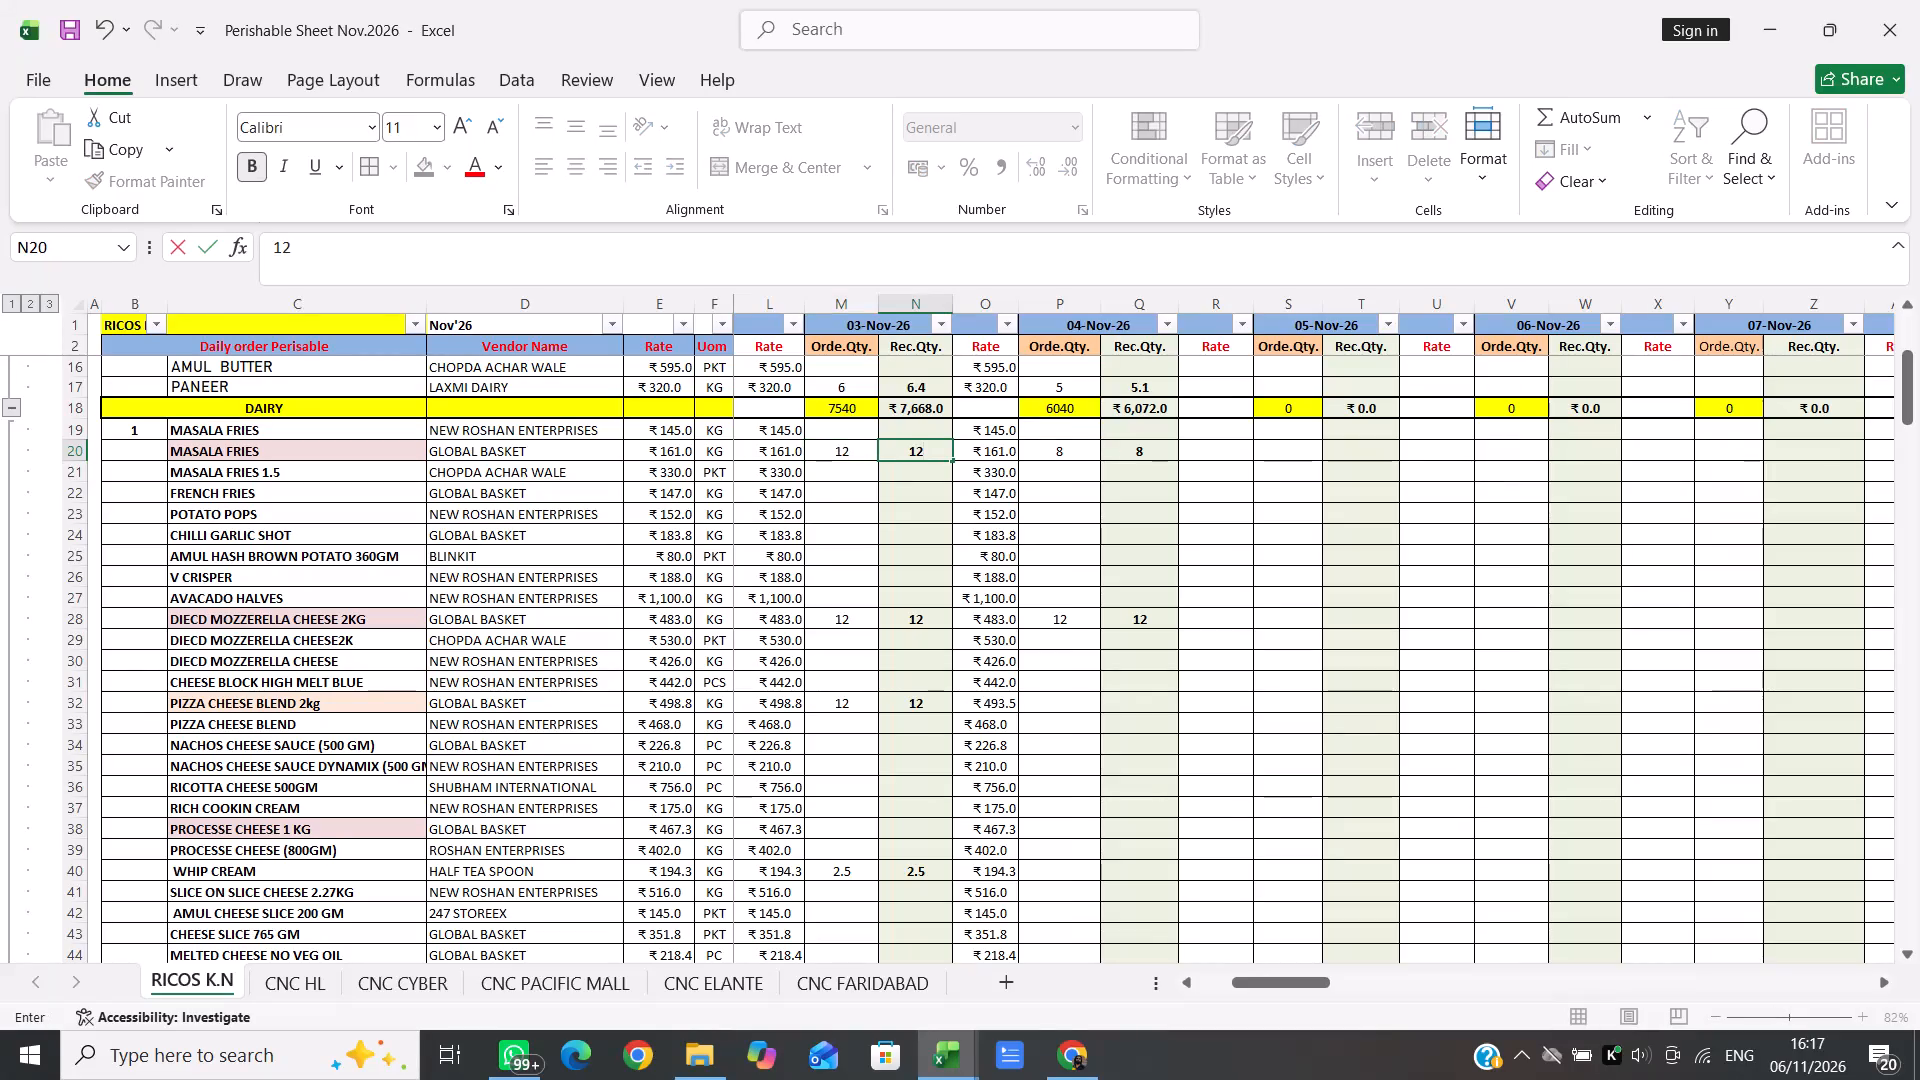
key("Right")
key("Right")
type("12")
key("Right")
type("12")
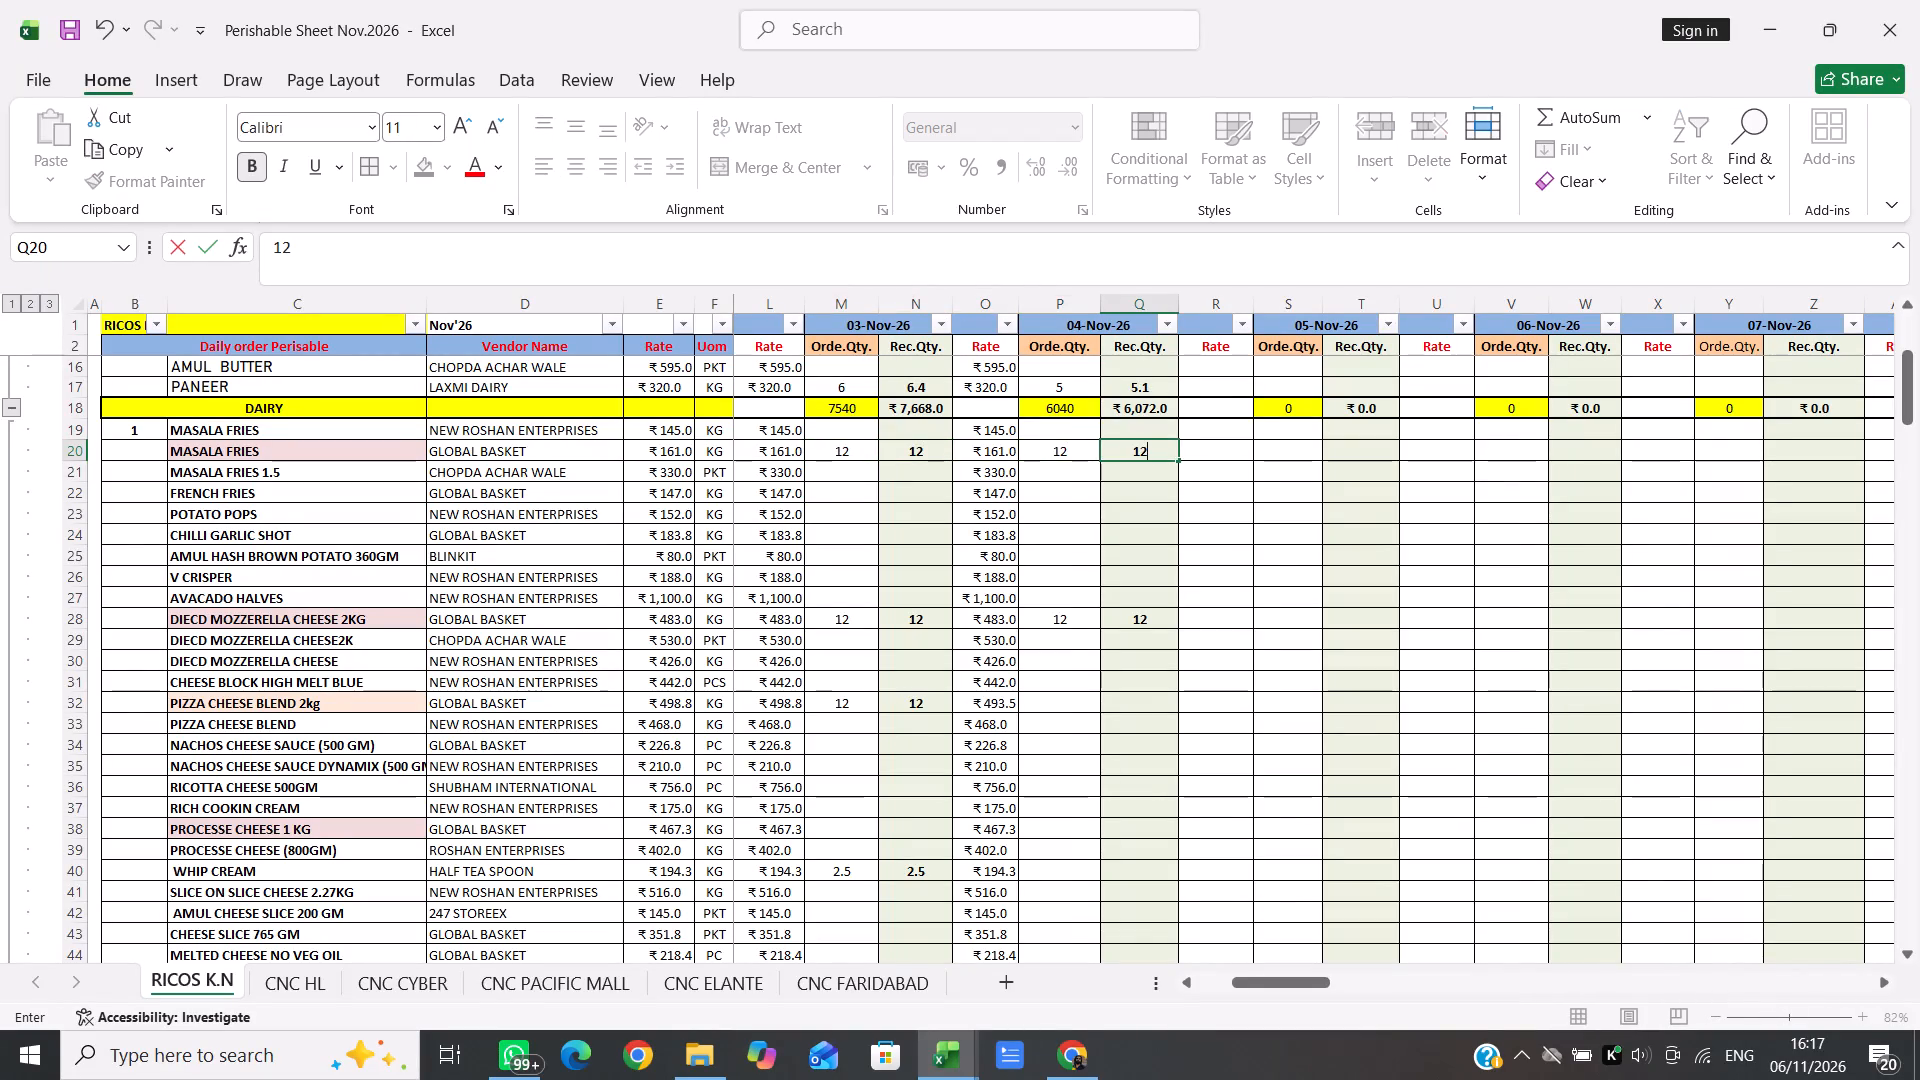
key("Left")
key("Left")
key("Left")
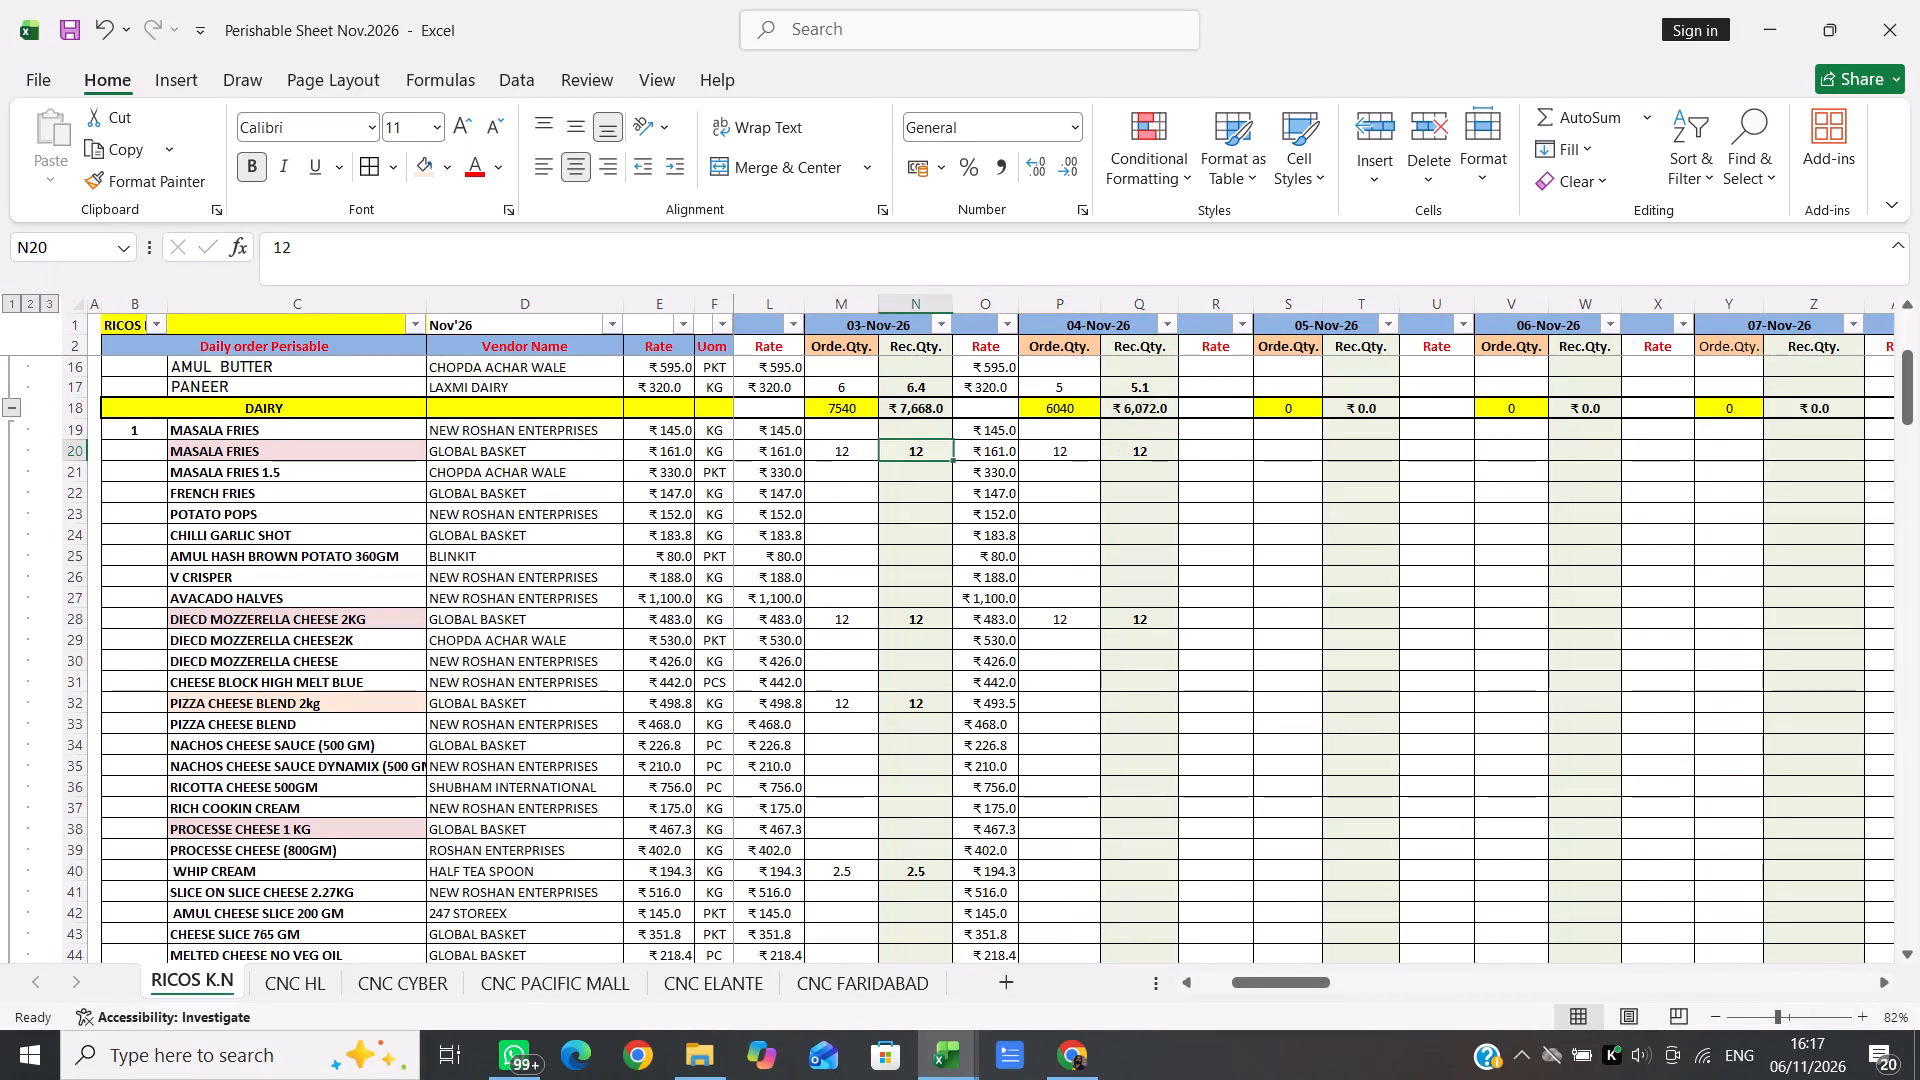
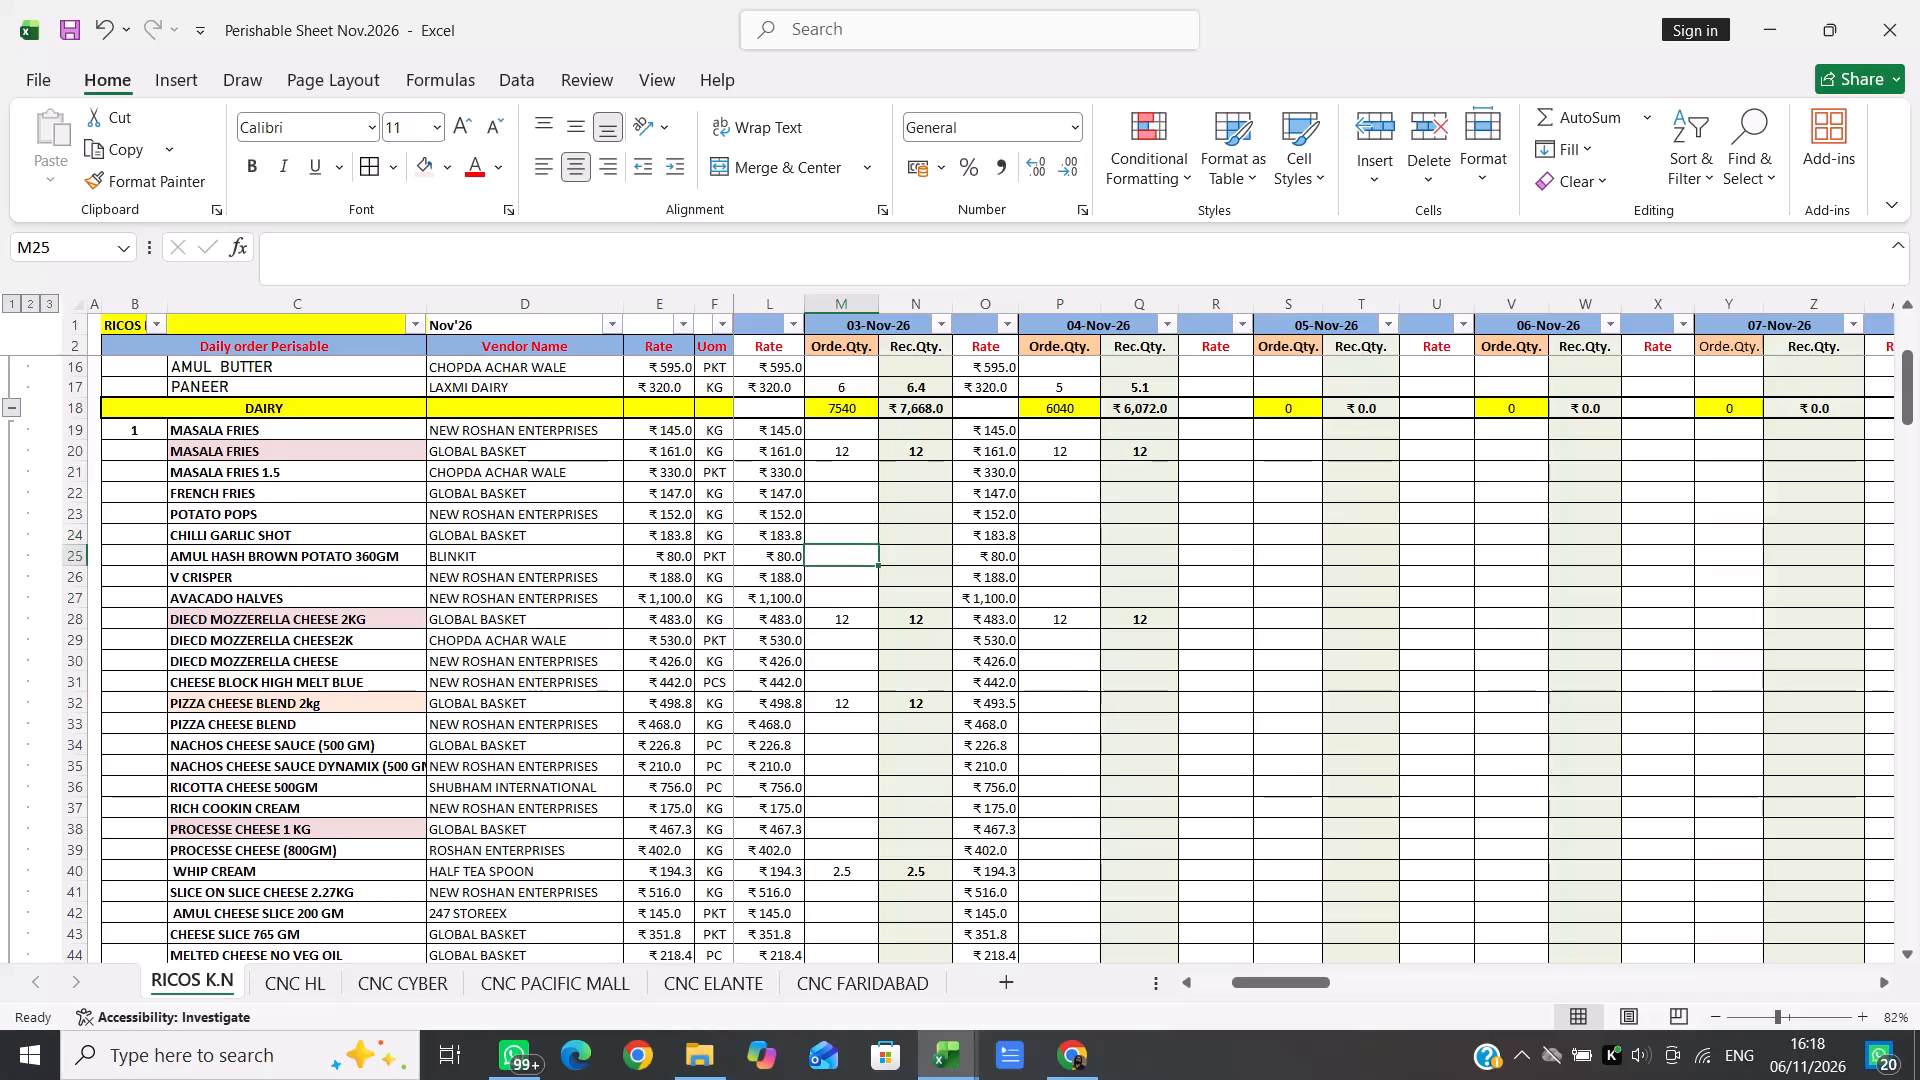
Enter 12.5 as the 03-Nov ordered quantity of FRENCH FRIES from GLOBAL BASKET.
key("Up")
key("Up")
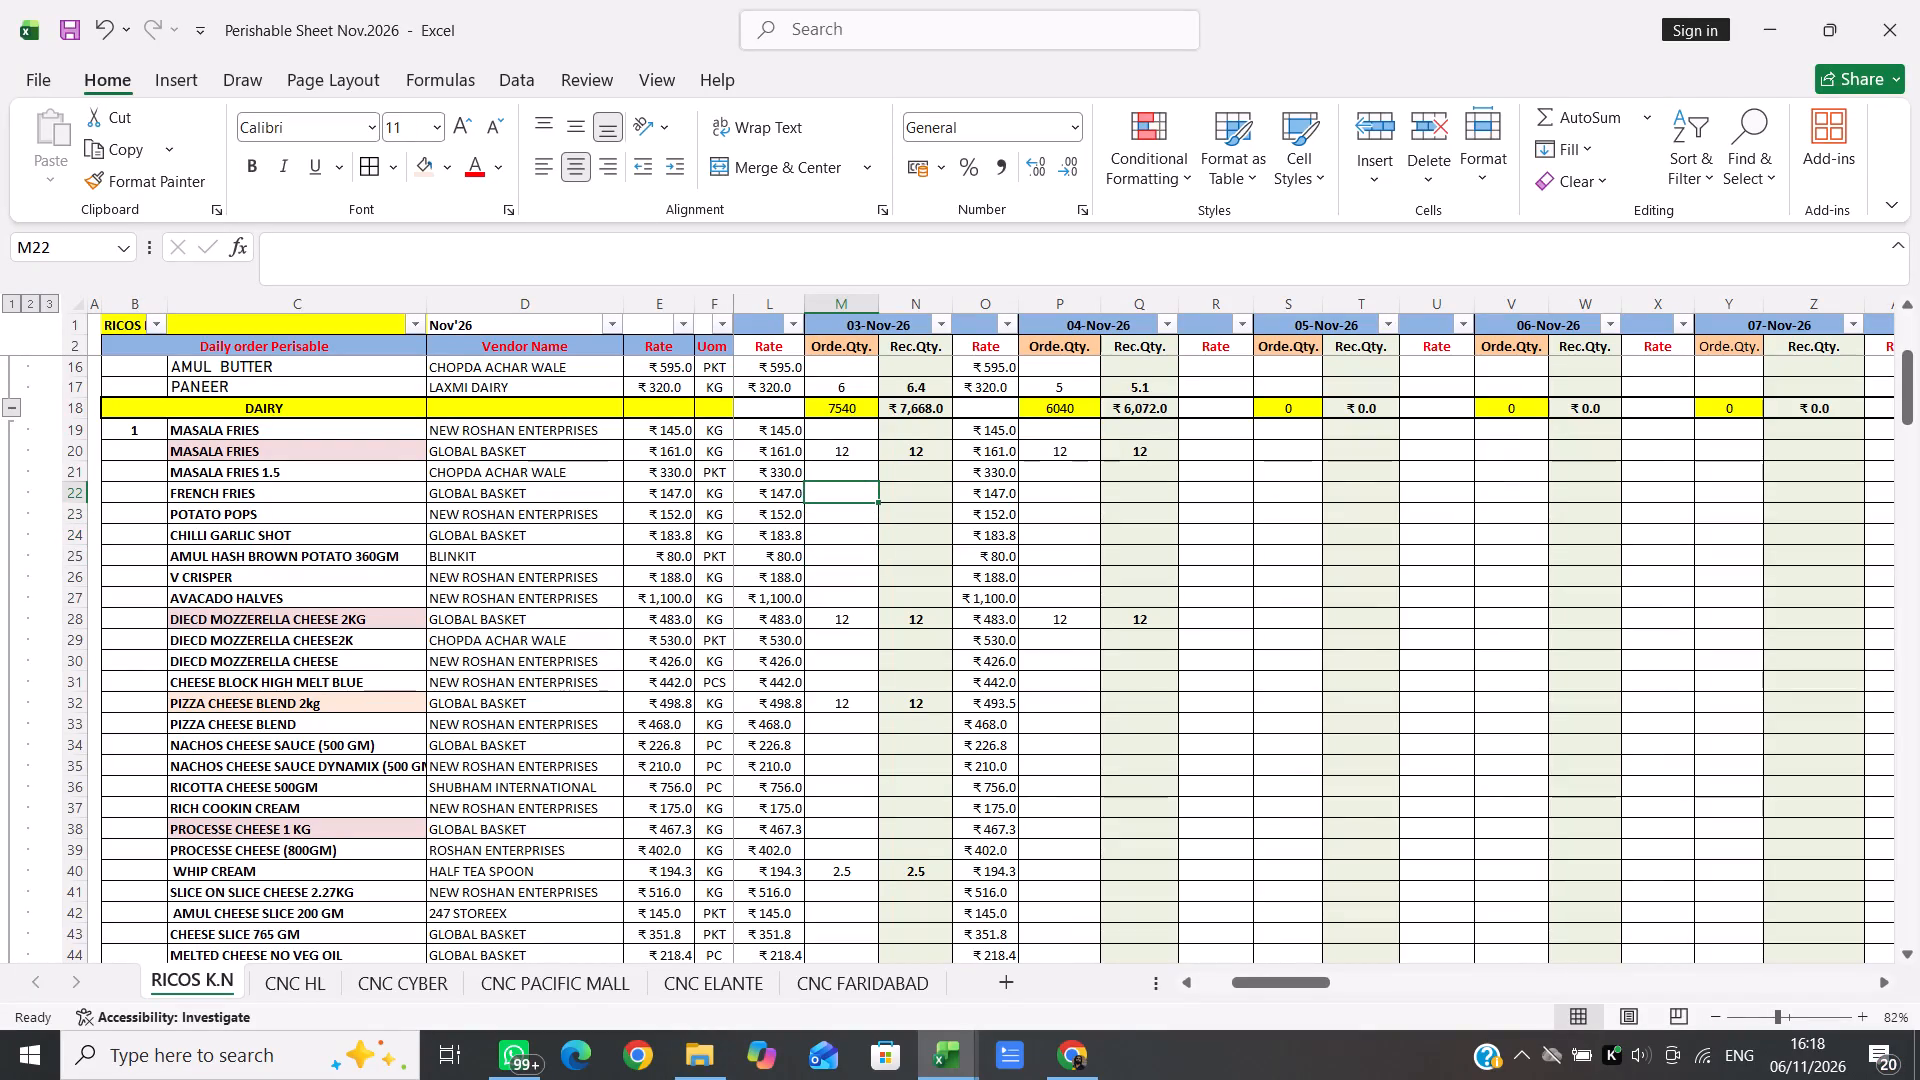
type("12.5")
key("Right")
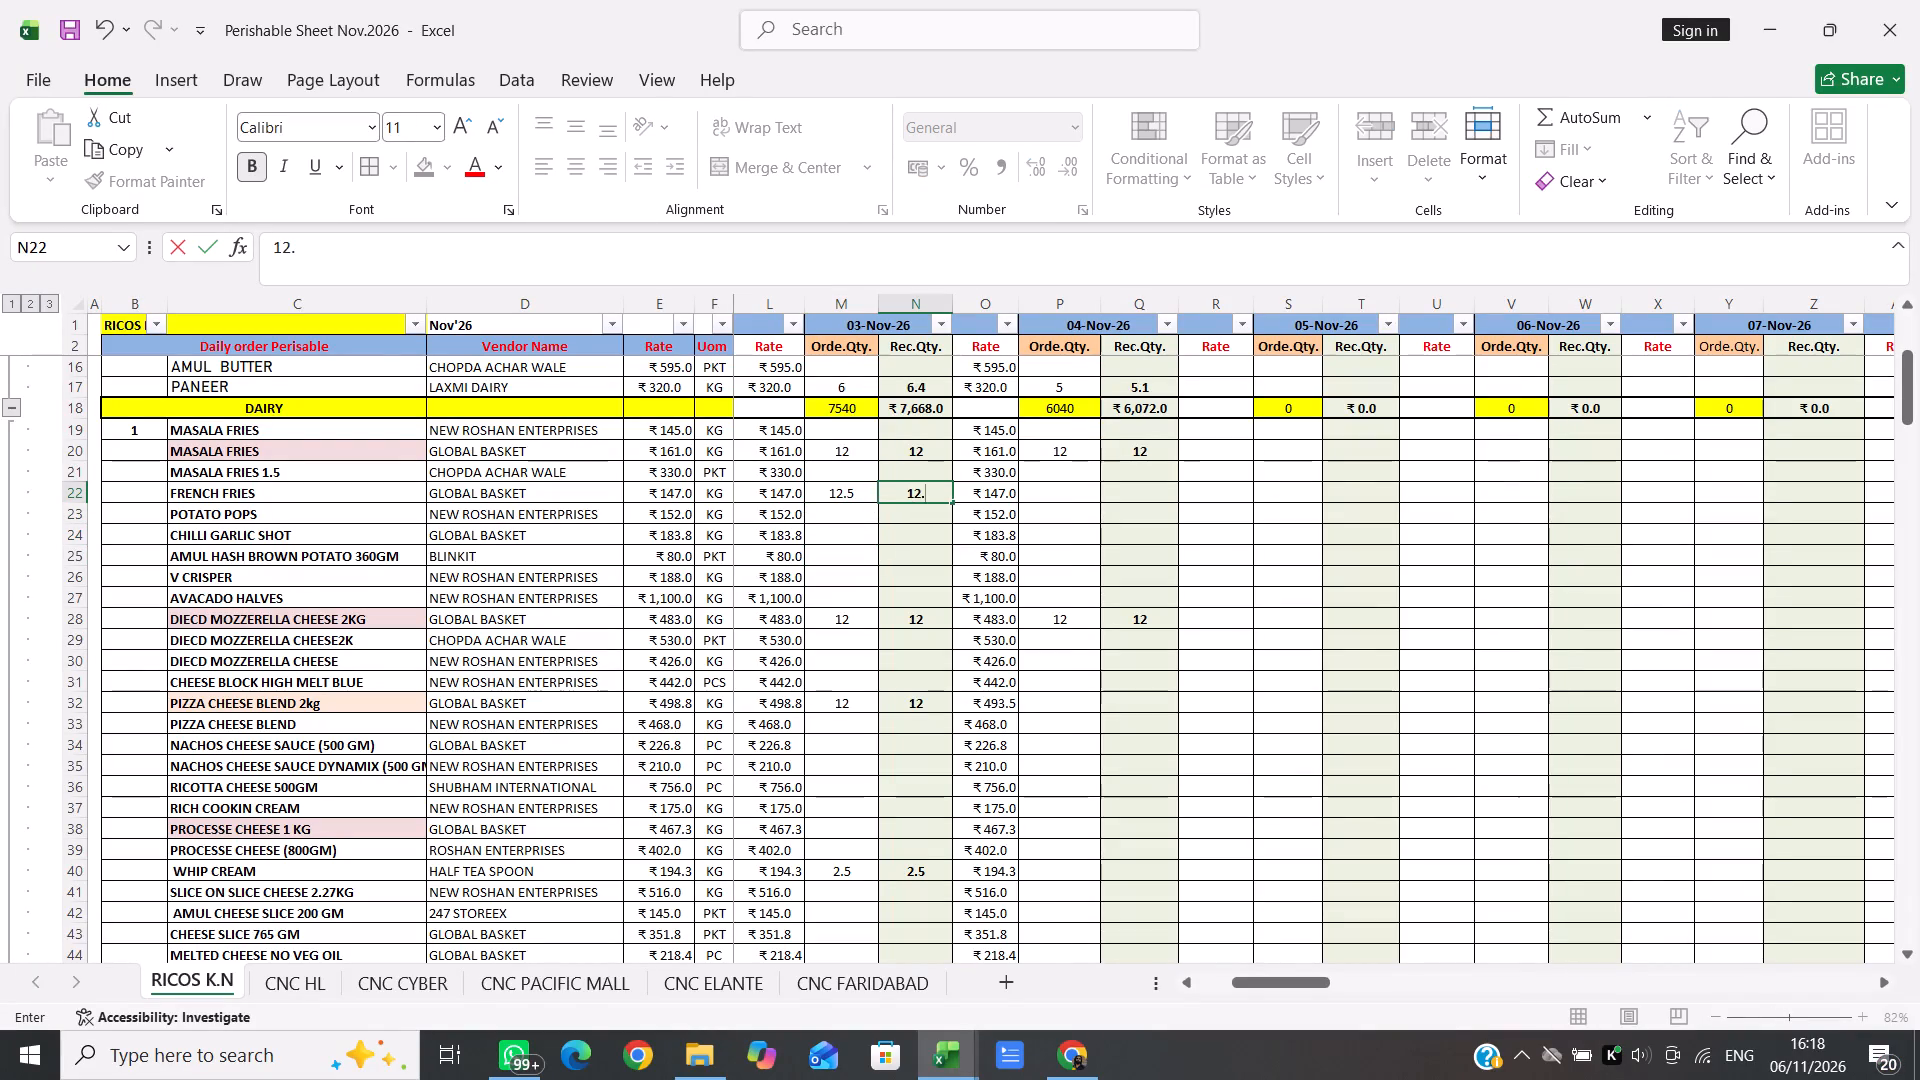
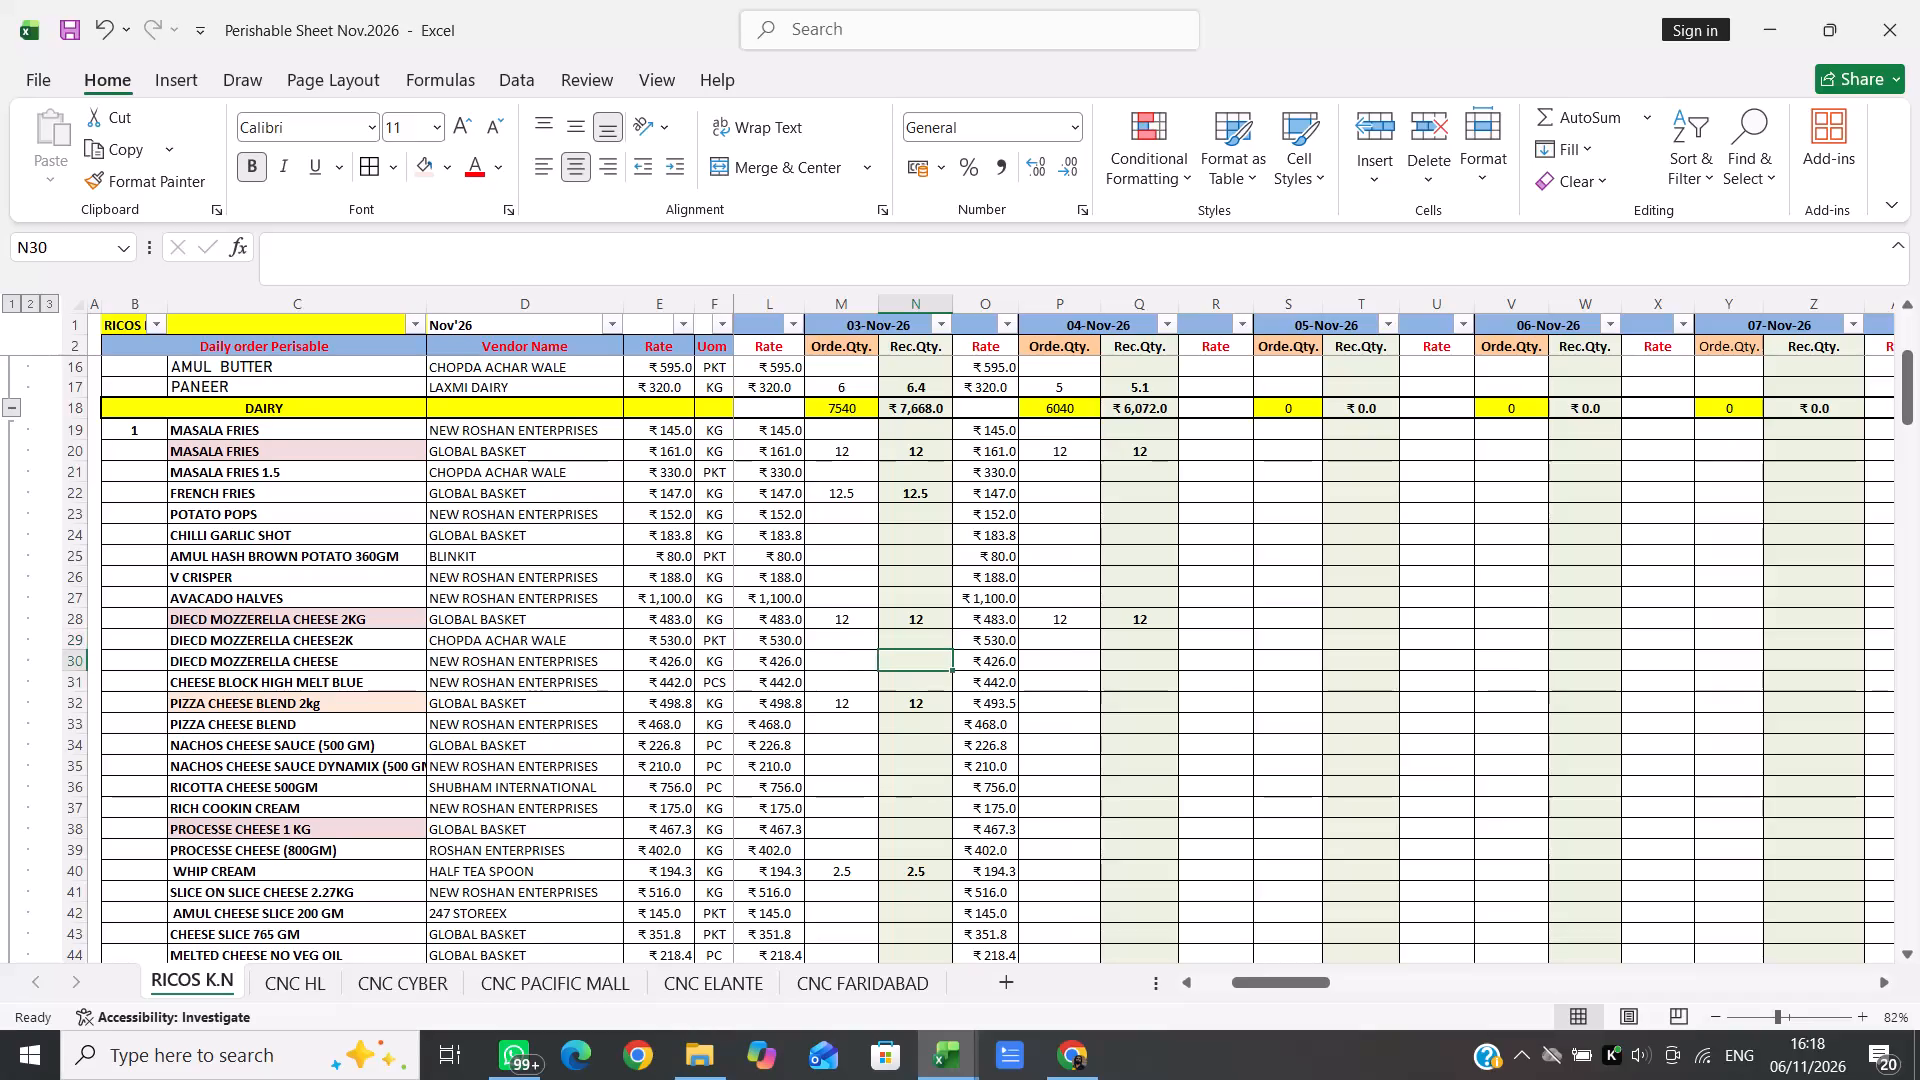
Review the 03-Nov received quantities of the cheese and cream items, from DIECD MOZZERELLA CHEESE down to PROCESSE CHEESE 1 KG.
key("Down")
key("Down")
key("Down")
key("Down")
key("Down")
key("Down")
key("Down")
key("Down")
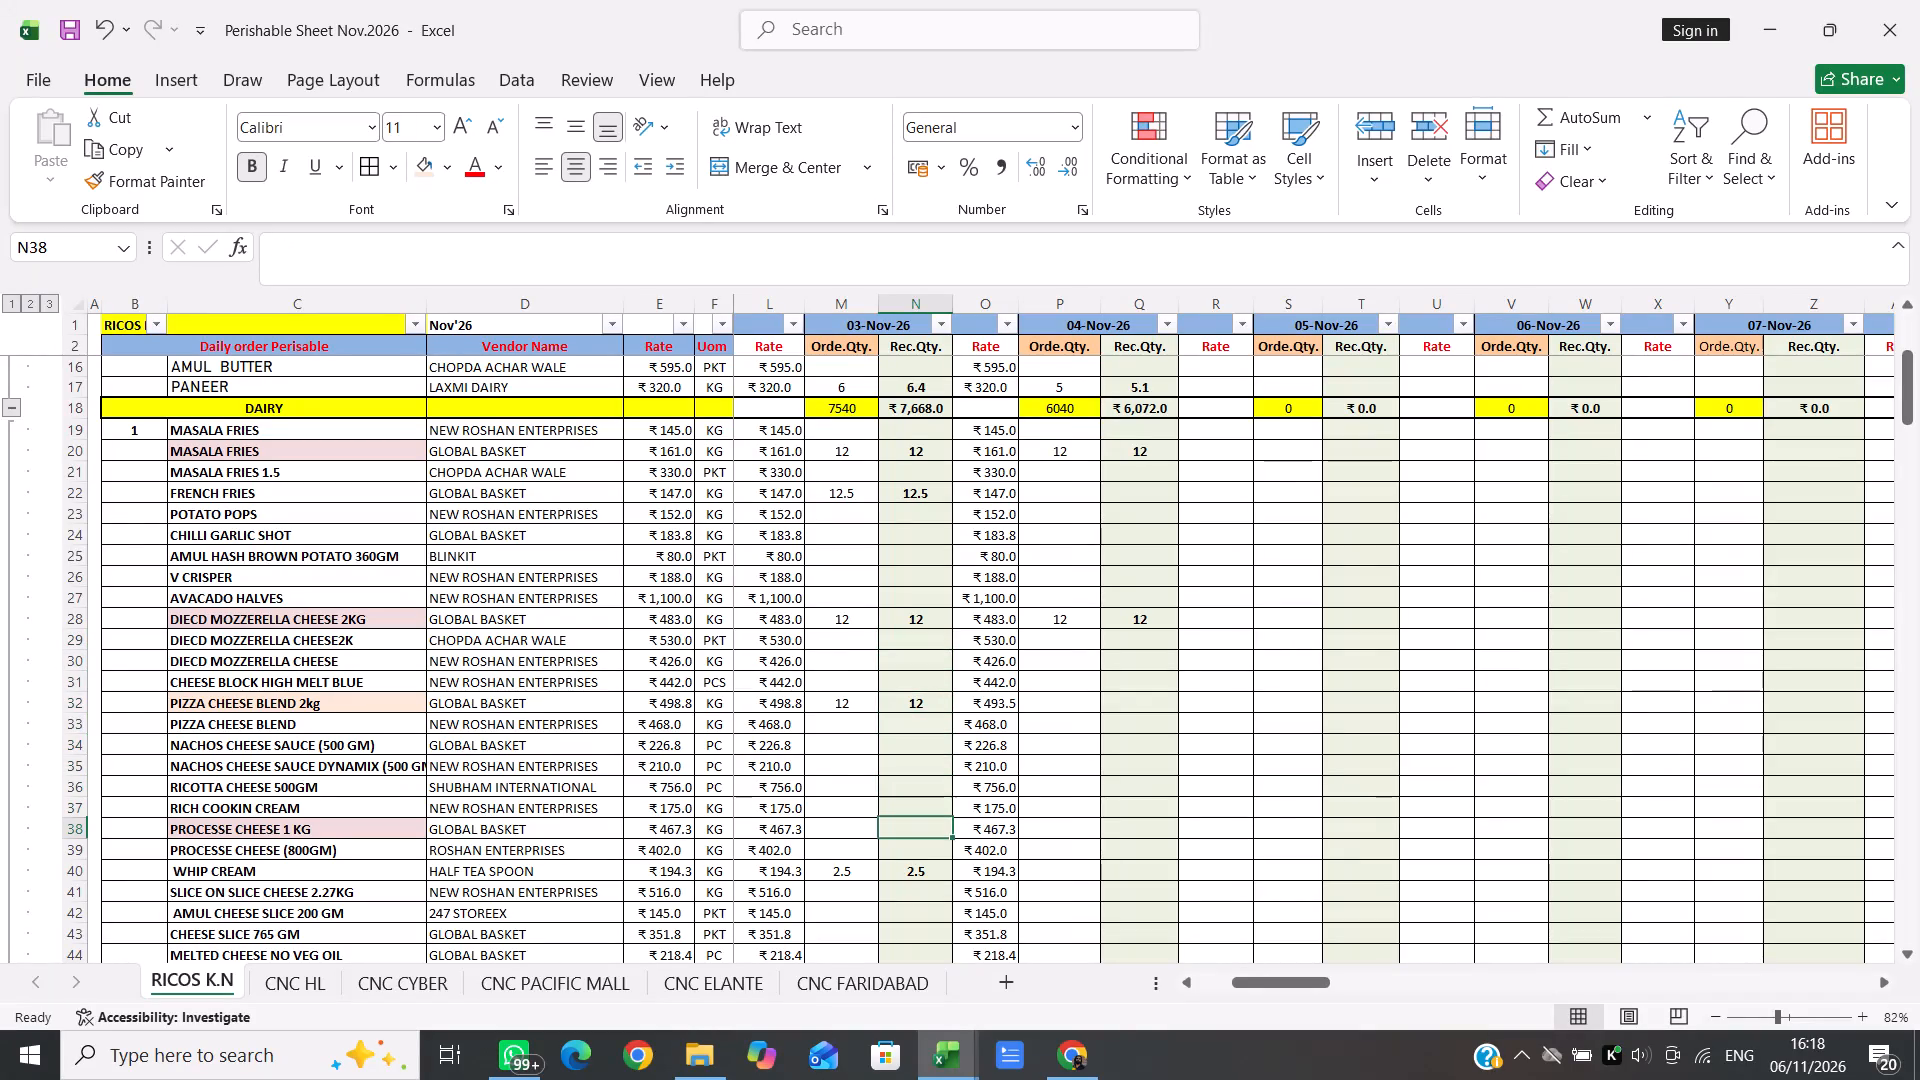
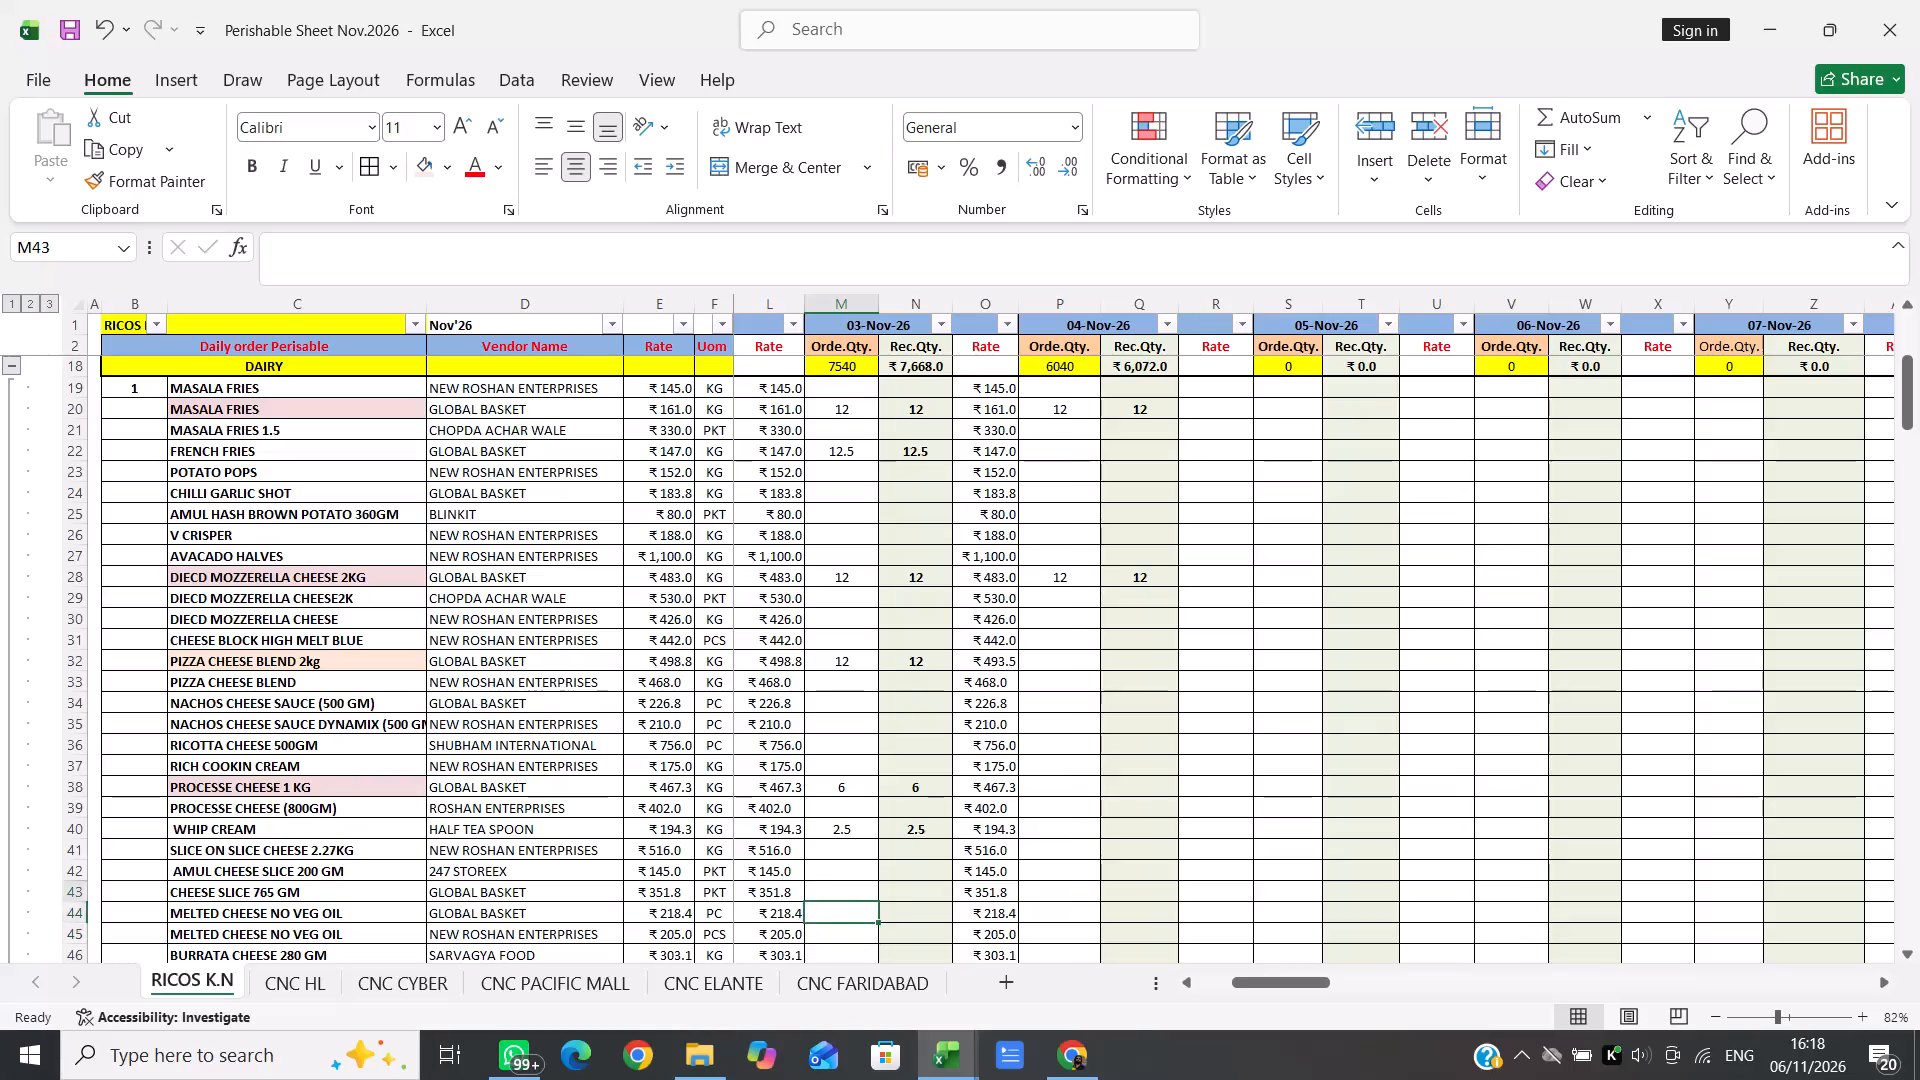
Enter 2 as the 03-Nov-26 order quantity for CHEESE SLICE 765 GM from GLOBAL BASKET.
key("Up")
key("Down")
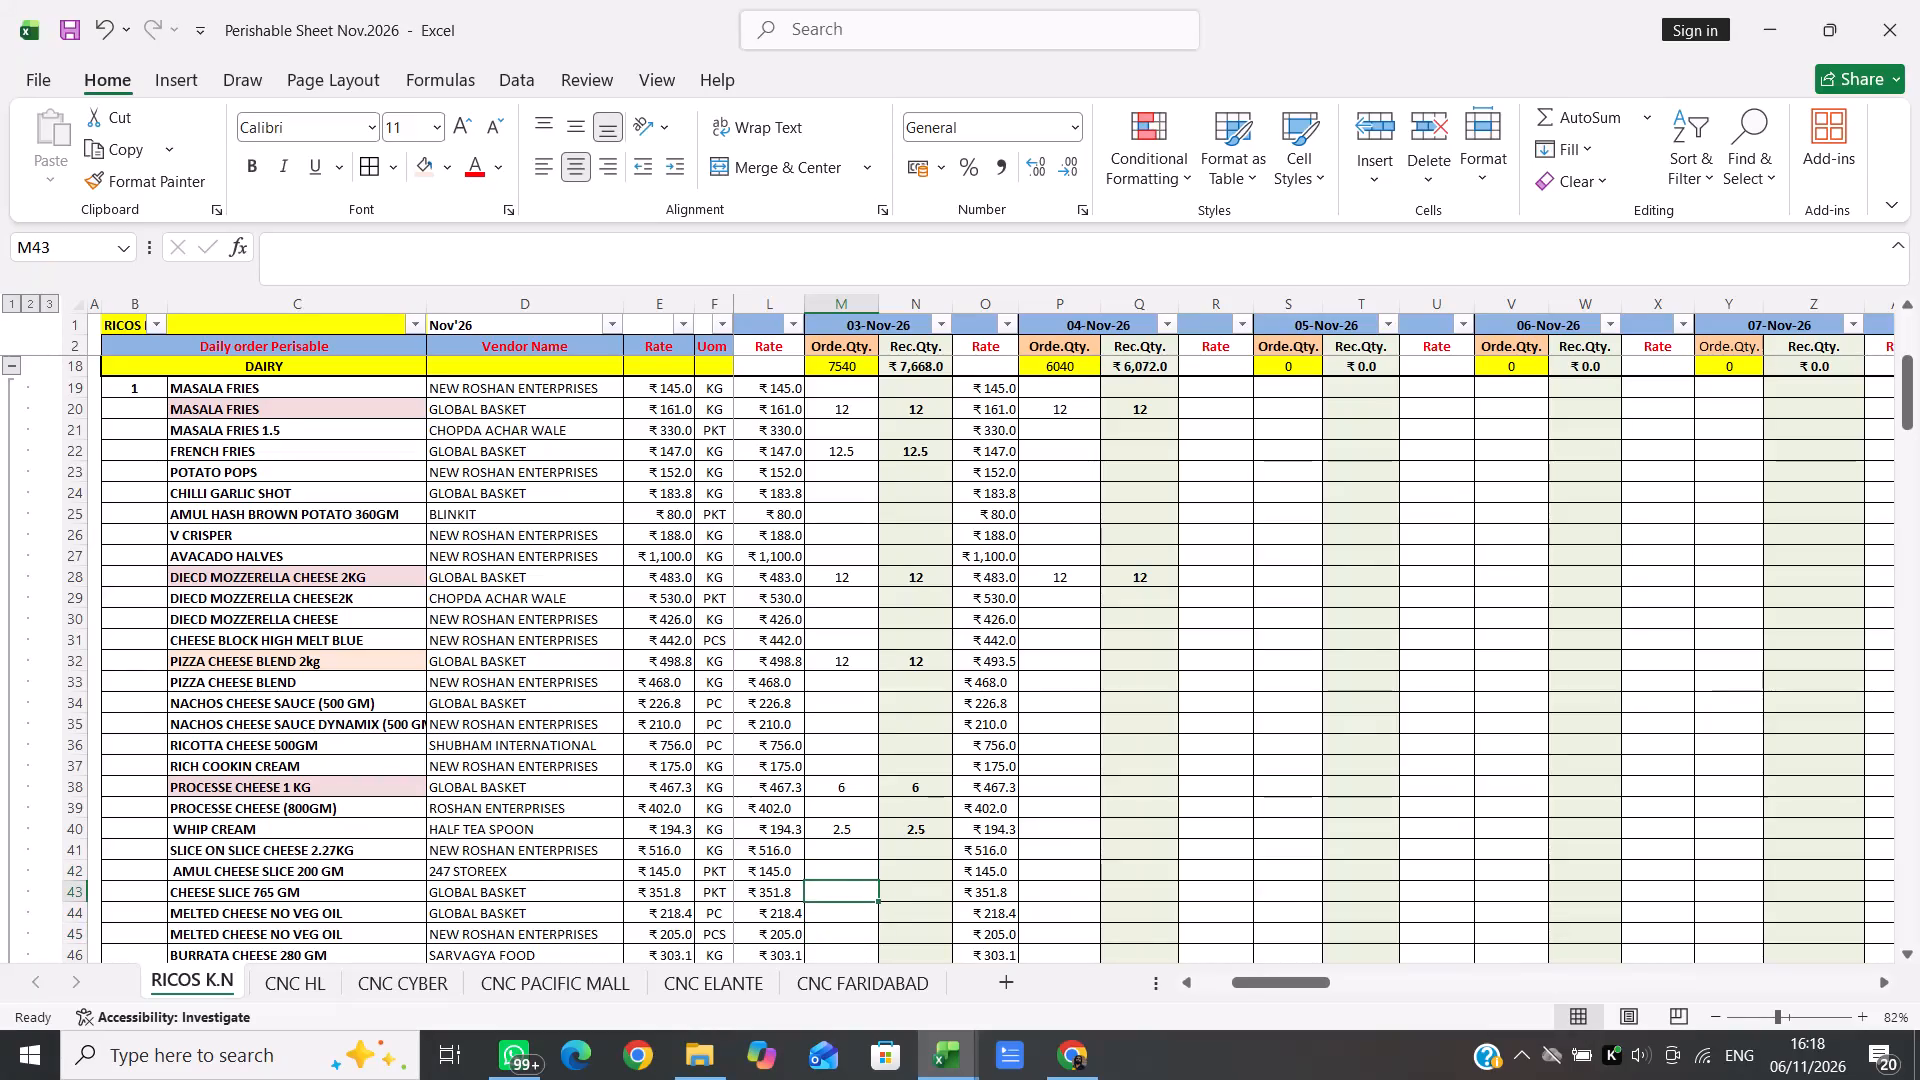
key("2")
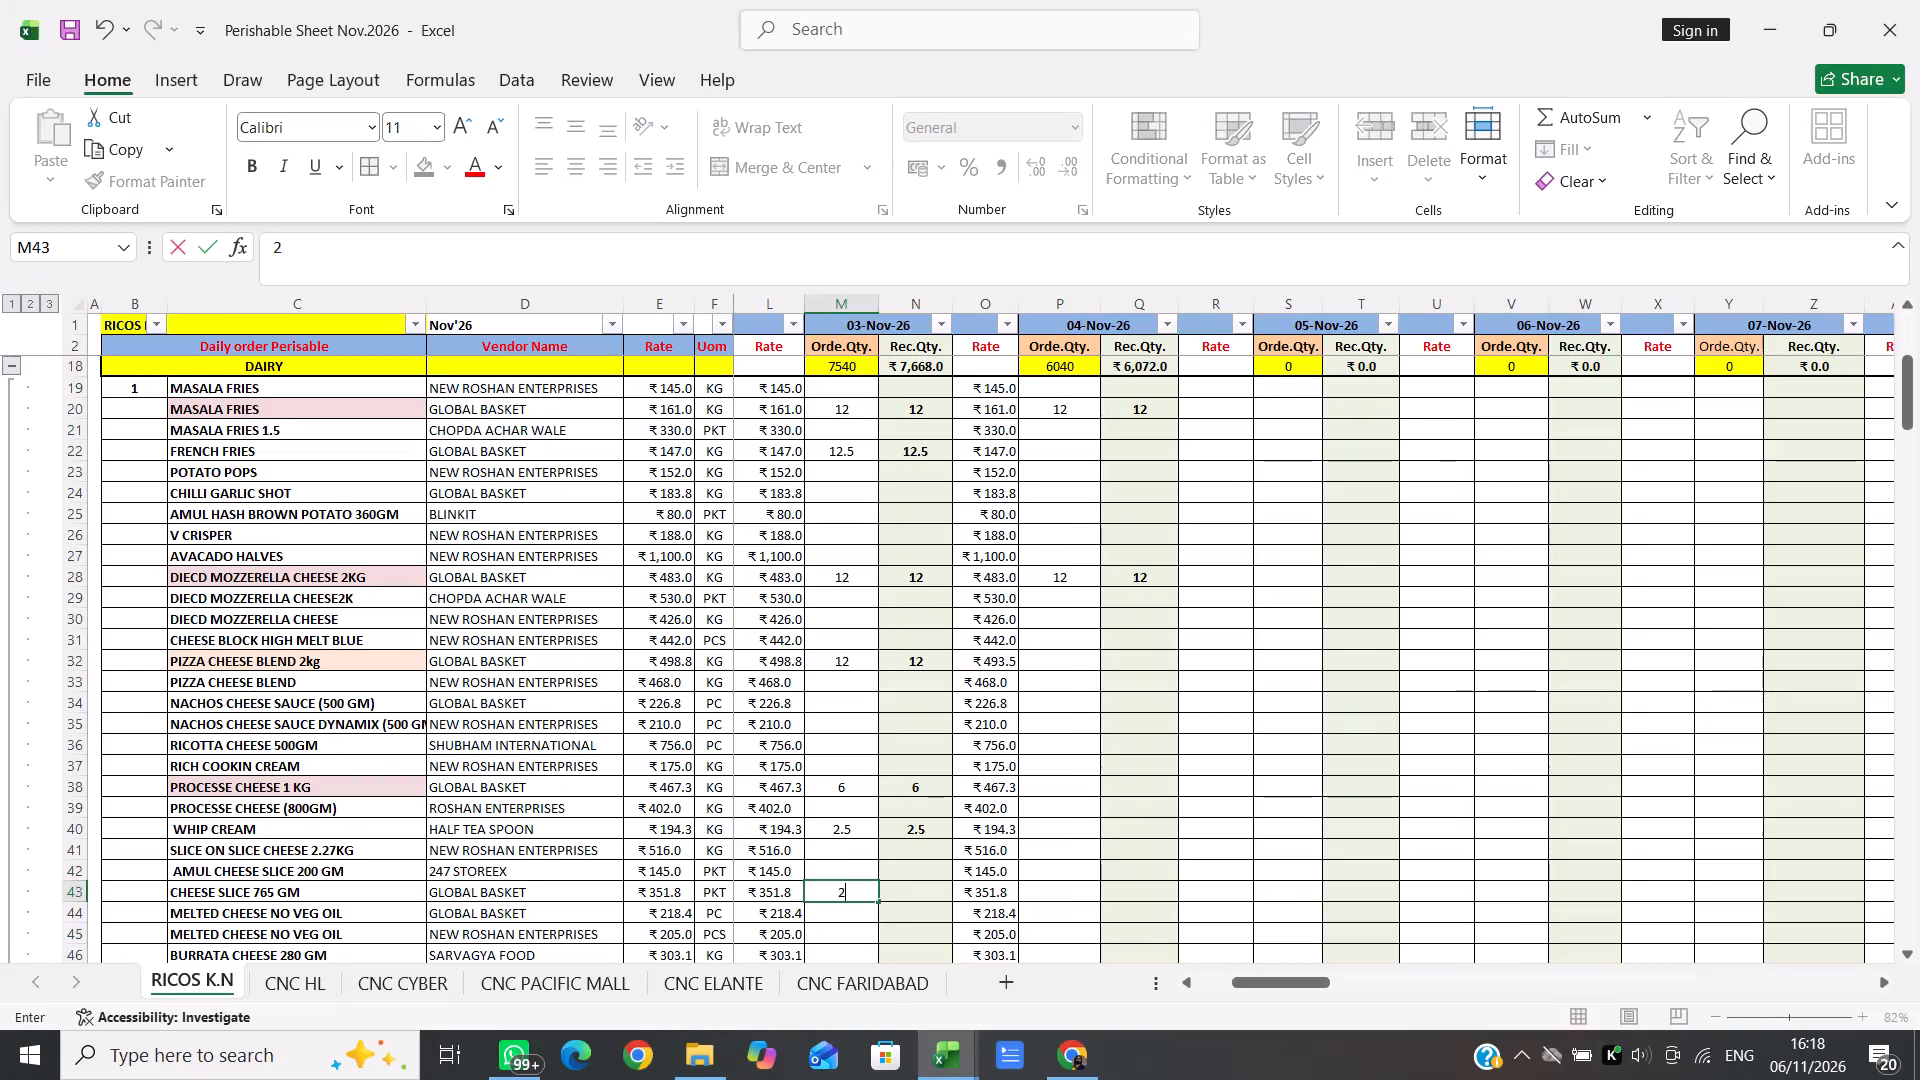
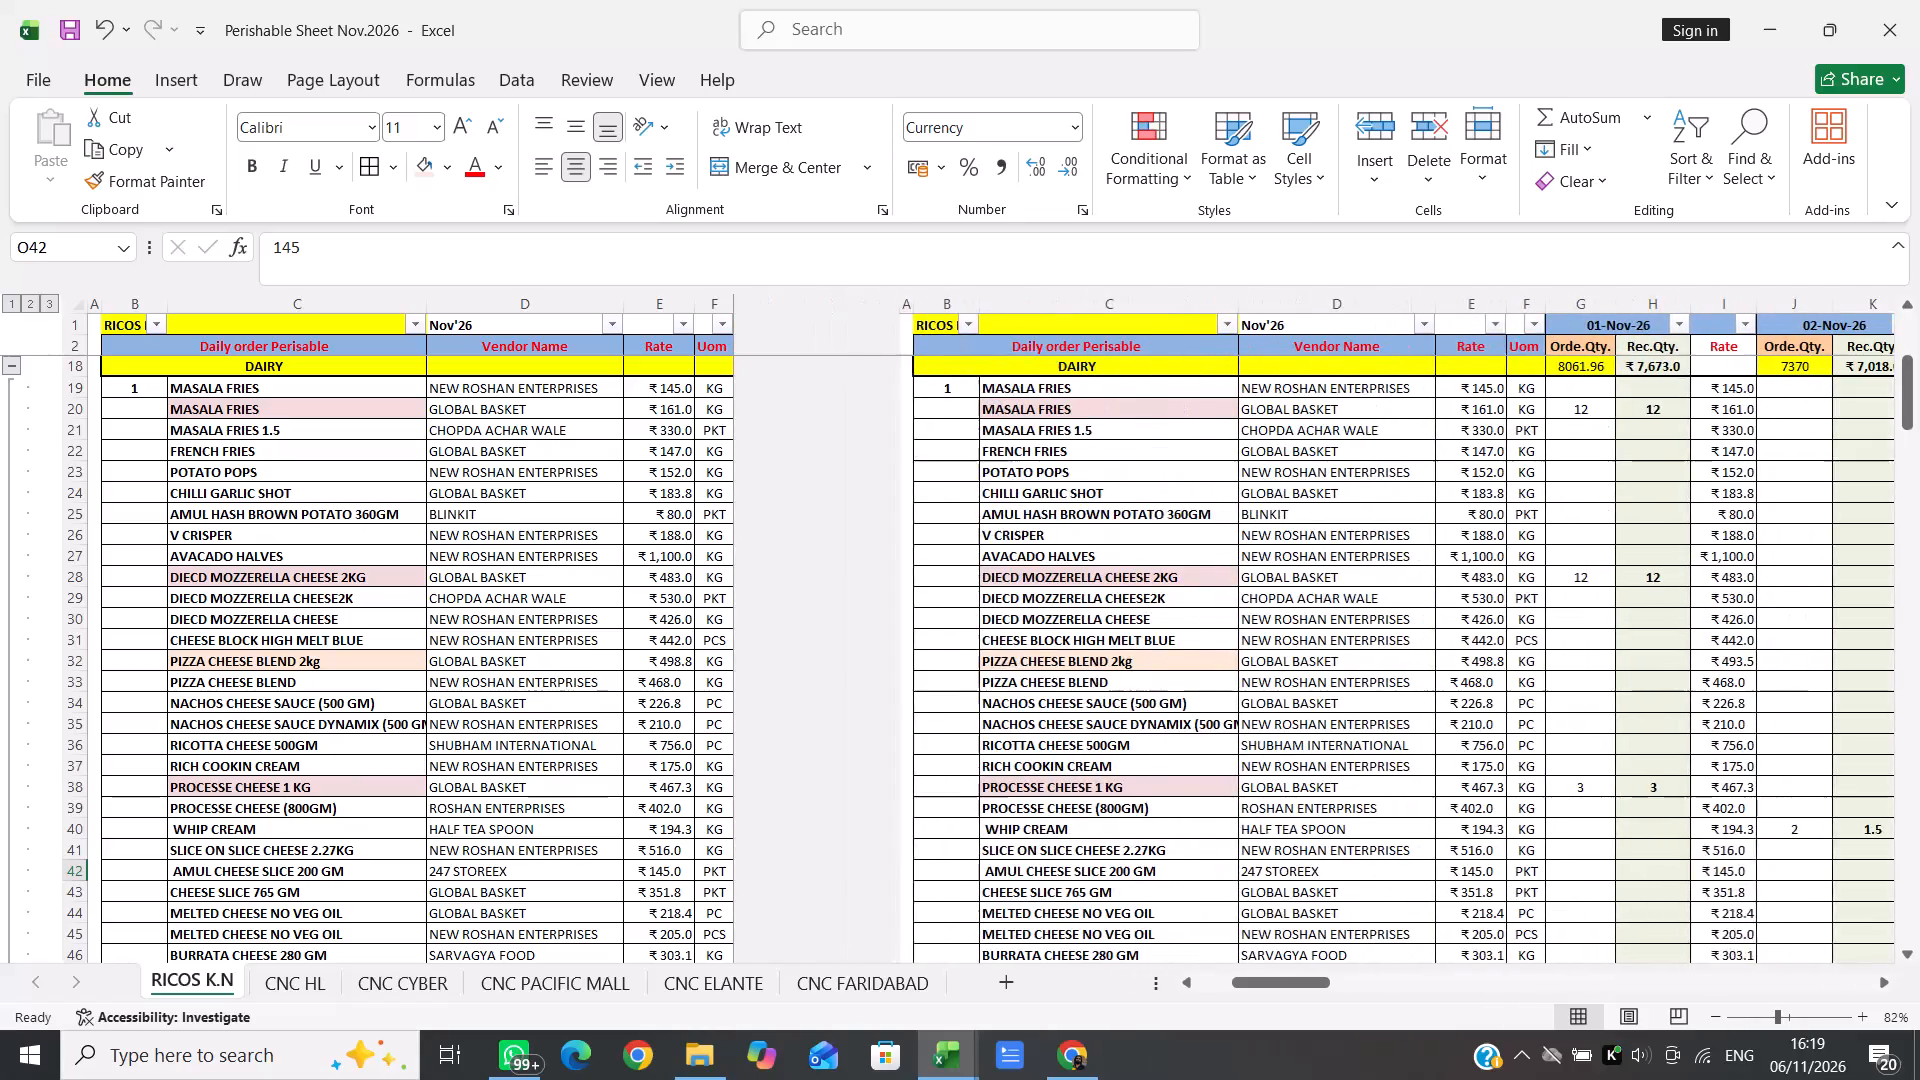
Review the 04-Nov-26 order and received quantities across the dairy, vegetable and fruit, and bakery items.
scroll(832, 452, "left", 1)
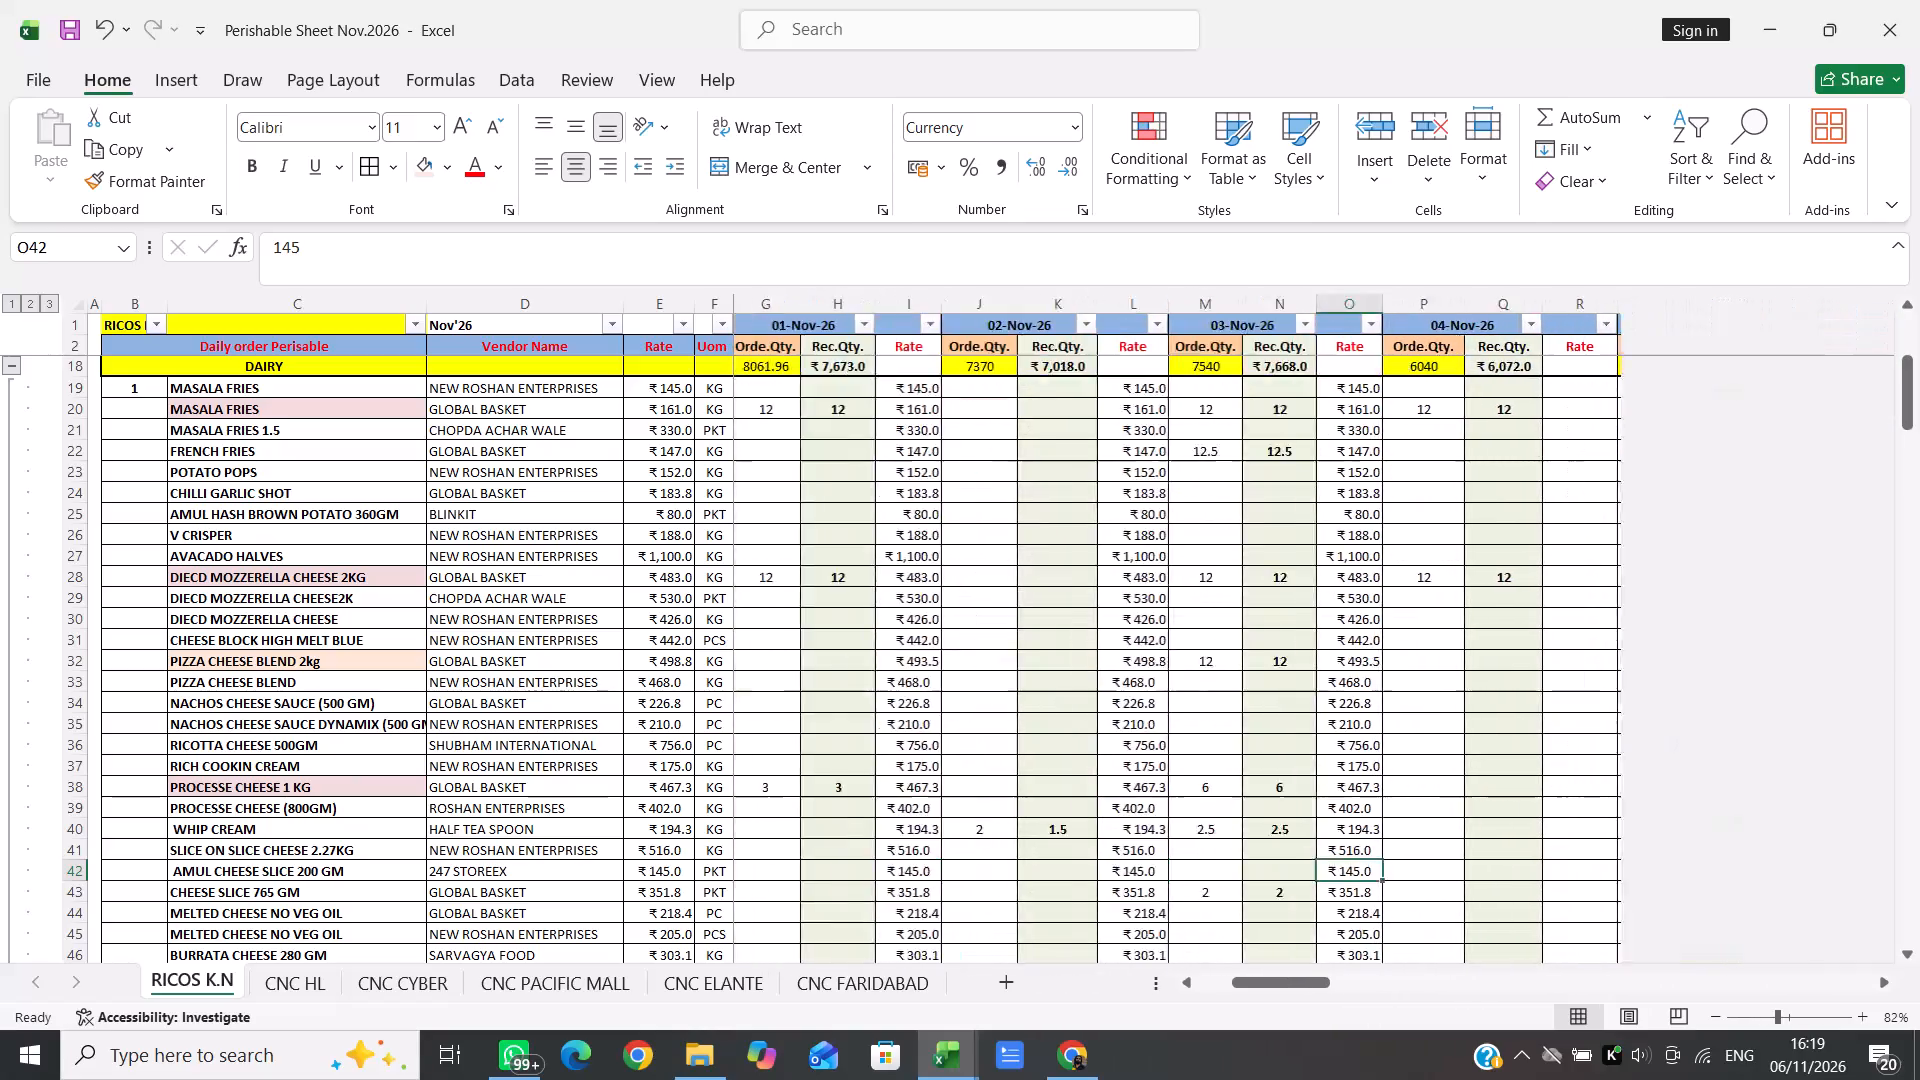
scroll(832, 452, "left", 3)
scroll(832, 452, "up", 1)
scroll(832, 452, "right", 1)
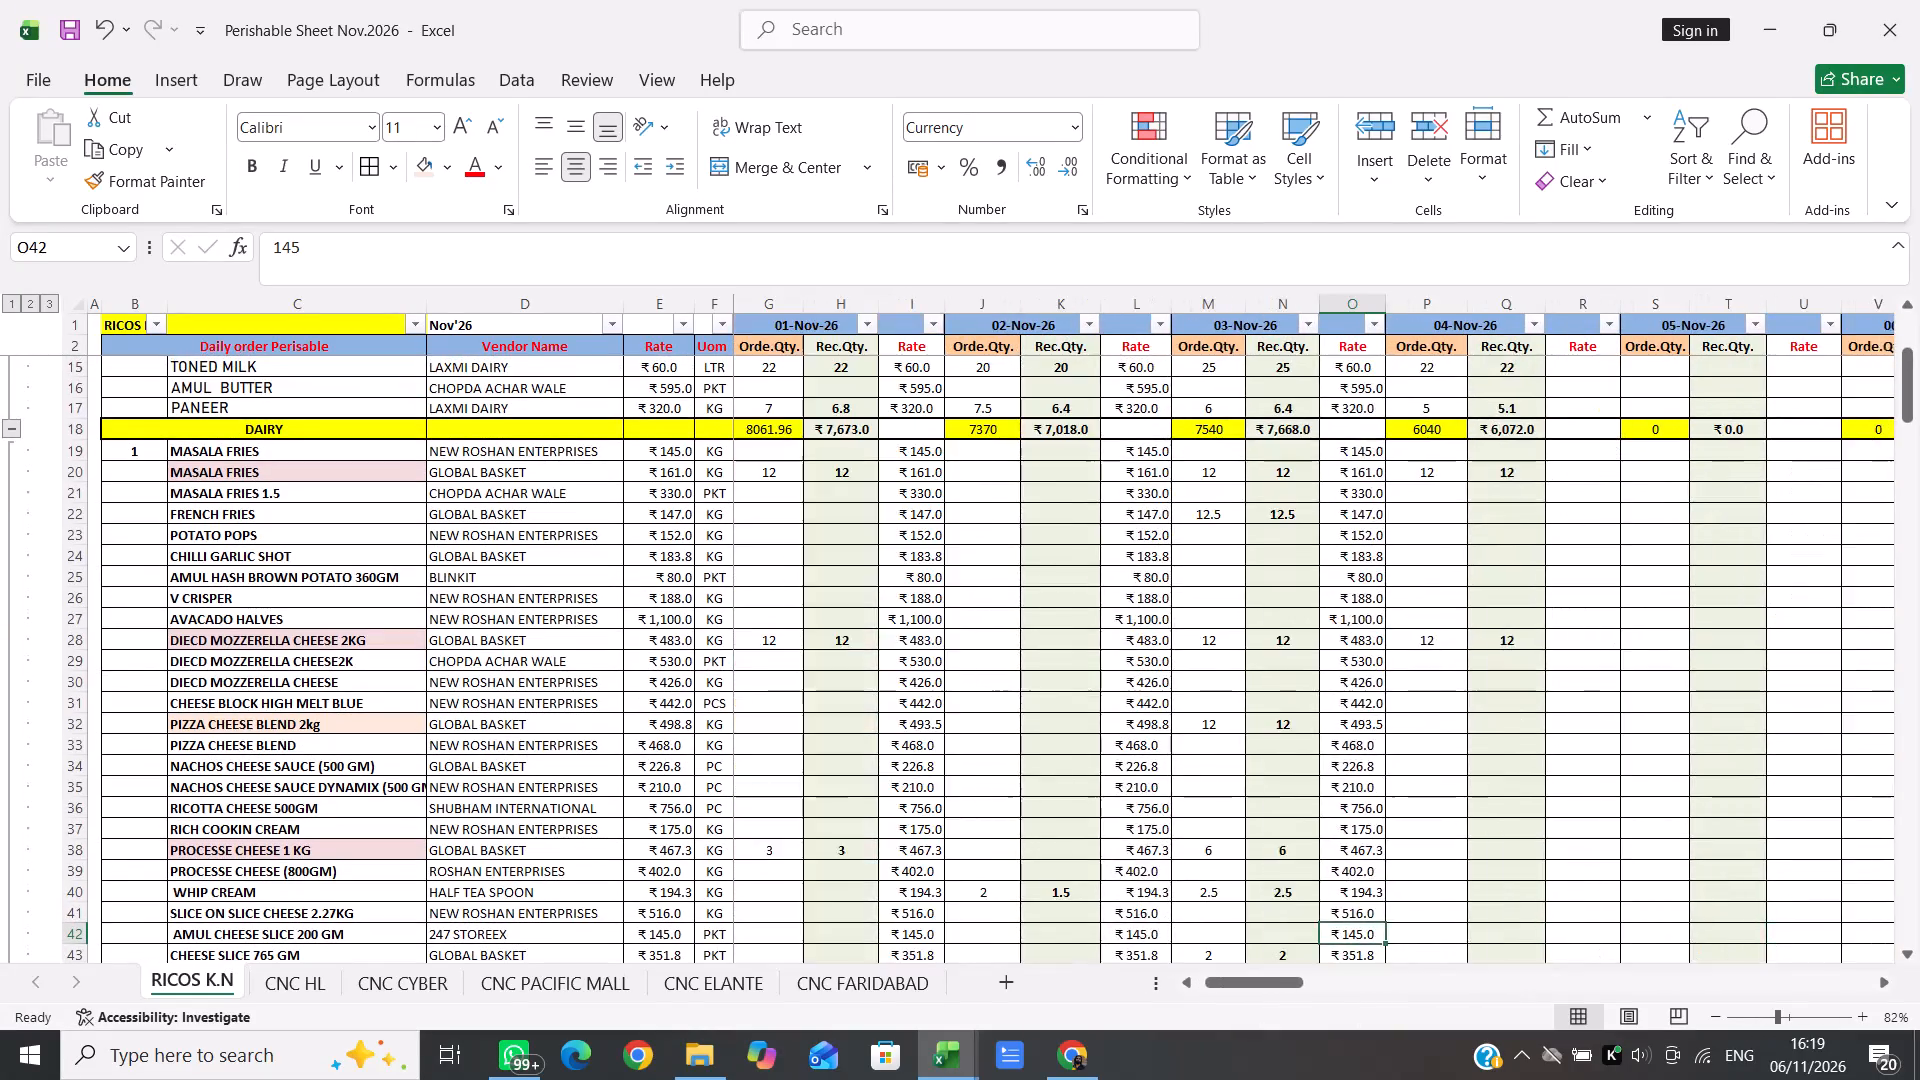
scroll(832, 452, "left", 3)
scroll(832, 452, "right", 1)
scroll(832, 452, "up", 5)
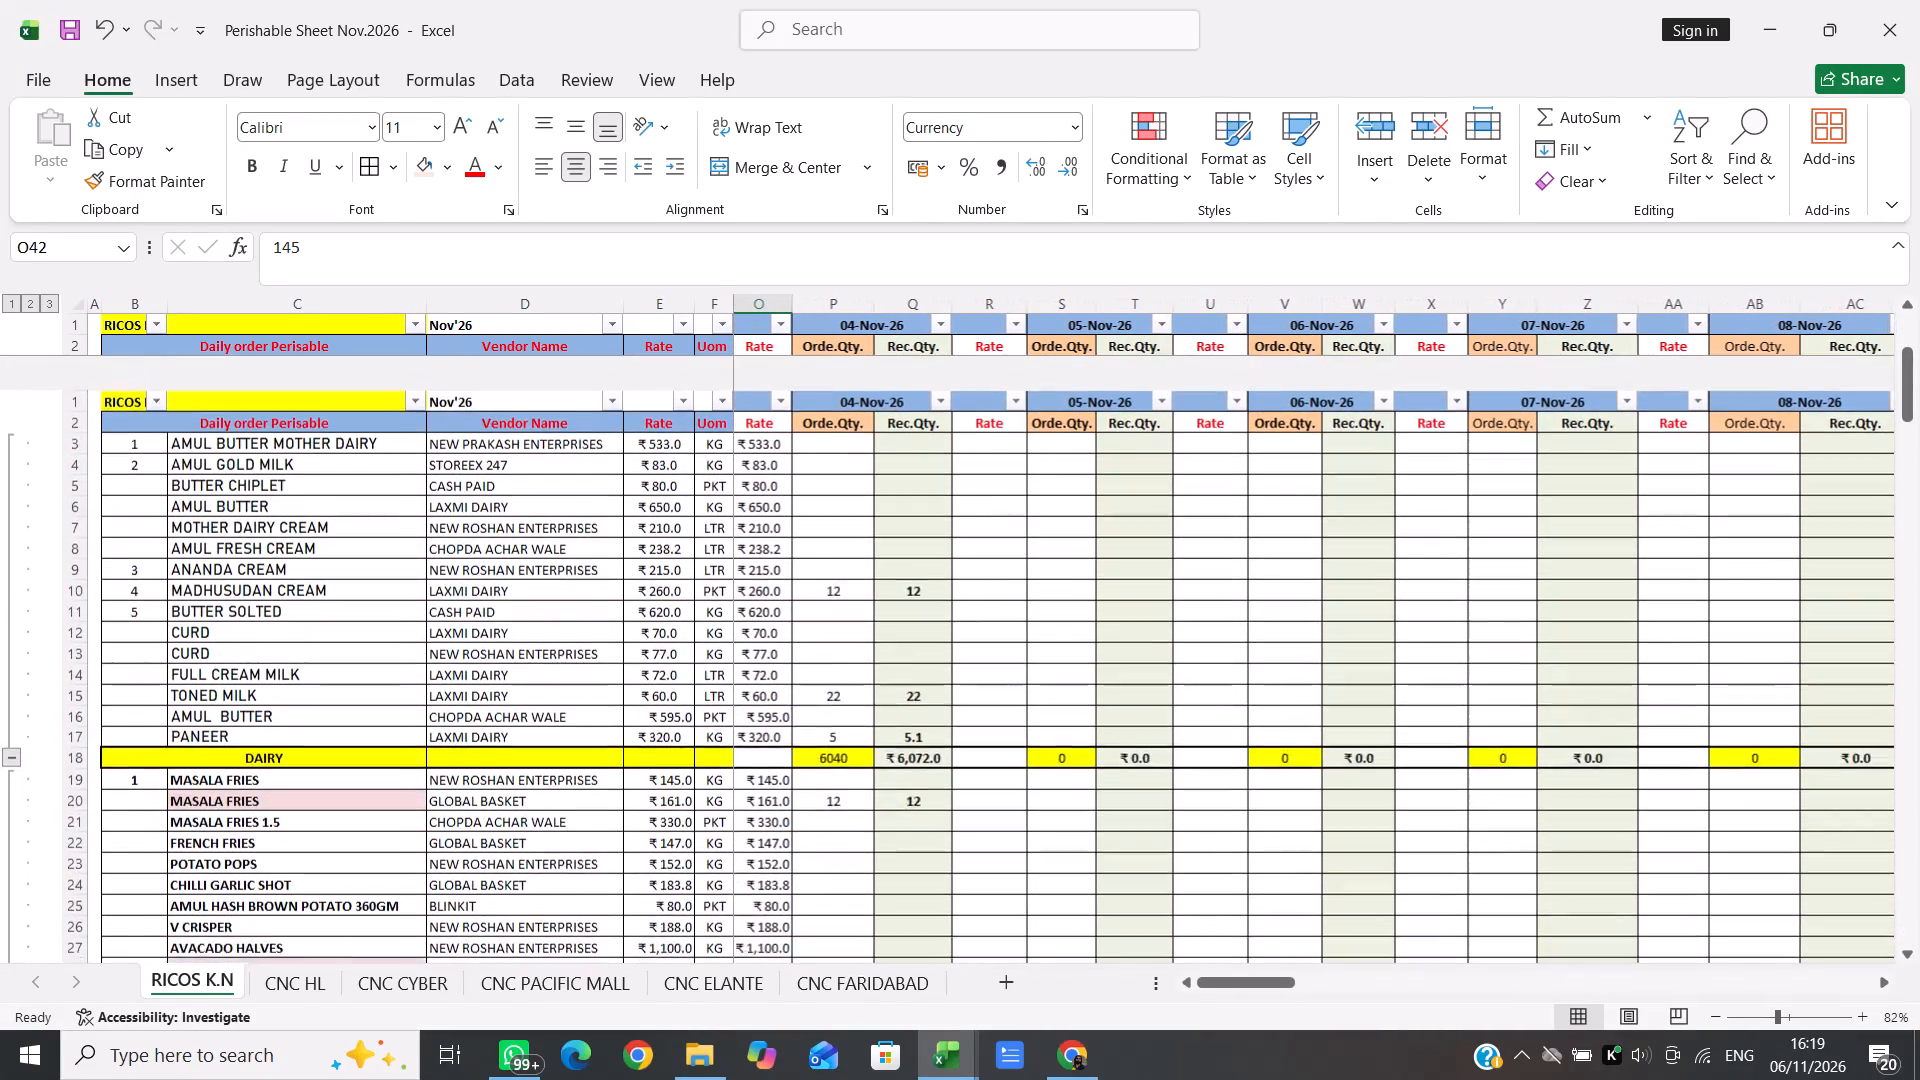
scroll(832, 452, "down", 11)
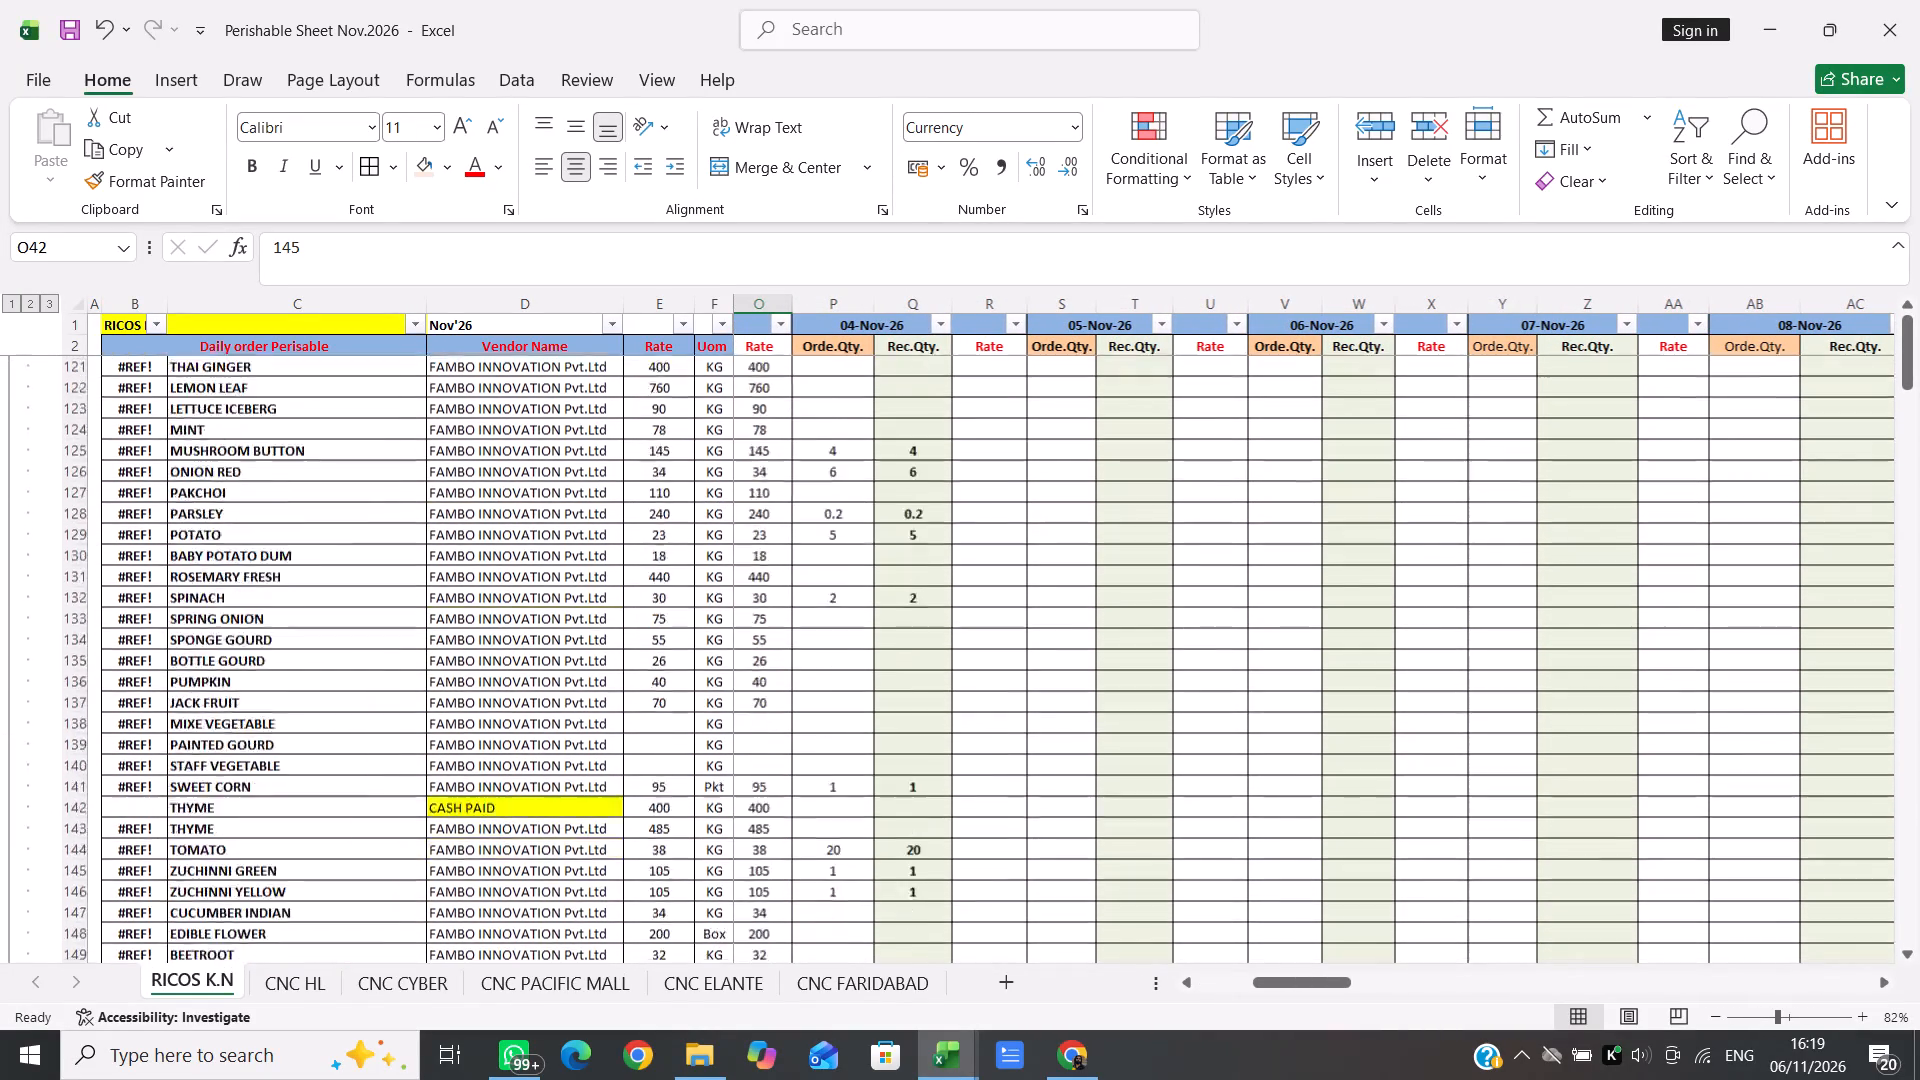
scroll(832, 452, "down", 10)
scroll(832, 452, "up", 1)
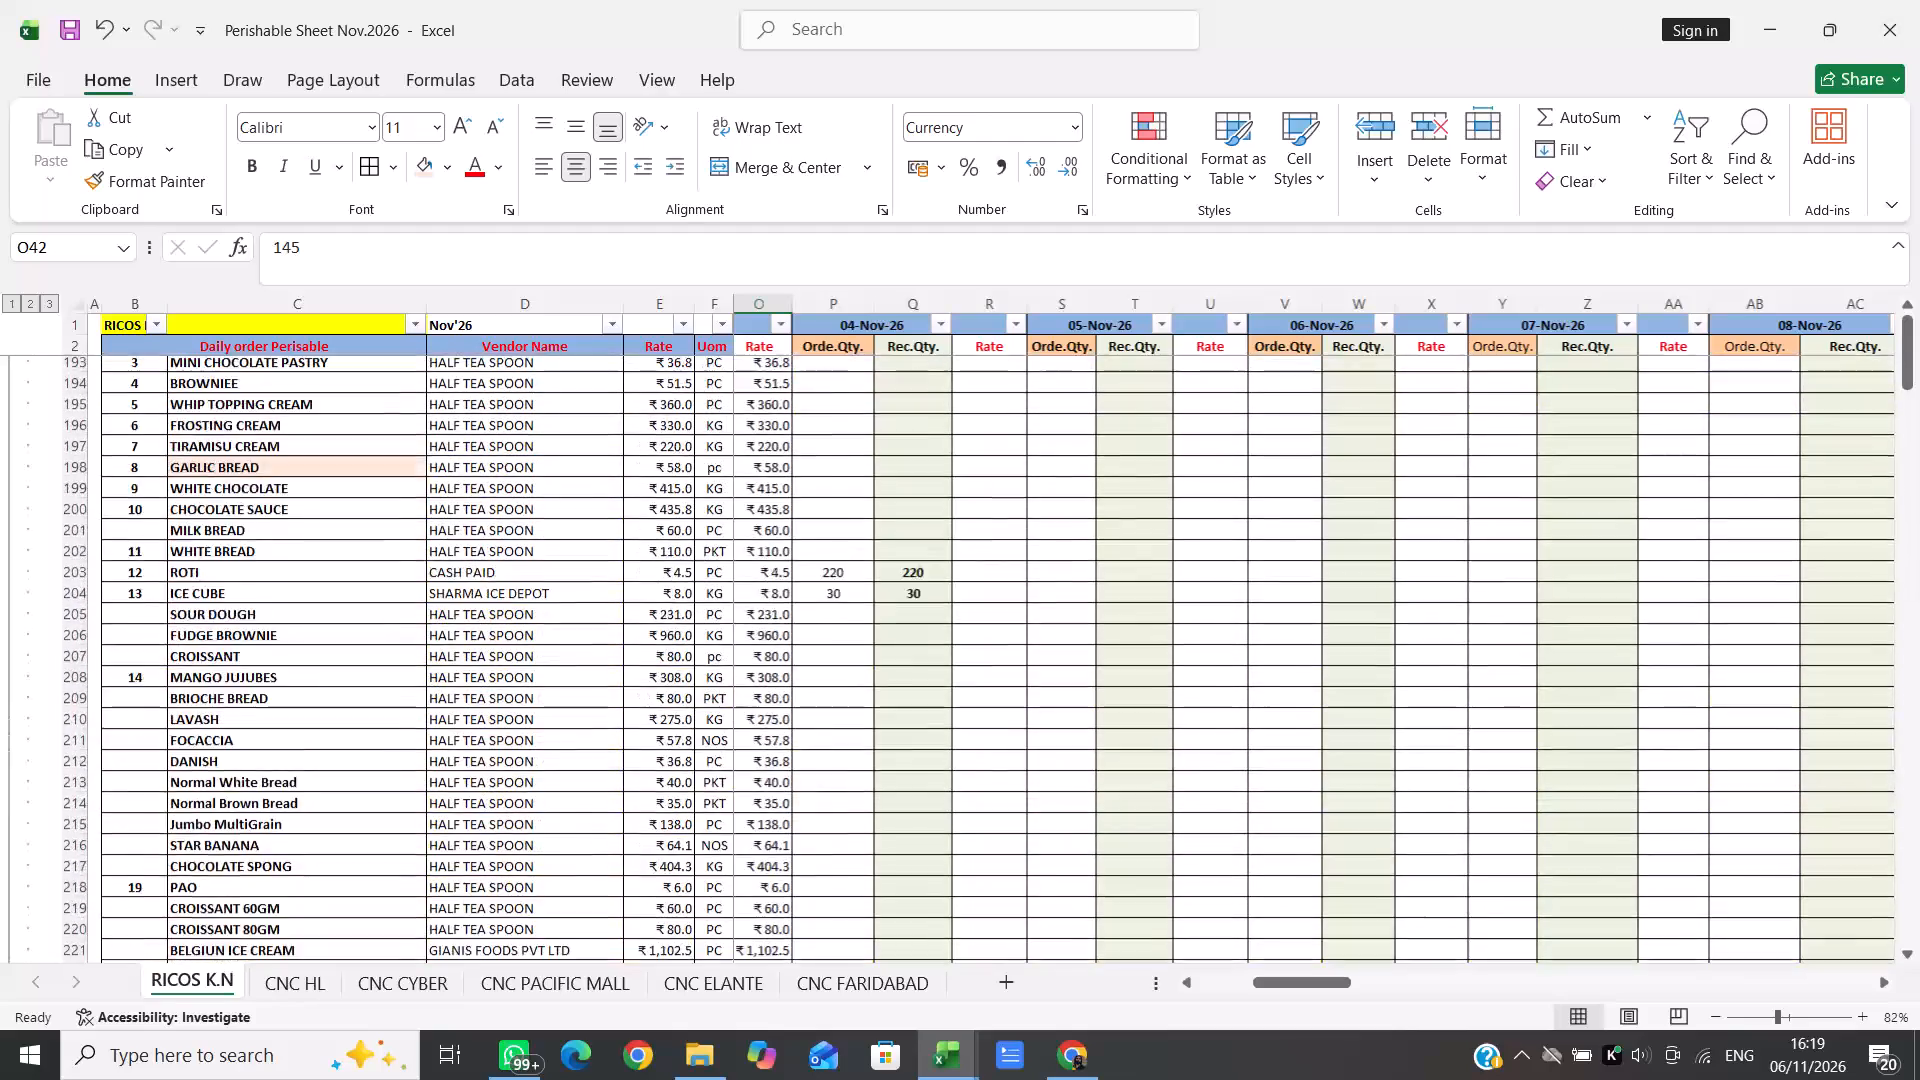
scroll(832, 452, "up", 2)
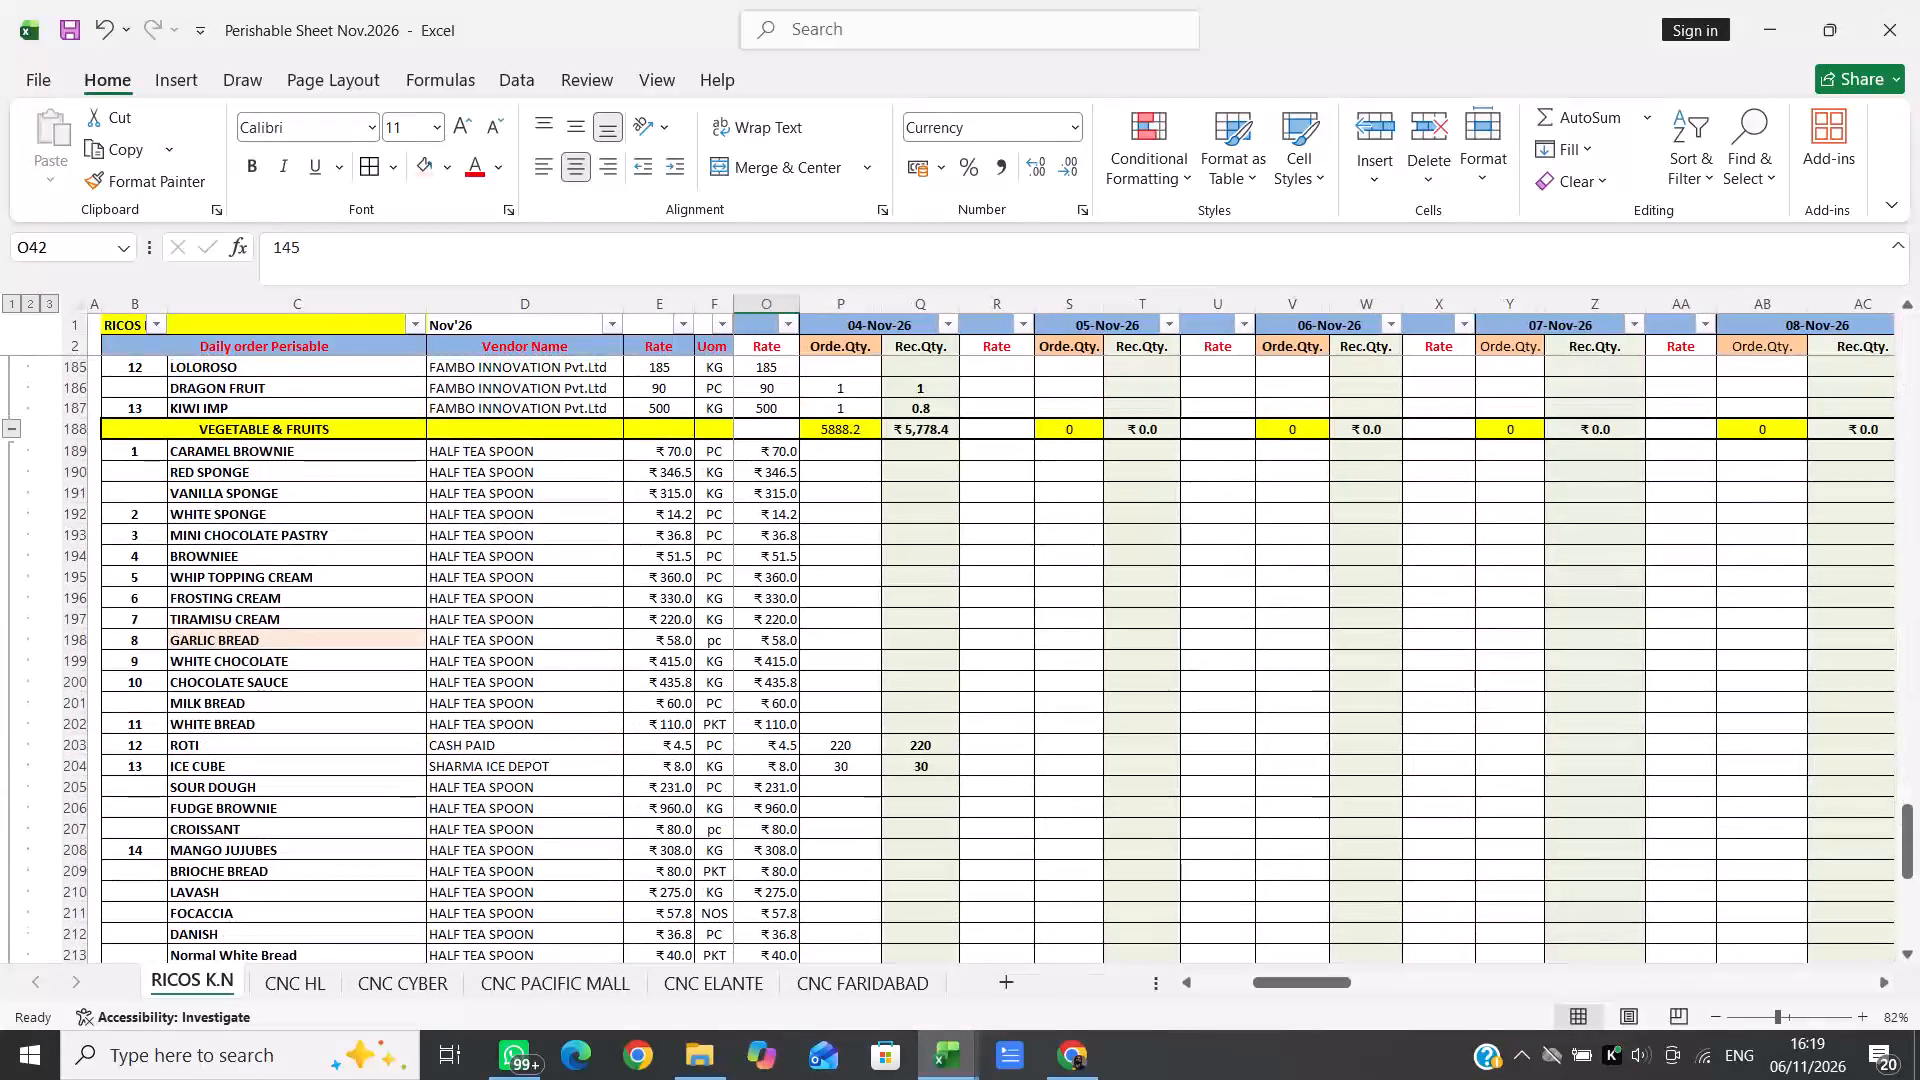
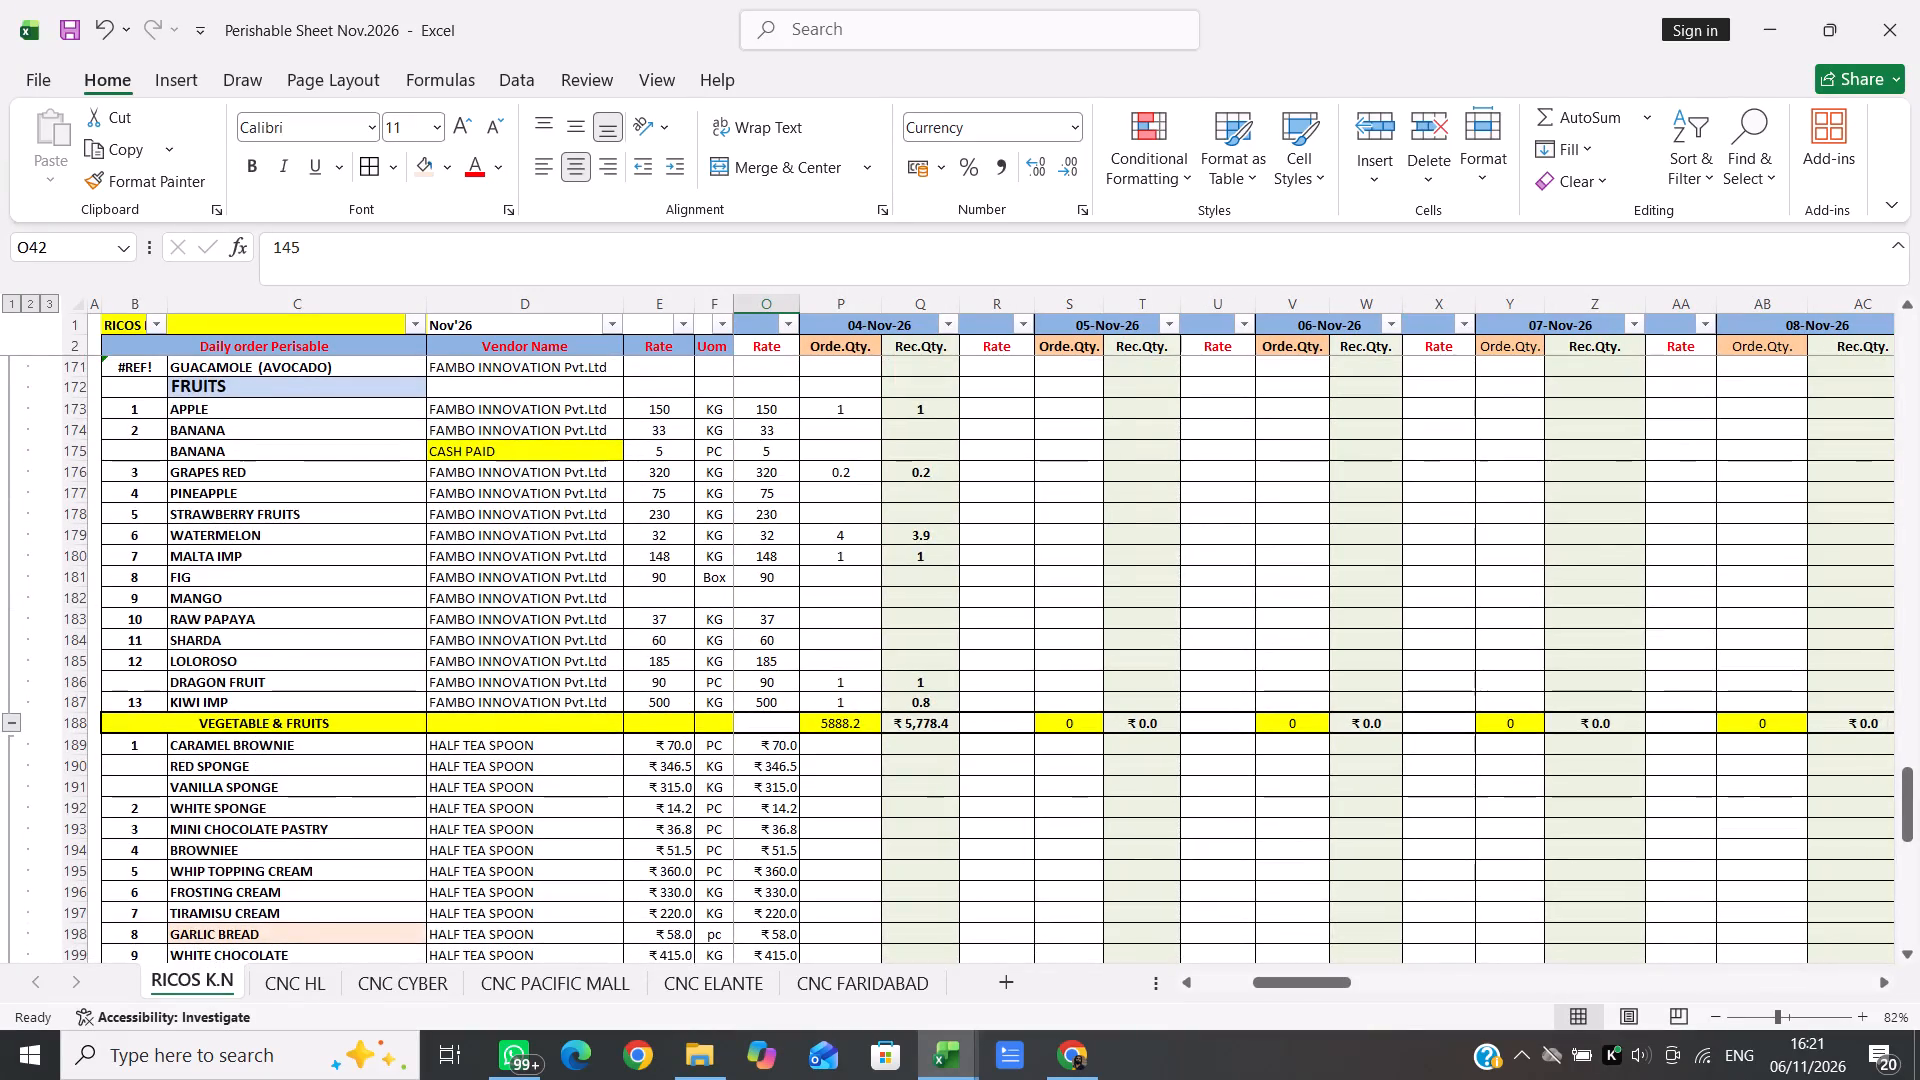
Review the 04-Nov-26 order and received quantities and category totals across the vegetable and fruit, frozen, seafood and cold cut, and butchery sections.
scroll(886, 454, "up", 8)
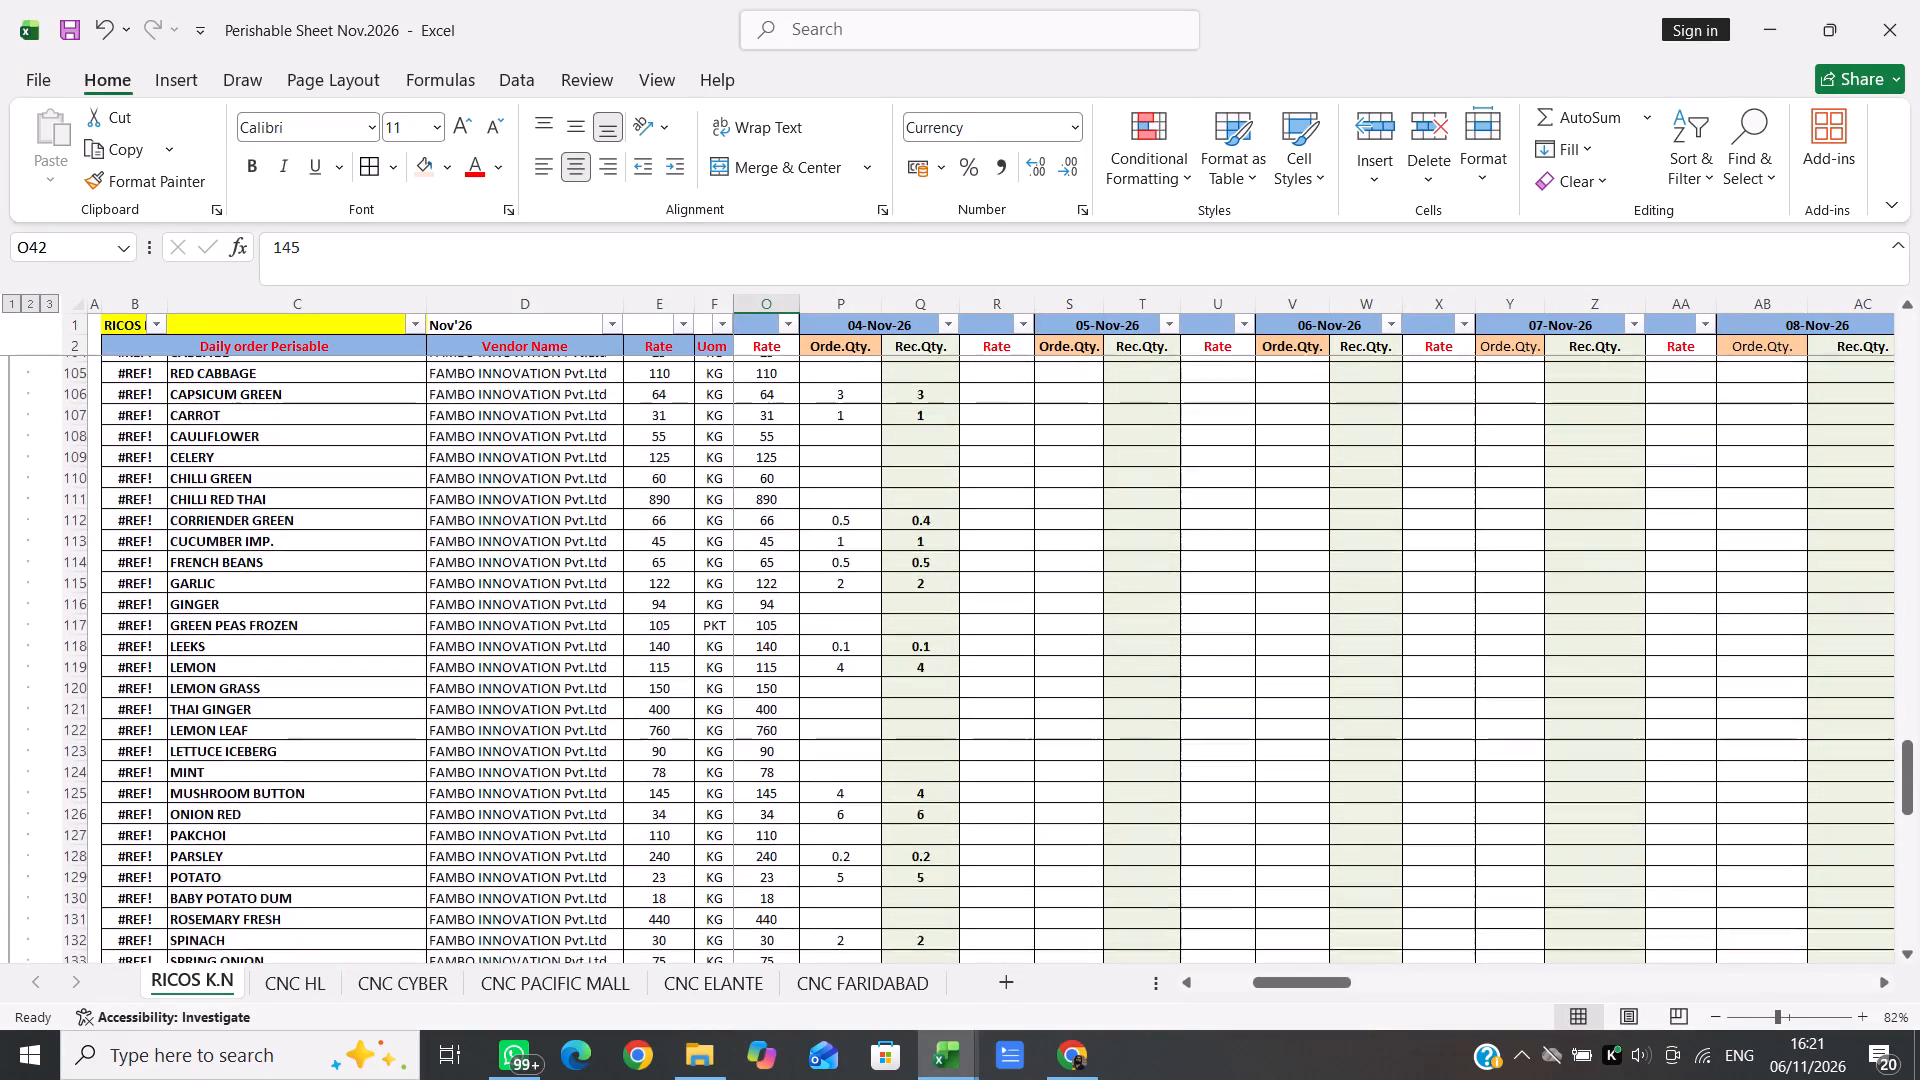
scroll(886, 454, "up", 2)
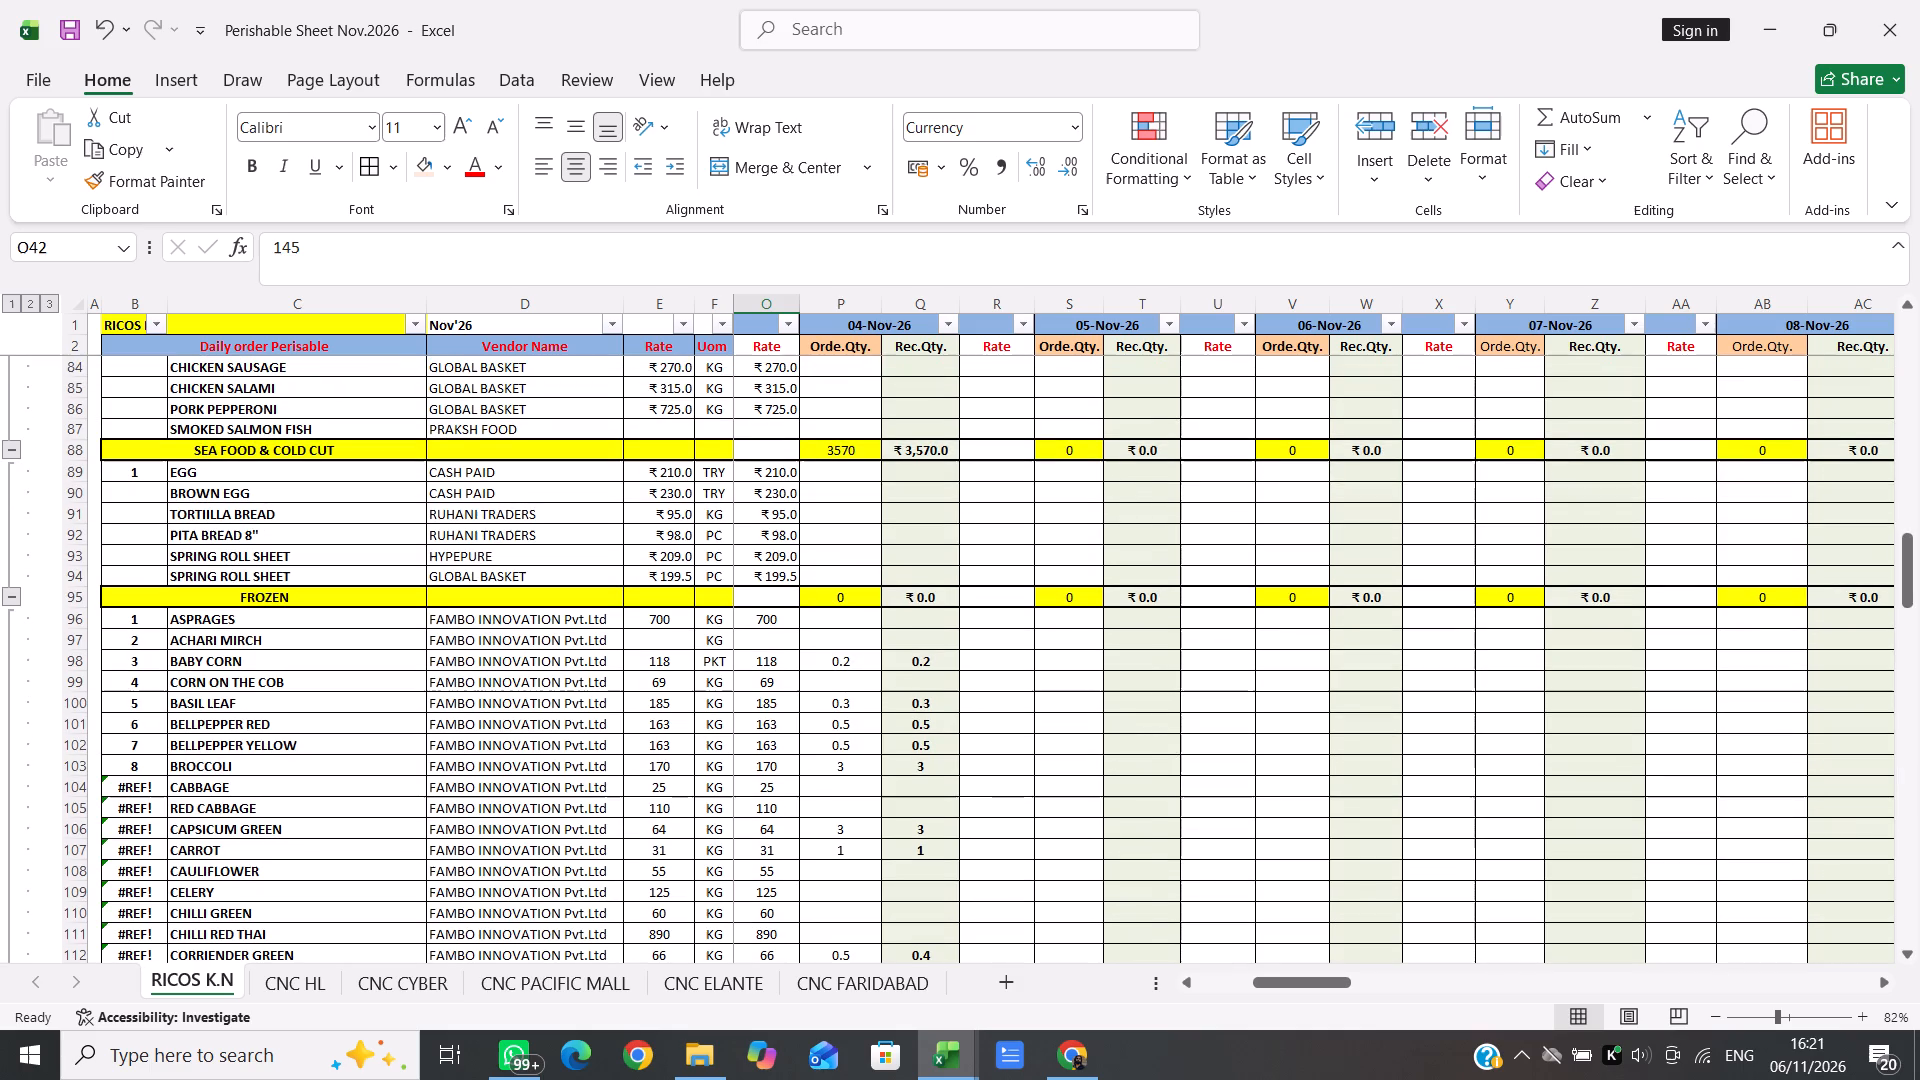
scroll(886, 454, "up", 3)
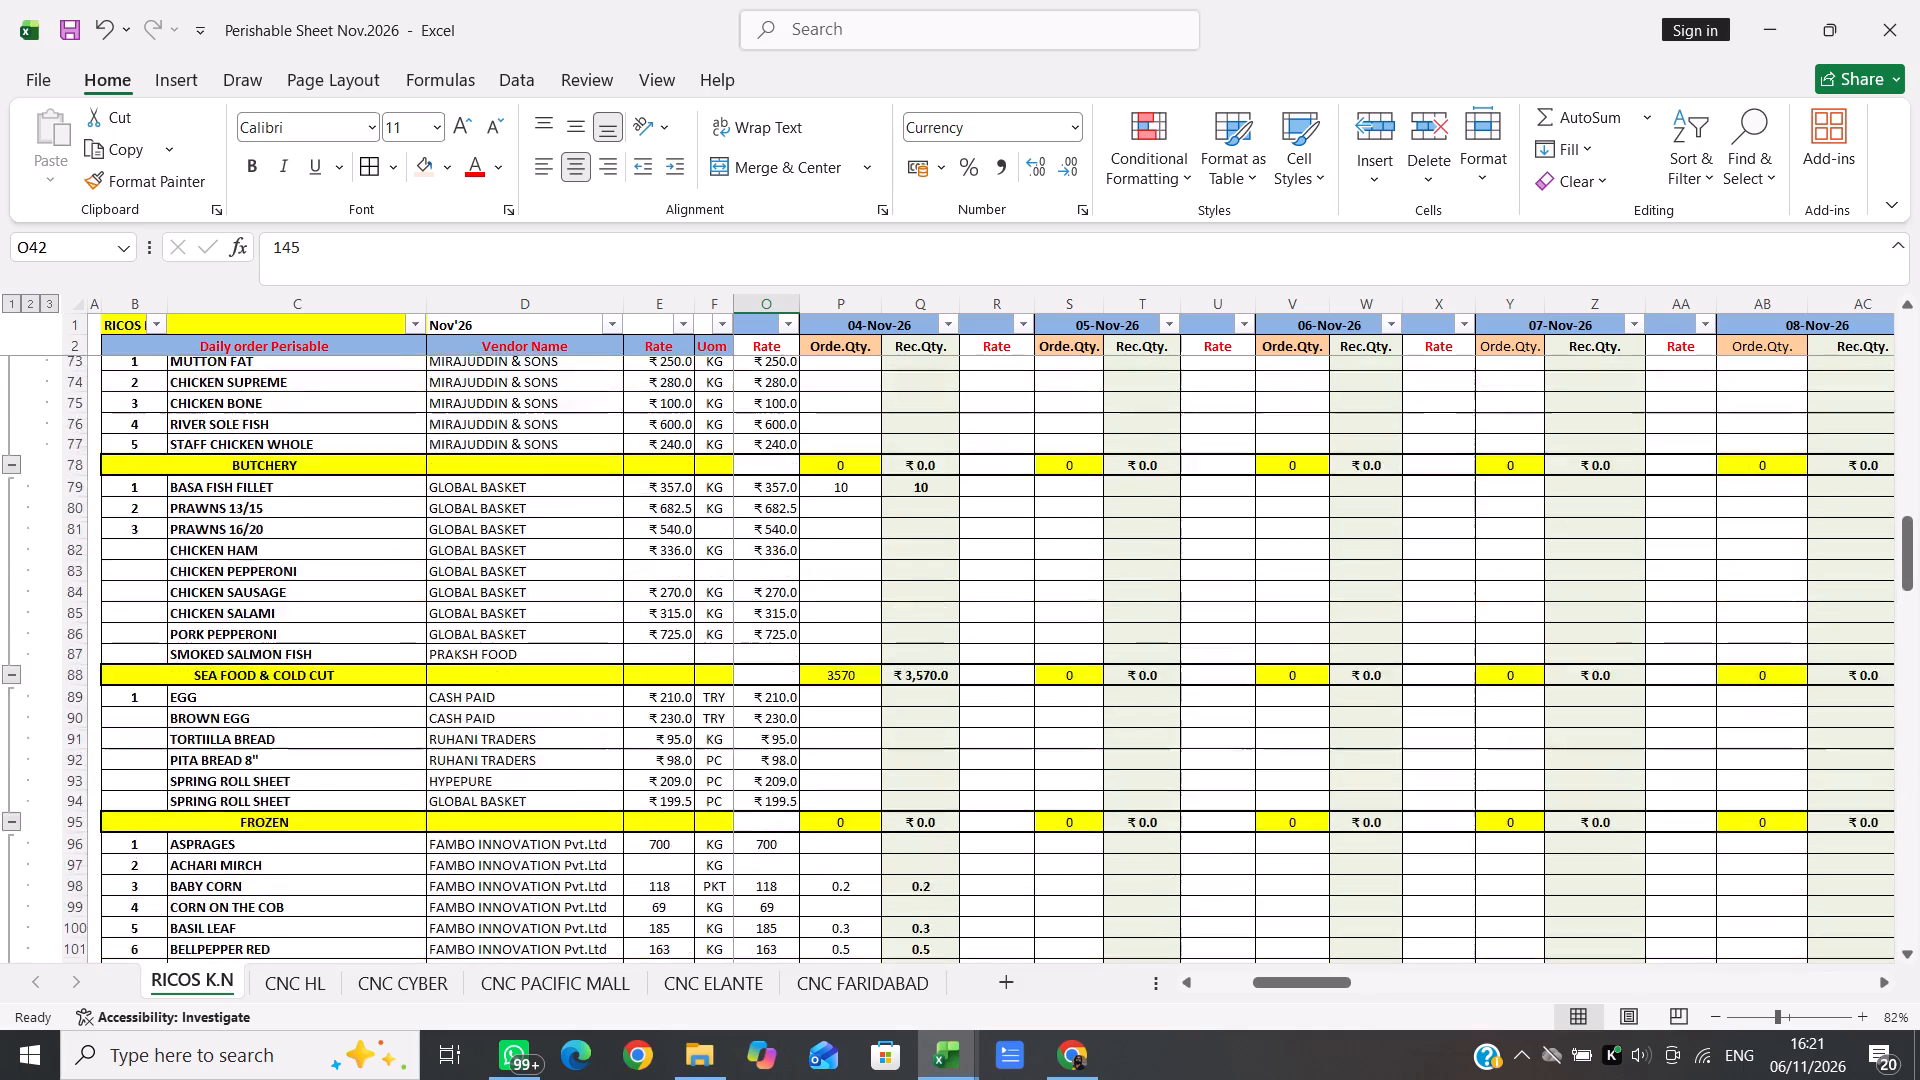
scroll(886, 454, "up", 3)
scroll(886, 454, "down", 3)
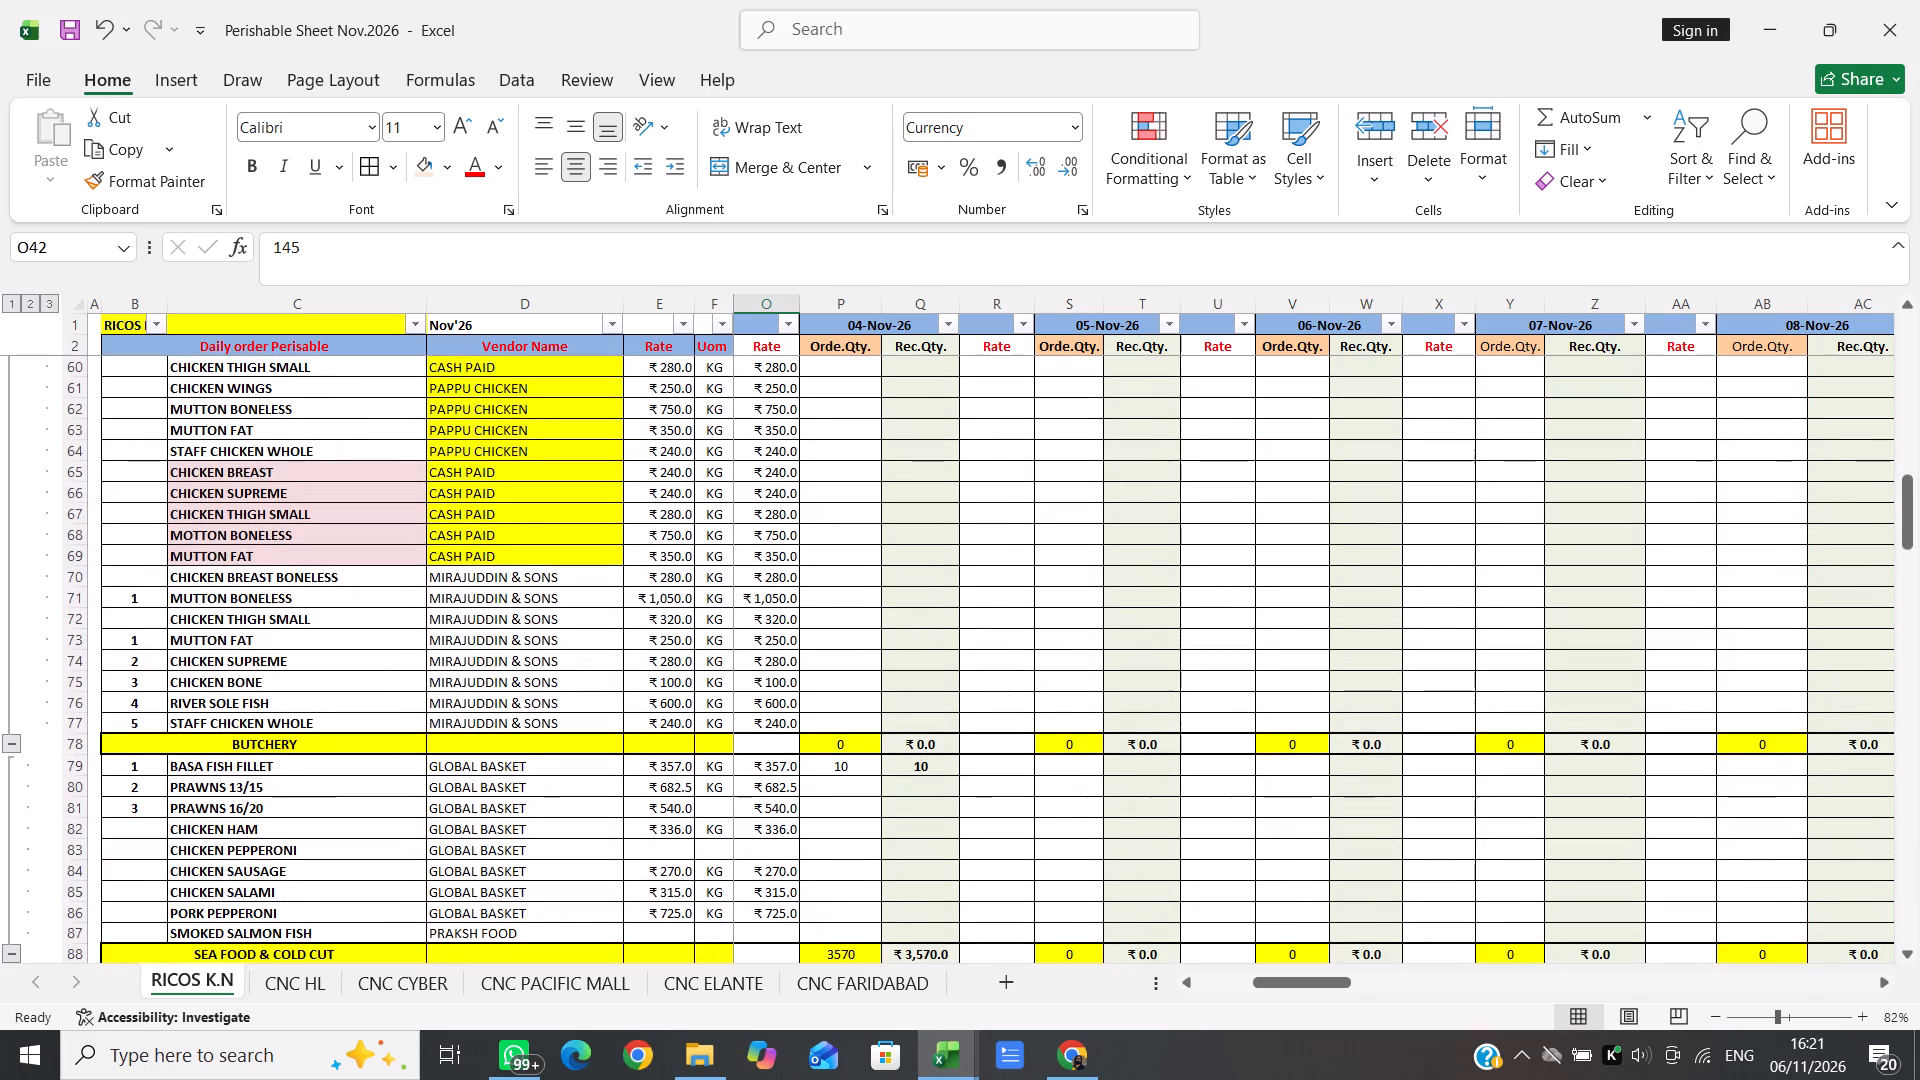
scroll(886, 454, "down", 1)
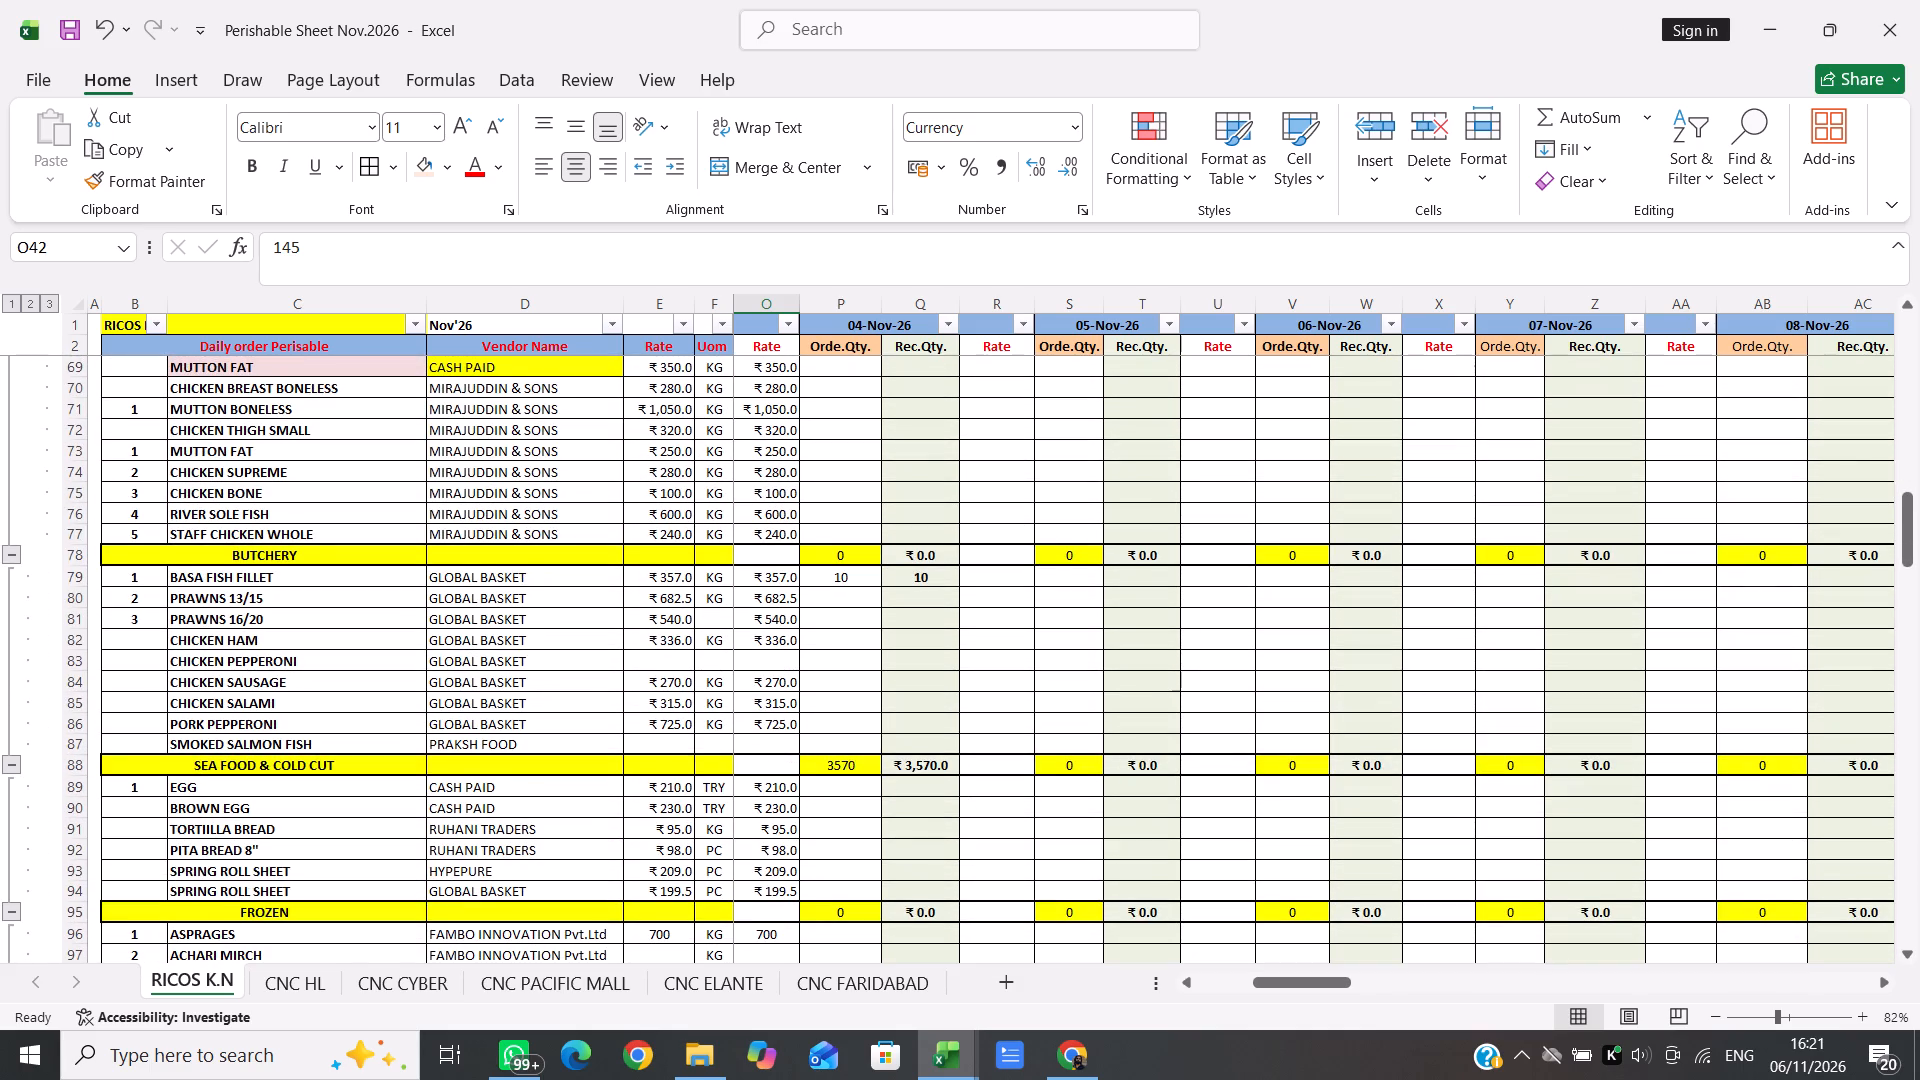
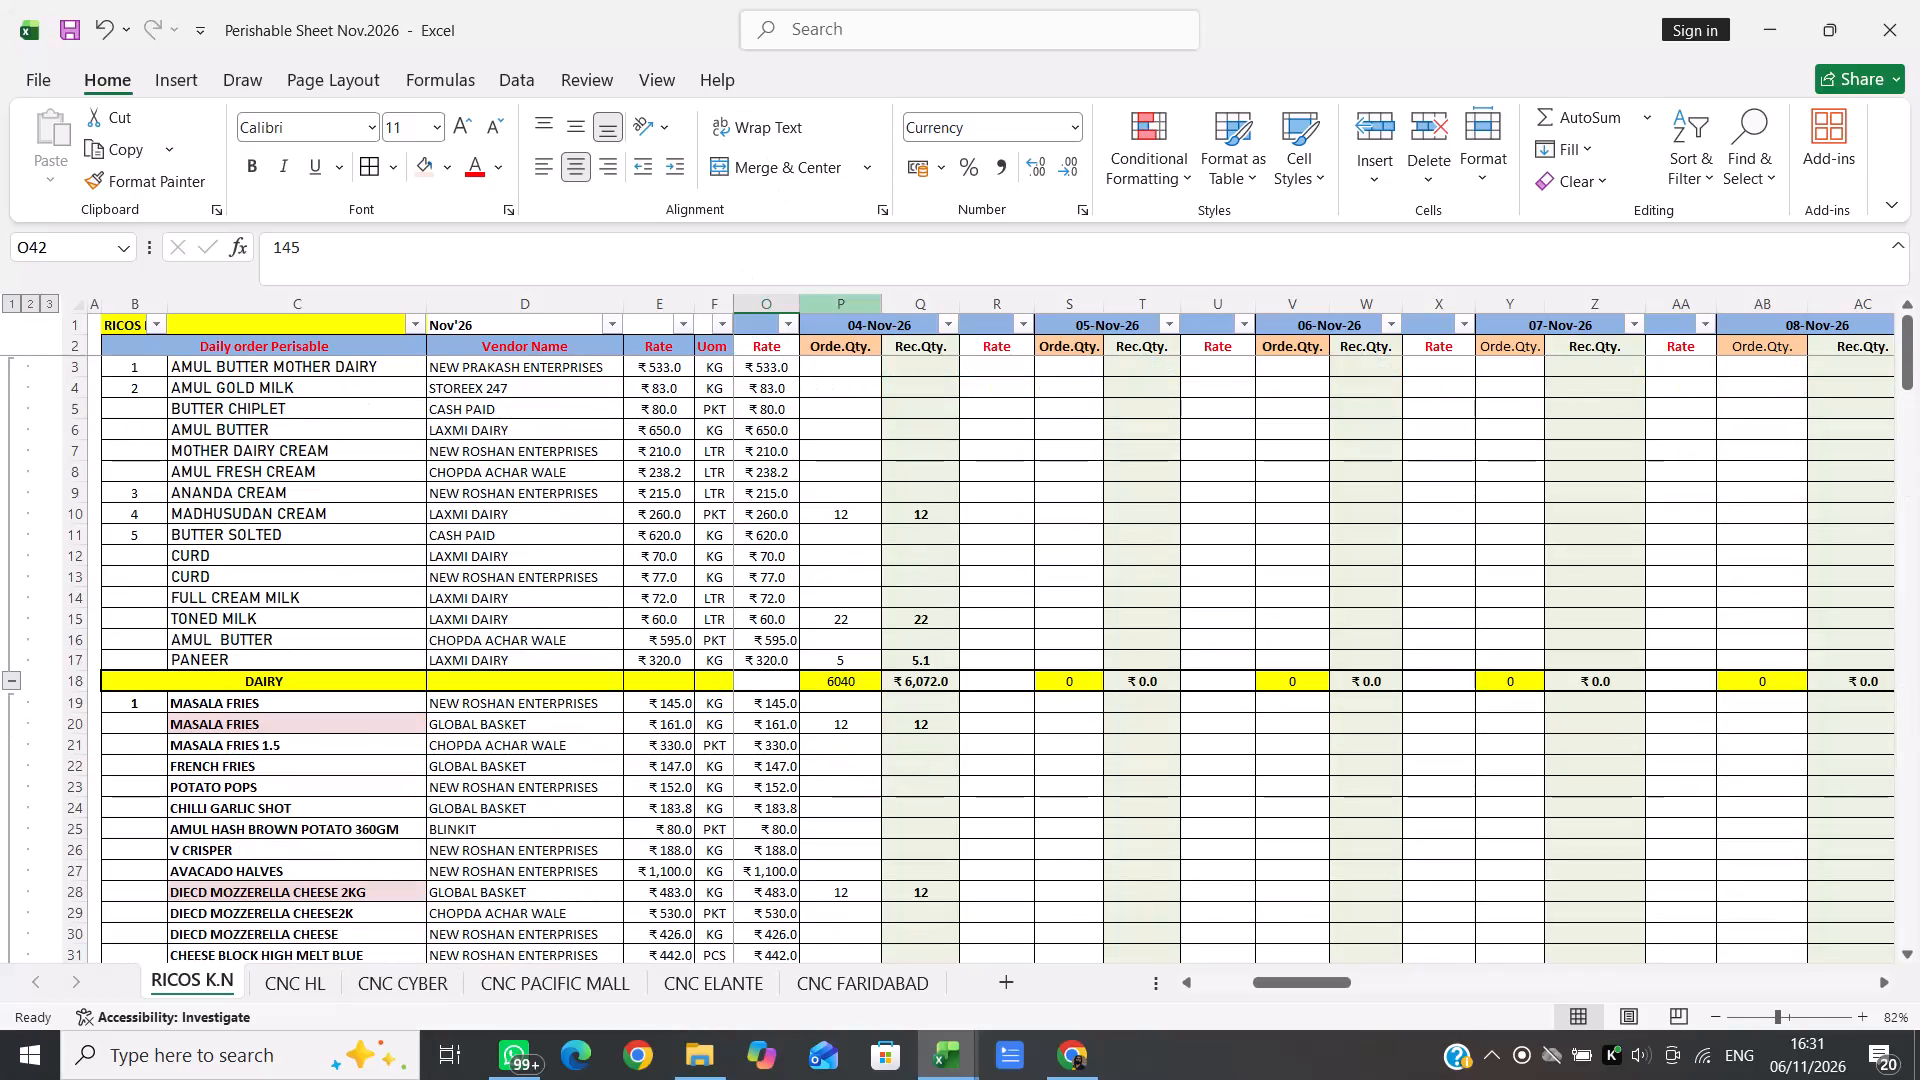
Hide the 04-Nov-26 order and received quantity columns on the RICOS K.N sheet.
left_click(851, 294)
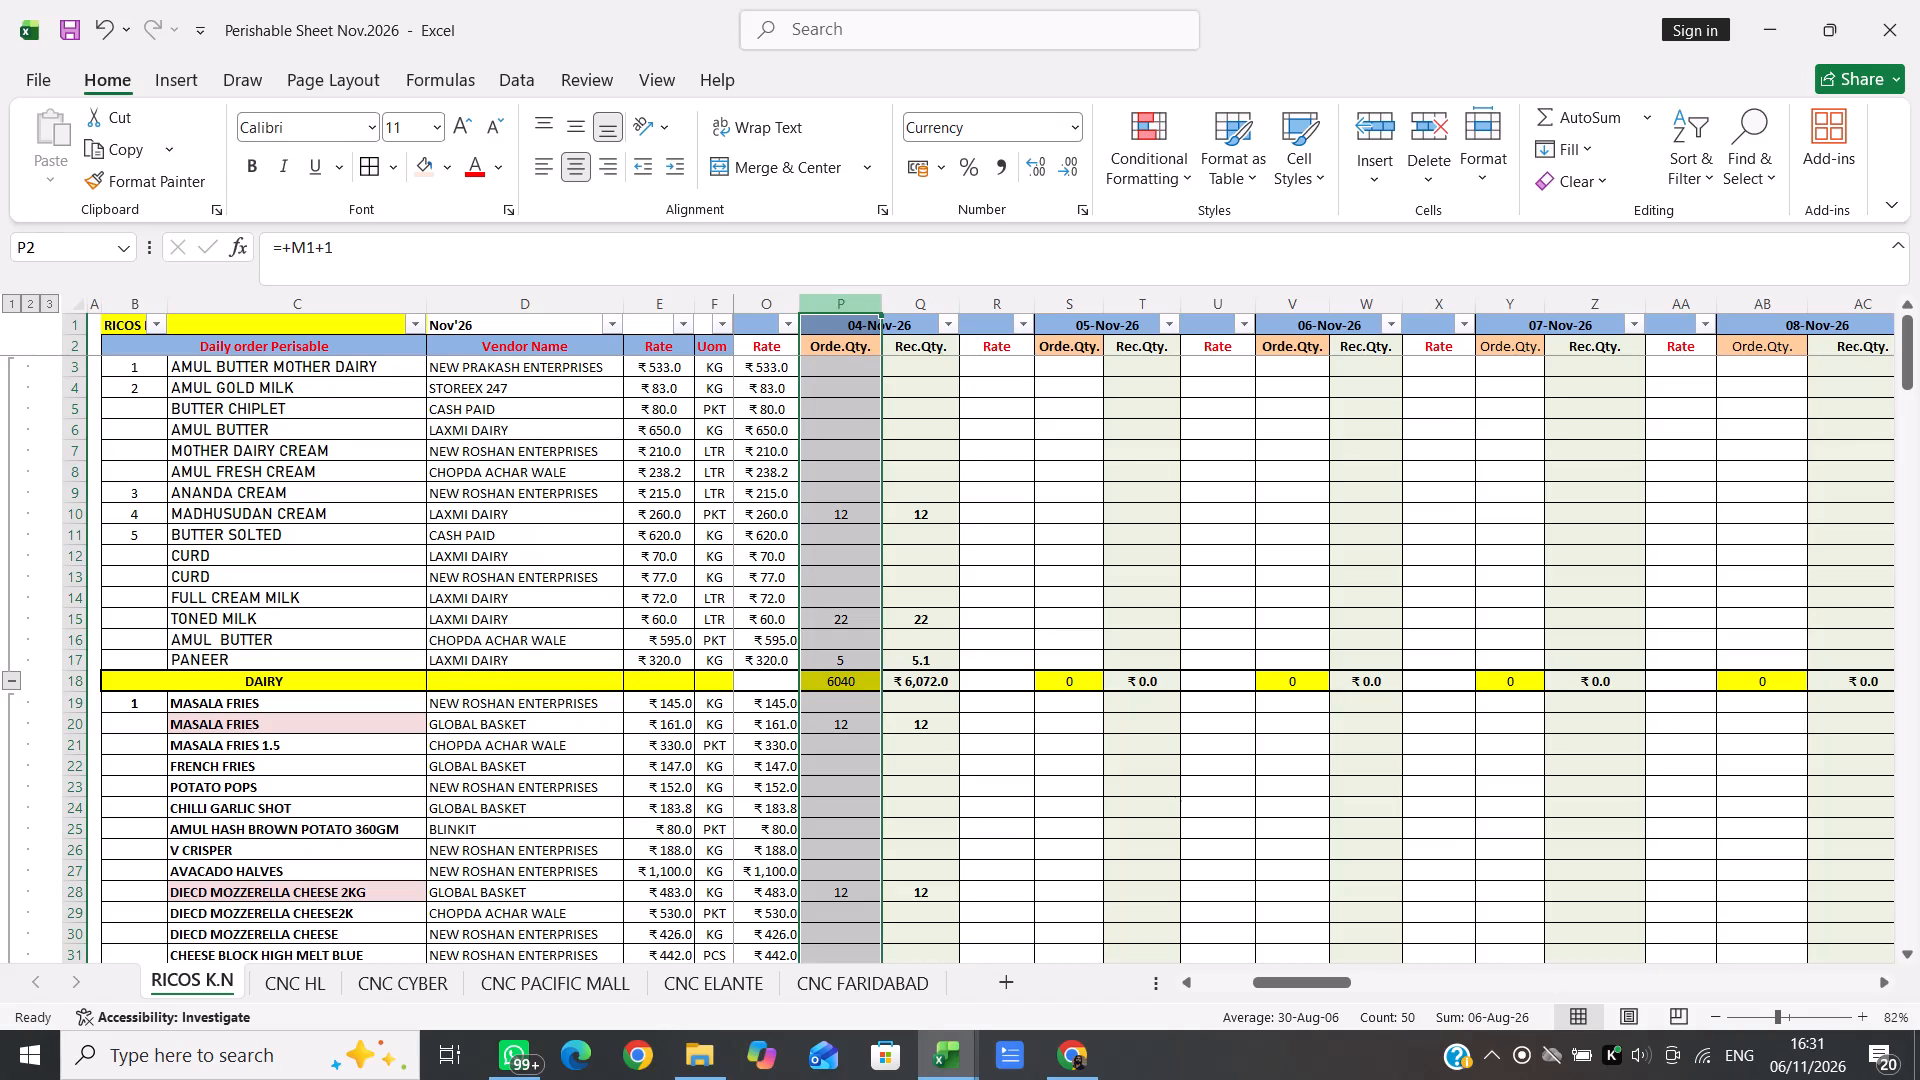
key("shift+Right")
key("shift+Left")
right_click(851, 294)
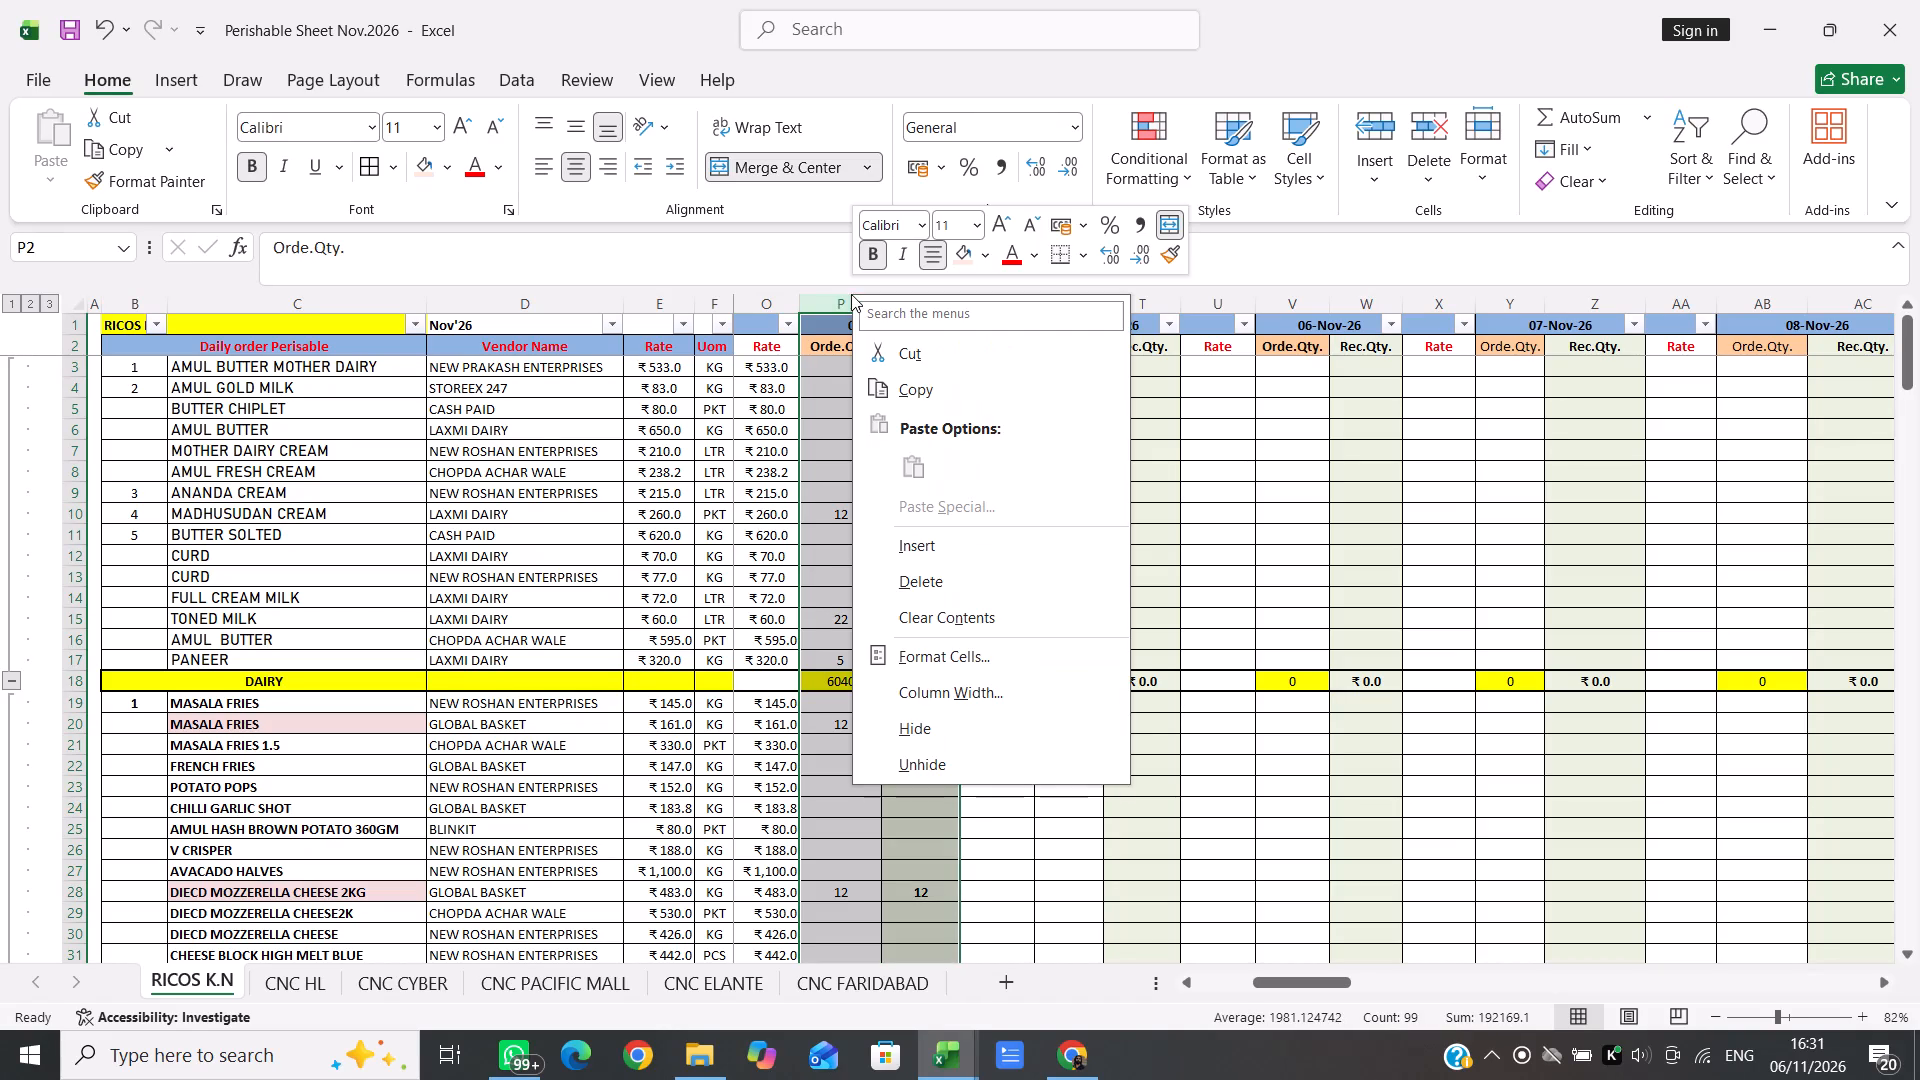
left_click(908, 738)
scroll(756, 377, "up", 3)
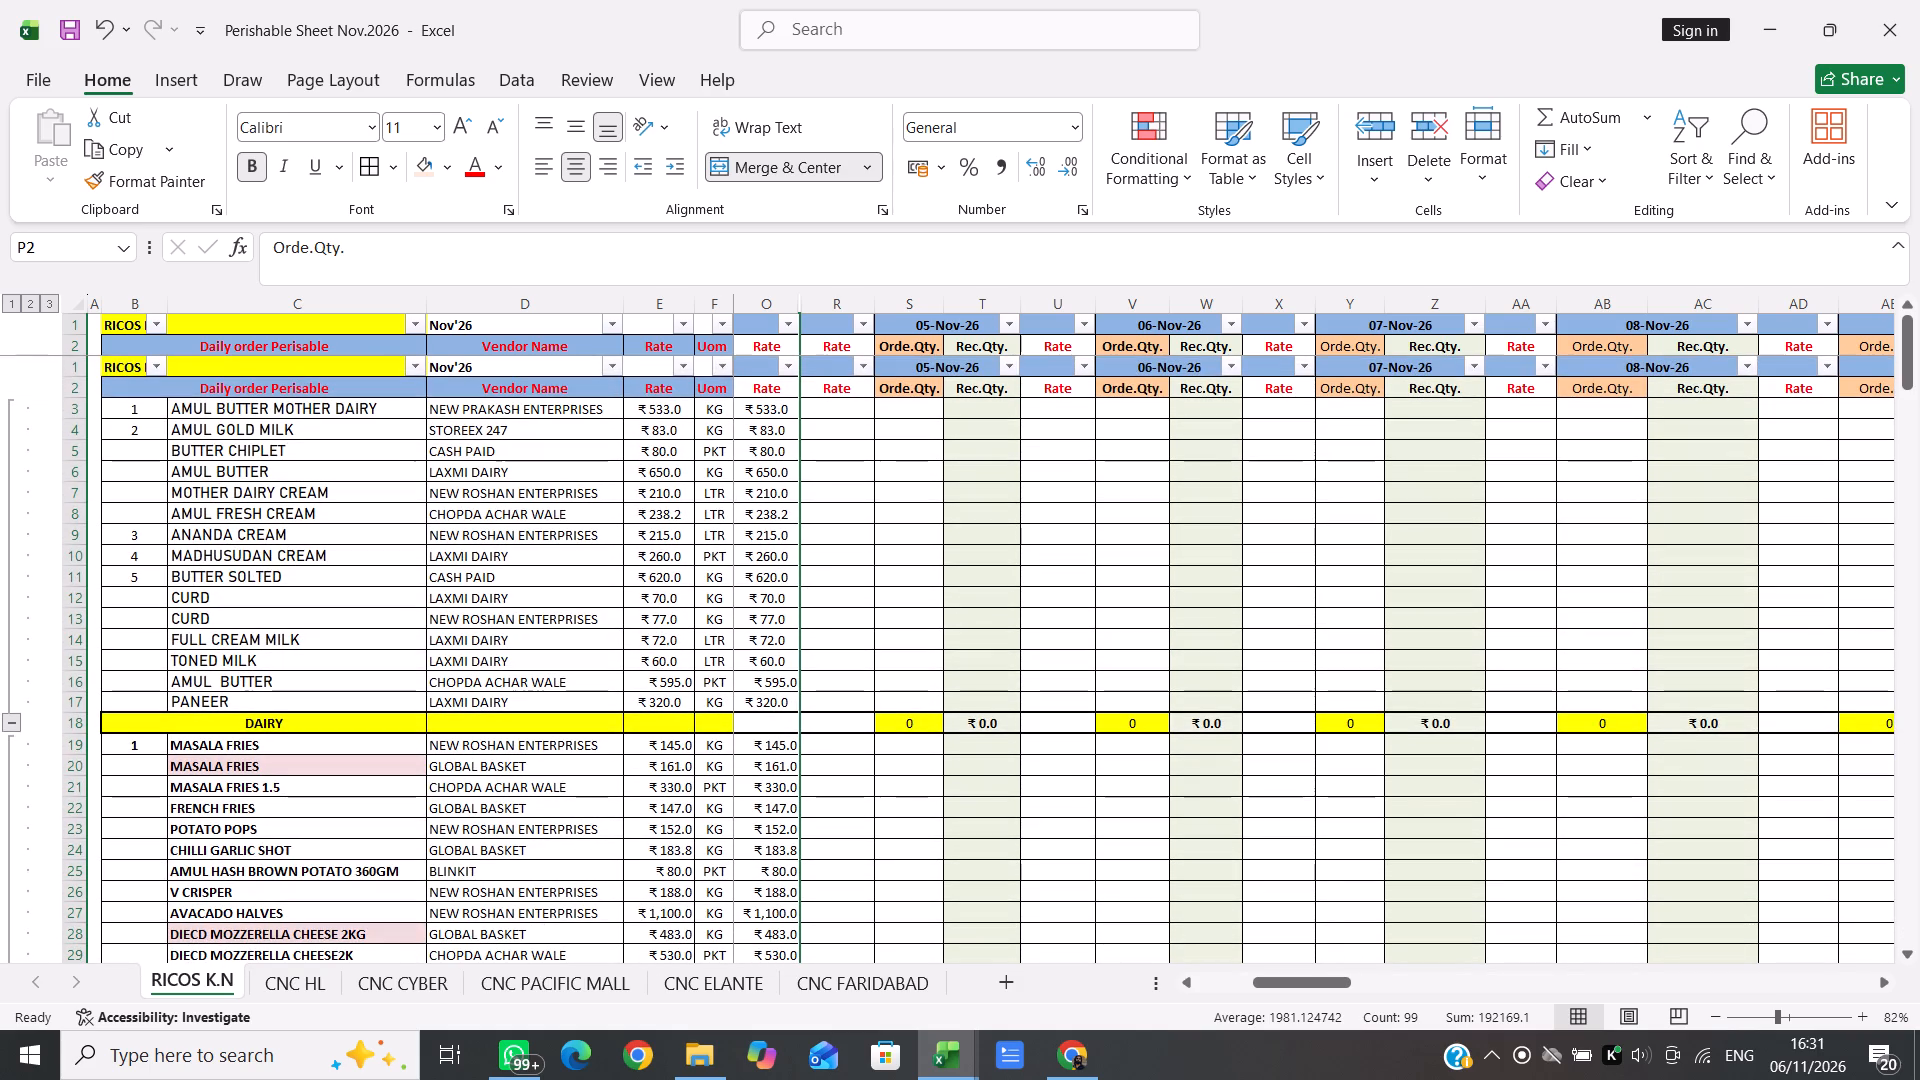
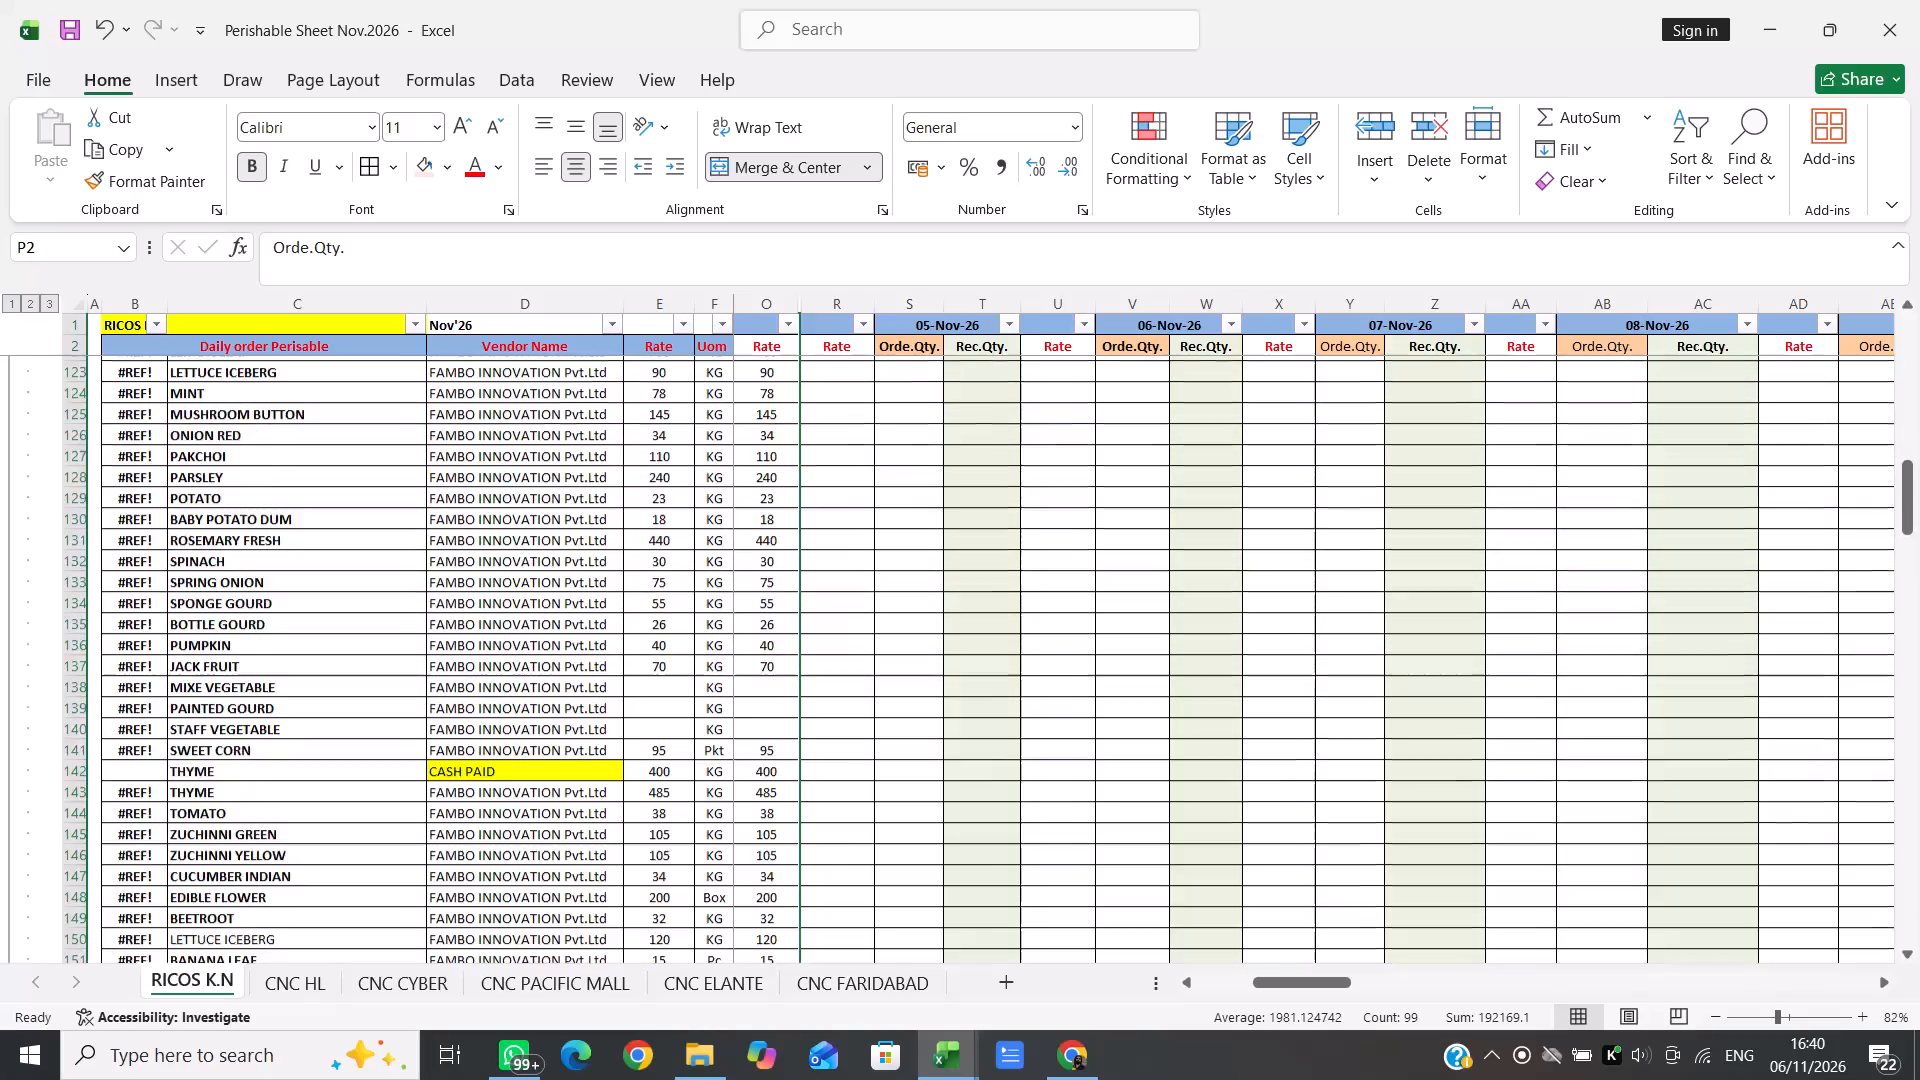
Copy the DAIRY section rates, rows 3 to 17, from column O into the empty Rate column R before 05-Nov-26.
scroll(837, 705, "up", 5)
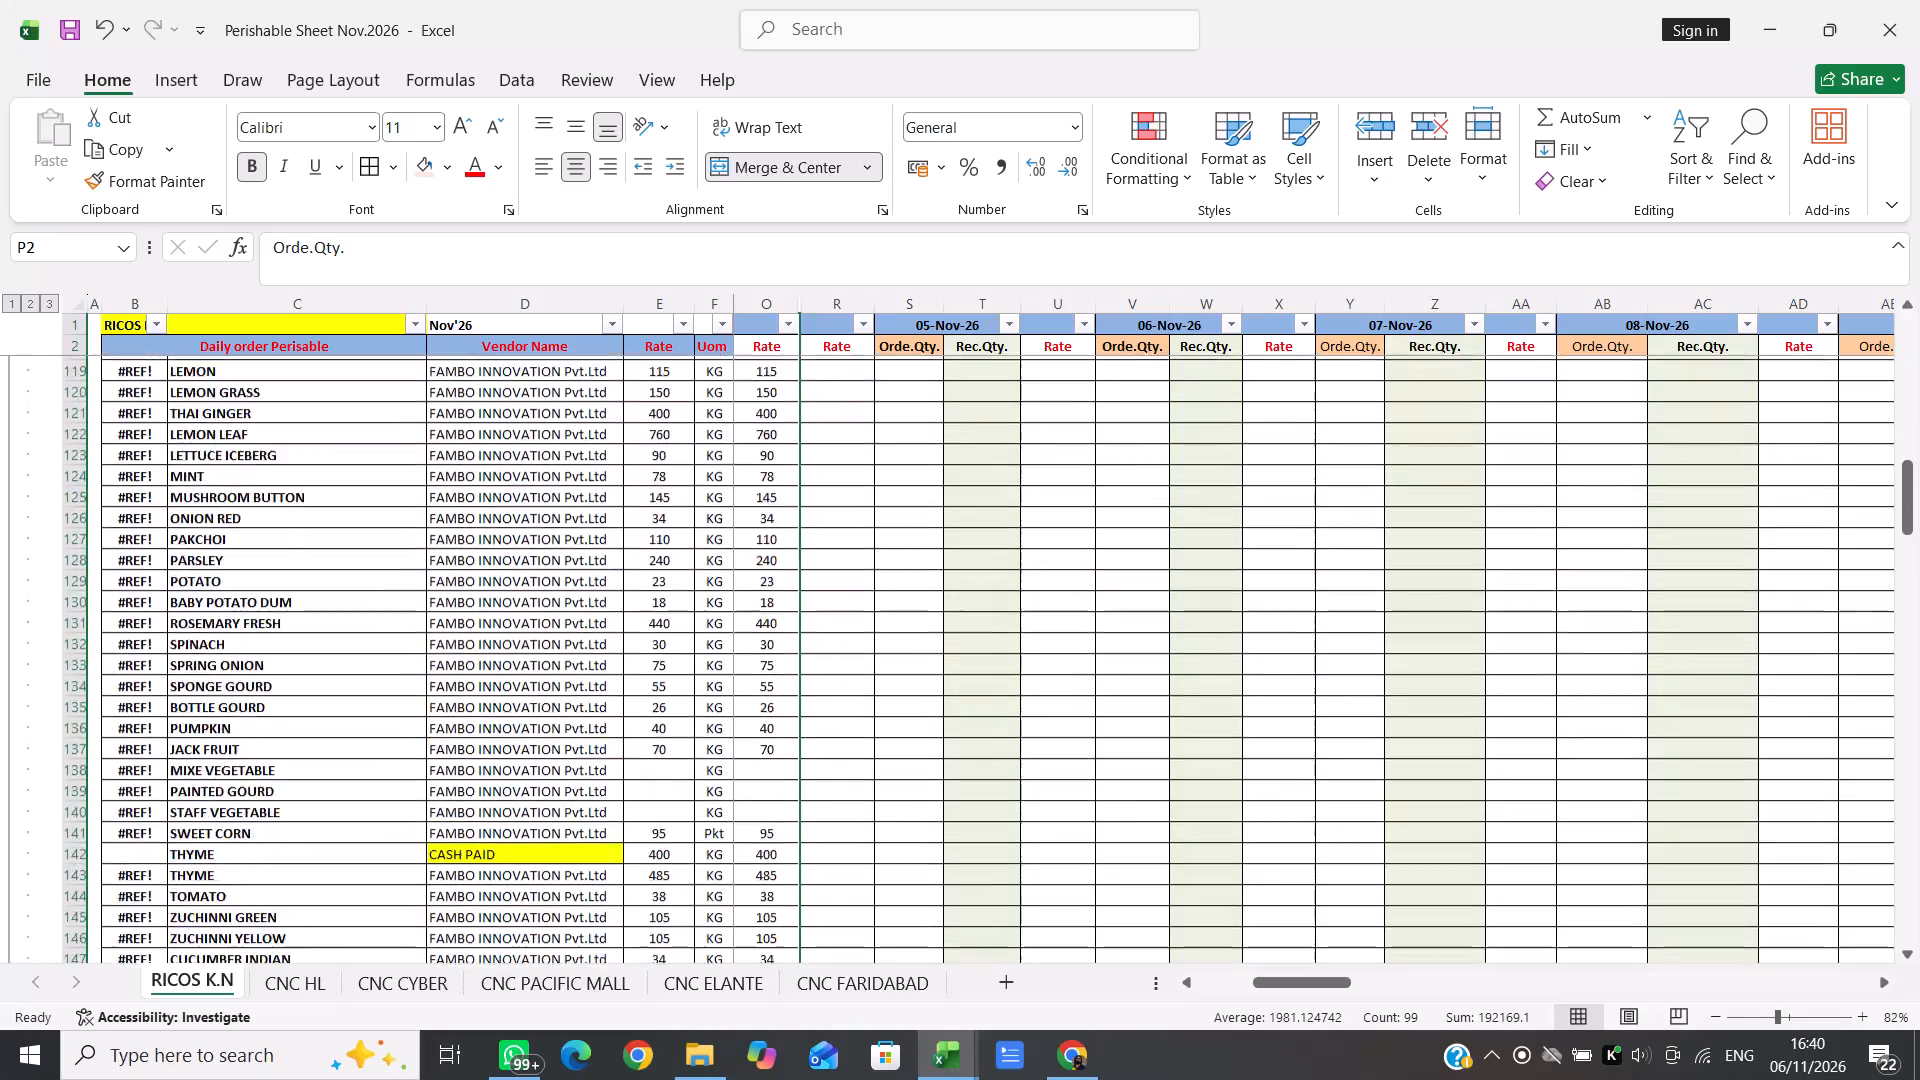
scroll(837, 705, "up", 12)
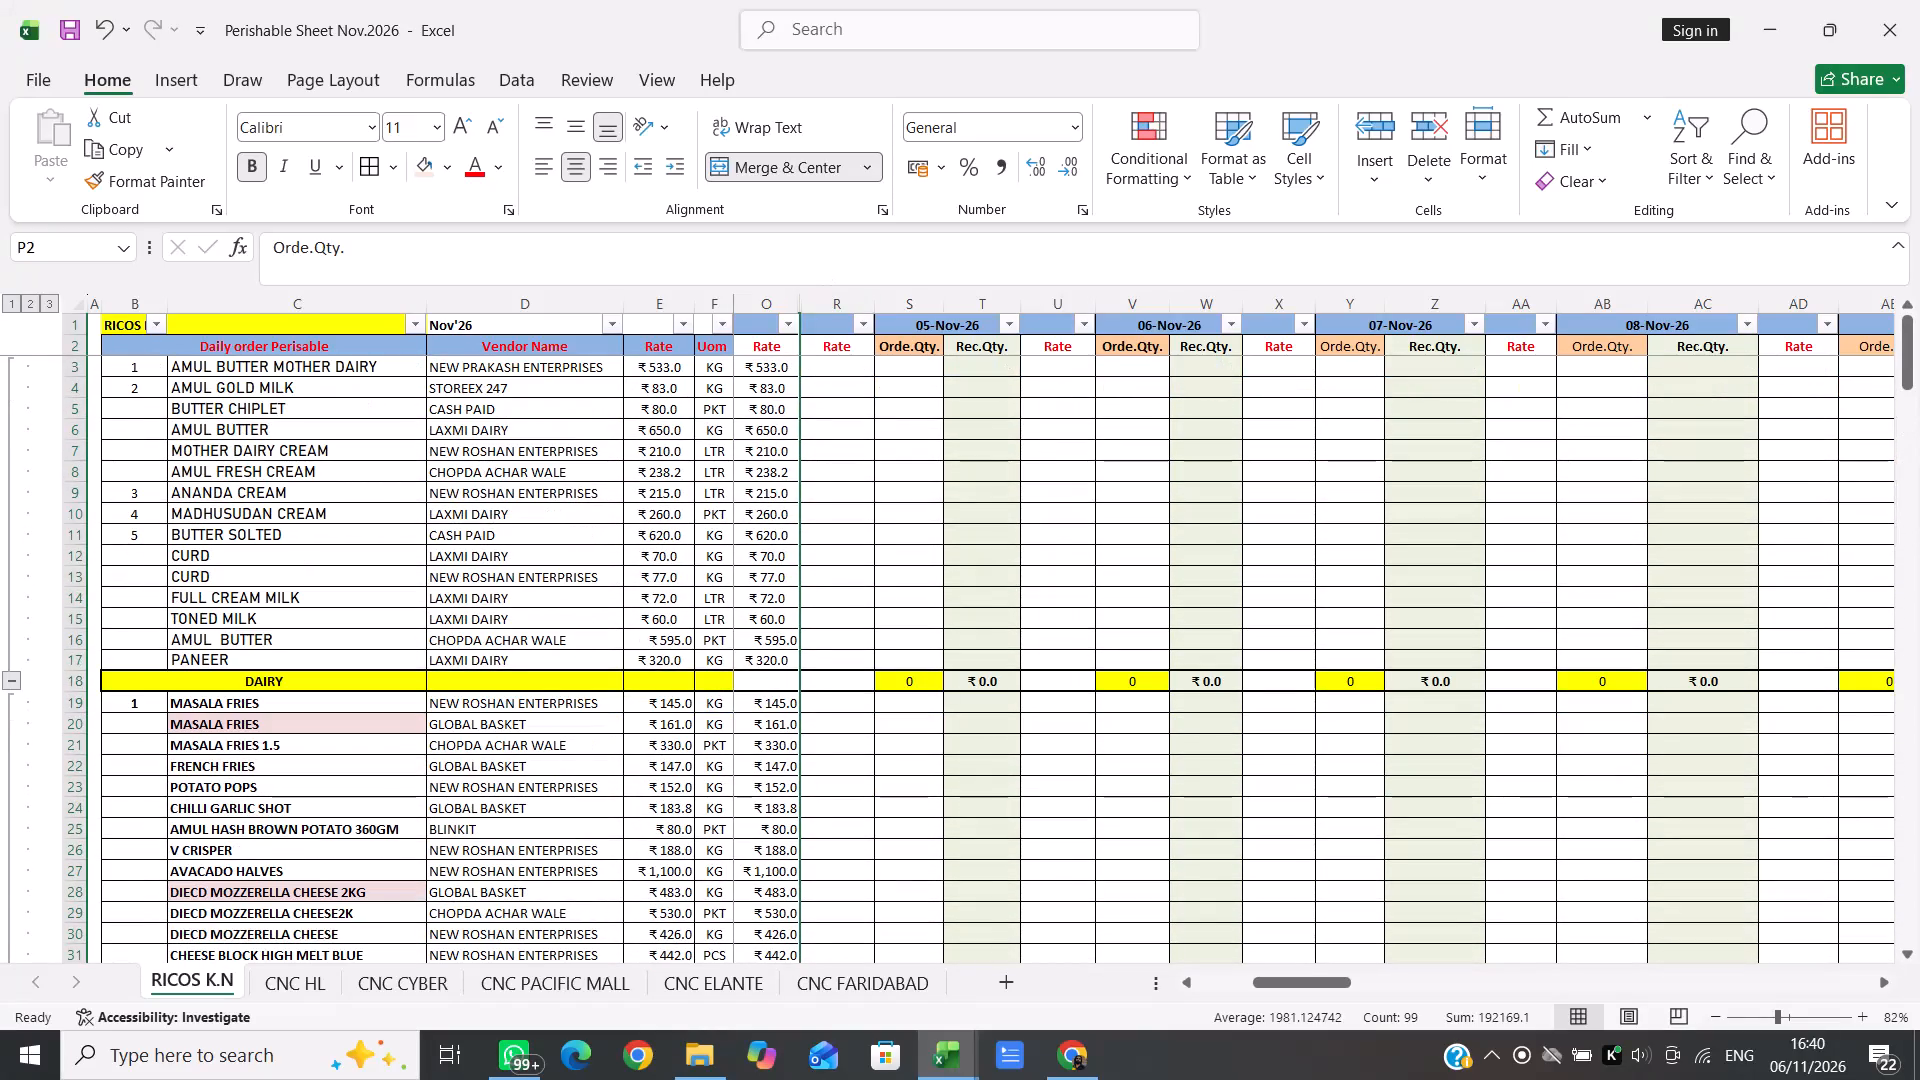
left_click(787, 371)
key("shift+Down")
key("shift+Down")
key("shift+Down")
key("shift+Down")
key("shift+Down")
key("shift+Down")
key("shift+Down")
key("shift+Down")
key("shift+Down")
key("shift+Down")
key("shift+Down")
key("shift+Down")
key("shift+Down")
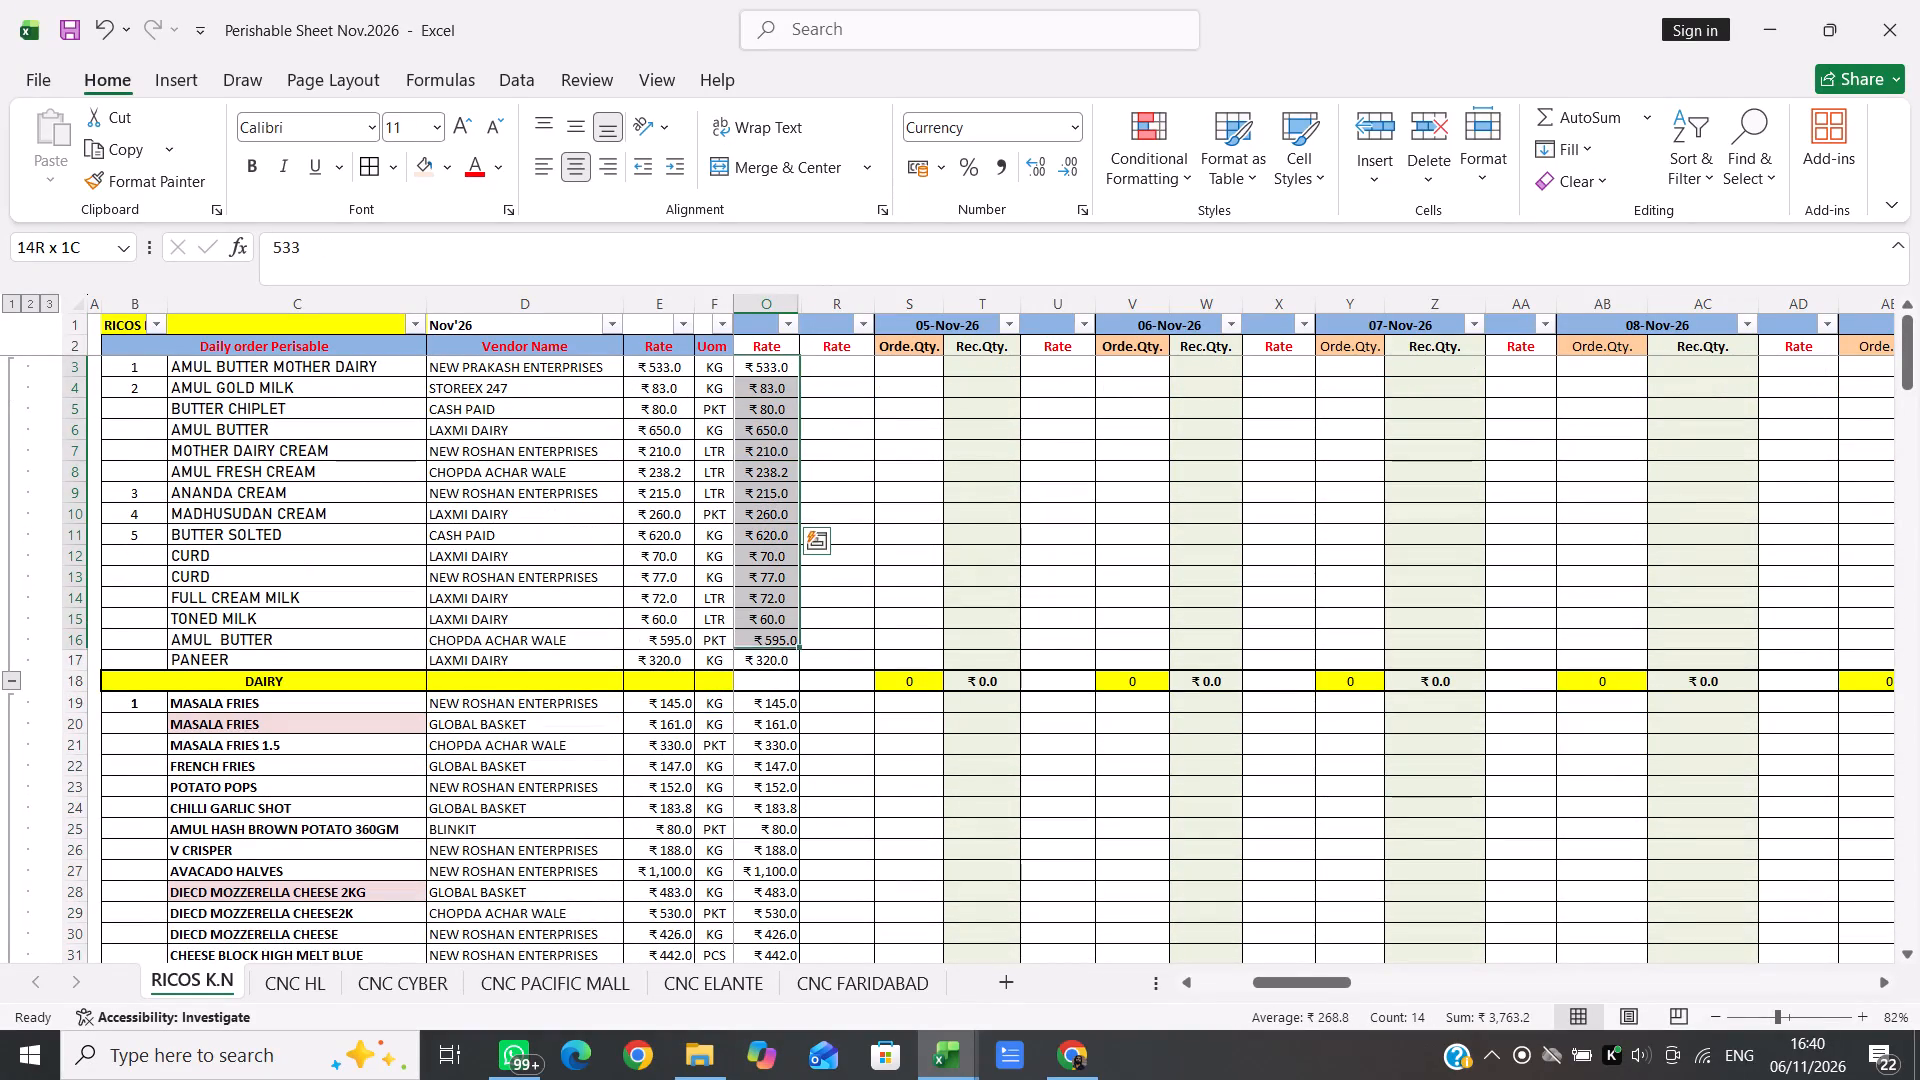
key("shift+Down")
key("ctrl+c")
key("Right")
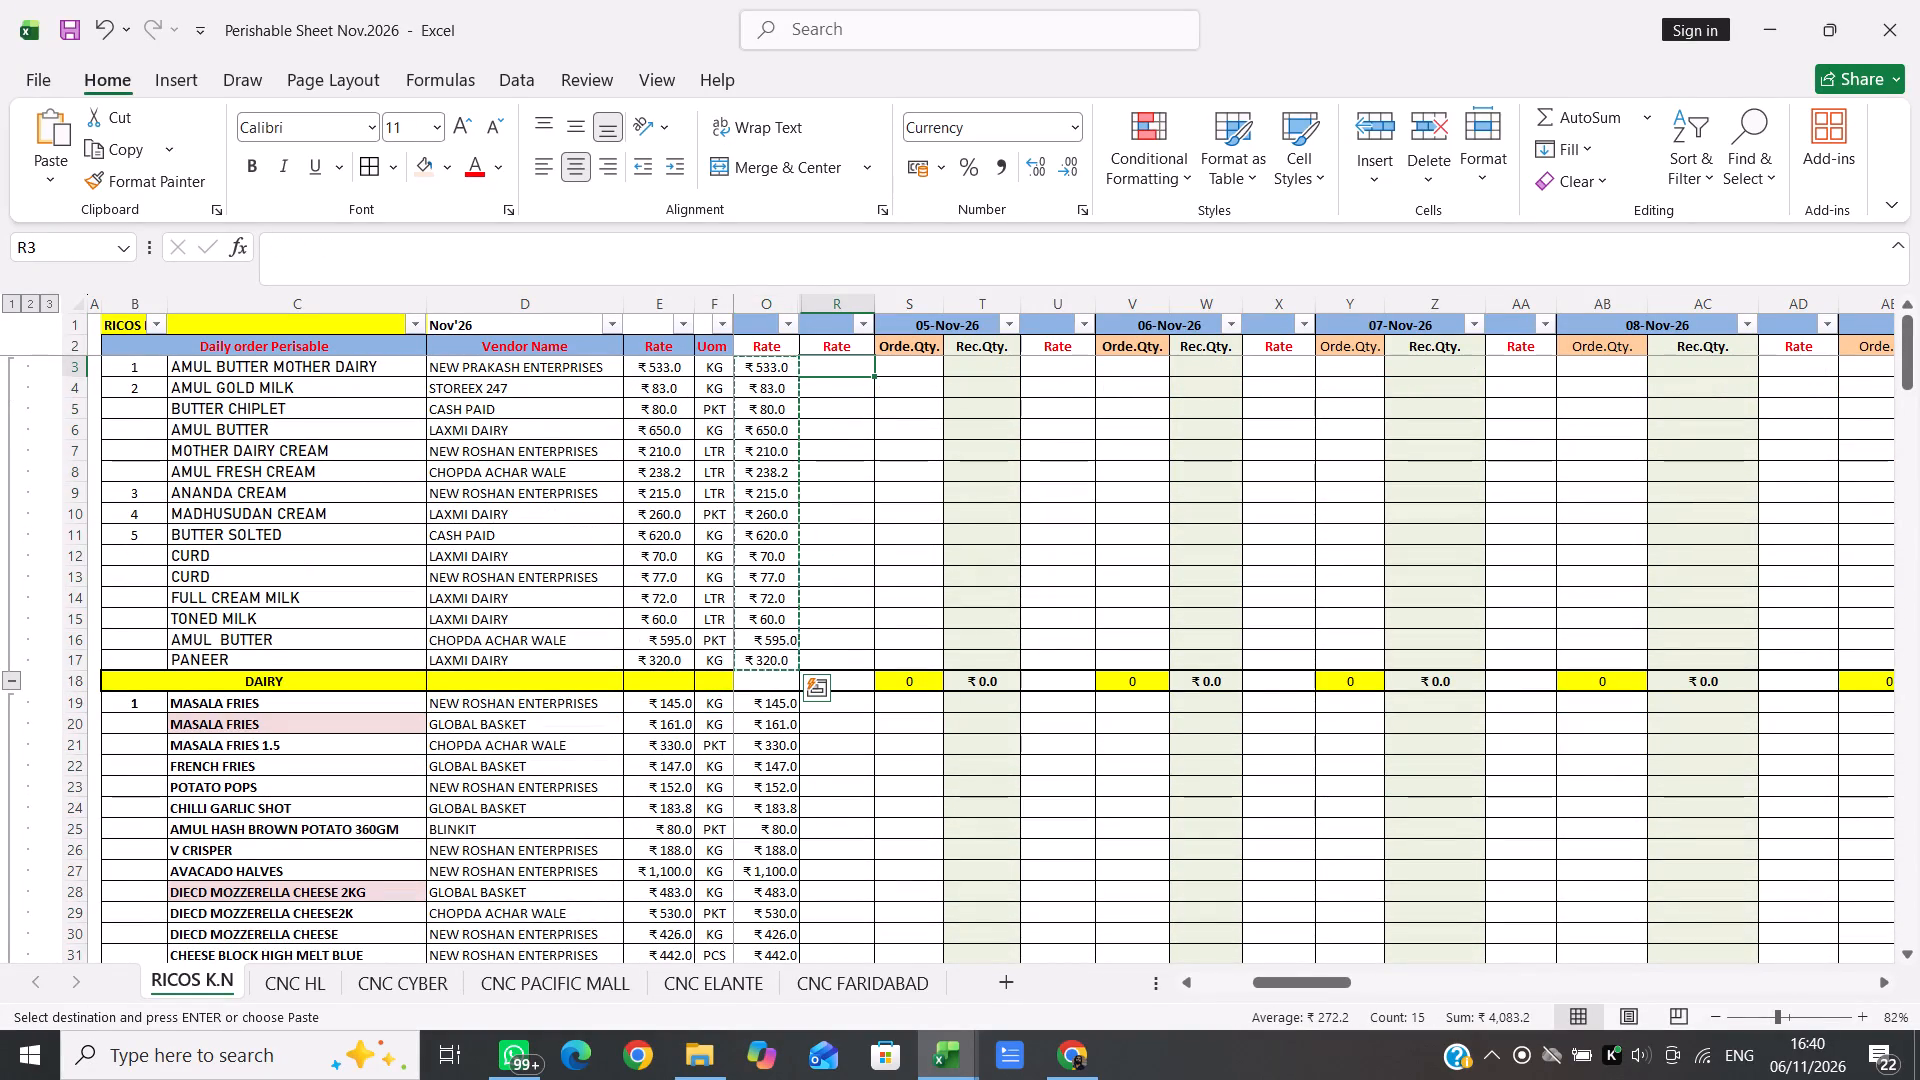
key("Return")
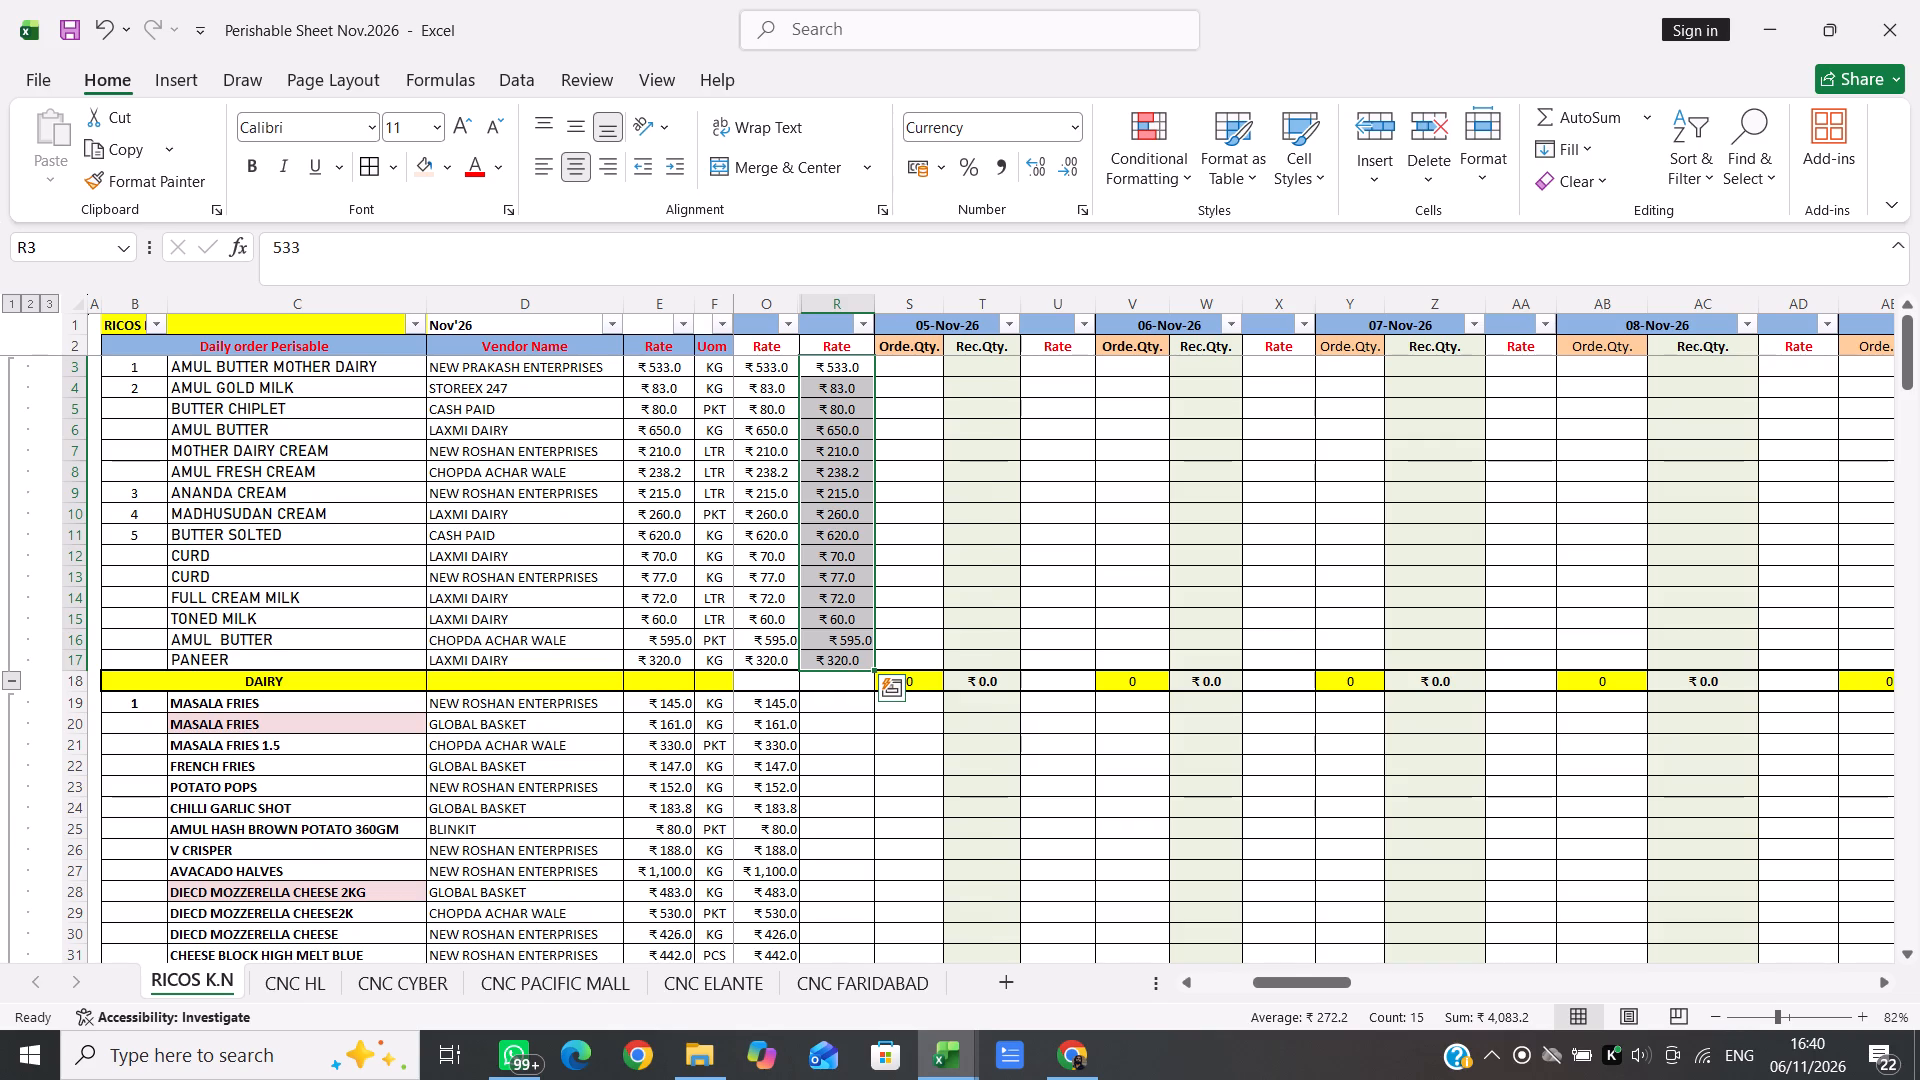
Copy the FRIES & CHEESE section rates, MASALA FRIES through D'LECTA - CREAM CHEESE, from column O into Rate column R.
left_click(777, 700)
key("shift+Down")
key("shift+Down")
key("shift+Down")
key("shift+Down")
key("shift+Down")
key("shift+Down")
key("shift+Down")
key("shift+Down")
key("shift+Down")
key("shift+Down")
key("shift+Down")
key("shift+Down")
key("shift+Down")
key("shift+Down")
key("shift+Down")
key("shift+Down")
key("shift+Down")
key("shift+Down")
key("shift+Down")
key("shift+Down")
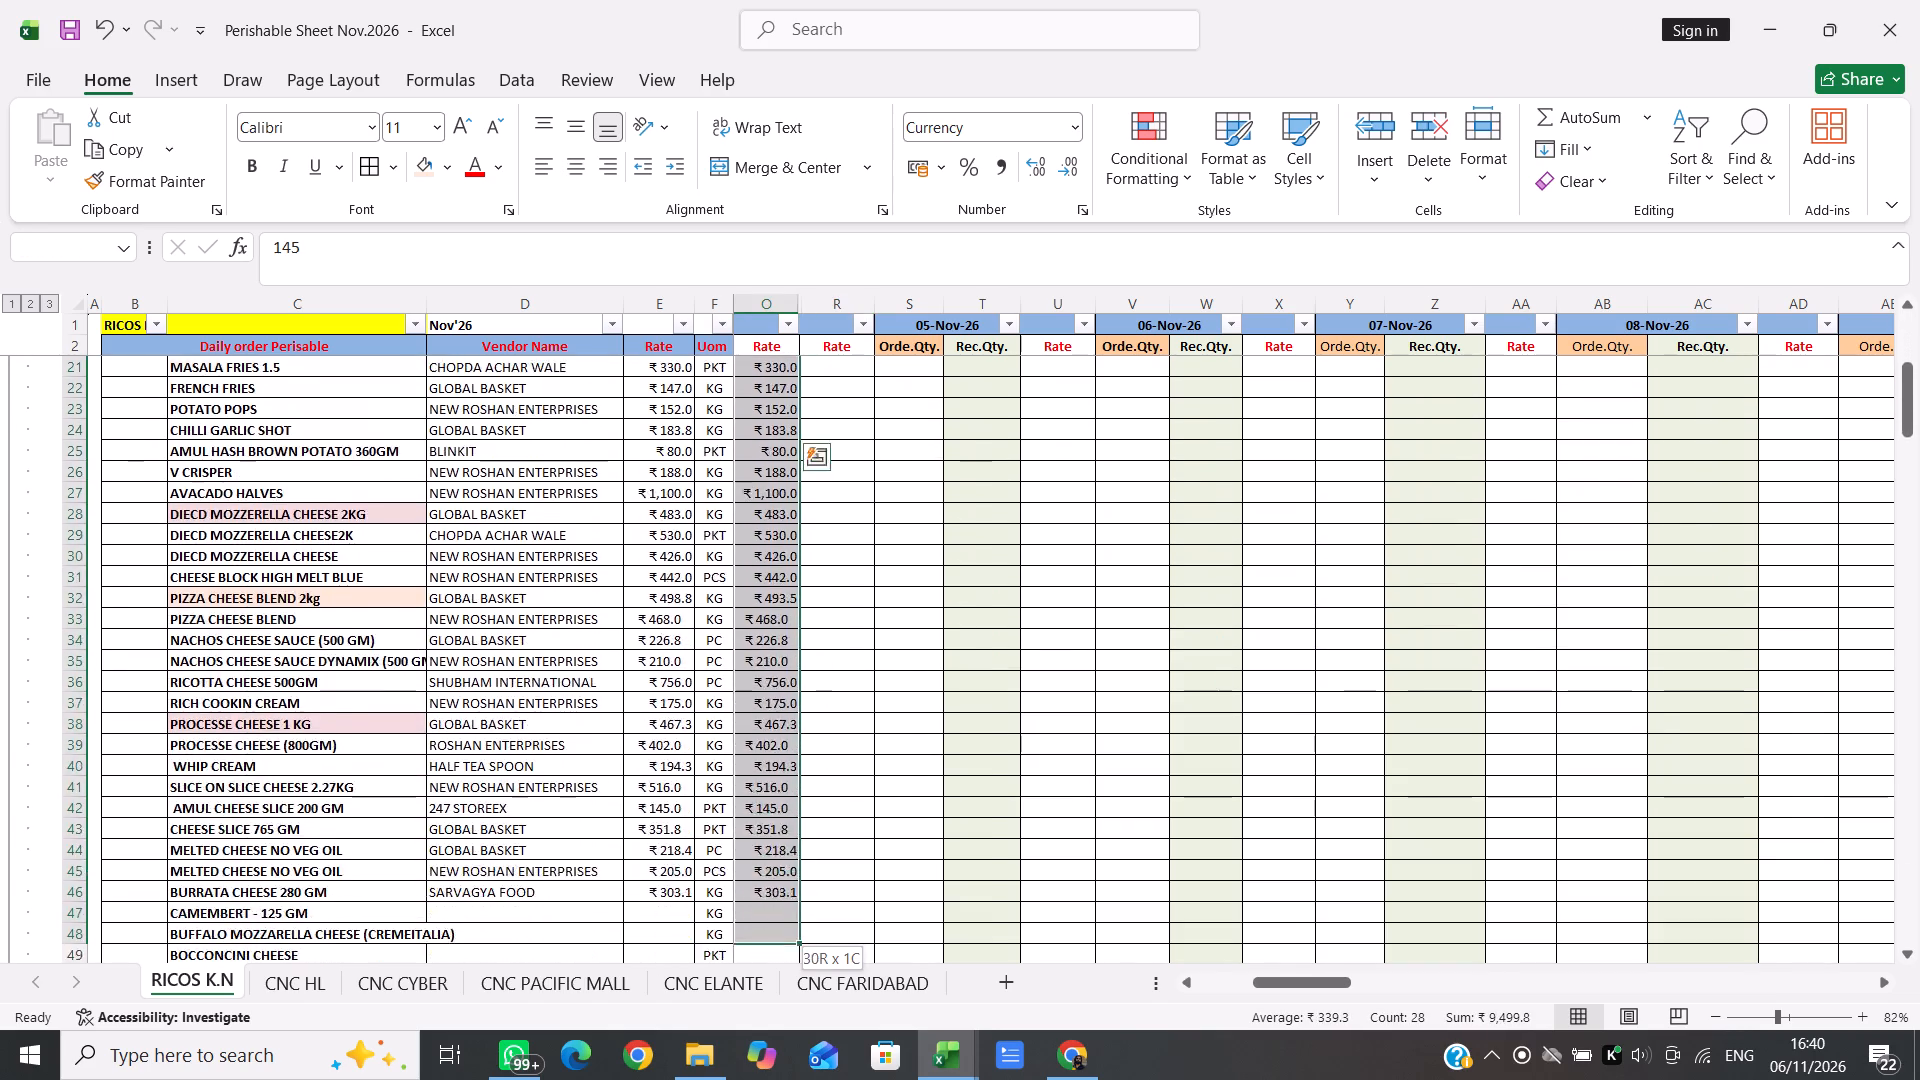
key("shift+Up")
key("shift+Up")
key("shift+Up")
key("shift+Up")
key("shift+Up")
key("shift+Up")
key("shift+Up")
key("shift+Up")
key("shift+Up")
key("shift+Up")
key("shift+Up")
key("shift+Up")
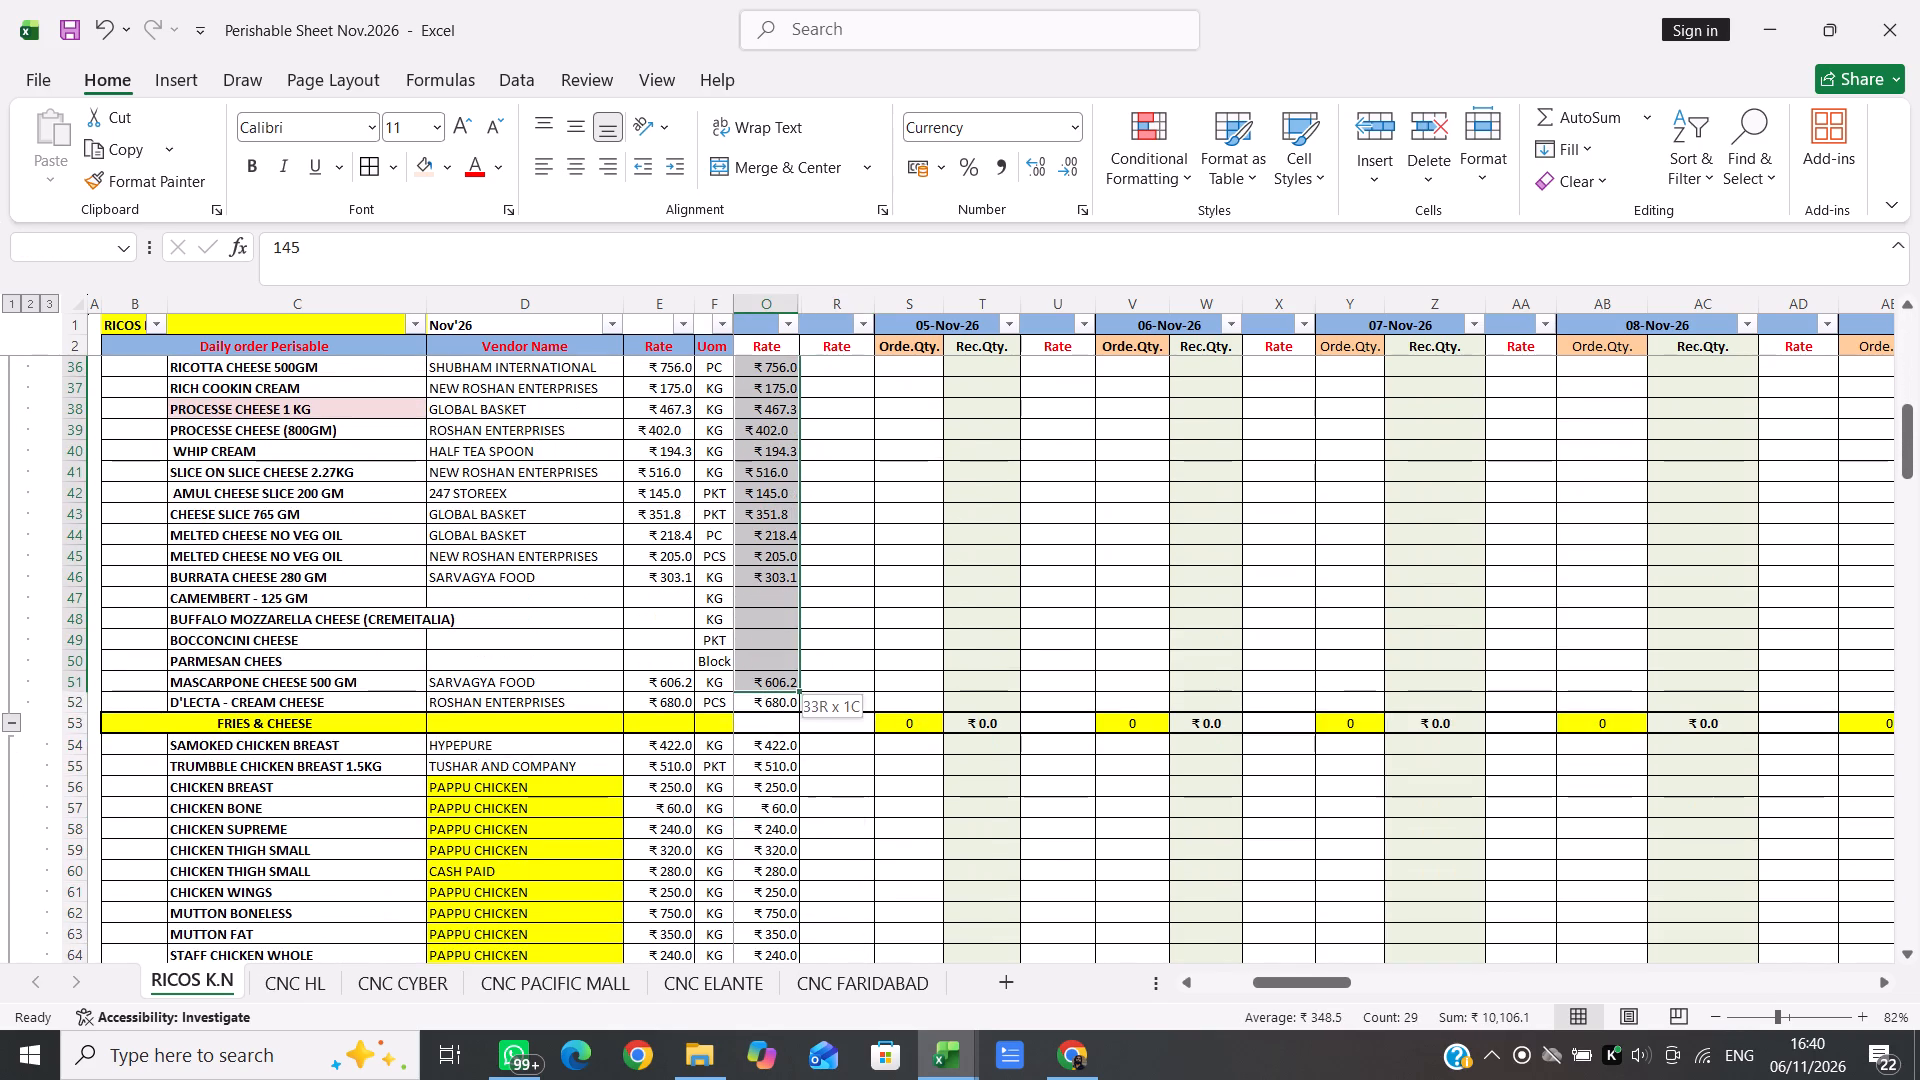
key("shift+Down")
key("ctrl+c")
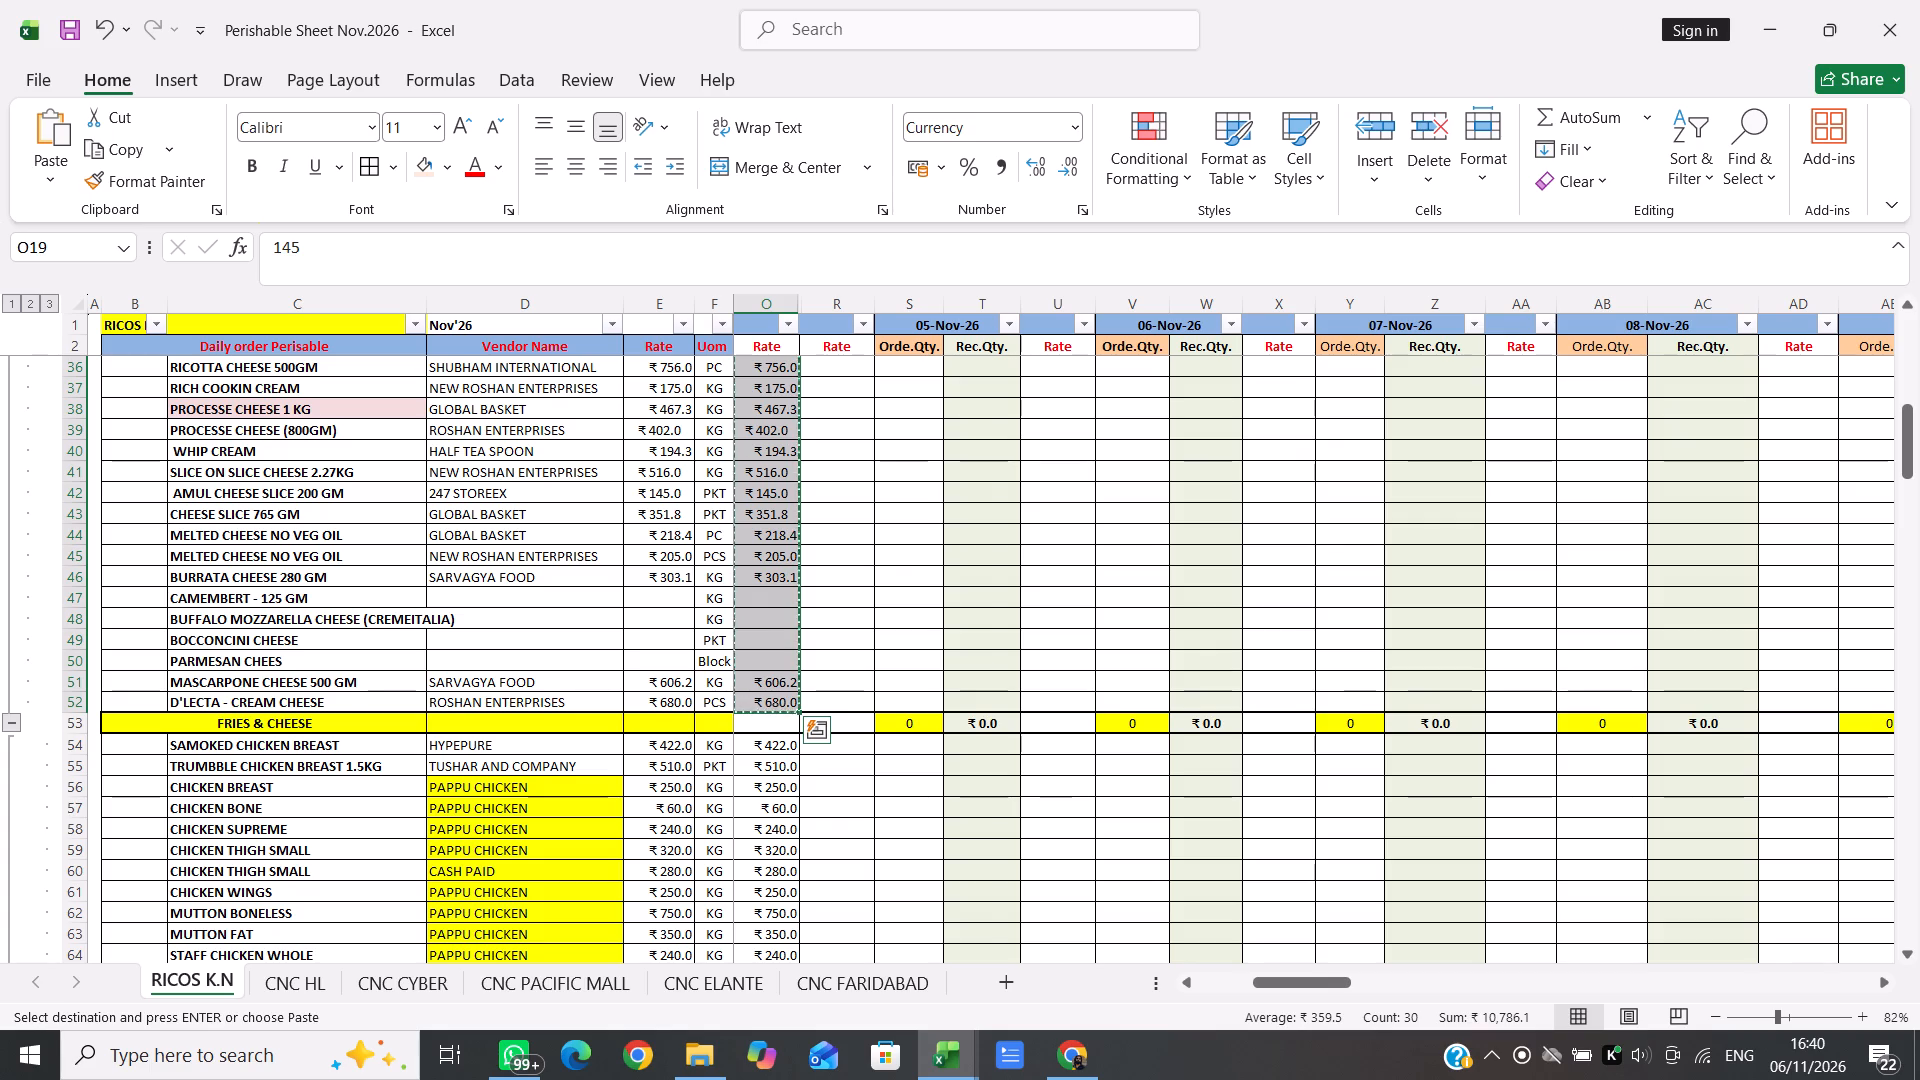
key("Right")
key("Return")
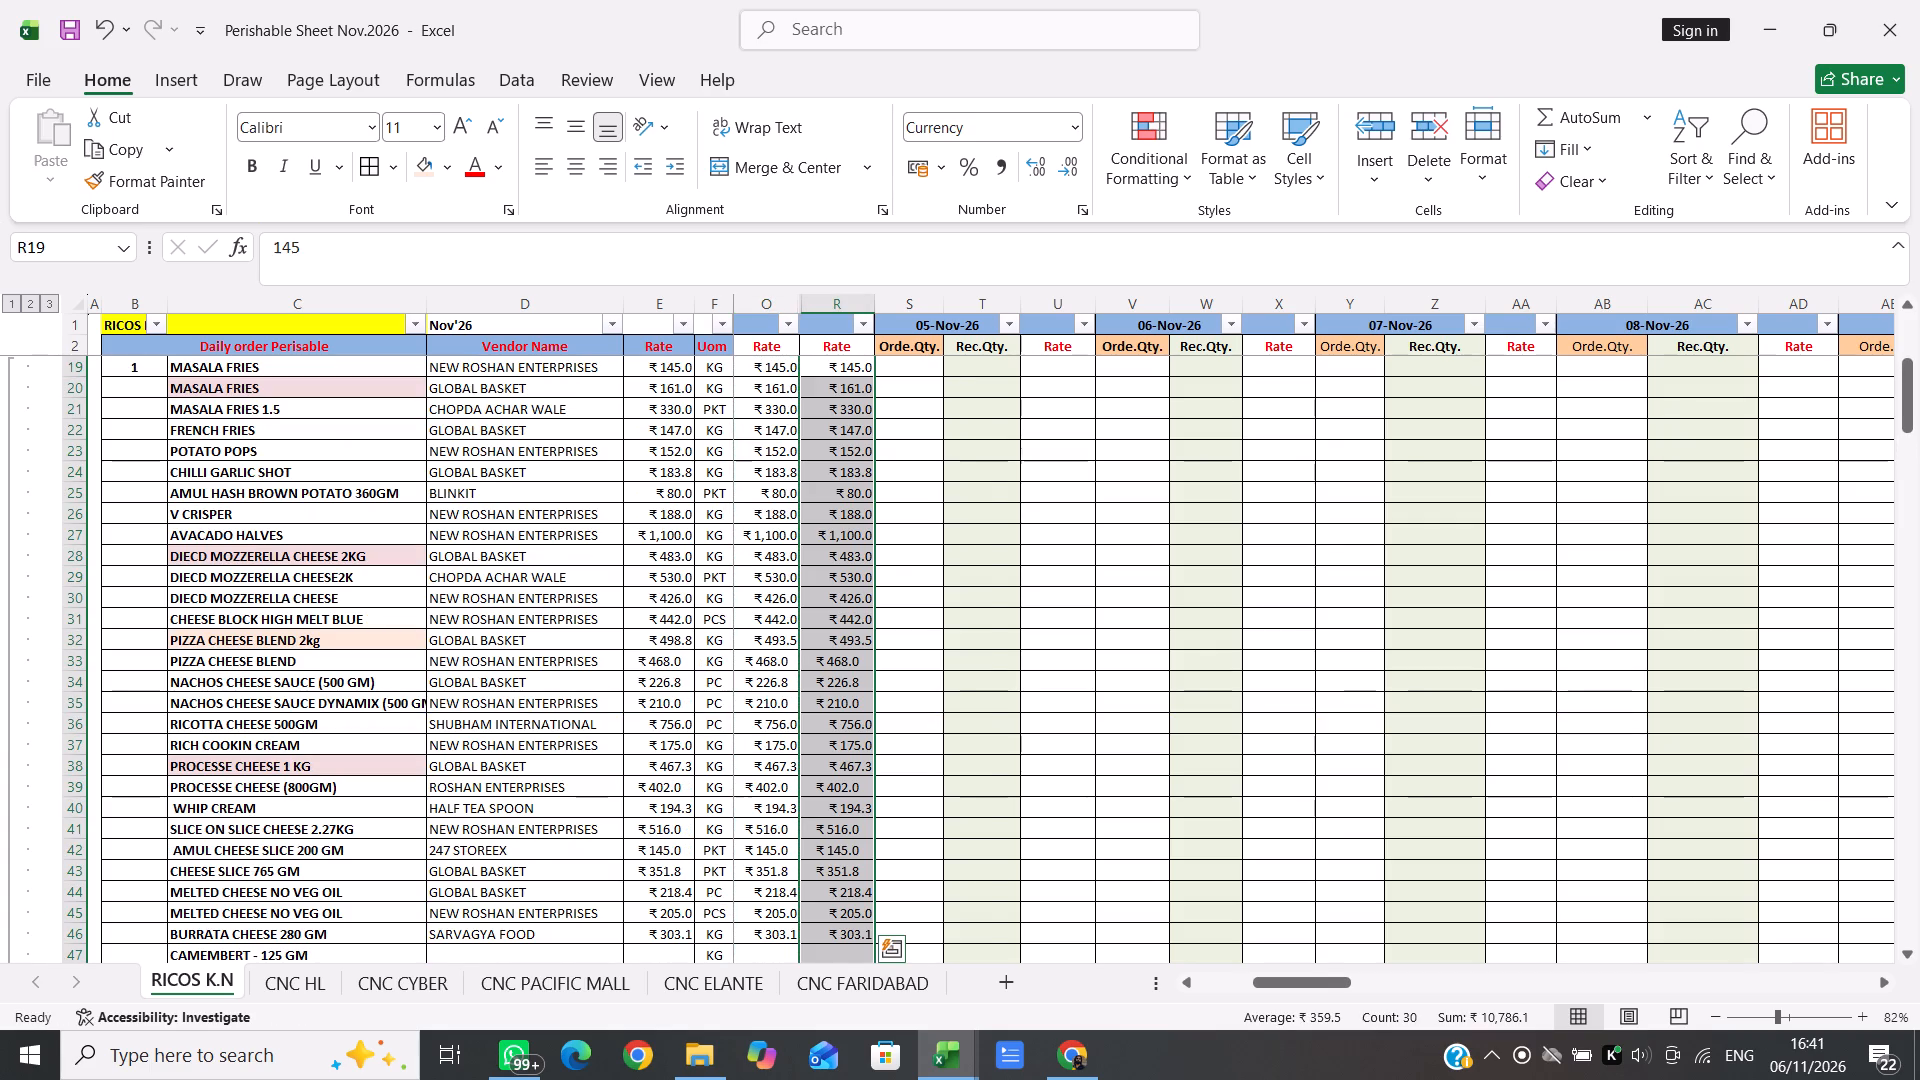
Copy the BUTCHERY section rates, SAMOKED CHICKEN BREAST through STAFF CHICKEN WHOLE in row 77, from column O into Rate column R.
scroll(917, 1013, "down", 2)
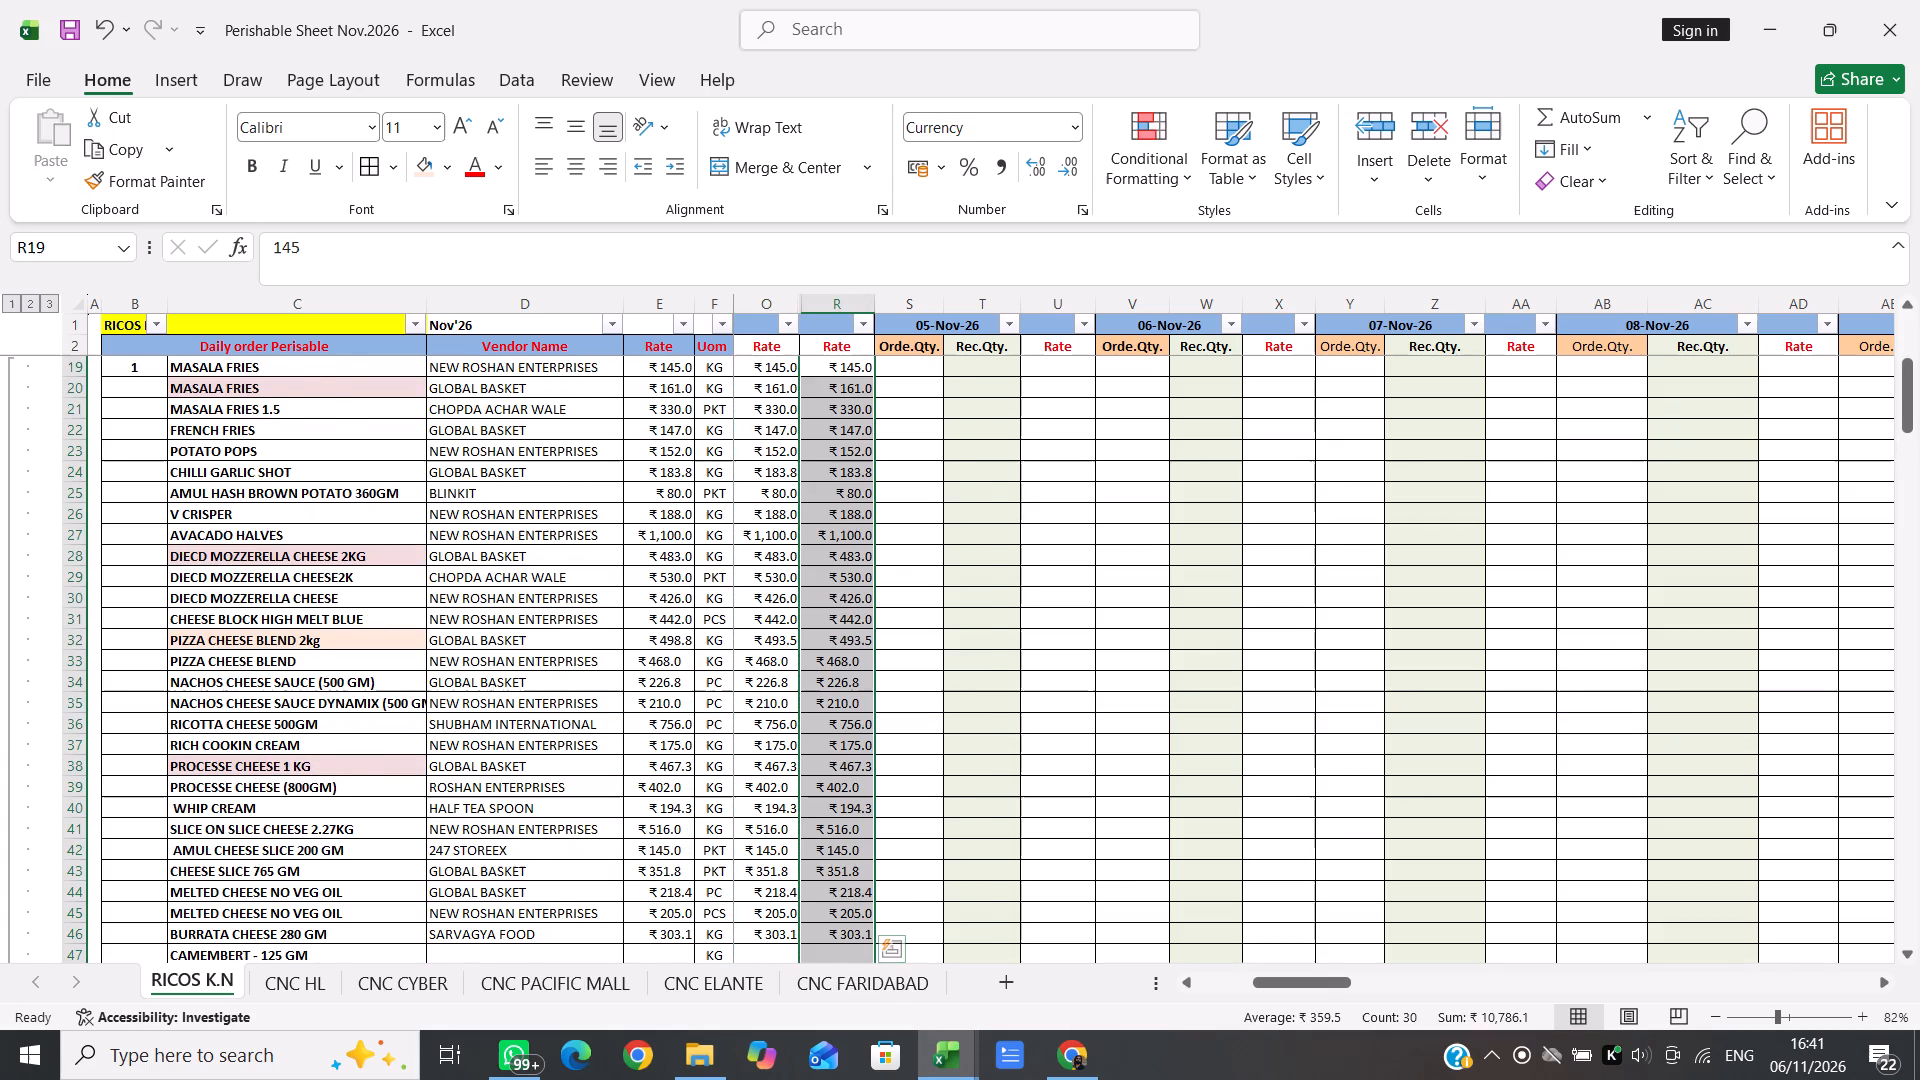
scroll(883, 765, "down", 4)
scroll(883, 765, "up", 1)
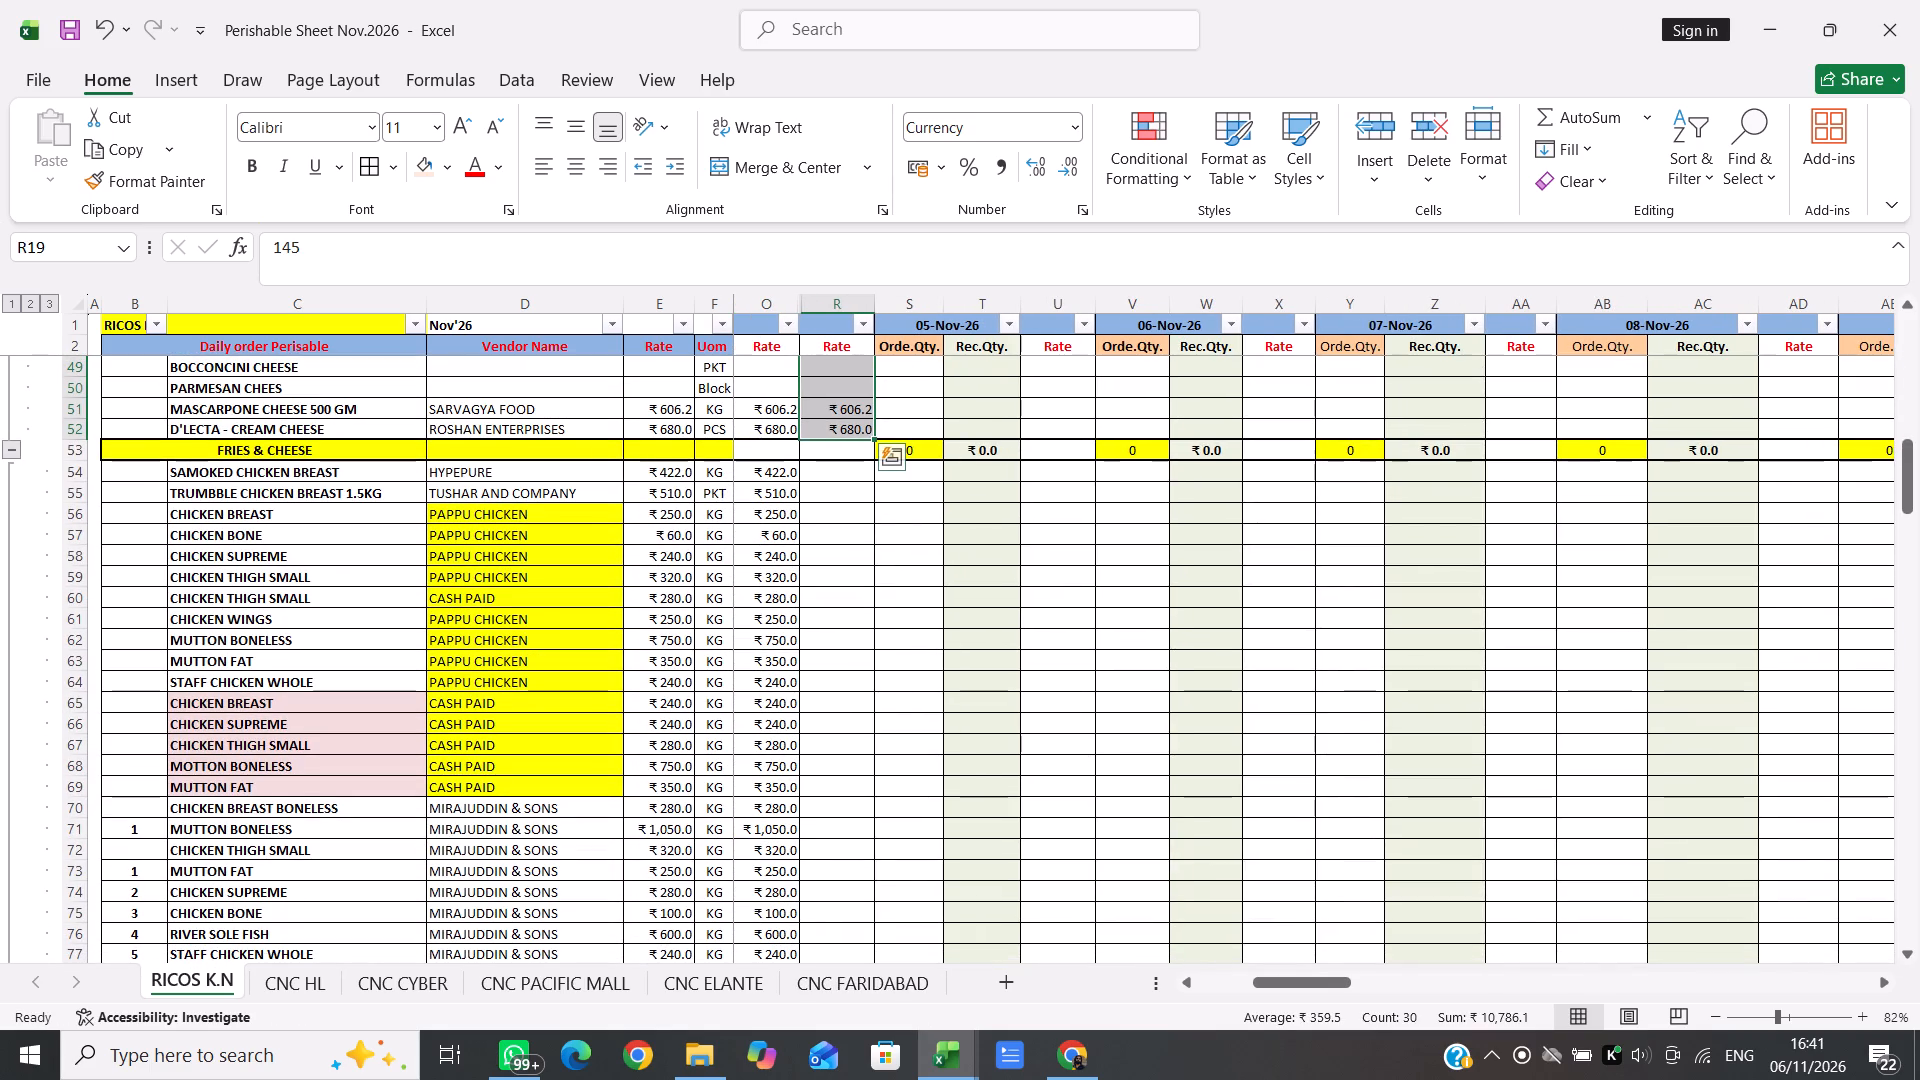
left_click(775, 476)
key("shift+Down")
key("shift+Down")
key("shift+Down")
key("shift+Down")
key("shift+Down")
key("shift+Down")
key("shift+Down")
key("shift+Down")
key("shift+Down")
key("shift+Down")
key("shift+Down")
key("shift+Down")
key("shift+Down")
key("shift+Down")
key("shift+Down")
key("shift+Down")
key("shift+Down")
key("shift+Down")
key("shift+Down")
key("shift+Down")
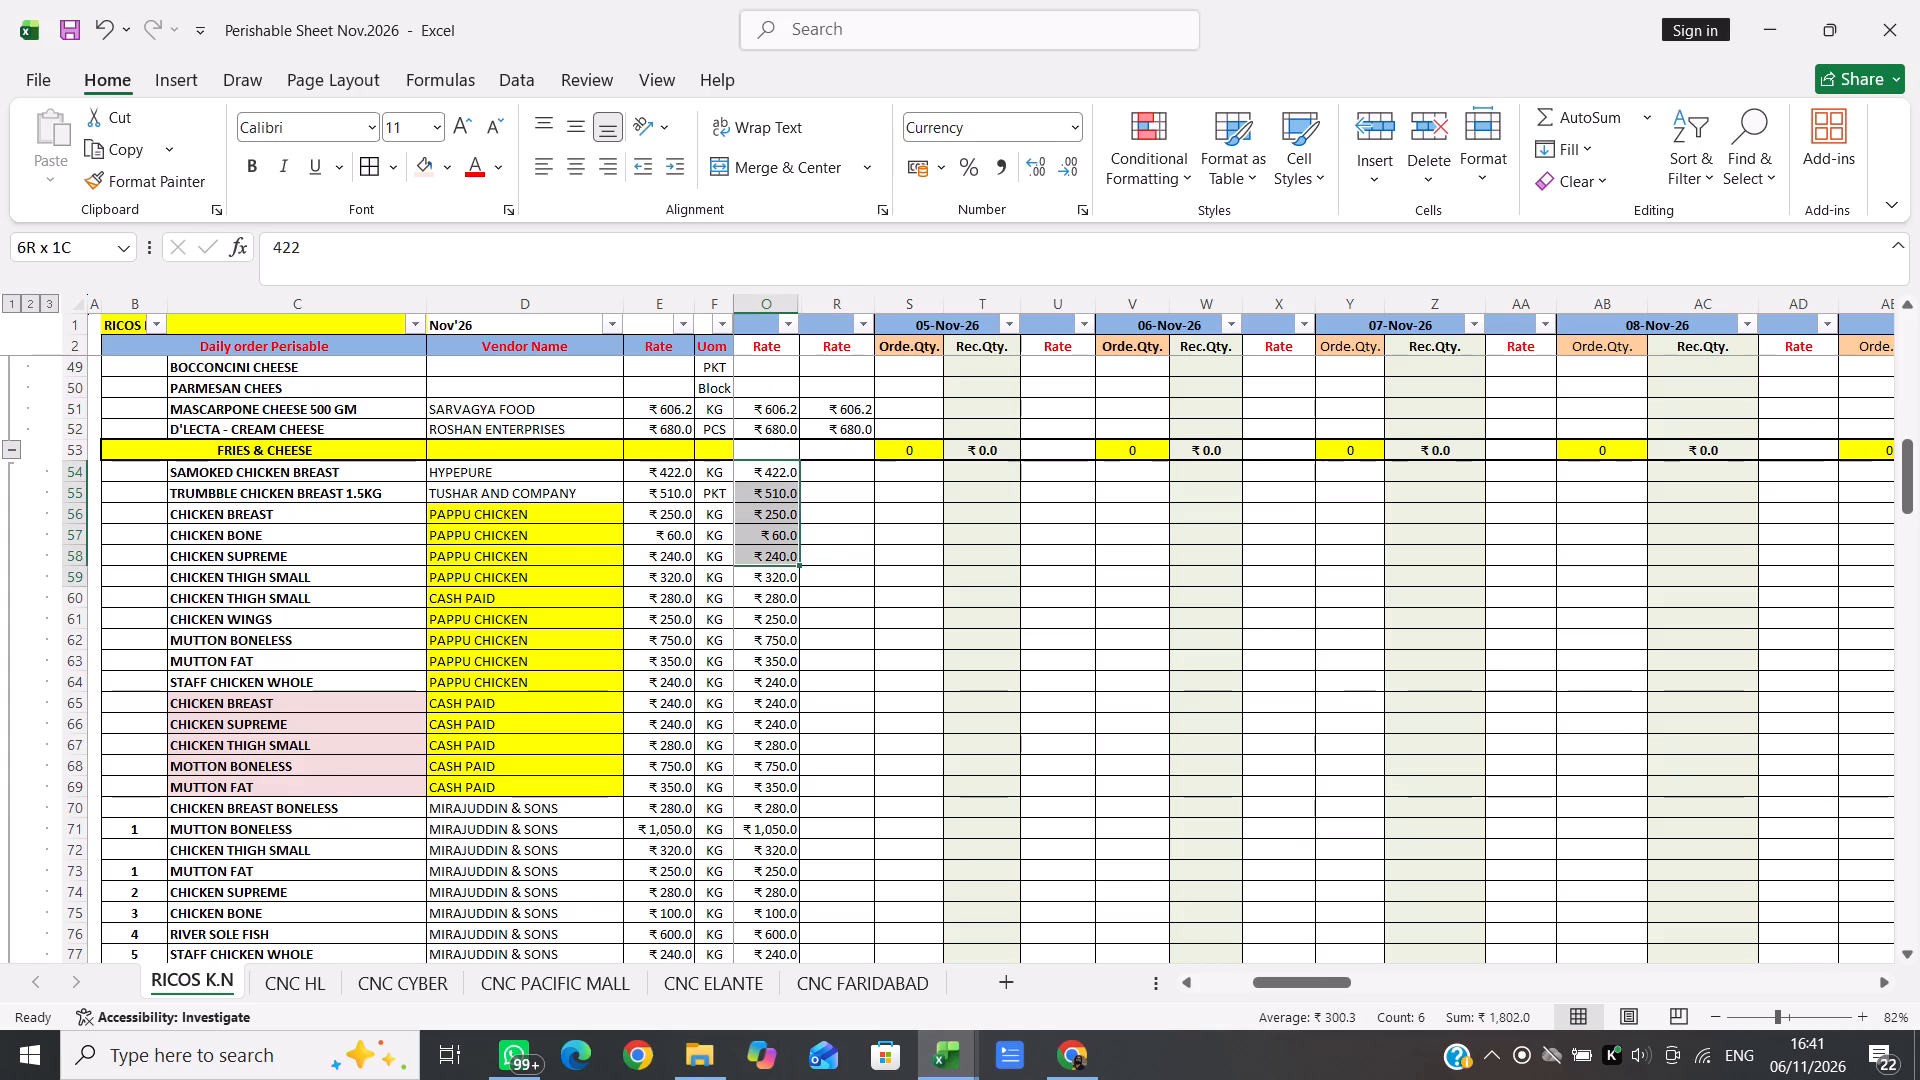
key("shift+Up")
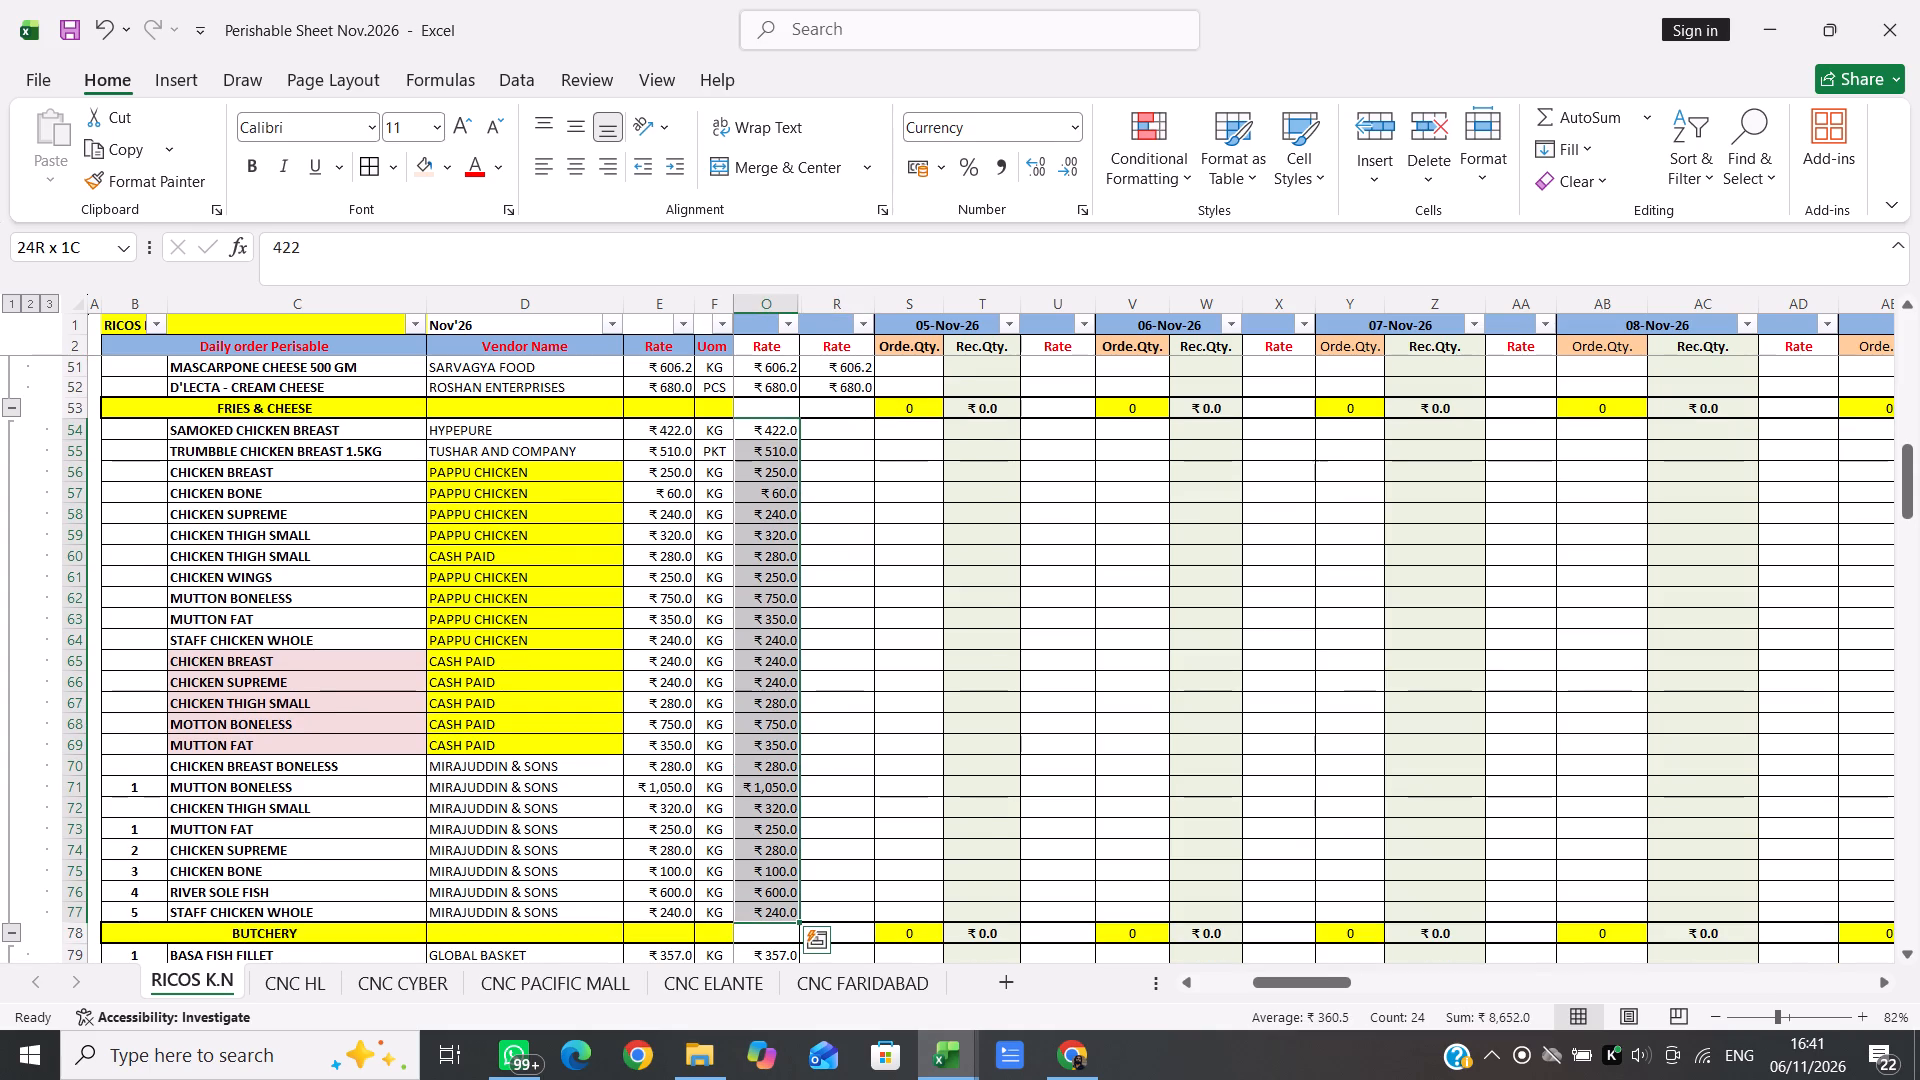
key("ctrl+c")
key("Right")
key("Return")
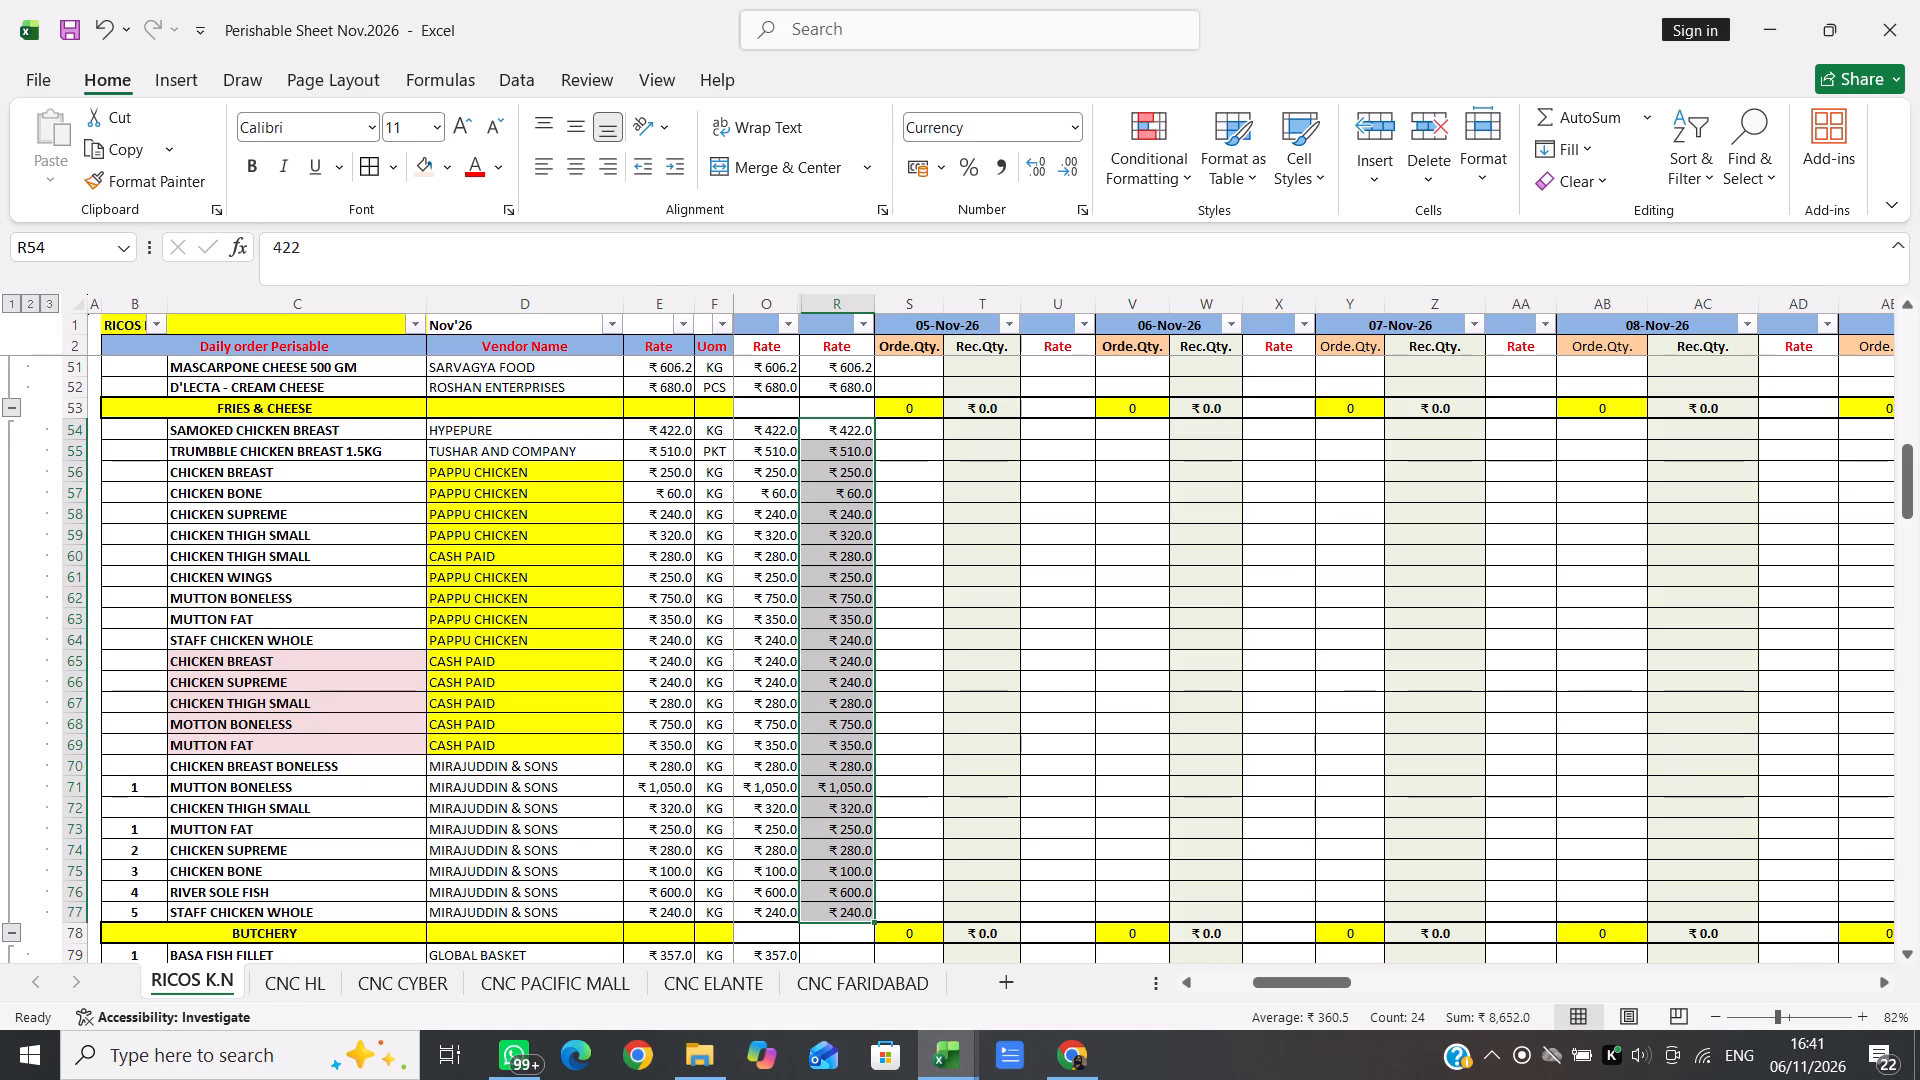
Copy the SEA FOOD & COLD CUT section rates, BASA FISH FILLET through SMOKED SALMON FISH, from column O into Rate column R.
scroll(881, 579, "down", 2)
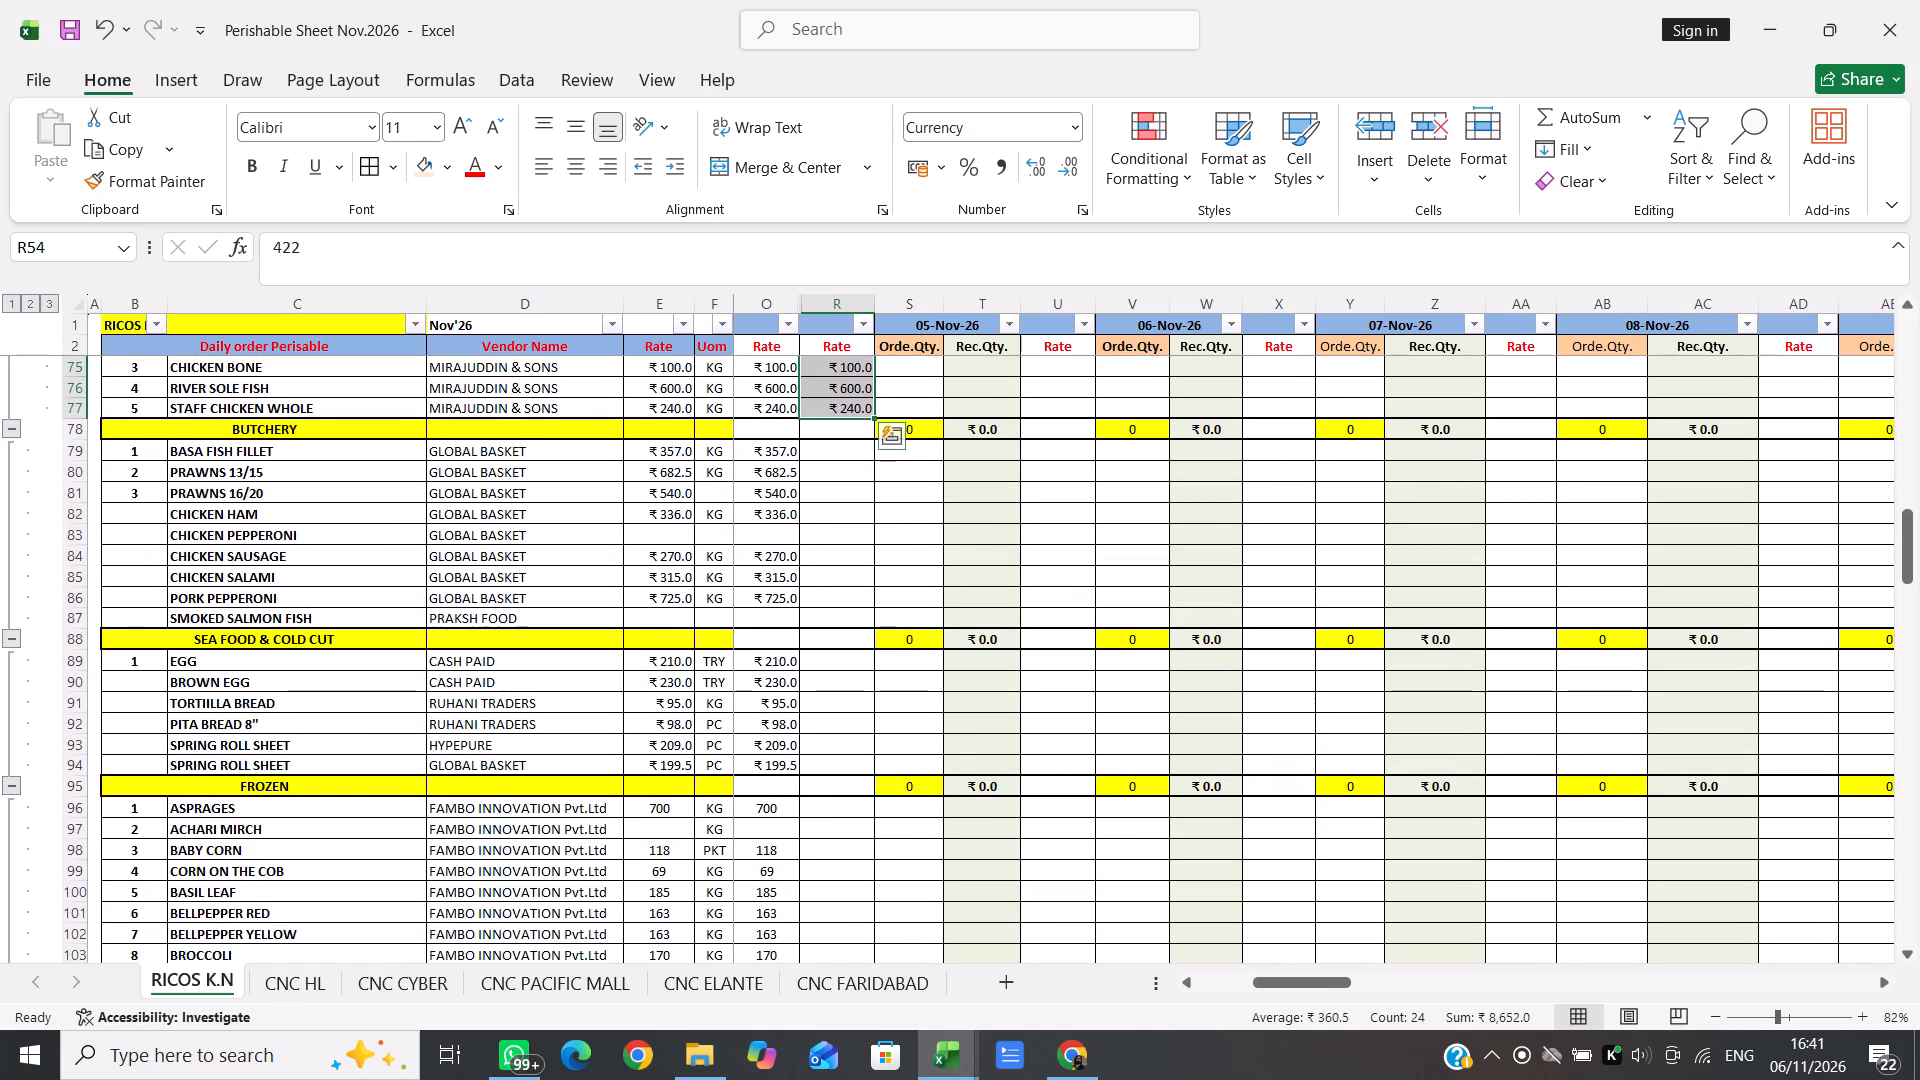
left_click(768, 455)
key("shift+Down")
key("shift+Down")
key("shift+Down")
key("shift+Down")
key("shift+Down")
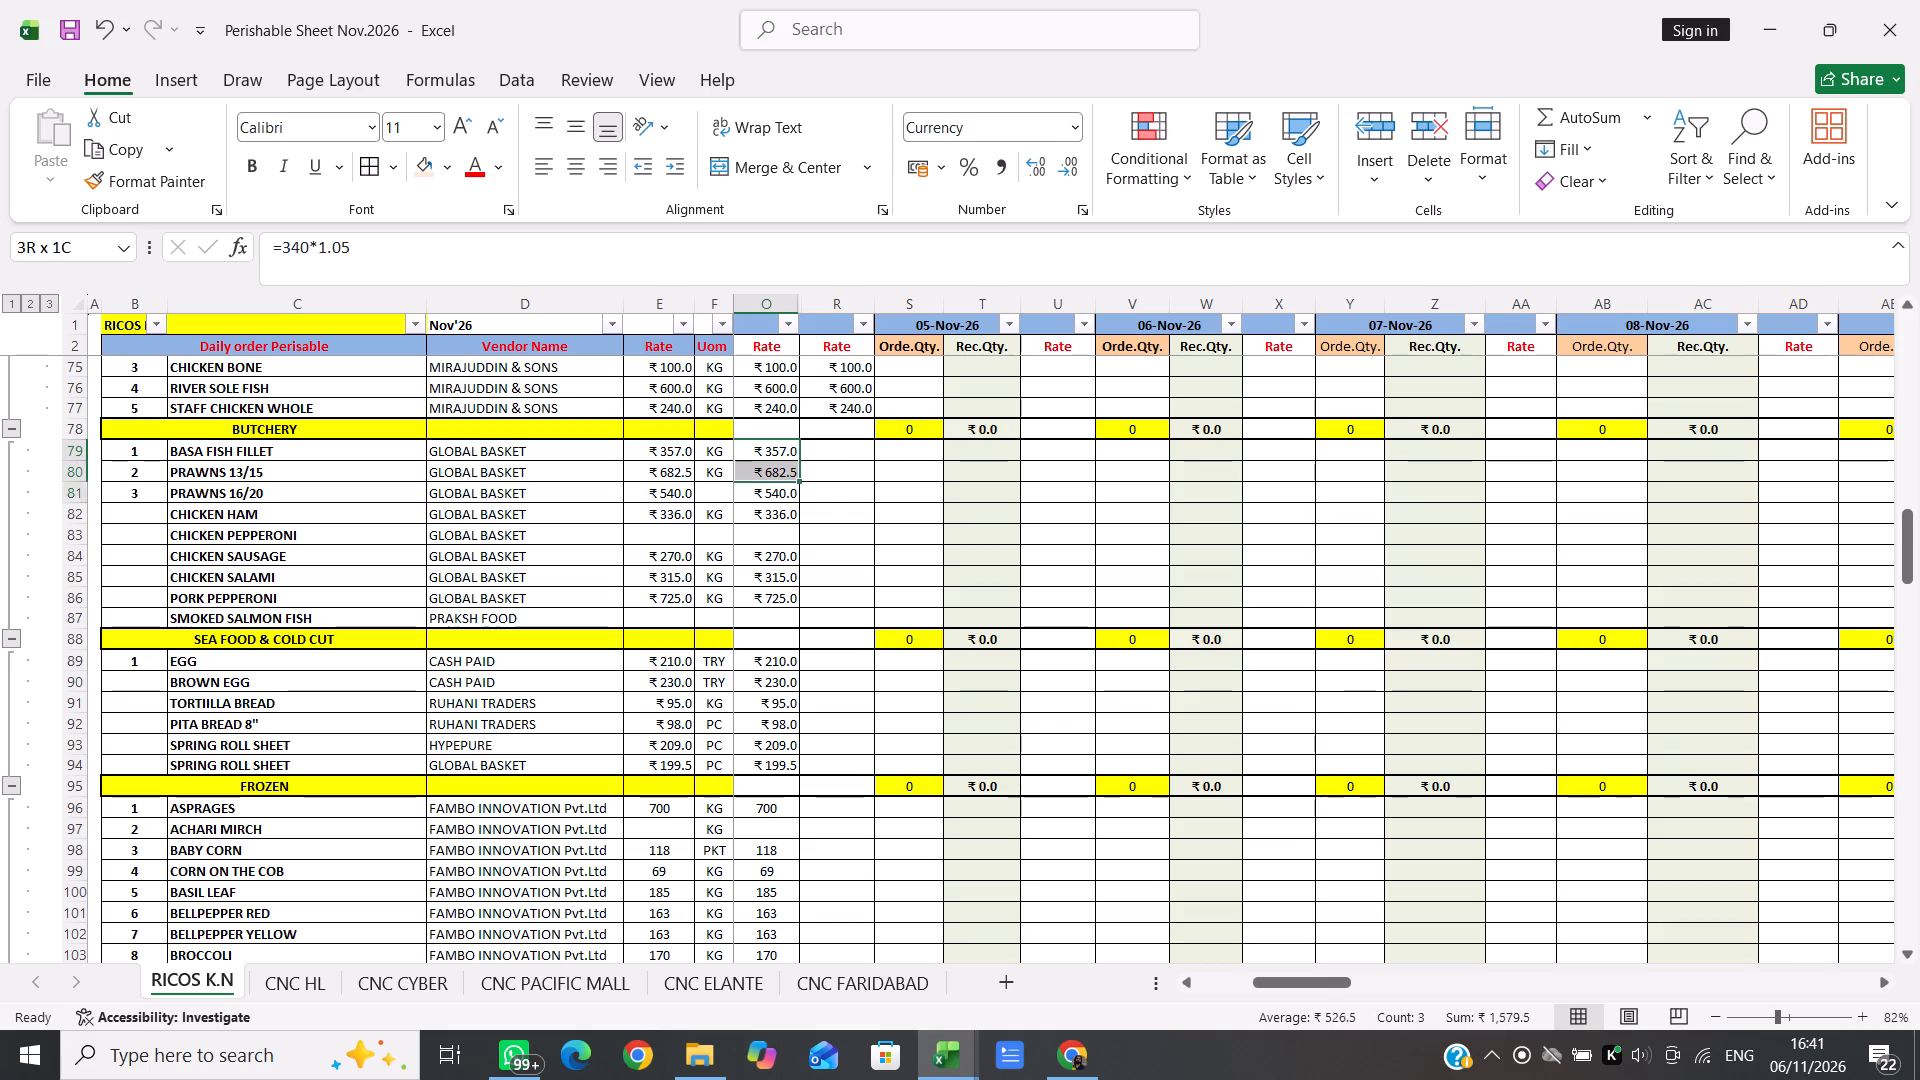
key("shift+Down")
key("shift+Down")
key("shift+Down")
key("ctrl+c")
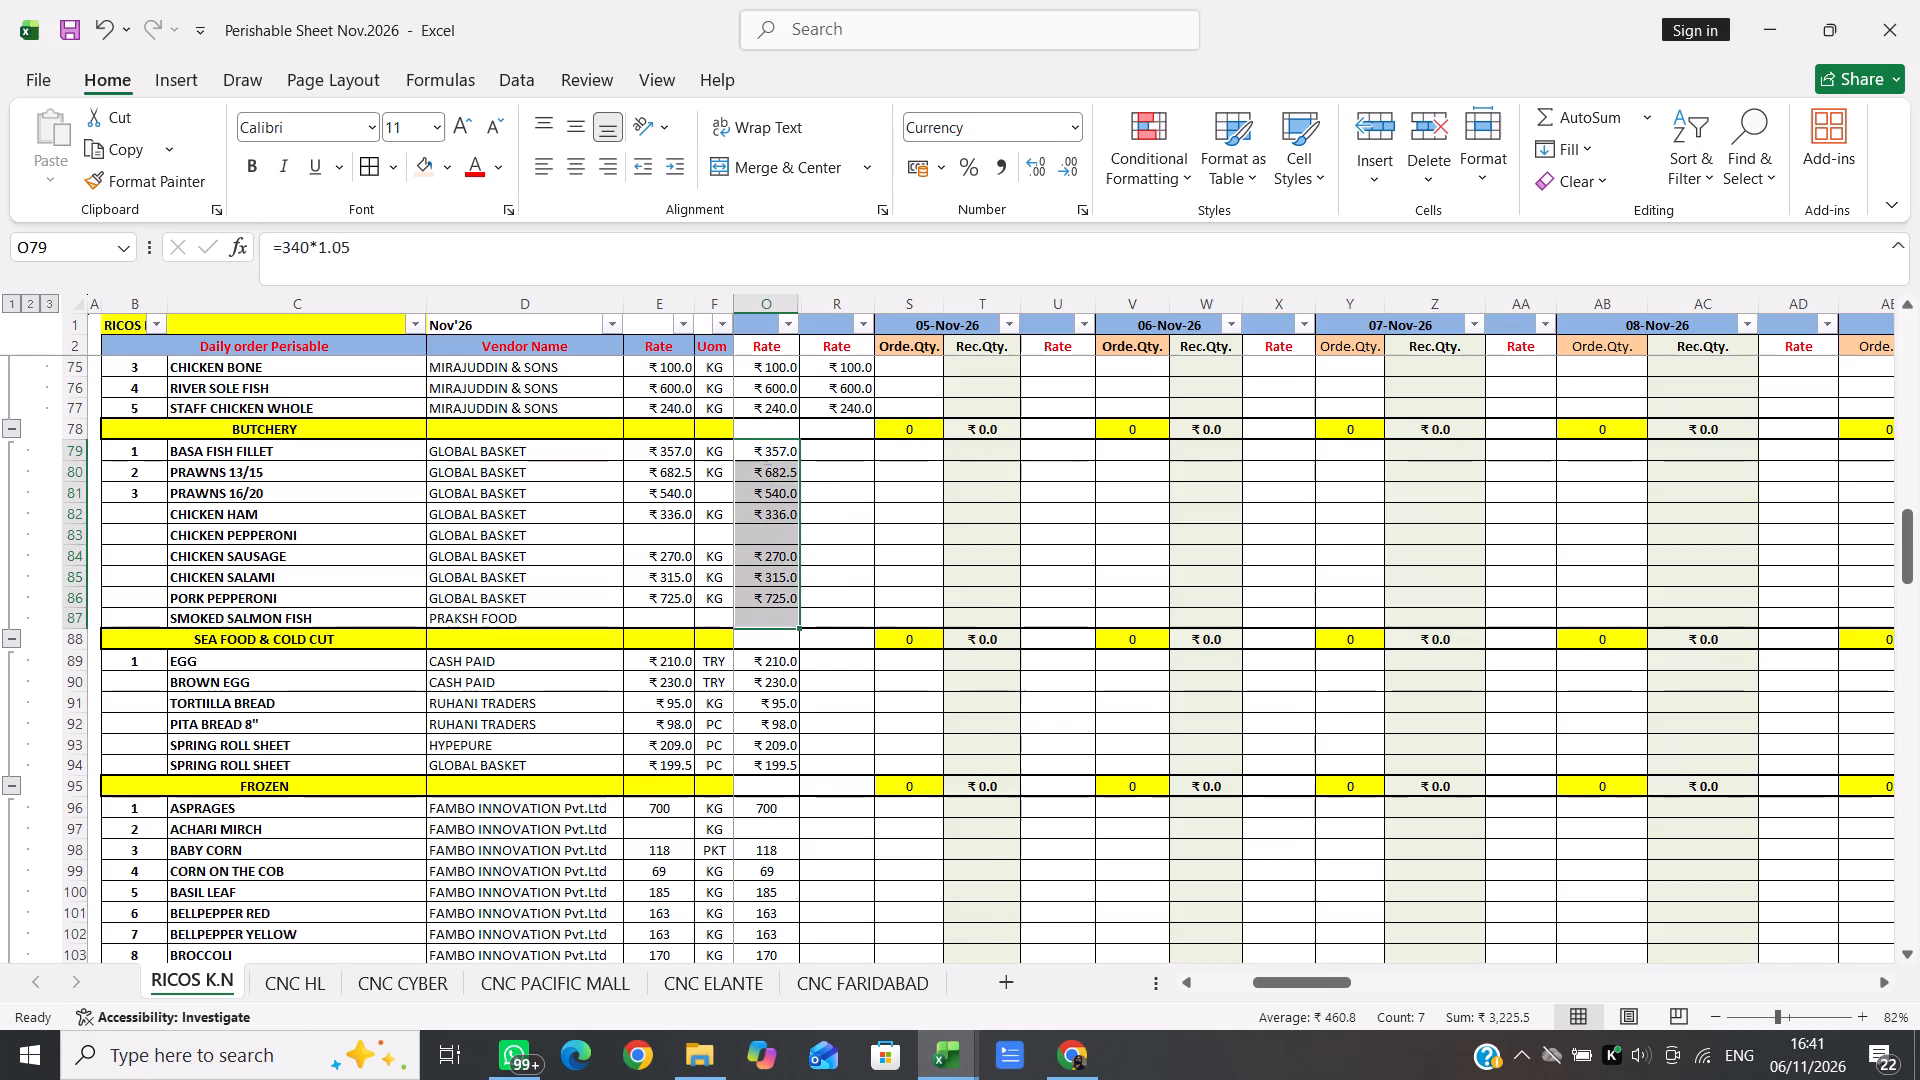
key("Right")
key("Return")
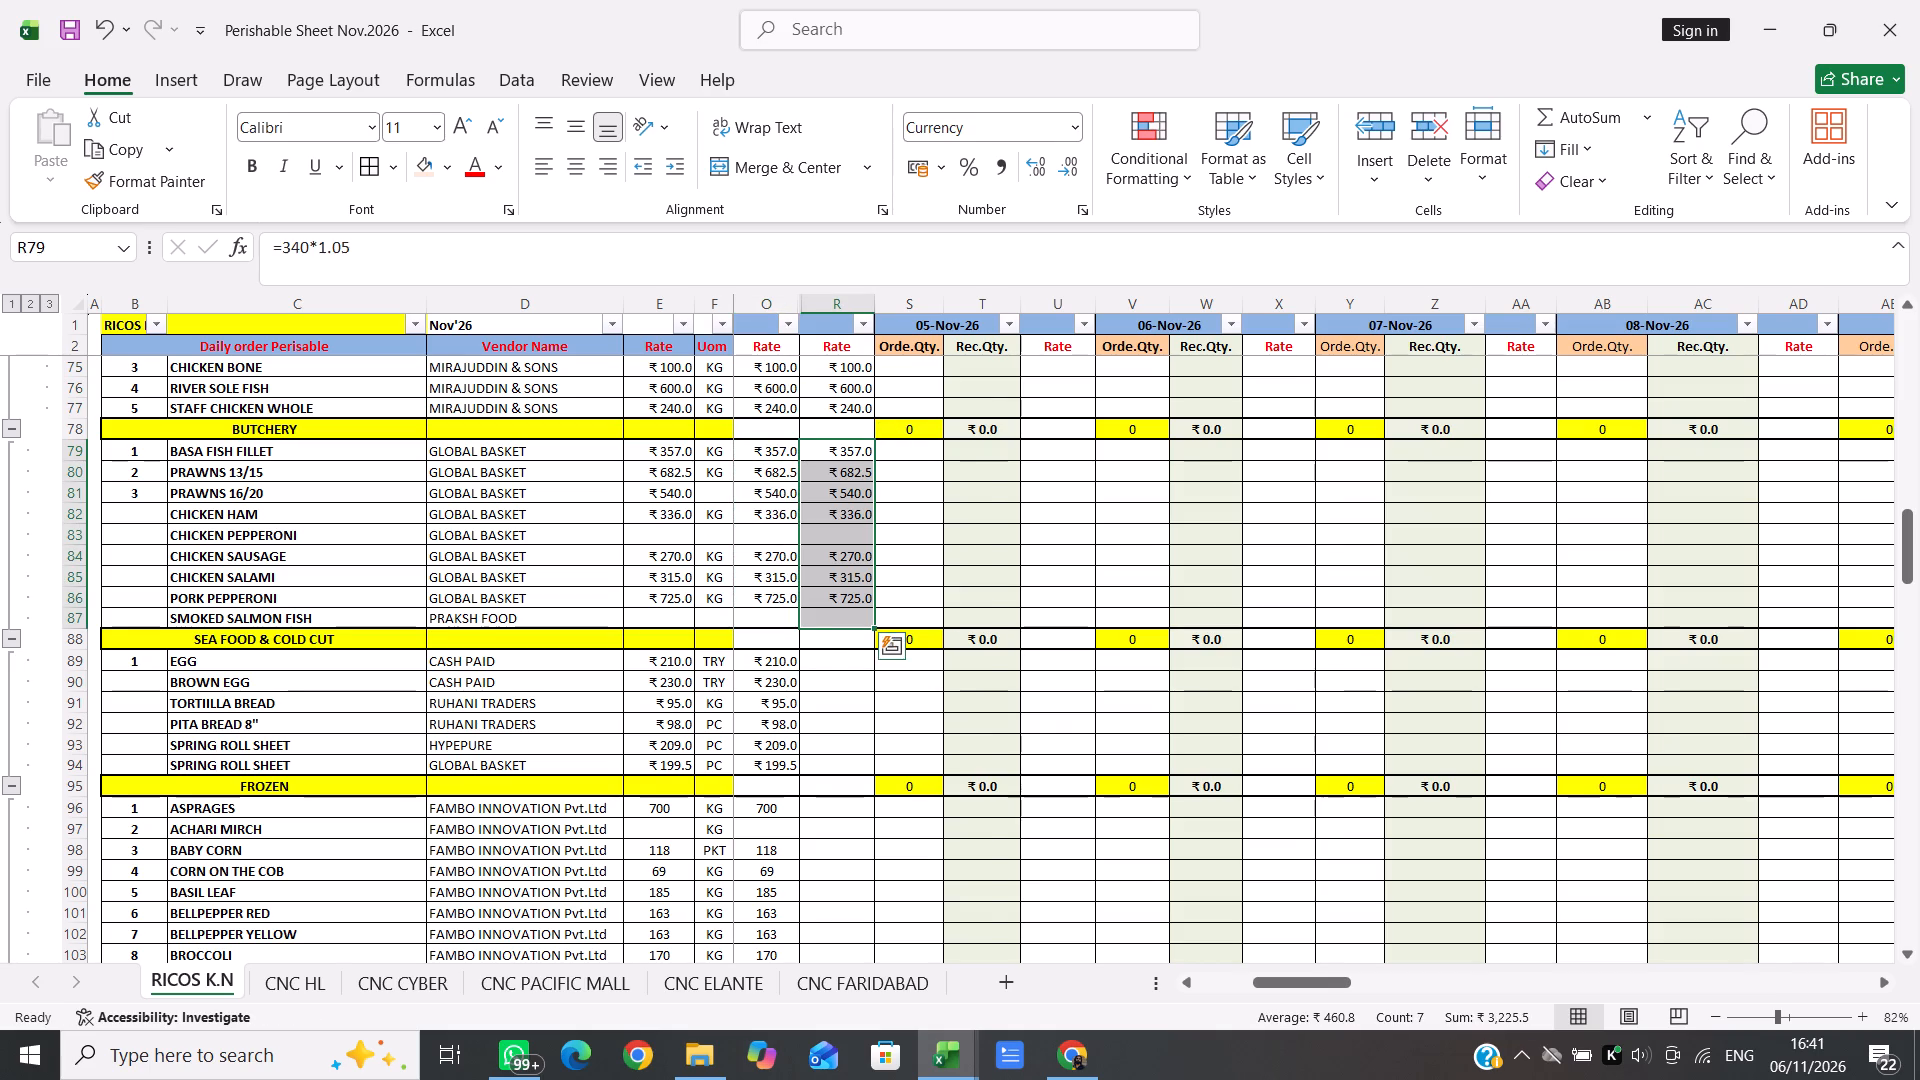
Copy the FROZEN section rates, EGG through the last SPRING ROLL SHEET, from column O into Rate column R.
left_click(789, 658)
key("shift+Down")
key("shift+Down")
key("shift+Down")
key("shift+Down")
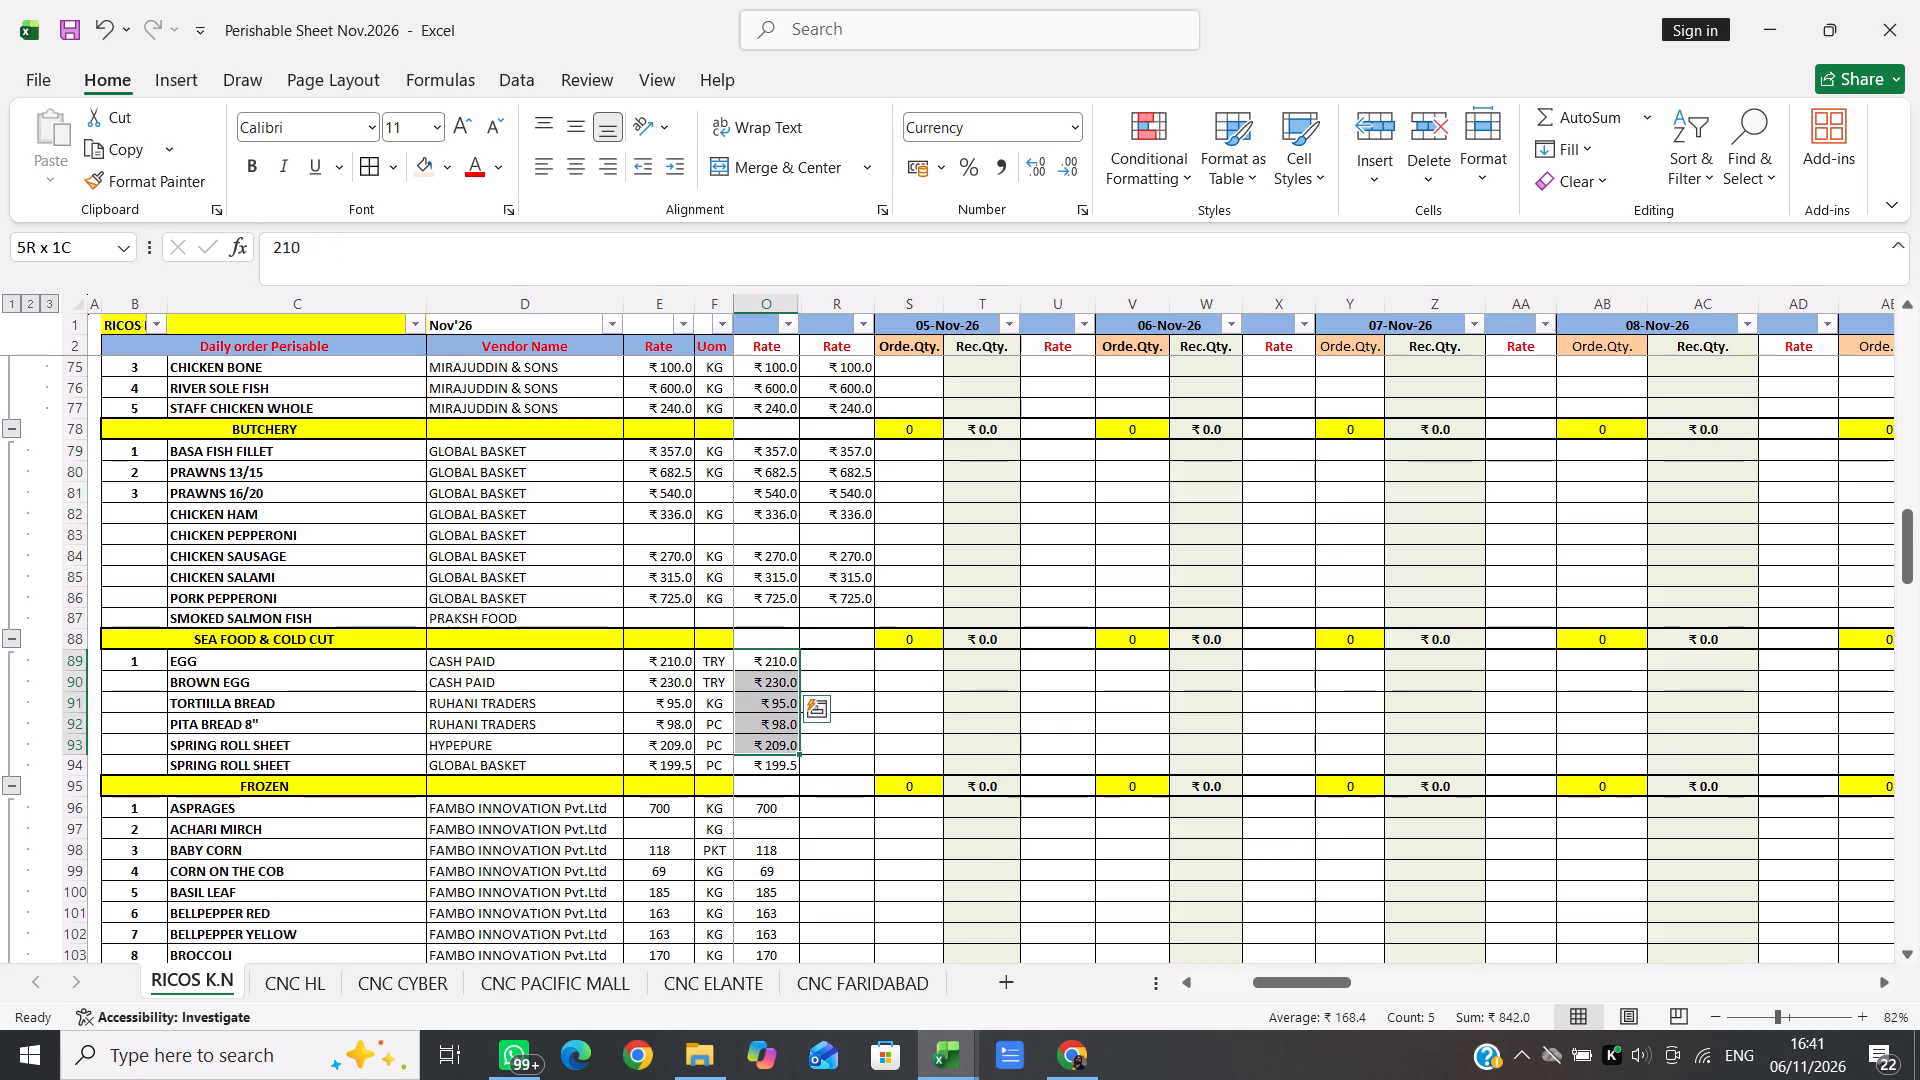
key("shift+Down")
key("ctrl+c")
key("Right")
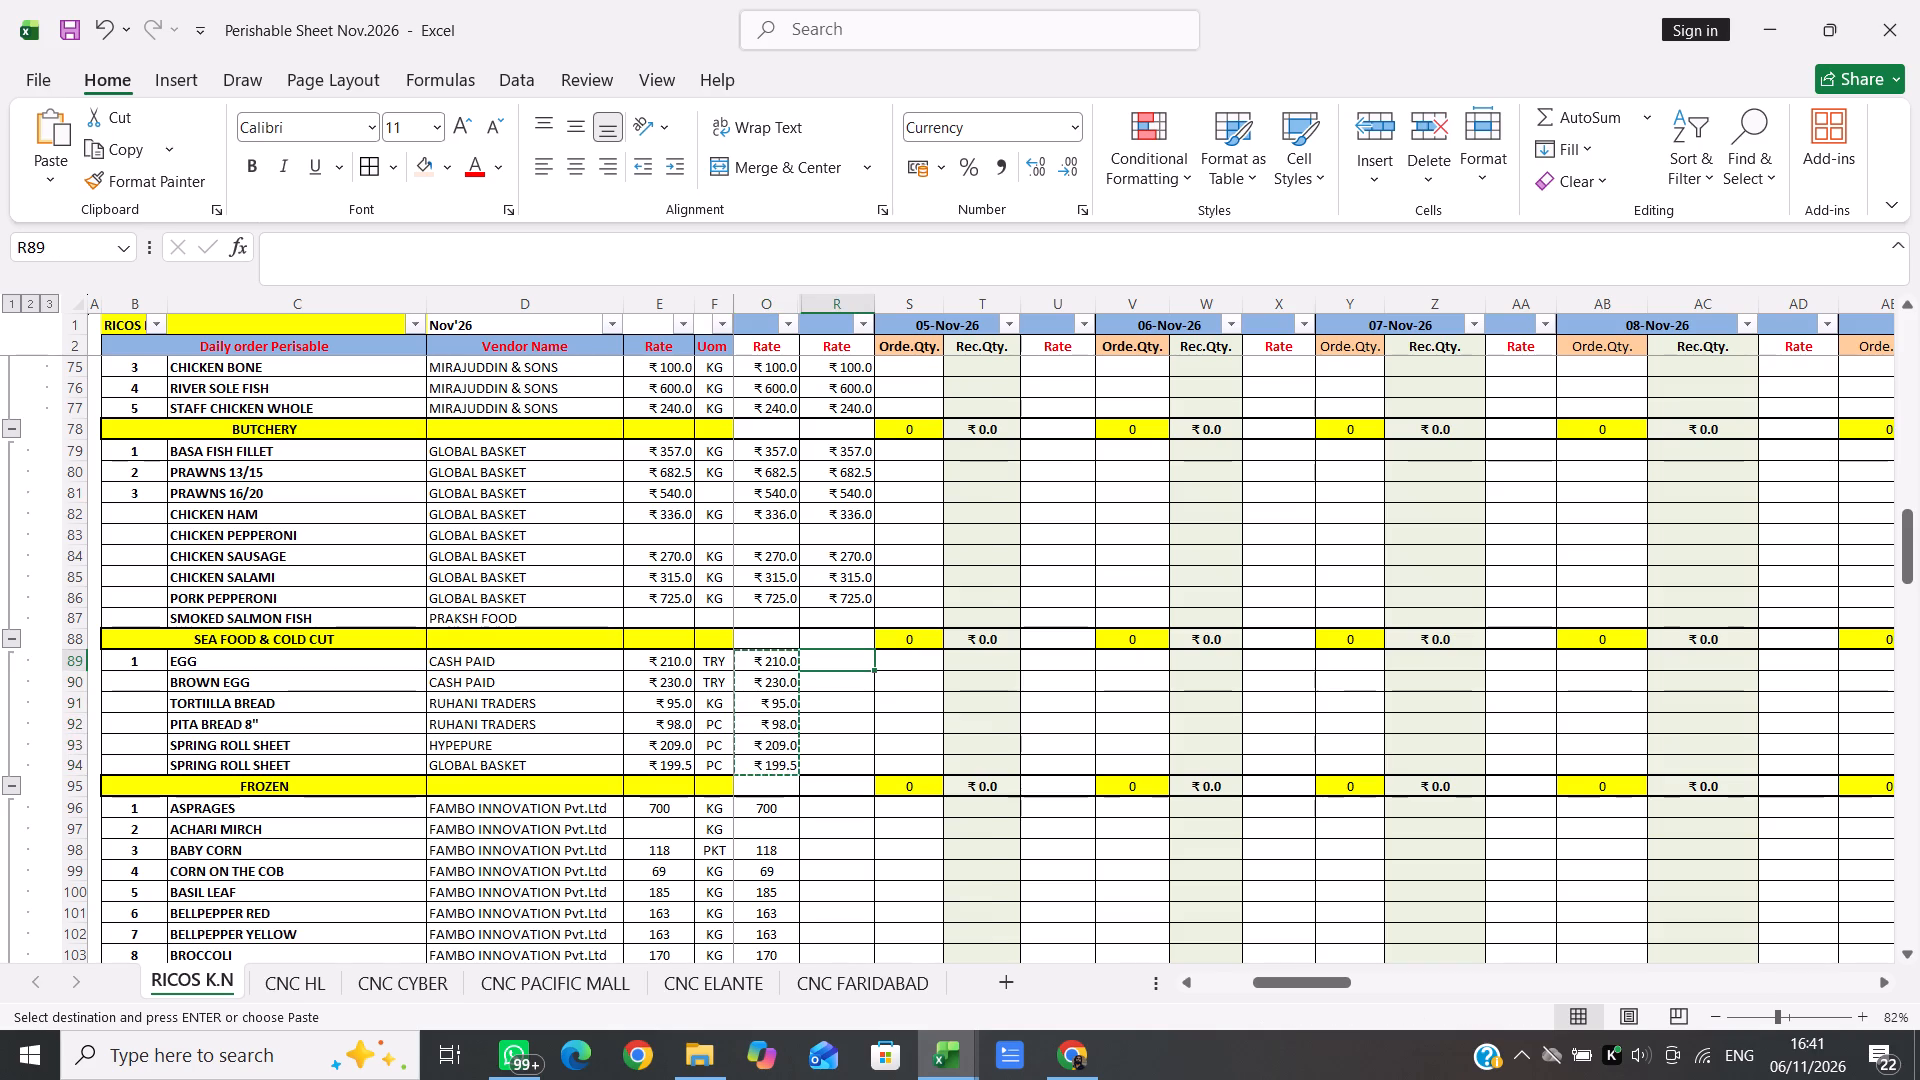
key("Return")
Copy the VEGETABLE & FRUITS section rates, ASPRAGES through KIWI IMP, from column O into Rate column R.
scroll(785, 727, "down", 1)
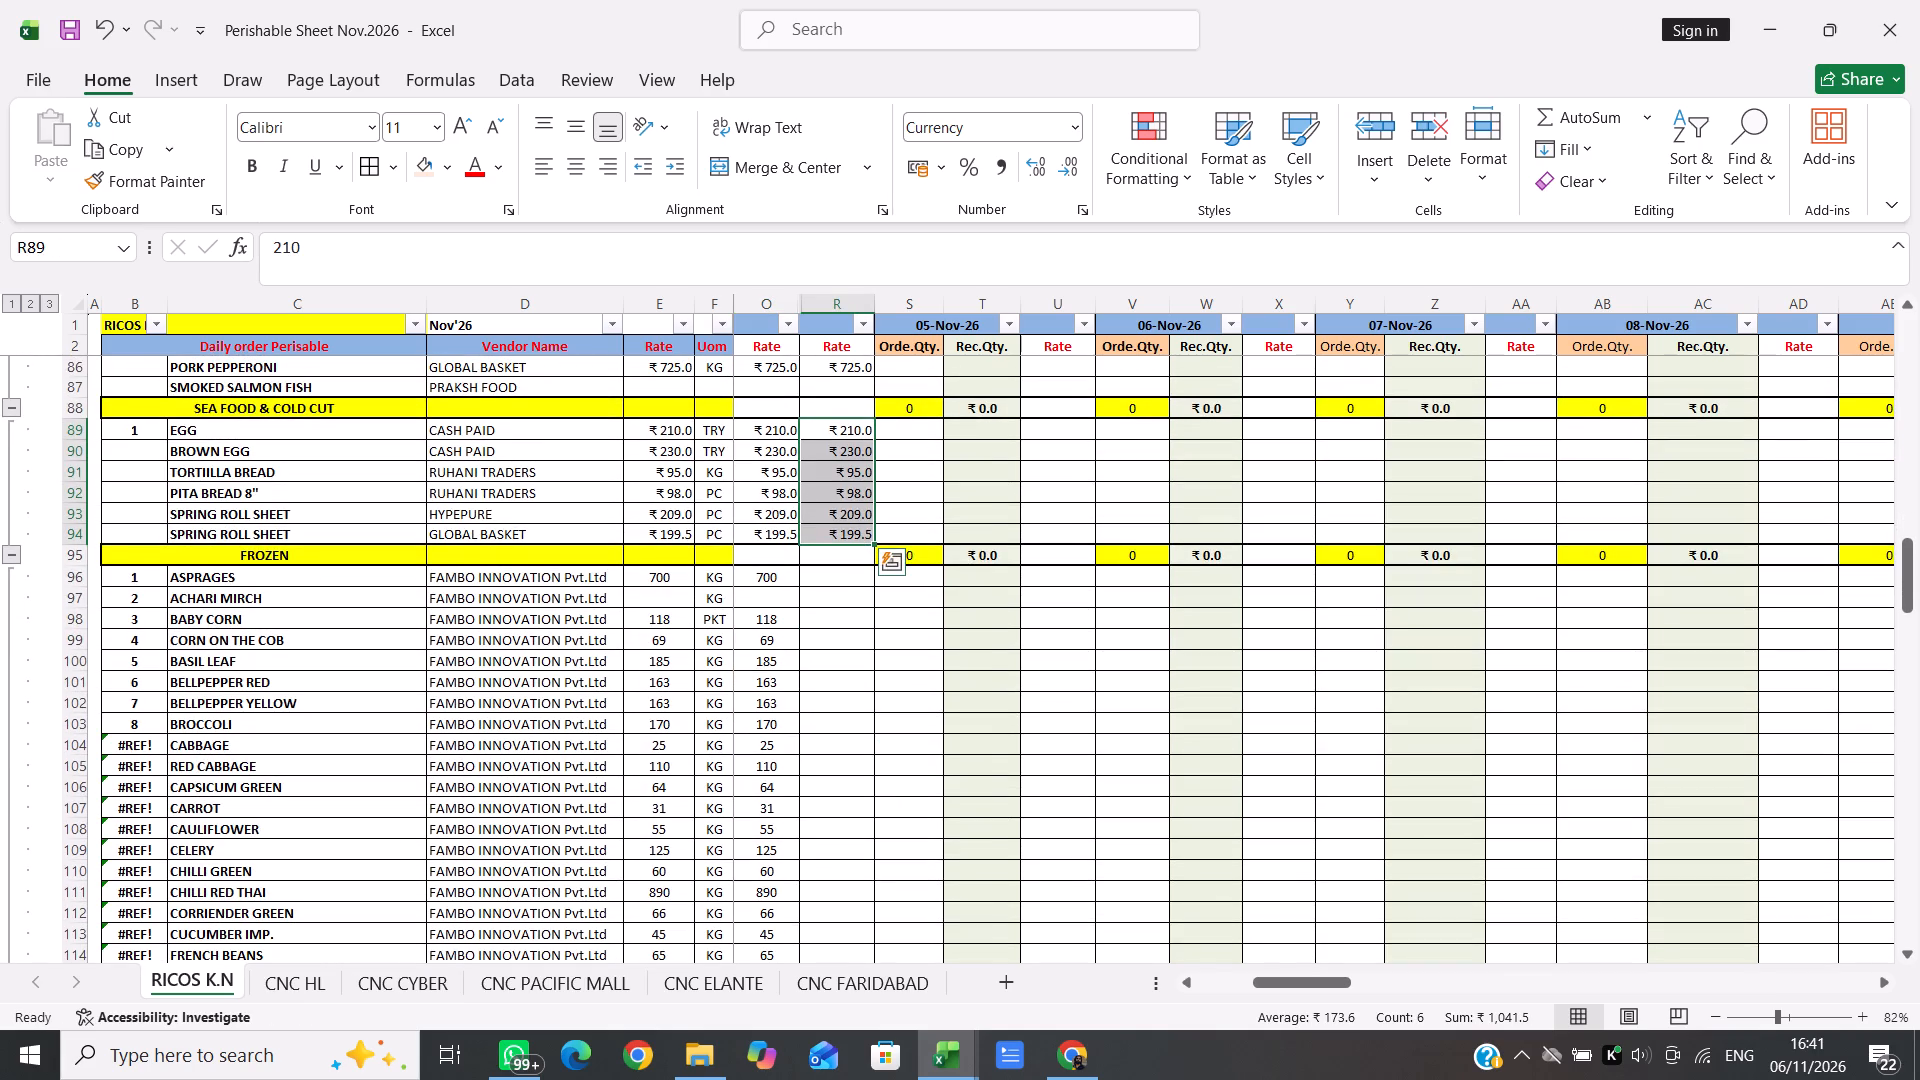
left_click(784, 575)
key("shift+Down")
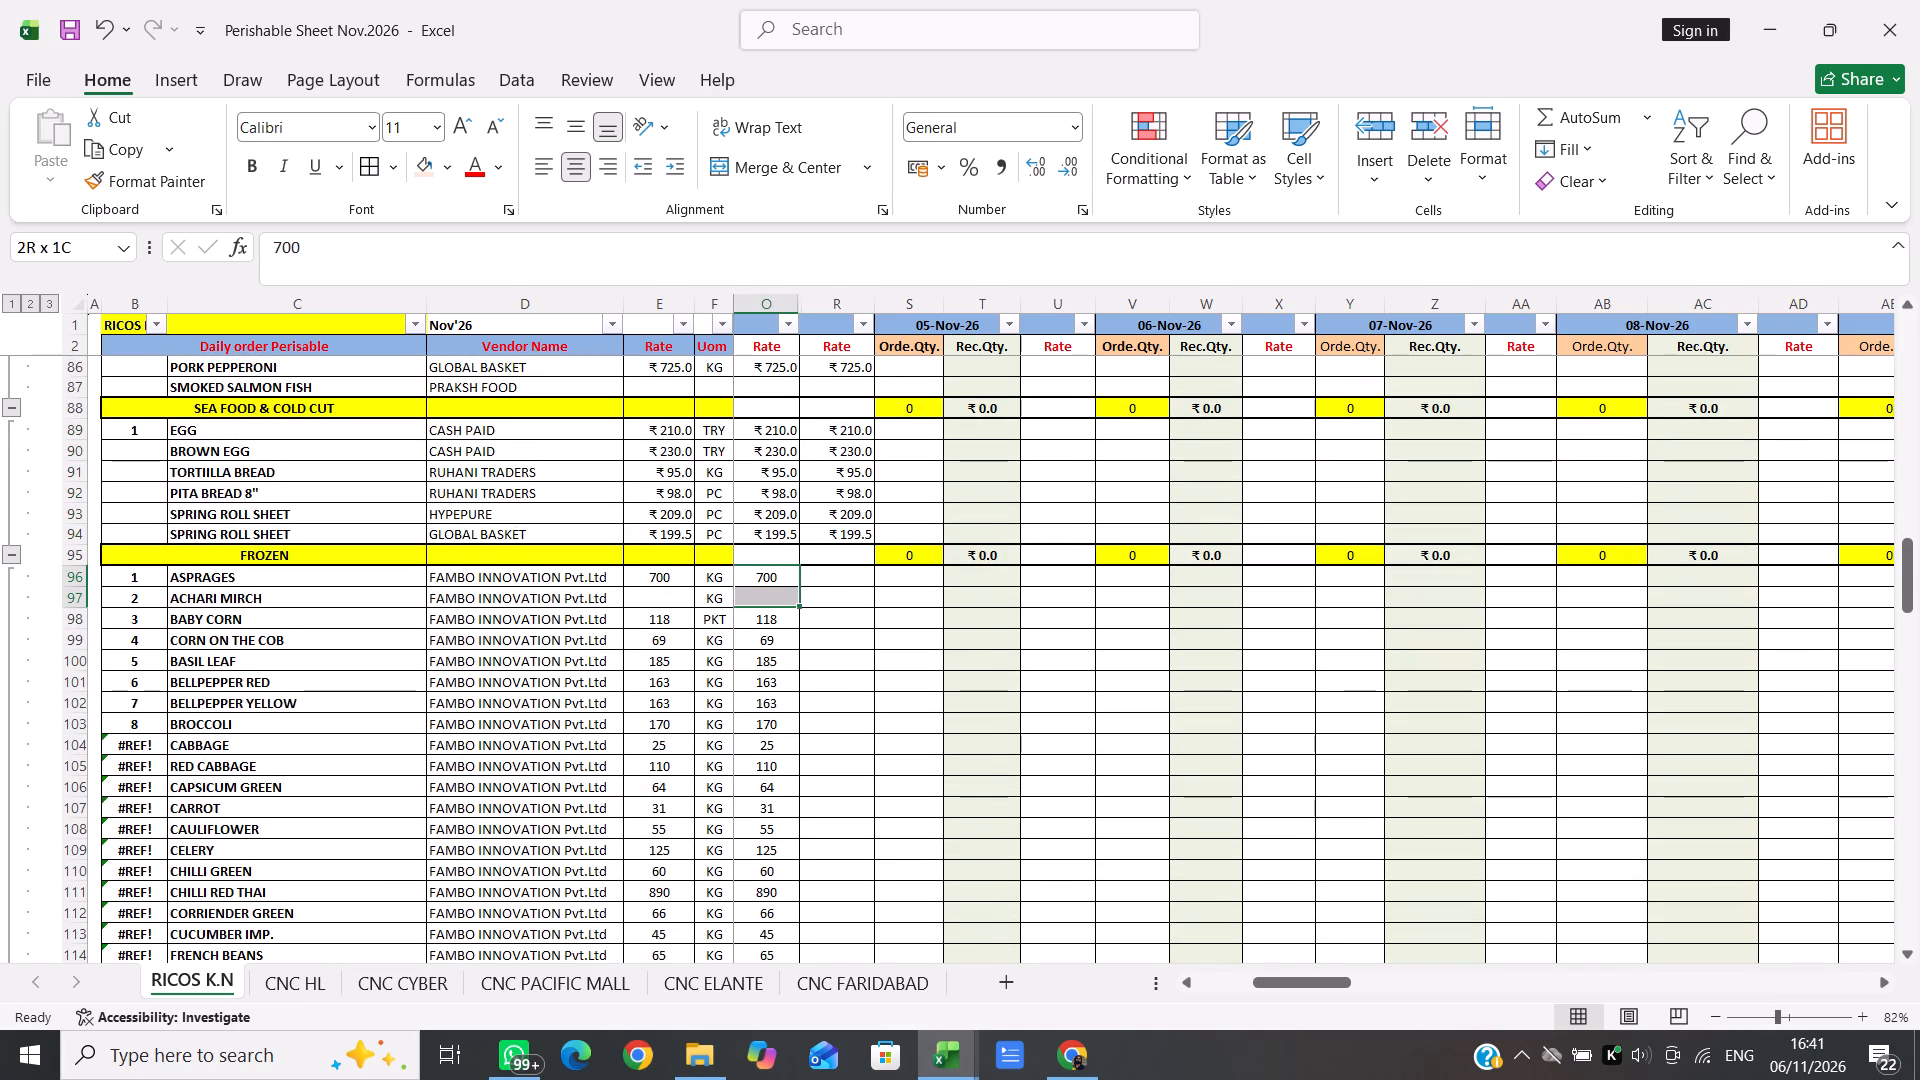
key("shift+Down")
key("shift+Down")
key("shift+Down")
key("shift+Down")
key("shift+Down")
key("shift+Down")
key("shift+Down")
key("shift+Down")
key("shift+Down")
key("shift+Down")
key("shift+Down")
key("shift+Down")
key("shift+Down")
key("shift+Down")
key("shift+Down")
key("shift+Down")
key("shift+Down")
key("shift+Down")
key("shift+Down")
key("shift+Down")
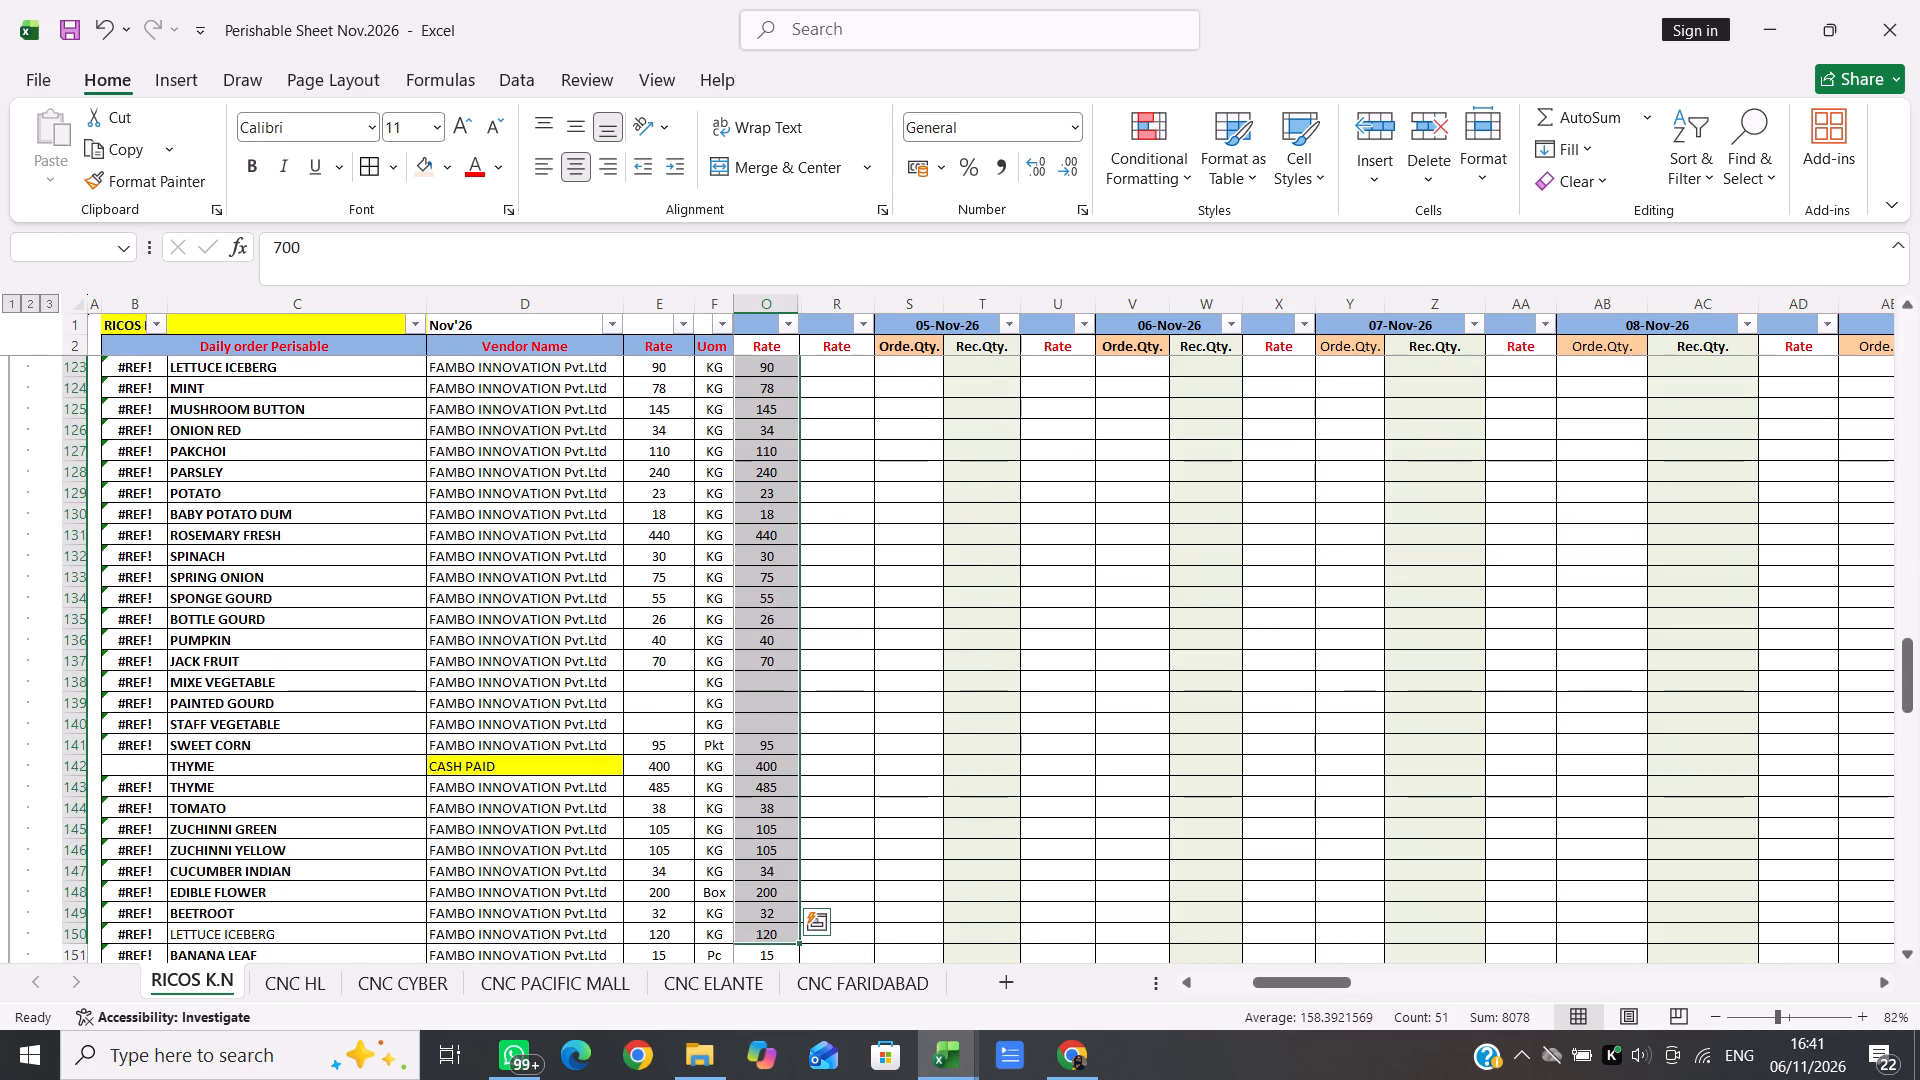
key("shift+Down")
key("shift+Down")
key("shift+Down")
key("shift+Down")
key("shift+Down")
key("shift+Down")
key("shift+Down")
key("shift+Down")
key("shift+Down")
key("shift+Down")
key("shift+Down")
key("shift+Down")
key("shift+Down")
key("shift+Down")
key("shift+Down")
key("shift+Down")
key("shift+Down")
key("shift+Down")
key("shift+Down")
key("shift+Down")
key("shift+Down")
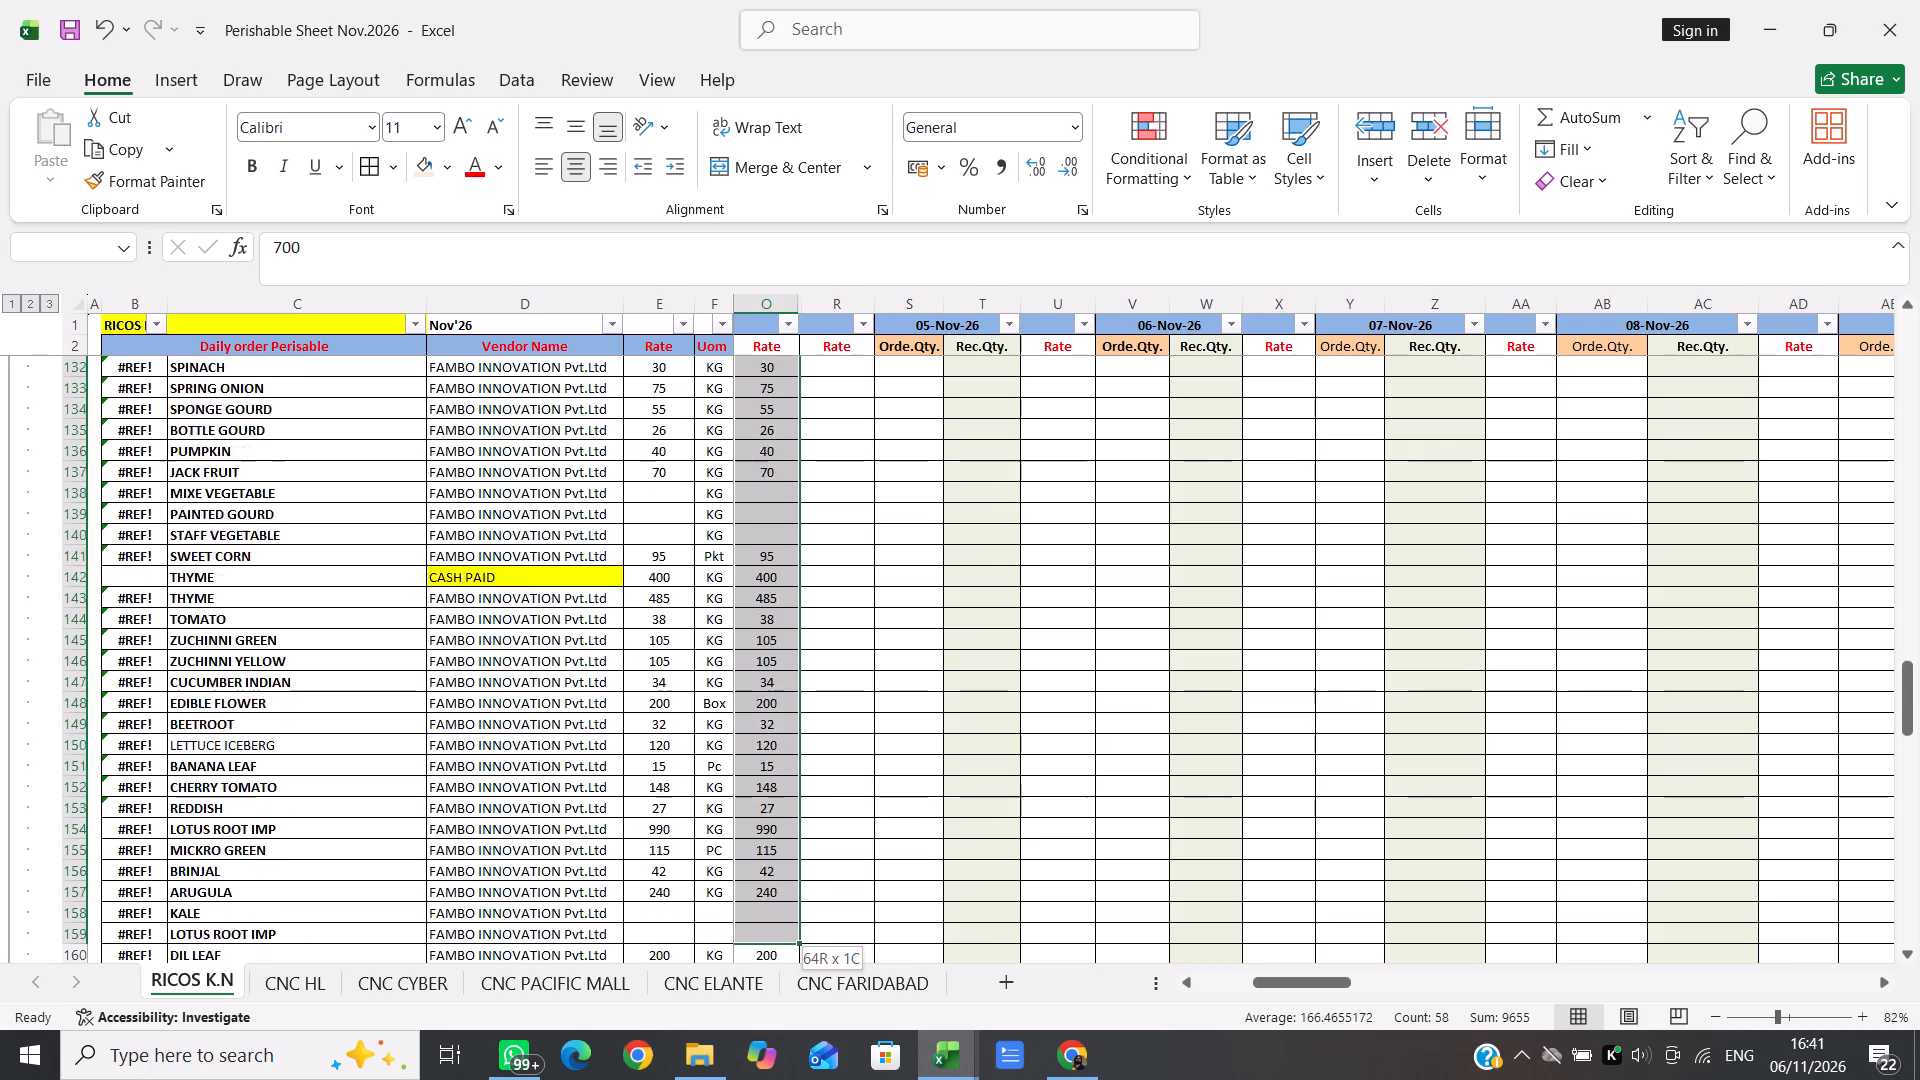
key("shift+Down")
key("shift+Down")
key("shift+Down")
key("shift+Down")
key("shift+Down")
key("shift+Down")
key("shift+Down")
key("shift+Down")
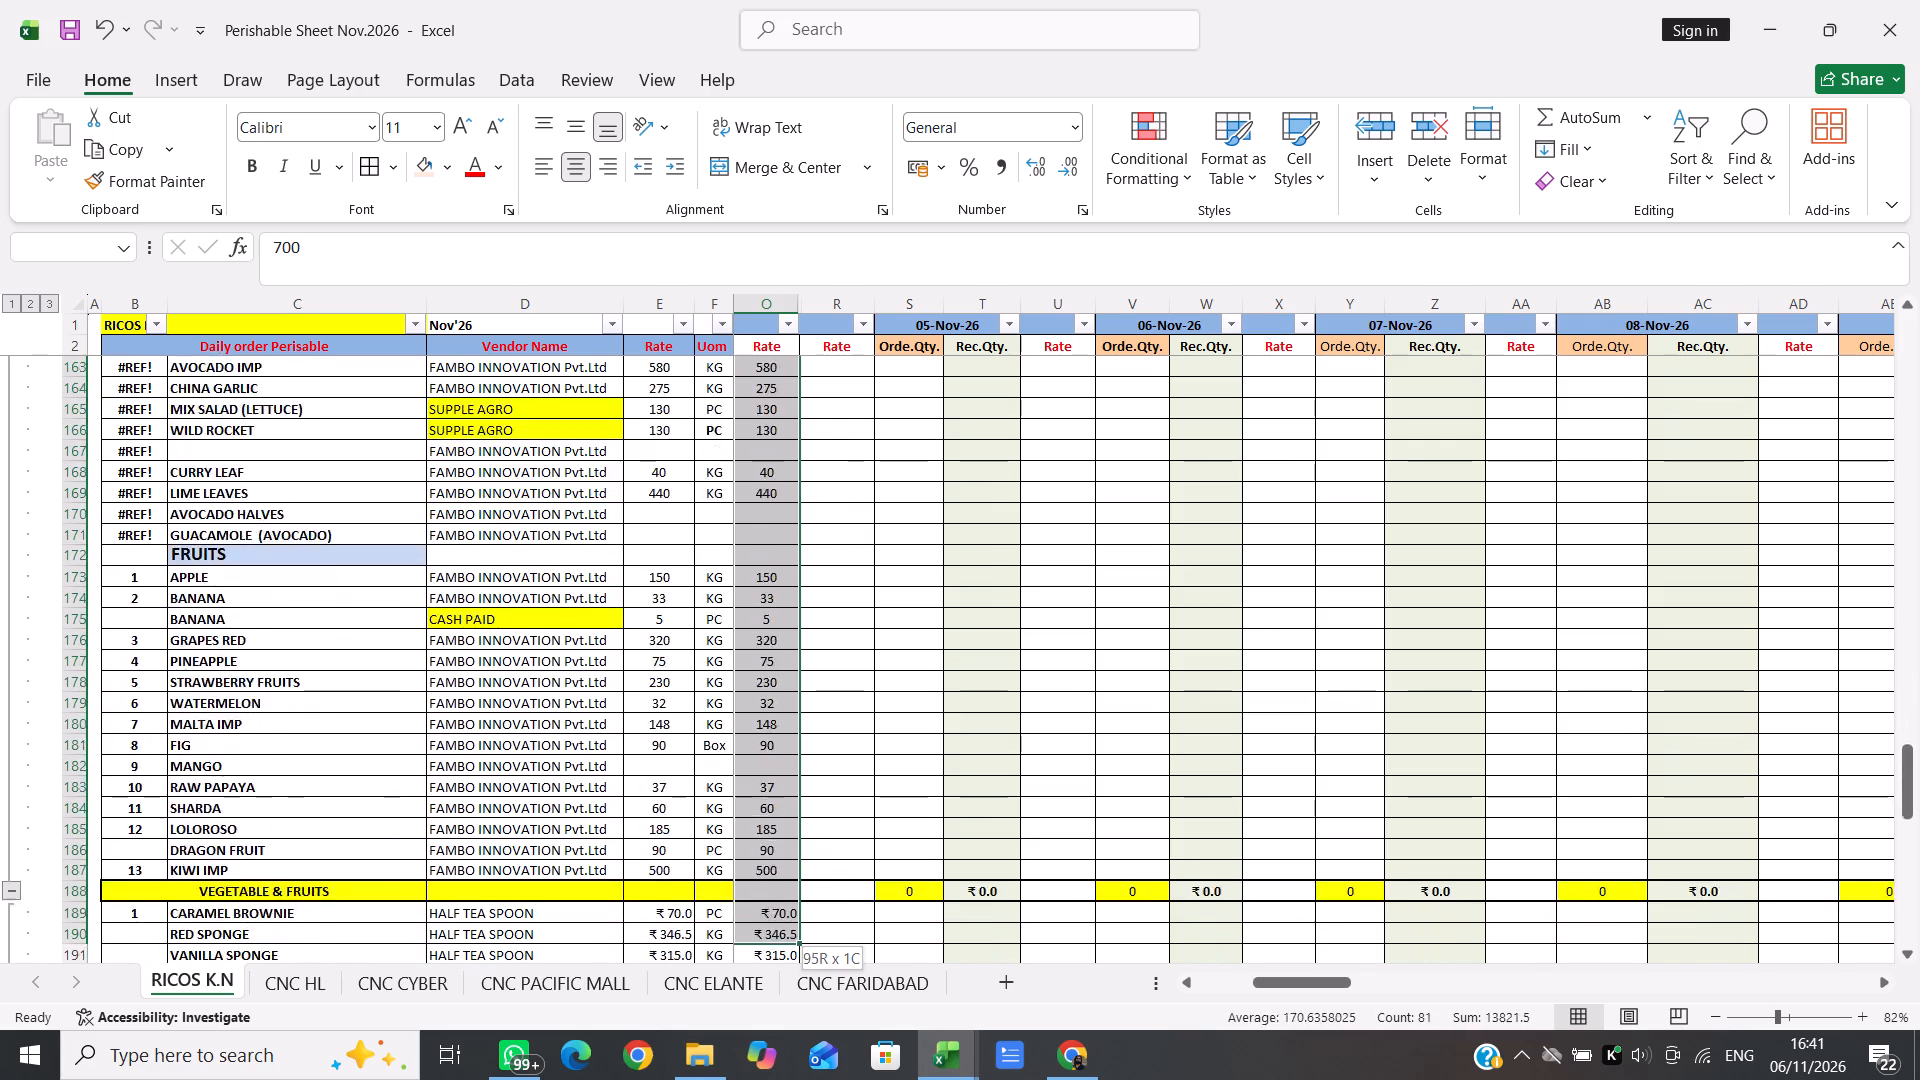
key("shift+Down")
key("shift+Up")
key("shift+Up")
key("shift+Up")
key("shift+Up")
key("shift+Up")
key("shift+Up")
key("shift+Up")
key("shift+Up")
key("shift+Up")
key("shift+Up")
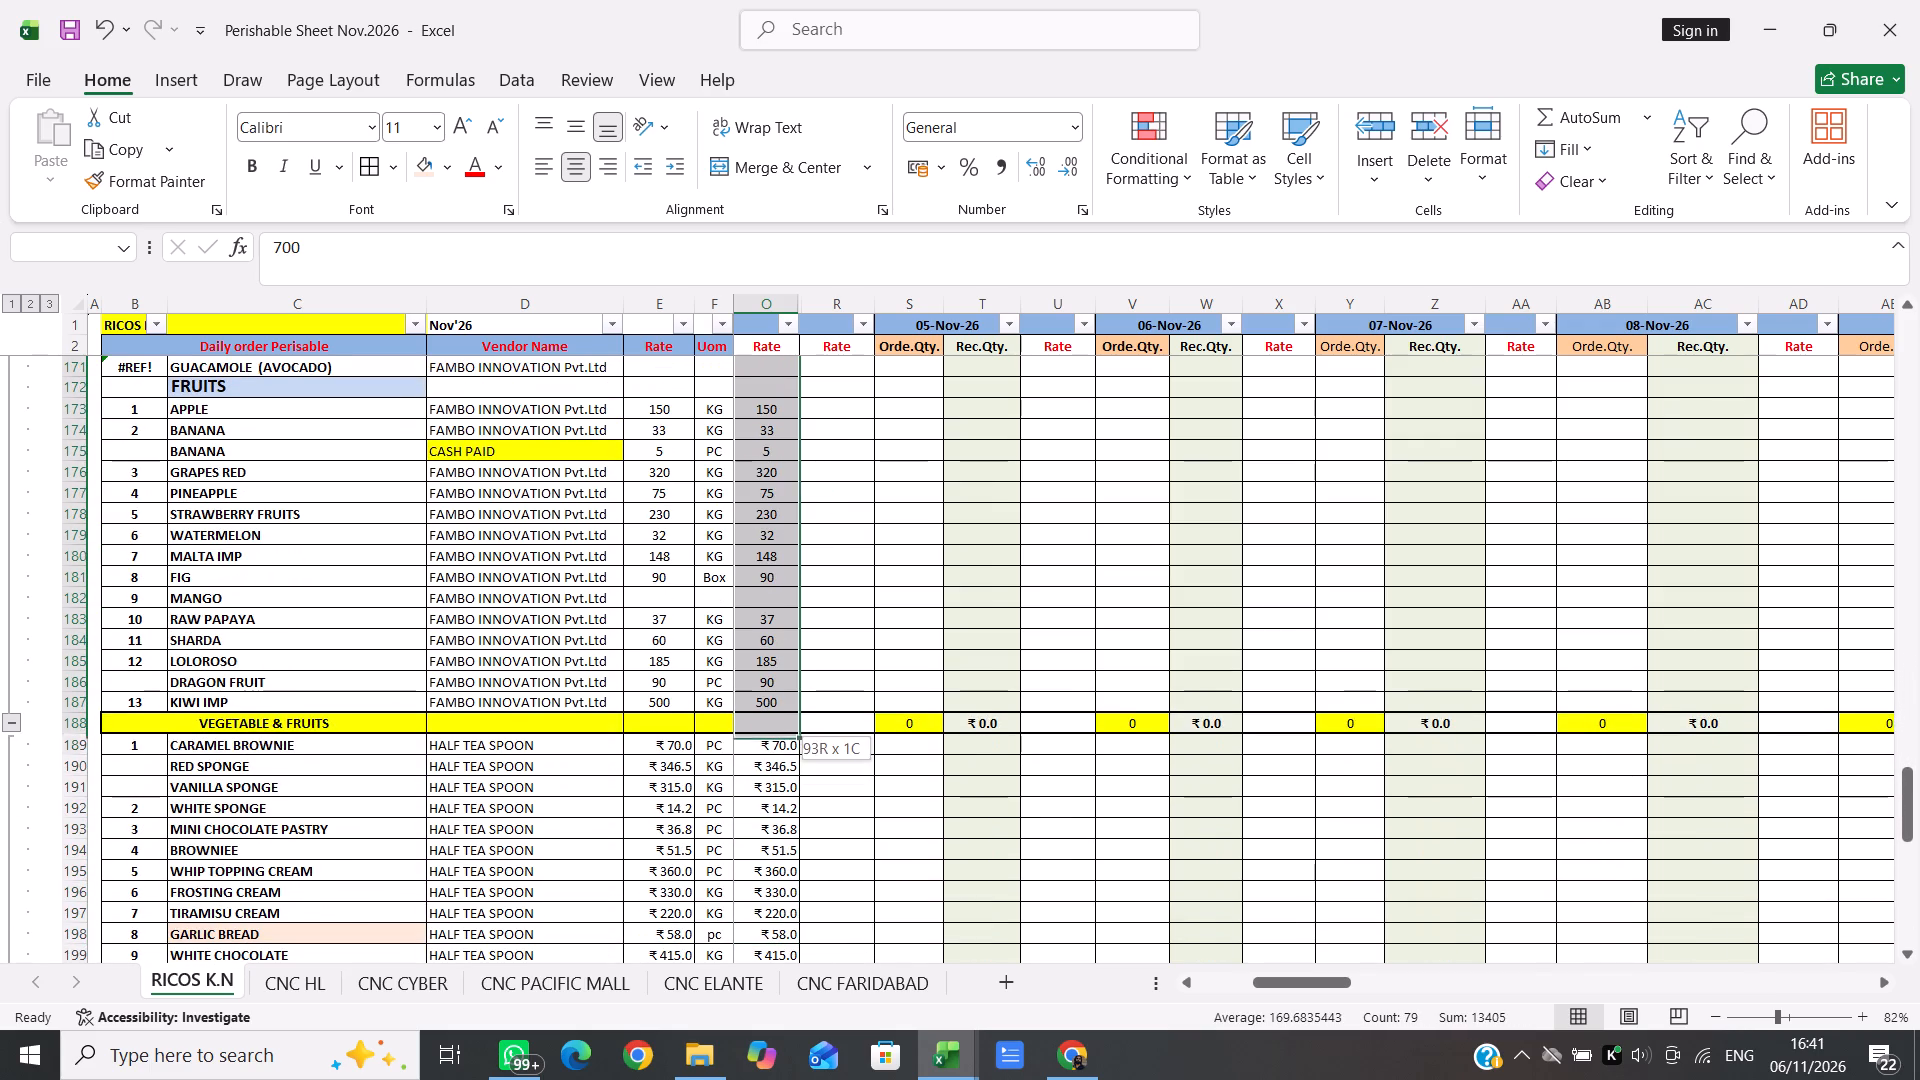
key("shift+Up")
key("shift+Up")
key("shift+Down")
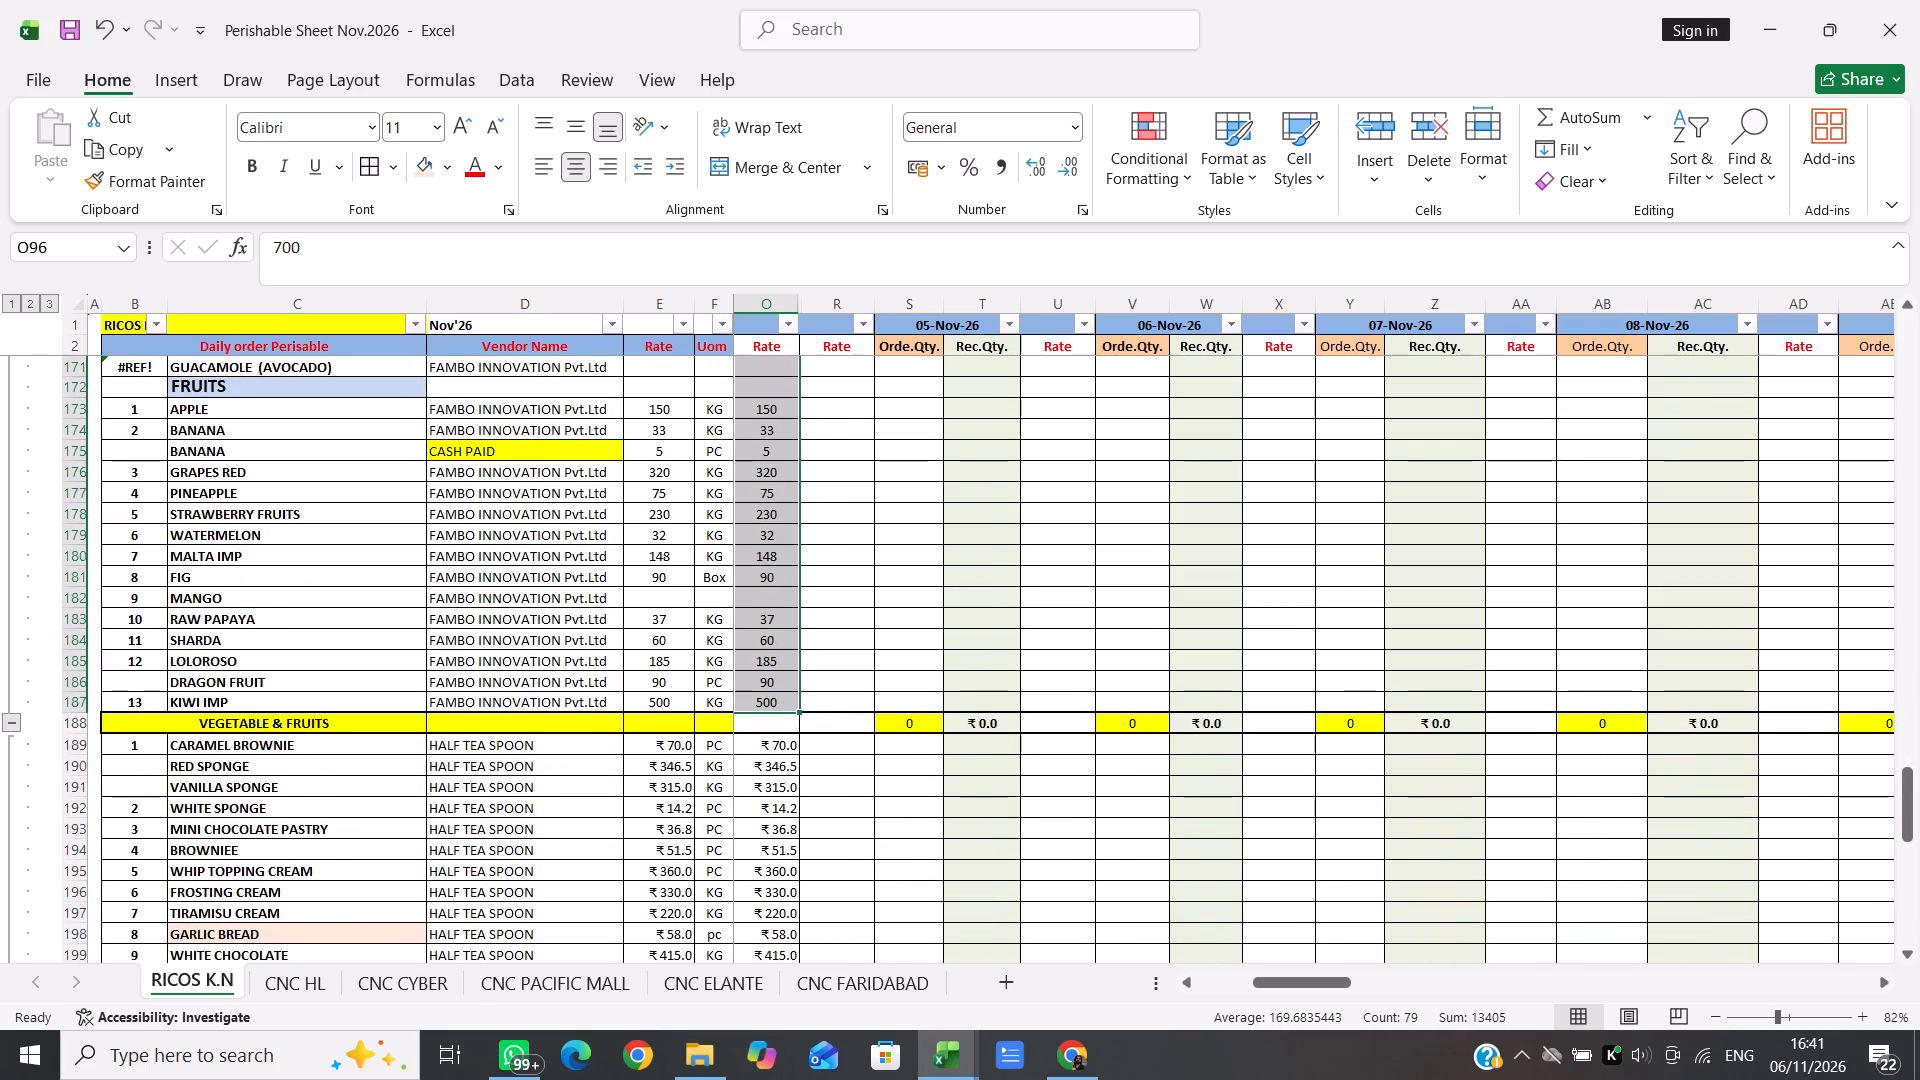
key("ctrl+c")
key("Right")
key("Return")
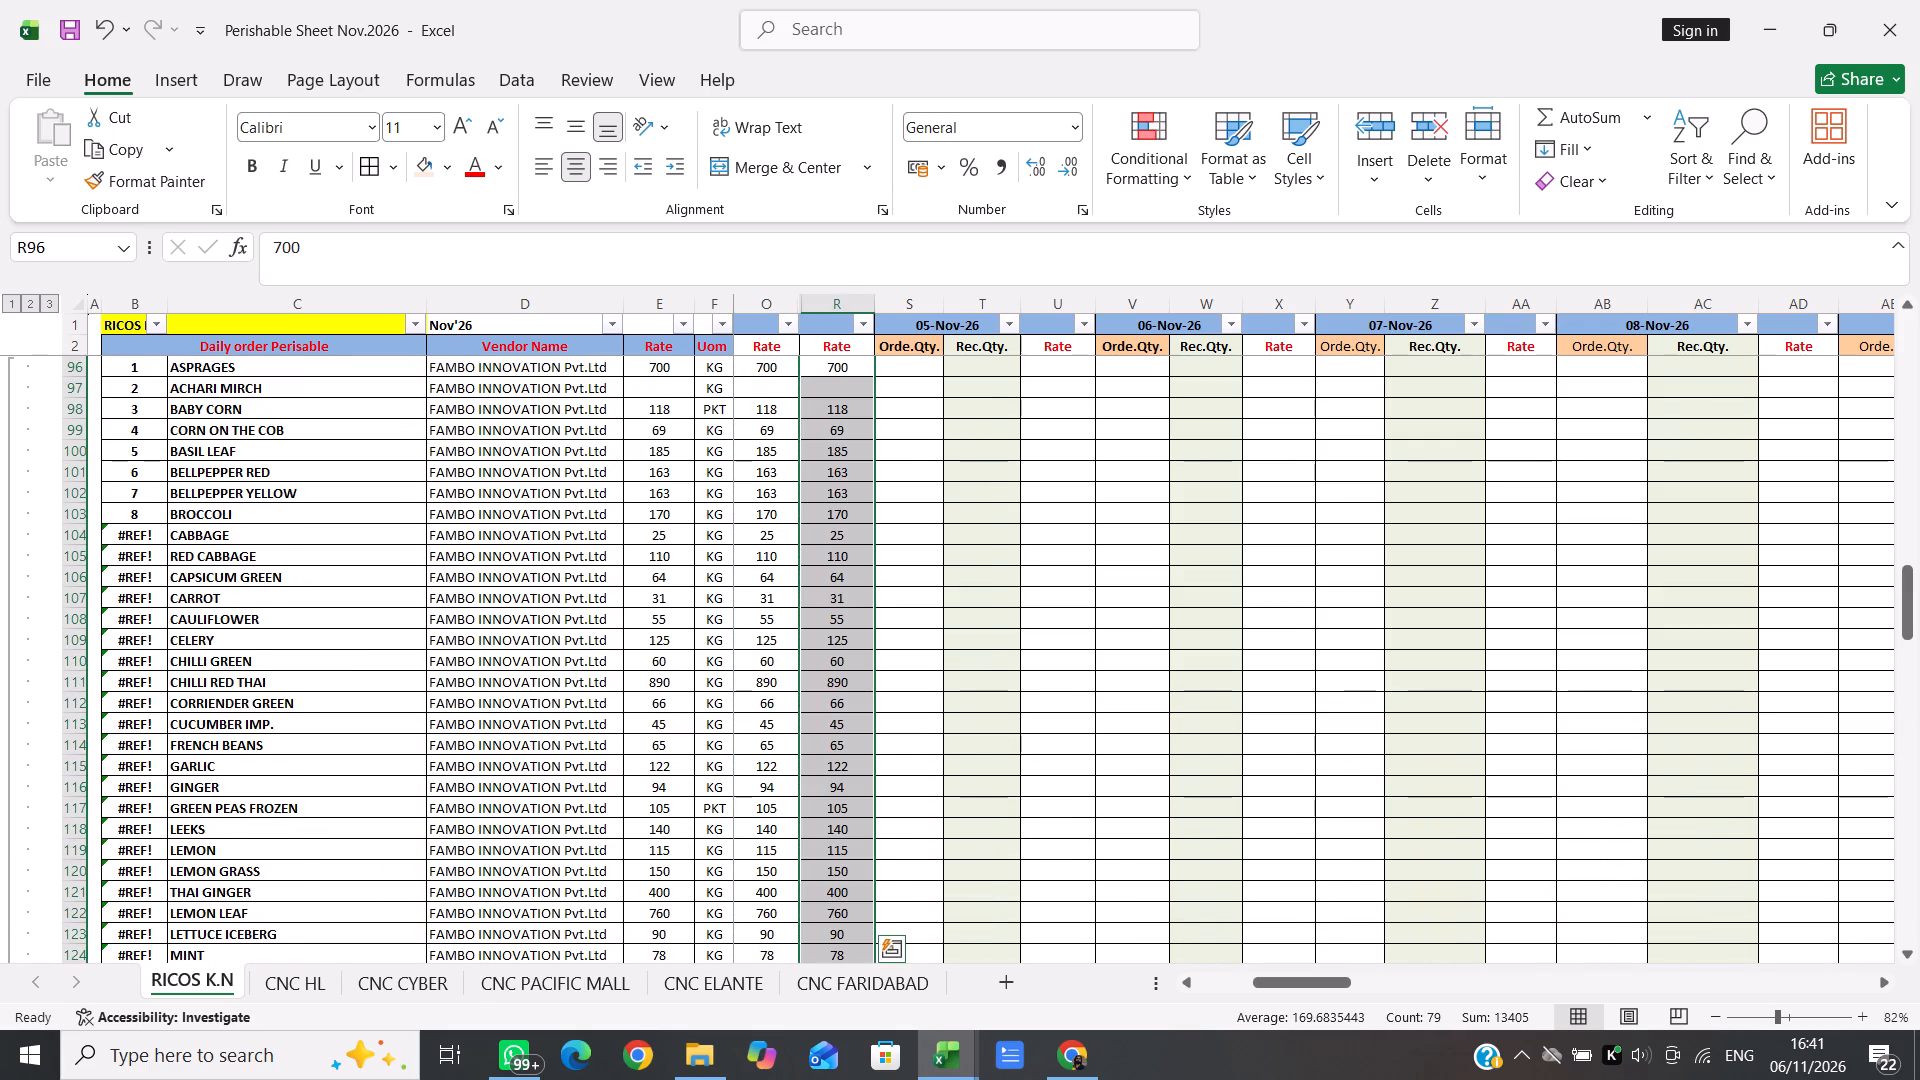
Copy the BAKERY section rates, CARAMEL BROWNIE through the last MANGO(4000ML) in row 232, from column O into Rate column R.
scroll(784, 575, "down", 9)
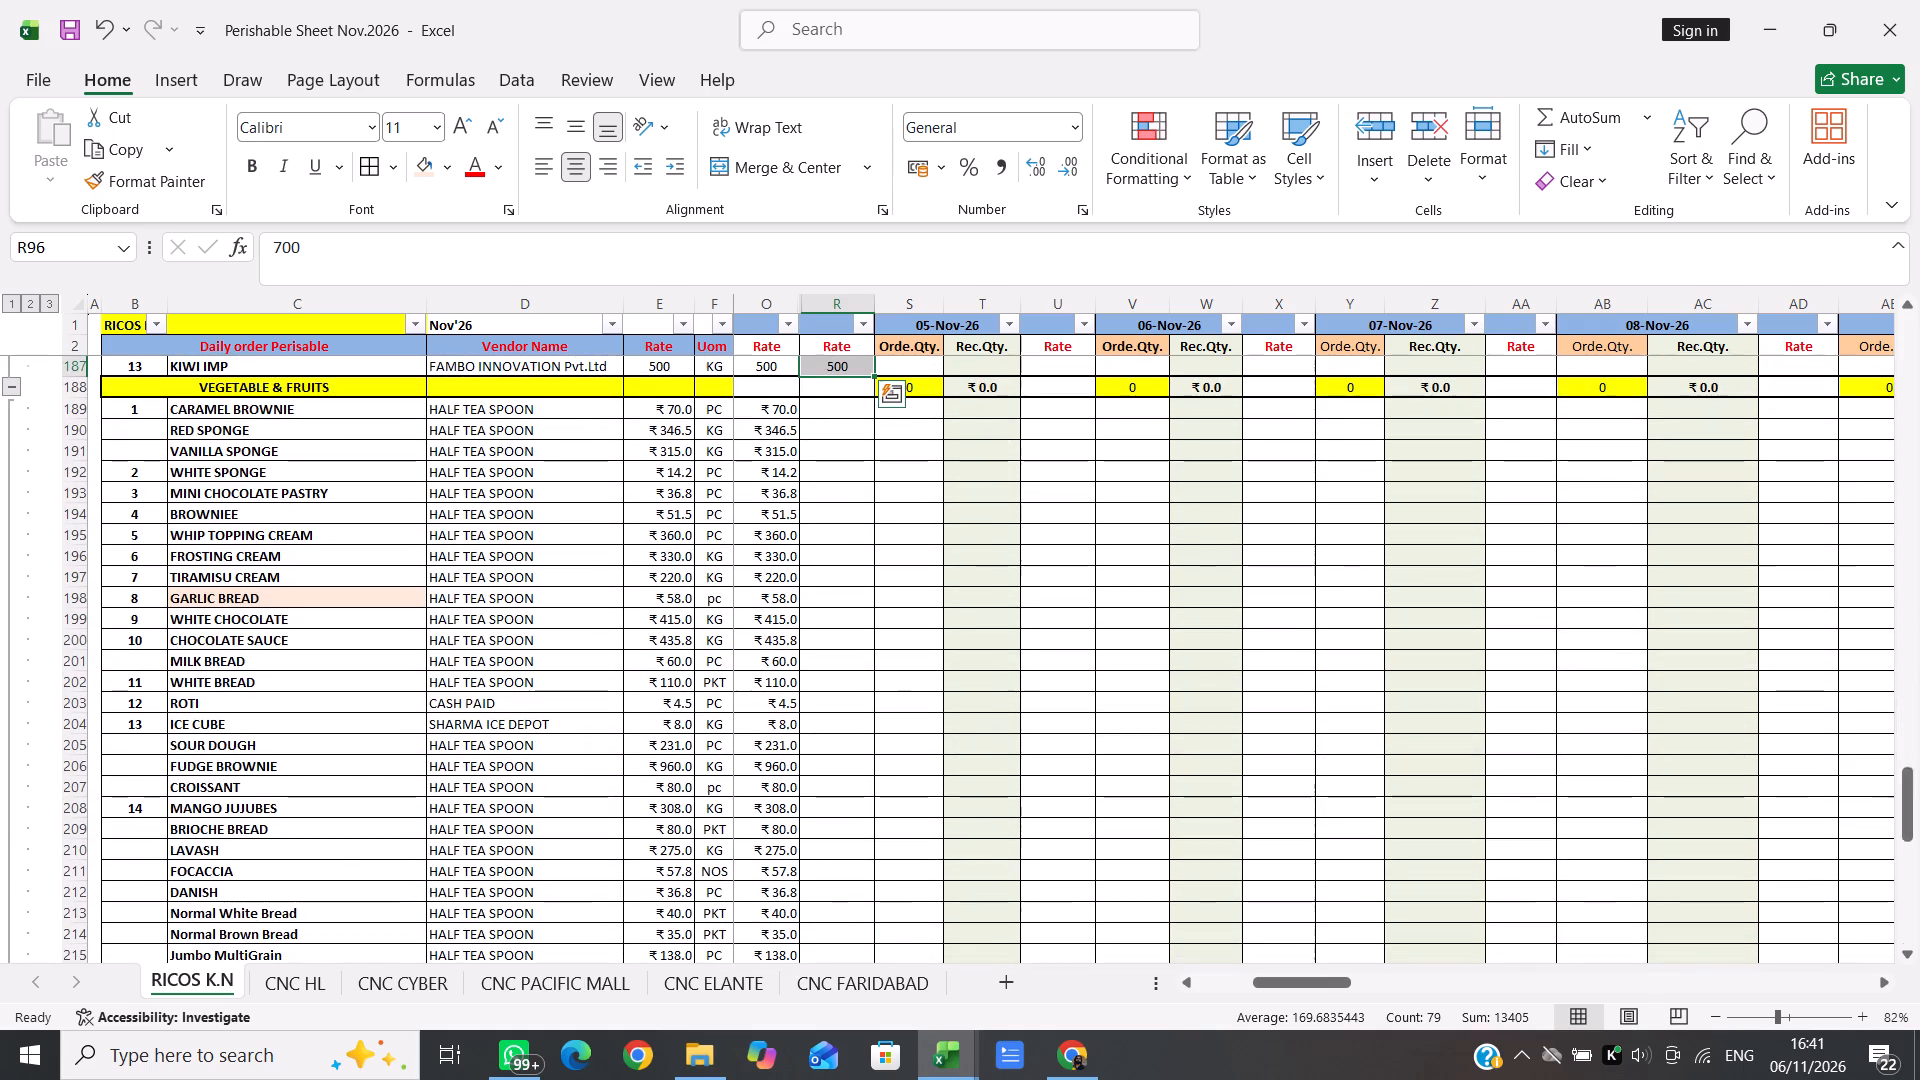
left_click(764, 412)
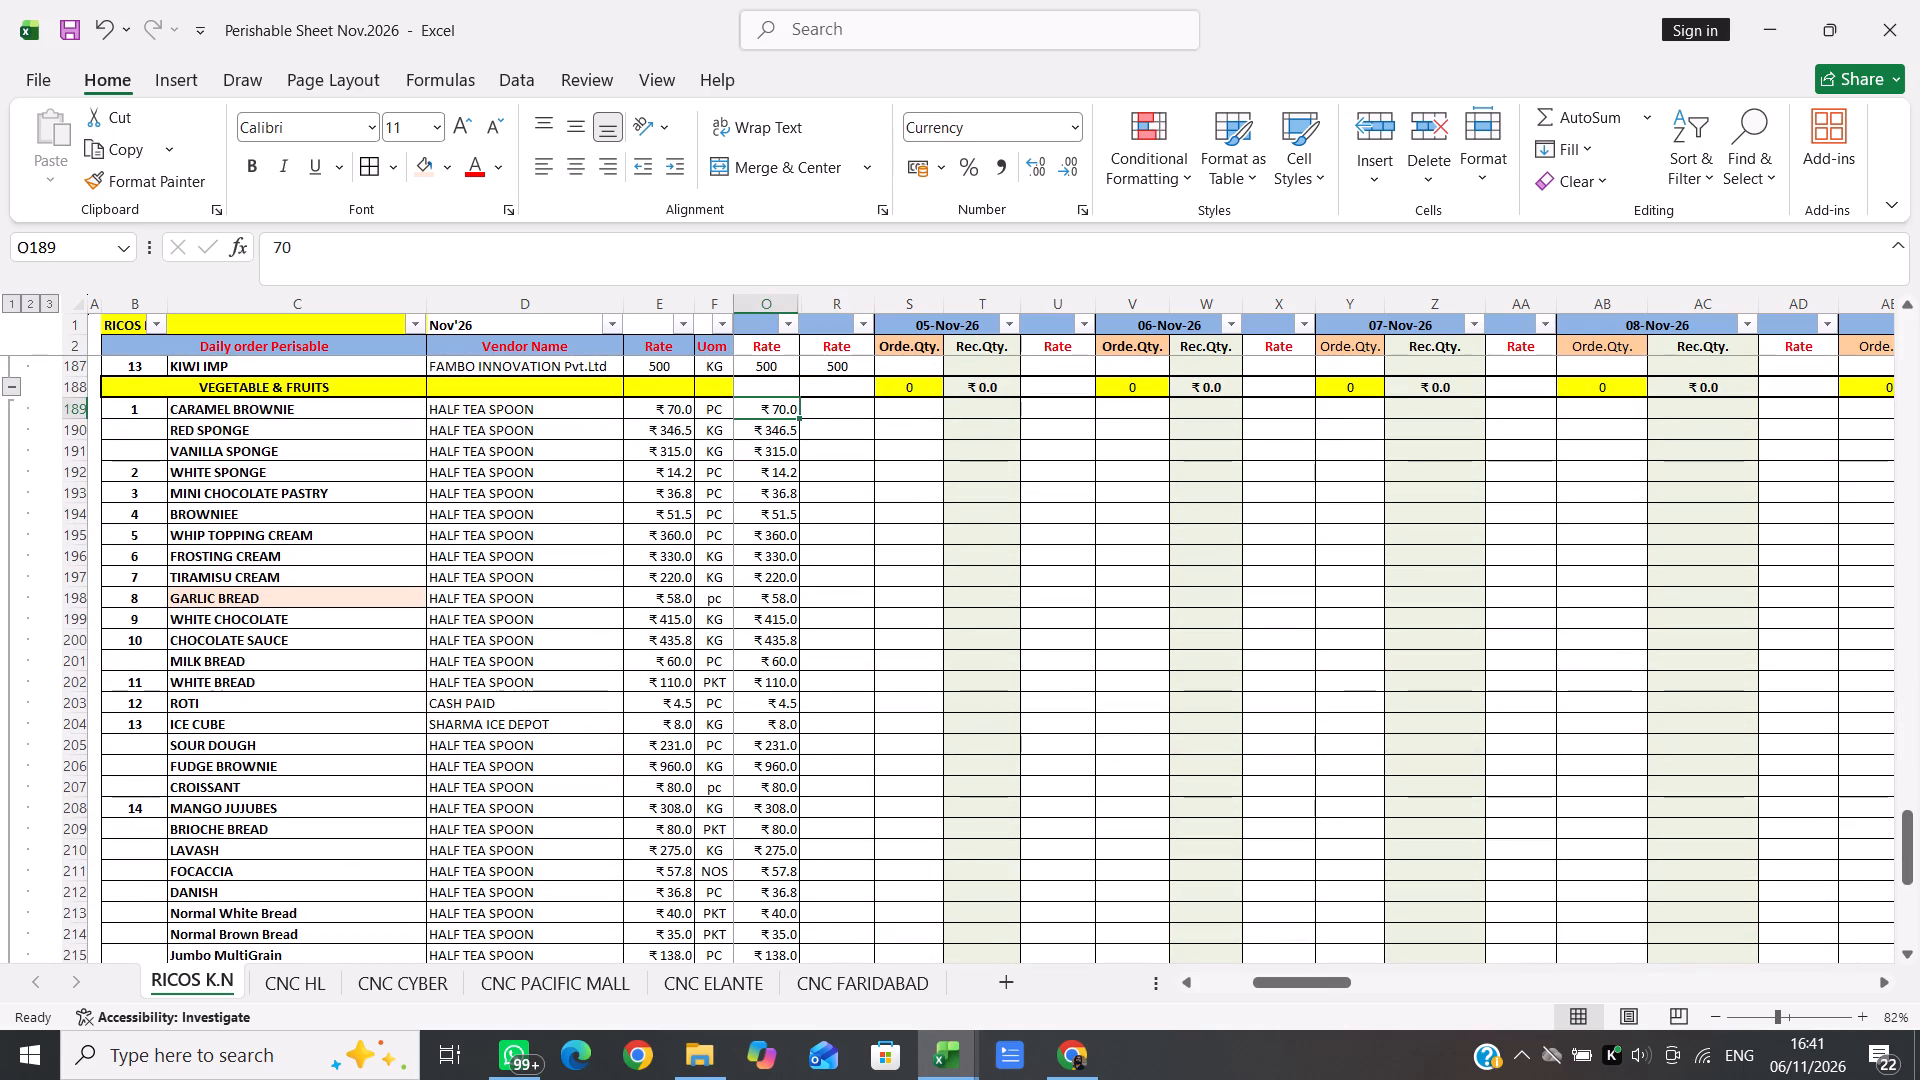
key("shift+Down")
key("shift+Down")
key("shift+Down")
key("shift+Down")
key("shift+Down")
key("shift+Down")
key("shift+Down")
key("shift+Down")
key("shift+Down")
key("shift+Down")
key("shift+Down")
key("shift+Down")
key("shift+Down")
key("shift+Down")
key("shift+Down")
key("shift+Down")
key("shift+Down")
key("shift+Down")
key("shift+Down")
key("shift+Down")
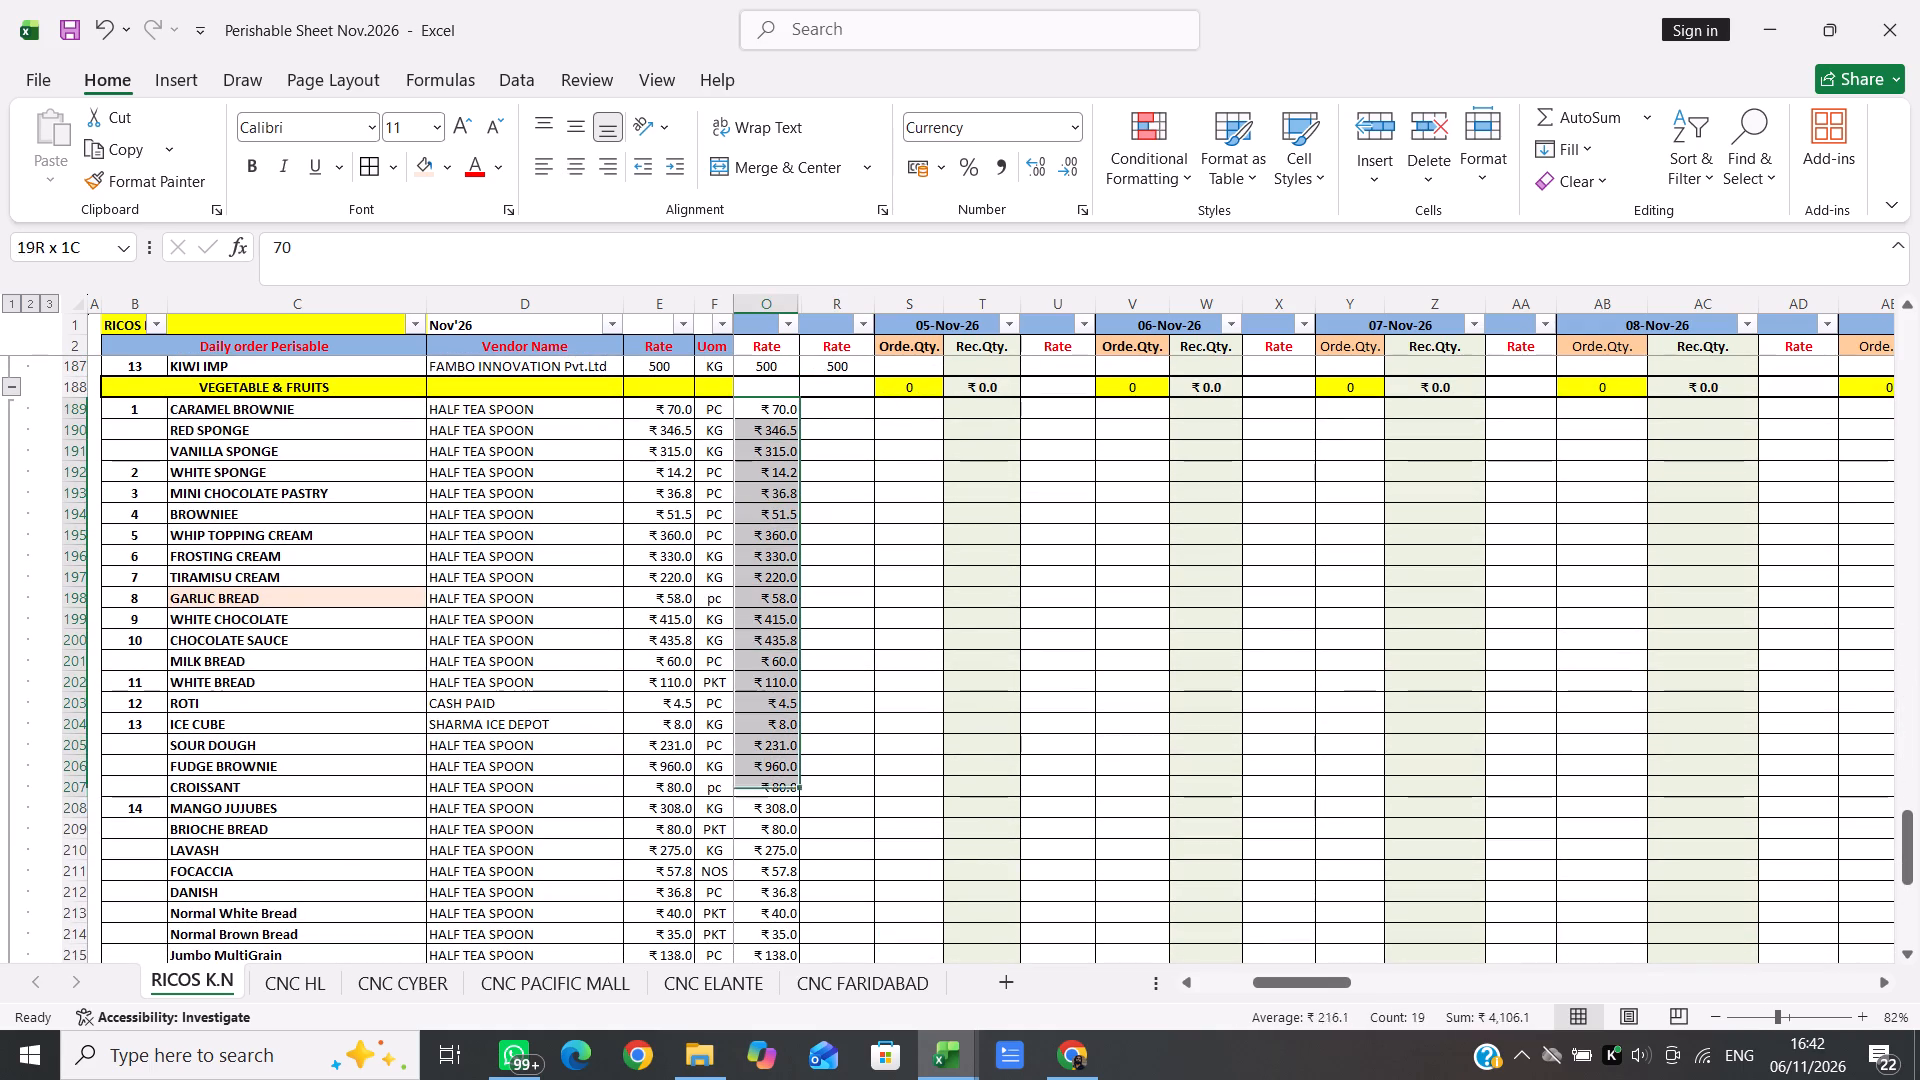
key("shift+Down")
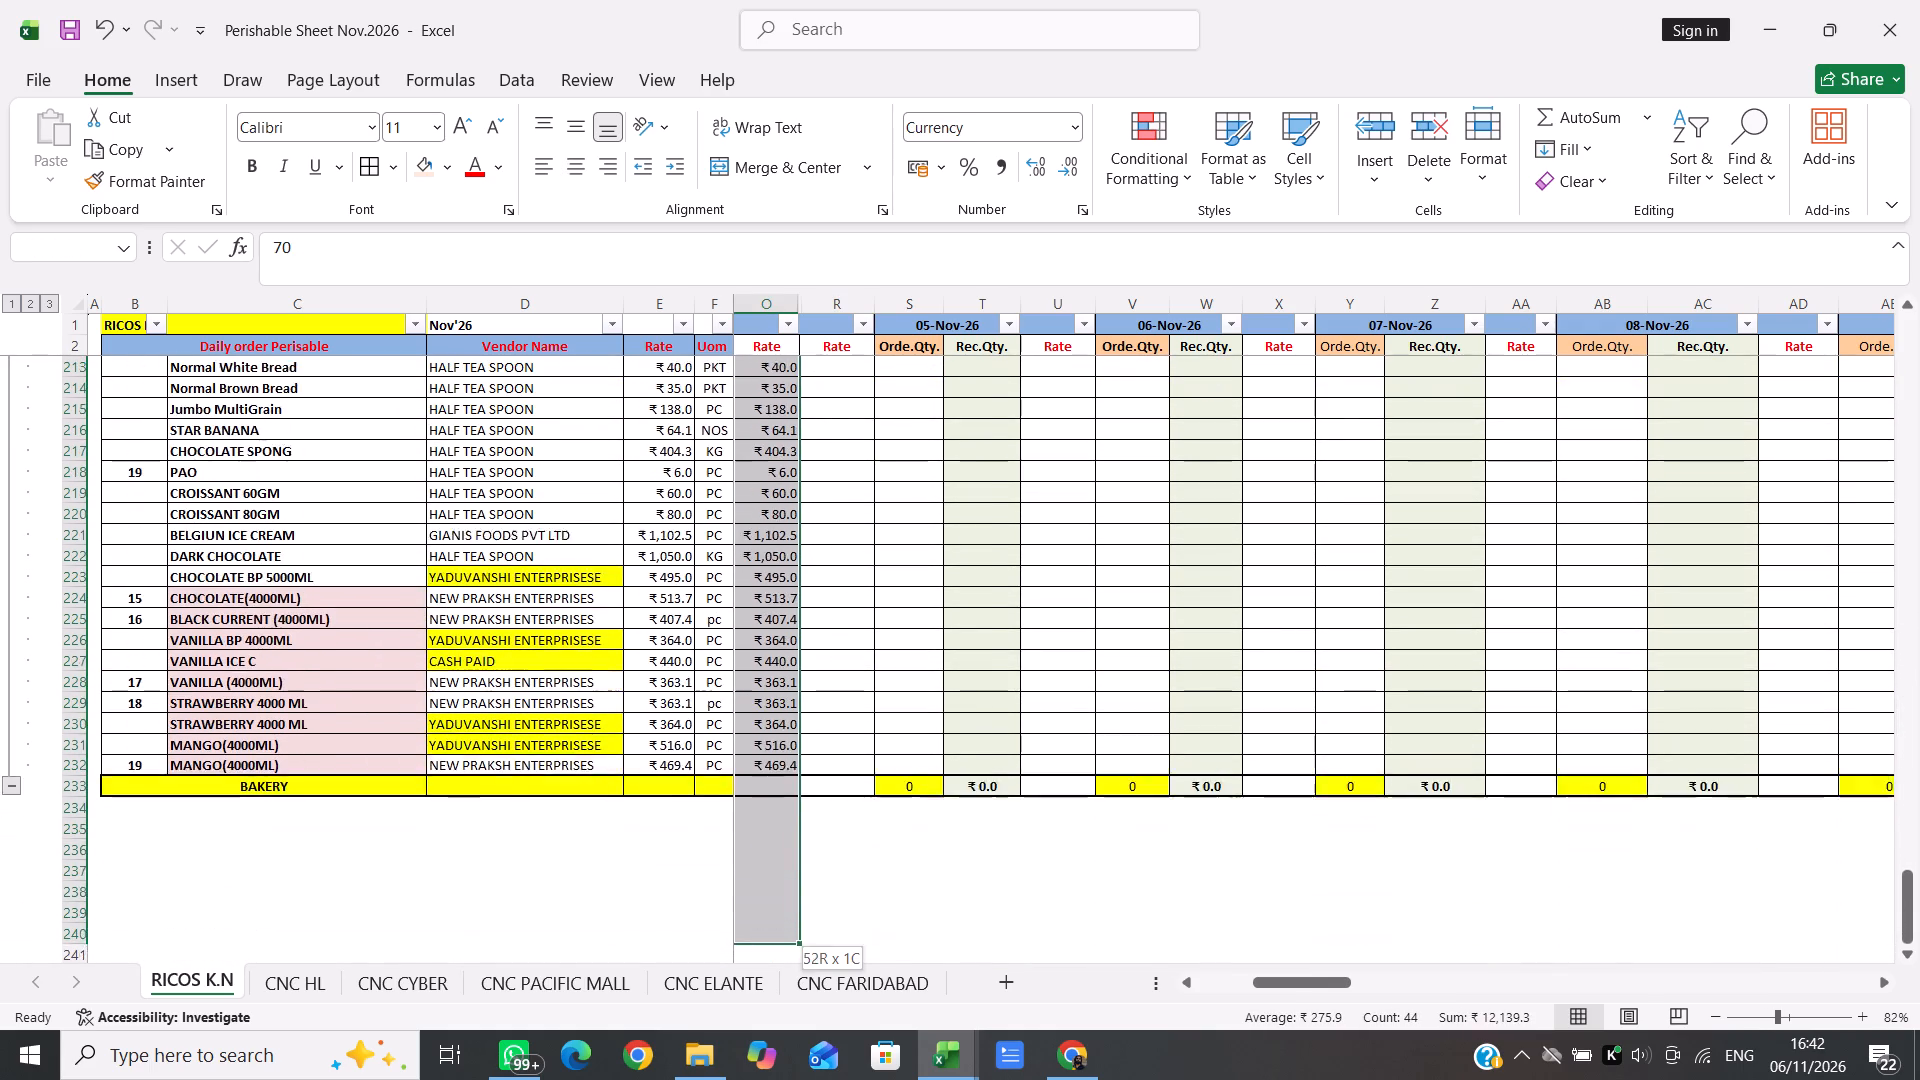
key("shift+Up")
key("shift+Down")
key("shift+Up")
key("shift+Up")
key("shift+Up")
key("shift+Up")
key("shift+Up")
key("shift+Up")
key("shift+Up")
key("shift+Up")
key("shift+Up")
key("shift+Up")
key("shift+Up")
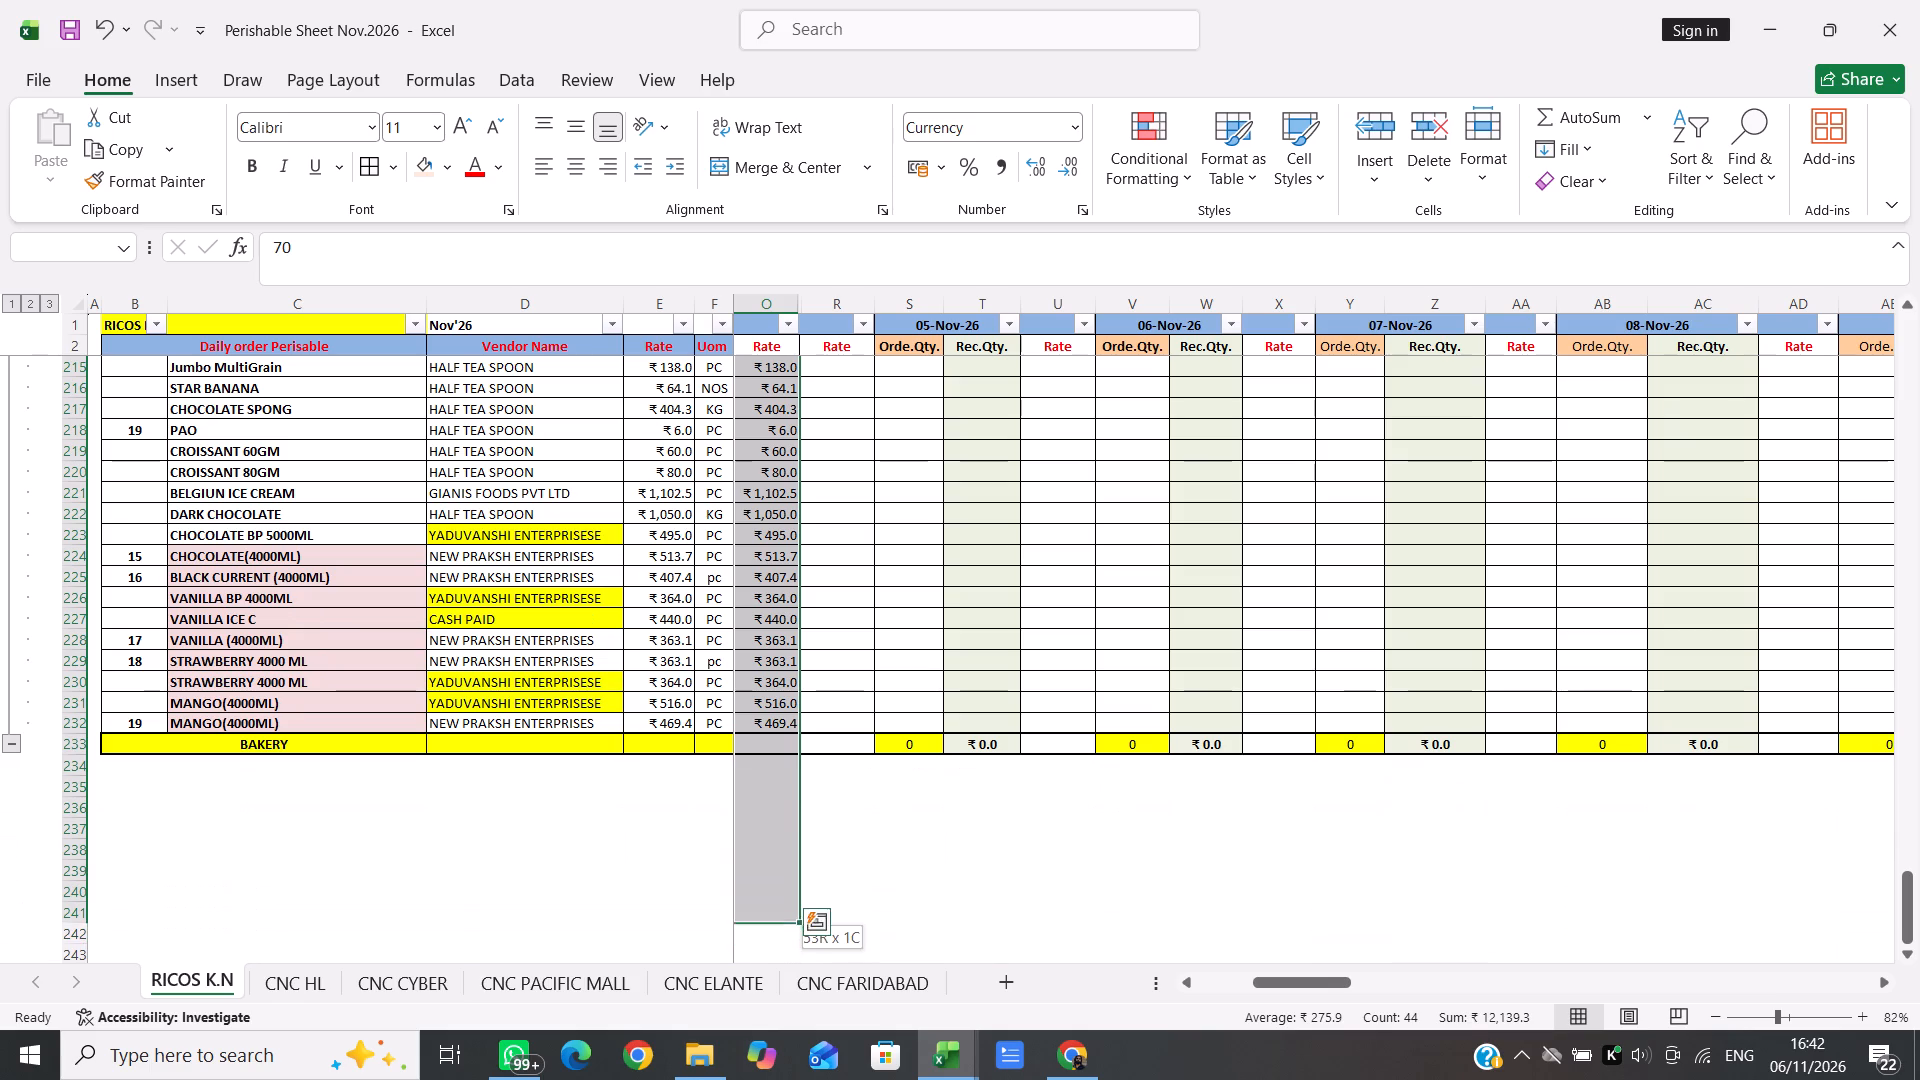
key("shift+Down")
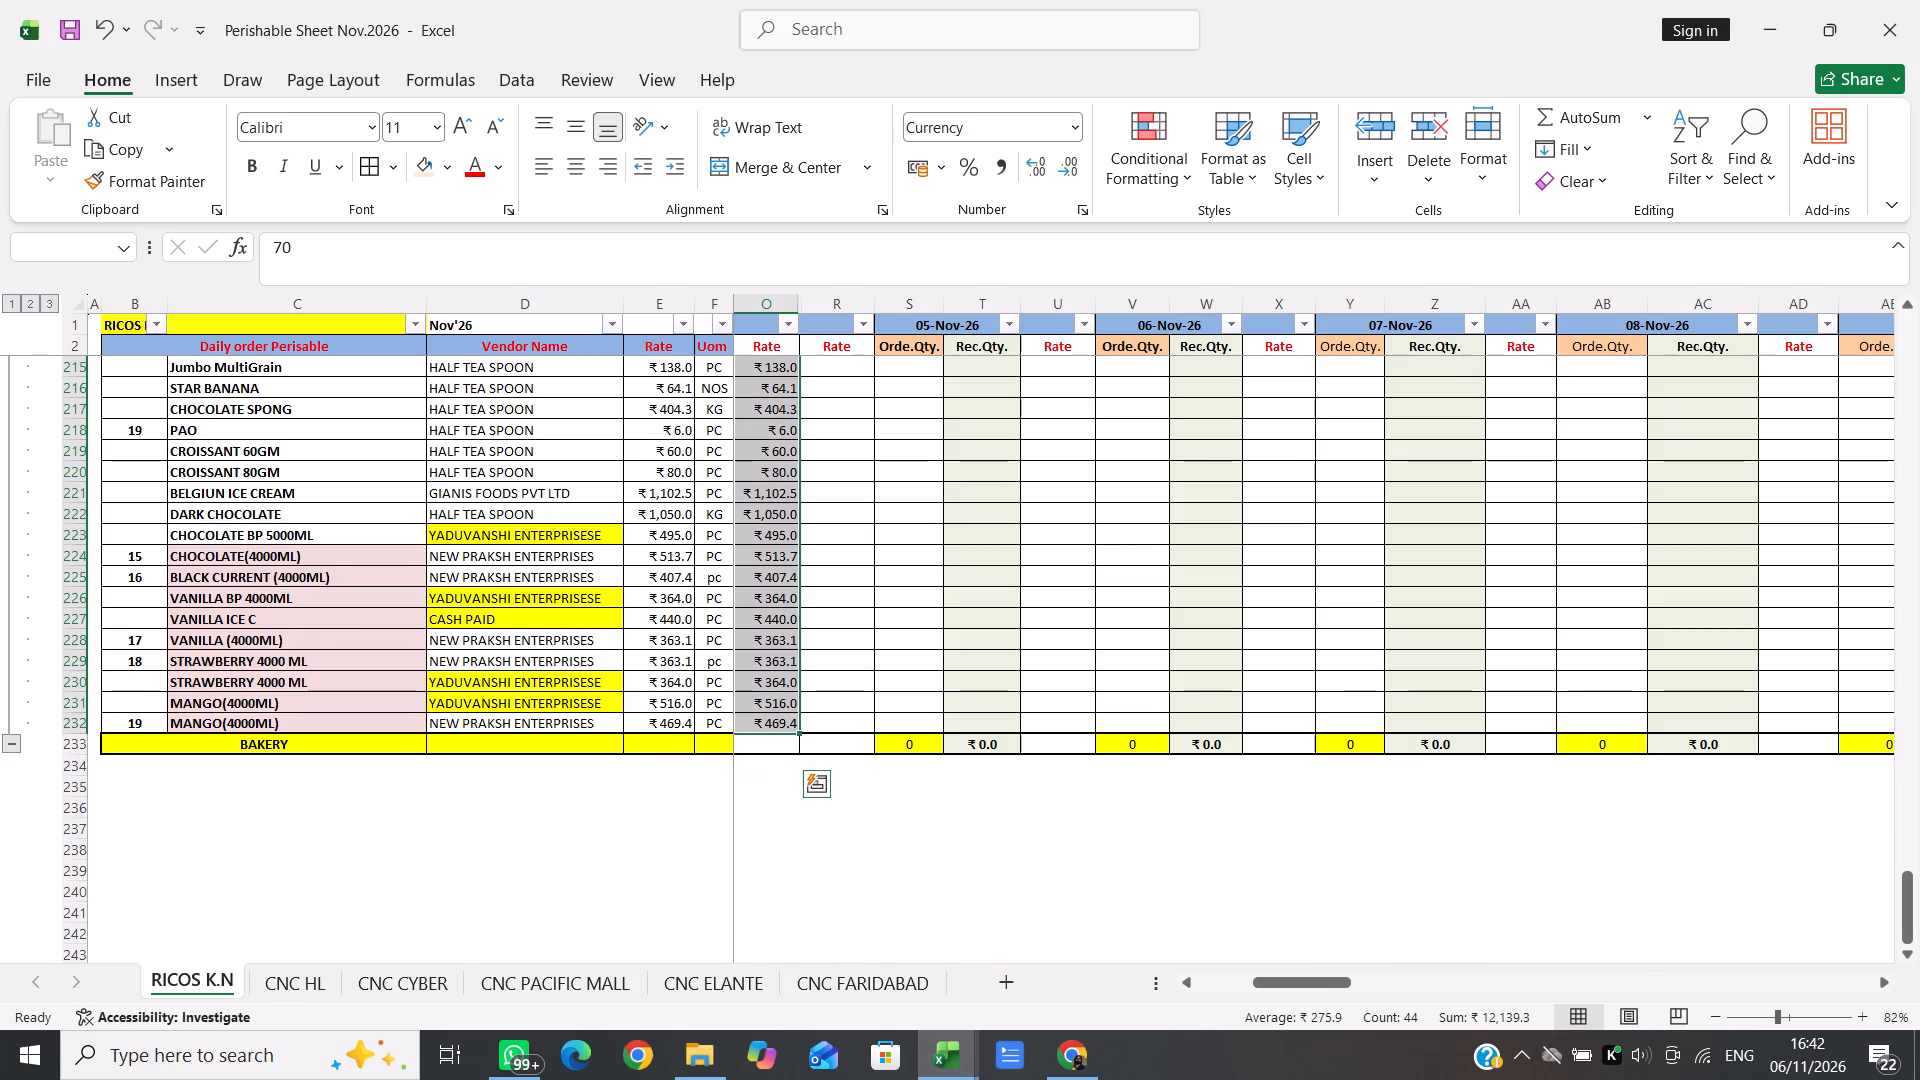
key("ctrl+c")
key("Right")
key("Return")
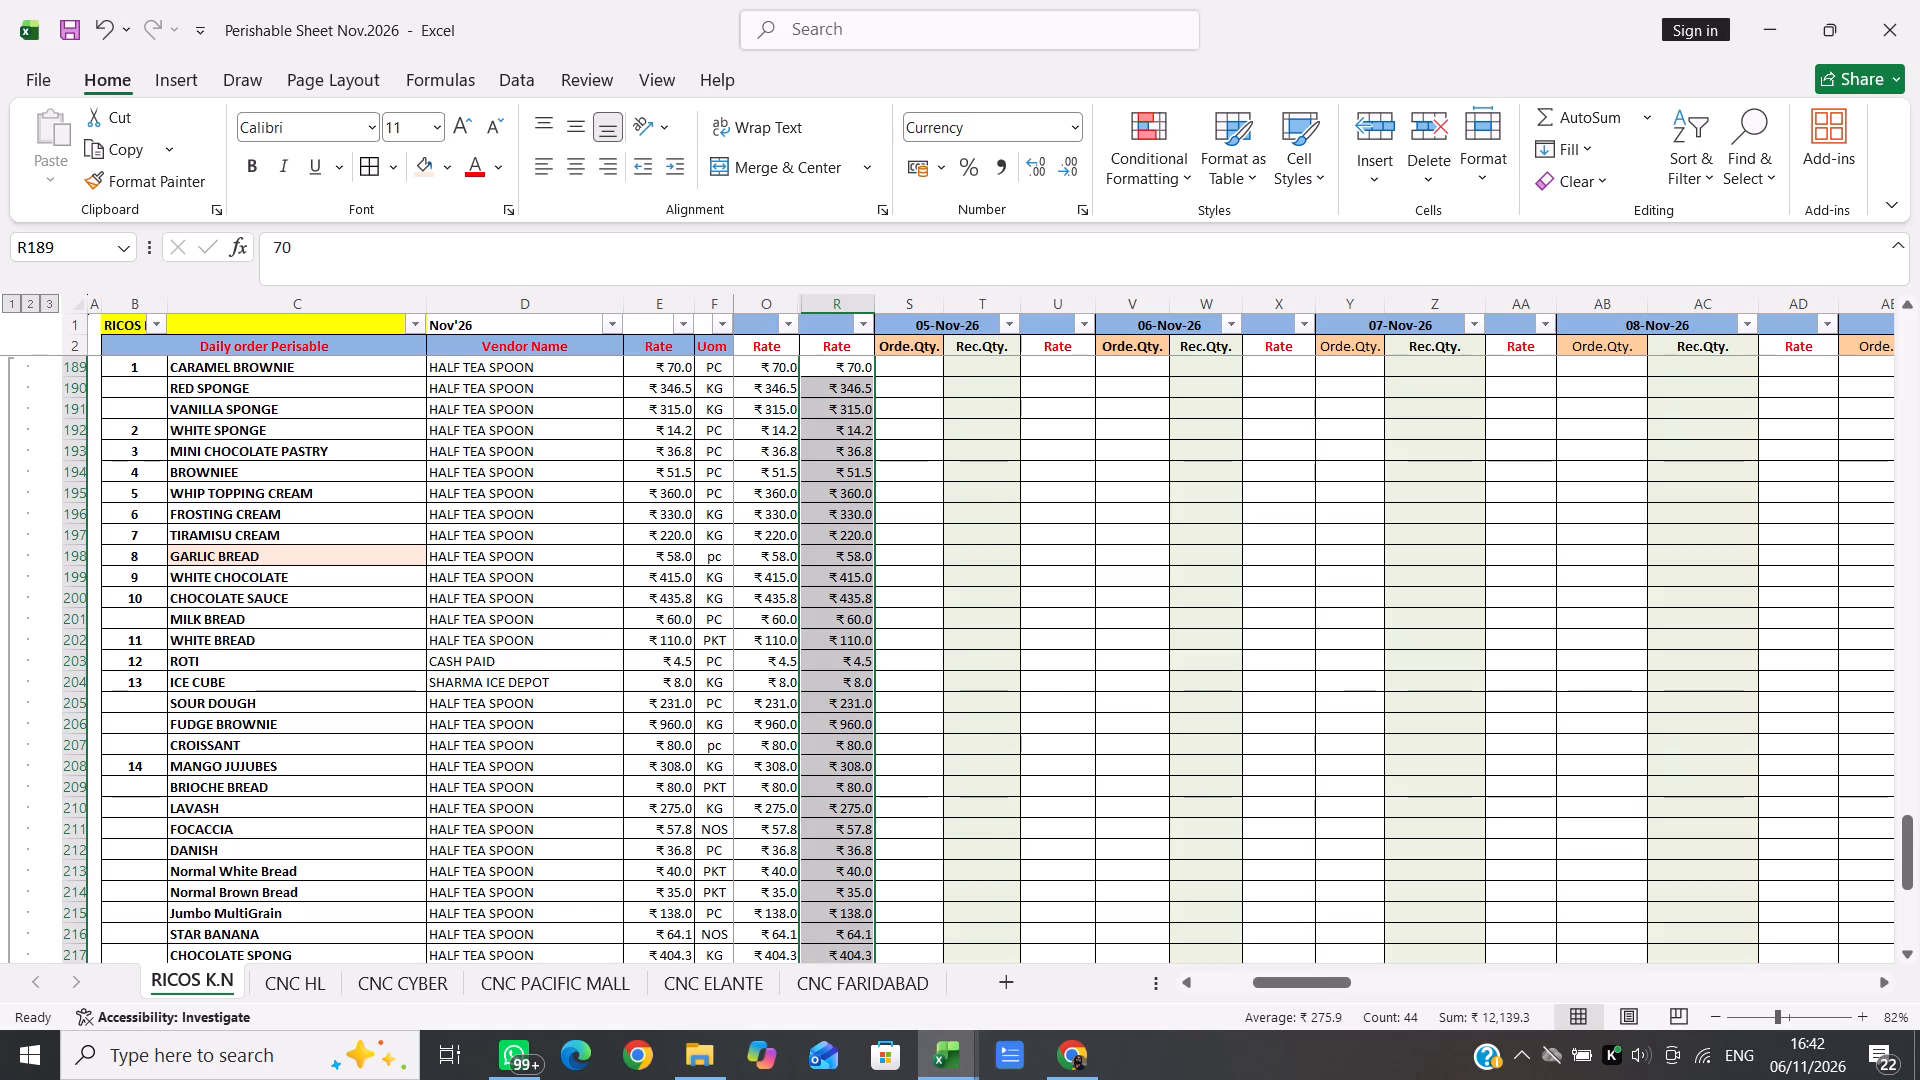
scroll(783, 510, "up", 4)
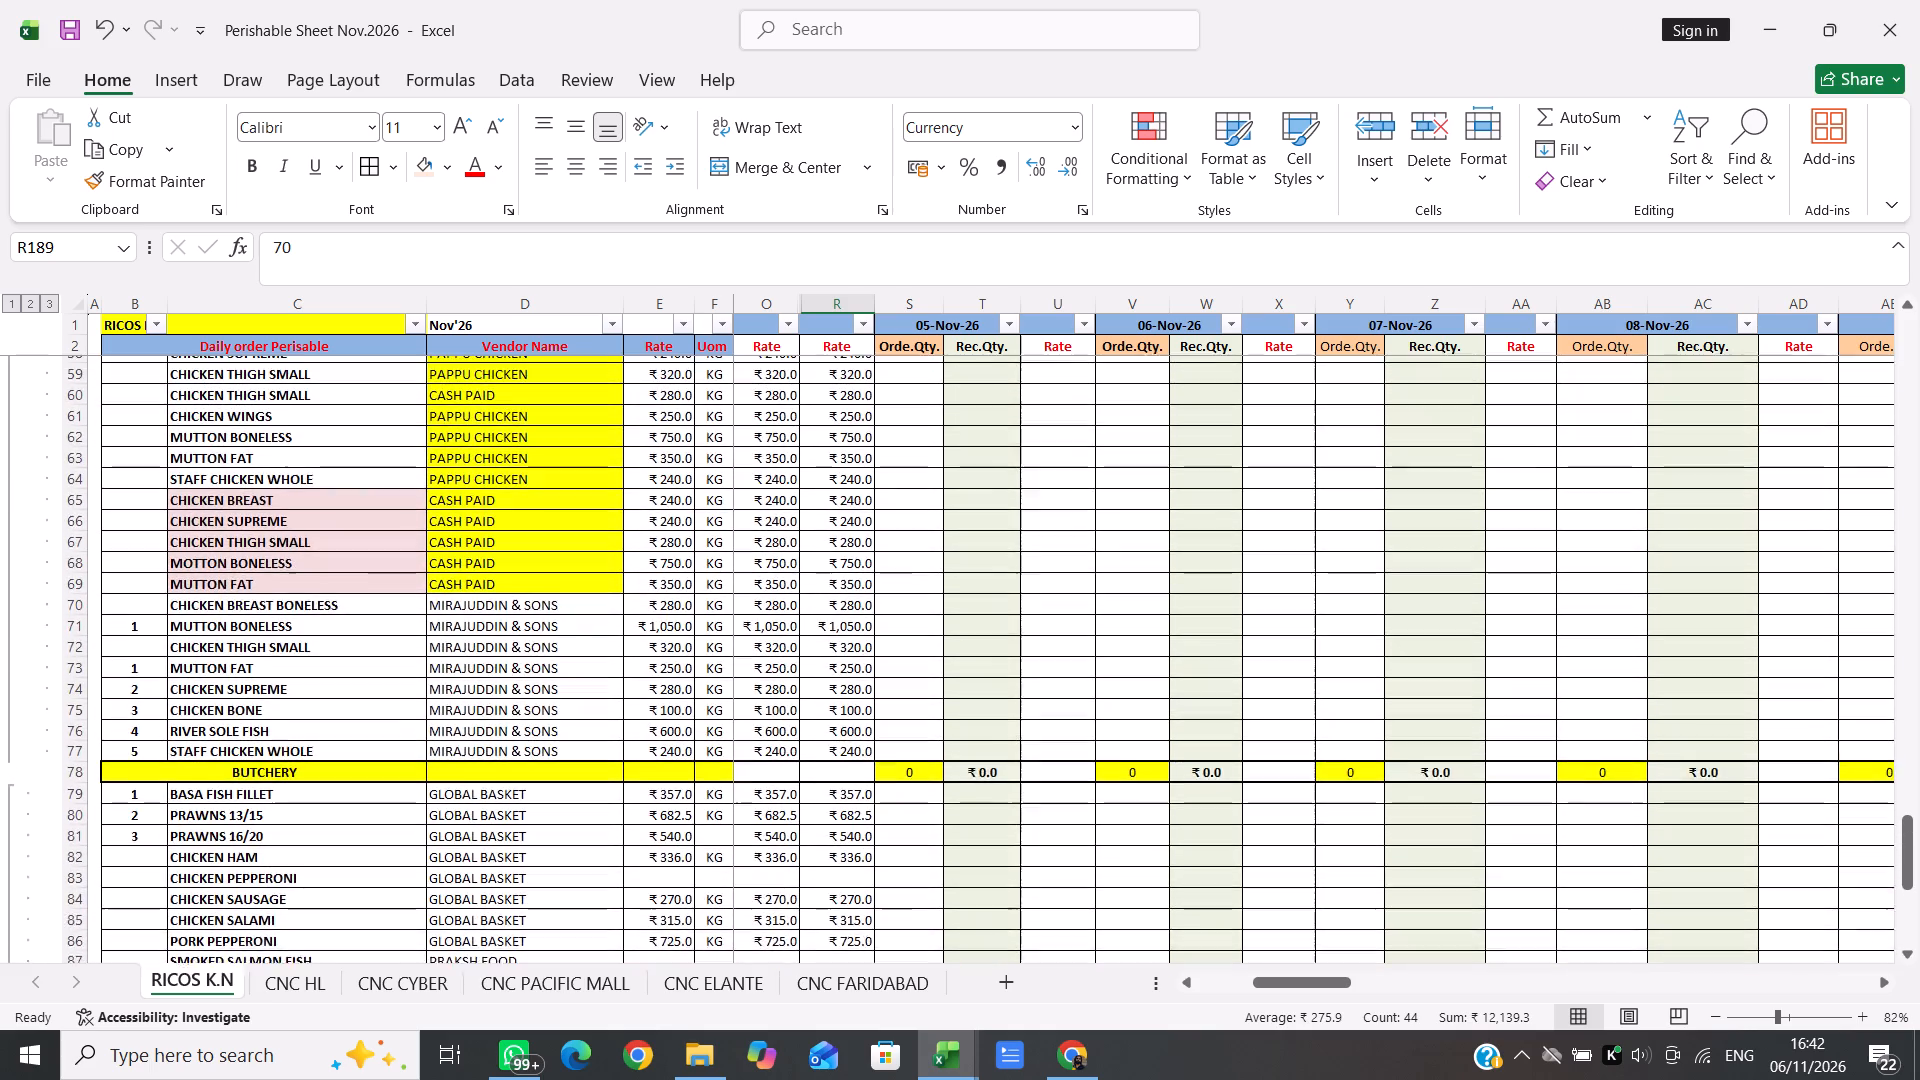
Review the copied rates in Rate column R against the earlier dates' rates and quantities, from the DAIRY section through VEGETABLE & FRUITS.
scroll(783, 510, "up", 5)
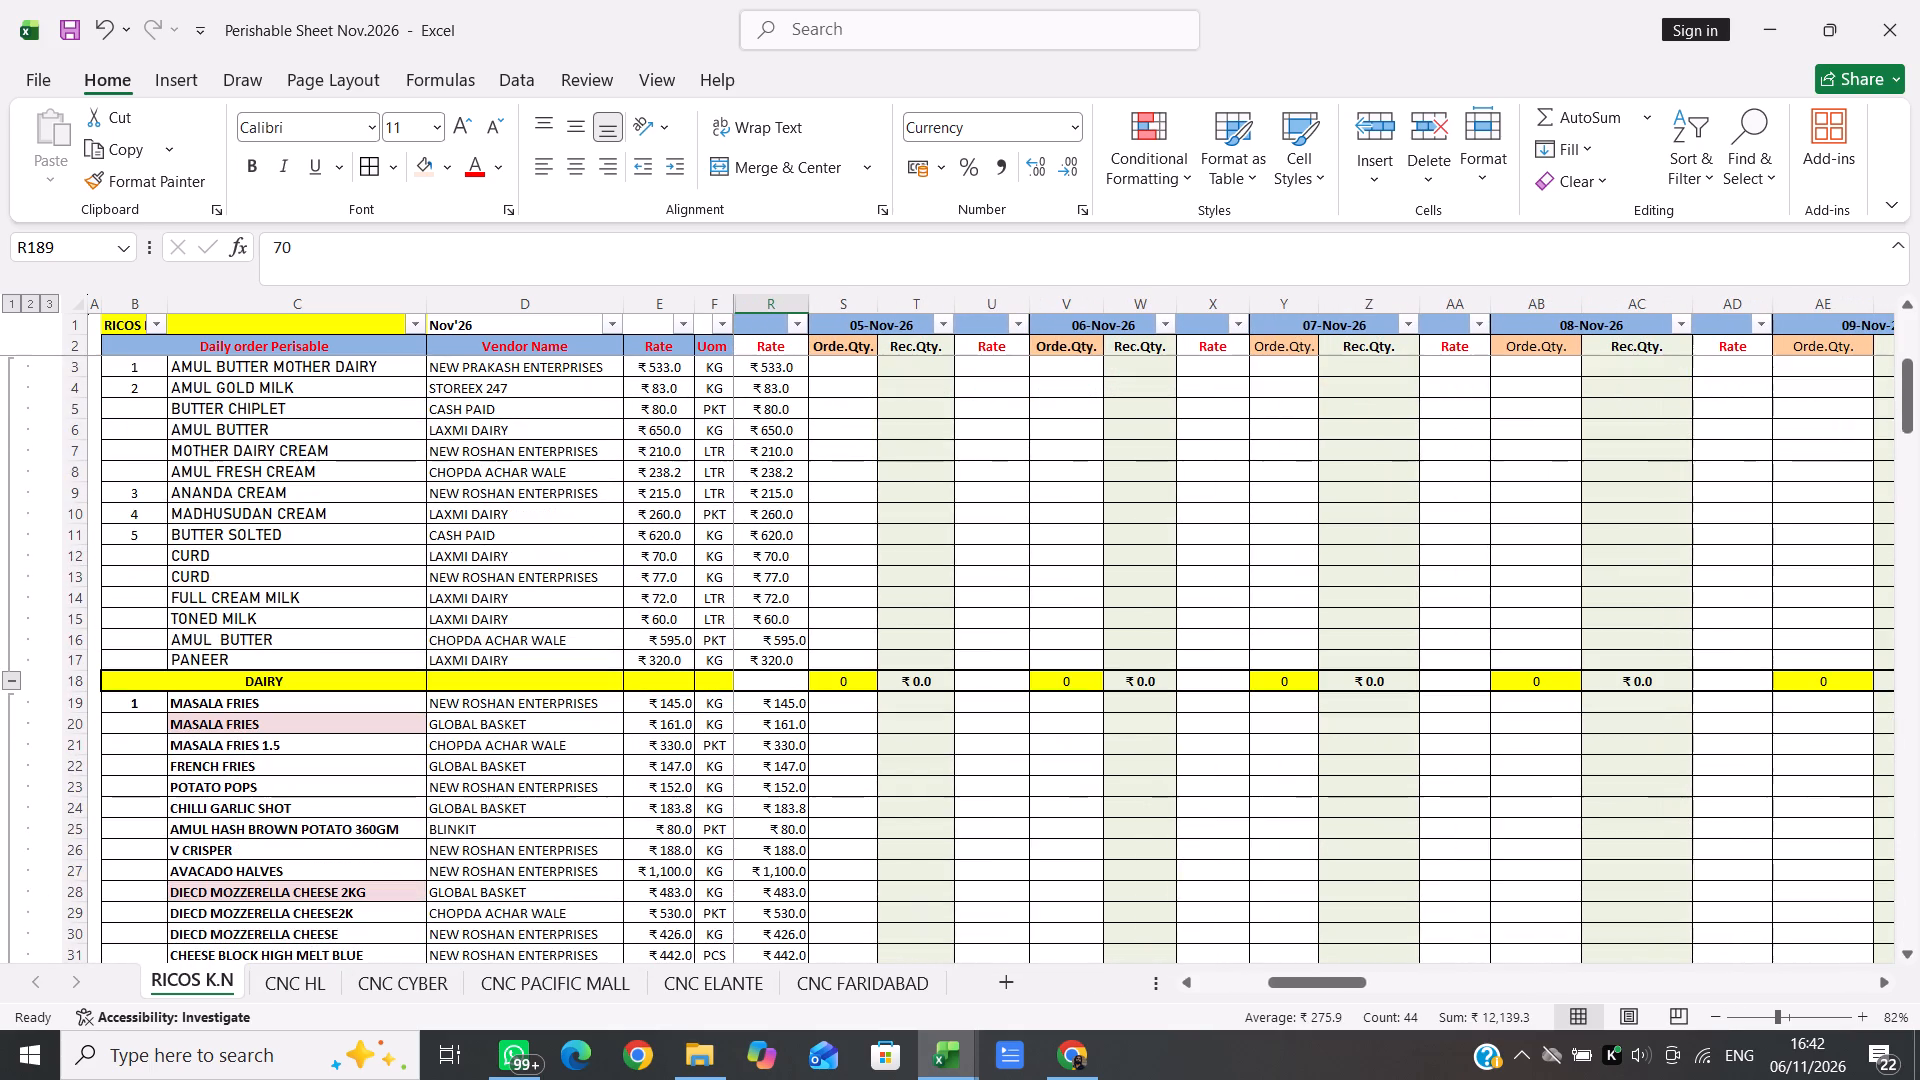
left_click(845, 495)
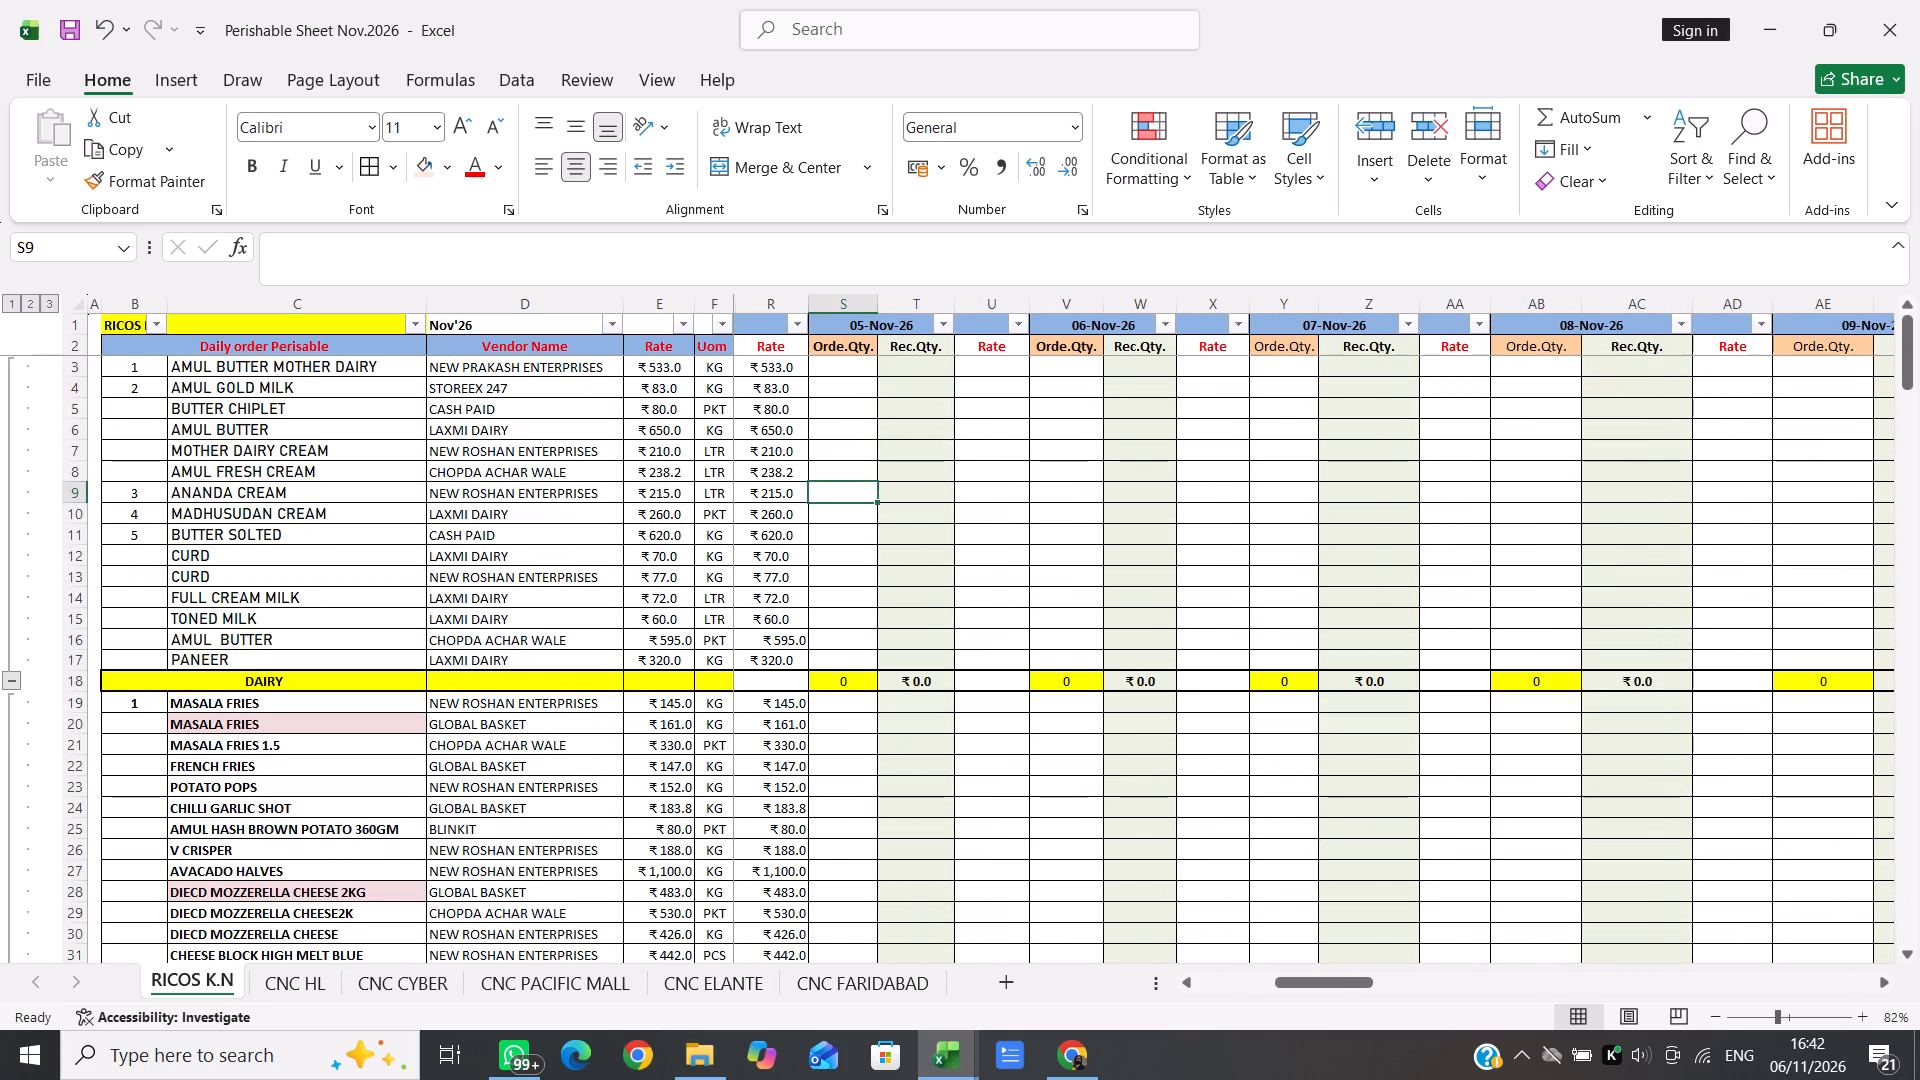
scroll(845, 495, "down", 4)
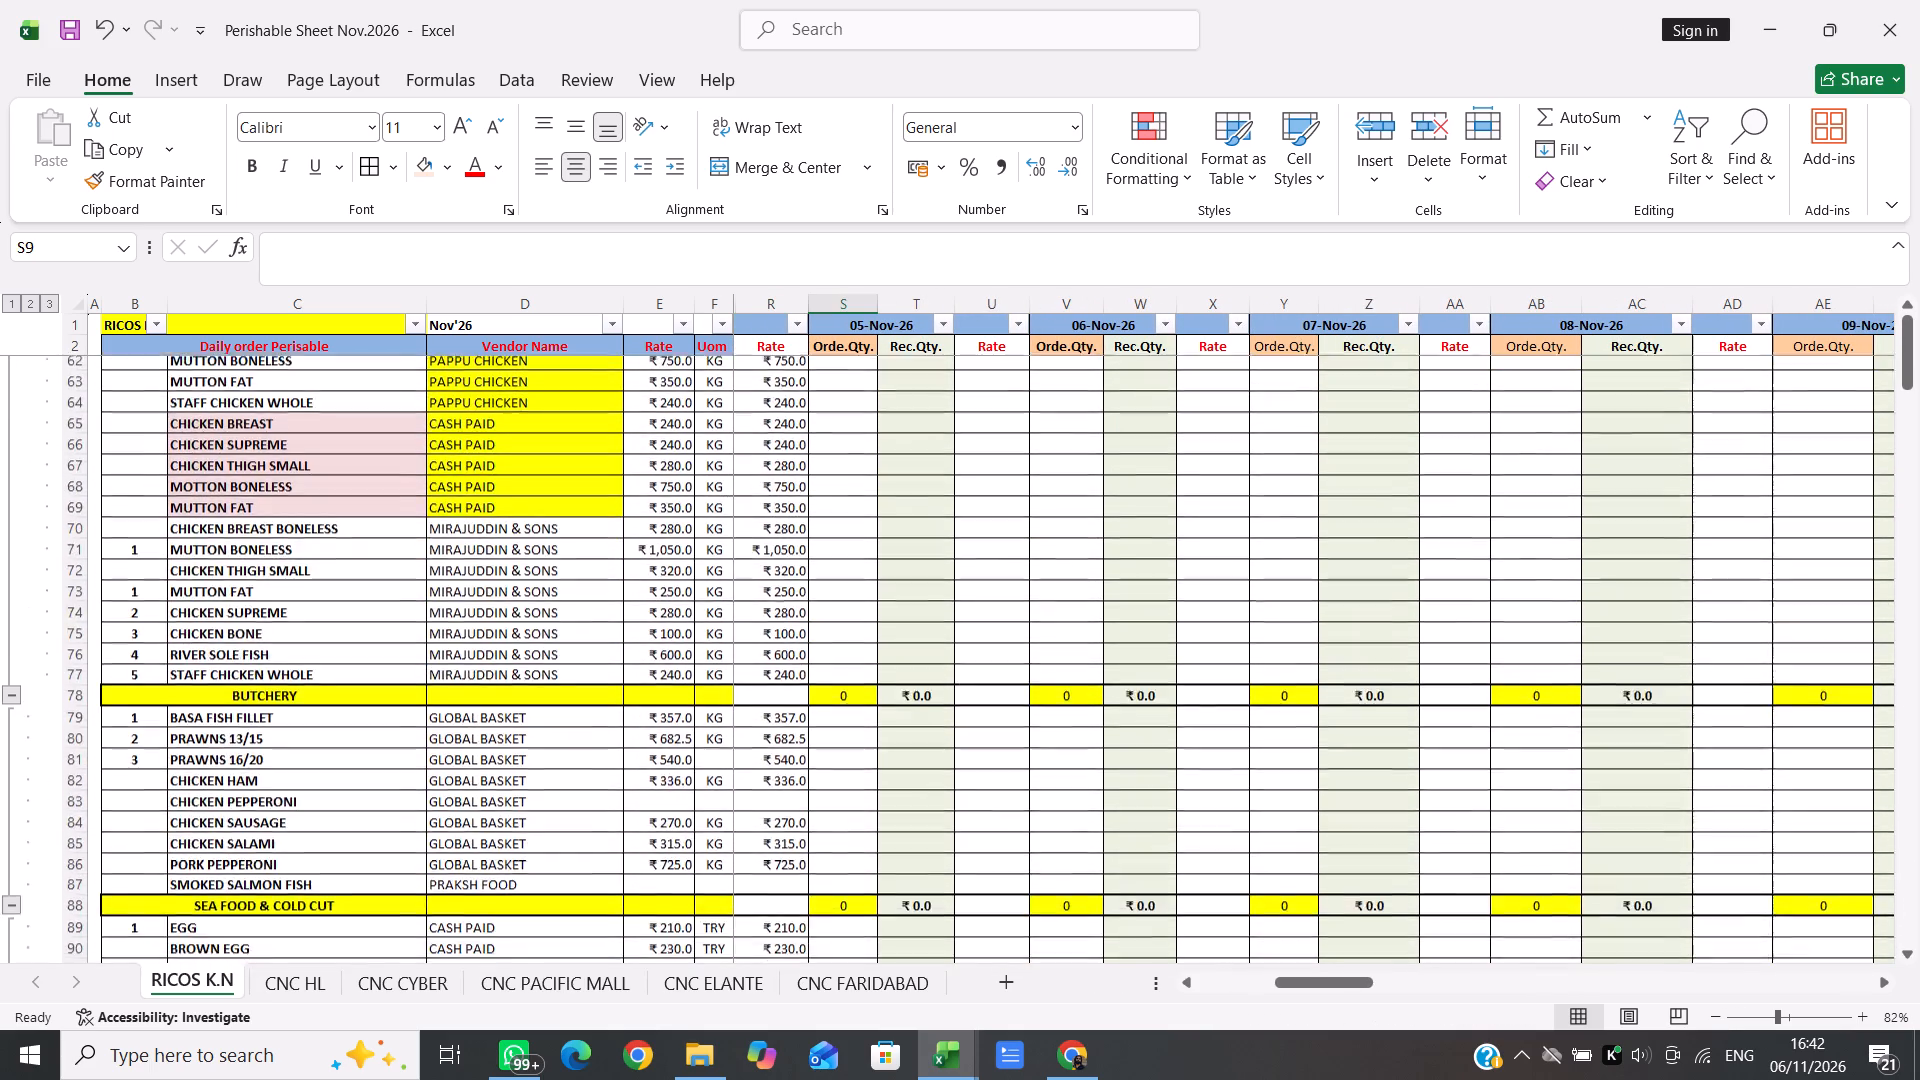
scroll(845, 495, "down", 2)
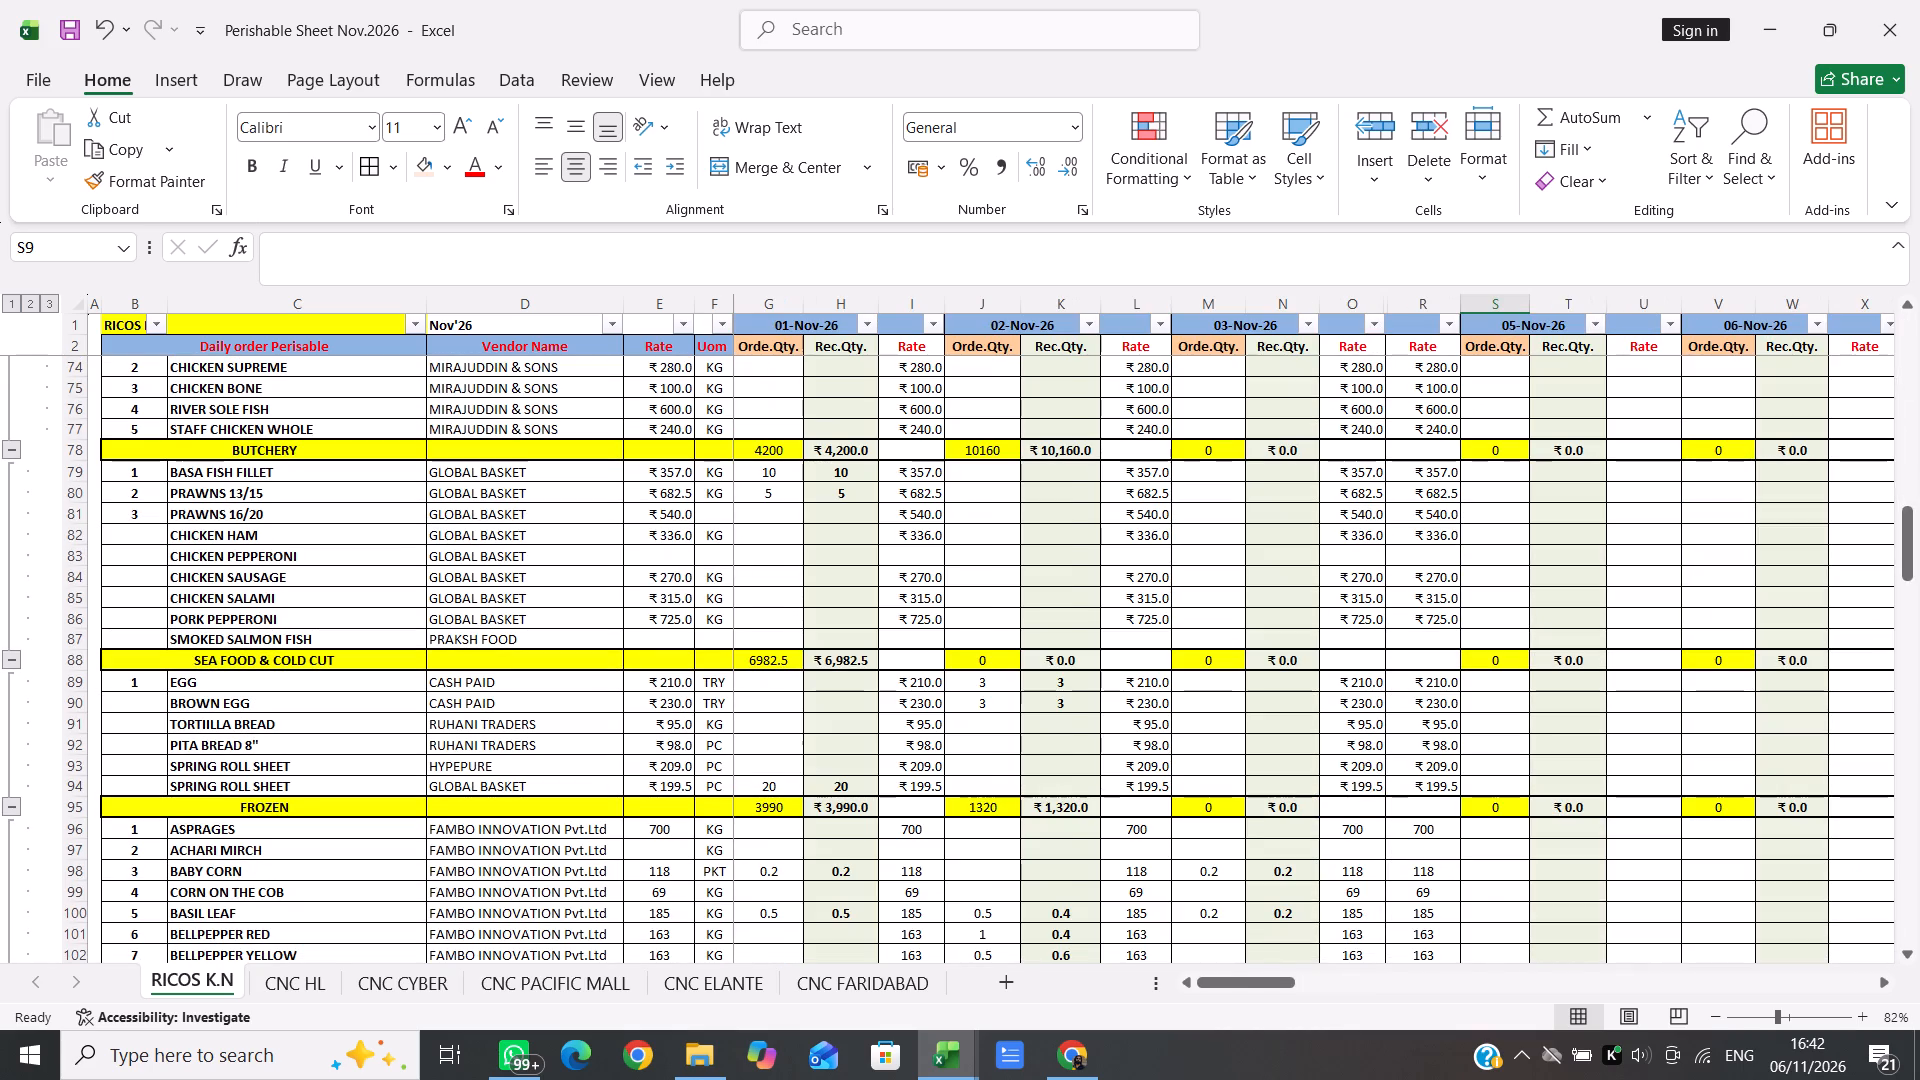
scroll(845, 495, "right", 1)
scroll(845, 495, "down", 1)
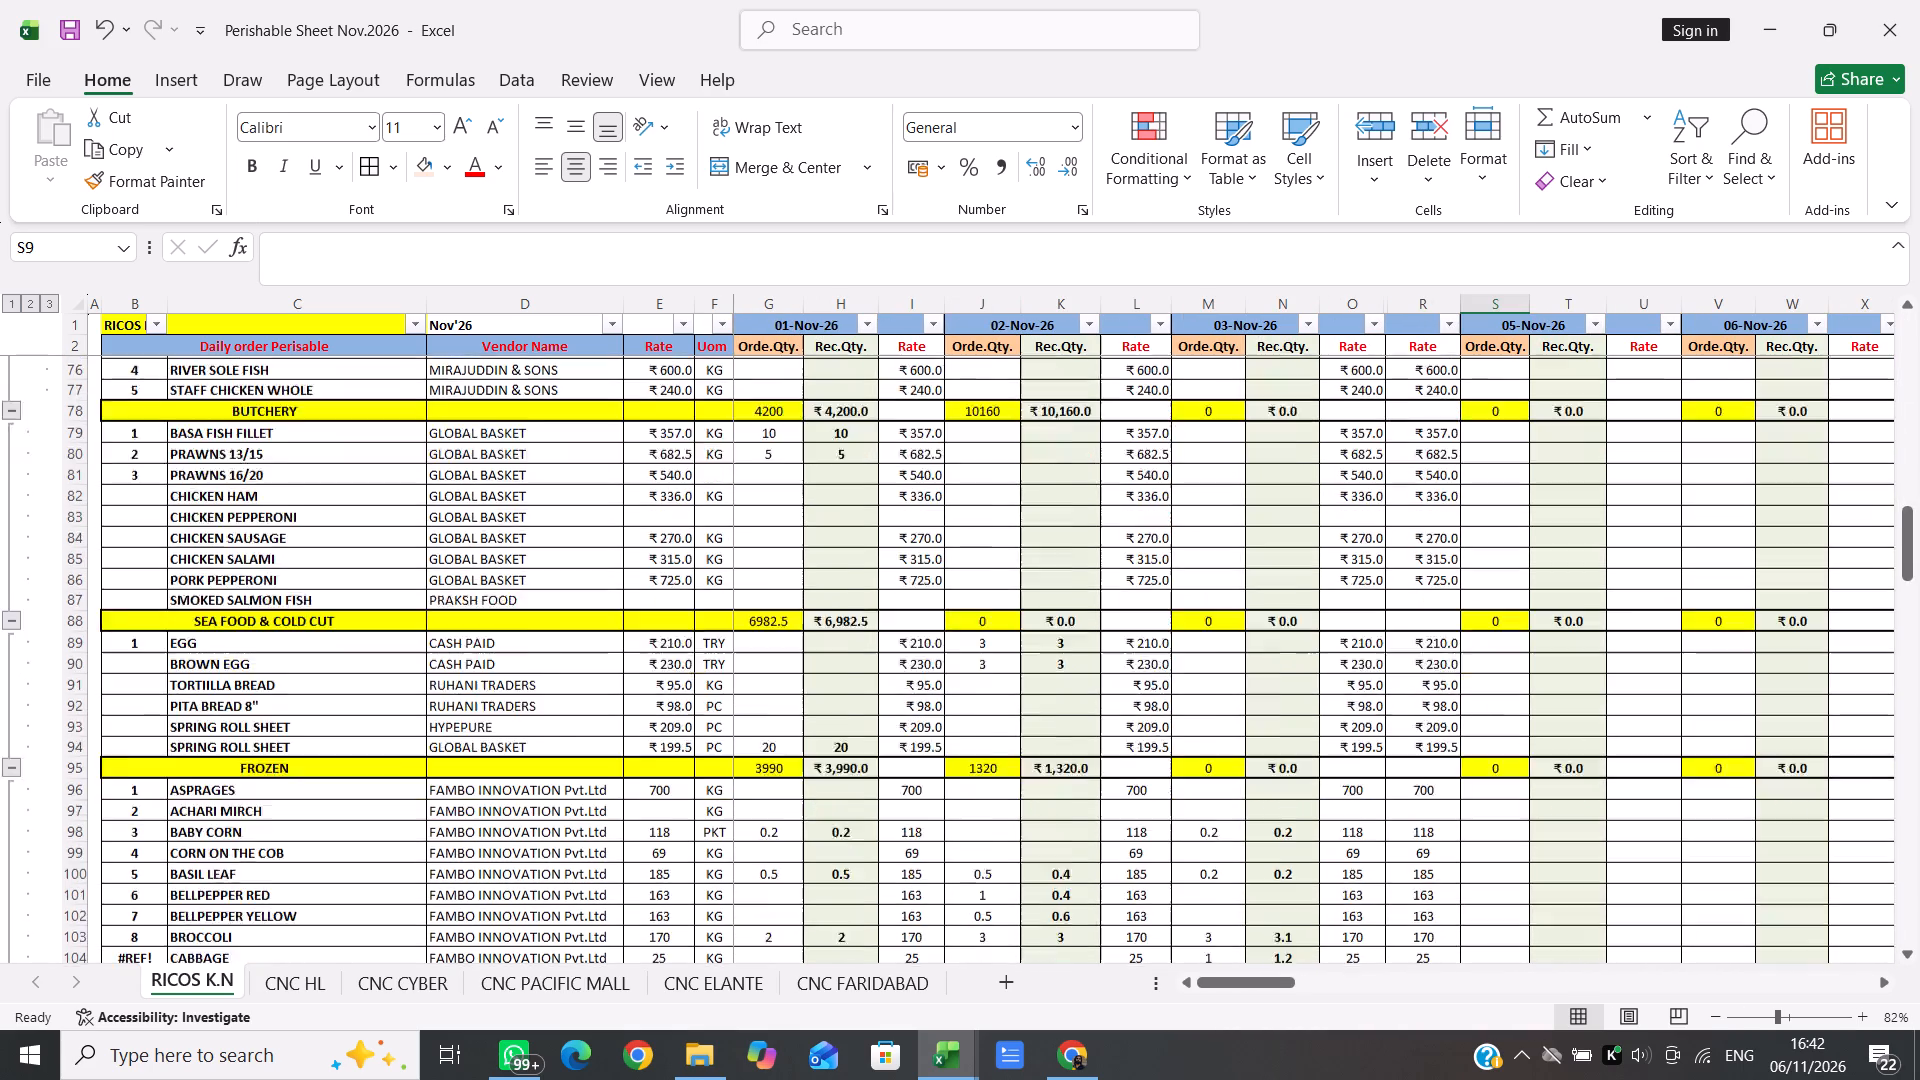
scroll(845, 495, "down", 2)
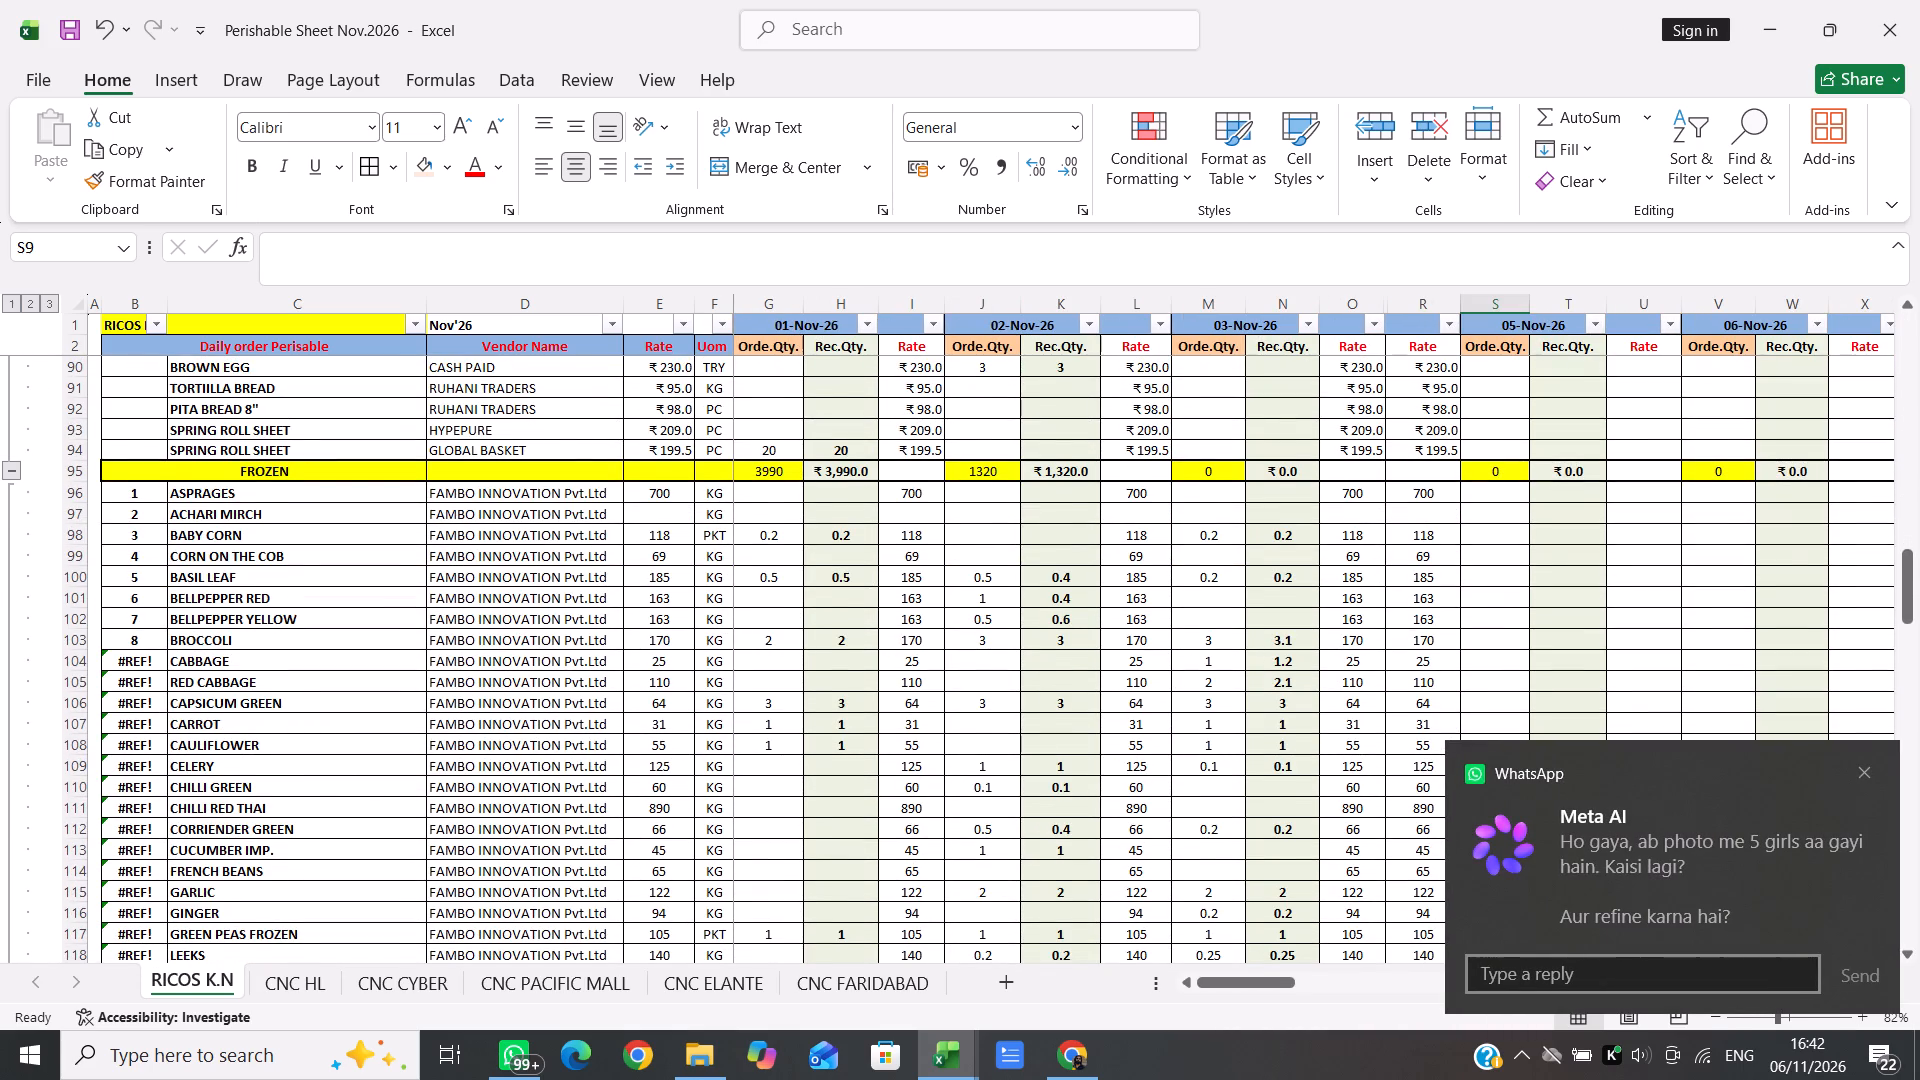
scroll(845, 495, "up", 5)
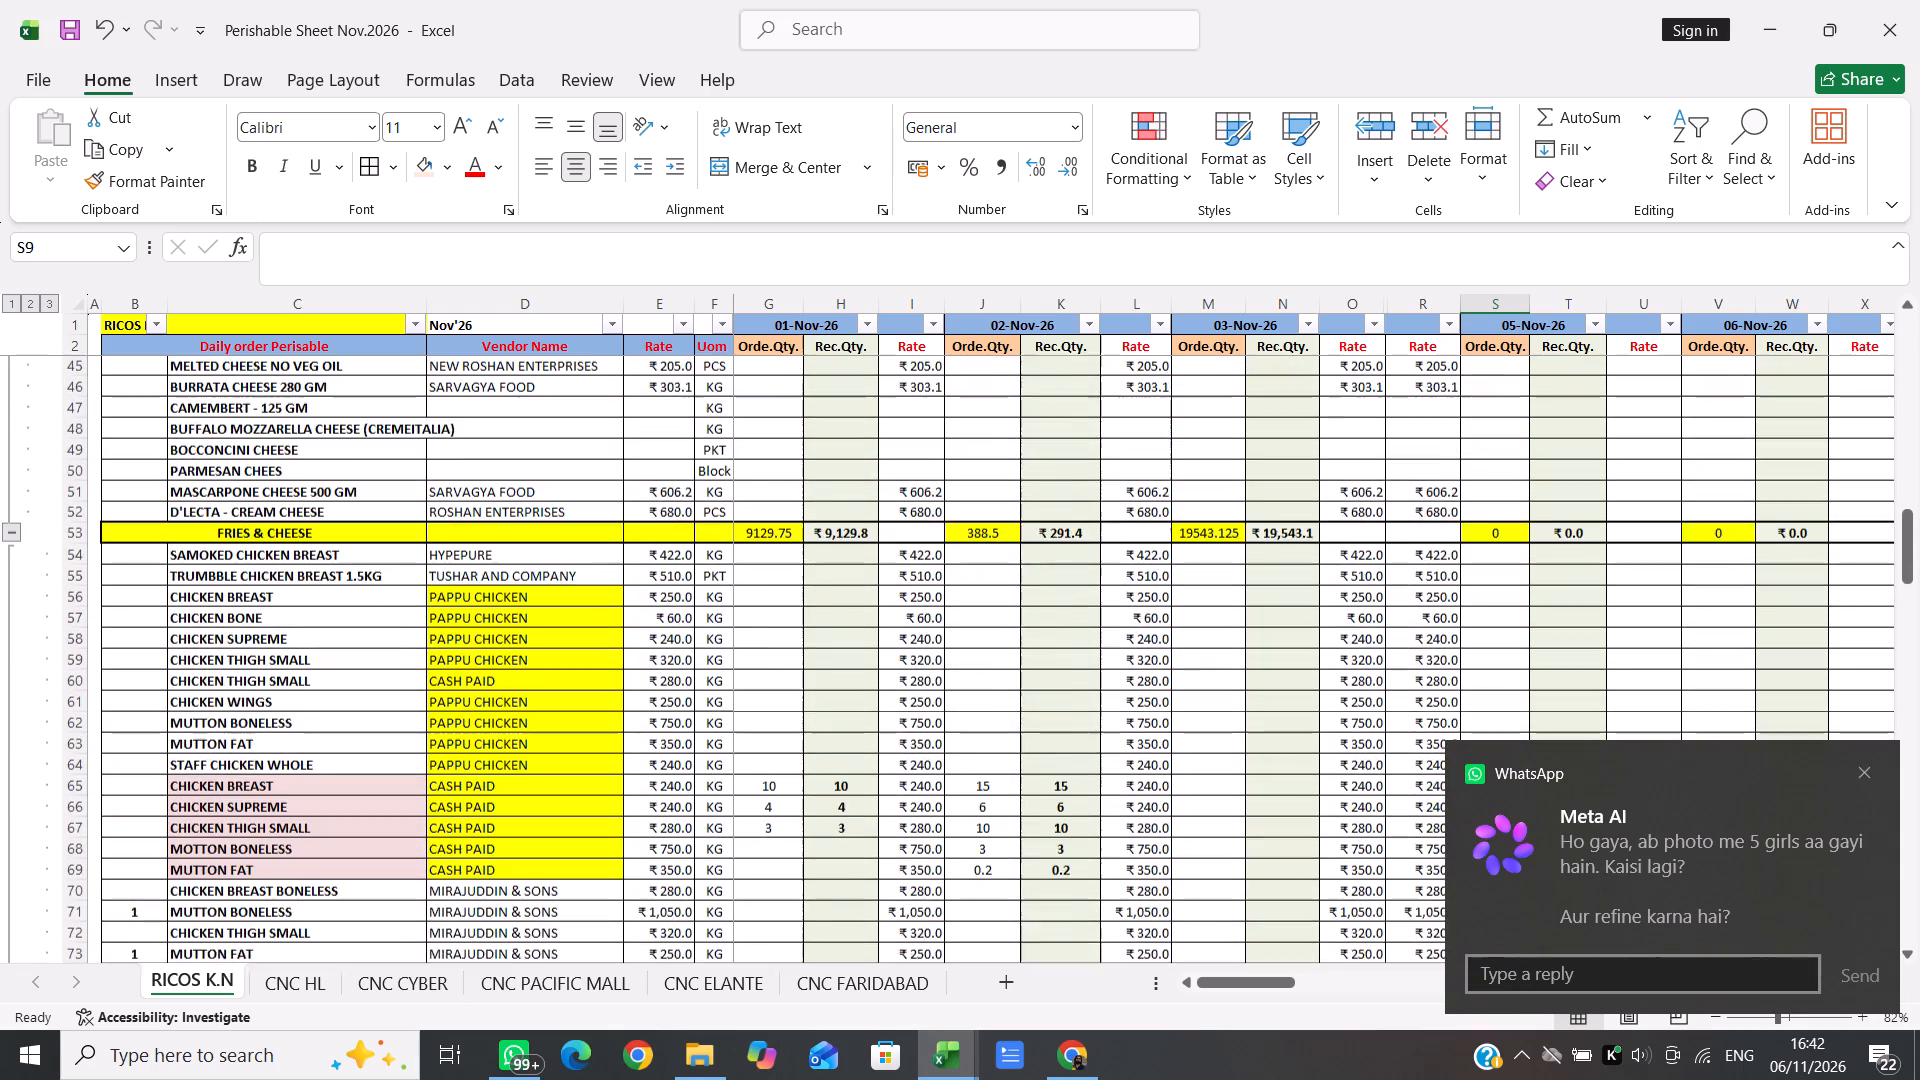
scroll(845, 495, "up", 1)
scroll(845, 495, "left", 2)
scroll(845, 495, "down", 1)
scroll(845, 495, "right", 1)
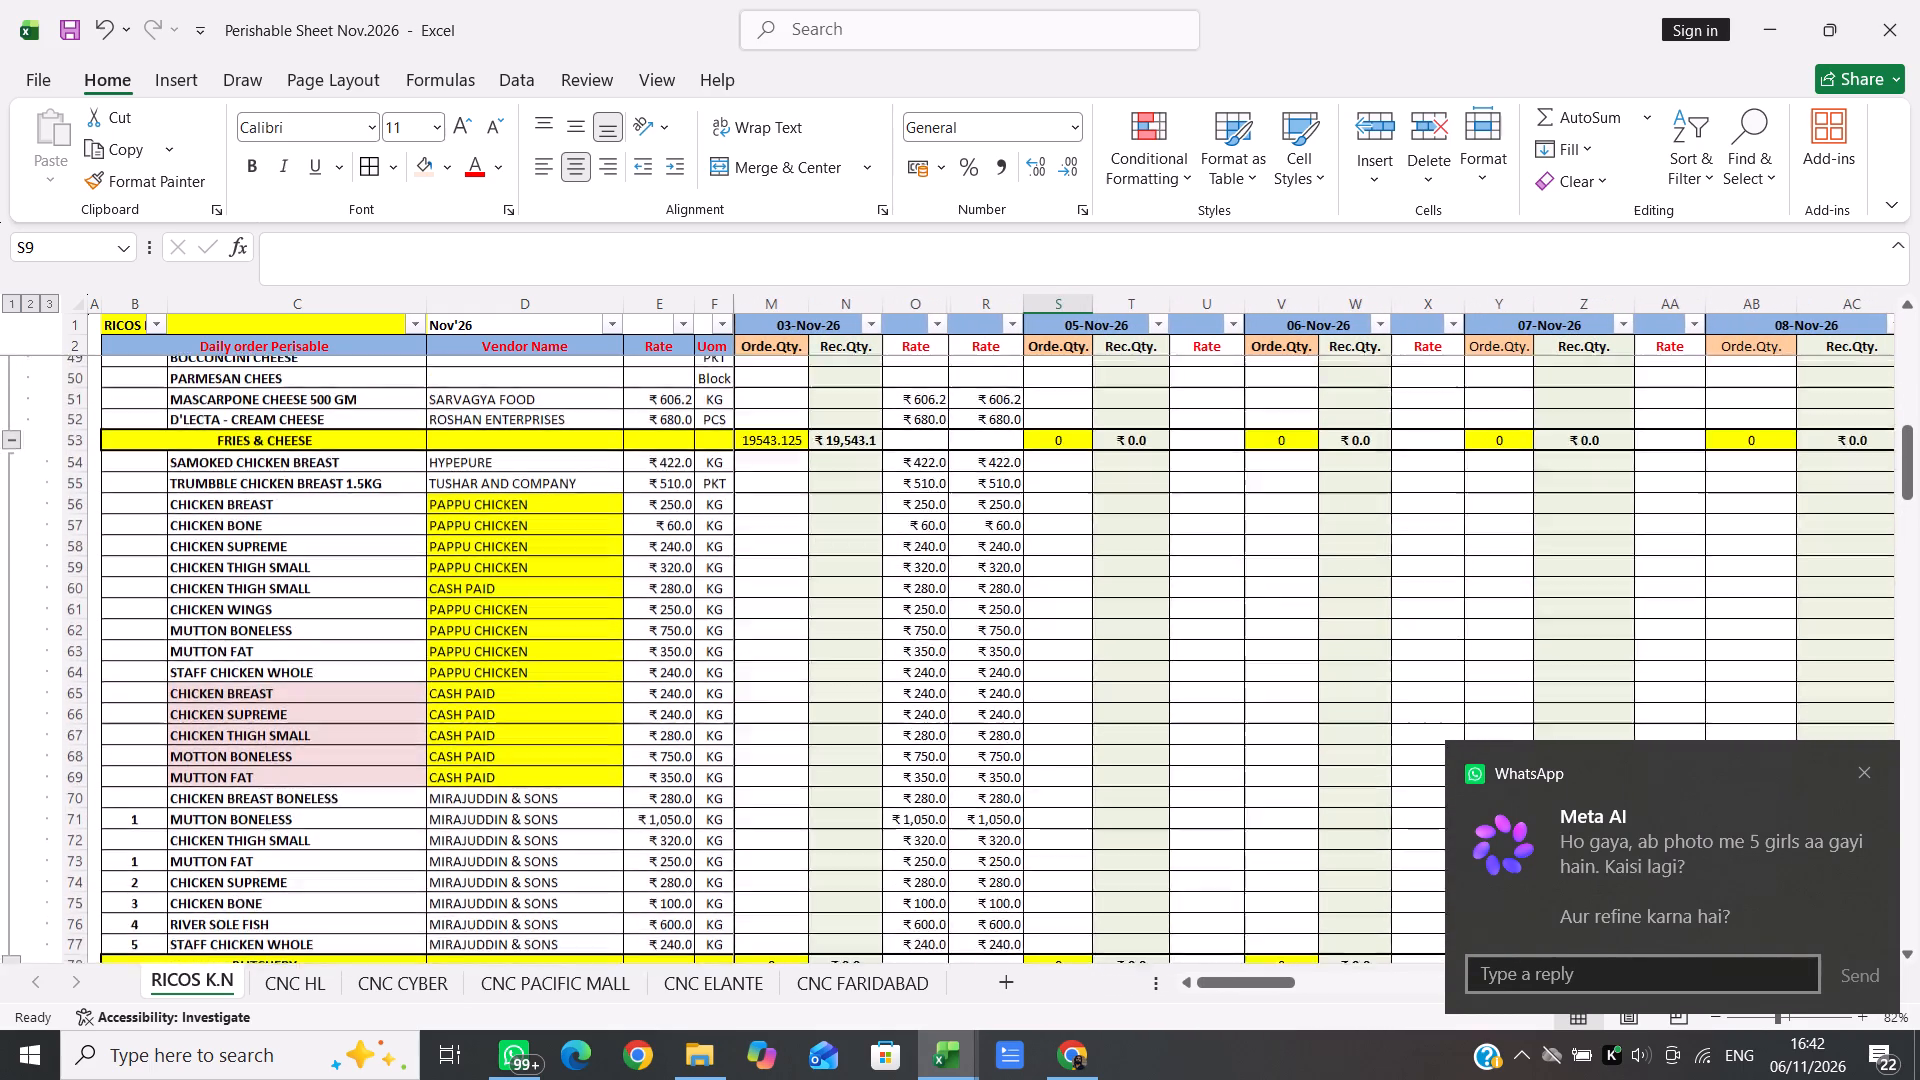
scroll(845, 495, "right", 3)
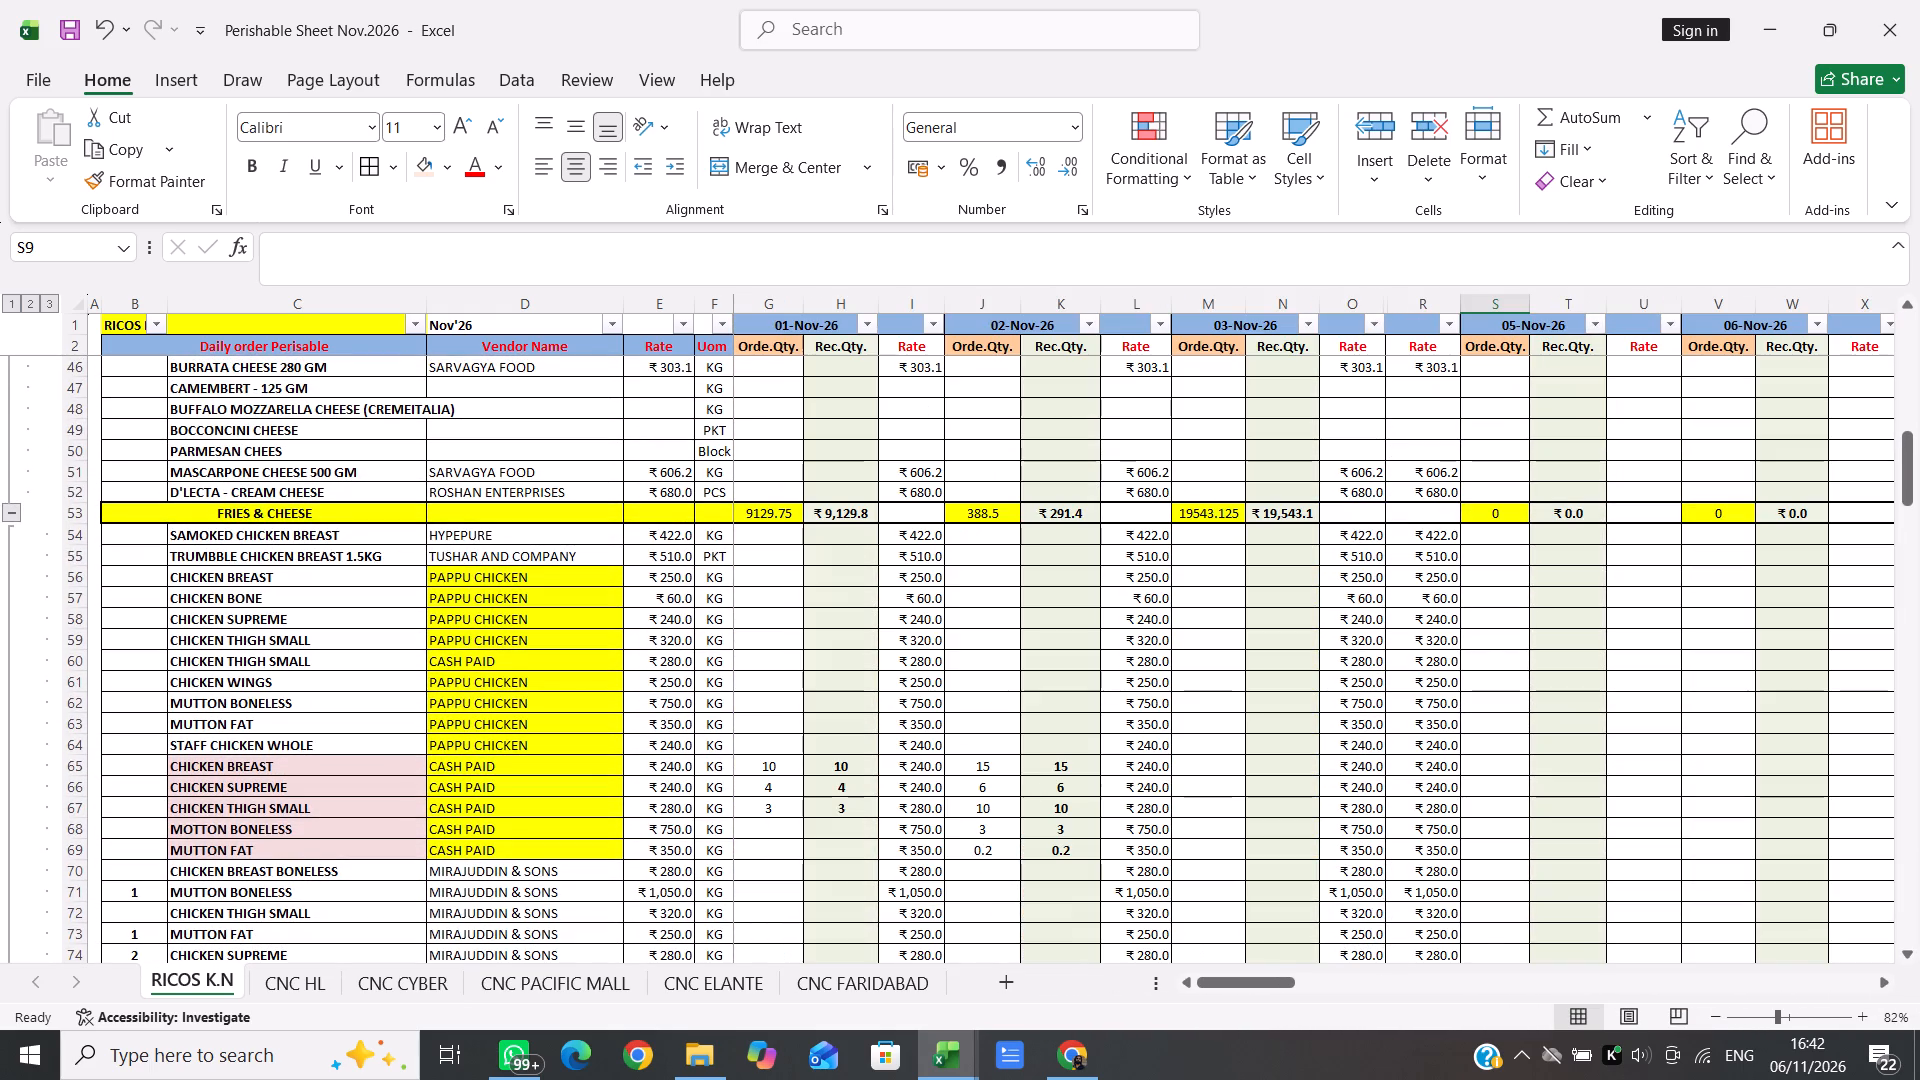
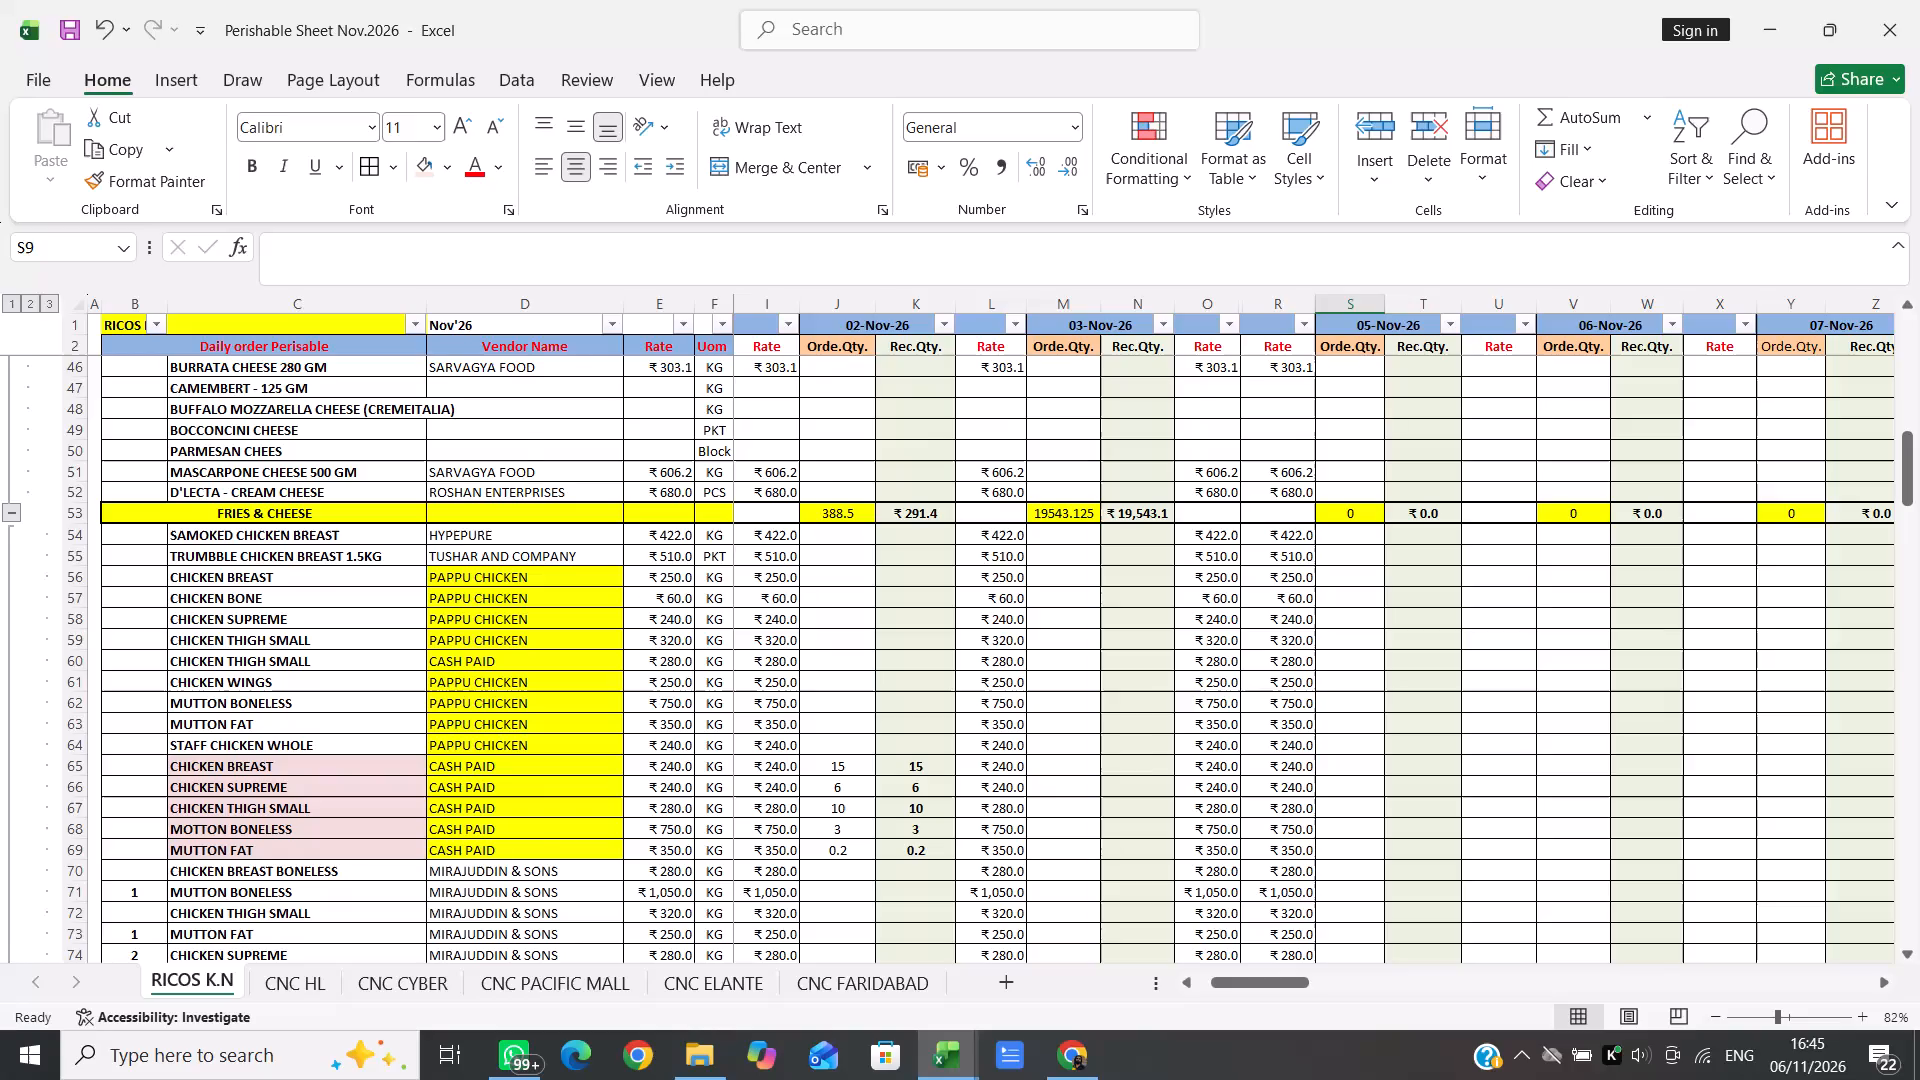
Hide columns G through O, covering the 01-Nov-26 to 03-Nov-26 quantities and their Rate columns.
scroll(1357, 679, "down", 3)
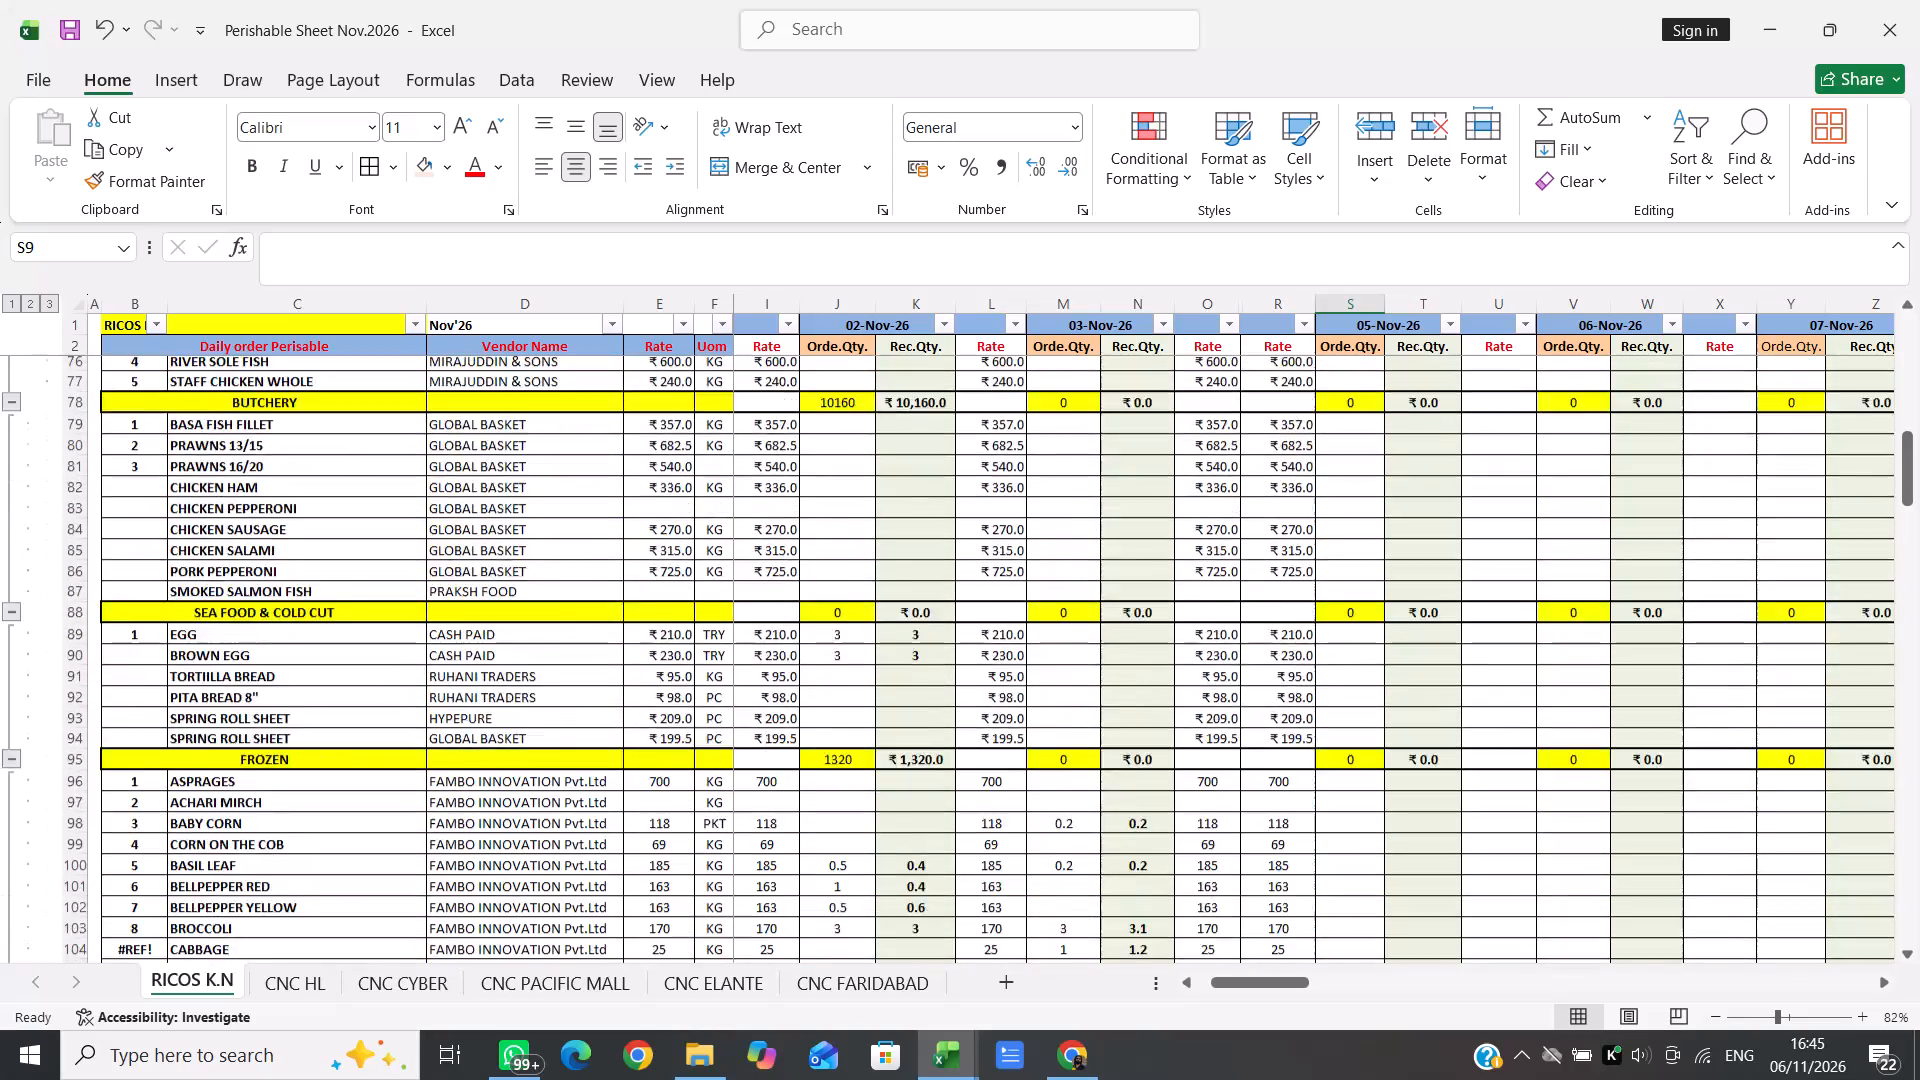
scroll(1357, 679, "down", 10)
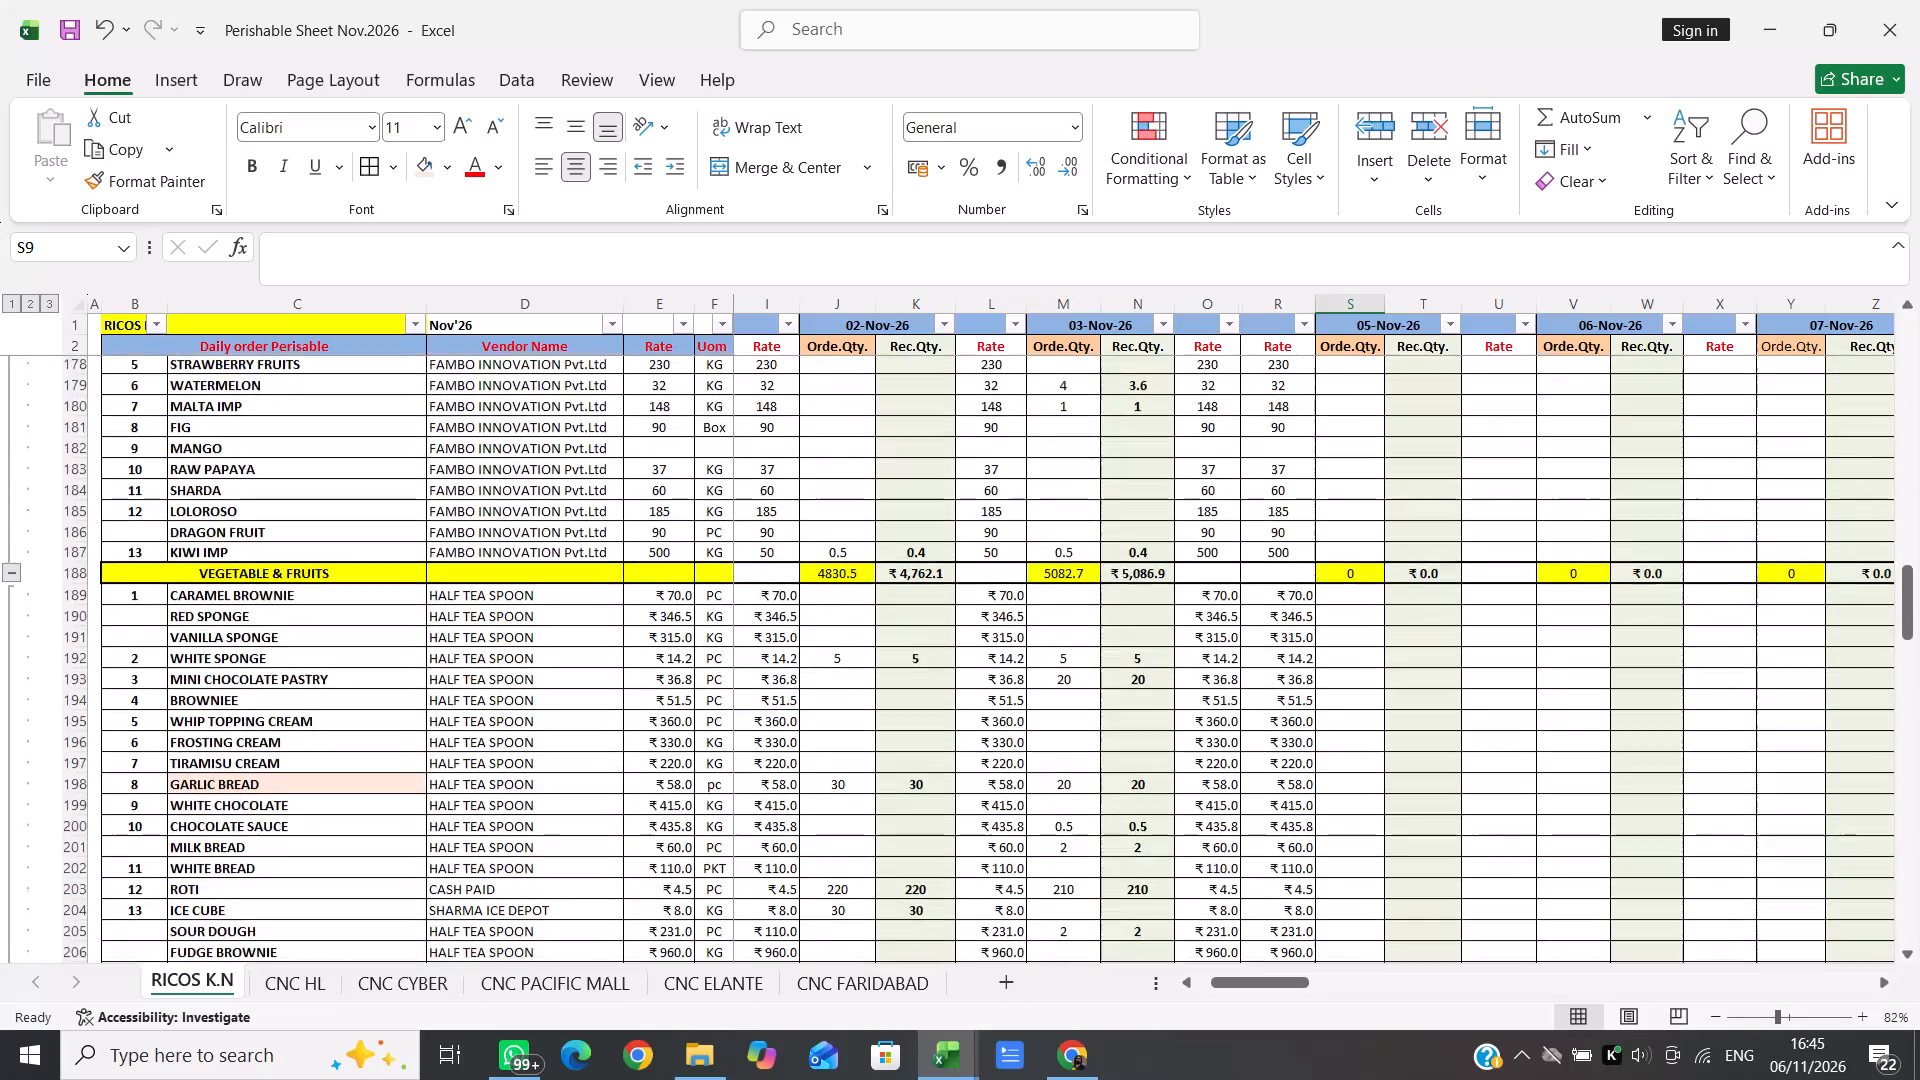
scroll(1357, 679, "down", 5)
scroll(1357, 679, "up", 12)
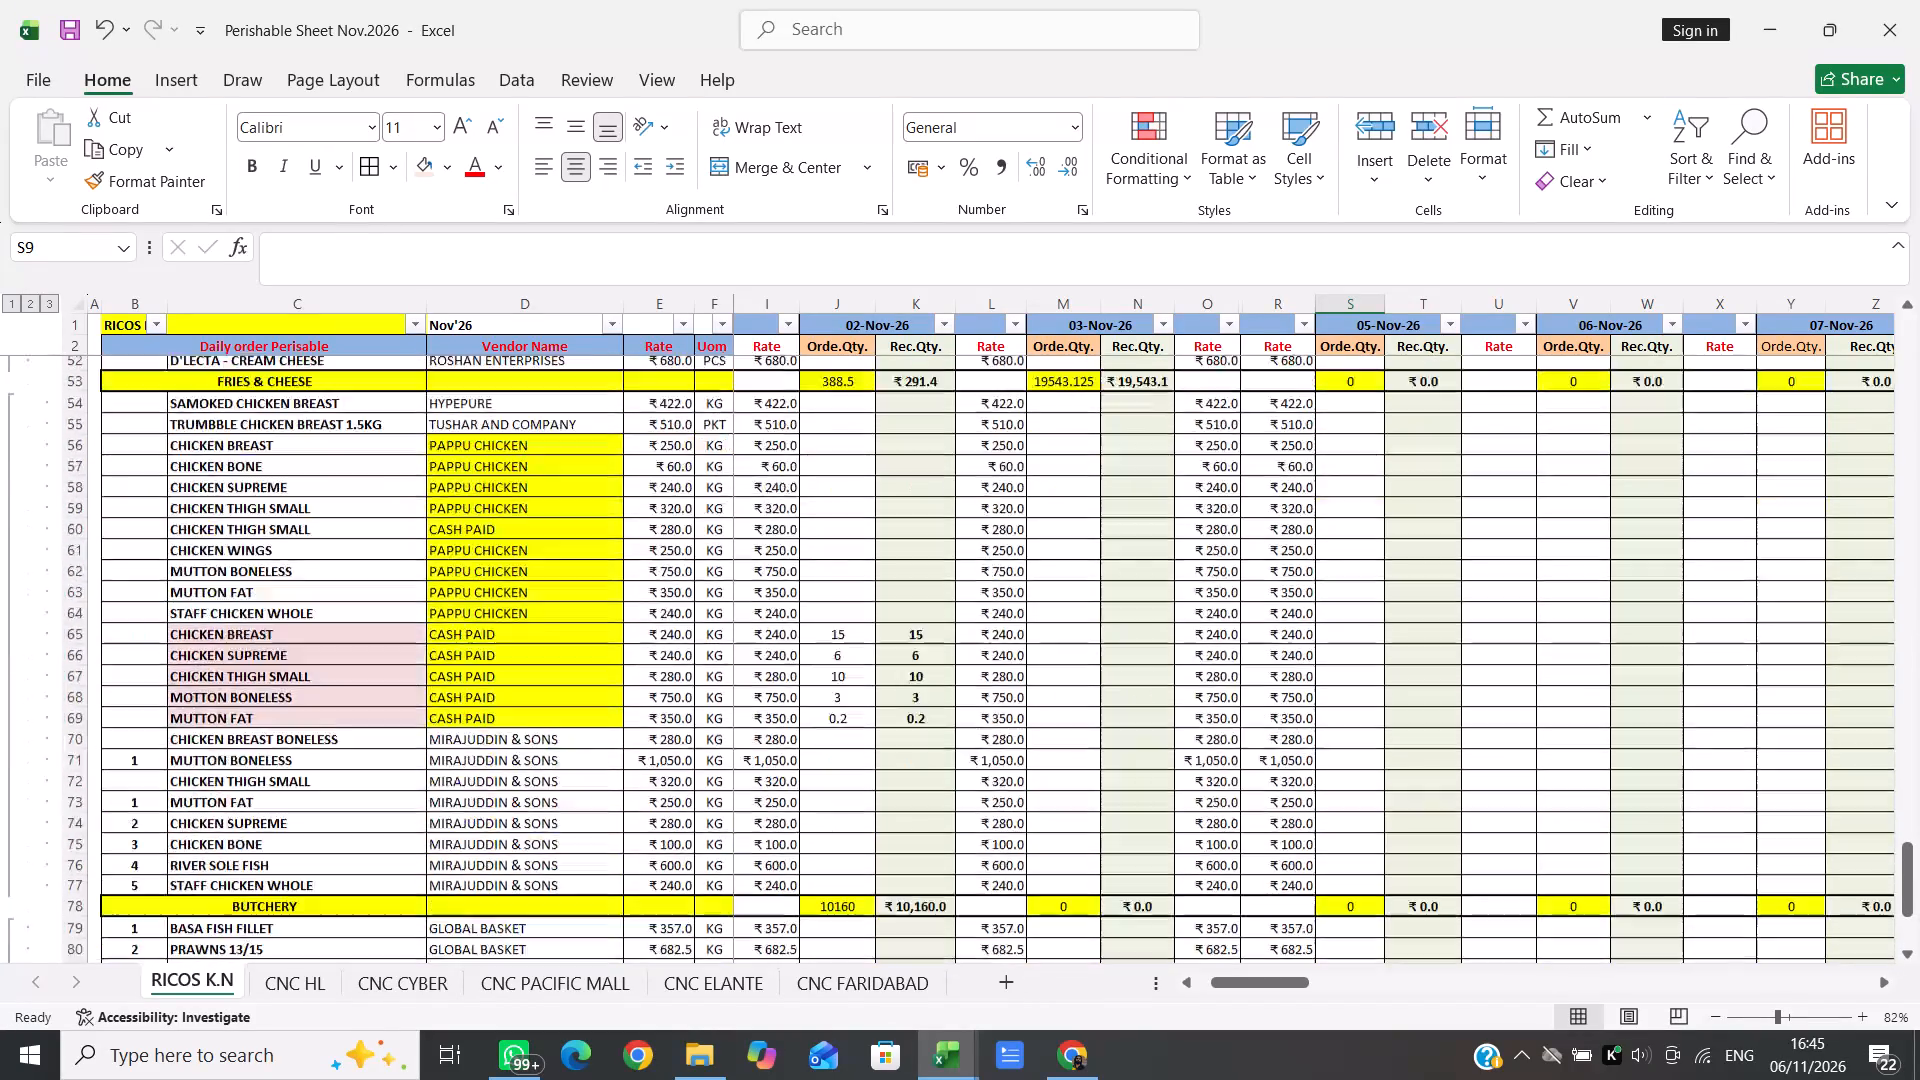
scroll(1357, 679, "up", 6)
scroll(1357, 679, "right", 3)
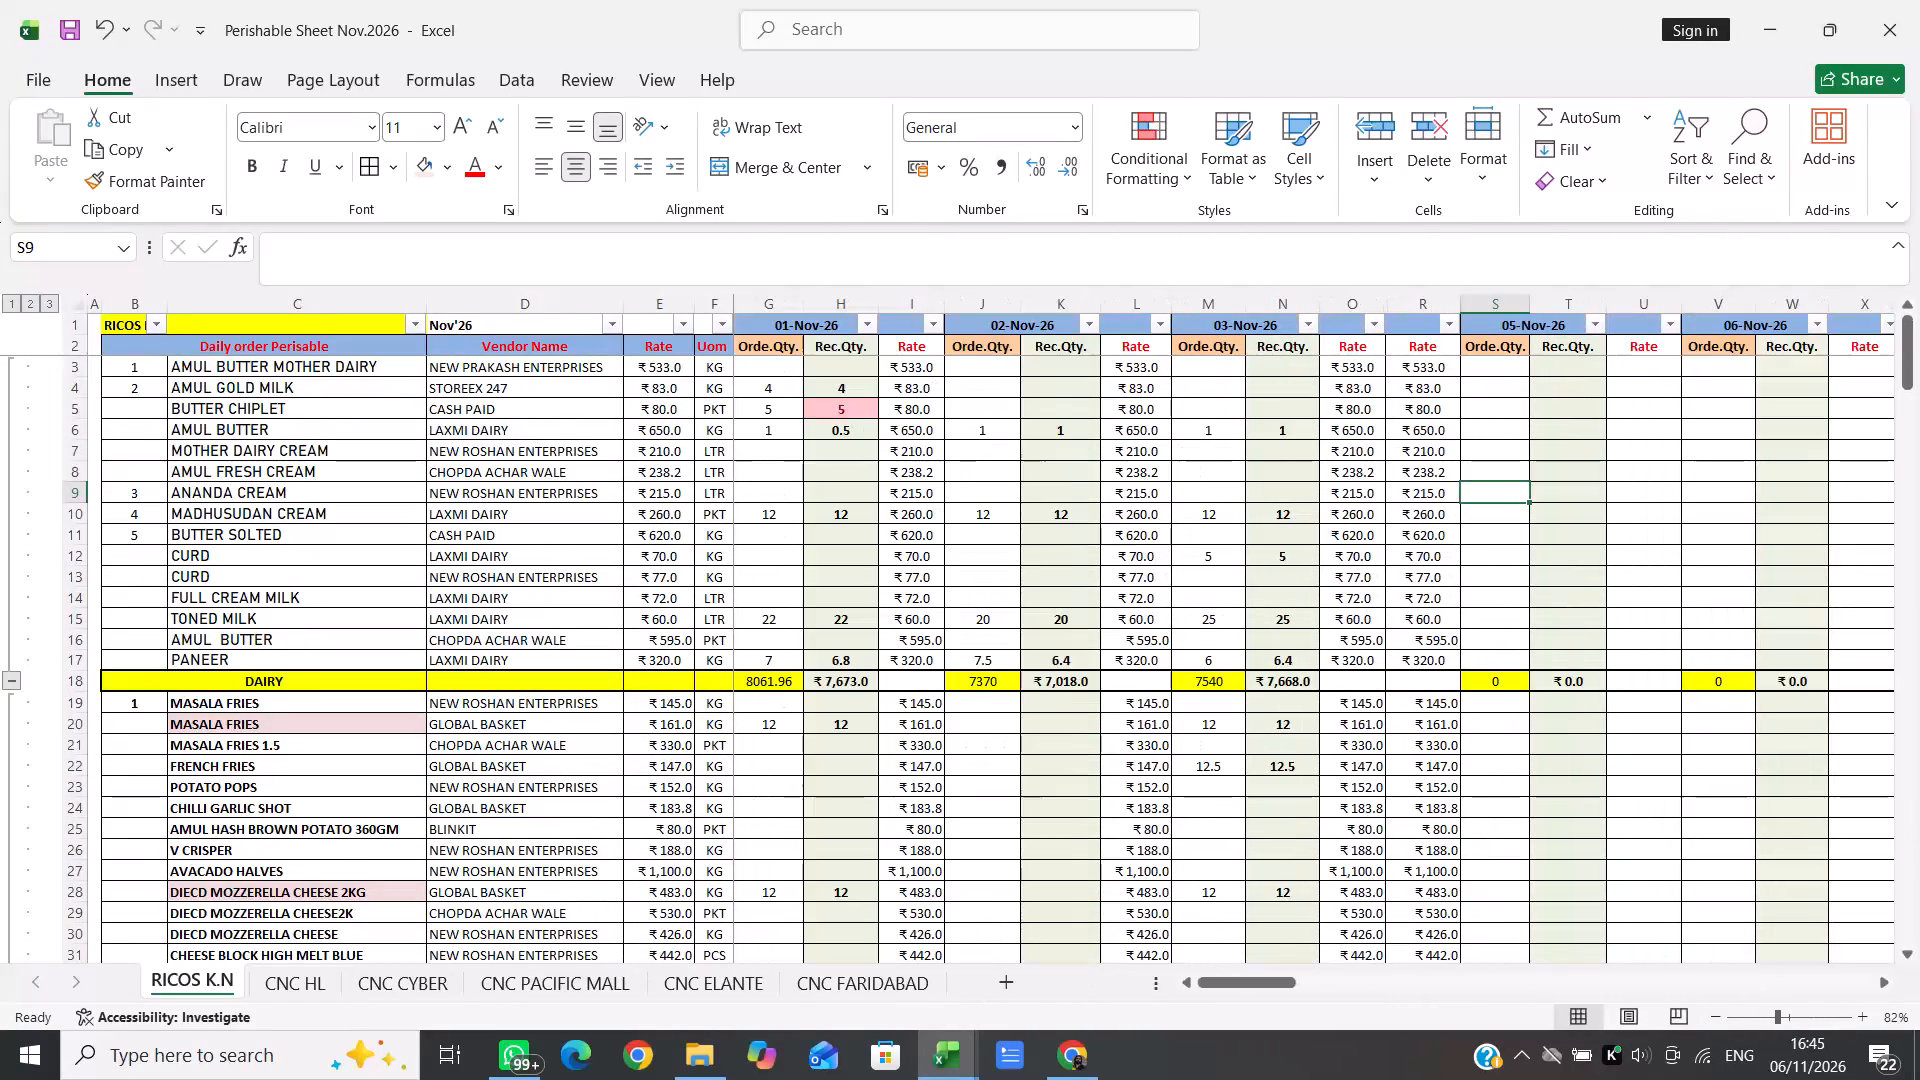
left_click(771, 297)
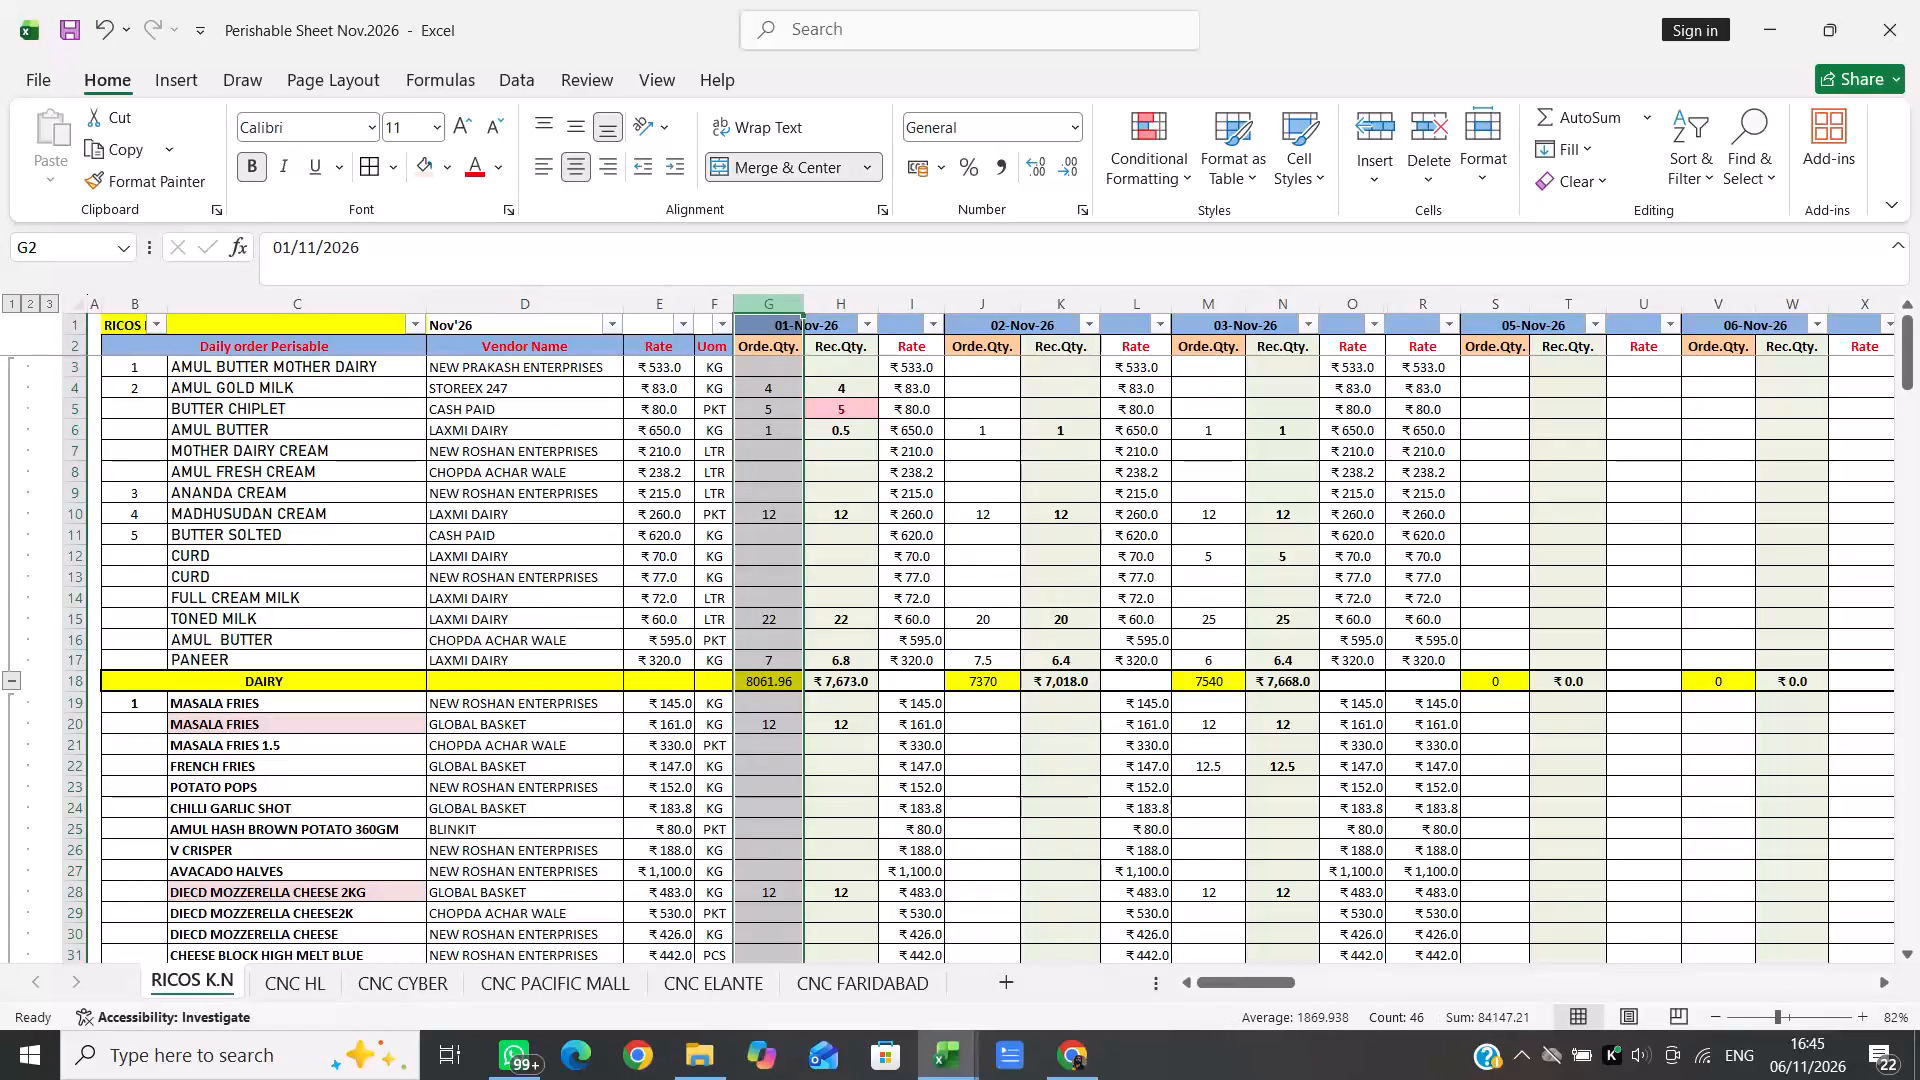
key("shift+Right")
key("shift+Right")
key("shift+Right")
key("shift+Right")
key("shift+Right")
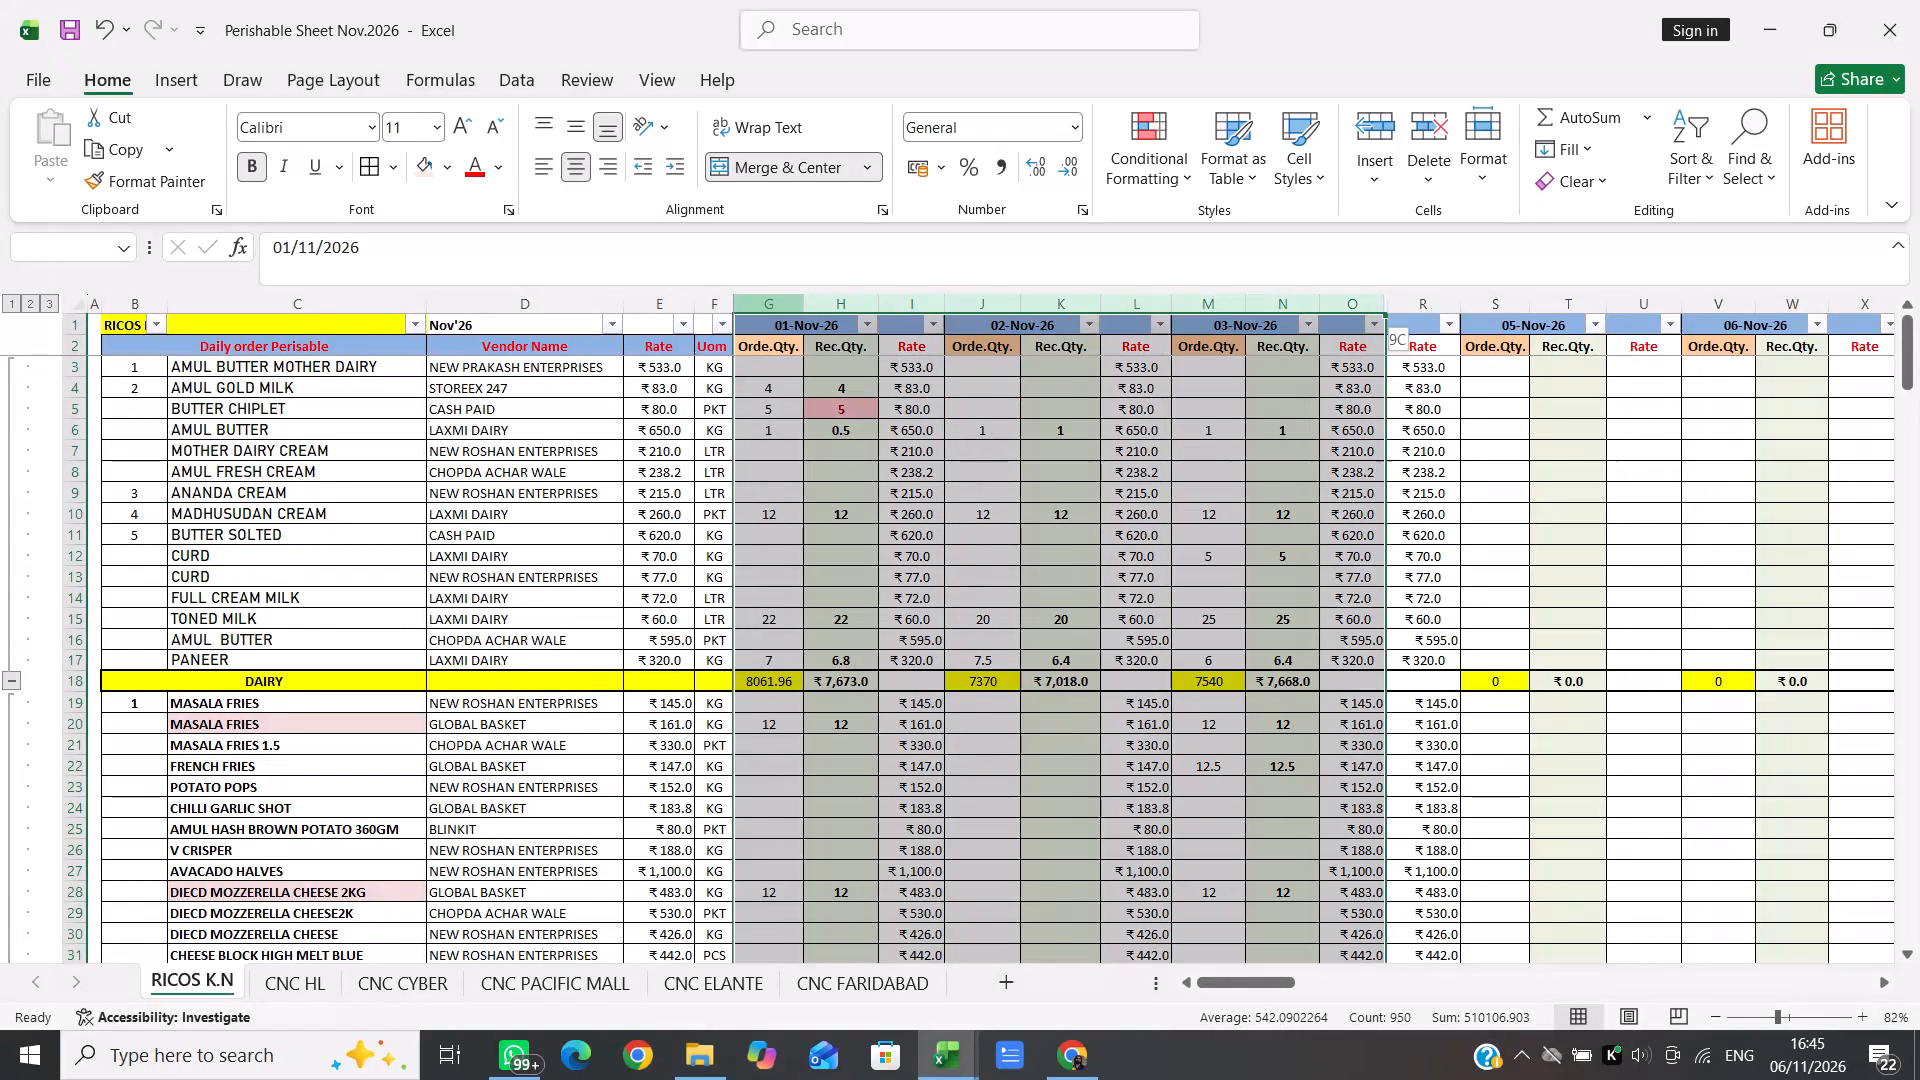
right_click(771, 297)
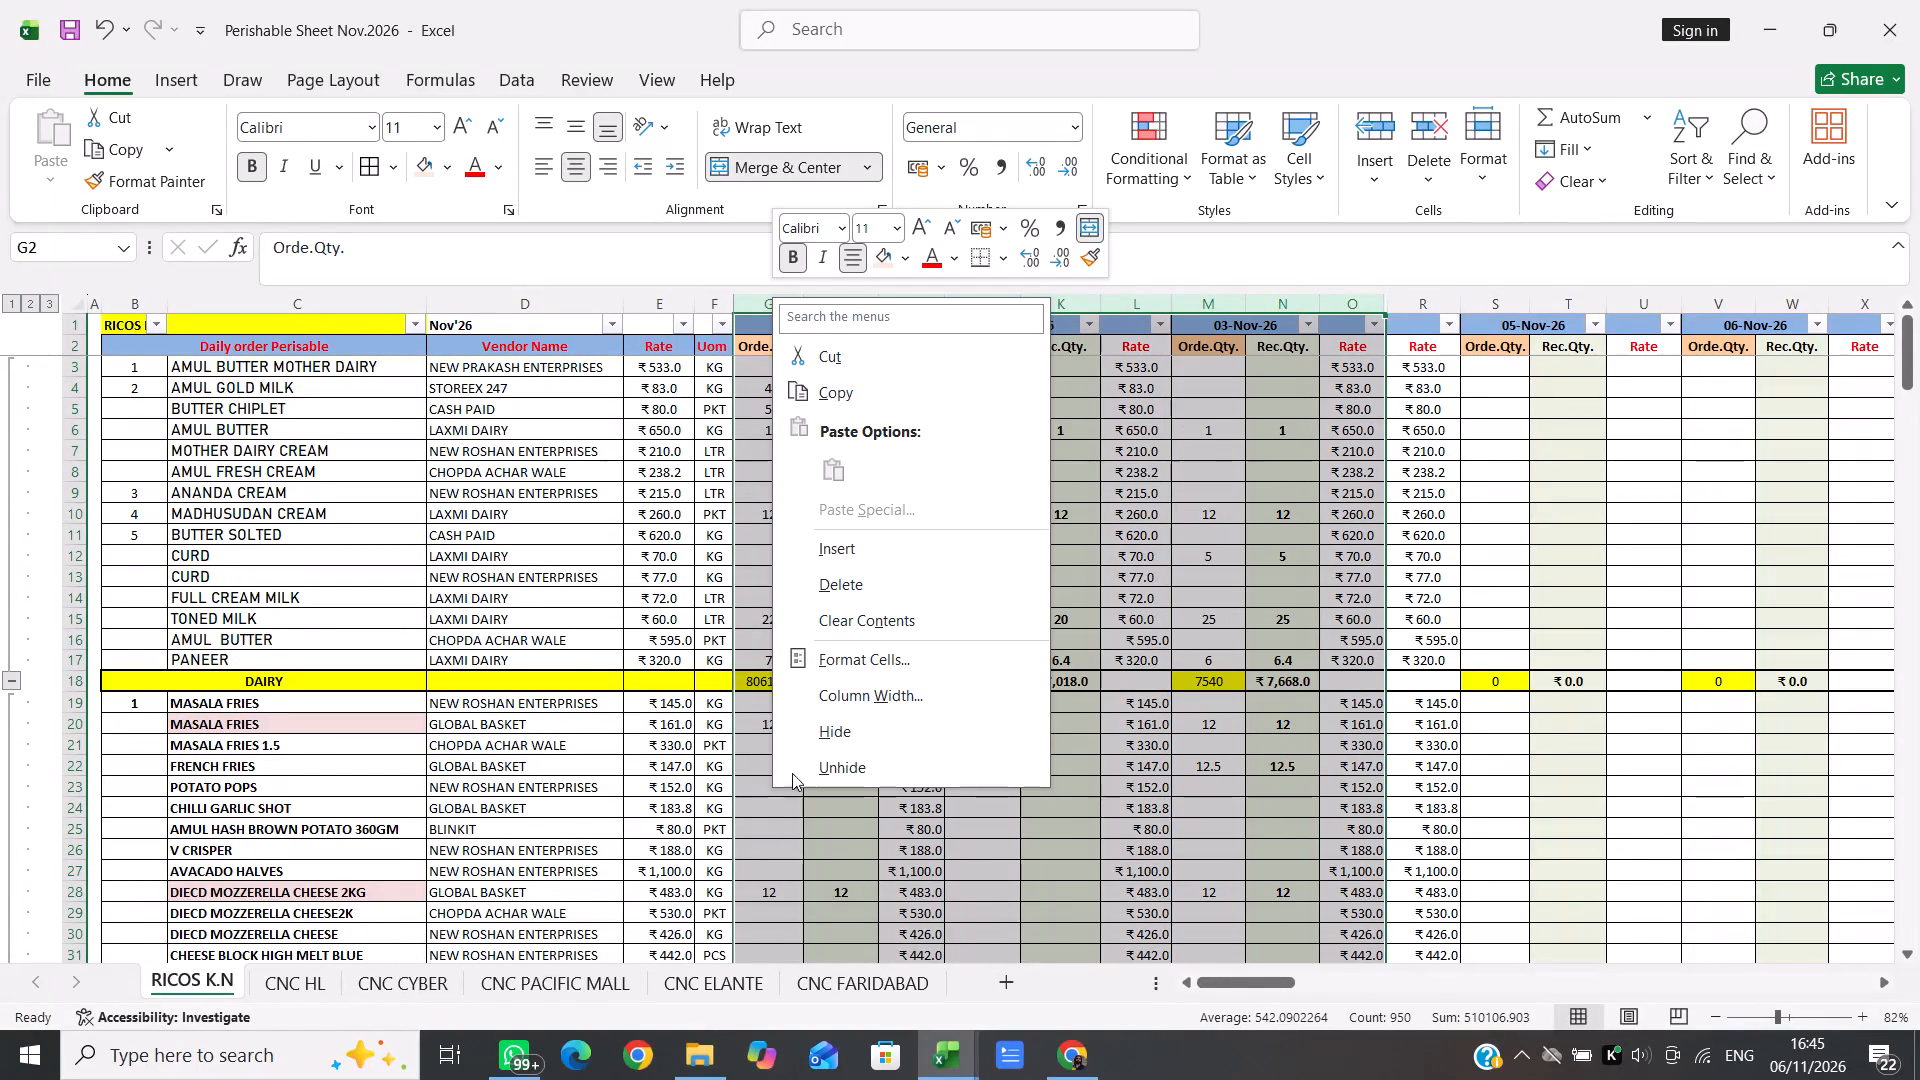
left_click(830, 728)
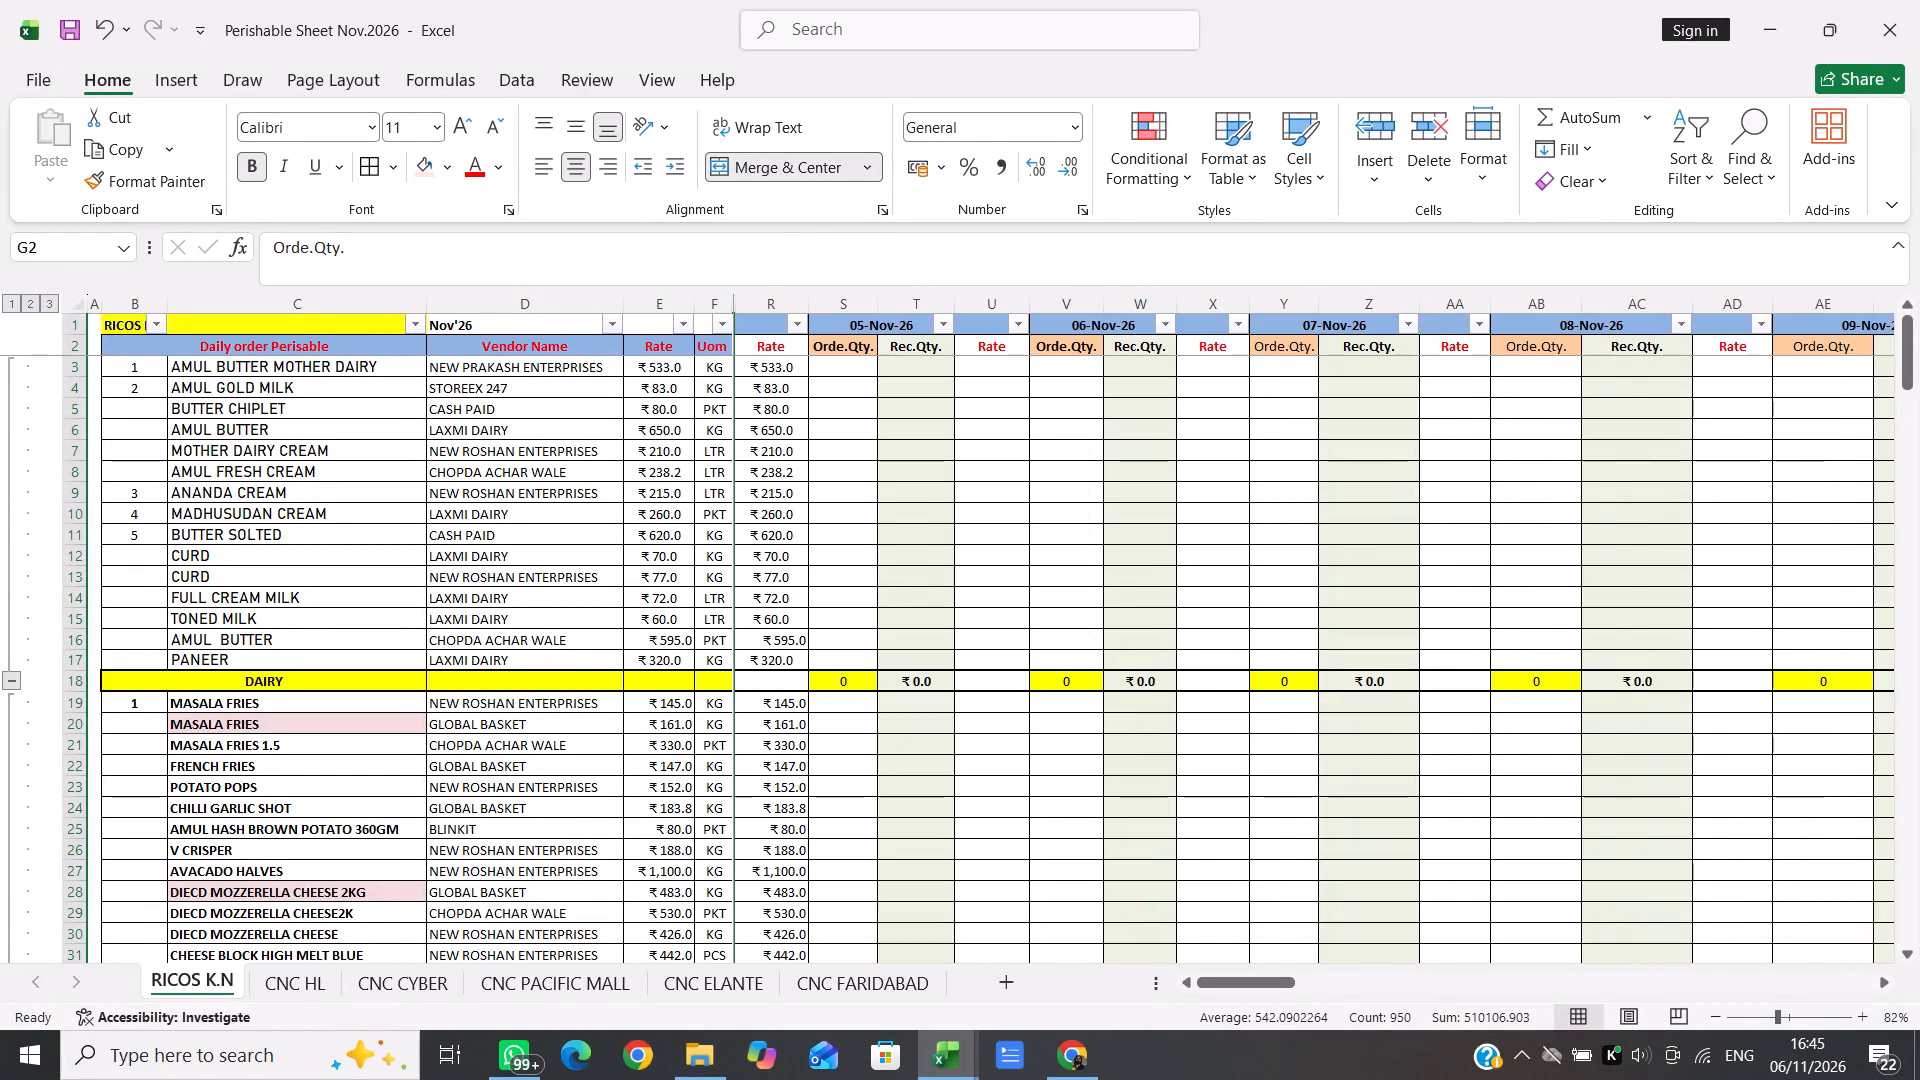
left_click(828, 796)
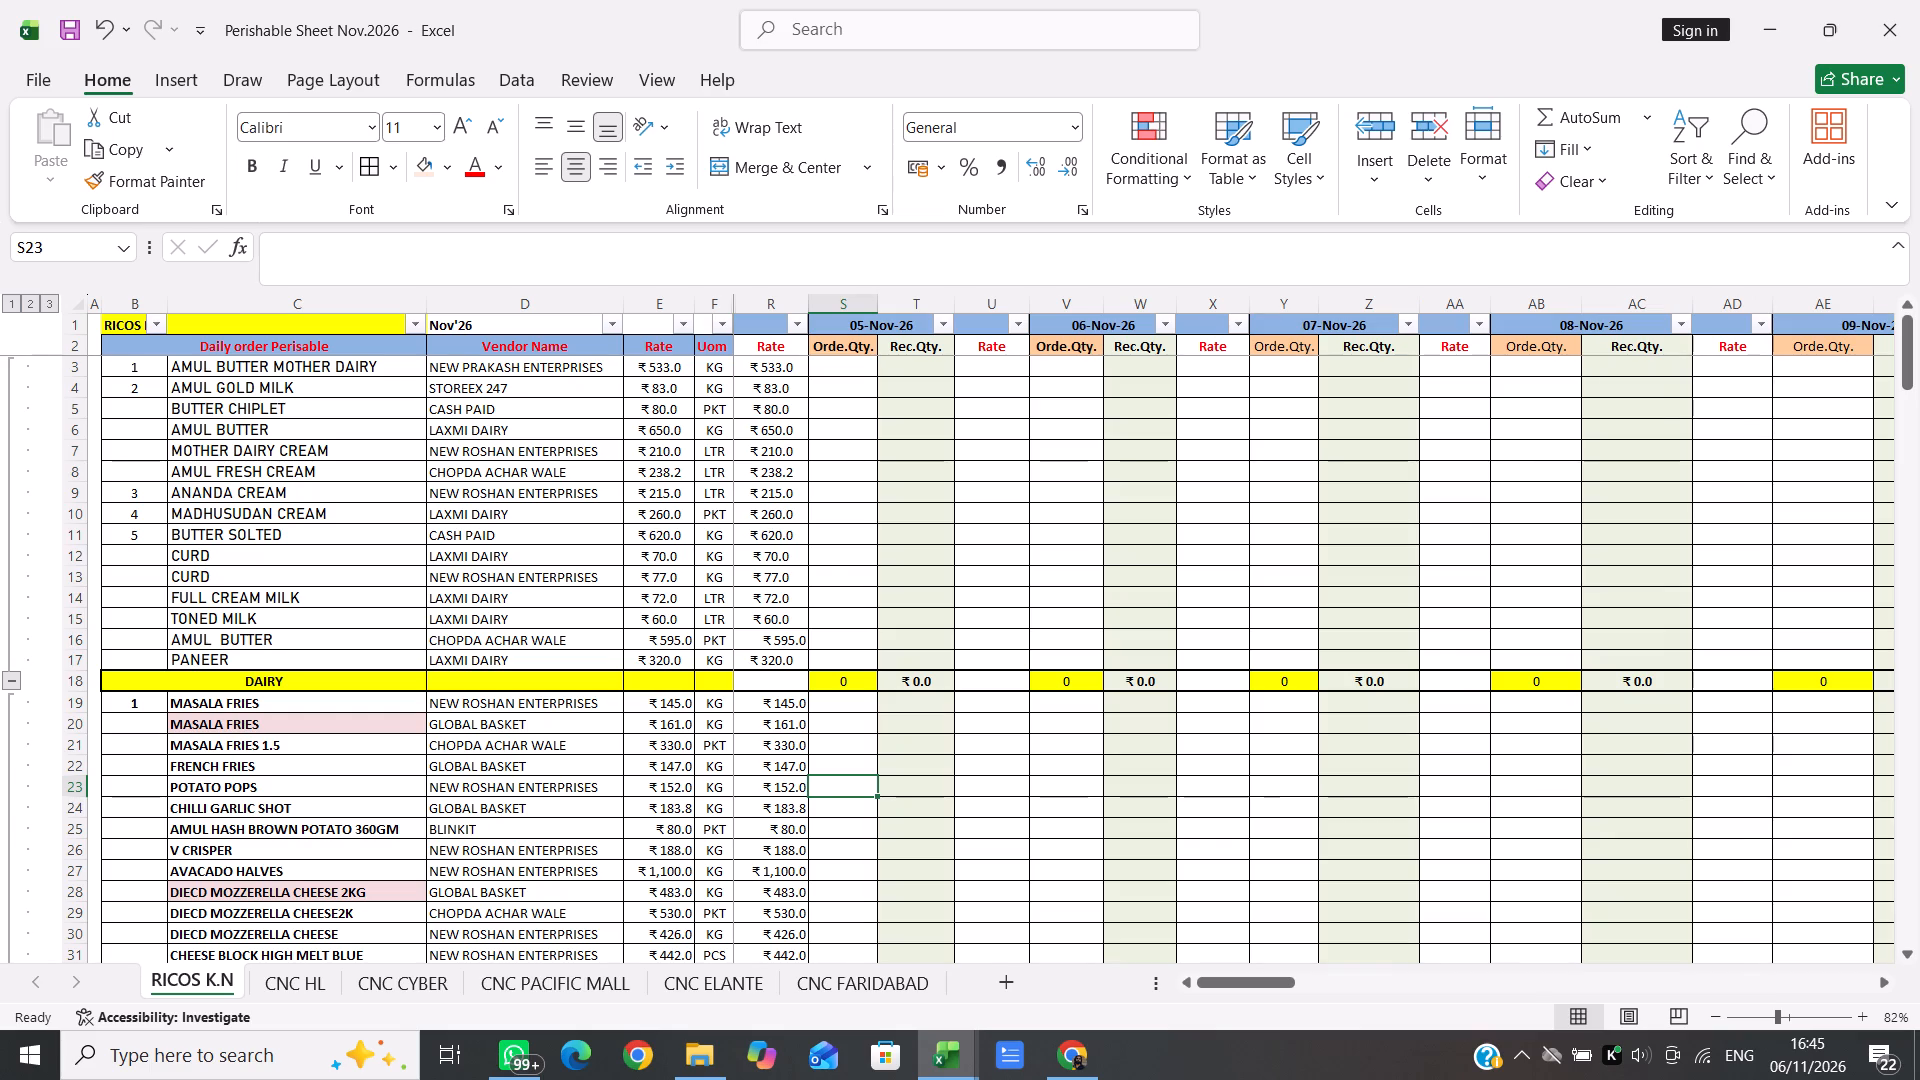
Narrow Rate column R slightly, just before the 05-Nov-26 order quantity column.
left_click(809, 300)
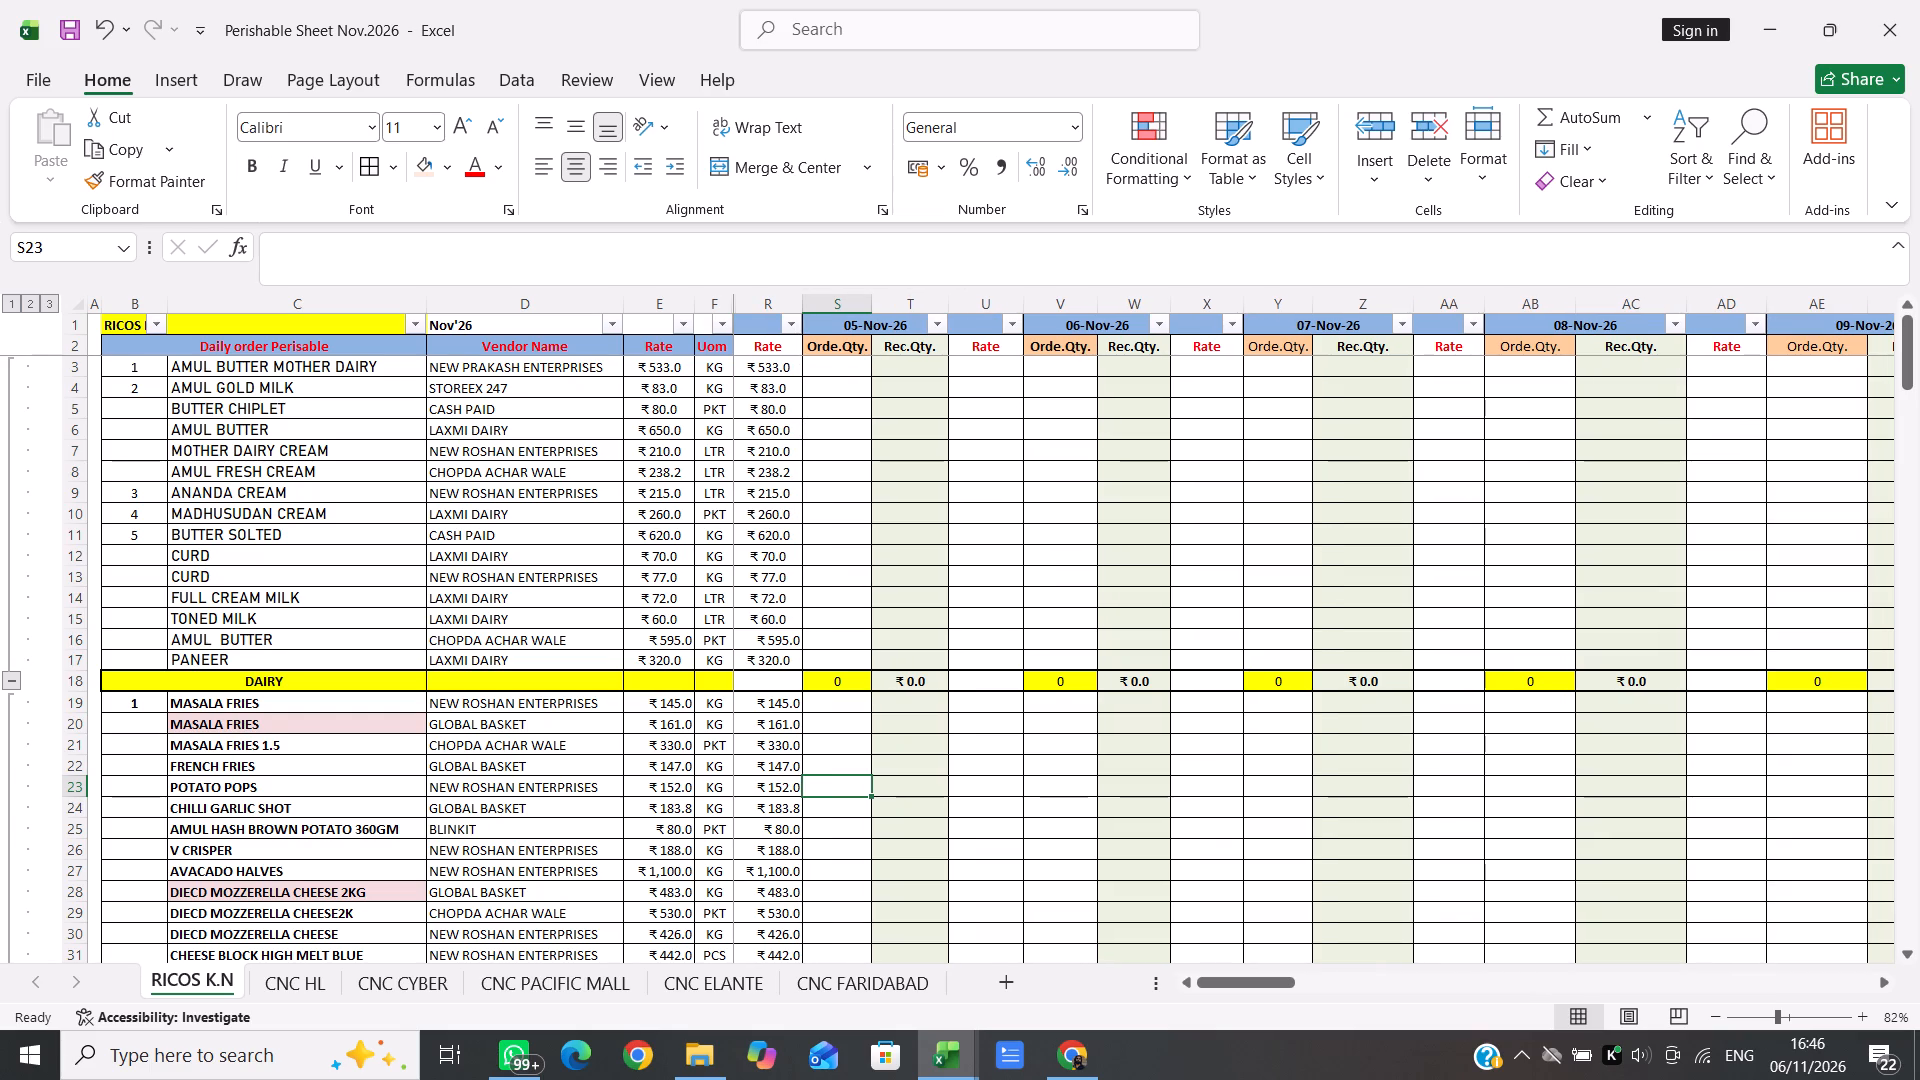
scroll(919, 739, "down", 14)
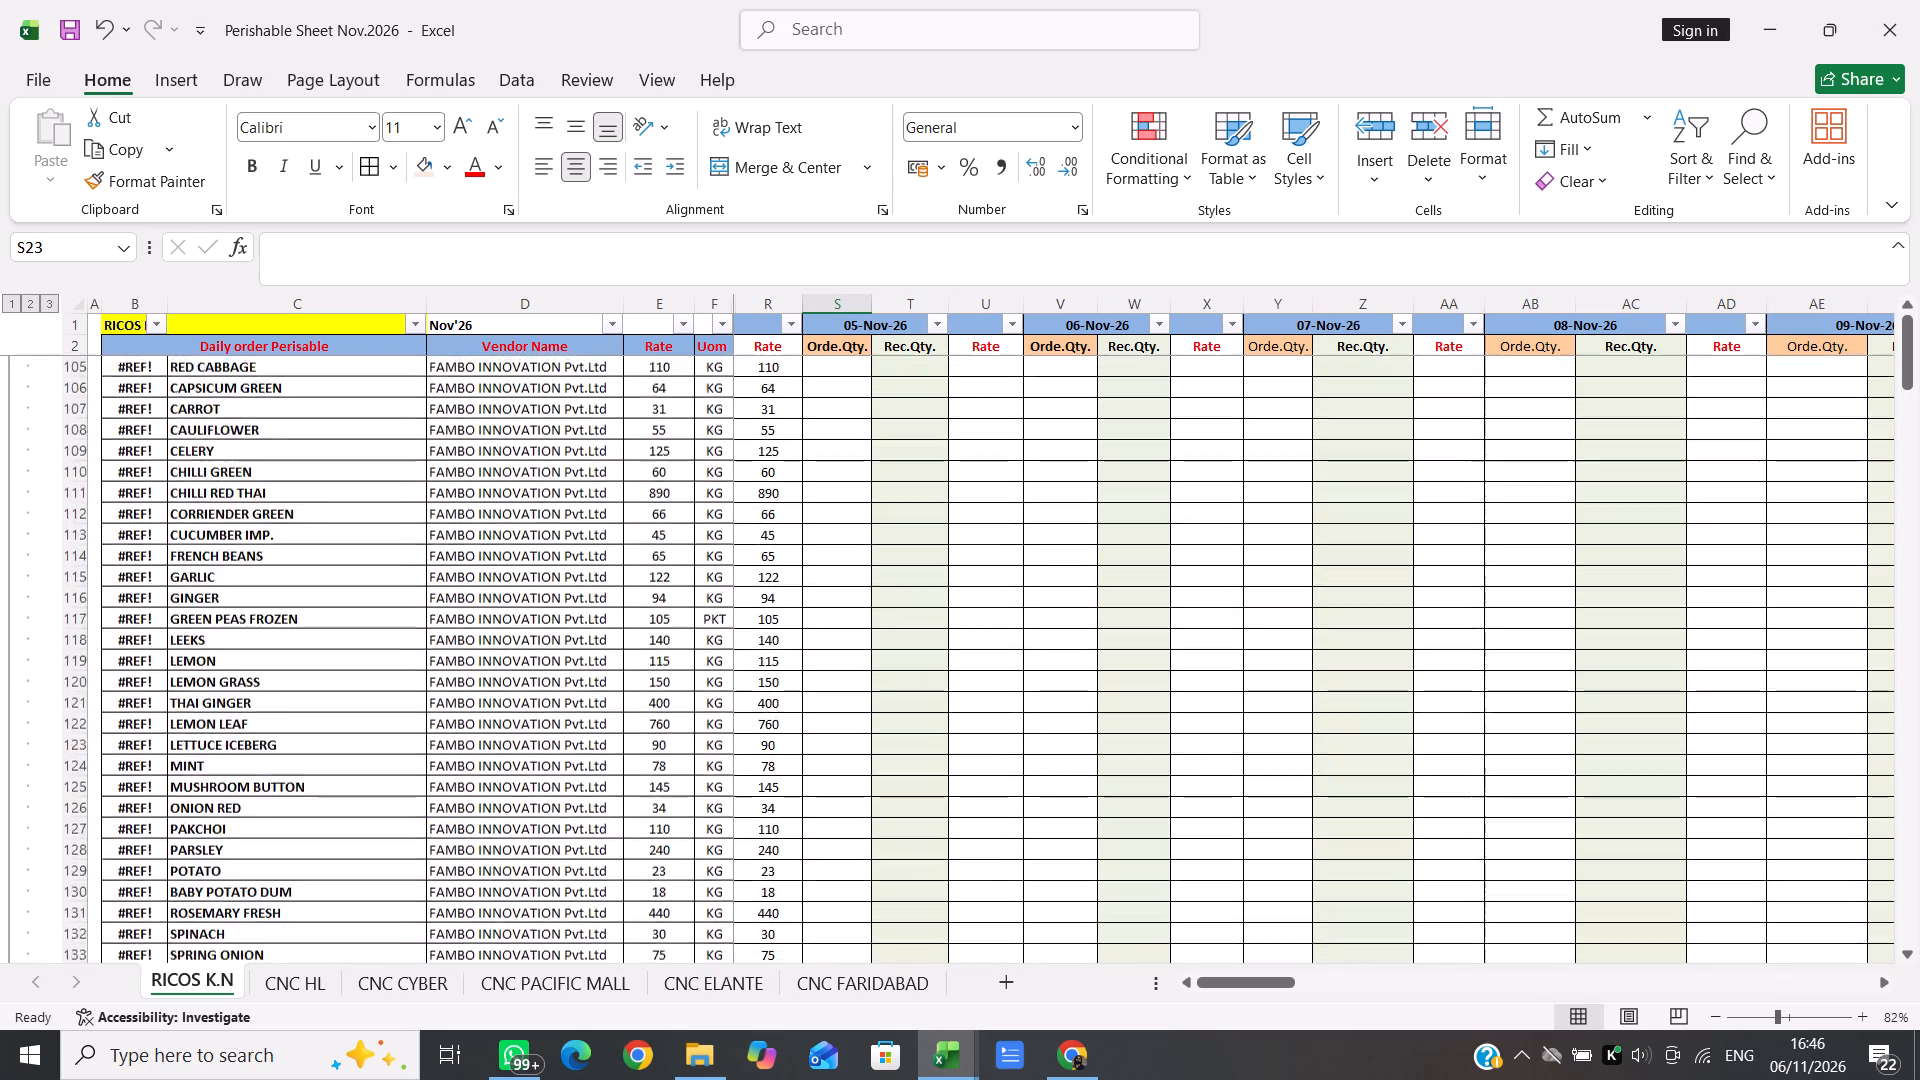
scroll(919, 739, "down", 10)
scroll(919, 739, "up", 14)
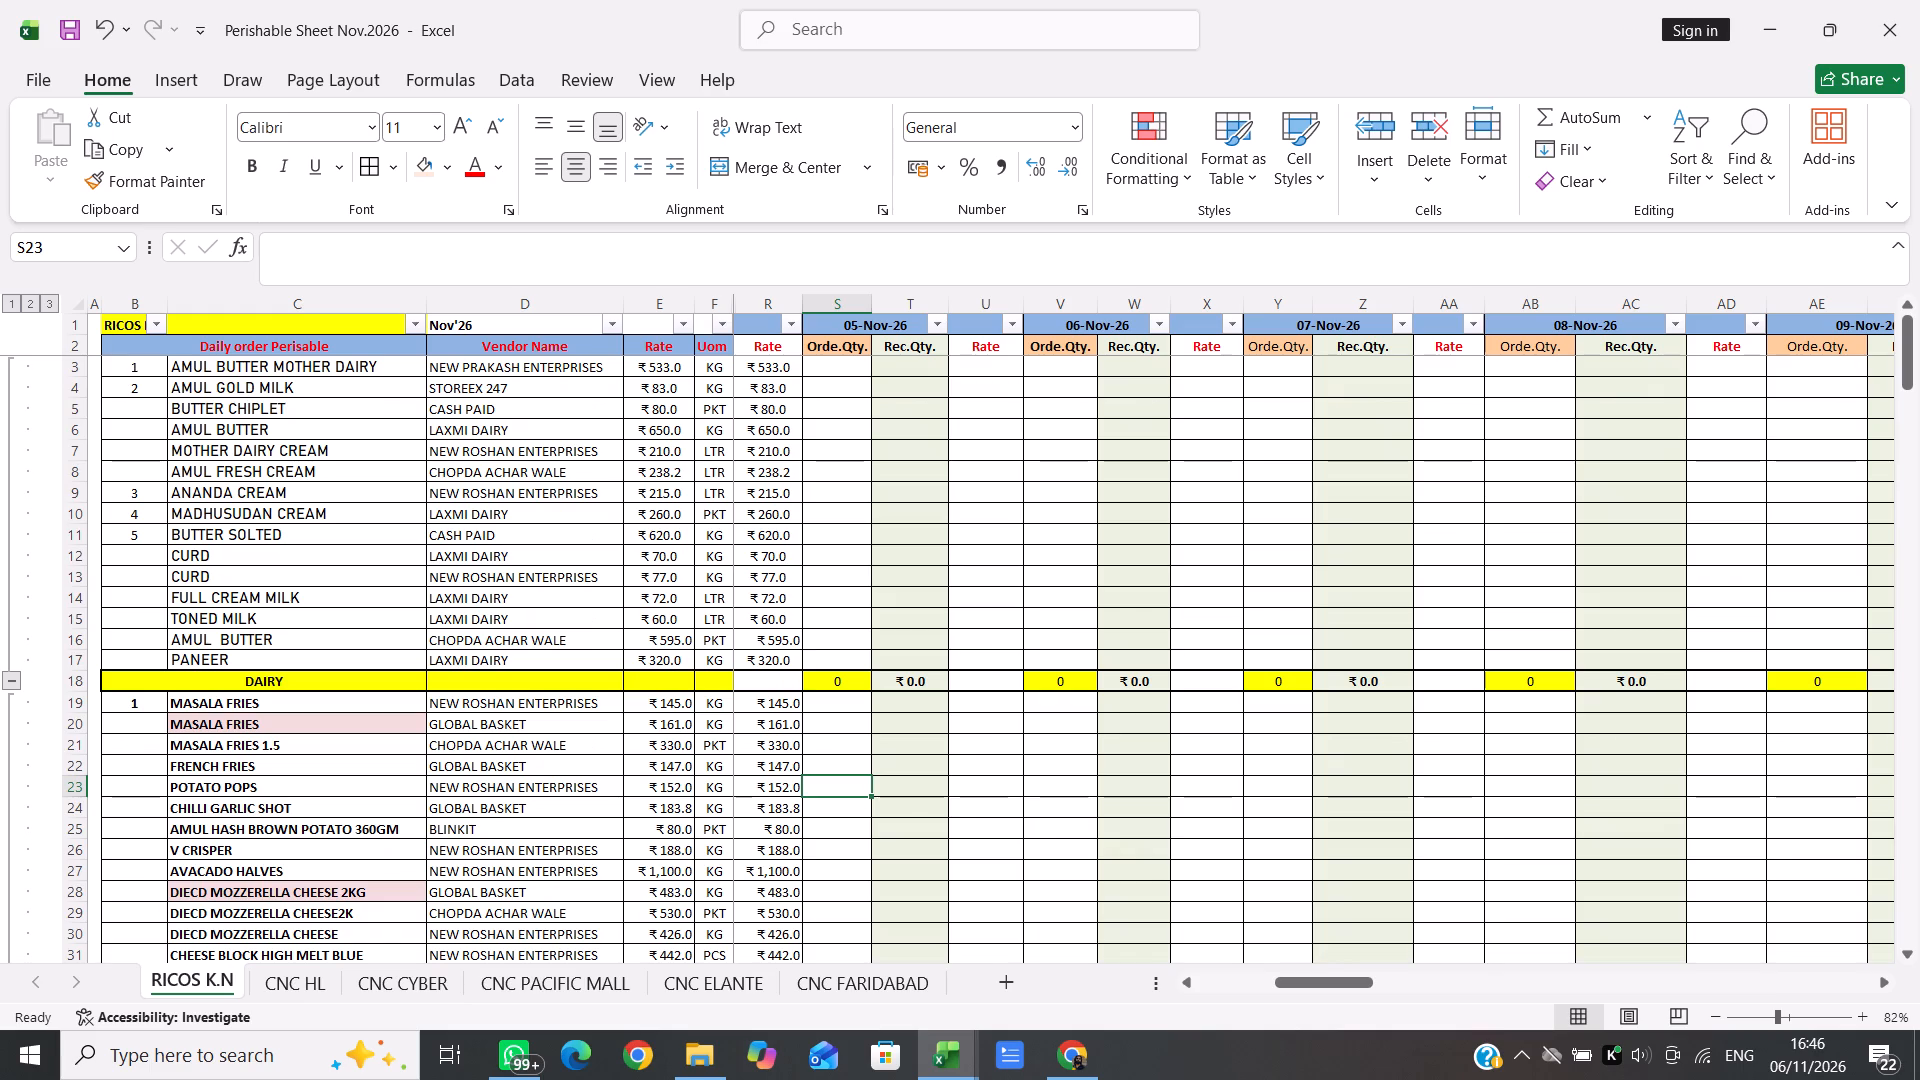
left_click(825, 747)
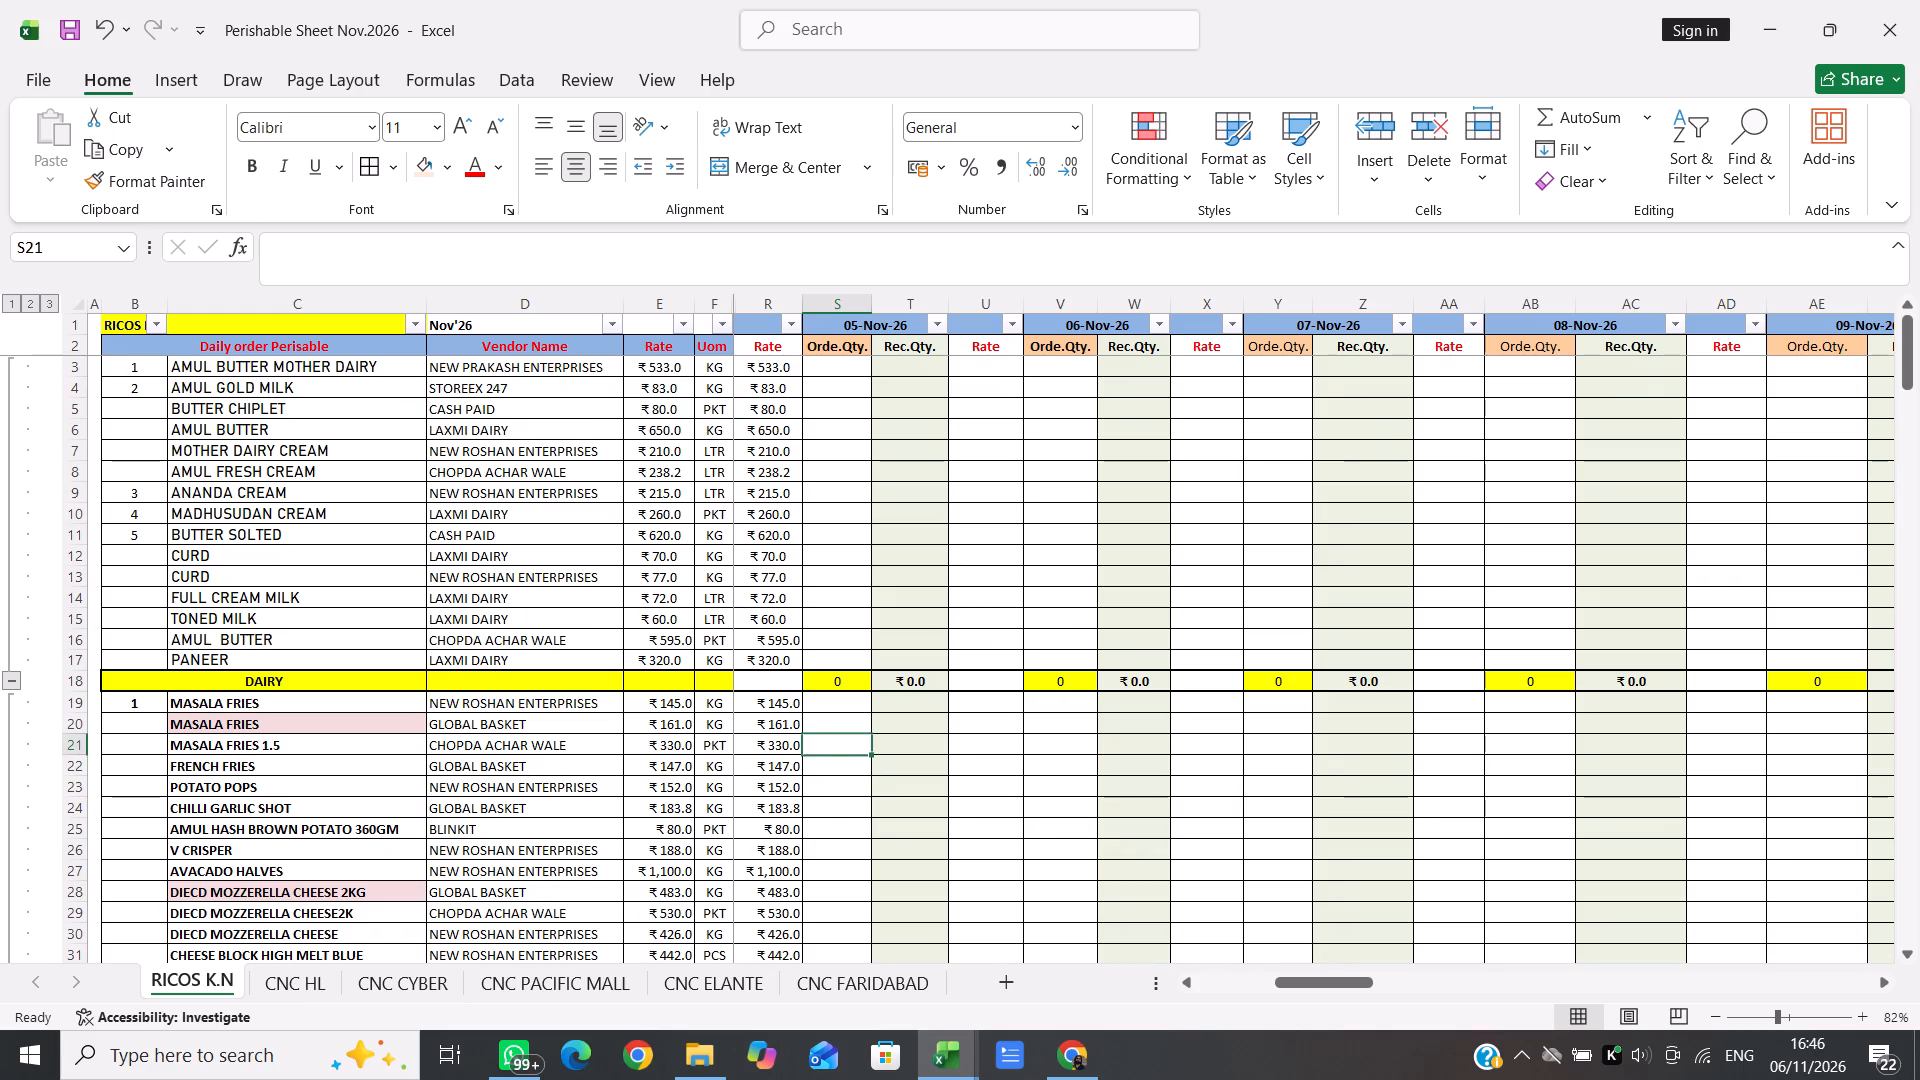
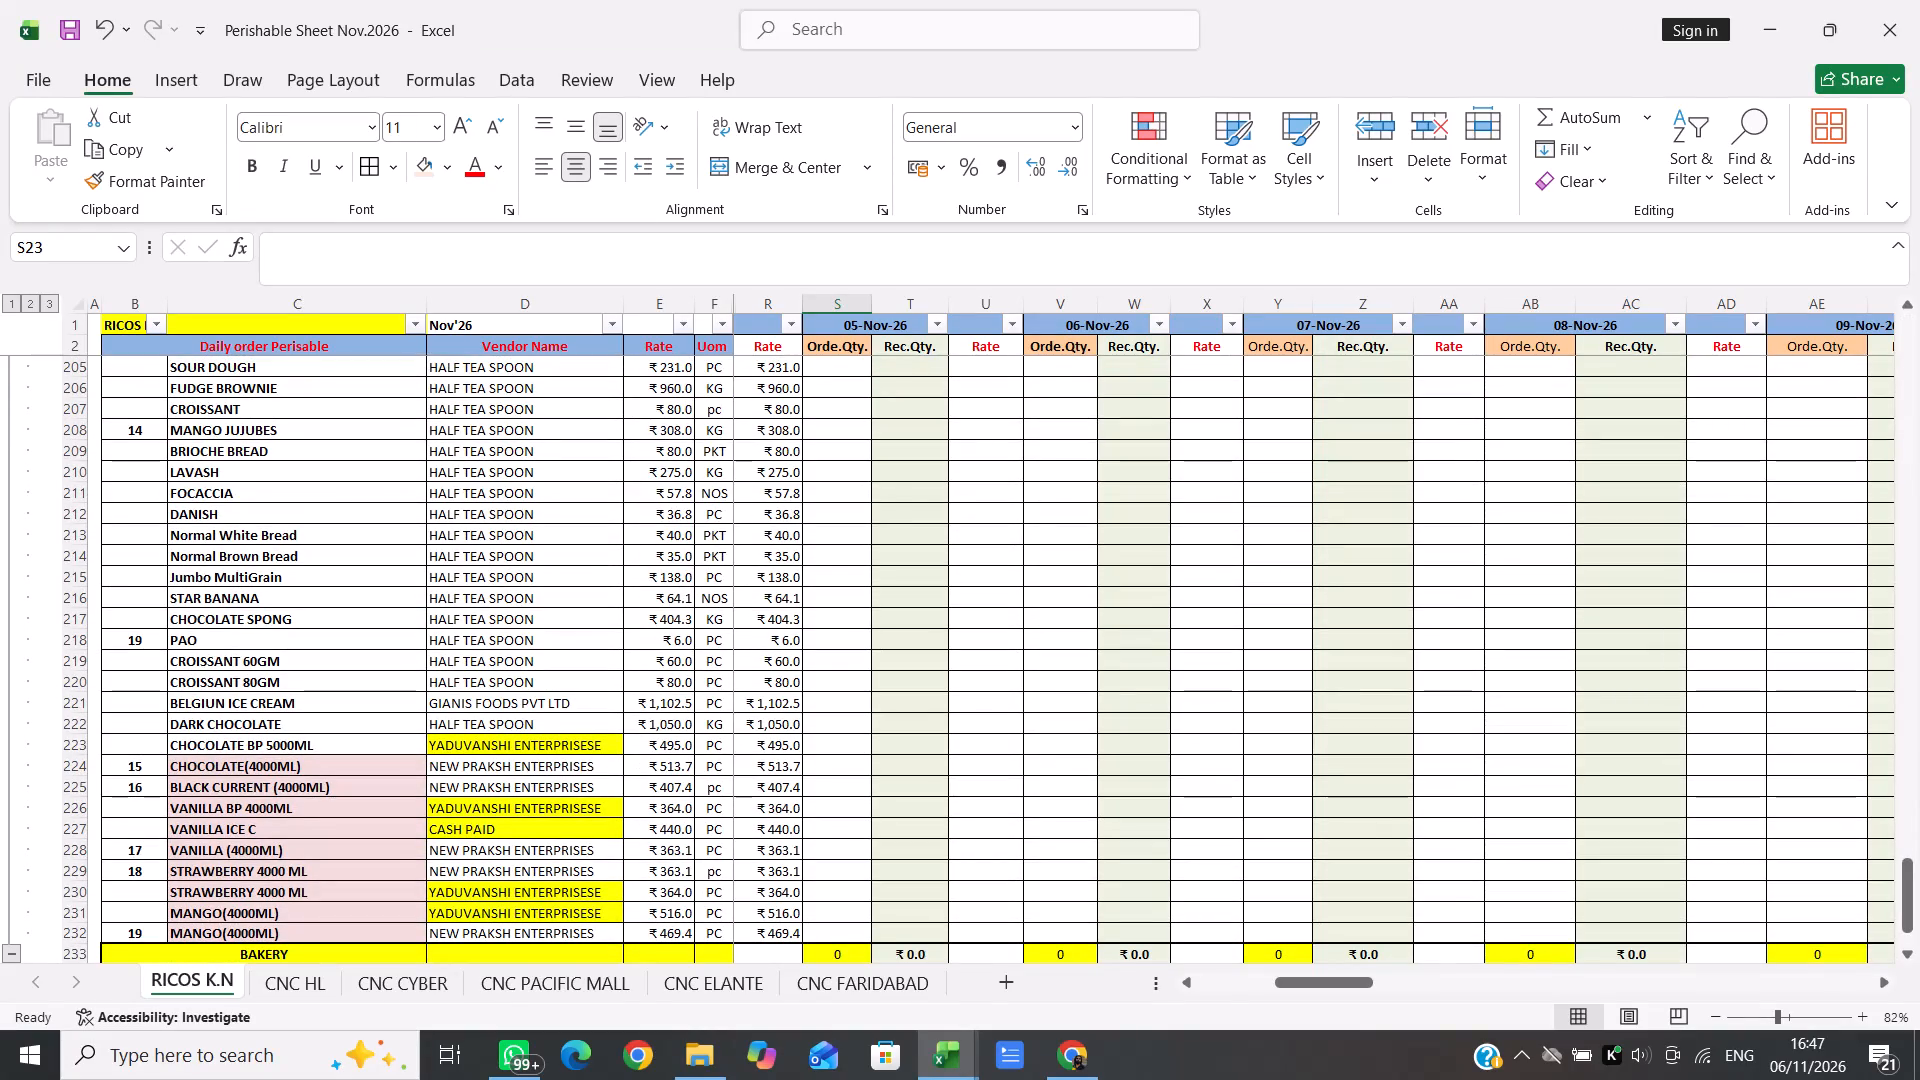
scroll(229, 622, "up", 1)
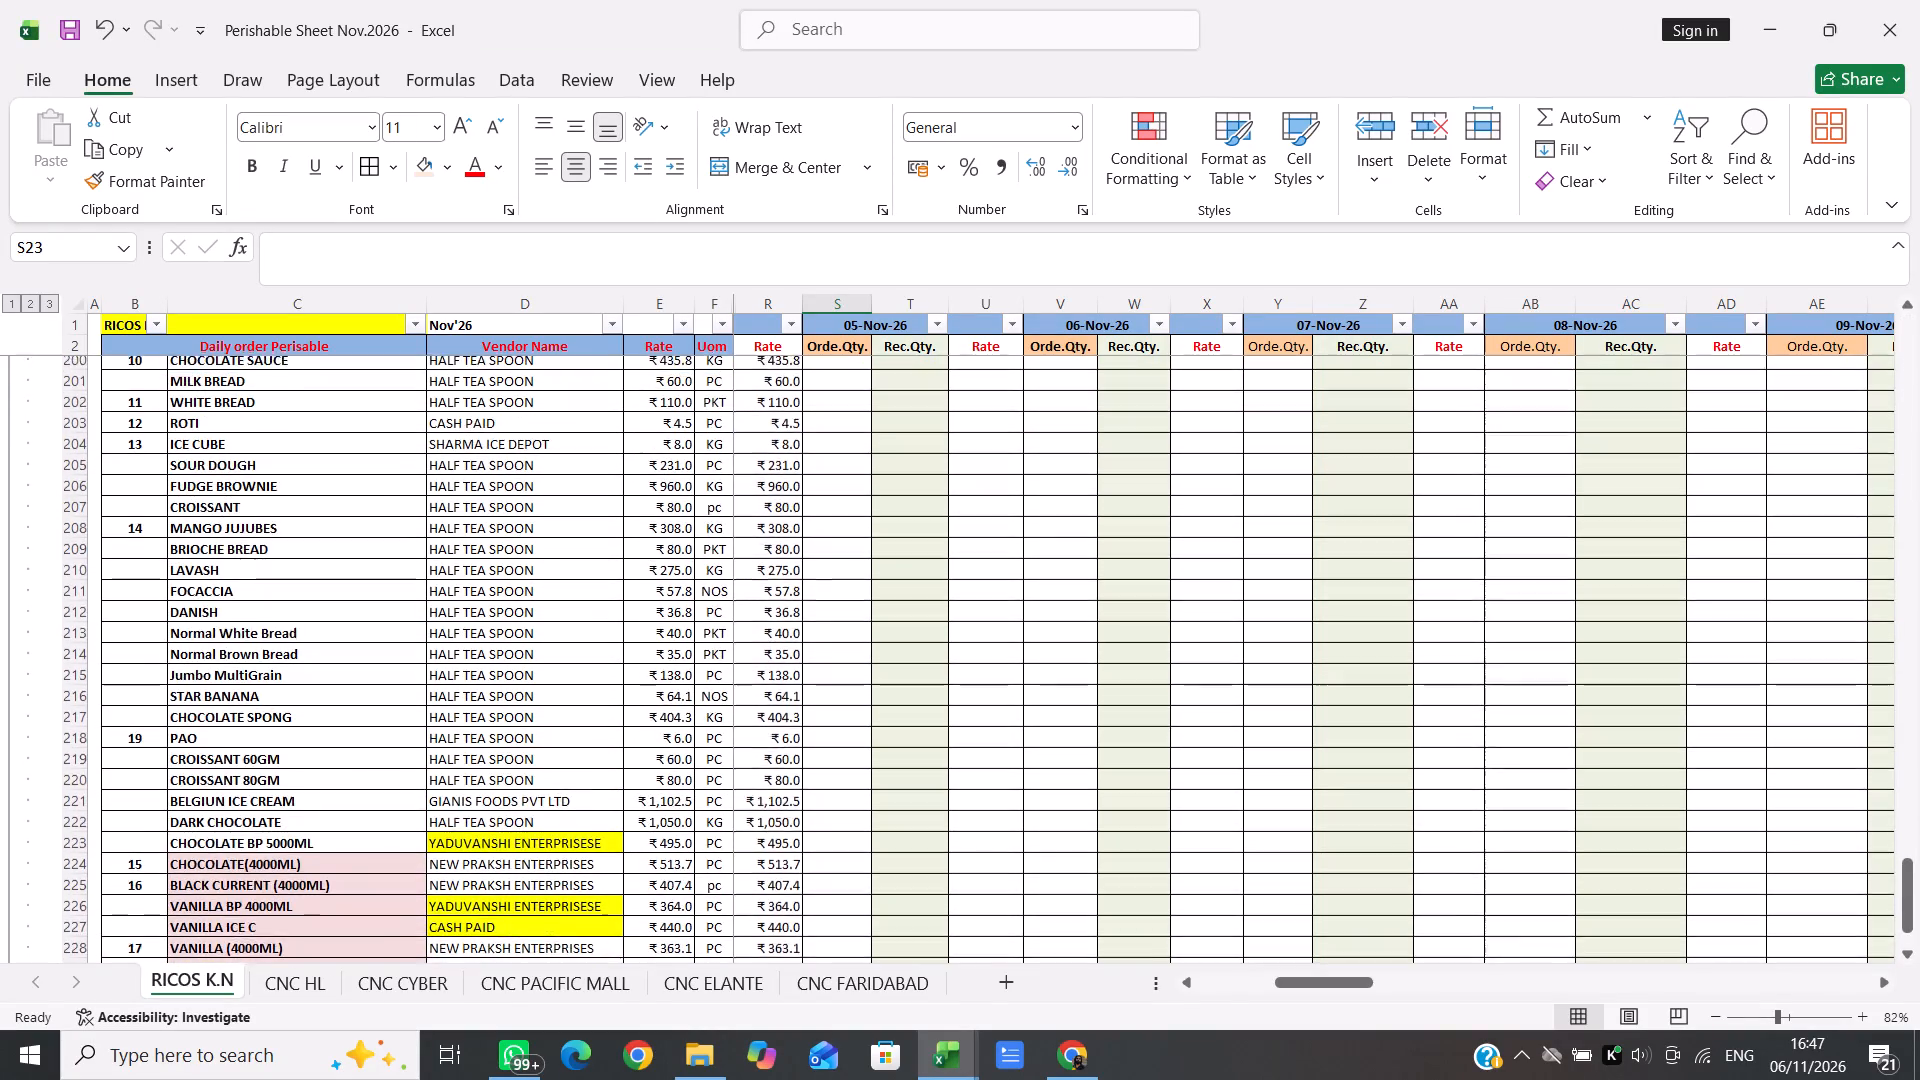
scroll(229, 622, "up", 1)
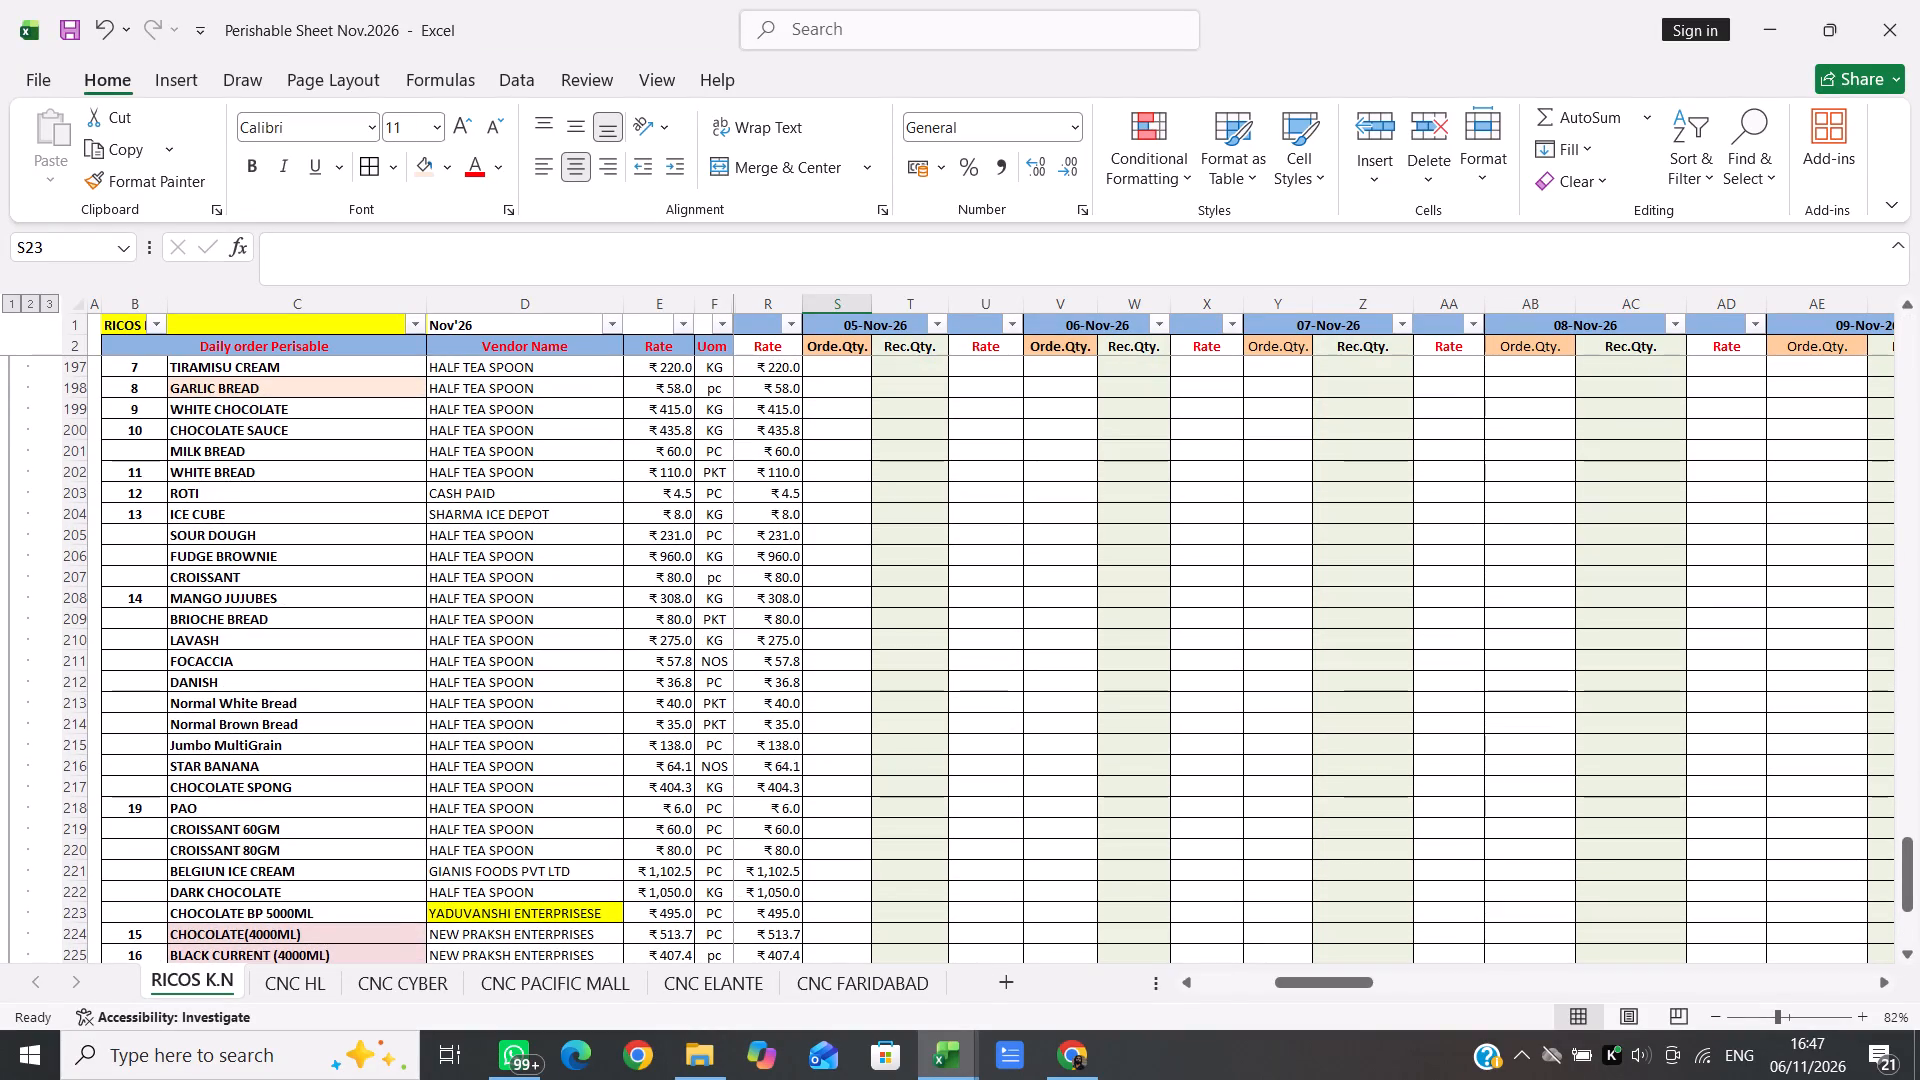
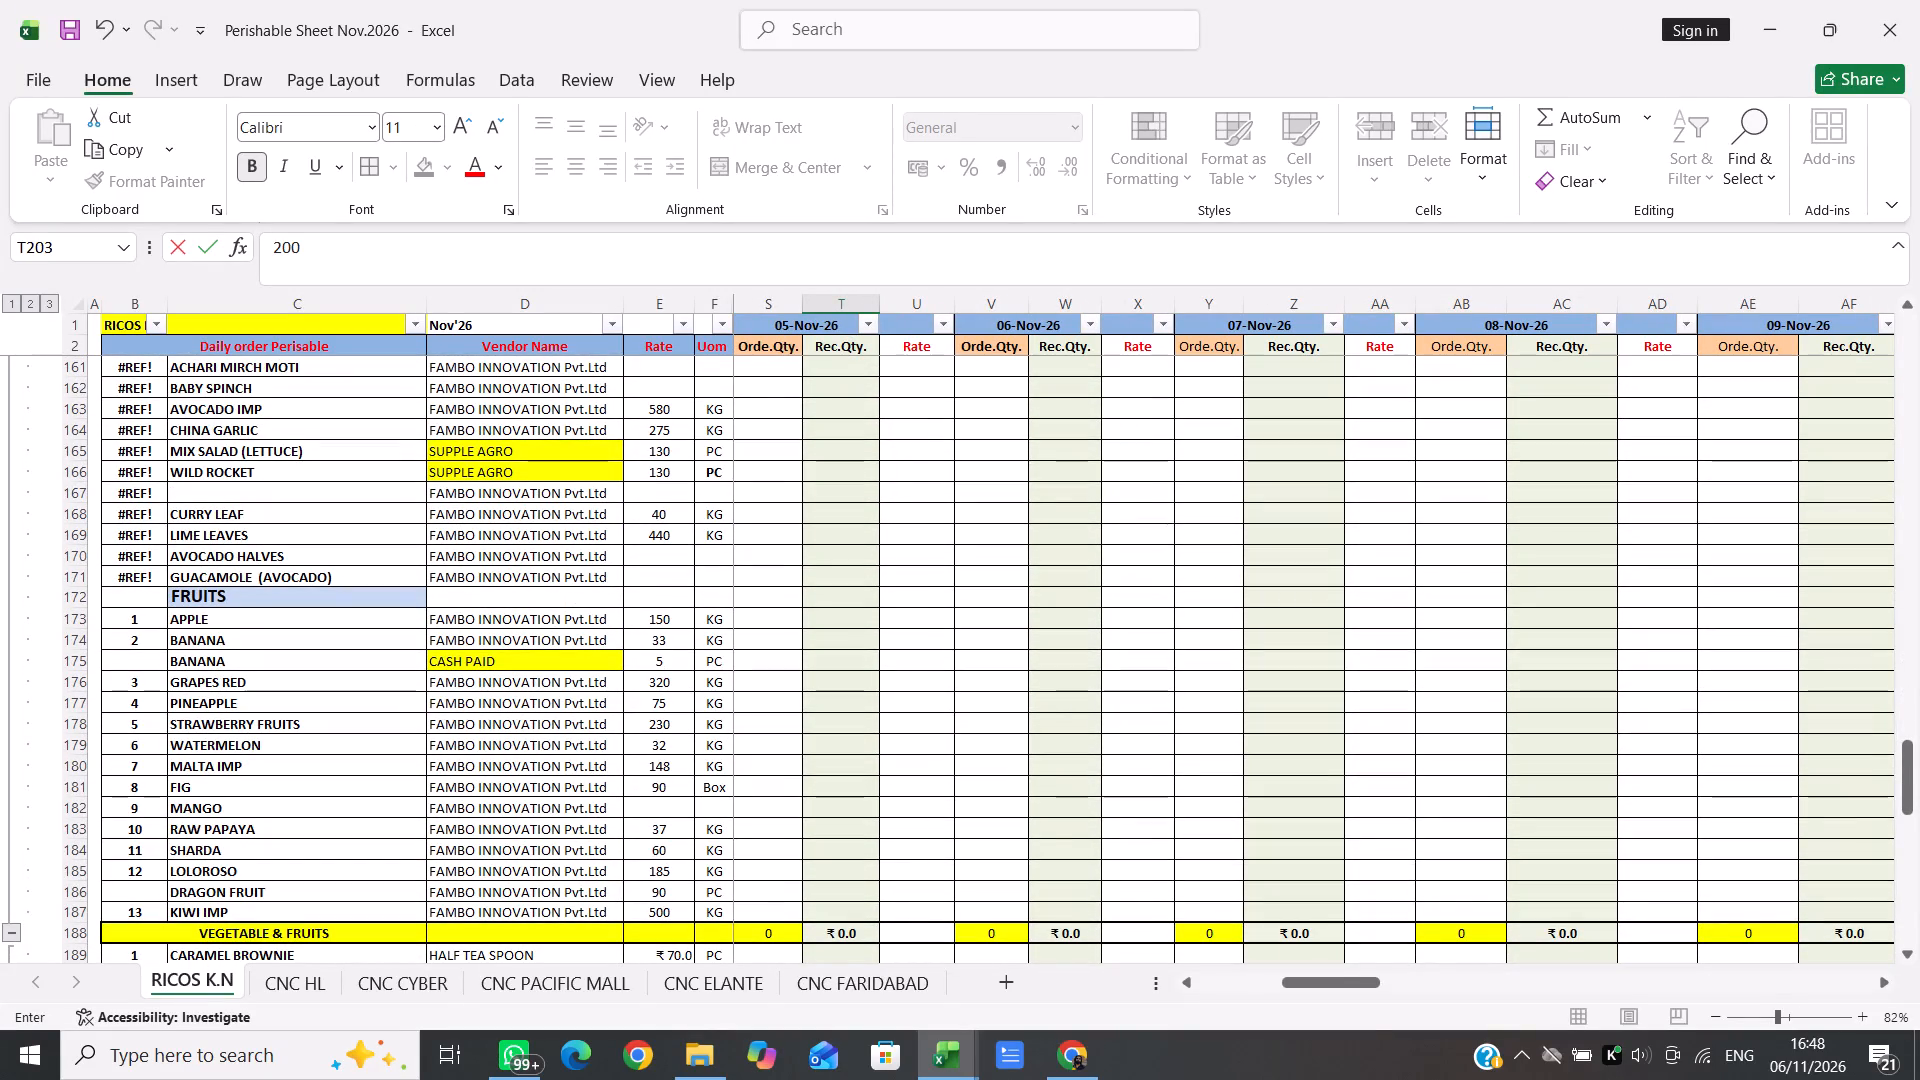
Commit the pending 200 entry in cell T203 of the 05-Nov-26 received quantity column and move to the cash-paid banana's order quantity.
left_click(787, 656)
scroll(787, 656, "right", 1)
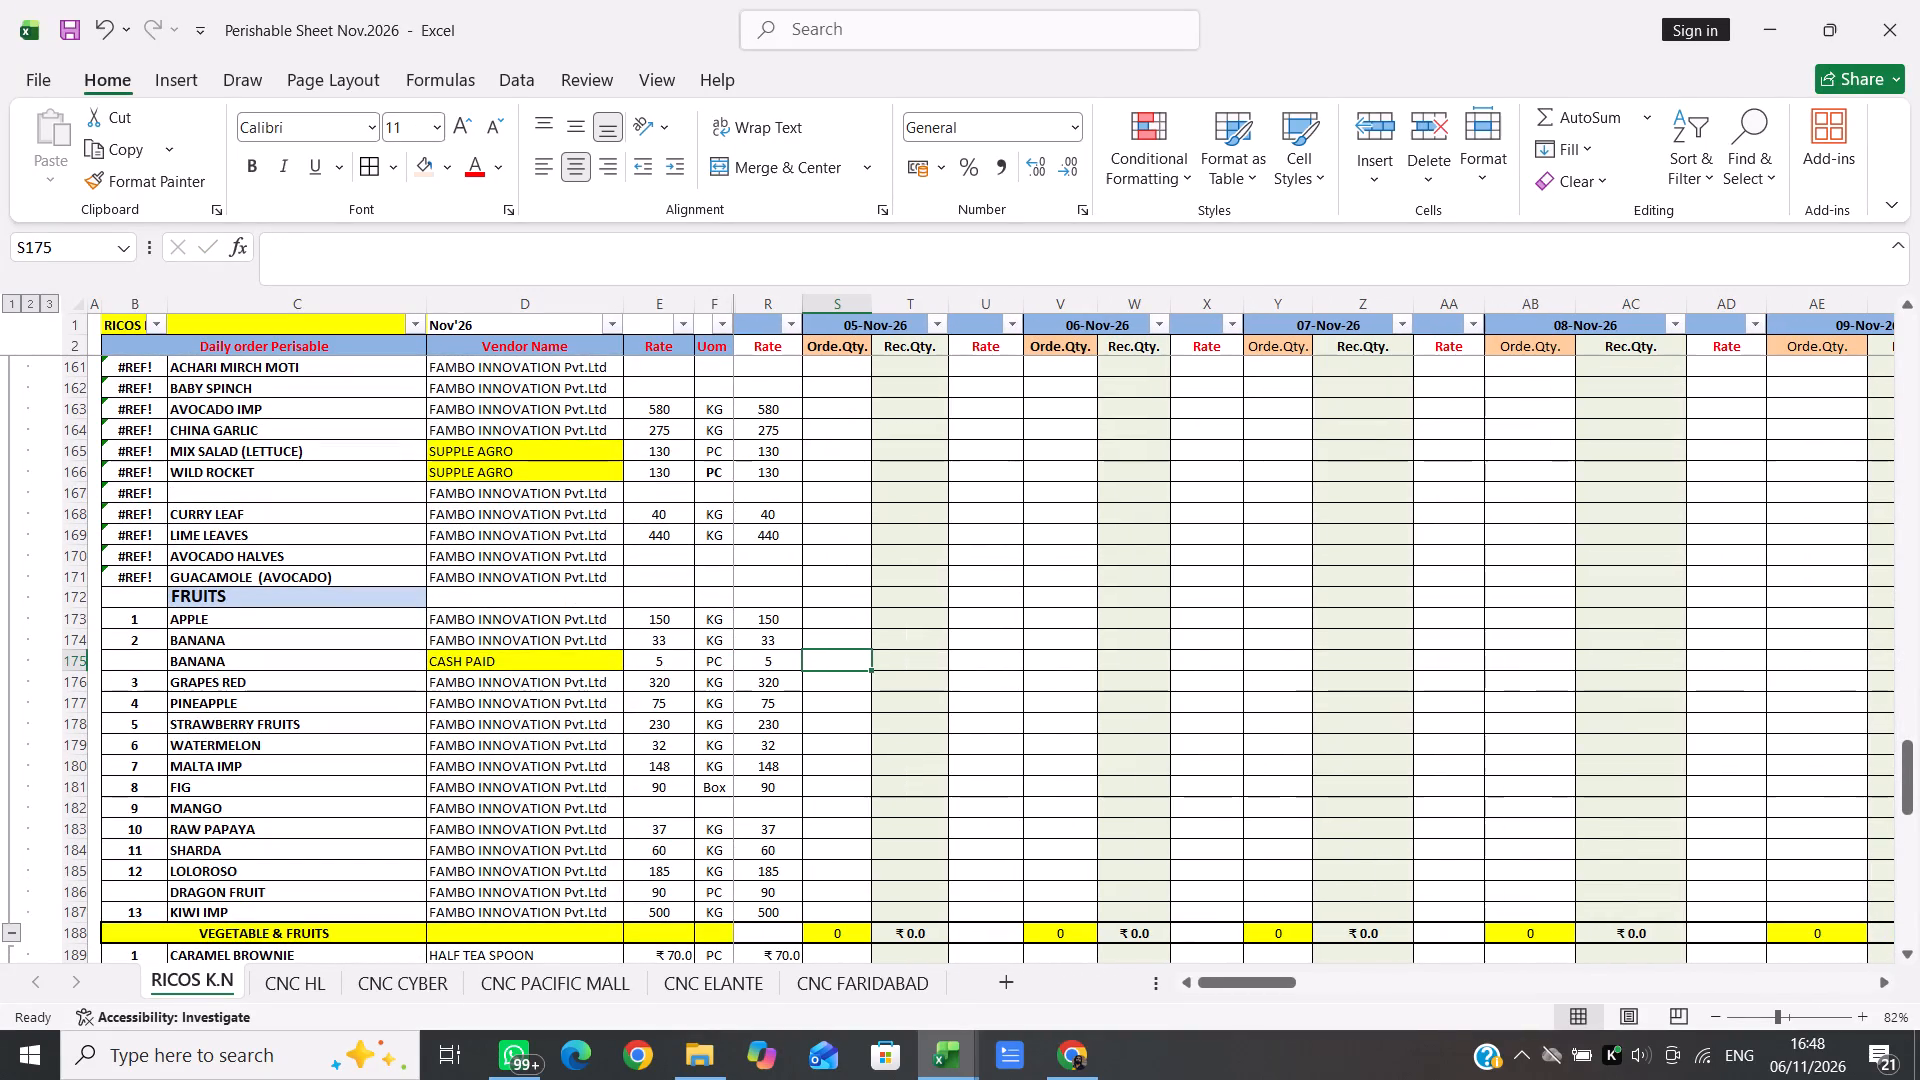
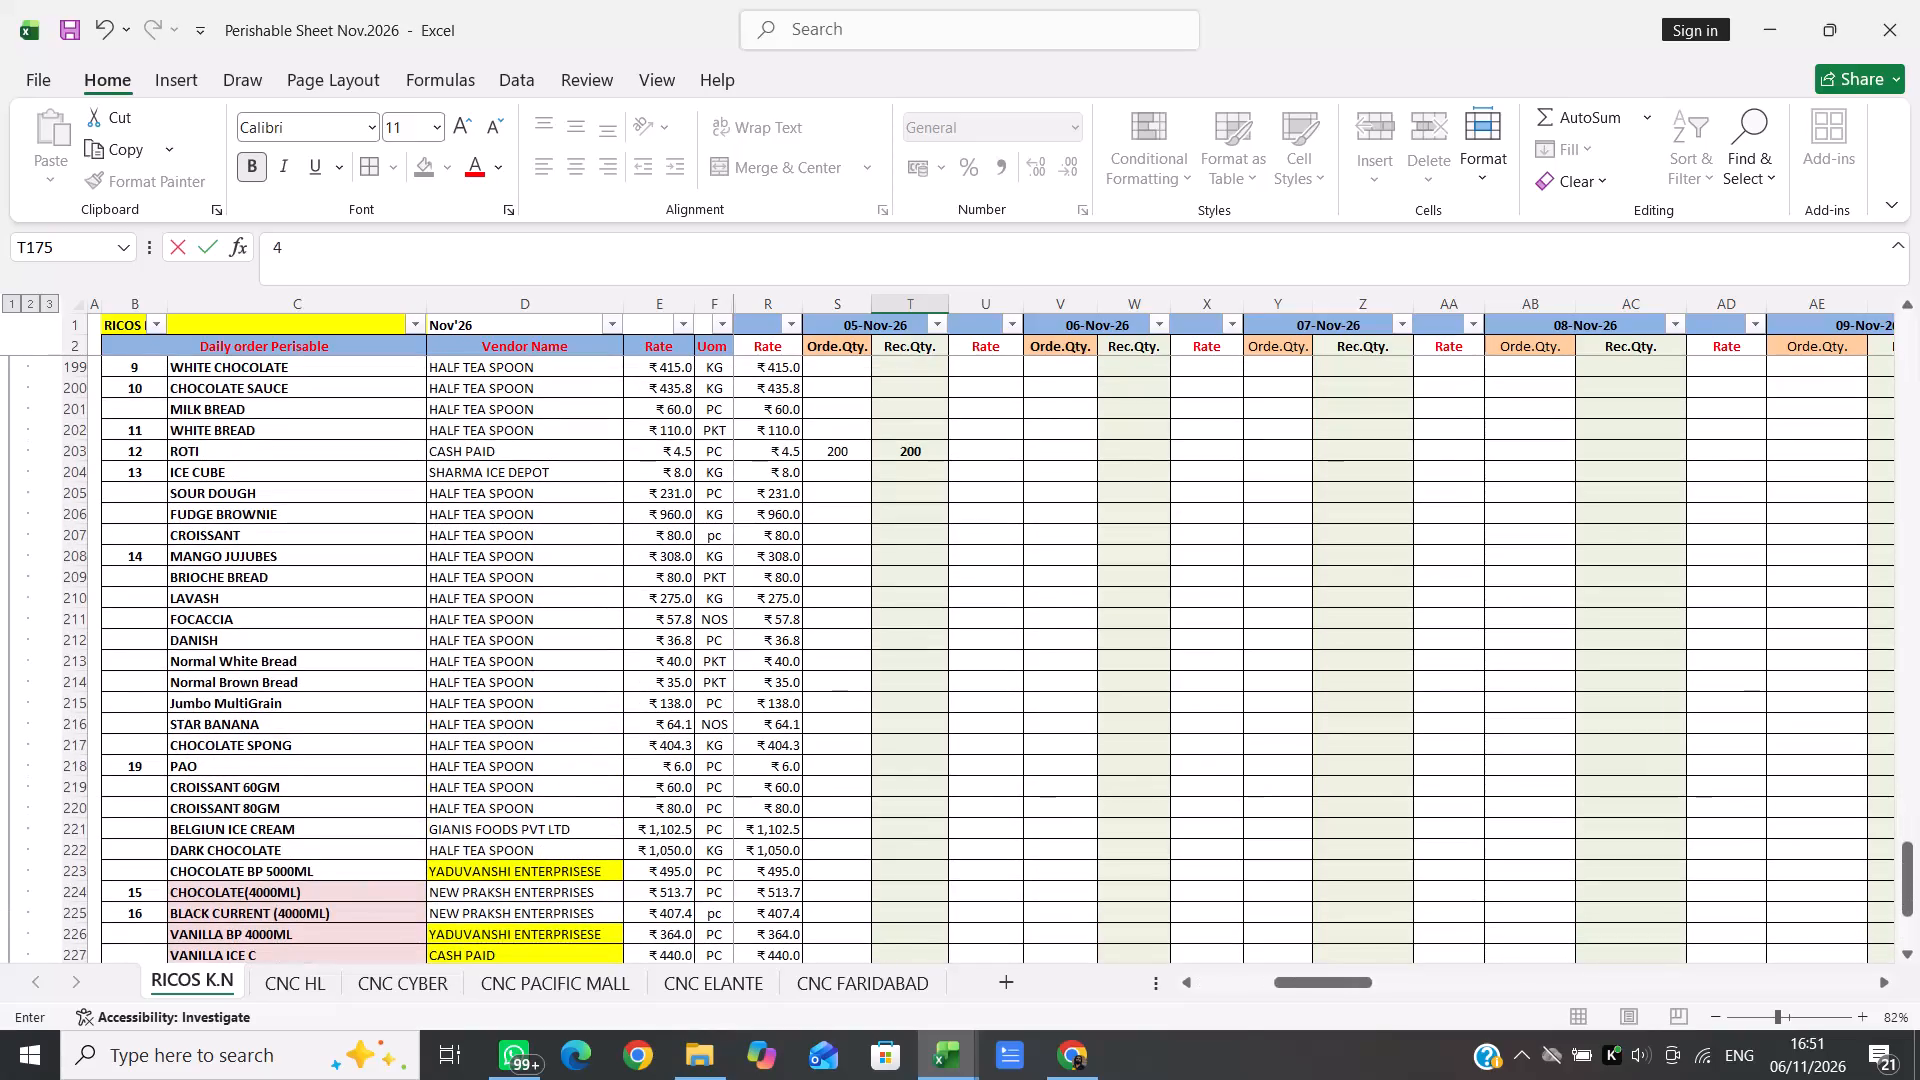
Enter 30 as the 05-Nov-26 order quantity for ICE CUBE from SHARMA ICE DEPOT.
left_click(843, 466)
type("30")
key("Right")
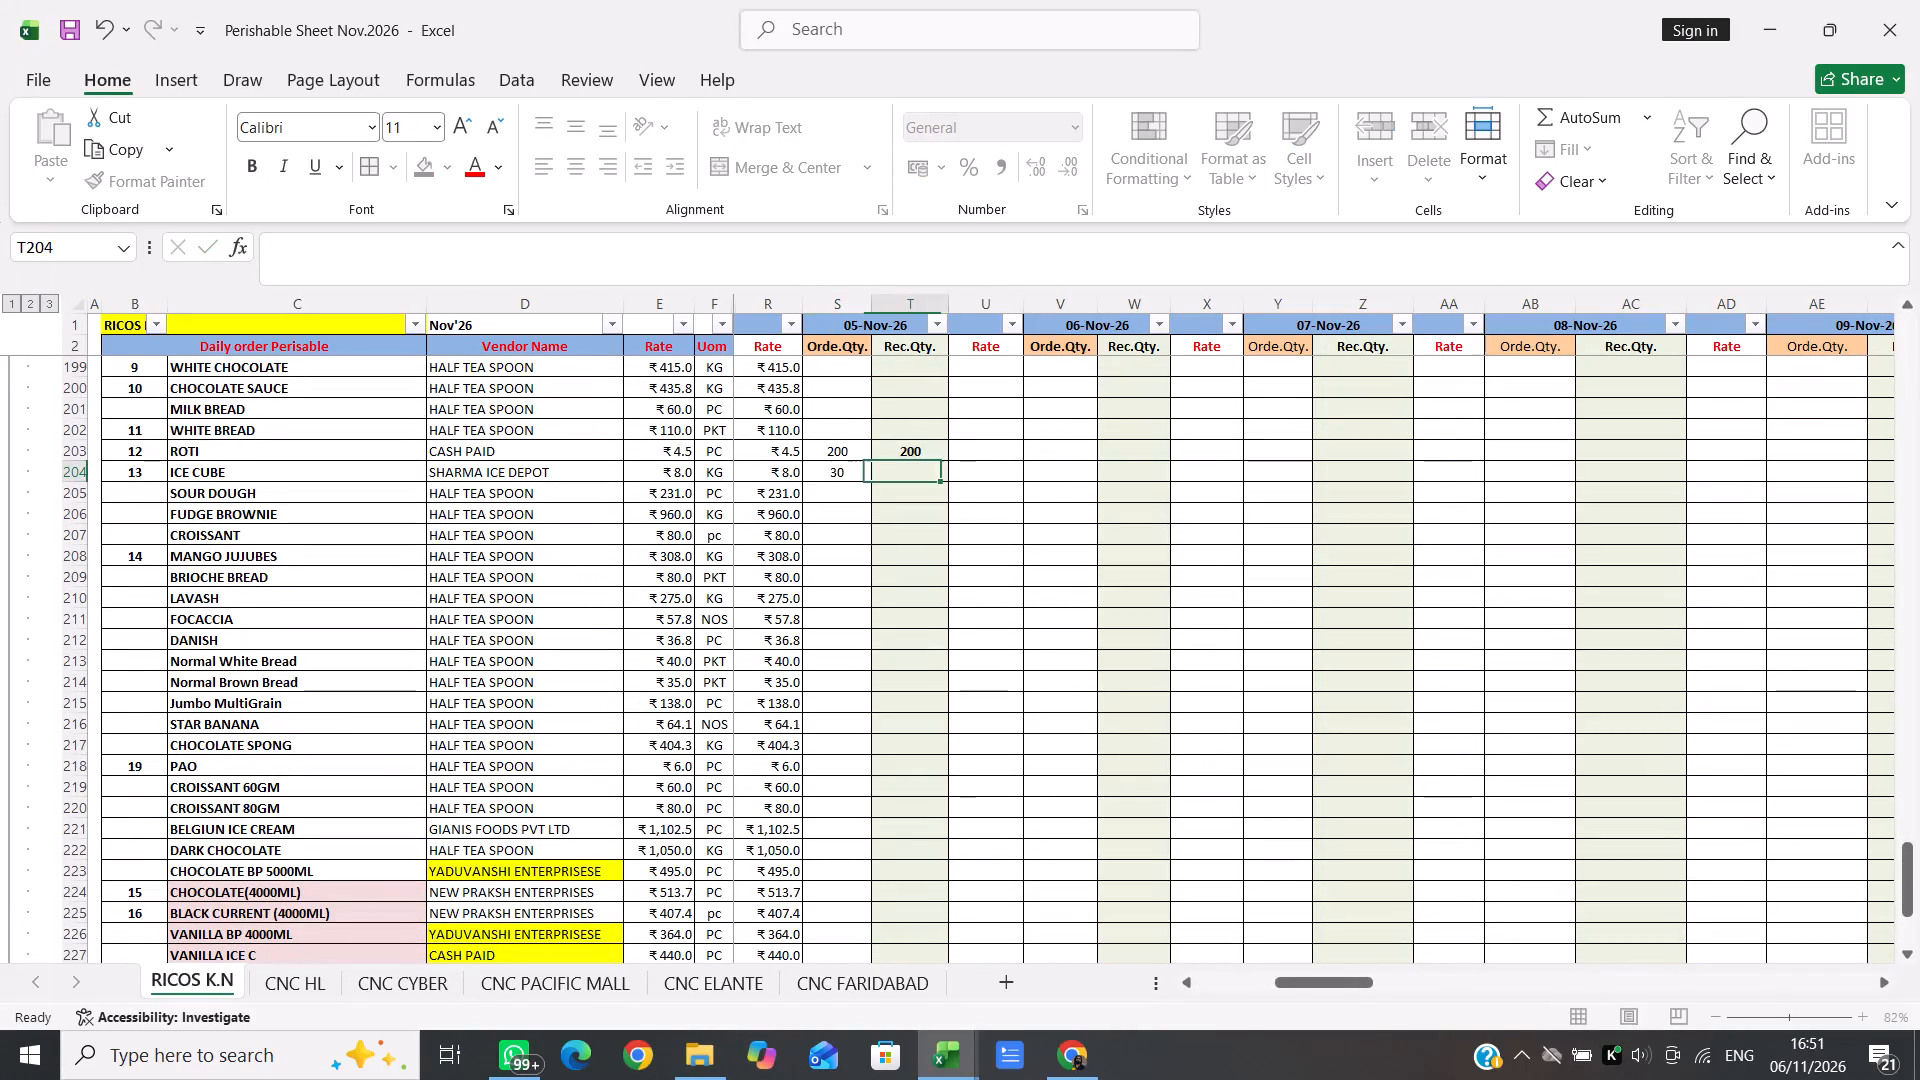
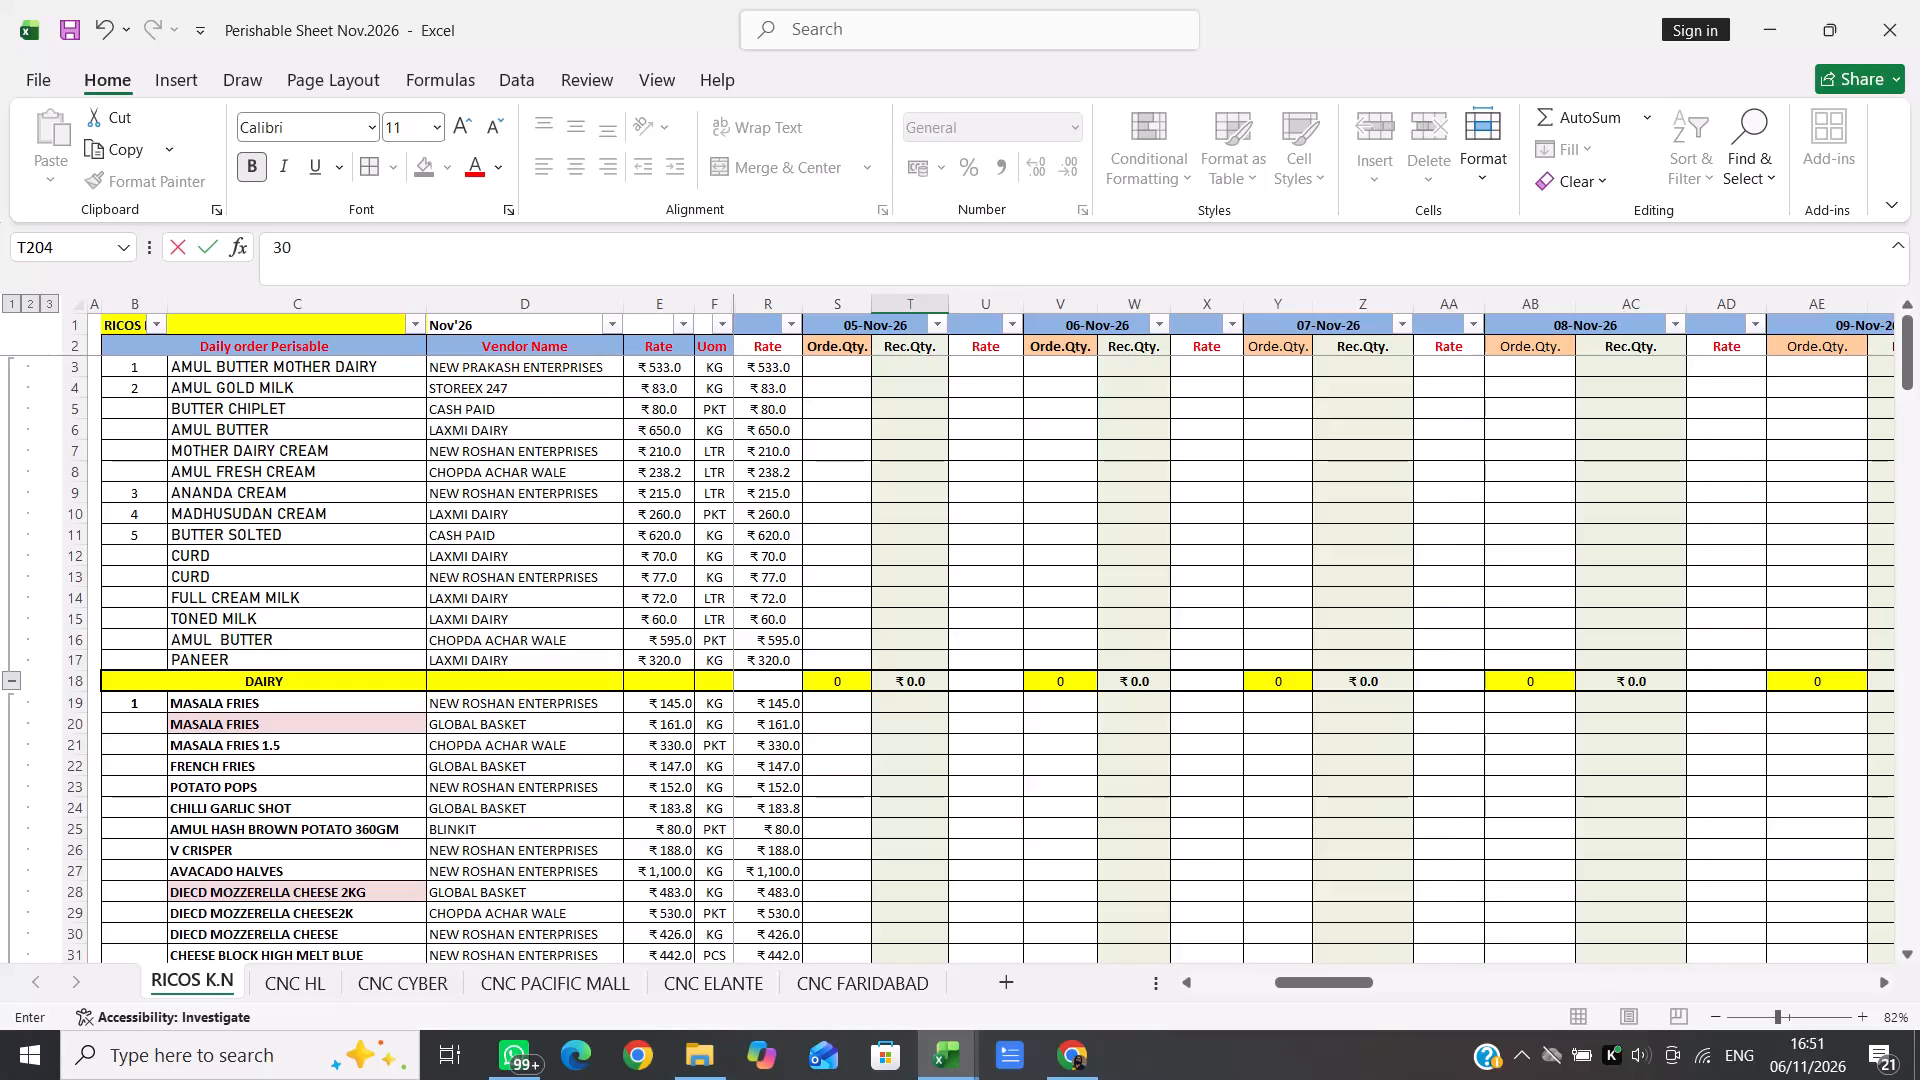
Enter 0.5 as the 05-Nov-26 order quantity for AMUL BUTTER from LAXMI DAIRY.
left_click(833, 427)
type("0.5")
key("Right")
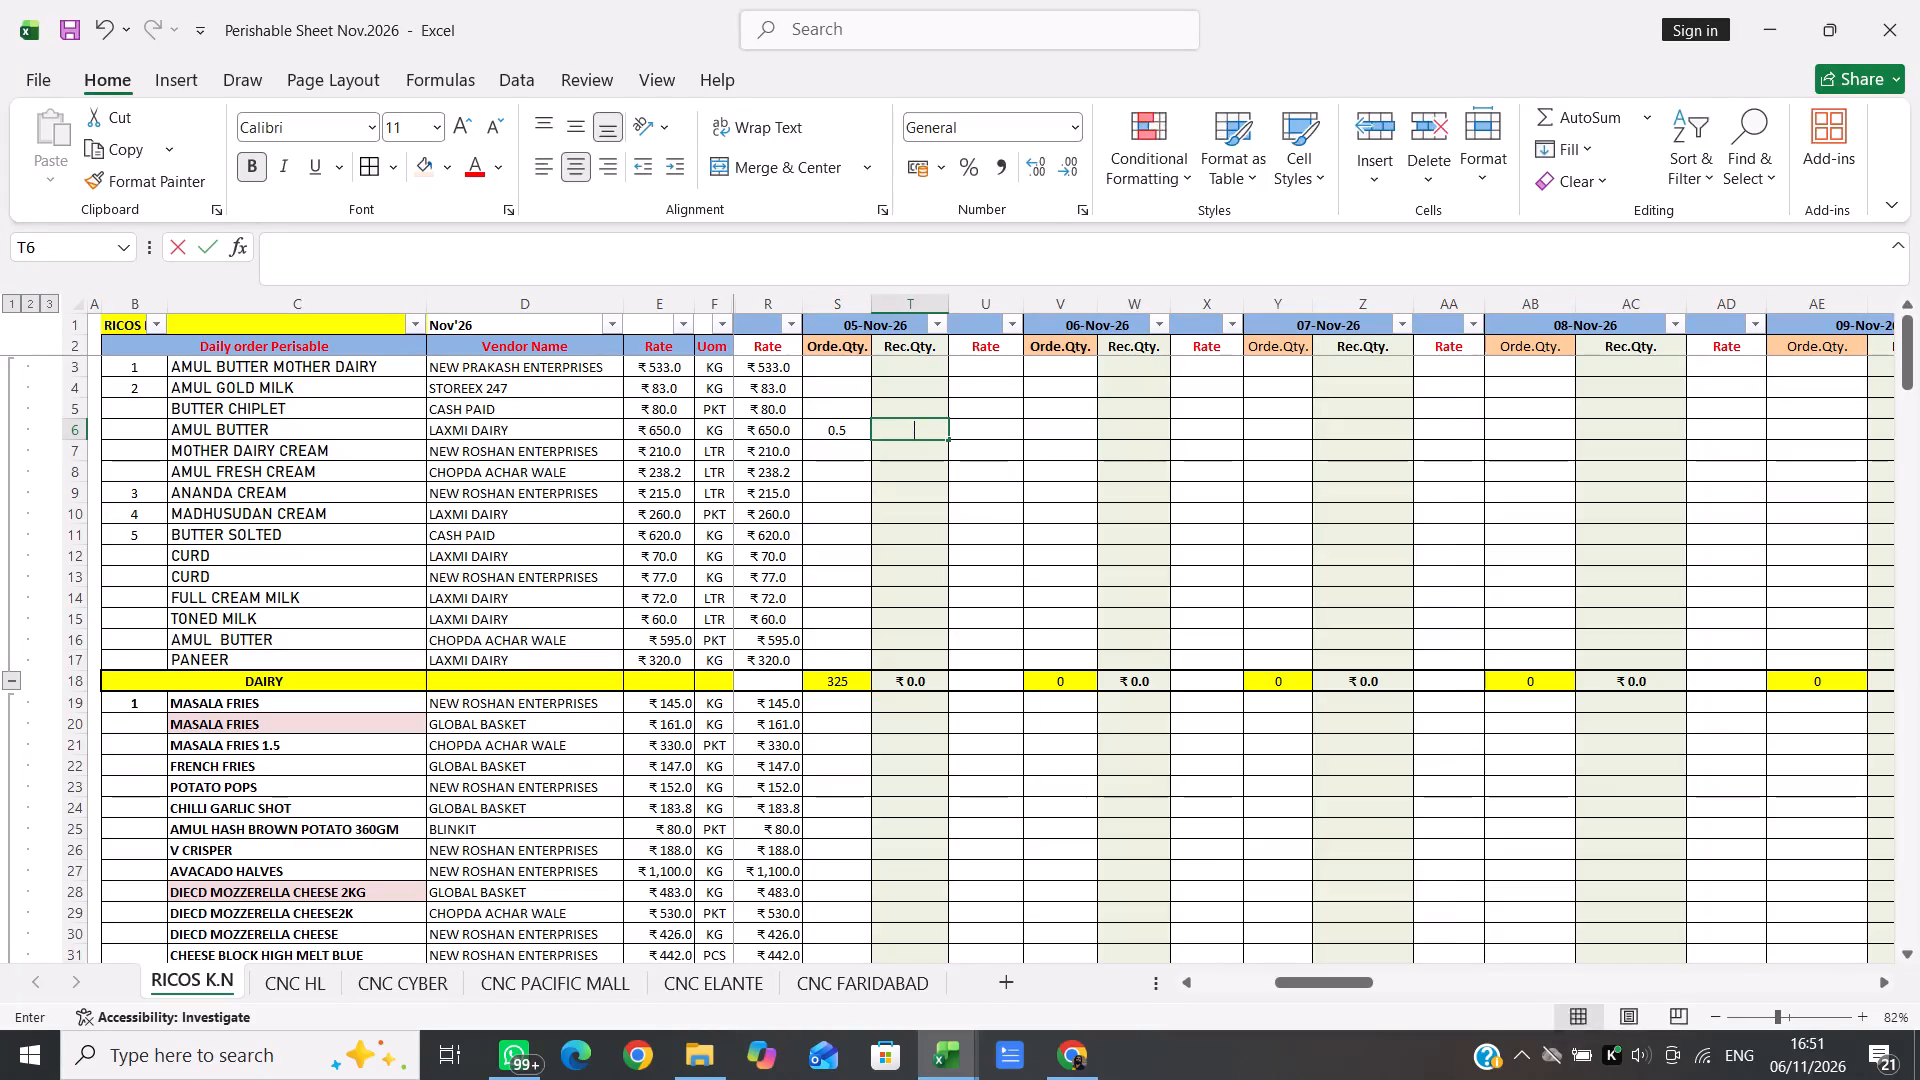
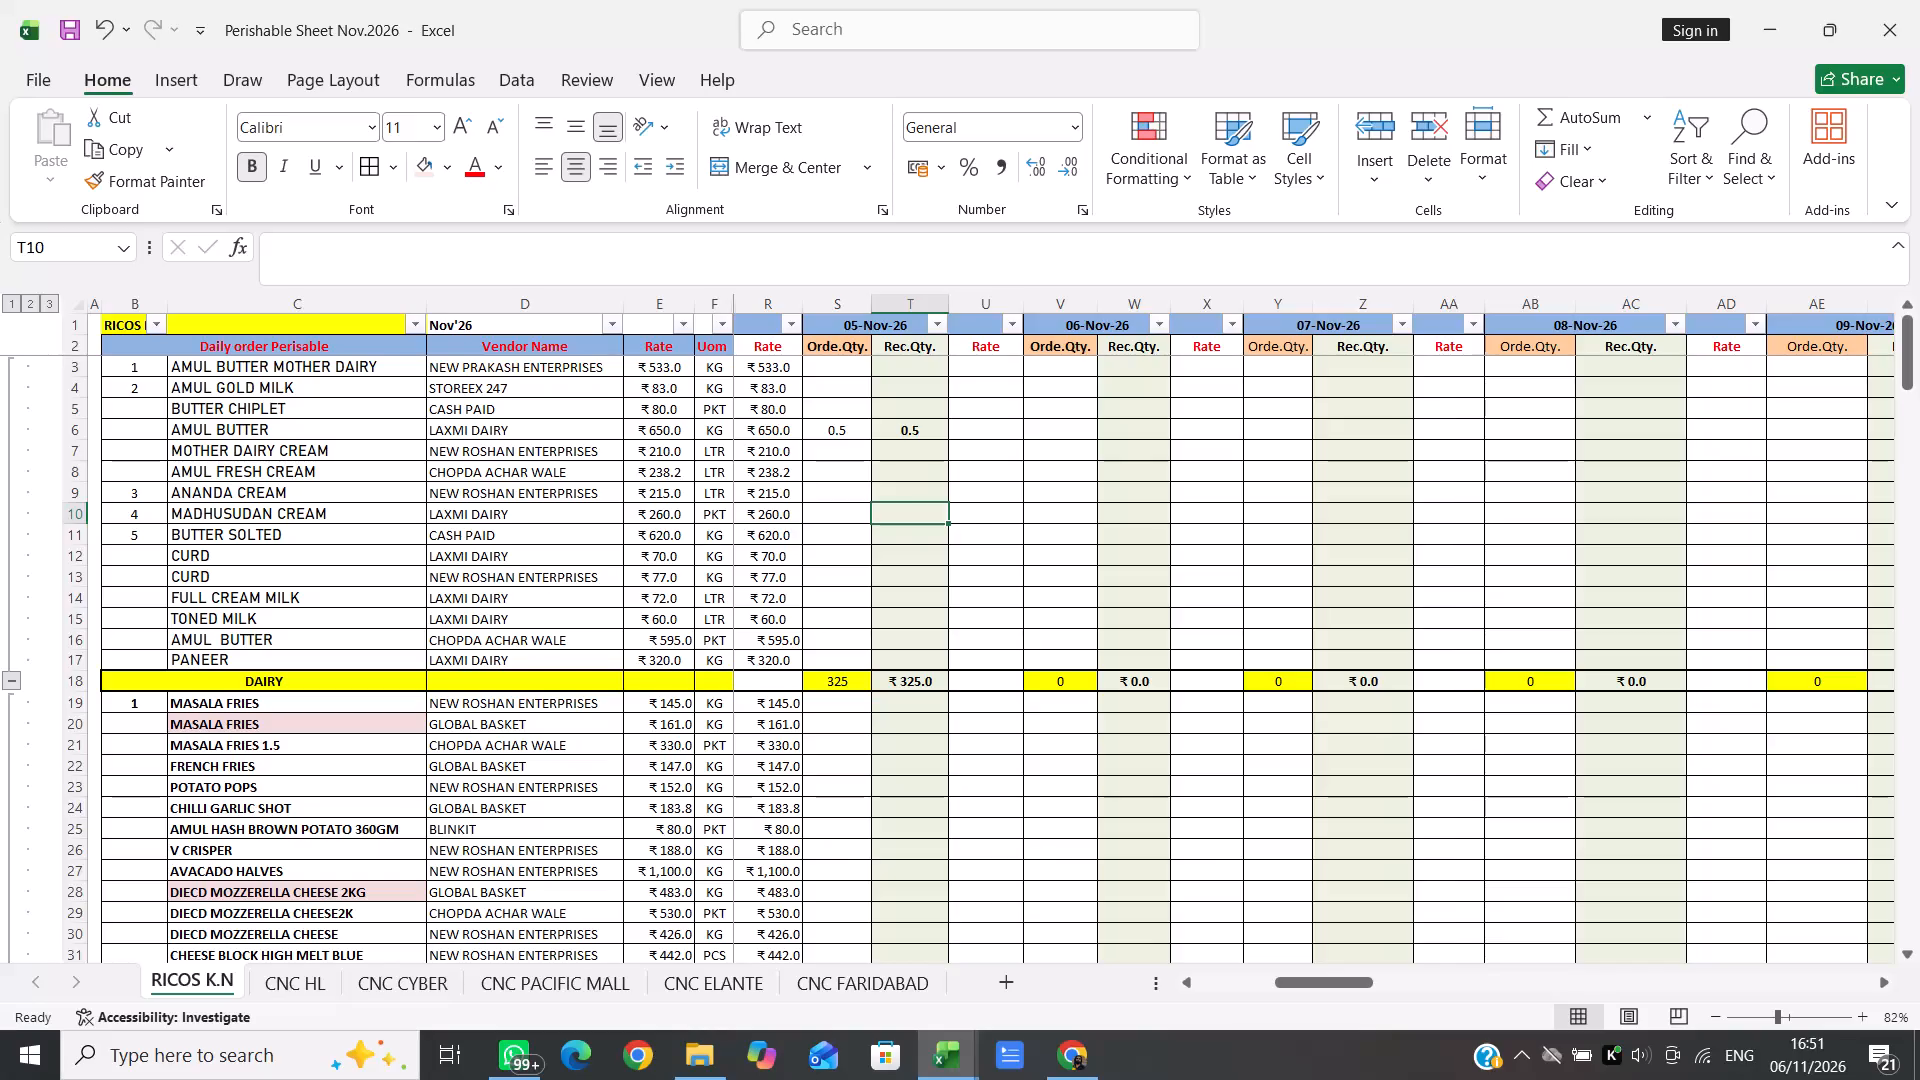
Enter 12 as the 05-Nov-26 received quantity for MADHUSUDAN CREAM from LAXMI DAIRY.
type("12")
key("Left")
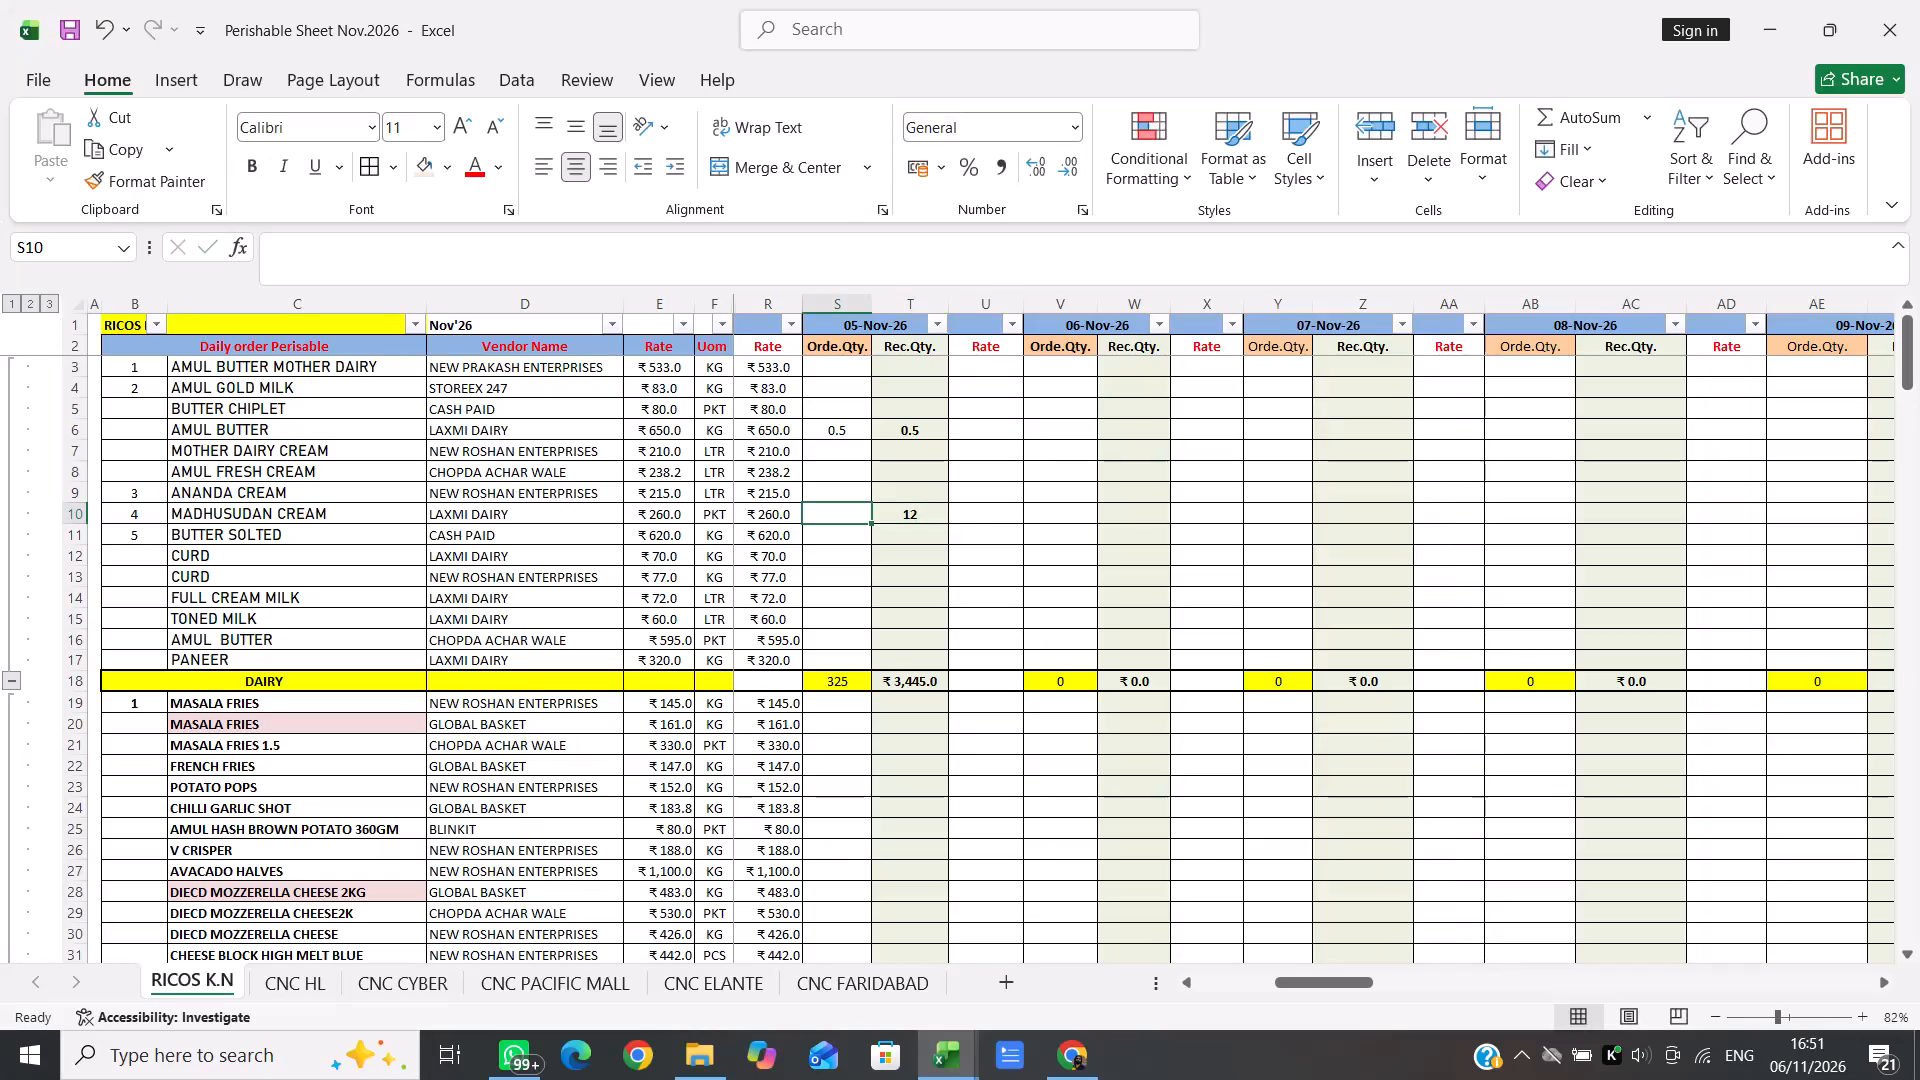
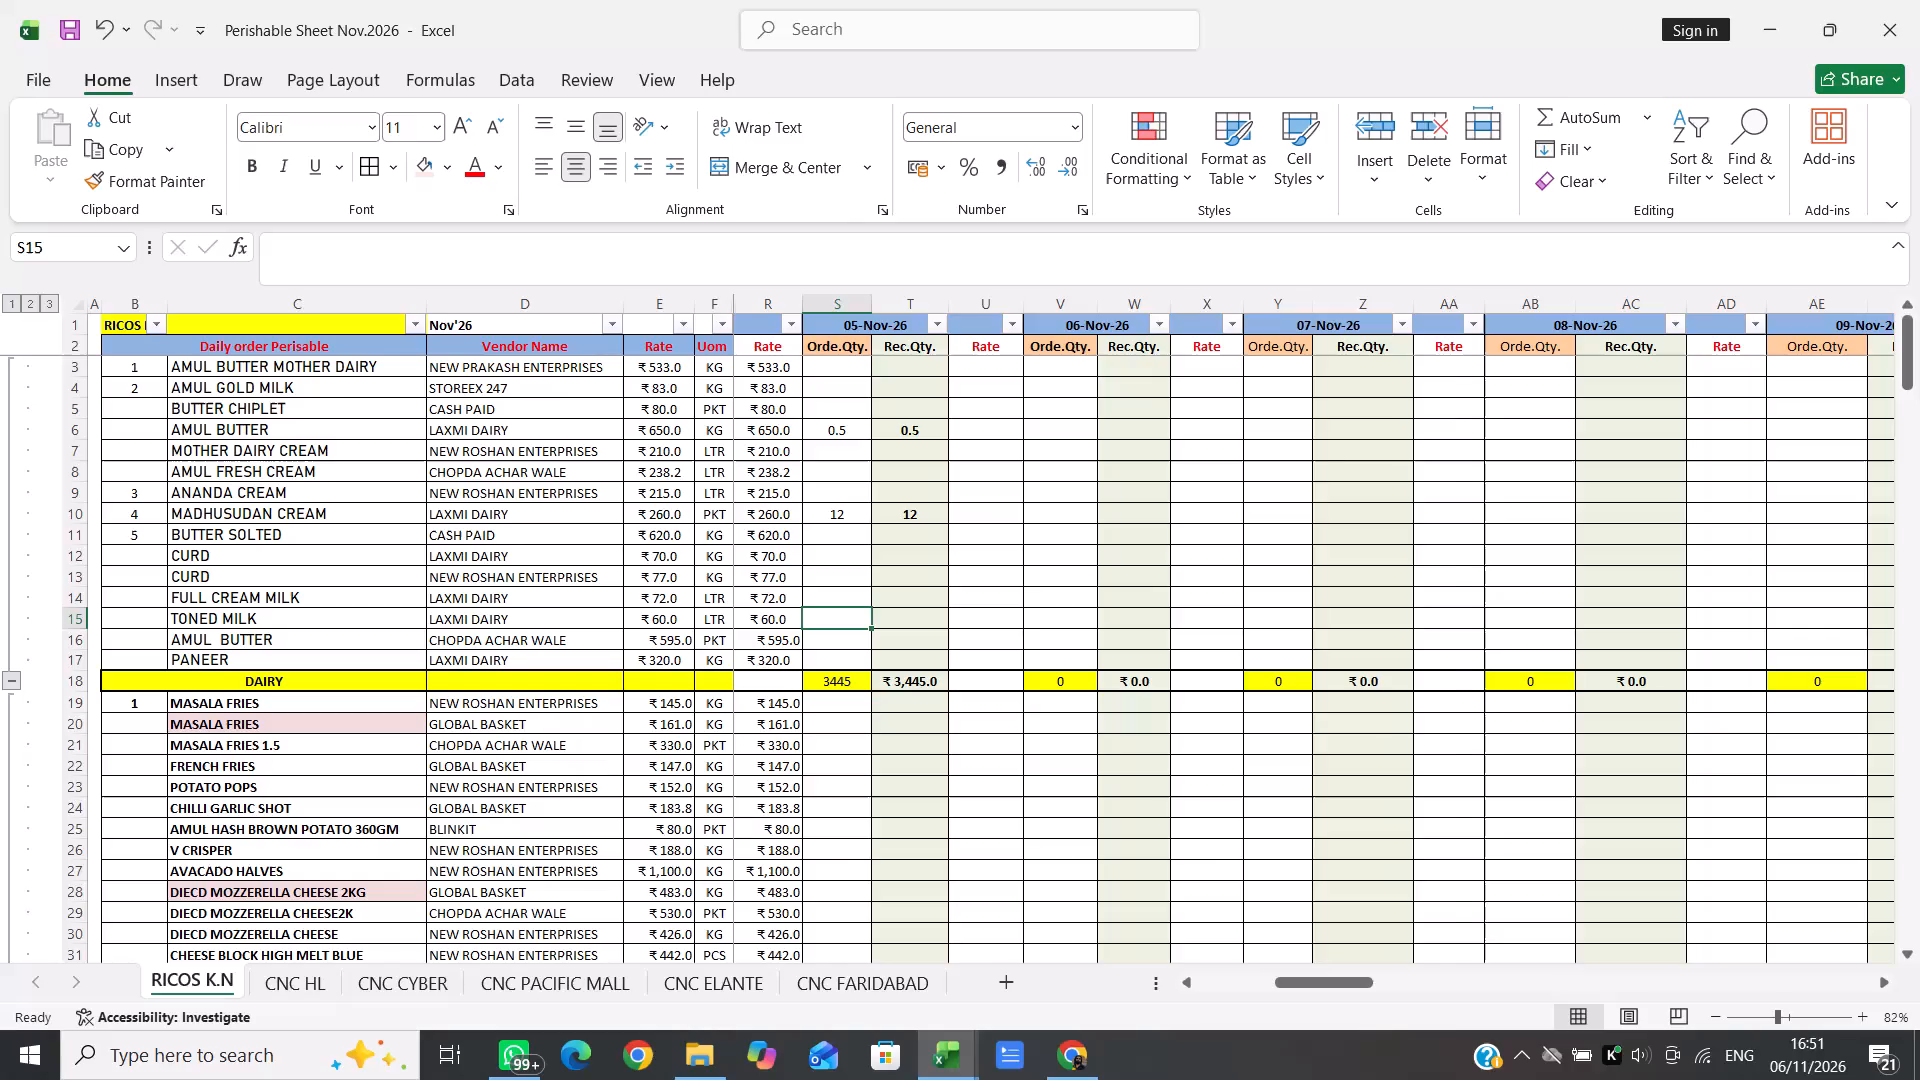
Enter 20 as the 05-Nov-26 order quantity for TONED MILK from LAXMI DAIRY.
type("20")
key("Right")
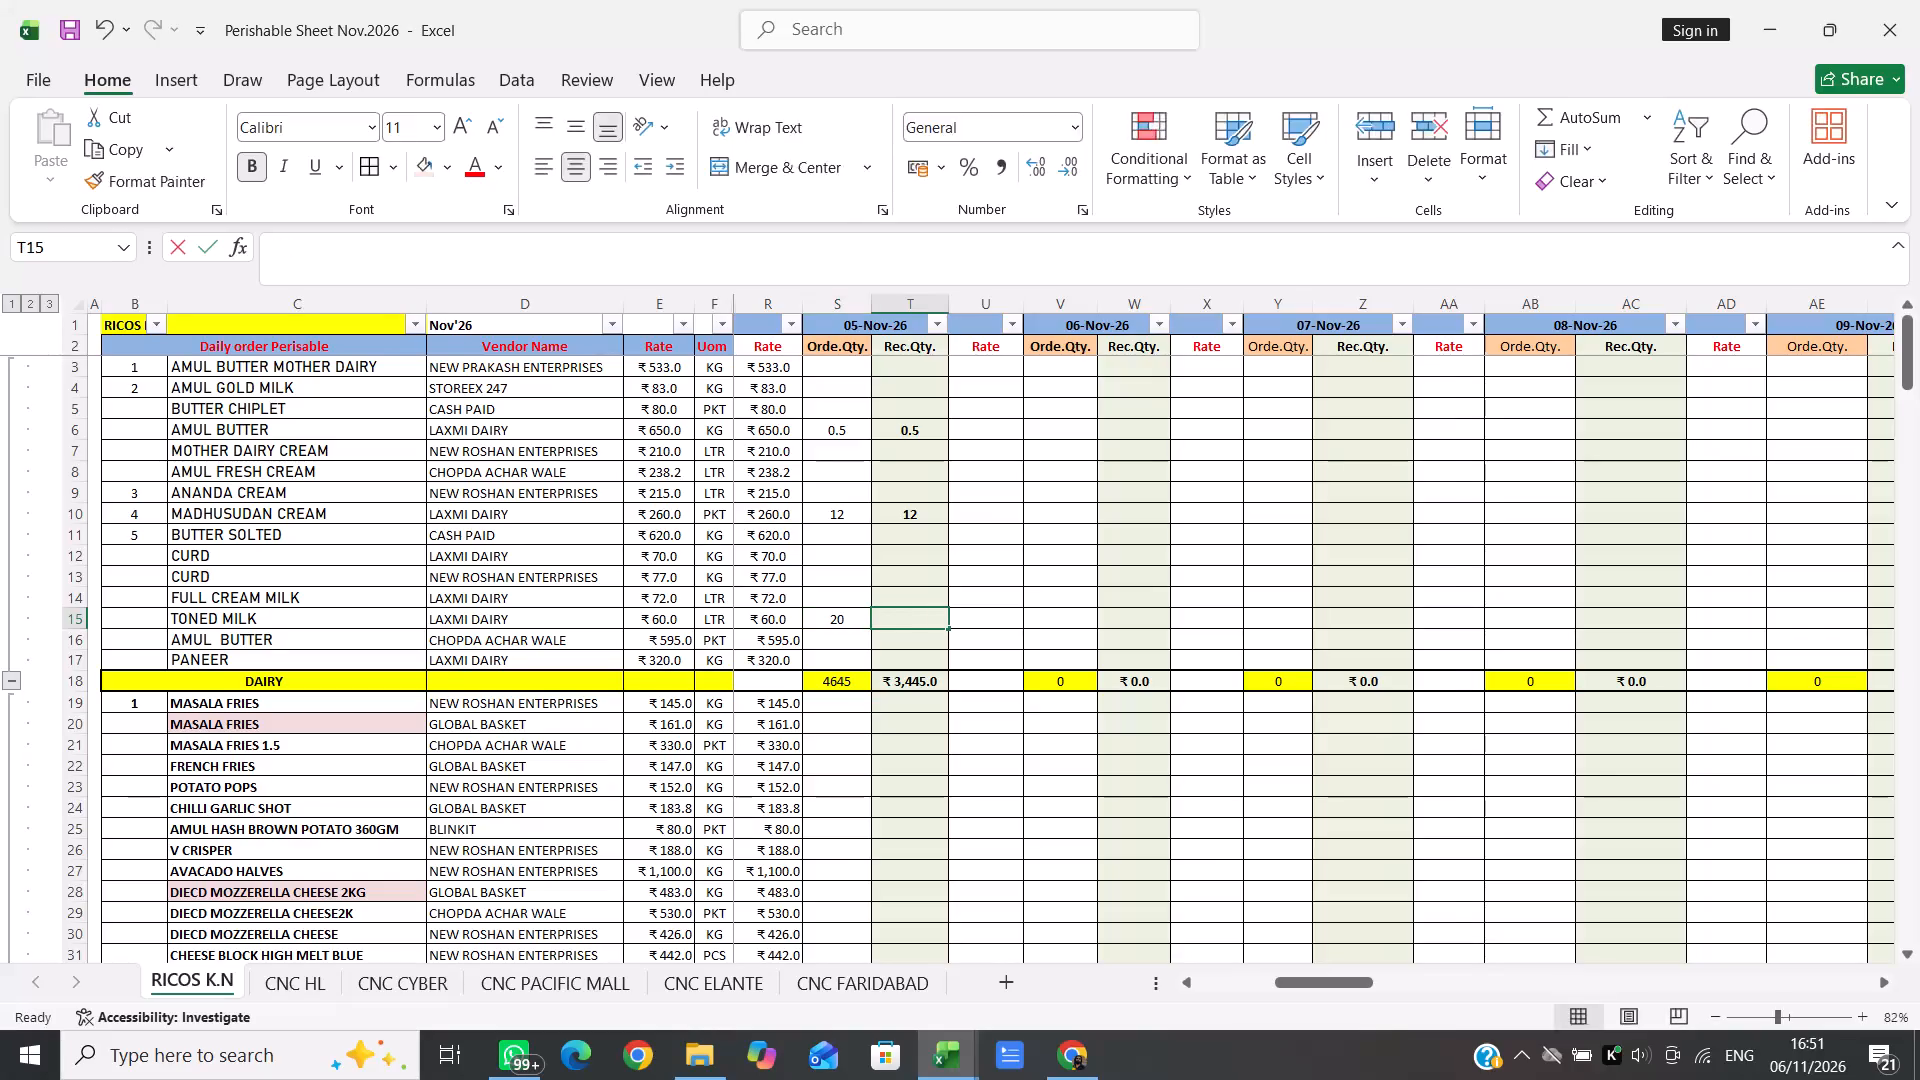
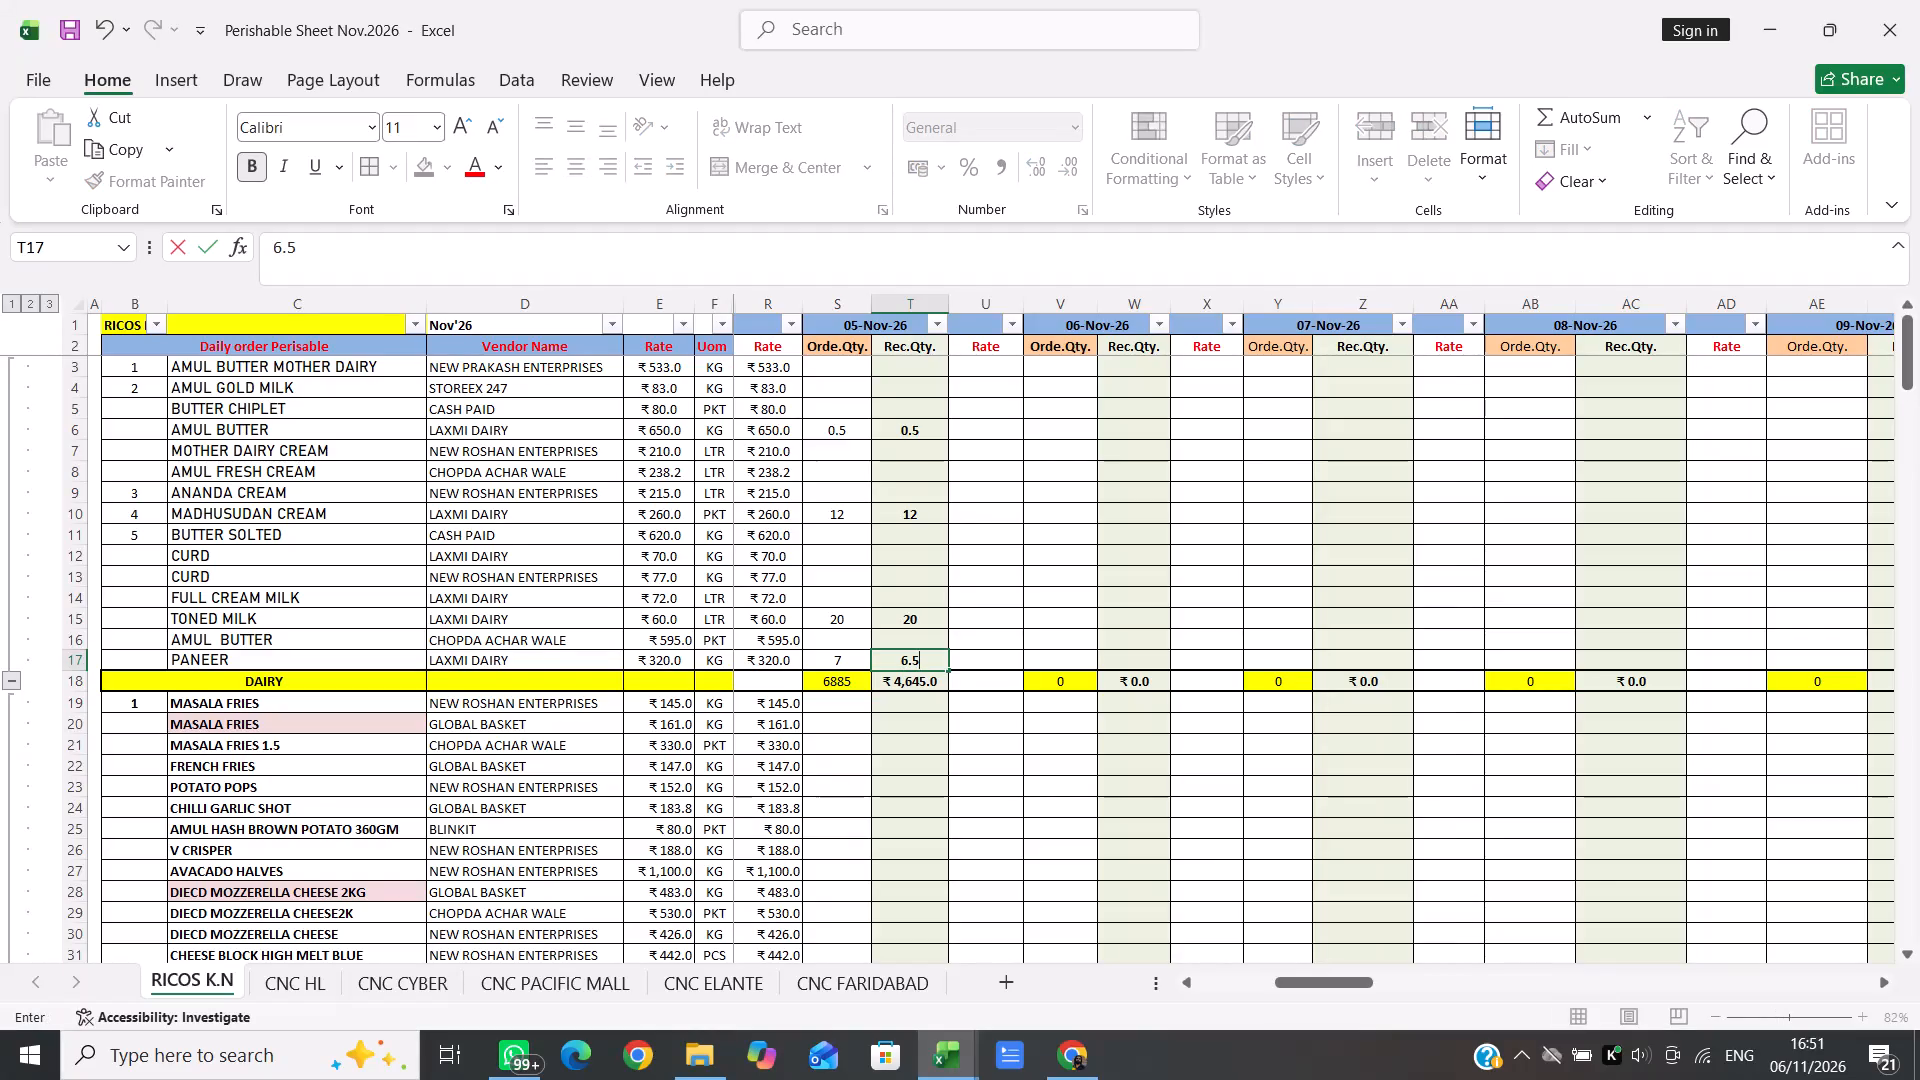
Enter 6.5 as the 05-Nov-26 received quantity for PANEER from LAXMI DAIRY.
key("Up")
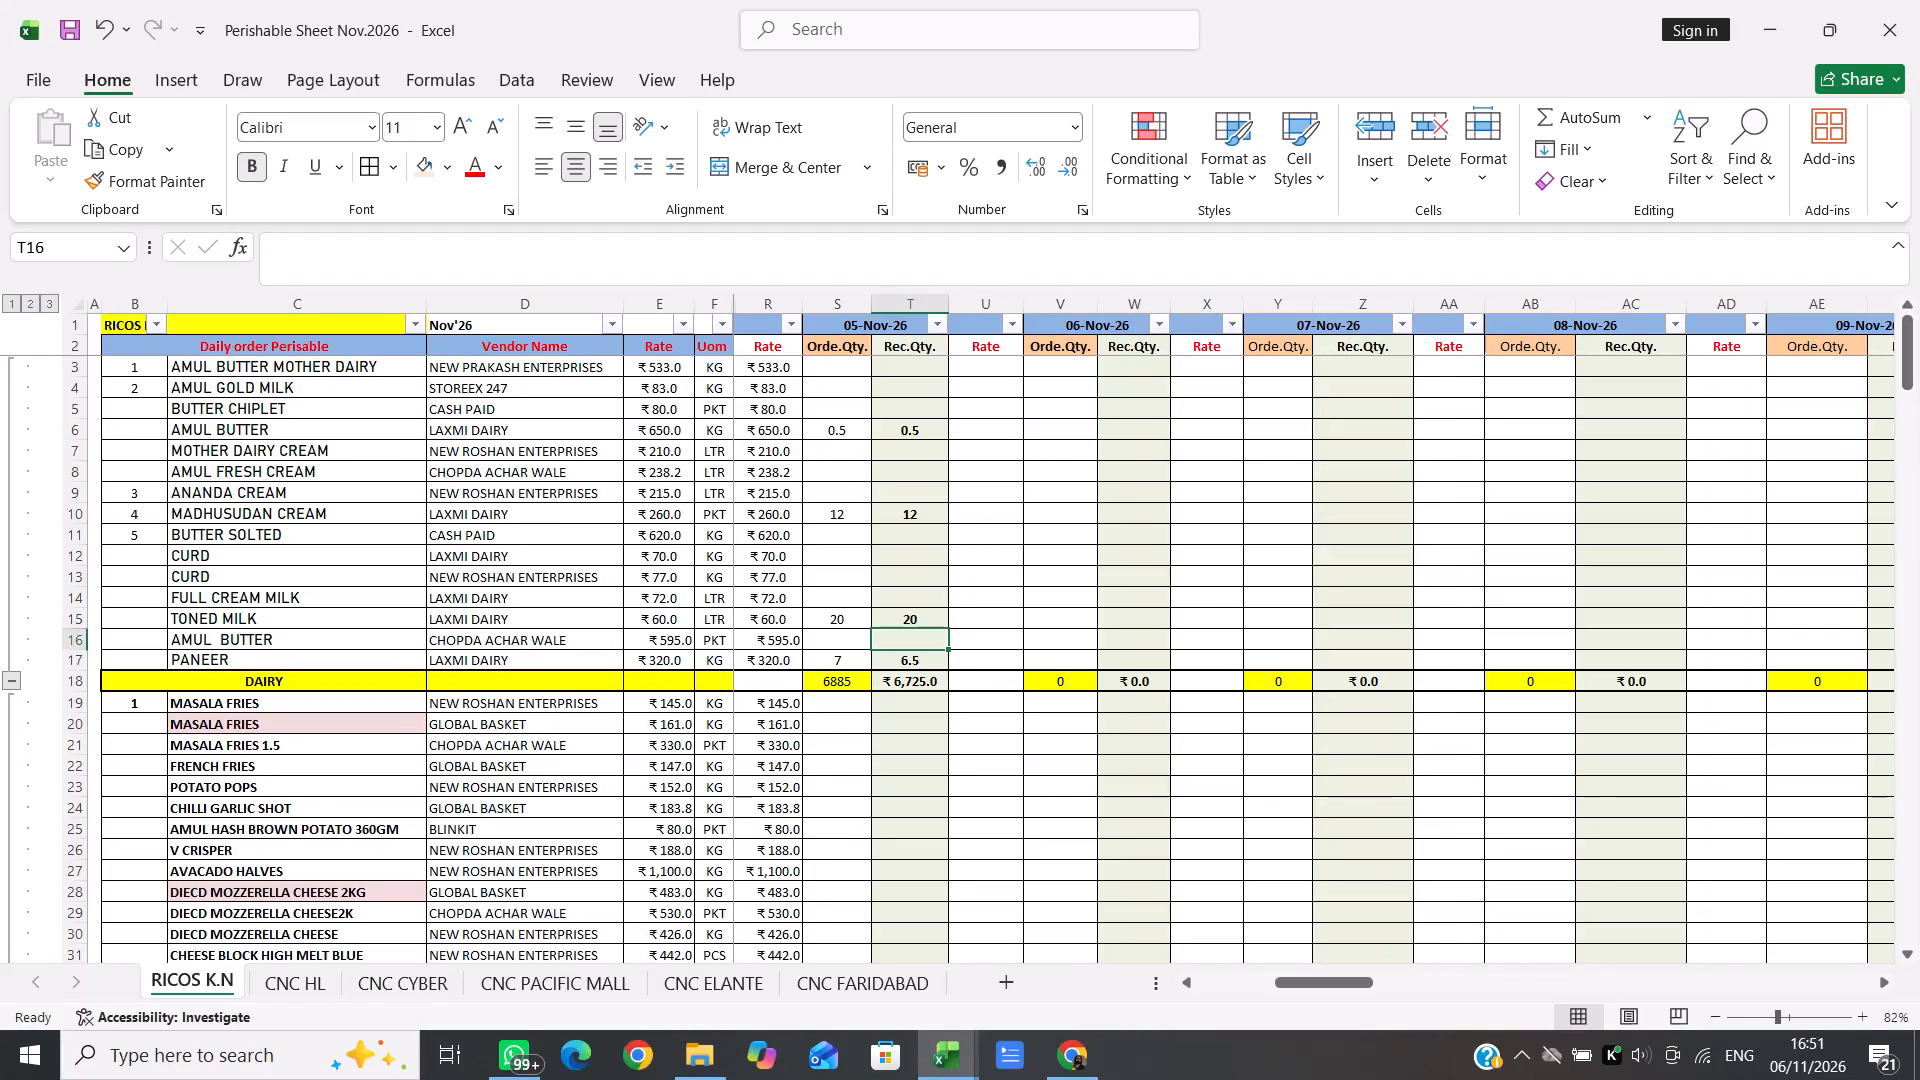
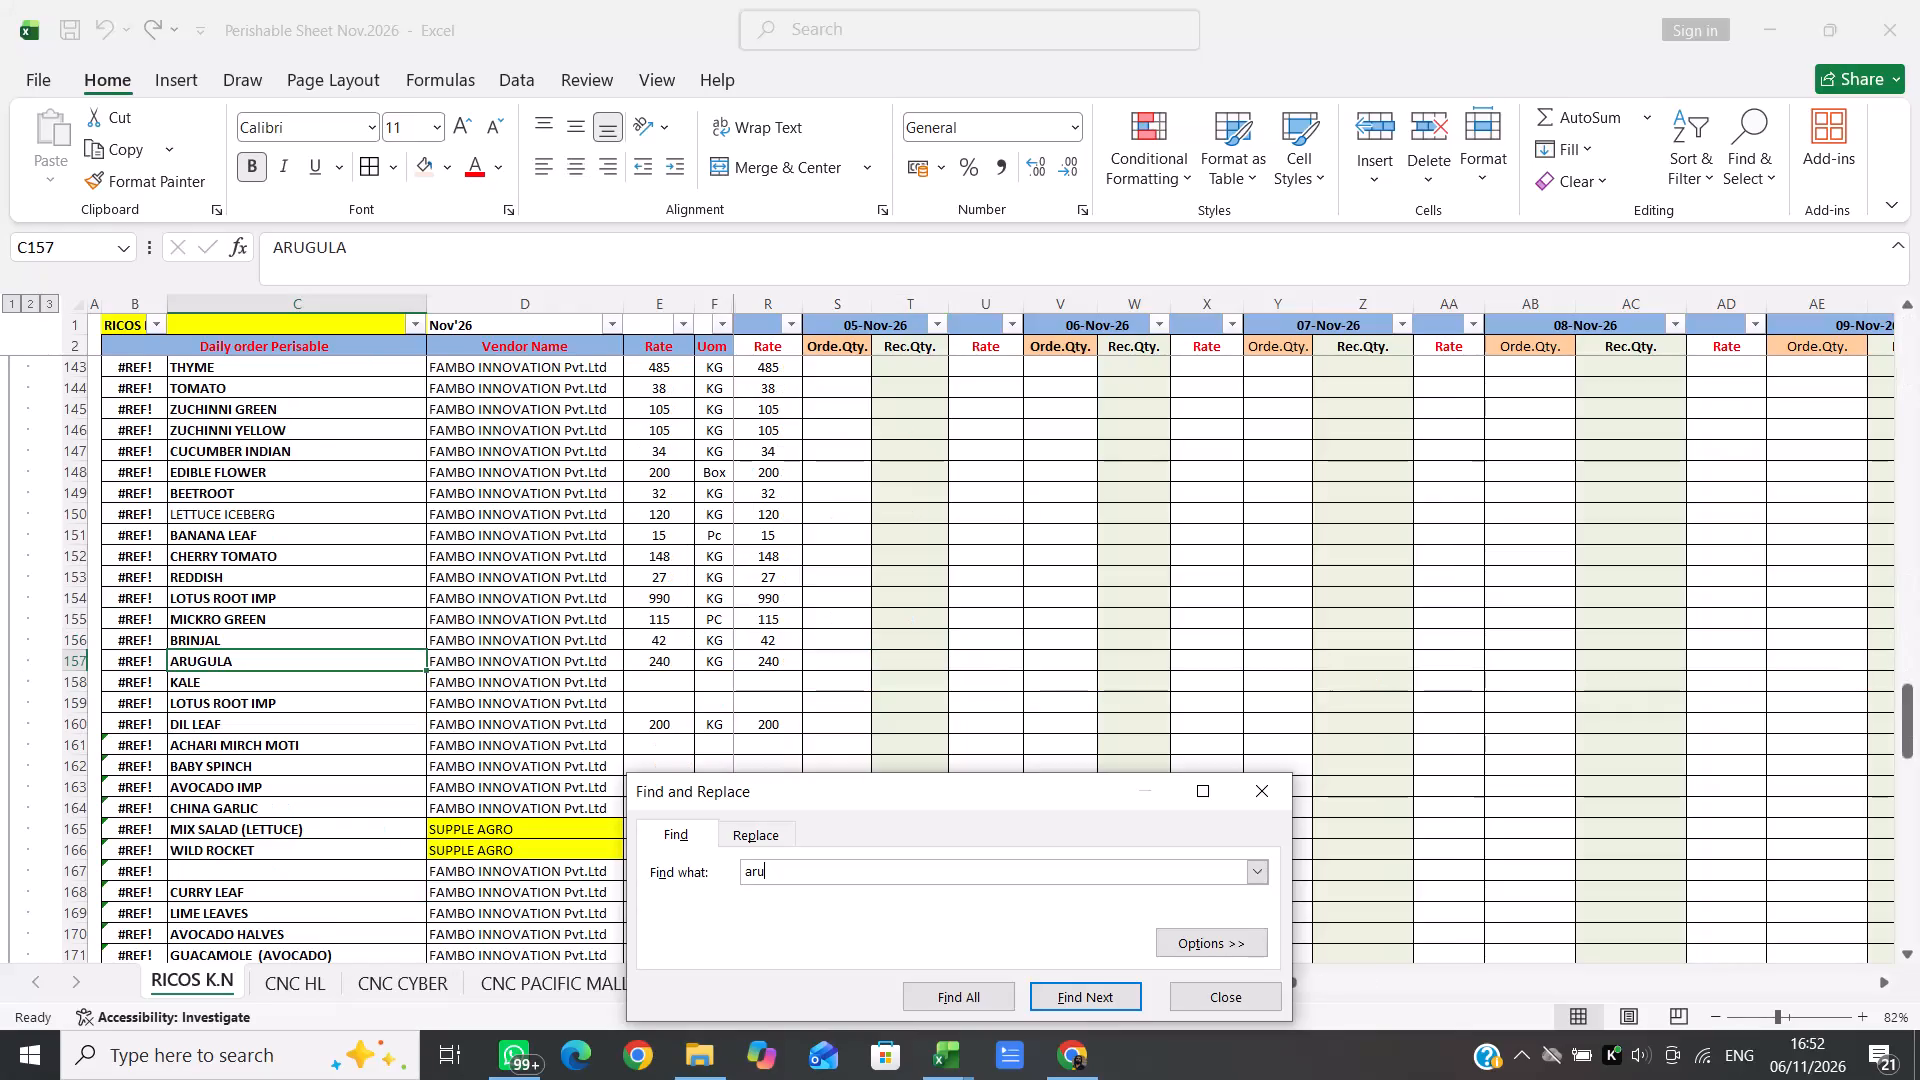
Close the item search and go to the 05-Nov-26 quantity cells for ARUGULA from FAMBO INNOVATION.
left_click(1279, 791)
key("Right")
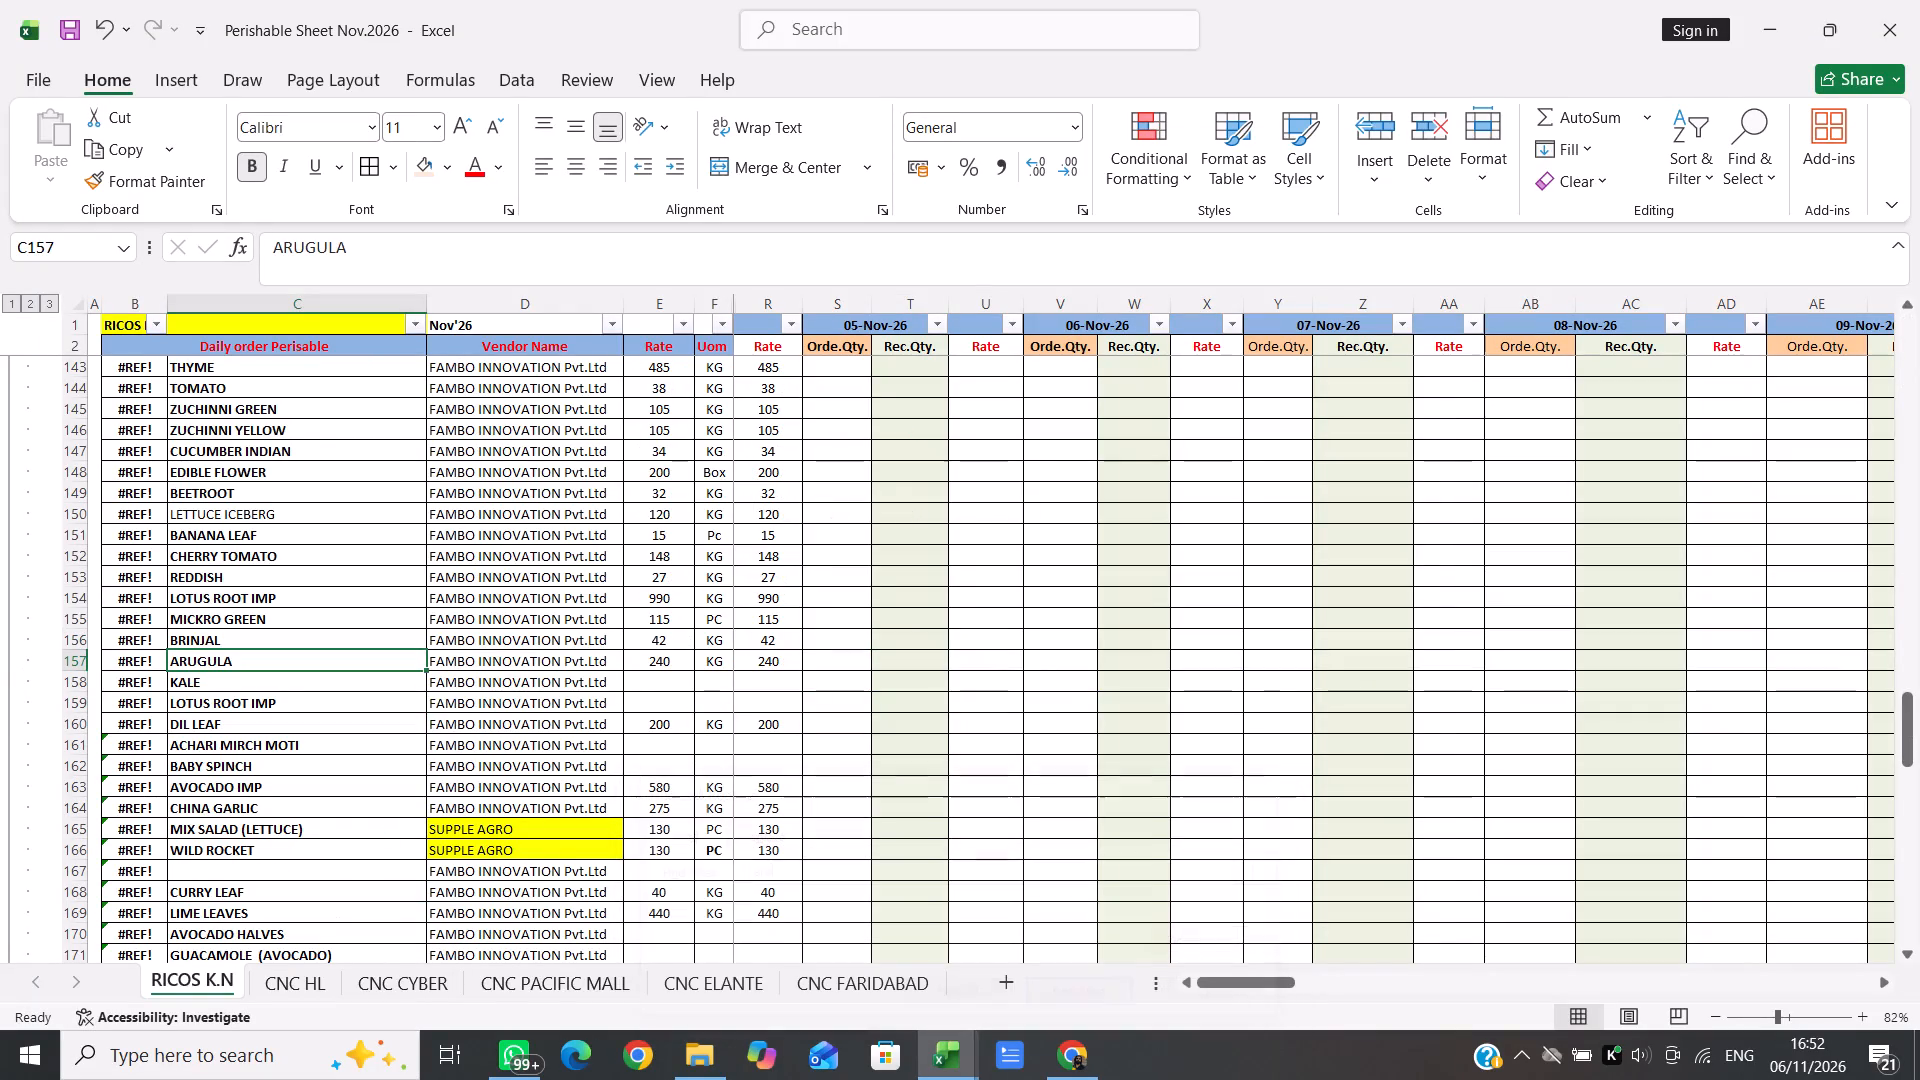
key("Right")
key("Right")
key("Right")
key("Right")
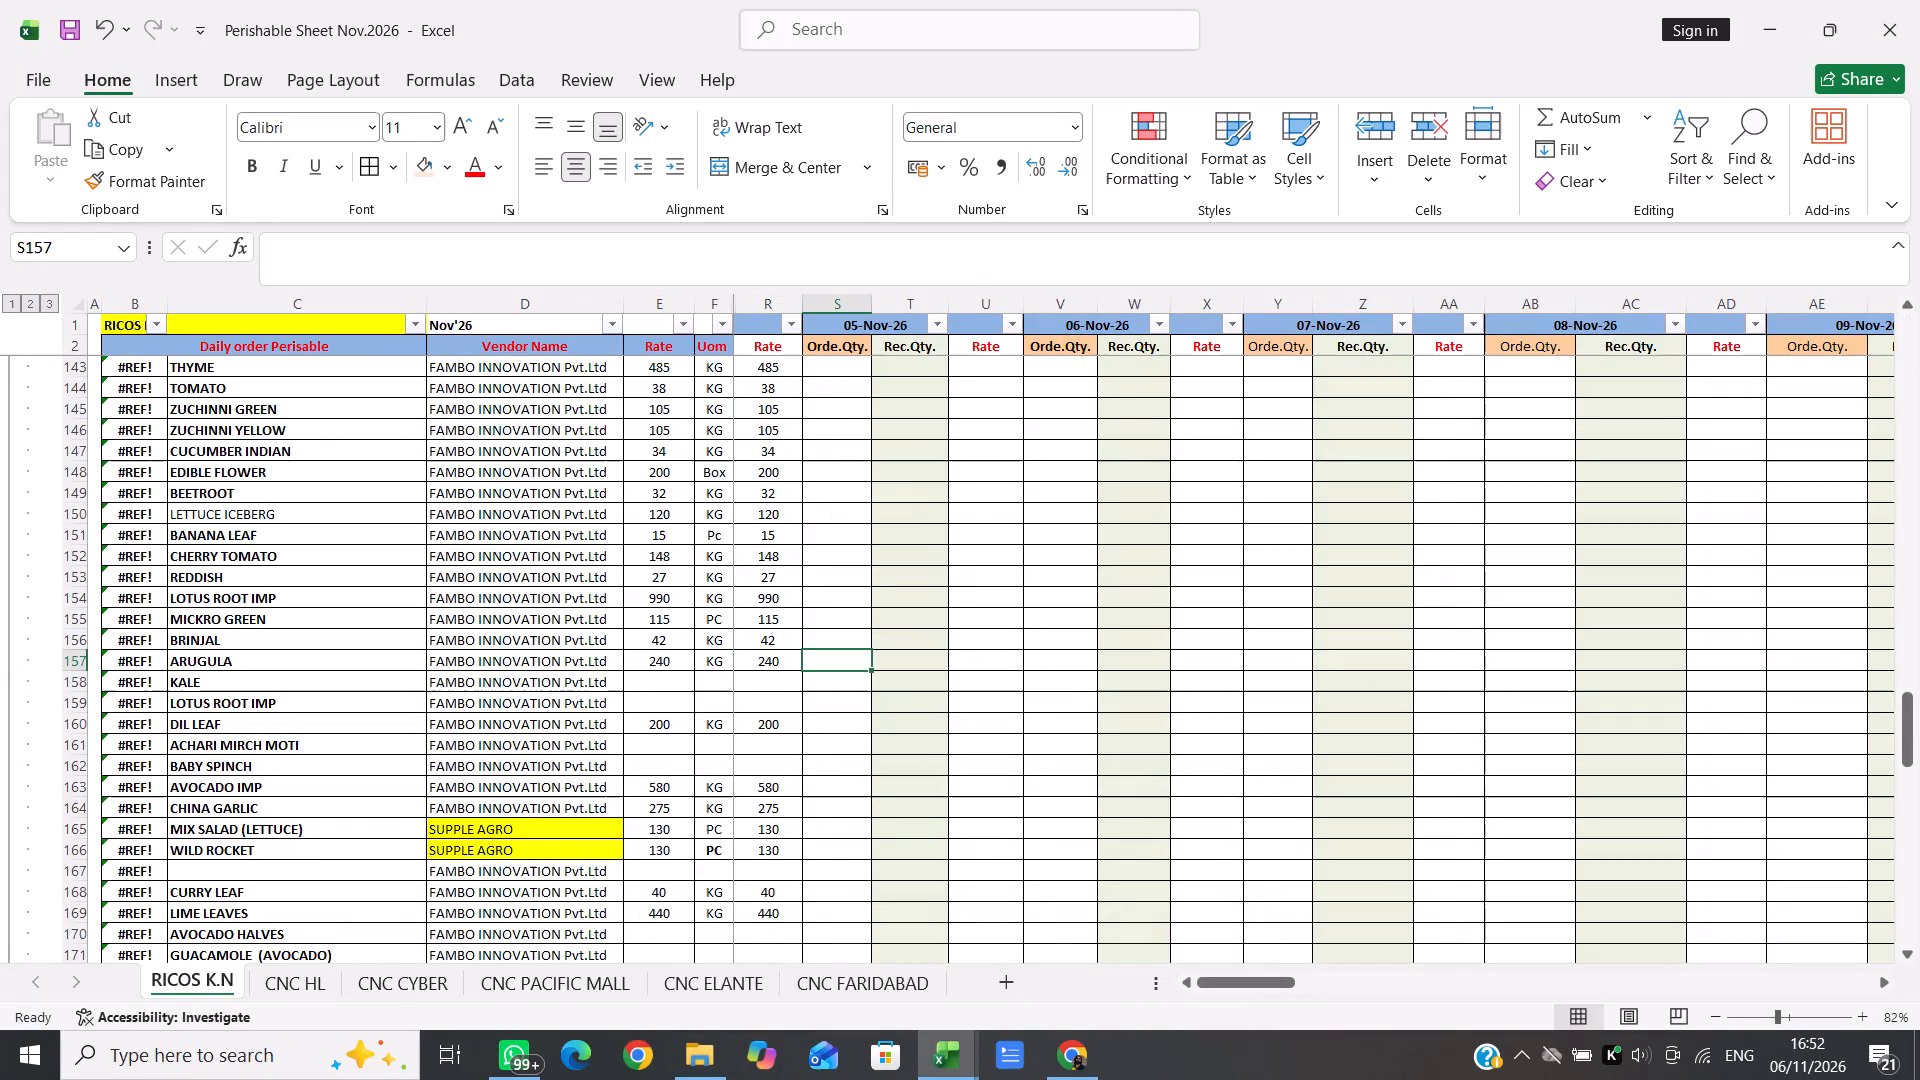
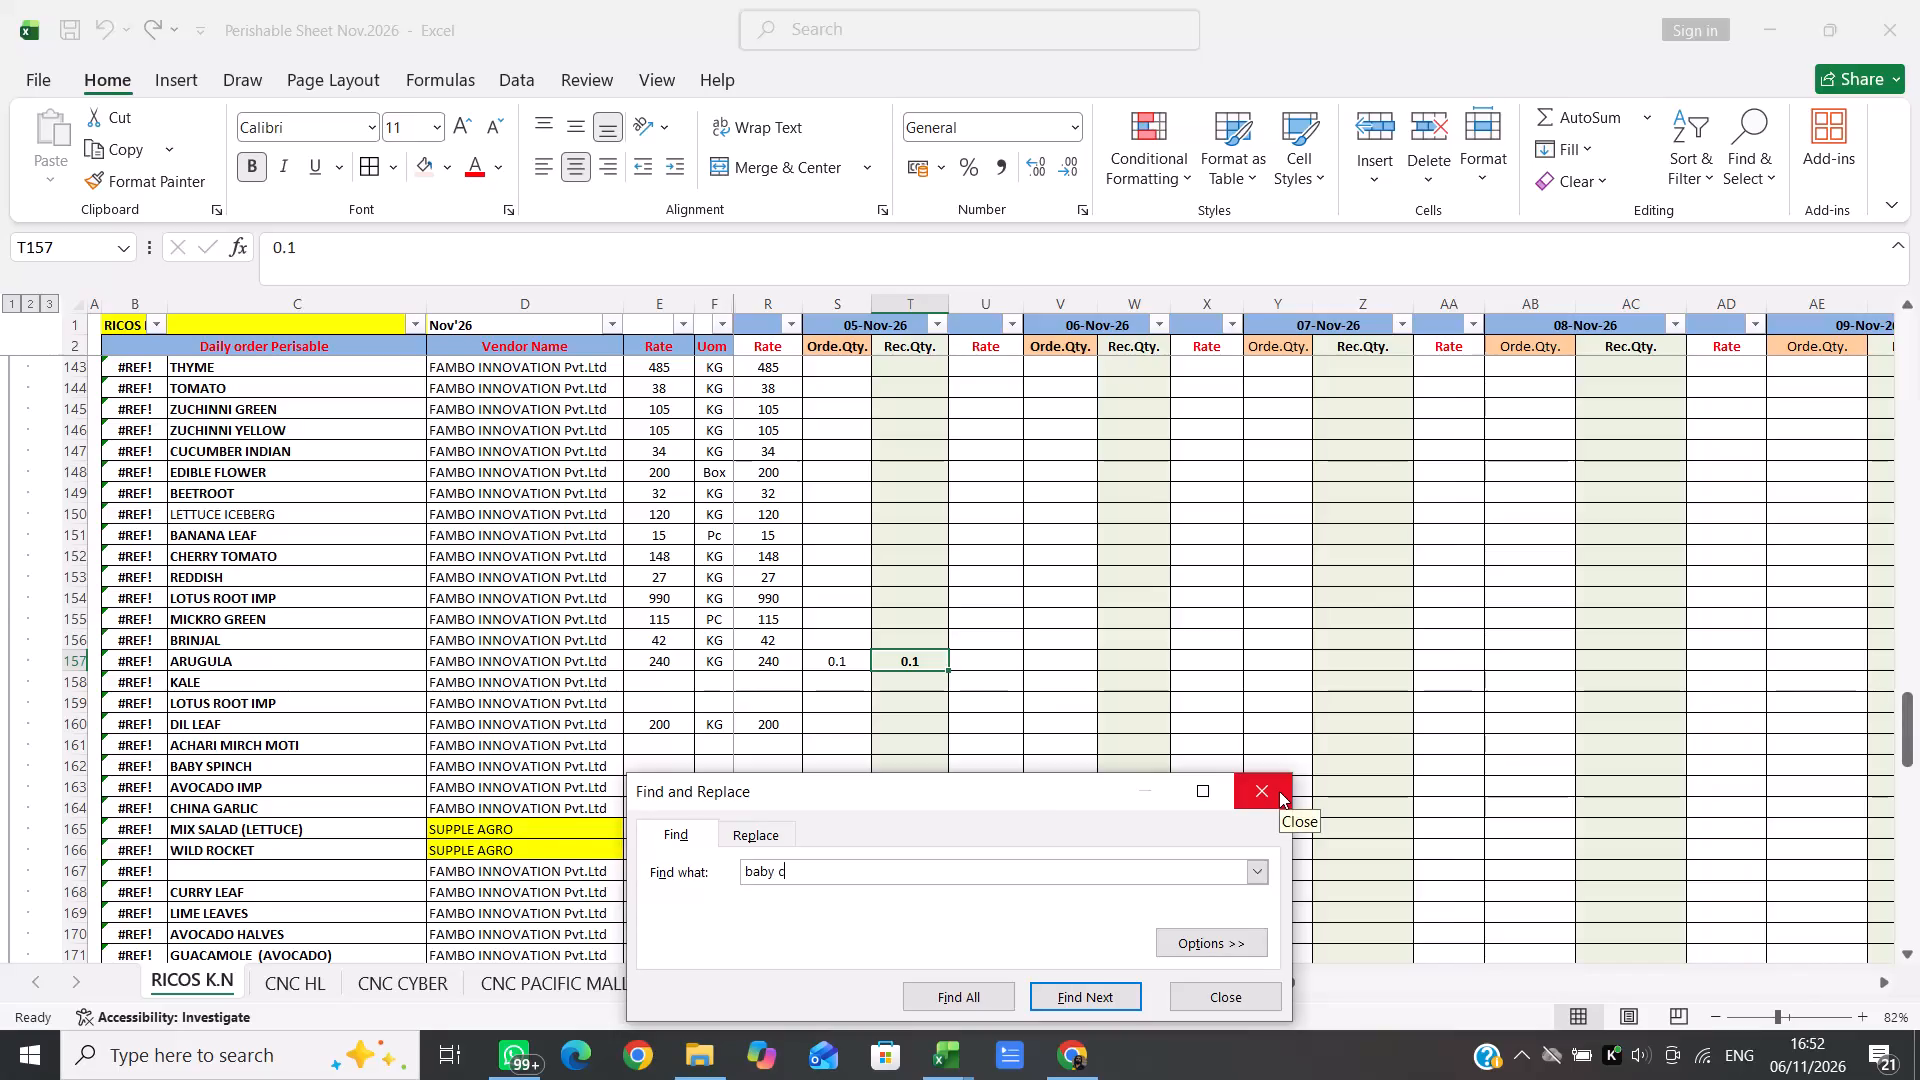
Find the BABY CORN row using the search text "baby c" and enter 0.2 as its 05-Nov-26 order quantity.
key("Return")
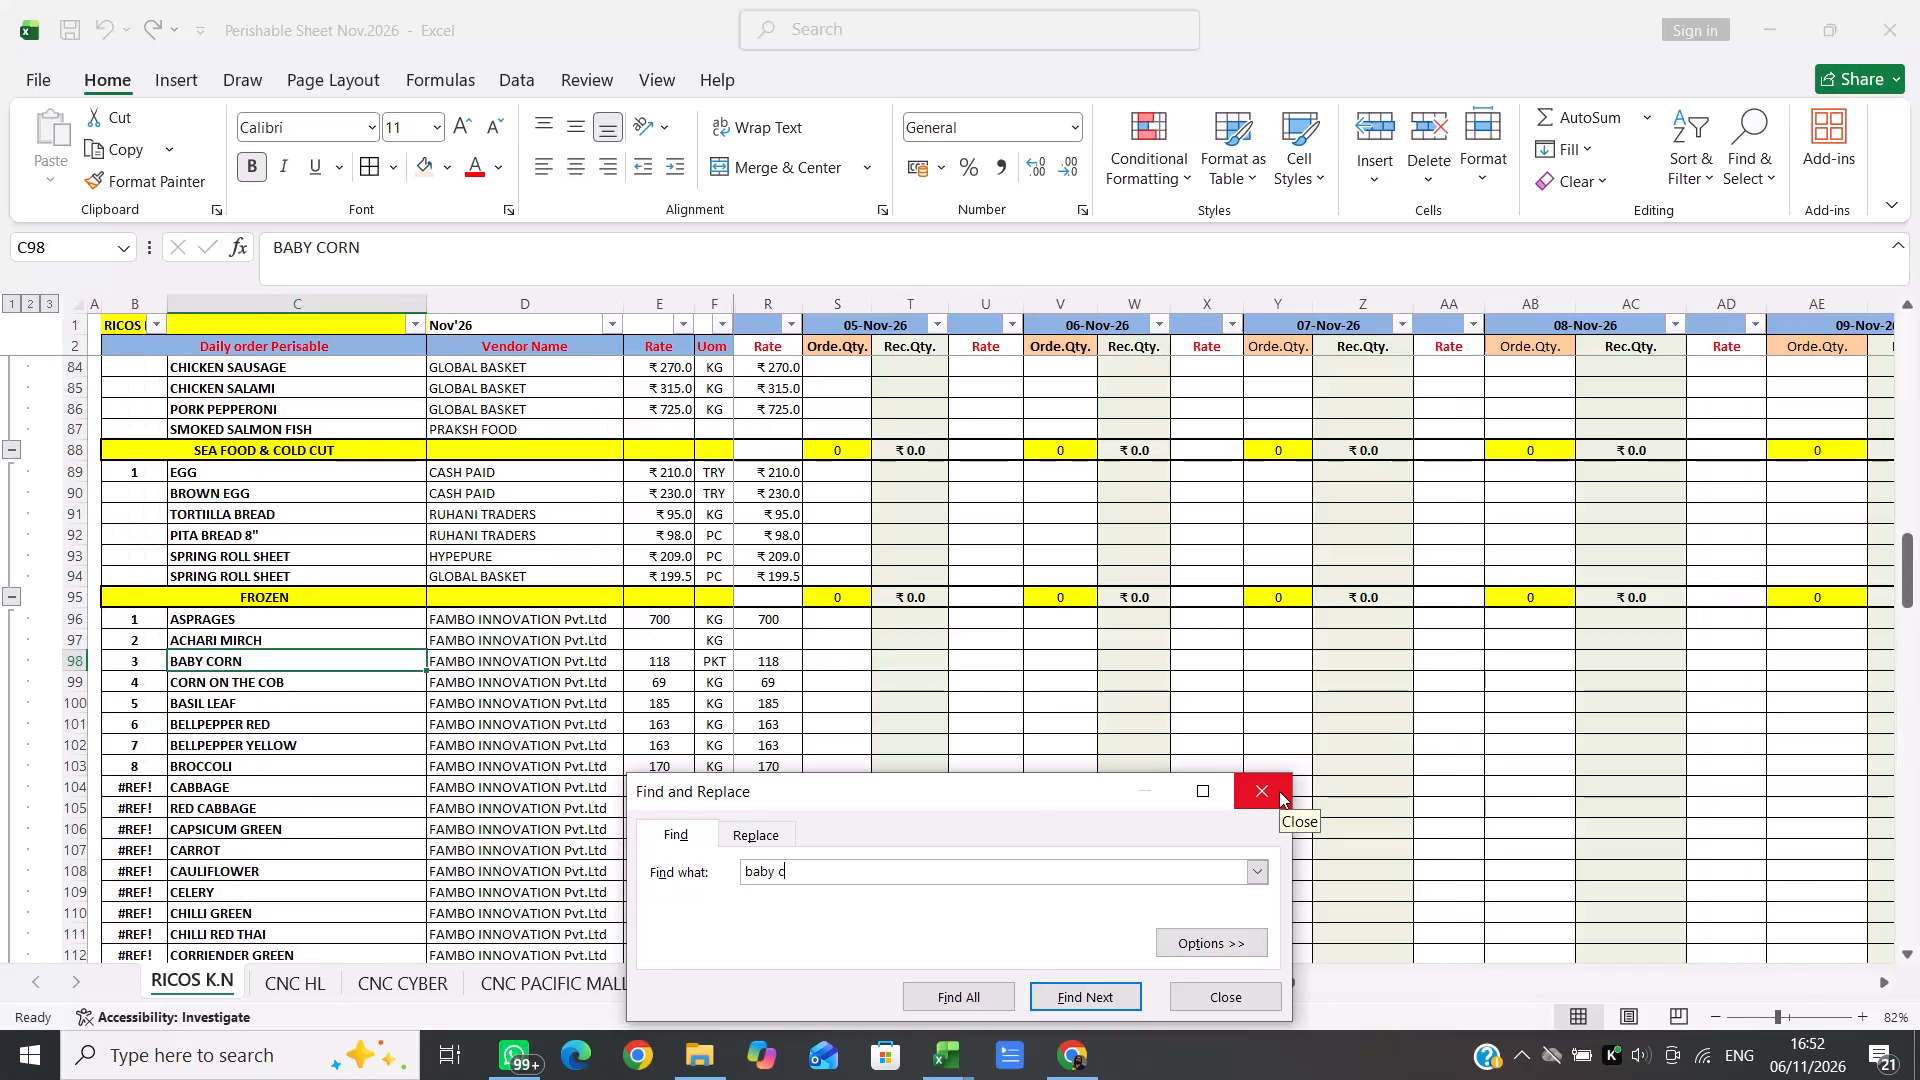
left_click(1279, 791)
key("Right")
key("Right")
key("Right")
key("Right")
key("Right")
type("0.2")
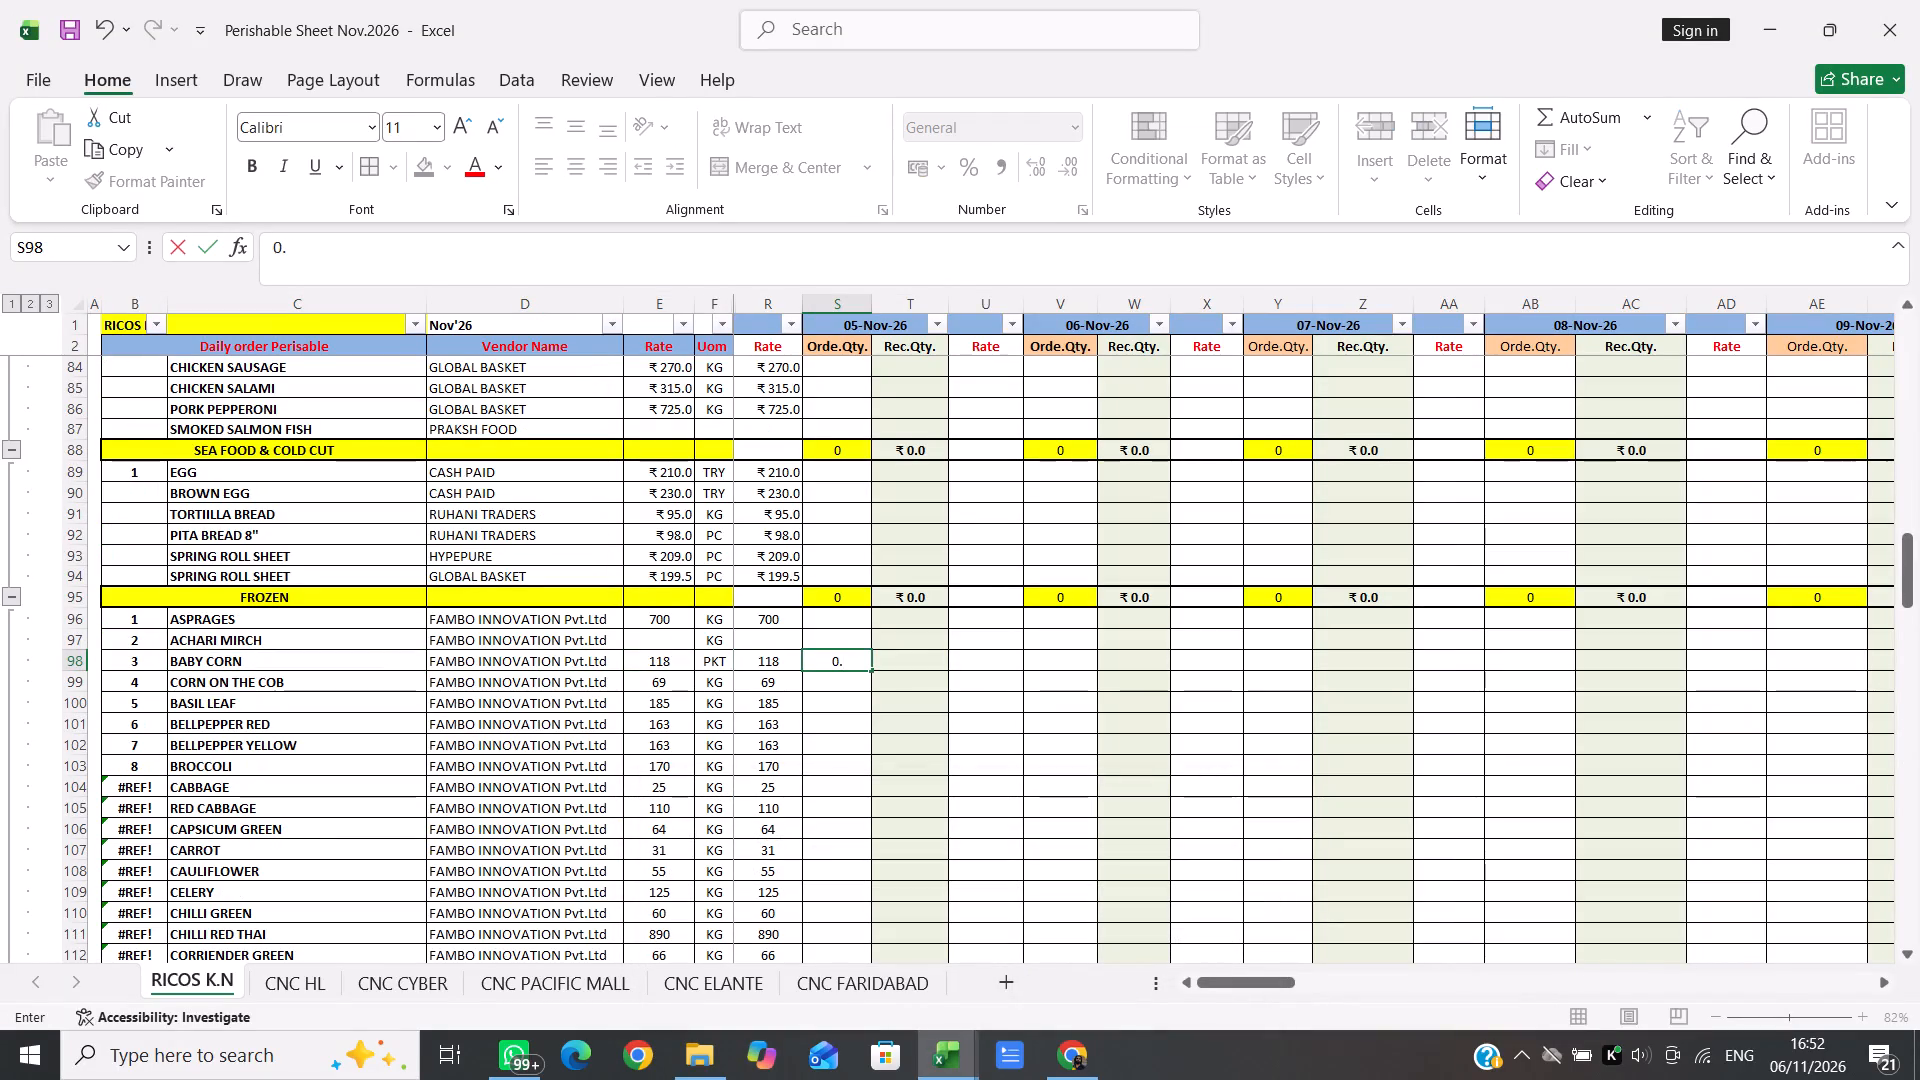
key("Right")
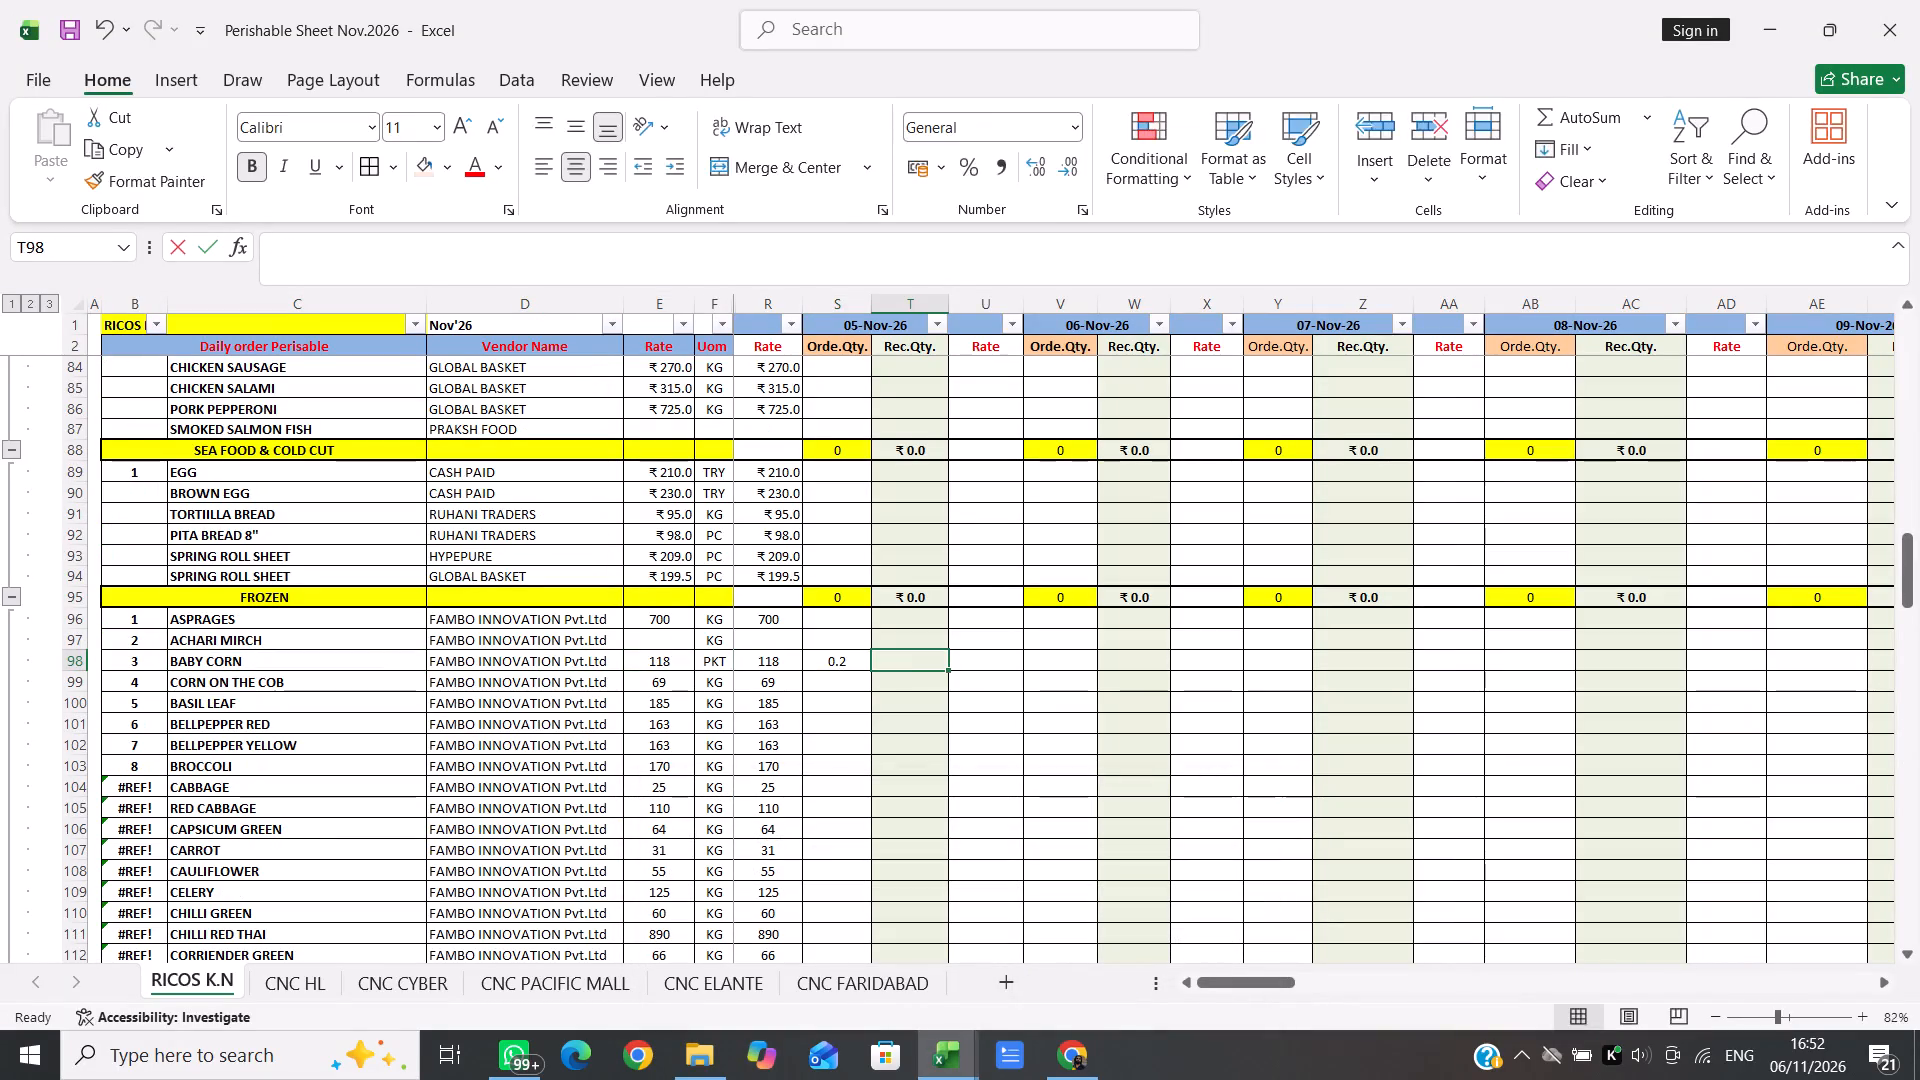
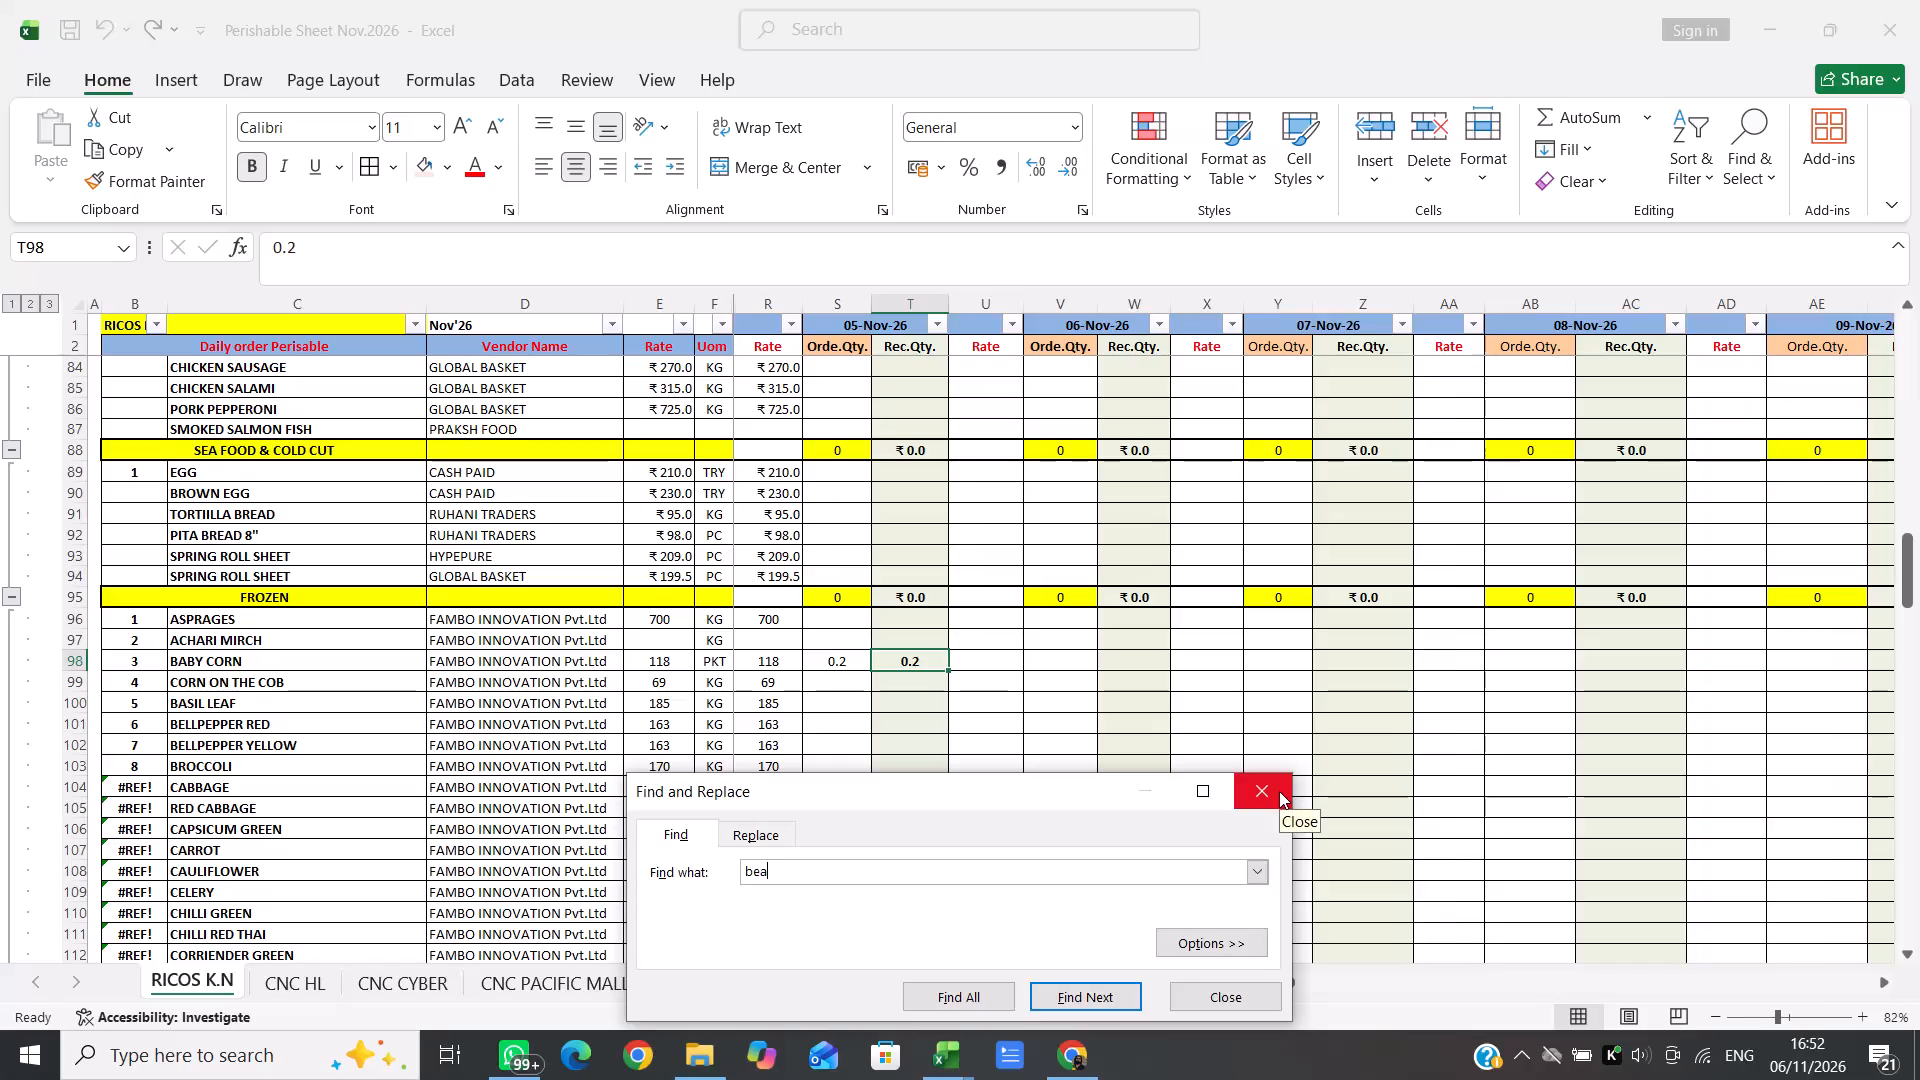
Find the FRENCH BEANS row using the search text "bean" and move along it toward the 05-Nov-26 order quantity.
key("n")
key("Return")
left_click(1279, 791)
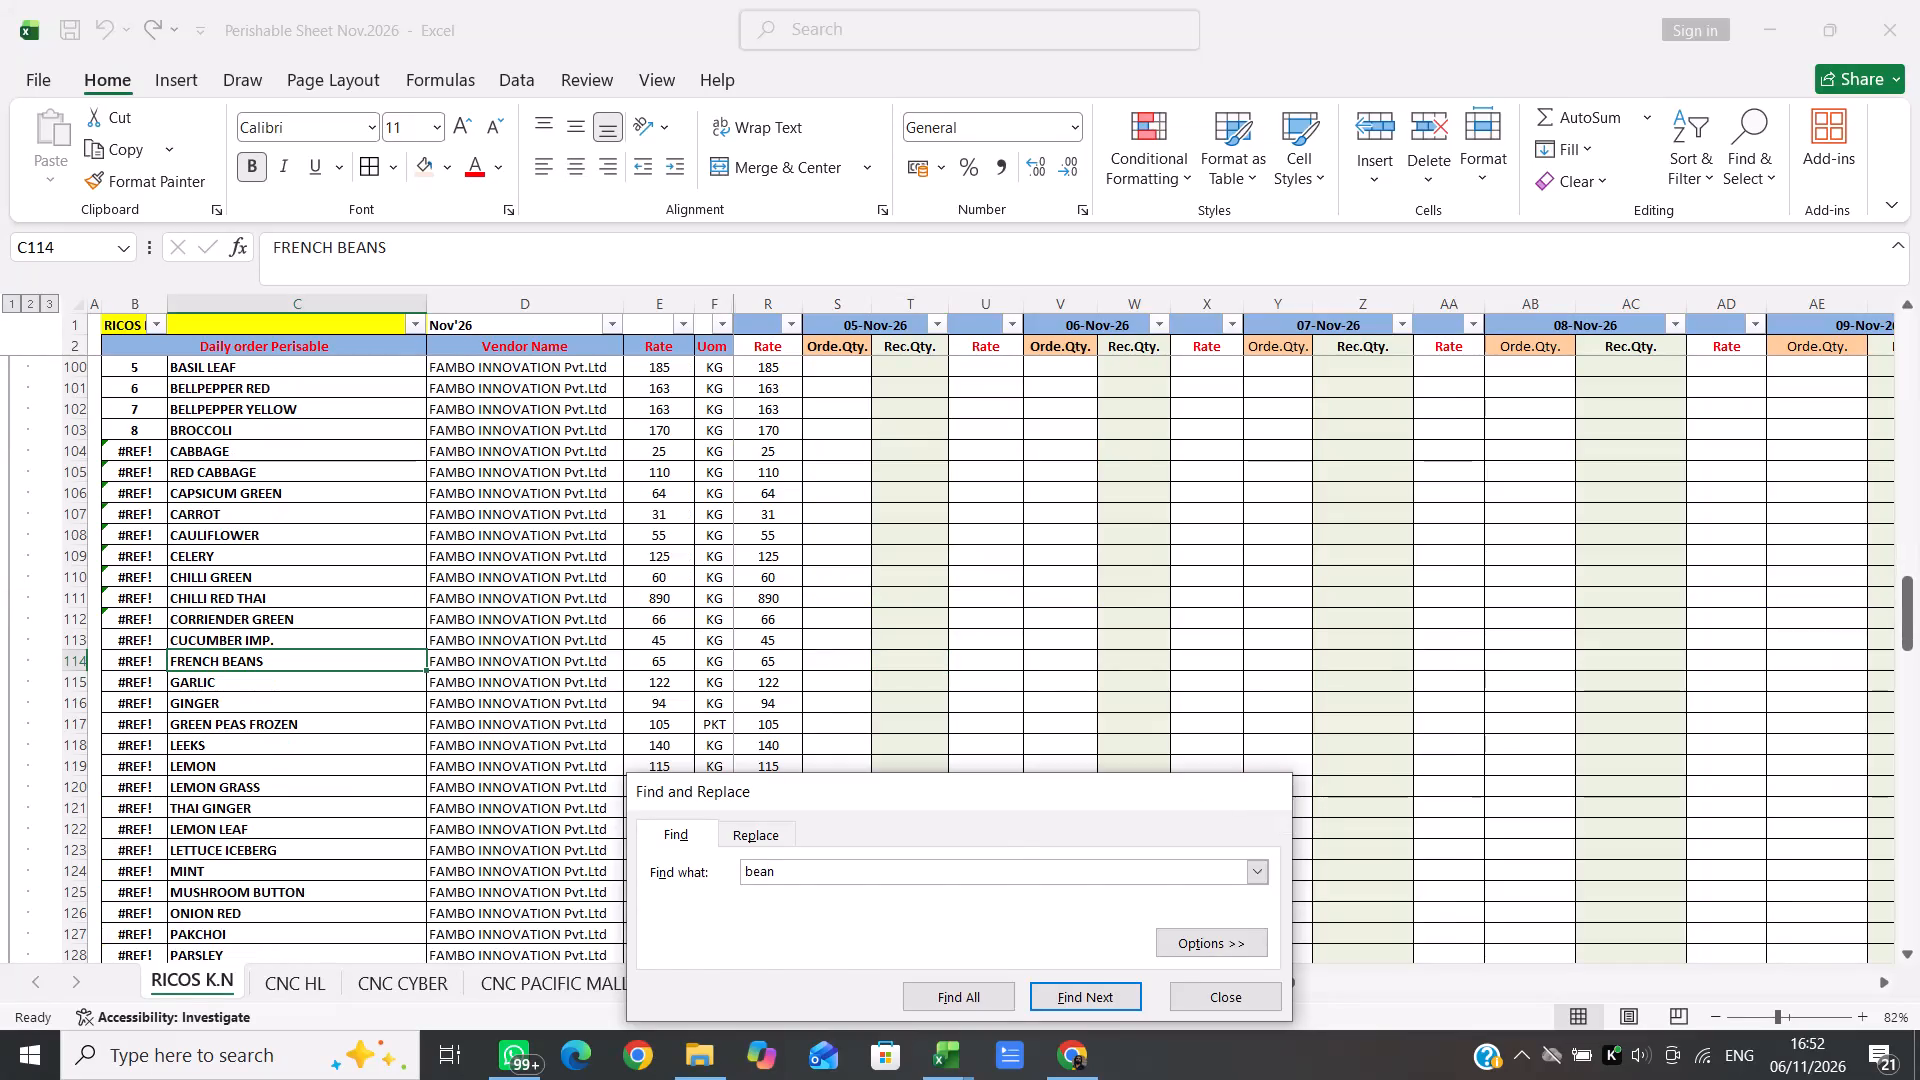
key("Right")
key("Right")
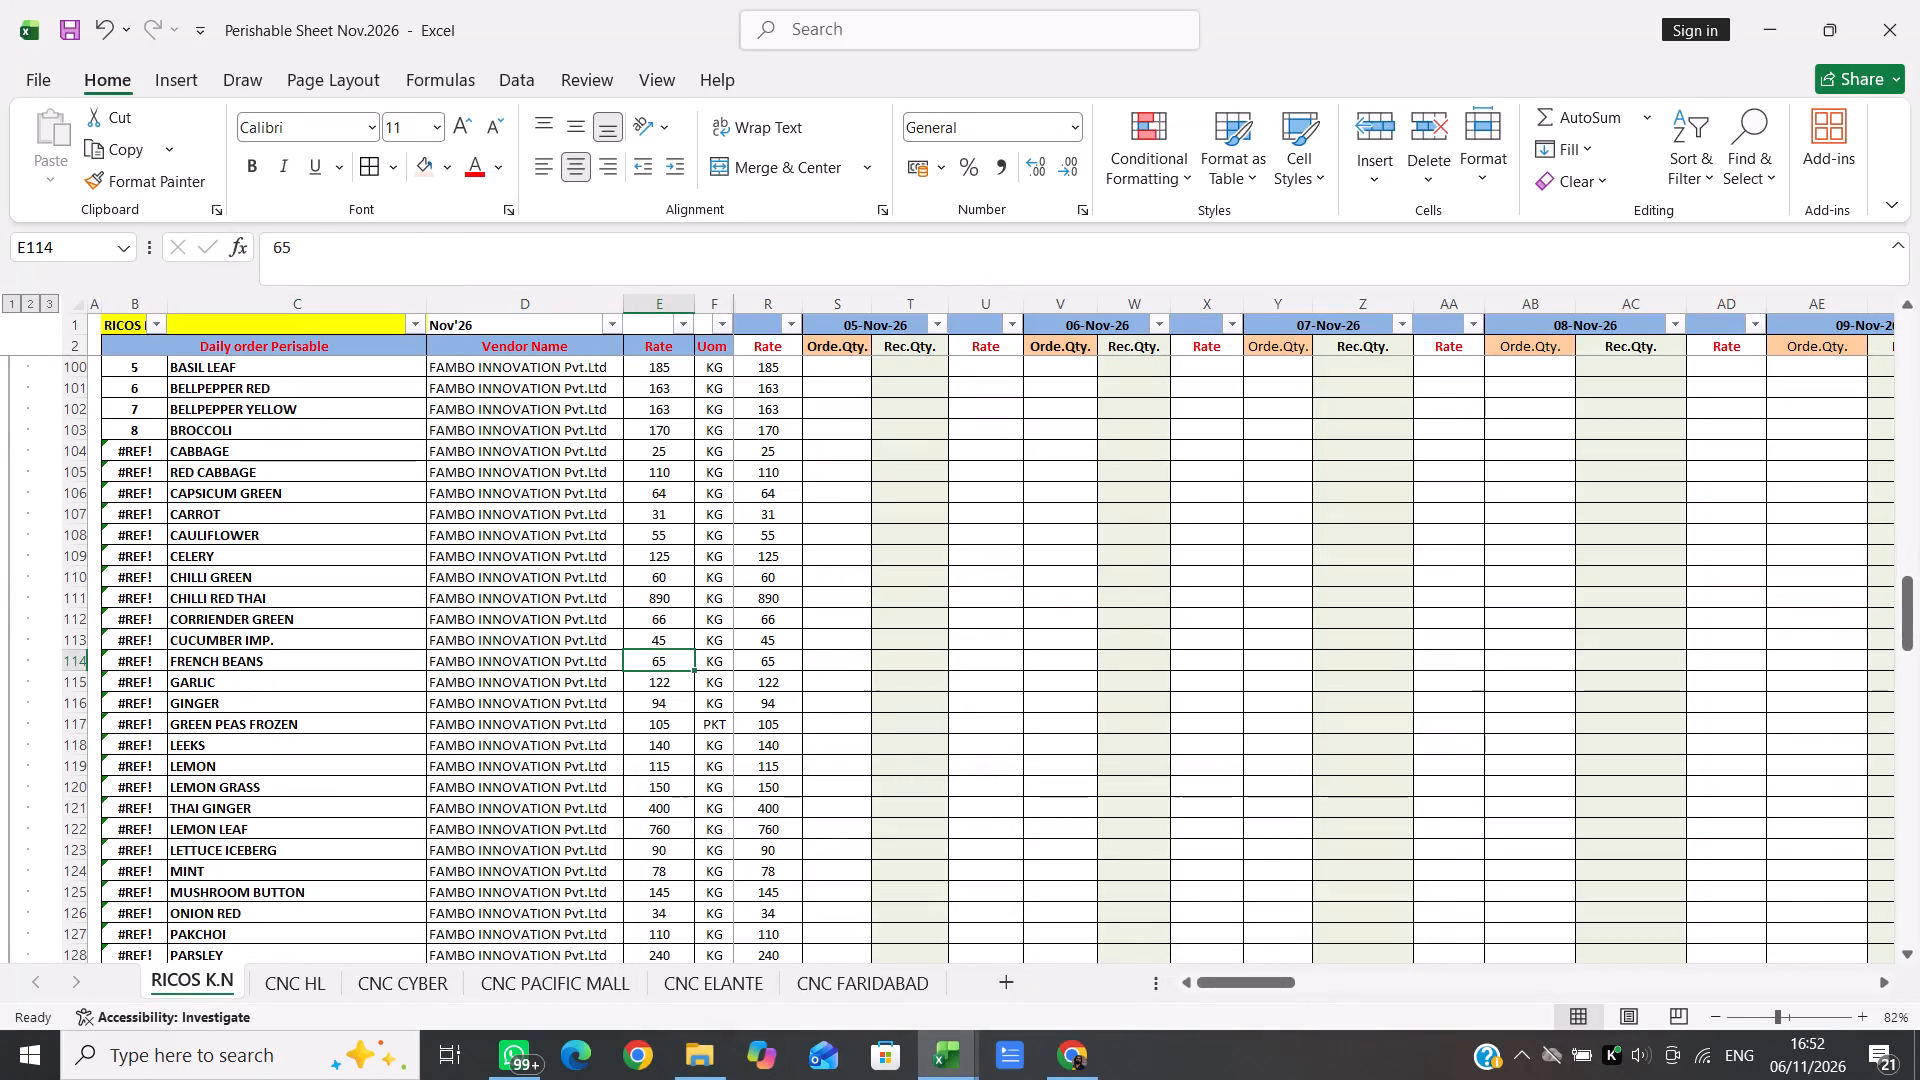
key("Right")
key("Right")
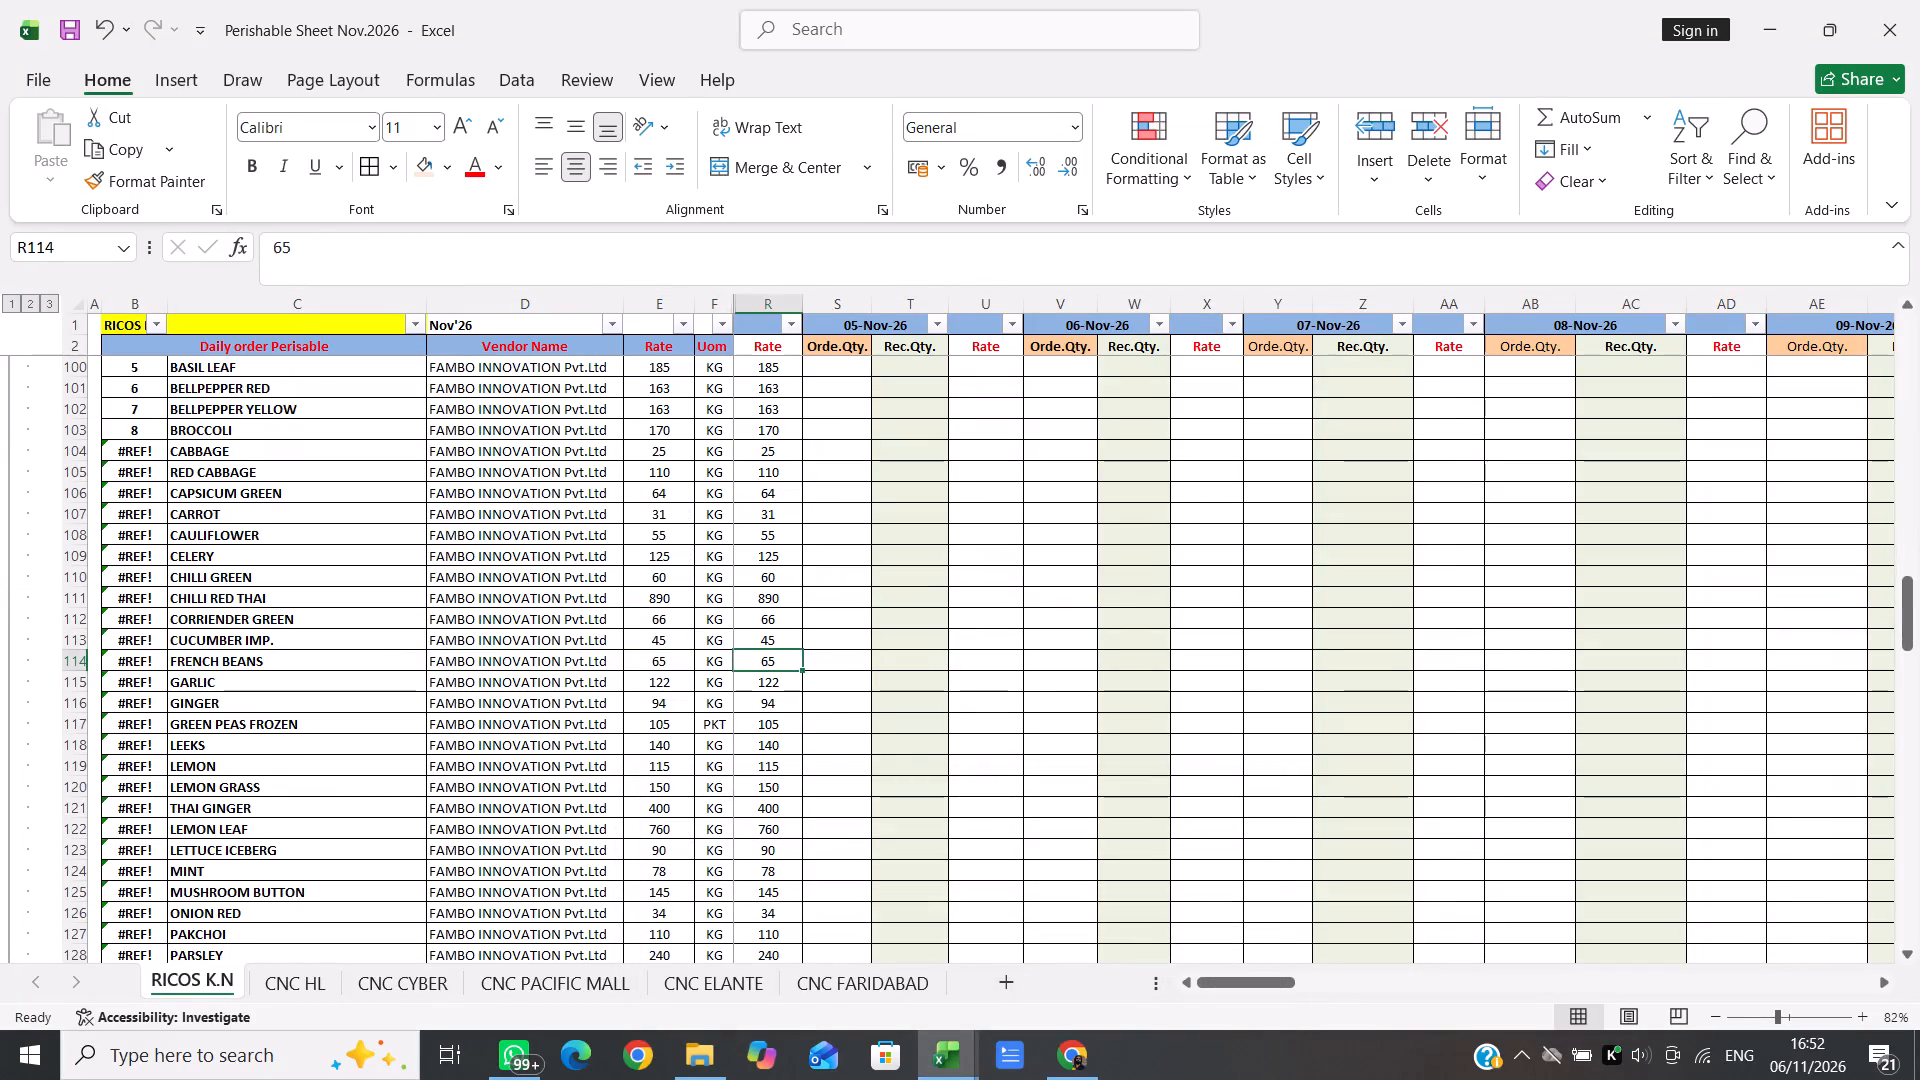
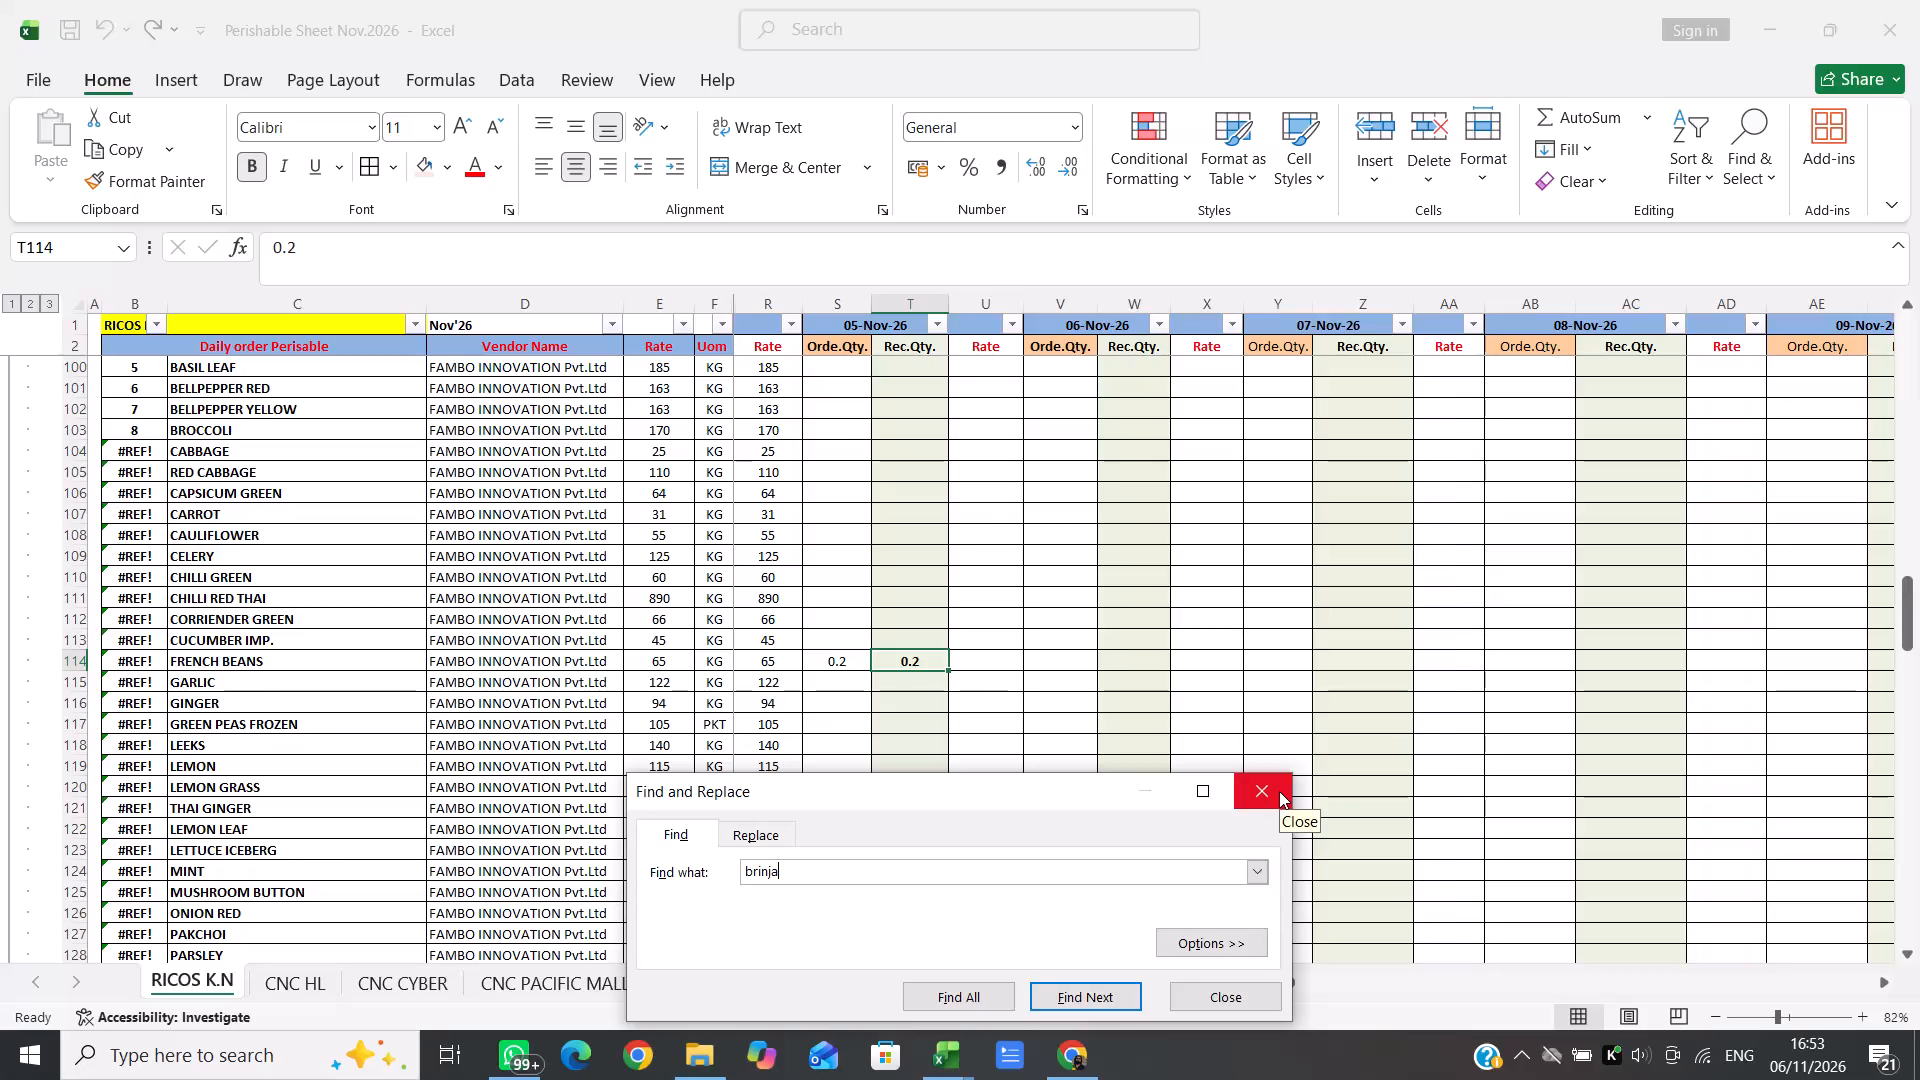
Find the BRINJAL row using the search text "brinja" and move along it toward the 05-Nov-26 order quantity.
key("Return")
left_click(1279, 791)
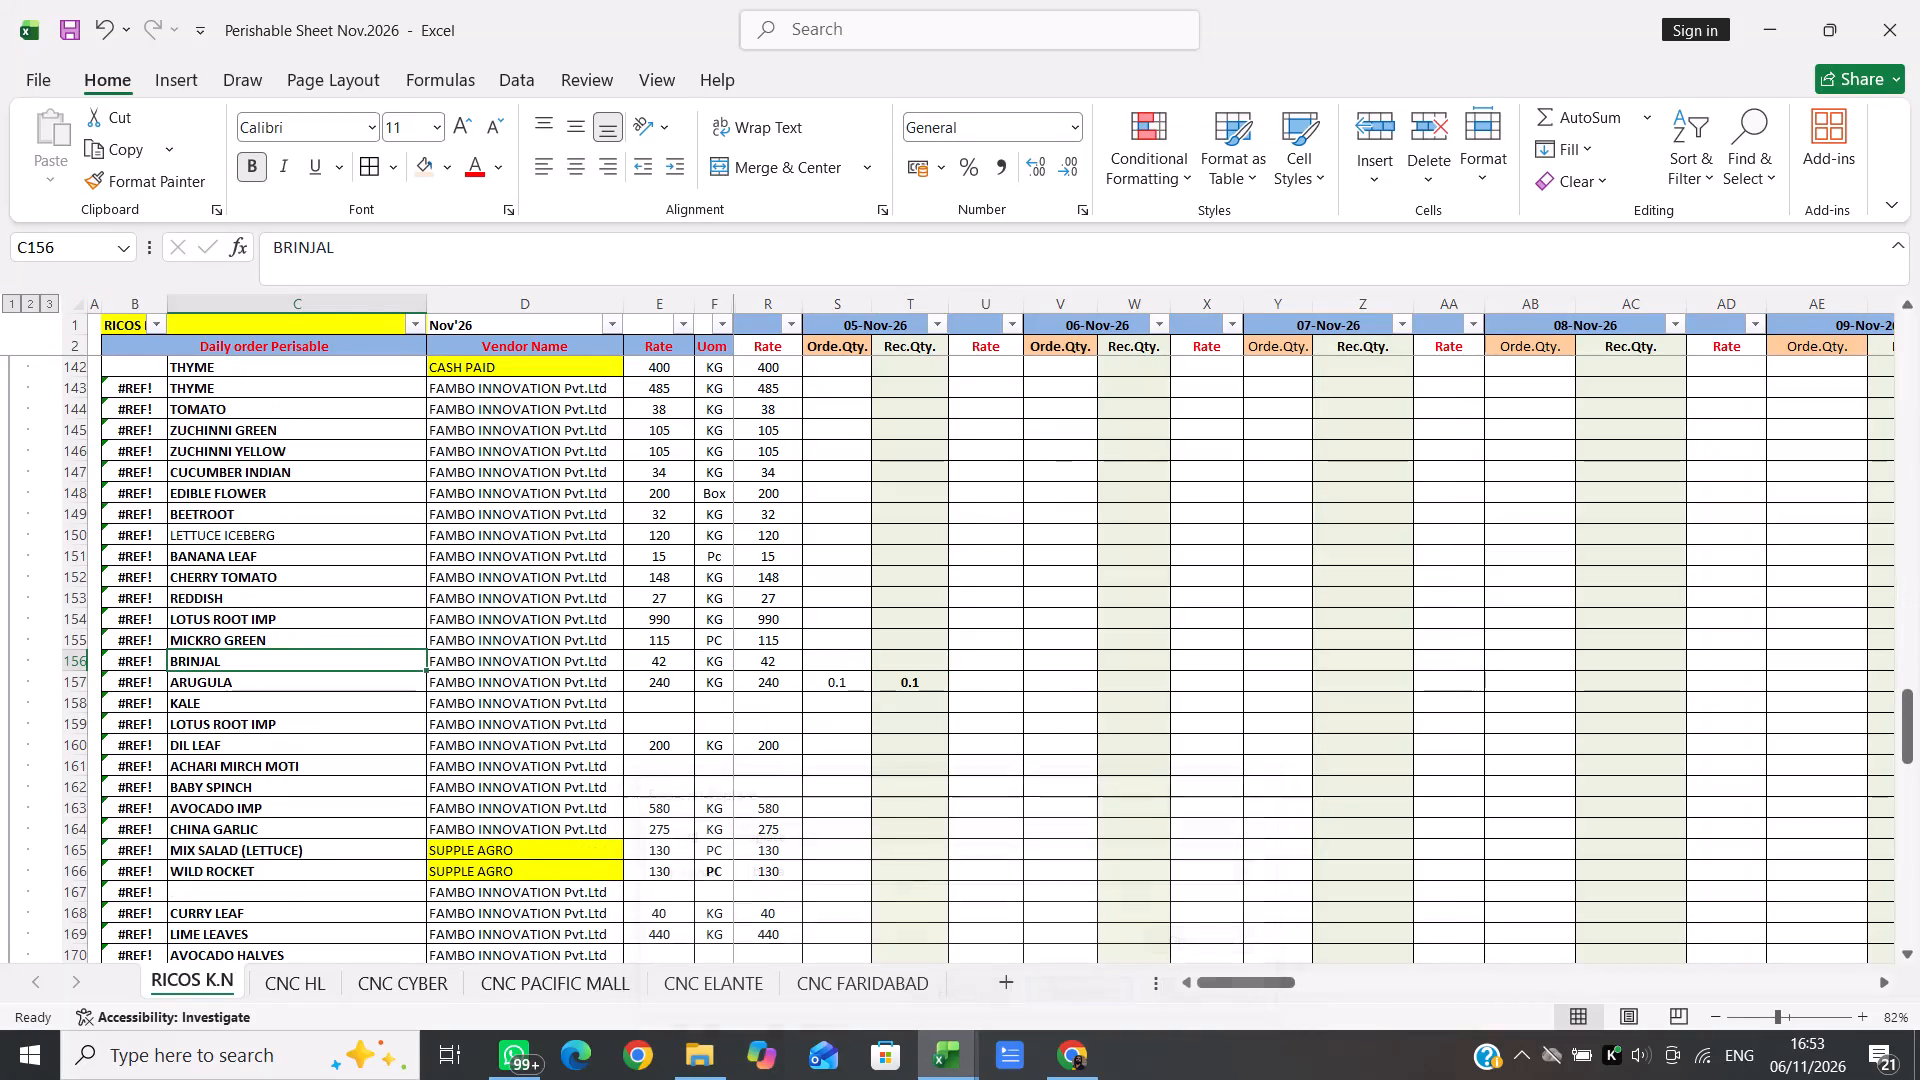
key("Right")
key("Right")
key("Right")
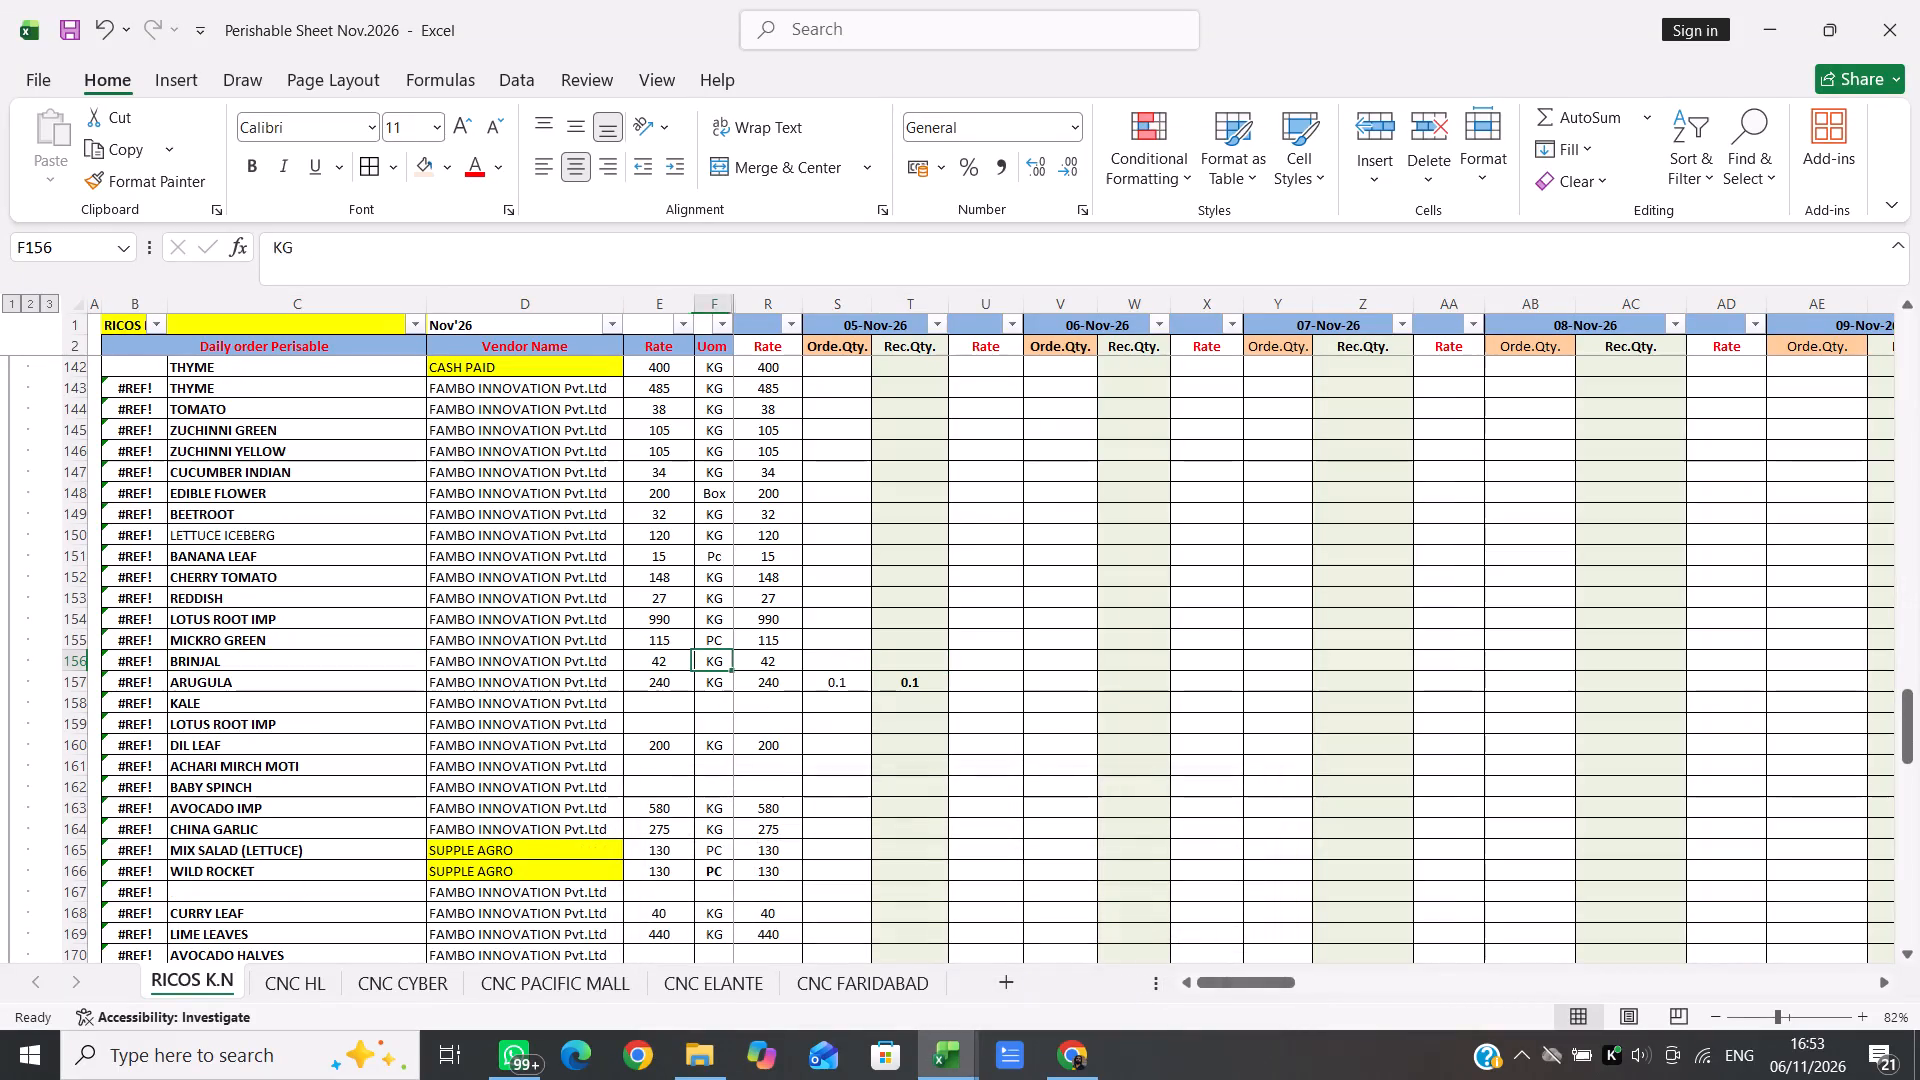
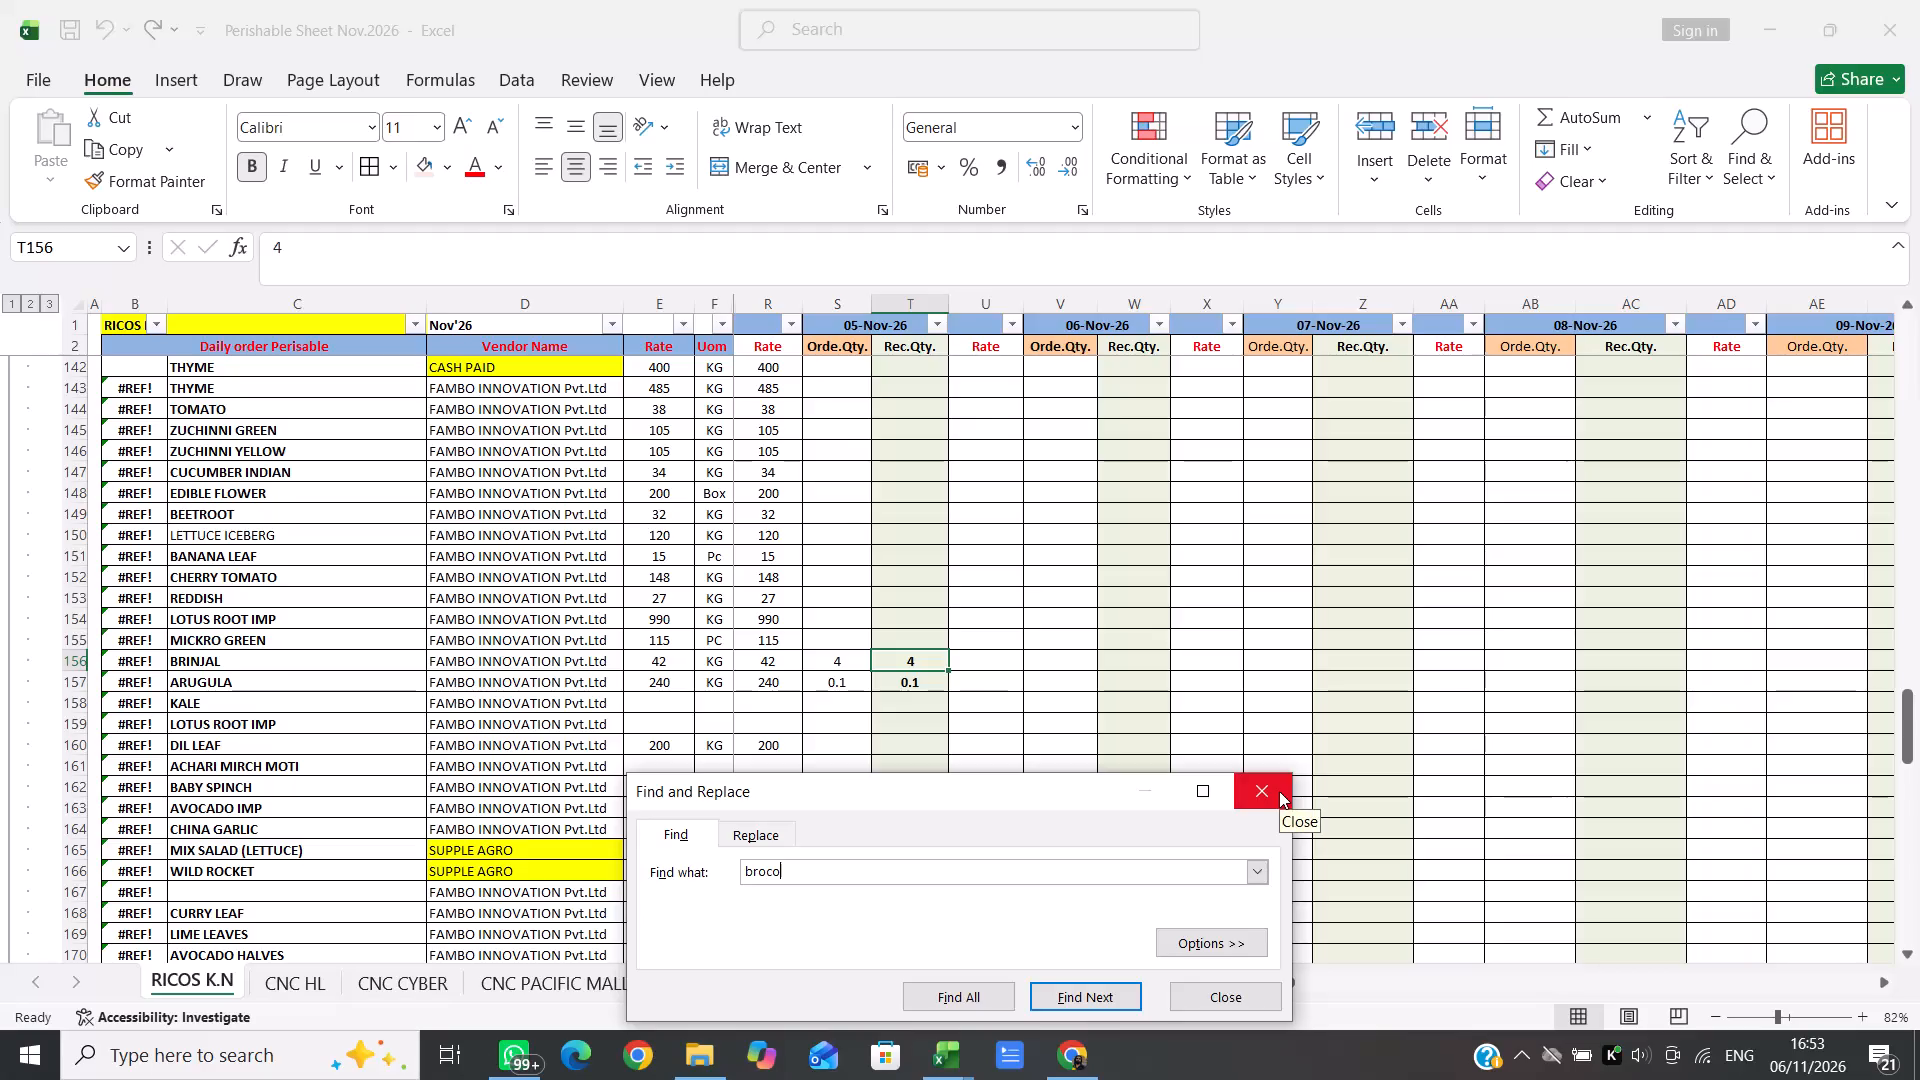
Find the BROCCOLI row using the search text "broc" and move along it toward the 05-Nov-26 order quantity.
key("Return")
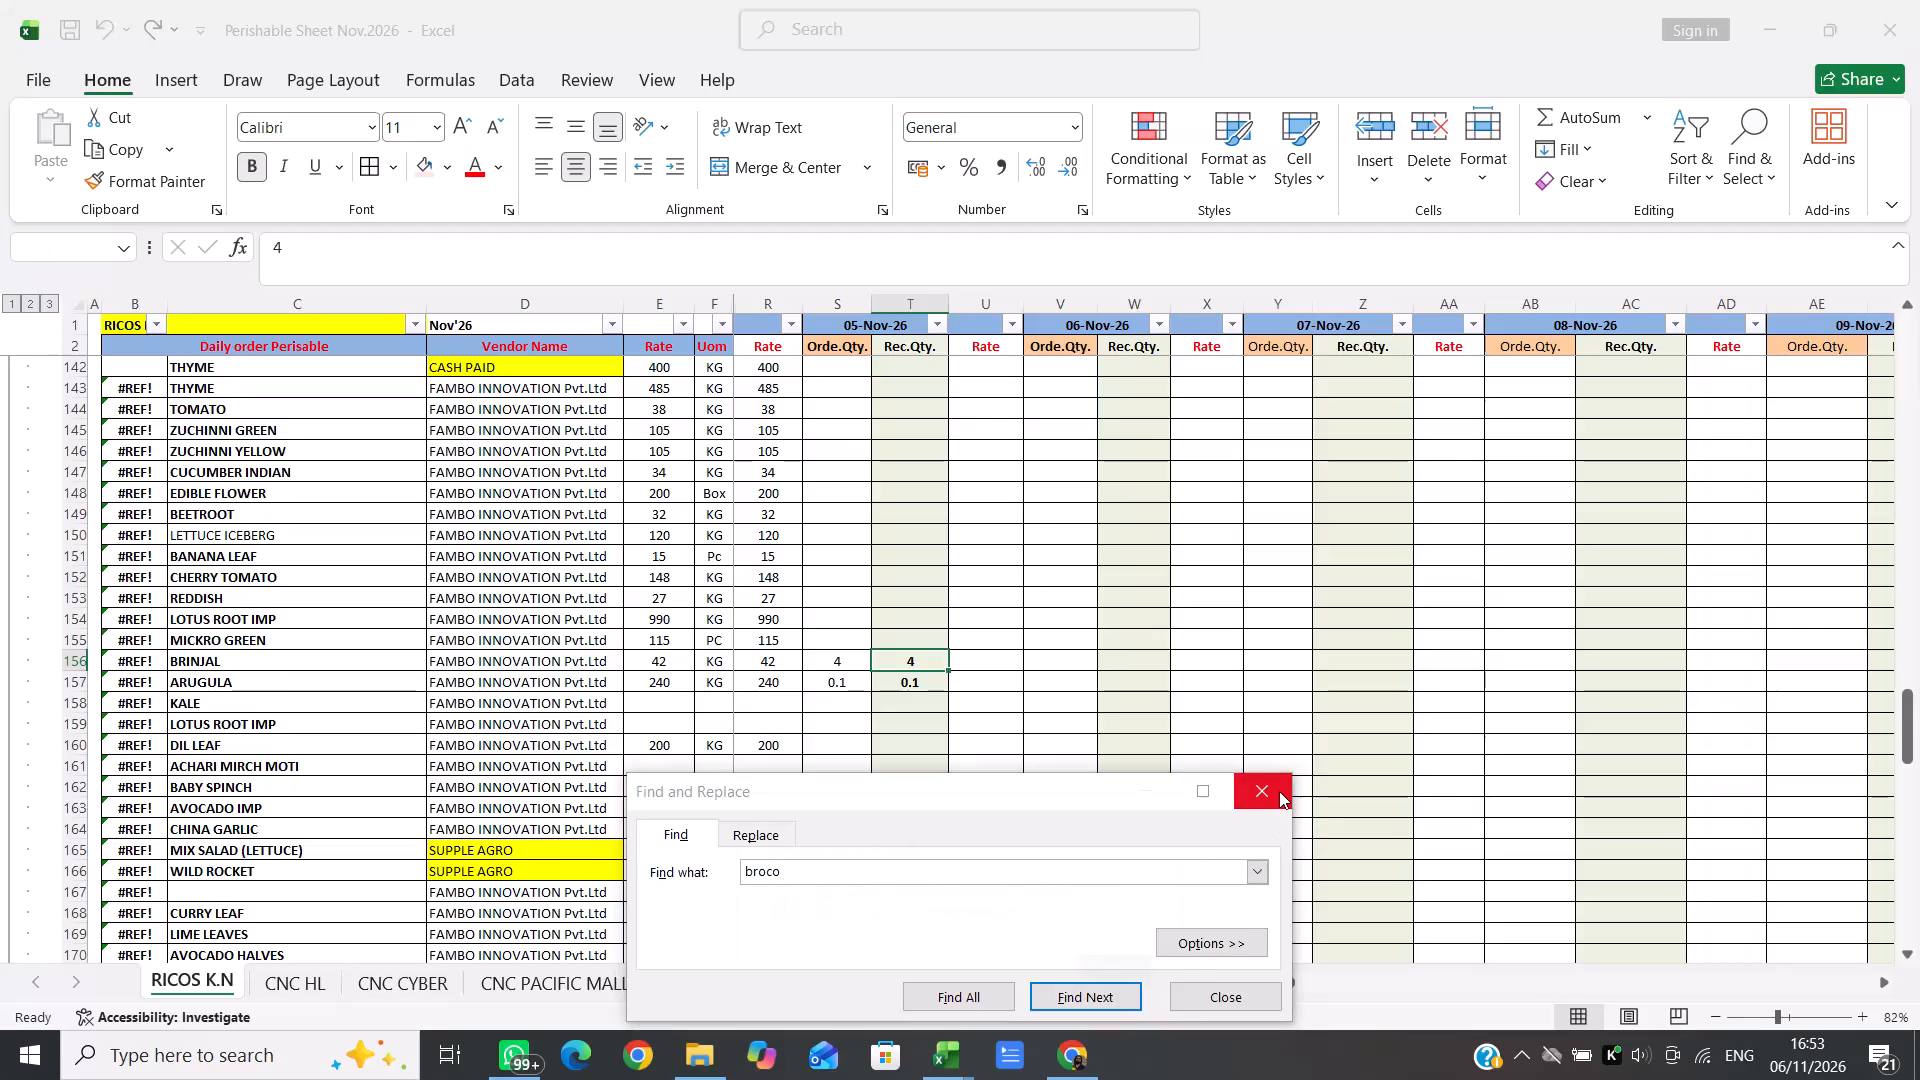
key("Return")
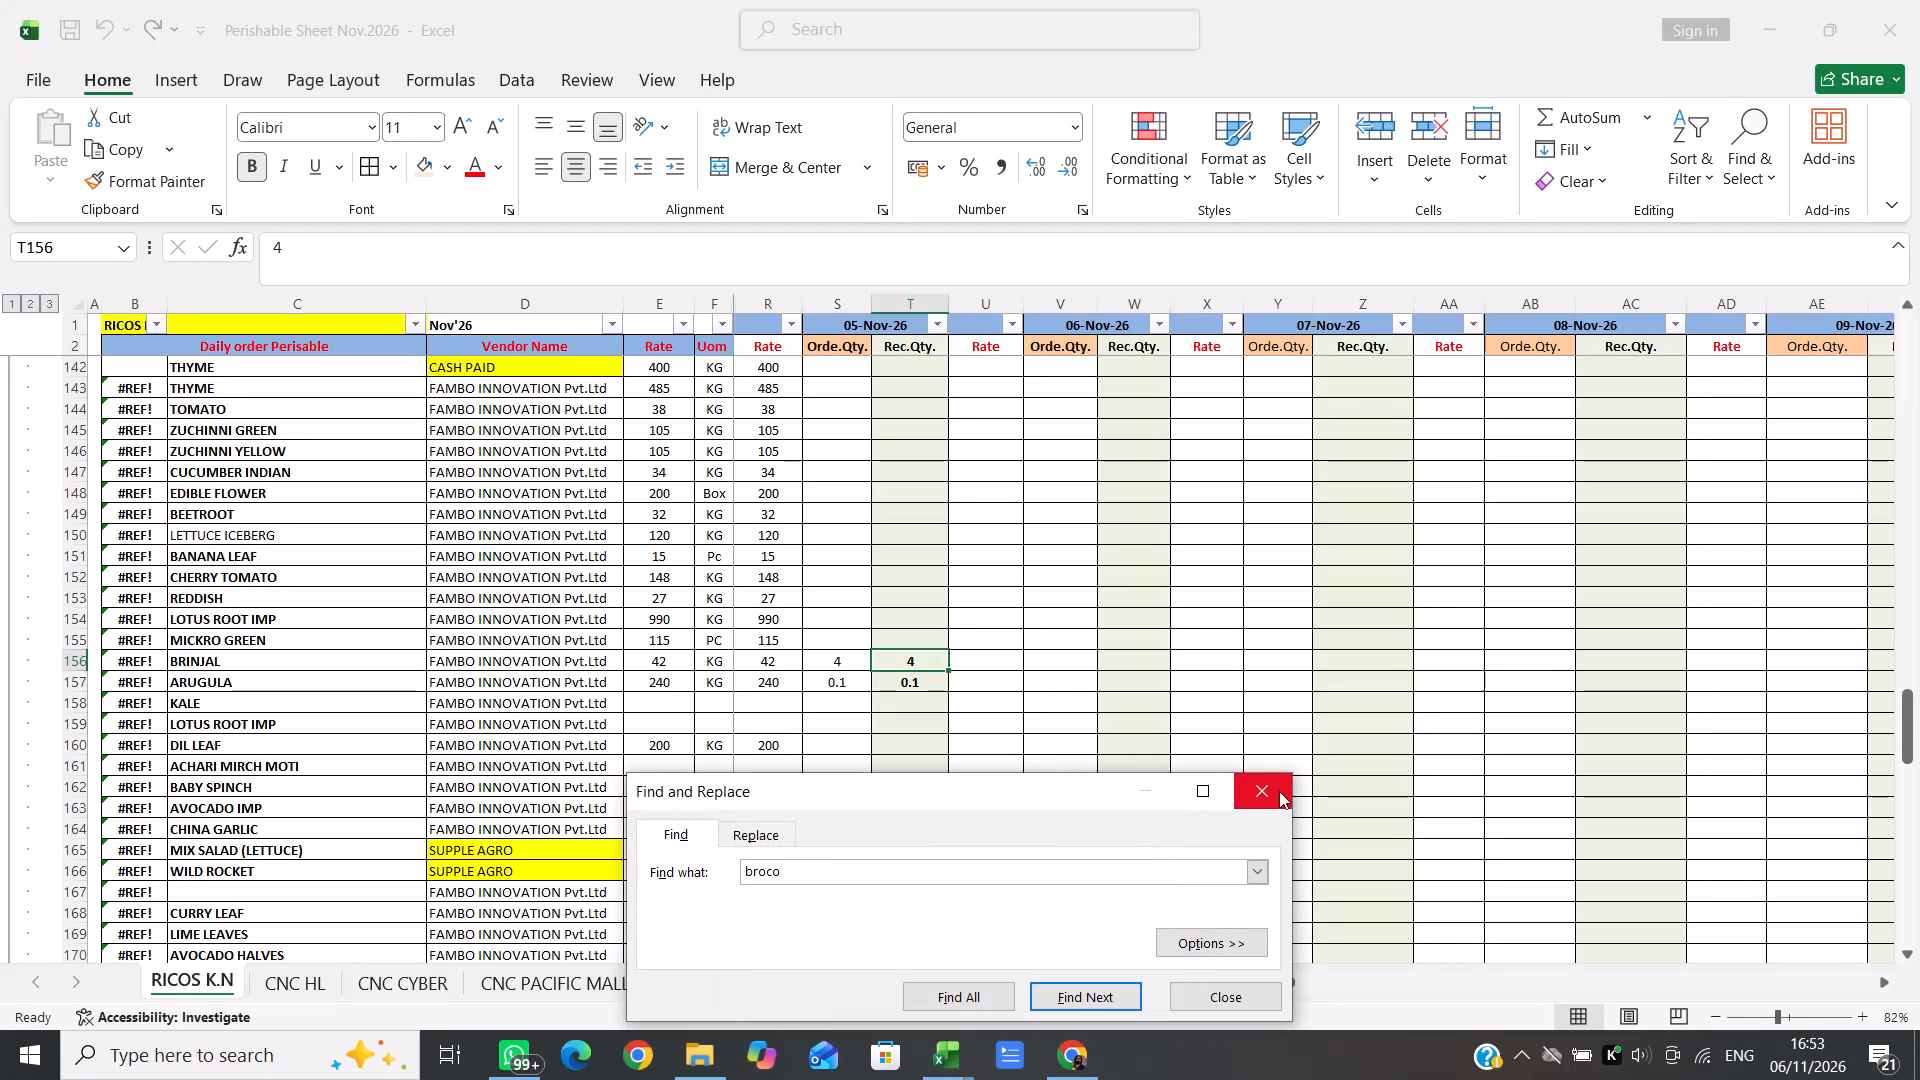
key("BackSpace")
key("BackSpace")
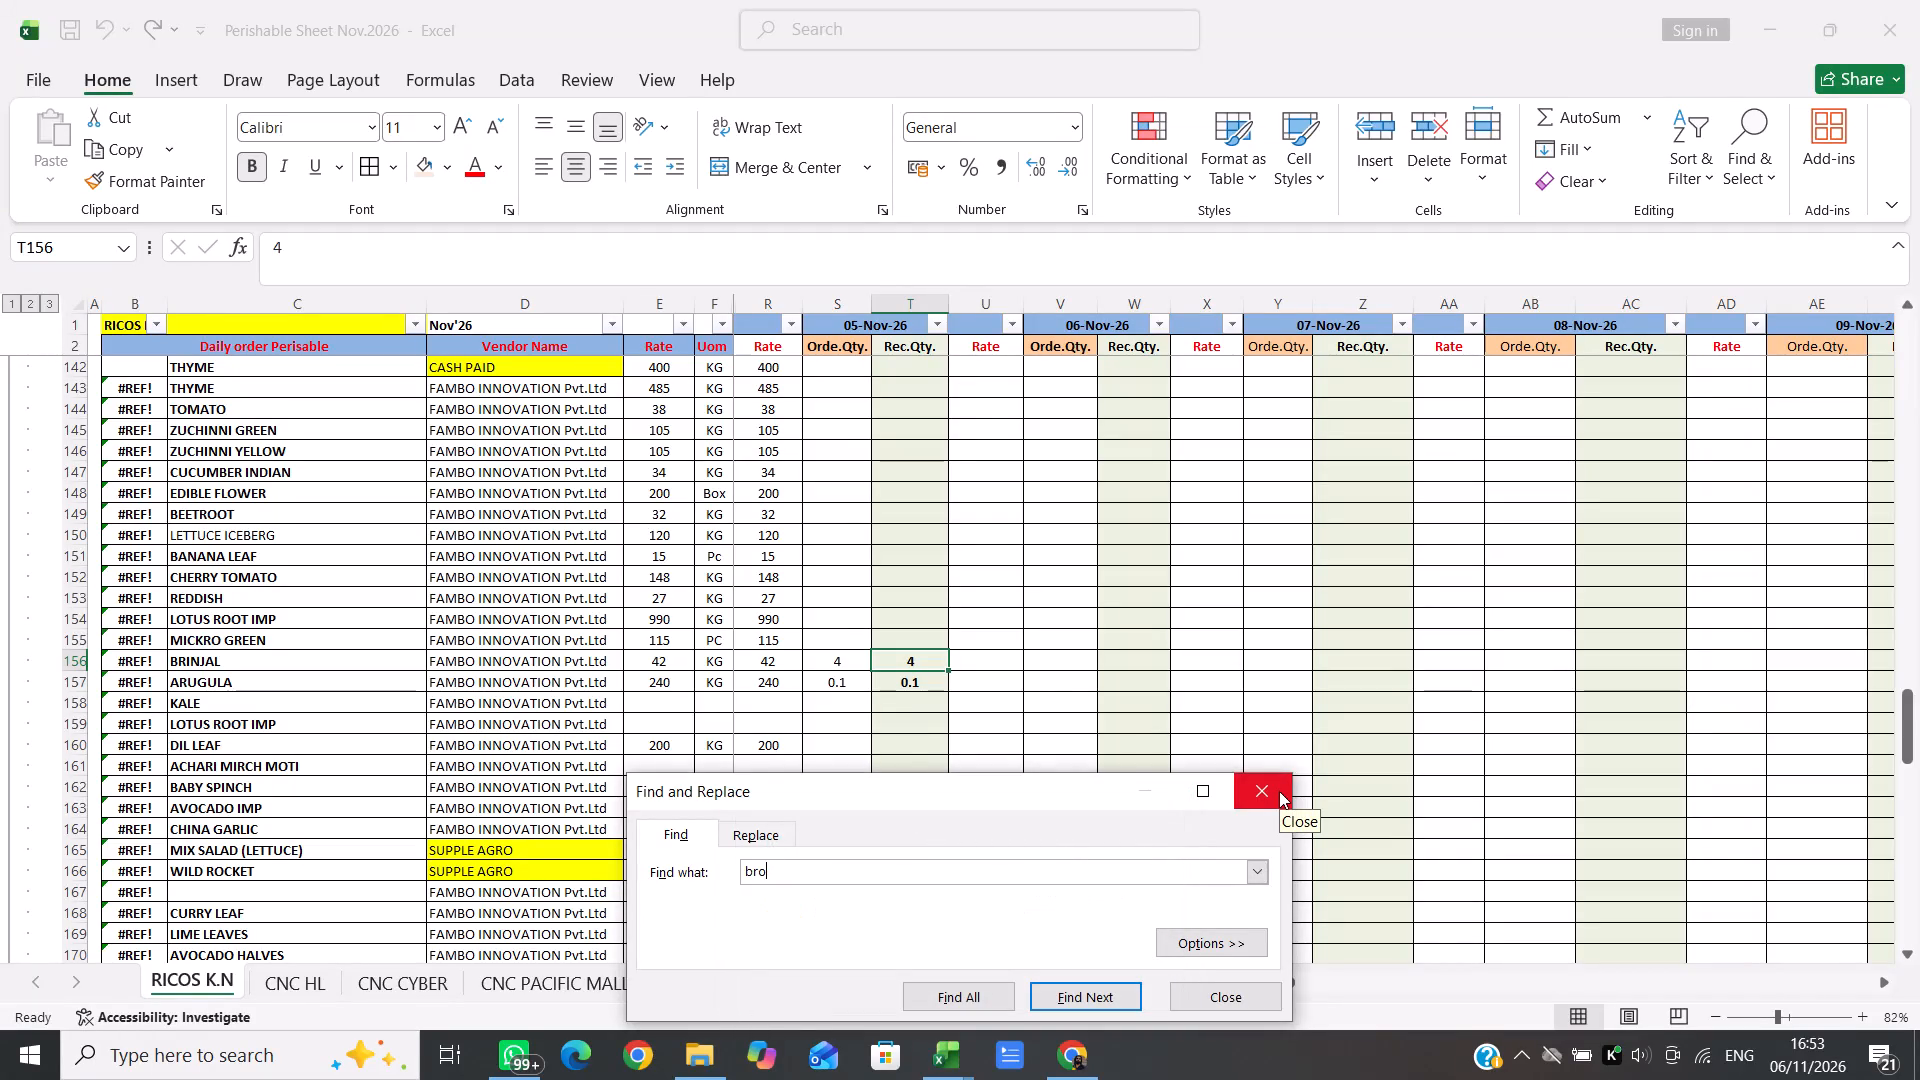
key("c")
key("Return")
left_click(1279, 791)
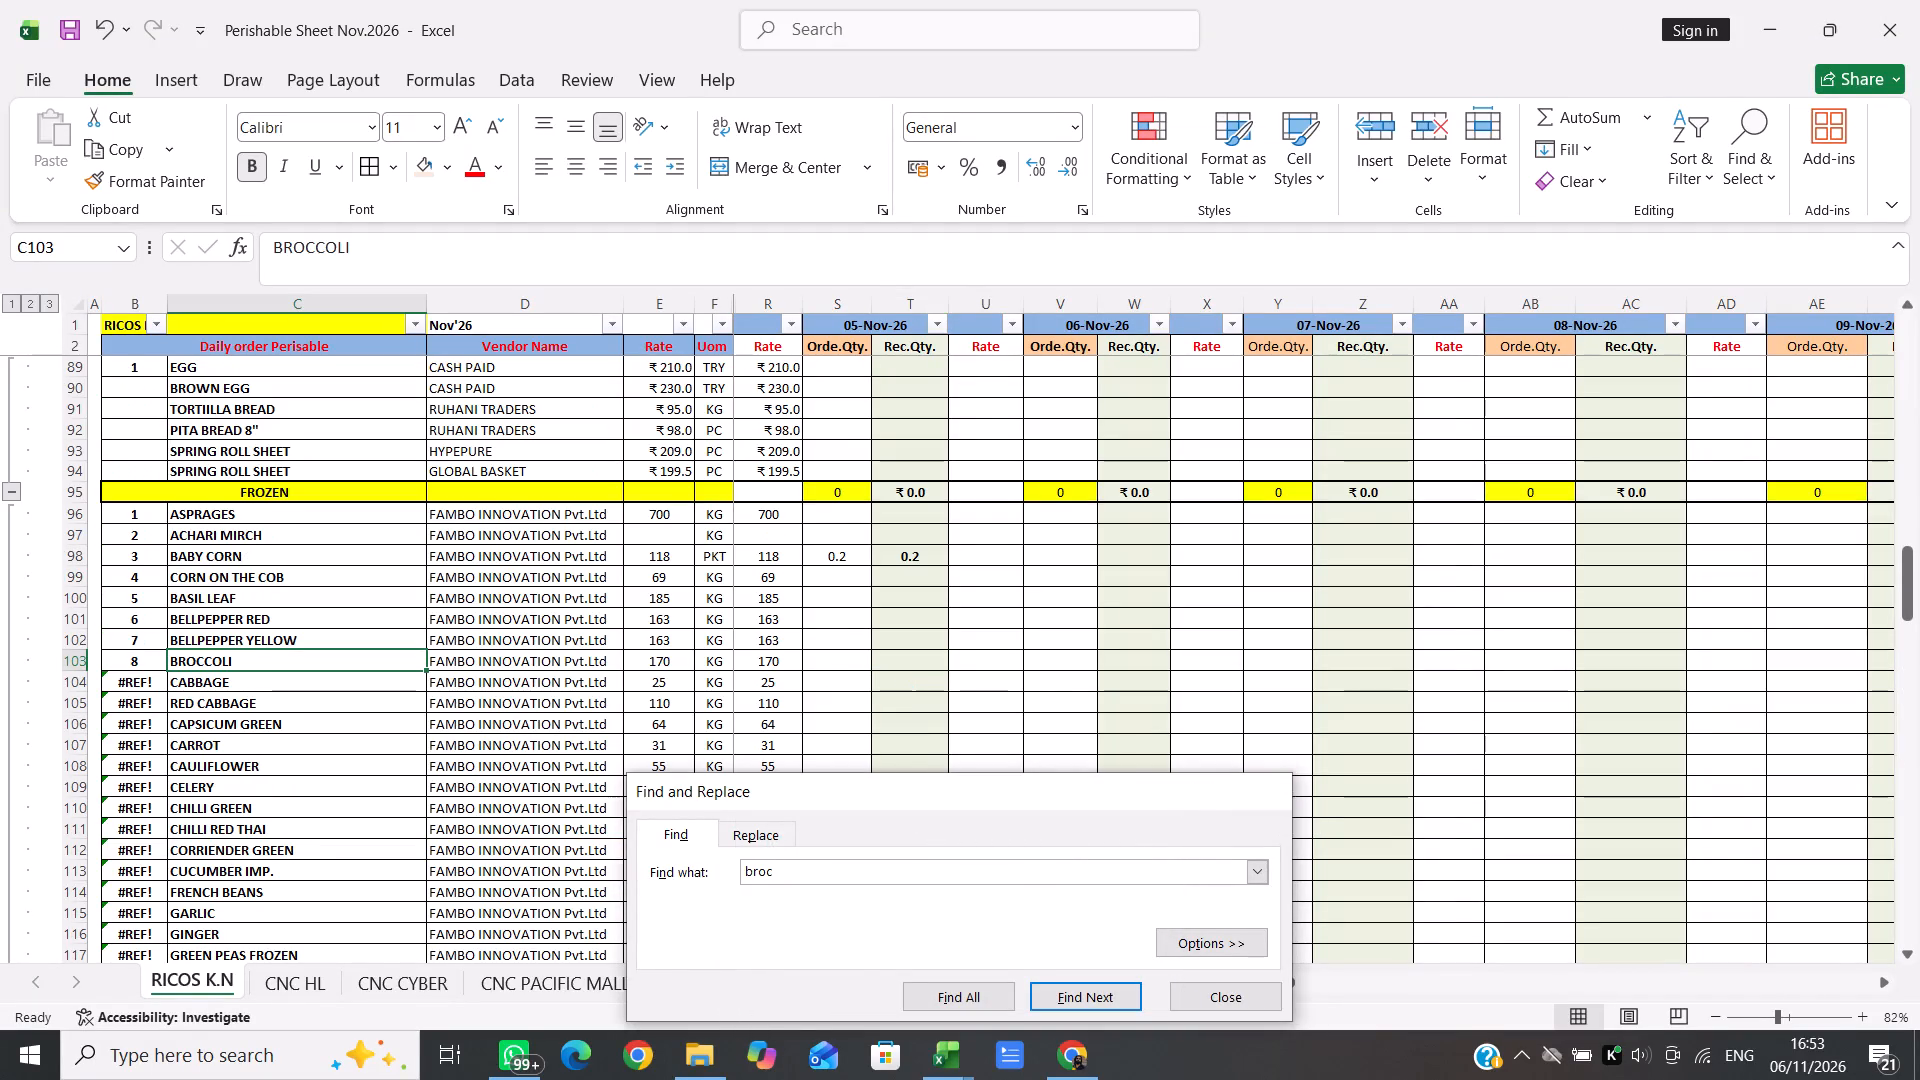
key("Right")
key("Right")
key("Right")
key("Right")
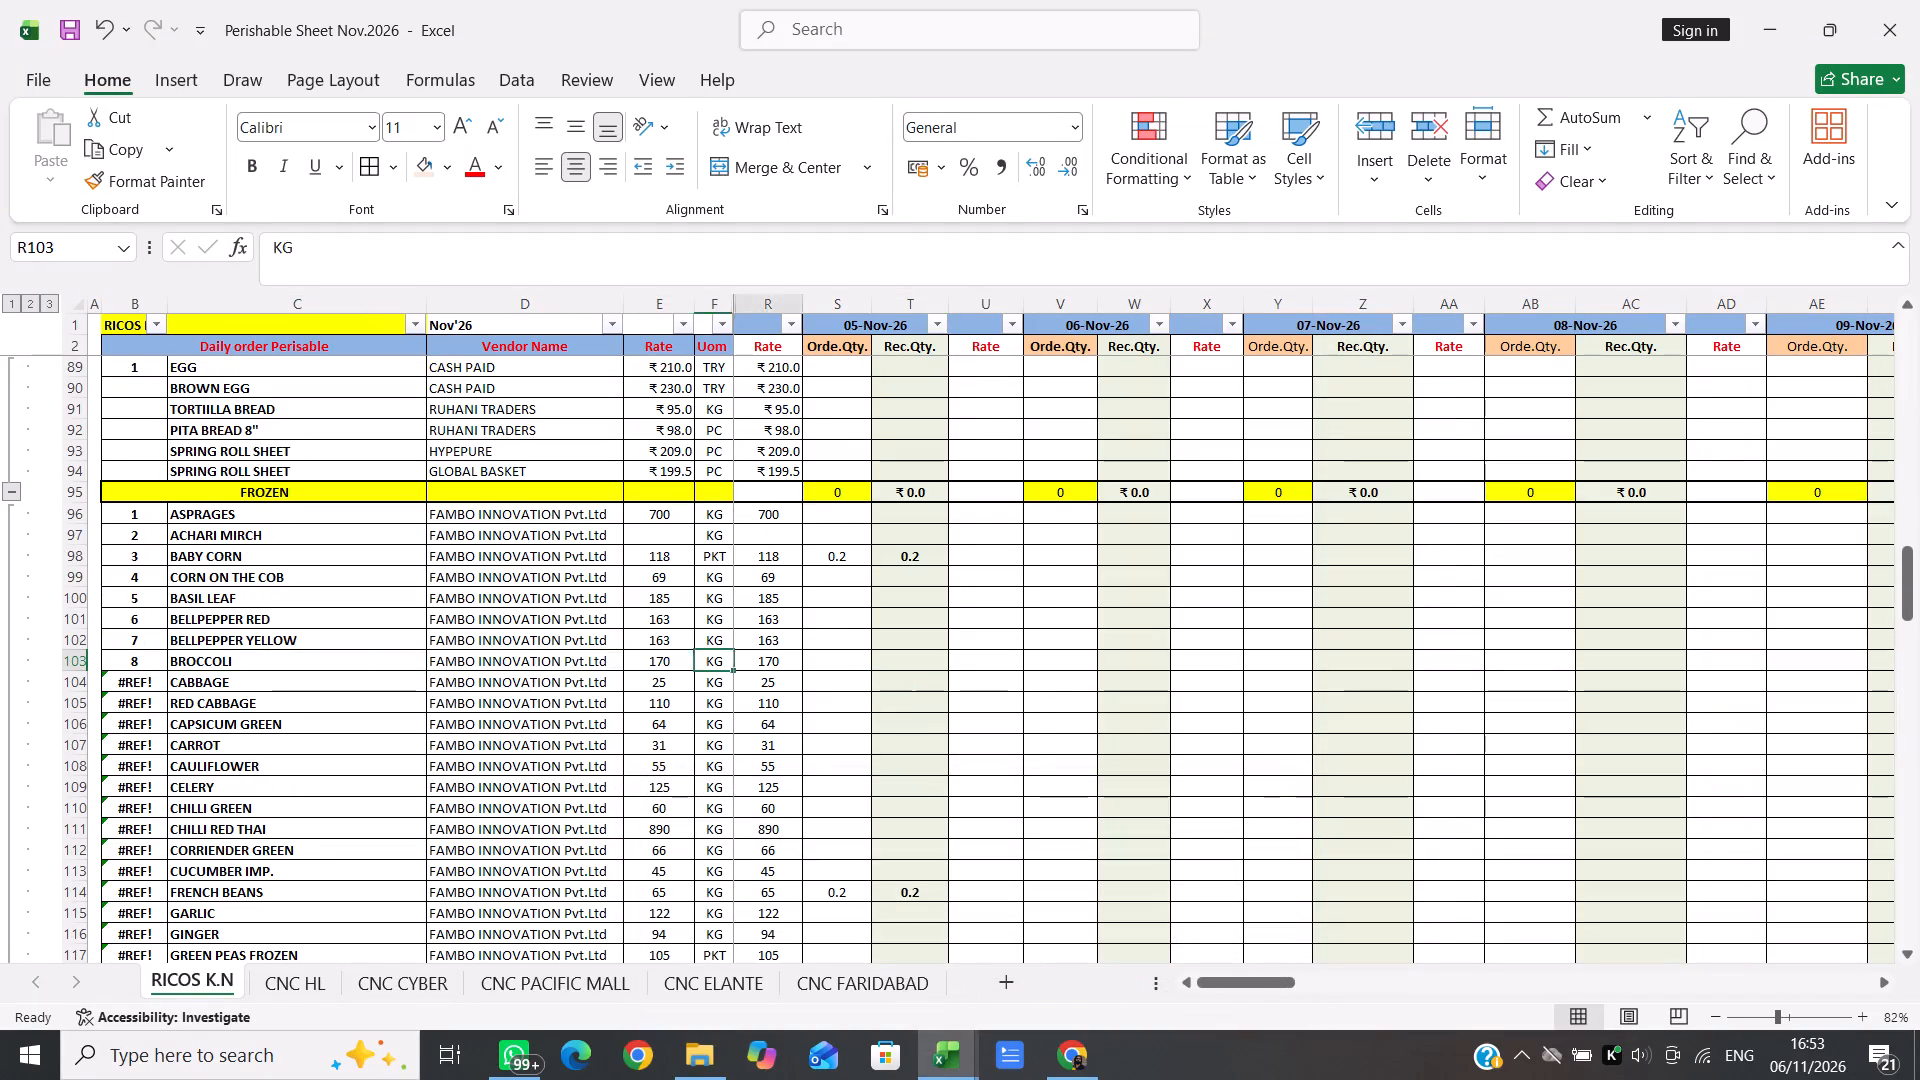
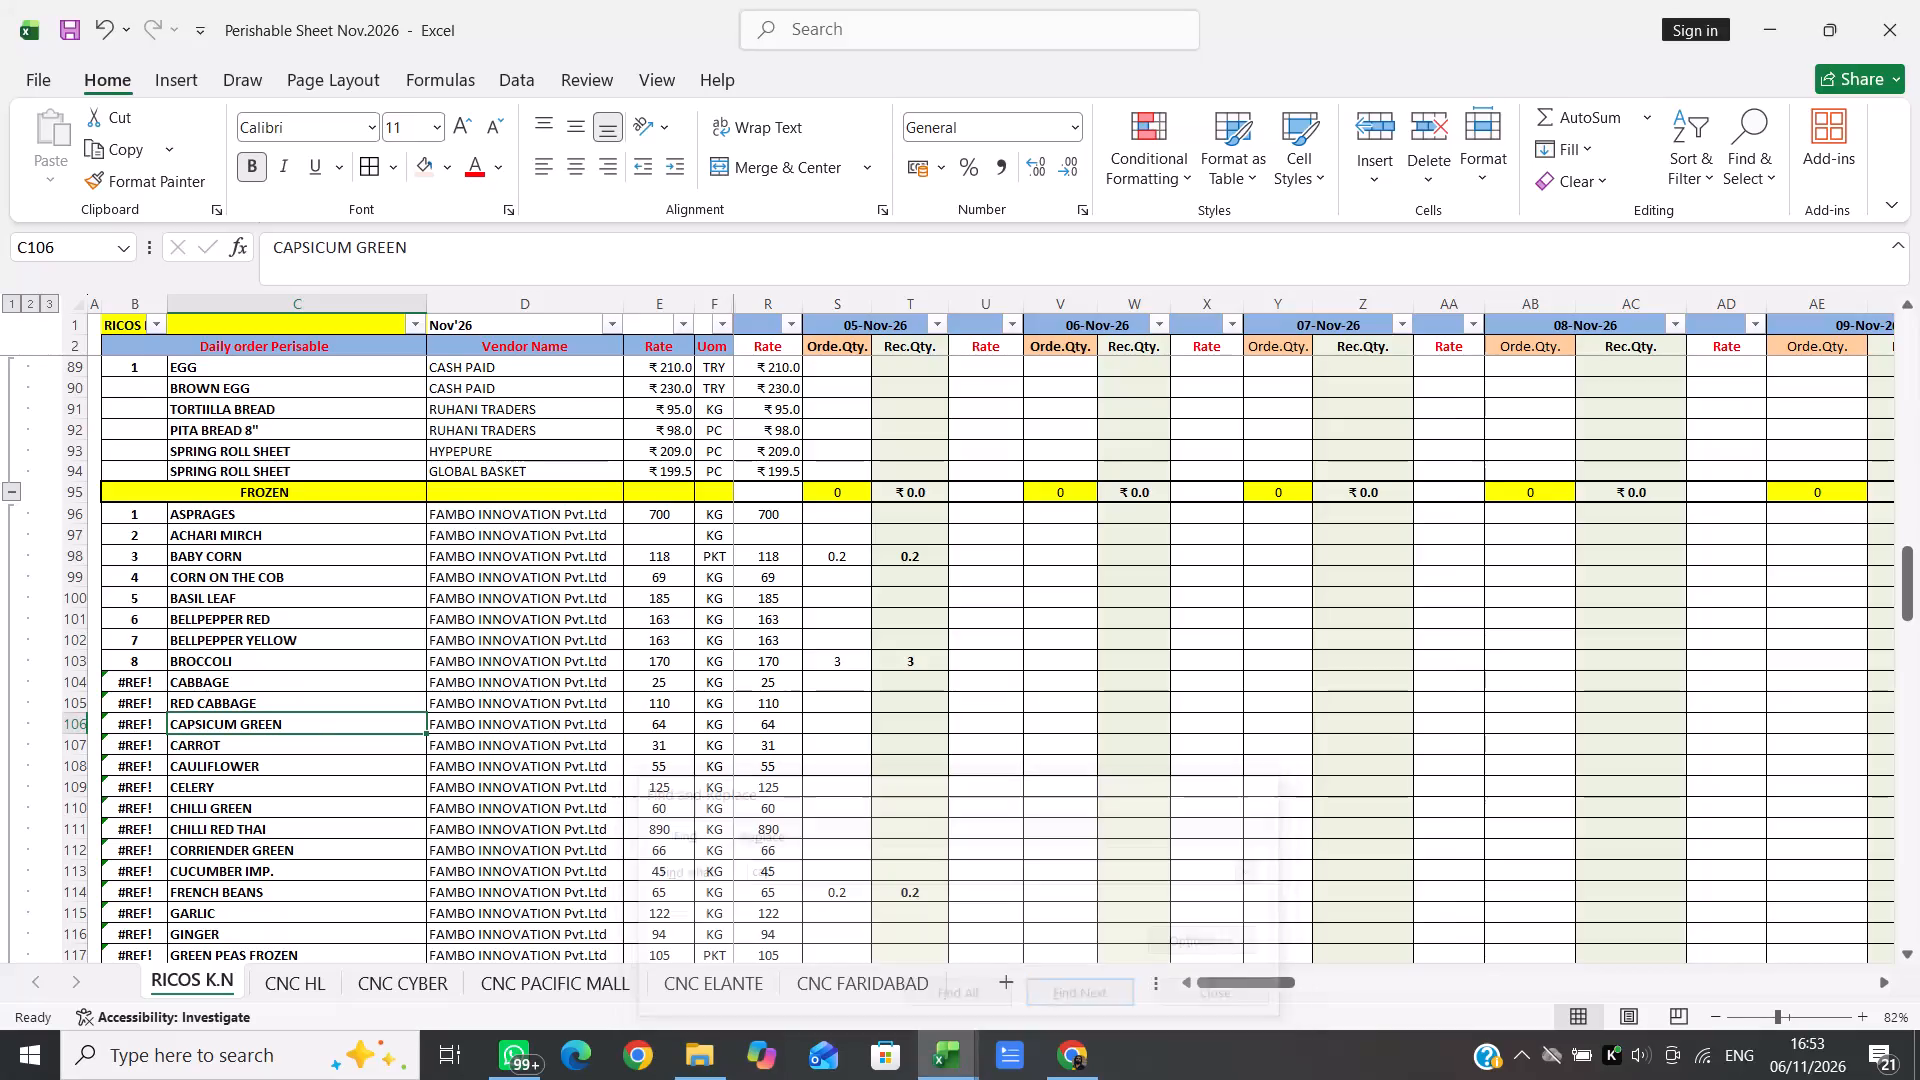
Enter 3 as the 05-Nov-26 order quantity for CAPSICUM GREEN.
key("Right")
key("Right")
key("Right")
key("Right")
key("Right")
key("3")
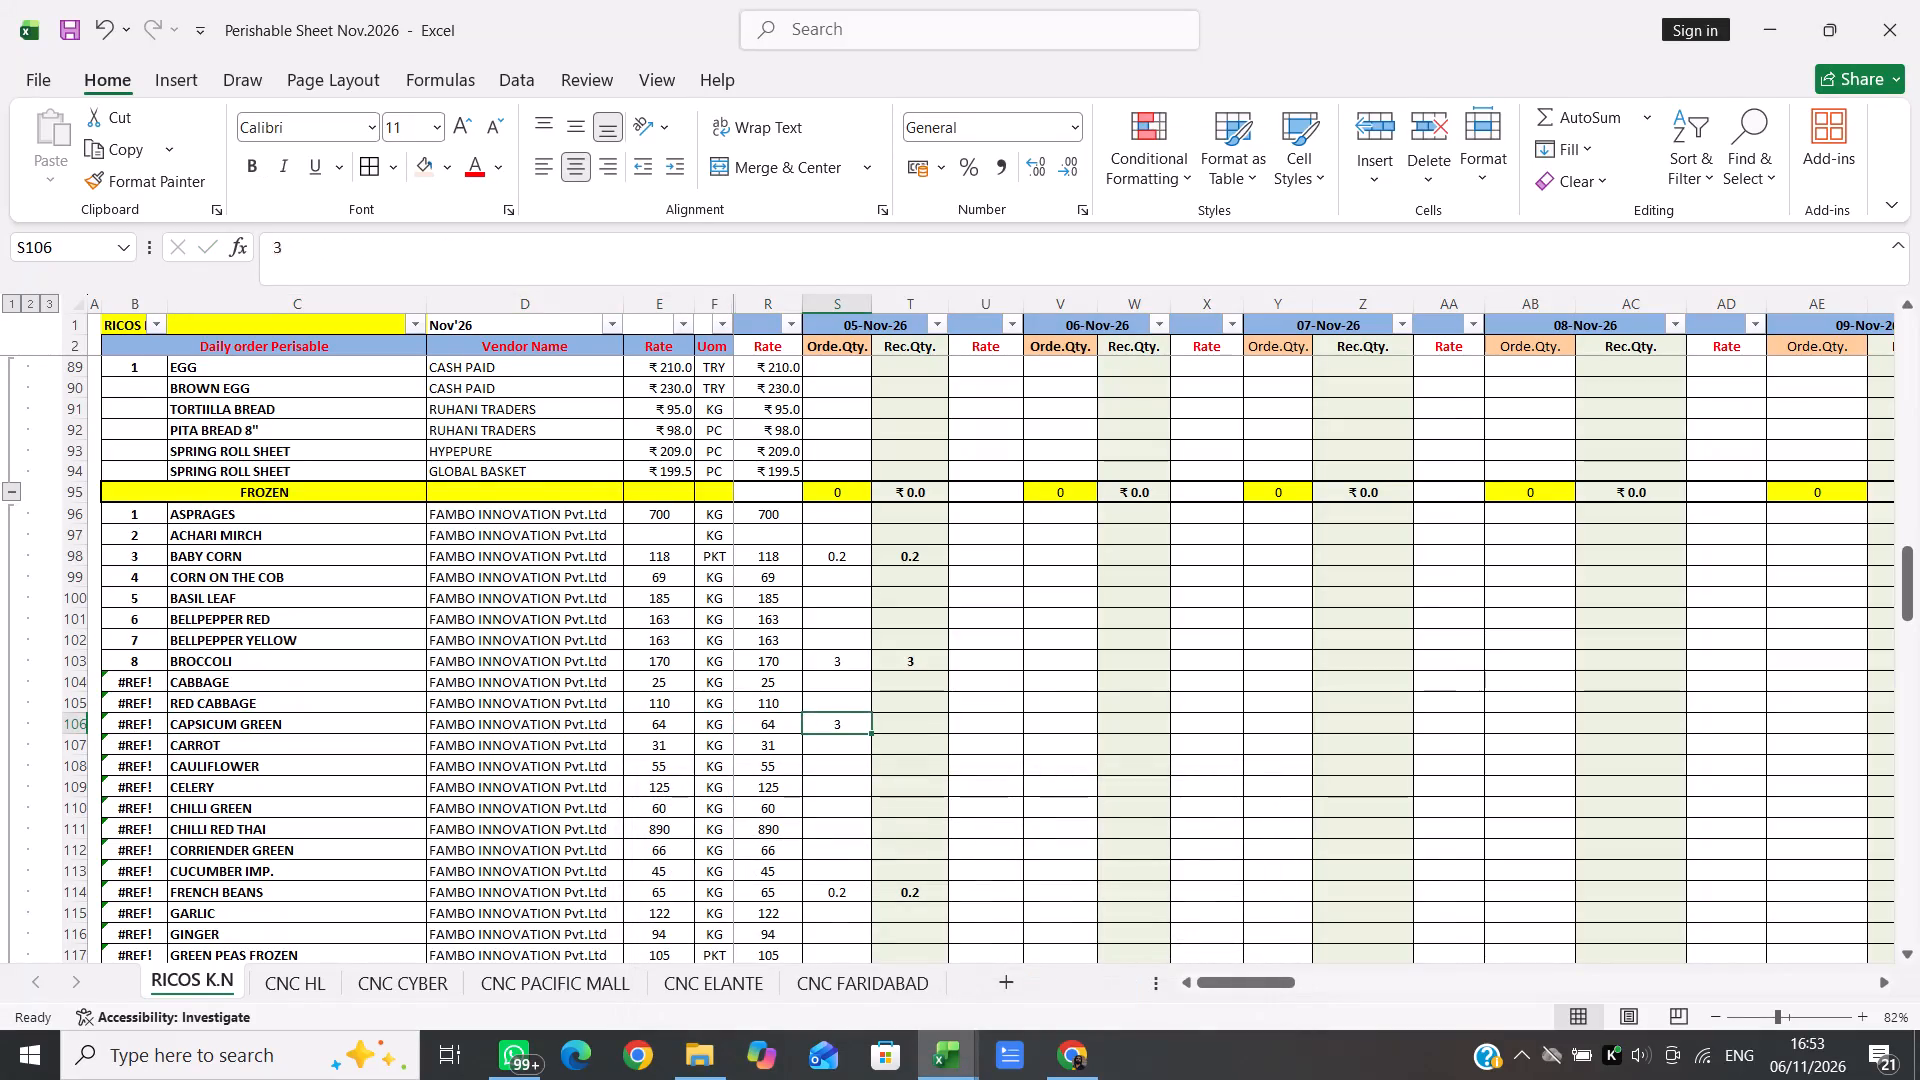
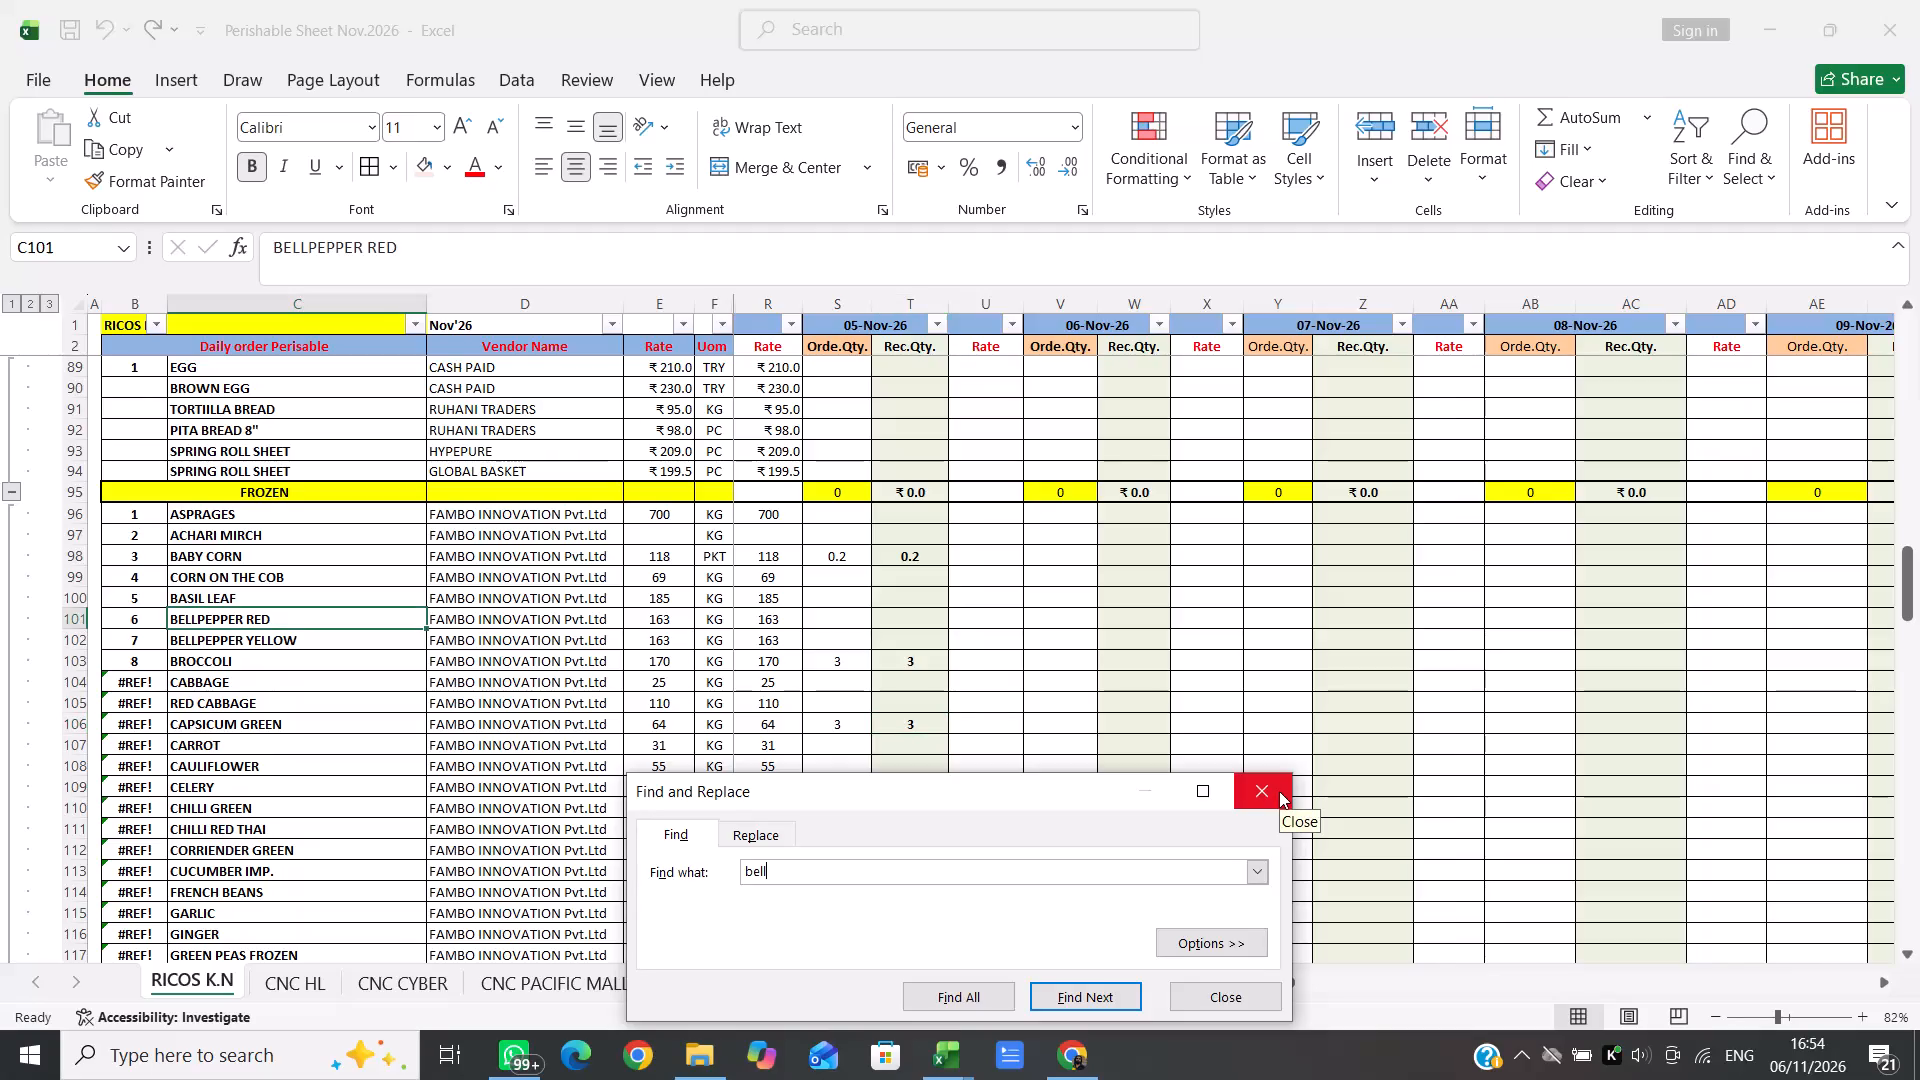
Close the search and move to the 05-Nov-26 order quantity cell for BELLPEPPER RED.
left_click(1279, 791)
key("Right")
key("Right")
key("Right")
key("Right")
key("Right")
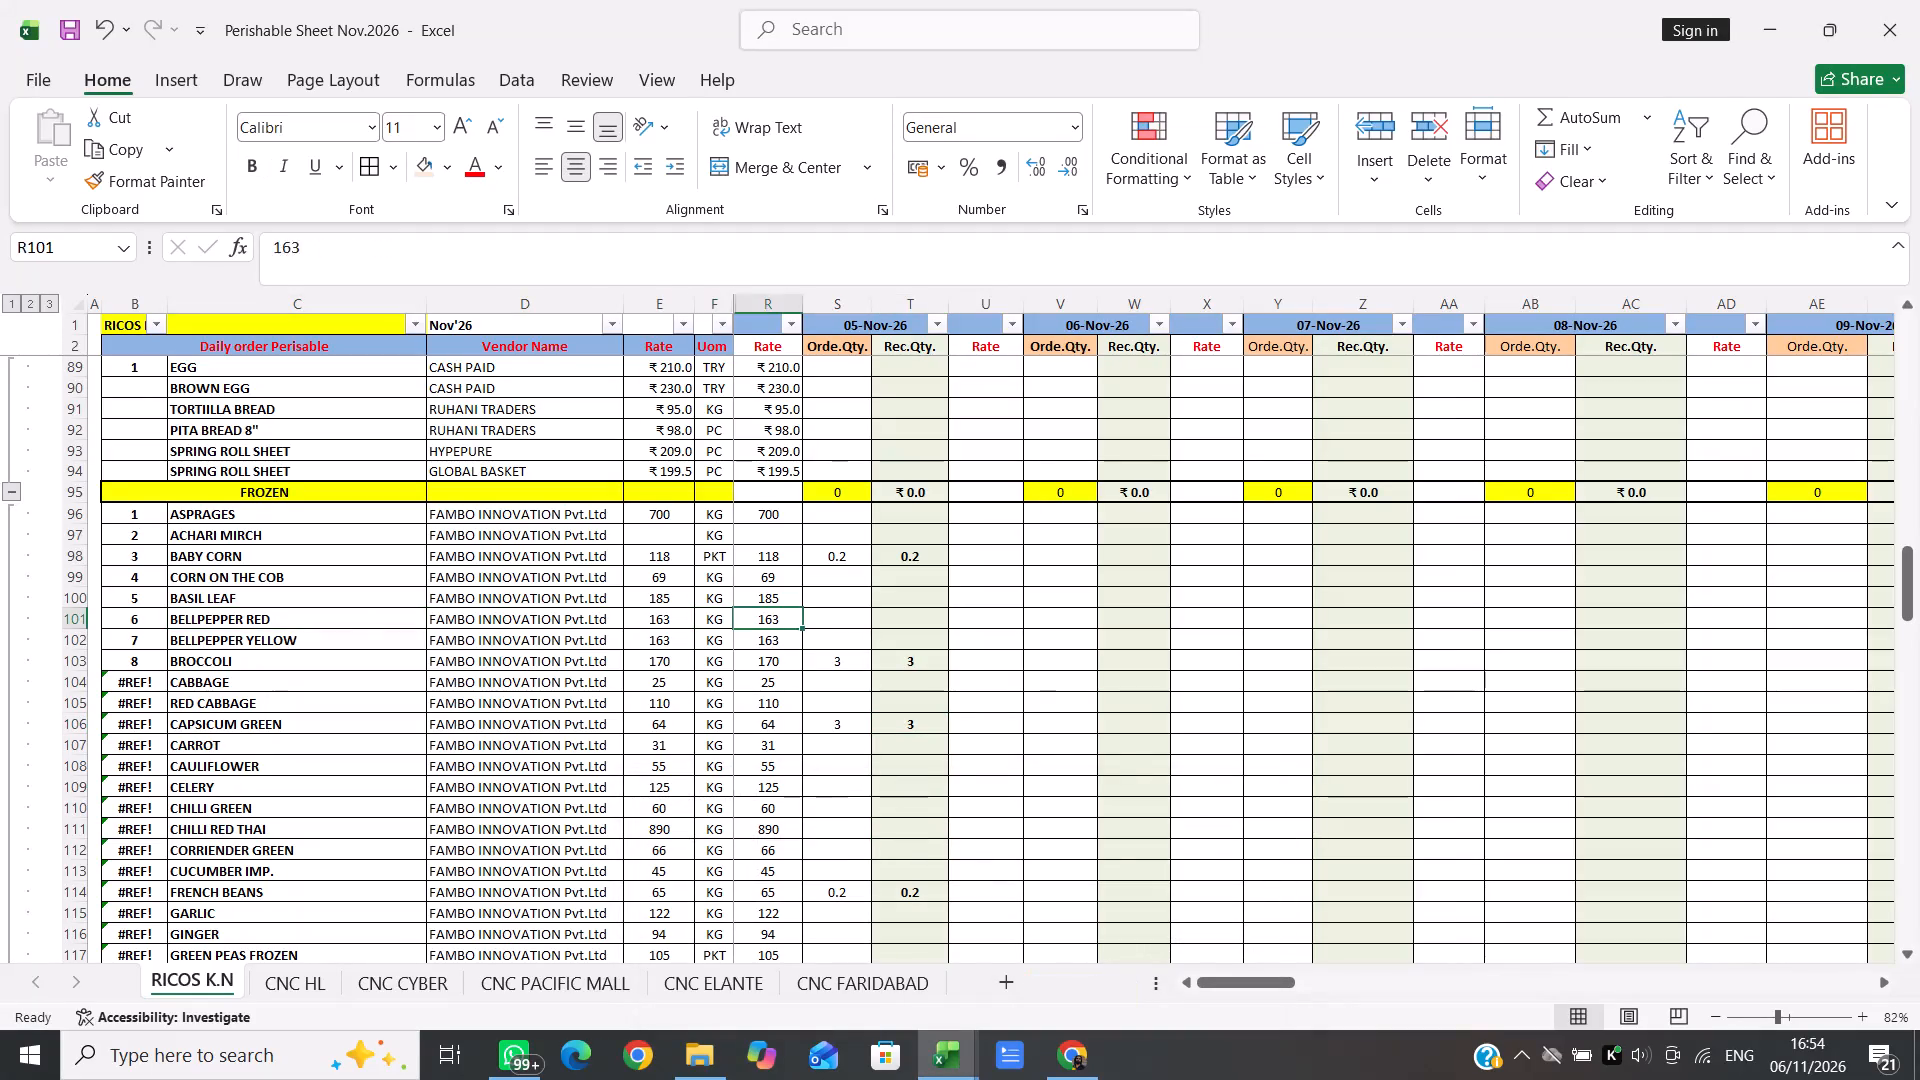
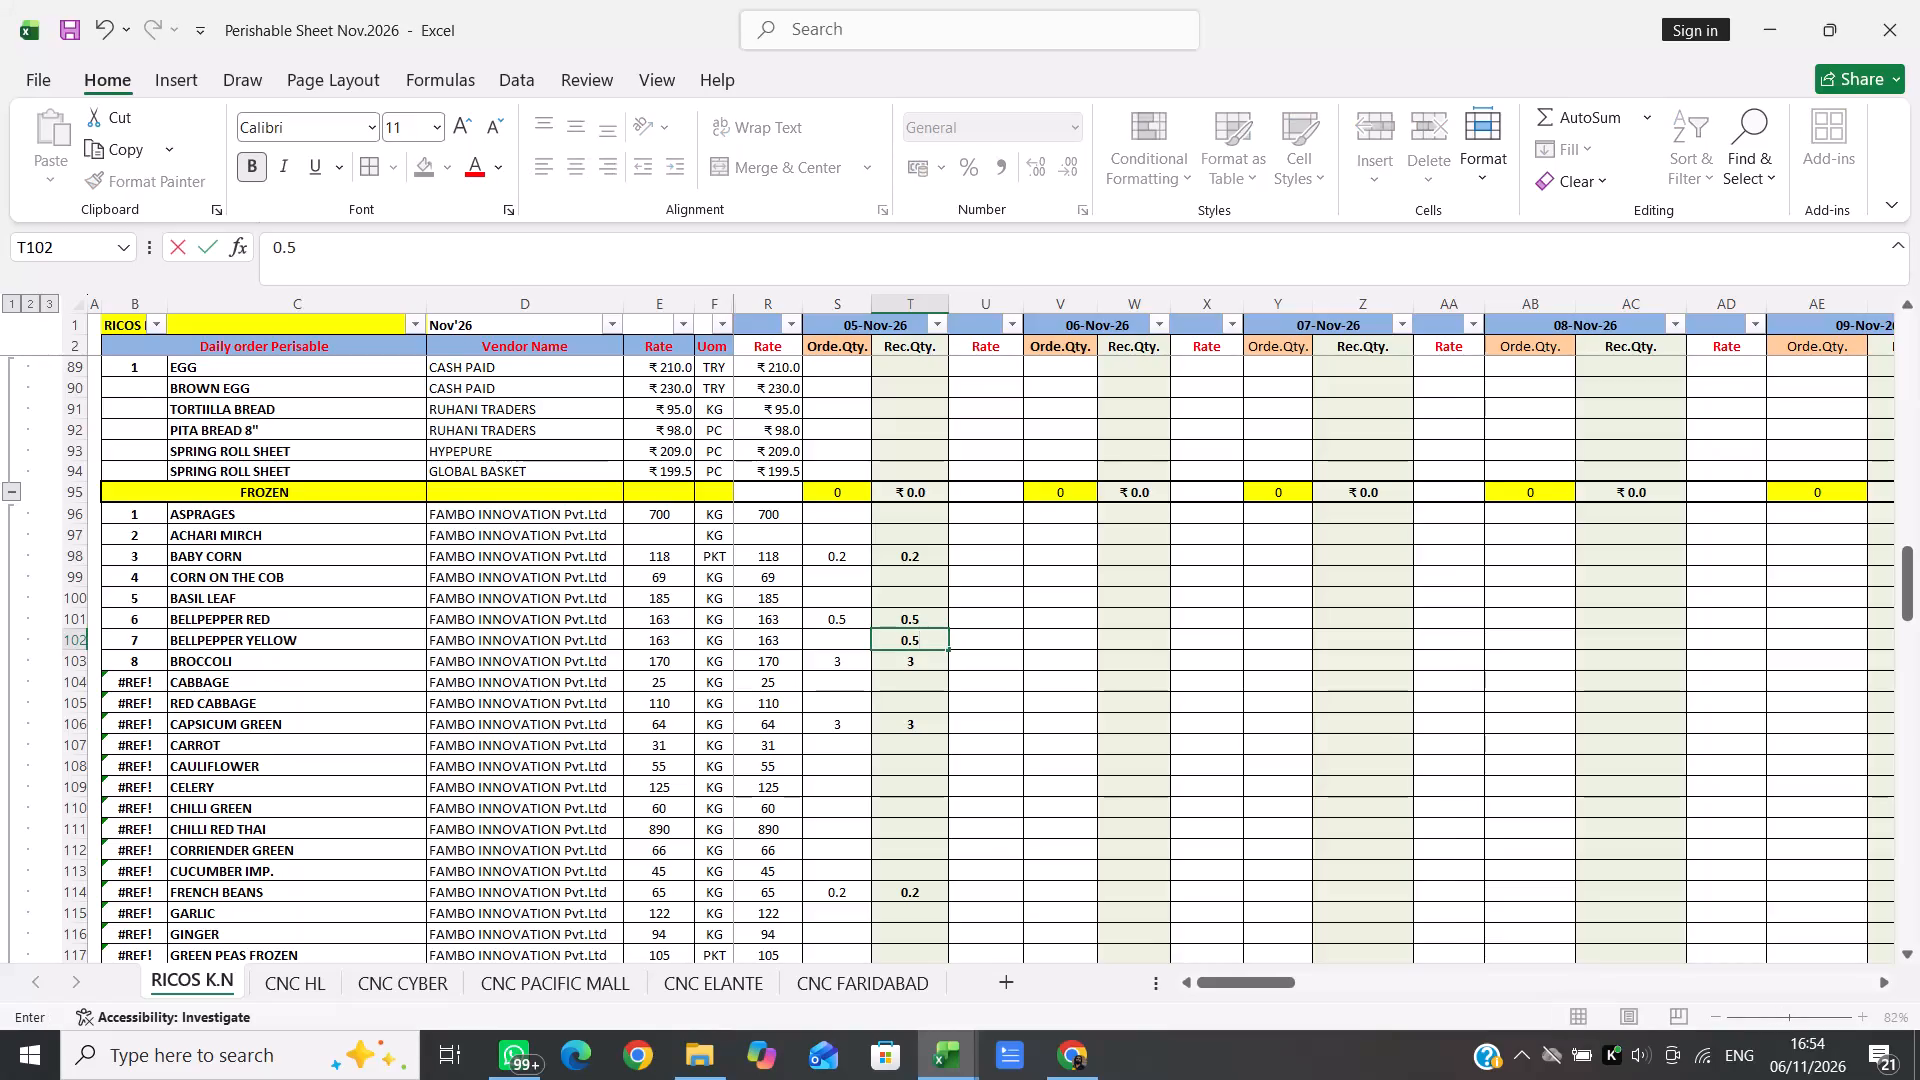
Enter 0.5 as the 05-Nov-26 received quantity for BELLPEPPER YELLOW and move to its order quantity cell.
key("Left")
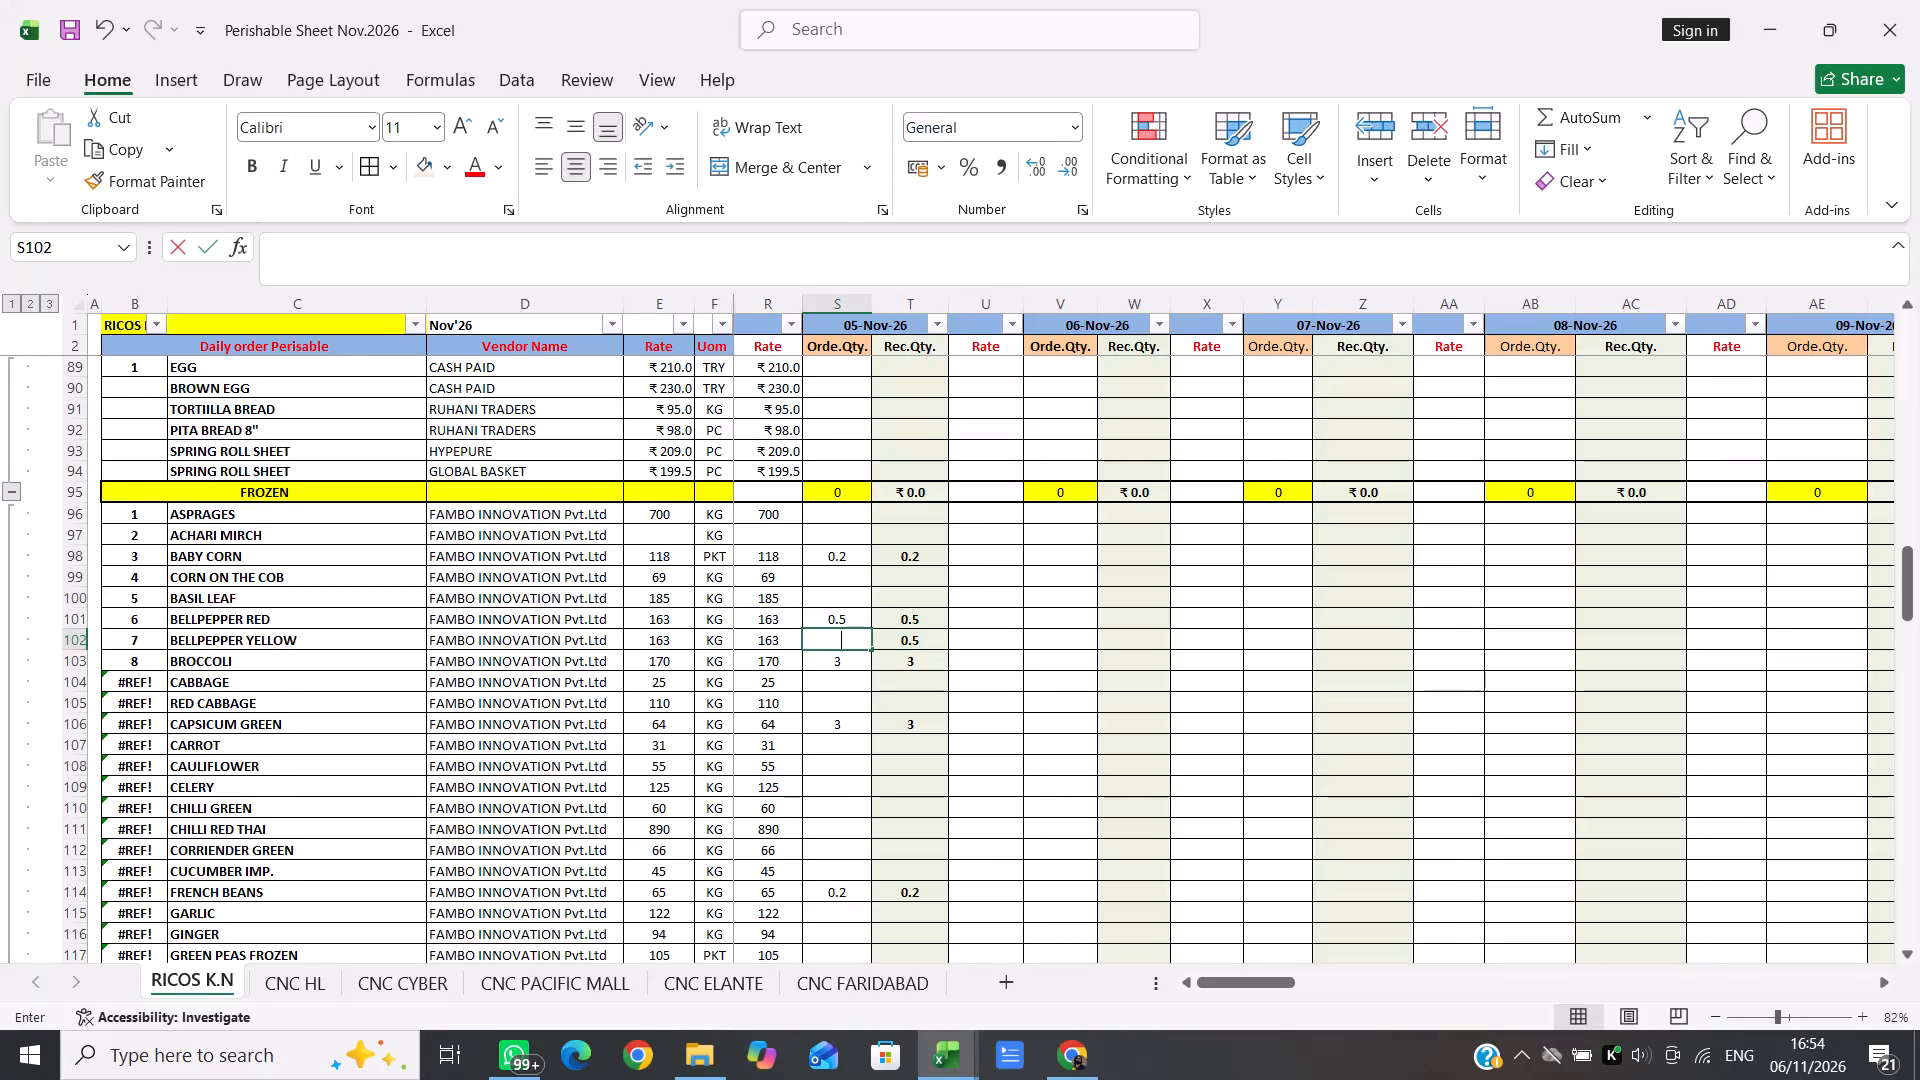
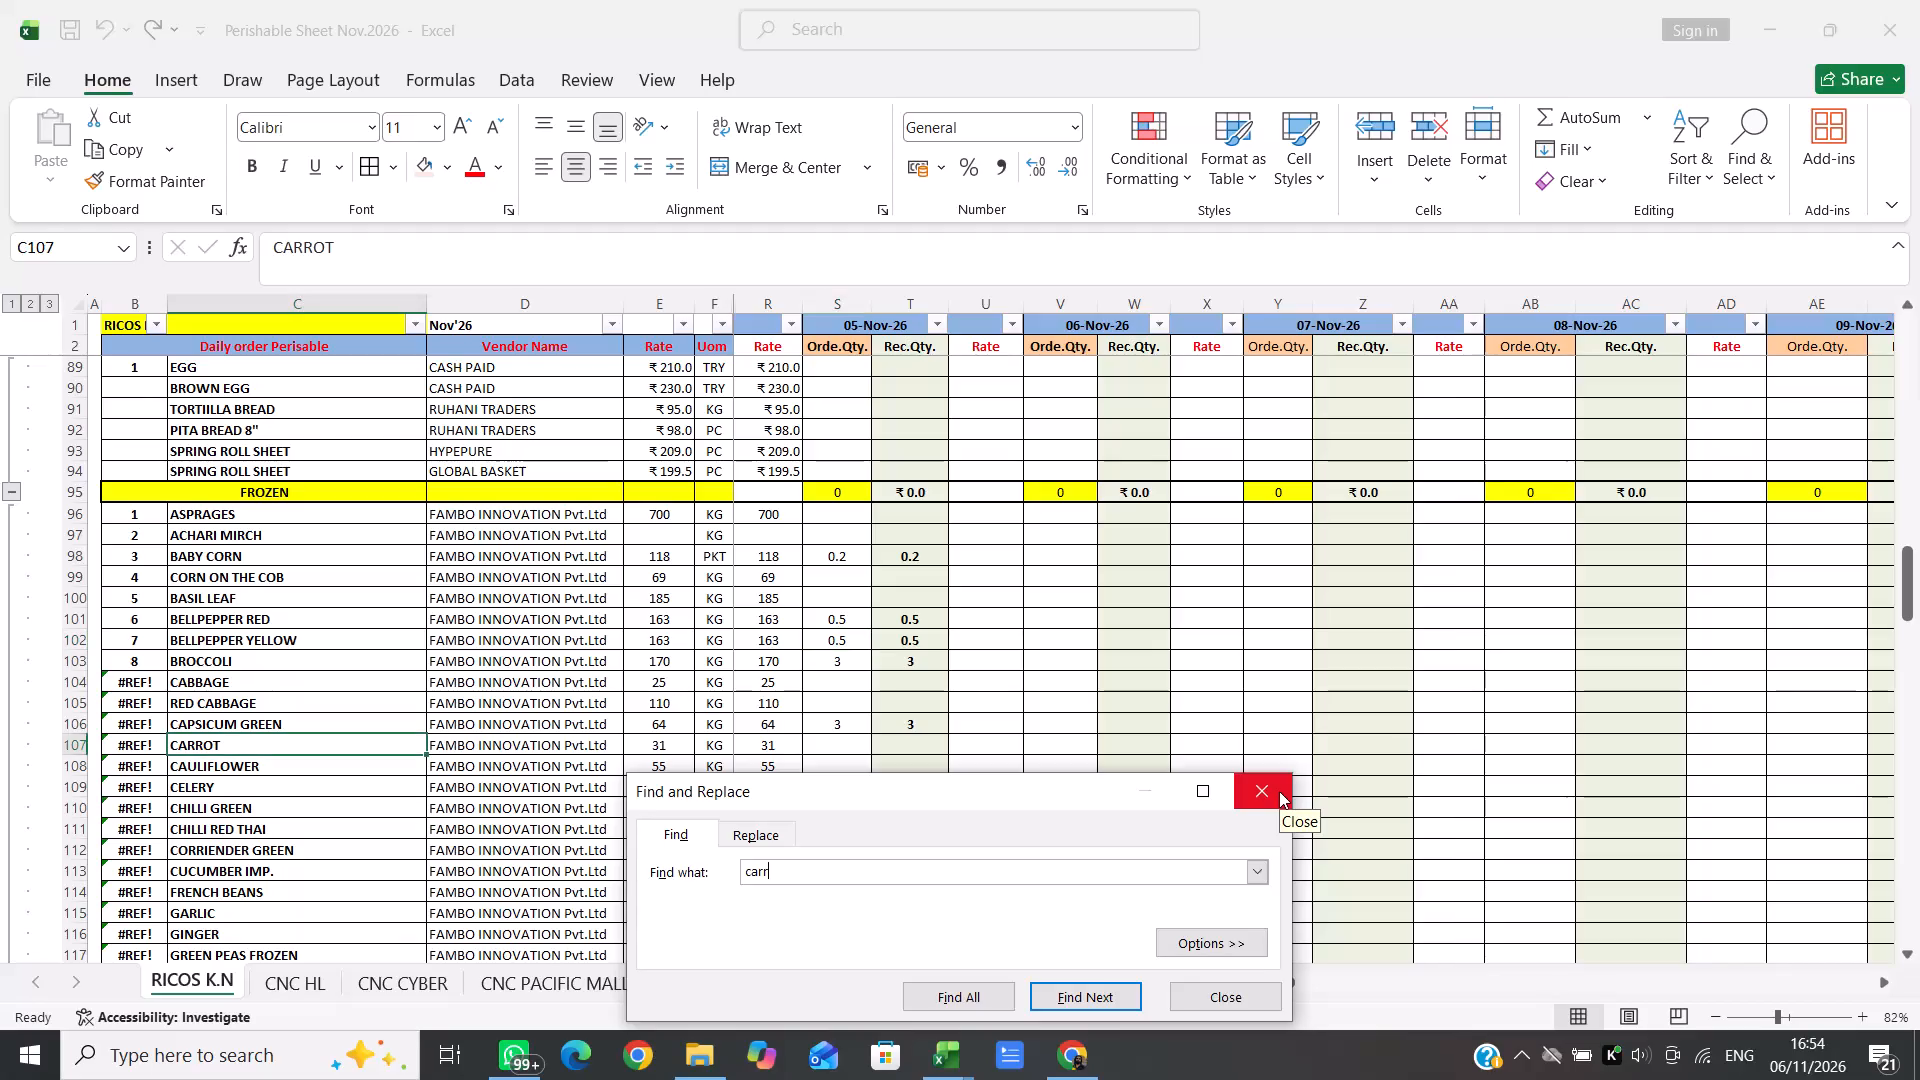
Close the search and enter 1 as the 05-Nov-26 order quantity for CARROT.
key("Right")
key("Right")
key("Right")
key("Right")
left_click(1279, 791)
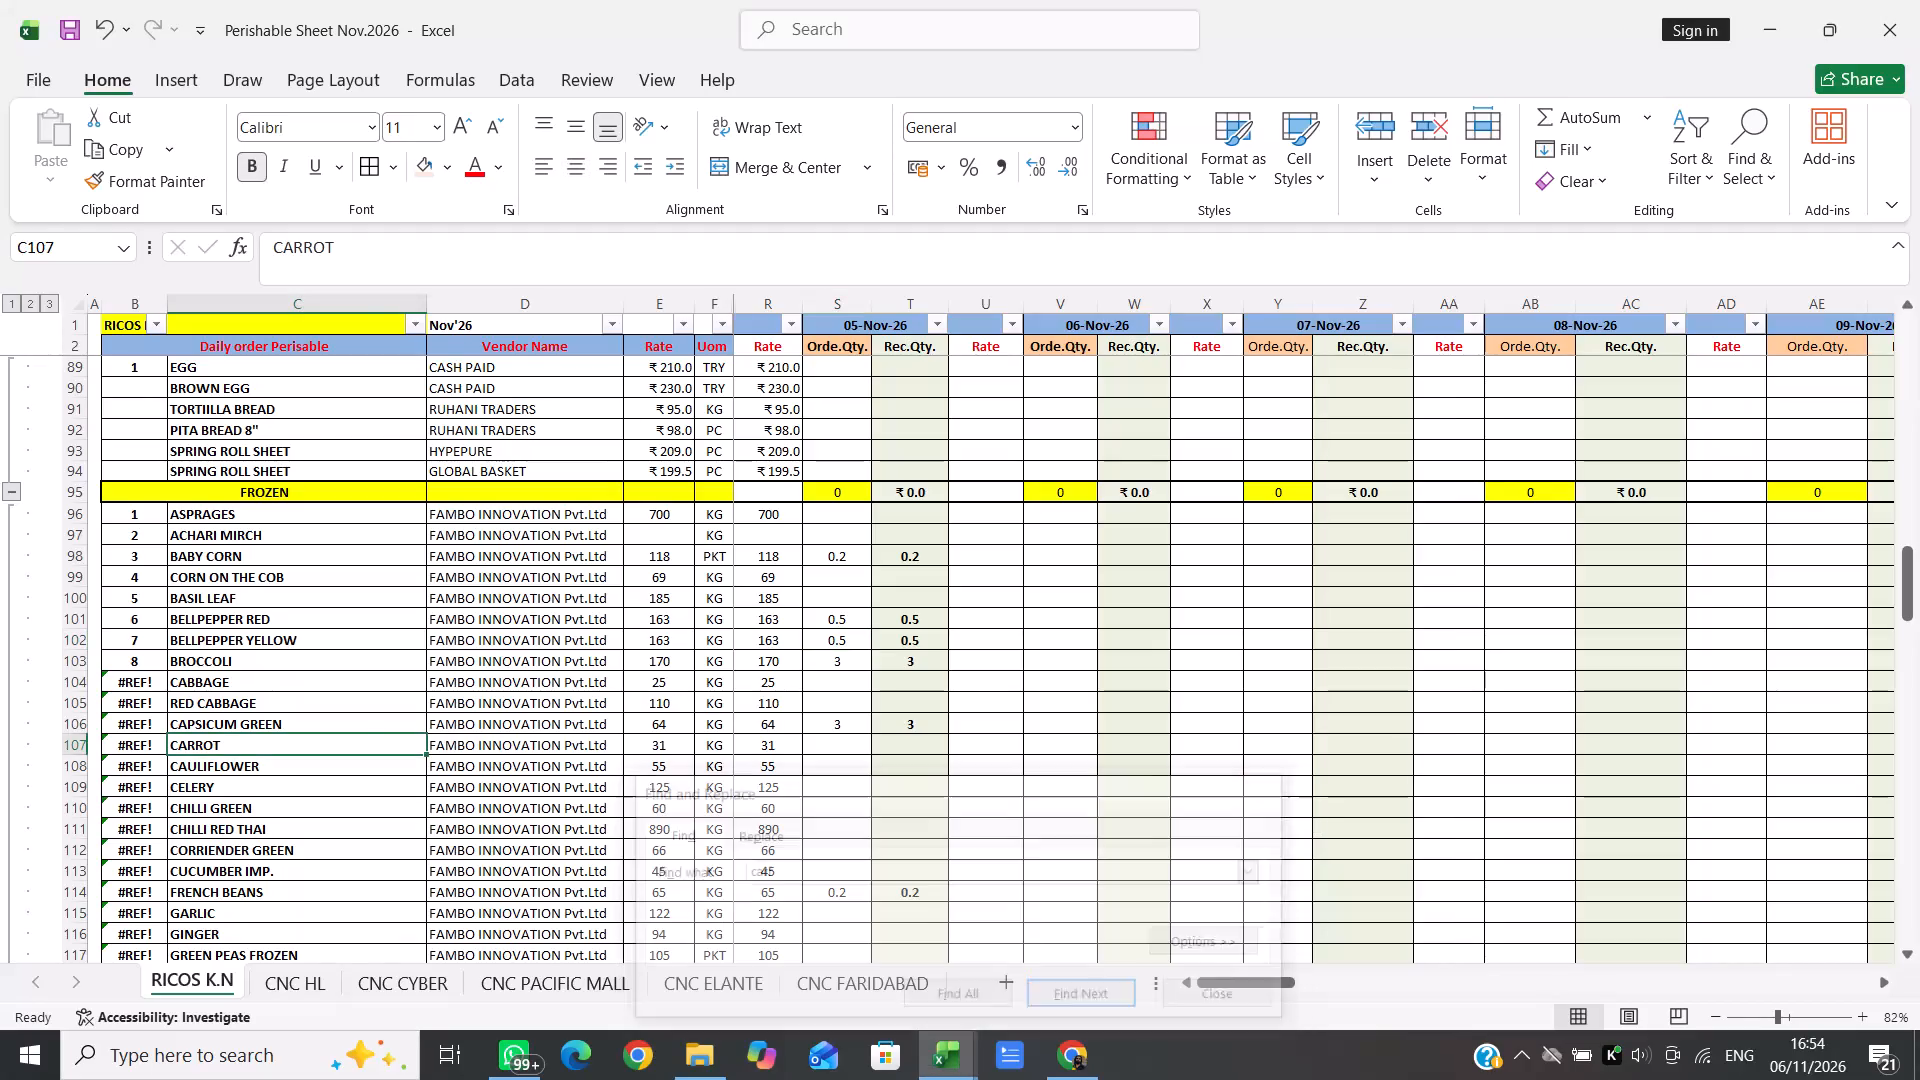
key("Right")
key("Right")
key("Right")
key("Right")
key("Right")
key("1")
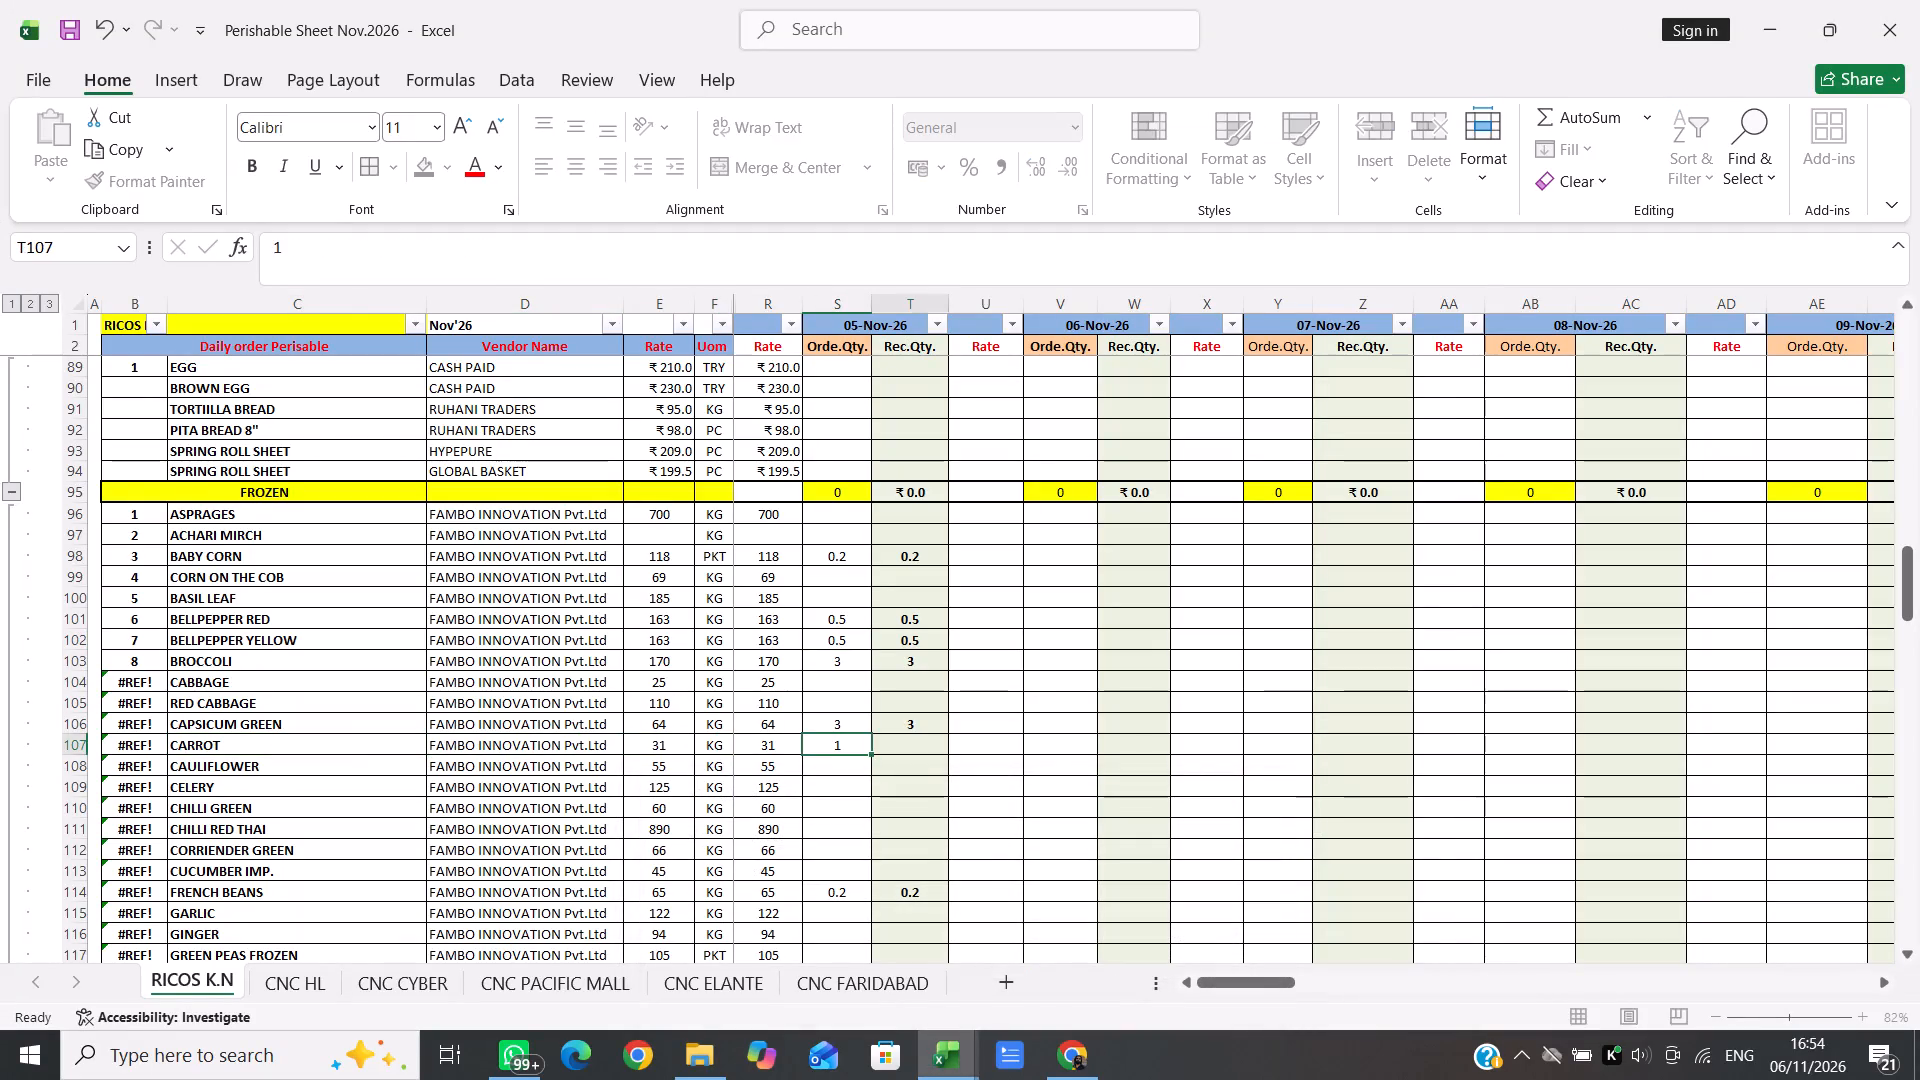
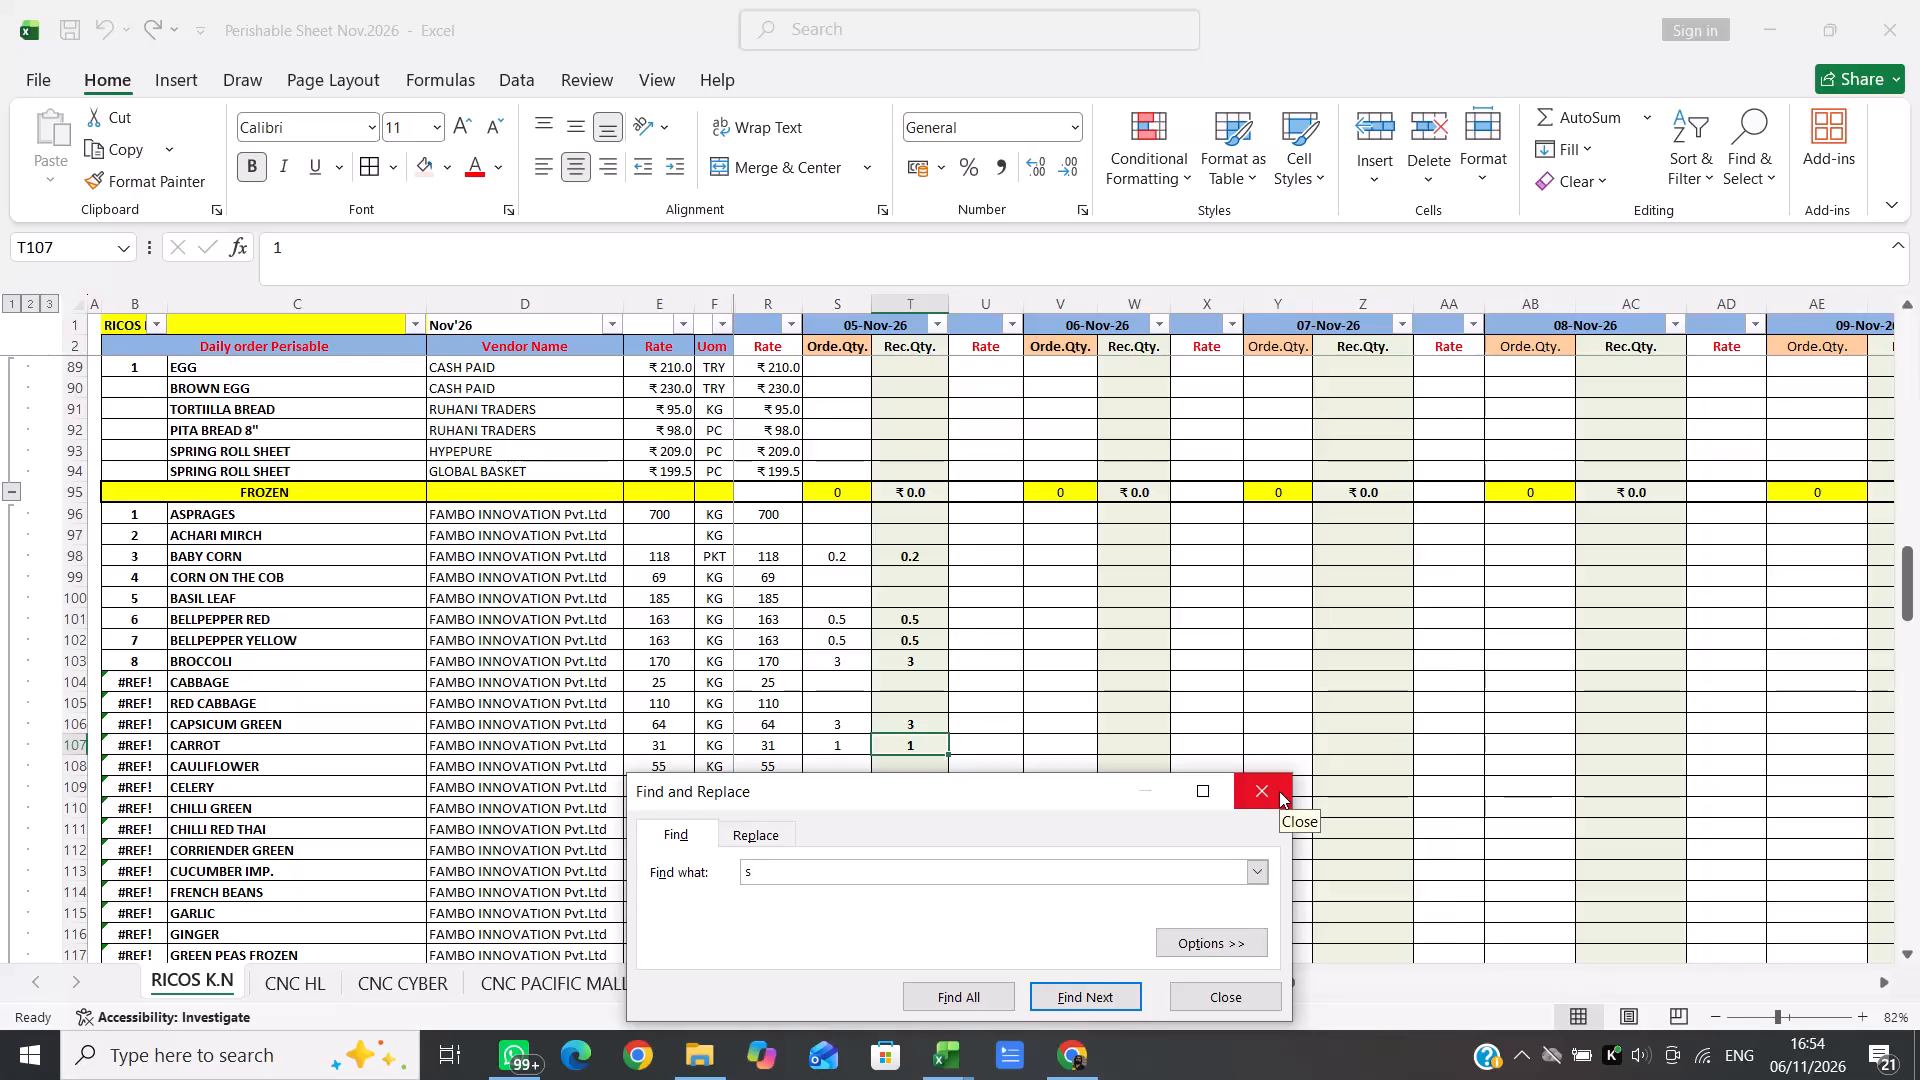
Search the sheet for "swee", close the search, and move along the SWEET CORN row toward its 05-Nov-26 order quantity.
key("BackSpace")
key("BackSpace")
key("BackSpace")
key("BackSpace")
key("BackSpace")
key("BackSpace")
type("sw")
type("ee")
key("Return")
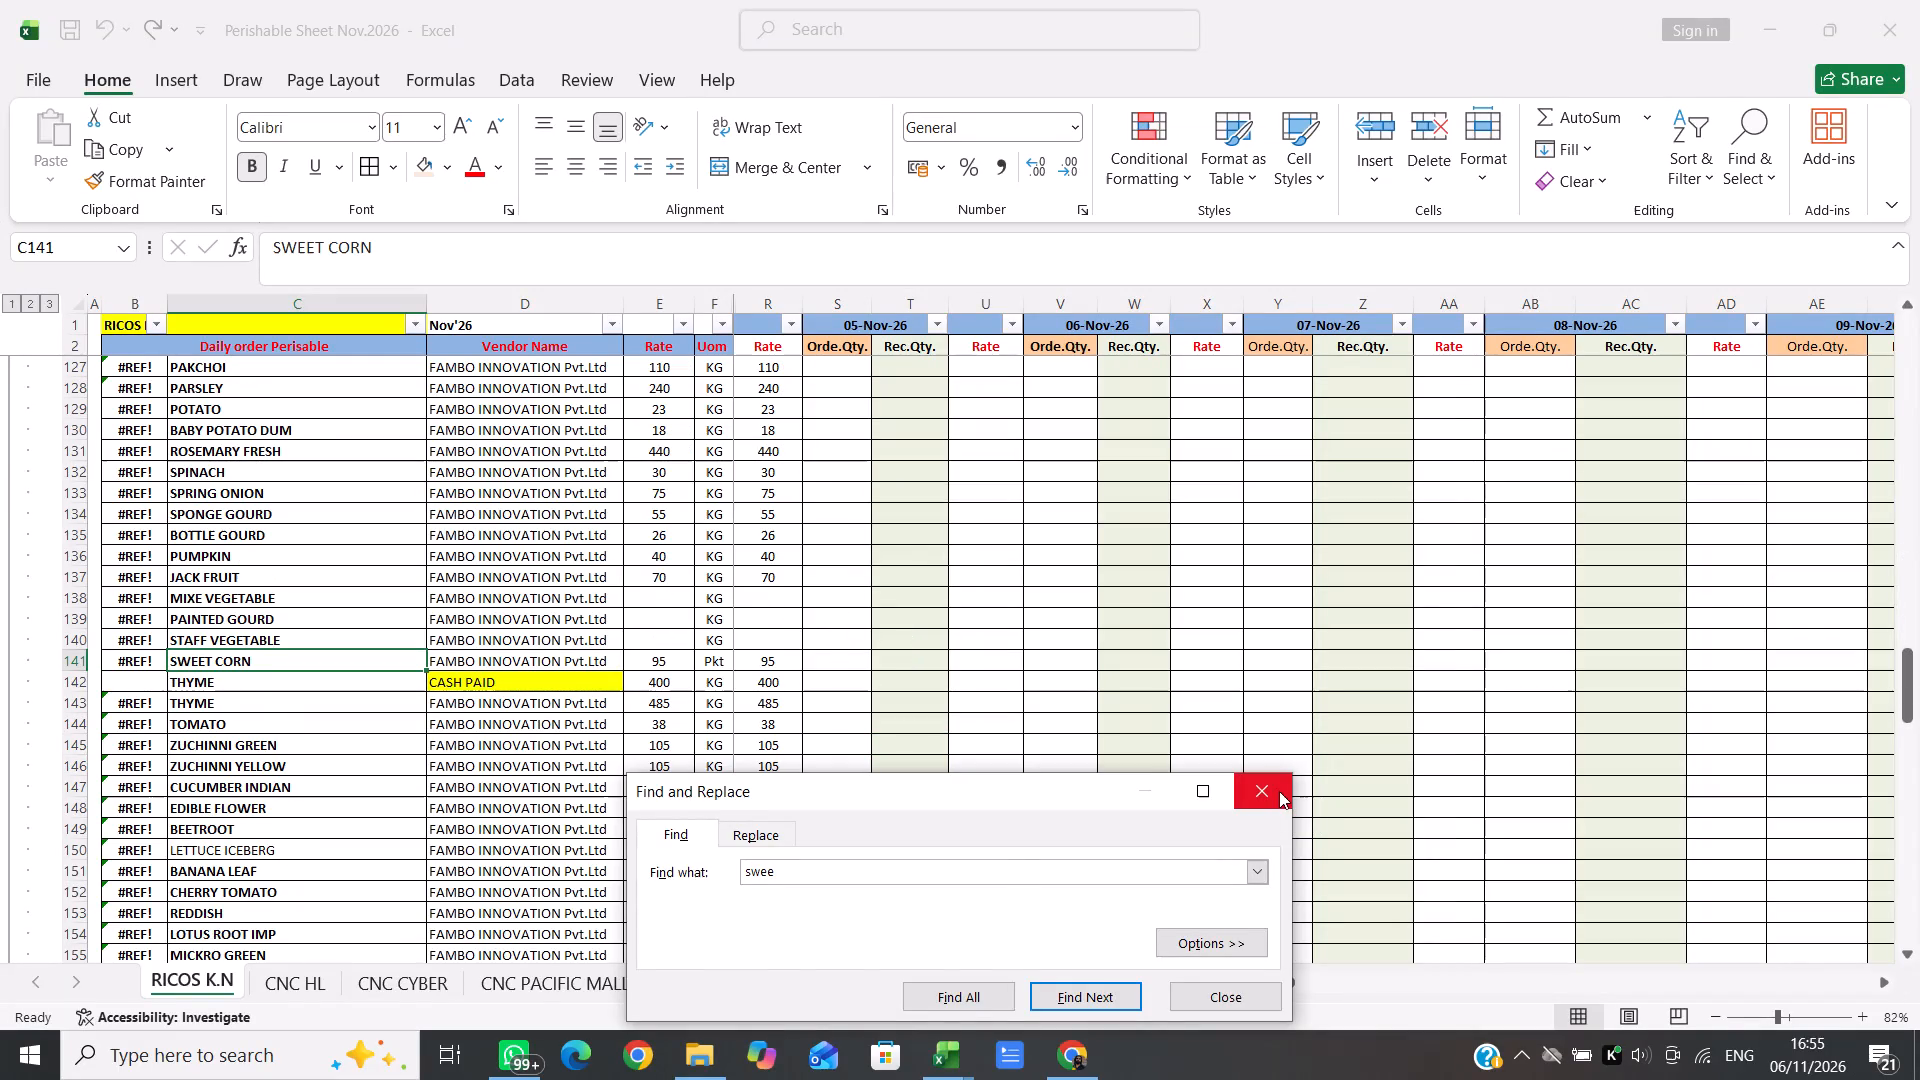
left_click(1279, 791)
key("Right")
key("Right")
key("Right")
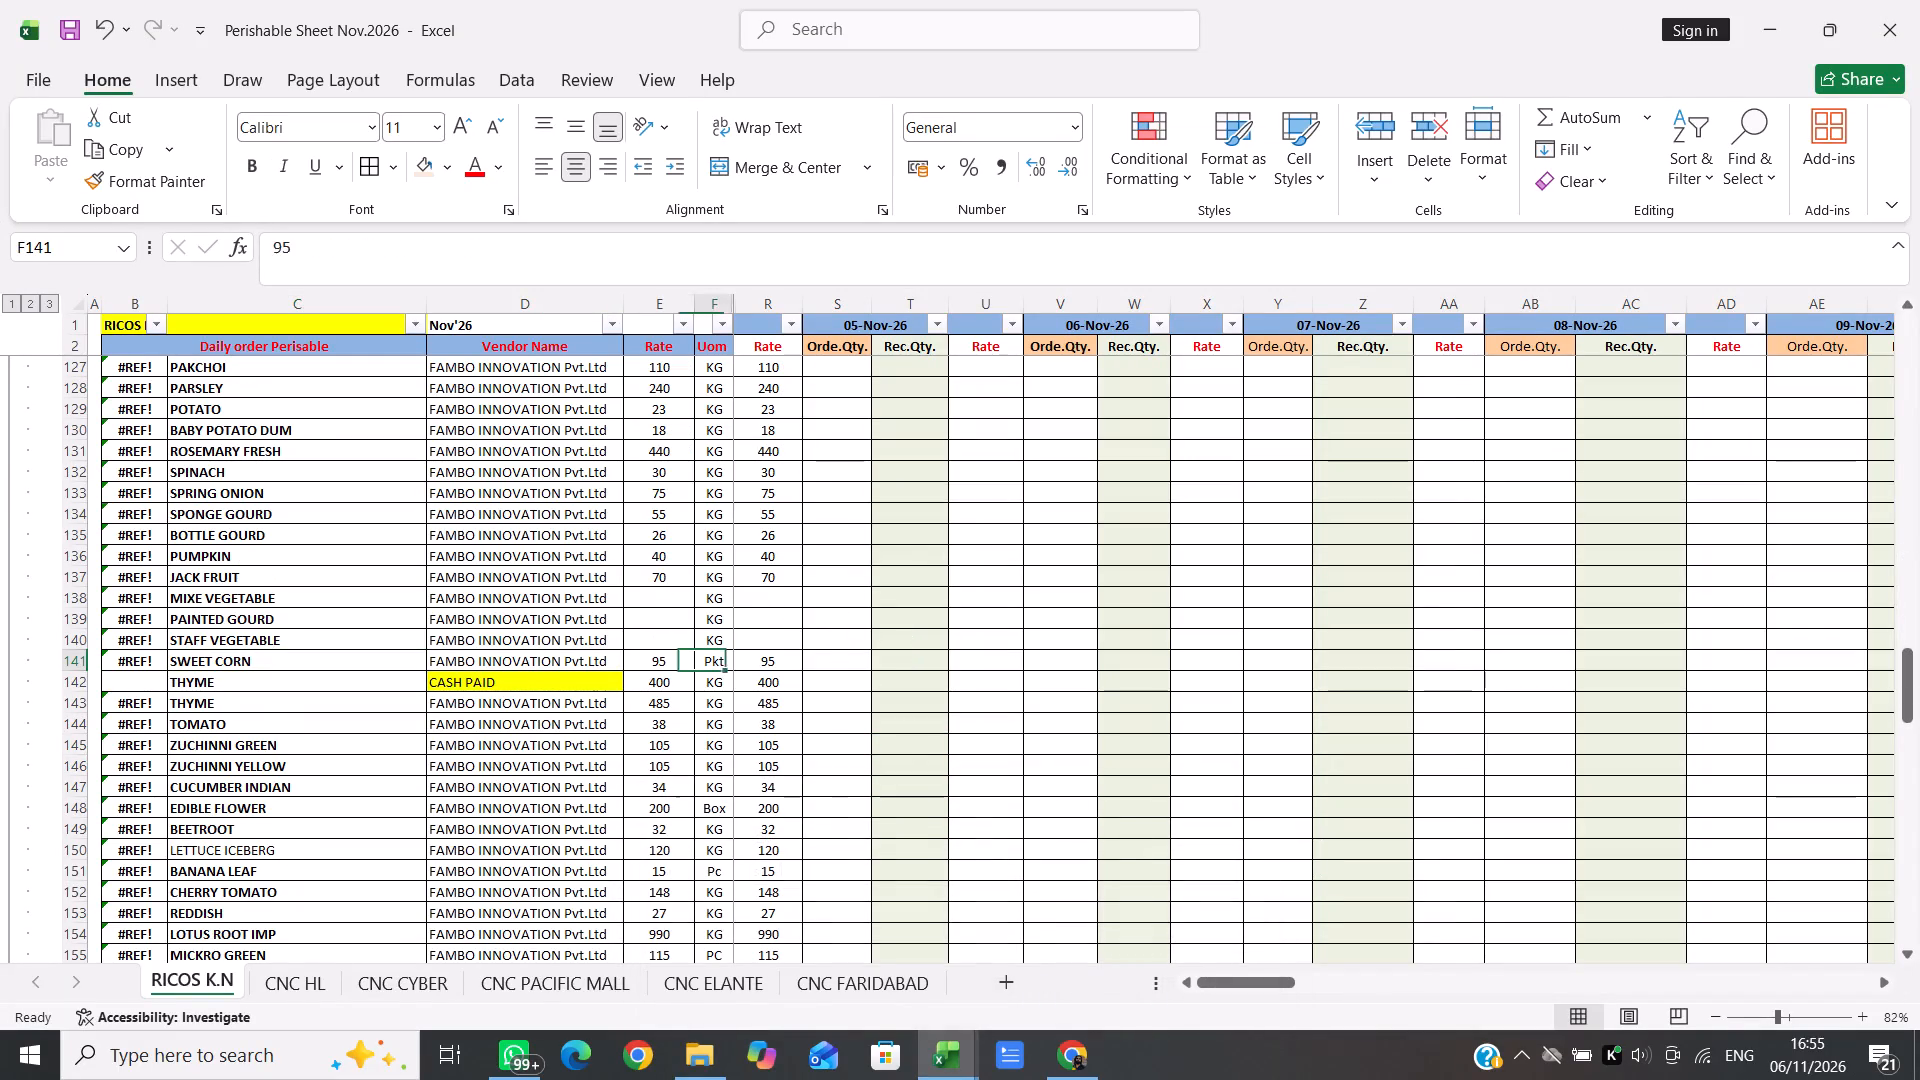
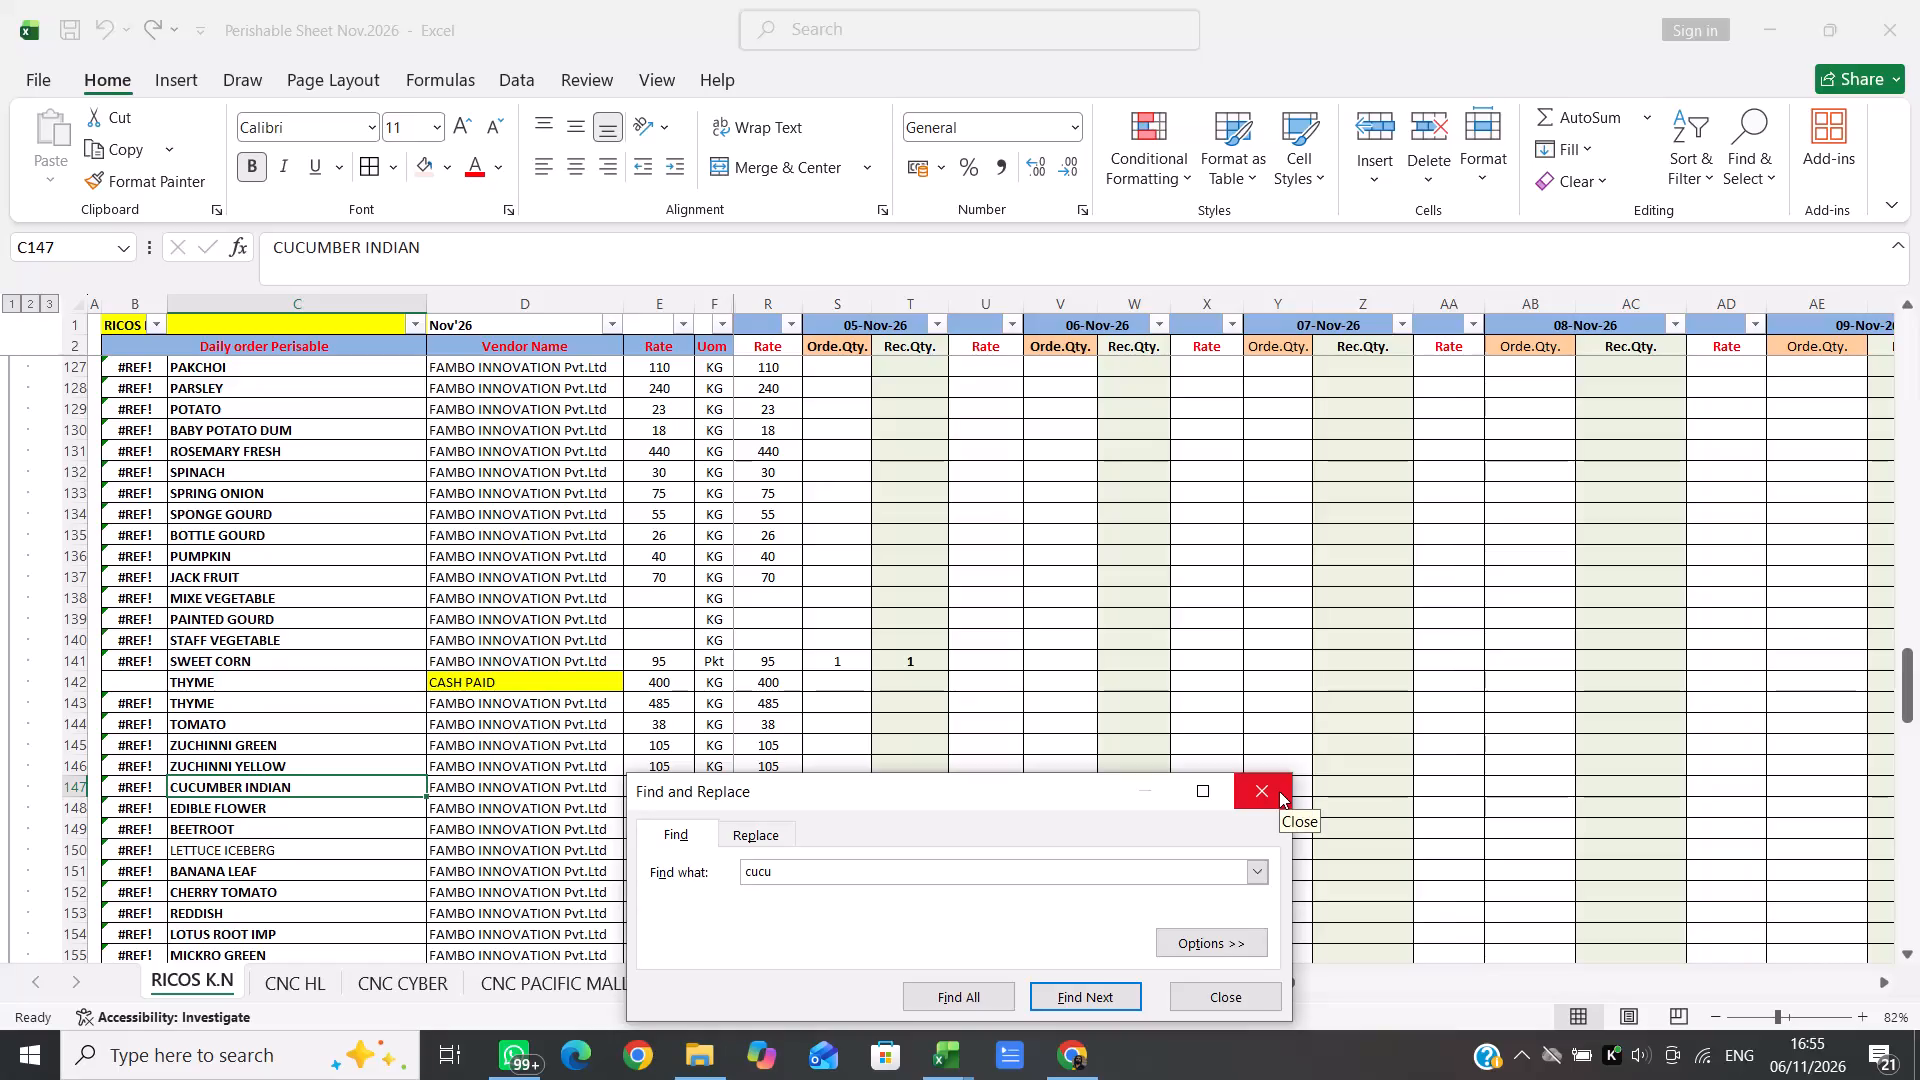
Search again for "cucu" to reach the CUCUMBER IMP. row and enter 1 as its 05-Nov-26 order quantity.
left_click(1279, 791)
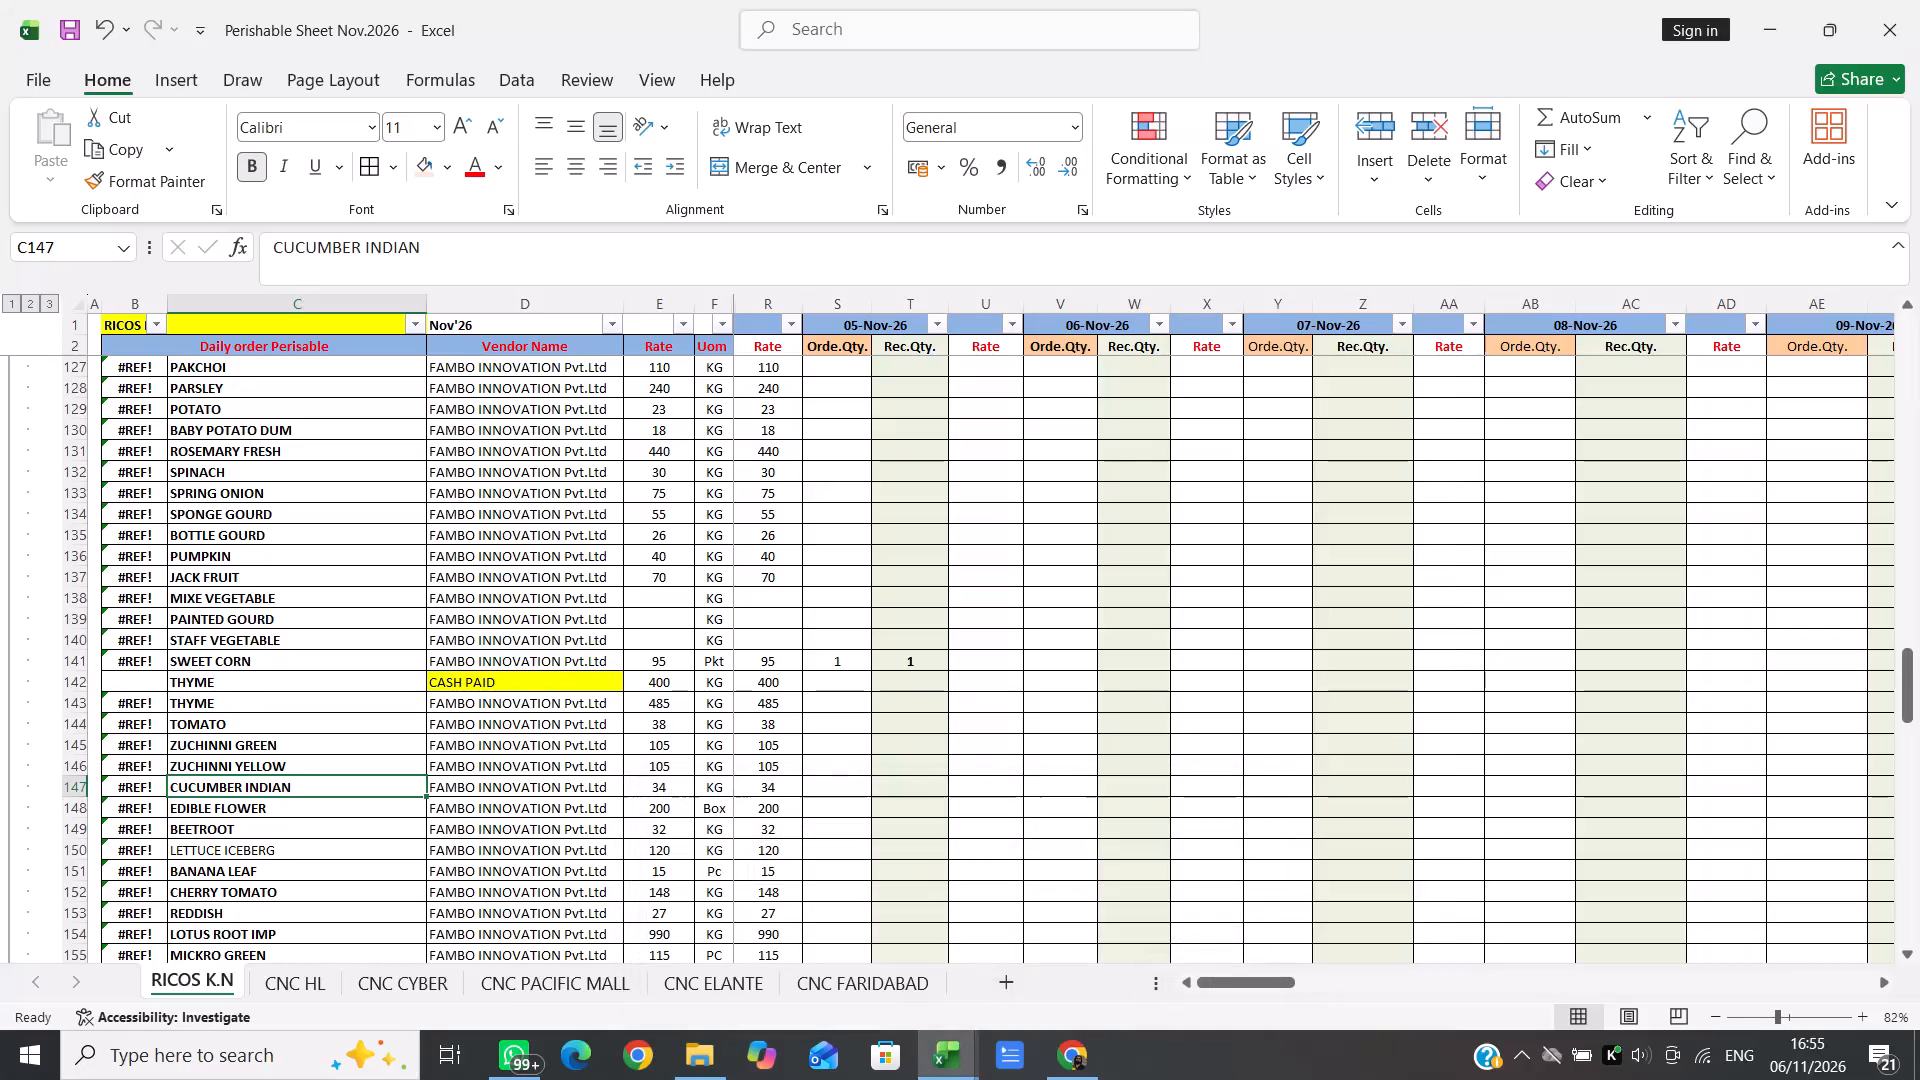
key("ctrl+f")
key("Return")
left_click(1279, 791)
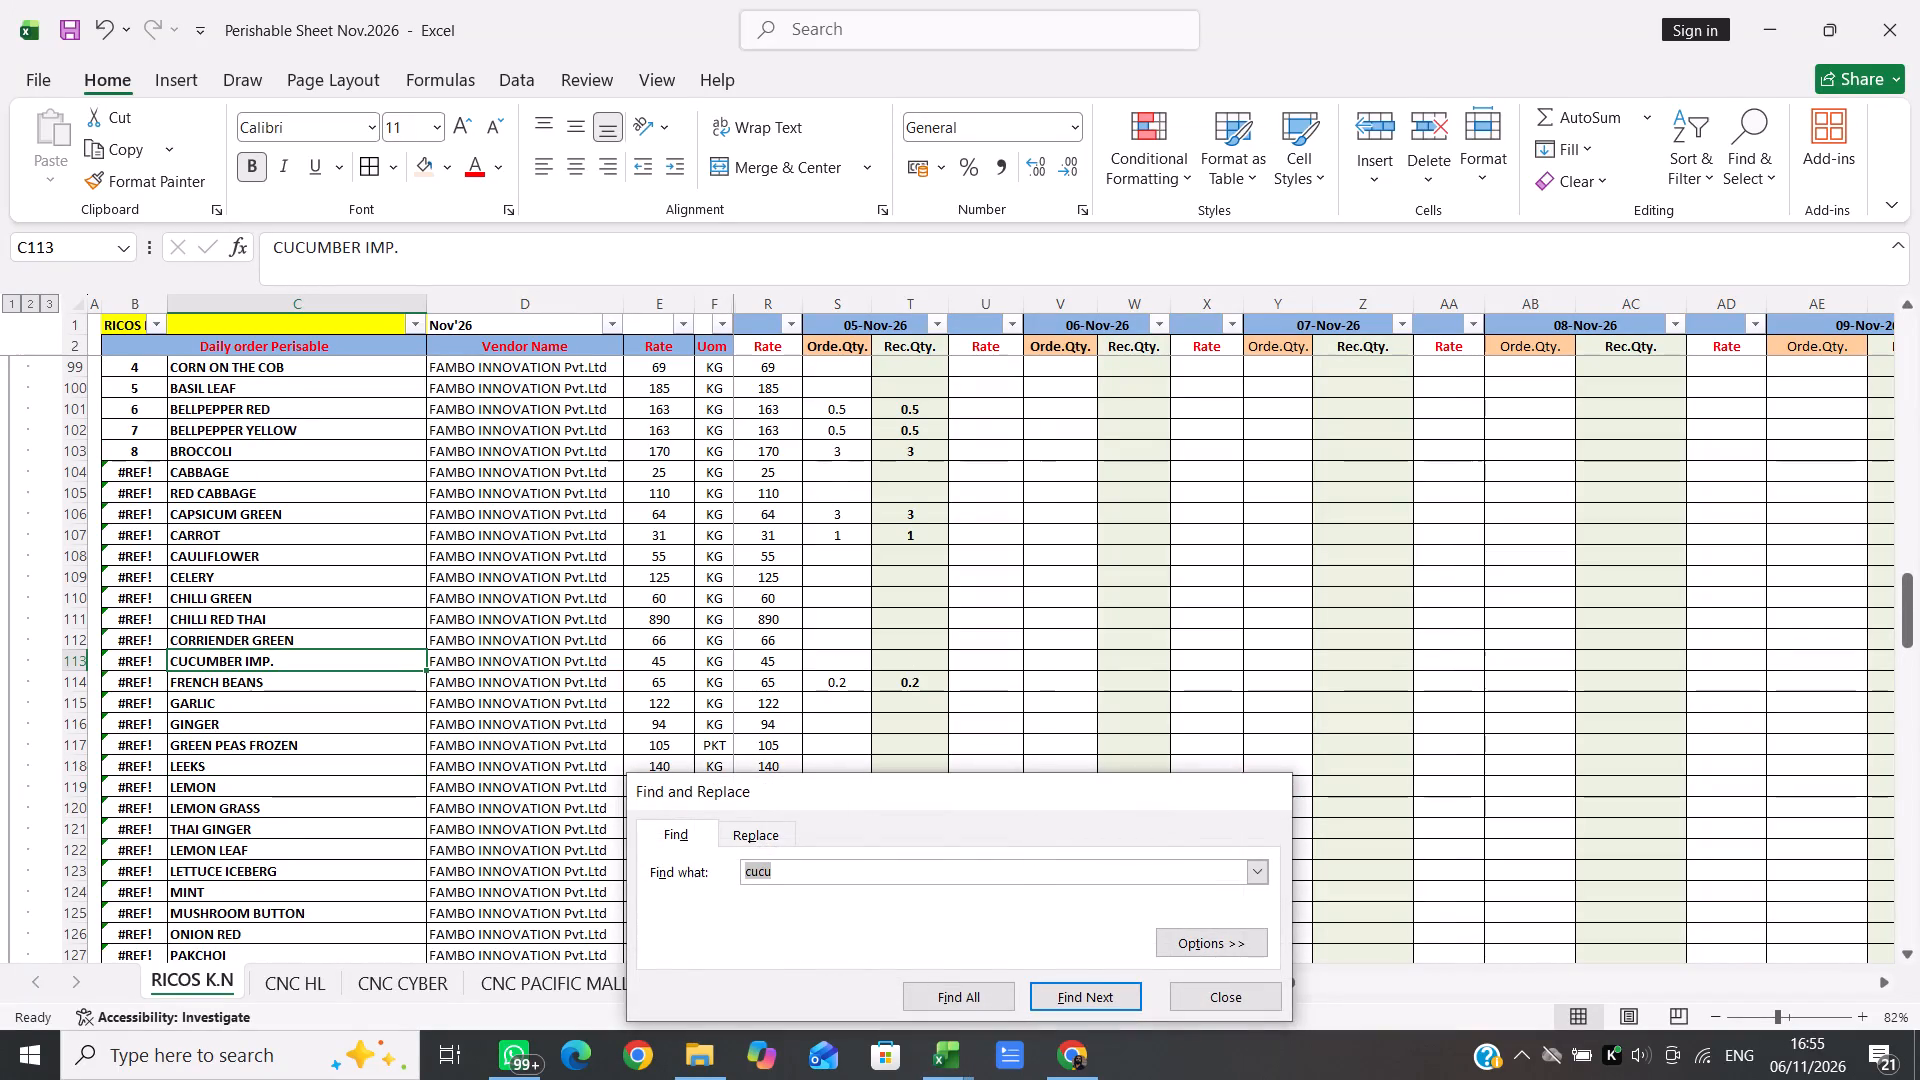
key("Right")
key("Right")
key("Right")
key("Right")
key("Right")
key("1")
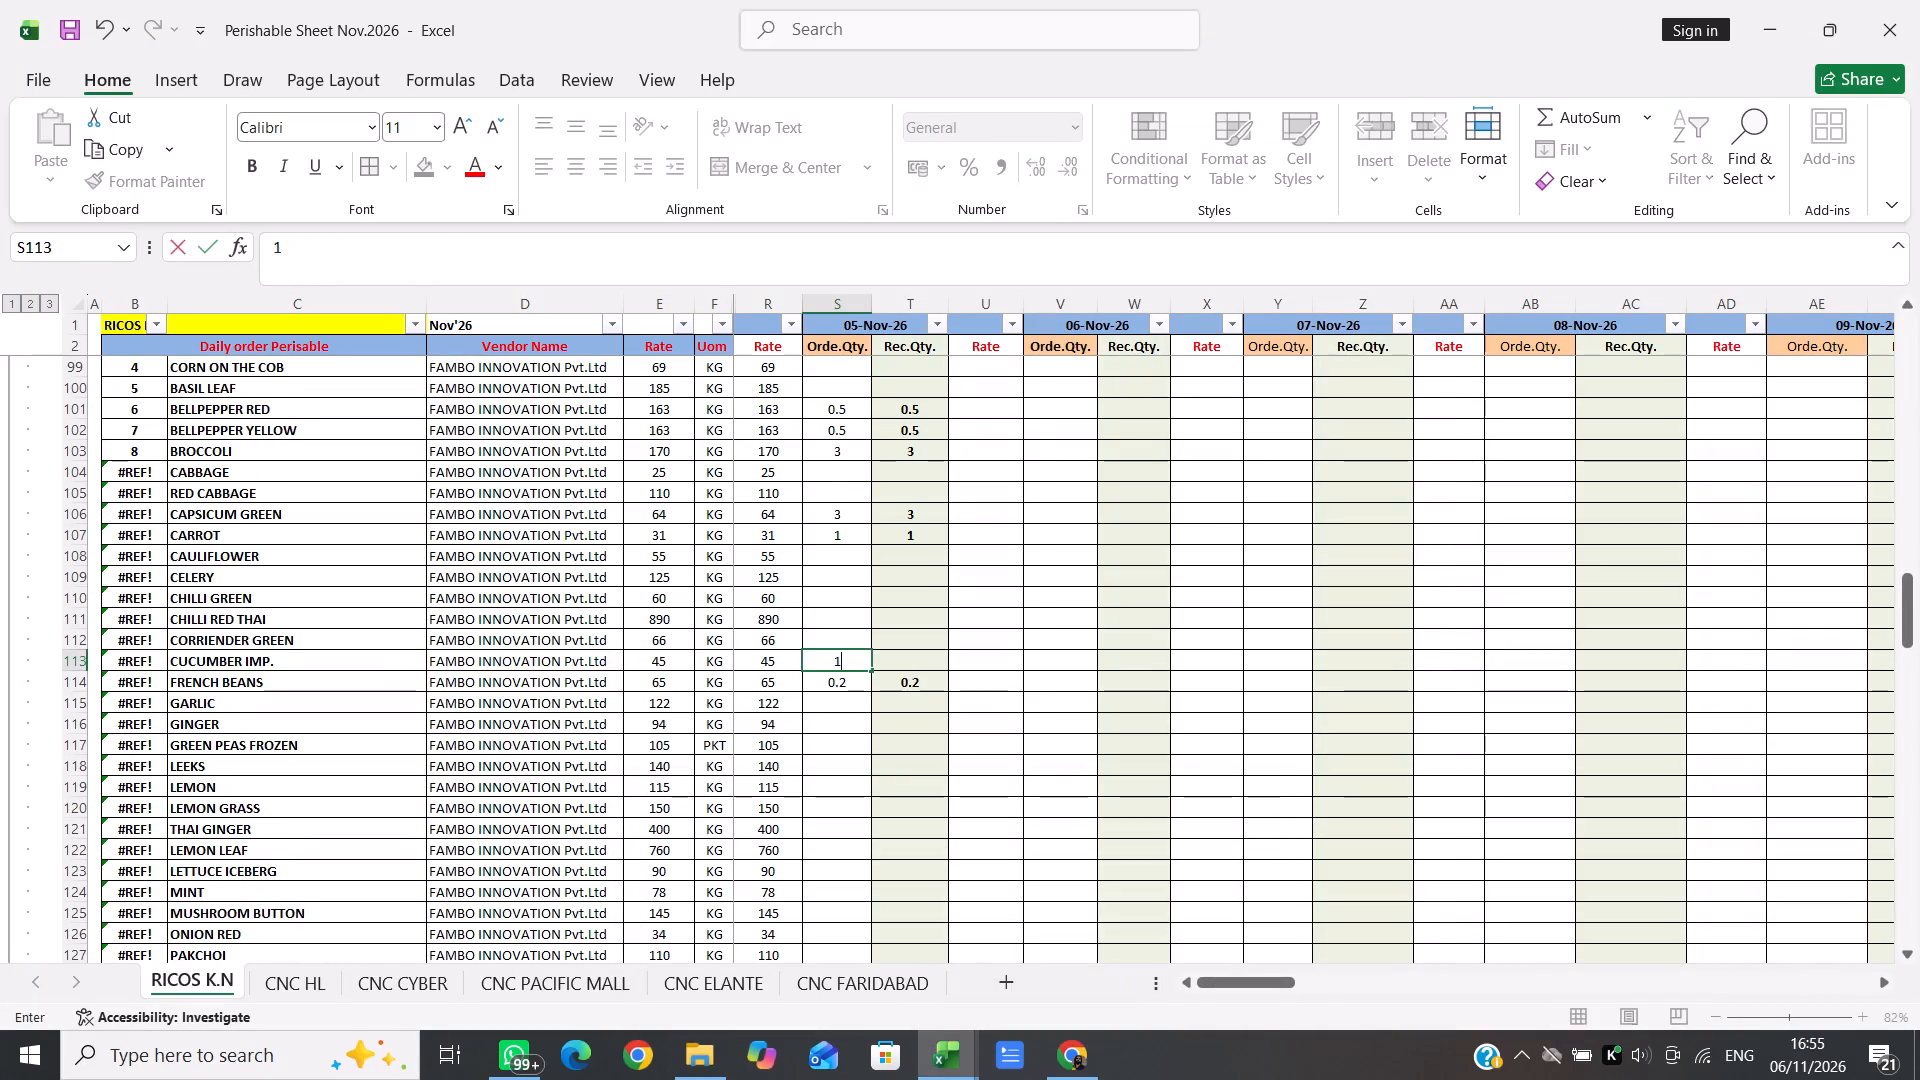
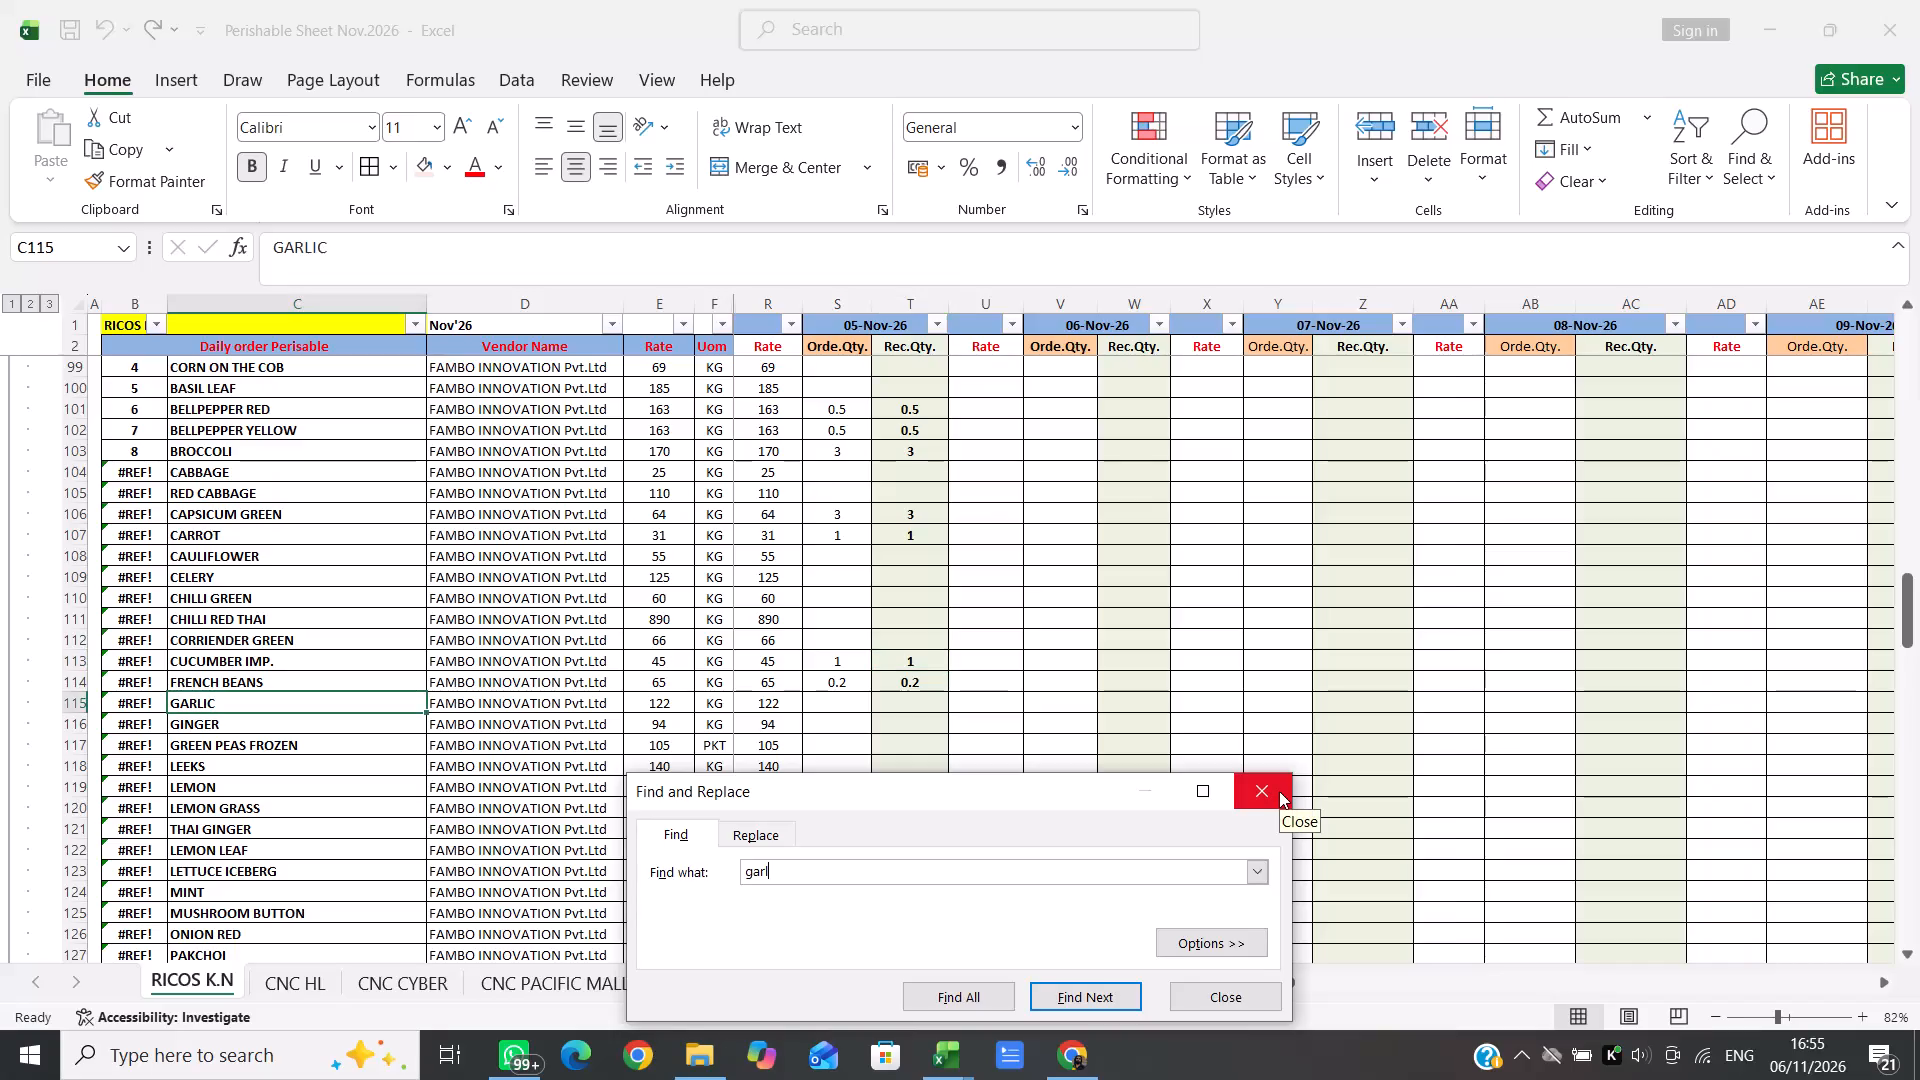
Close the search and enter 1 as the 05-Nov-26 order quantity in the GARLIC row.
left_click(1279, 791)
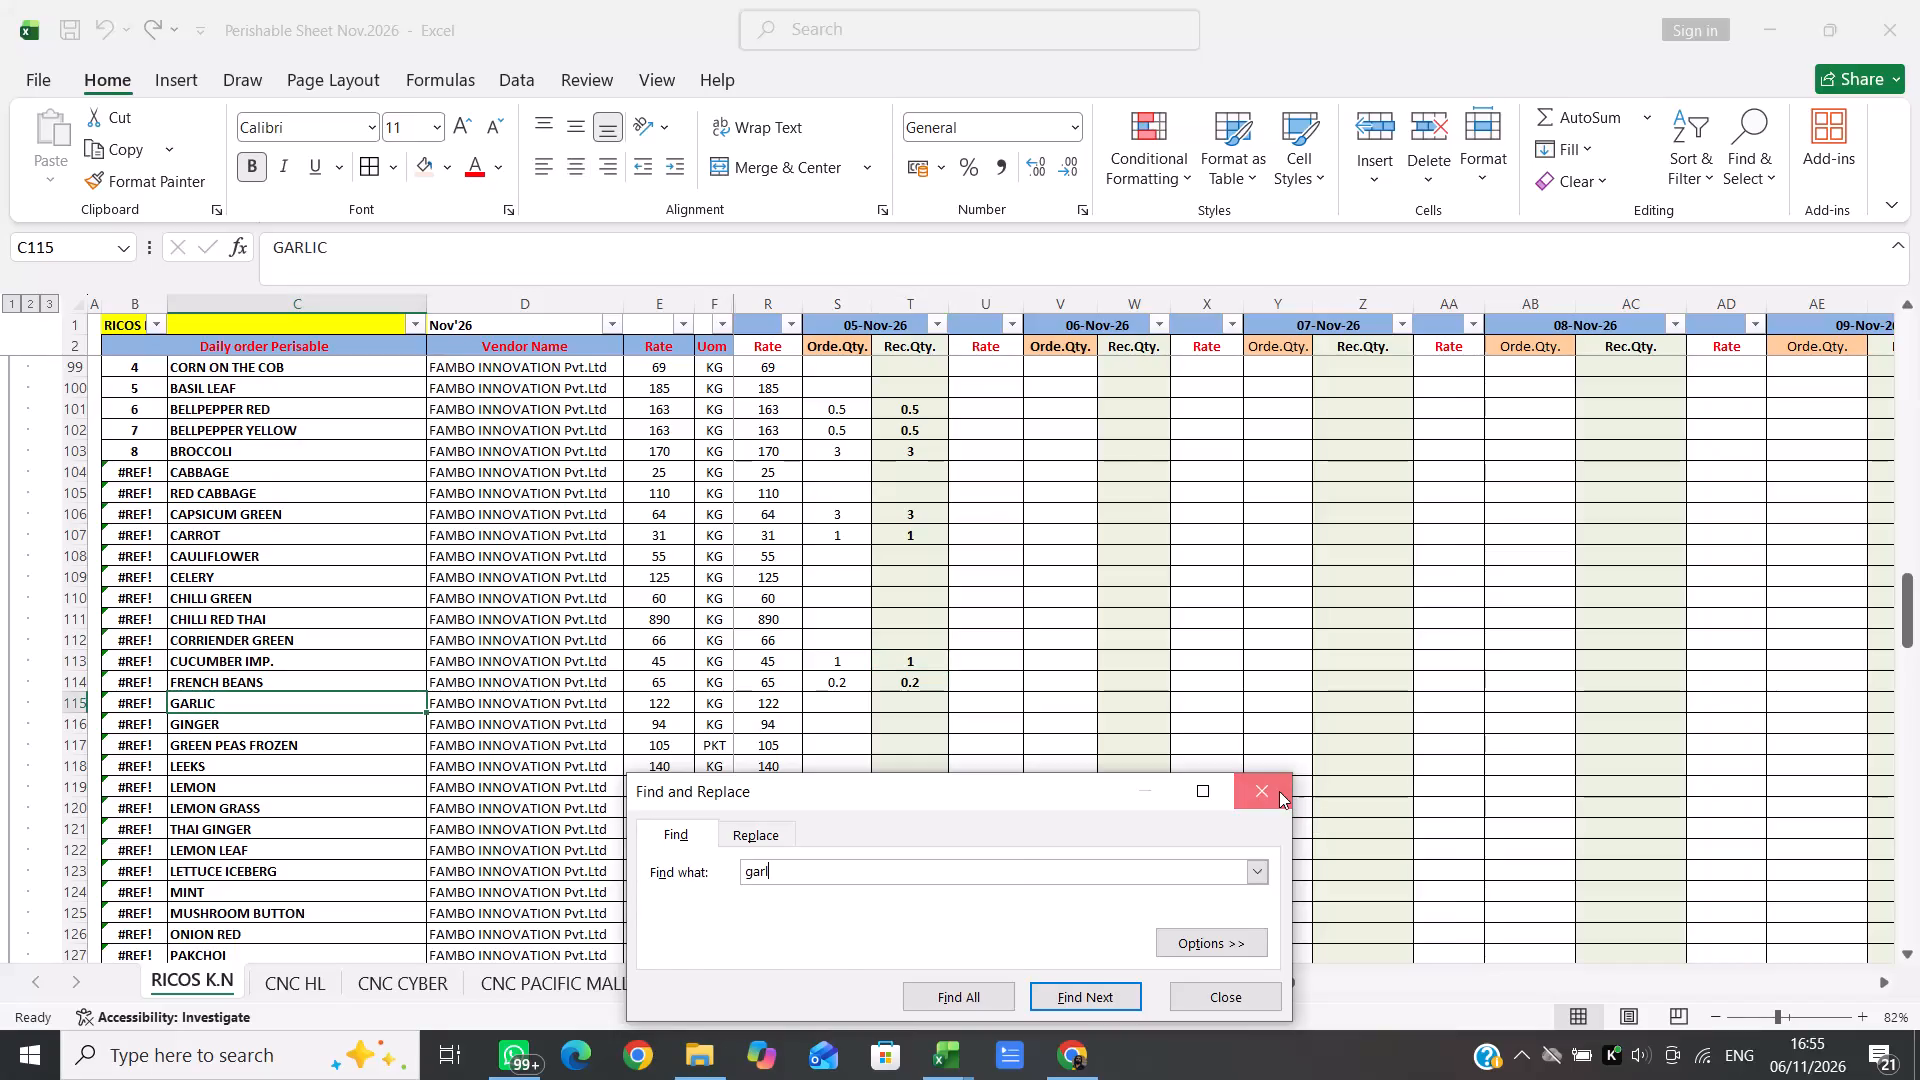
key("Right")
key("Right")
key("Right")
key("Right")
key("Right")
key("1")
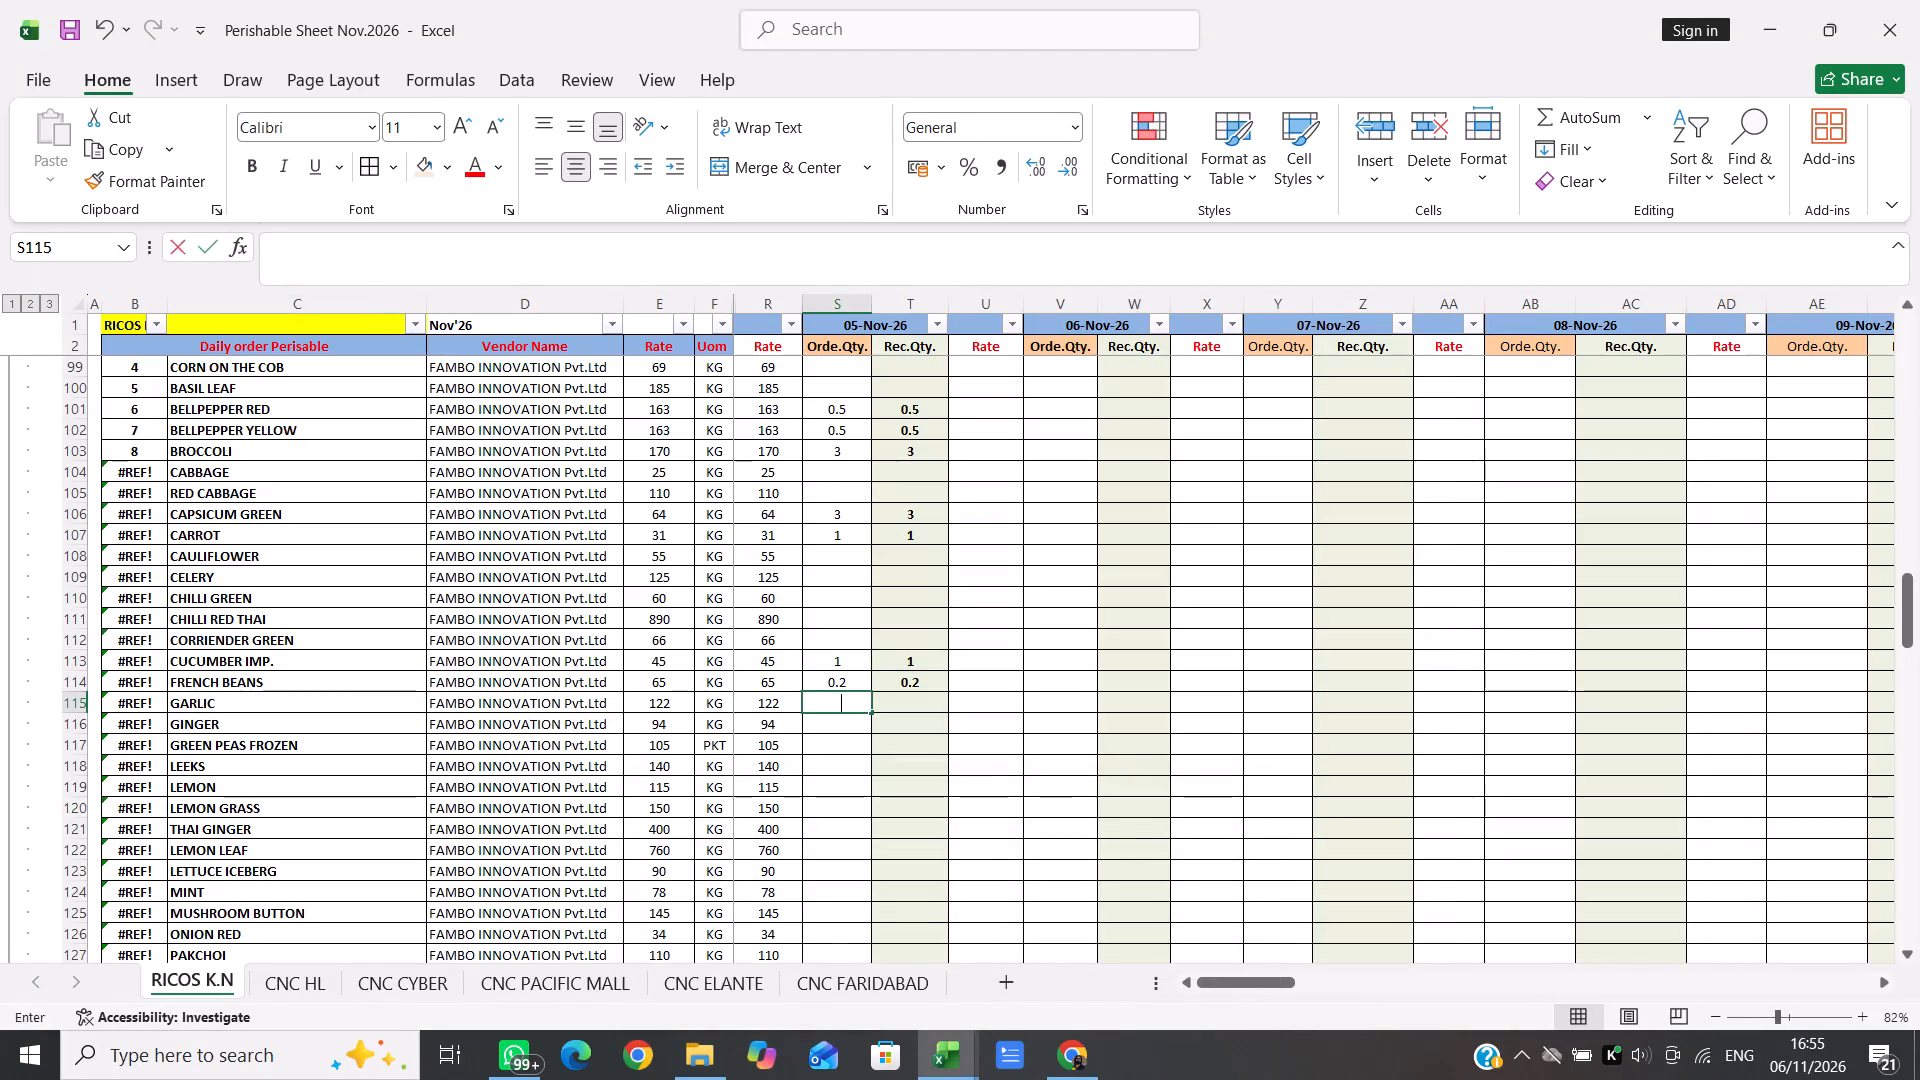
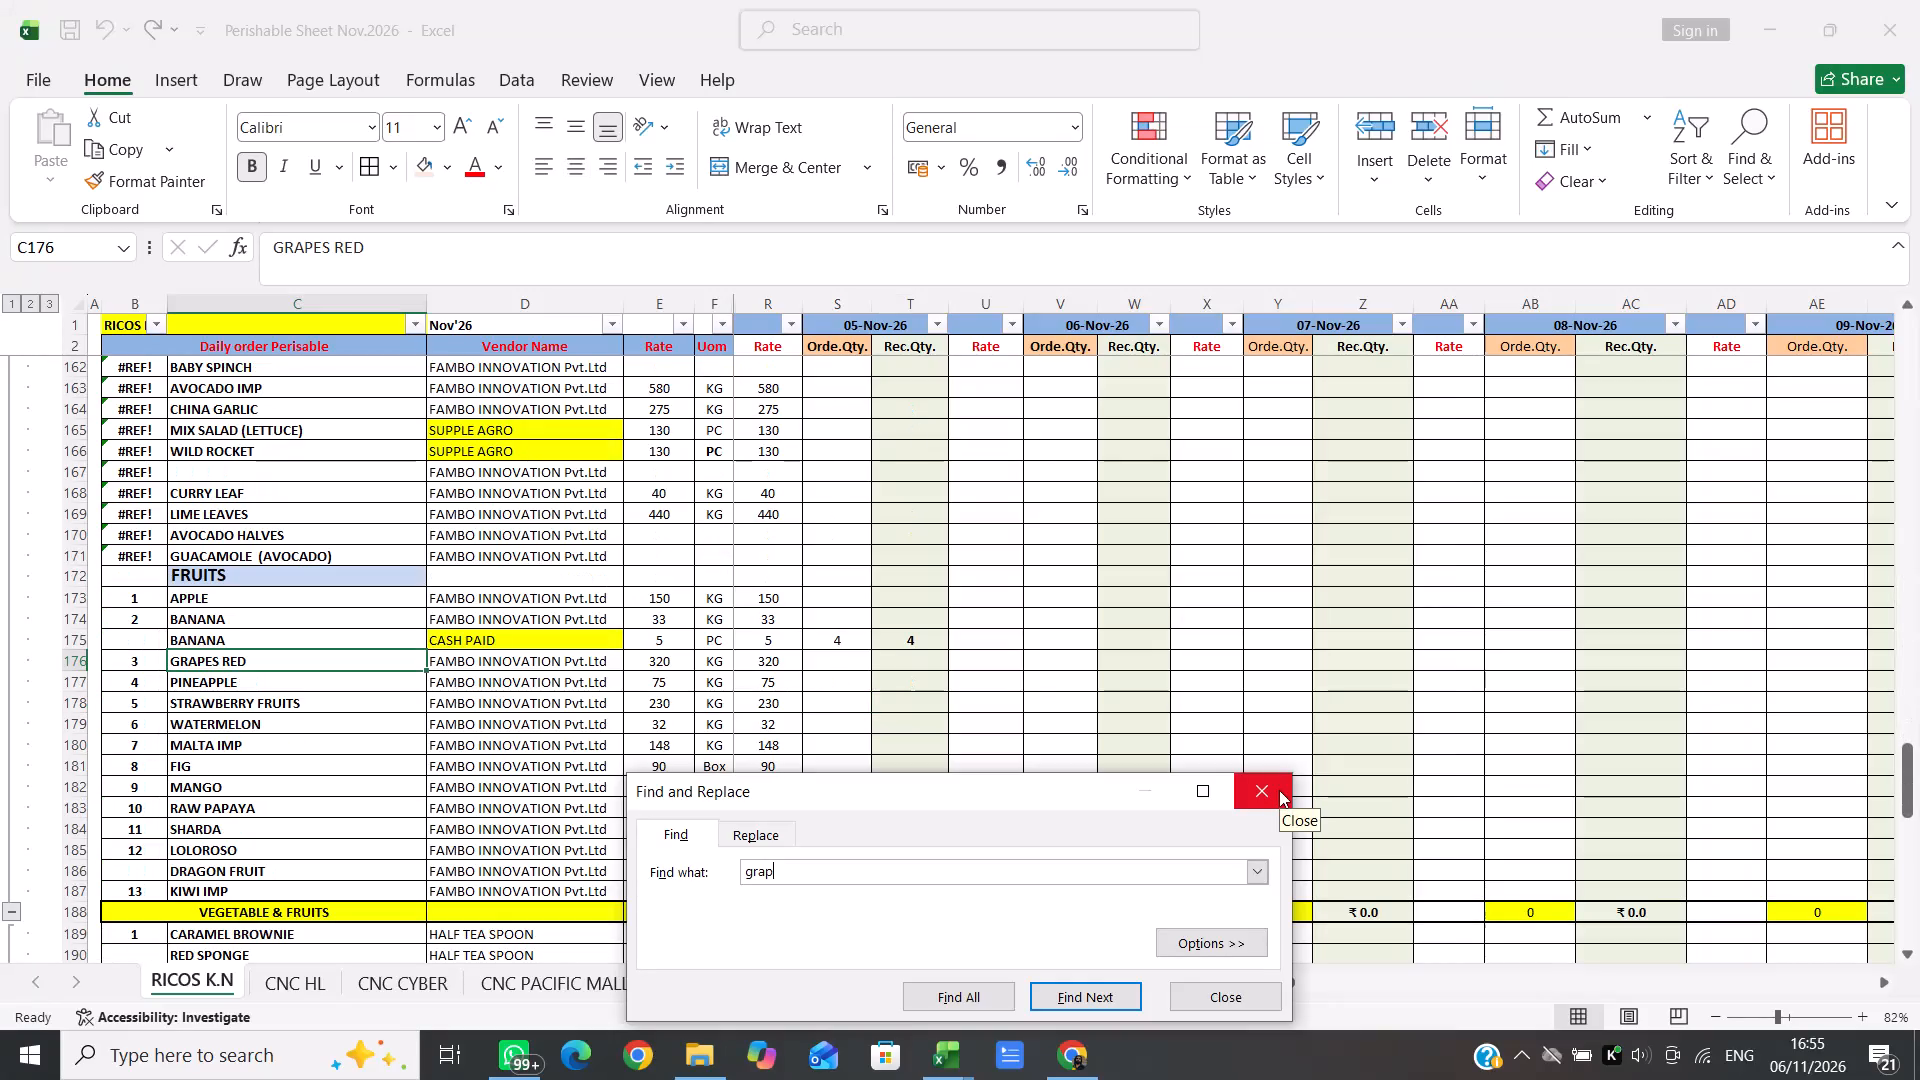
Close the search and move along the GRAPES RED row toward its 05-Nov-26 order quantity.
left_click(1279, 790)
key("Right")
key("Right")
key("Right")
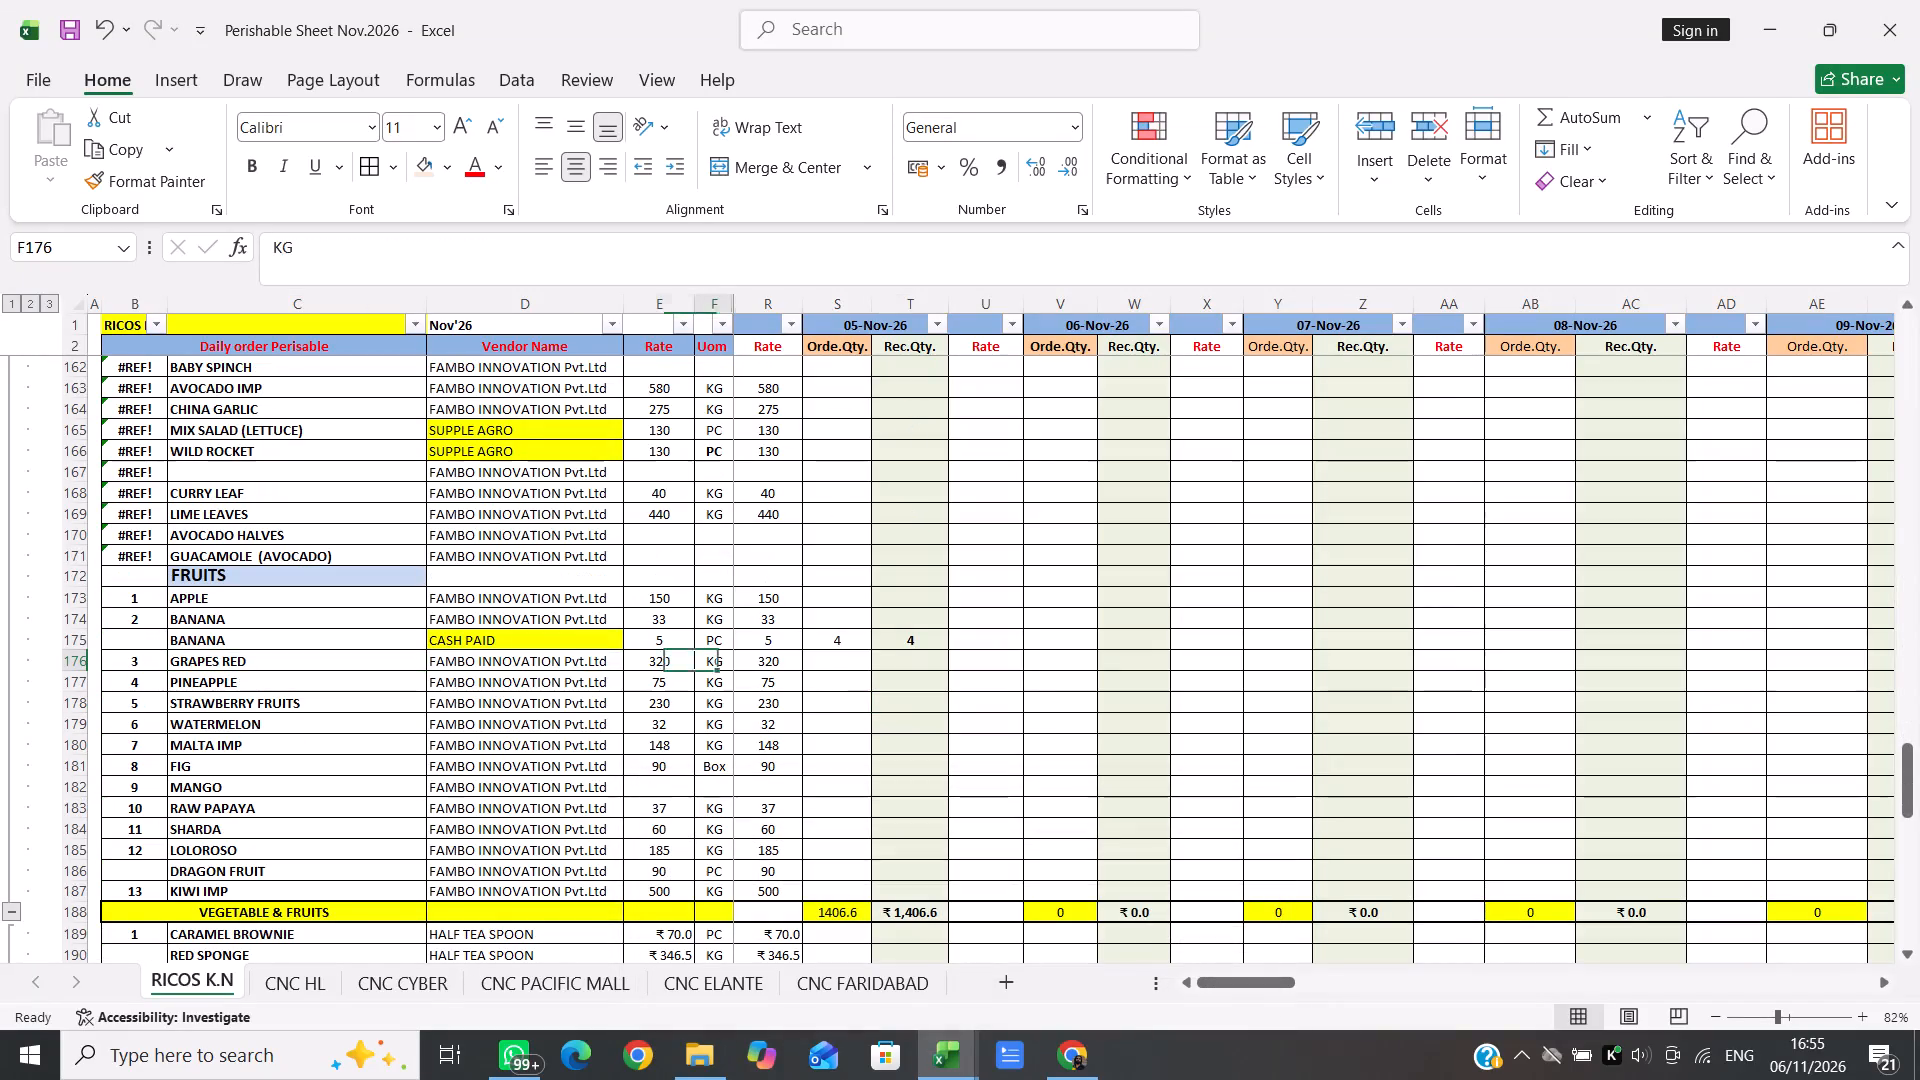
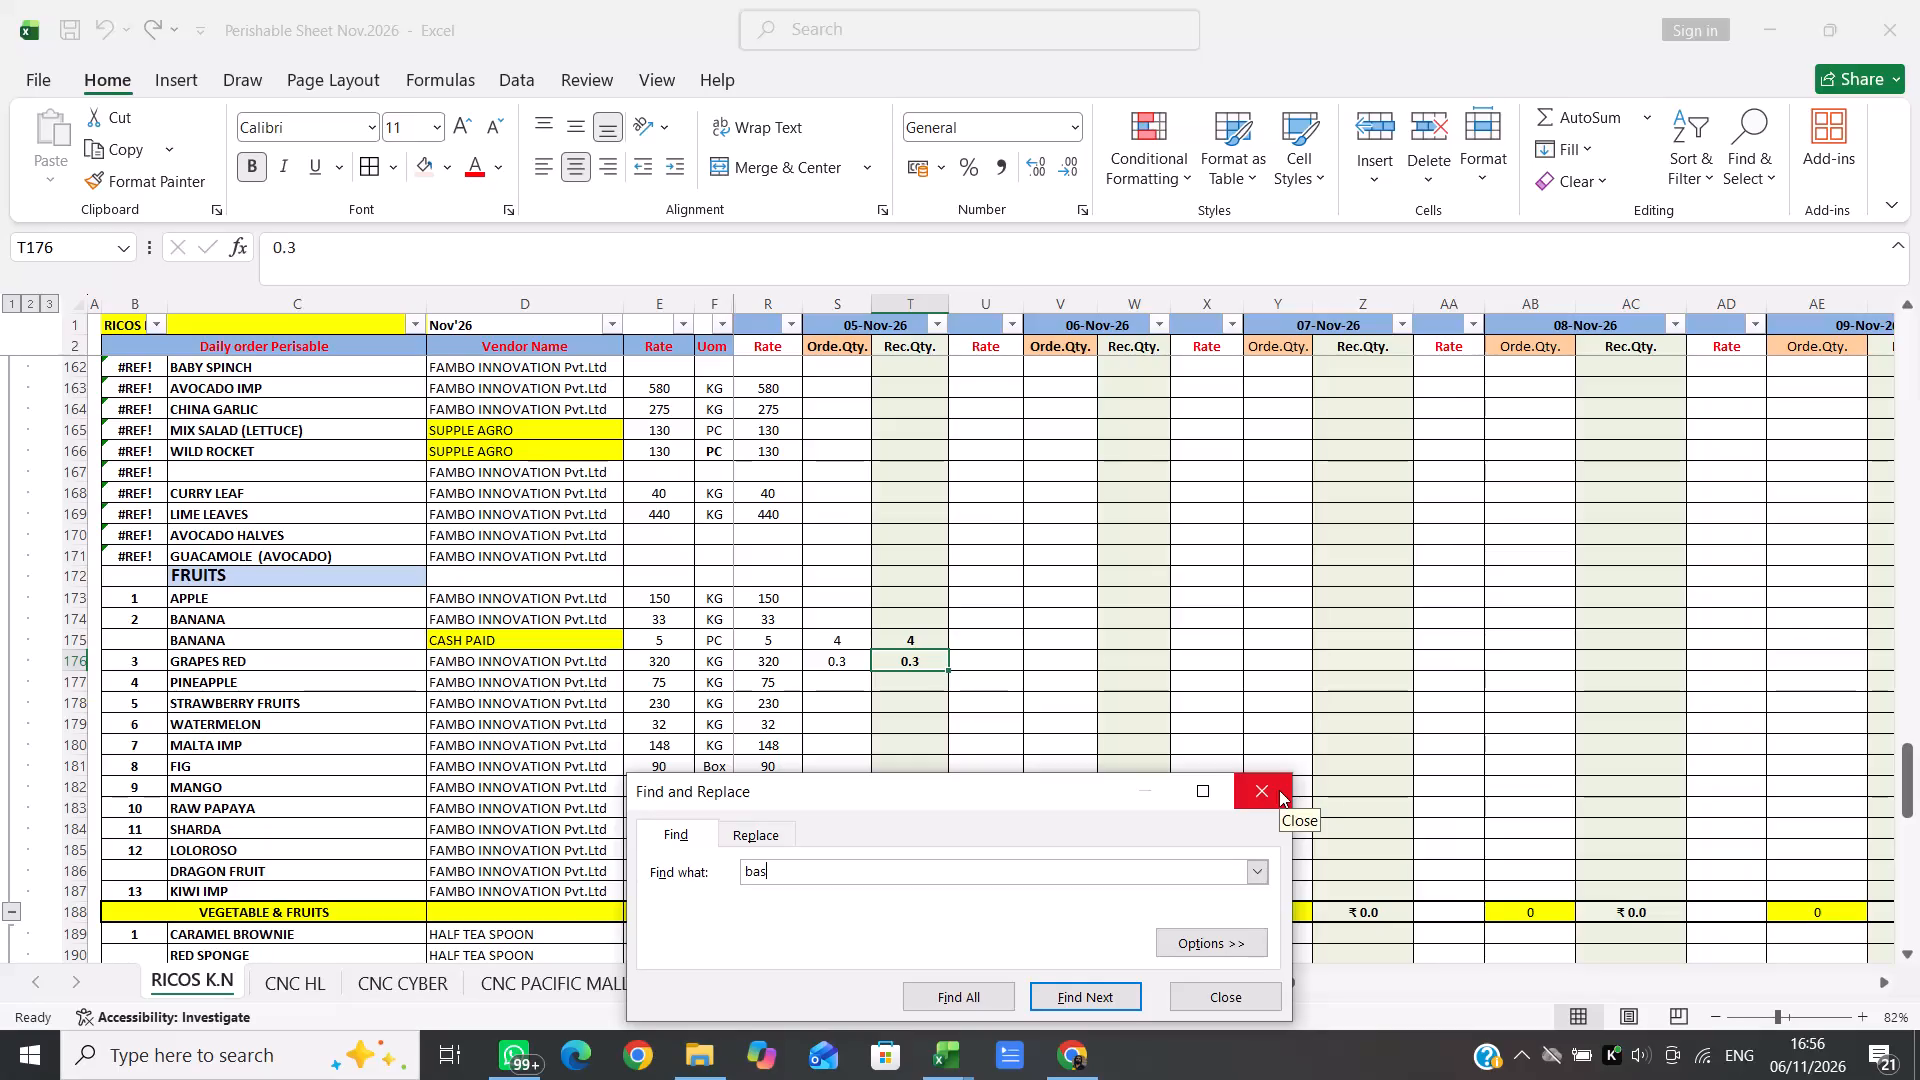
Search the sheet for basil and move along the BASIL LEAF row toward its 05-Nov-26 order quantity.
key("Return")
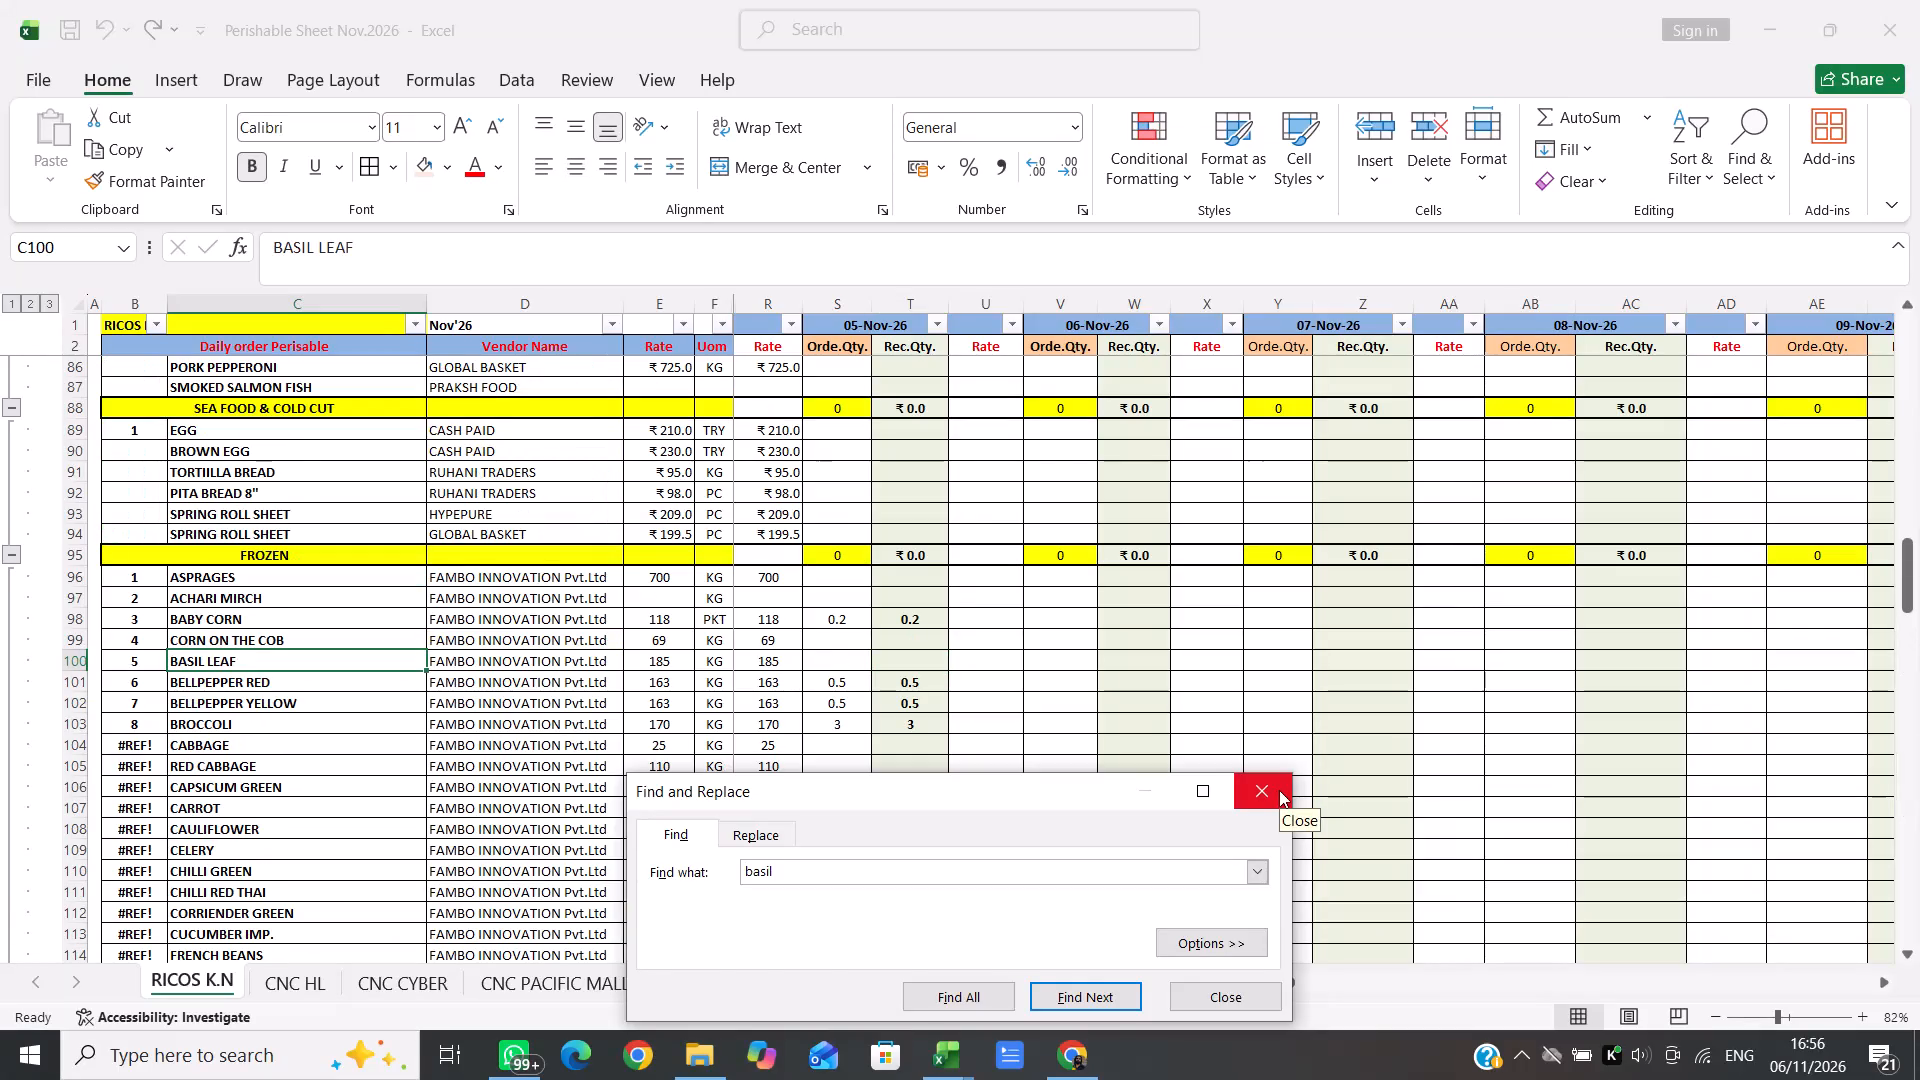
left_click(1279, 790)
key("Right")
key("Right")
key("Right")
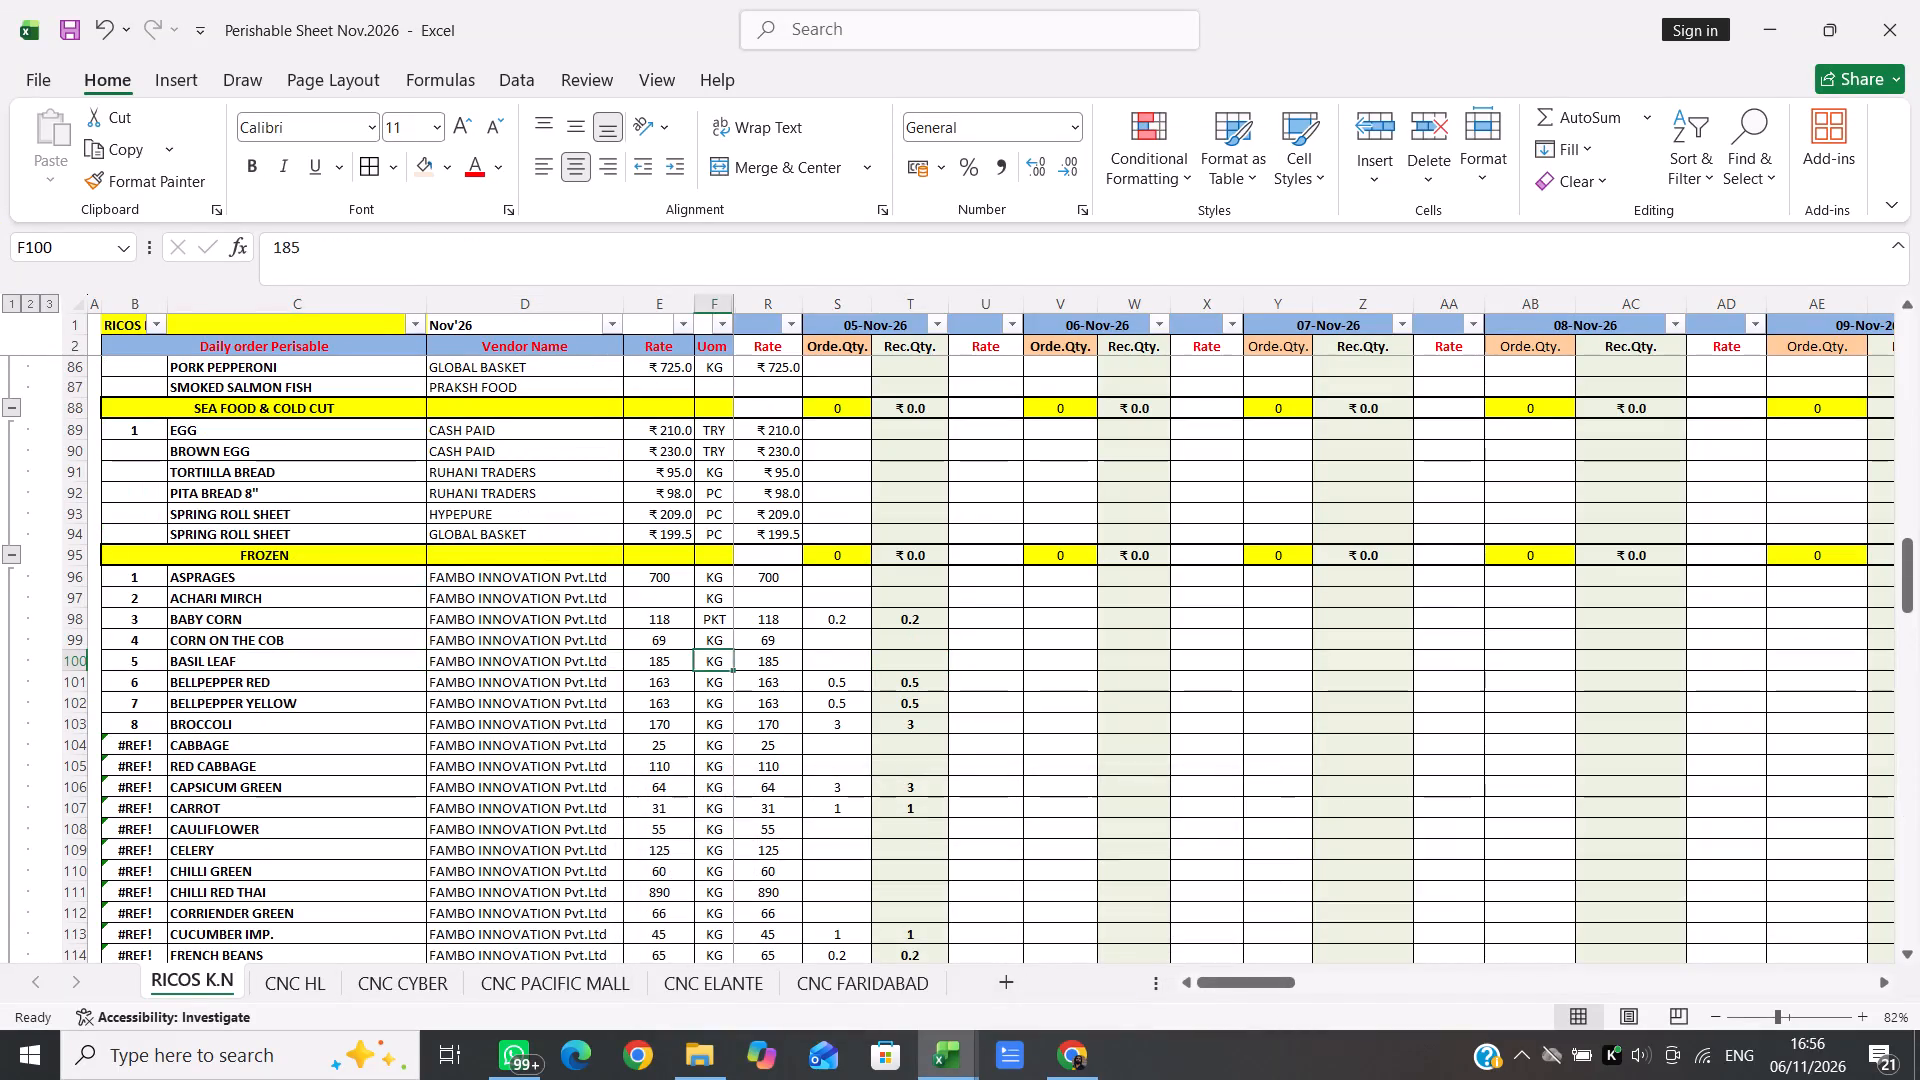
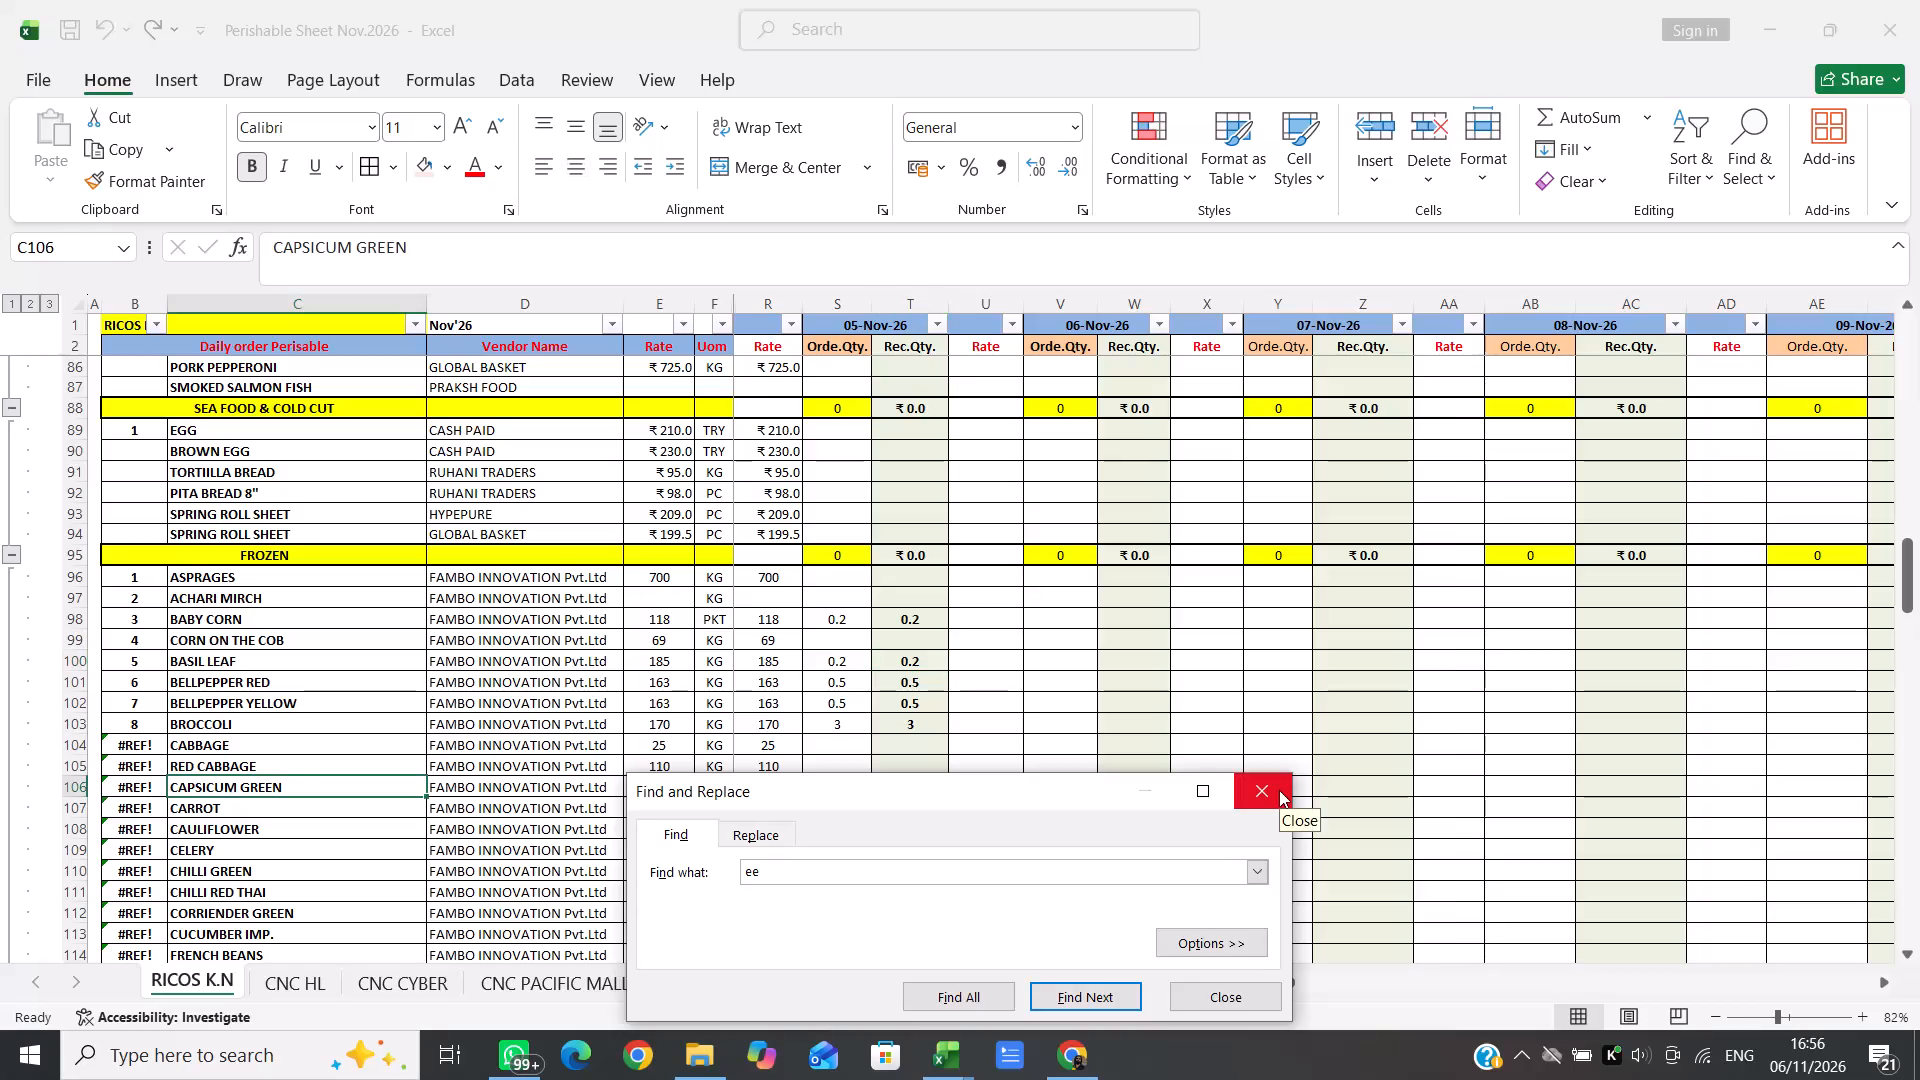
Search the sheet for "lee" and move along the LEEKS row toward its 05-Nov-26 order quantity.
key("BackSpace")
key("BackSpace")
key("BackSpace")
key("BackSpace")
key("BackSpace")
type("lee")
key("Return")
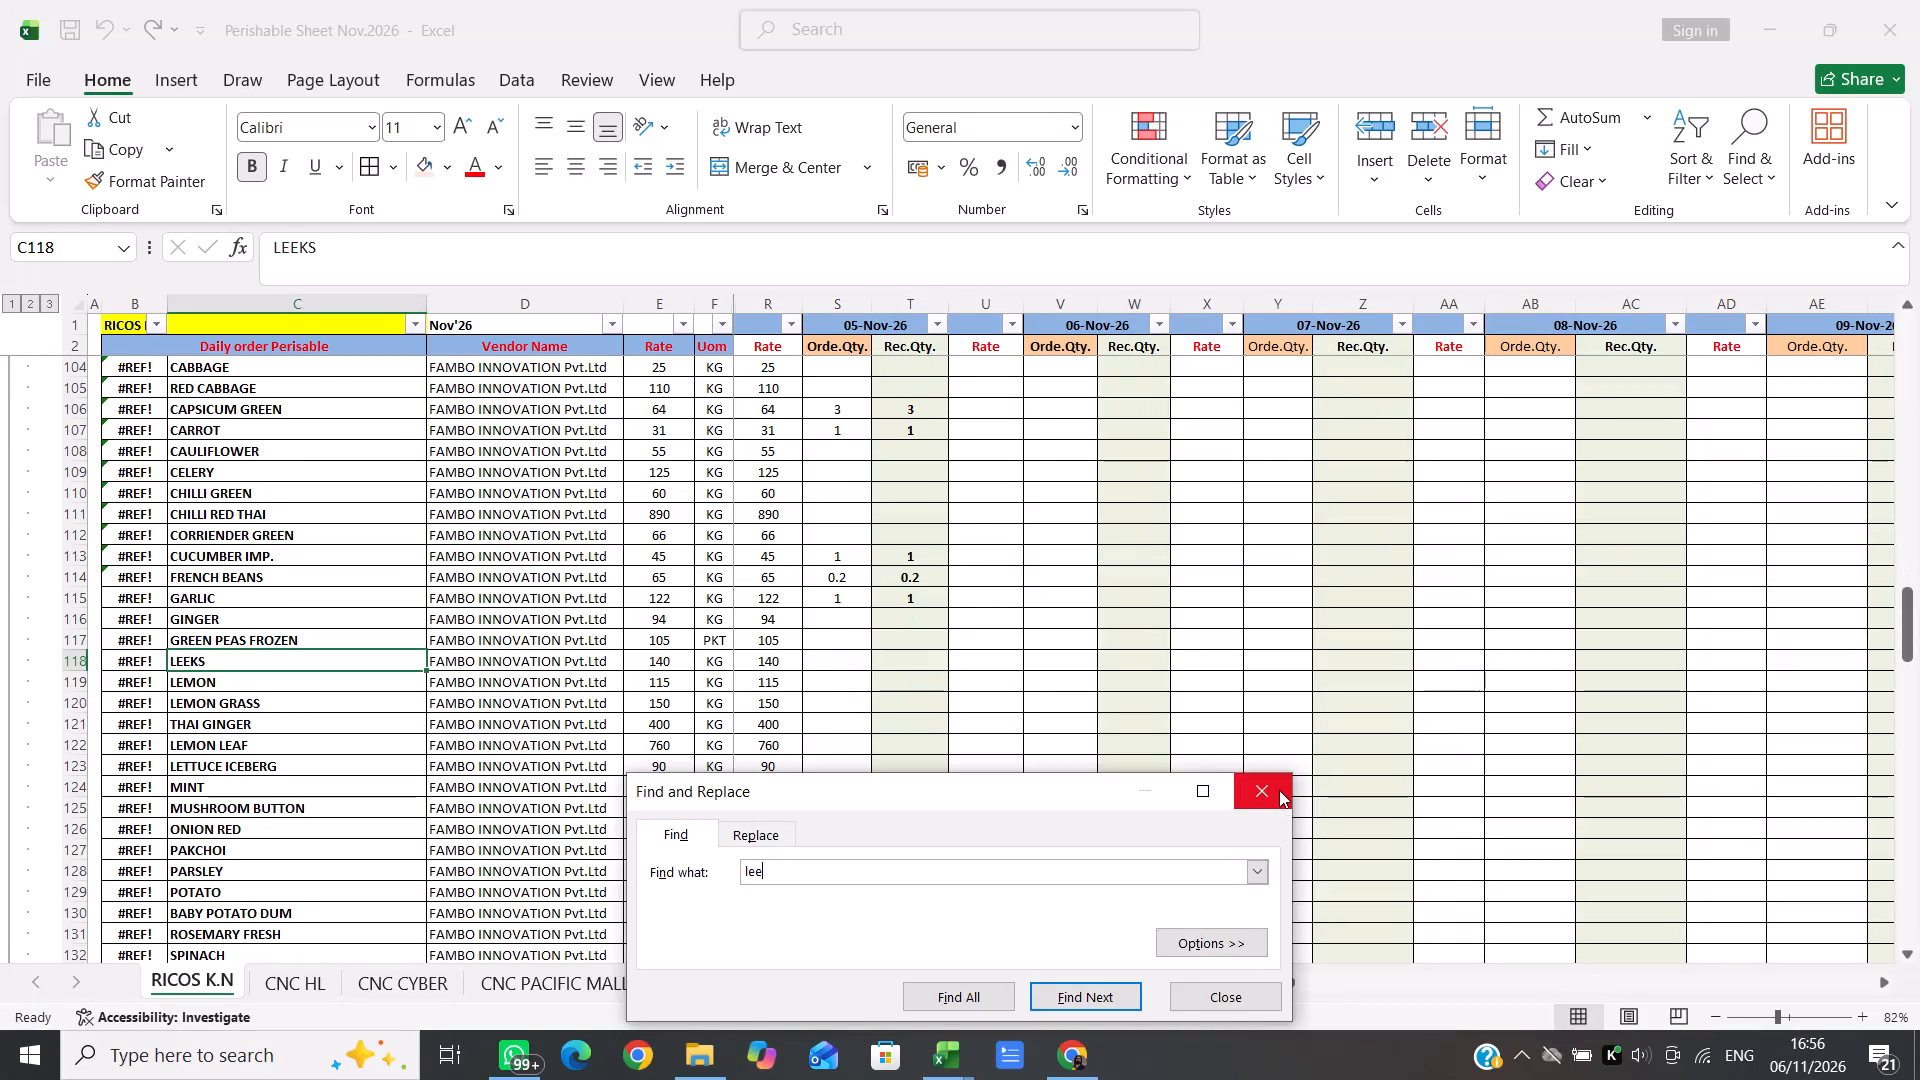
left_click(1279, 790)
key("Right")
key("Right")
key("Right")
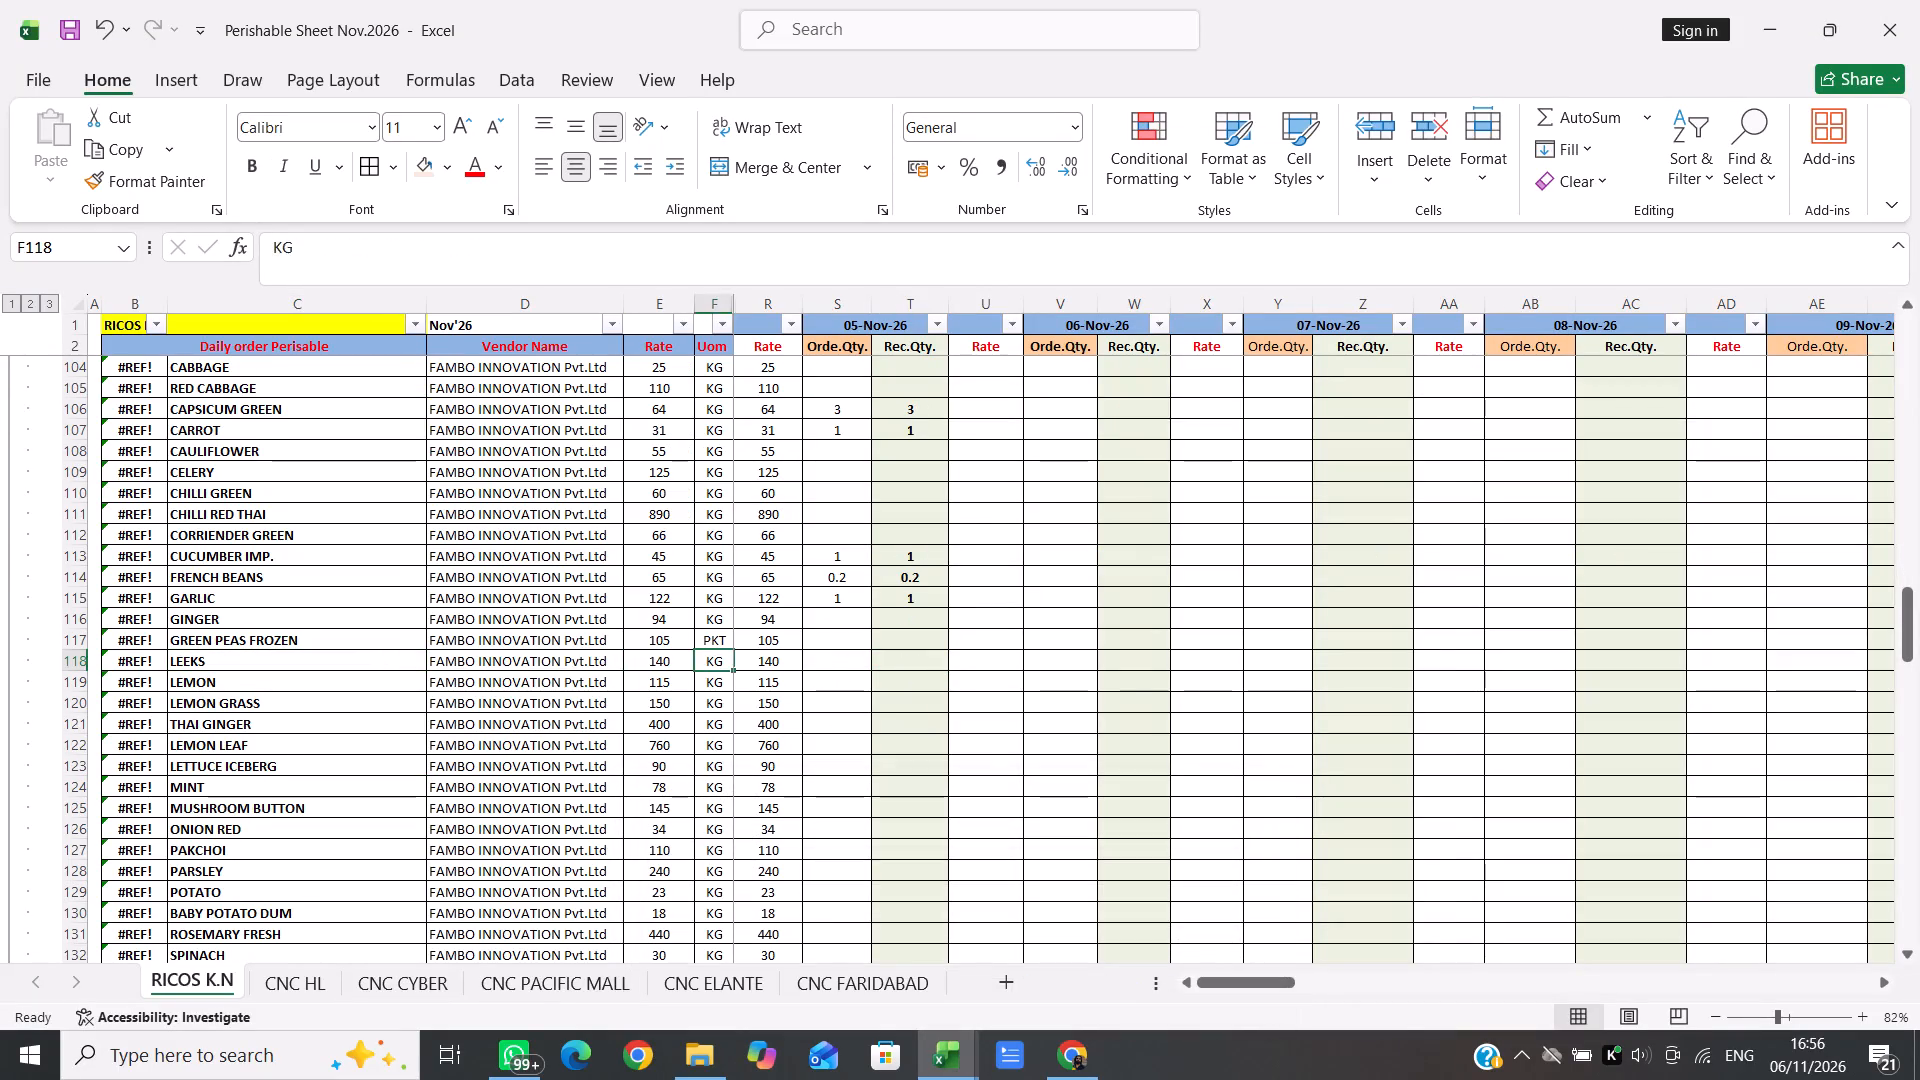
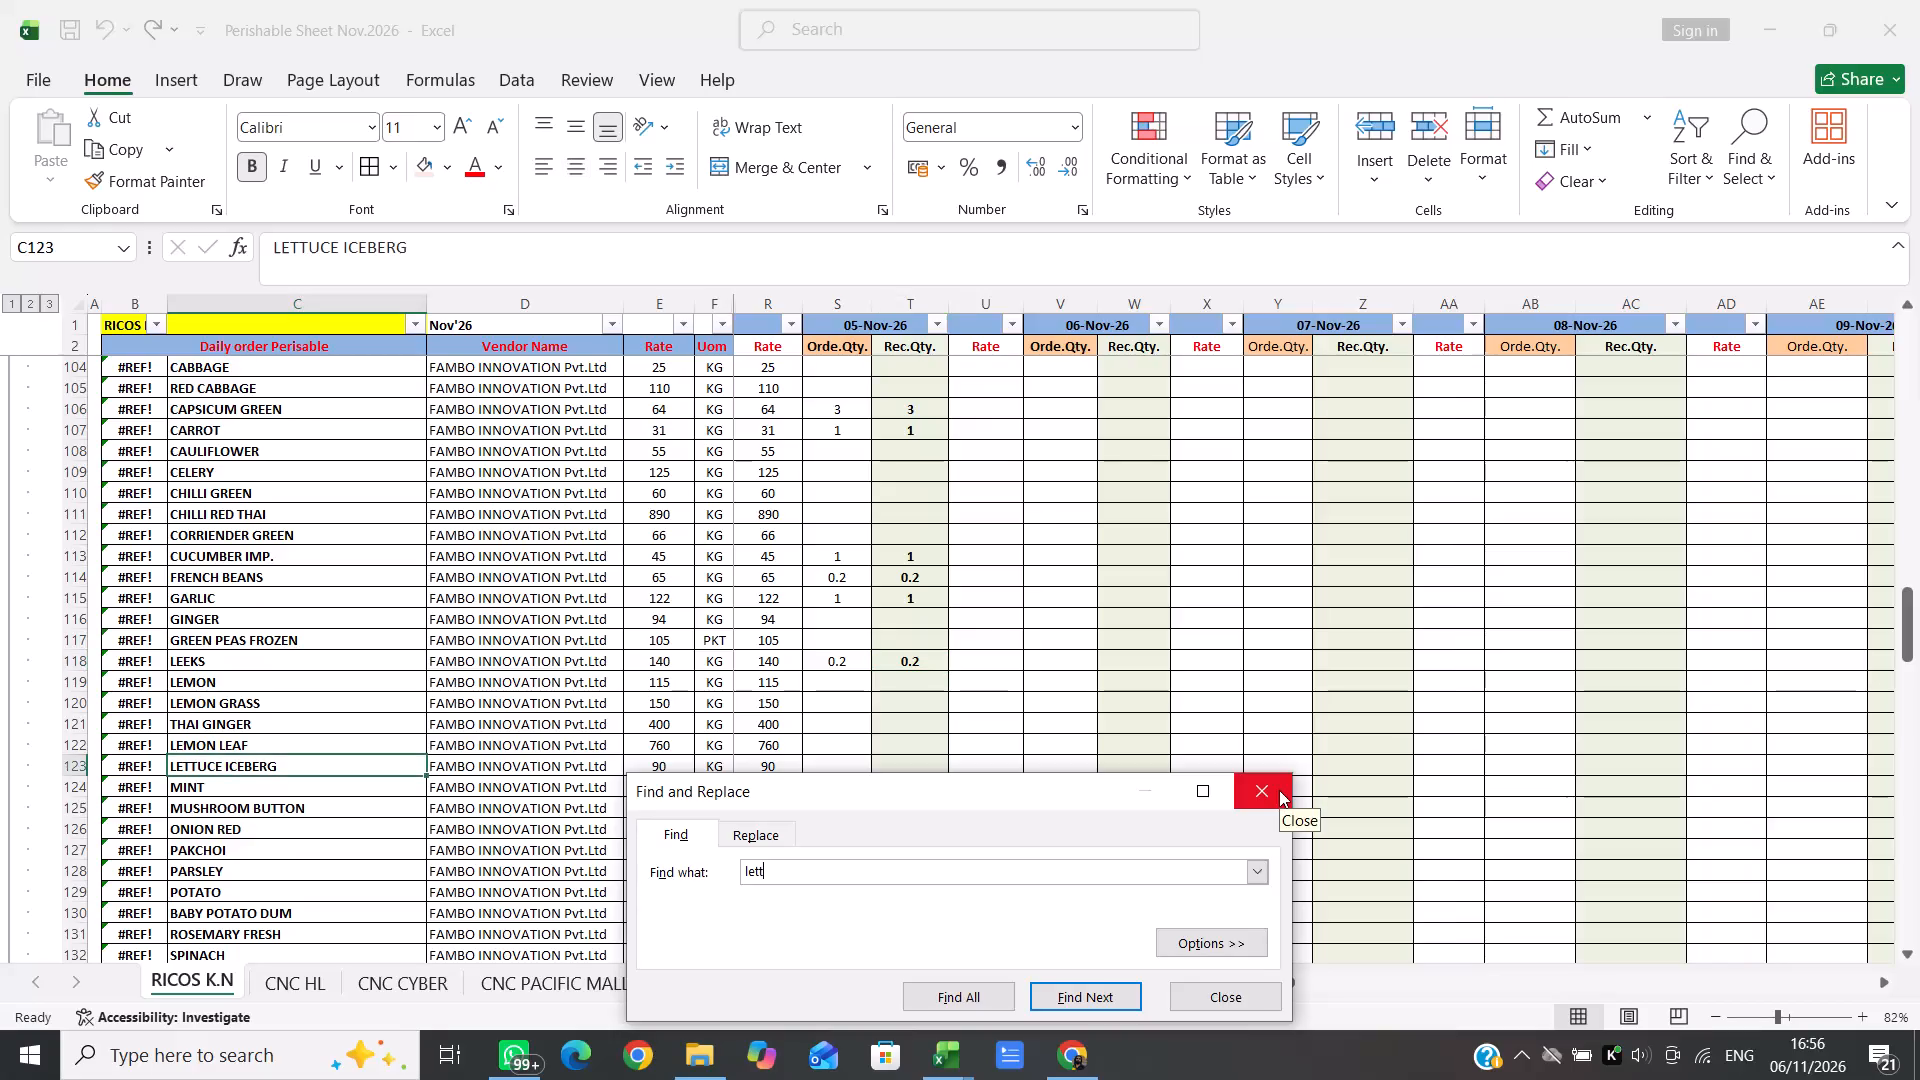
From the found LETTUCE ICEBERG item, move along its row toward the 05-Nov-26 order quantity.
left_click(1279, 790)
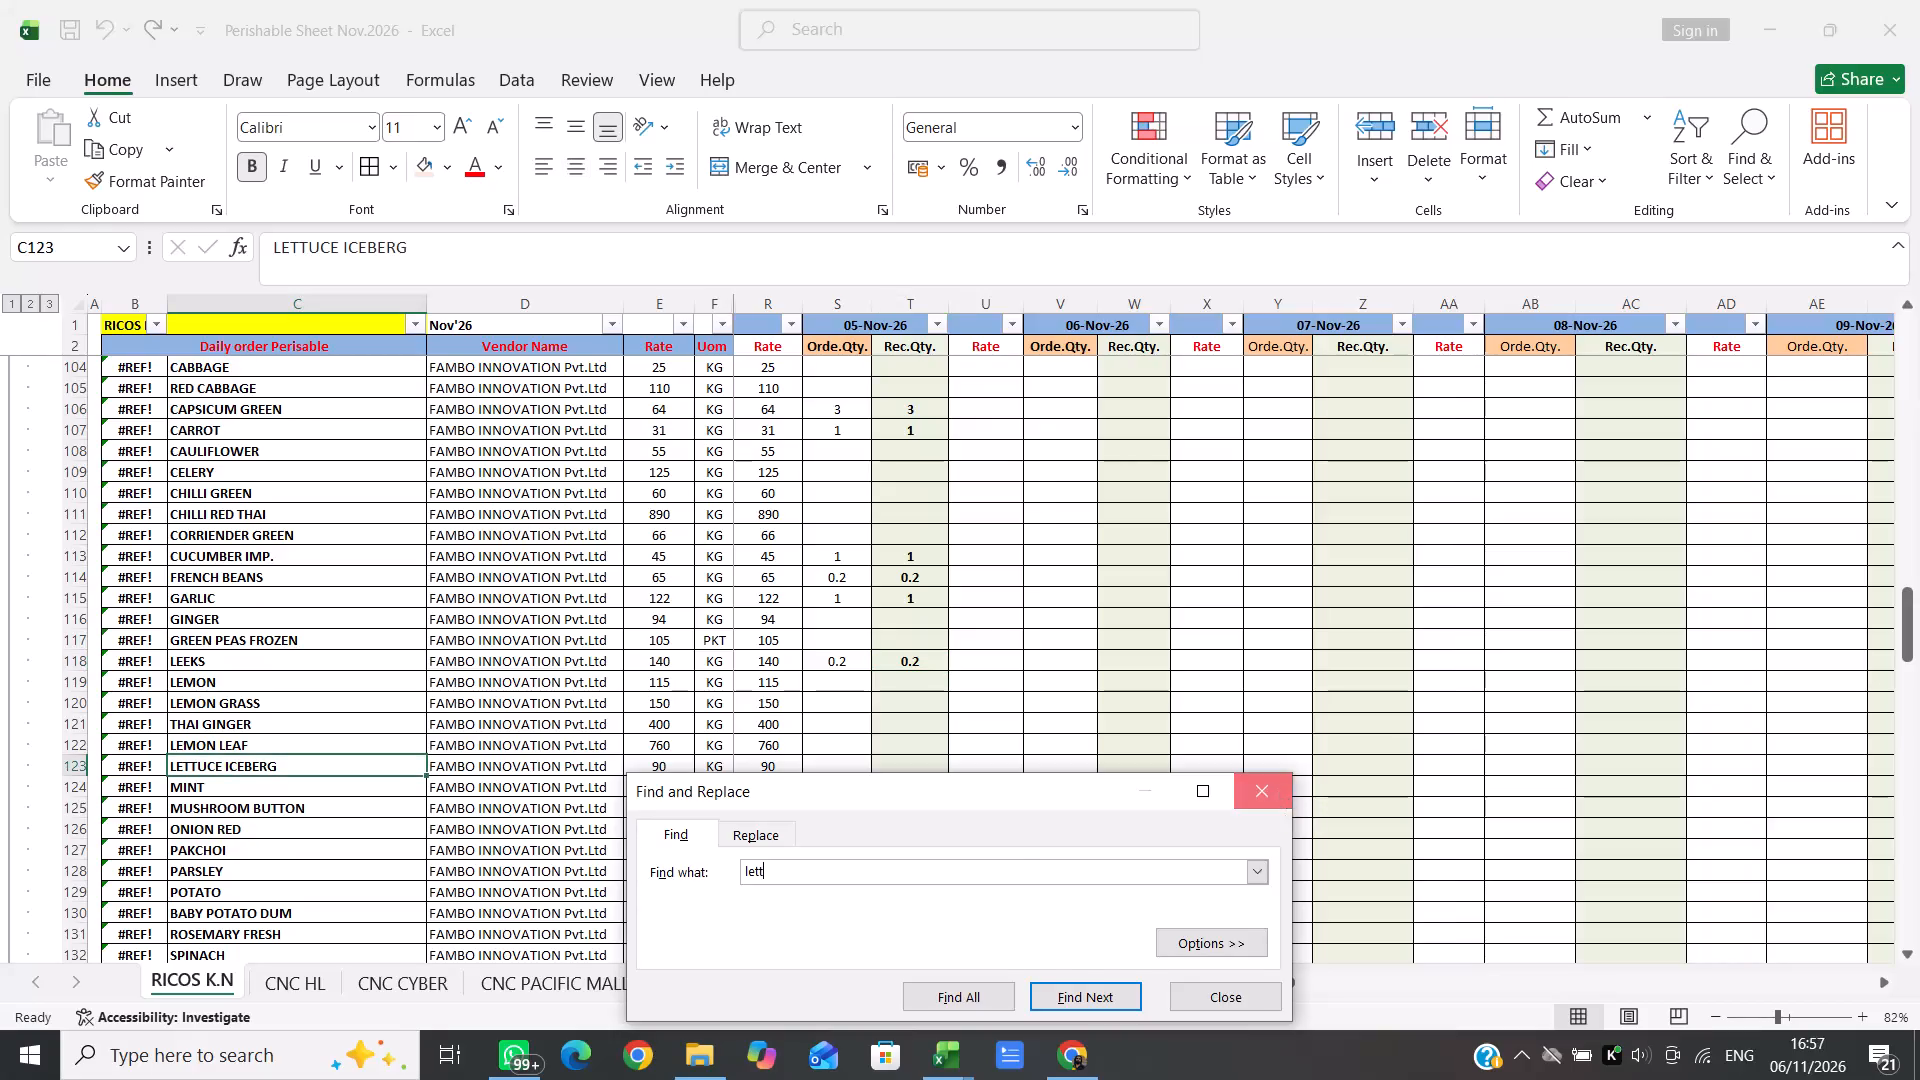
key("Right")
key("Right")
key("Right")
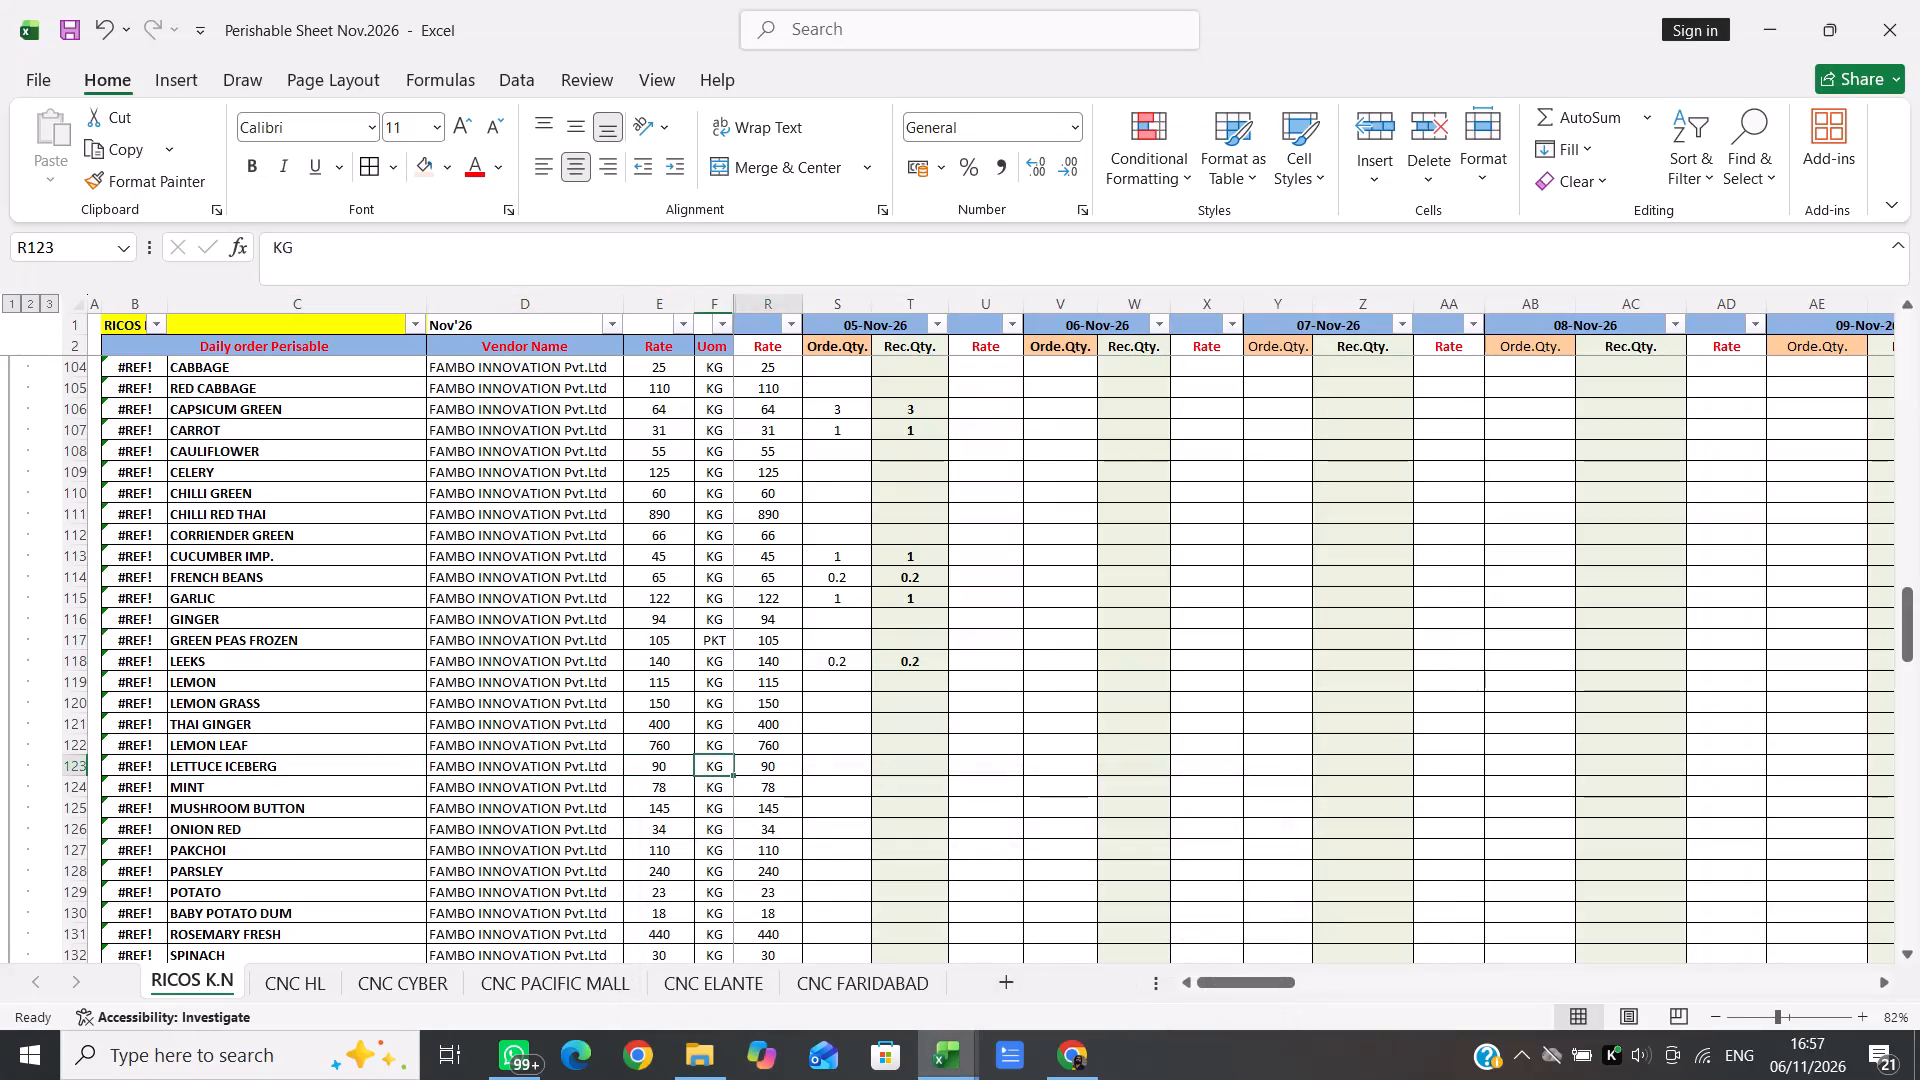
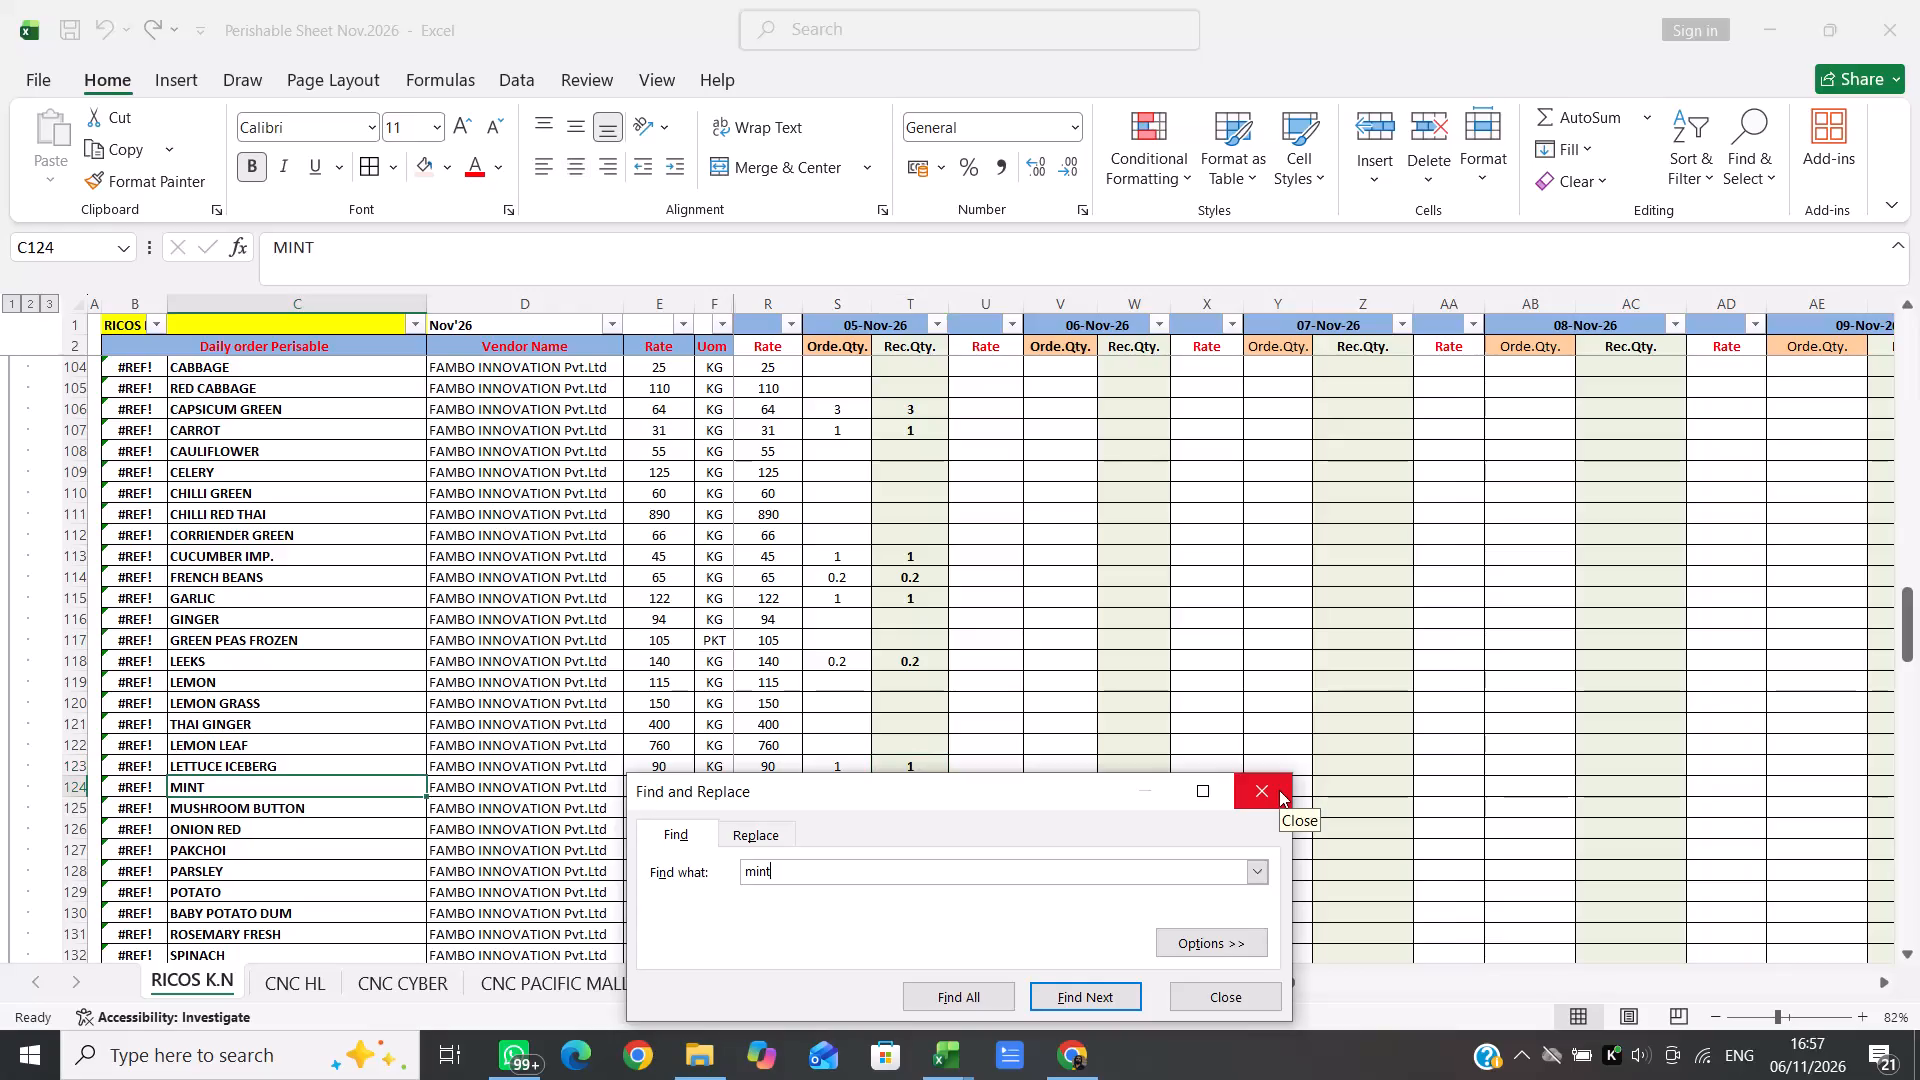
From the found MINT item, move along its row toward the 05-Nov-26 order quantity.
left_click(1279, 790)
key("Right")
key("Right")
key("Right")
key("Right")
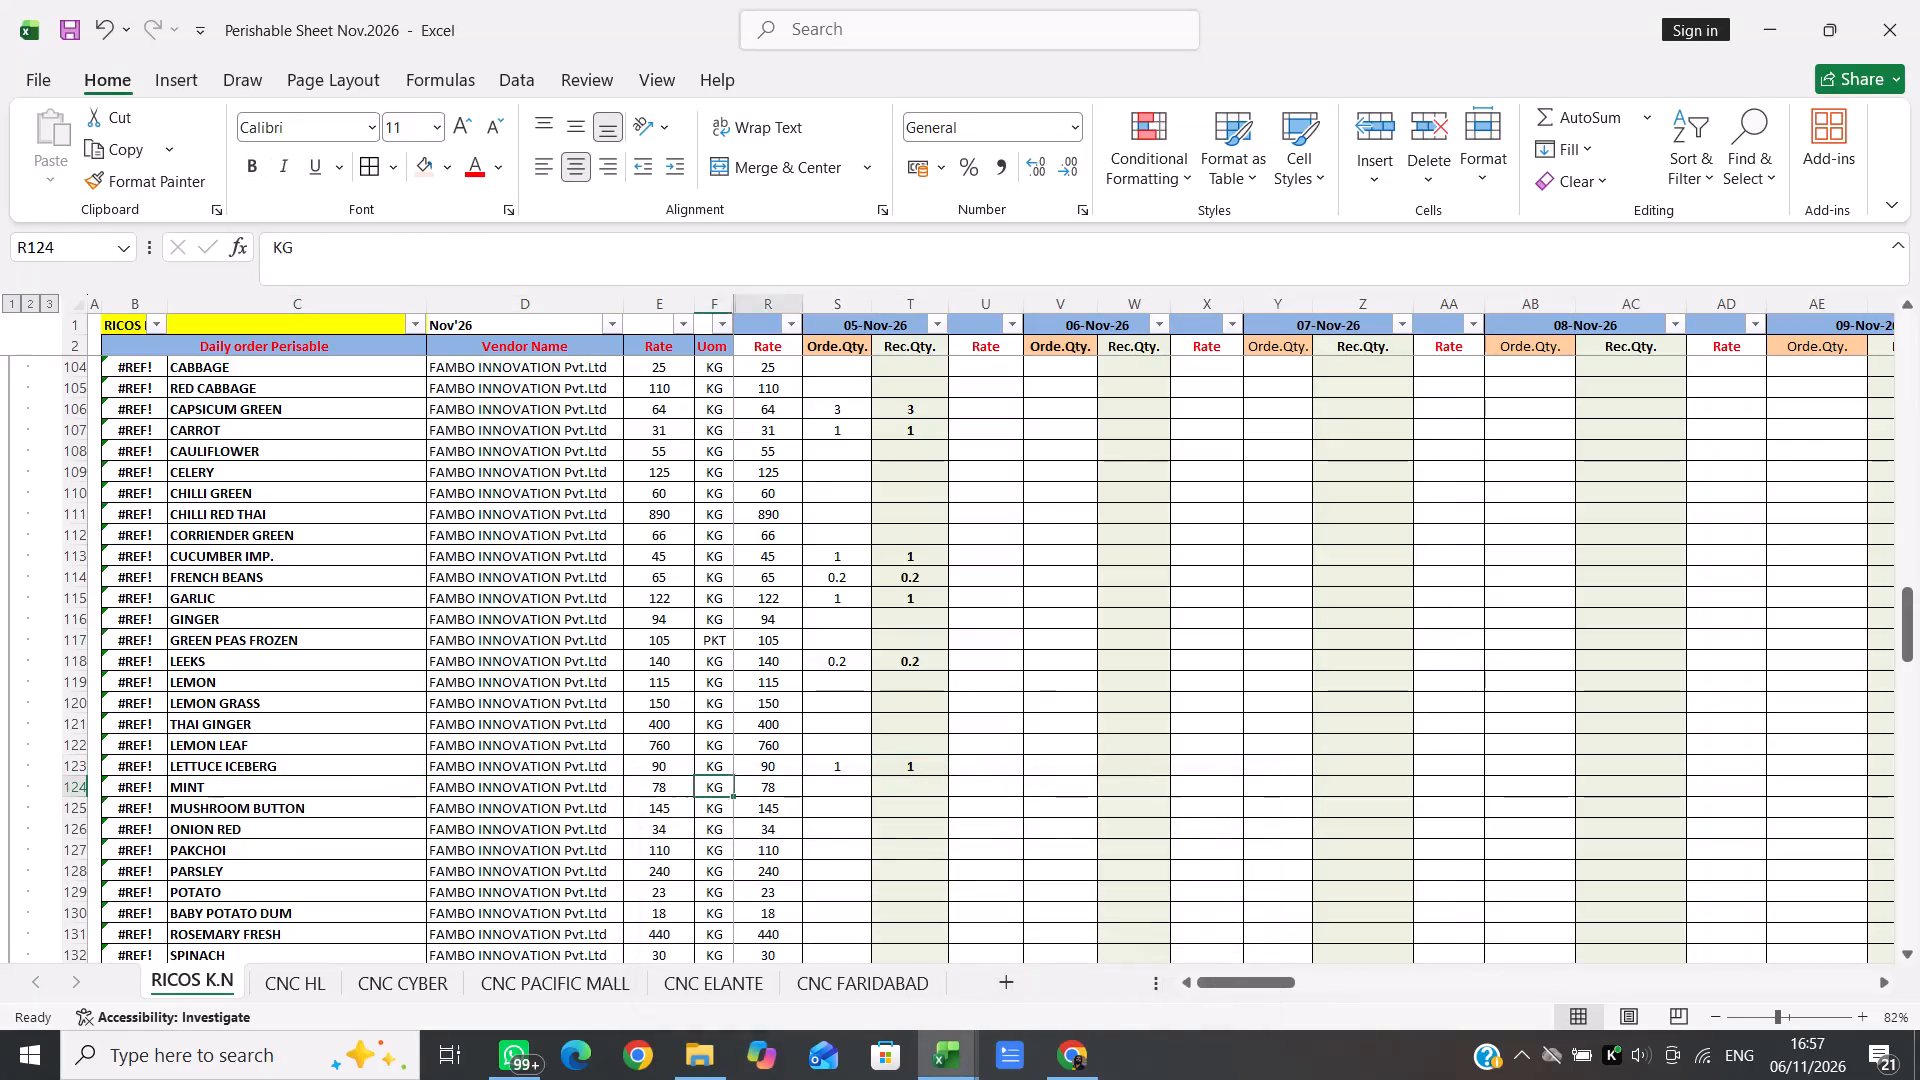
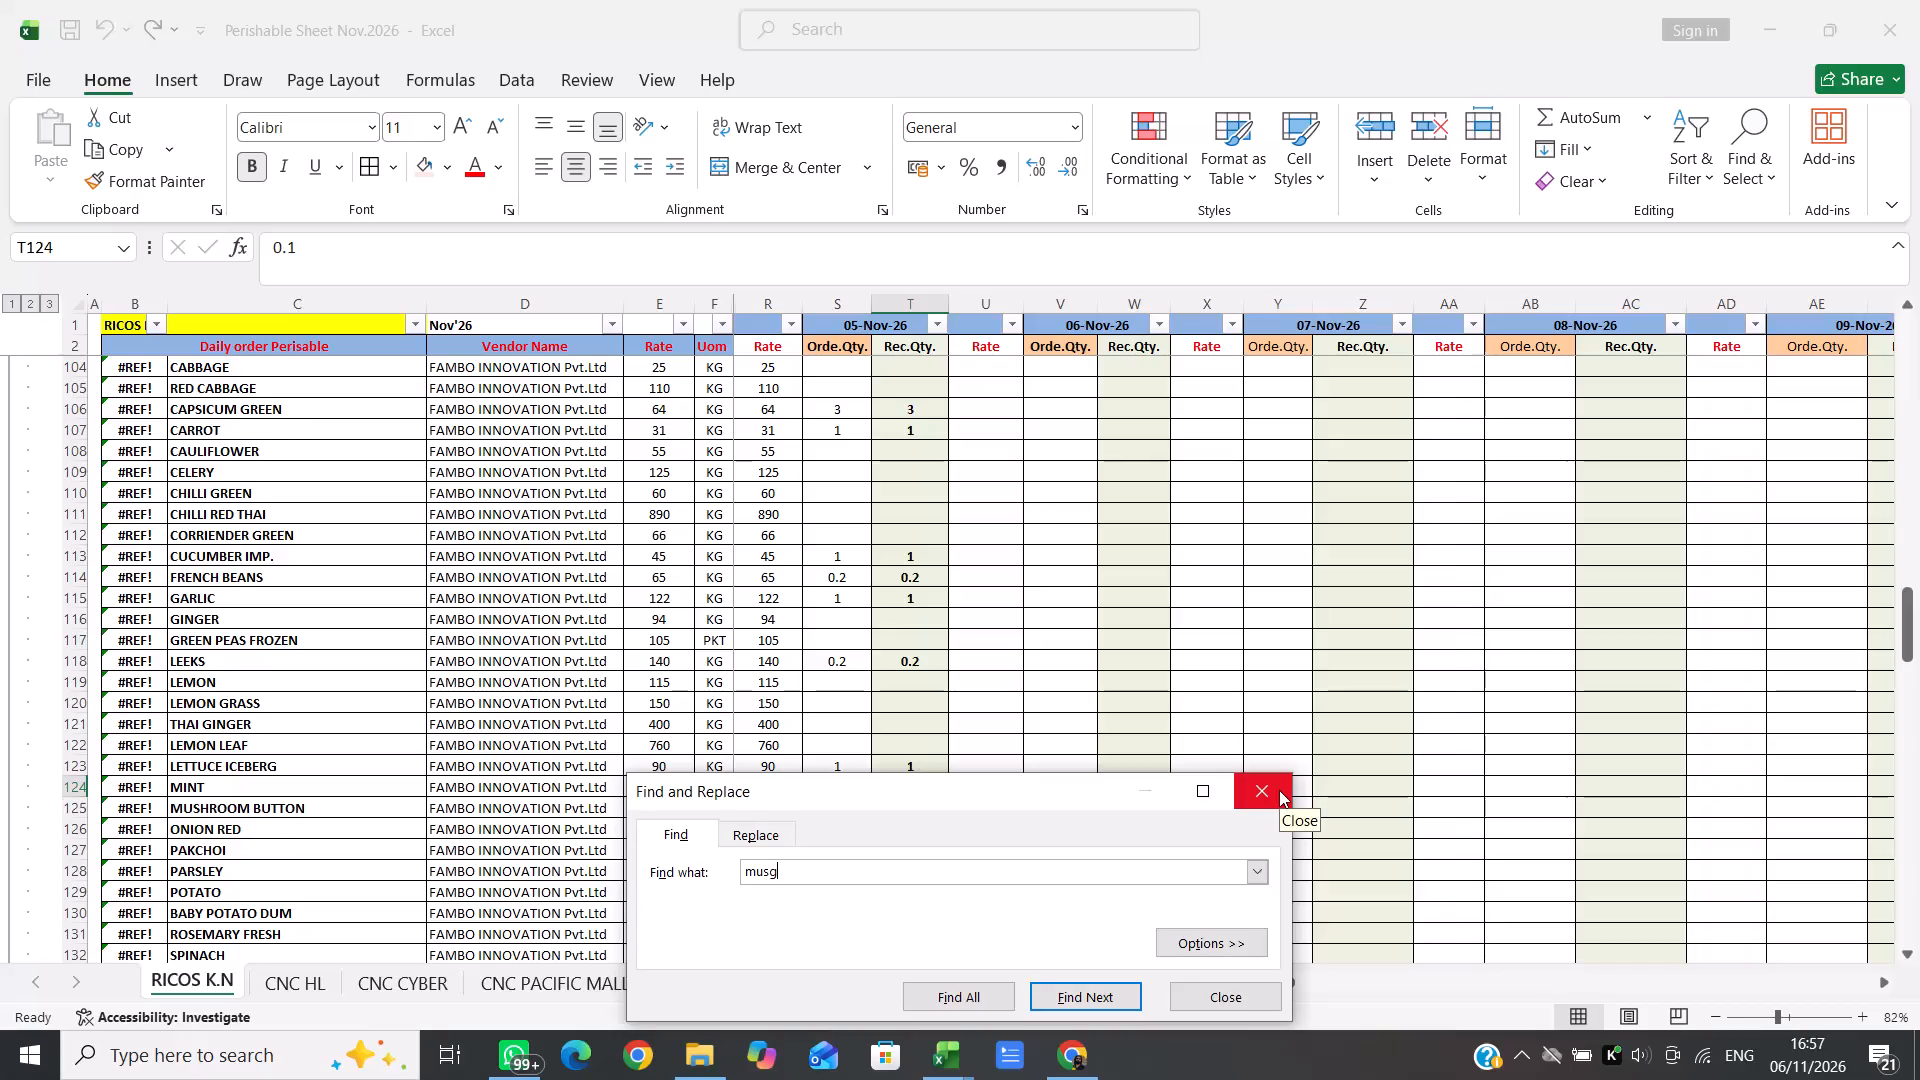
Find the MUSHROOM BUTTON item by searching for "mush" and enter 4 as its 05-Nov-26 order quantity.
key("BackSpace")
key("h")
key("Return")
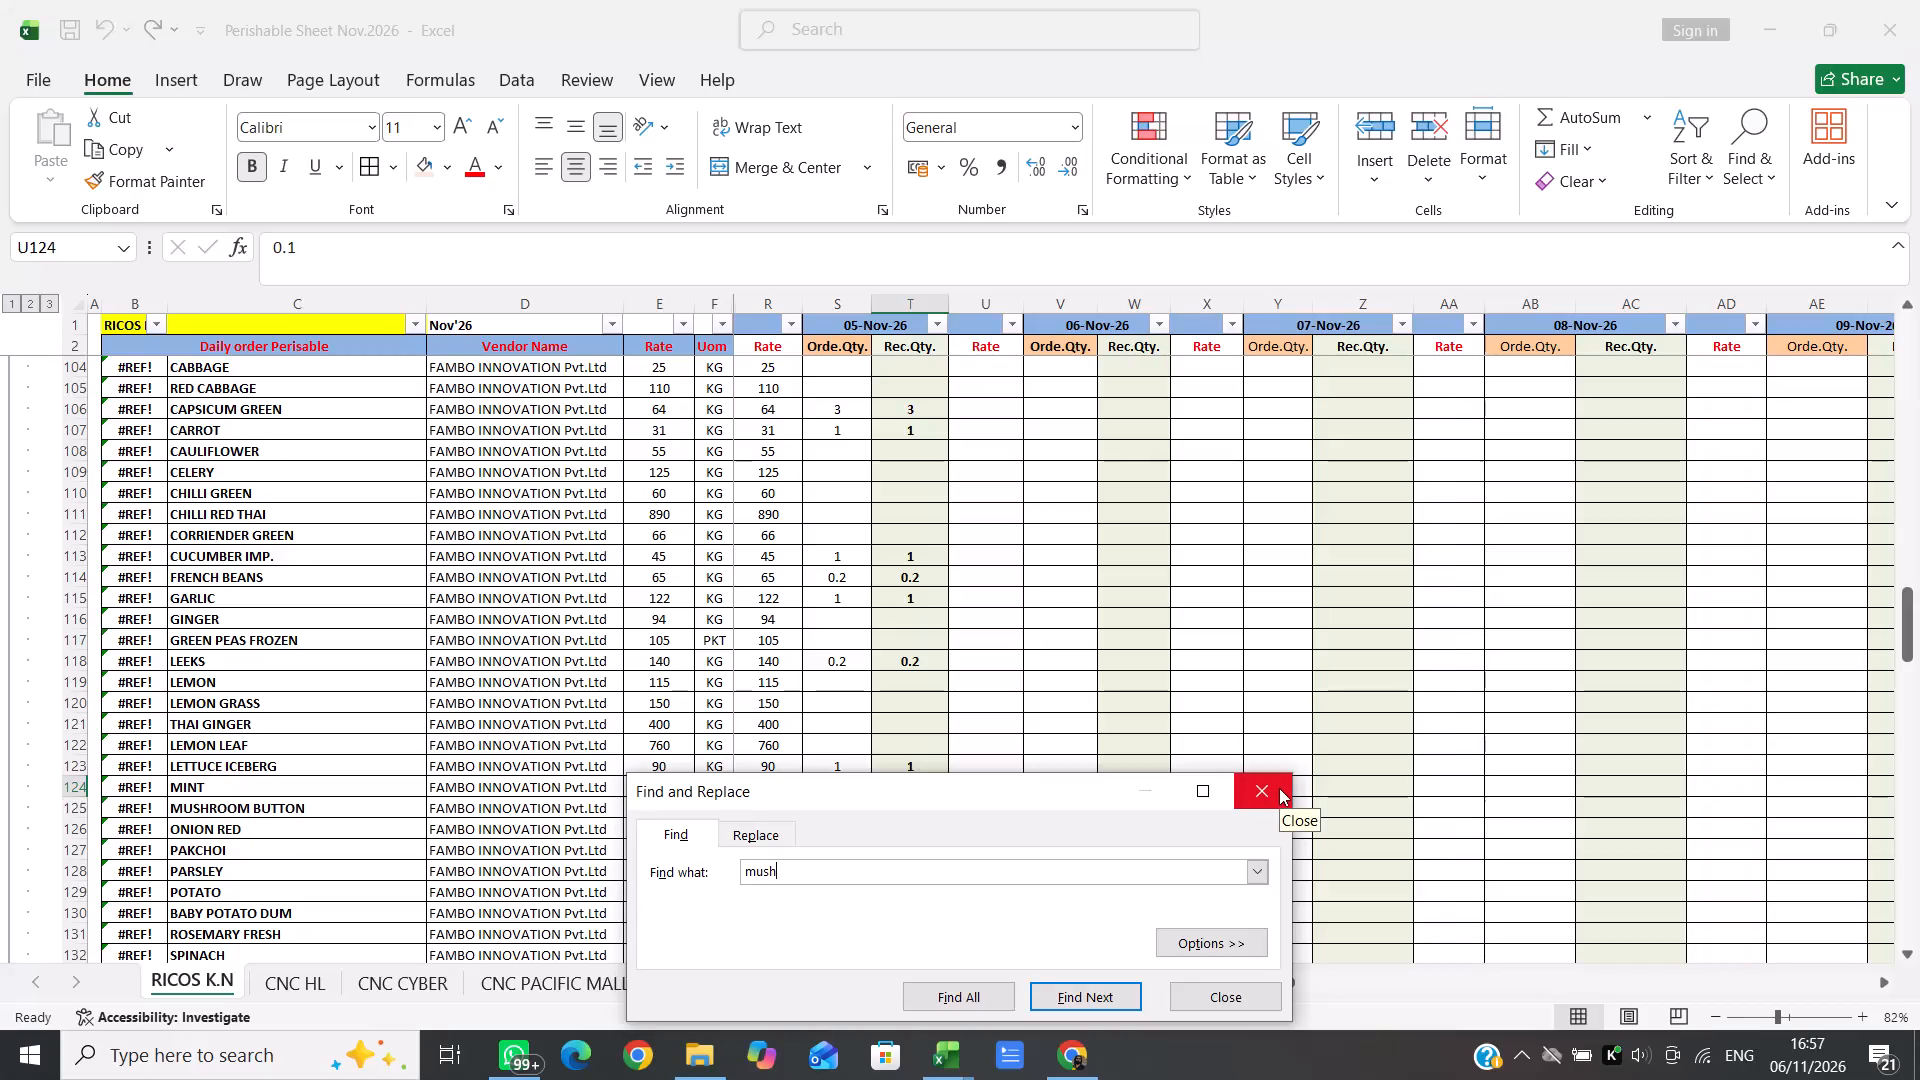
left_click(1279, 788)
key("Right")
key("Right")
key("Right")
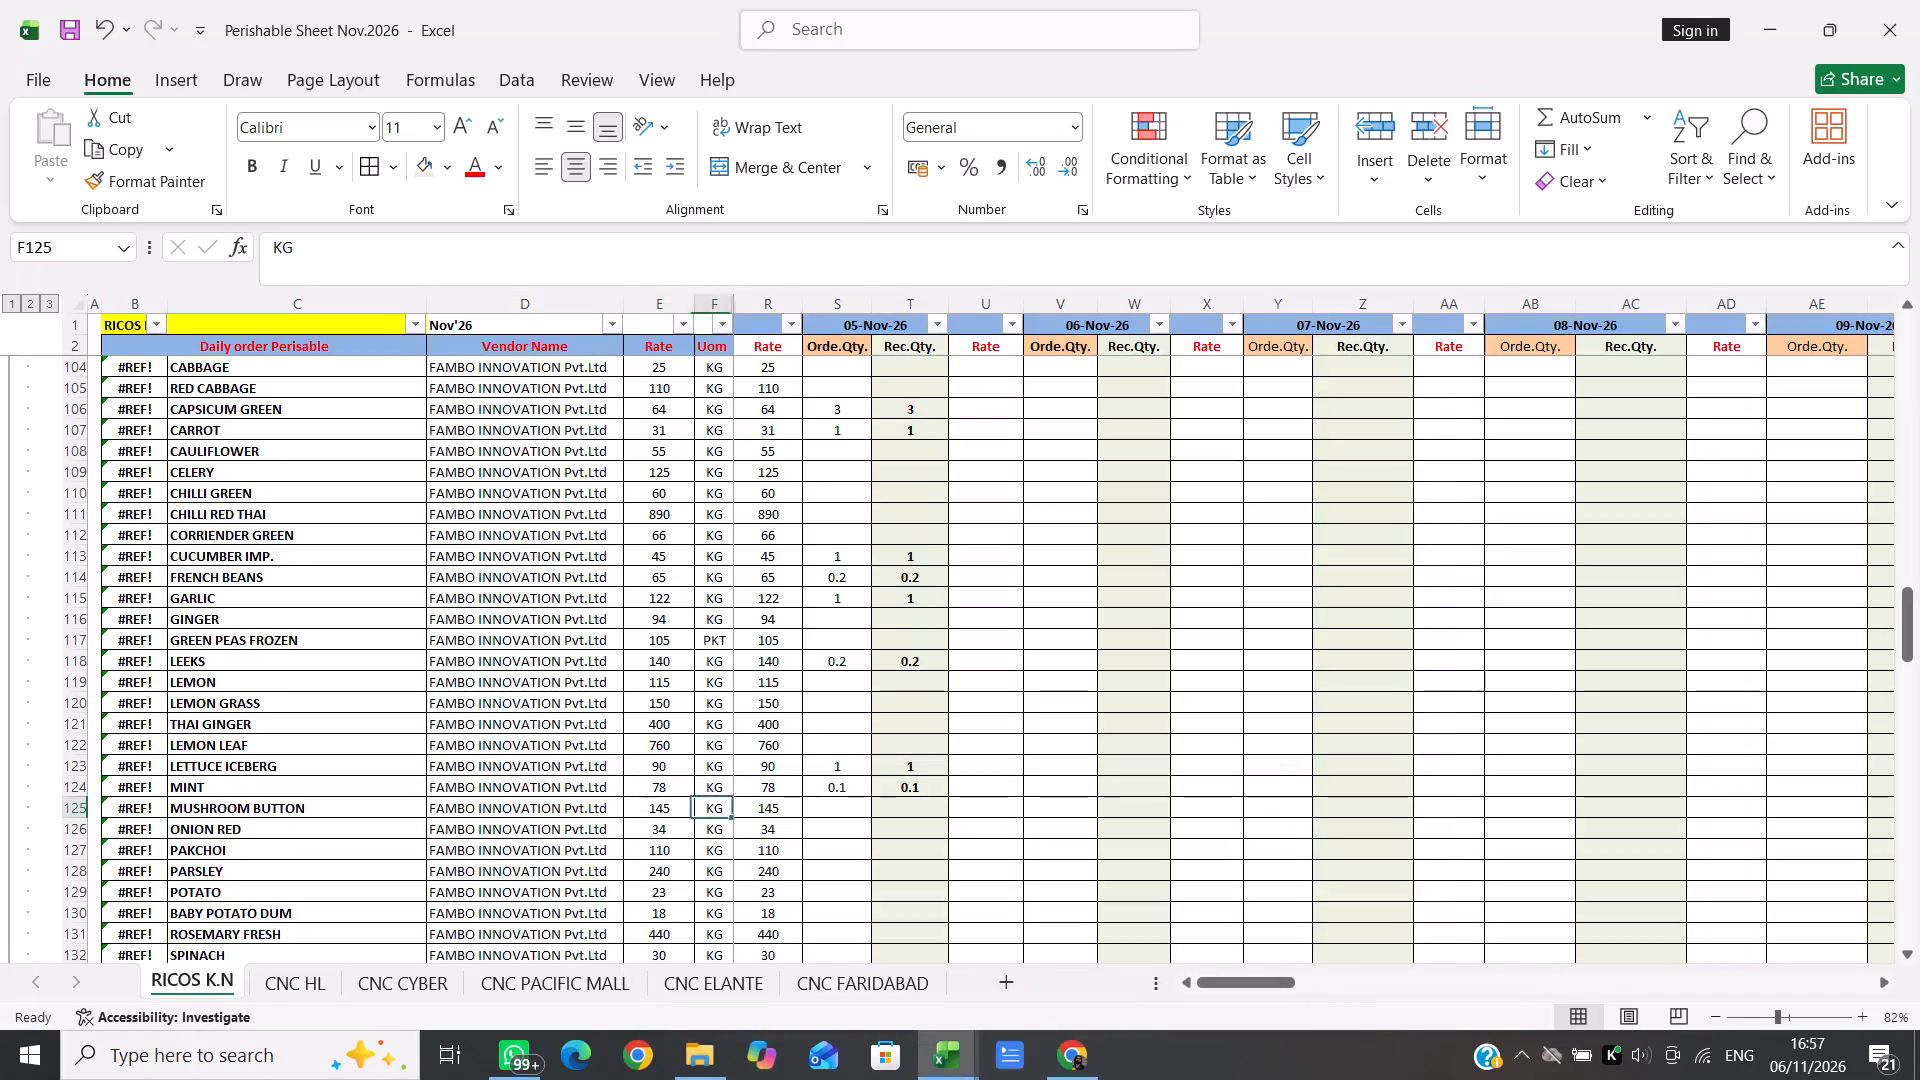
key("Right")
key("Right")
key("4")
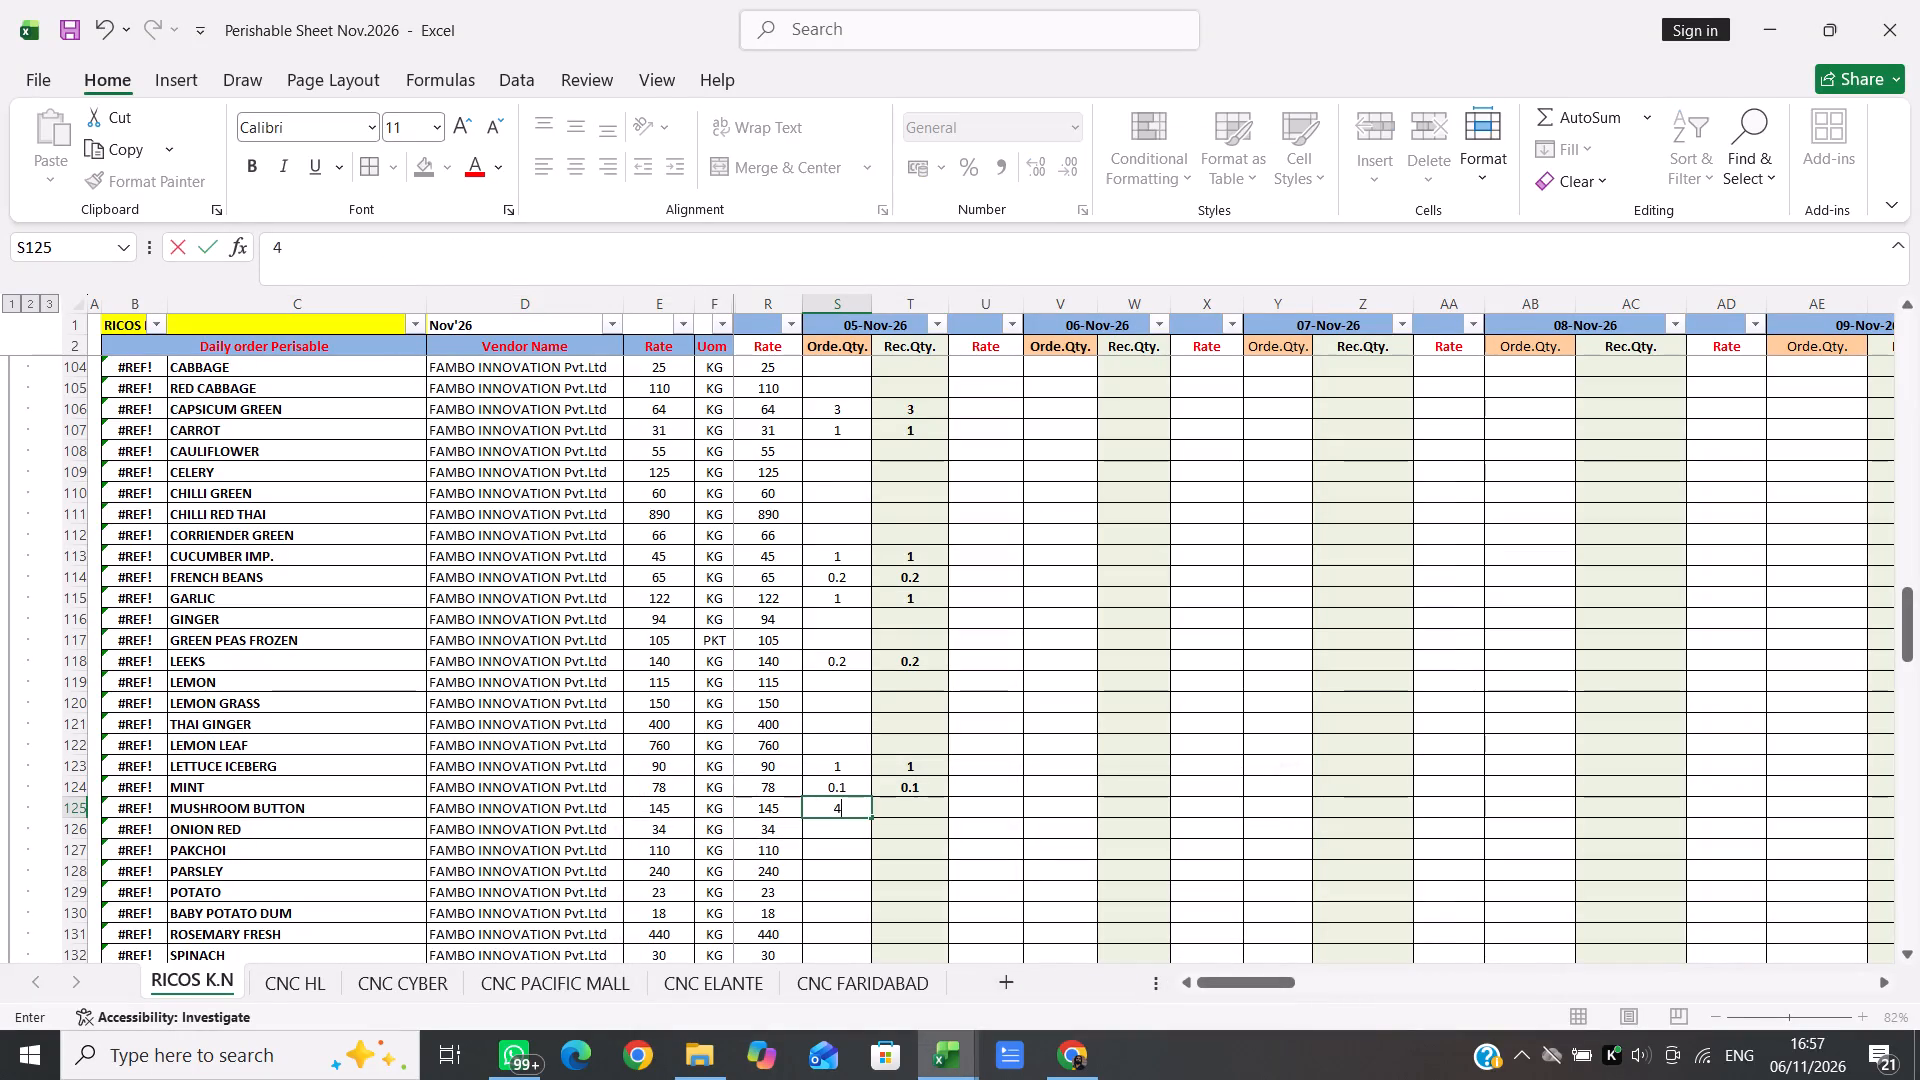
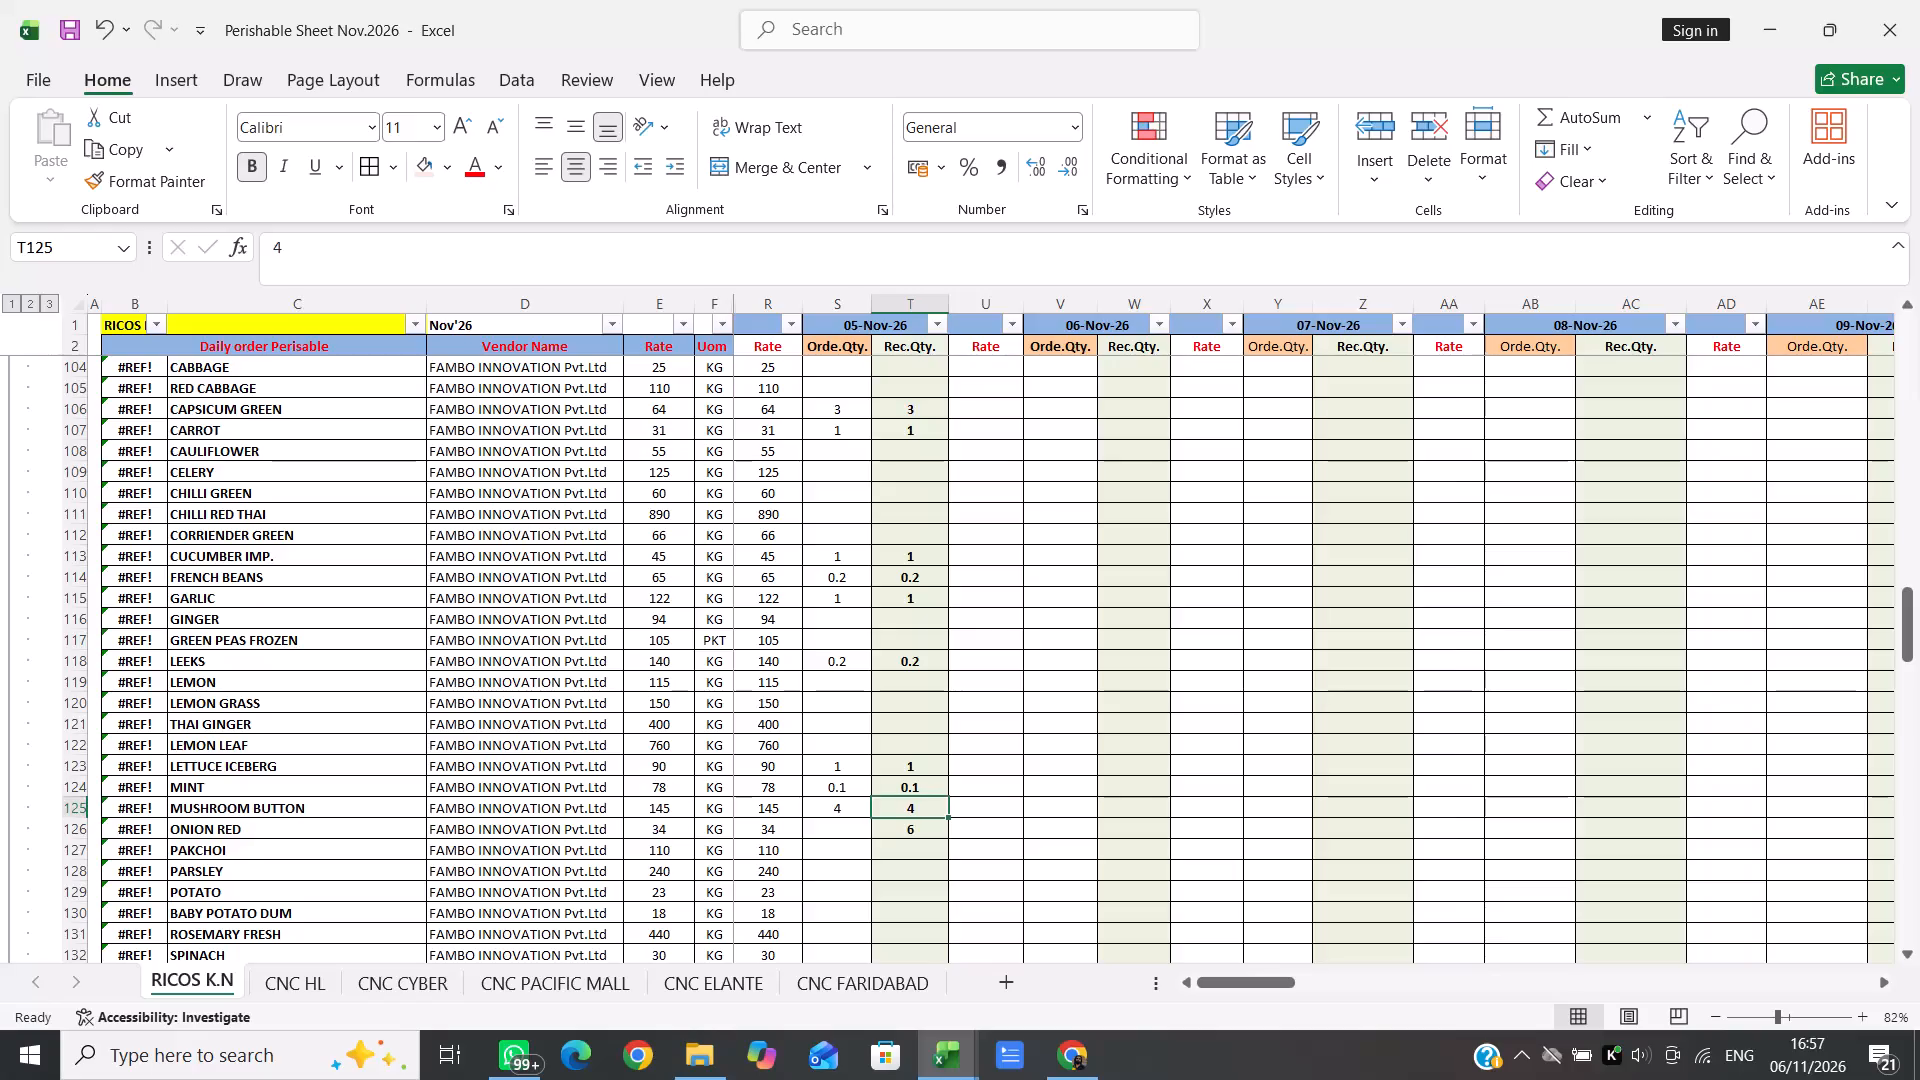
Go to the 05-Nov-26 order quantity cell of the ONION RED item.
key("Left")
key("Down")
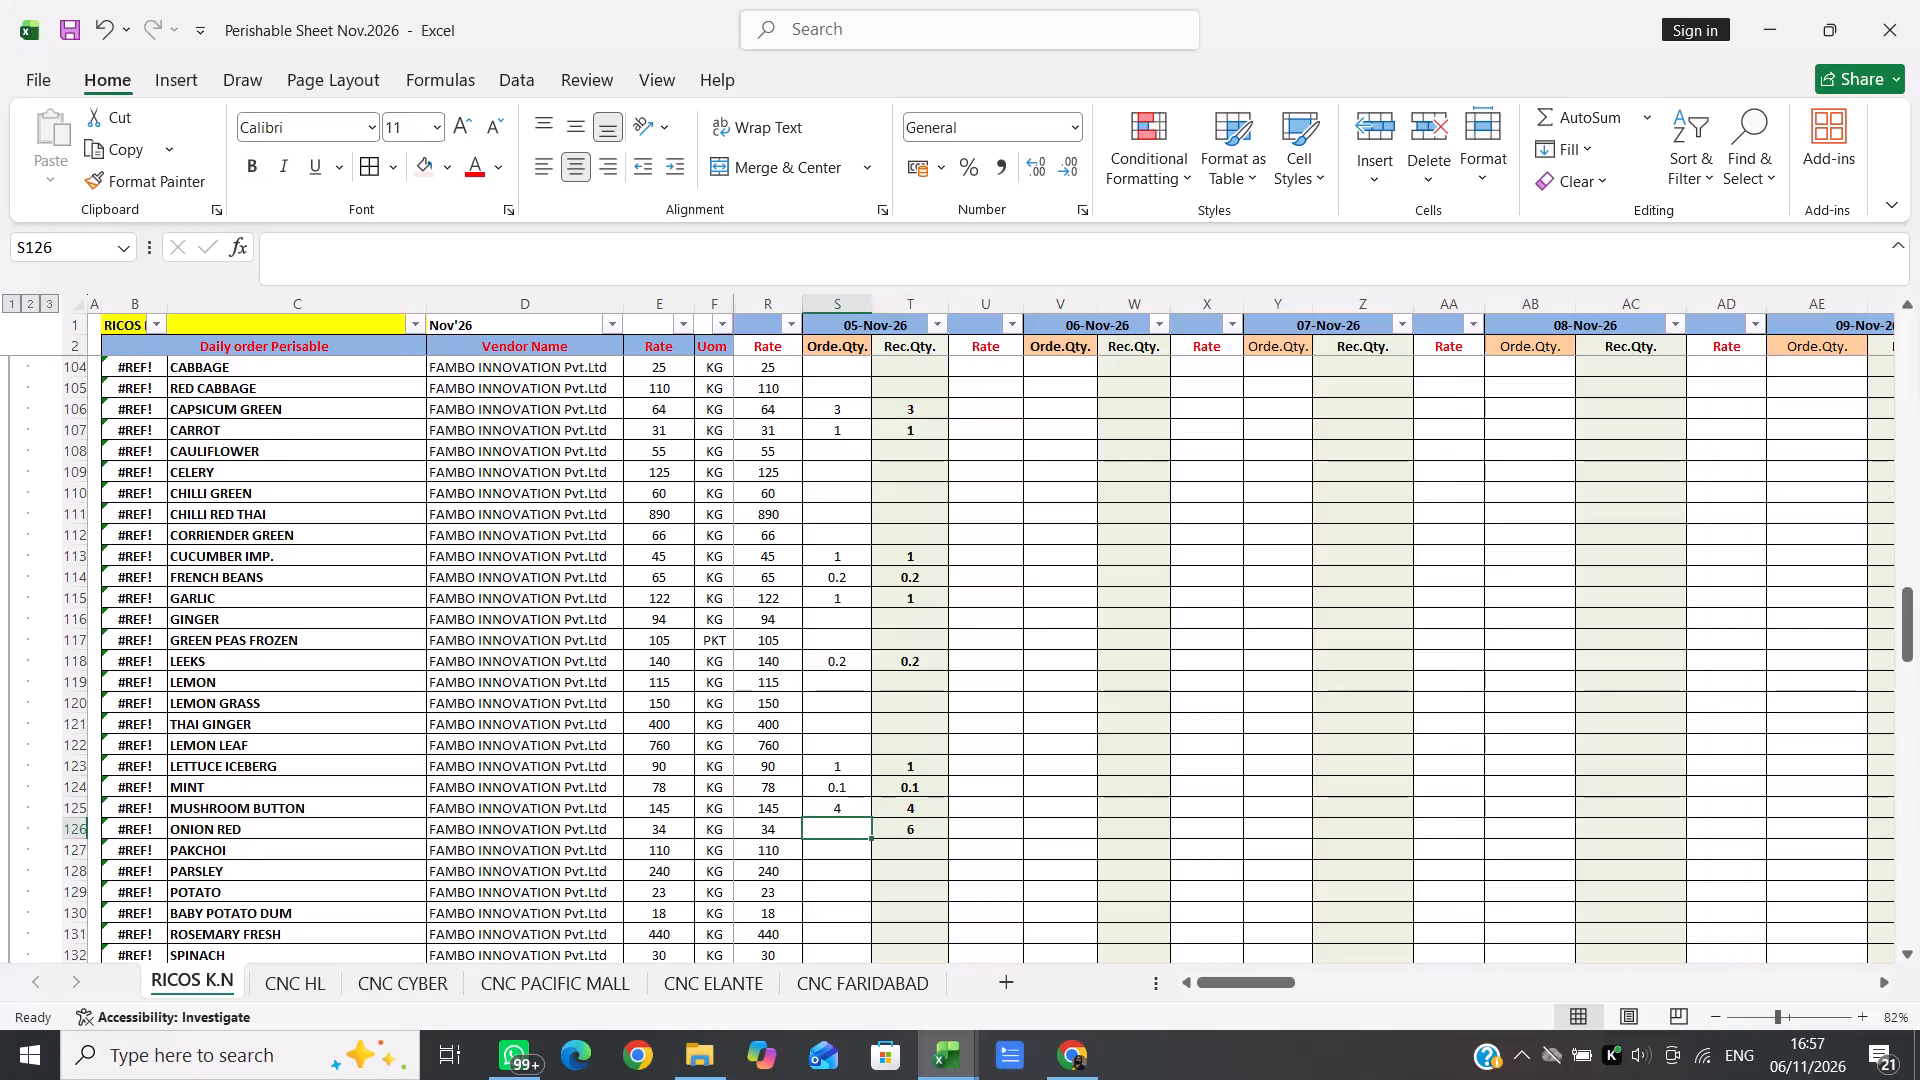
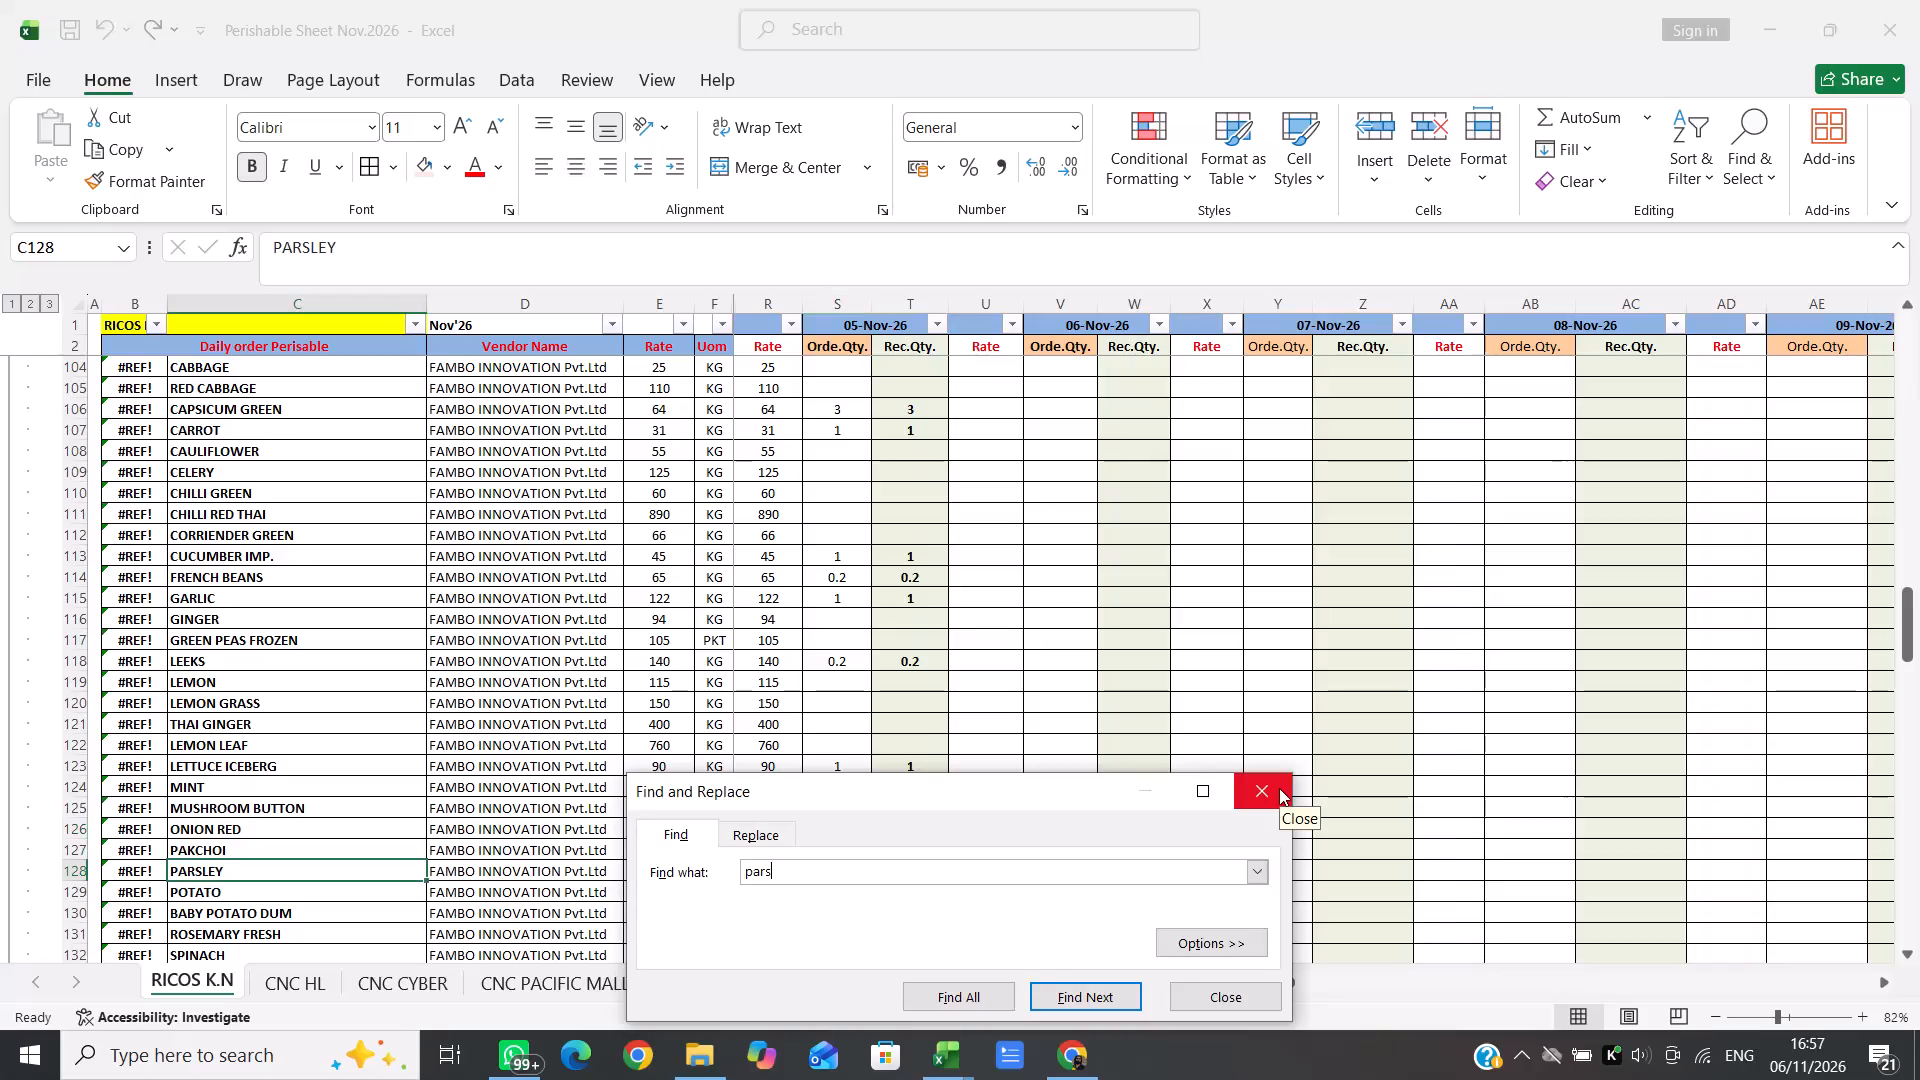
Enter 0.1 as the 05-Nov-26 order quantity for the PARSLEY item found by the search.
left_click(1279, 788)
key("Right")
key("Right")
key("Right")
key("Right")
key("Right")
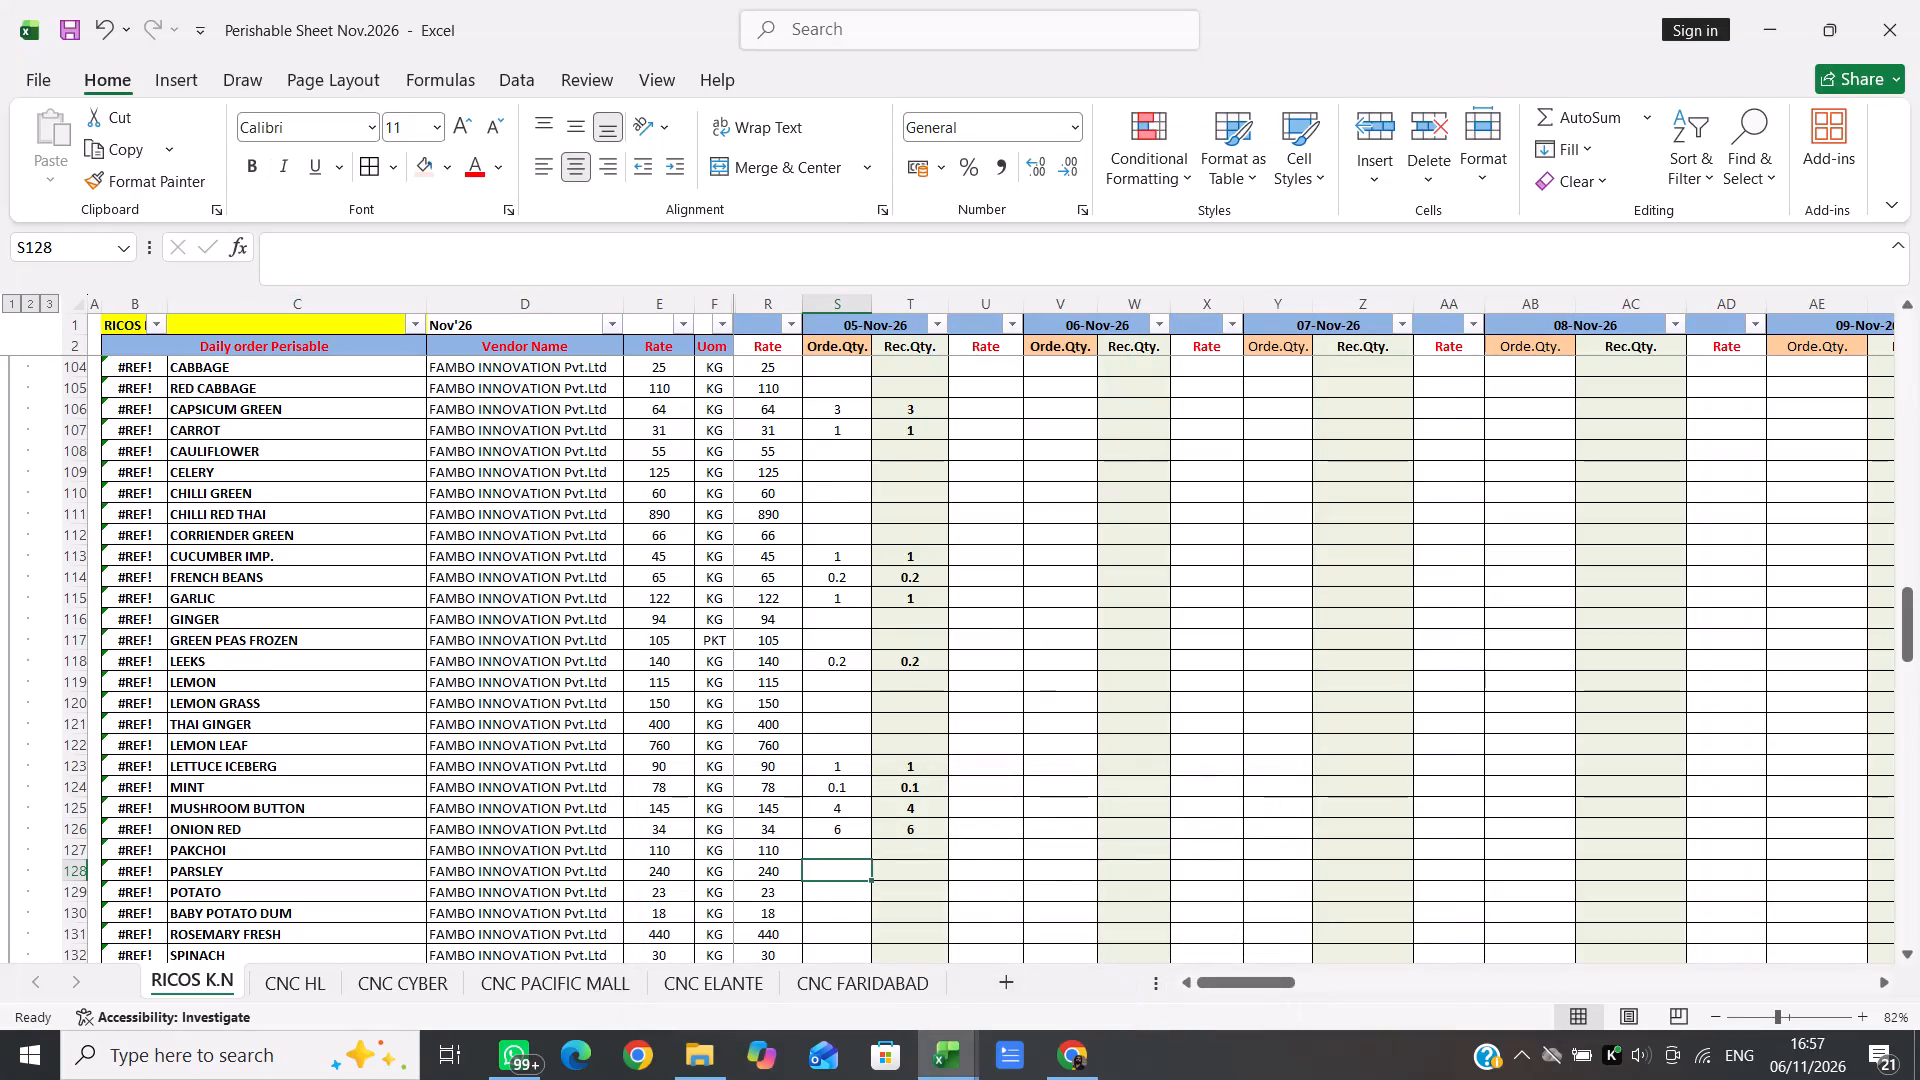
type("0.1")
key("Right")
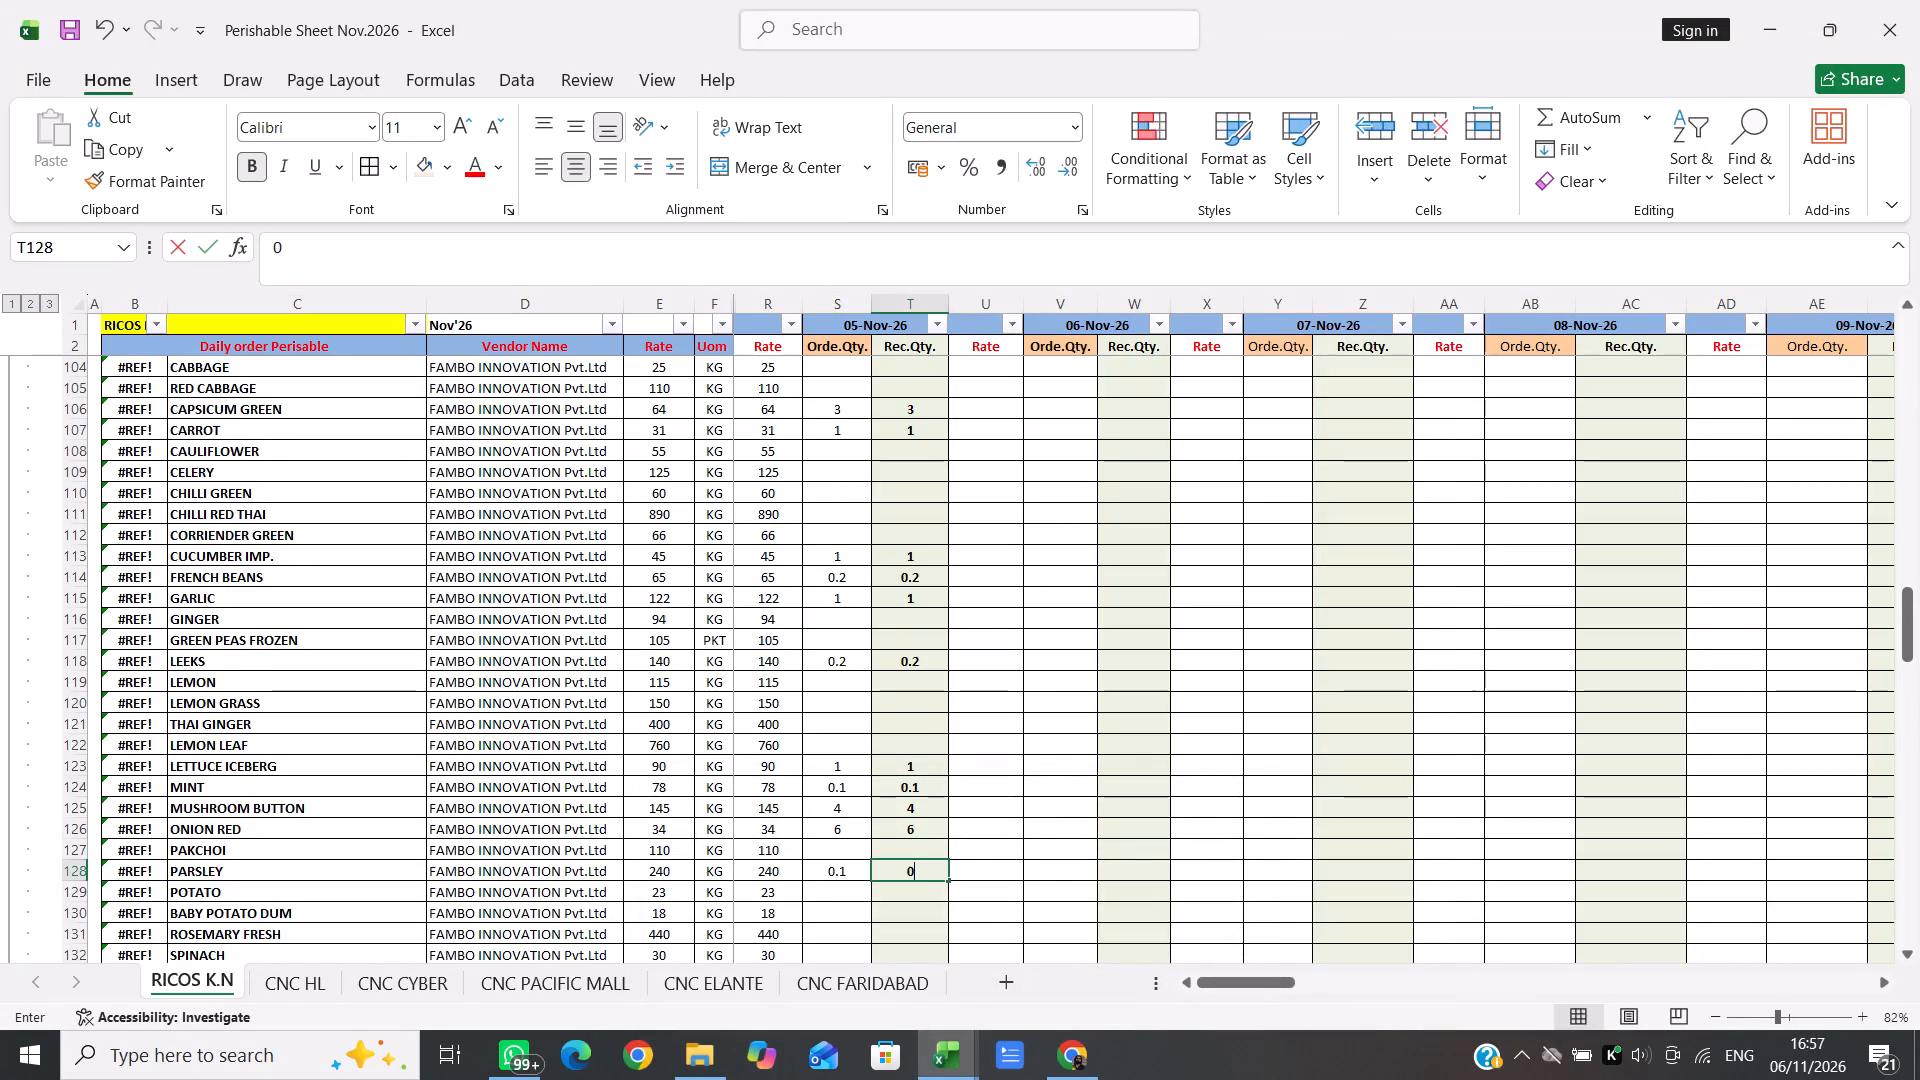
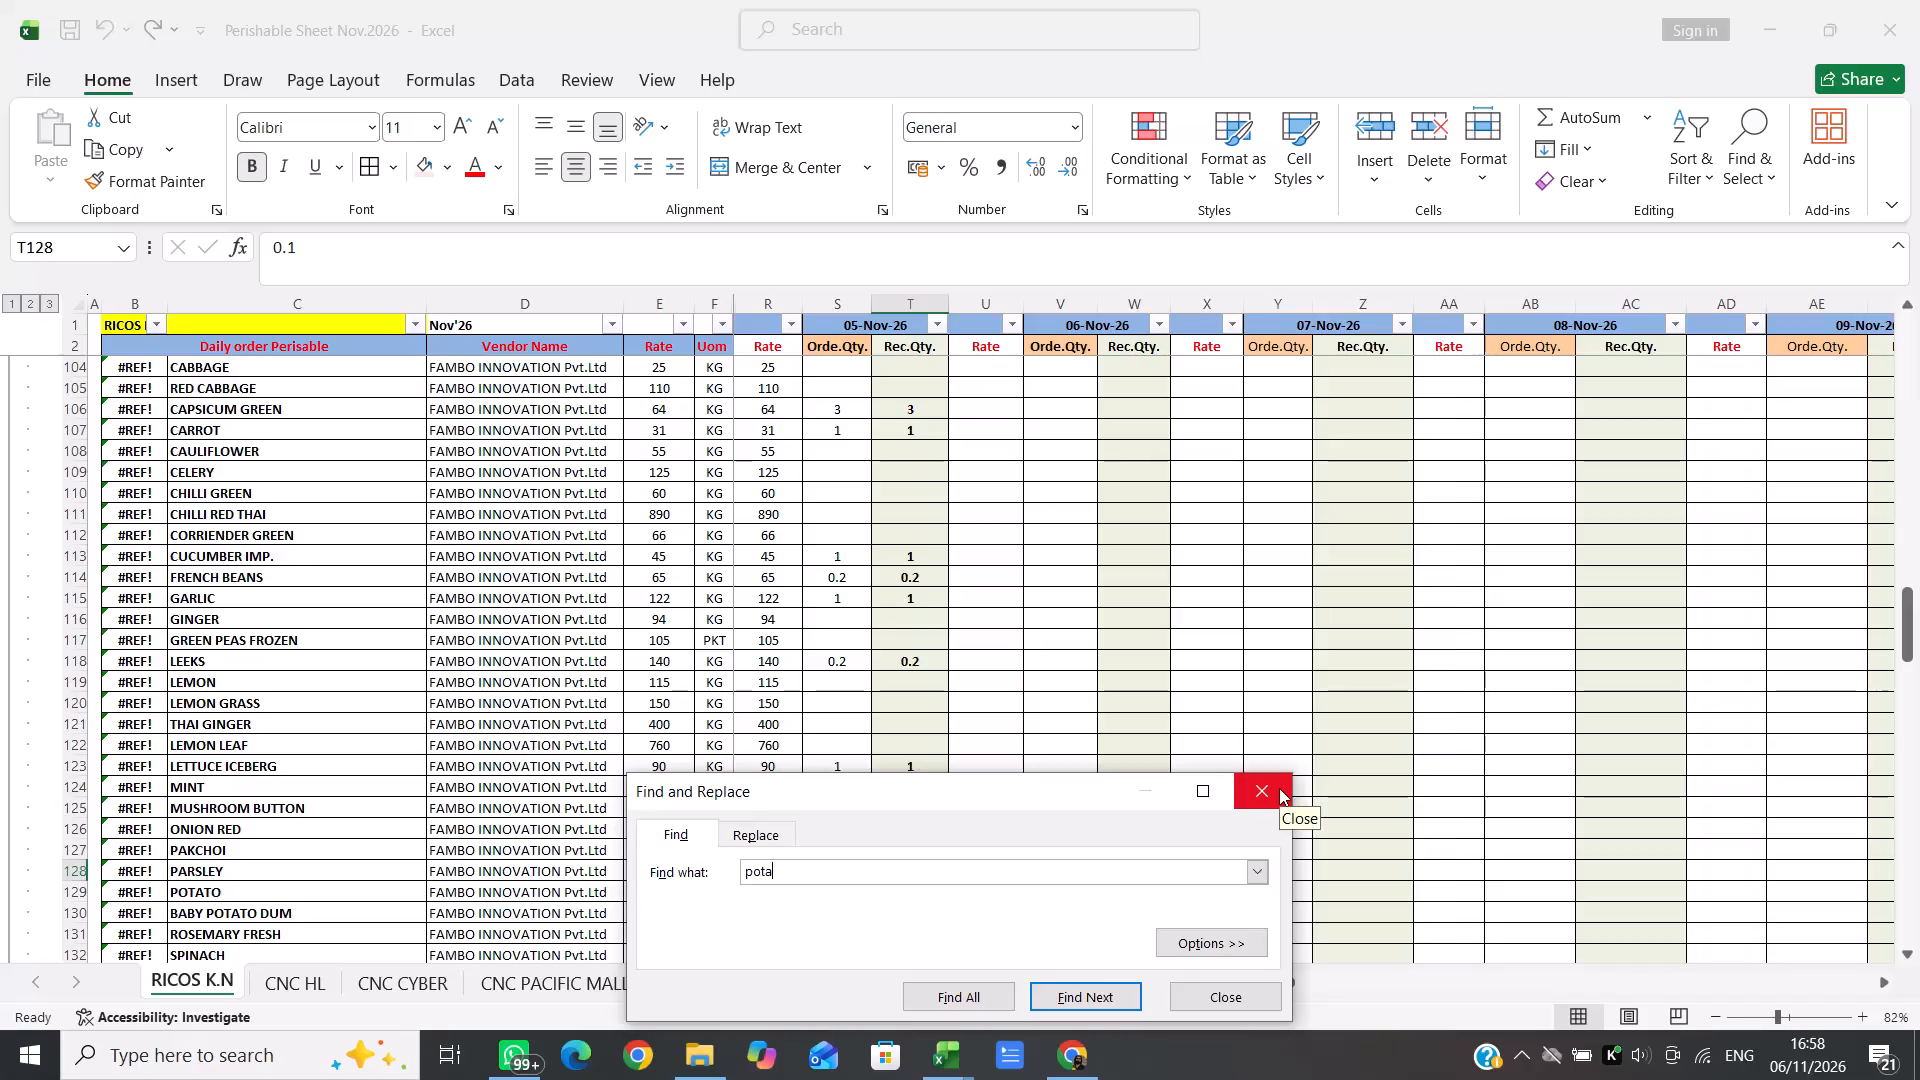
Find the POTATO item with the search text "potat" and go along its row to the 05-Nov-26 order quantity.
key("Return")
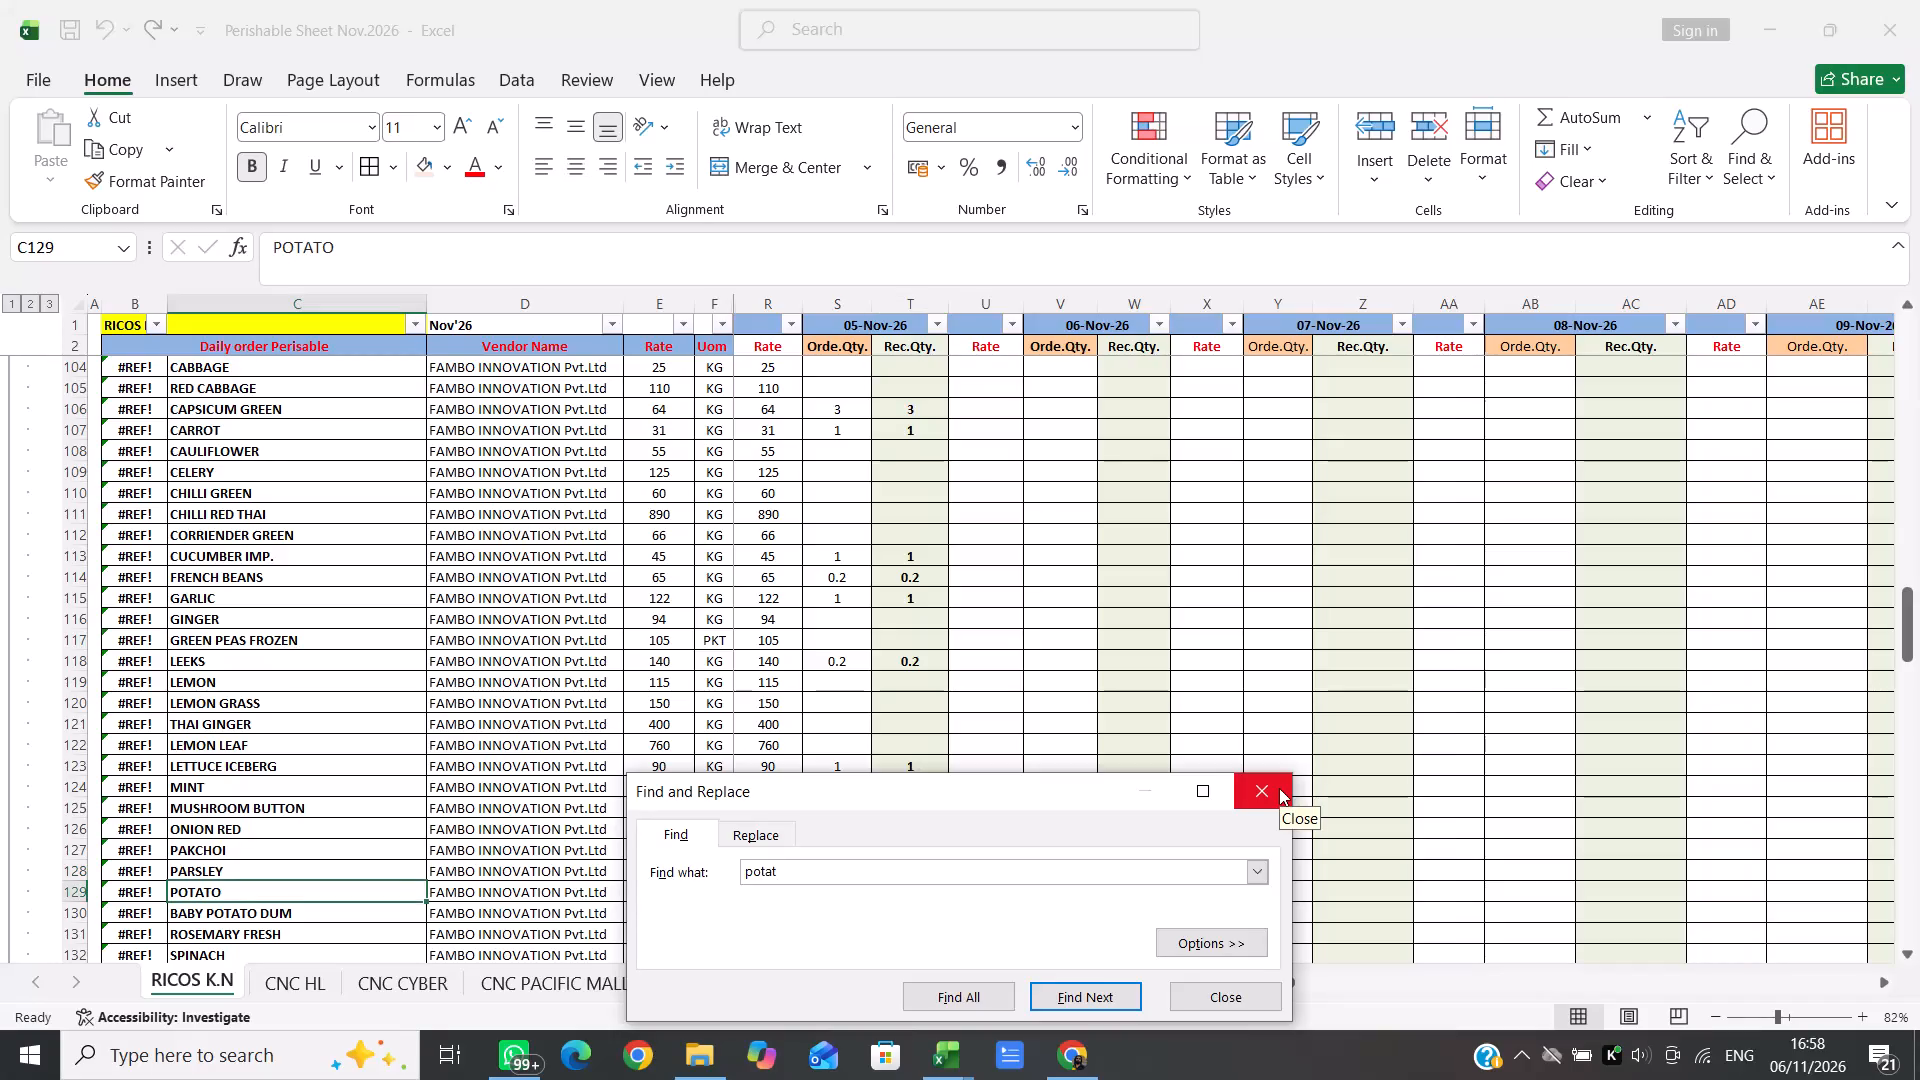
key("Right")
key("Right")
key("Right")
key("Right")
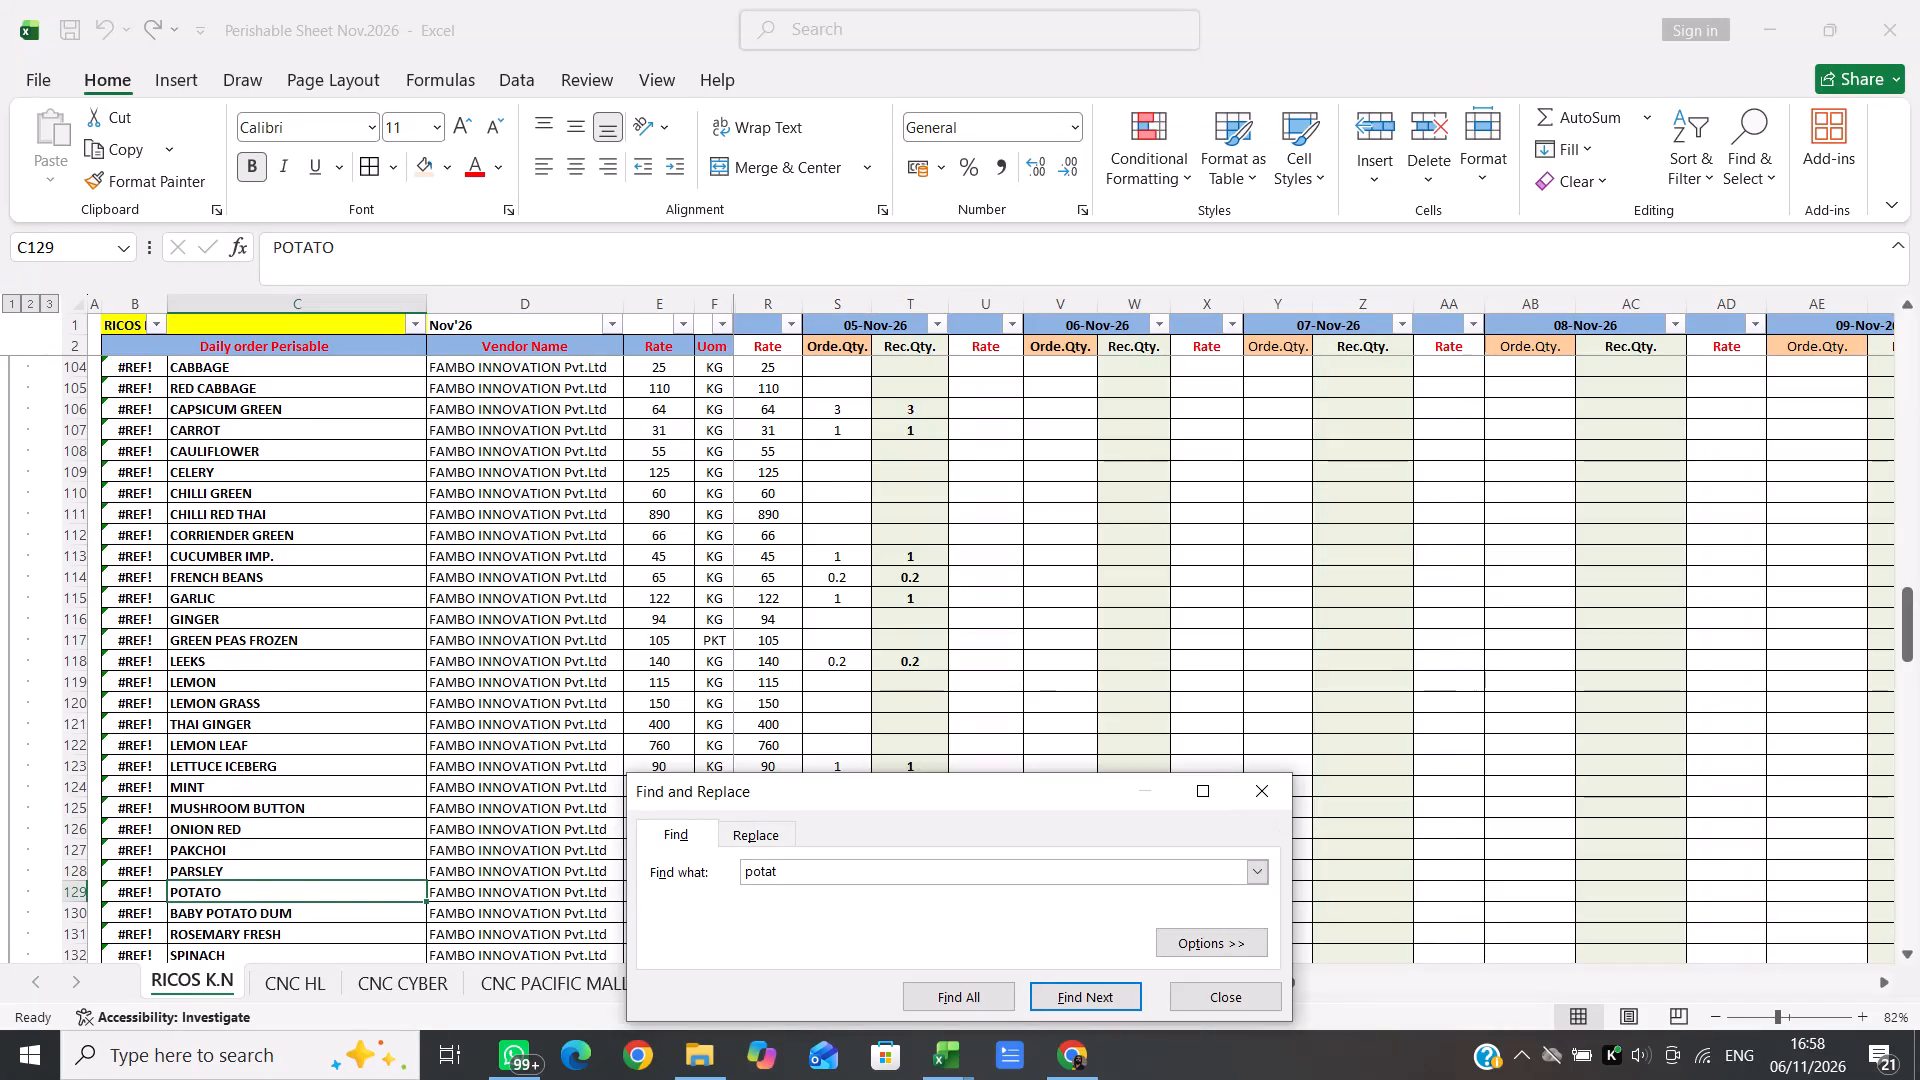
left_click(1274, 775)
key("Right")
key("Right")
key("Right")
key("Right")
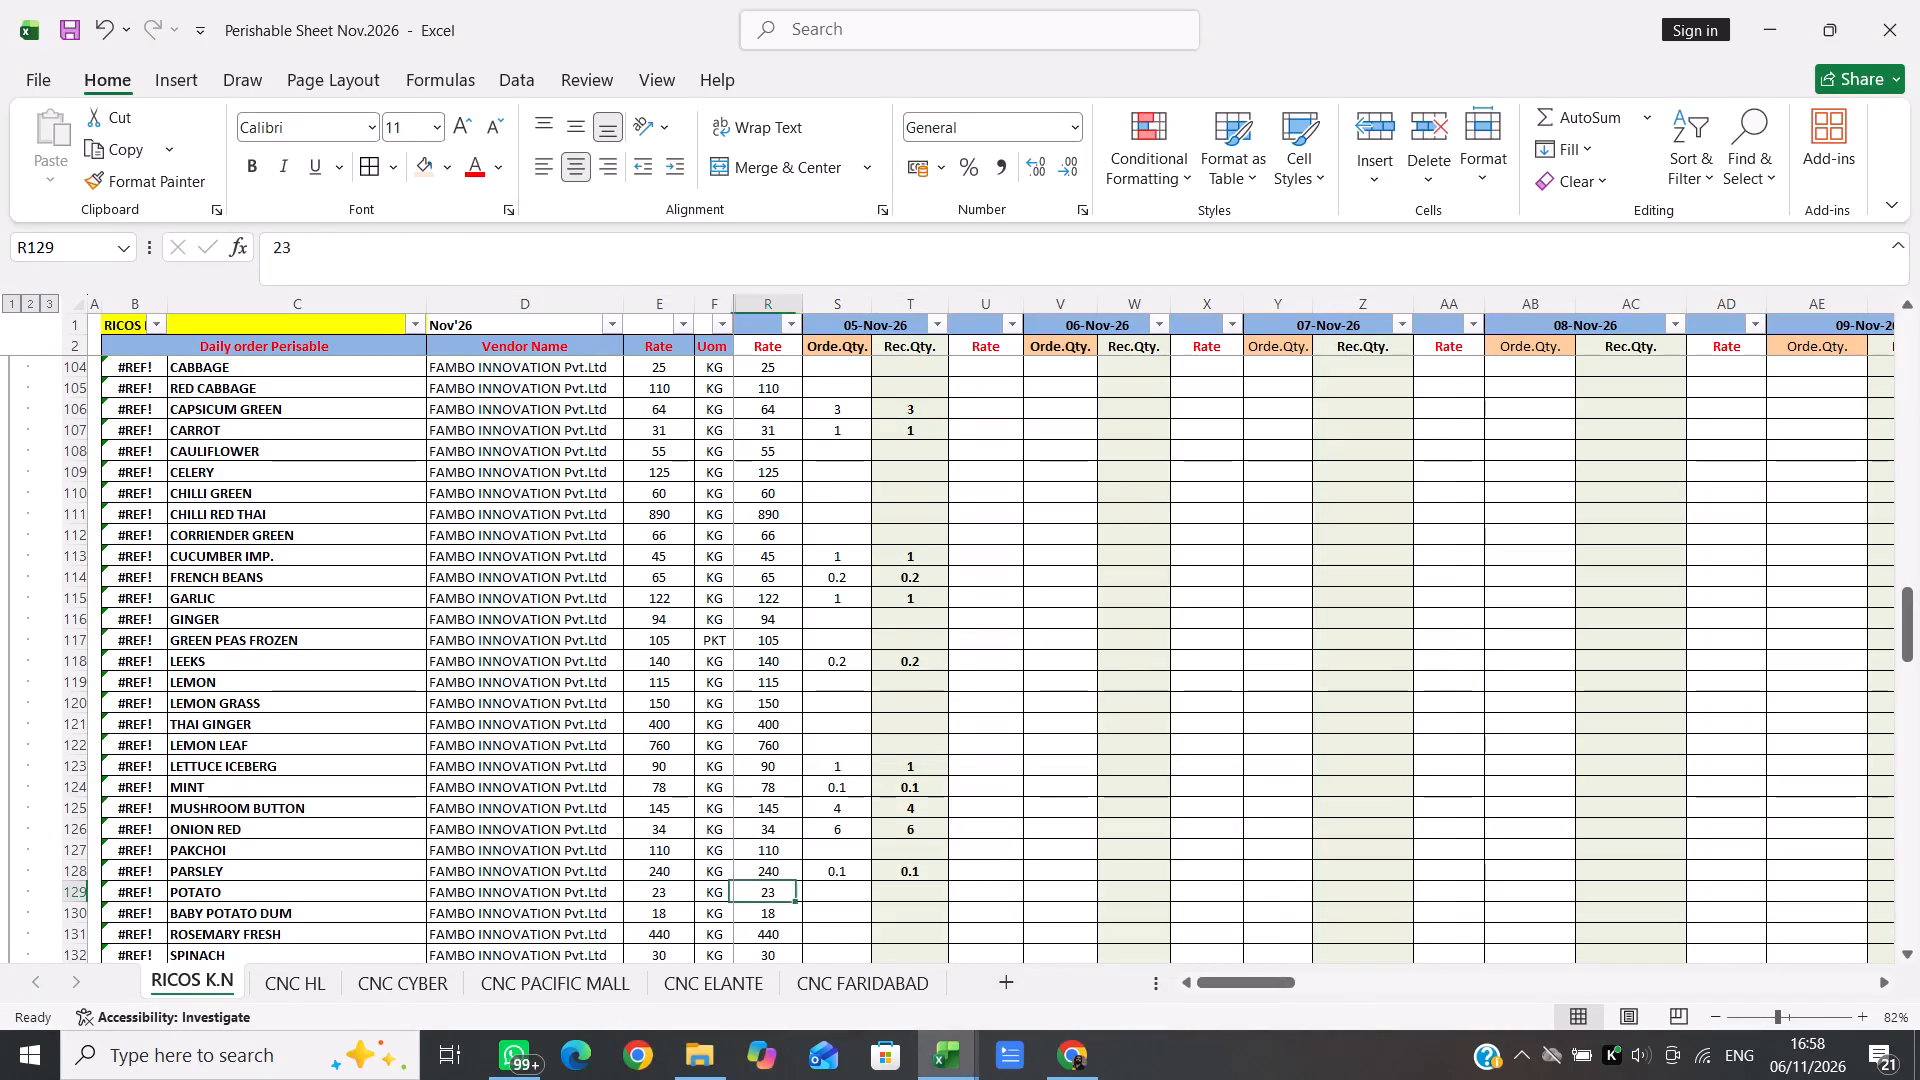
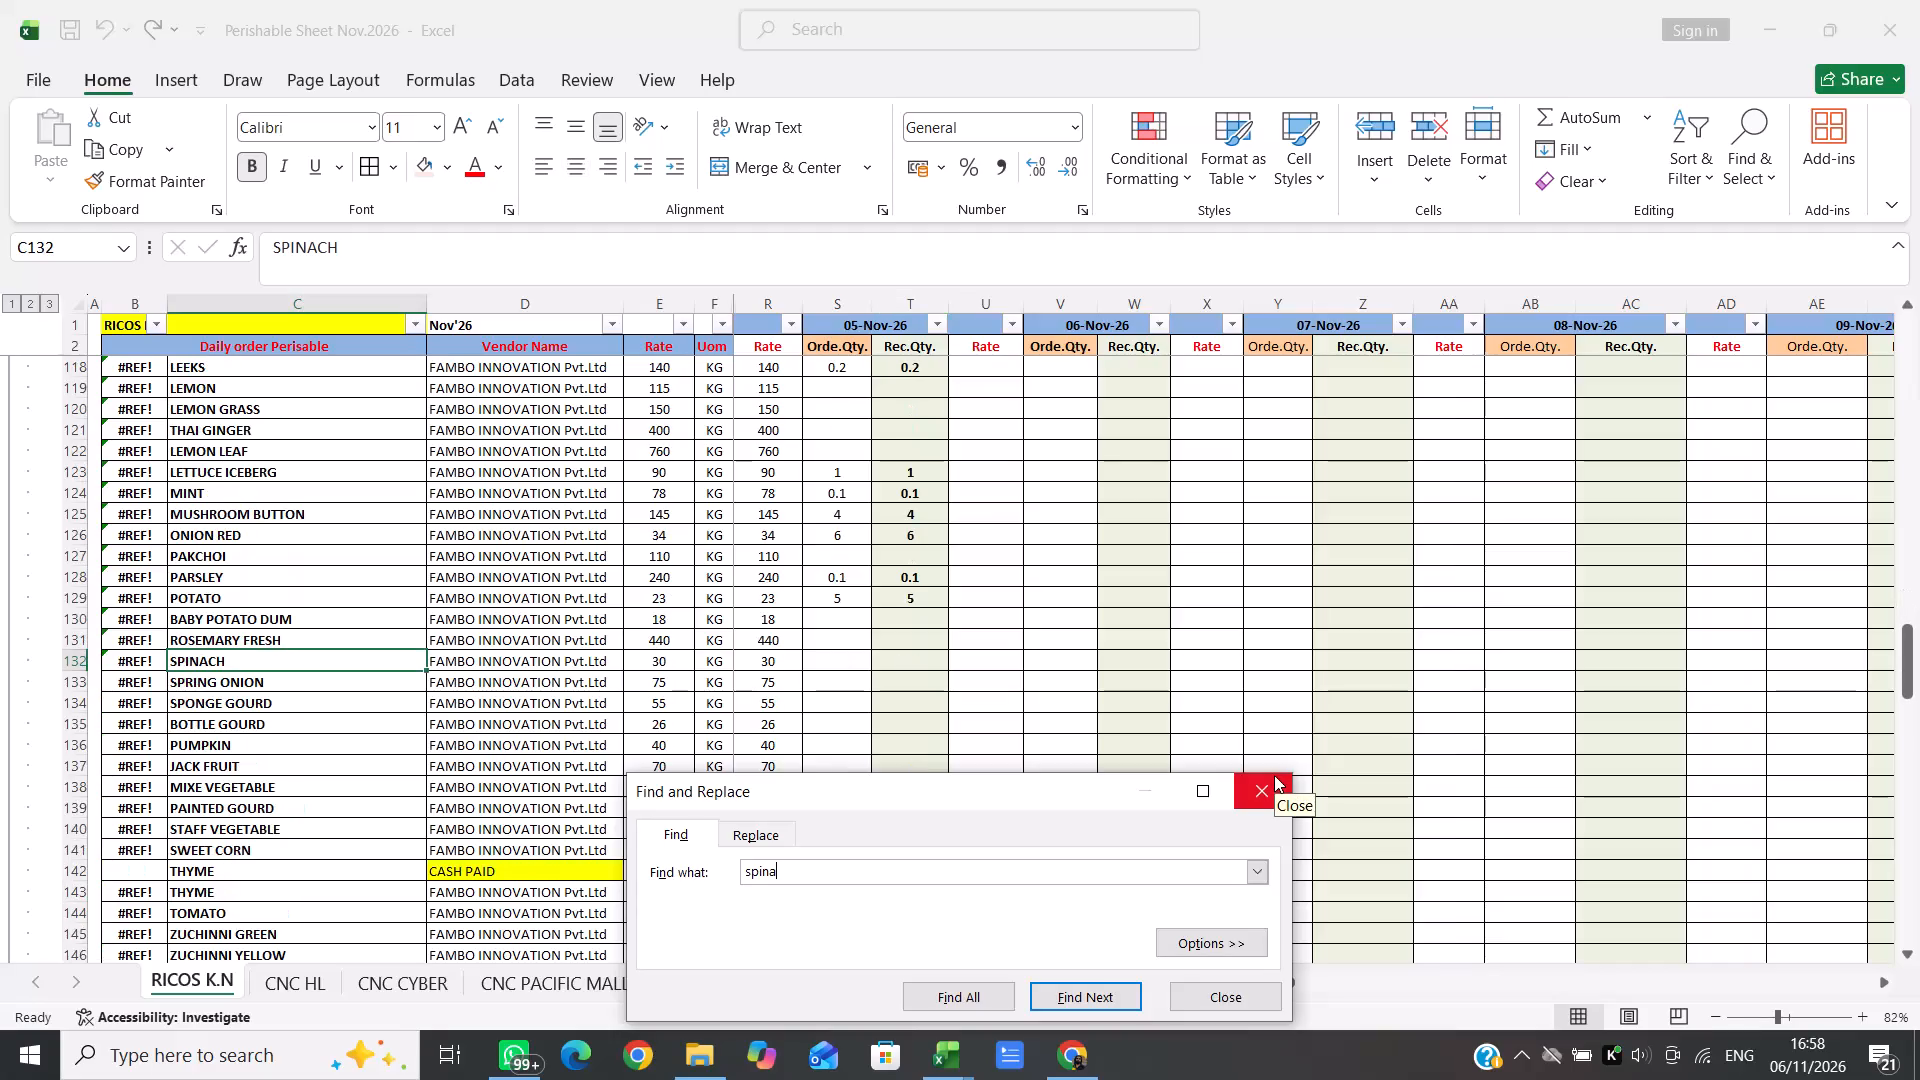
Enter 1 as the 05-Nov-26 order quantity for SPINACH.
left_click(1274, 775)
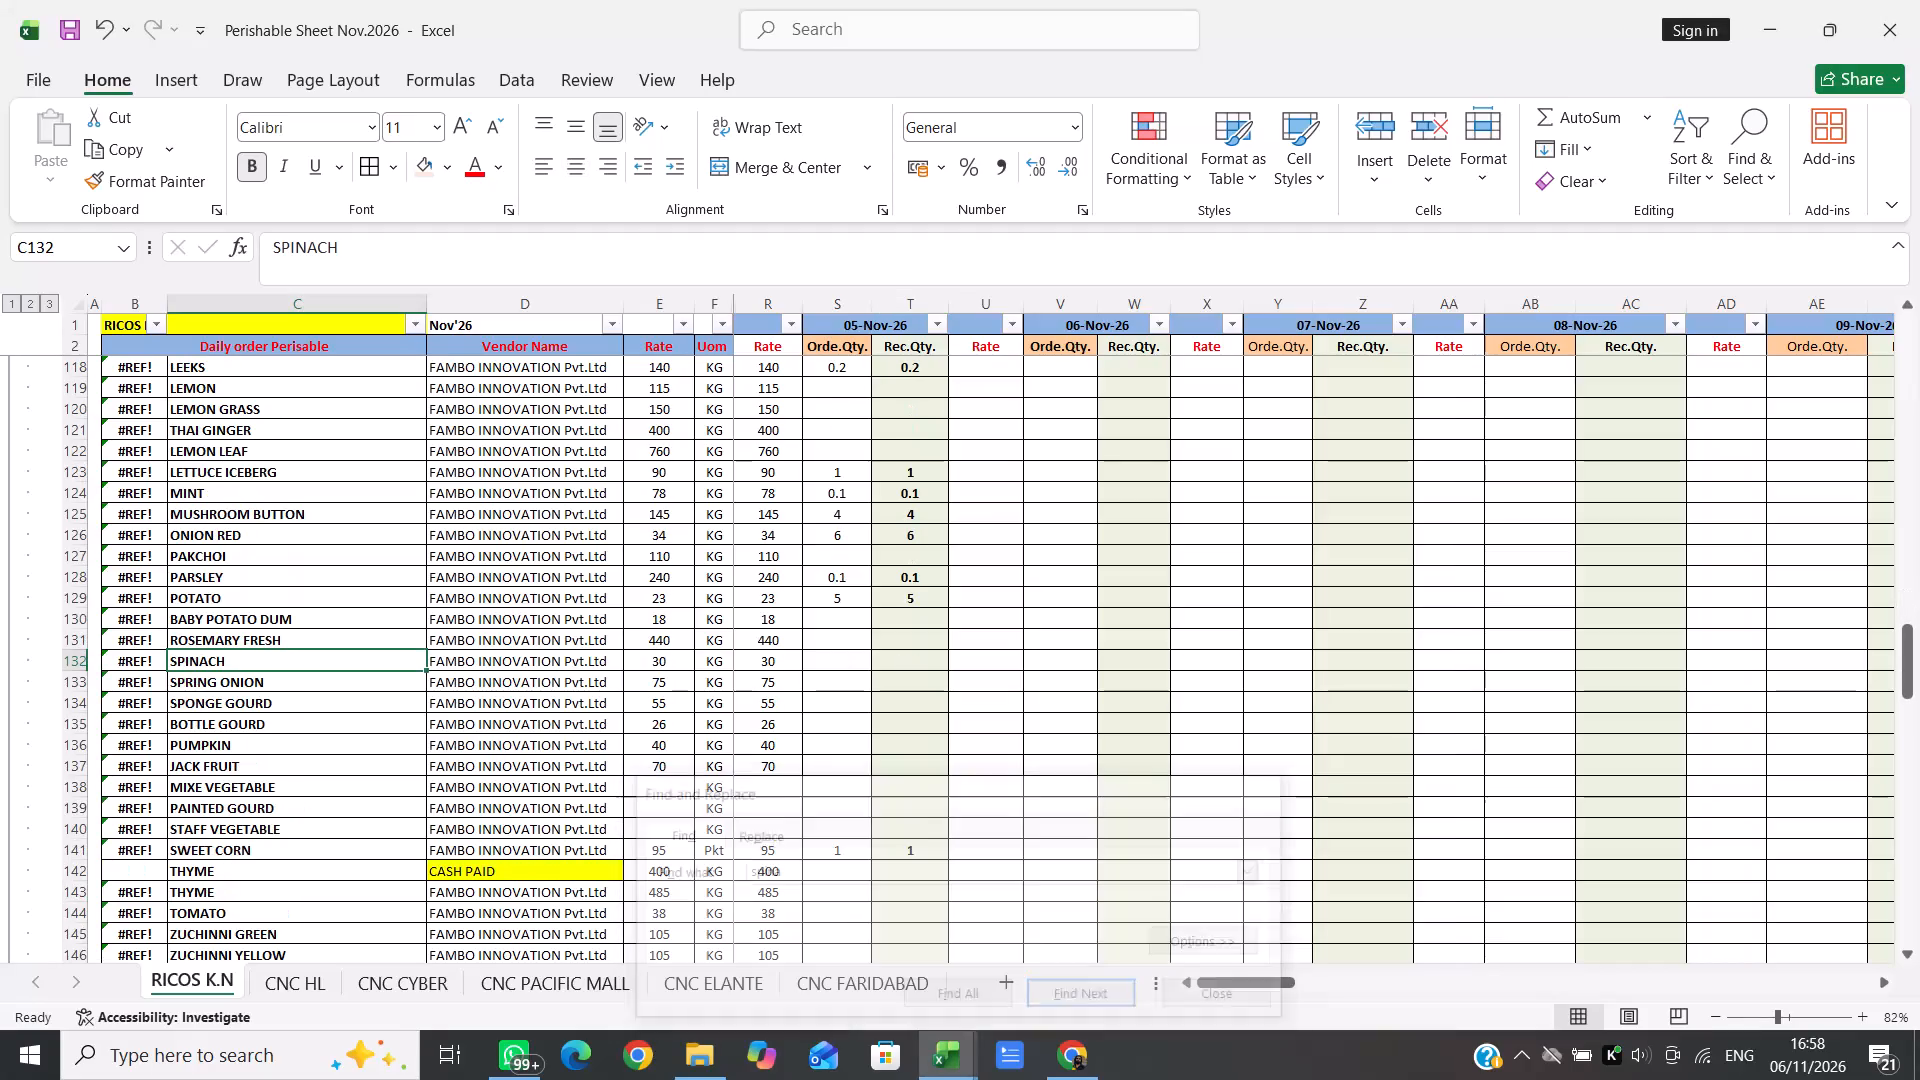
key("Right")
key("Right")
key("Right")
key("Right")
key("Right")
key("1")
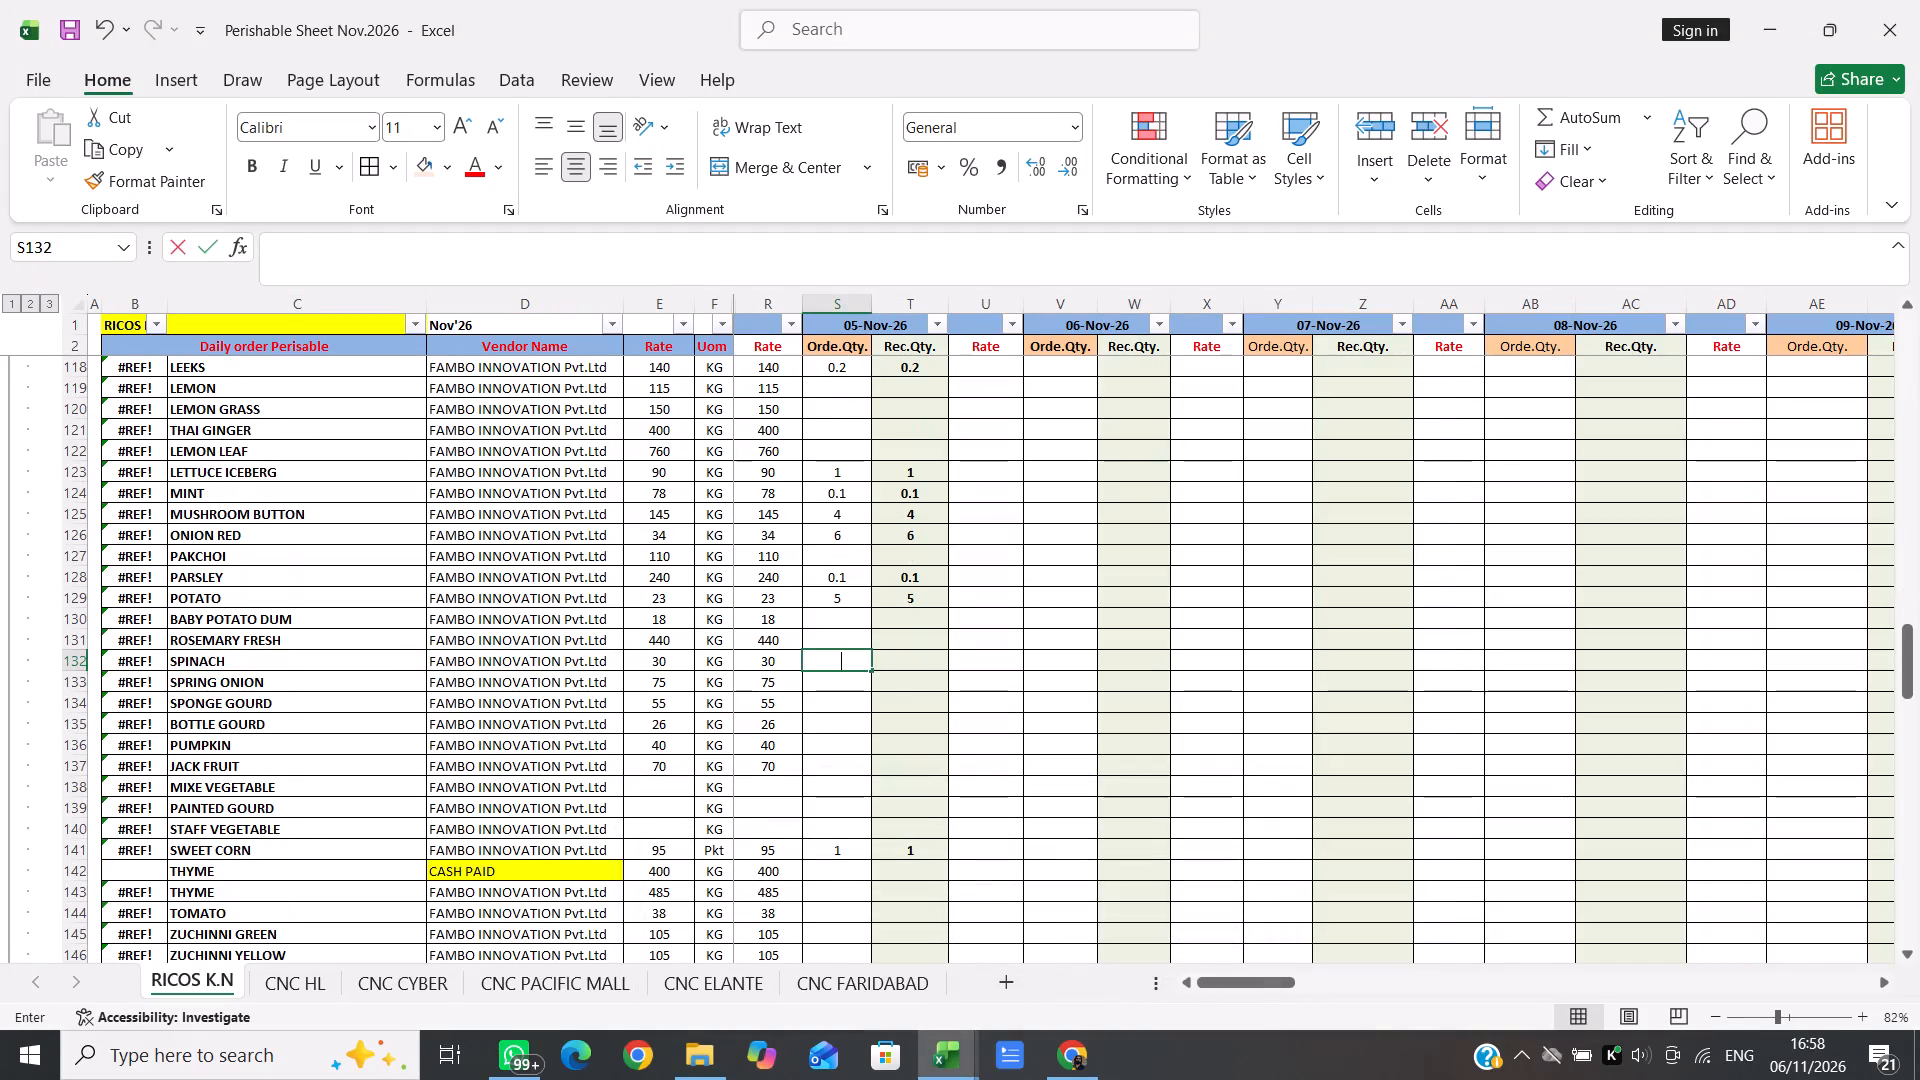
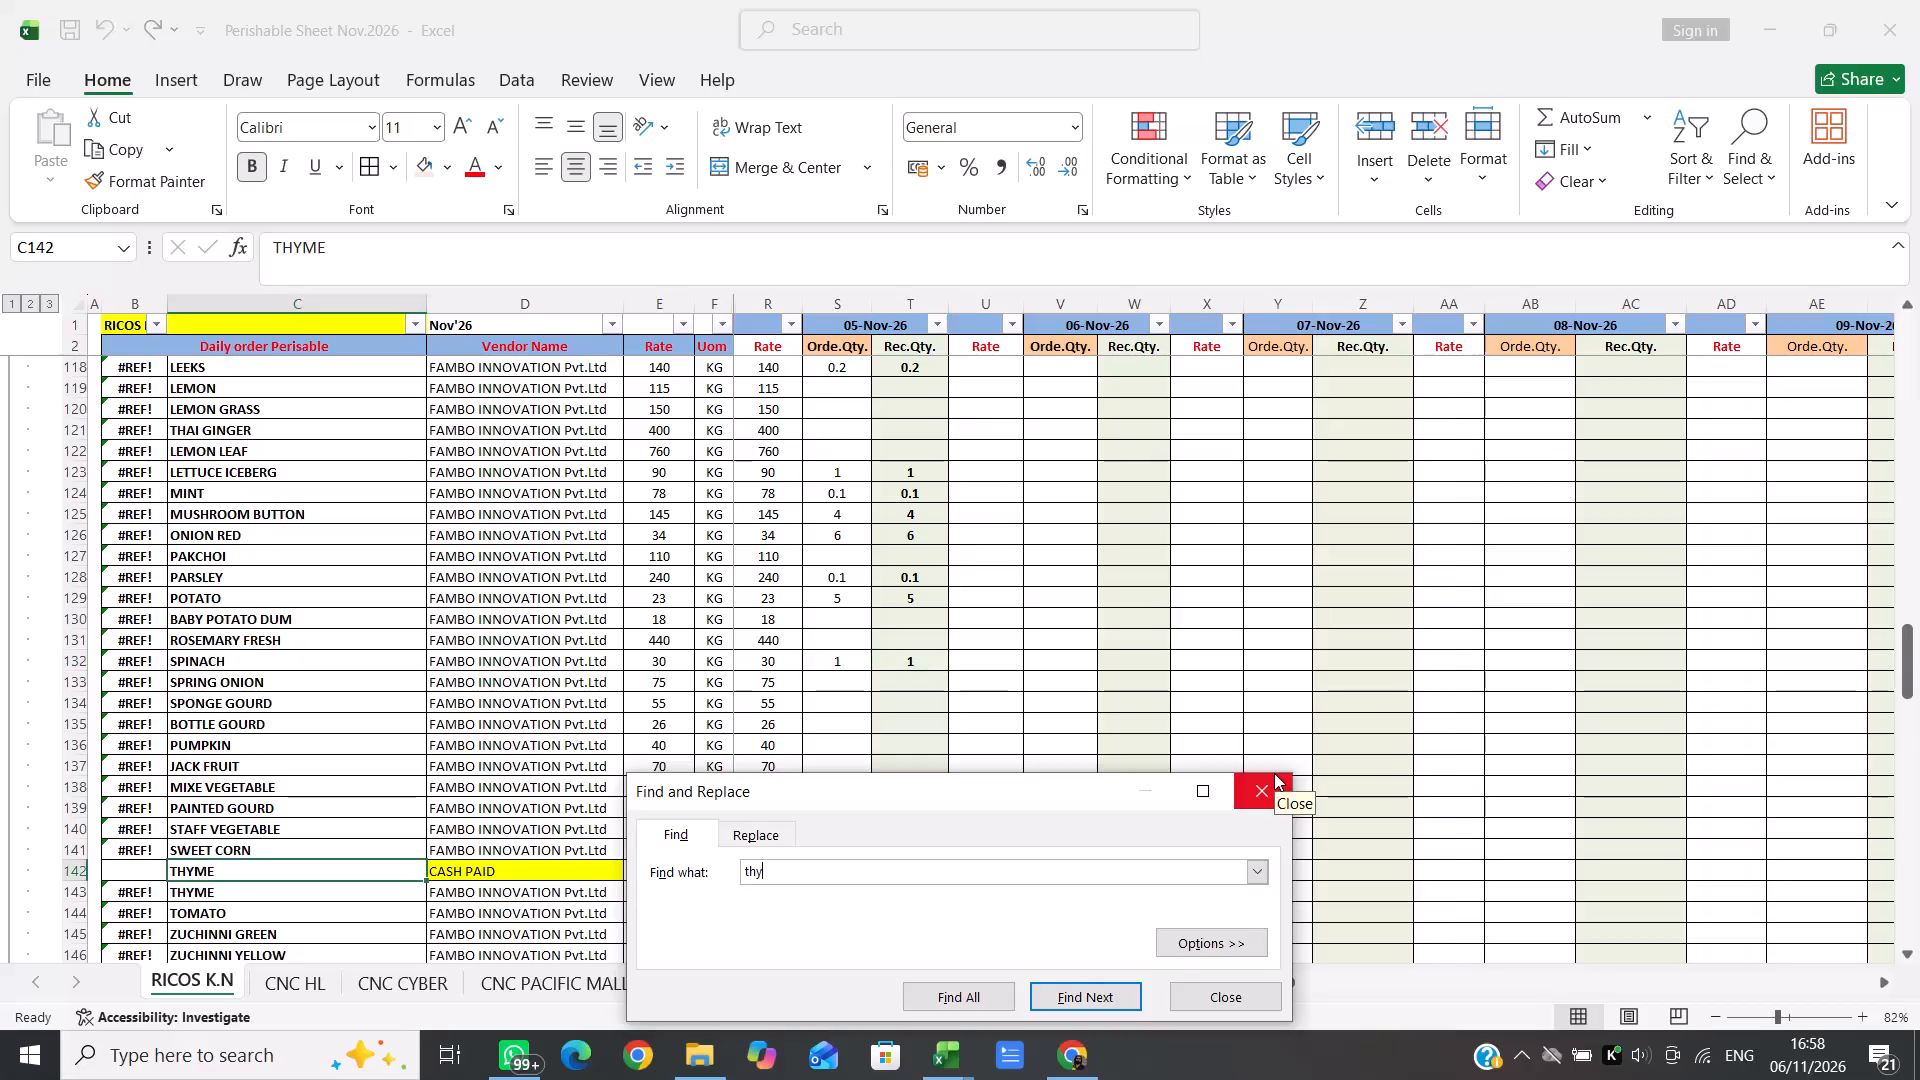
Enter 0.5 as both the 05-Nov-26 order and received quantity for THYME from FAMBO INNOVATION Pvt.Ltd.
left_click(1266, 794)
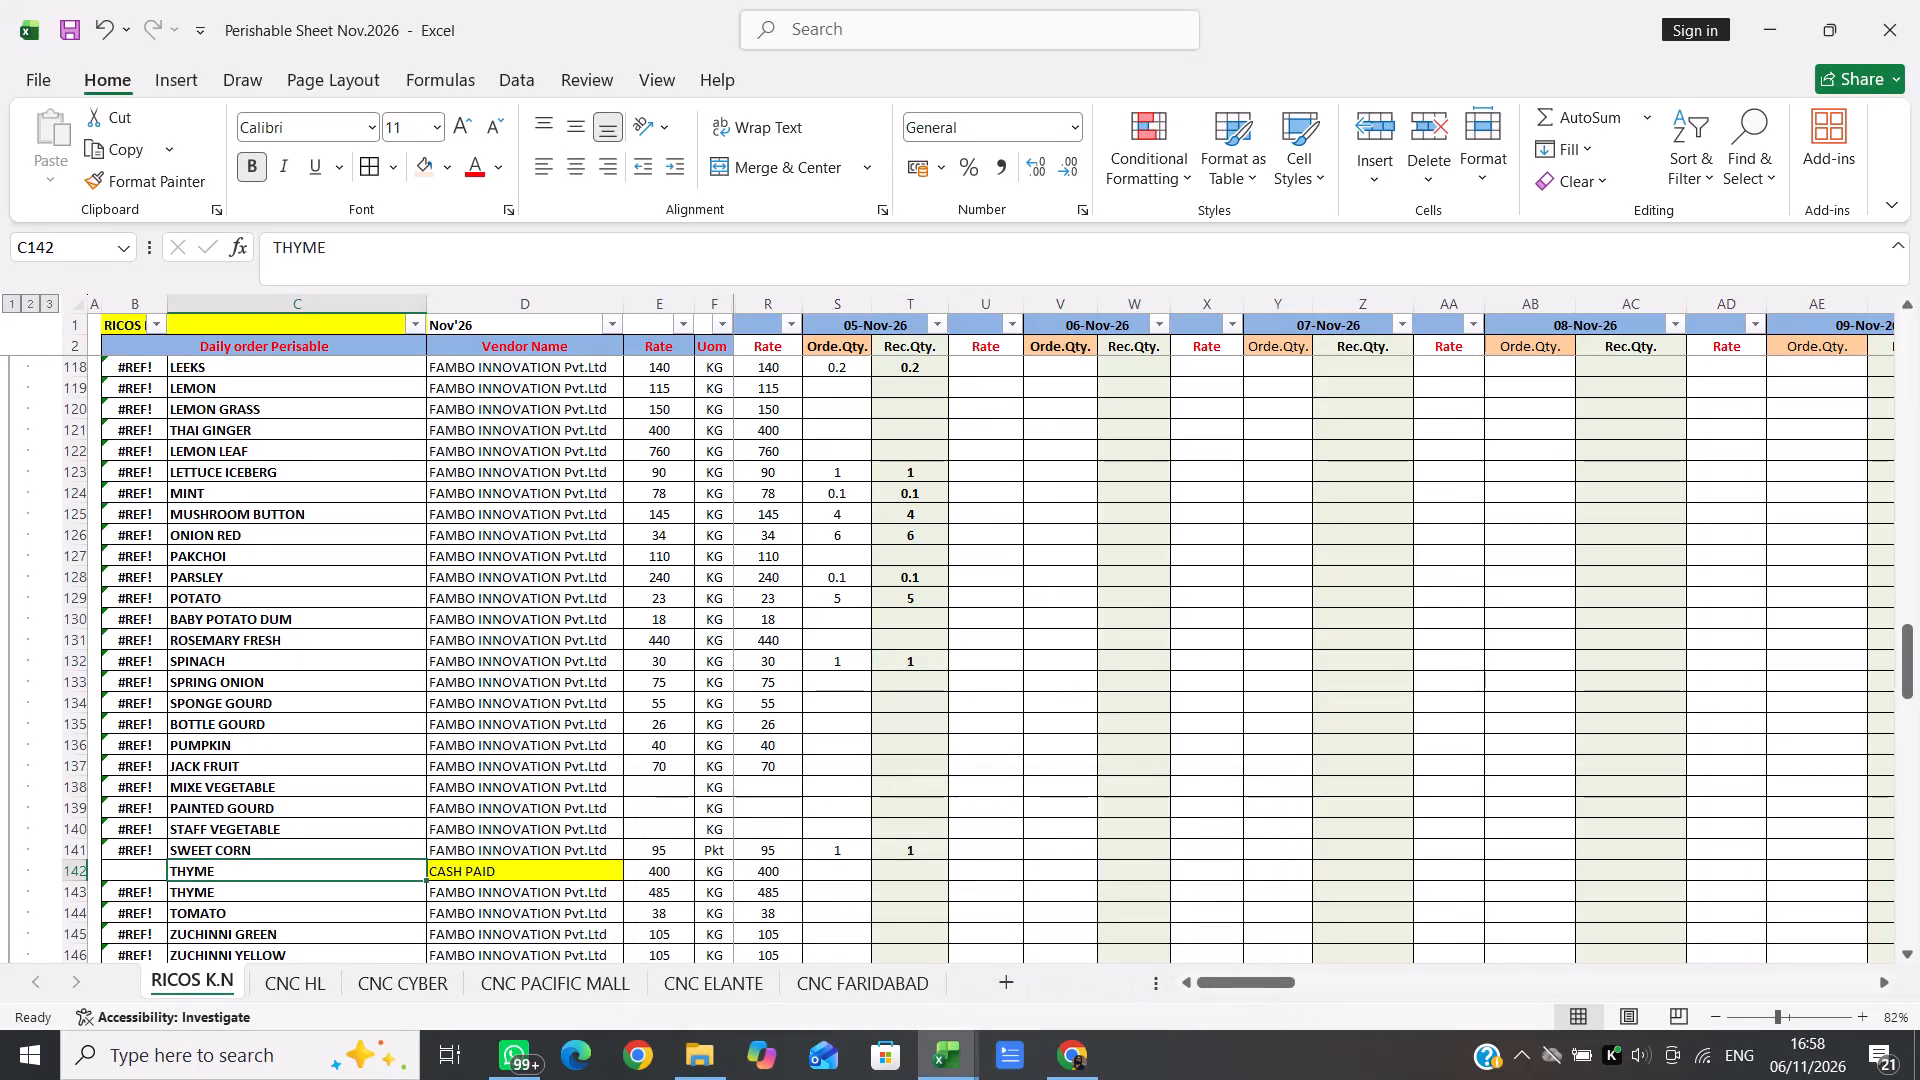
key("Down")
key("Right")
key("Right")
key("Right")
key("Right")
key("Right")
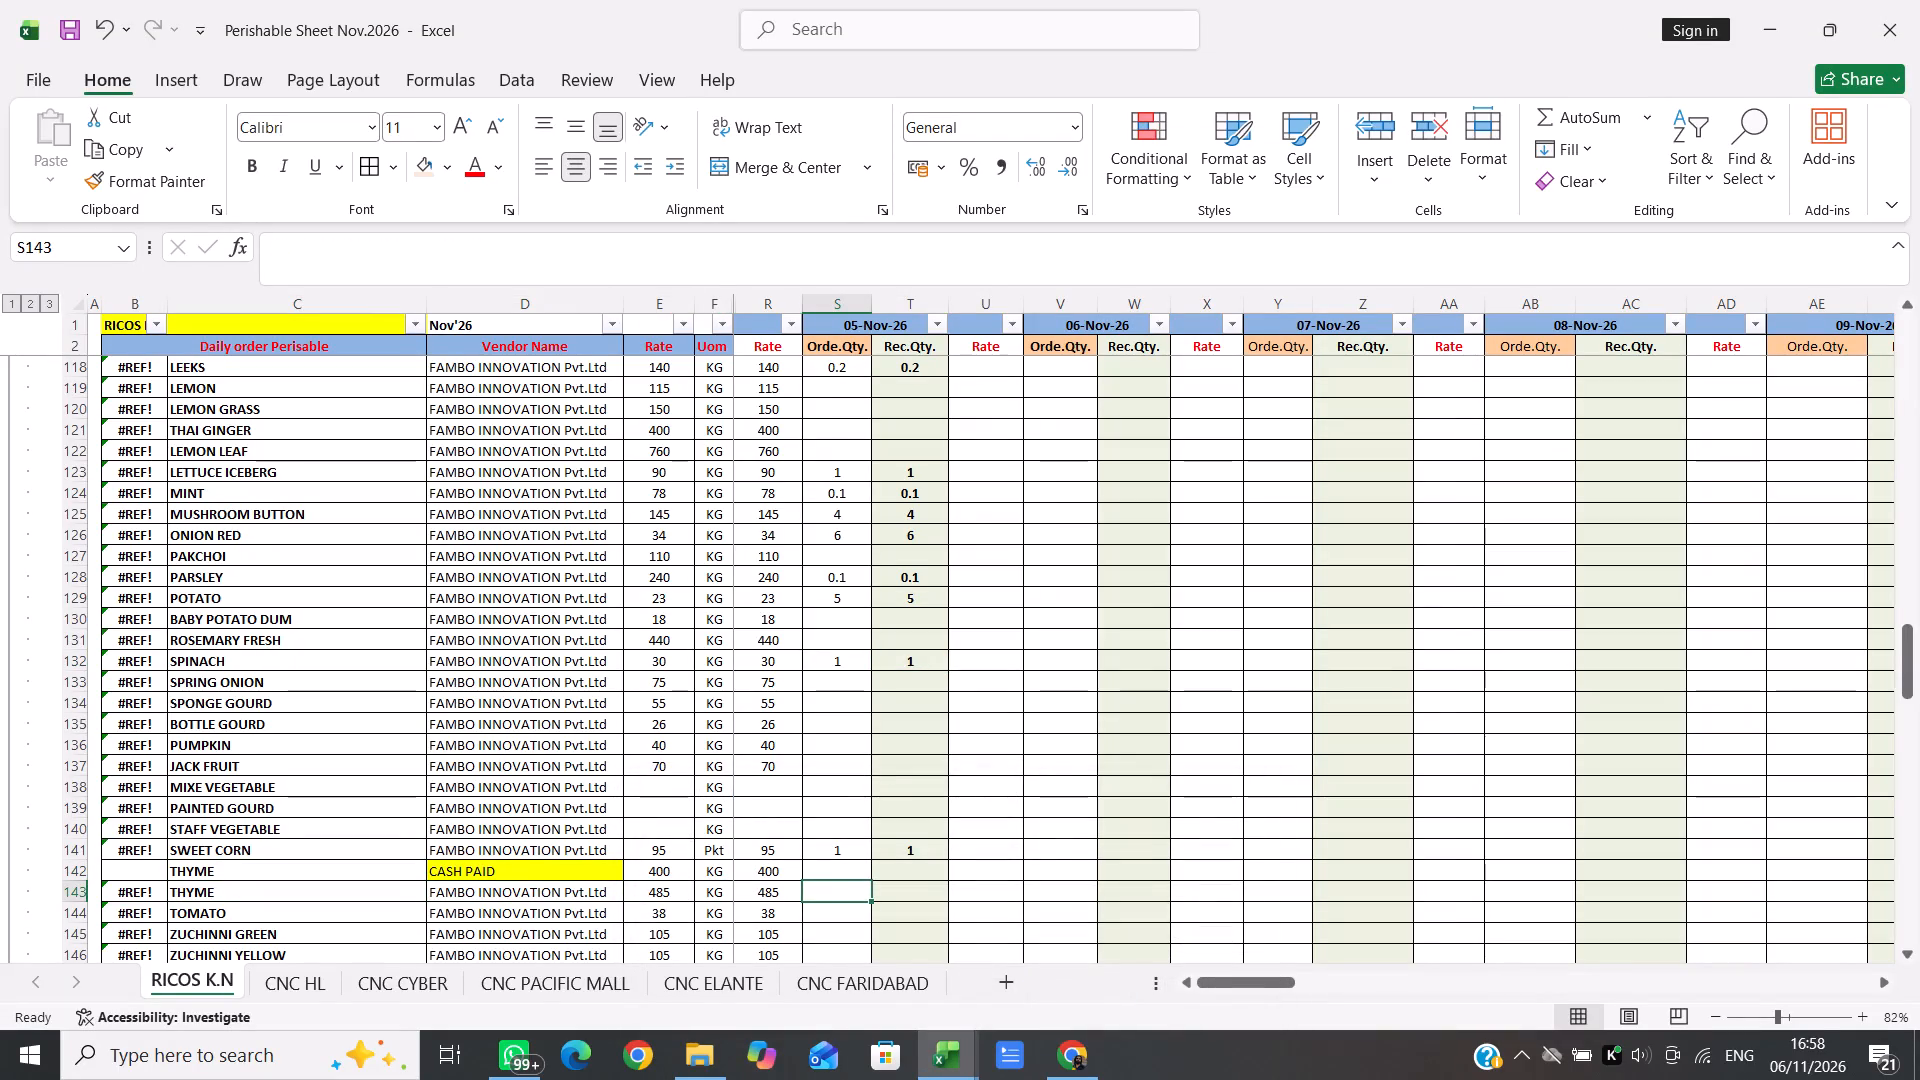
type("0.5")
key("Right")
type("0.5")
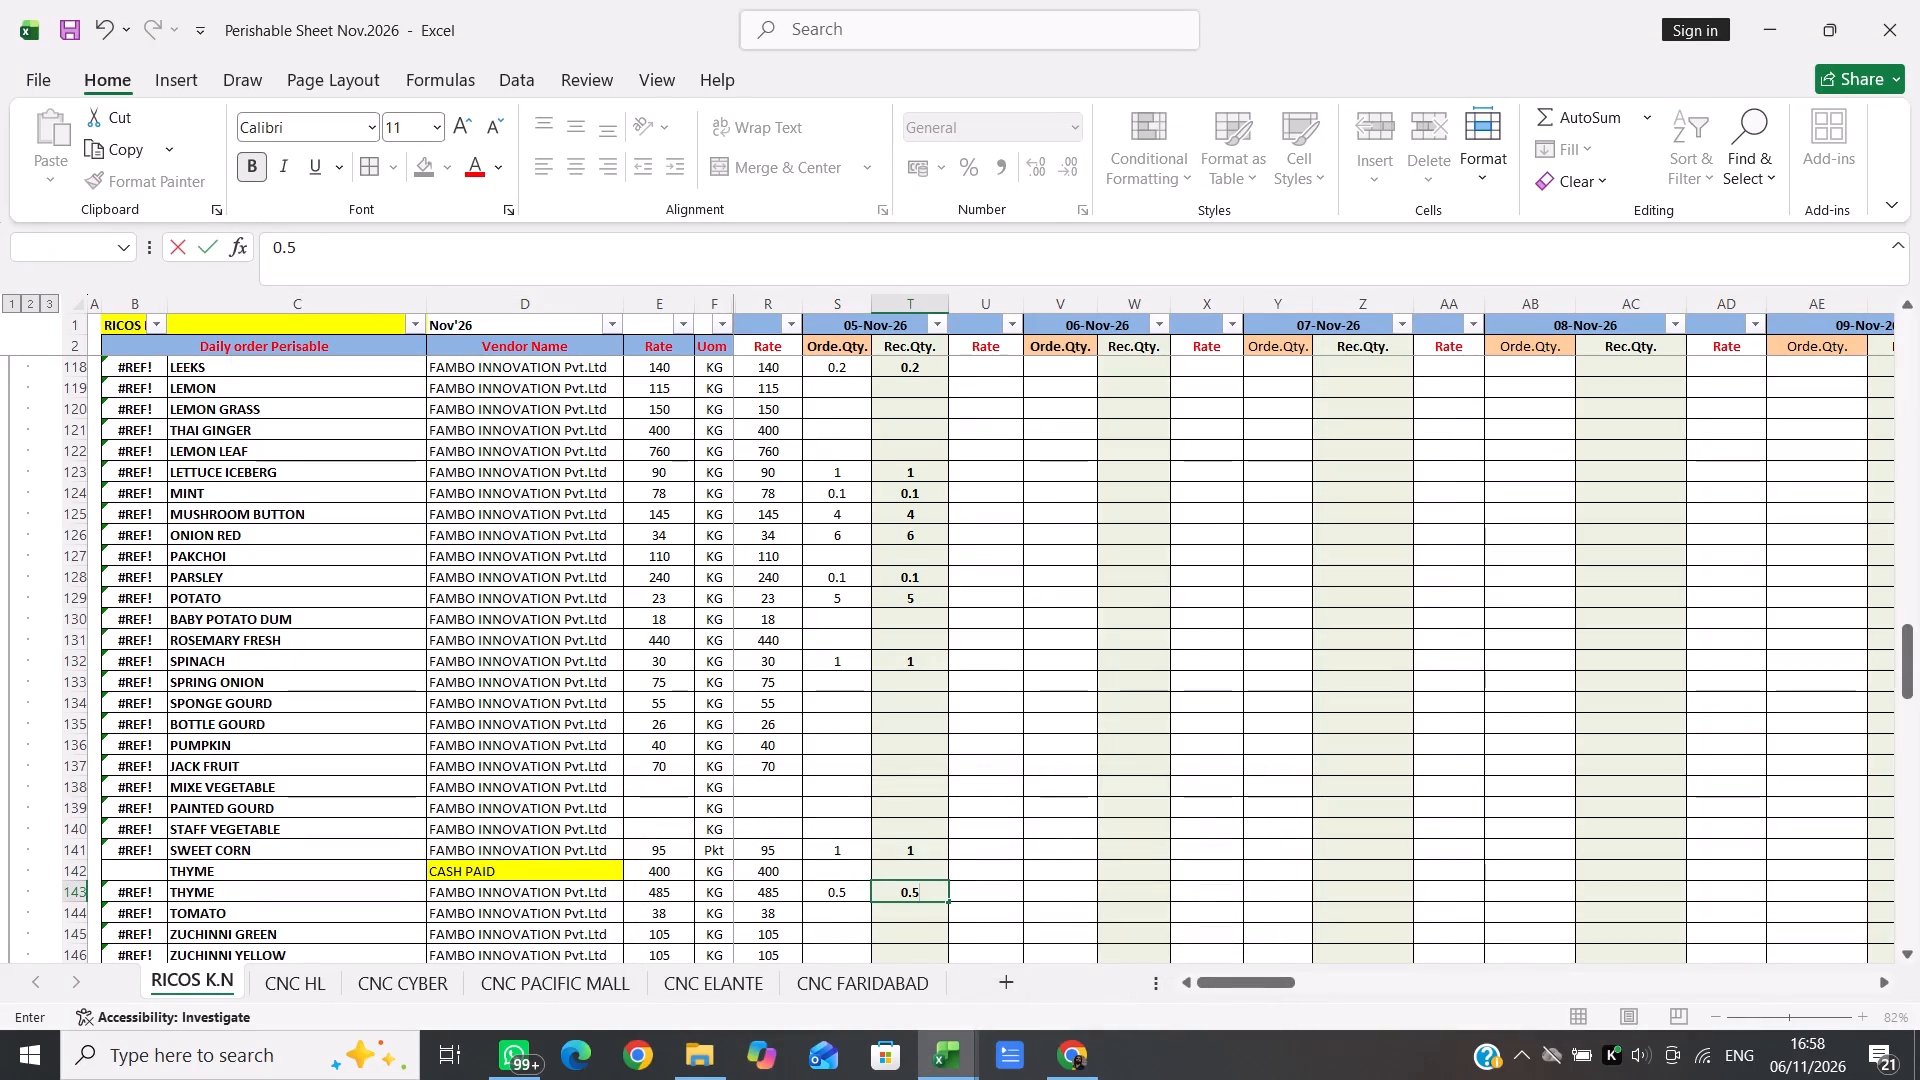
key("Up")
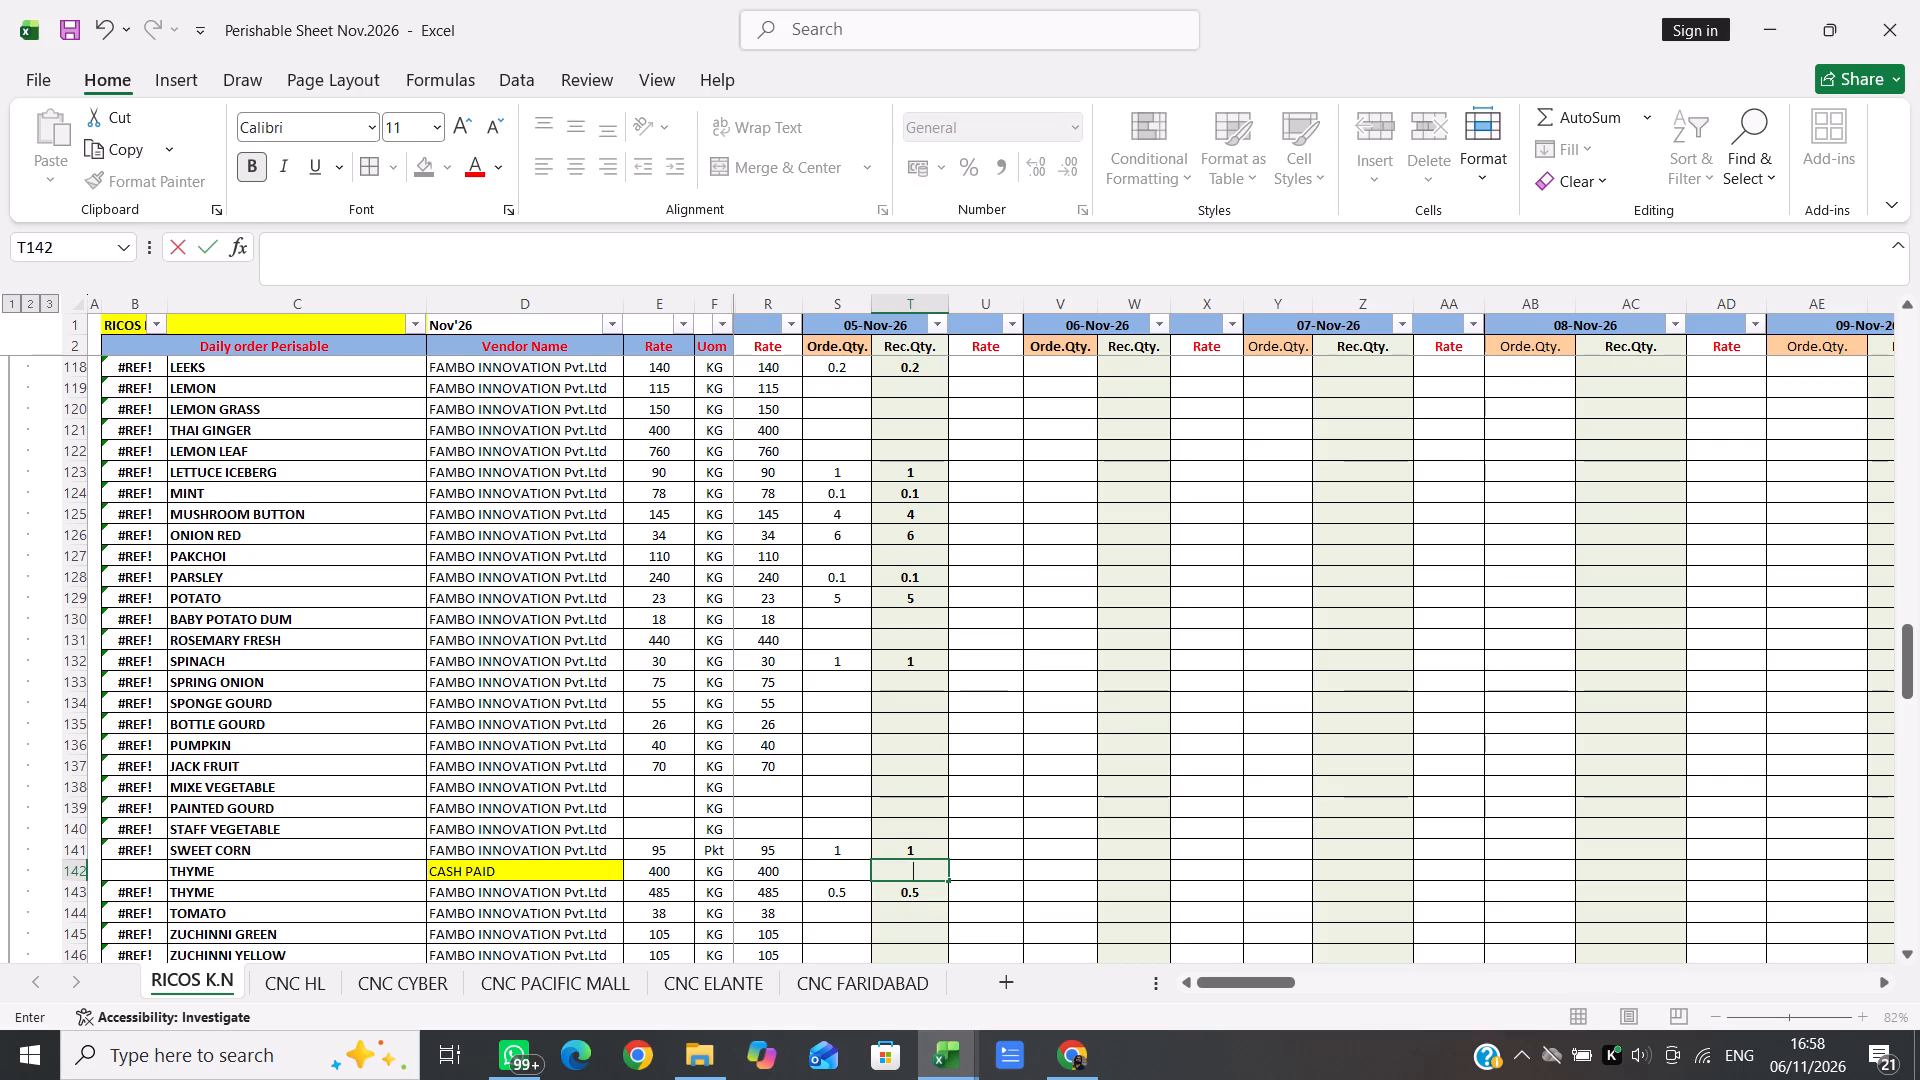
Delete the entire THYME row whose vendor is CASH PAID.
key("shift+space")
left_click(386, 873)
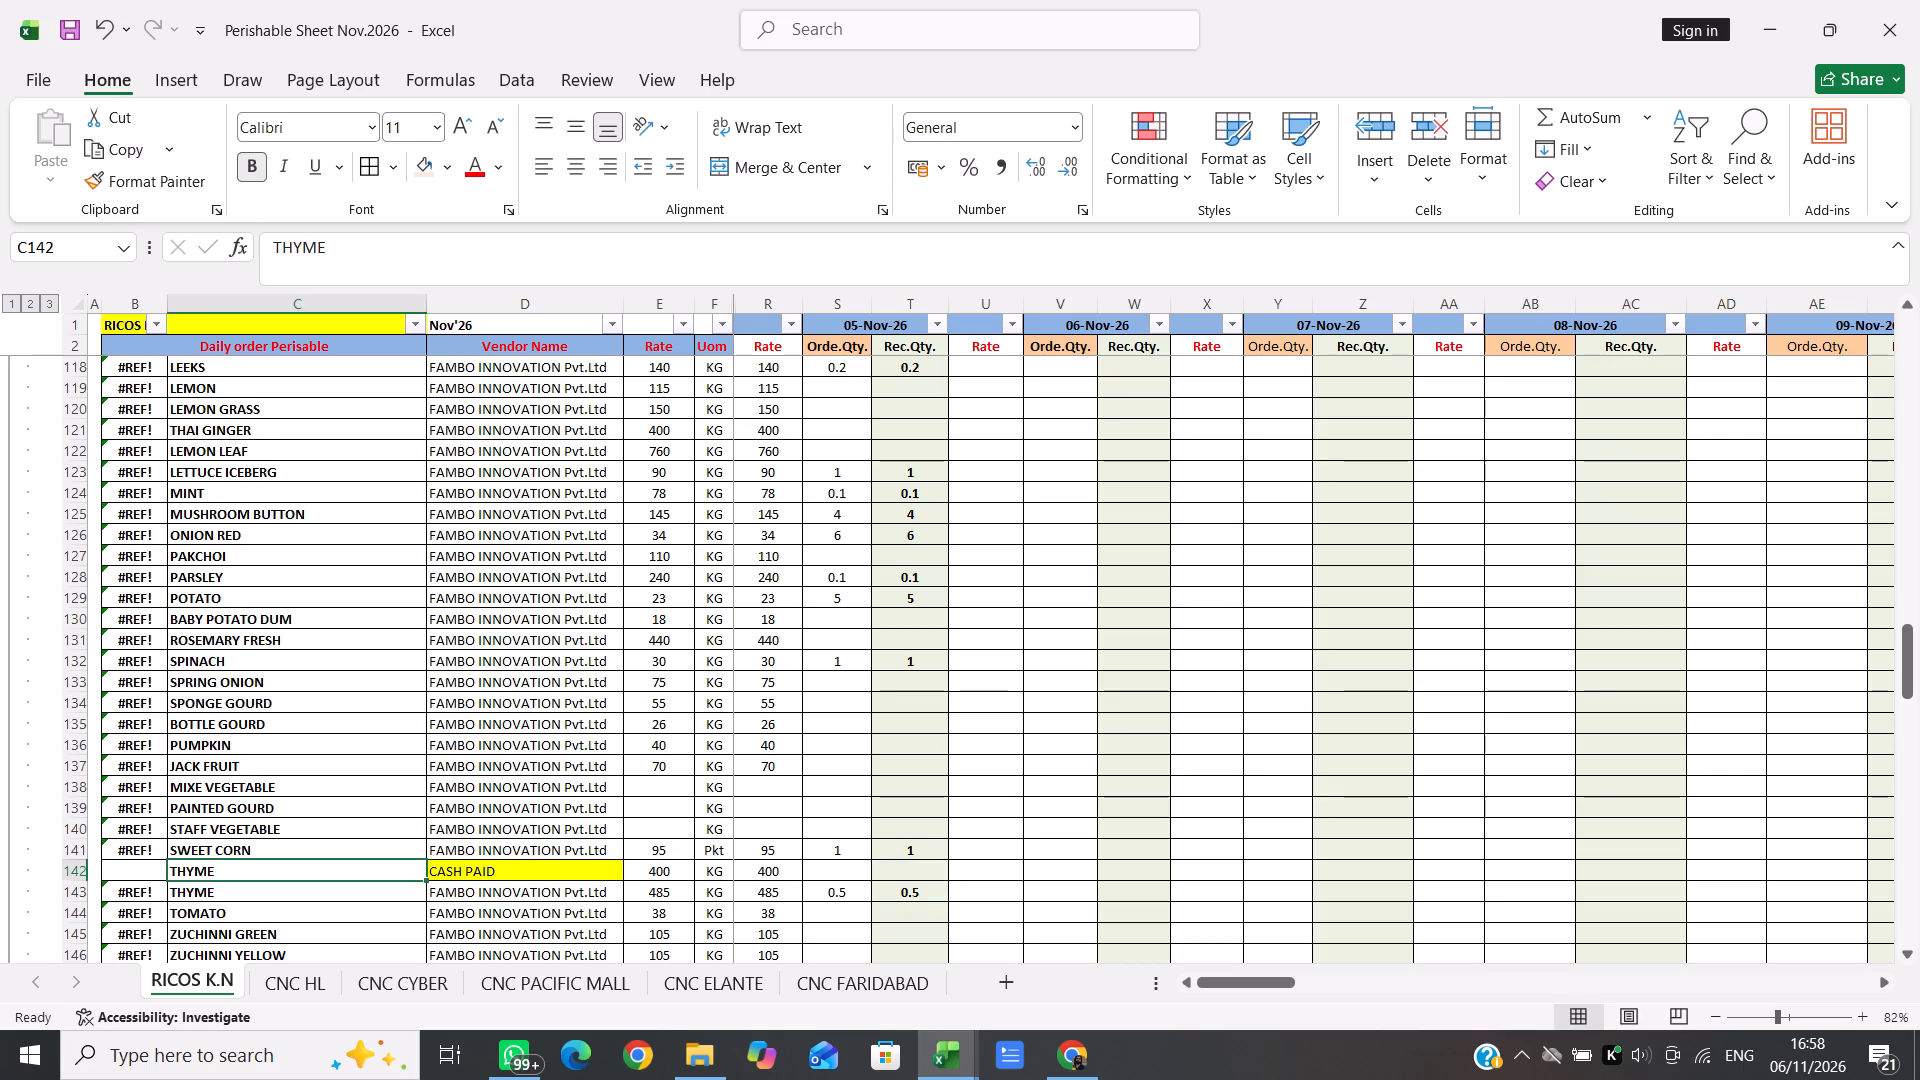
key("shift+space")
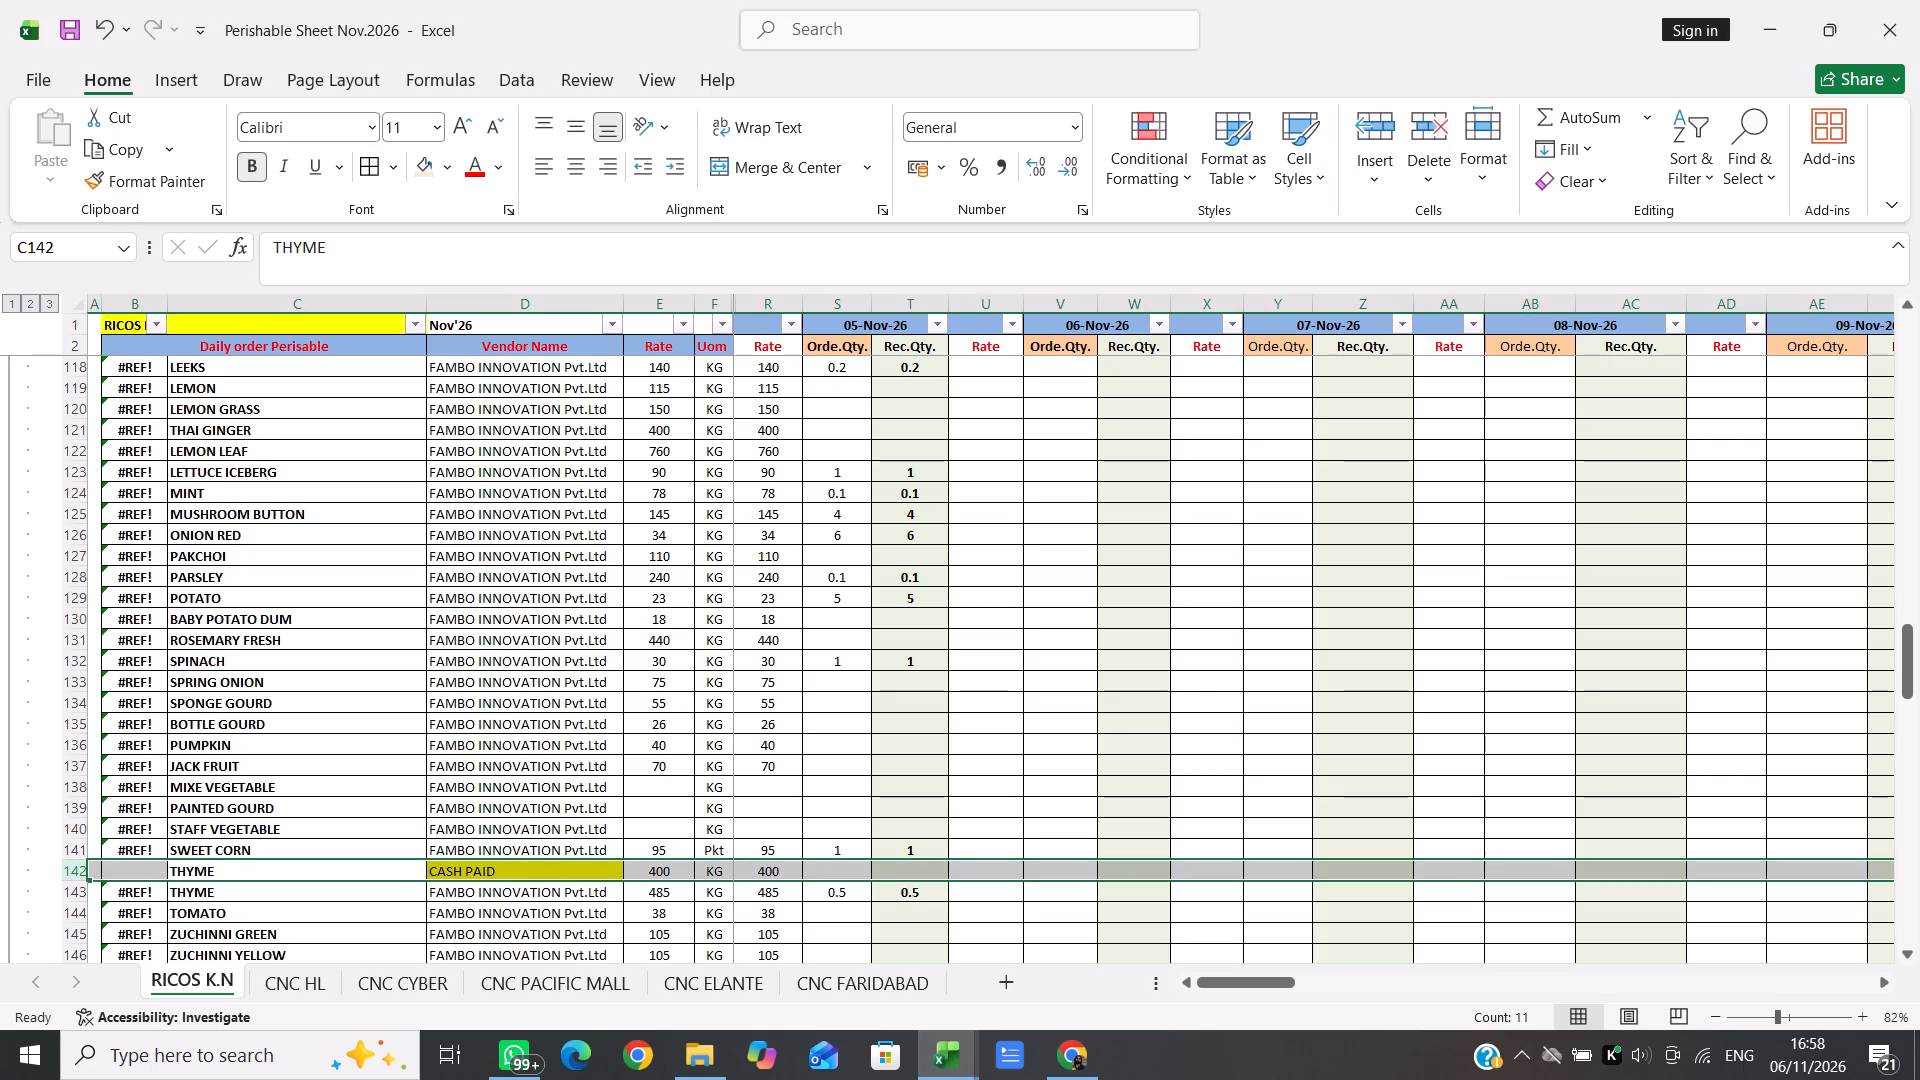
key("ctrl+minus")
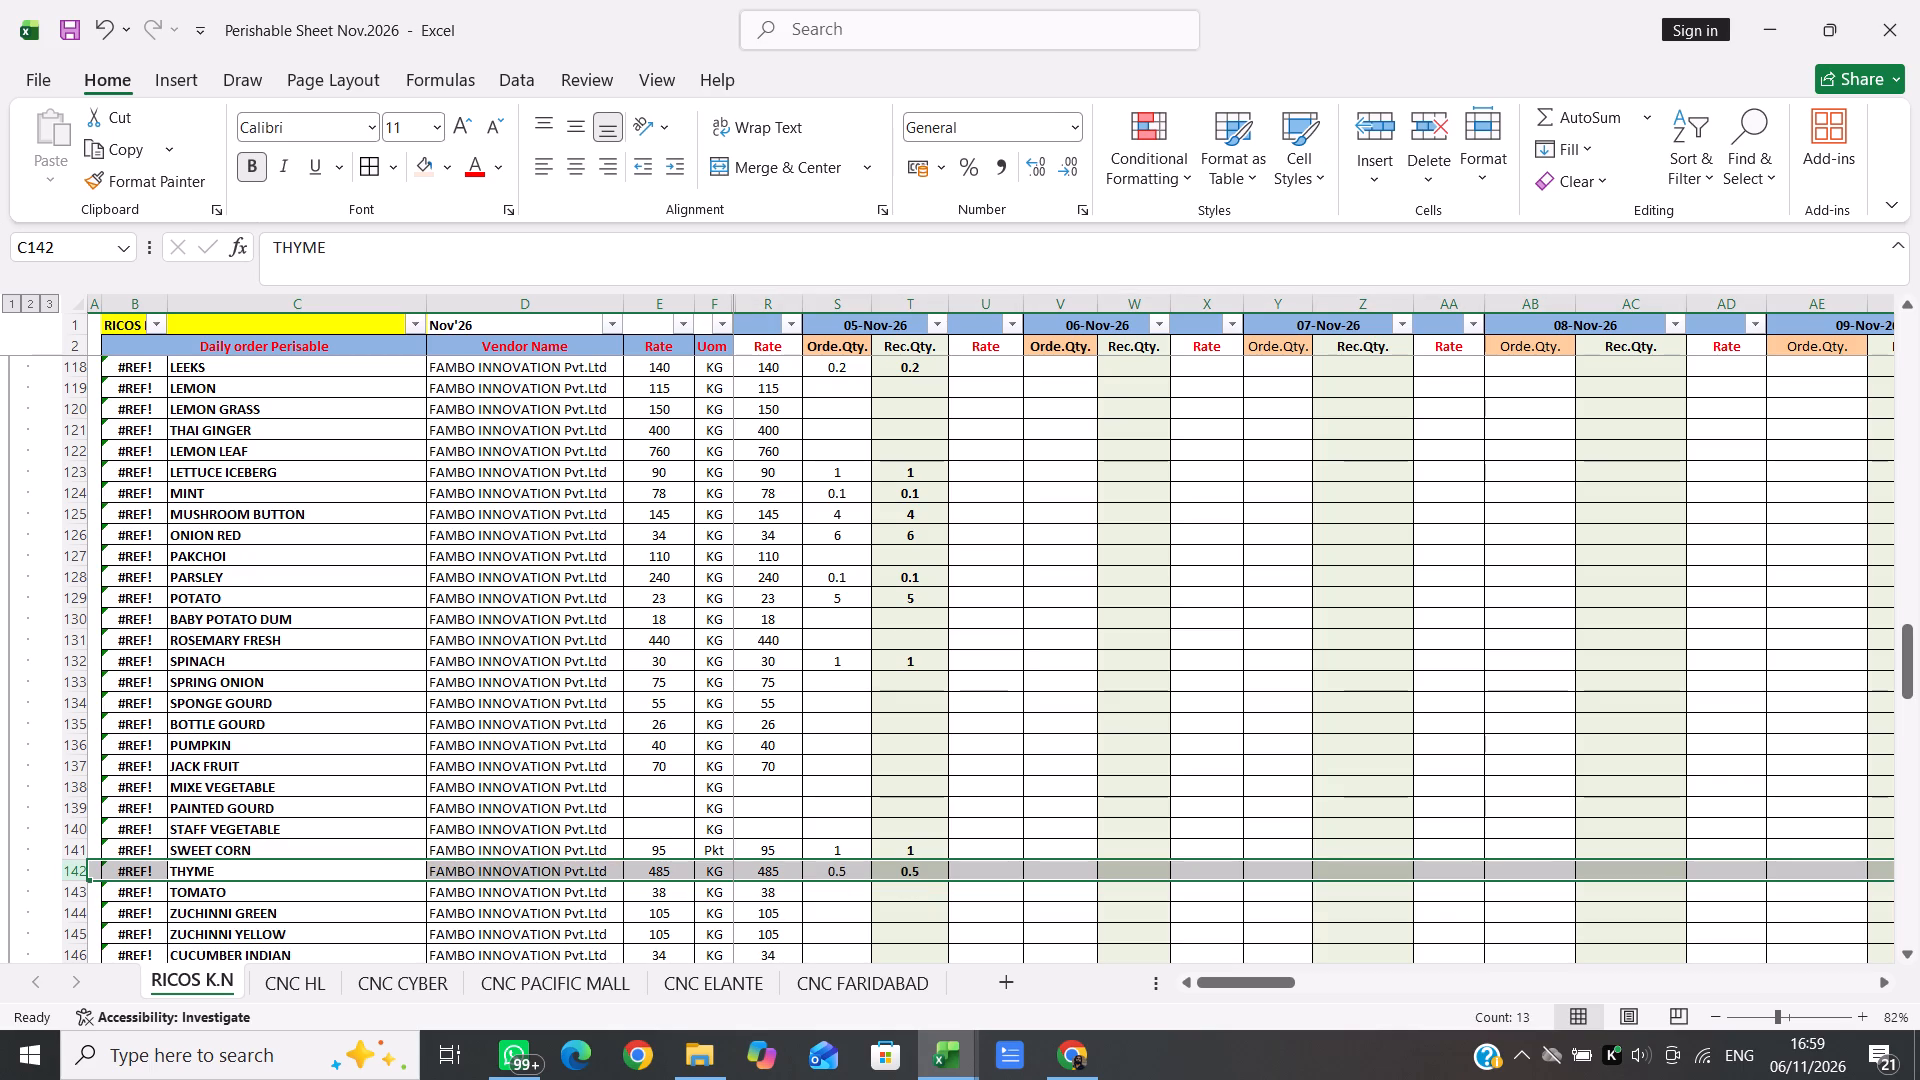
Select the 05-Nov-26 order quantity cell for TOMATO.
left_click(846, 886)
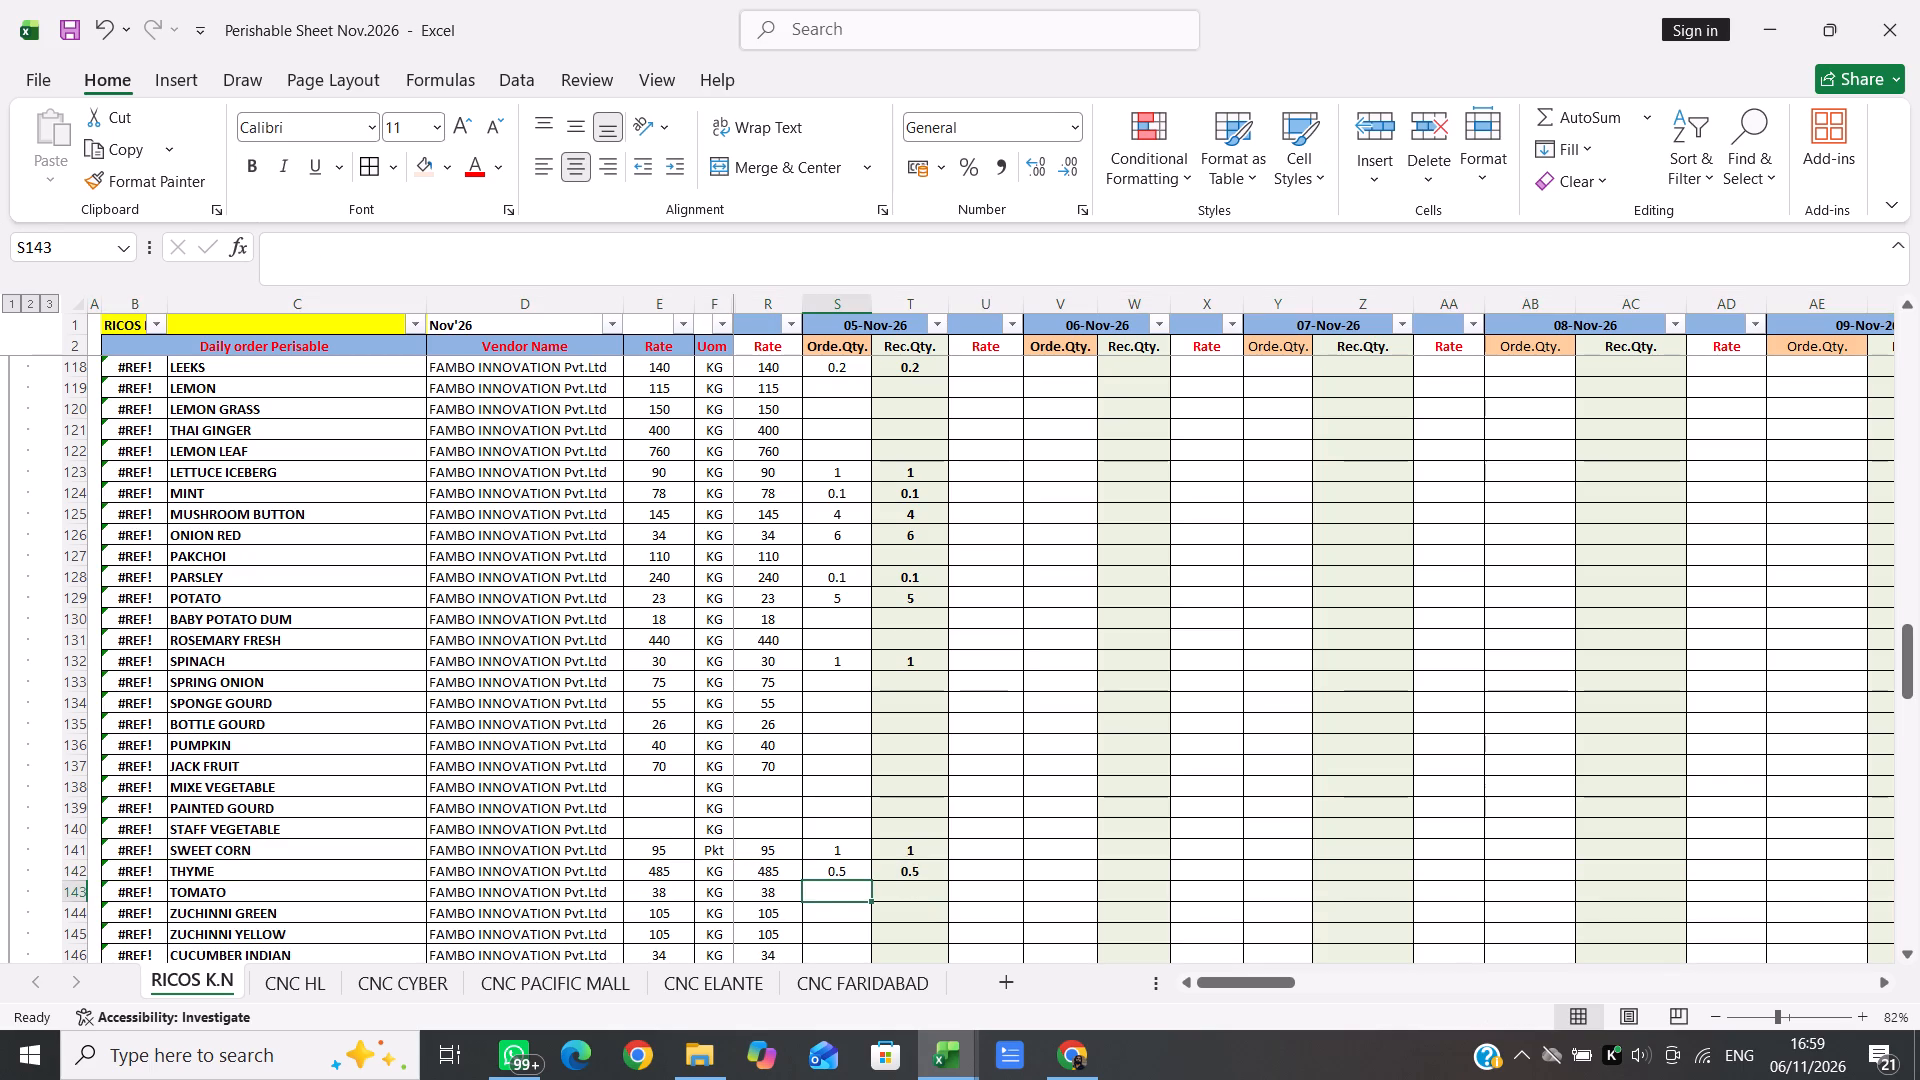
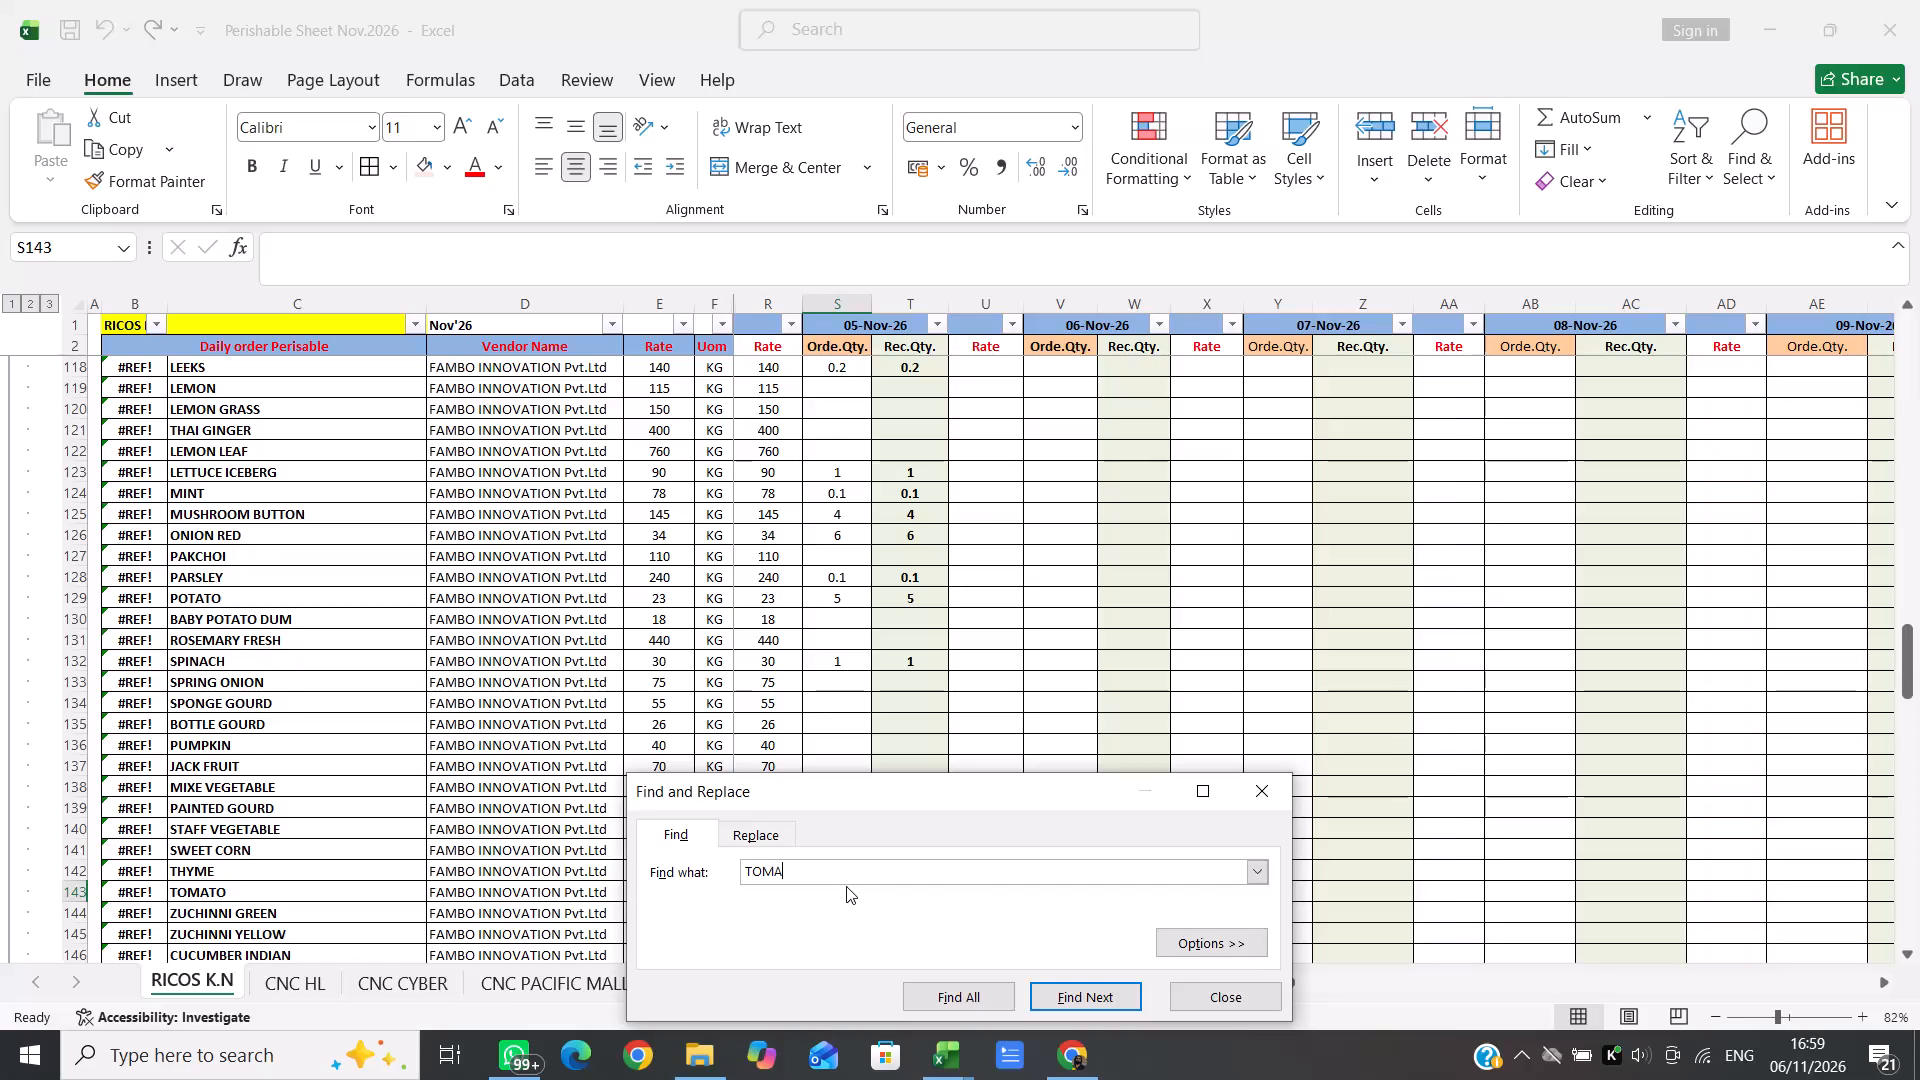
Search the sheet for TOMAT and move along the CHERRY TOMATO row to the rate cell before the 05-Nov-26 order quantity.
key("Return")
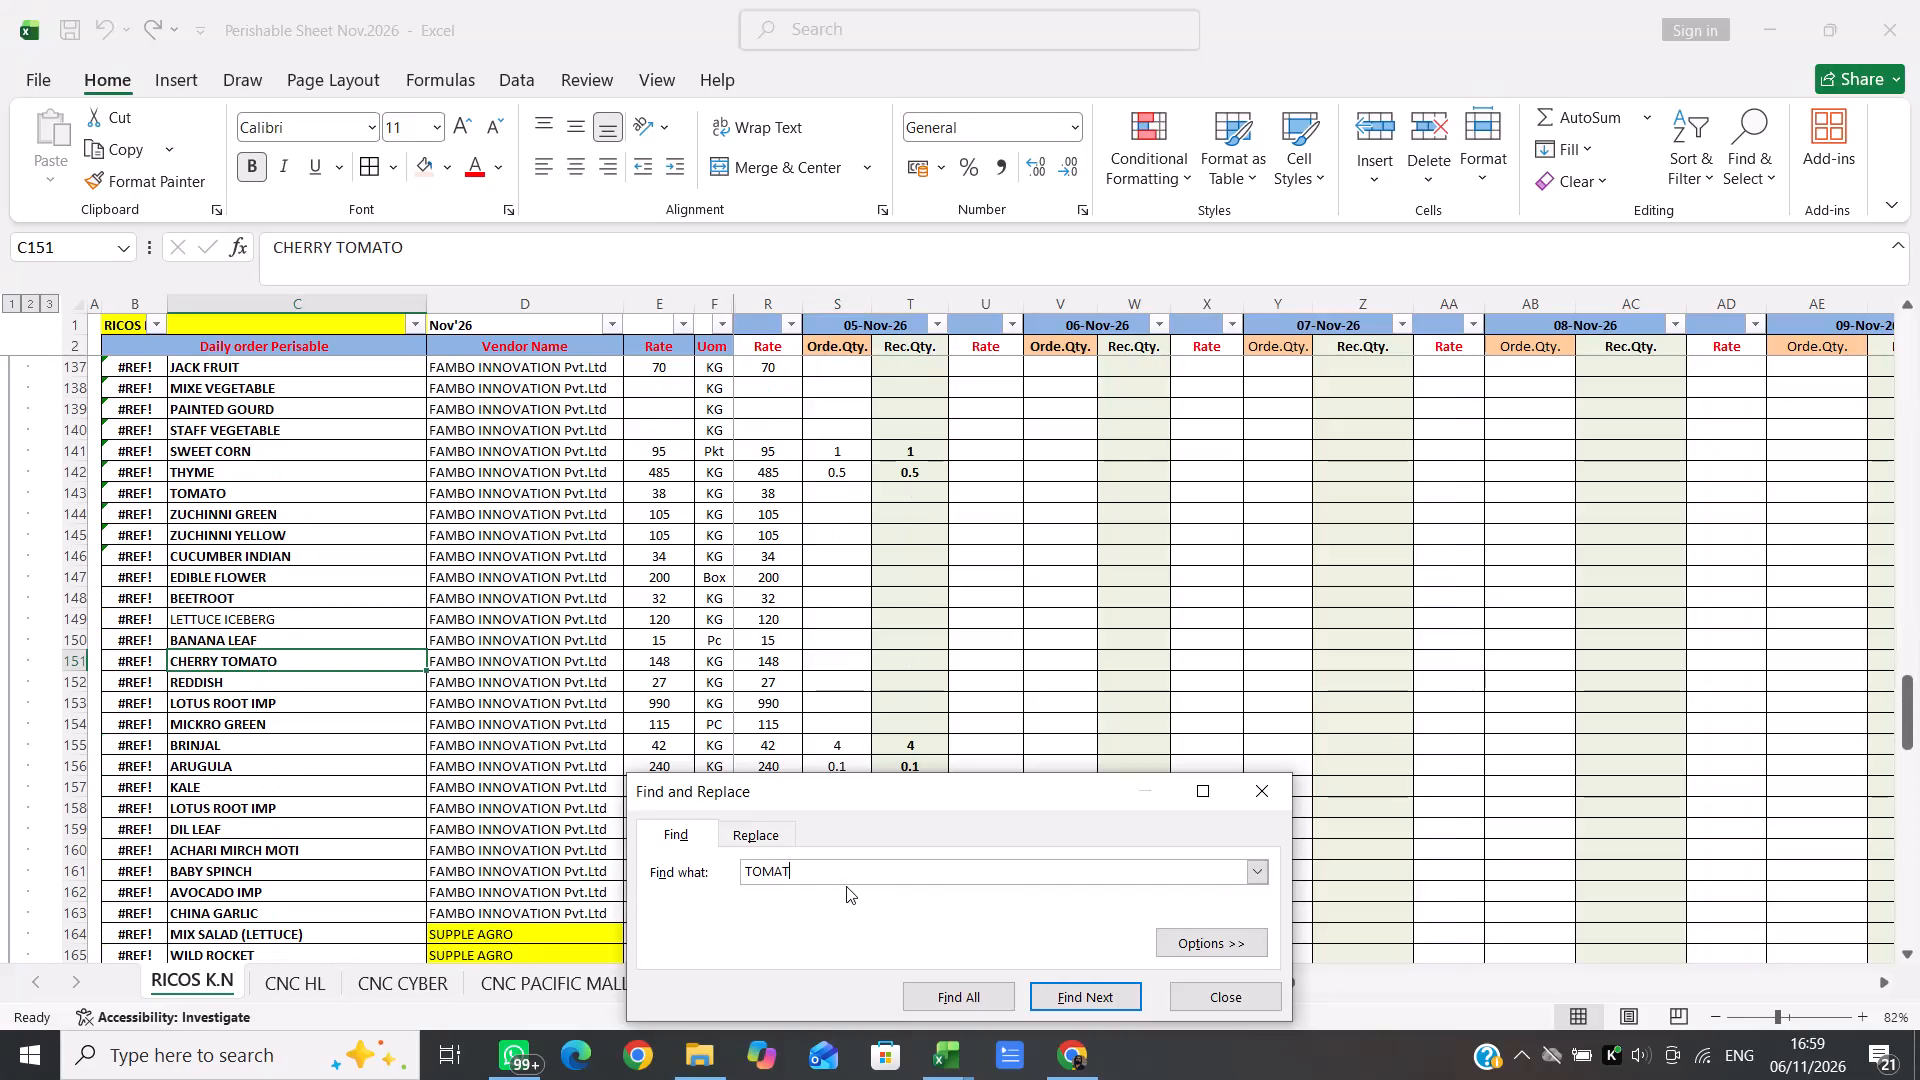
left_click(1251, 799)
key("Right")
key("Right")
key("Right")
key("Right")
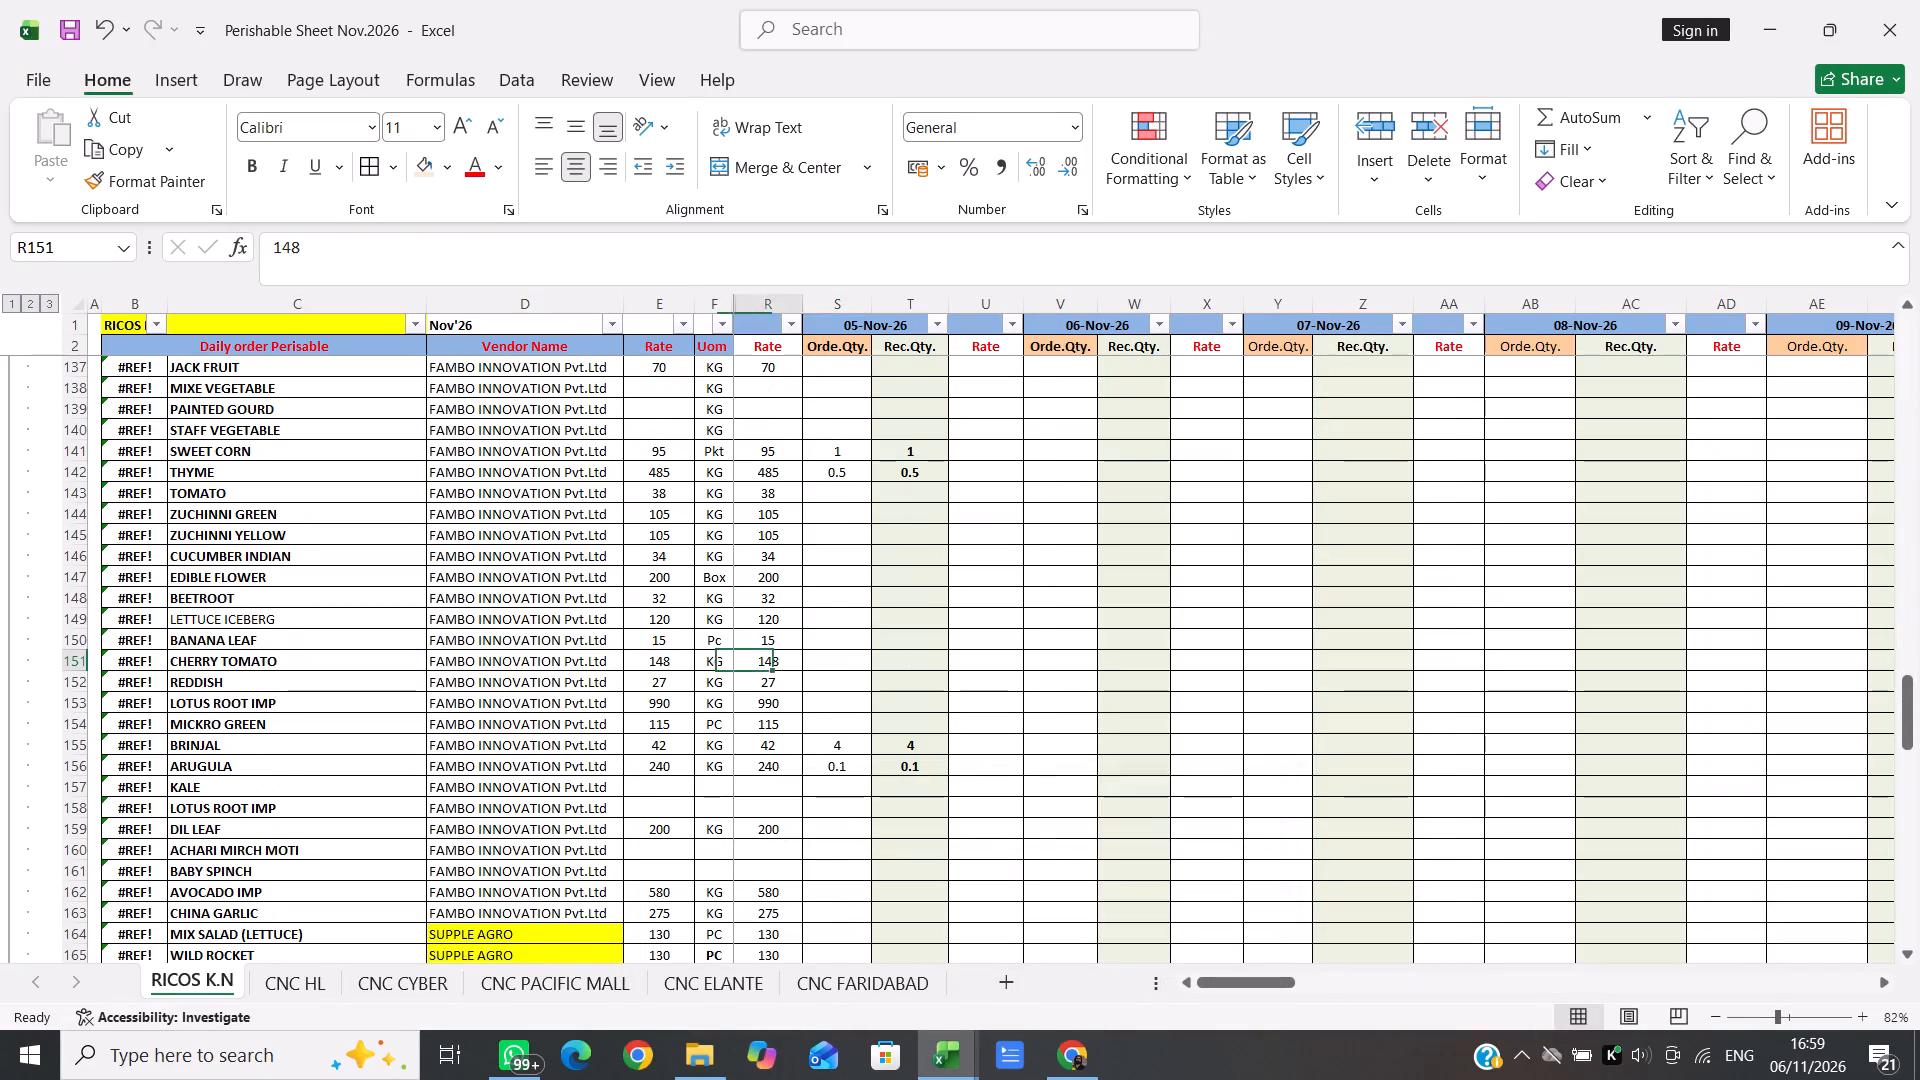
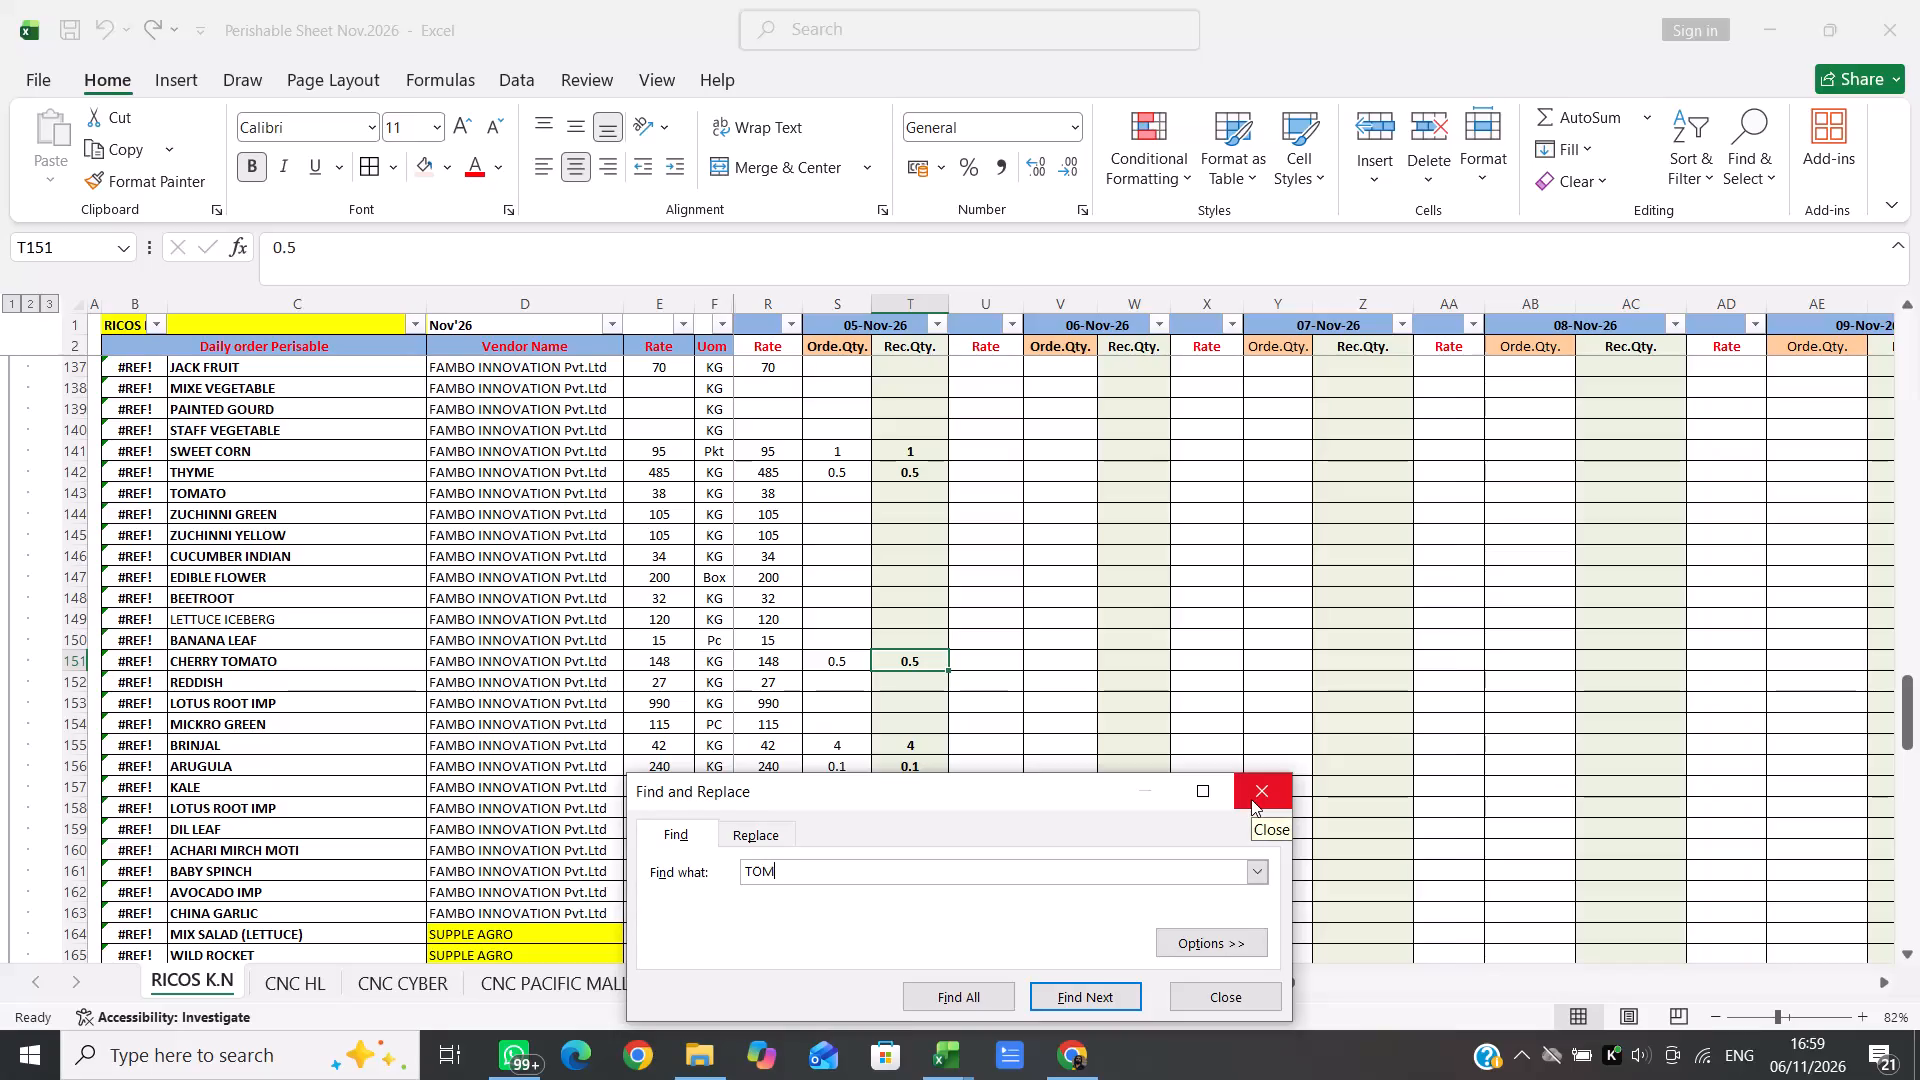
Find the TOMATO item by searching for TOMAT and go along its row toward the 05-Nov-26 quantity cells.
key("Return")
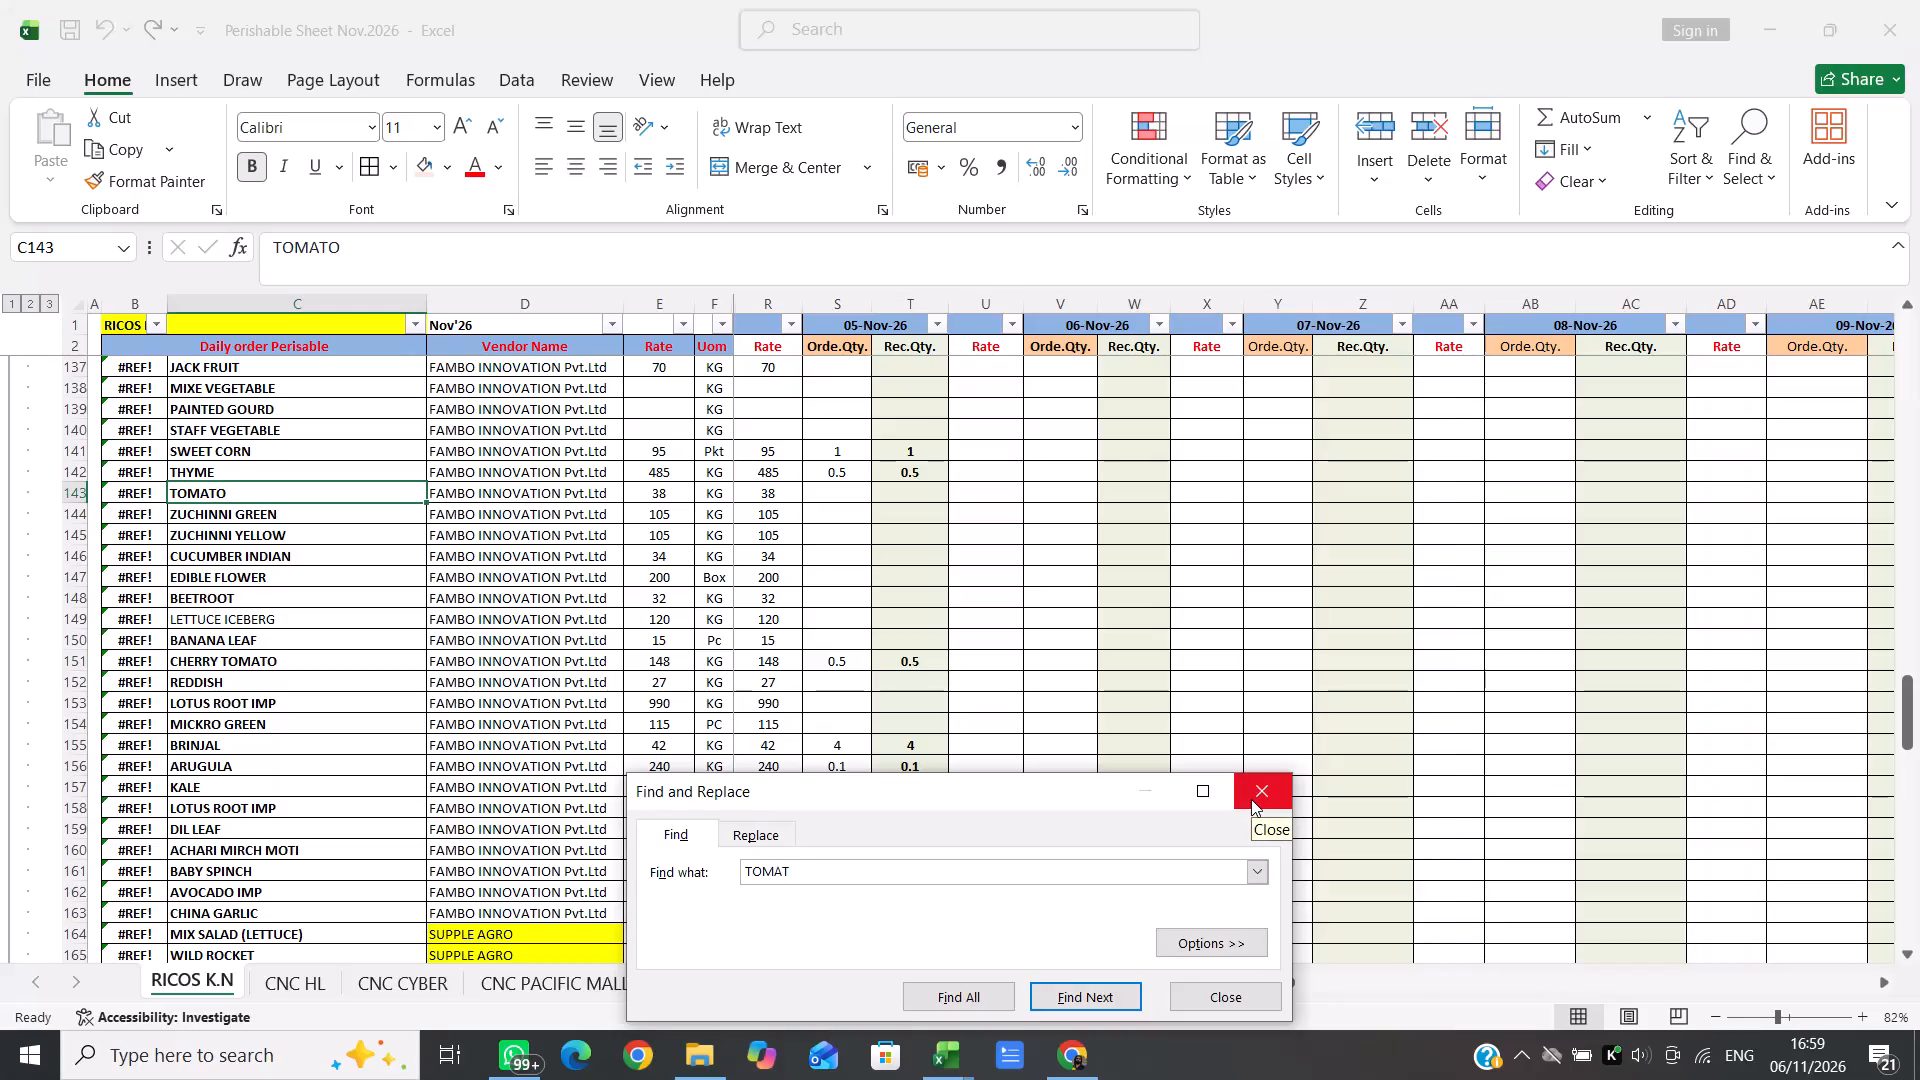
left_click(1251, 799)
key("Right")
key("Right")
key("Right")
key("Right")
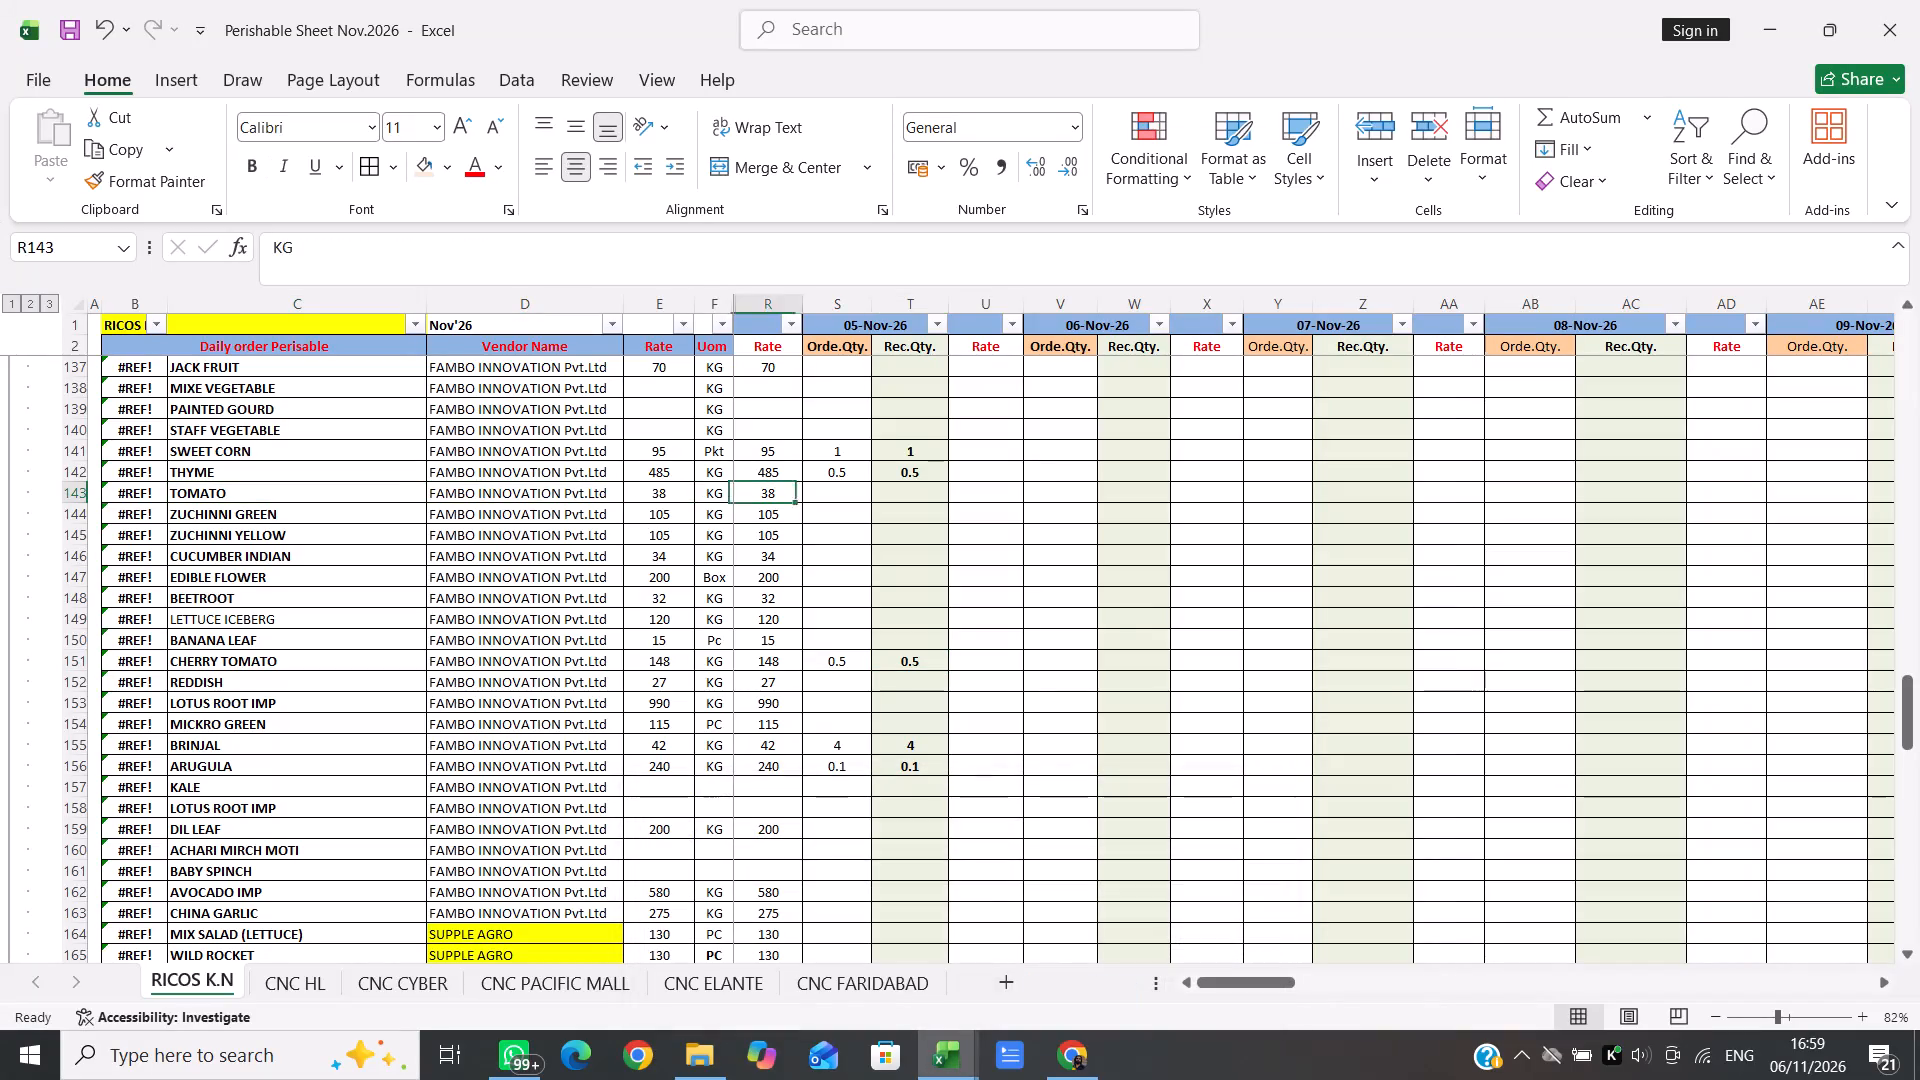
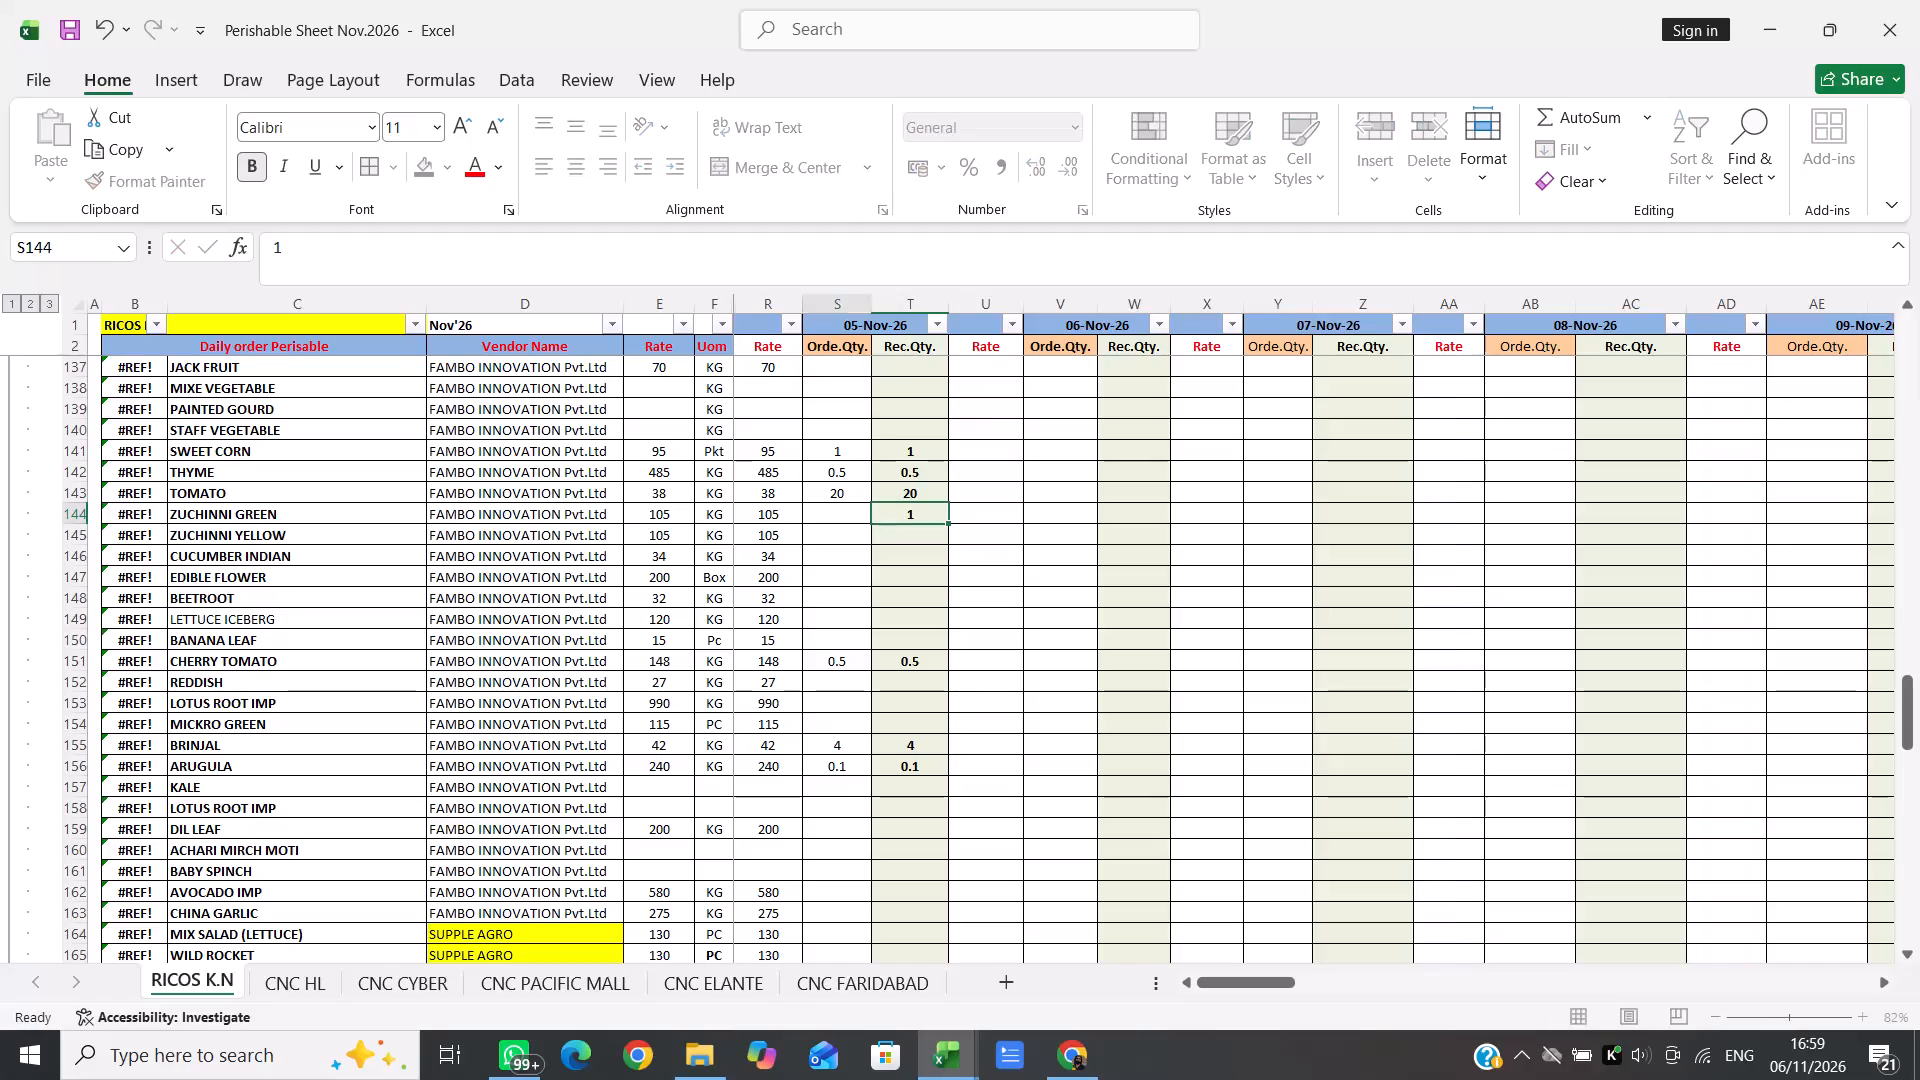
Enter 1 as the 05-Nov-26 order quantity for both ZUCHINNI GREEN and ZUCHINNI YELLOW.
key("1")
key("Down")
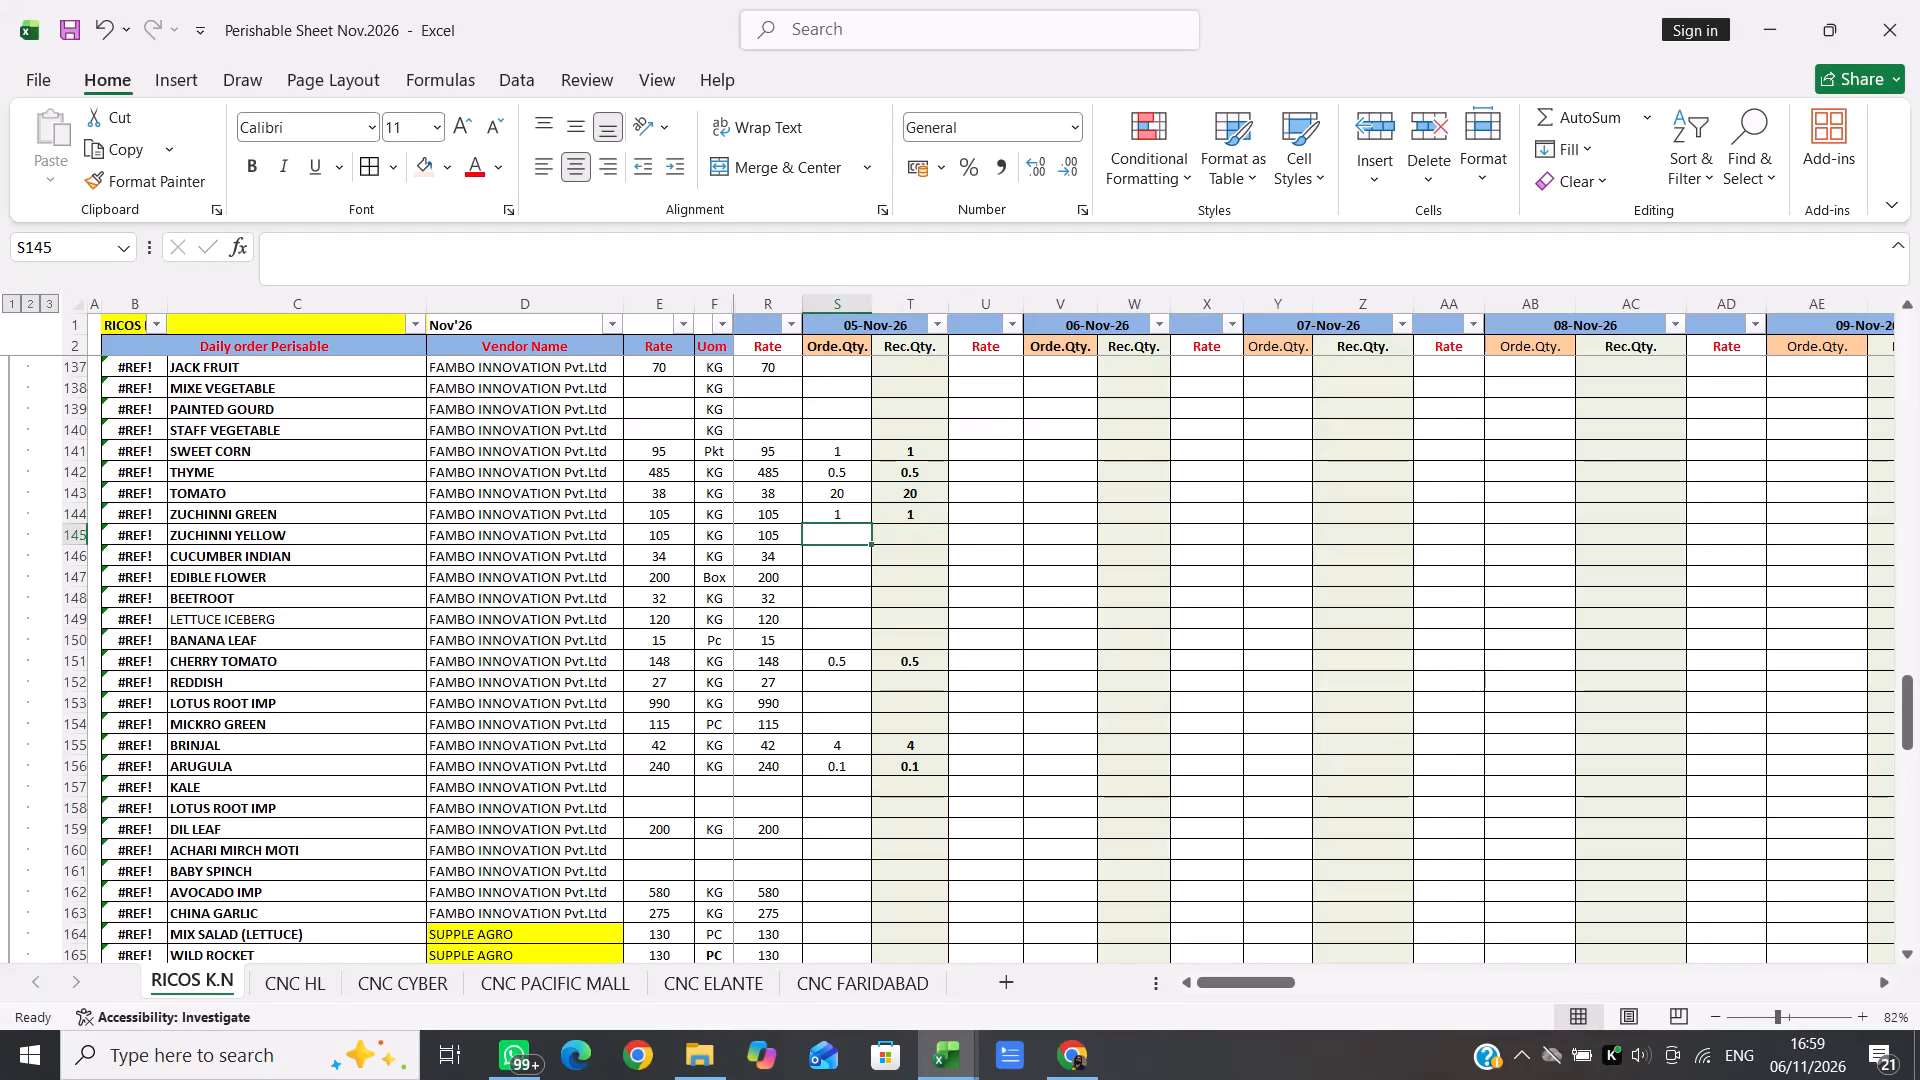
key("1")
key("Right")
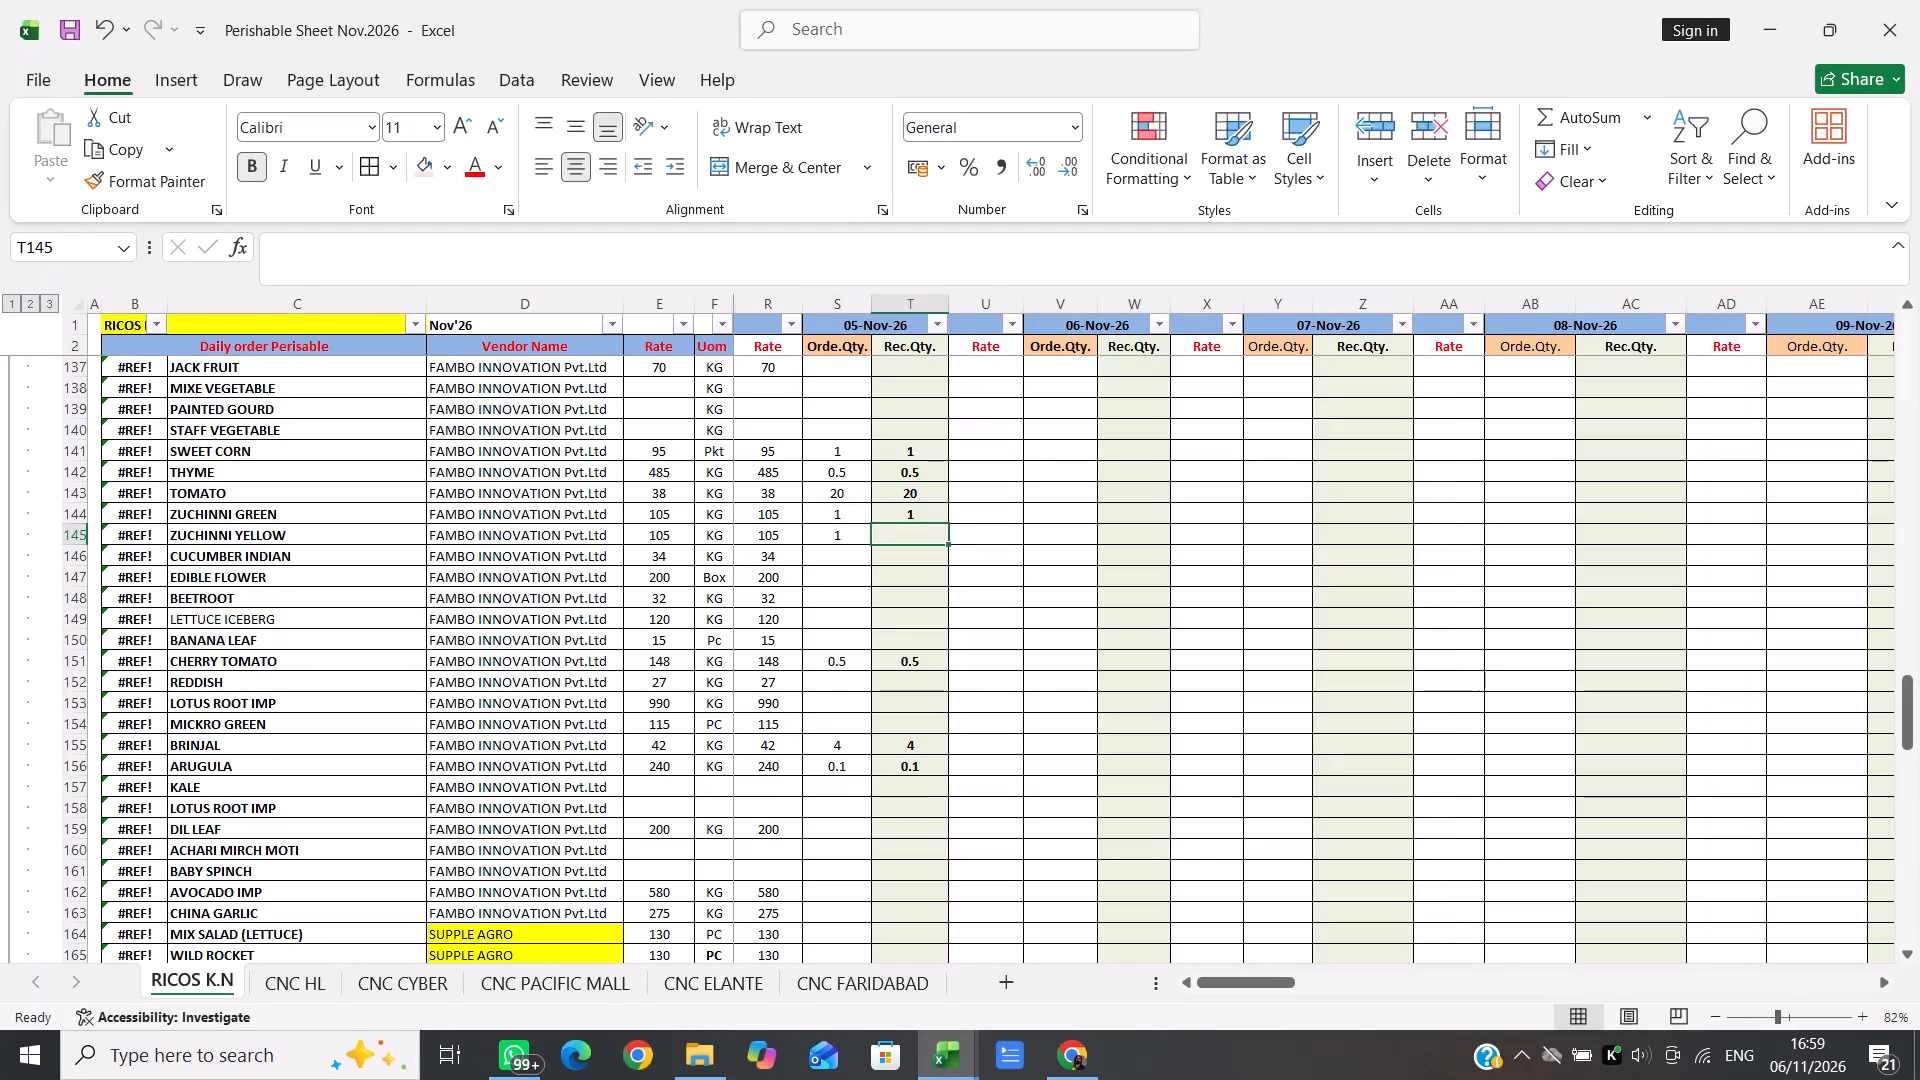
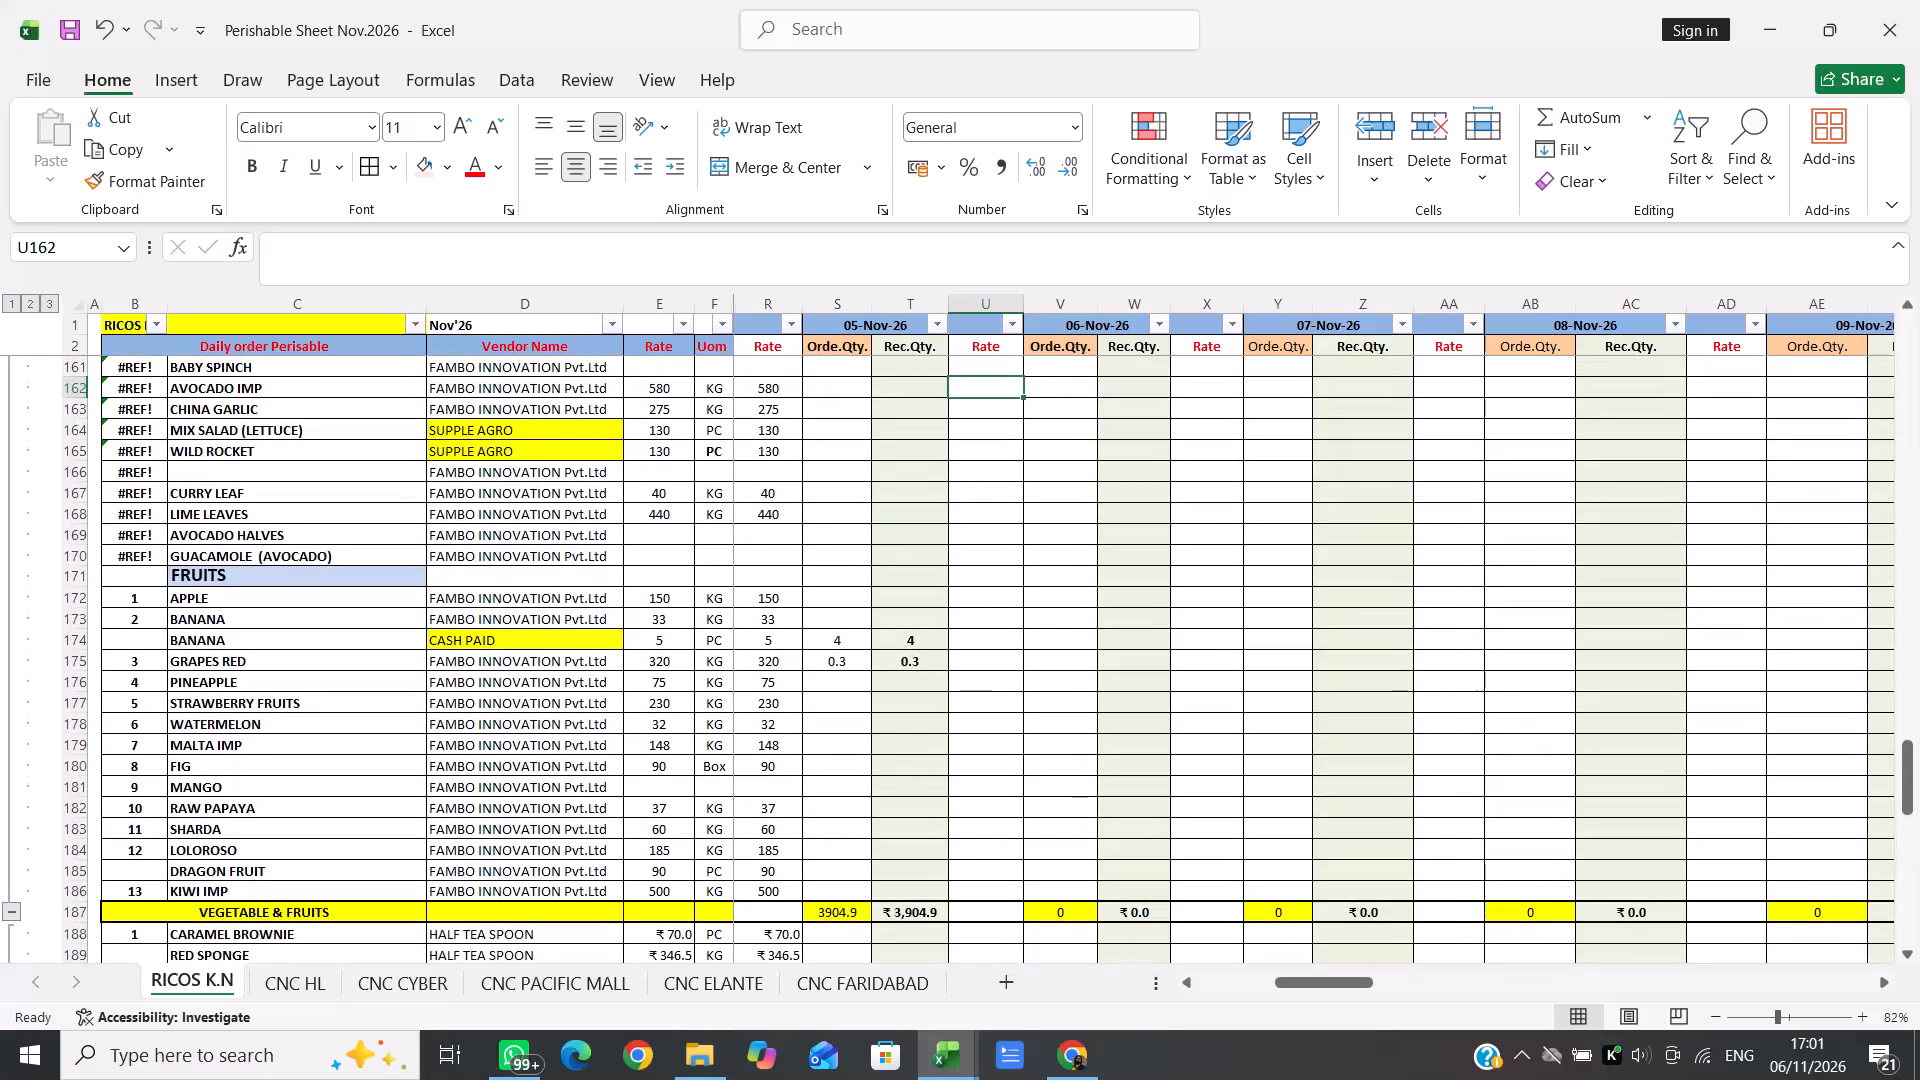
Select the 05-Nov-26 received quantities from the ACHARI MIRCH row down to the DRAGON FRUIT row to check their count and sum.
scroll(892, 681, "up", 3)
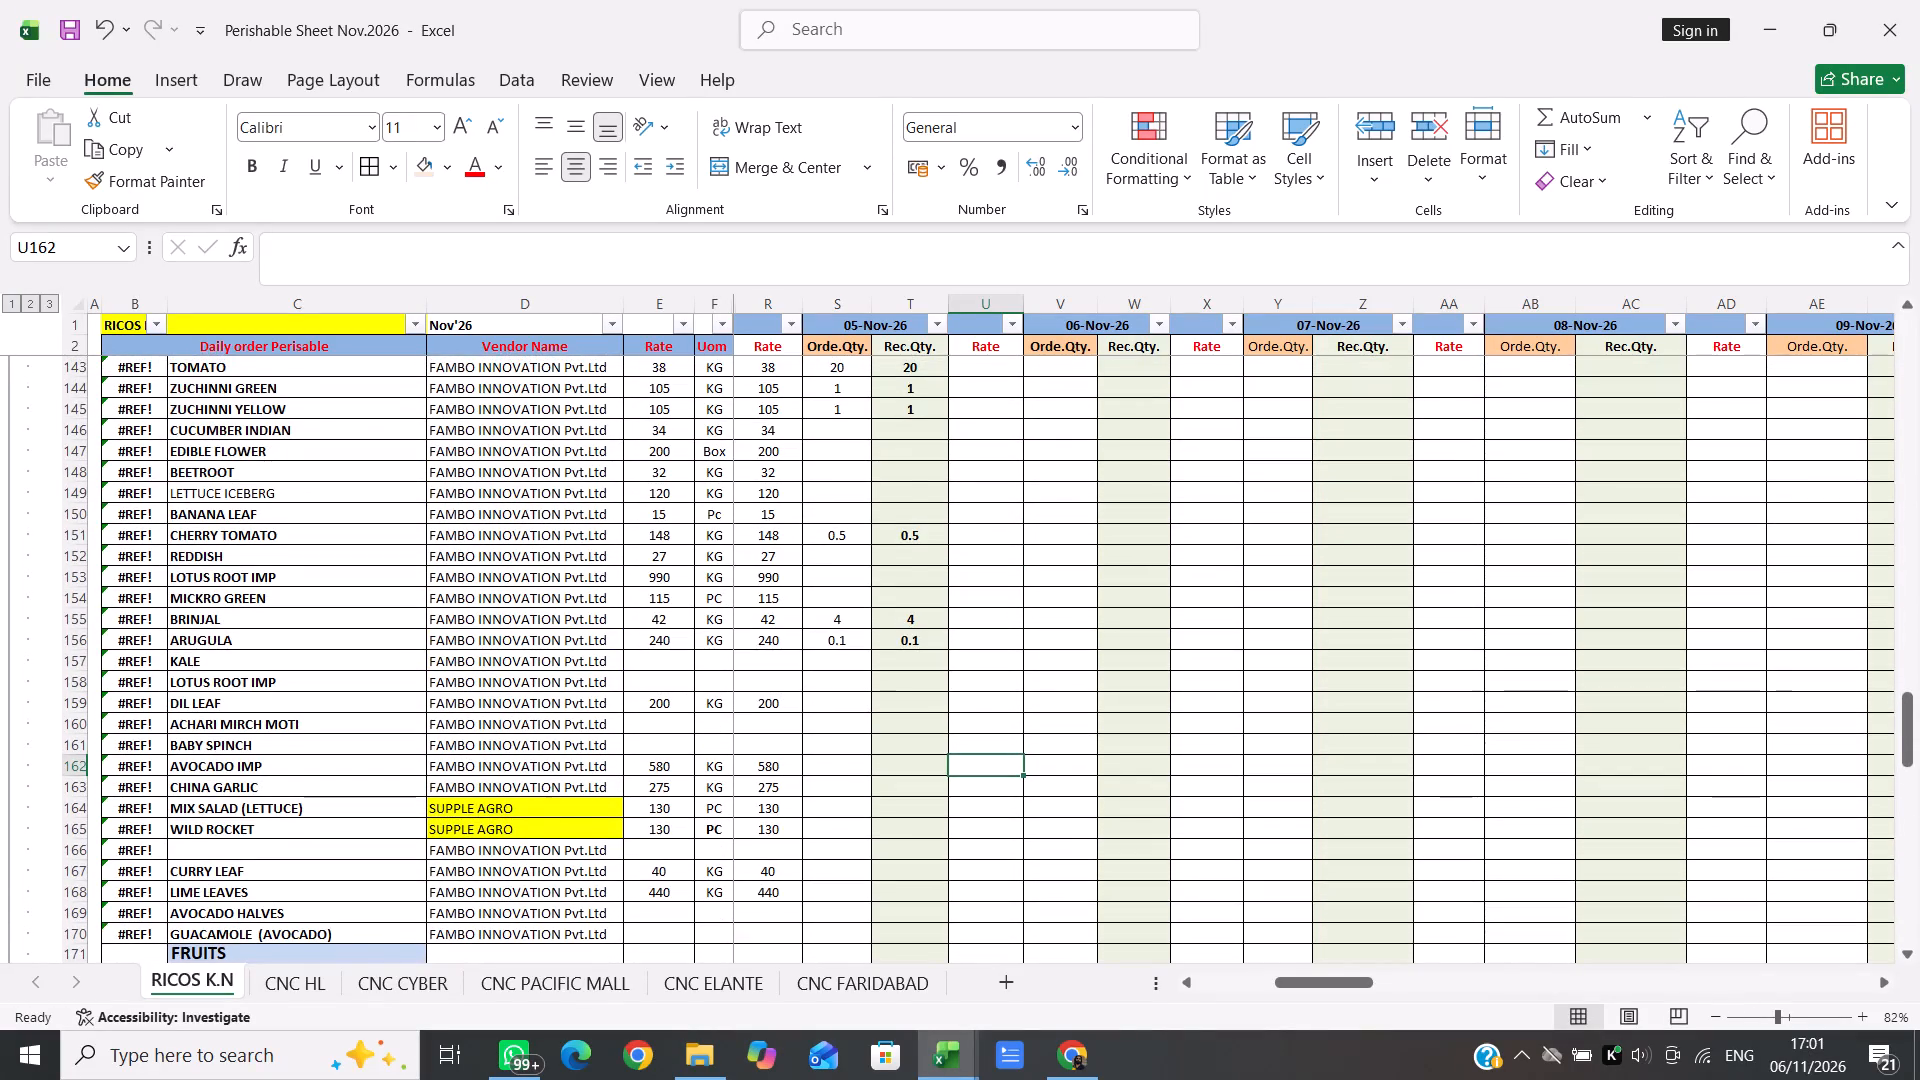
scroll(892, 681, "up", 4)
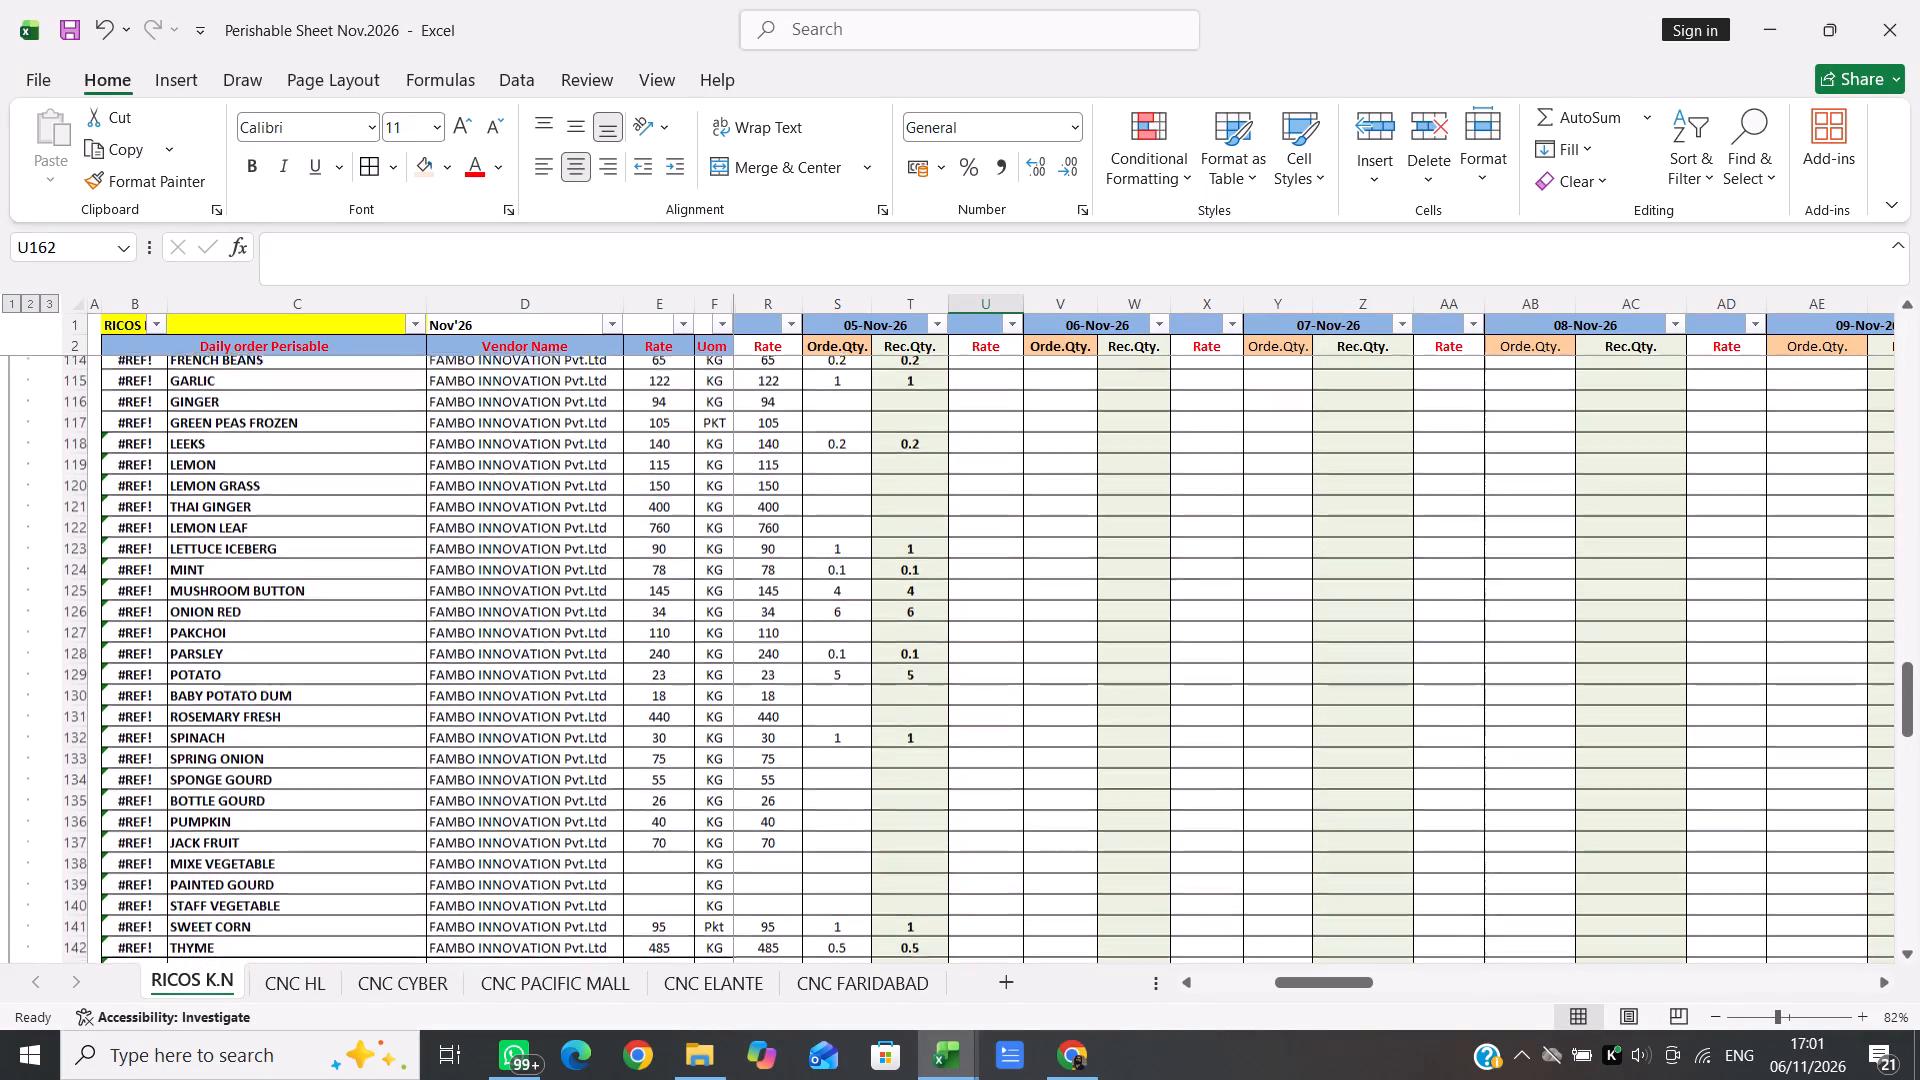
scroll(892, 681, "up", 1)
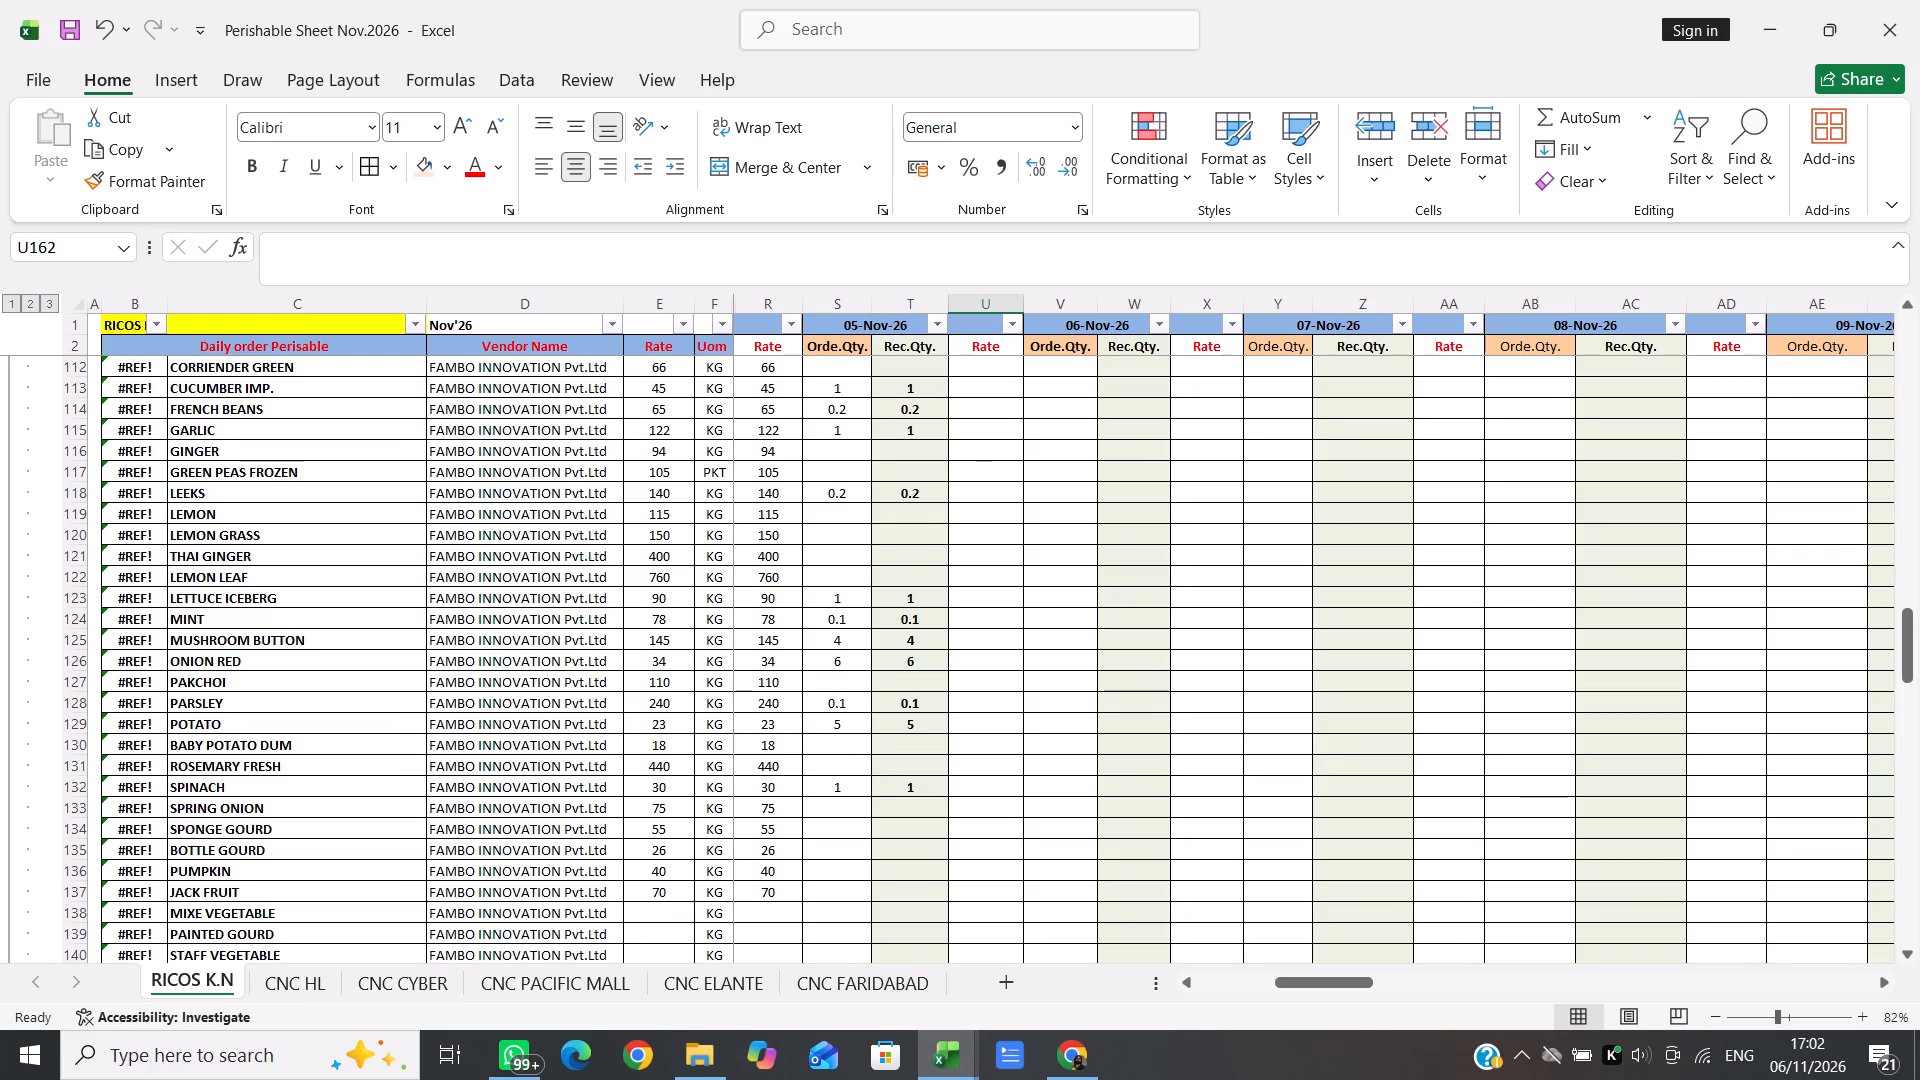
scroll(892, 681, "up", 1)
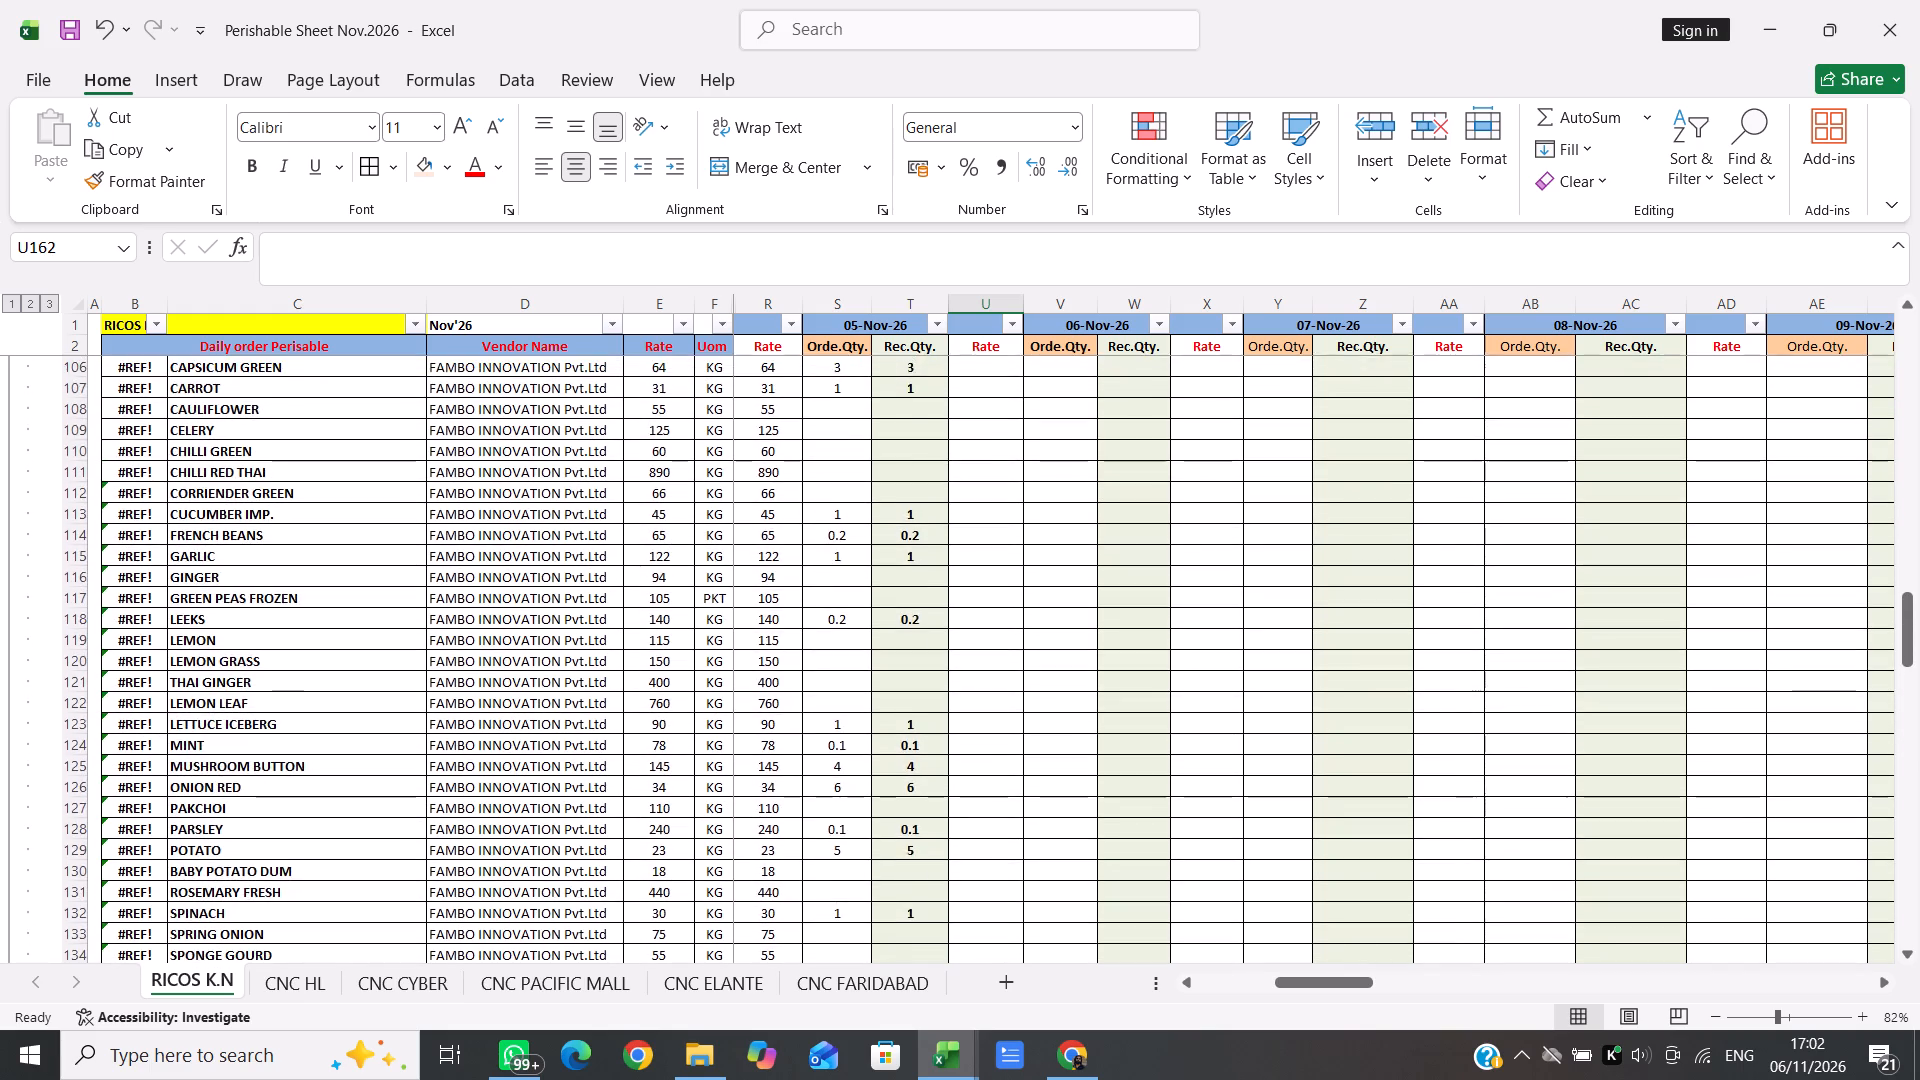
scroll(892, 681, "up", 2)
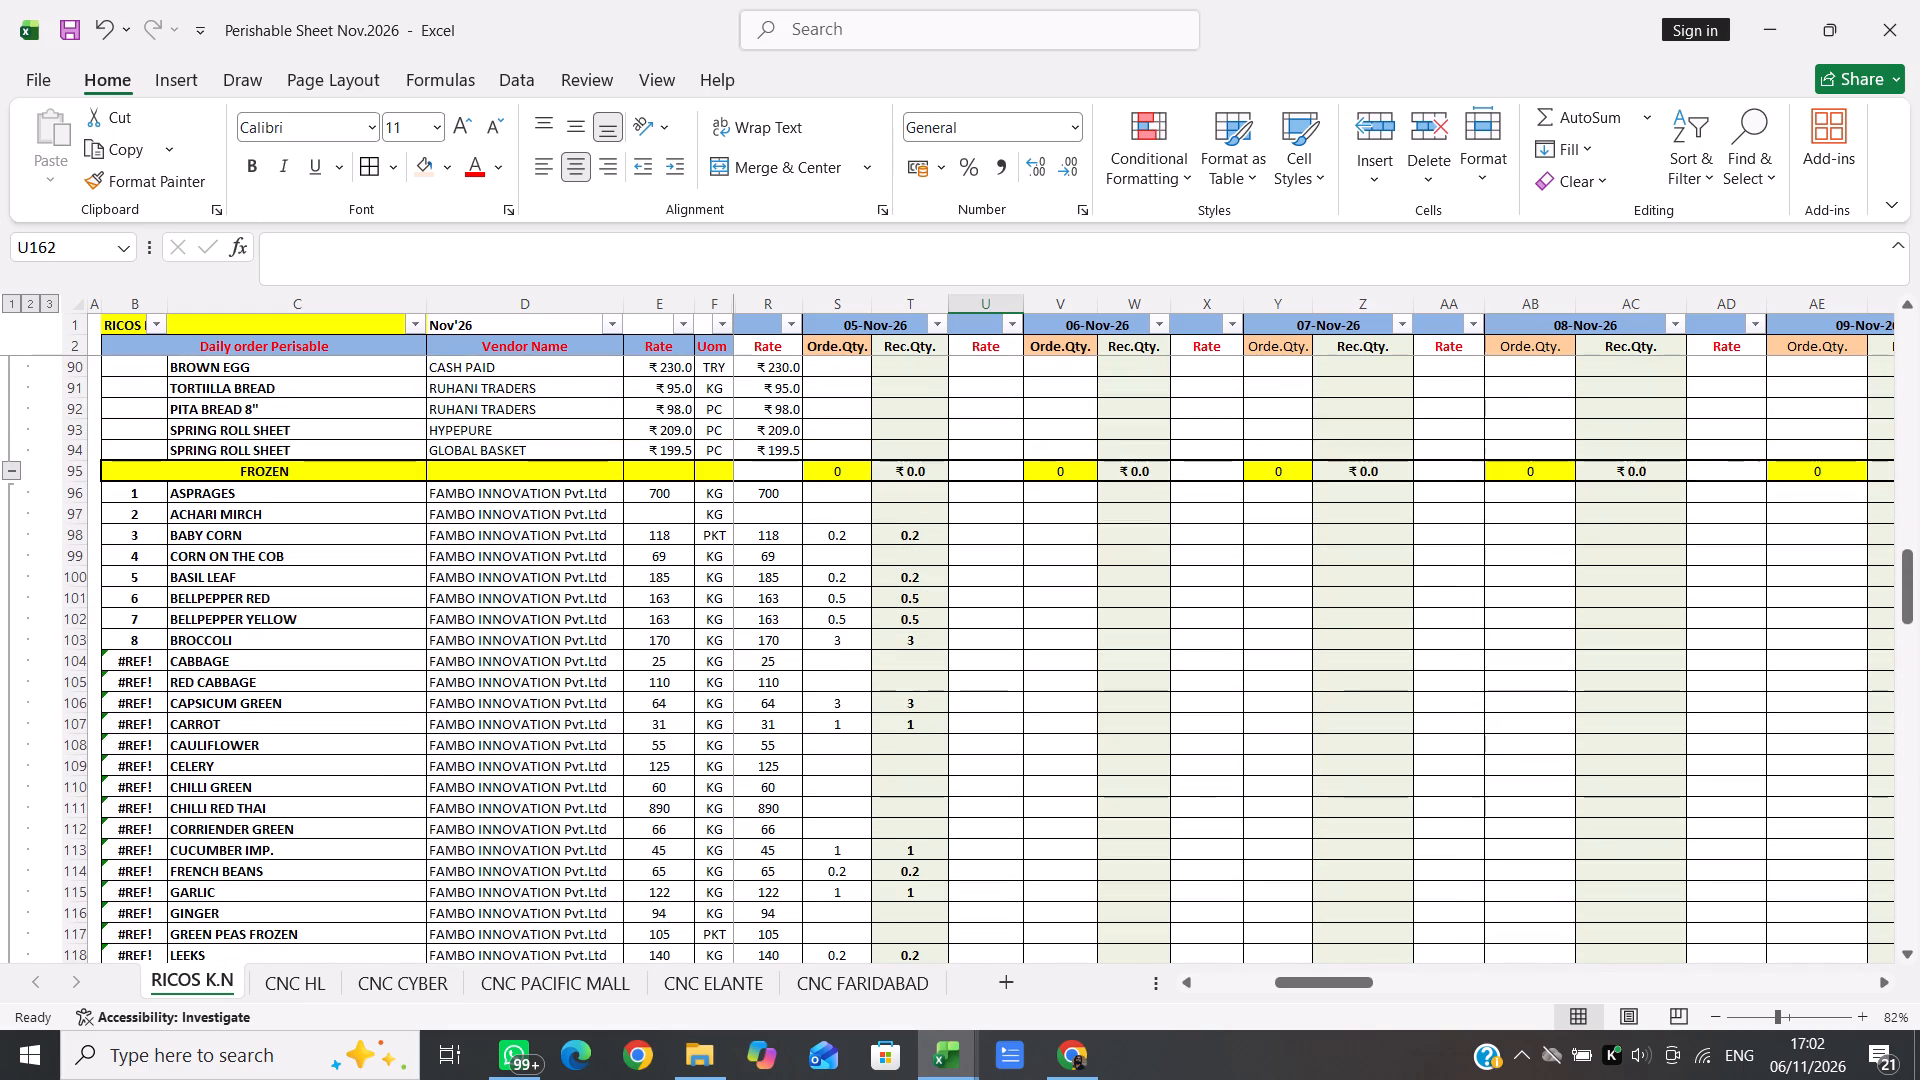
left_click(930, 513)
key("shift+Down")
key("shift+Down")
key("shift+Down")
key("shift+Down")
key("shift+Down")
key("shift+Down")
key("shift+Down")
key("shift+Down")
key("shift+Down")
key("shift+Down")
key("shift+Down")
key("shift+Down")
key("shift+Down")
key("shift+Down")
key("shift+Down")
key("shift+Down")
key("shift+Down")
key("shift+Down")
key("shift+Down")
key("shift+Down")
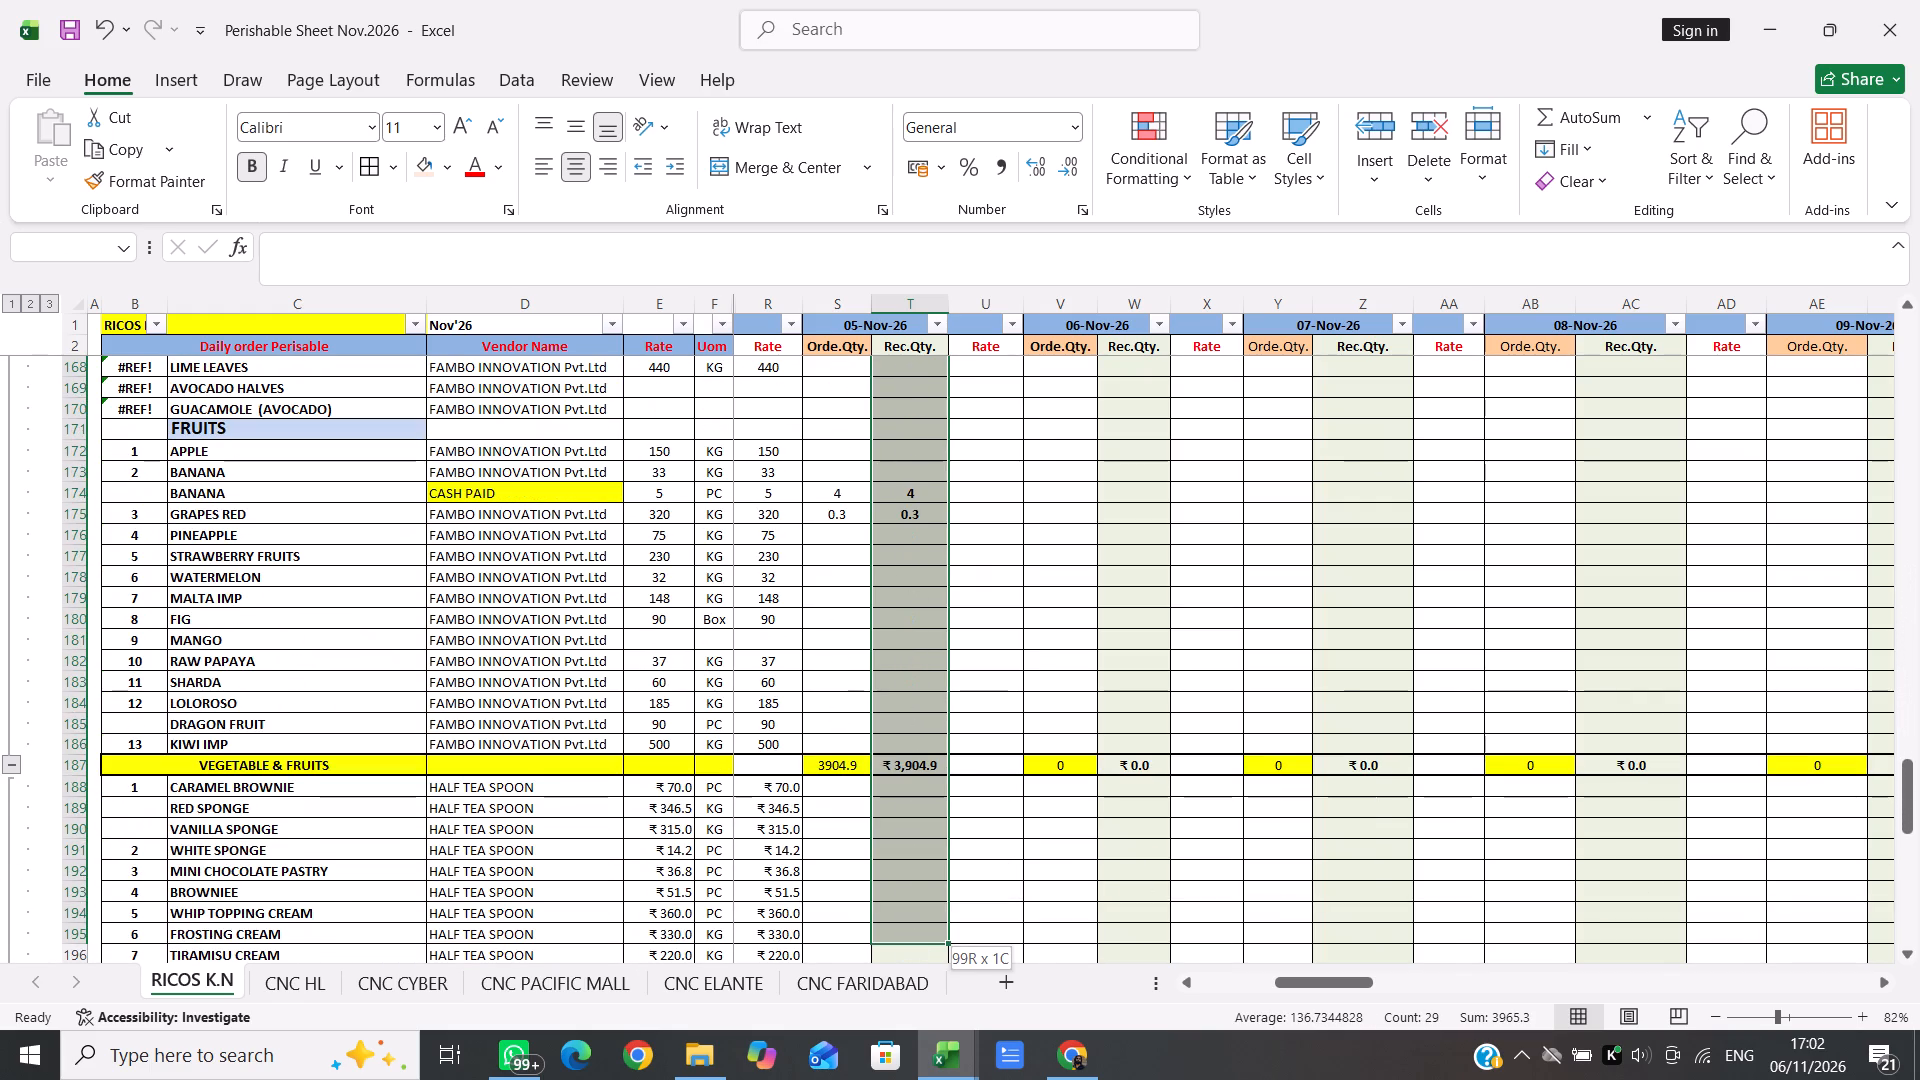
key("shift+Up")
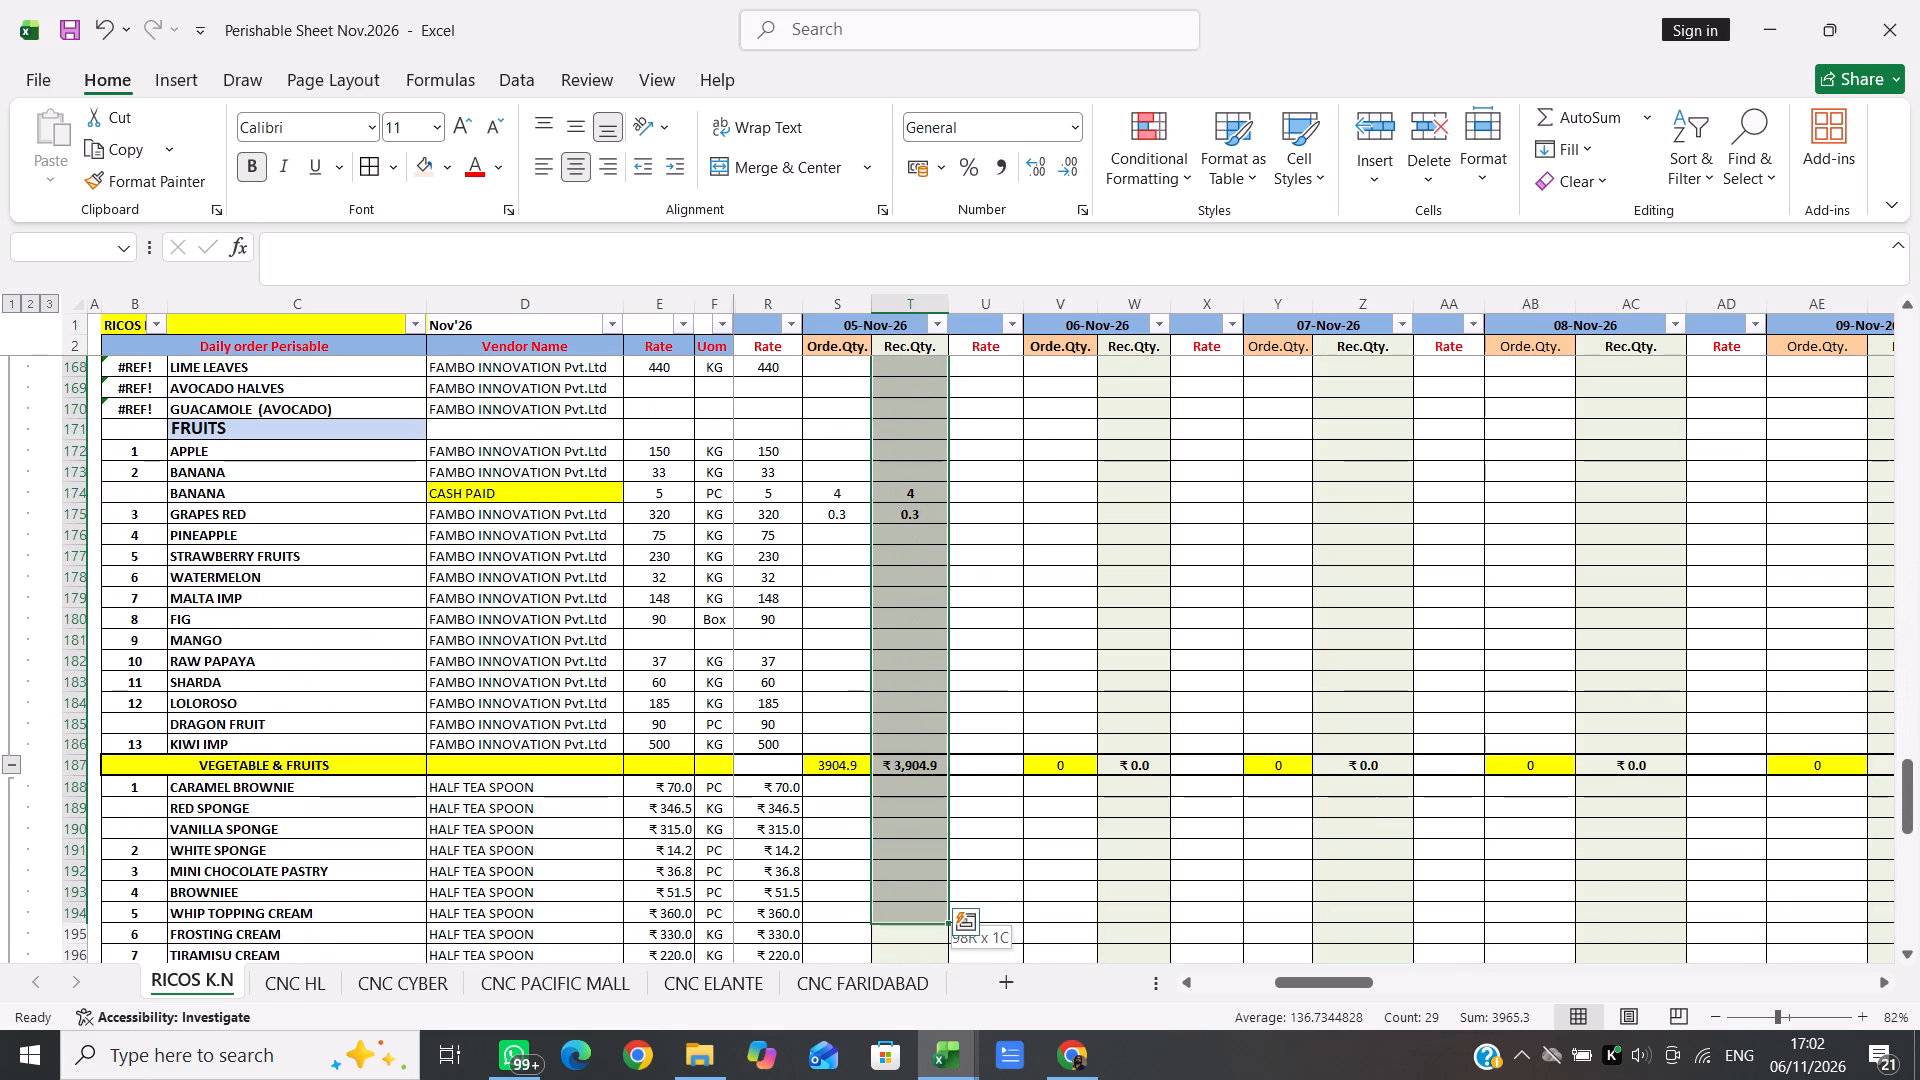
key("shift+Up")
key("shift+Up")
key("shift+Up")
key("shift+Up")
key("shift+Up")
key("shift+Up")
key("shift+Up")
key("shift+Up")
key("shift+Up")
key("shift+Up")
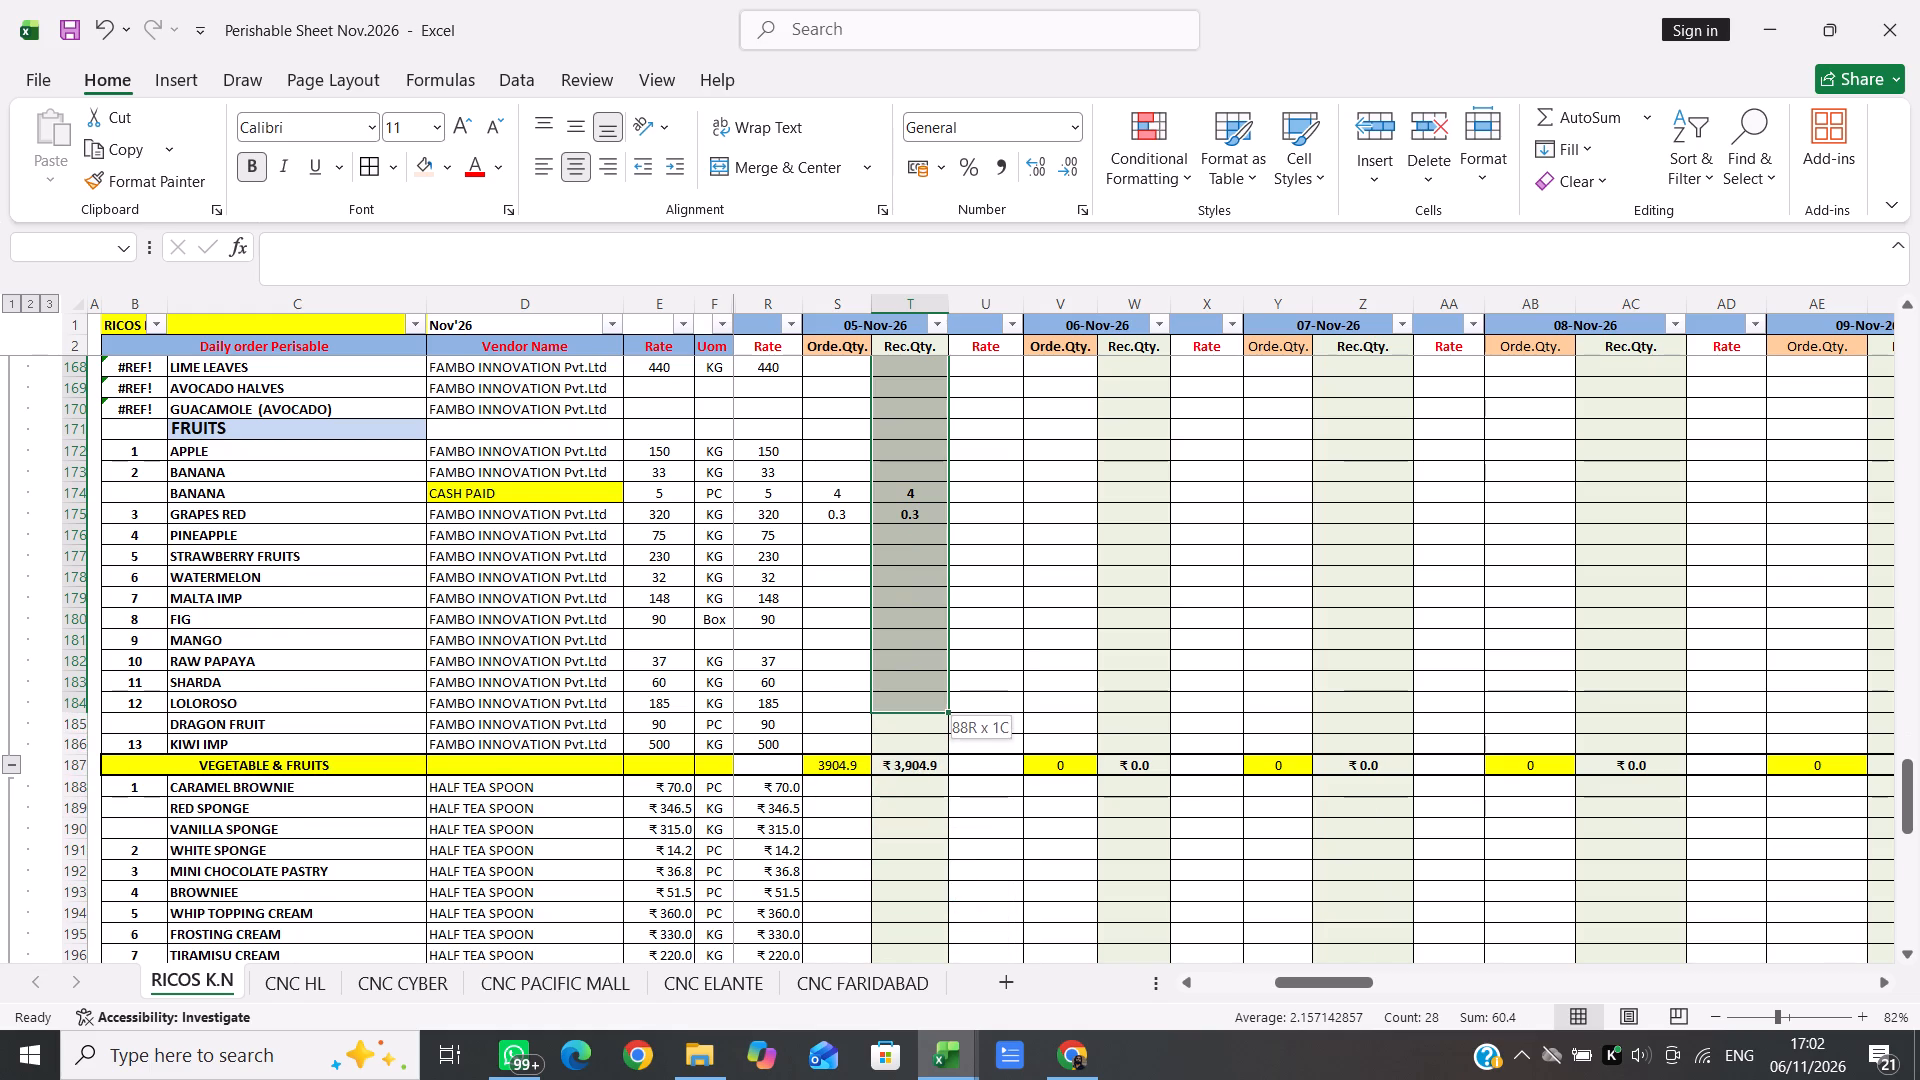
key("shift+Down")
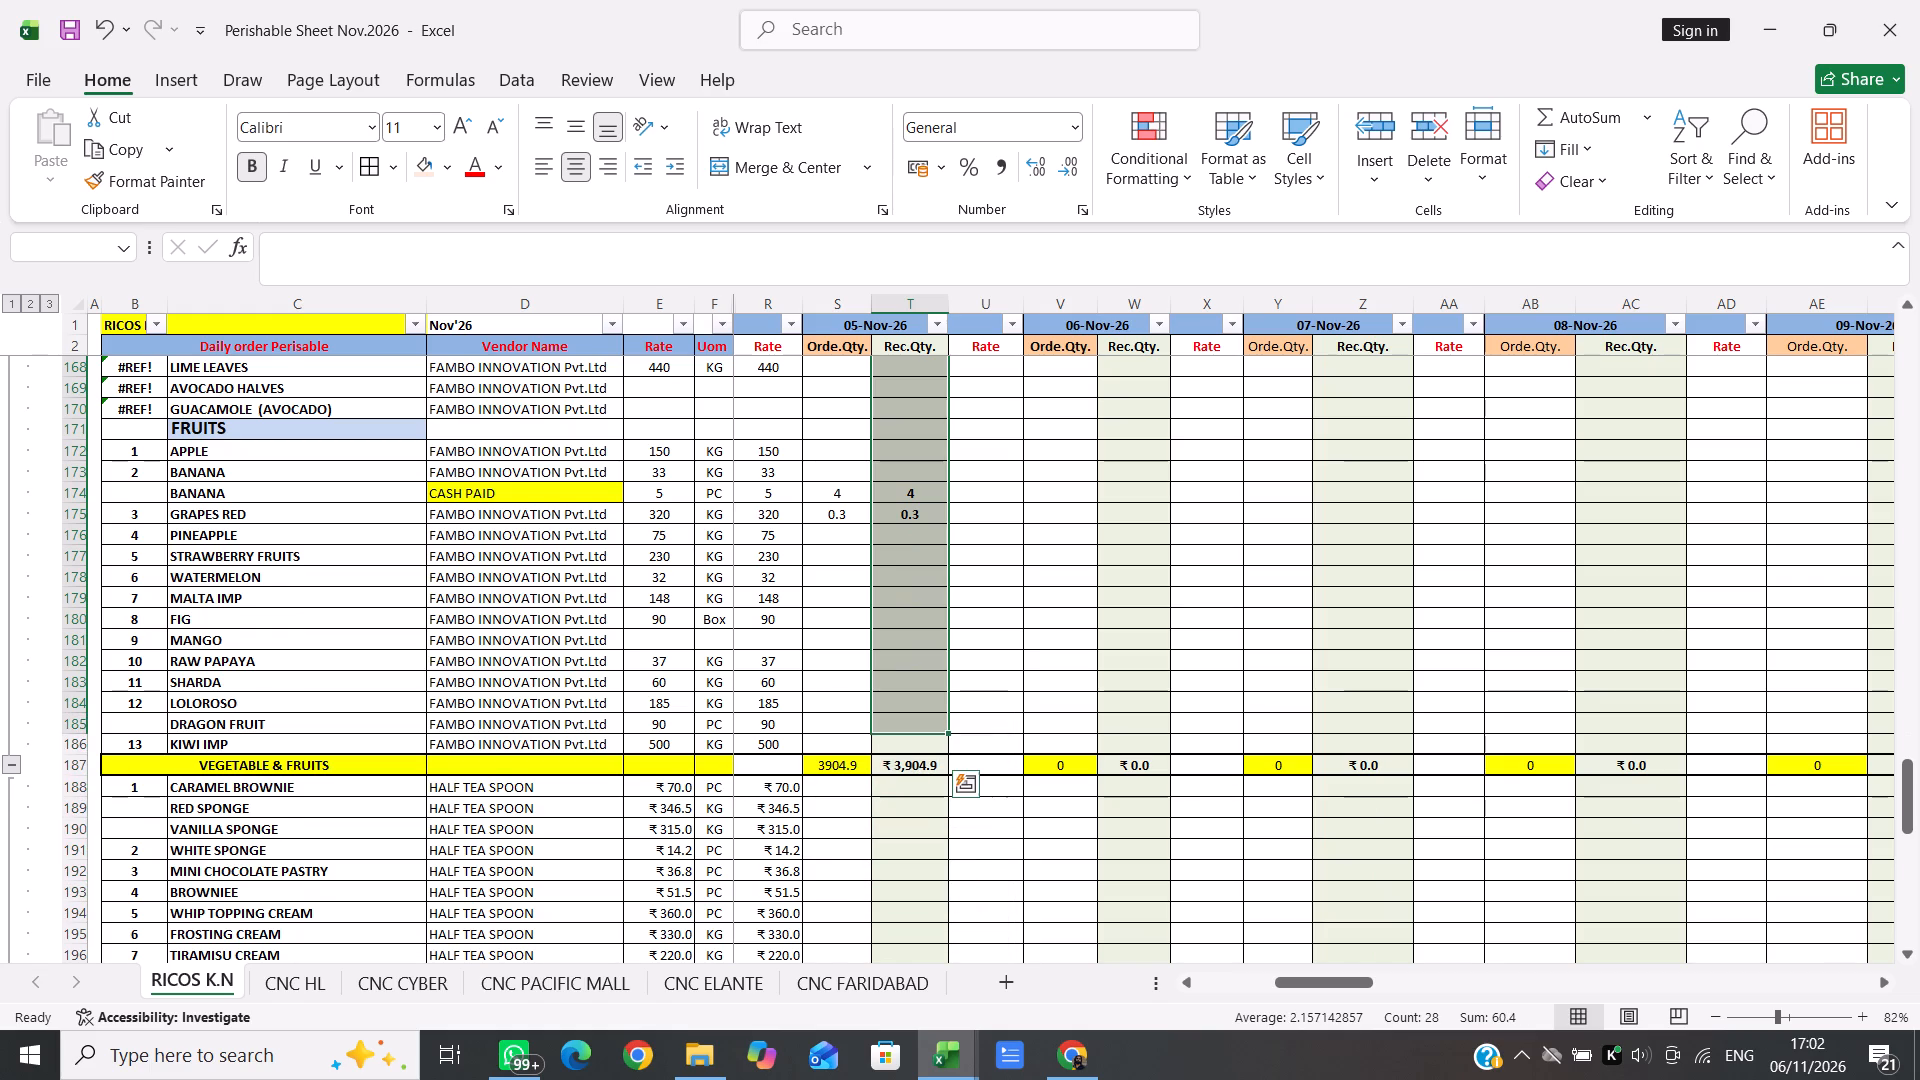
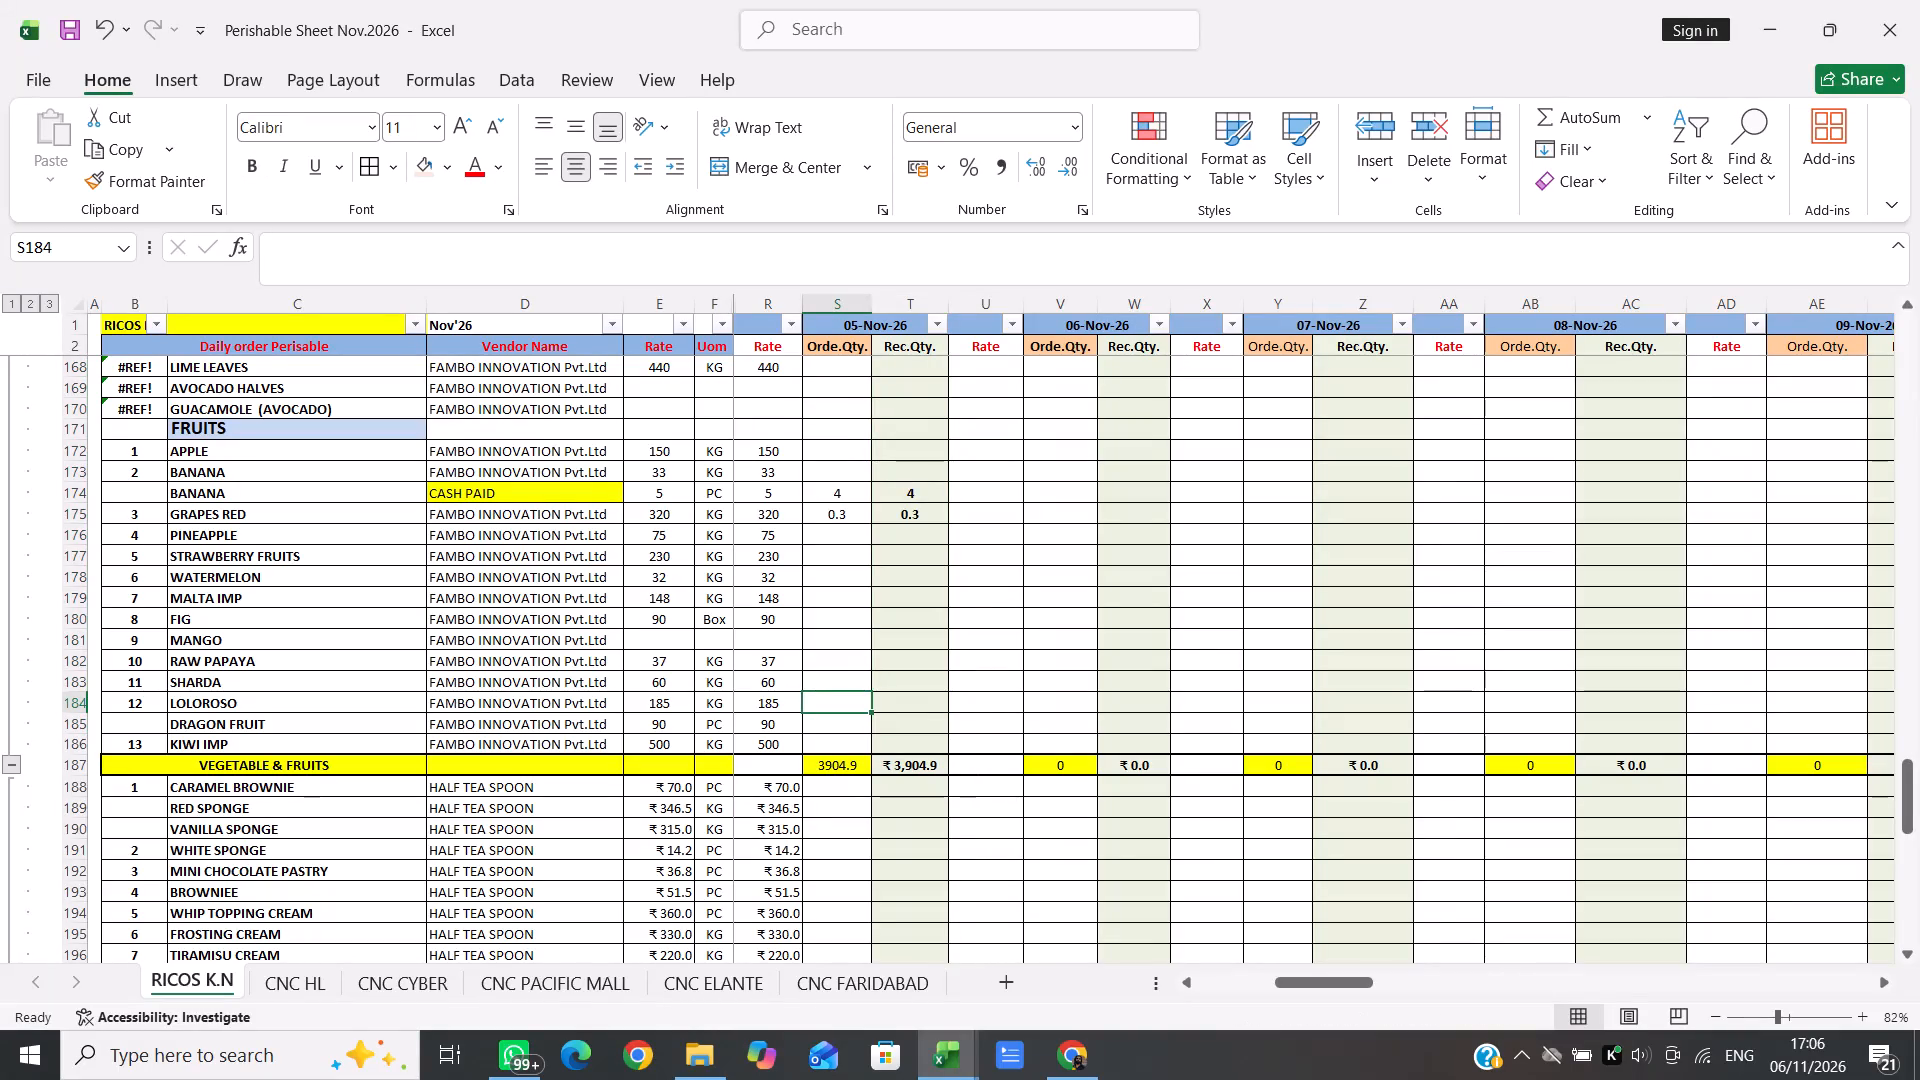
Clear the 05-Nov-26 received quantity for the CASH PAID BANANA row in the FRUITS section.
left_click(921, 484)
key("BackSpace")
key("Down")
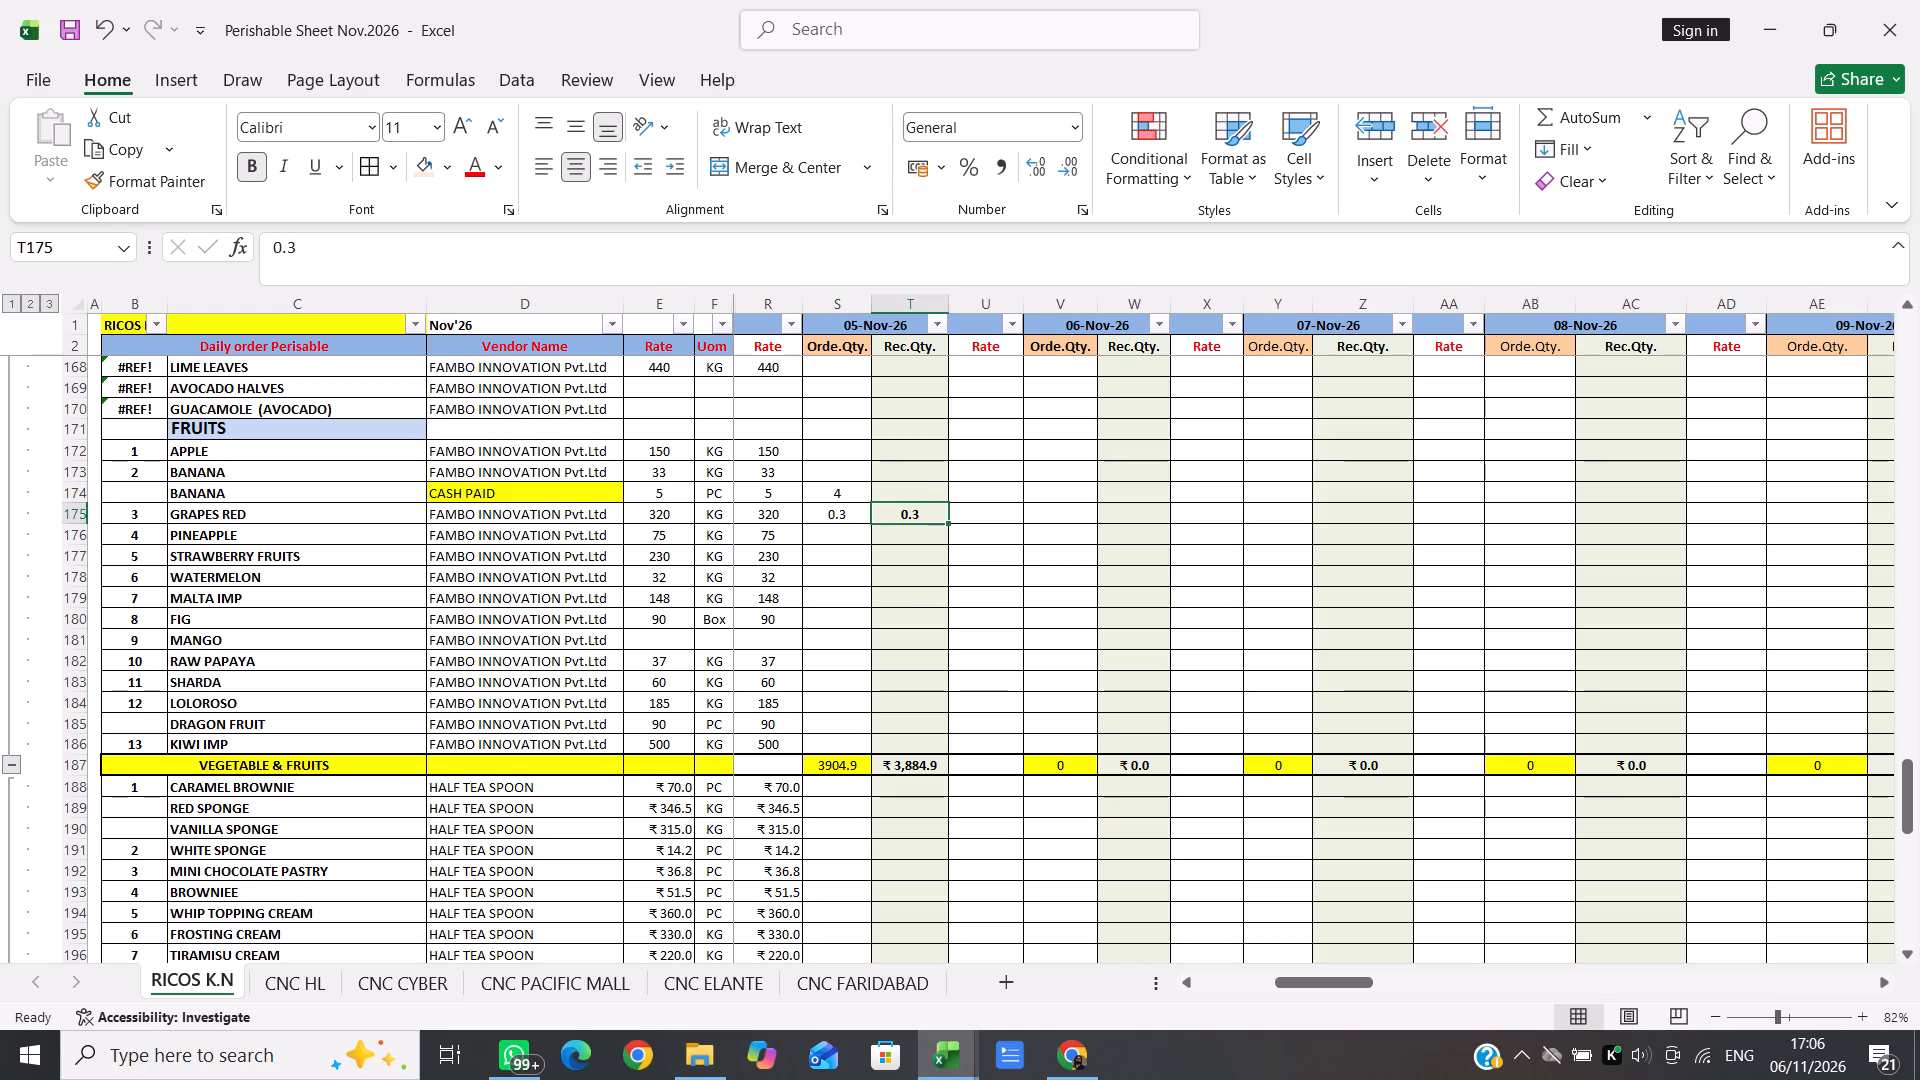
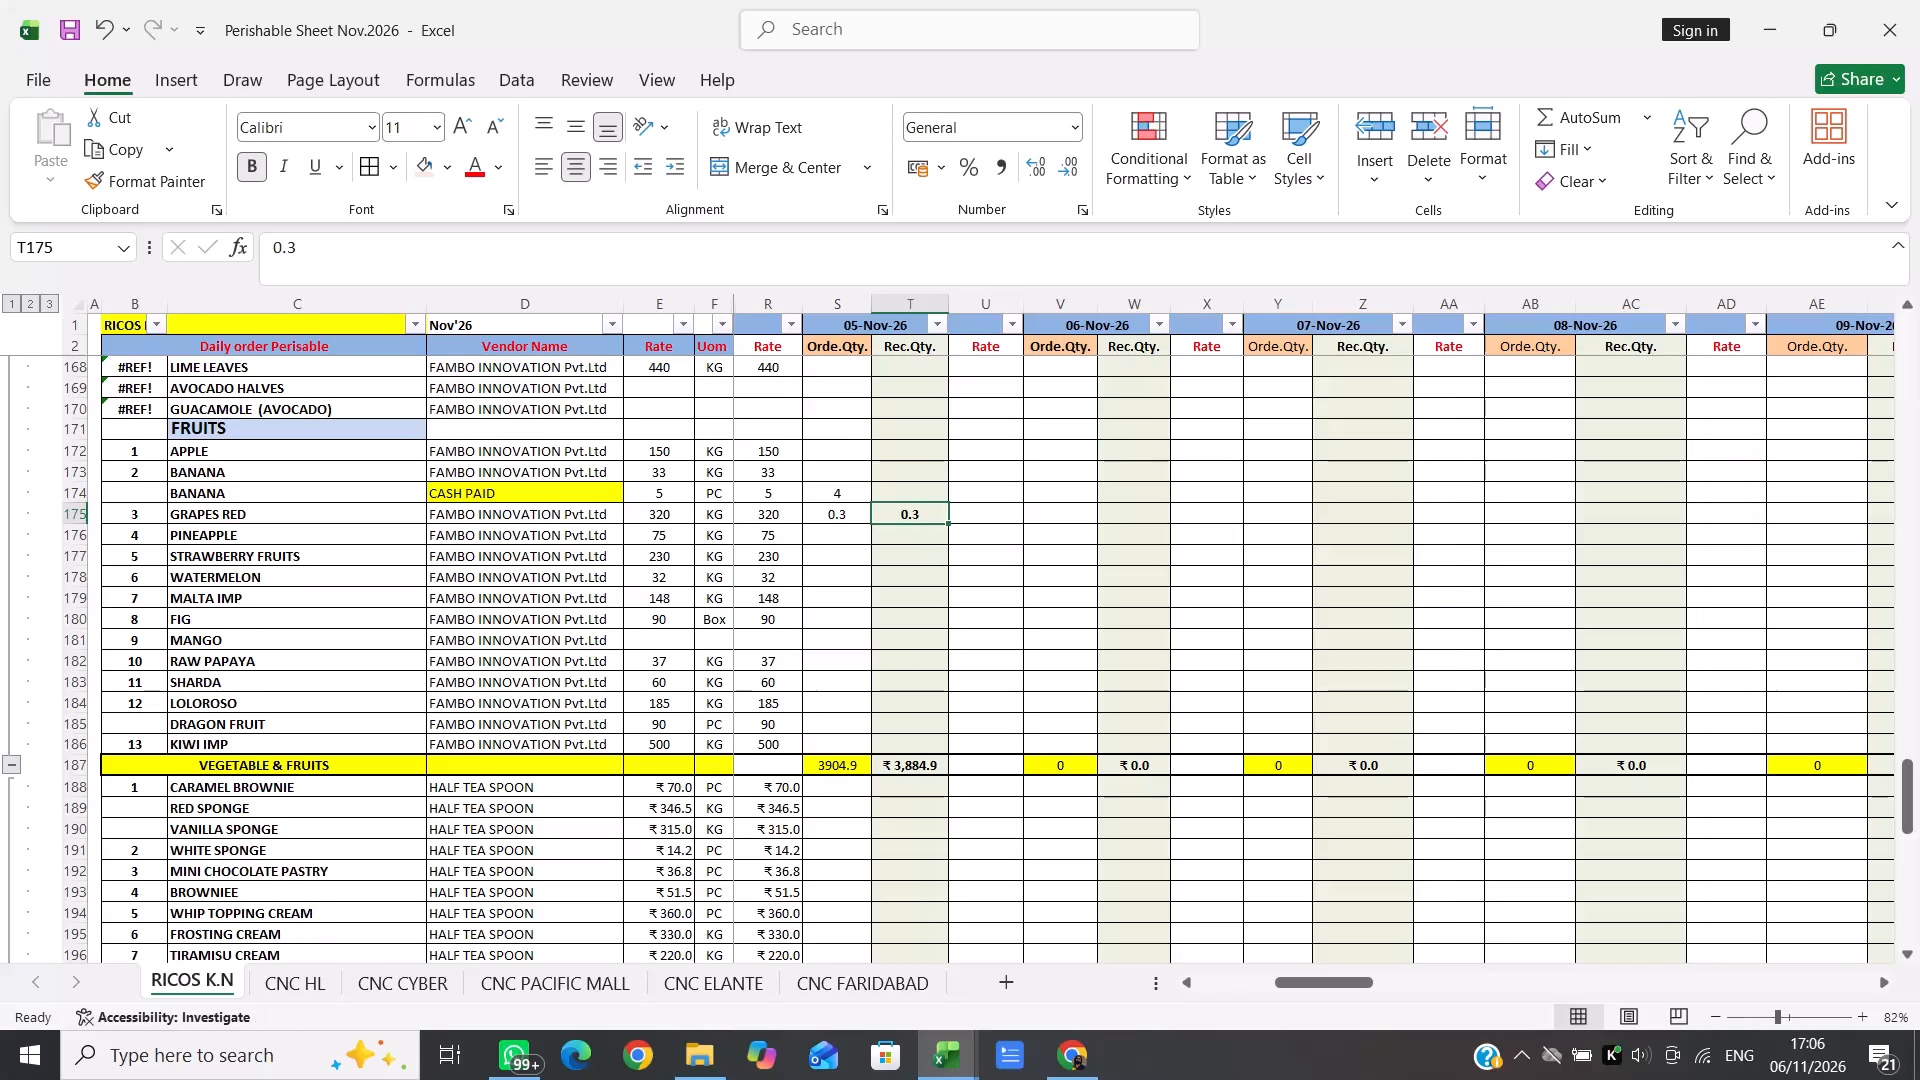
Enter 4 as the 05-Nov-26 received quantity for the CASH PAID BANANA row in the FRUITS section.
left_click(917, 492)
key("4")
key("Right")
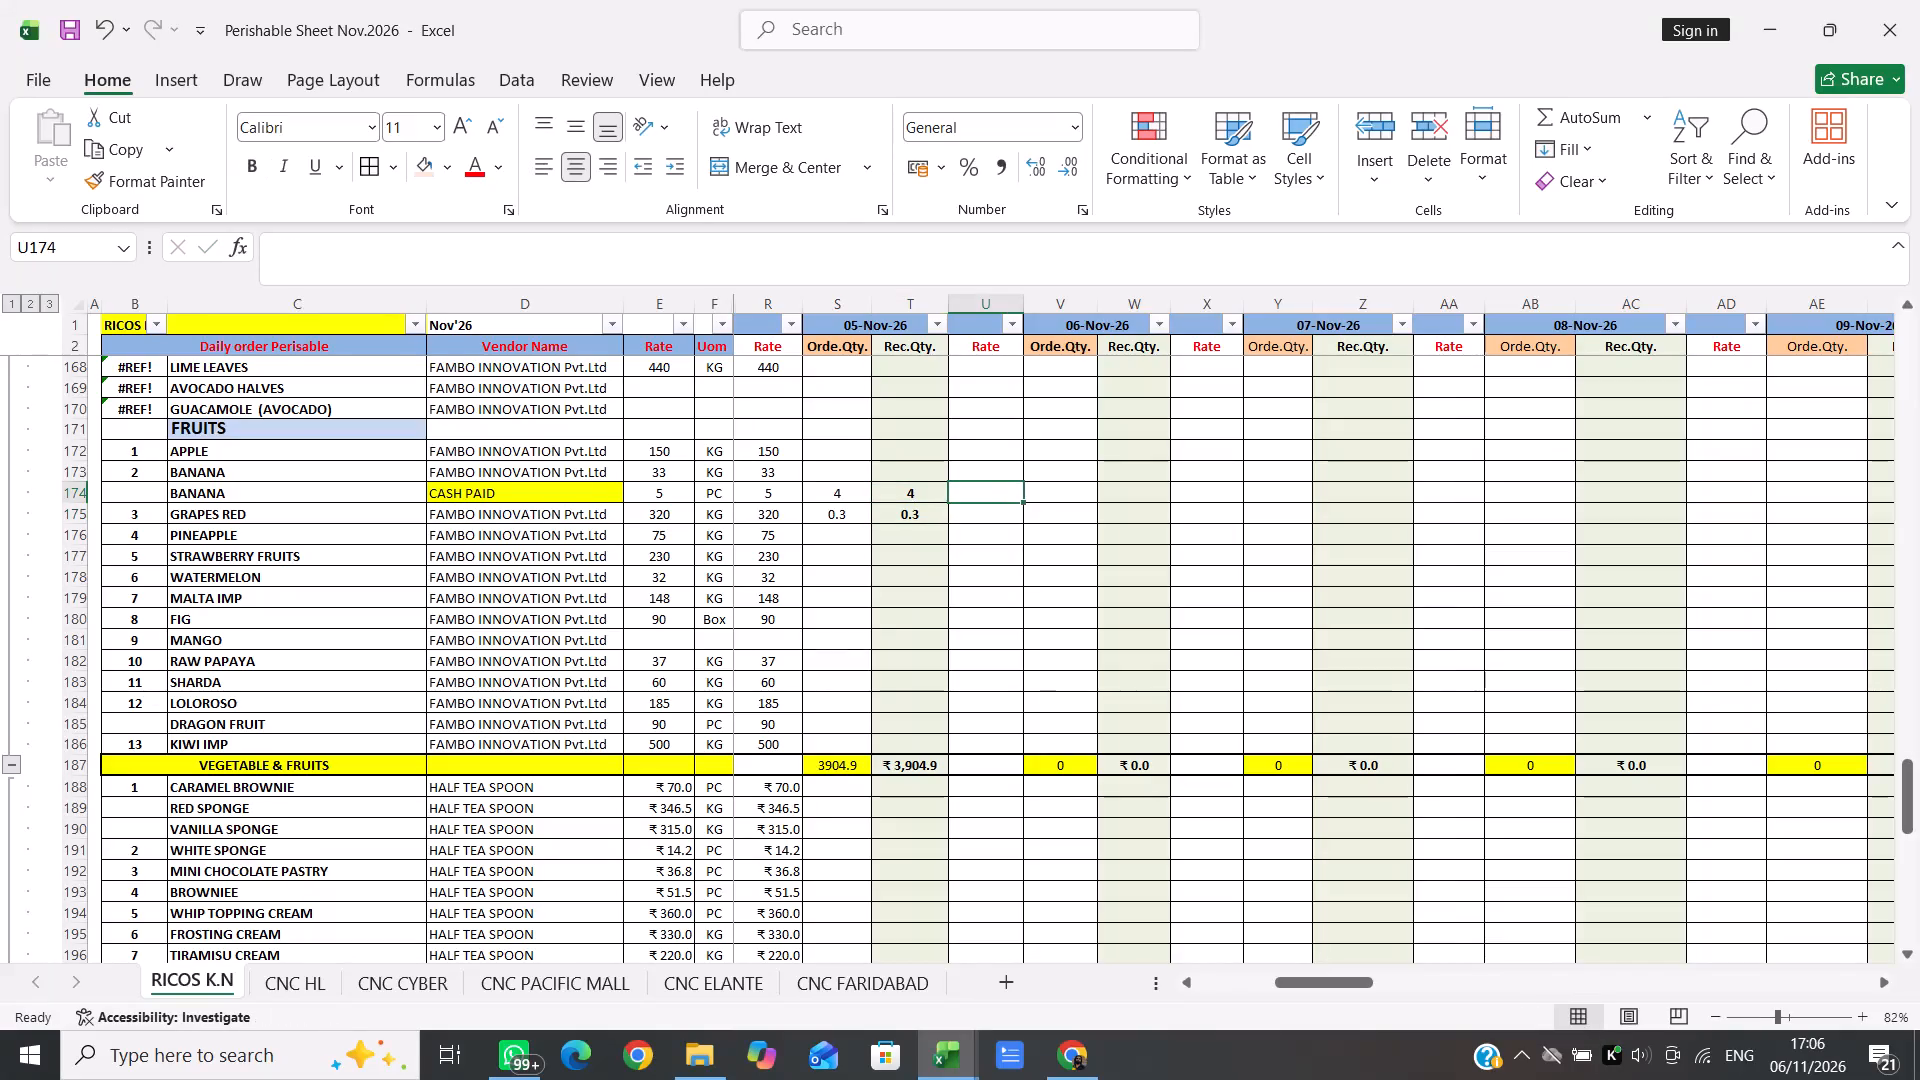
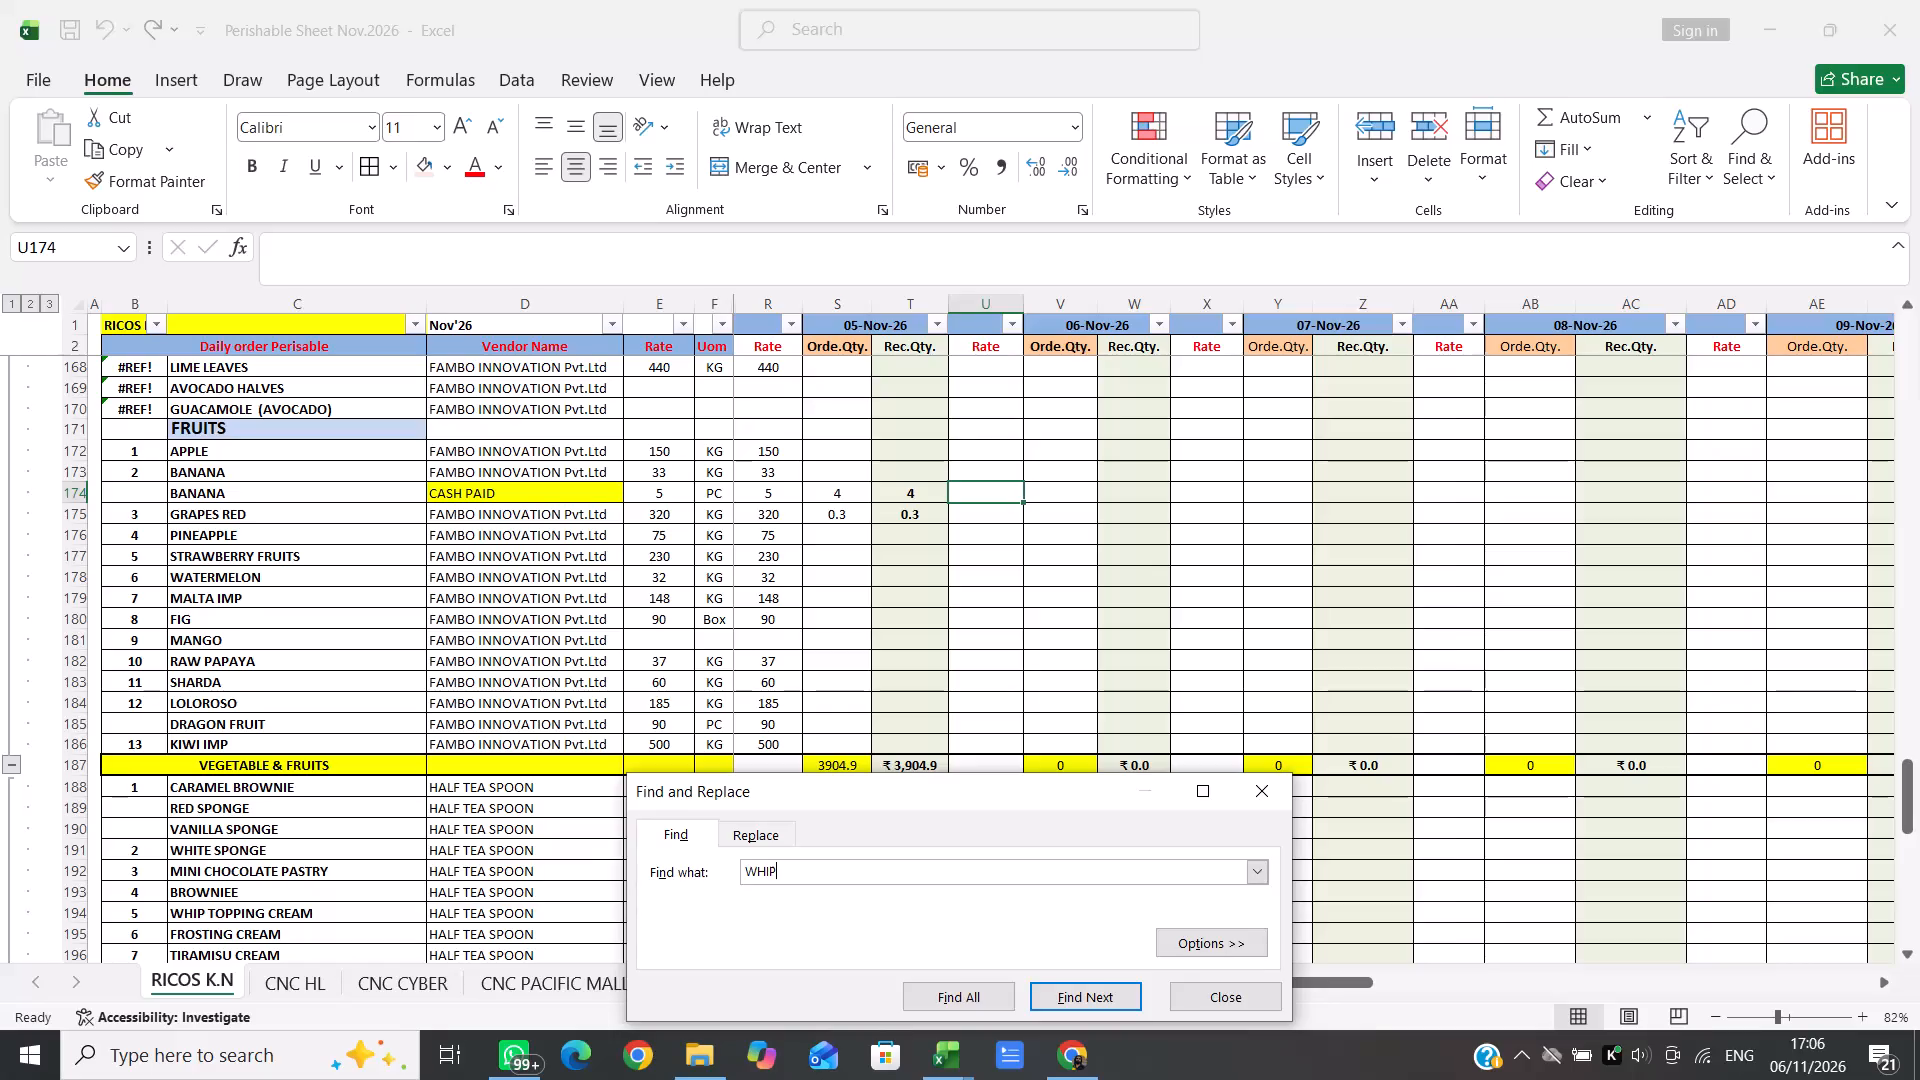
Search the sheet for "WHIP C" and move along the WHIP CREAM row toward its 05-Nov-26 quantity cells.
key("Return")
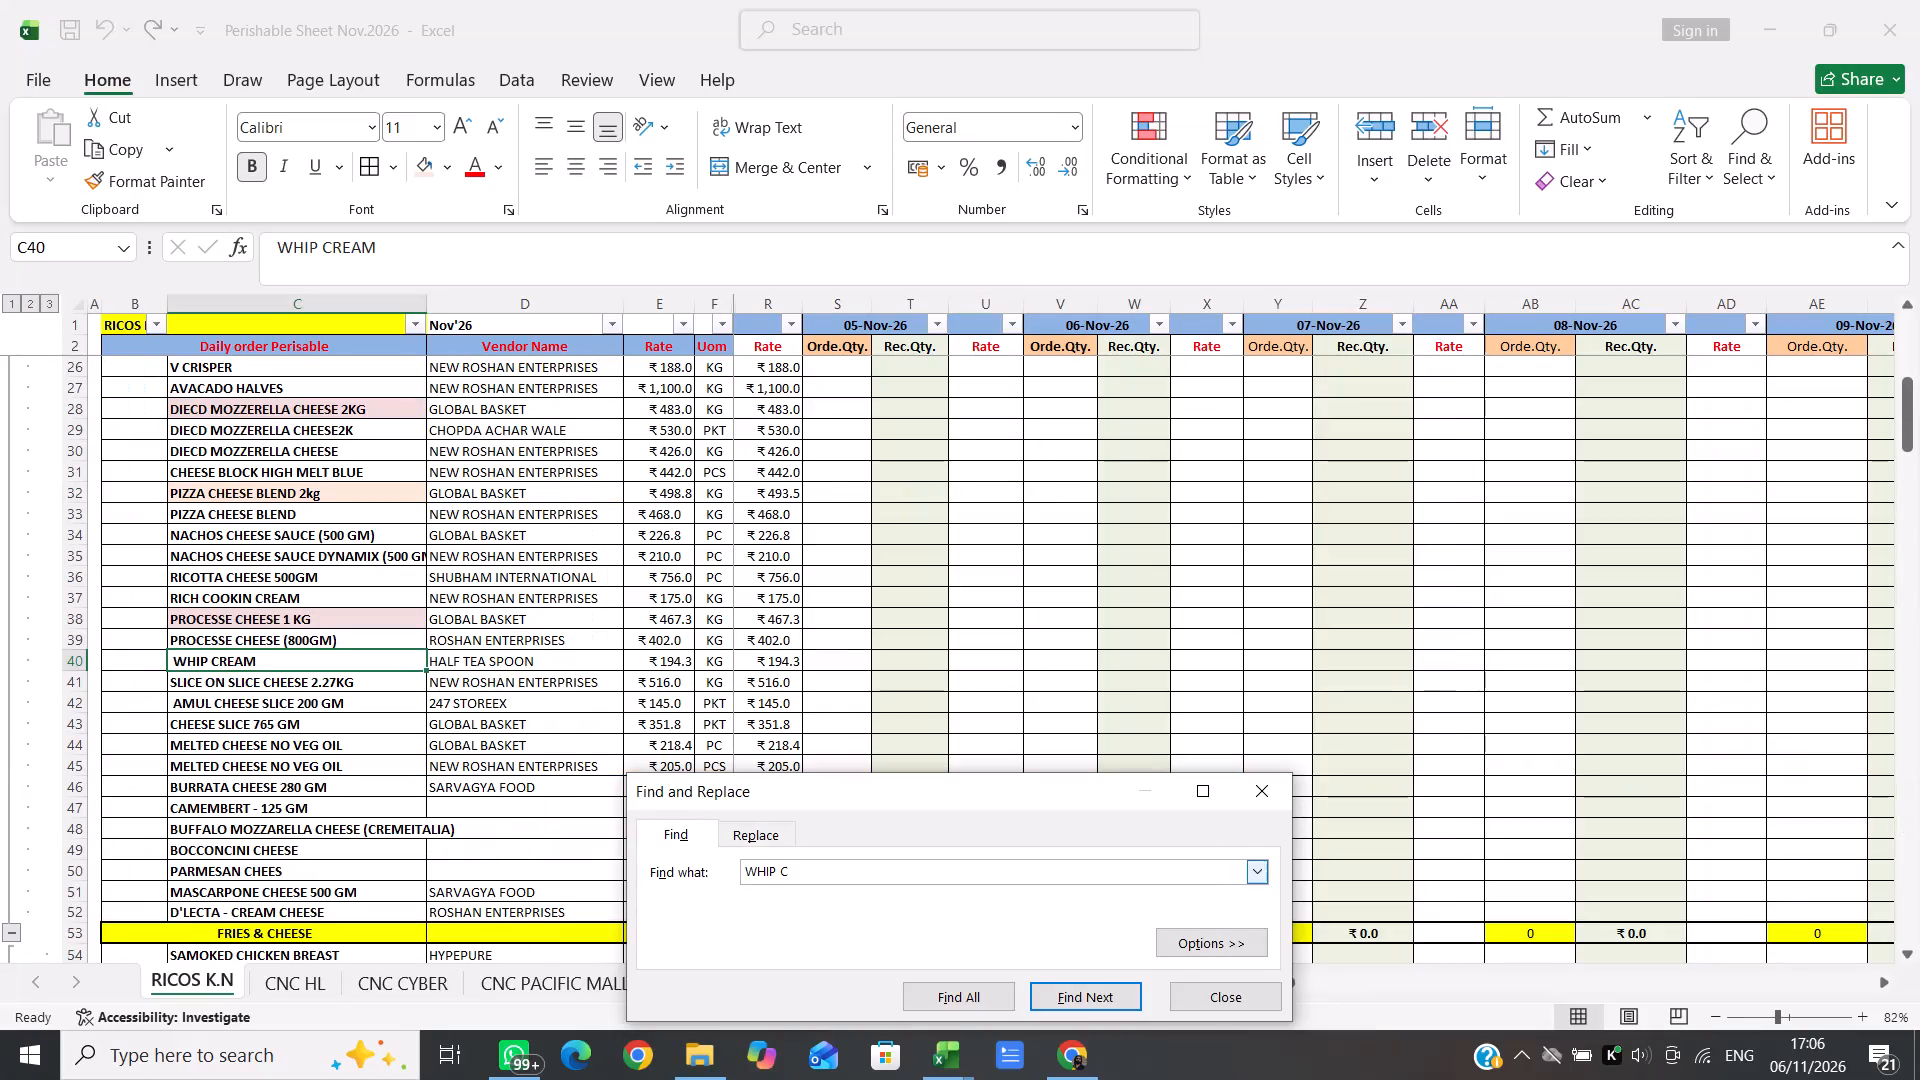
left_click(1263, 789)
key("Right")
key("Right")
key("Right")
key("Right")
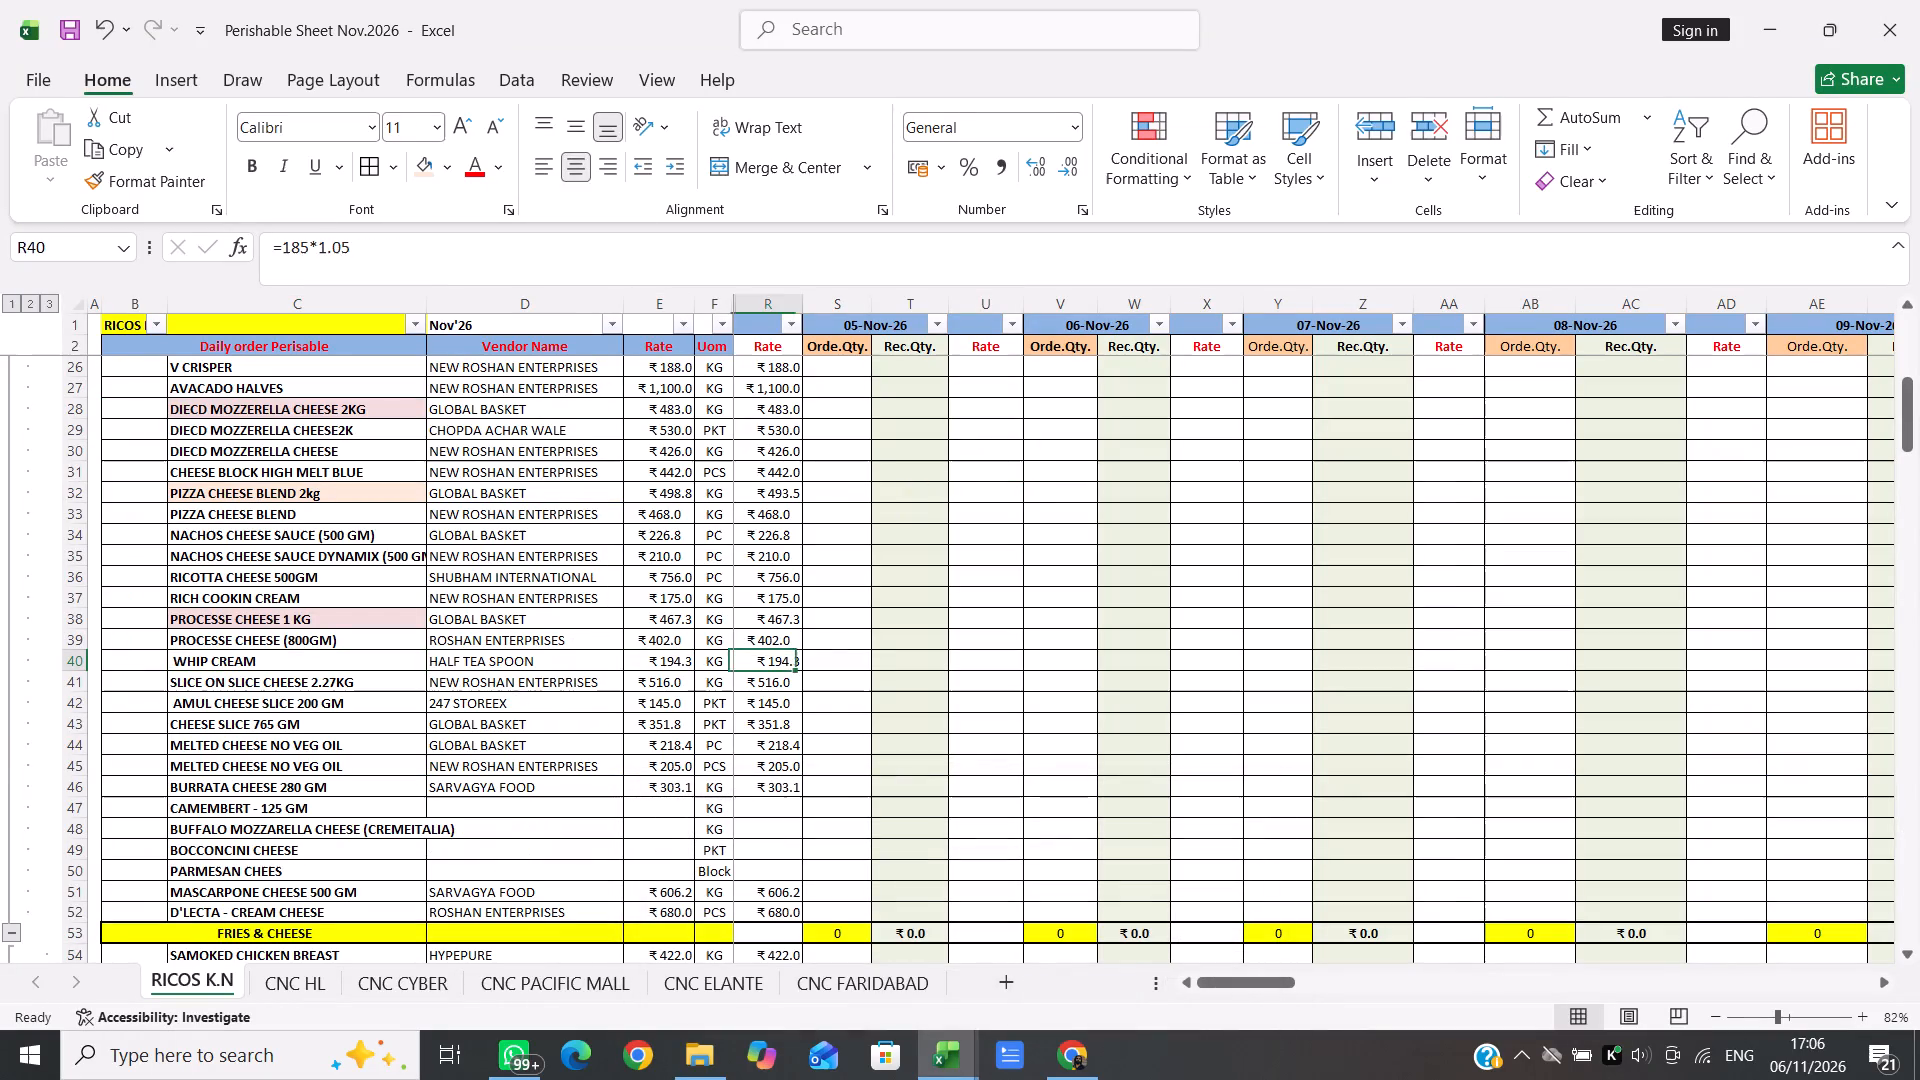
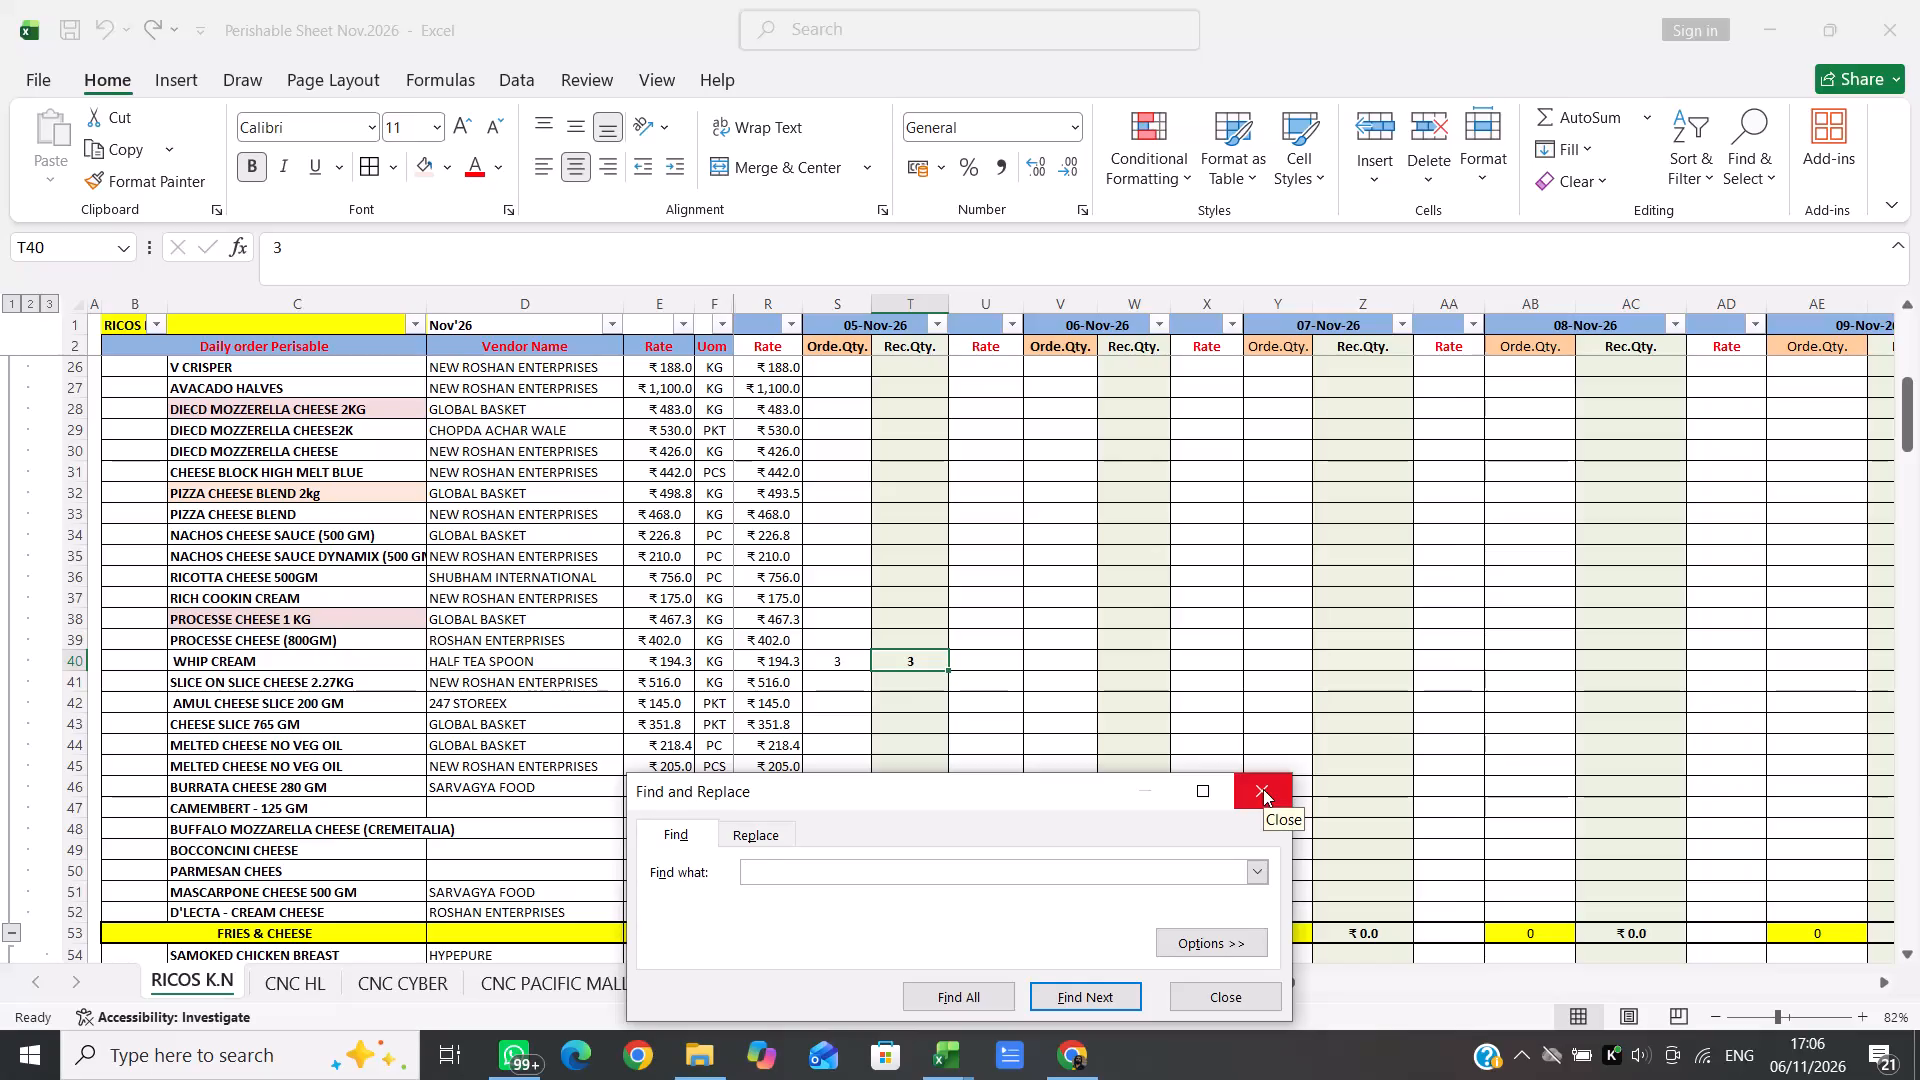
Search the sheet for "WHITE" and move along the WHITE SPONGE row toward its 05-Nov-26 quantity cells.
type("WHITE")
key("Return")
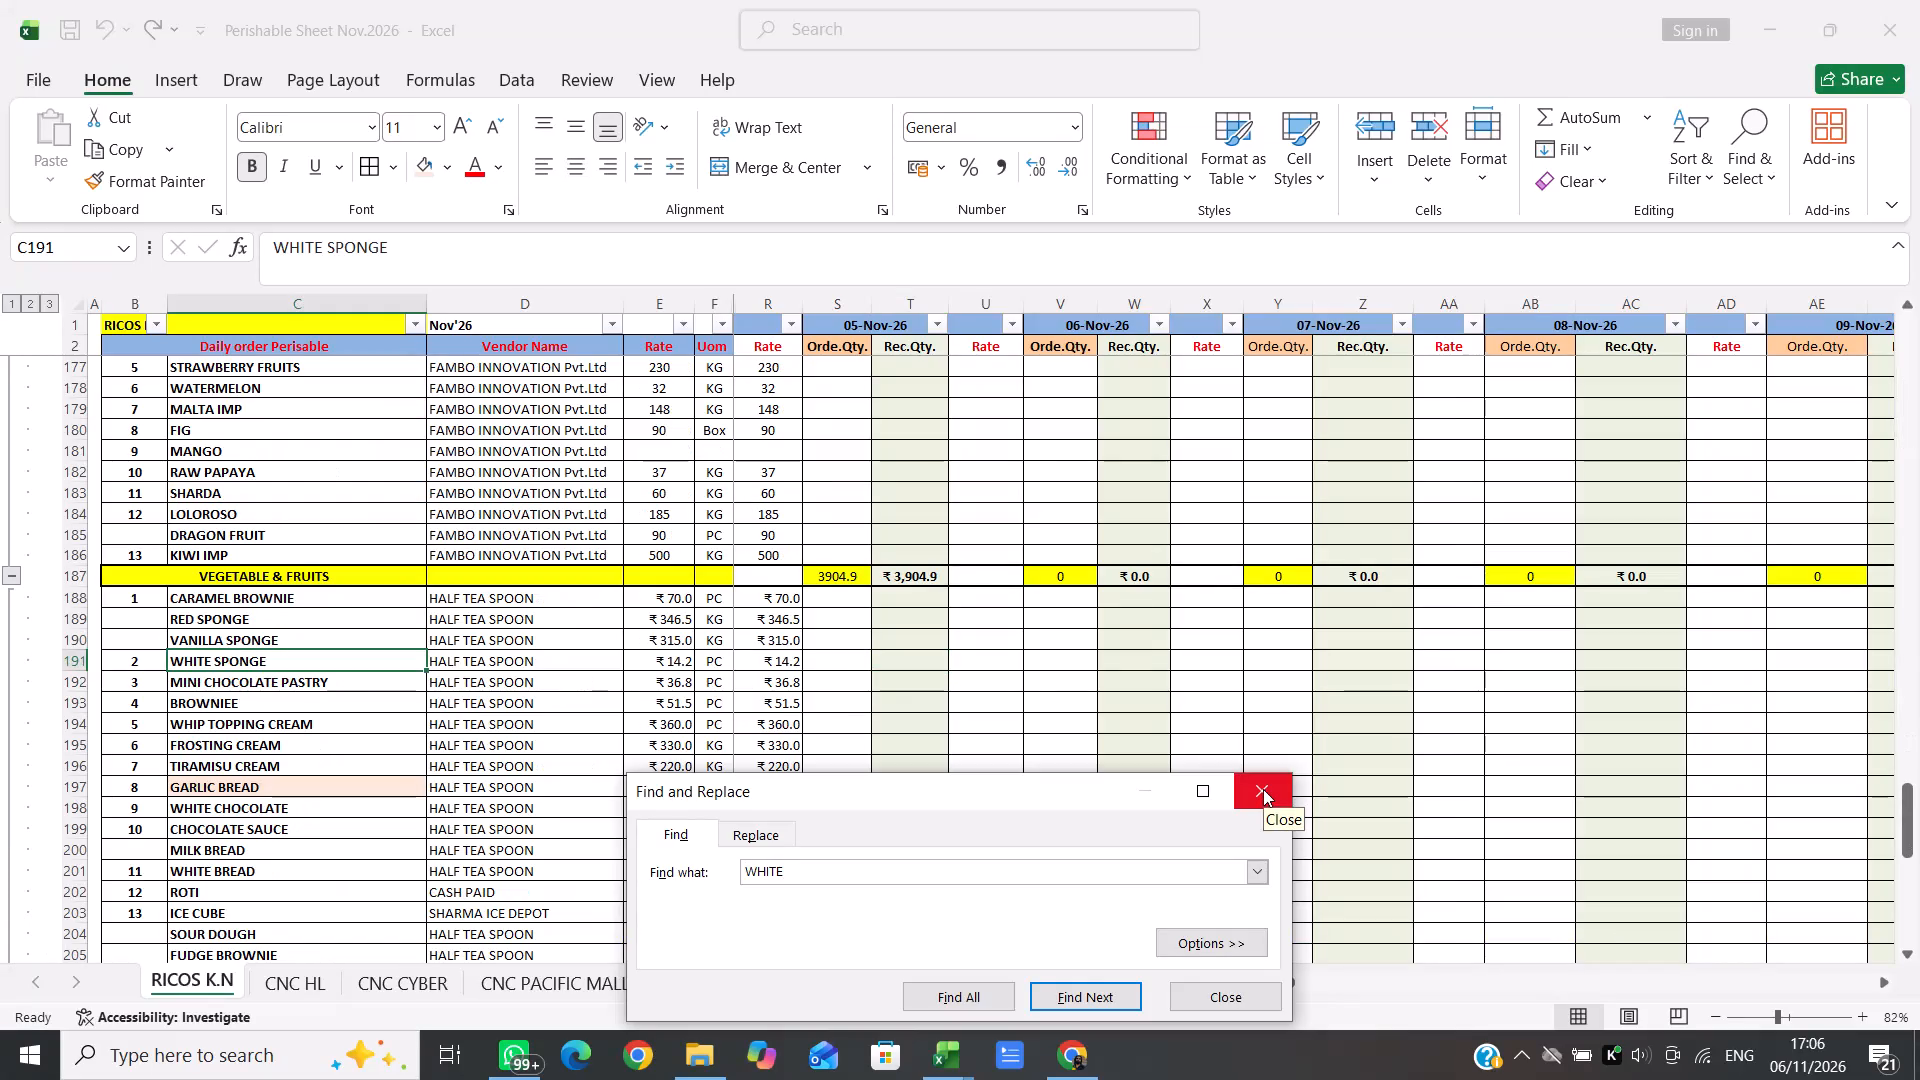
left_click(1263, 789)
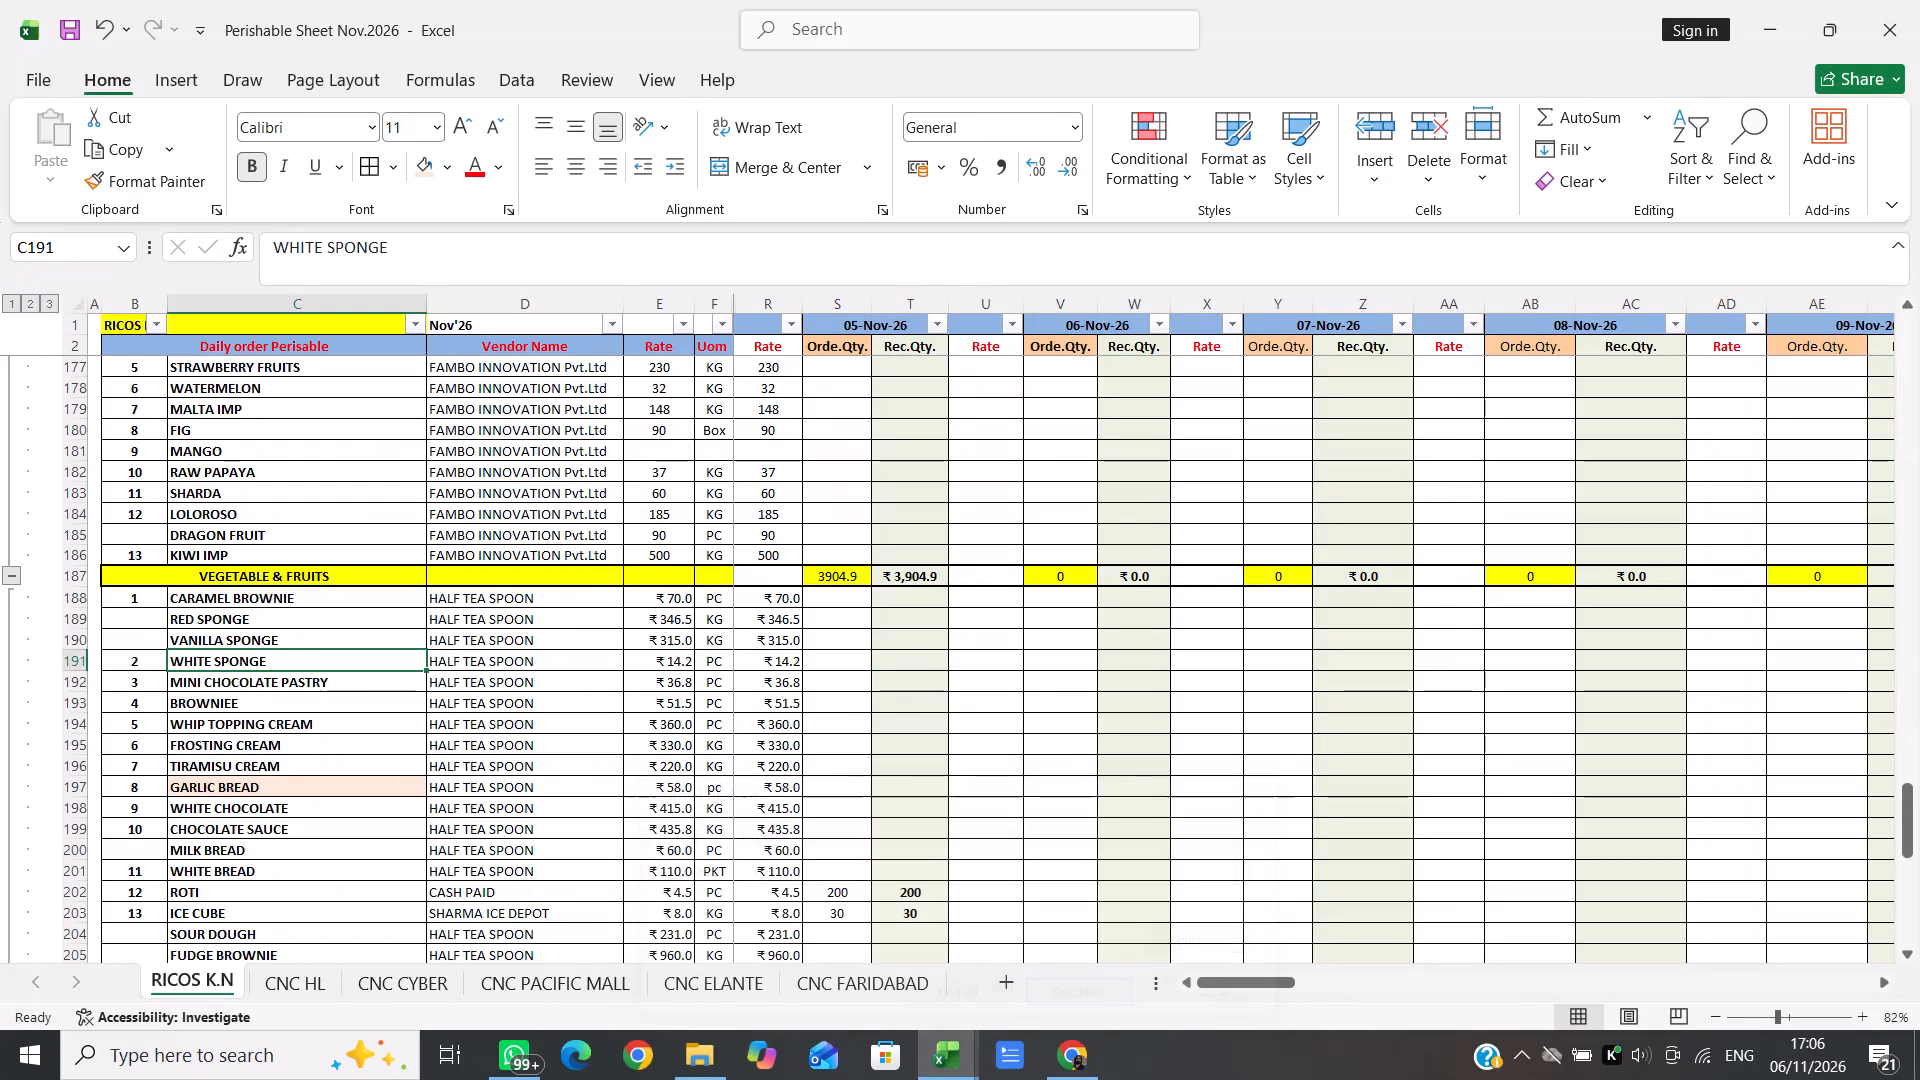
key("Right")
key("Right")
key("Right")
key("Right")
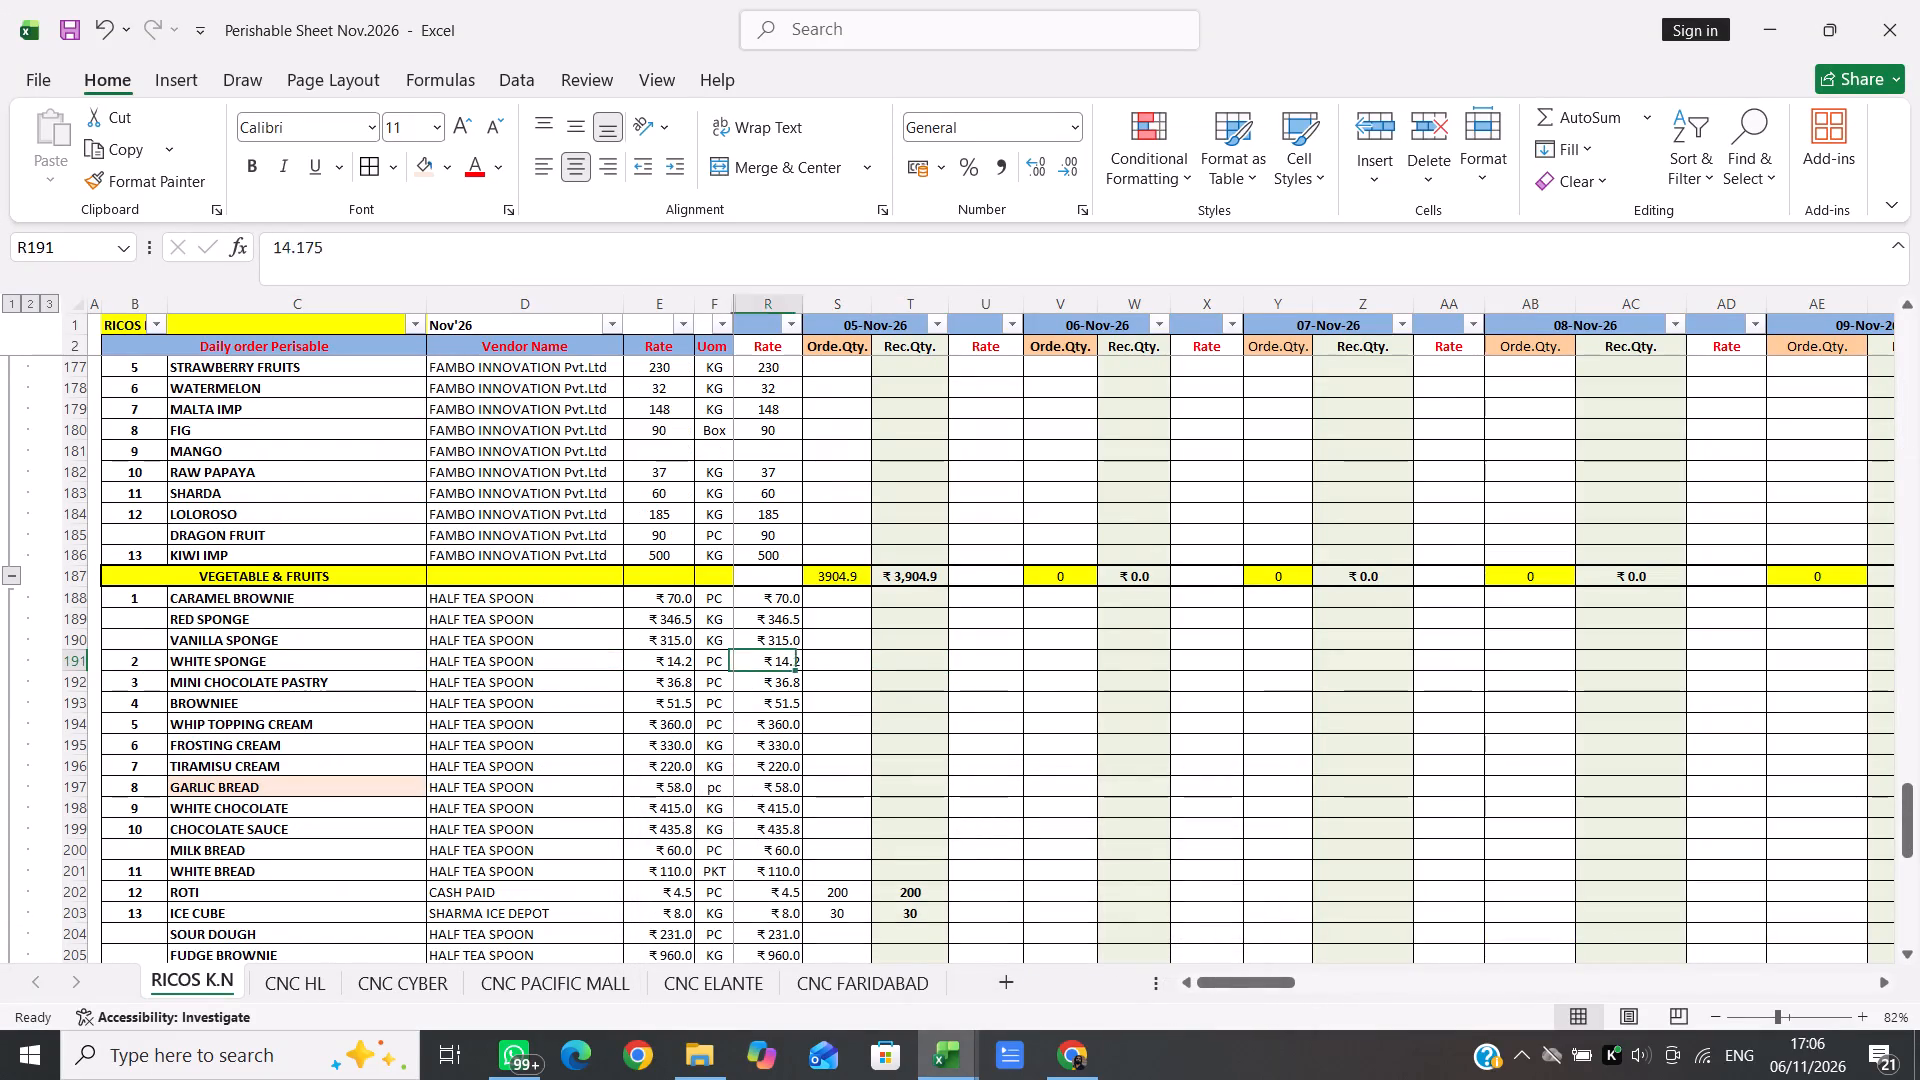
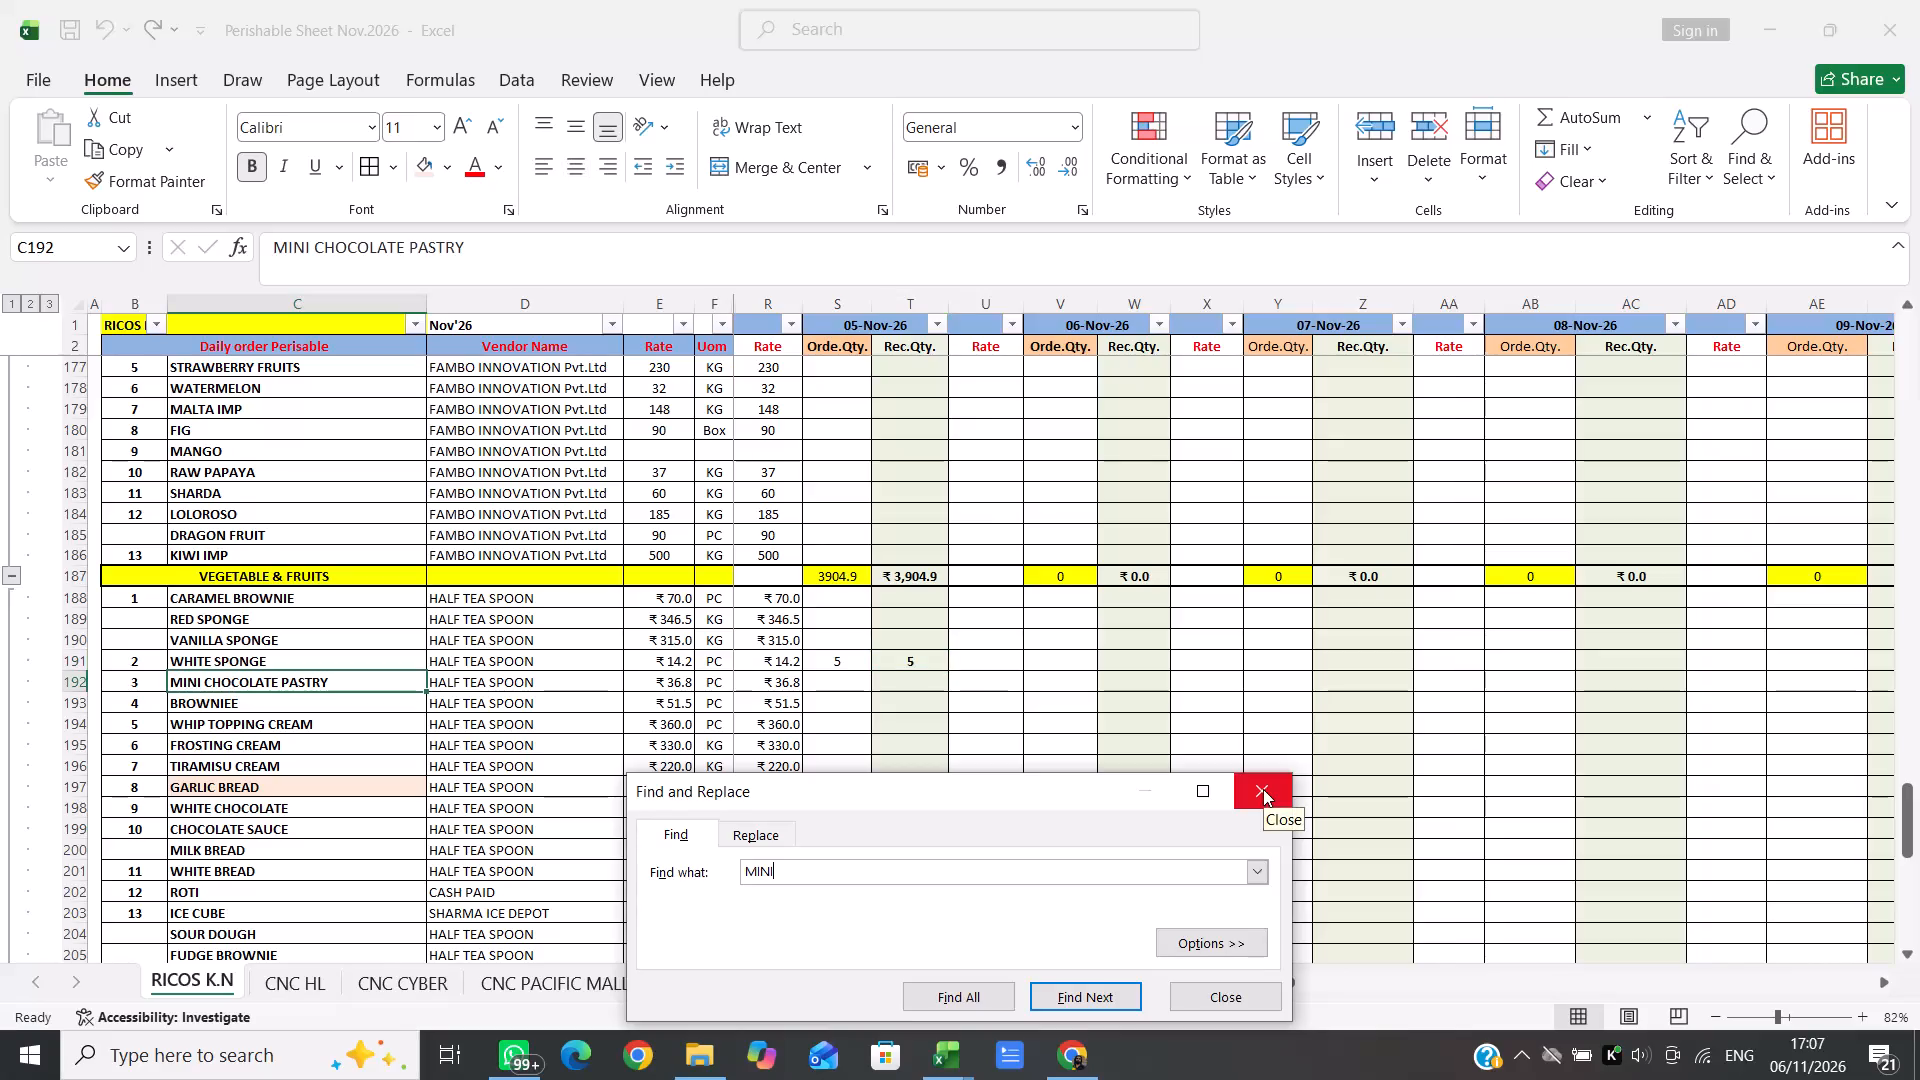
Finish the item search and move along the MINI CHOCOLATE PASTRY row toward its 05-Nov-26 quantity cells.
left_click(1263, 789)
key("Right")
key("Right")
key("Right")
key("Right")
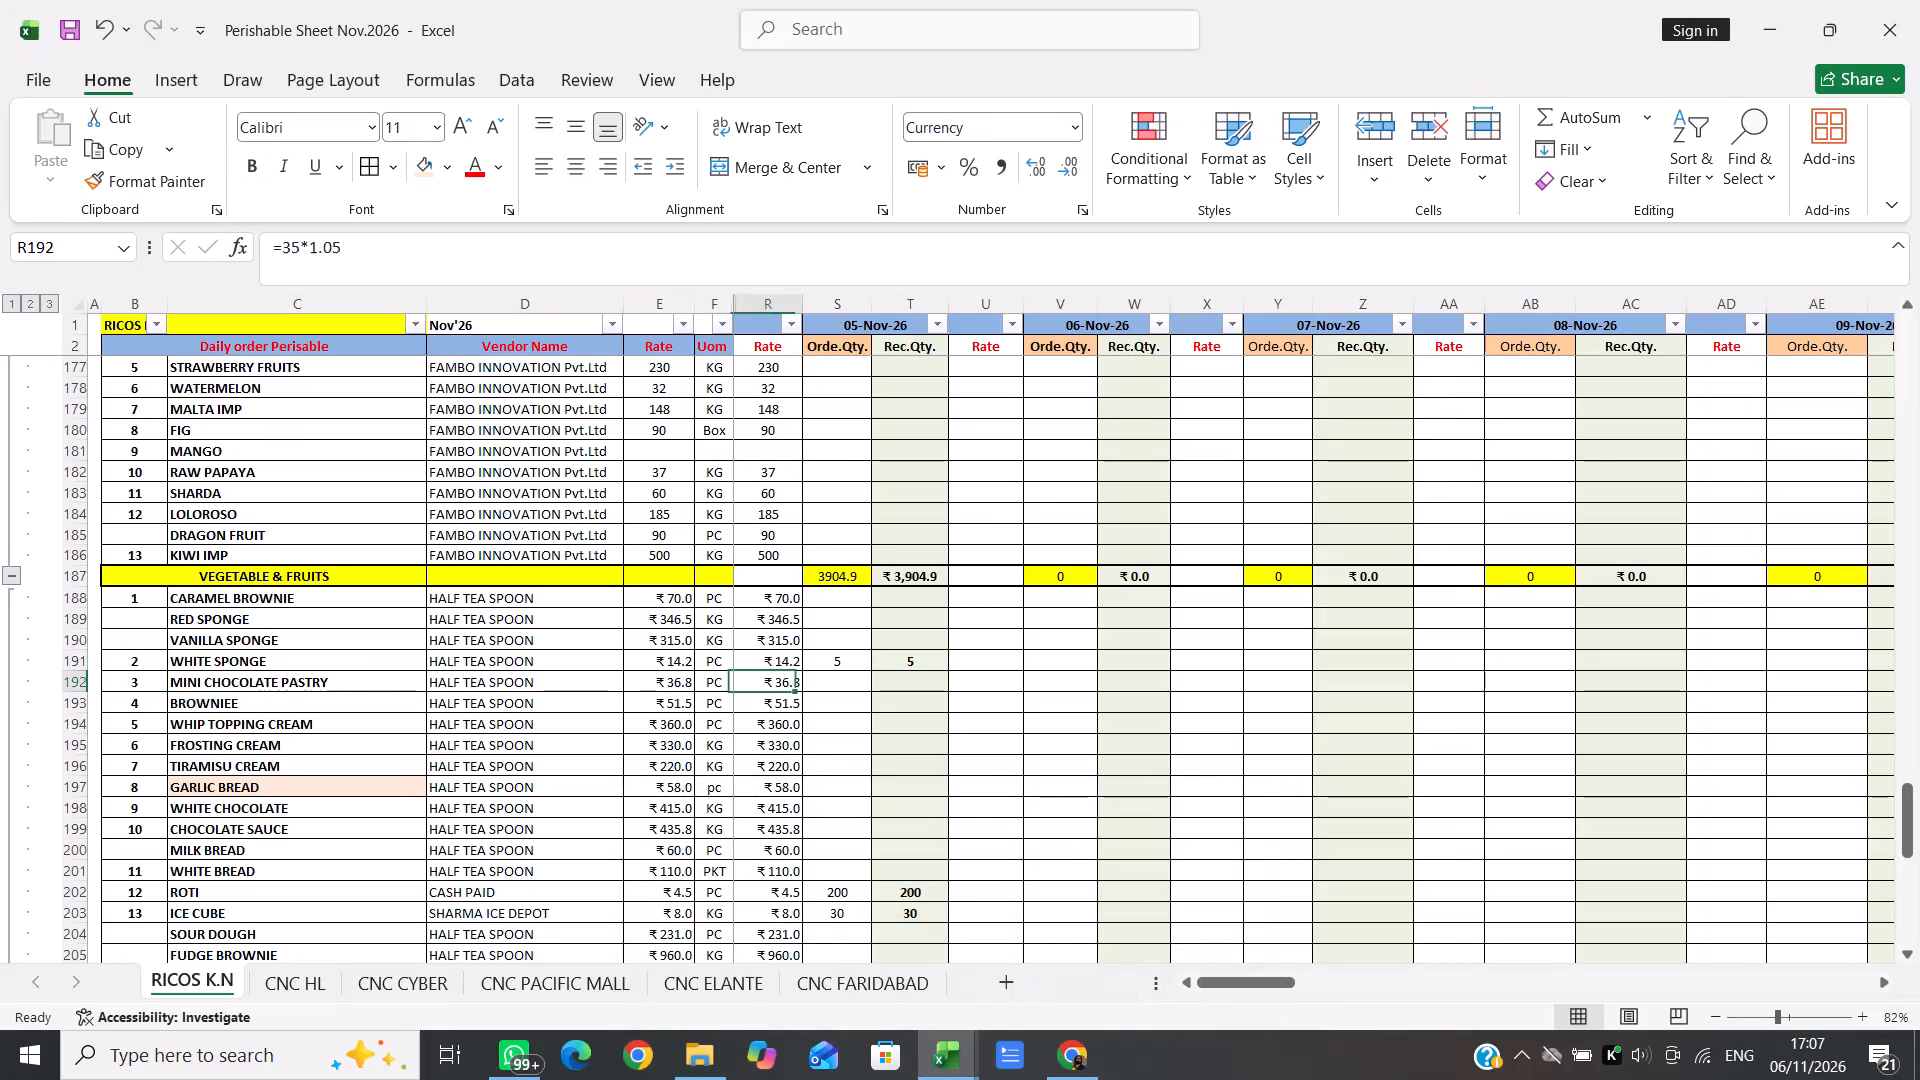
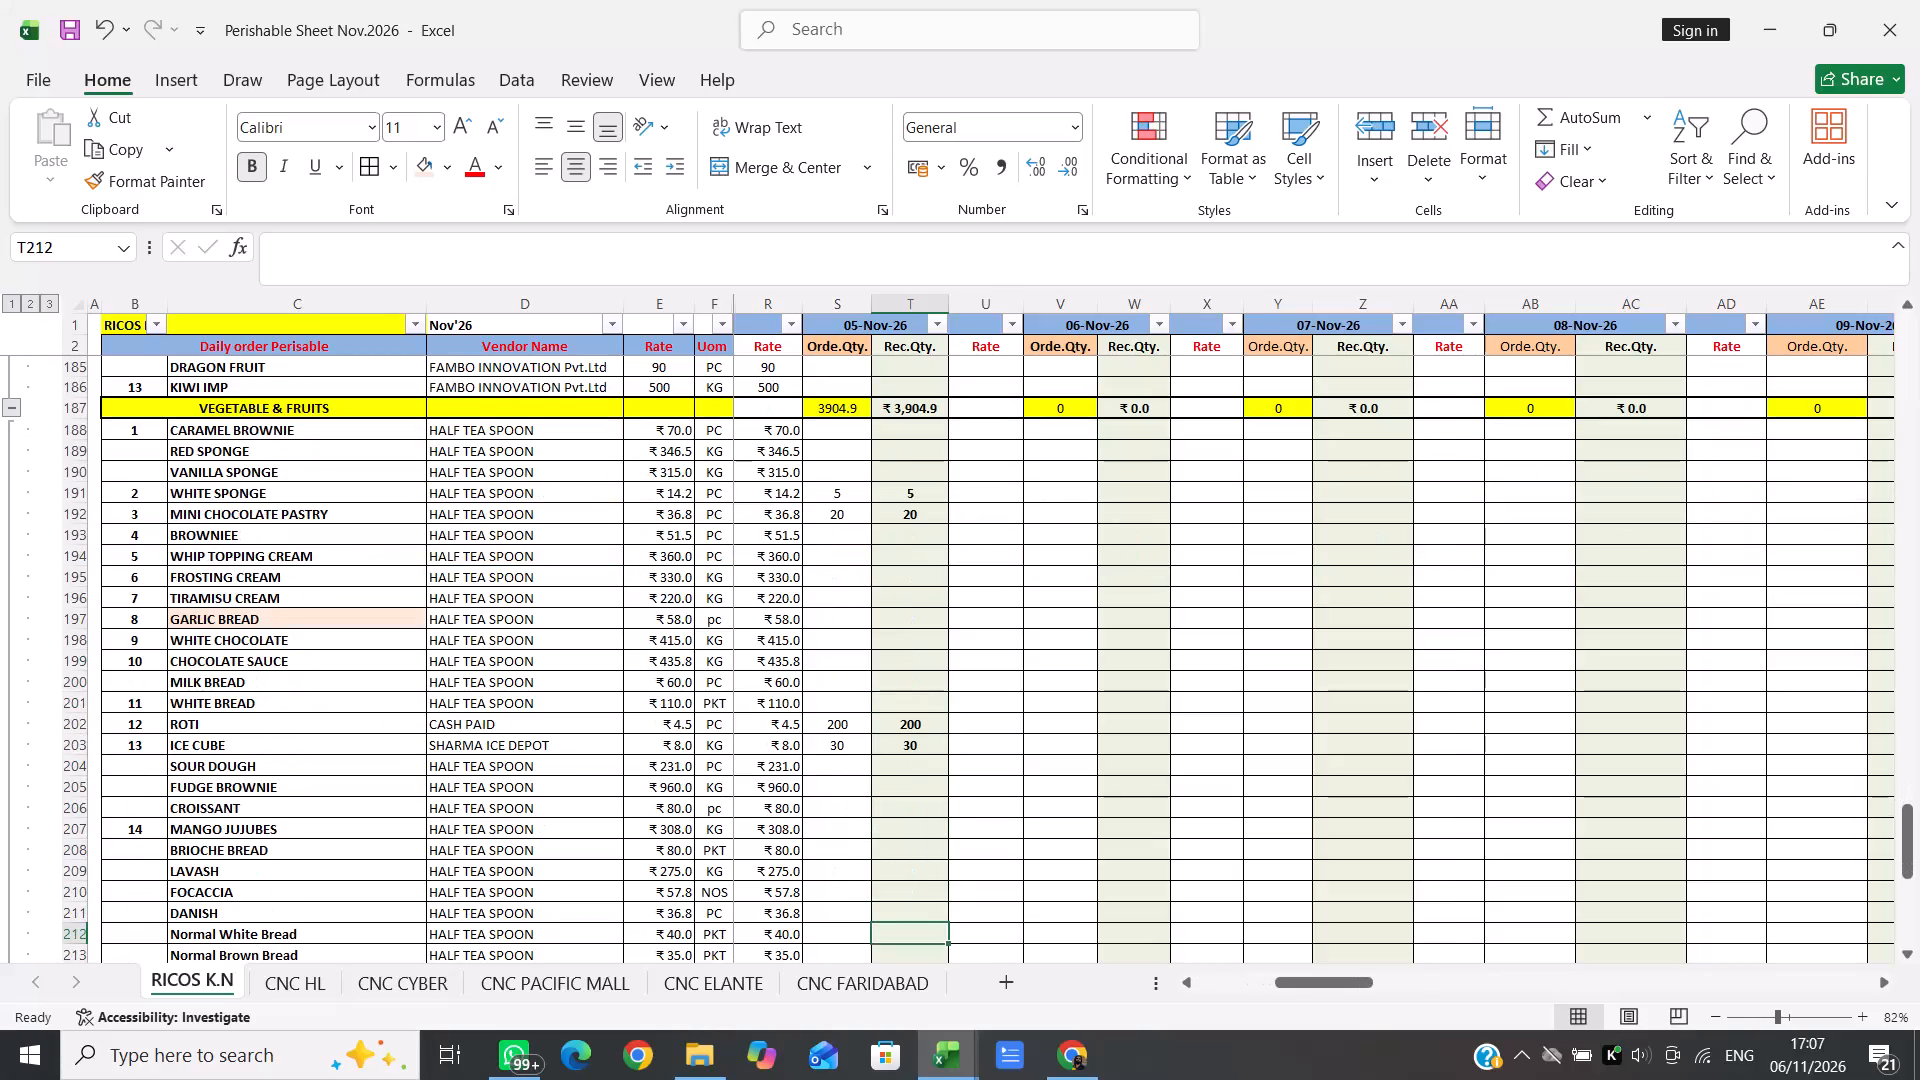
Review the 05-Nov-26 order and received quantities for the bakery and dessert items listed below the VEGETABLE & FRUITS total.
key("Up")
key("Up")
key("Up")
key("Up")
key("Up")
key("Up")
key("Up")
key("Up")
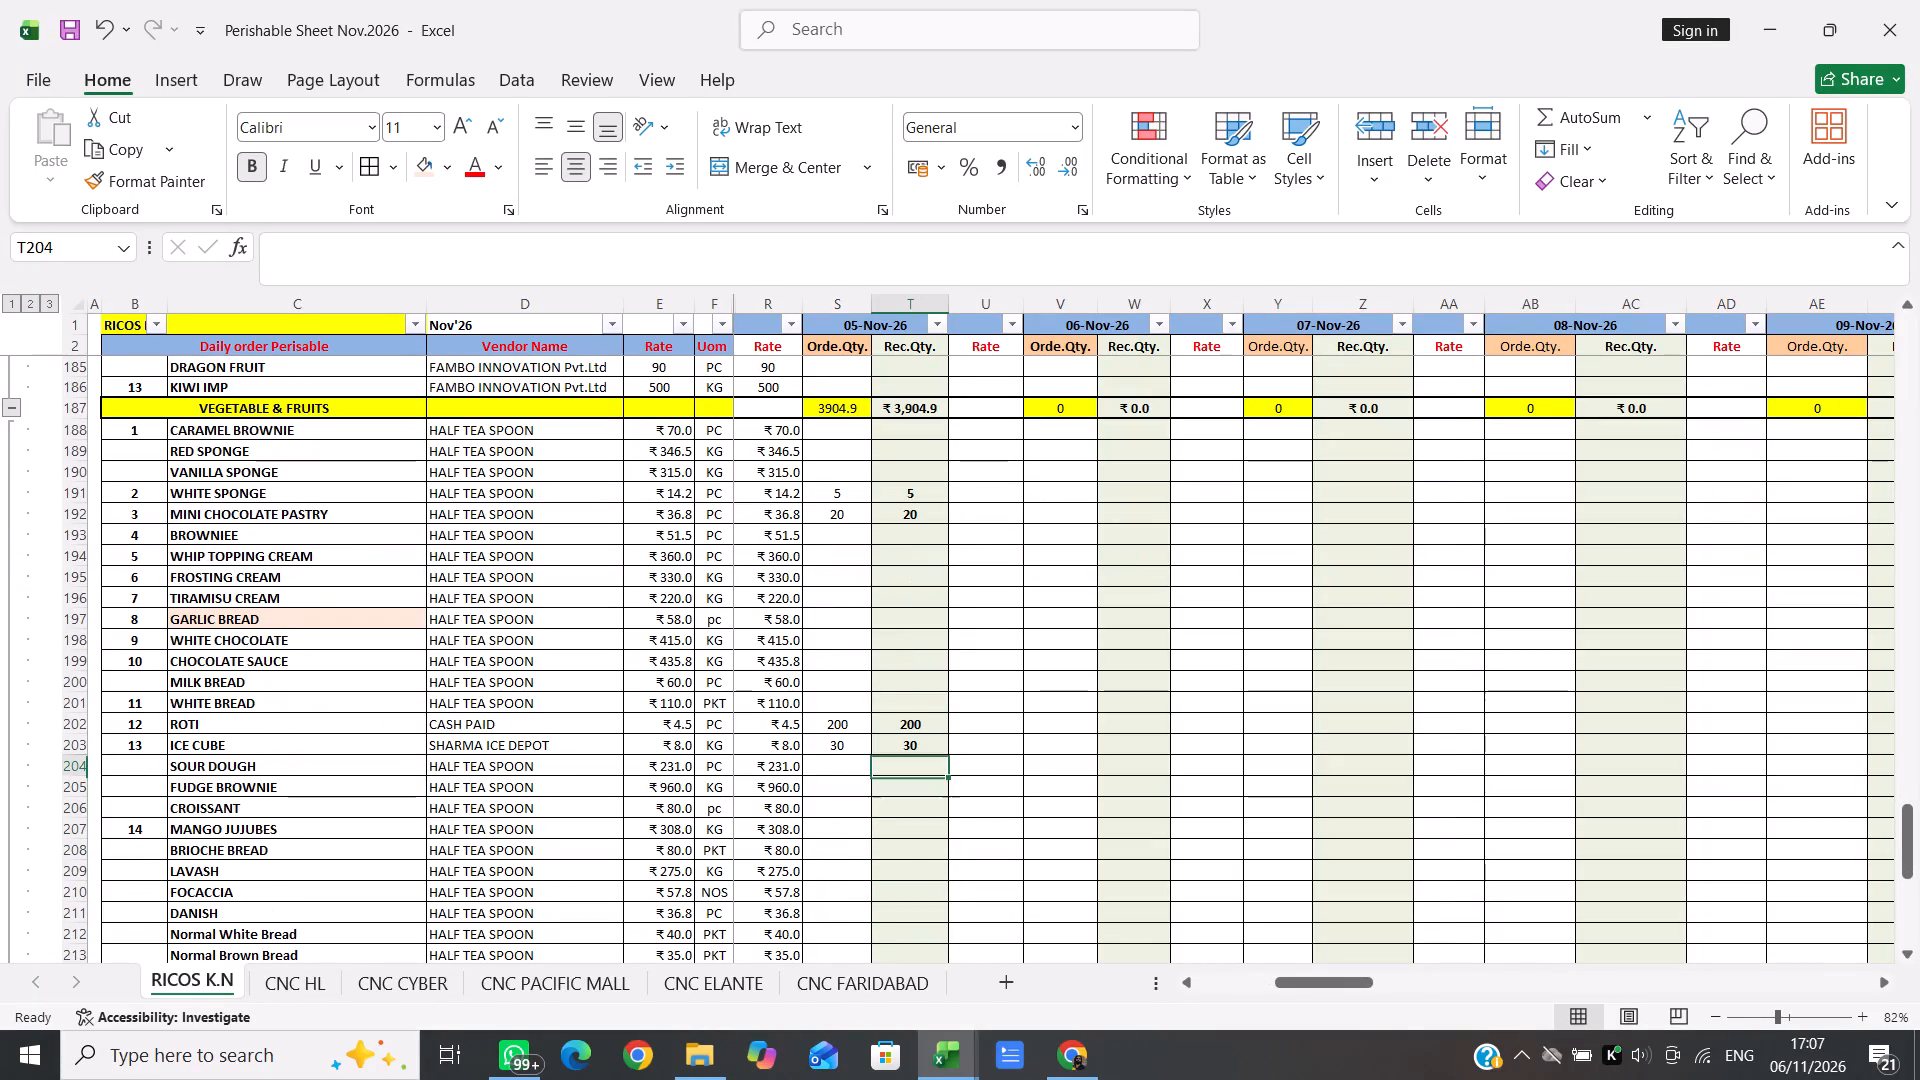
key("Up")
key("Up")
key("Up")
key("Up")
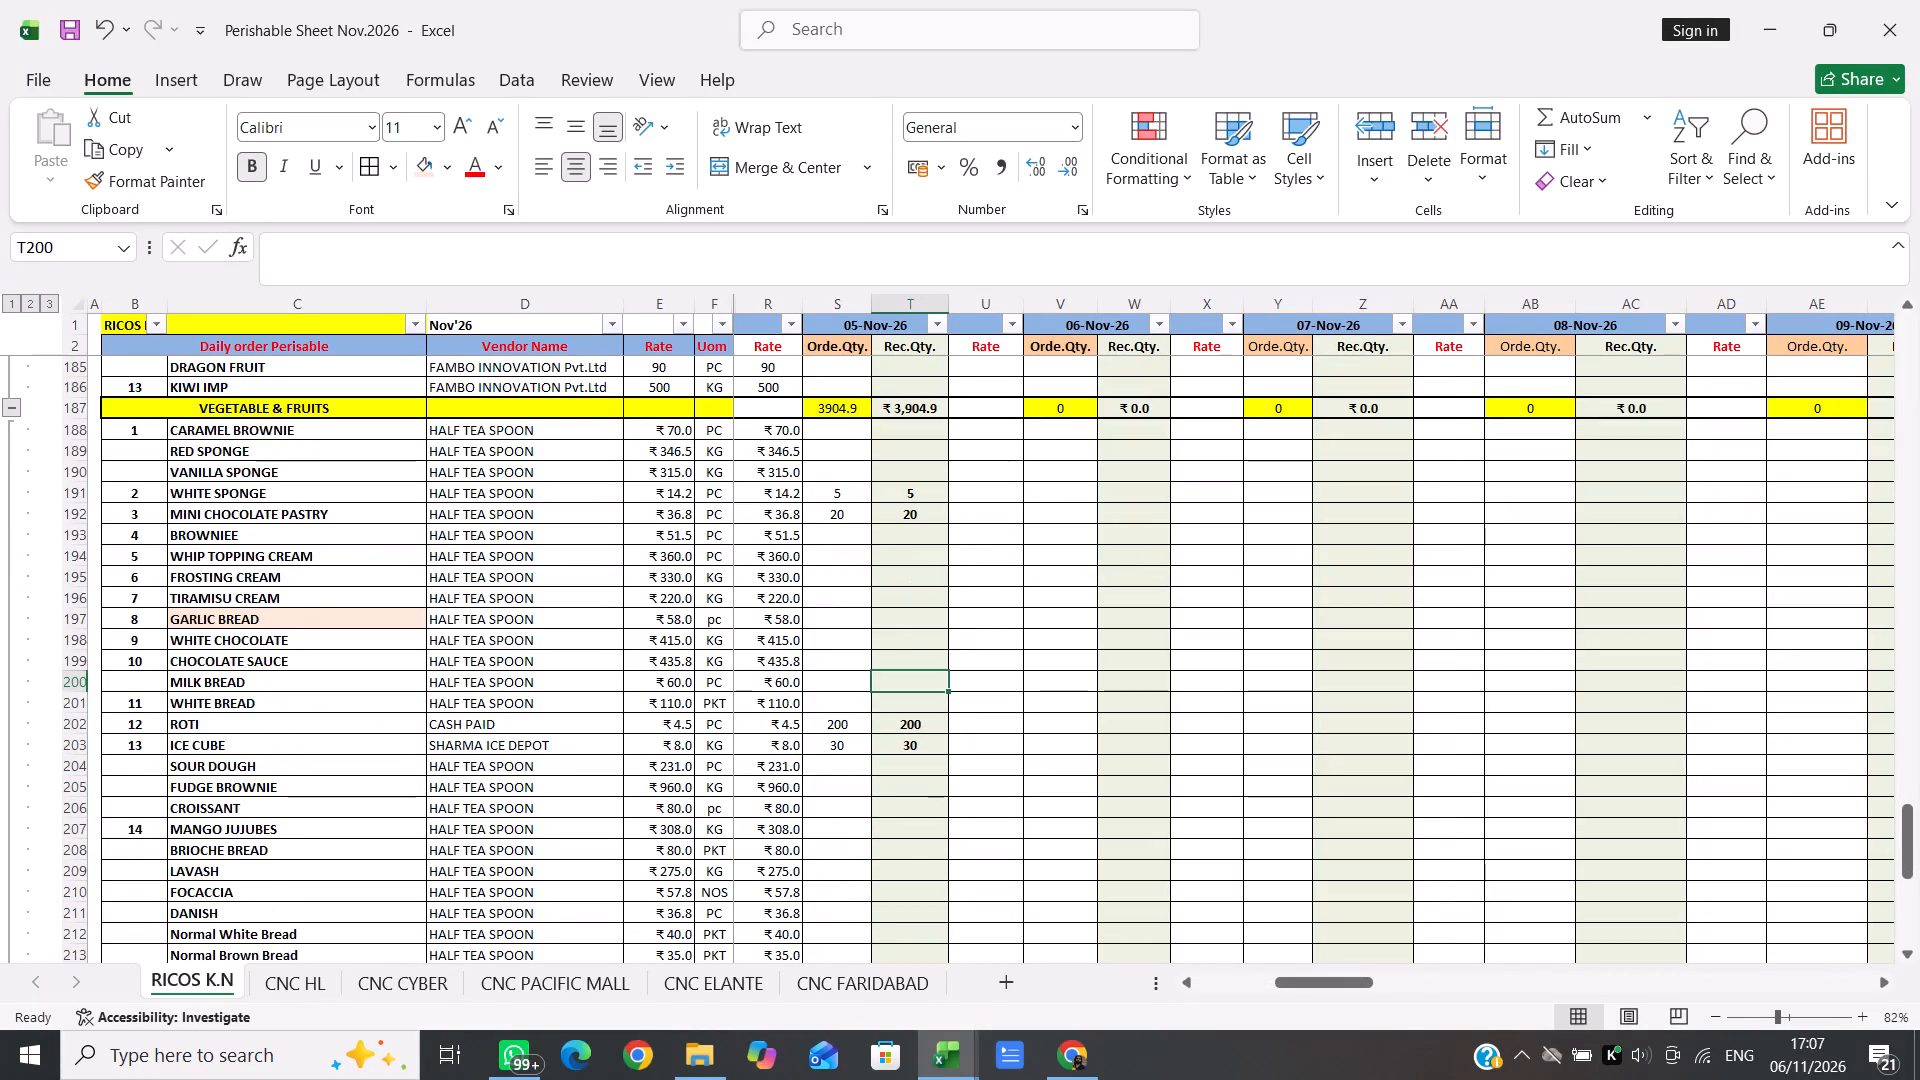
scroll(1263, 789, "down", 2)
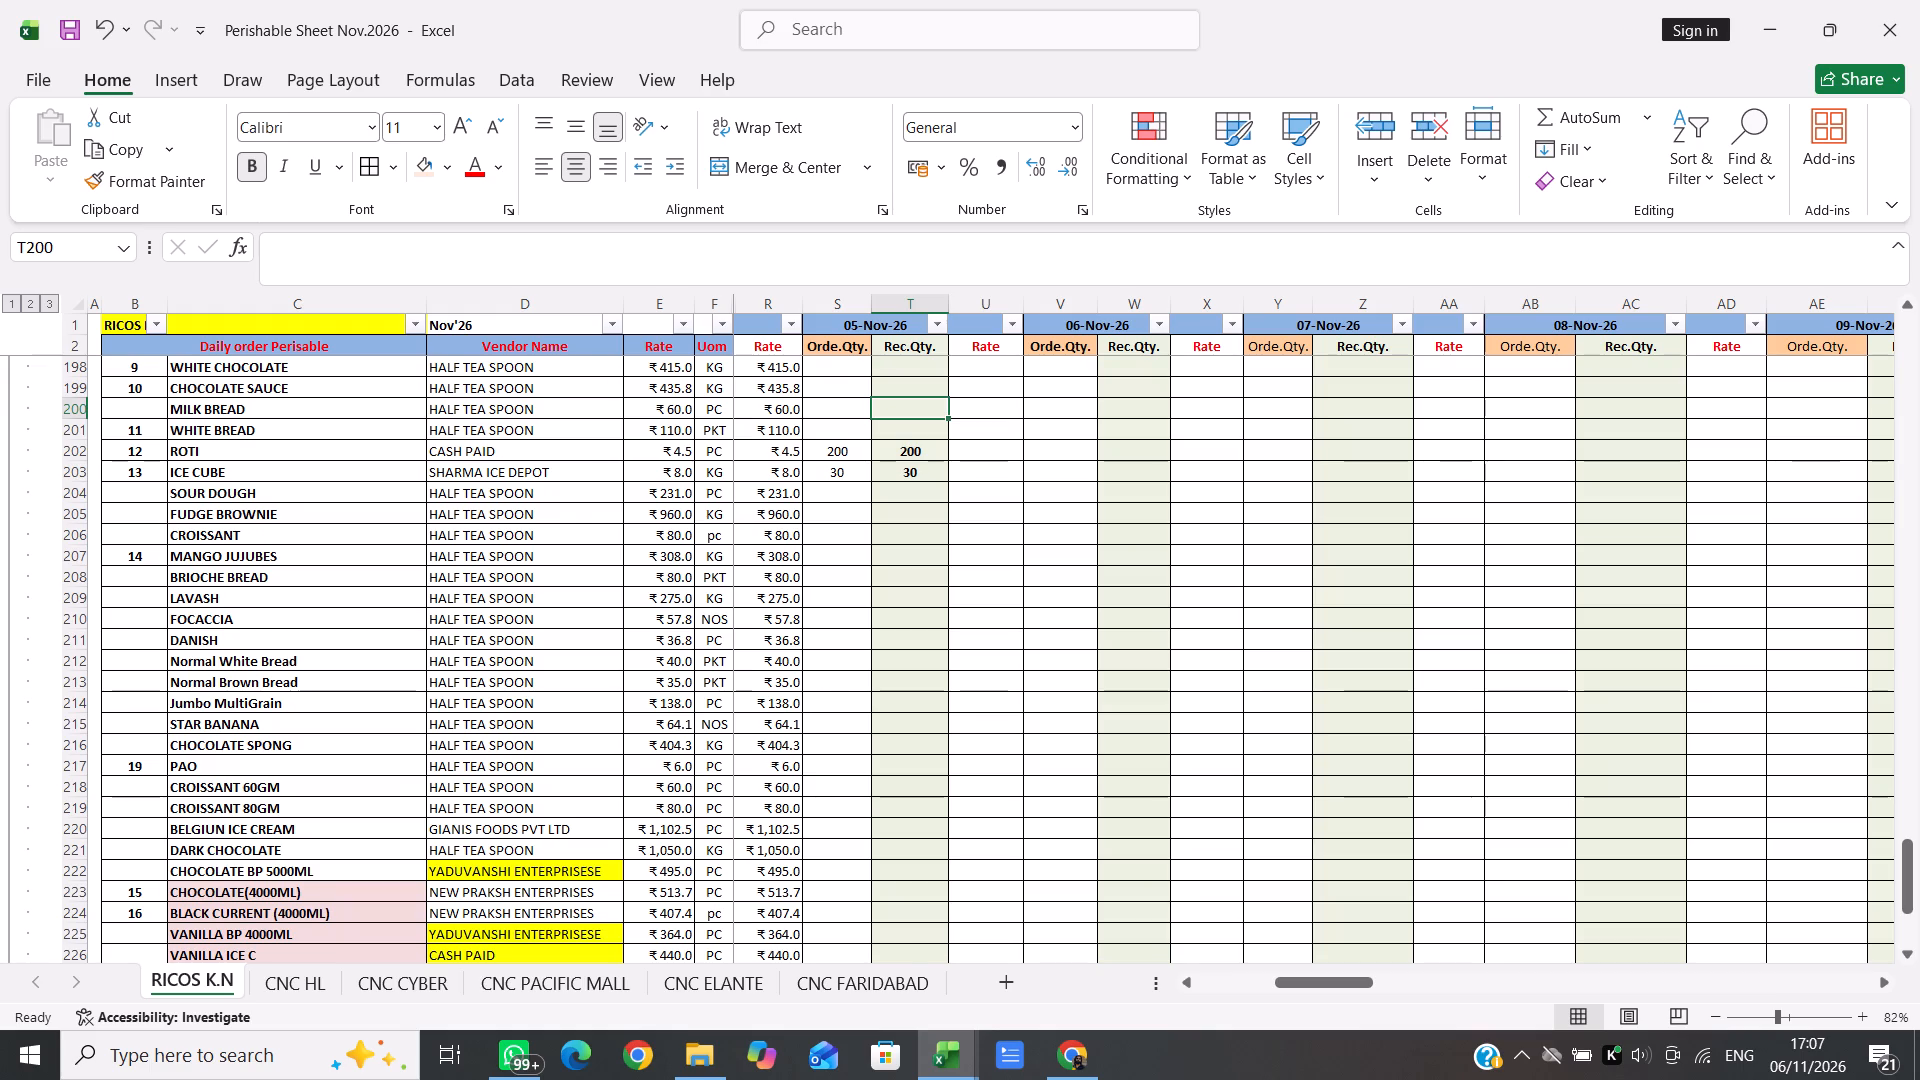
scroll(237, 643, "up", 1)
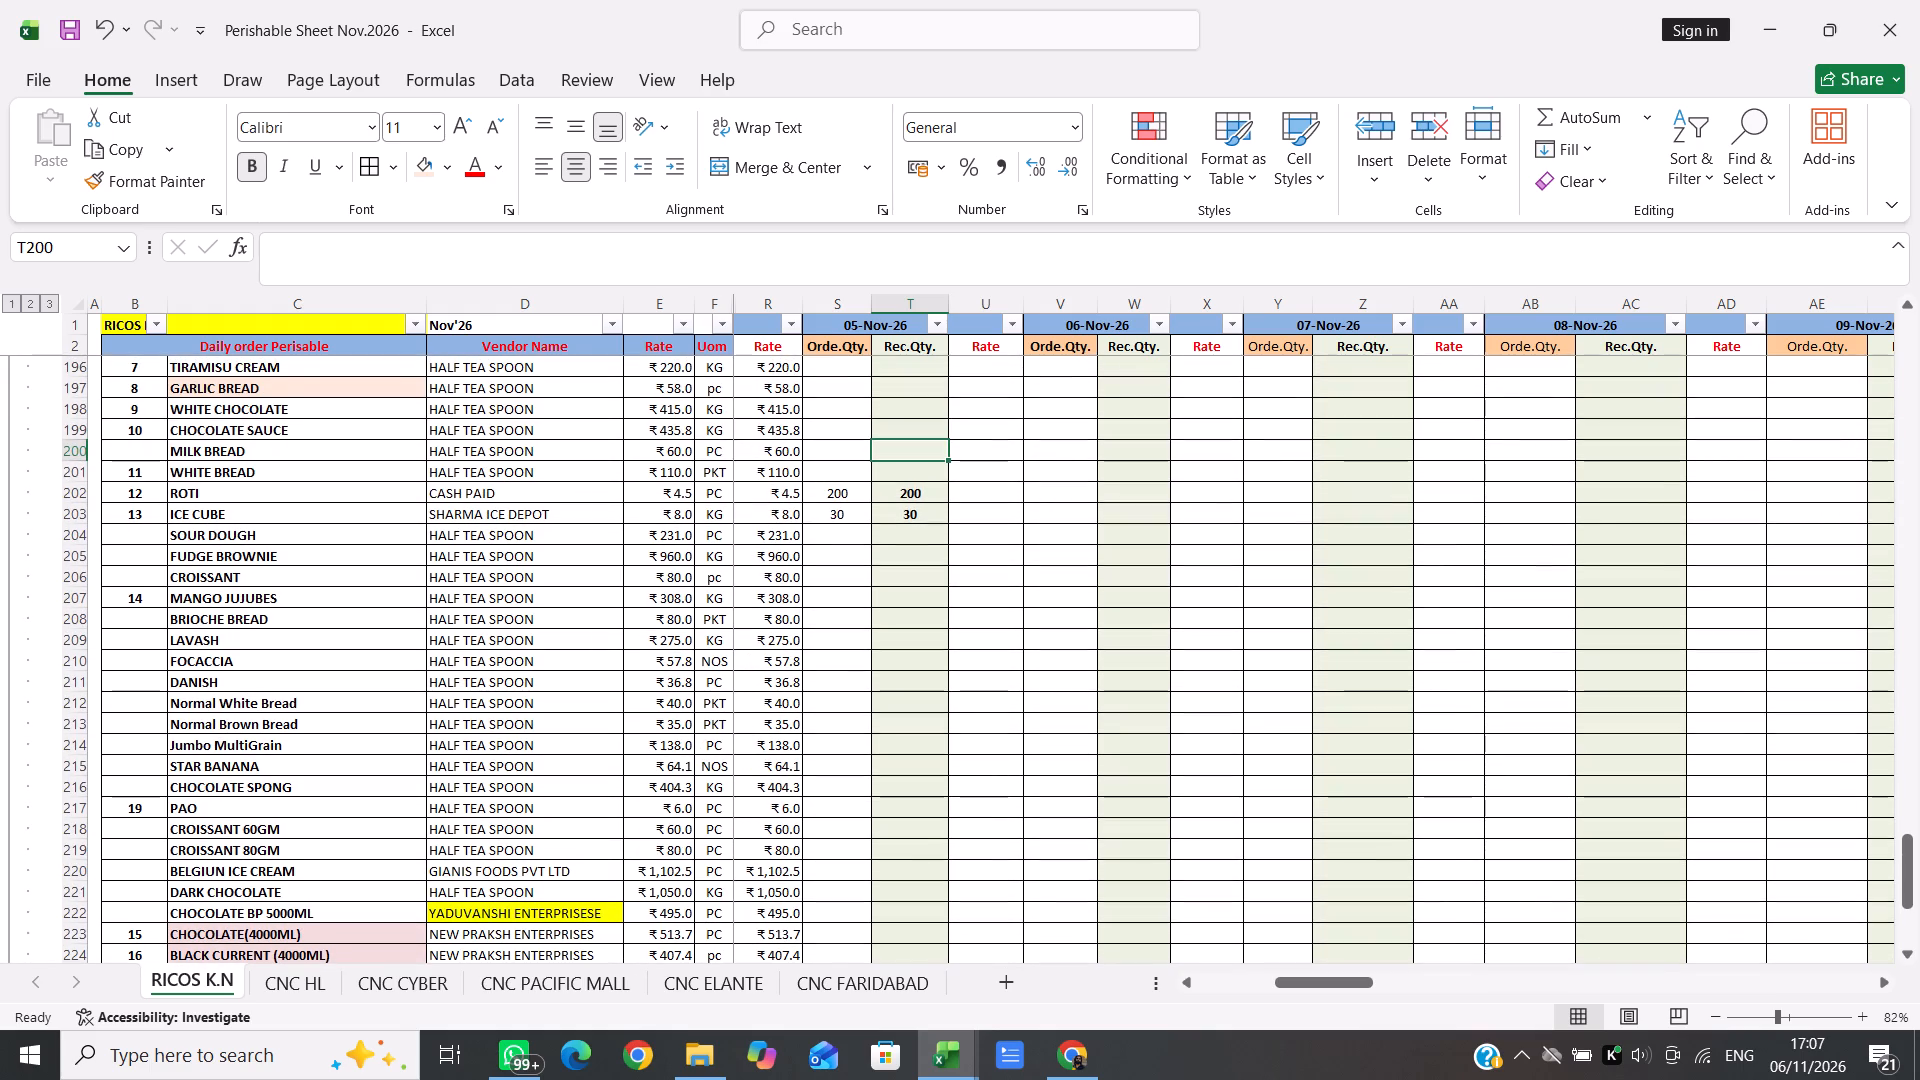
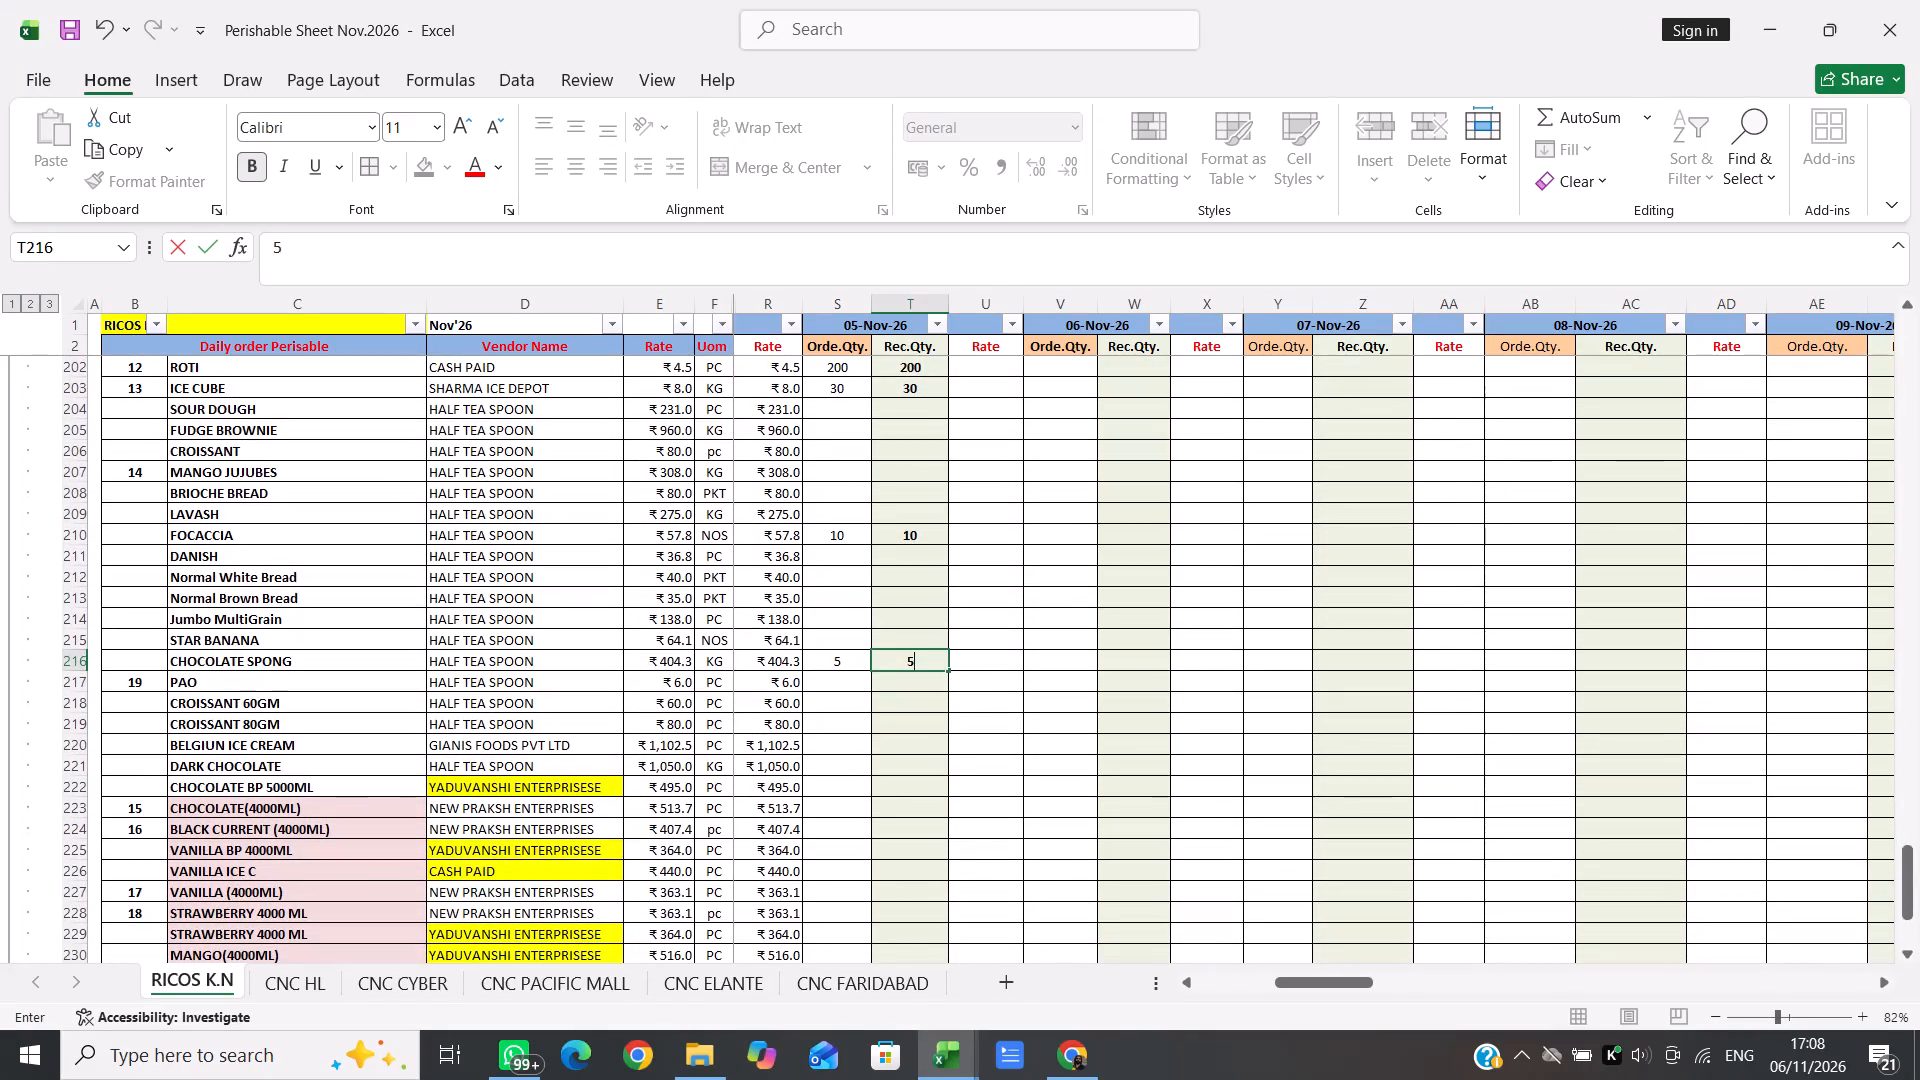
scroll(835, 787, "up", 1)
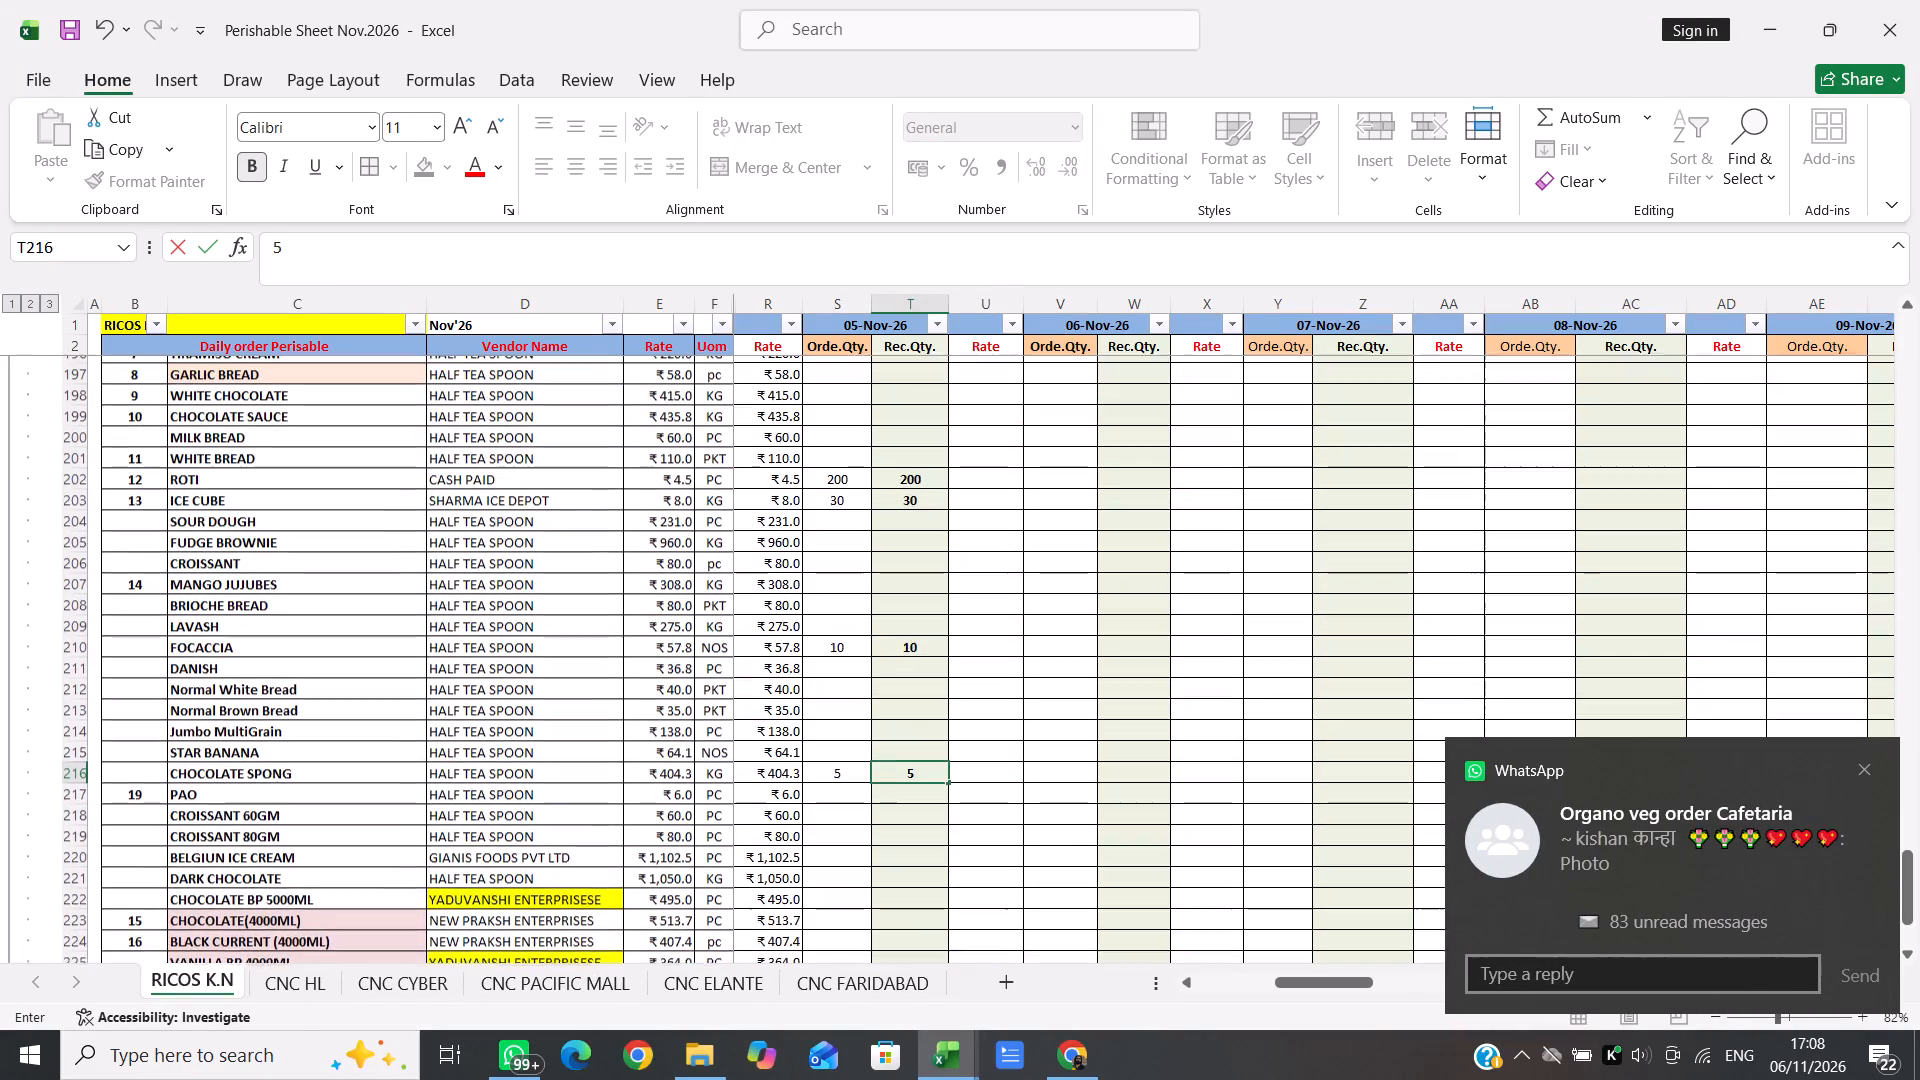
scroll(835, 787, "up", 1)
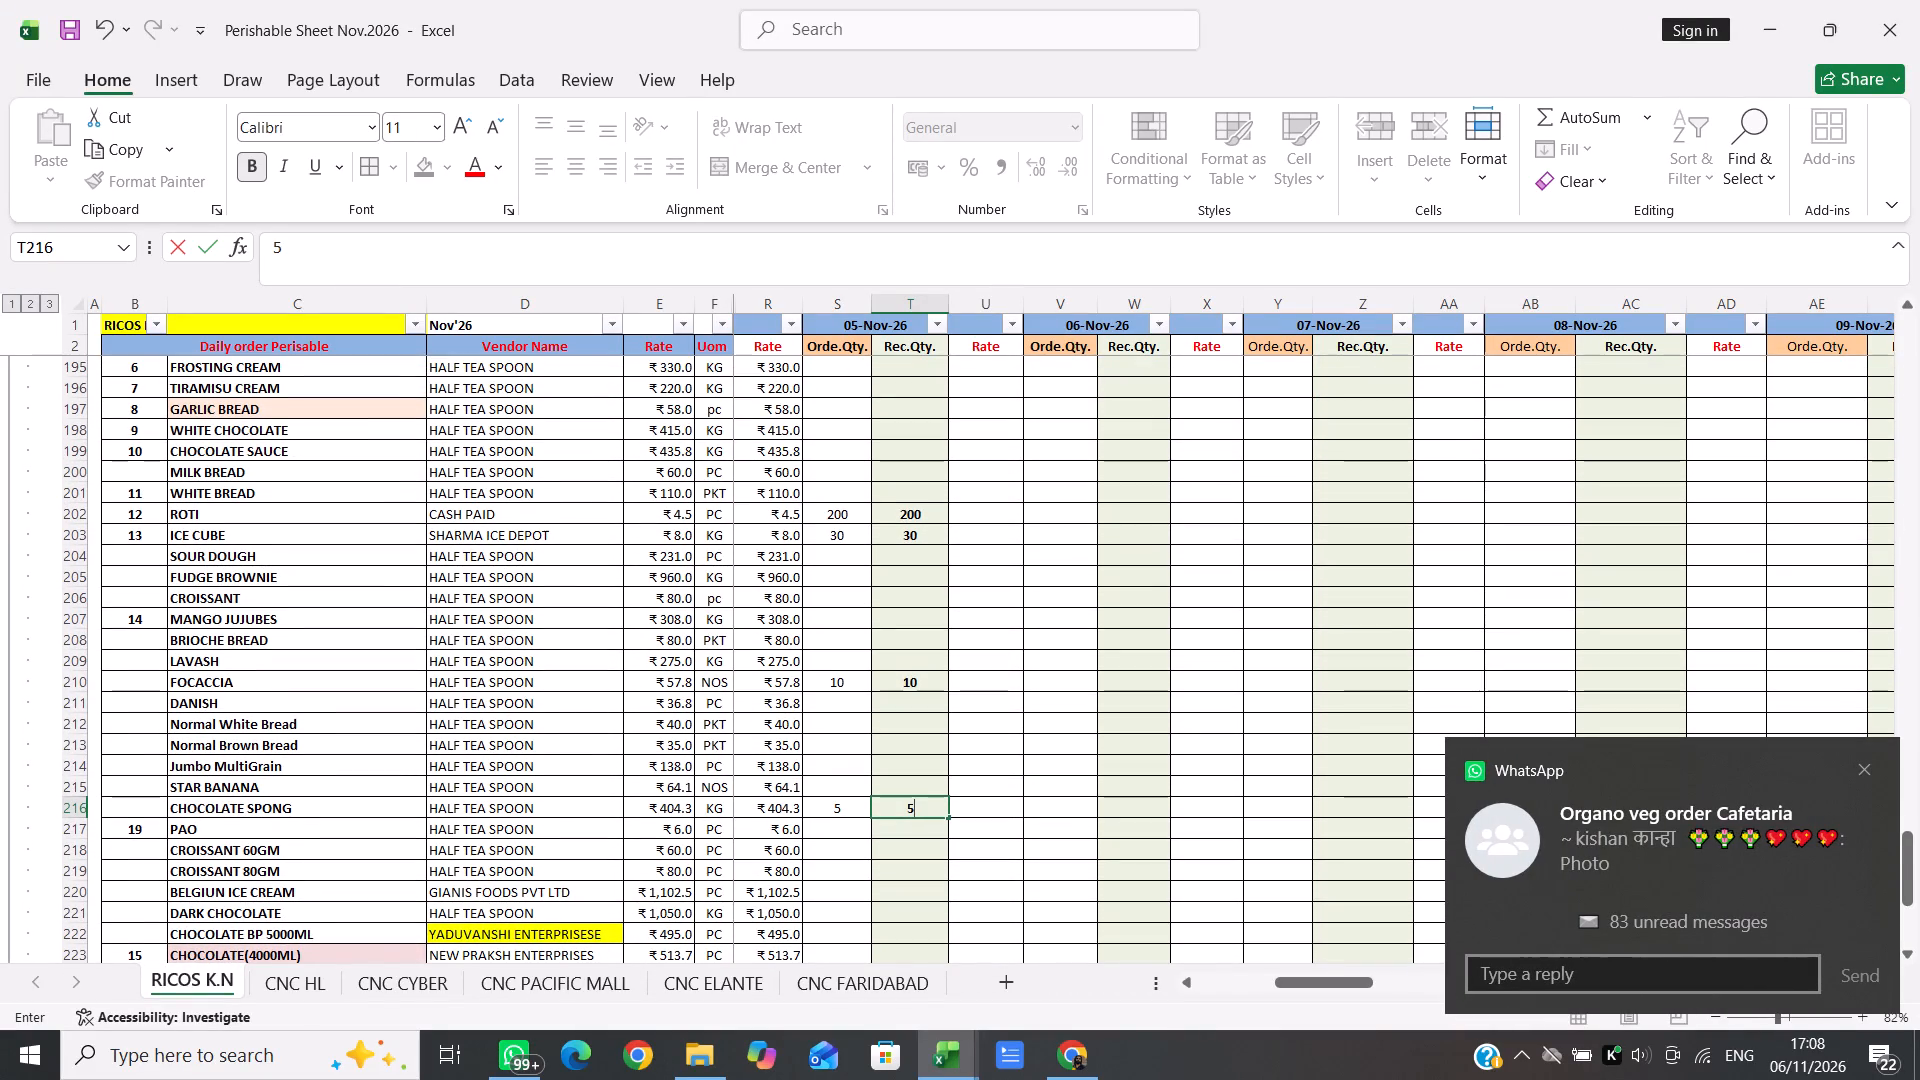
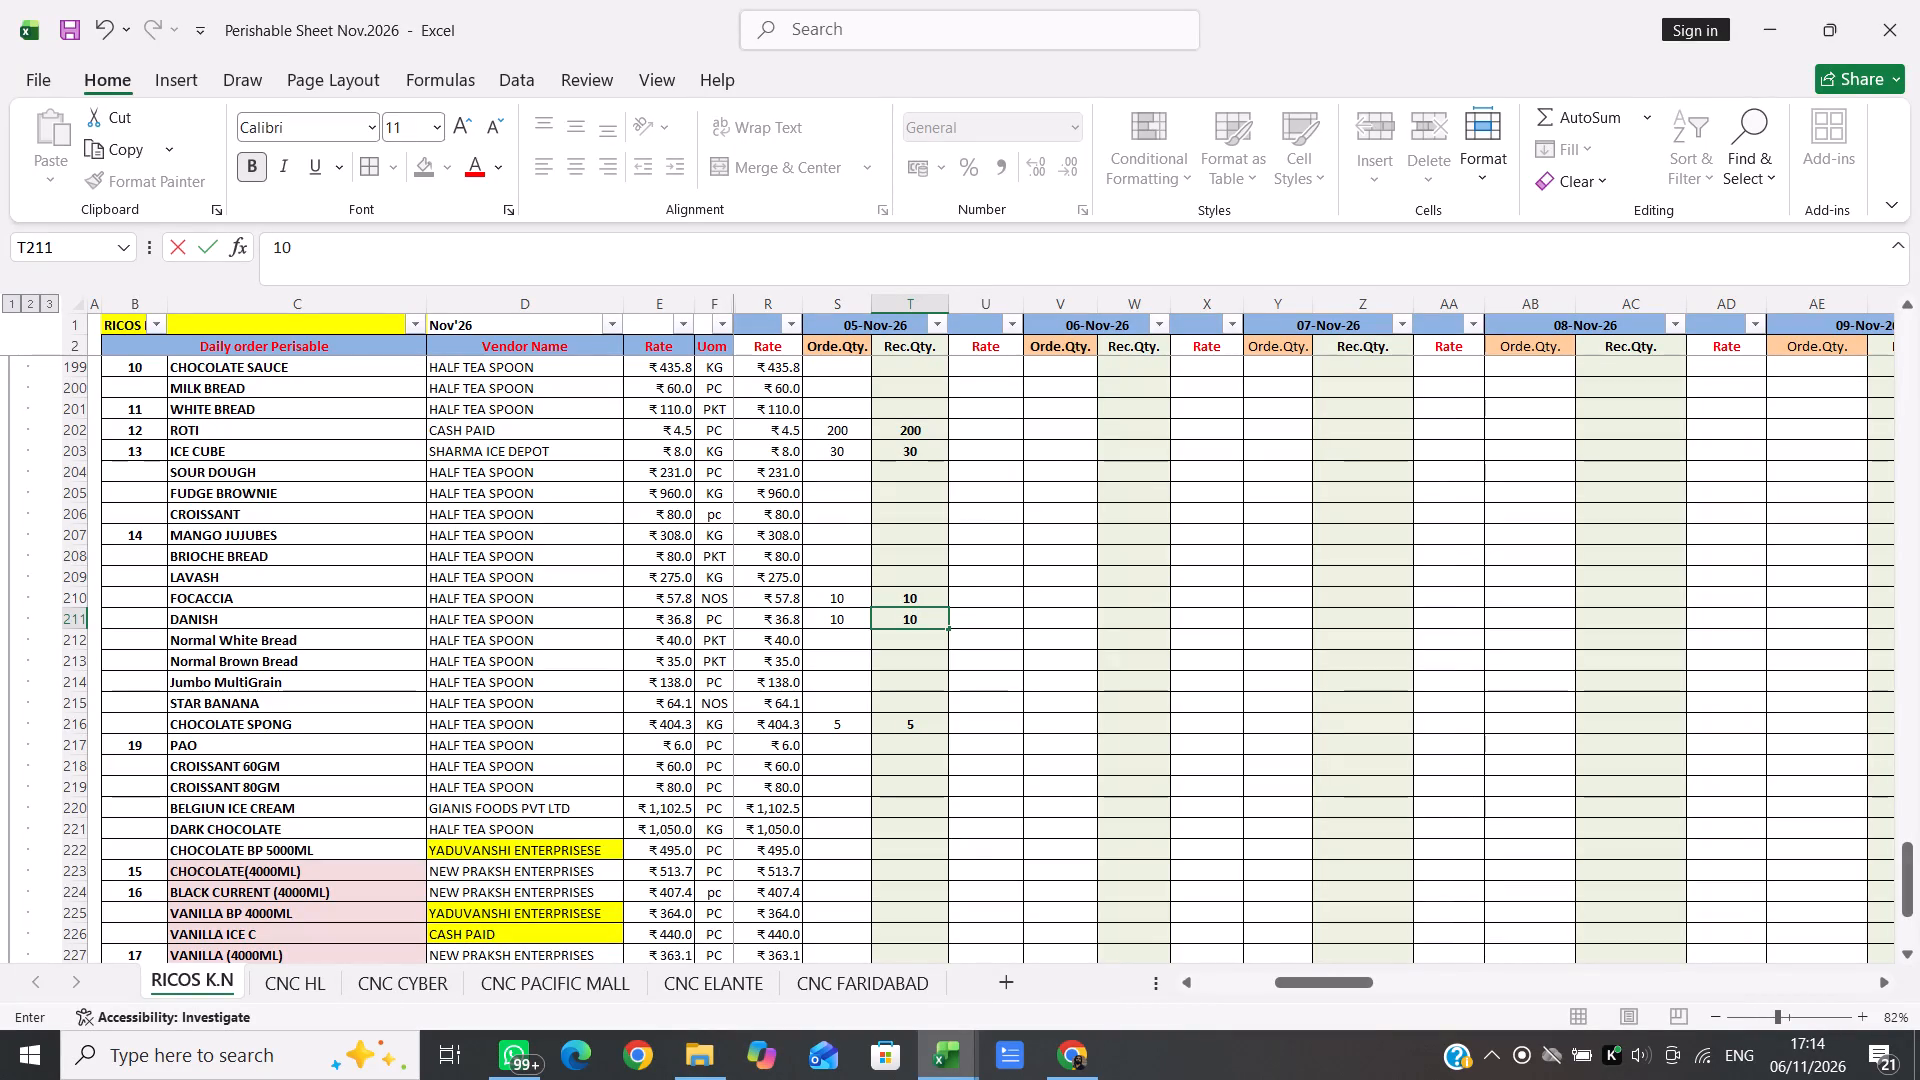
Finish entering 10 as the DANISH row's 05-Nov-26 received quantity and move to the CHOCOLATE SPONG row's order quantity.
left_click(856, 718)
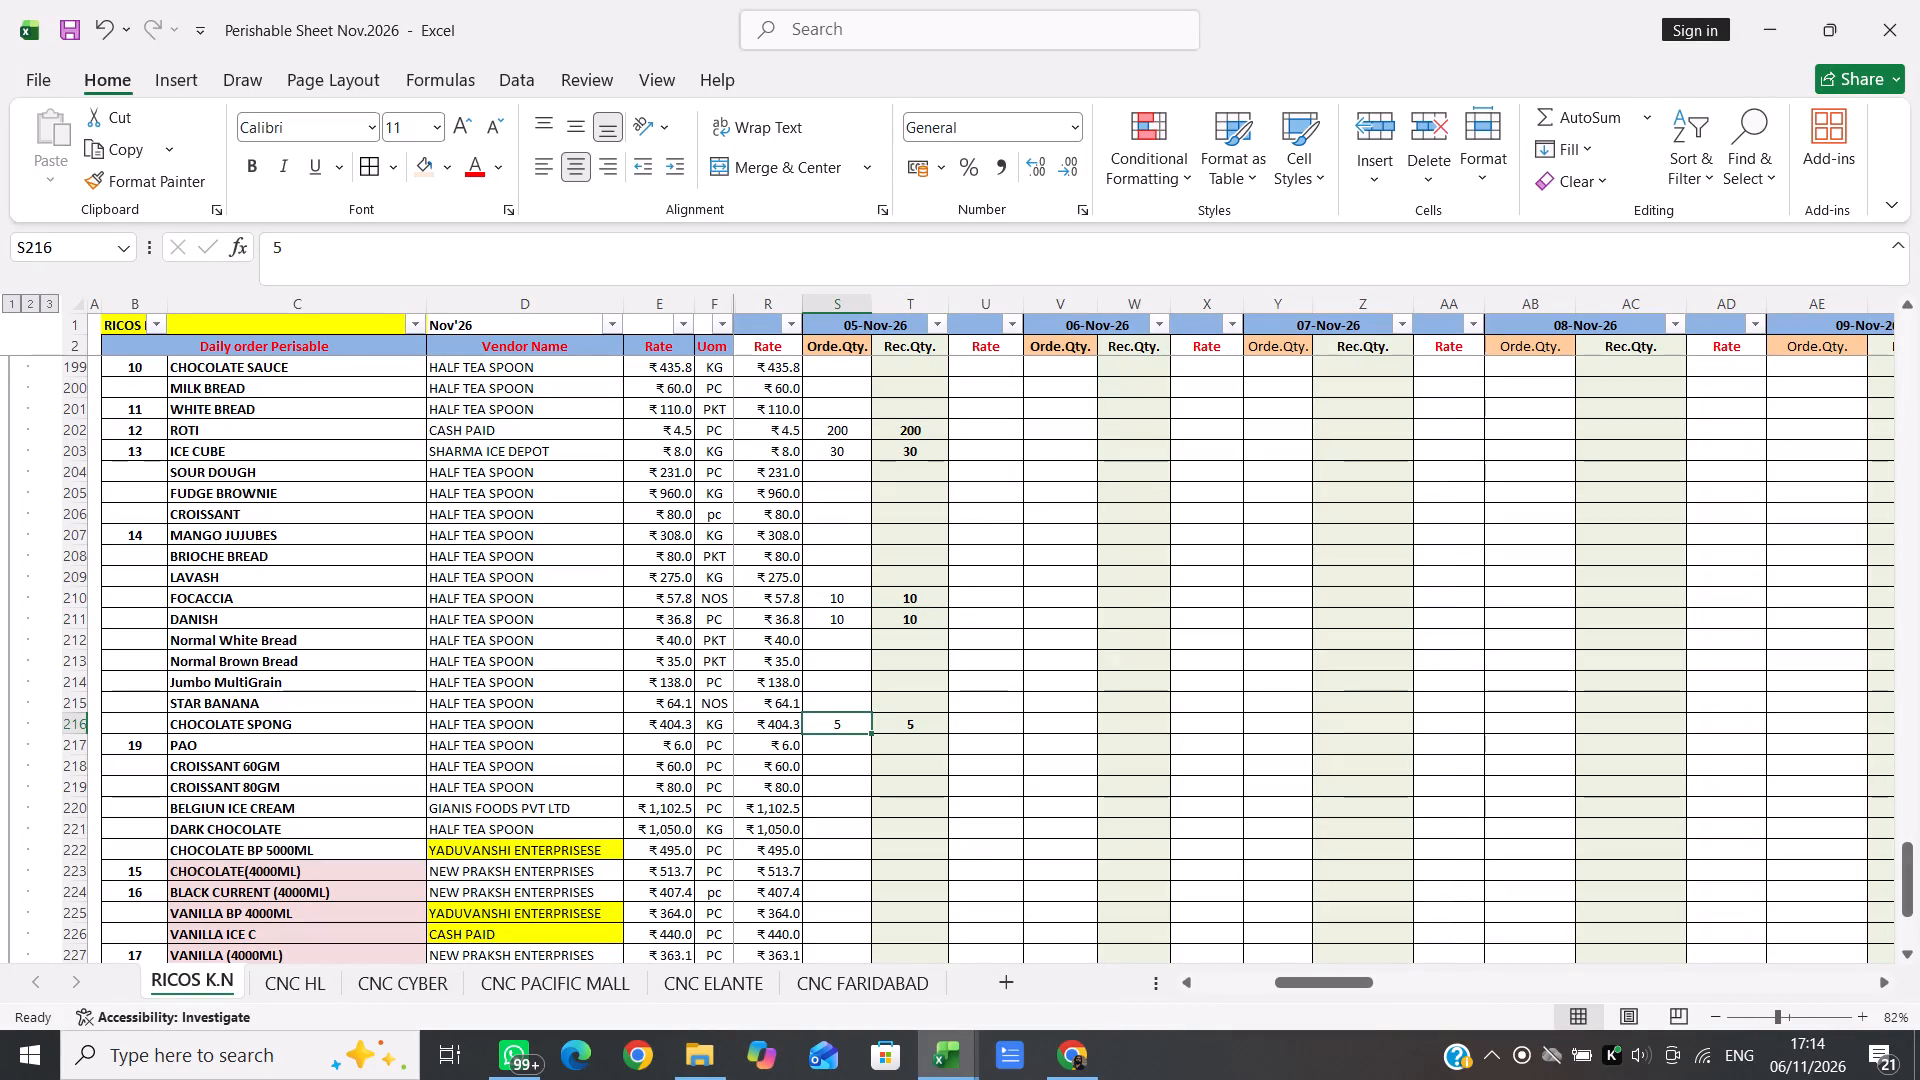
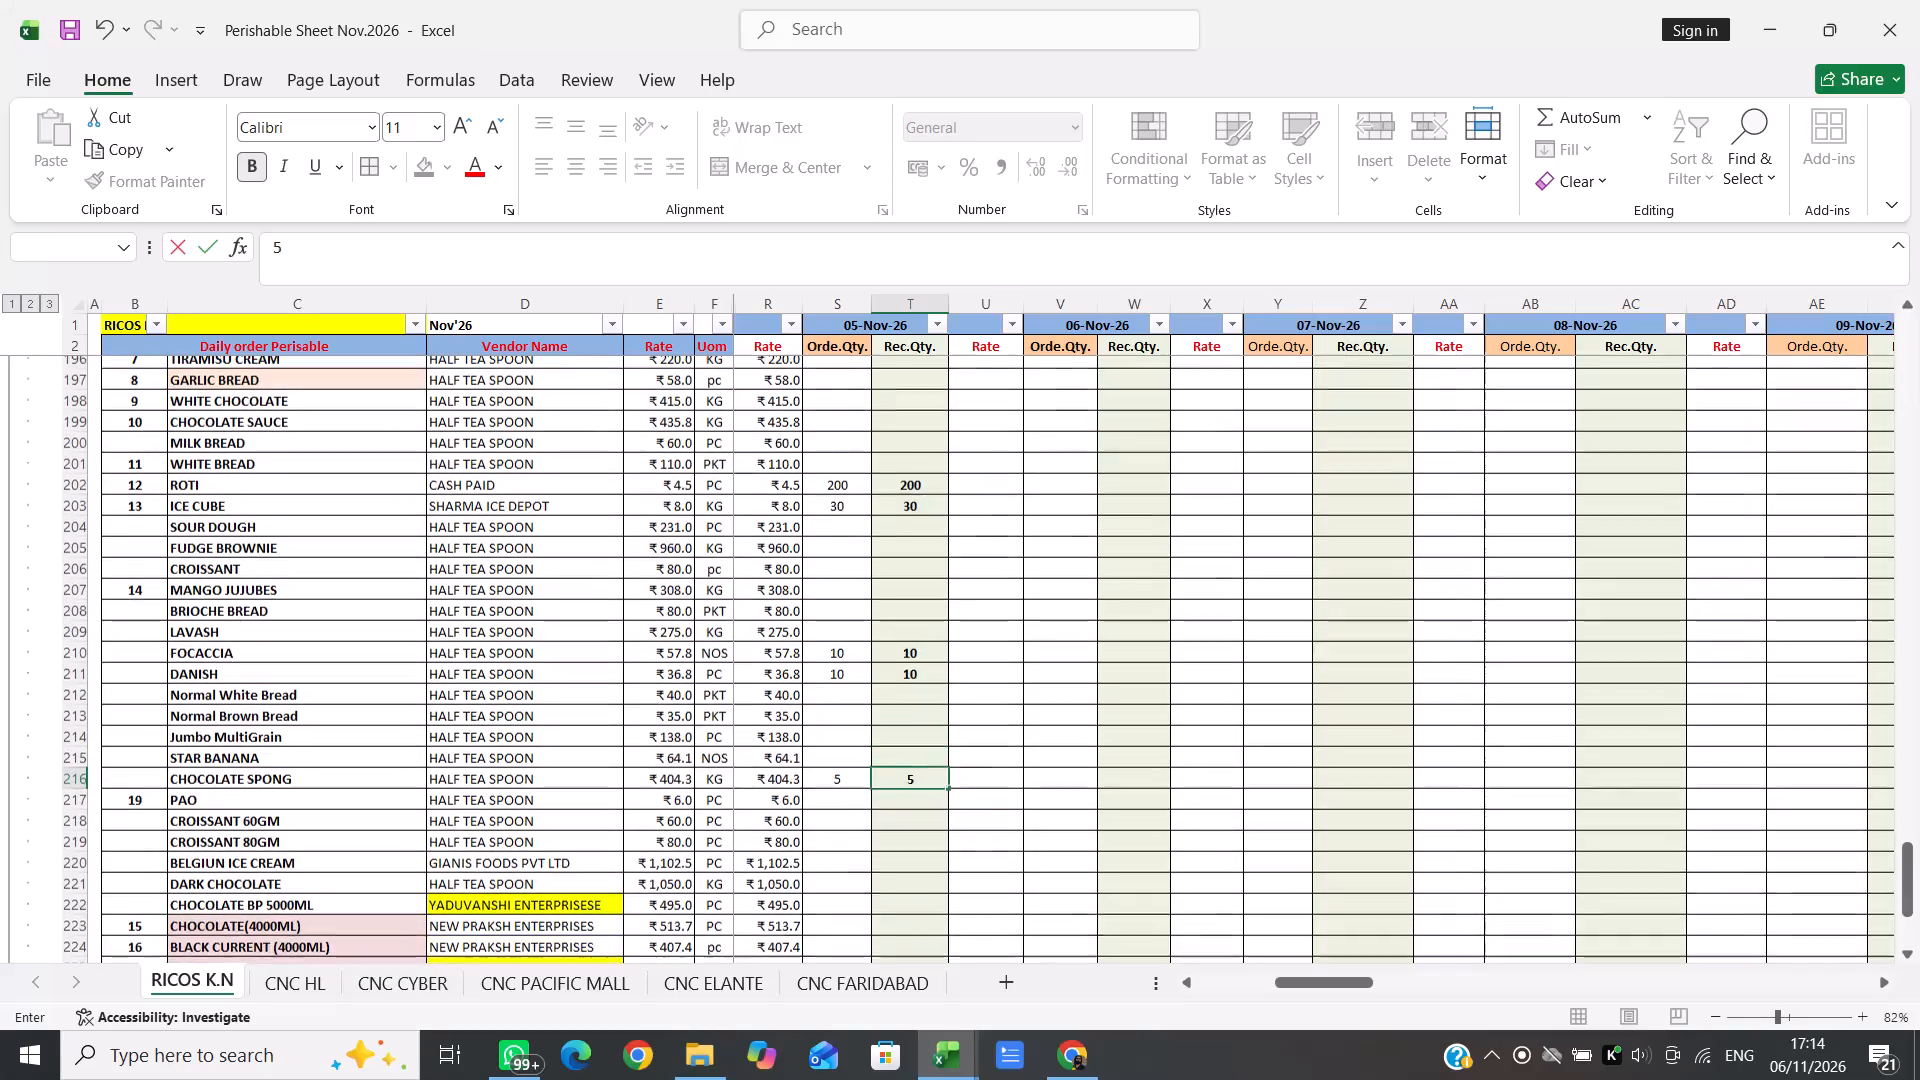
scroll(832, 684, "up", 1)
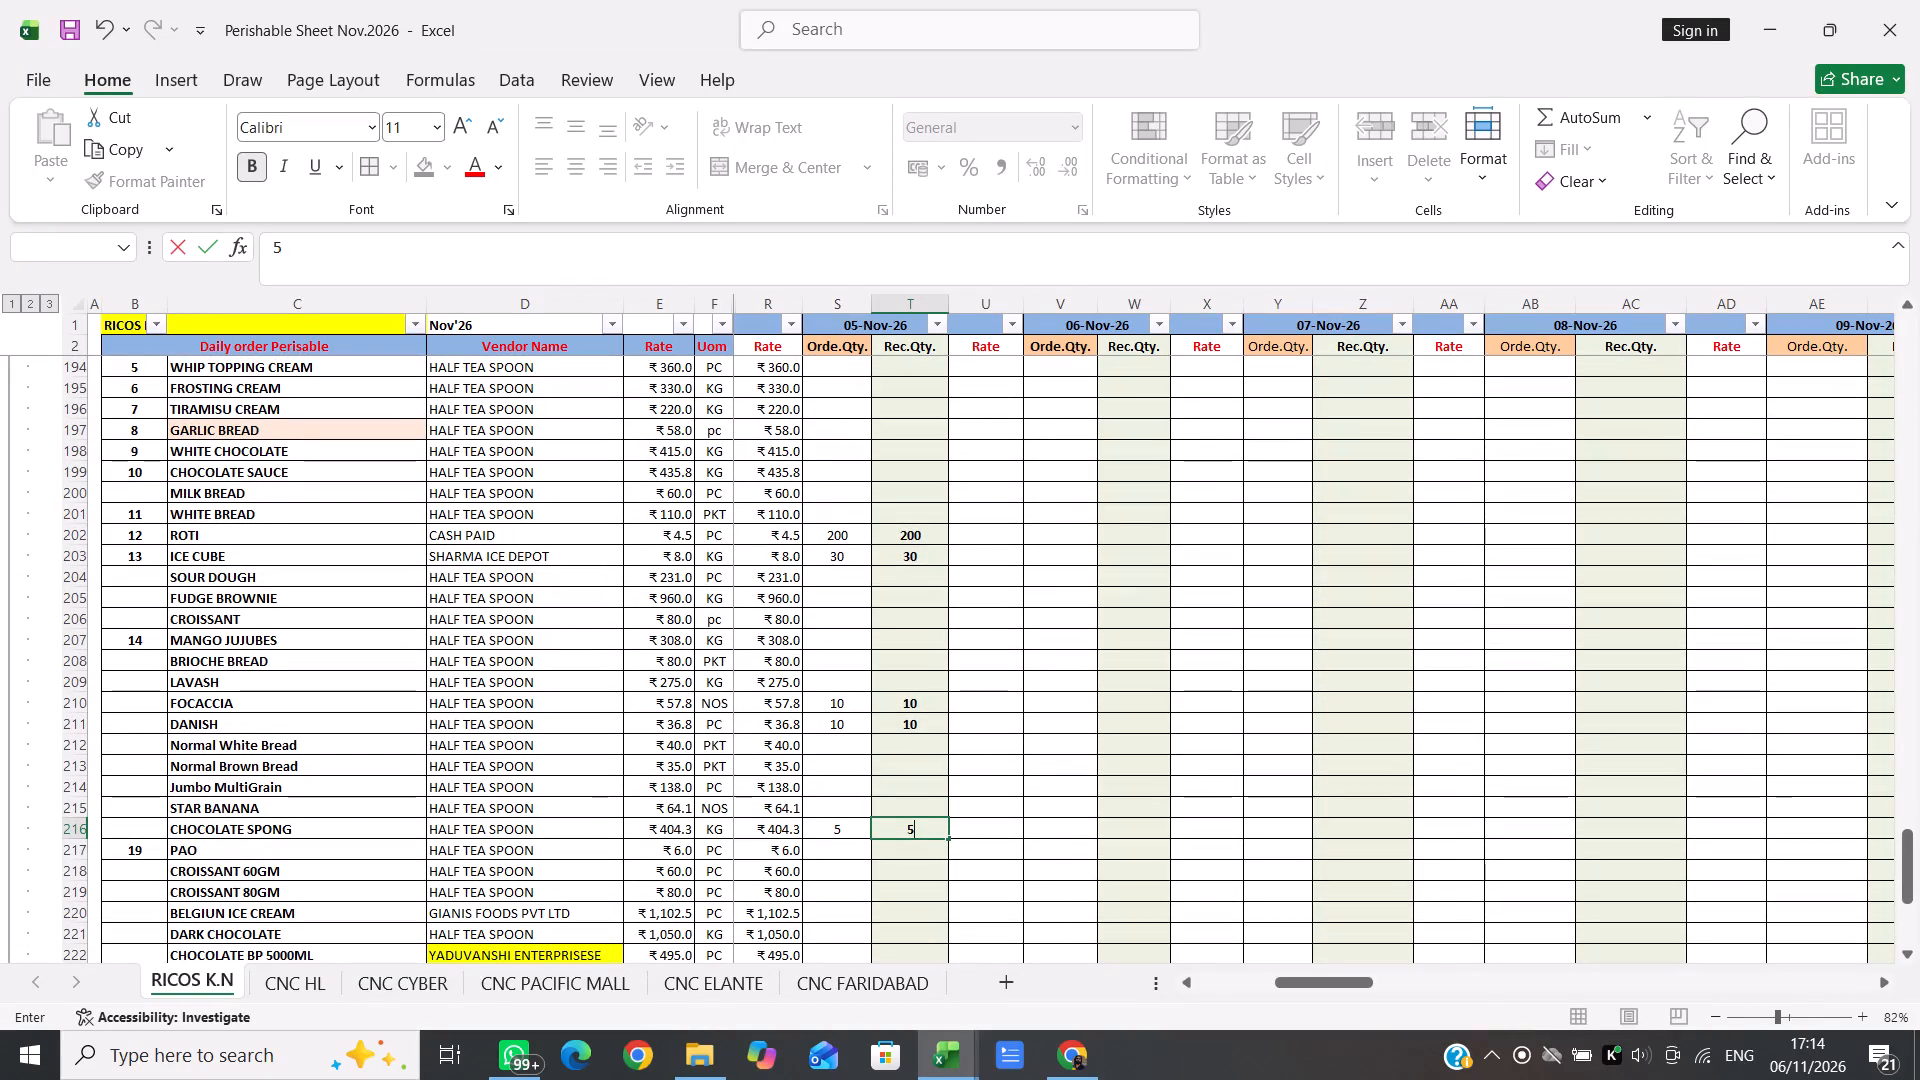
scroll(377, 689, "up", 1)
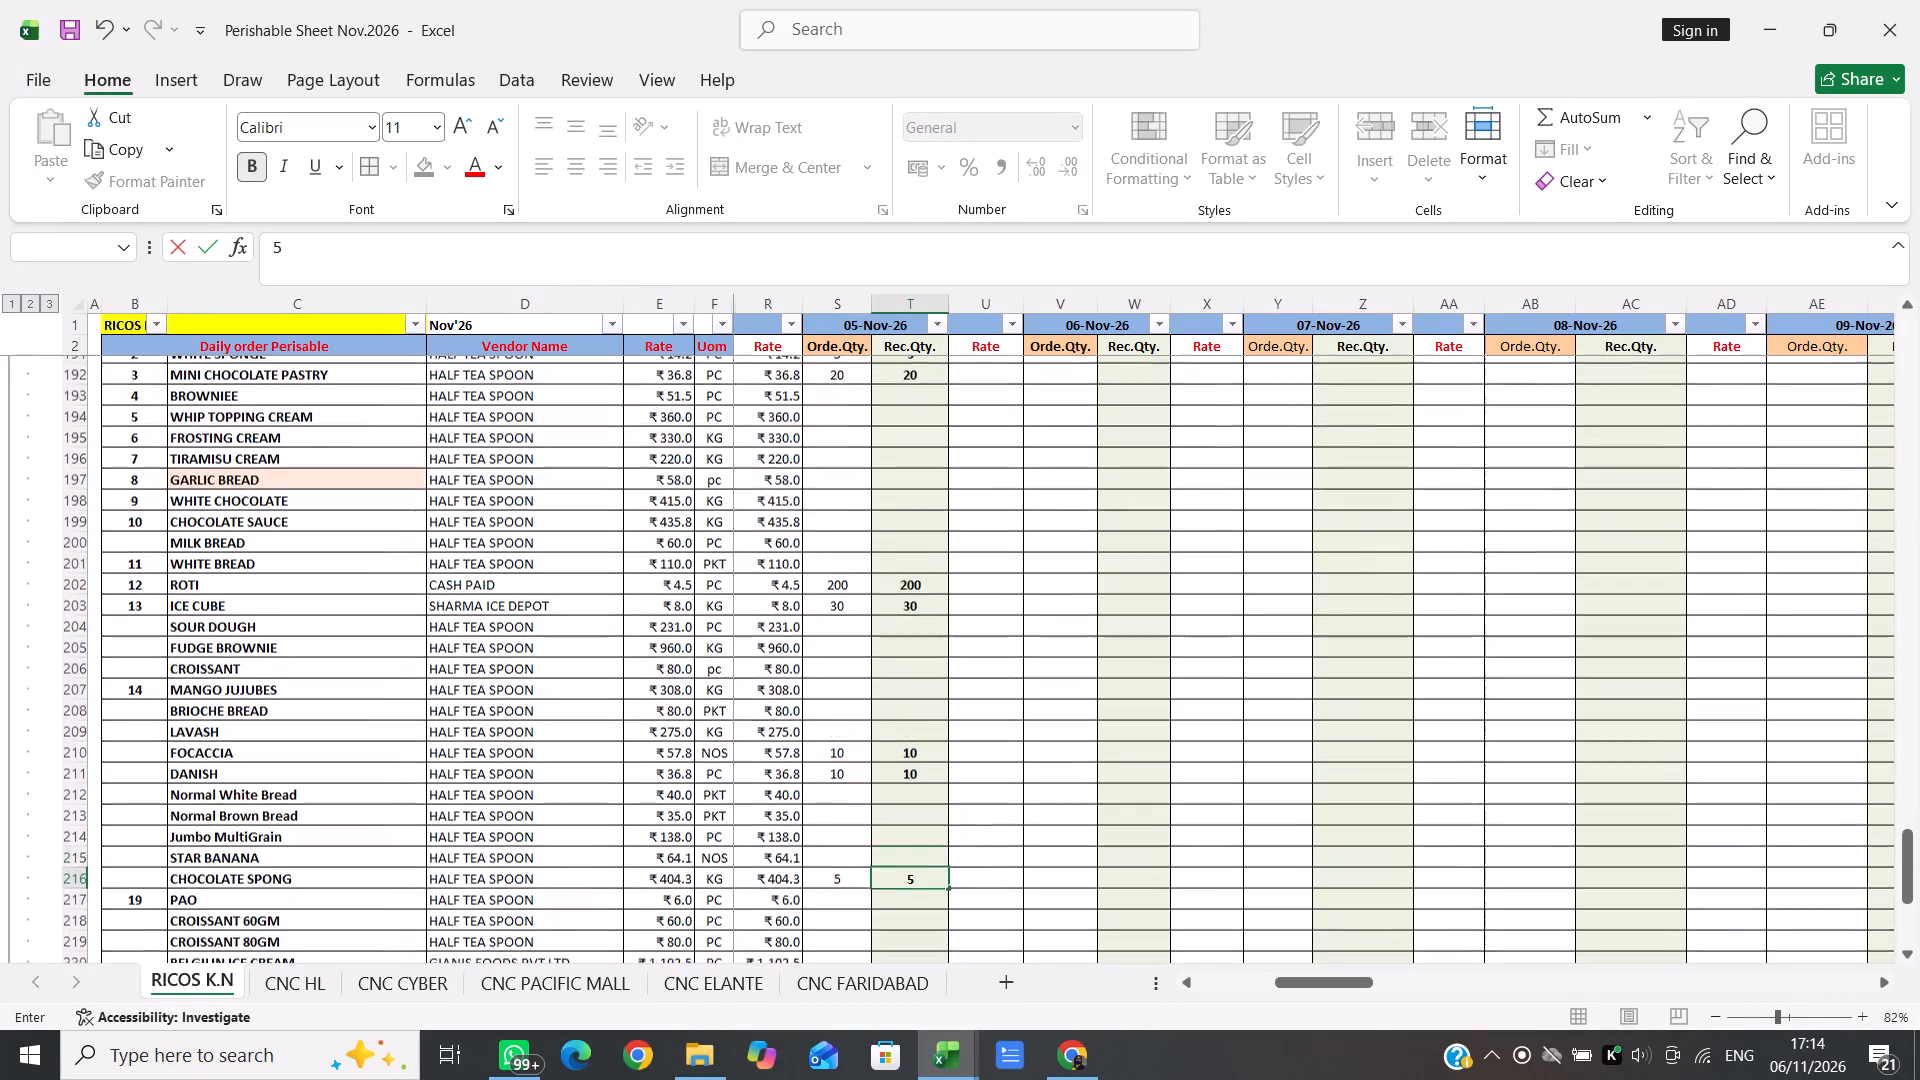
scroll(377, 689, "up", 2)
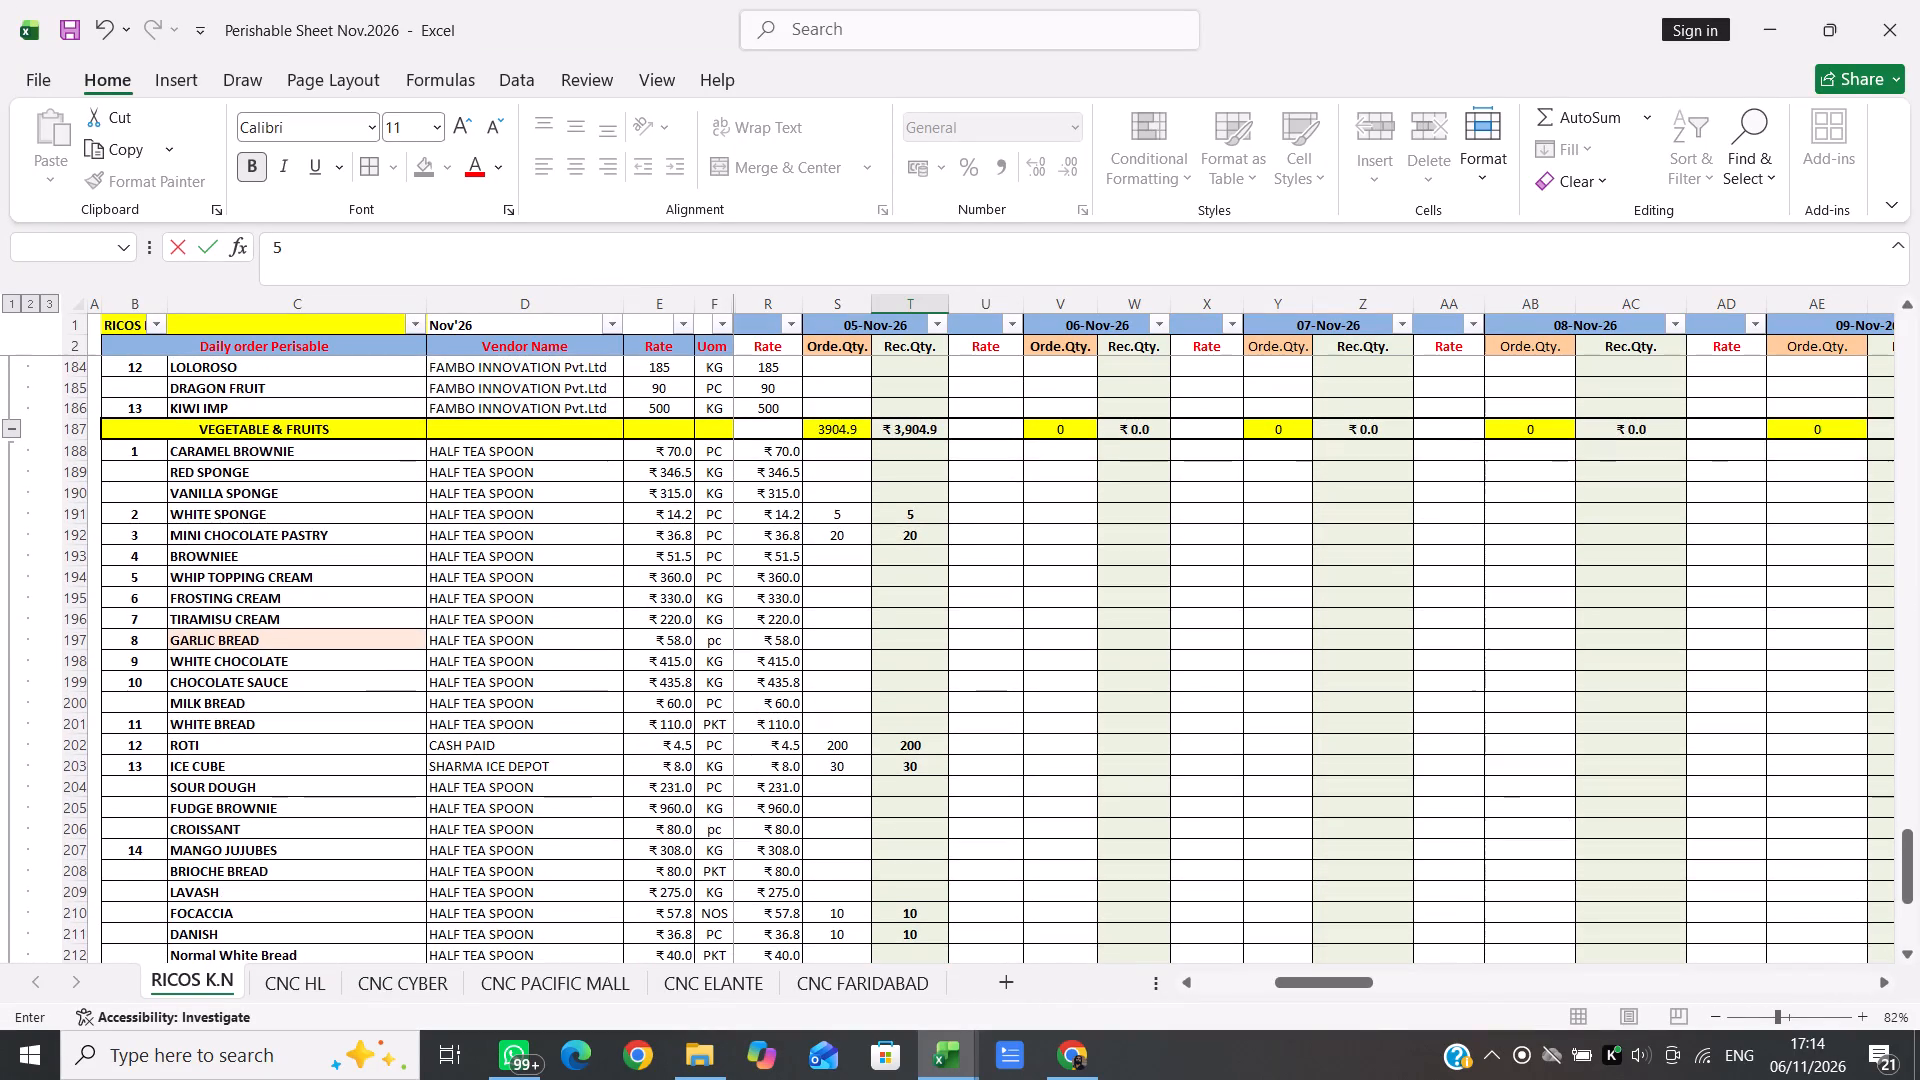
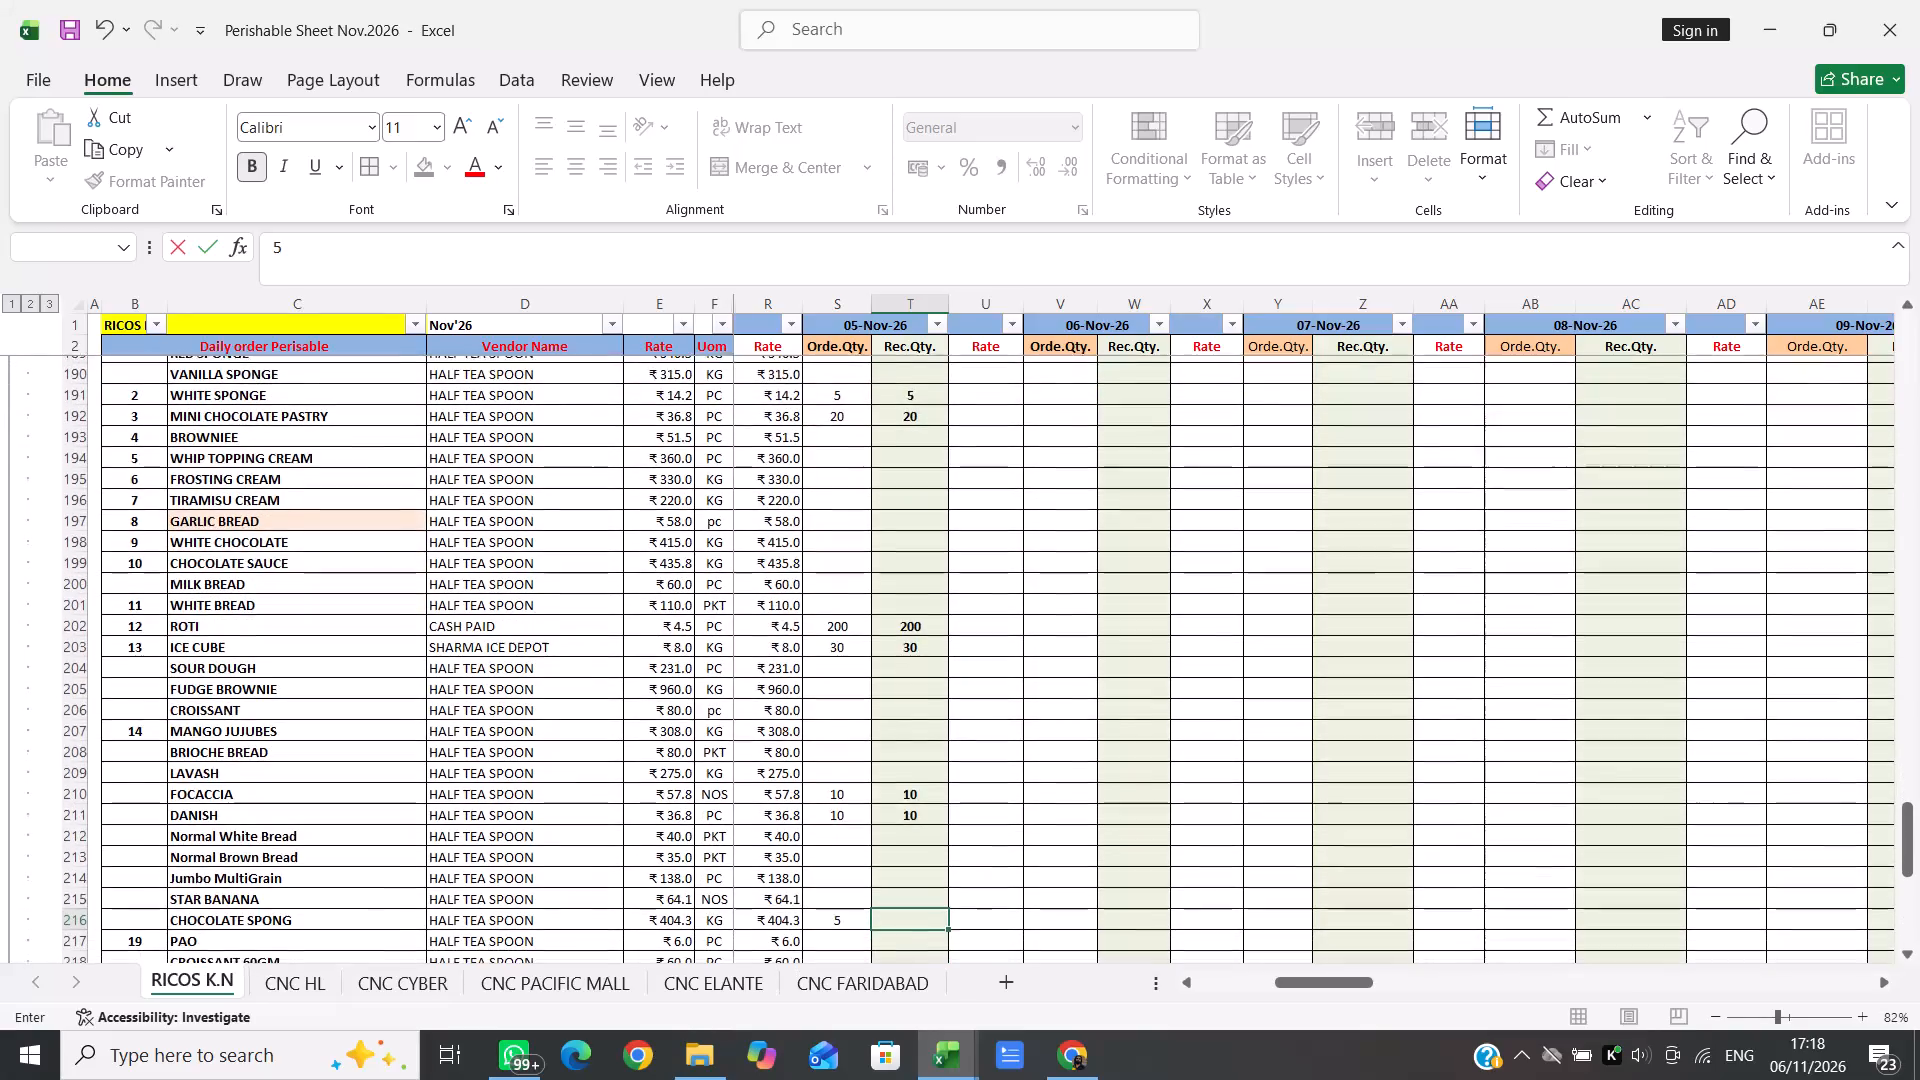
Commit the received quantity of 5 for CHOCOLATE SPONG and select the 05-Nov-26 order quantity cell for BROWNIEE.
scroll(319, 803, "up", 1)
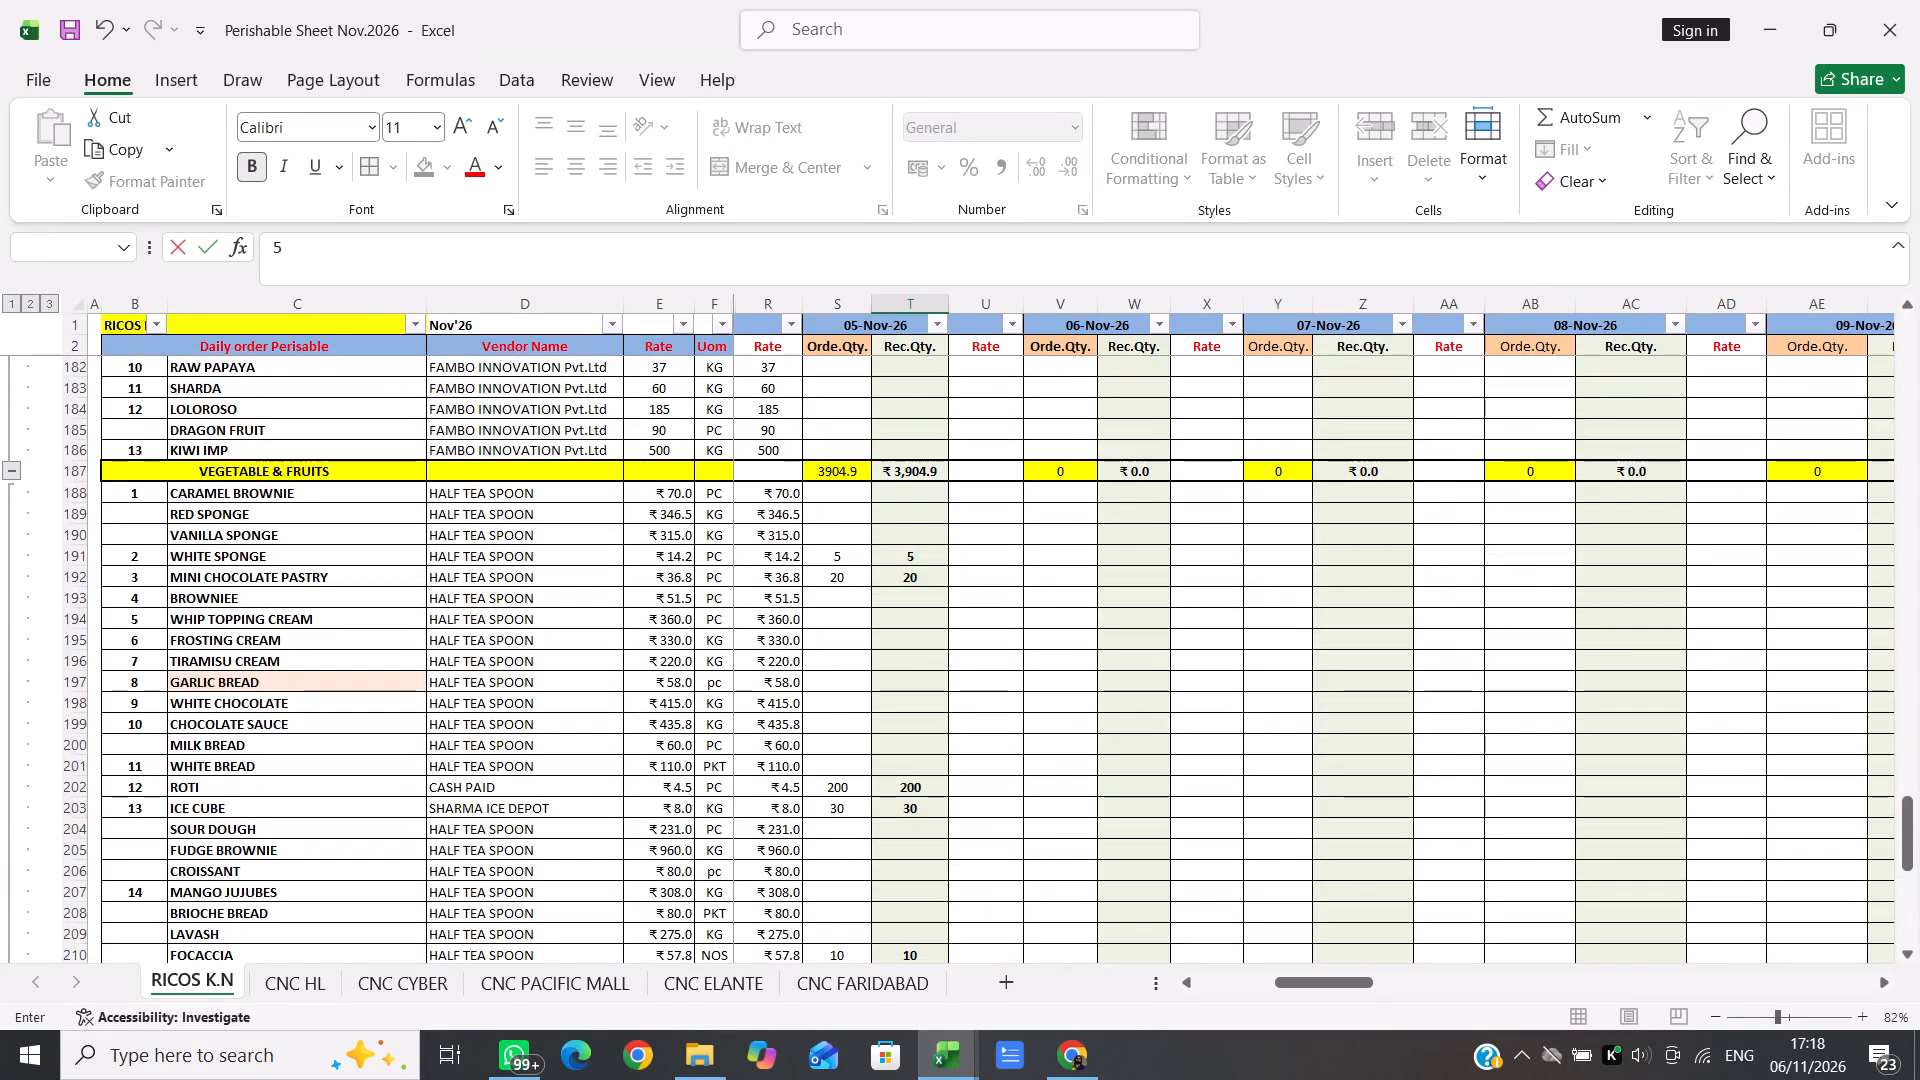
left_click(856, 605)
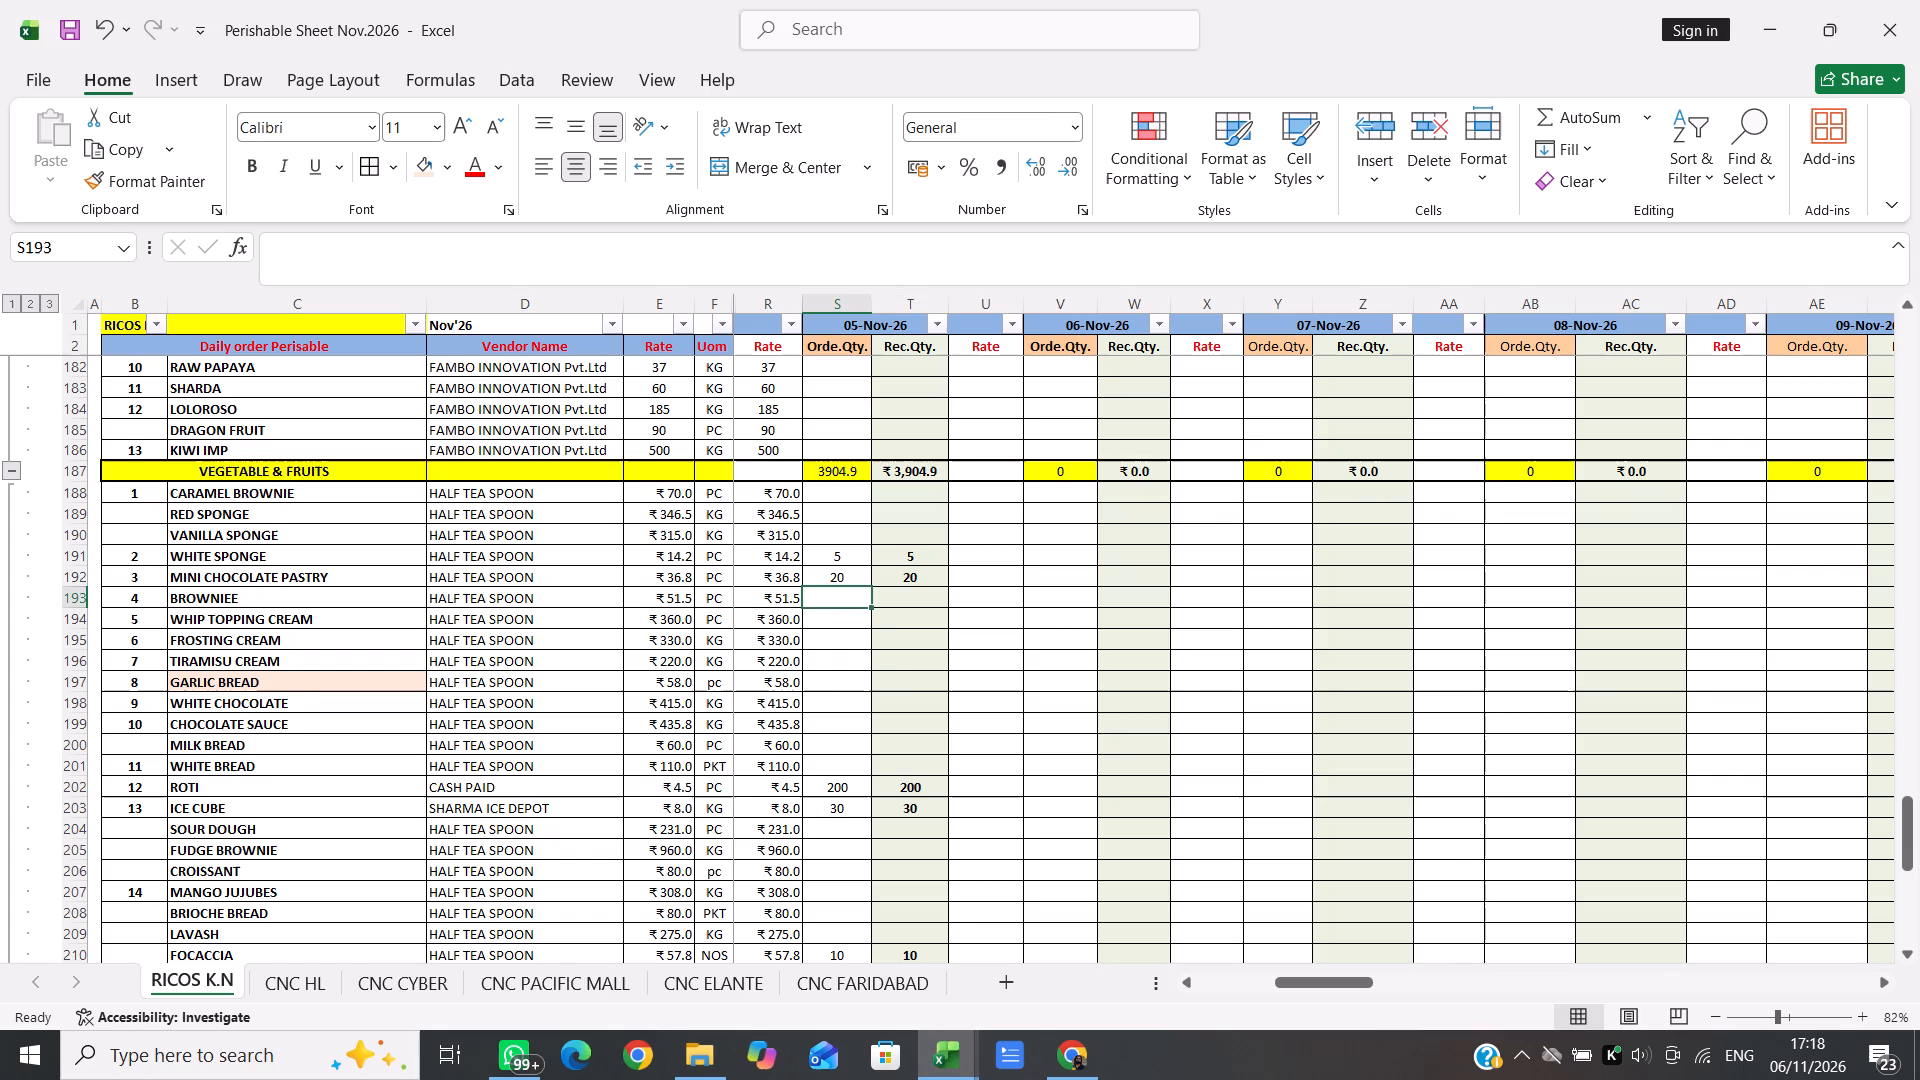
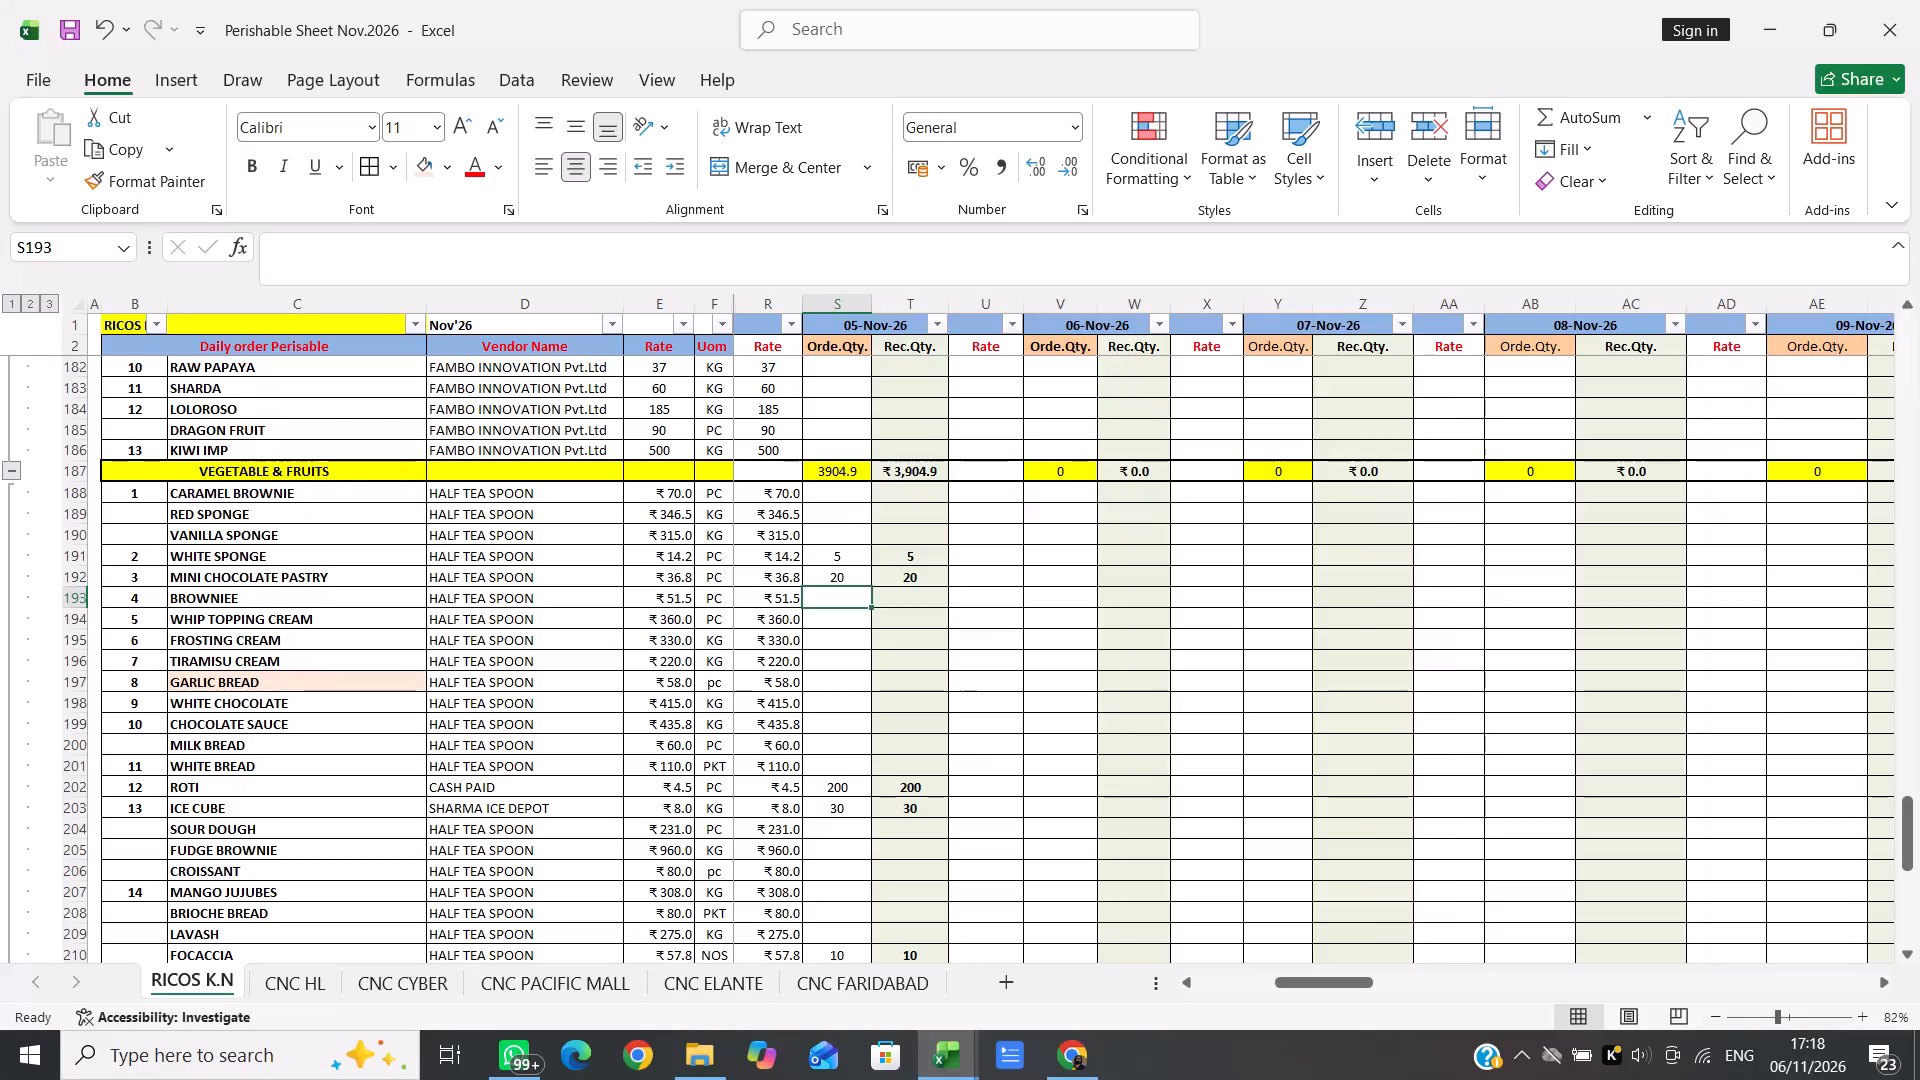
Select the 05-Nov-26 order quantity cell for LAVASH in the bakery items.
scroll(400, 738, "down", 1)
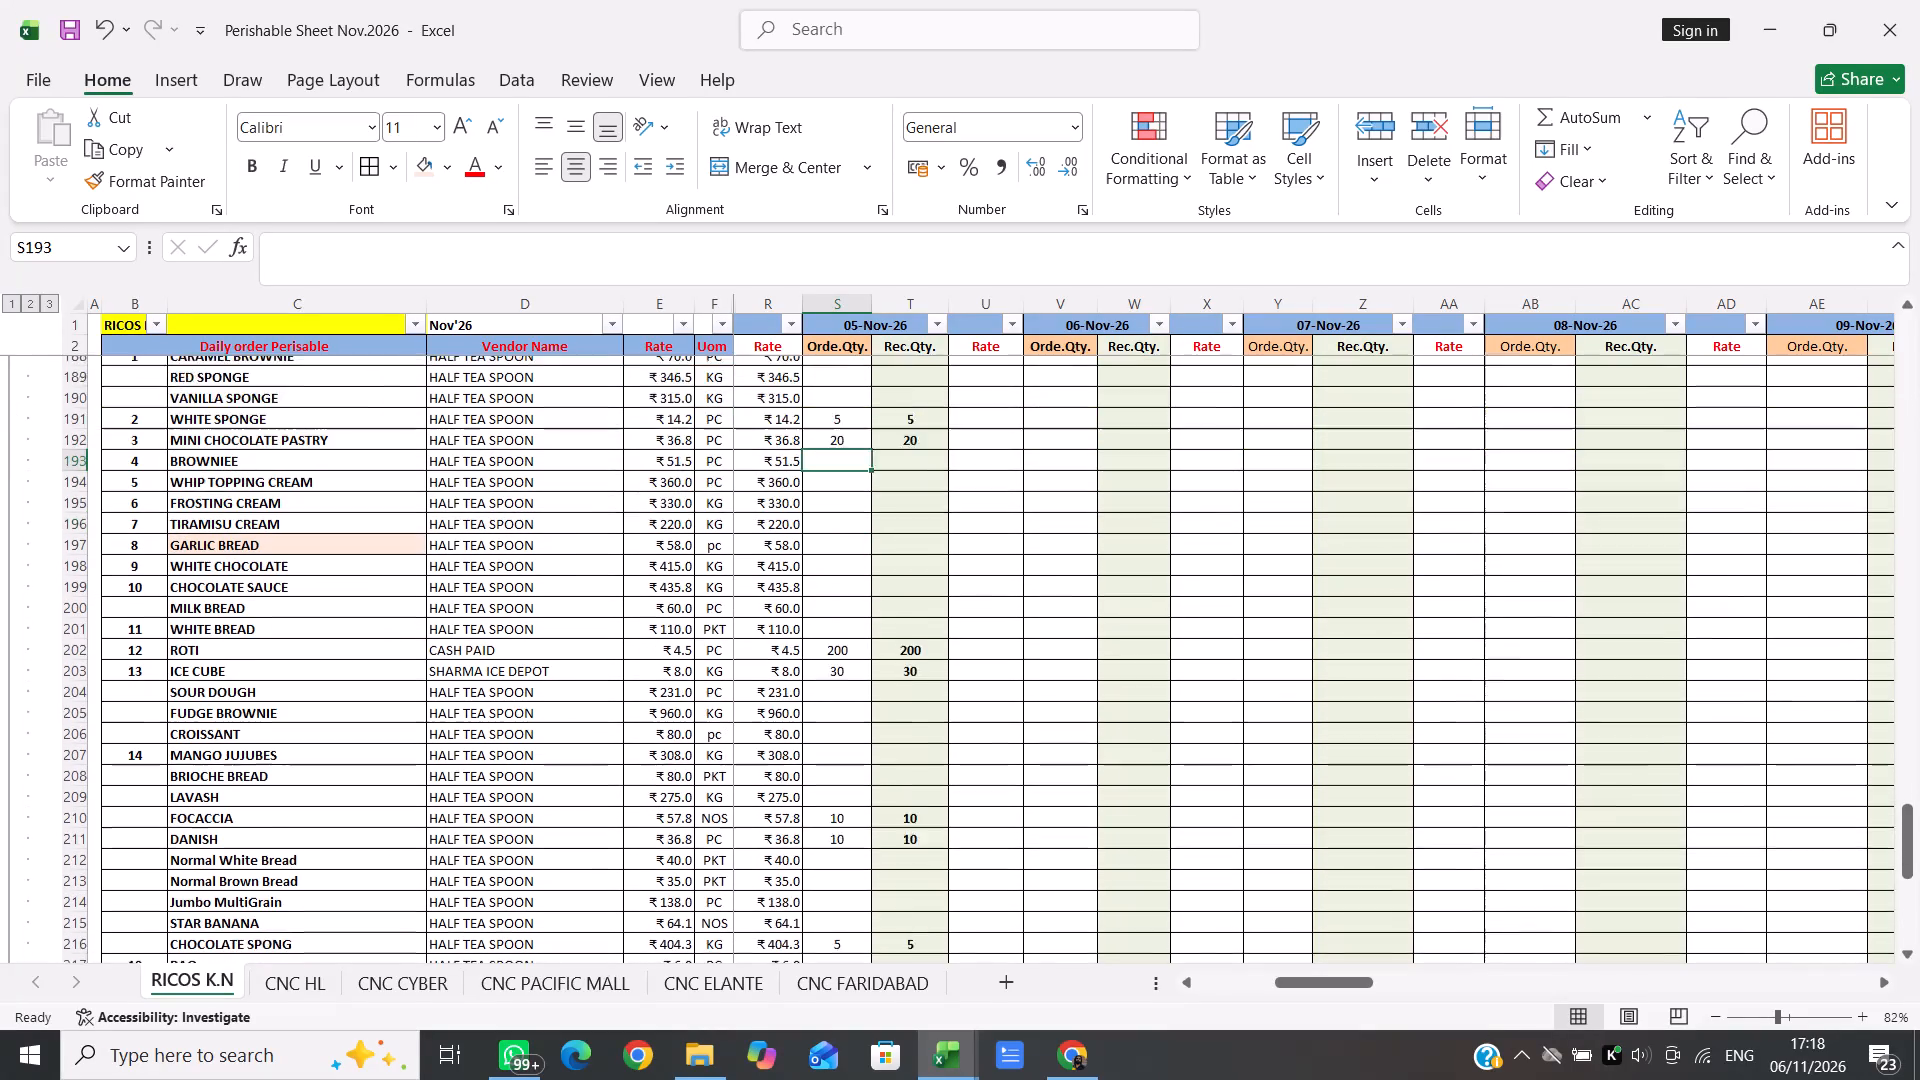
scroll(400, 738, "down", 2)
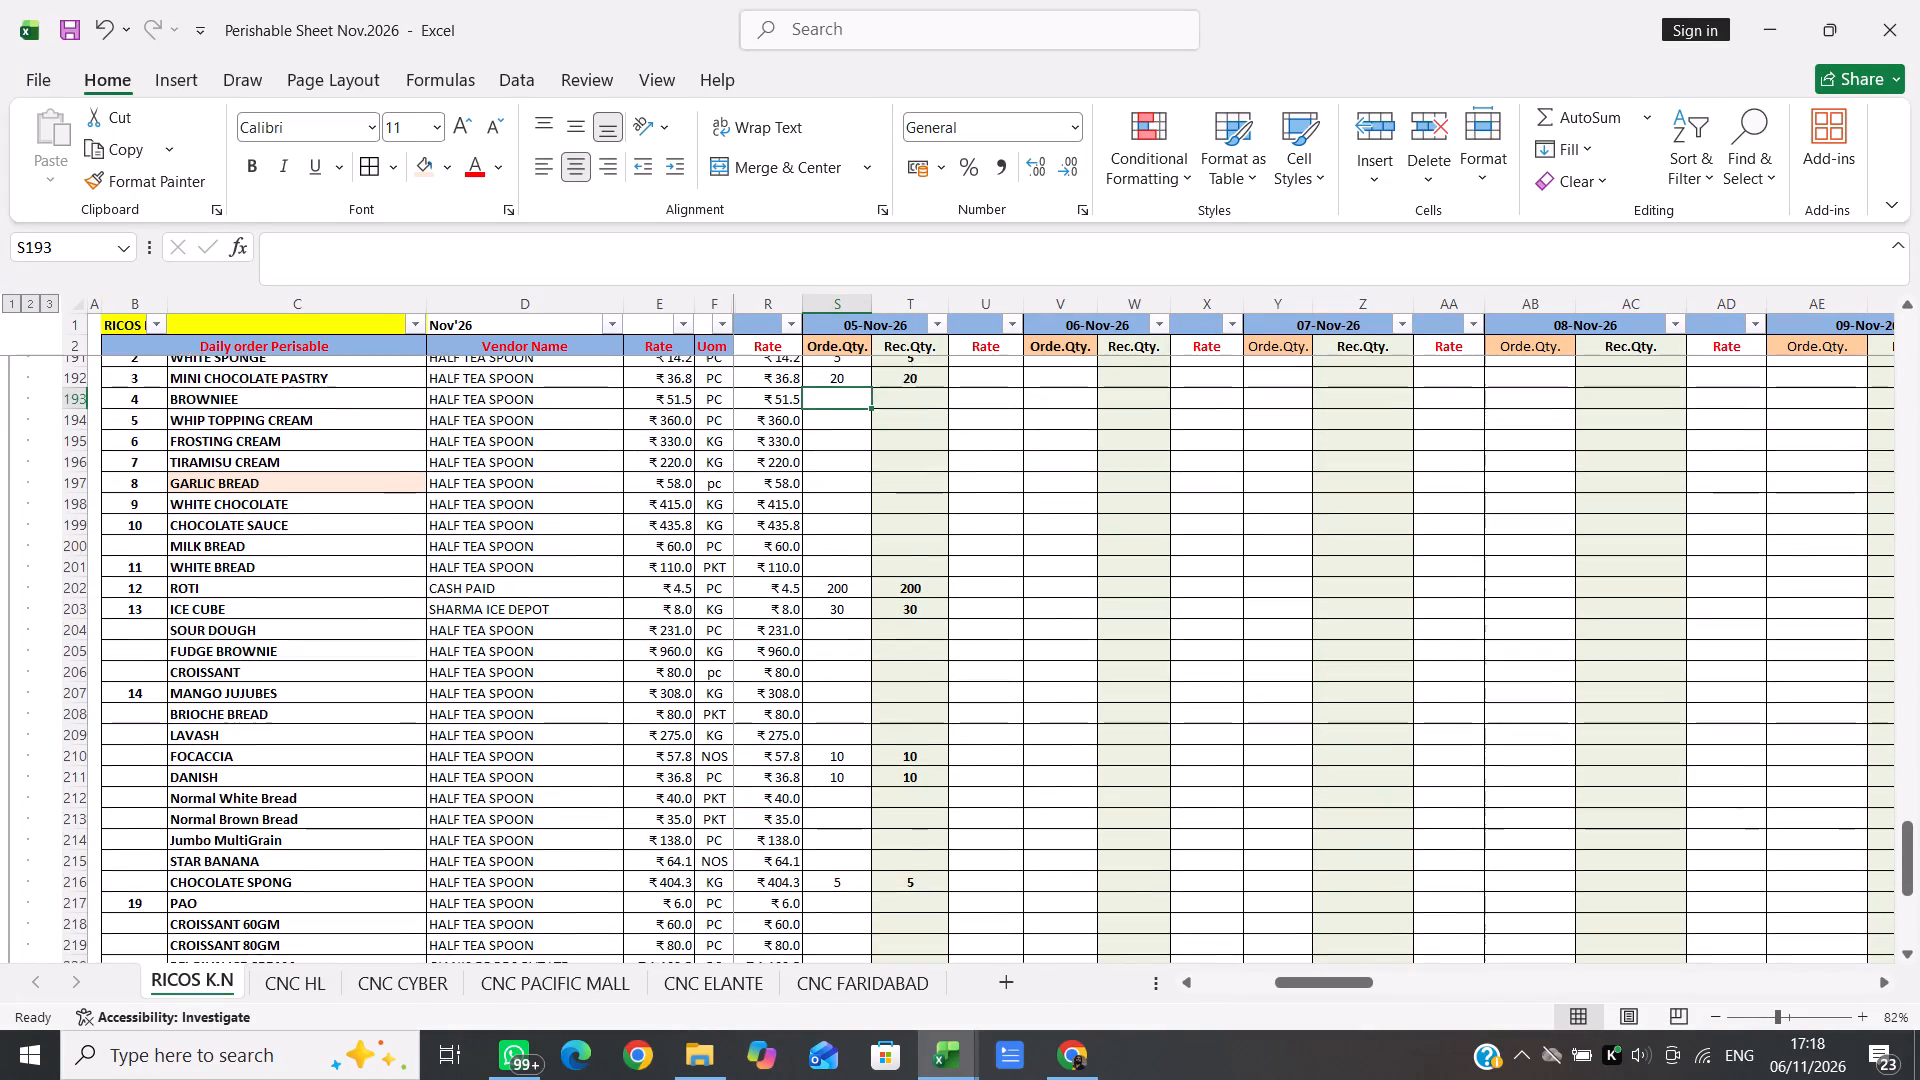
scroll(352, 785, "down", 2)
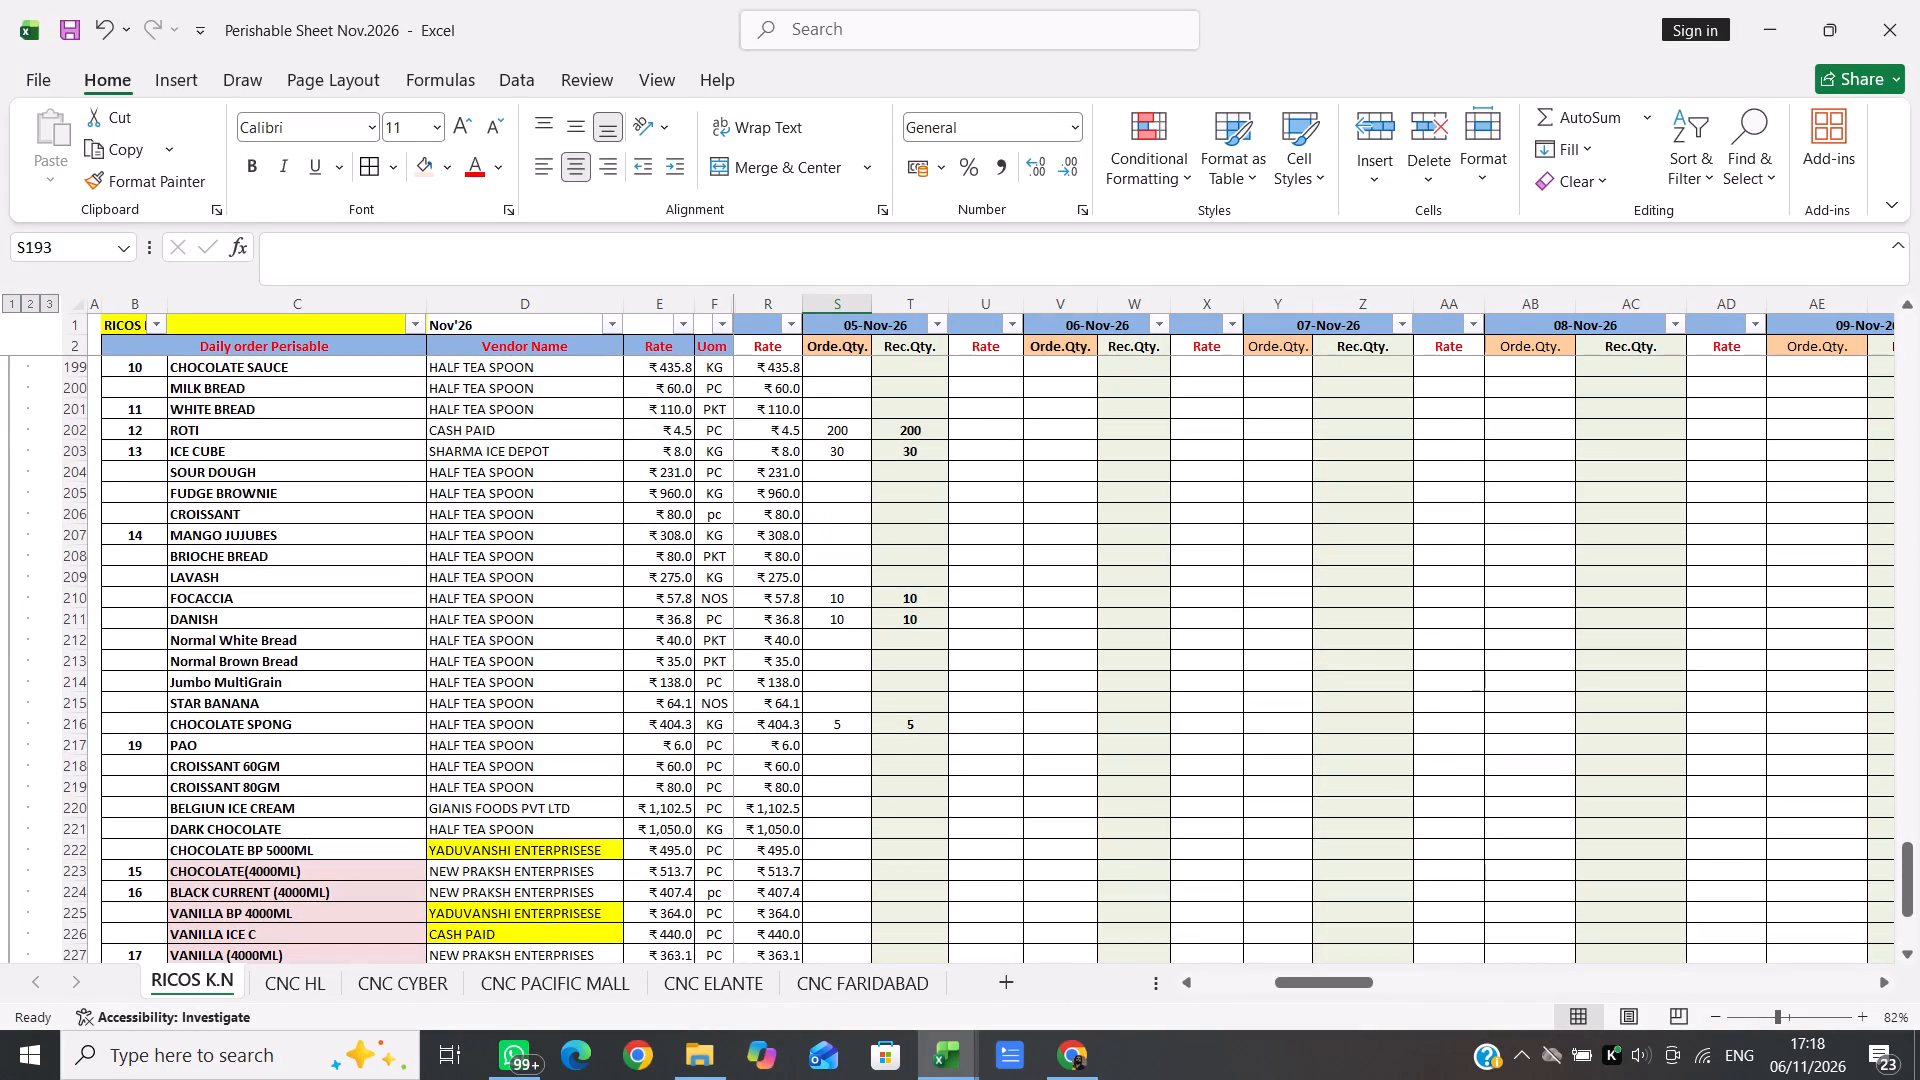
scroll(337, 833, "up", 1)
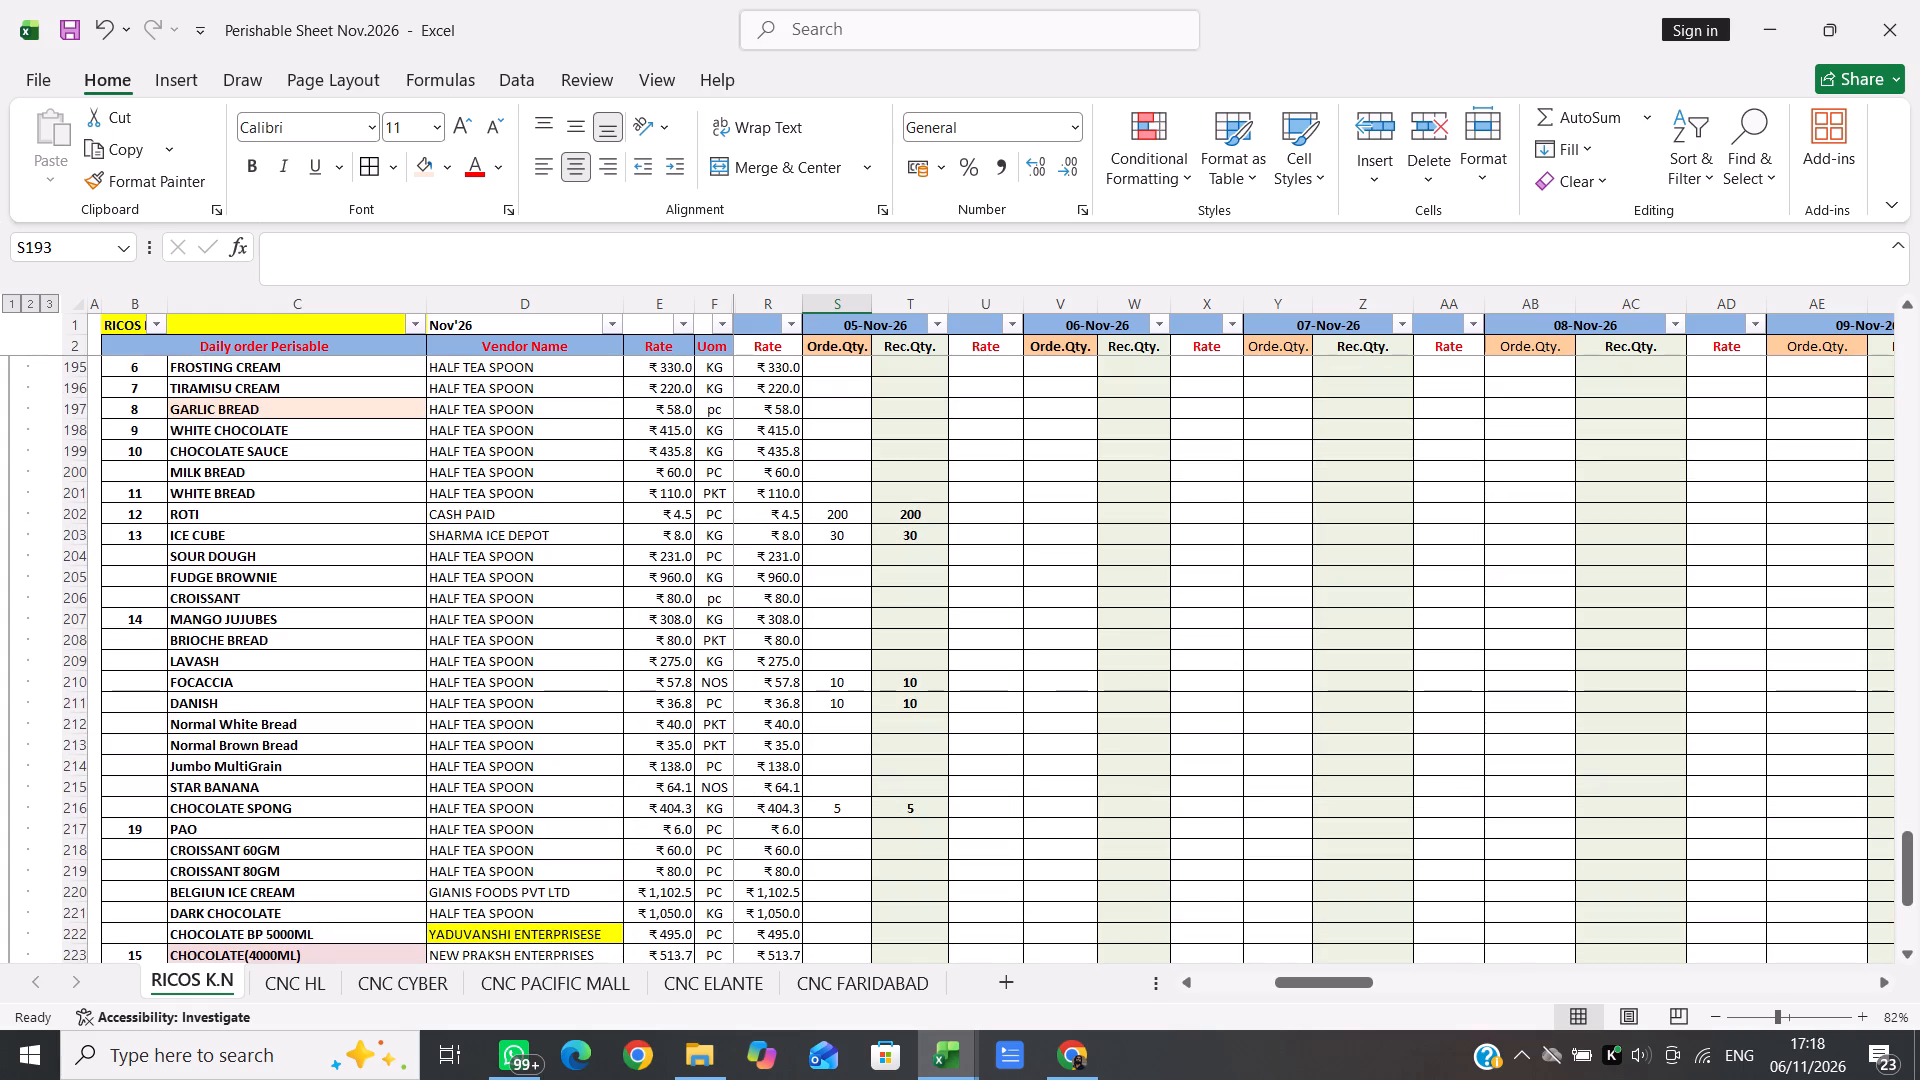
left_click(861, 657)
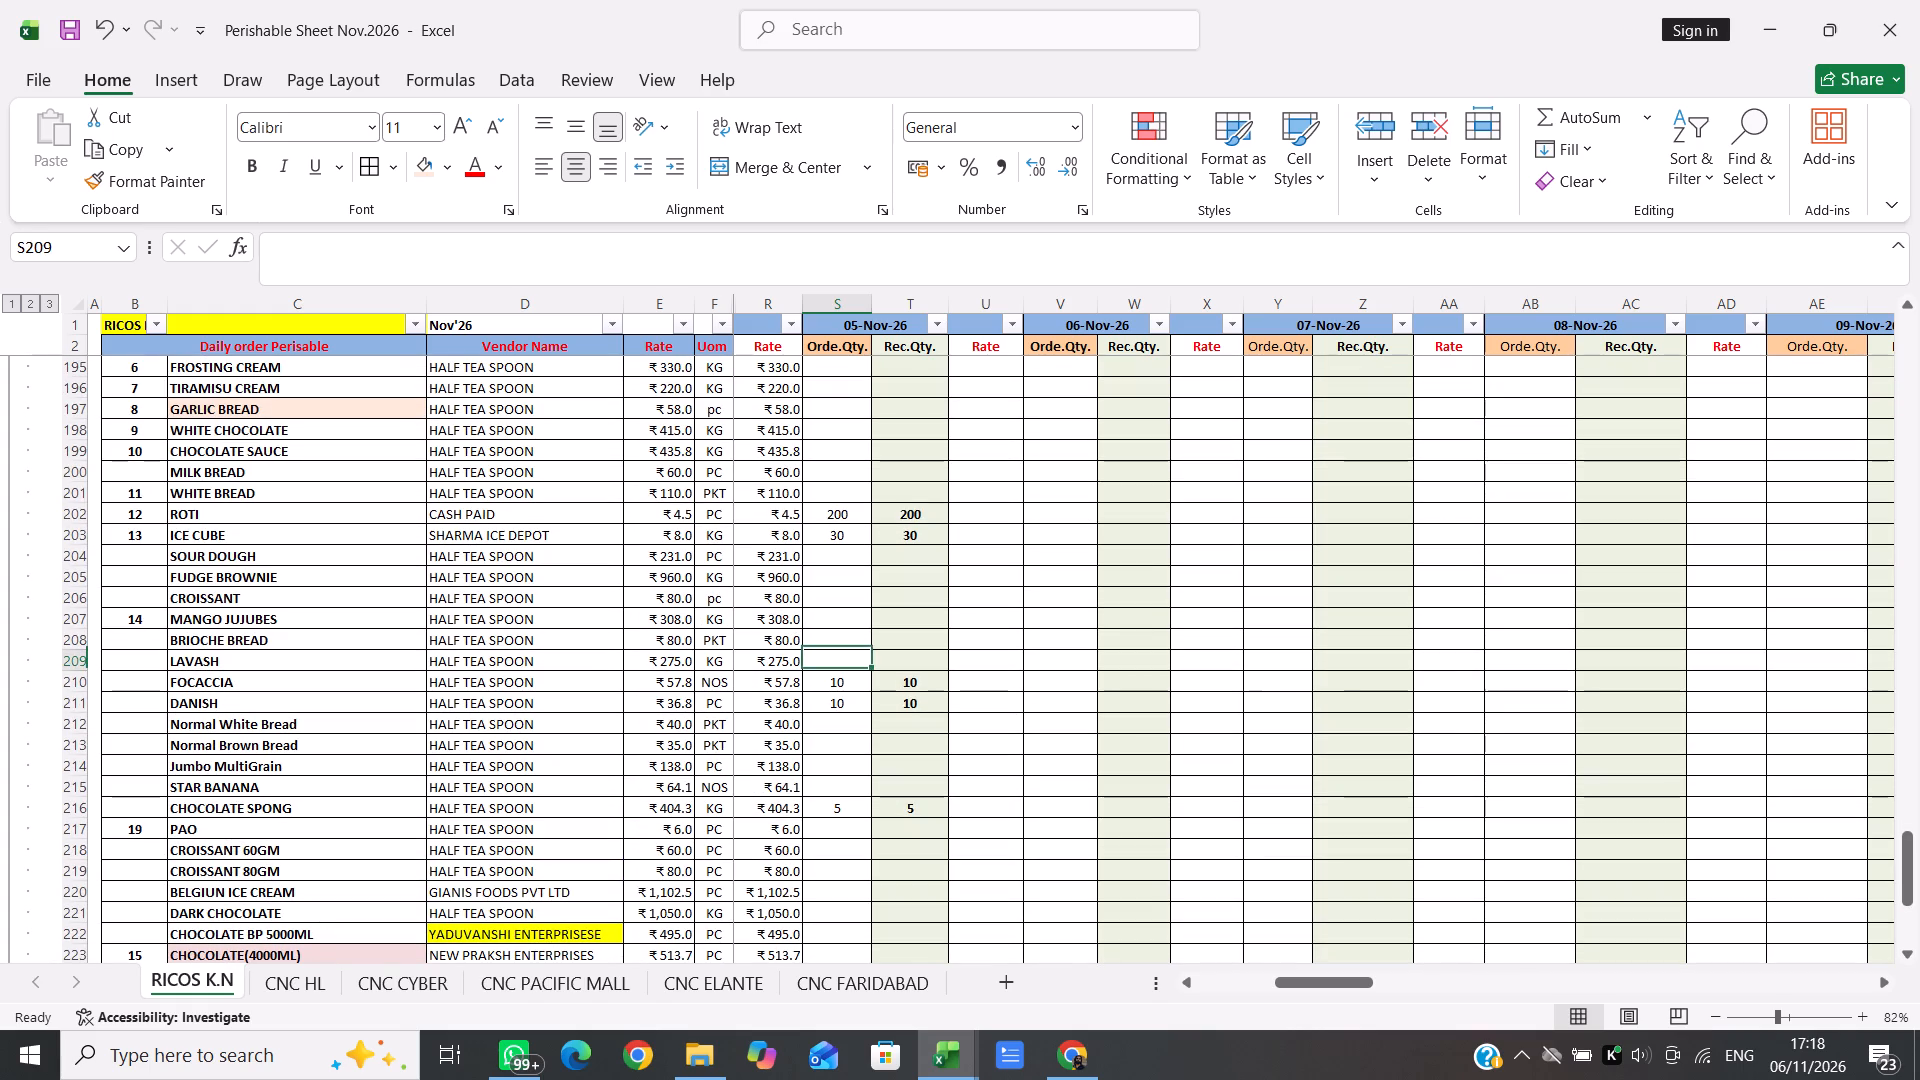
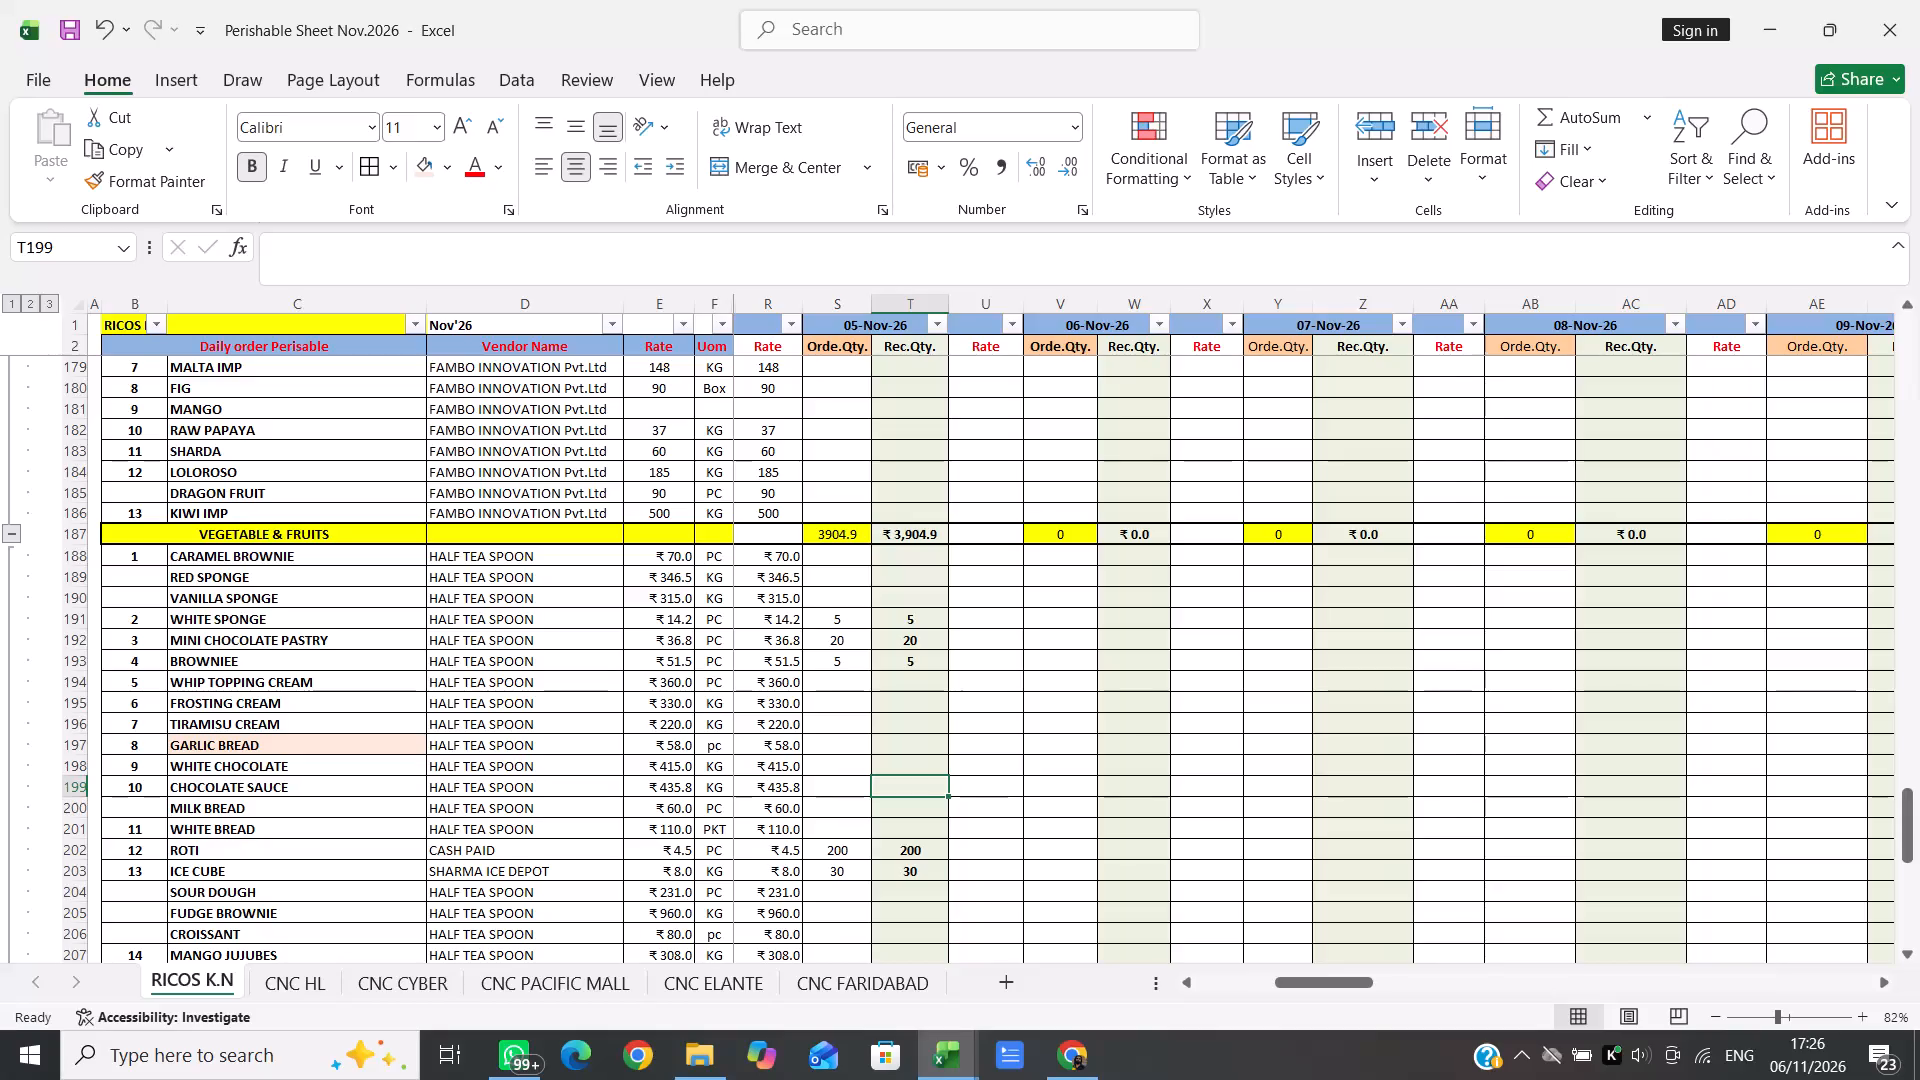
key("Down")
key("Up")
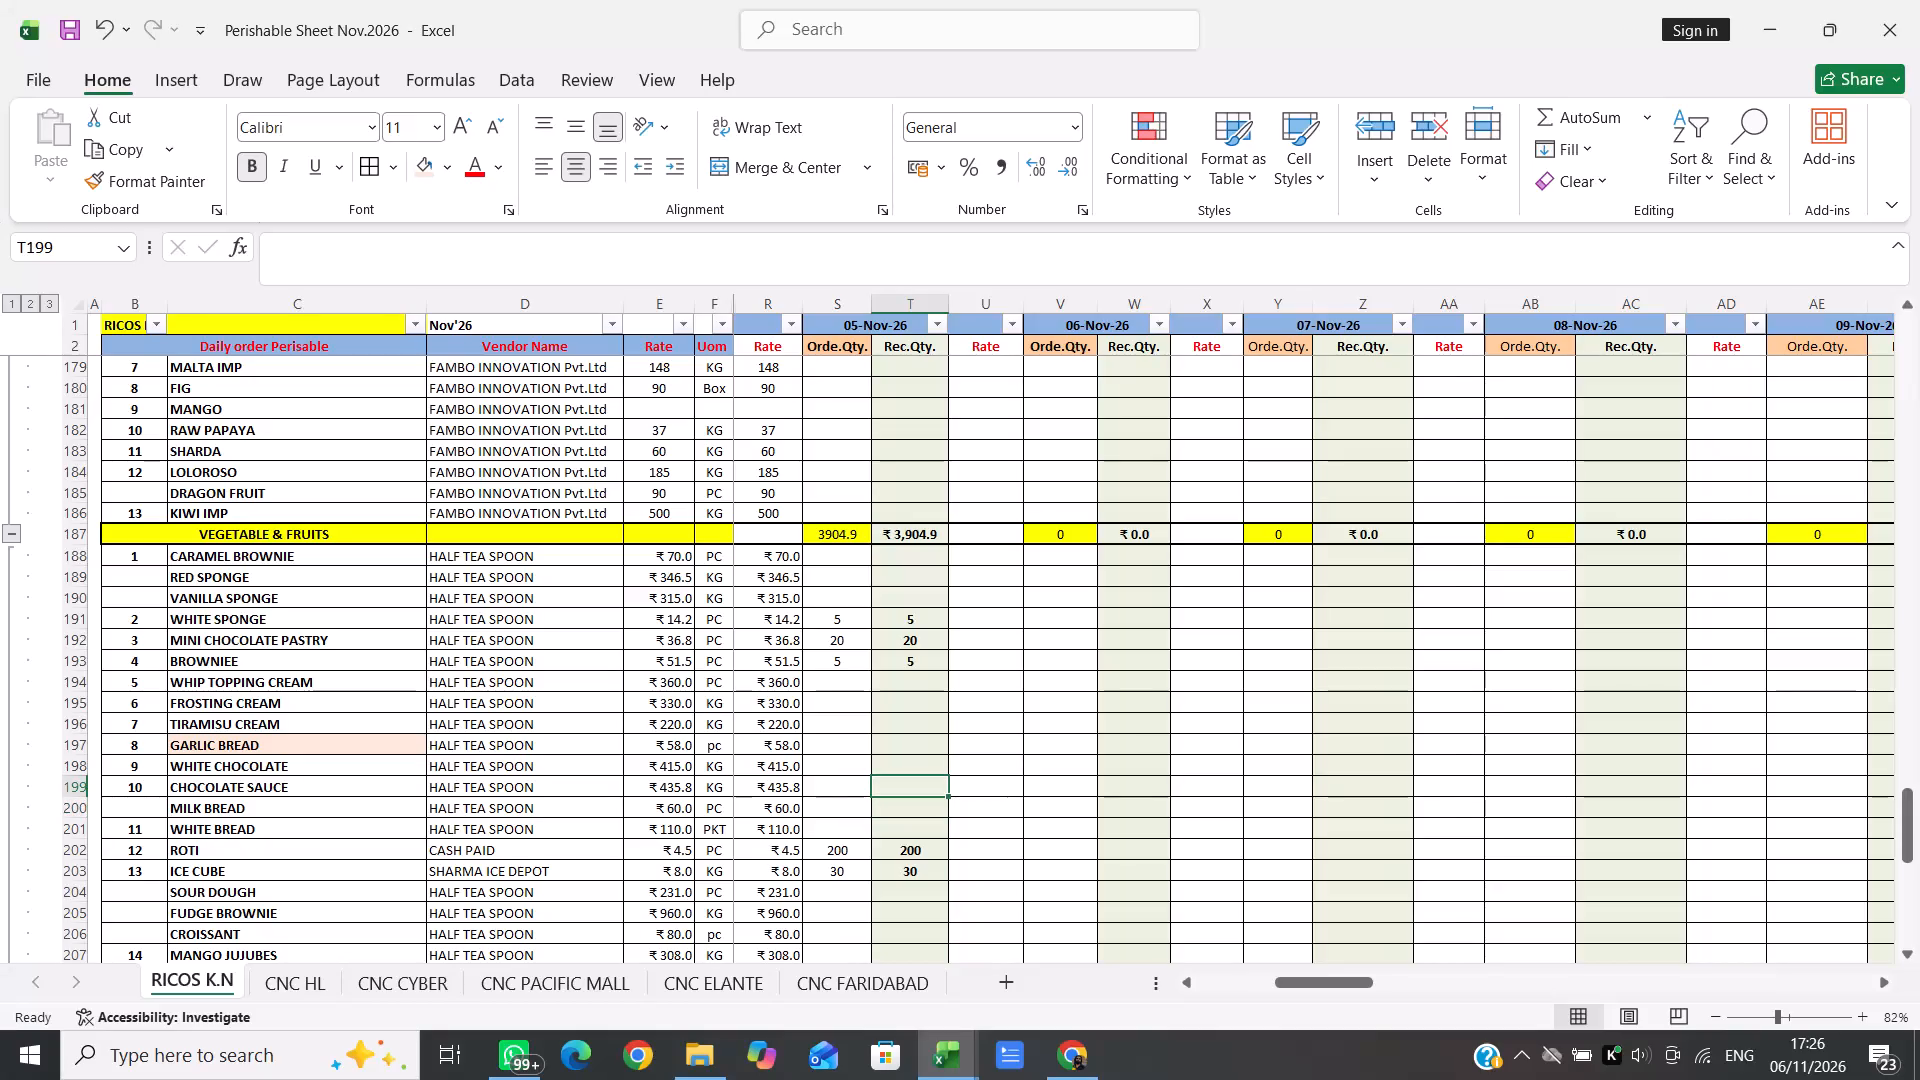
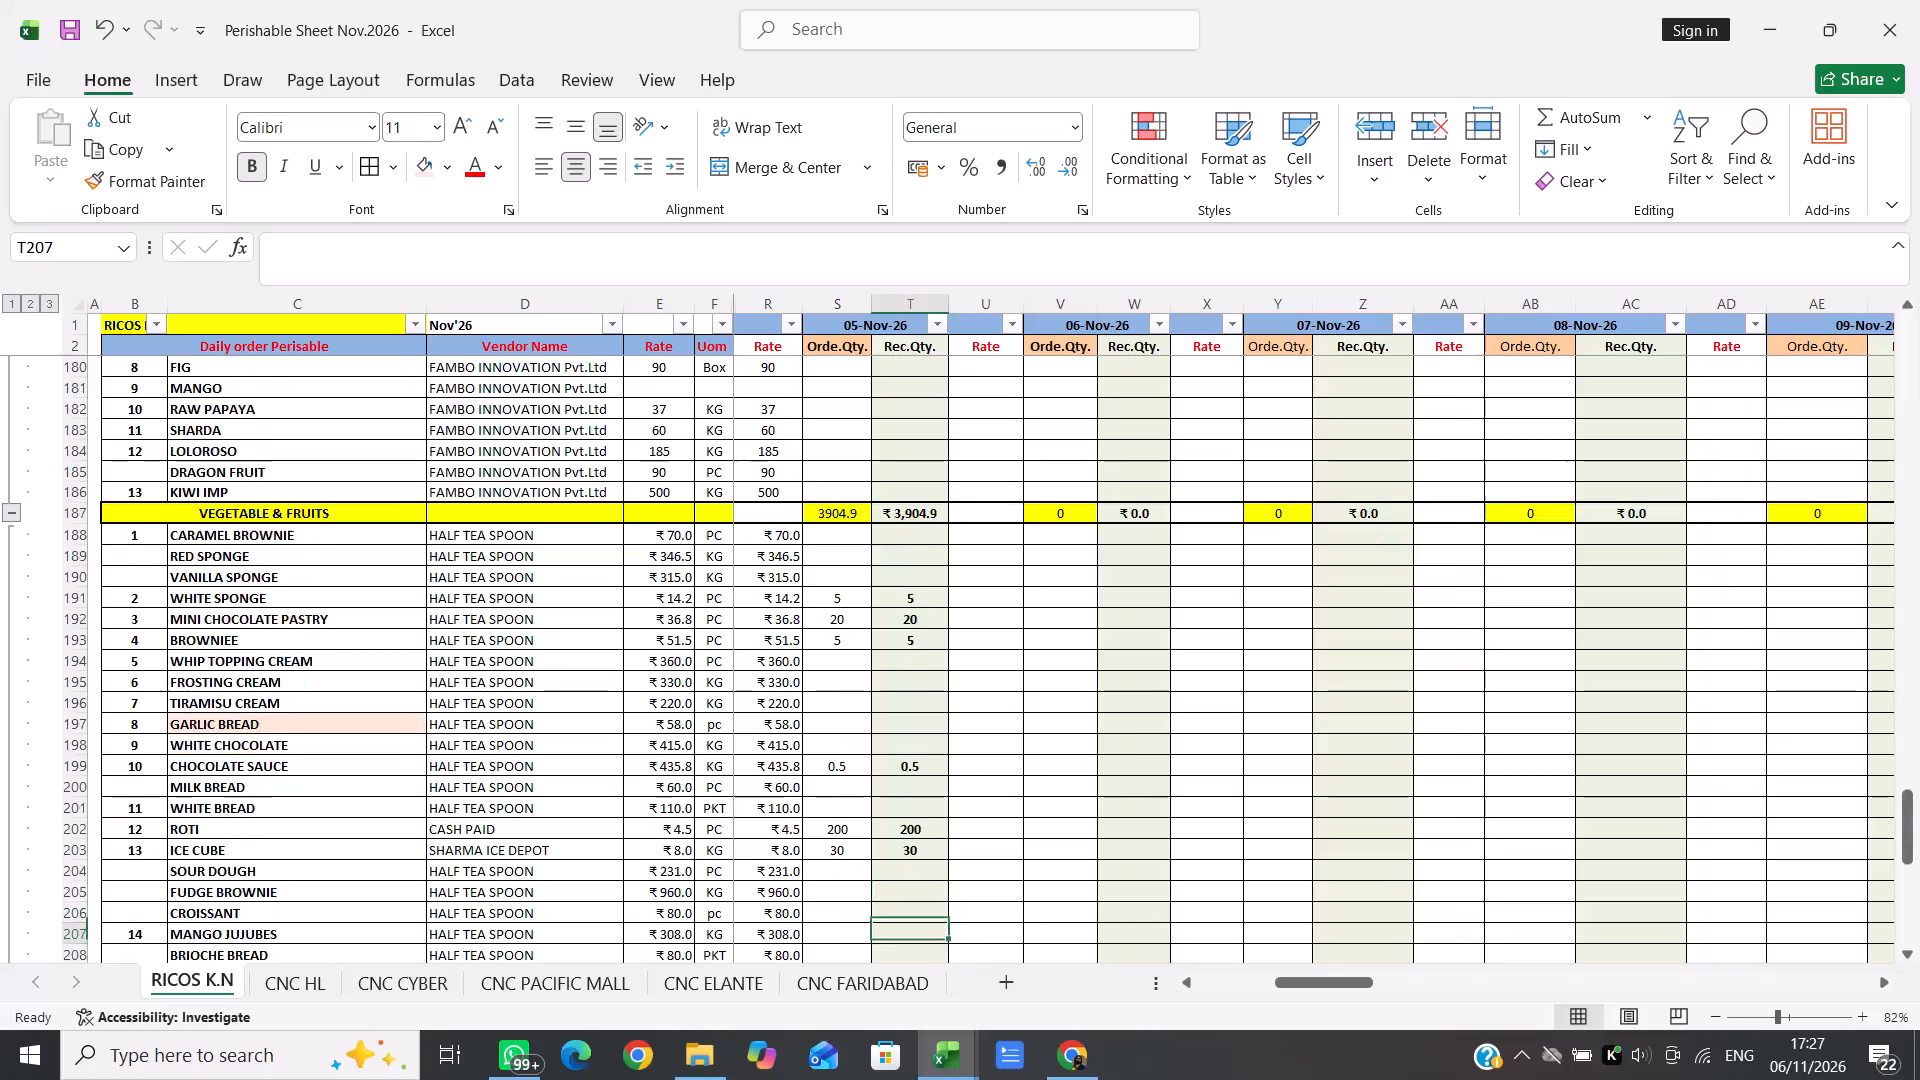
Review the 05-Nov-26 ordered and received quantities for the bakery and dessert items from Roti down to Black Current (4000ML).
key("Down")
key("Down")
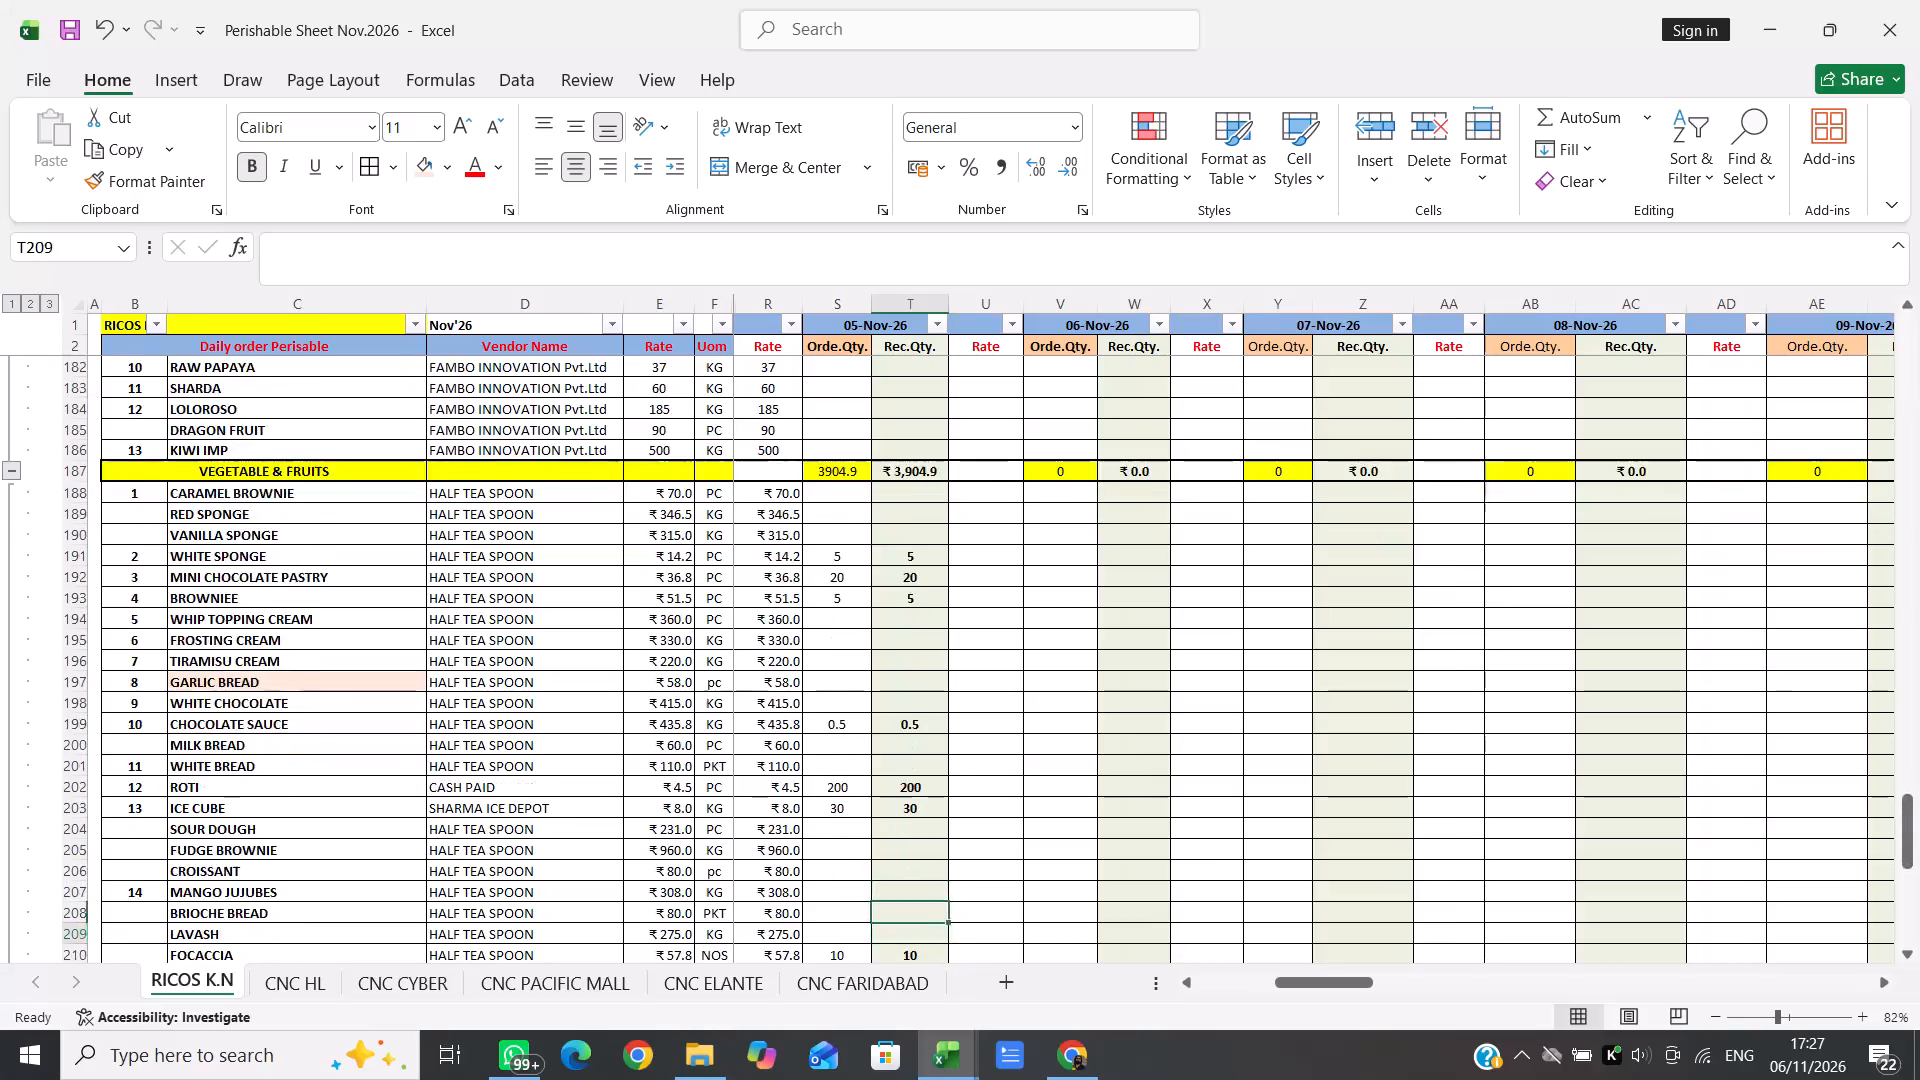
key("Down")
key("Down")
key("Down")
key("Down")
key("Down")
key("Down")
key("Up")
key("Up")
key("Up")
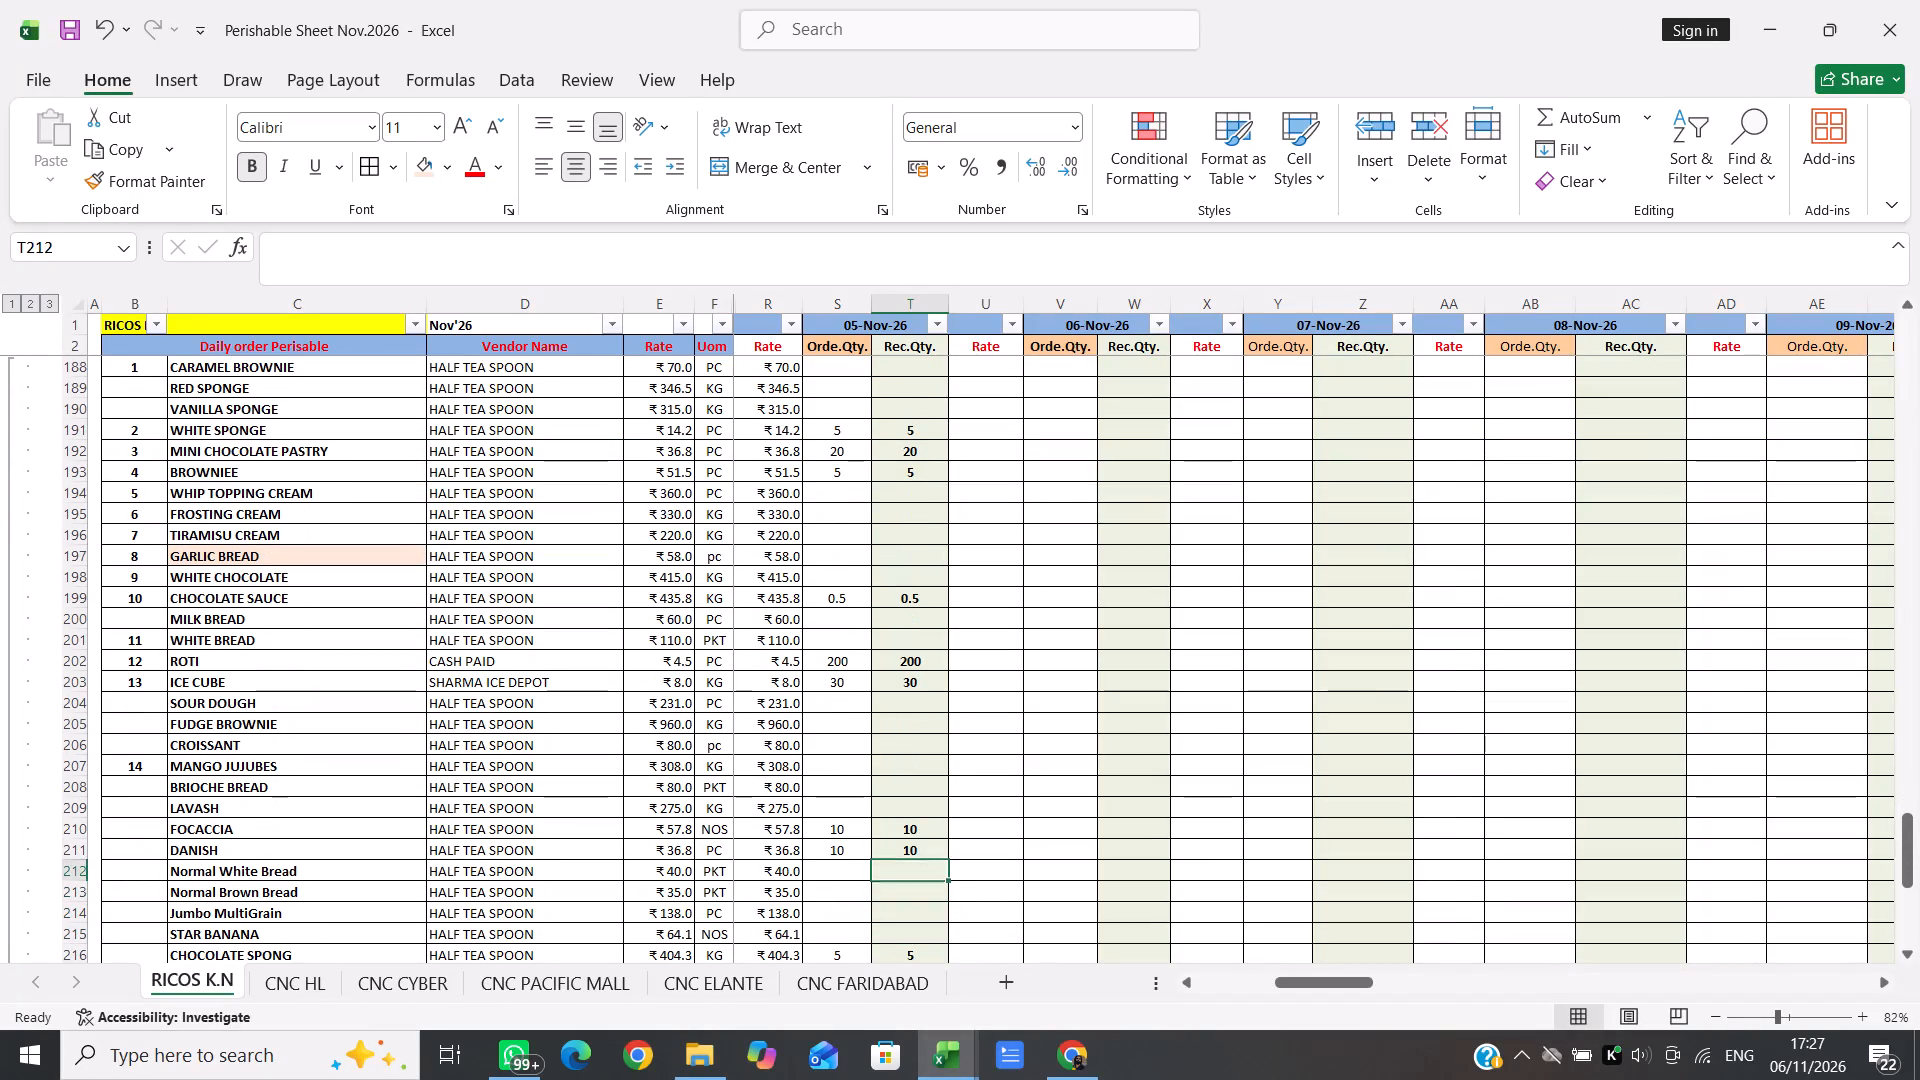
key("Up")
key("Up")
key("Up")
key("Up")
key("Up")
key("Up")
key("Up")
key("Up")
key("Up")
key("Up")
key("Down")
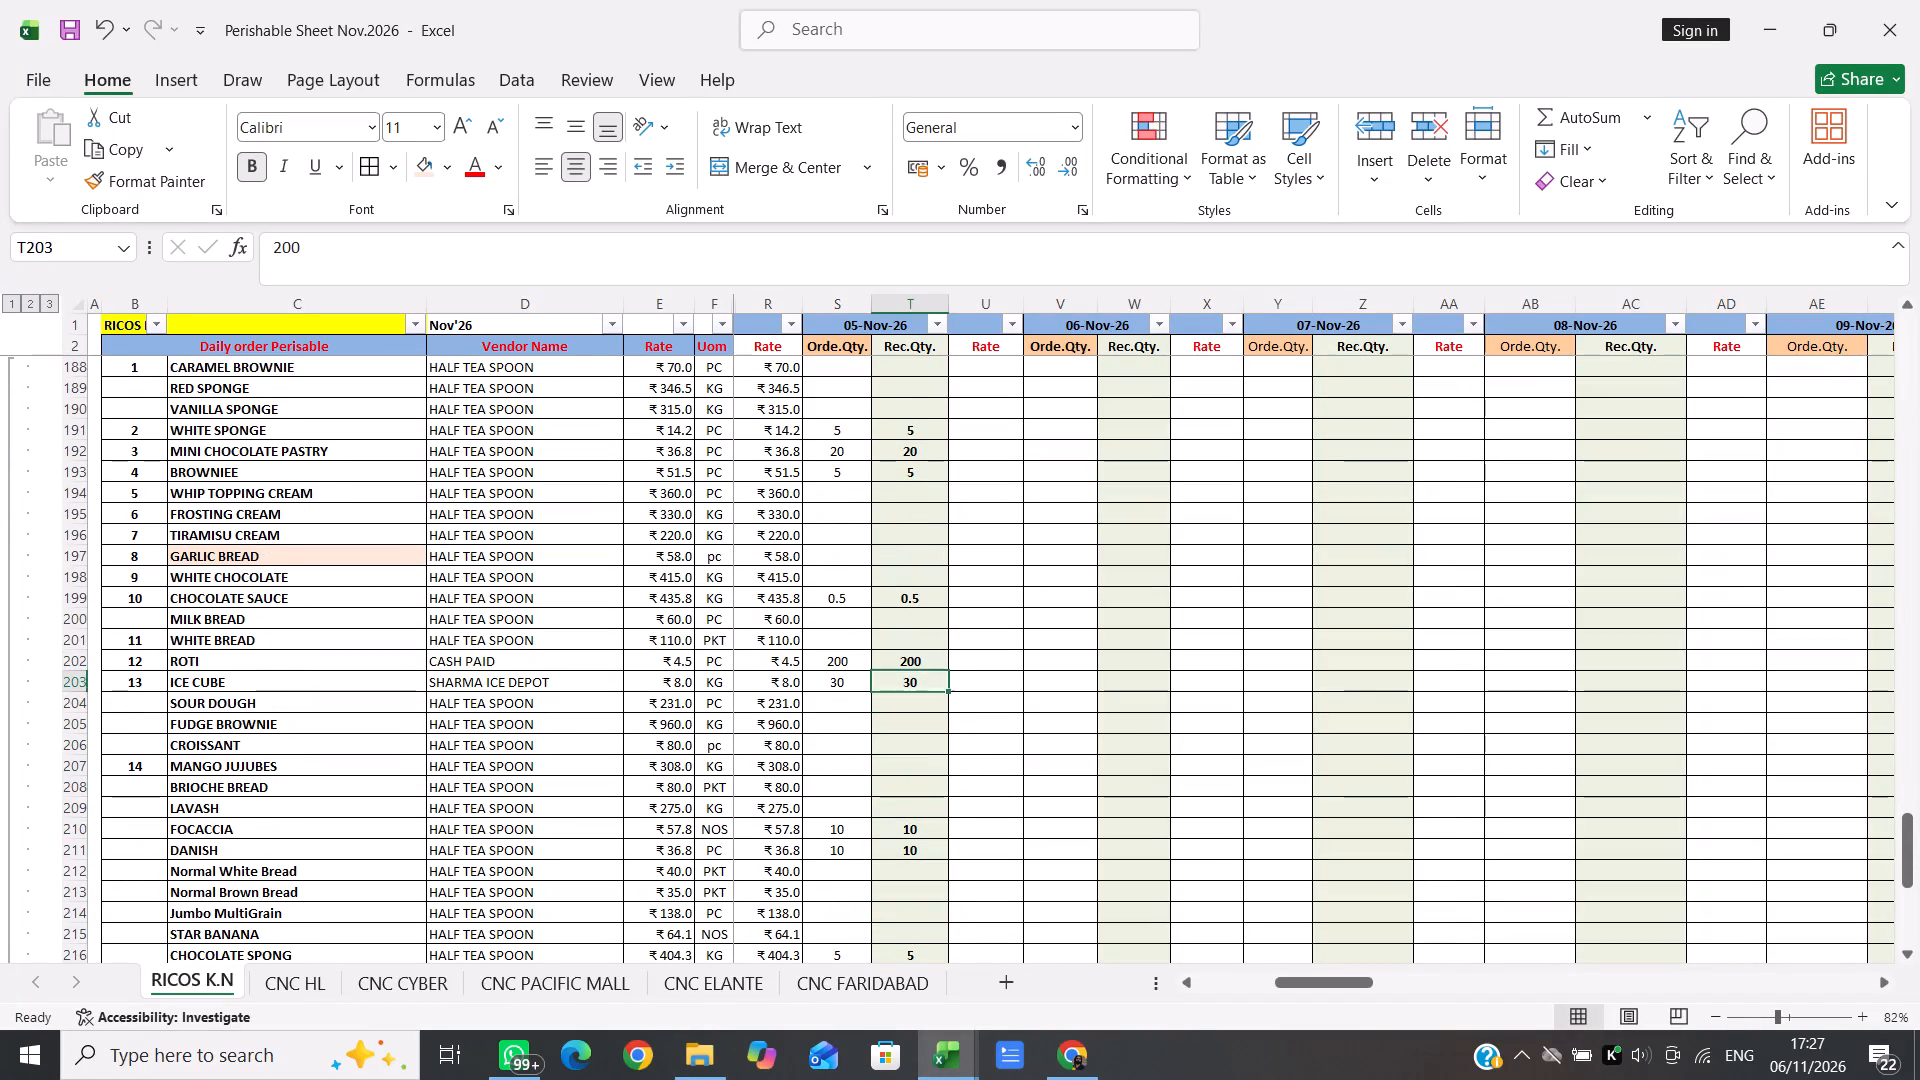
key("Down")
key("Down")
key("Down")
key("Down")
key("Down")
key("Down")
key("Down")
key("Down")
key("Down")
key("Down")
key("Down")
key("Down")
key("Down")
key("Down")
key("Down")
key("Down")
key("Down")
key("Down")
key("Down")
key("Down")
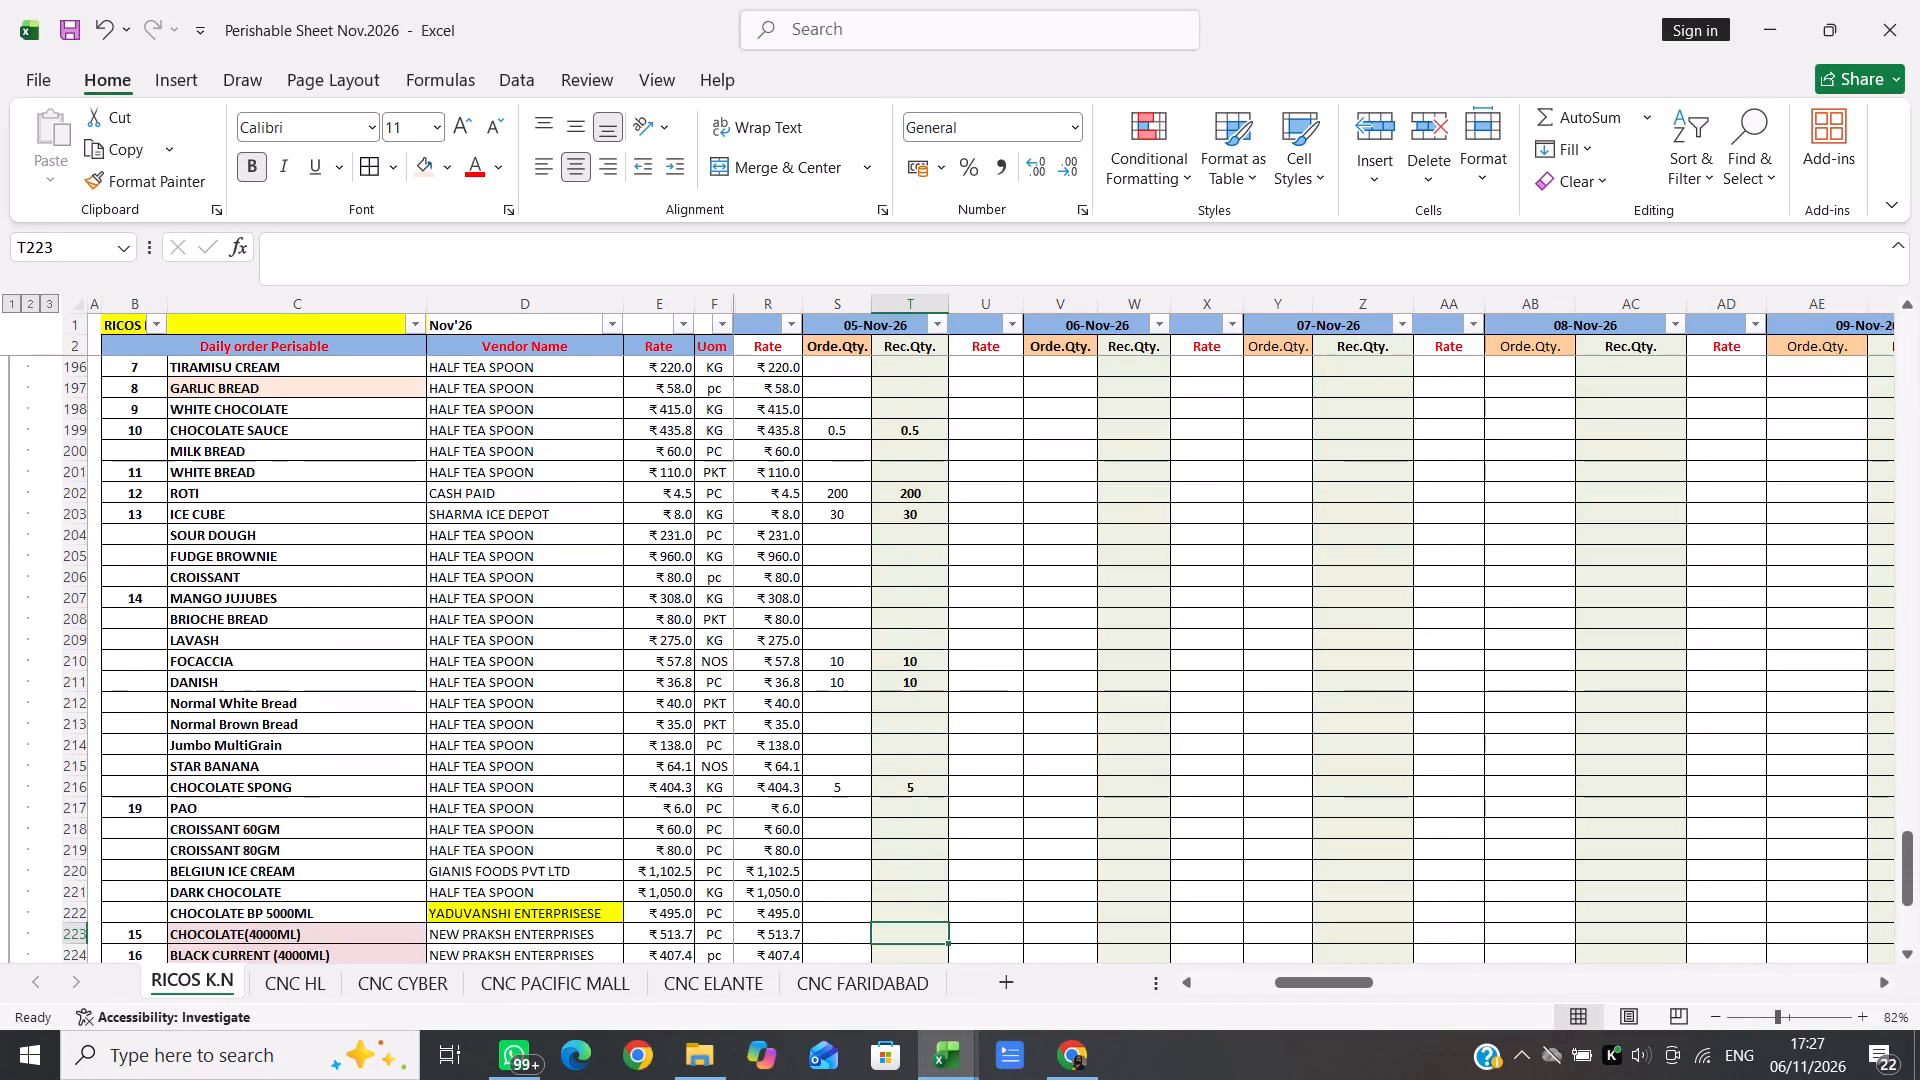
key("Down")
key("Up")
key("Up")
key("Up")
key("Up")
key("Up")
key("Up")
key("Up")
key("Up")
key("Up")
key("Up")
key("Down")
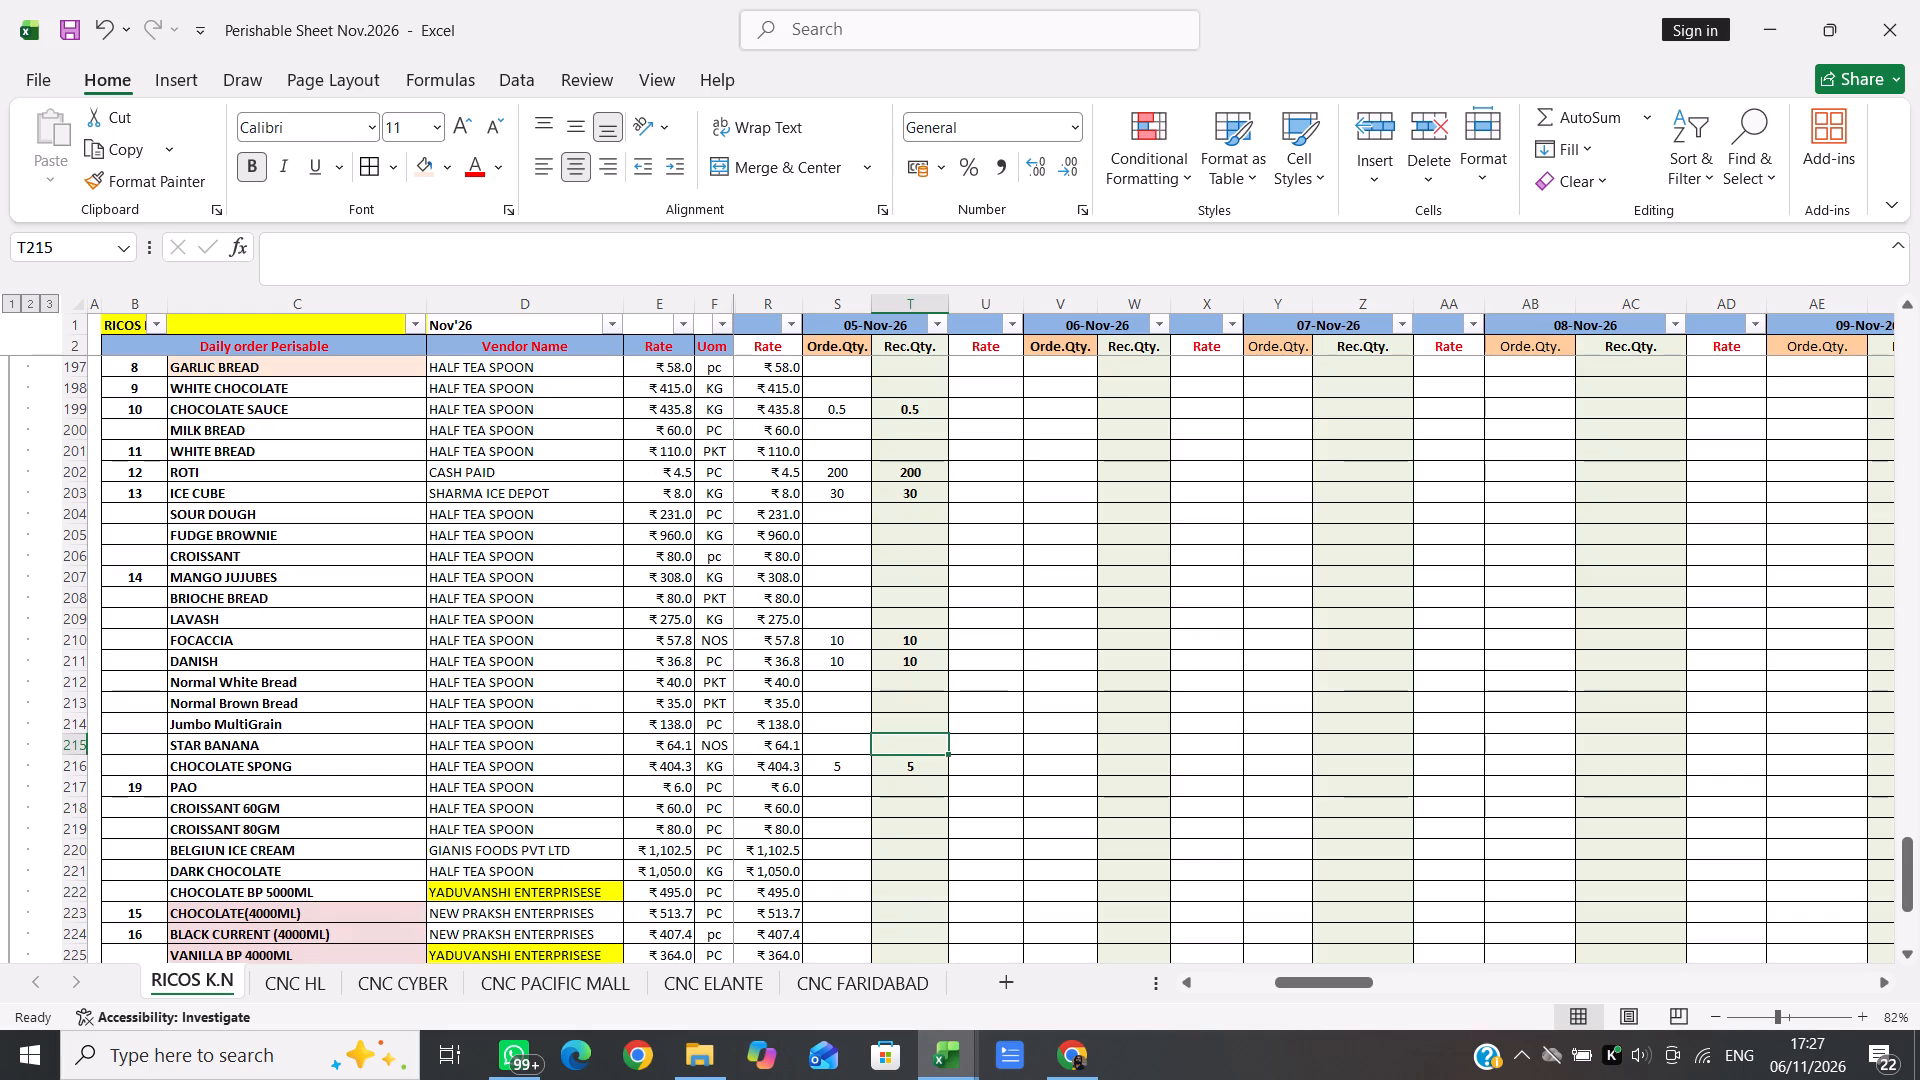
key("Left")
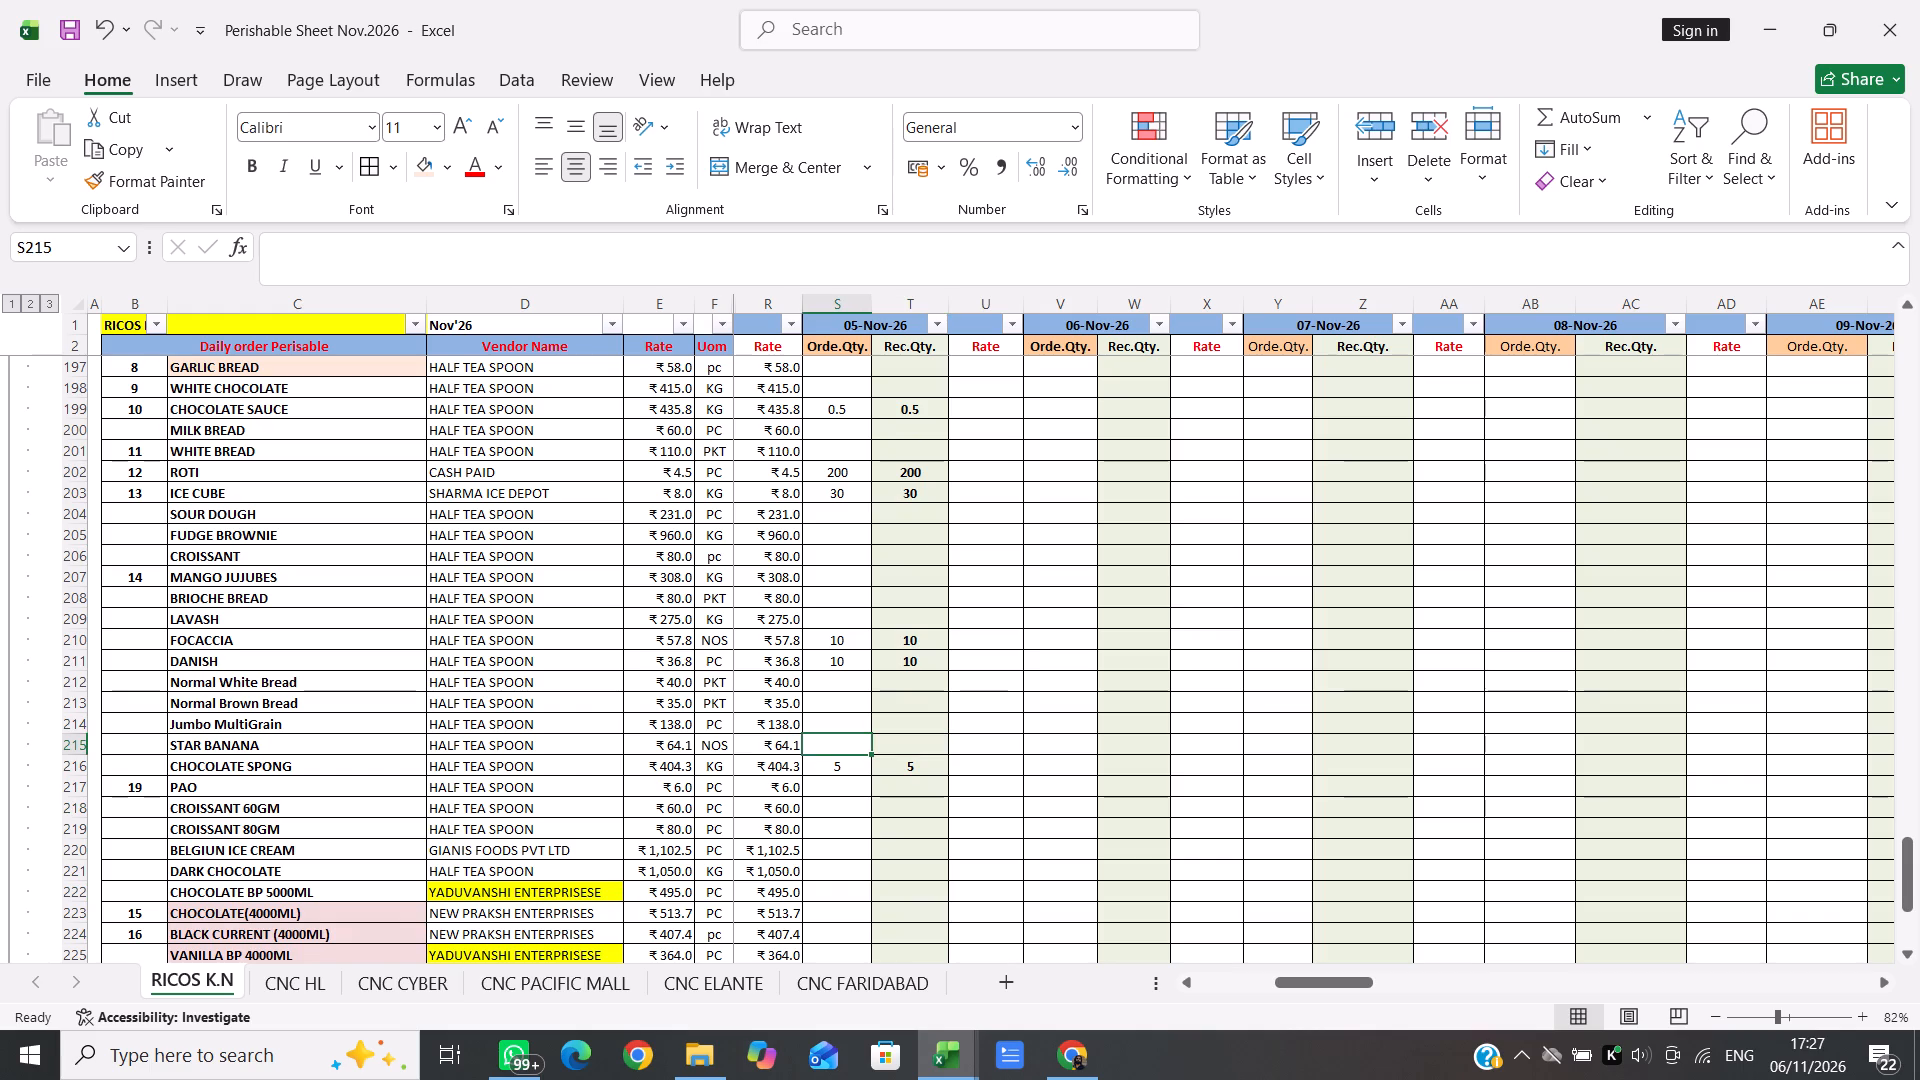
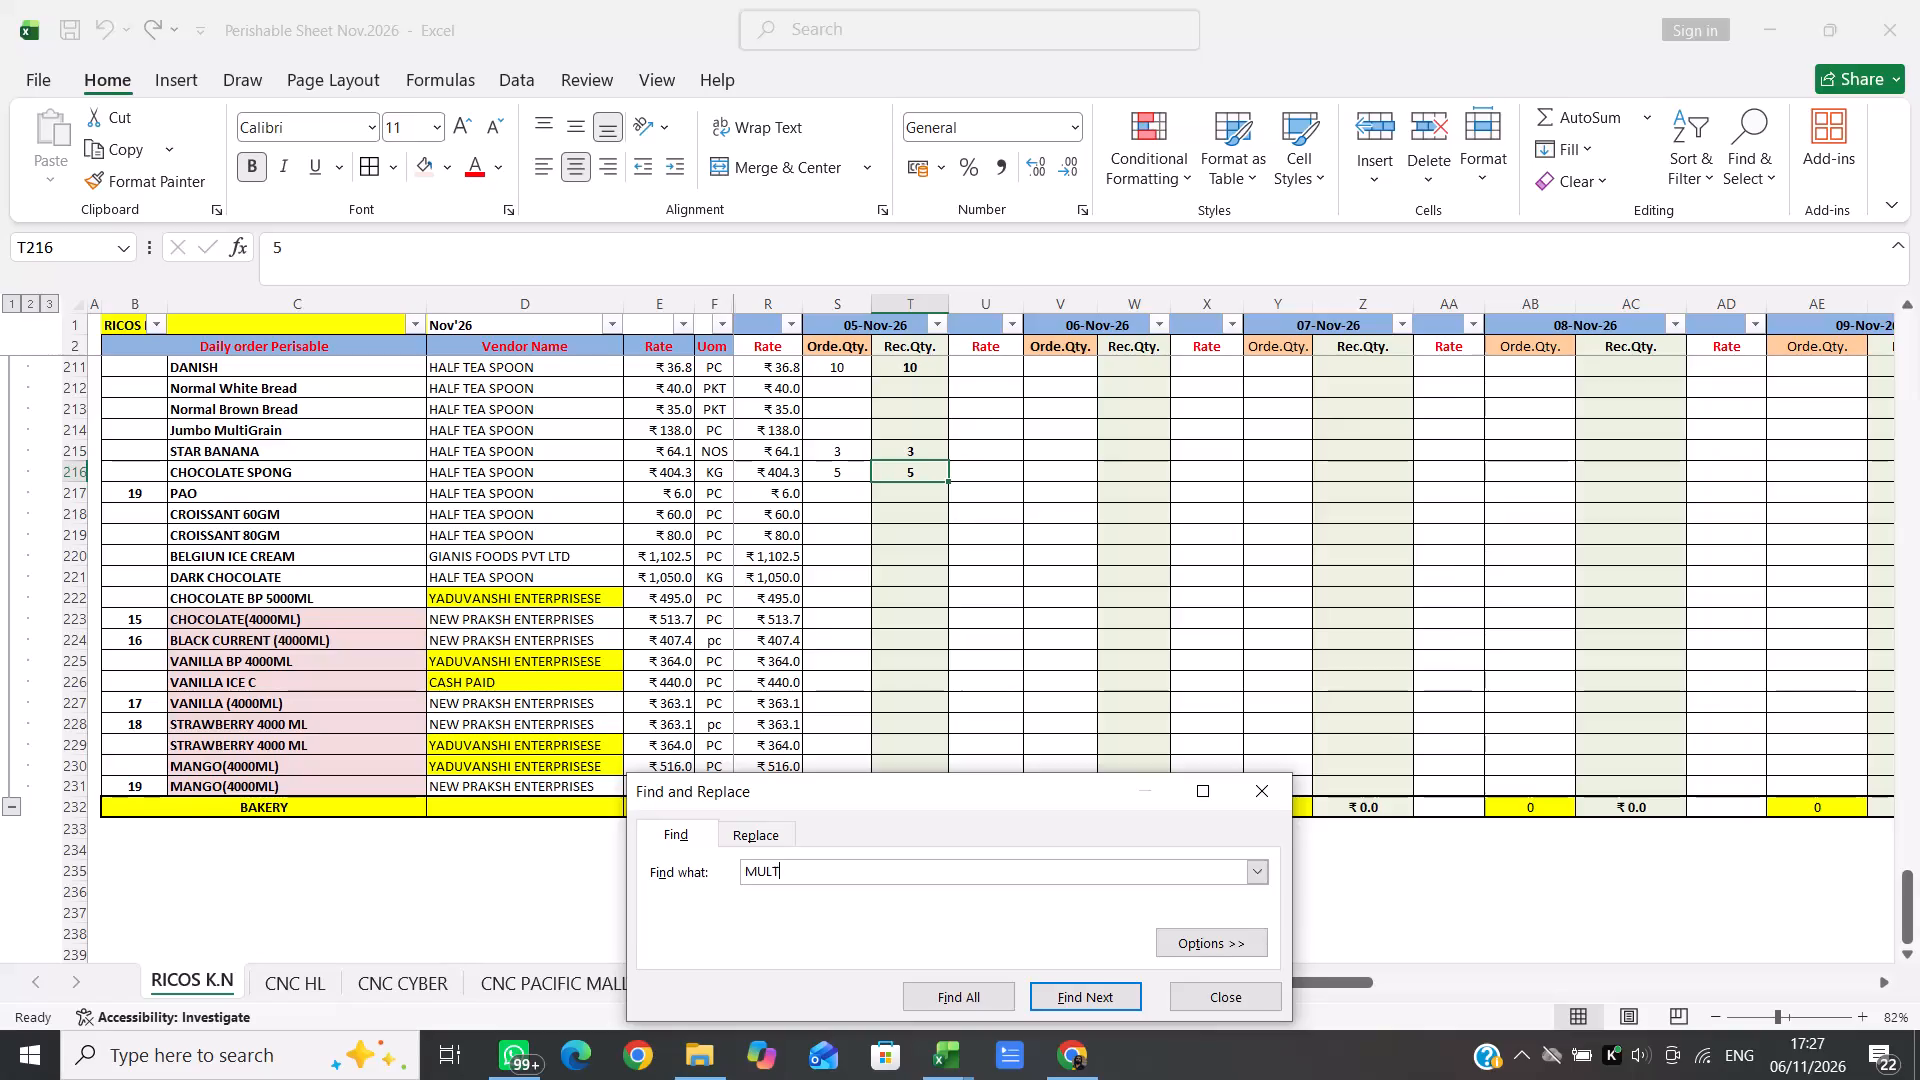
Search the sheet for MULTI and go along the Jumbo MultiGrain row to its 05-Nov-26 quantity cells.
key("Return")
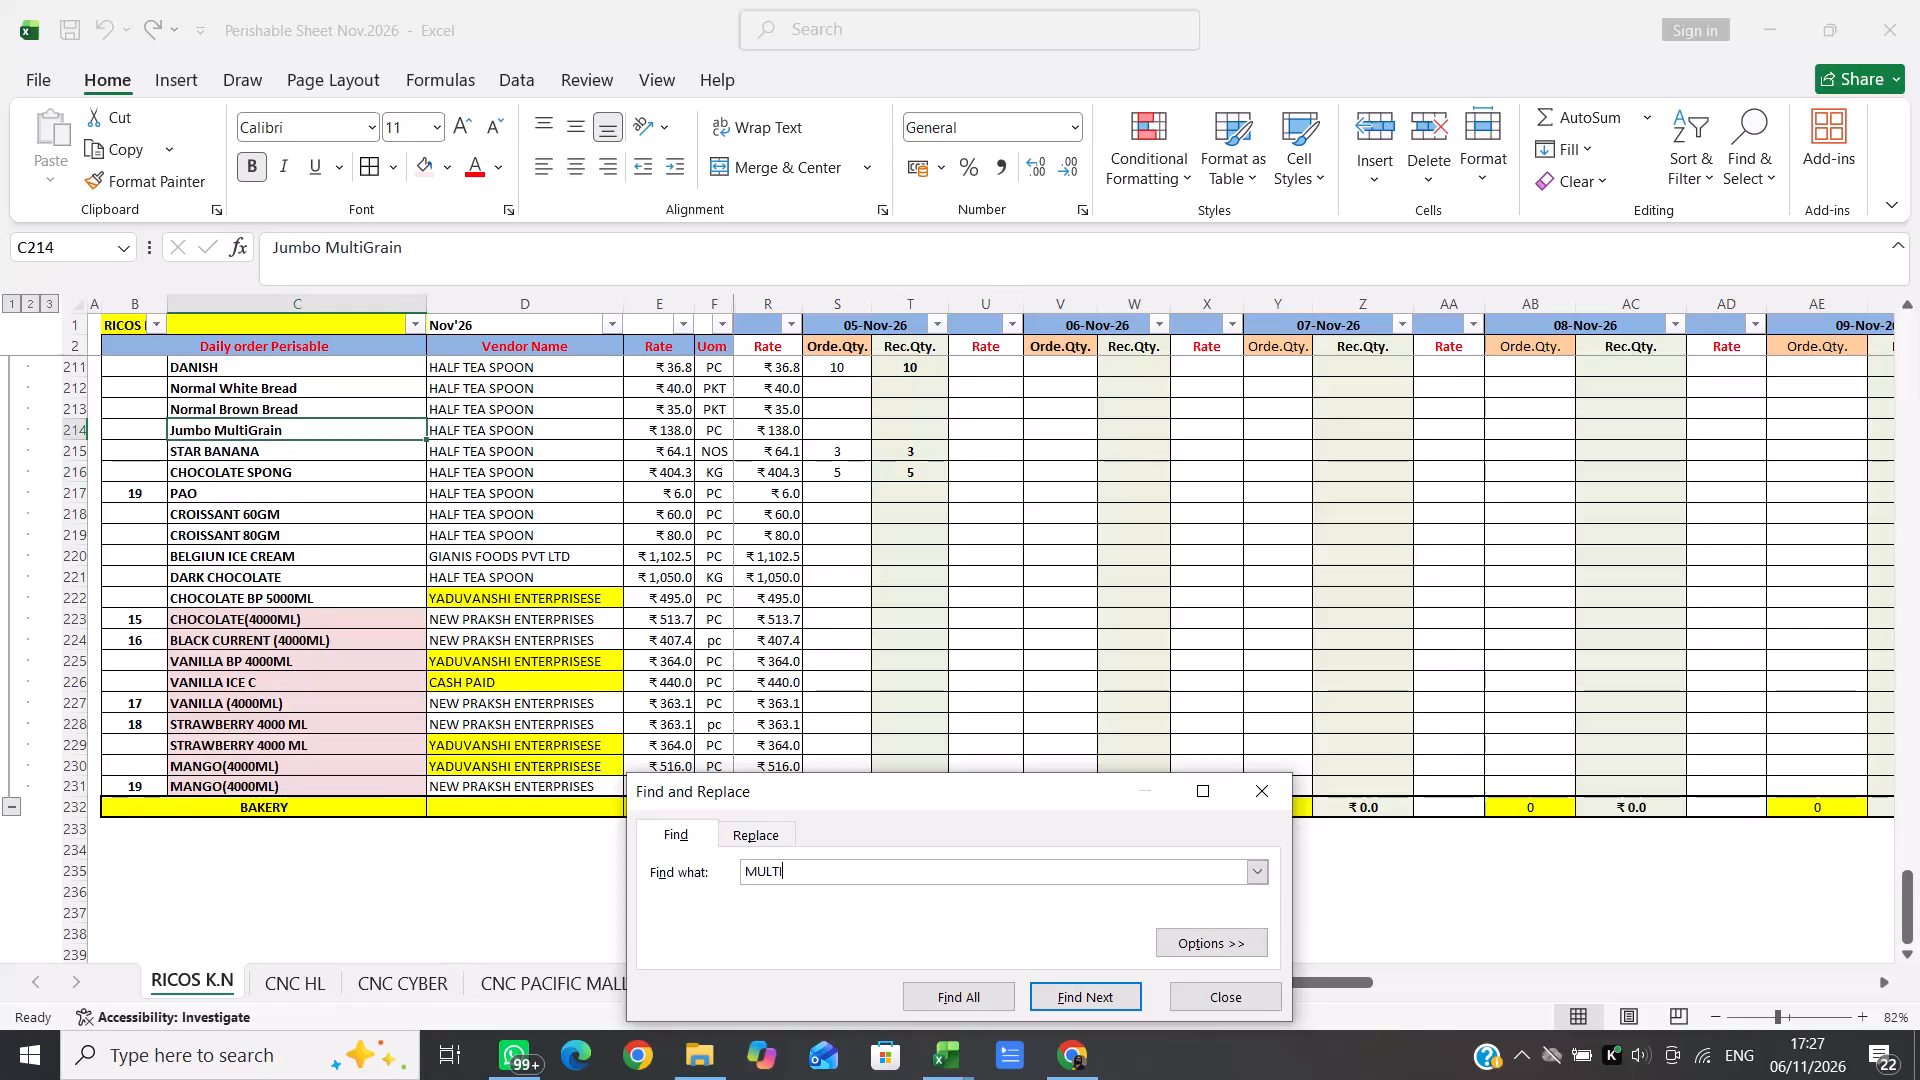
left_click(1253, 797)
key("Right")
key("Right")
key("Right")
key("Right")
key("Right")
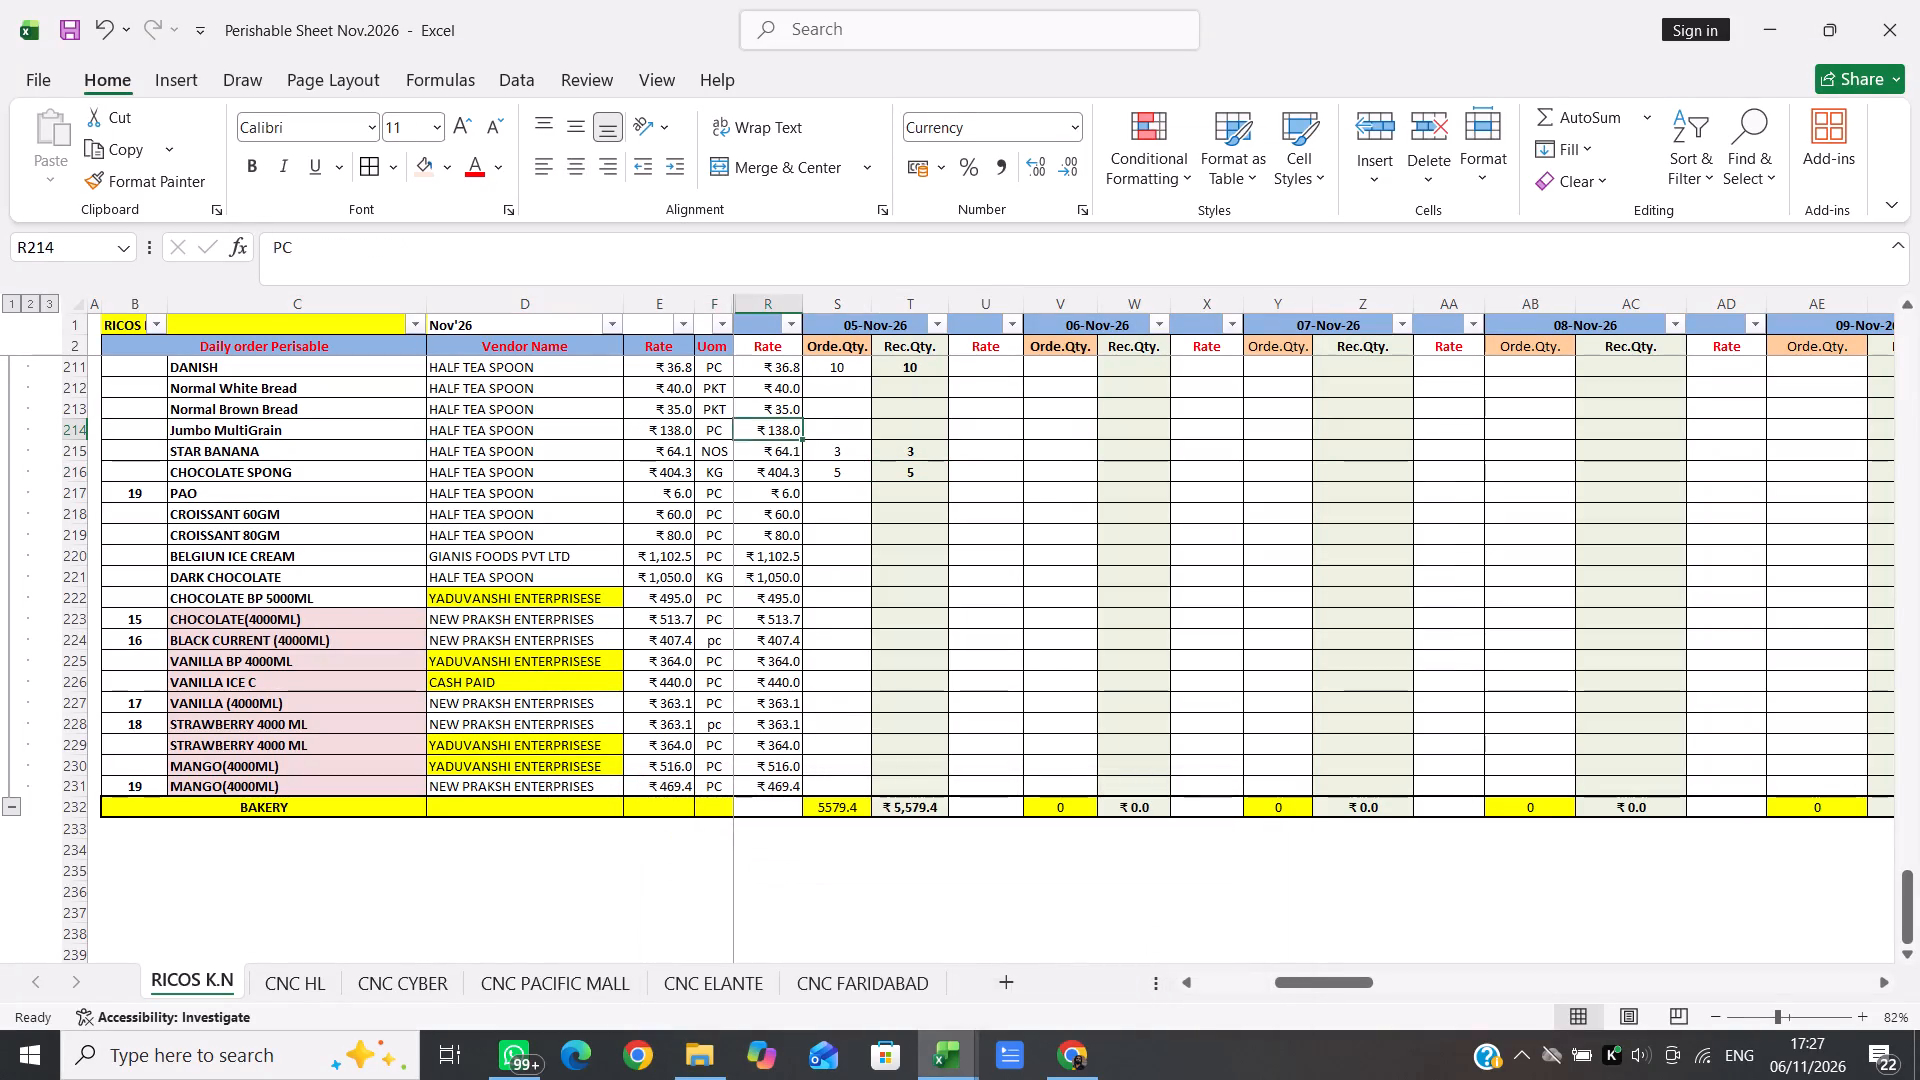
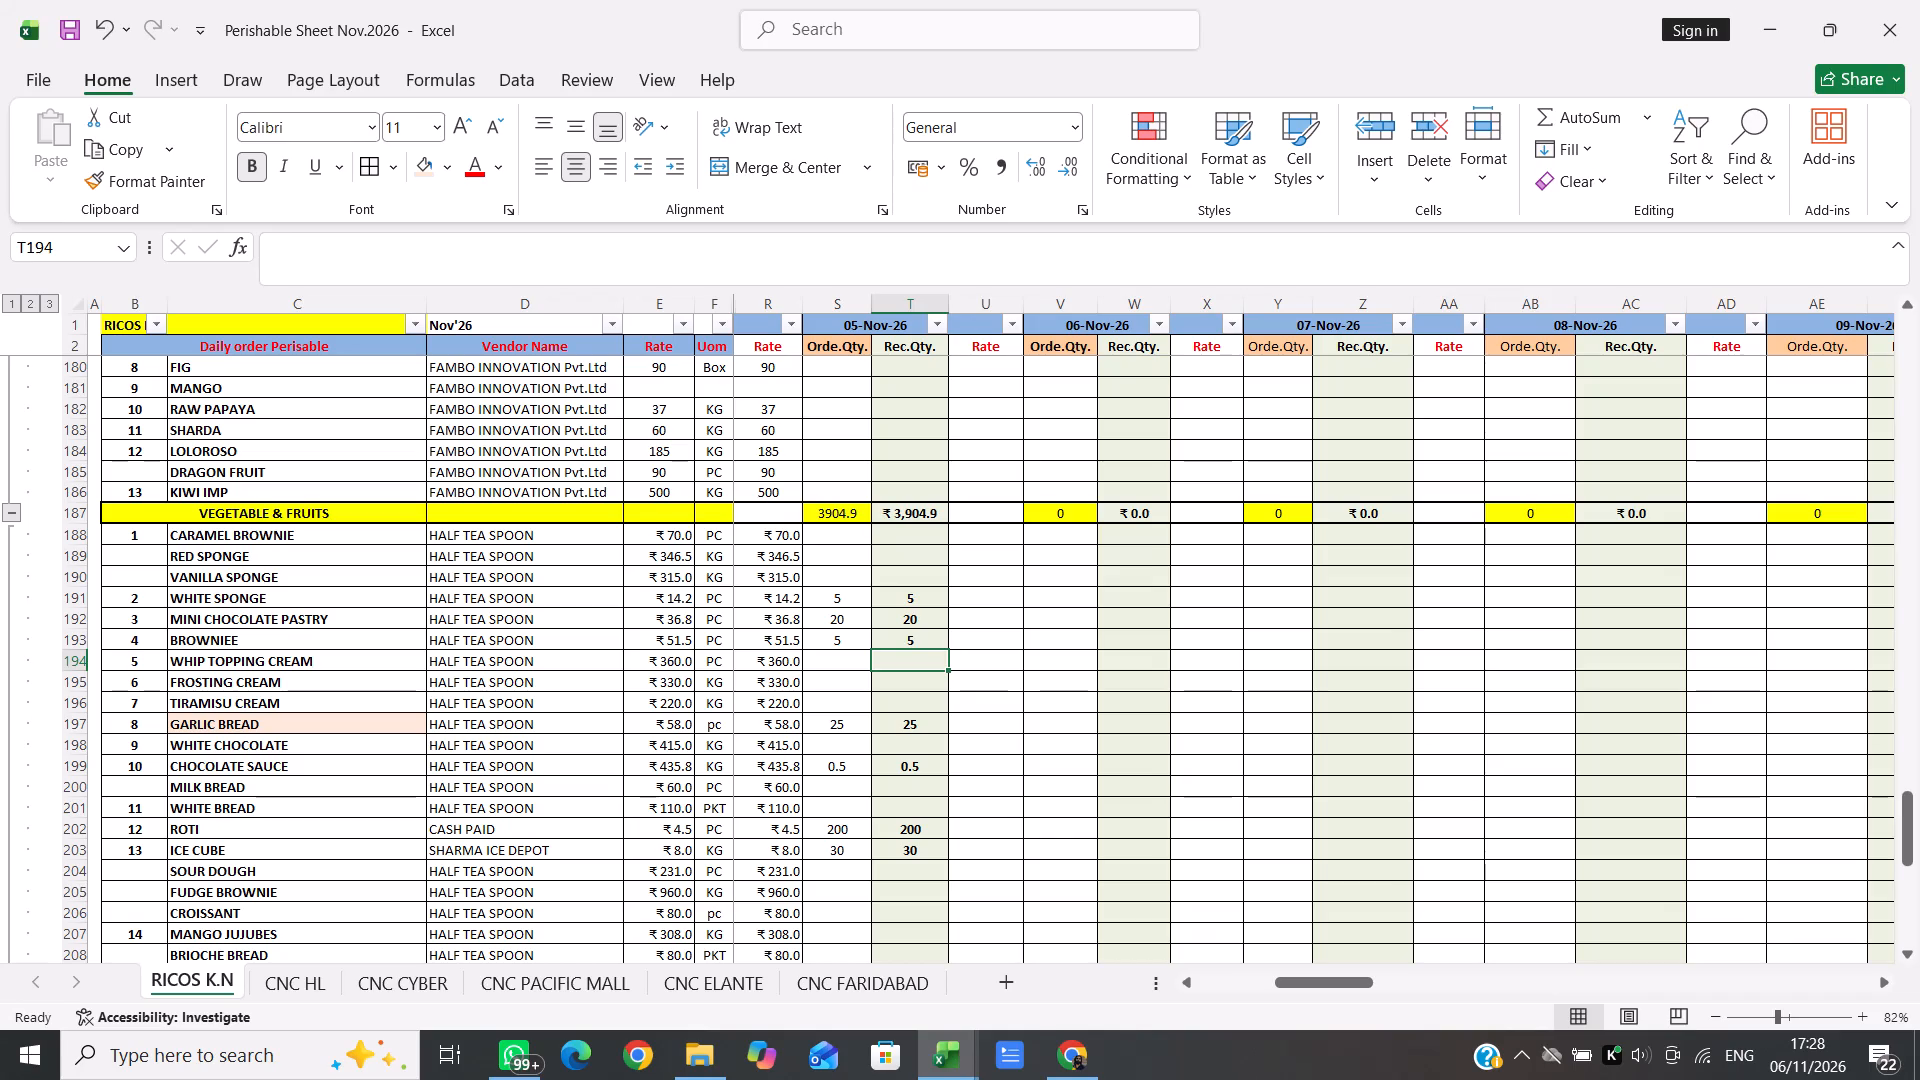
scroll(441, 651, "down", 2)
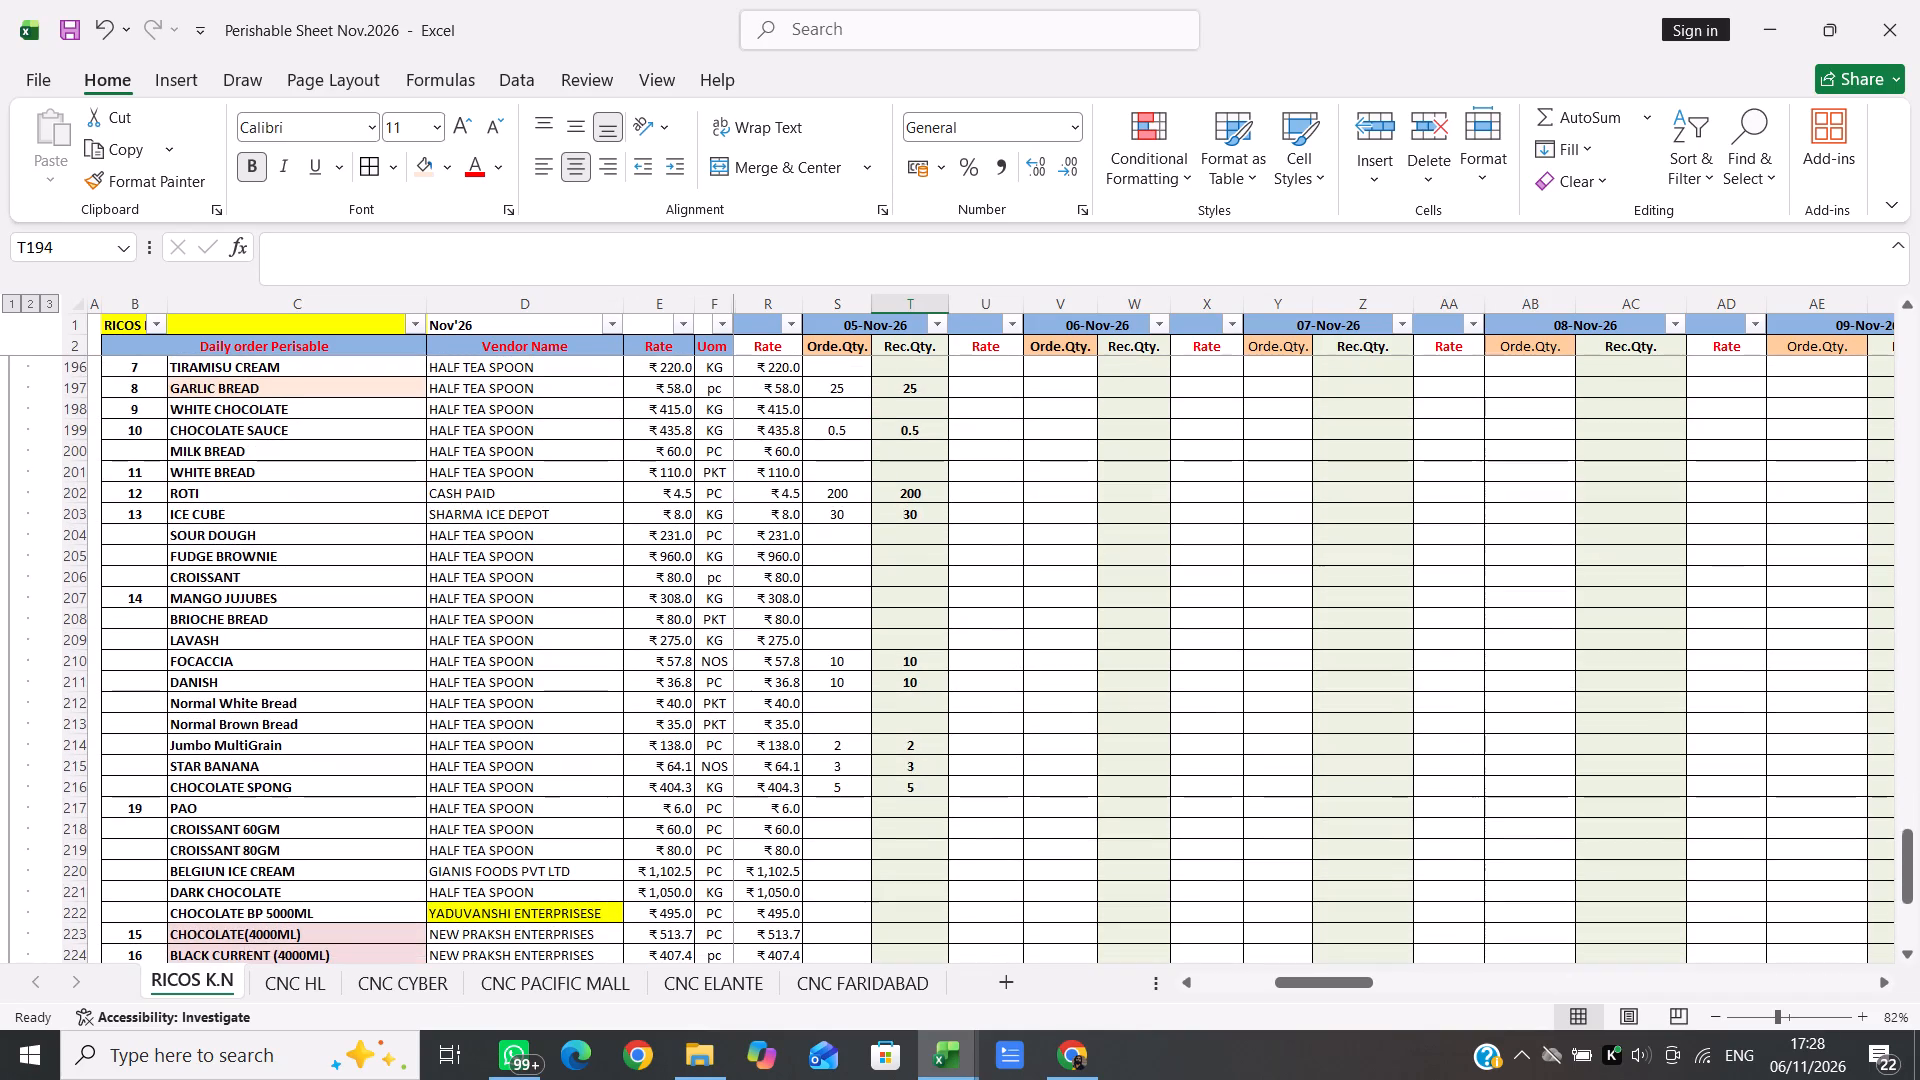
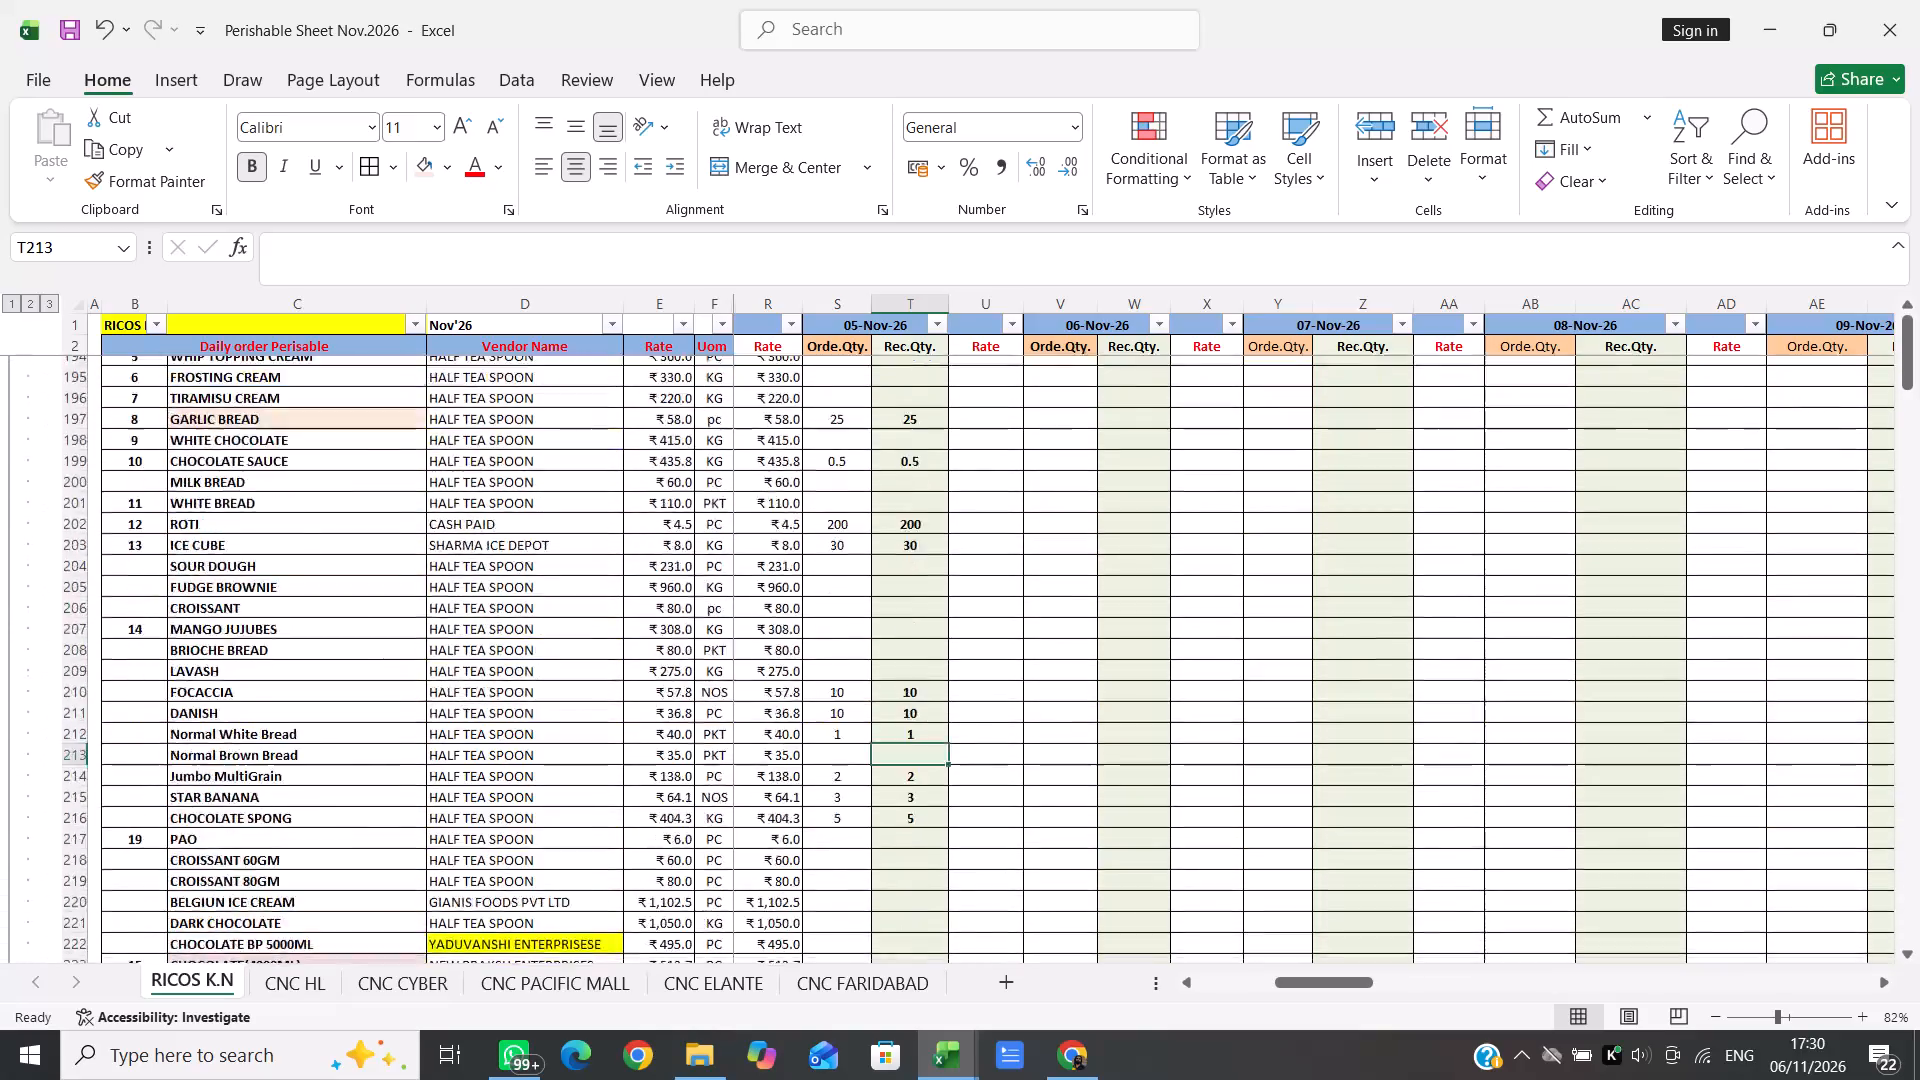
Select the entire 05-Nov-26 order quantity column on the RICOS K.N sheet.
scroll(825, 704, "up", 20)
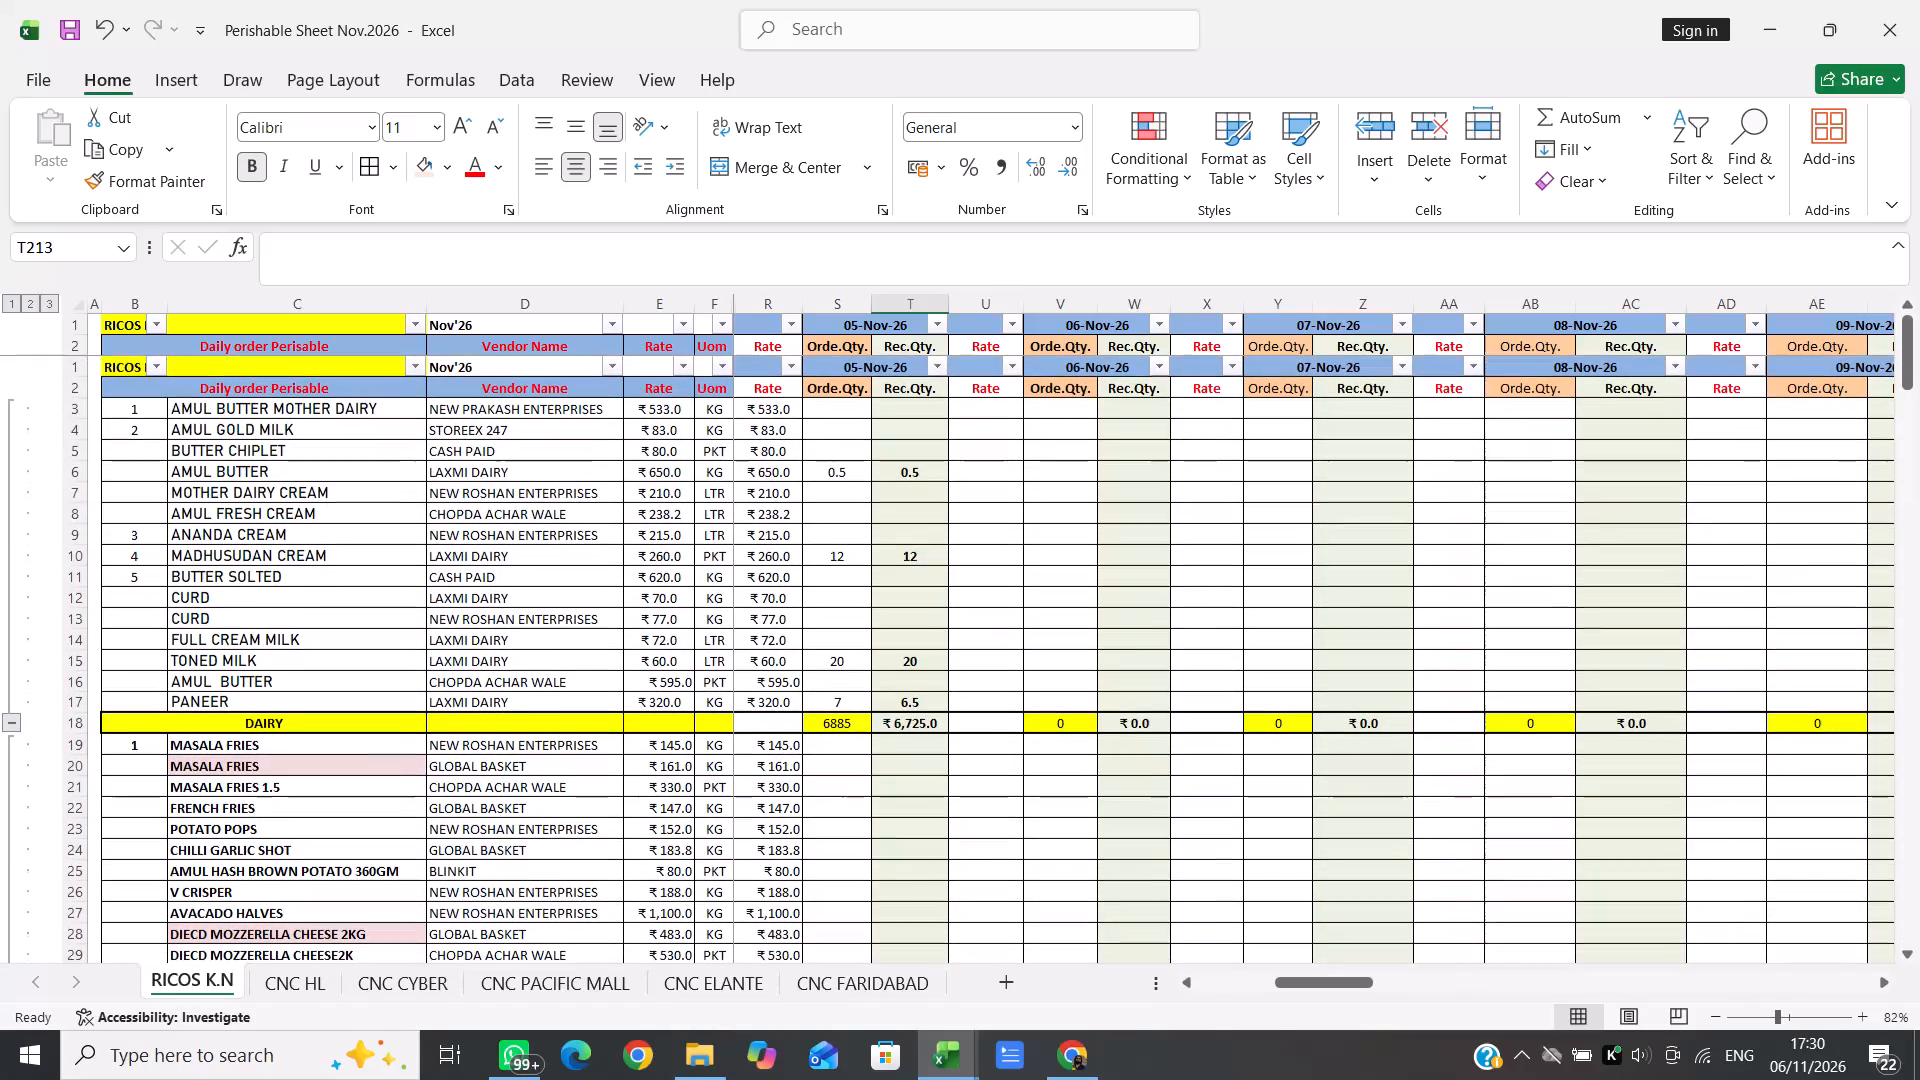
left_click(842, 307)
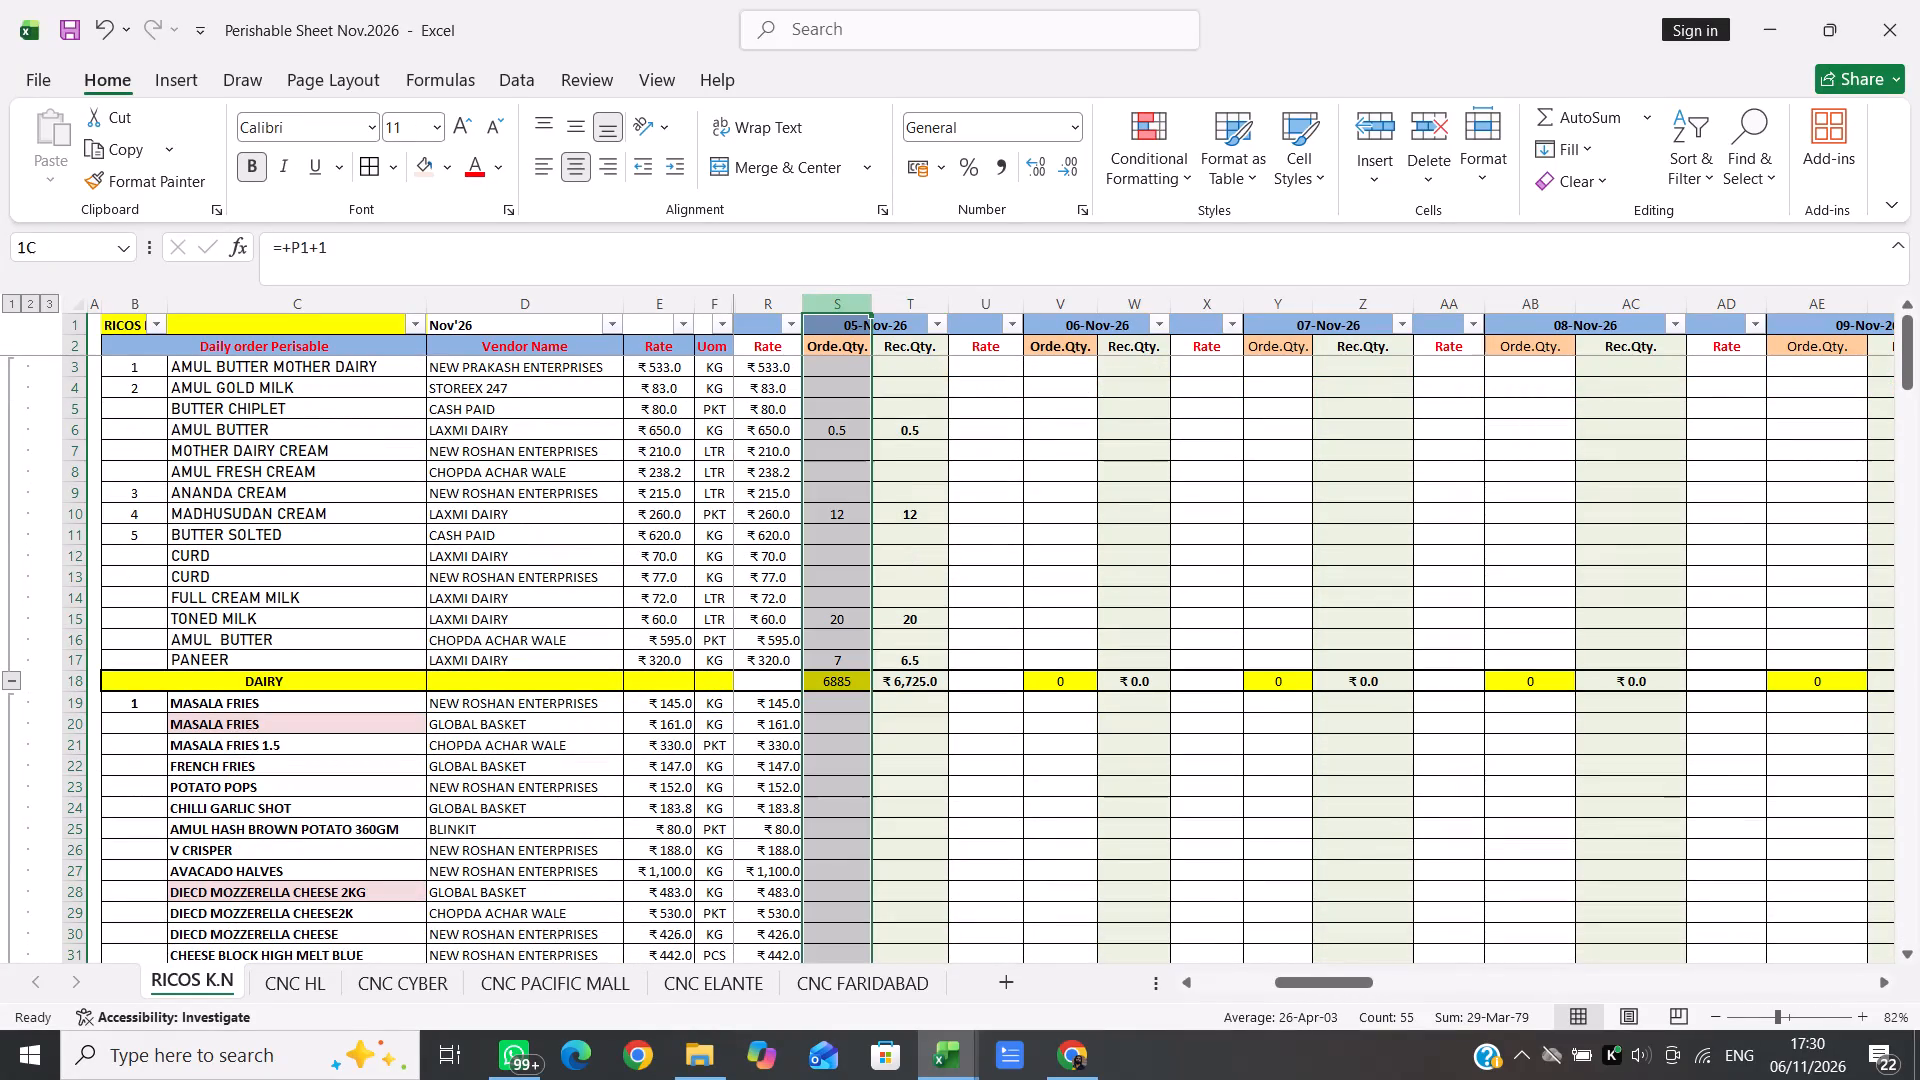